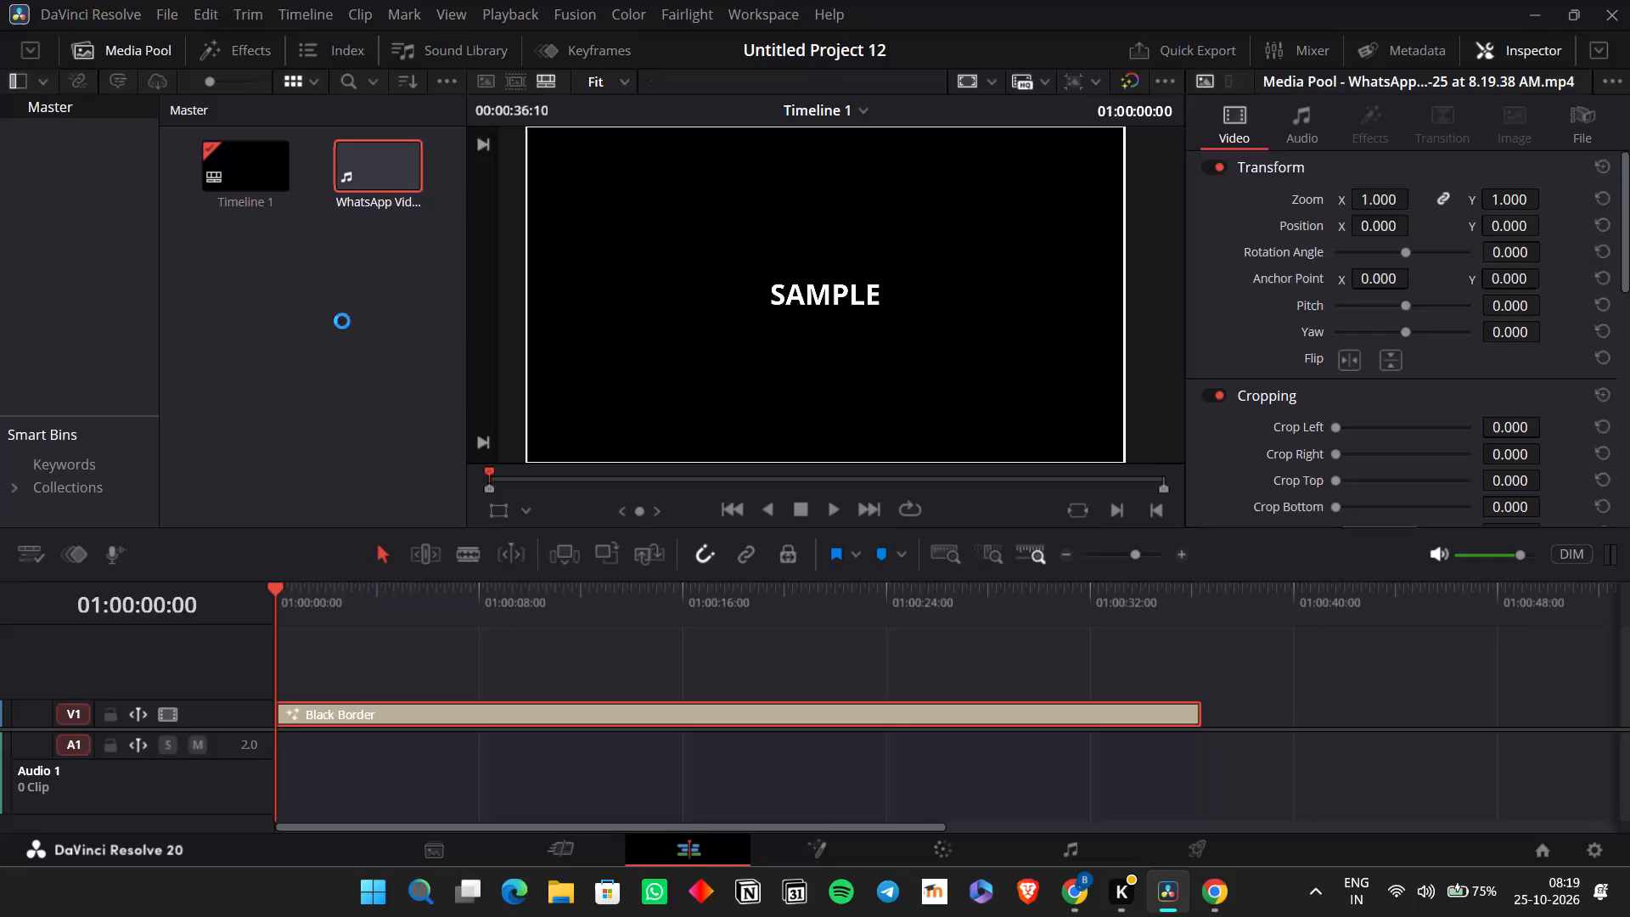
Place the WhatsApp video from the media pool at the start of Timeline 1 on V1, overwriting the Black Border clip.
{"action": "left_click", "coordinate": [375, 395]}
{"action": "left_click_drag", "start_coordinate": [366, 162], "coordinate": [446, 516]}
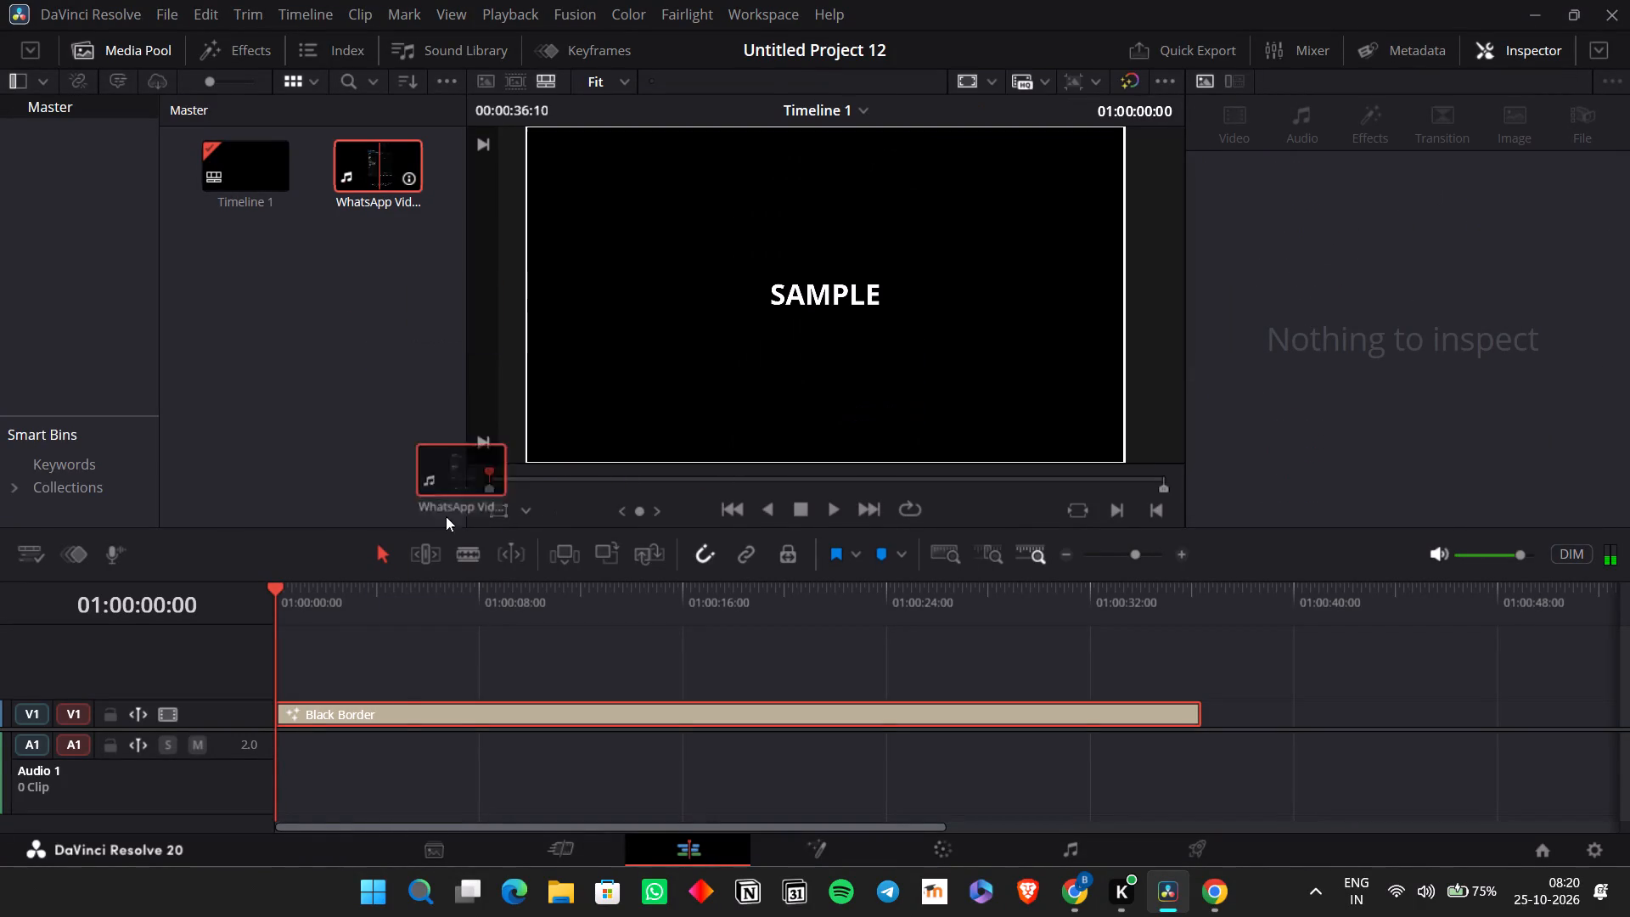
{"action": "left_click_drag", "start_coordinate": [446, 516], "coordinate": [270, 710]}
Delete only the video portion of the WhatsApp clip from V1, keeping its audio on Audio 1.
{"action": "left_click", "coordinate": [457, 711]}
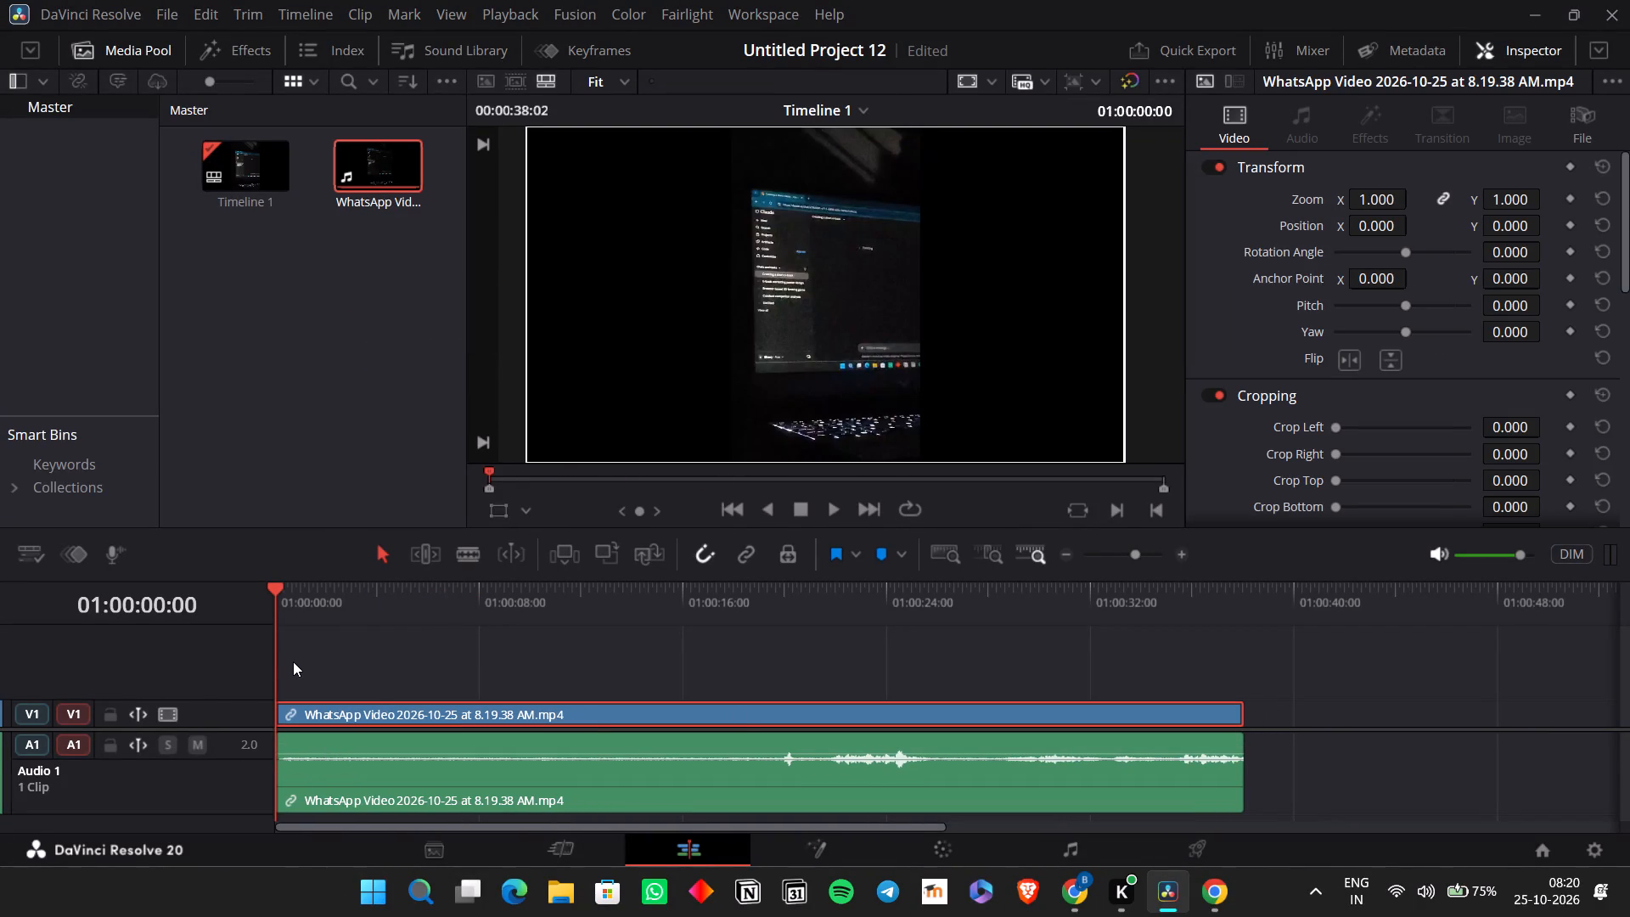
{"action": "key", "text": "BackSpace"}
Play the start of the remaining audio clip on Audio 1 and raise its volume to about 5.9 dB.
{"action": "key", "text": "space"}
{"action": "left_click", "coordinate": [412, 769]}
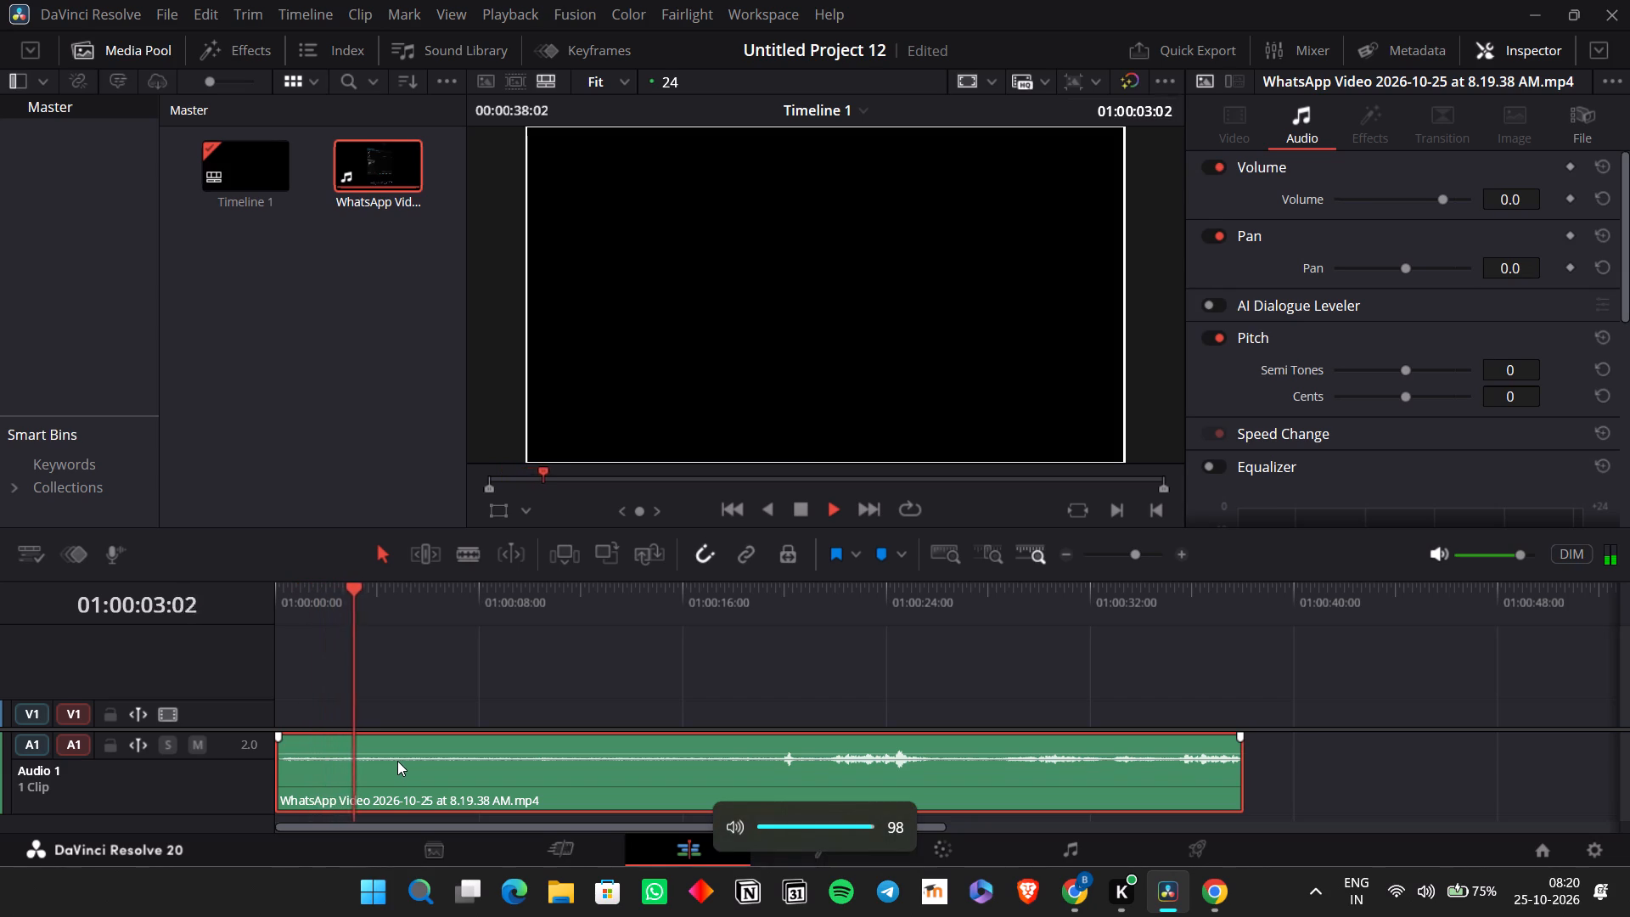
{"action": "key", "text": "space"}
{"action": "left_click", "coordinate": [399, 751]}
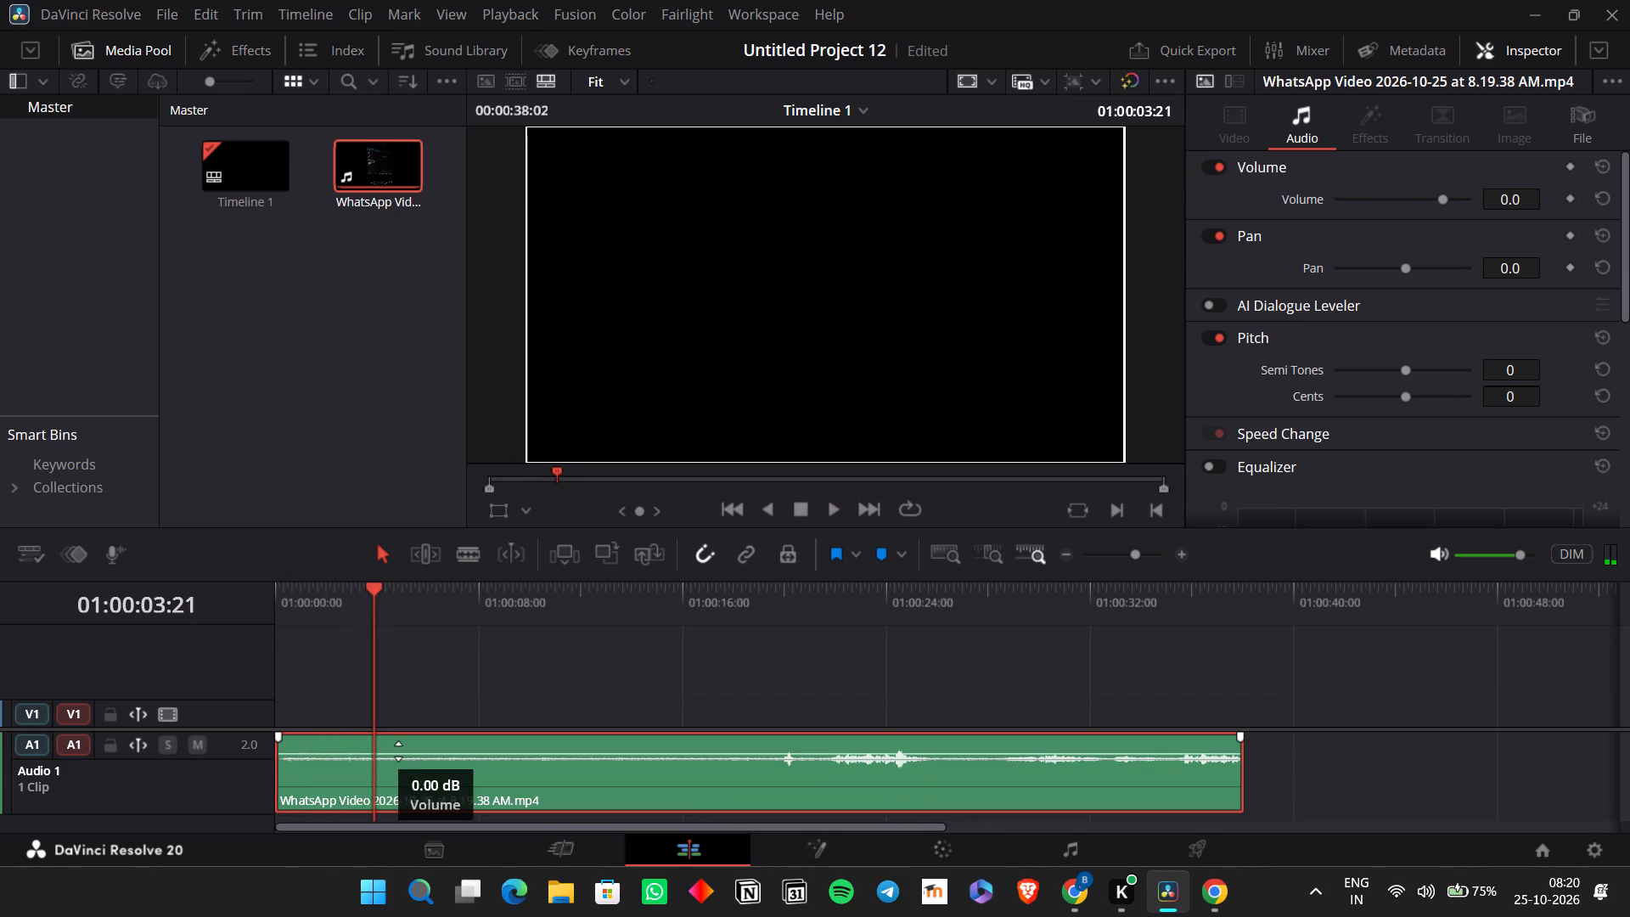
Listen to the louder audio clip at several points along the timeline, including again near its start.
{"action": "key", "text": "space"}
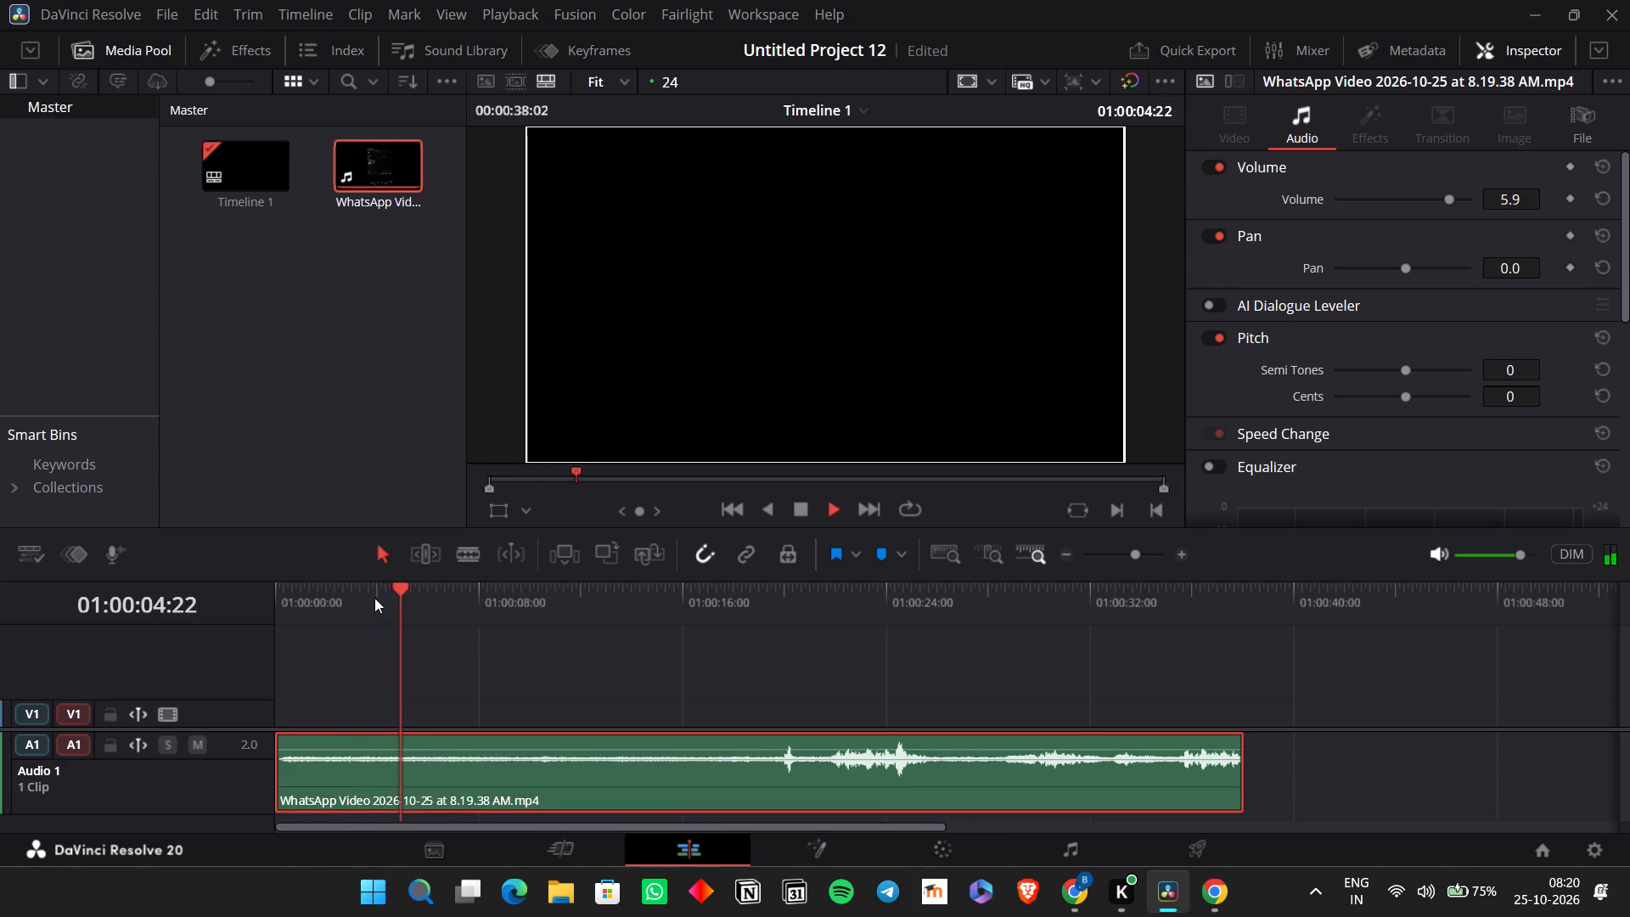
{"action": "left_click_drag", "start_coordinate": [431, 586], "coordinate": [772, 622]}
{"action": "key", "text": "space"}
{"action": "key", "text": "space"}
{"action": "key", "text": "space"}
{"action": "left_click_drag", "start_coordinate": [795, 612], "coordinate": [319, 581]}
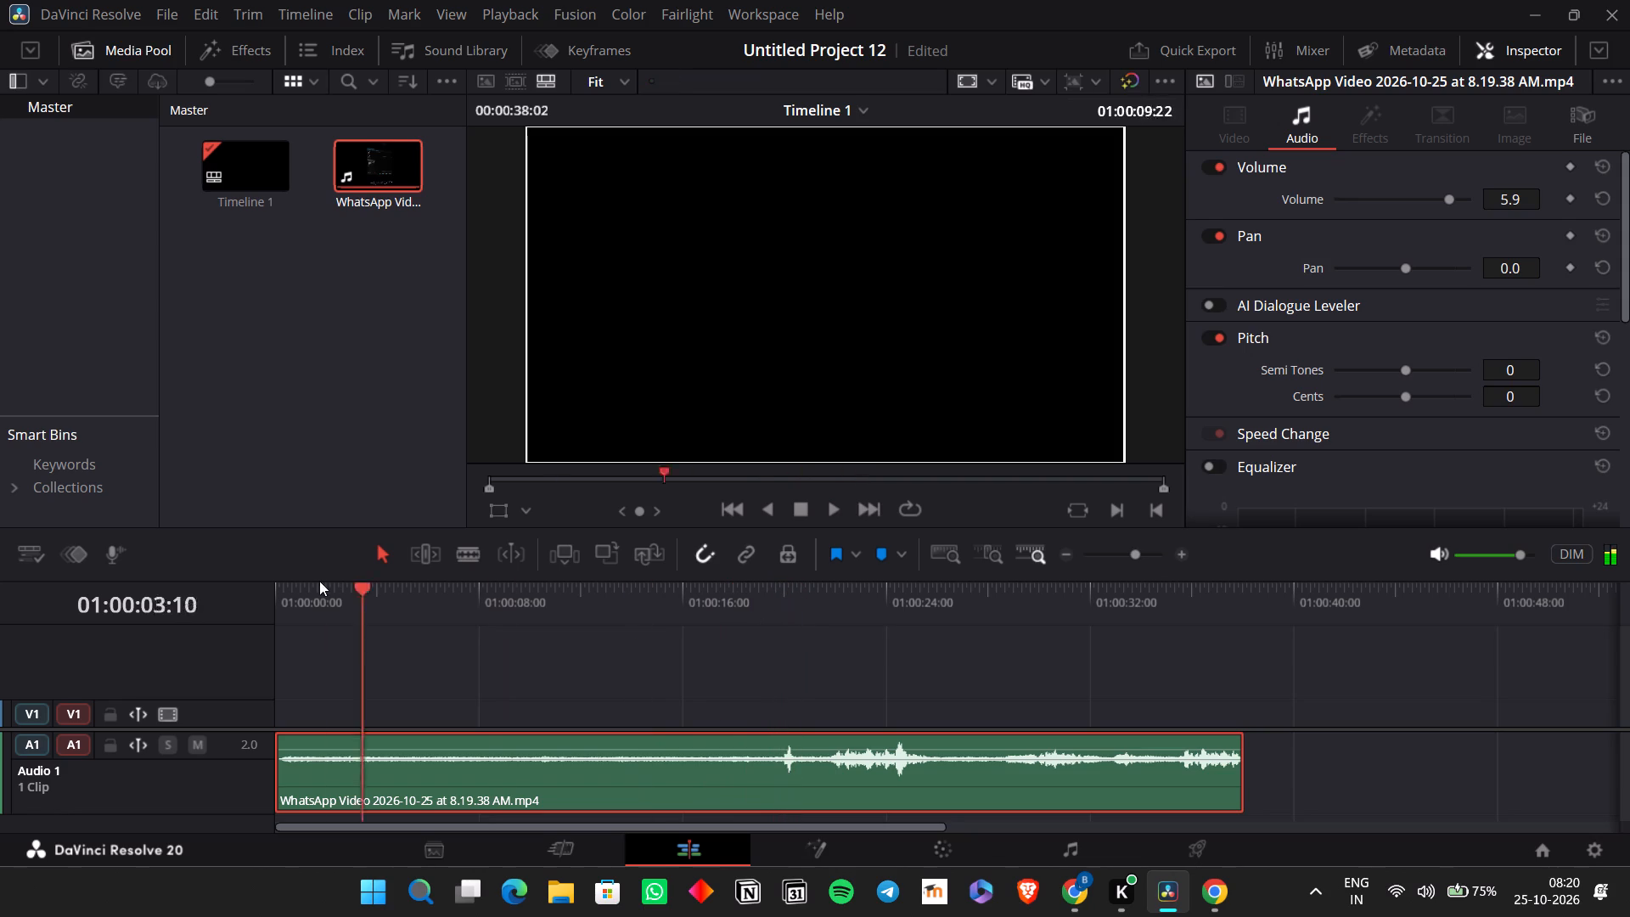
{"action": "left_click_drag", "start_coordinate": [319, 581], "coordinate": [303, 577]}
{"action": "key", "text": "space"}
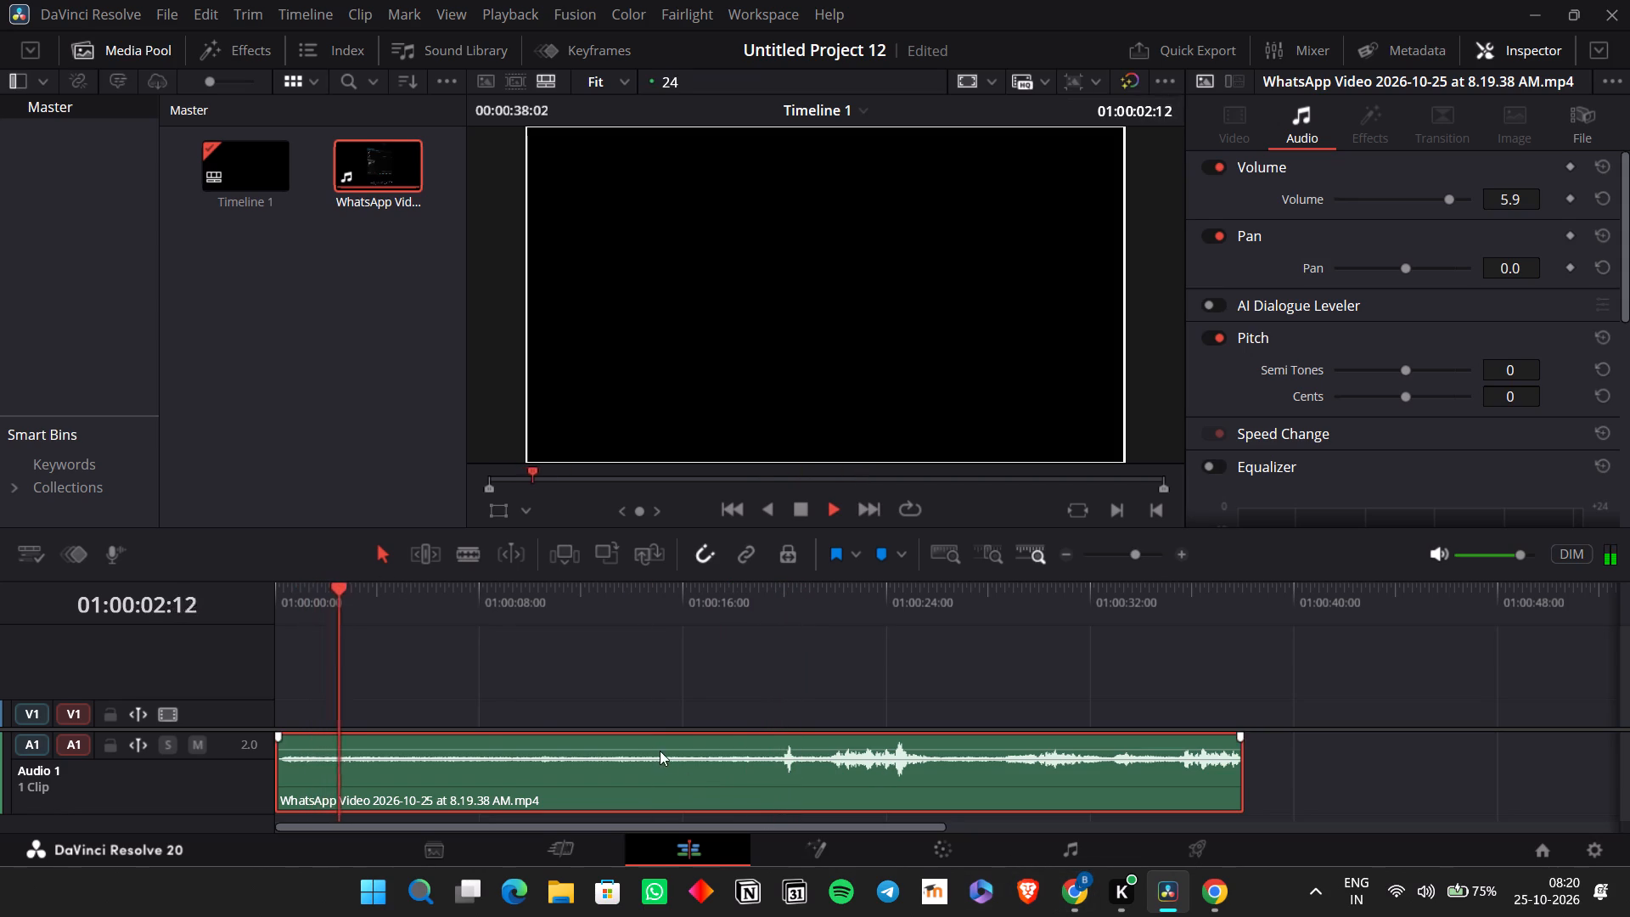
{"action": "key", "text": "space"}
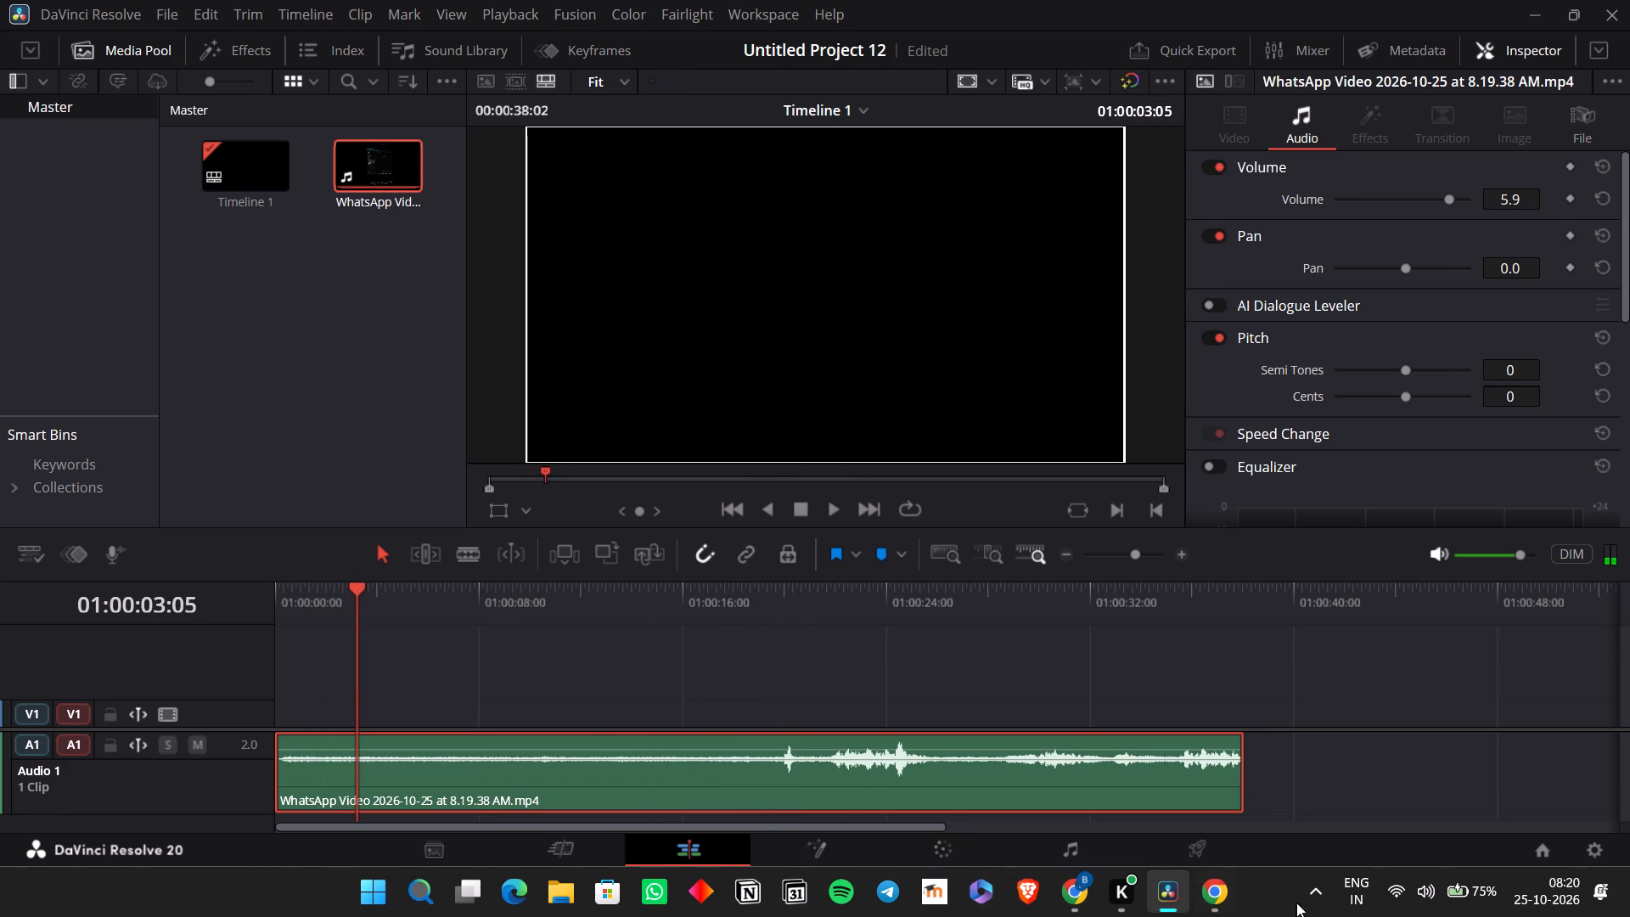
Switch to the Chrome window showing the channel's Shorts in YouTube Studio.
{"action": "left_click", "coordinate": [1073, 903]}
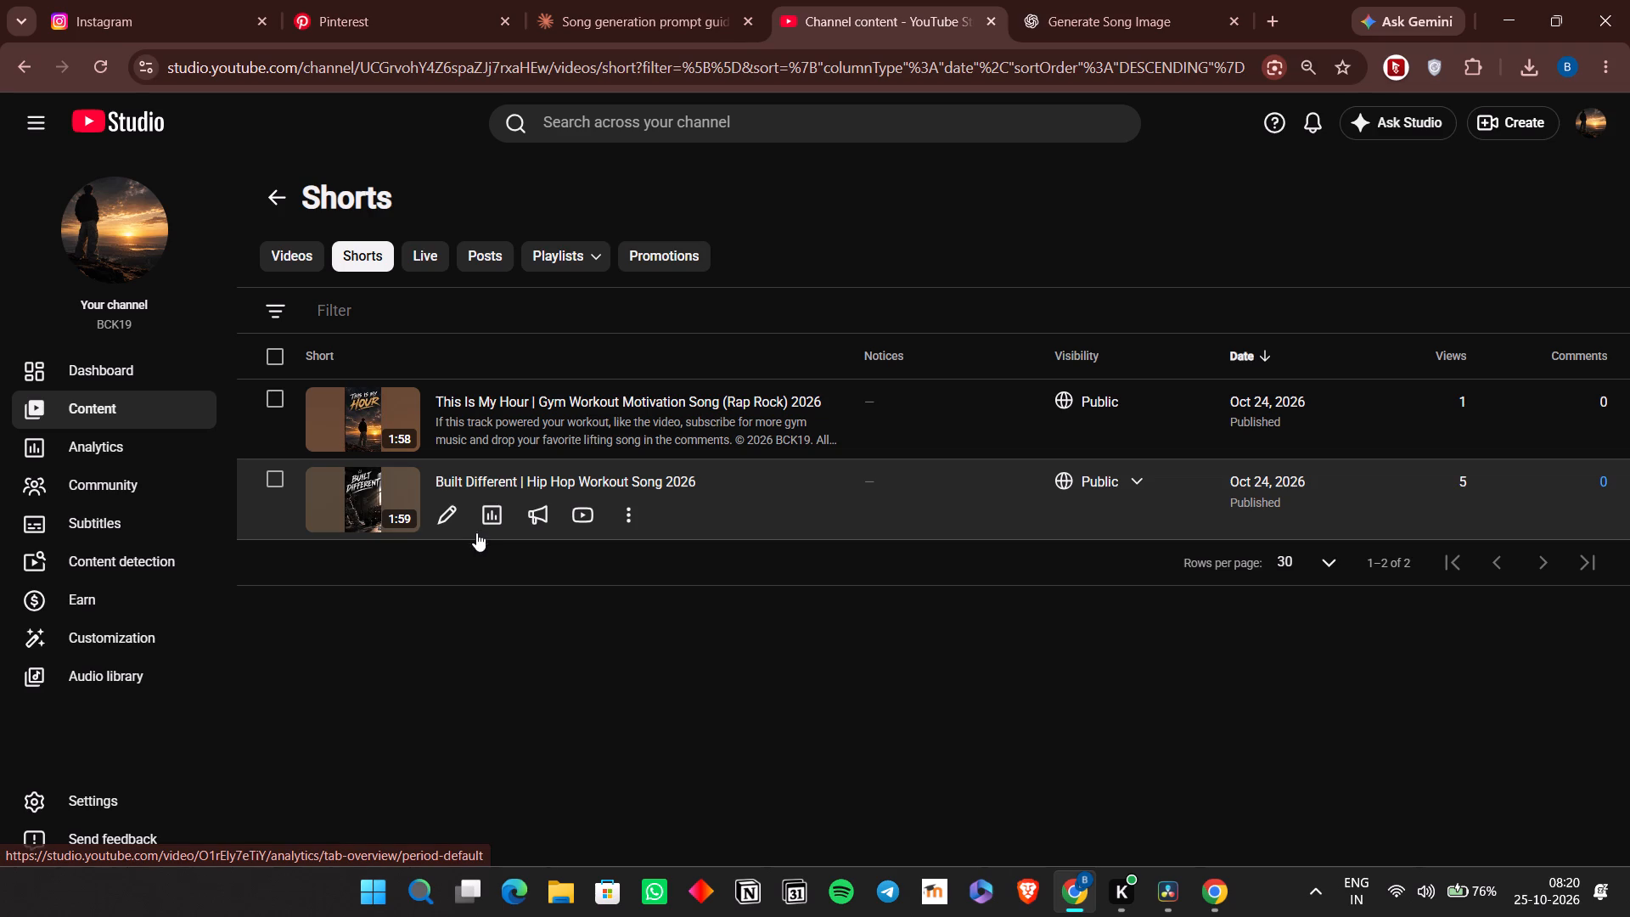
Open the analytics for the Short "Built Different | Hip Hop Workout Song 2026".
{"action": "left_click", "coordinate": [482, 521]}
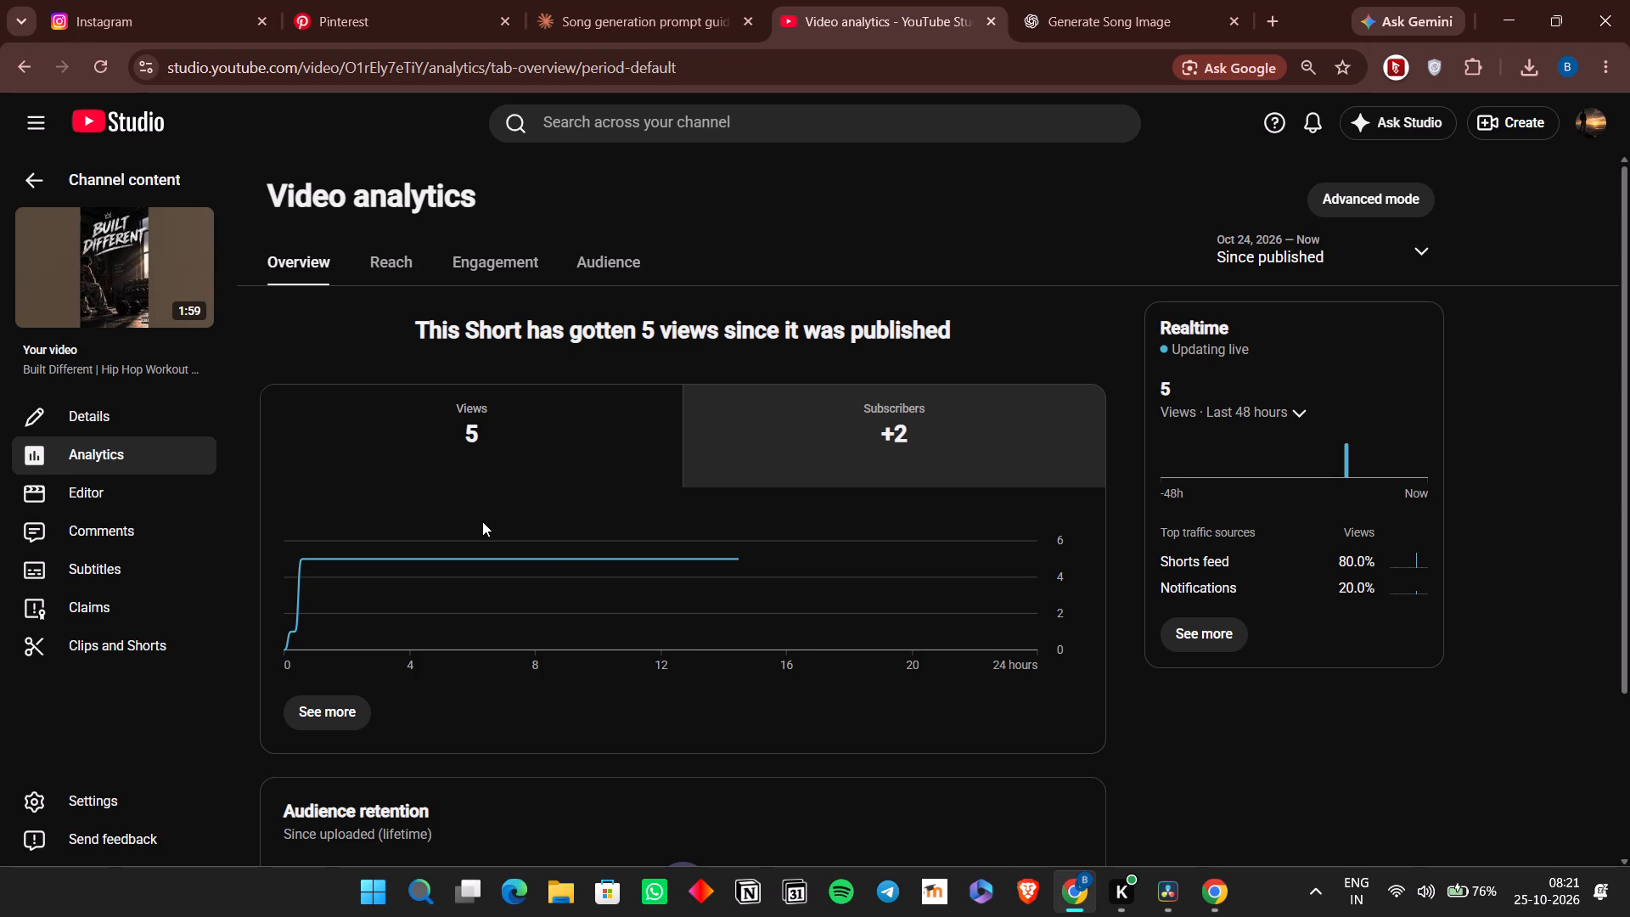
Switch to DaVinci Resolve and add the Black Border Fusion title at the start of video track V1.
{"action": "left_click", "coordinate": [1163, 903]}
{"action": "key", "text": "BackSpace"}
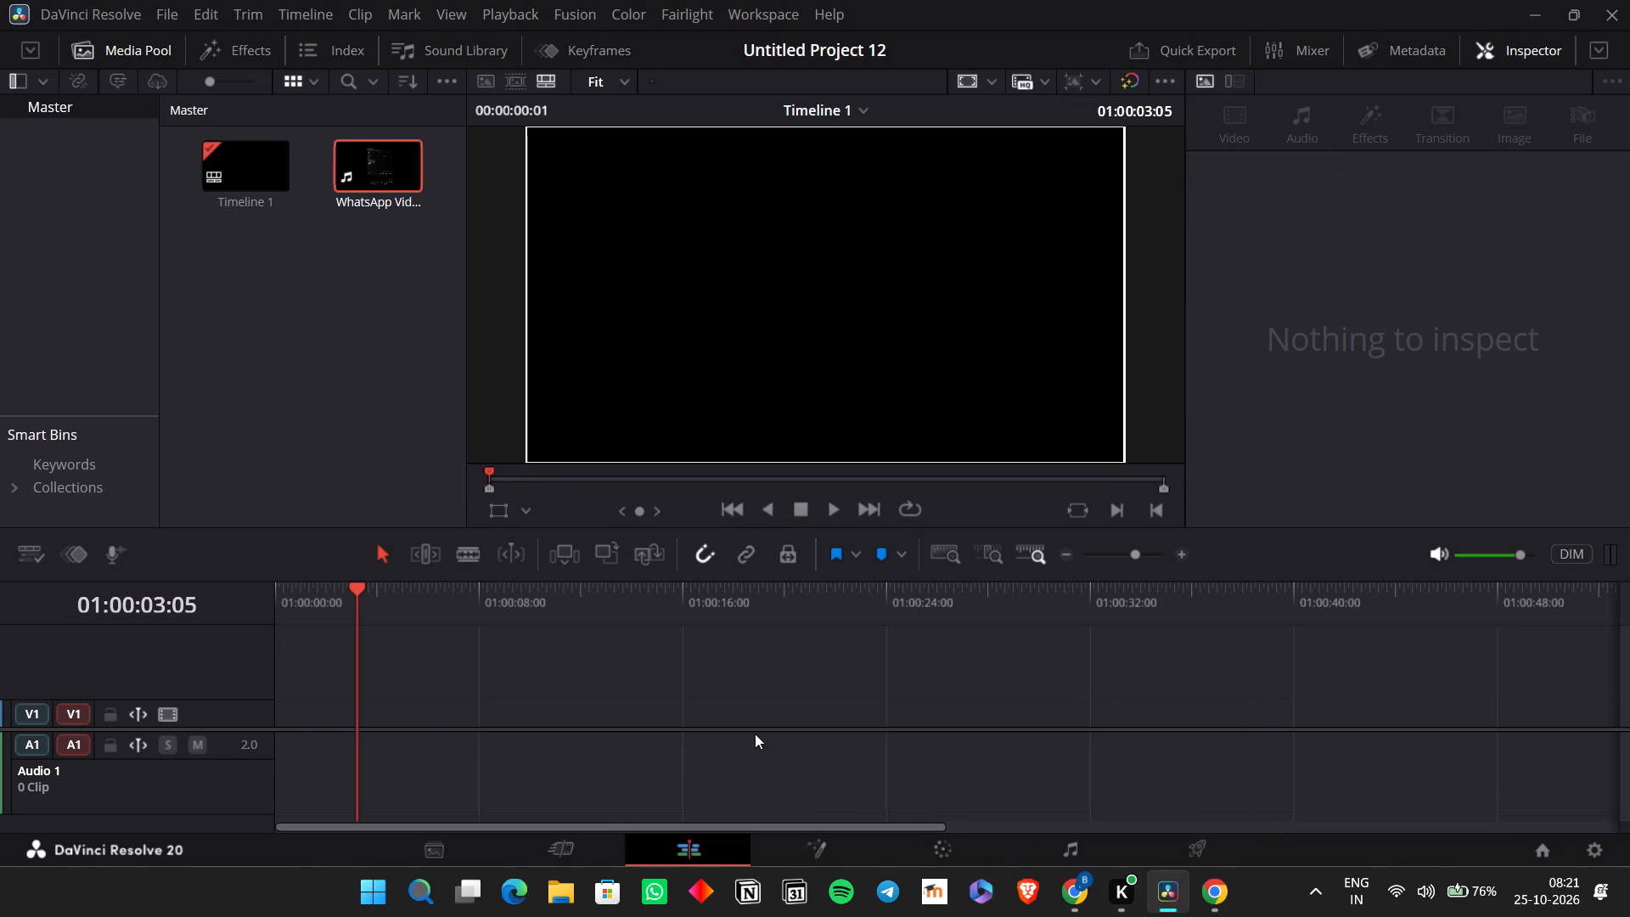
{"action": "left_click", "coordinate": [222, 45]}
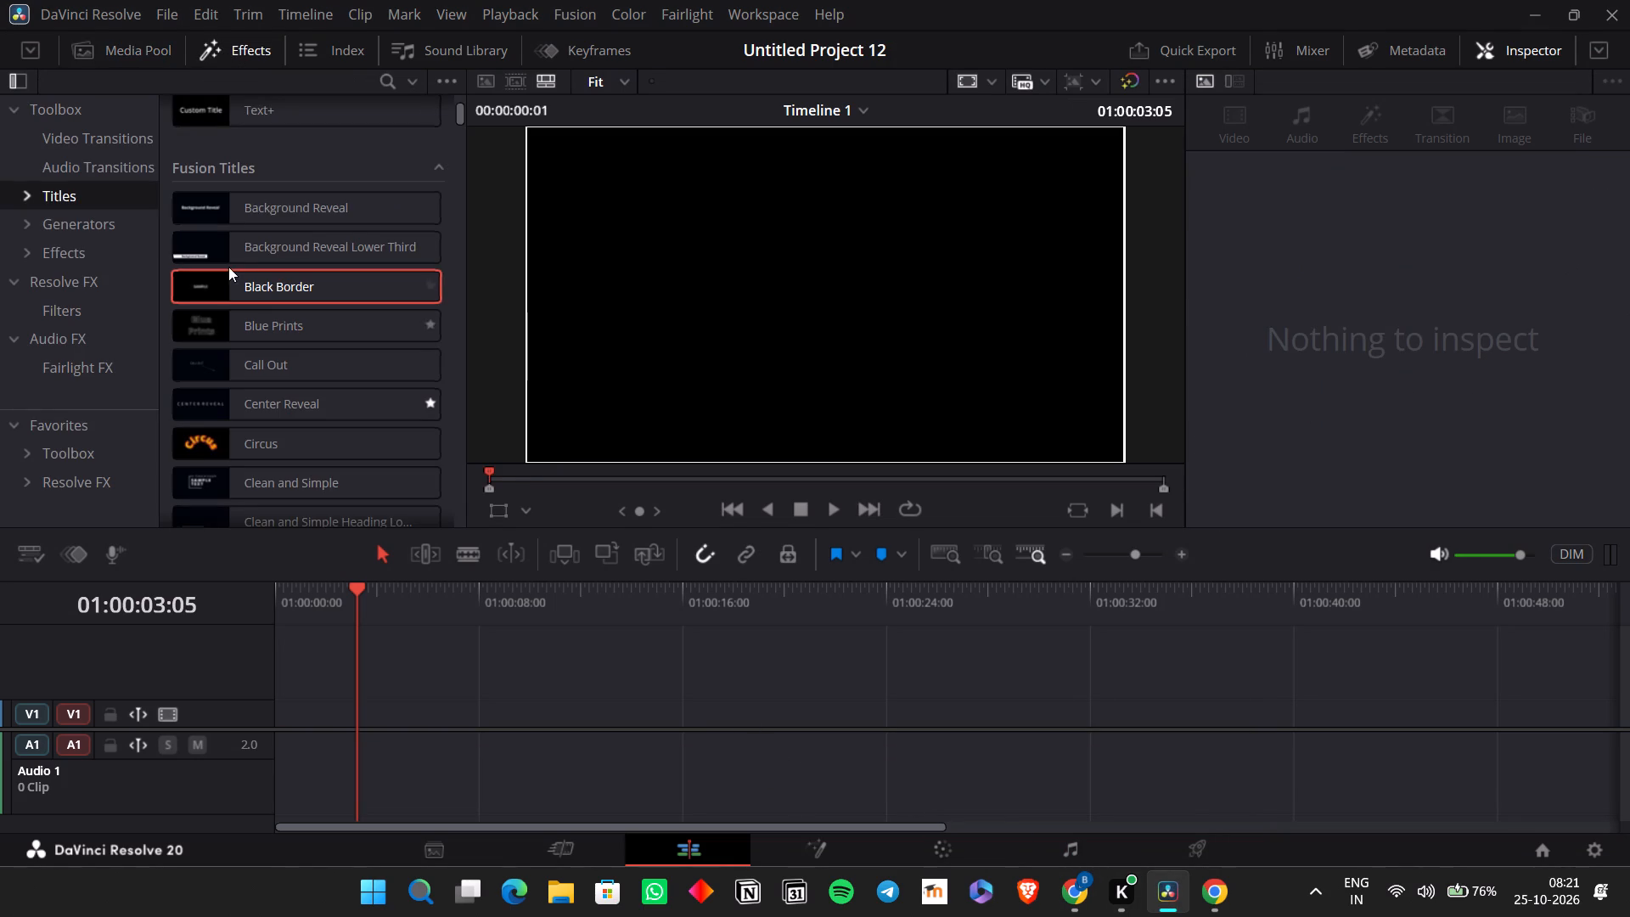
{"action": "left_click_drag", "start_coordinate": [222, 277], "coordinate": [261, 699]}
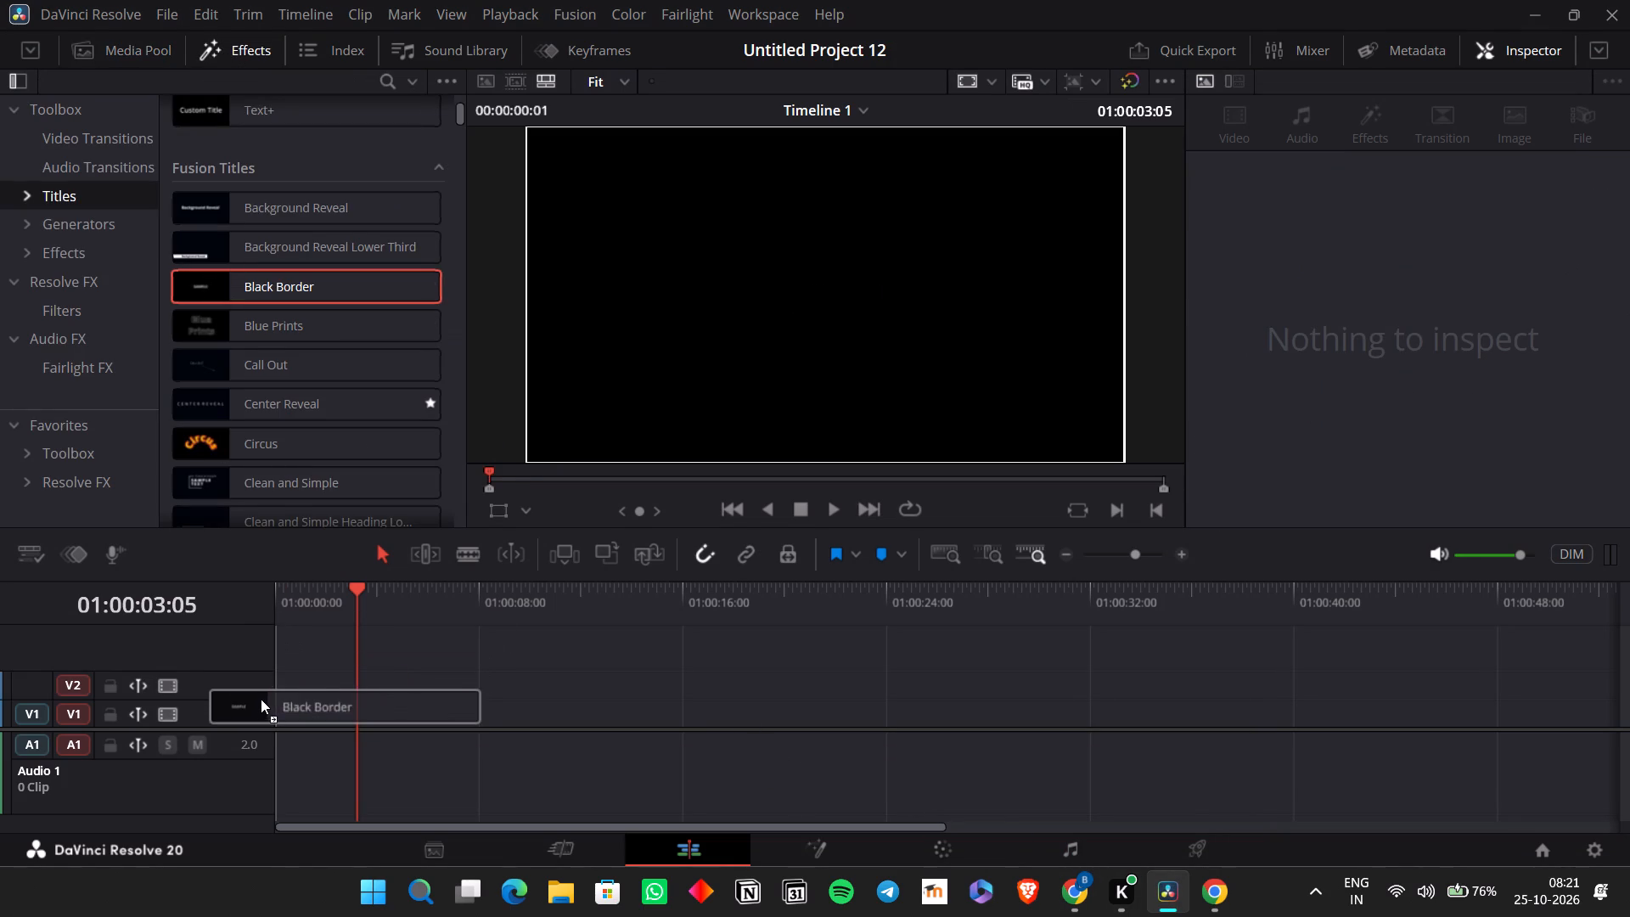
{"action": "left_click_drag", "start_coordinate": [261, 699], "coordinate": [271, 718]}
{"action": "left_click", "coordinate": [293, 692]}
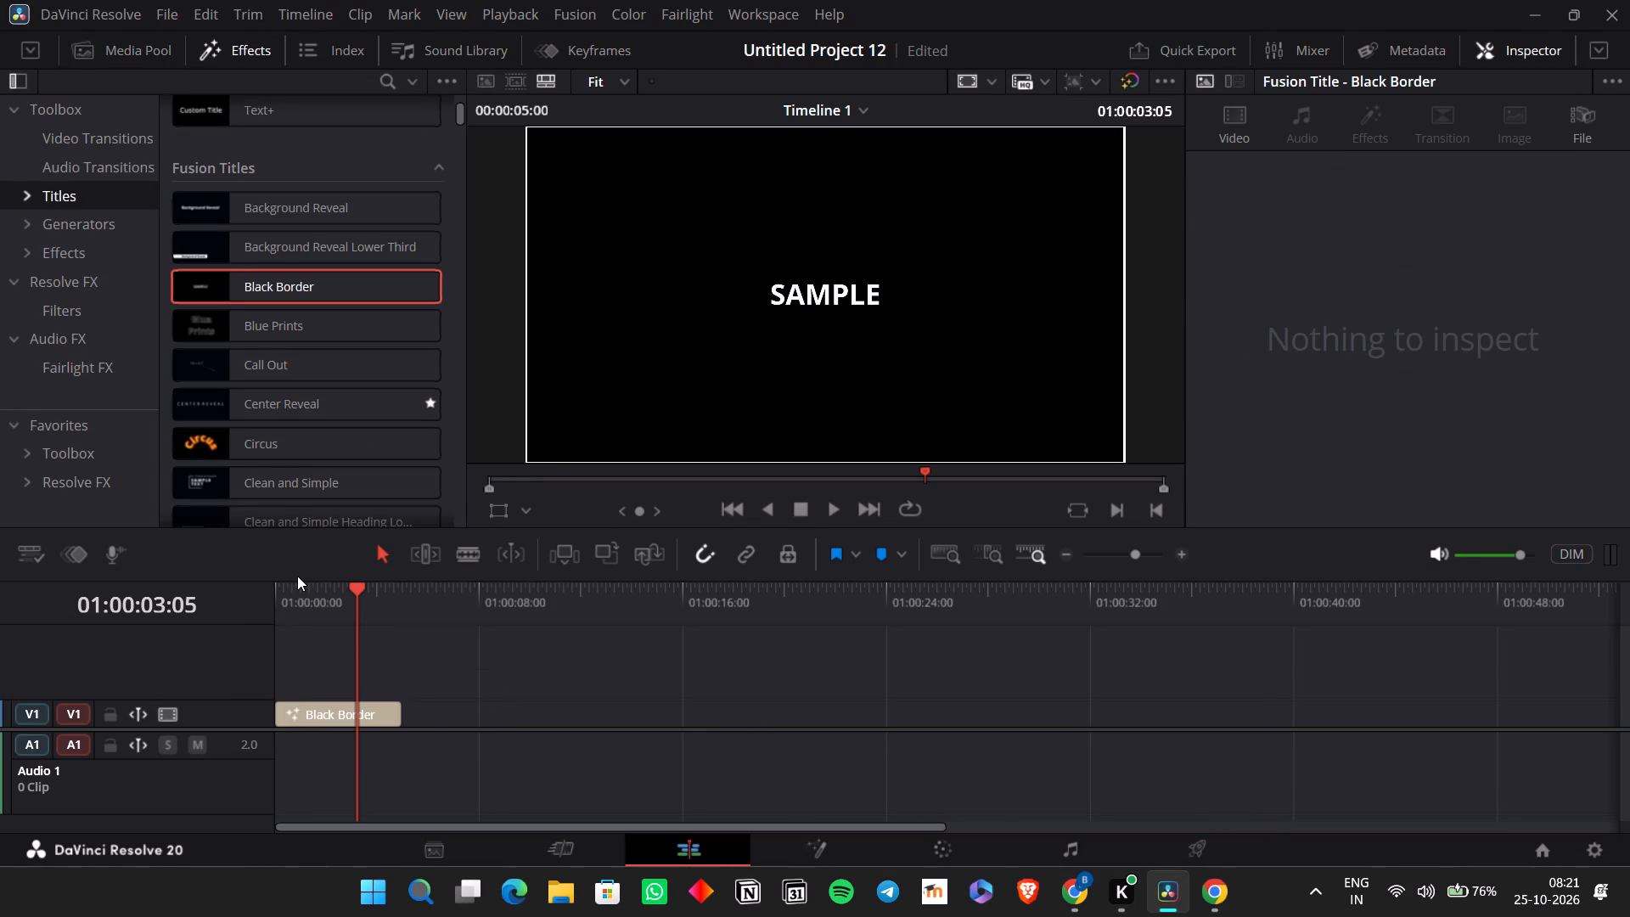
Select the Black Border title at the timeline start, show its on-screen transform controls and replace its text with "I".
{"action": "left_click_drag", "start_coordinate": [297, 576], "coordinate": [298, 584]}
{"action": "left_click_drag", "start_coordinate": [298, 587], "coordinate": [274, 590]}
{"action": "left_click", "coordinate": [304, 700]}
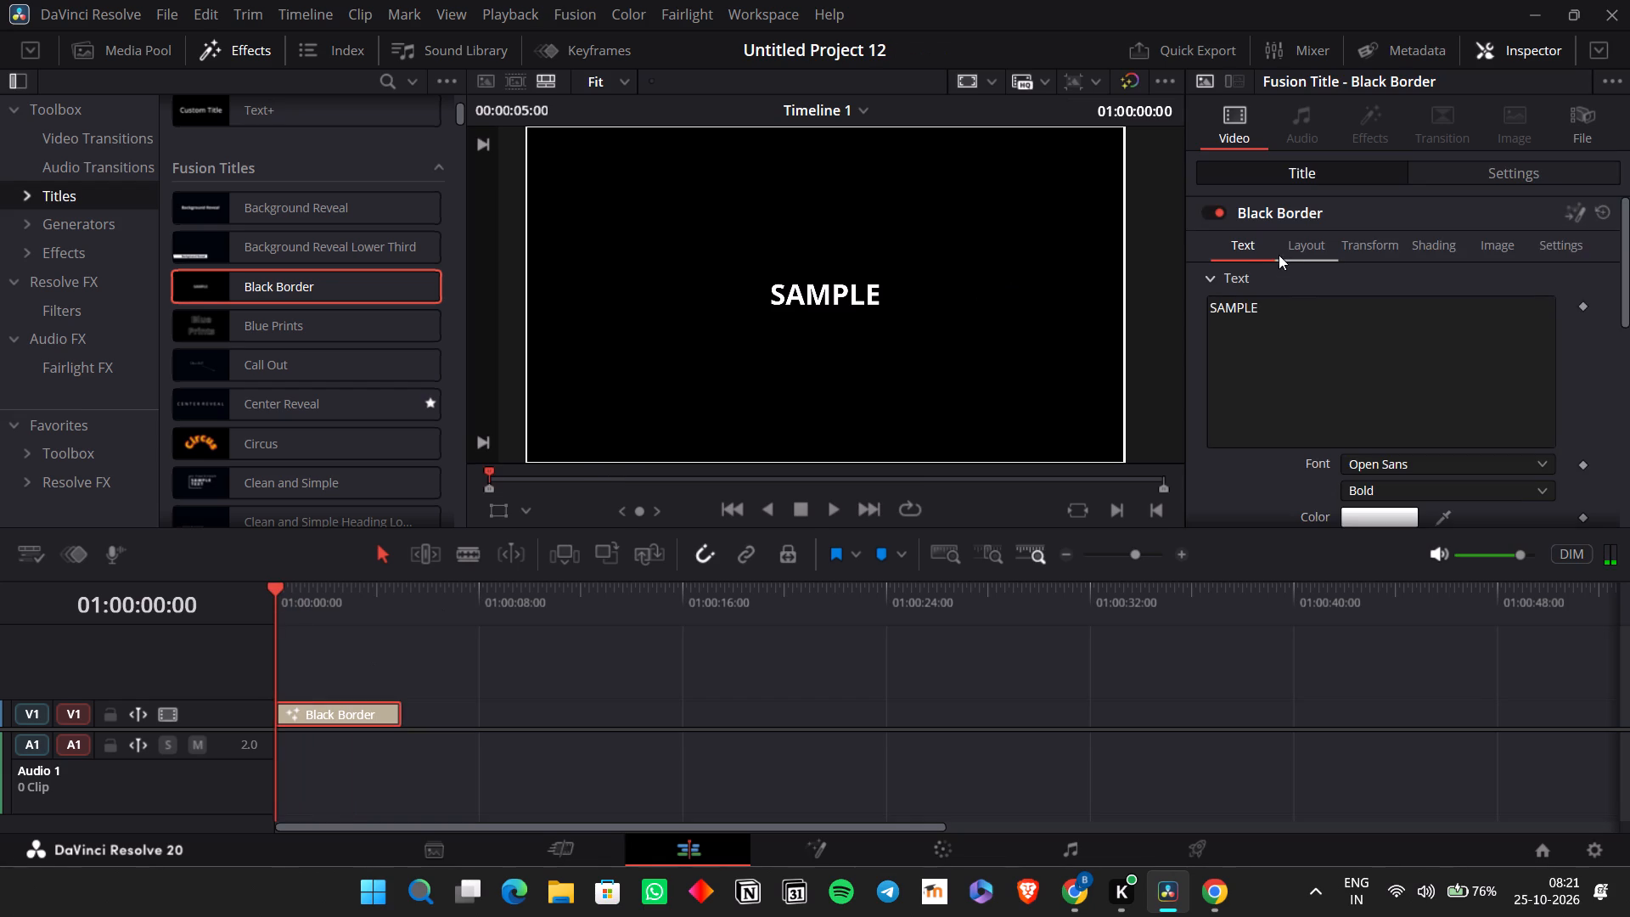
{"action": "left_click", "coordinate": [494, 511]}
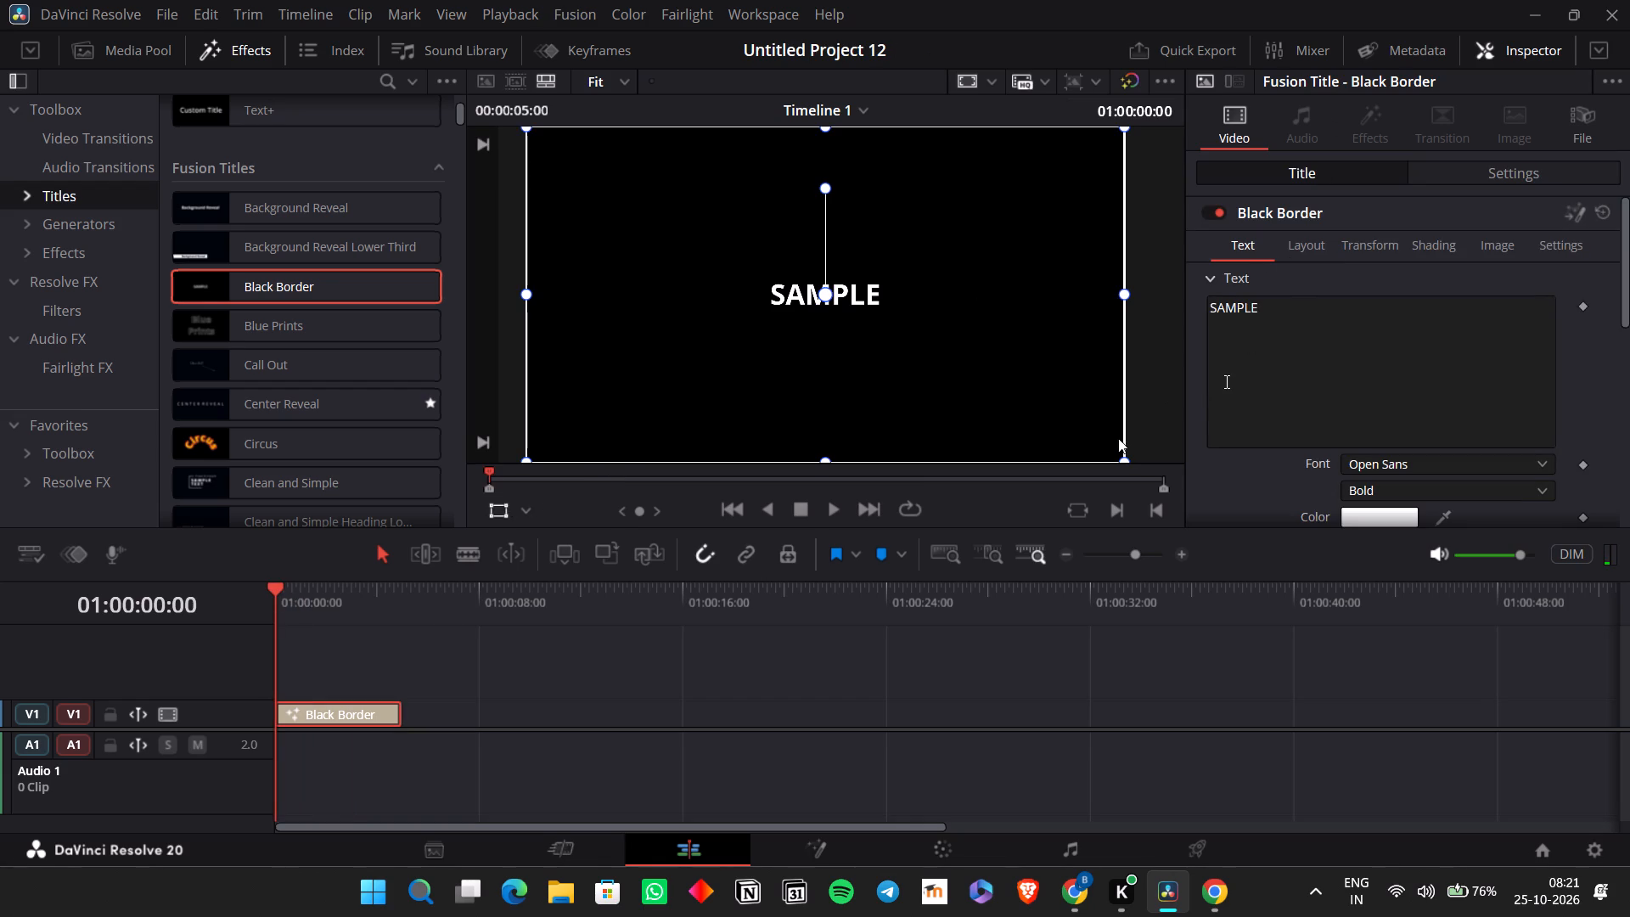
{"action": "left_click_drag", "start_coordinate": [1300, 307], "coordinate": [1138, 287]}
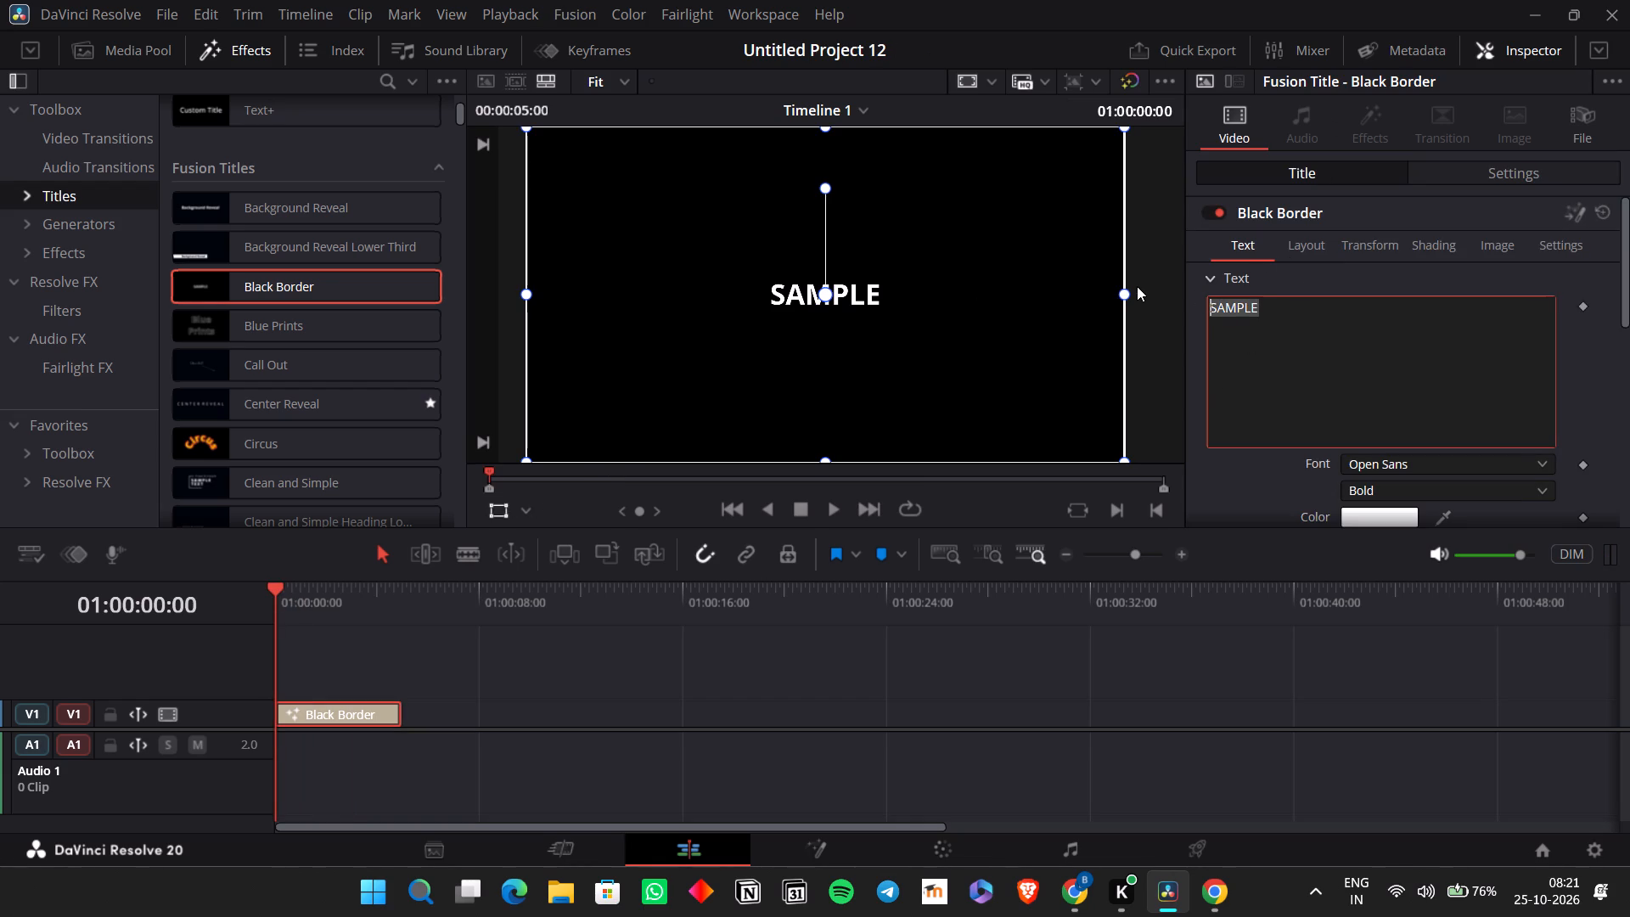
{"action": "type", "text": "I"}
{"action": "key", "text": "space"}
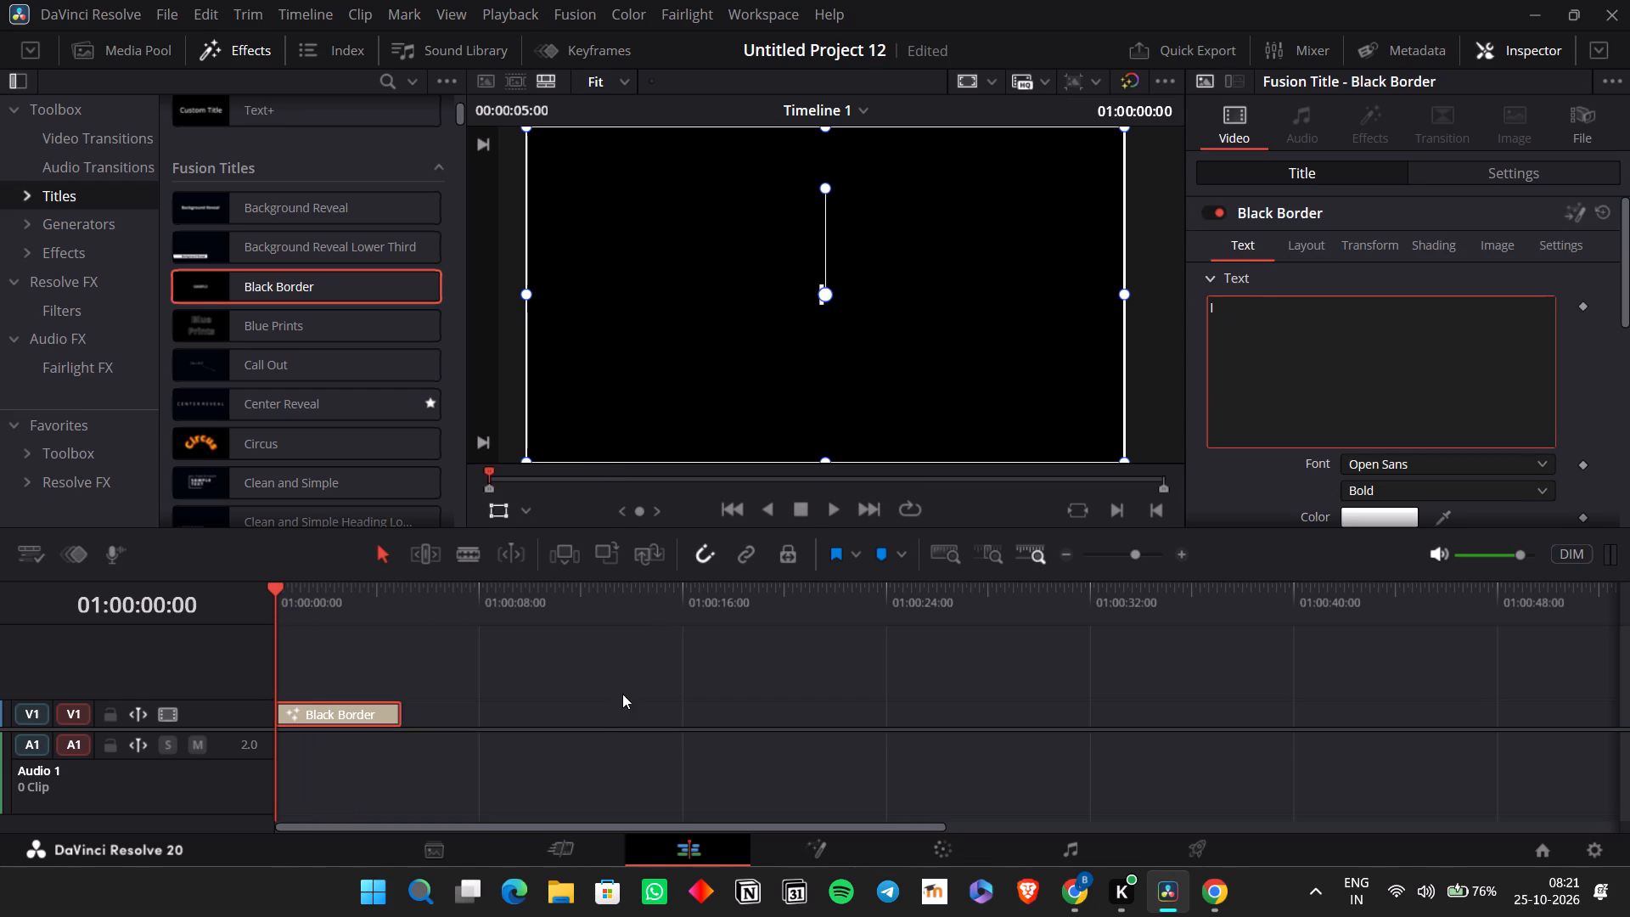
{"action": "left_click", "coordinate": [593, 727]}
Enlarge the whole title clip to a linked Zoom of 2.340.
{"action": "left_click_drag", "start_coordinate": [301, 595], "coordinate": [274, 598]}
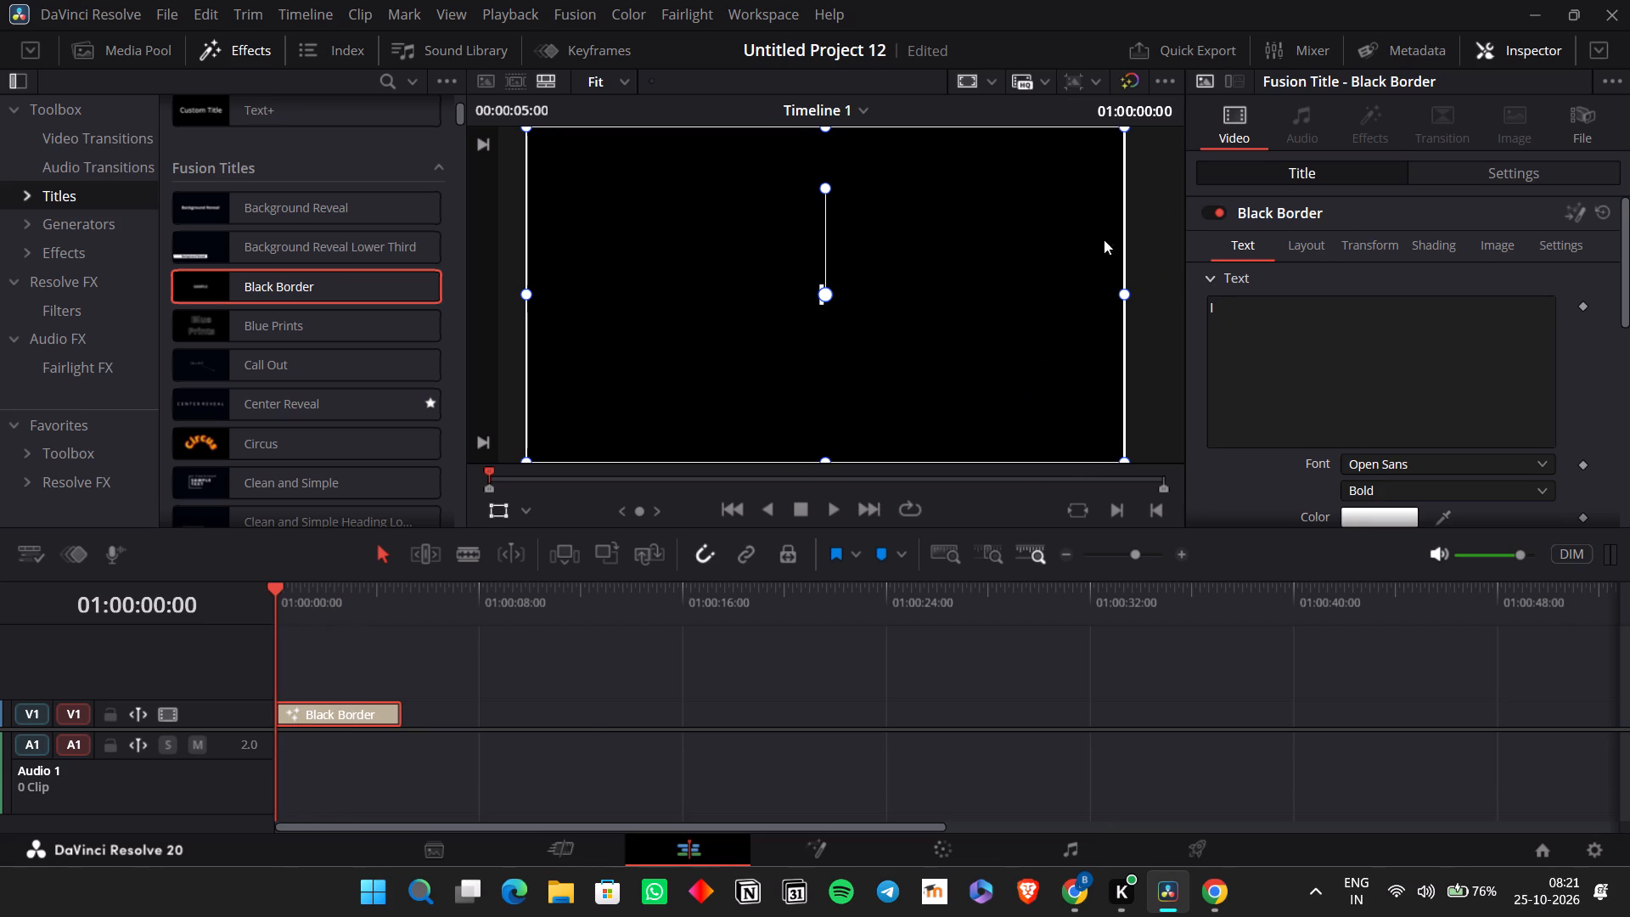
{"action": "left_click", "coordinate": [1461, 177]}
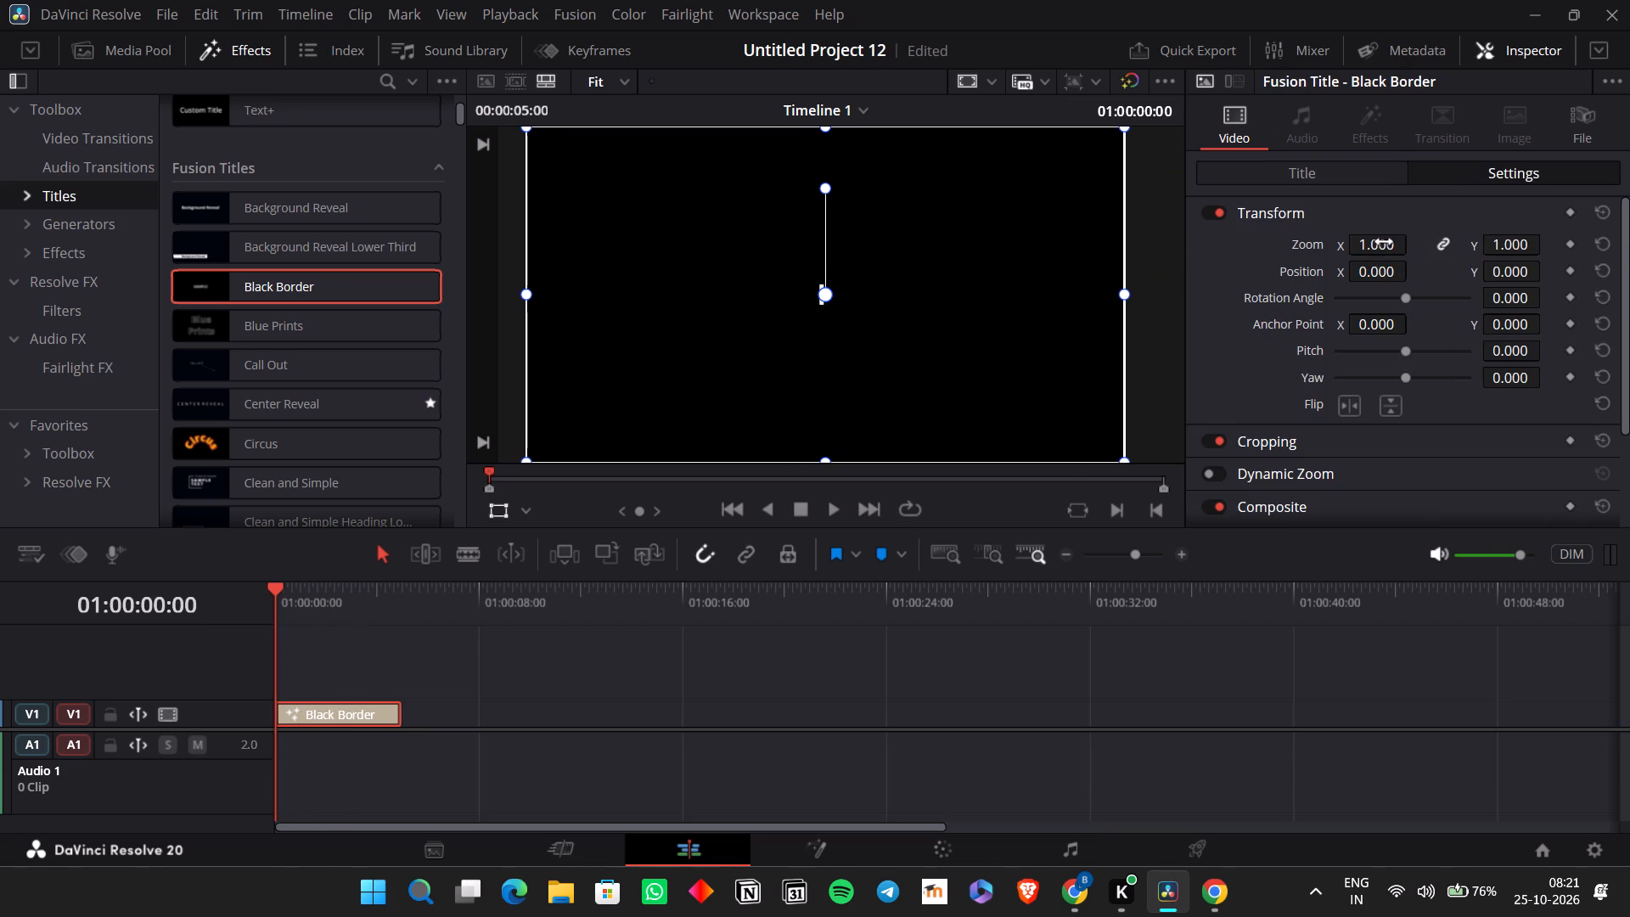
{"action": "left_click_drag", "start_coordinate": [1384, 242], "coordinate": [1572, 238]}
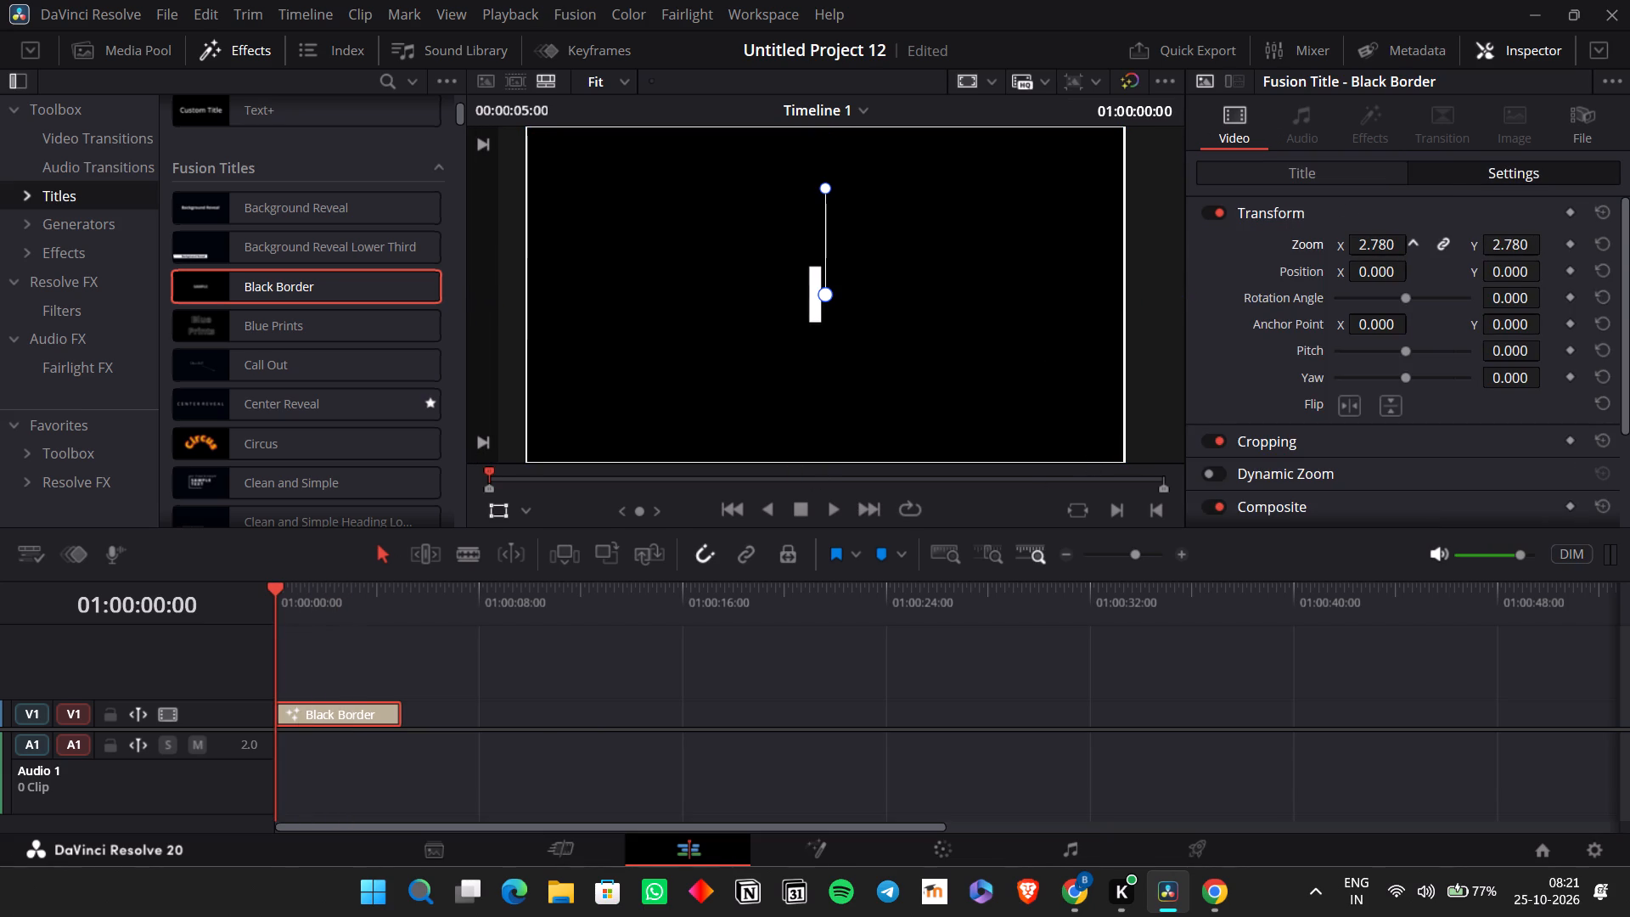
{"action": "left_click_drag", "start_coordinate": [1572, 238], "coordinate": [801, 458]}
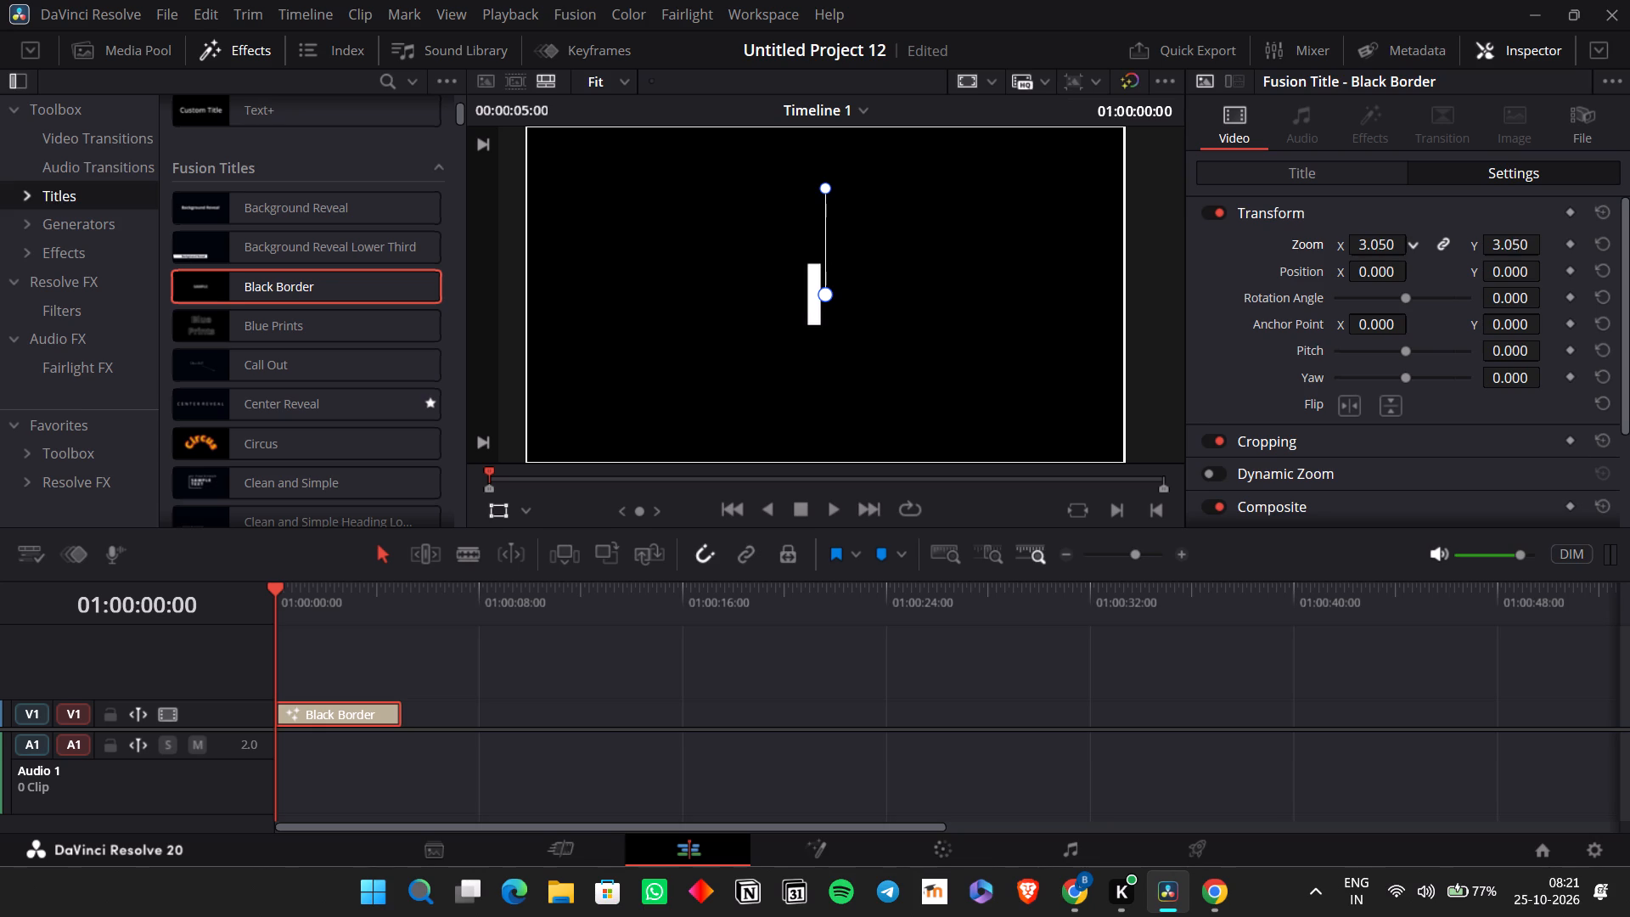
{"action": "left_click_drag", "start_coordinate": [801, 458], "coordinate": [1384, 242]}
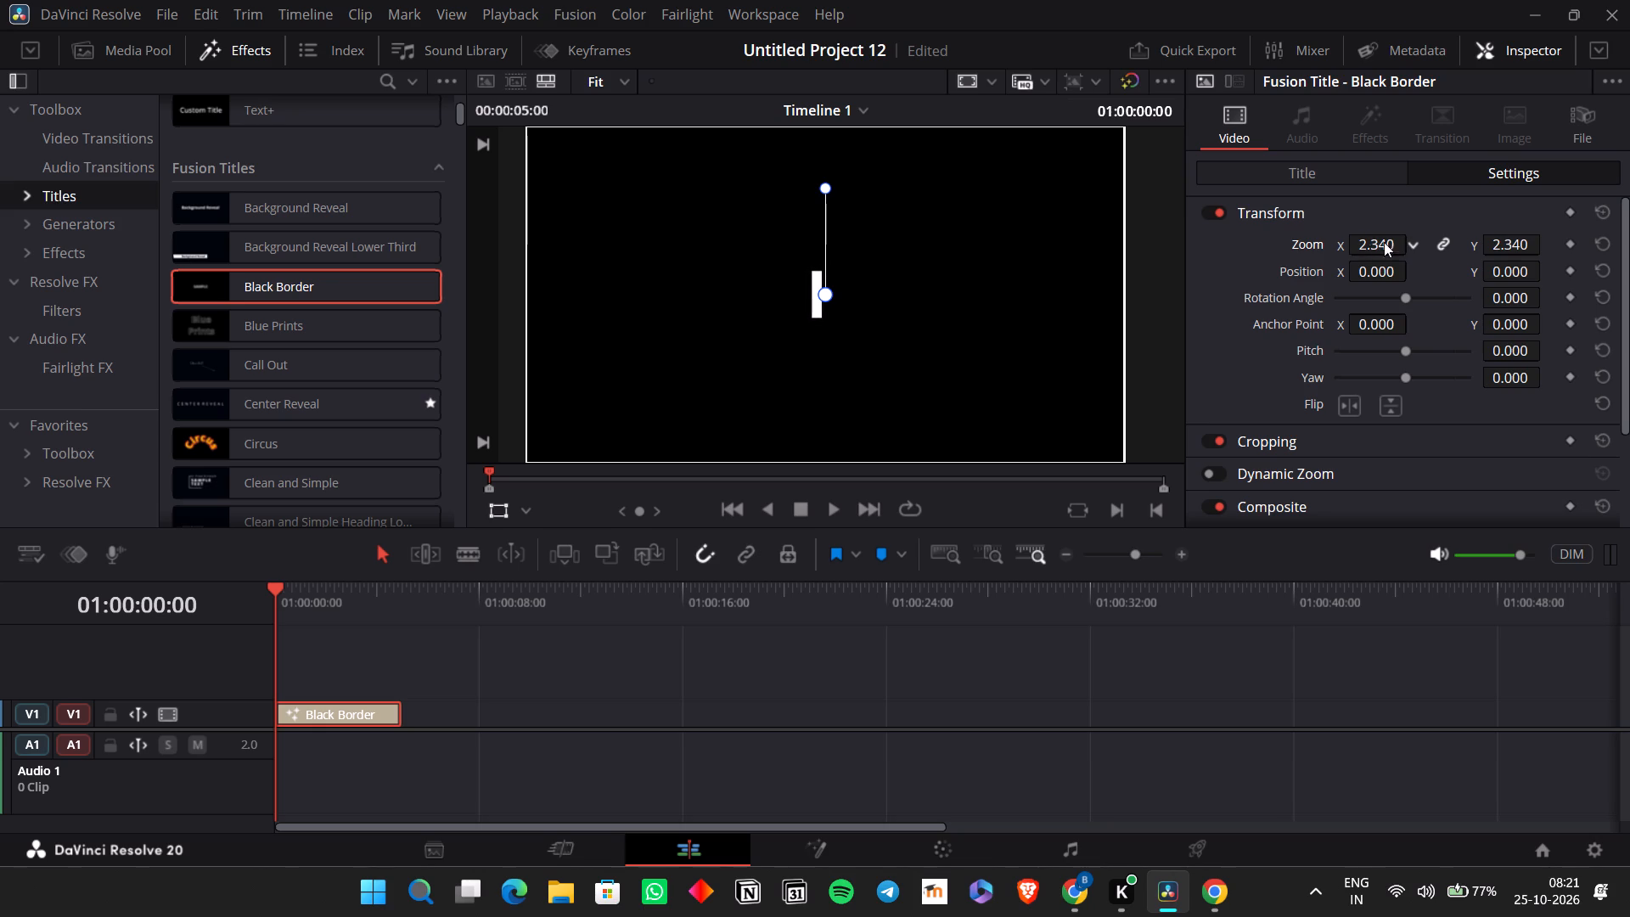
{"action": "left_click_drag", "start_coordinate": [1384, 242], "coordinate": [725, 457]}
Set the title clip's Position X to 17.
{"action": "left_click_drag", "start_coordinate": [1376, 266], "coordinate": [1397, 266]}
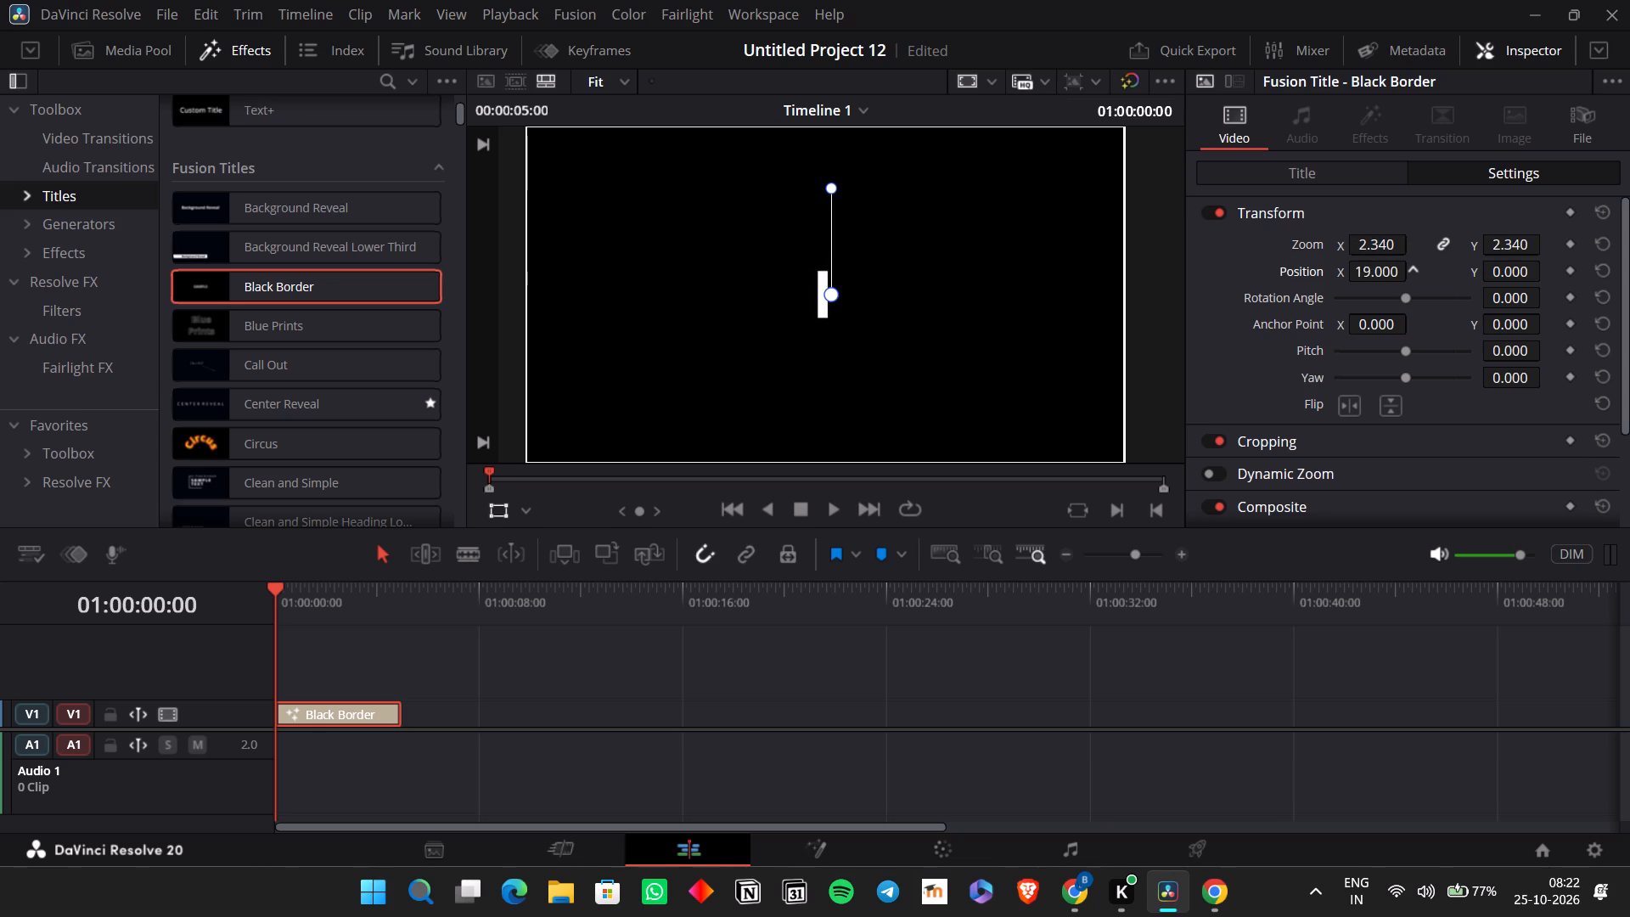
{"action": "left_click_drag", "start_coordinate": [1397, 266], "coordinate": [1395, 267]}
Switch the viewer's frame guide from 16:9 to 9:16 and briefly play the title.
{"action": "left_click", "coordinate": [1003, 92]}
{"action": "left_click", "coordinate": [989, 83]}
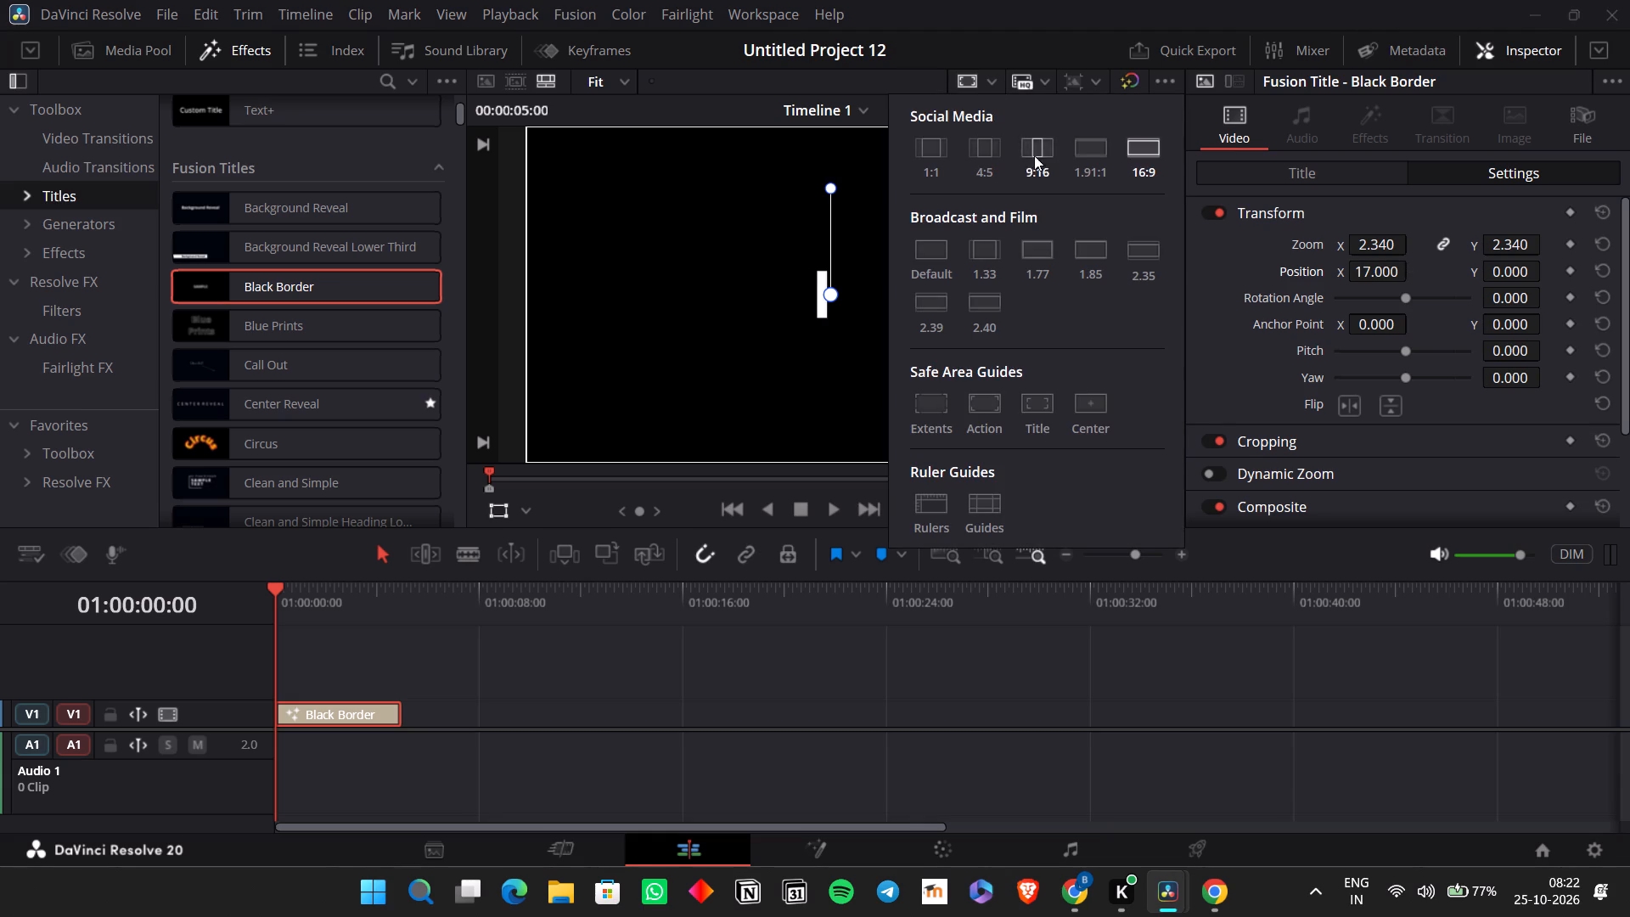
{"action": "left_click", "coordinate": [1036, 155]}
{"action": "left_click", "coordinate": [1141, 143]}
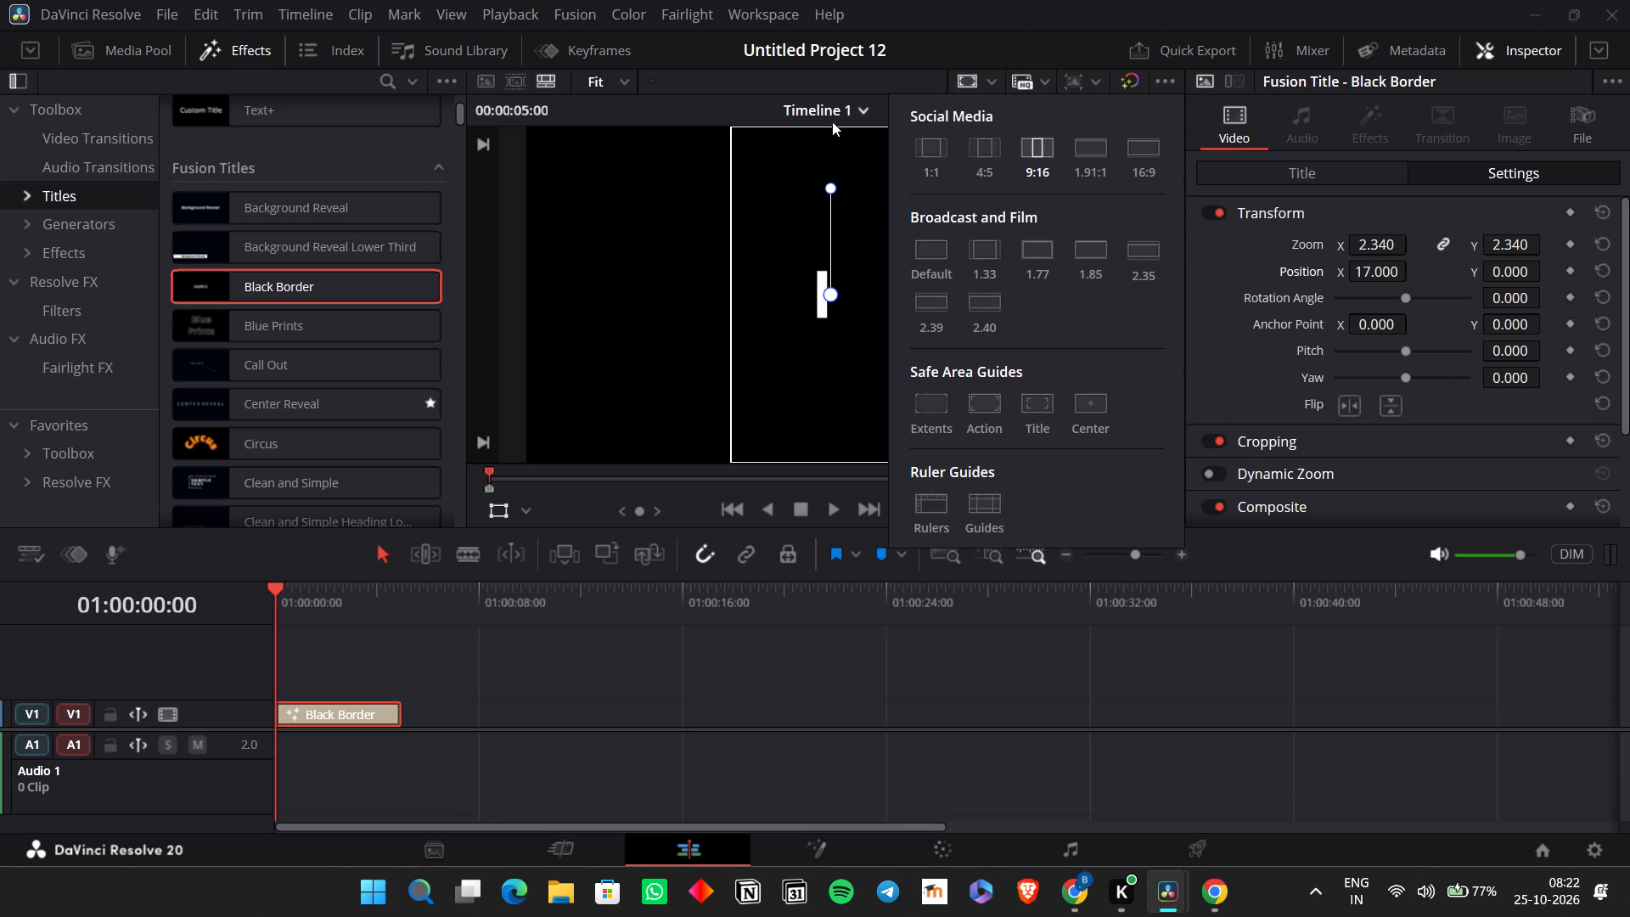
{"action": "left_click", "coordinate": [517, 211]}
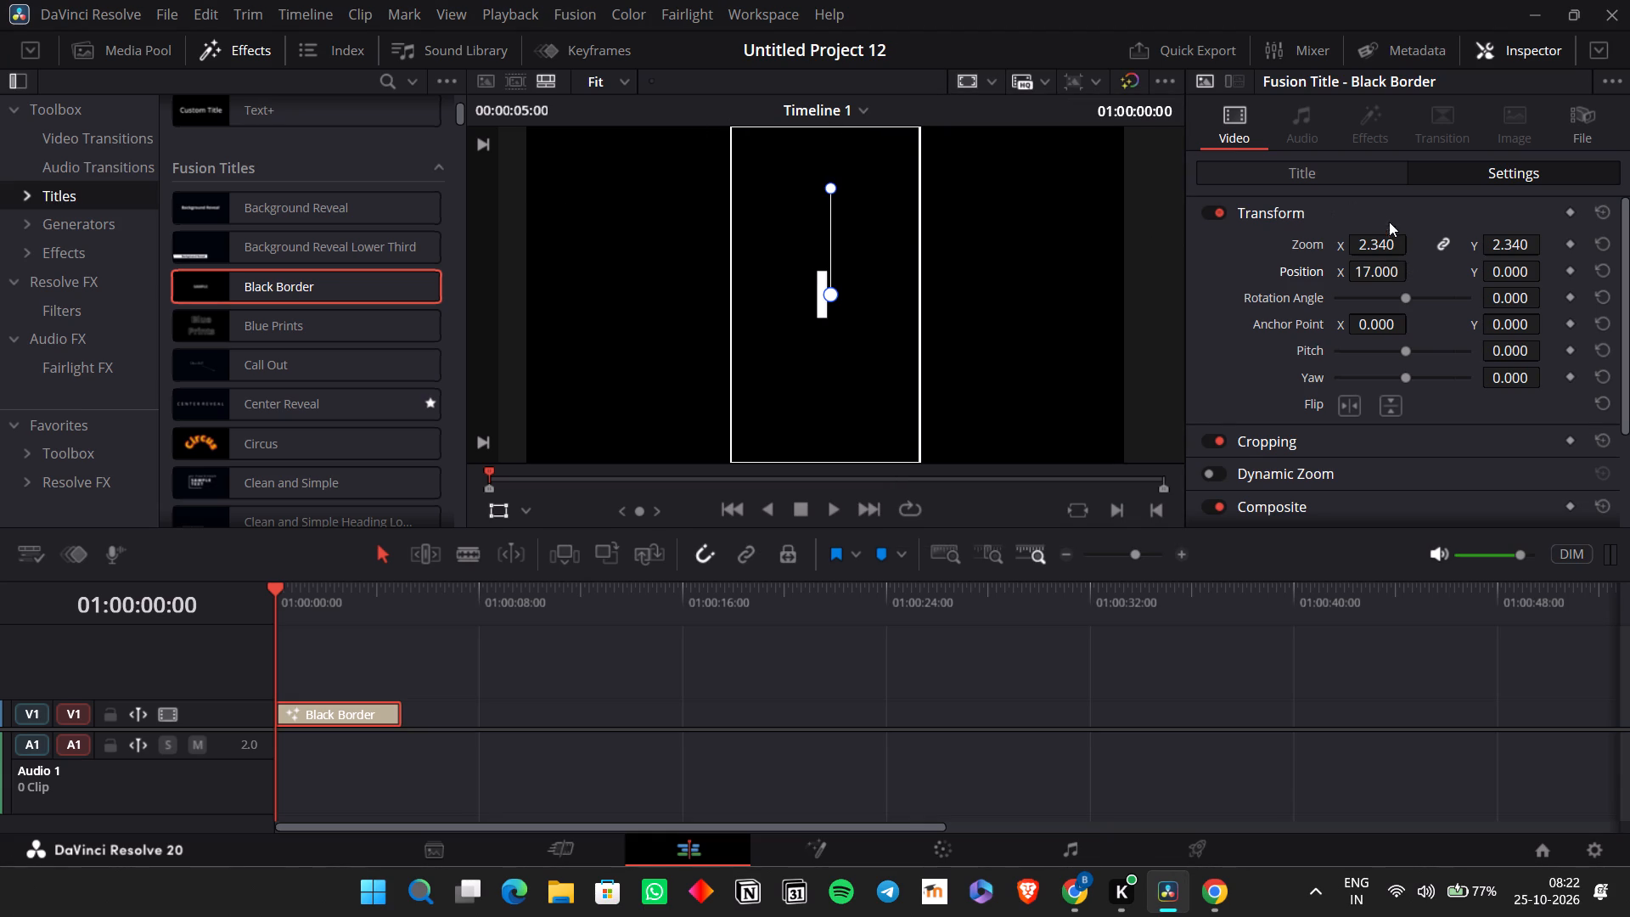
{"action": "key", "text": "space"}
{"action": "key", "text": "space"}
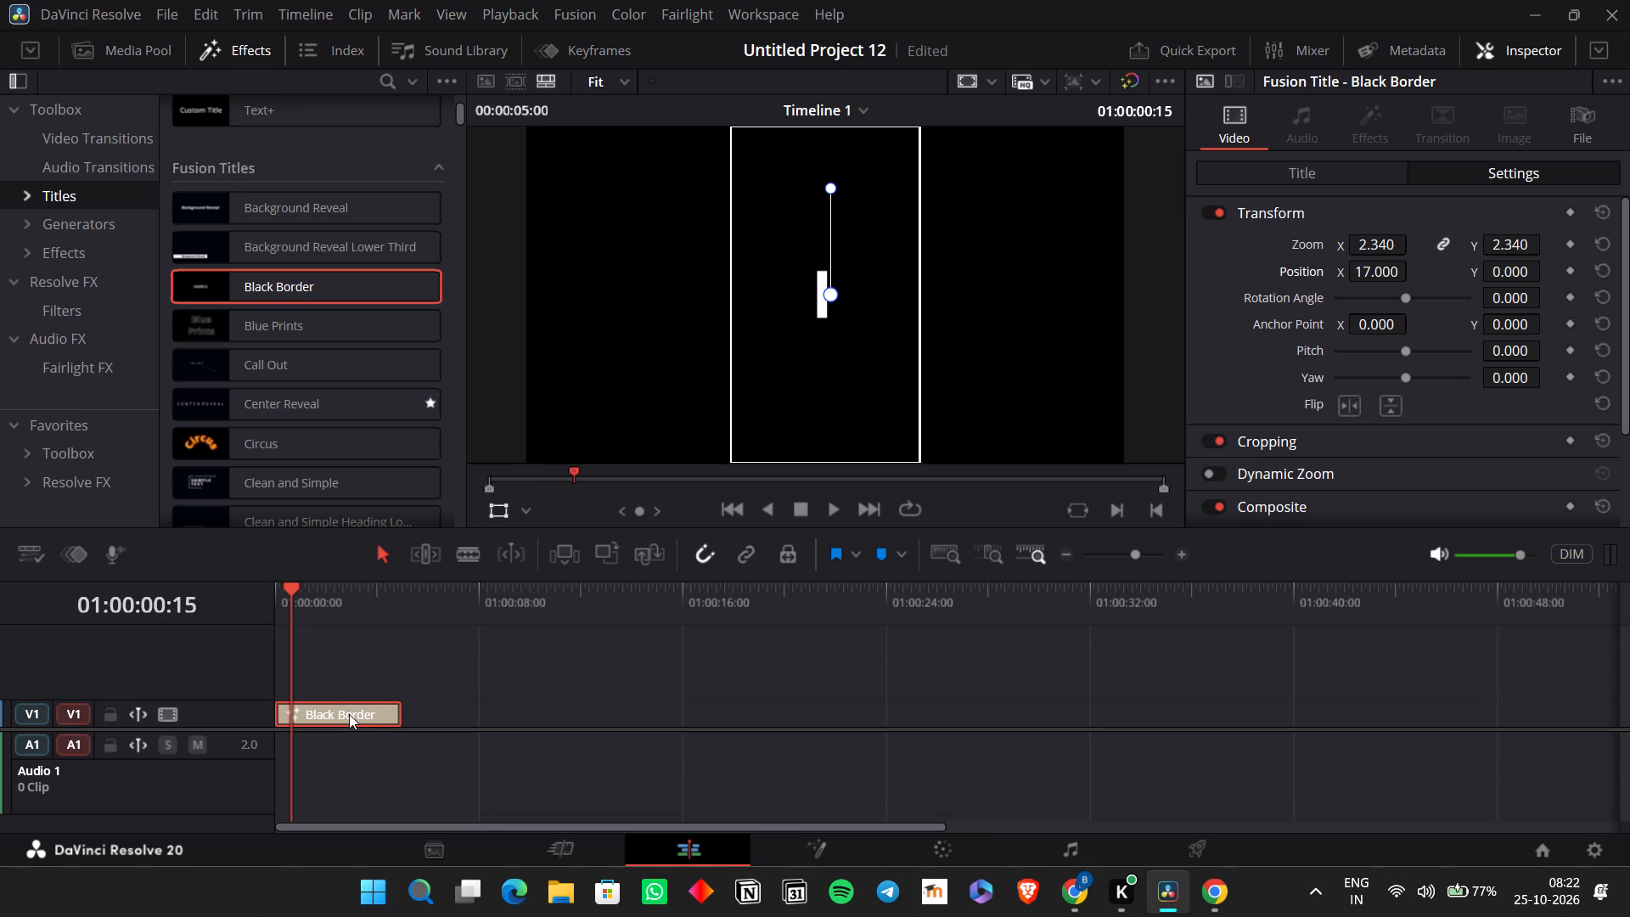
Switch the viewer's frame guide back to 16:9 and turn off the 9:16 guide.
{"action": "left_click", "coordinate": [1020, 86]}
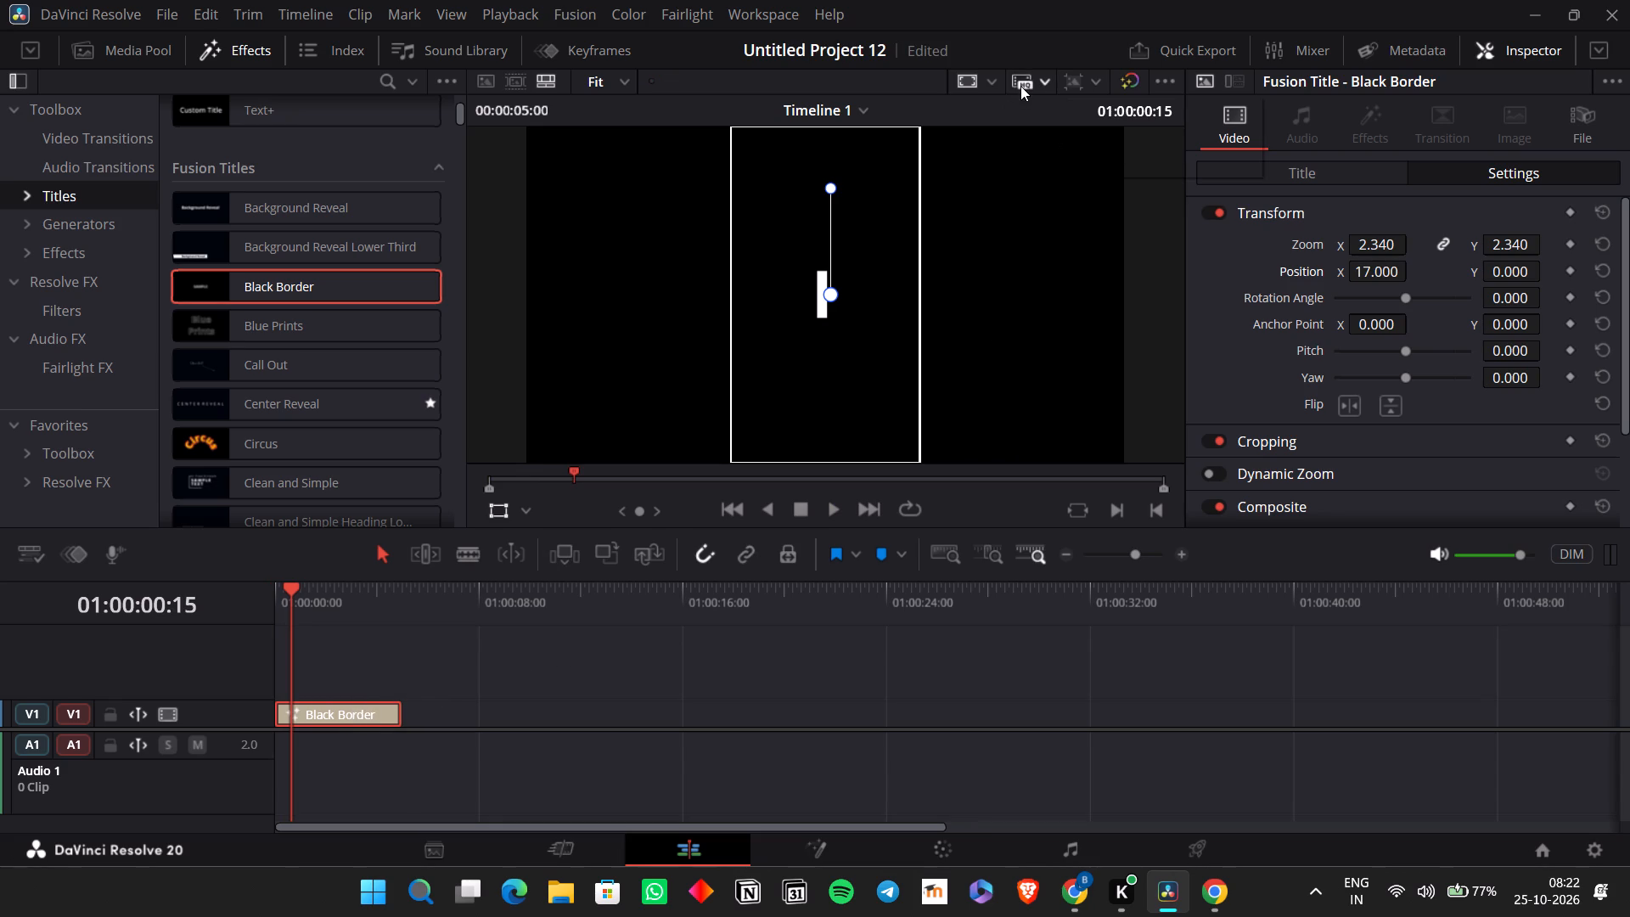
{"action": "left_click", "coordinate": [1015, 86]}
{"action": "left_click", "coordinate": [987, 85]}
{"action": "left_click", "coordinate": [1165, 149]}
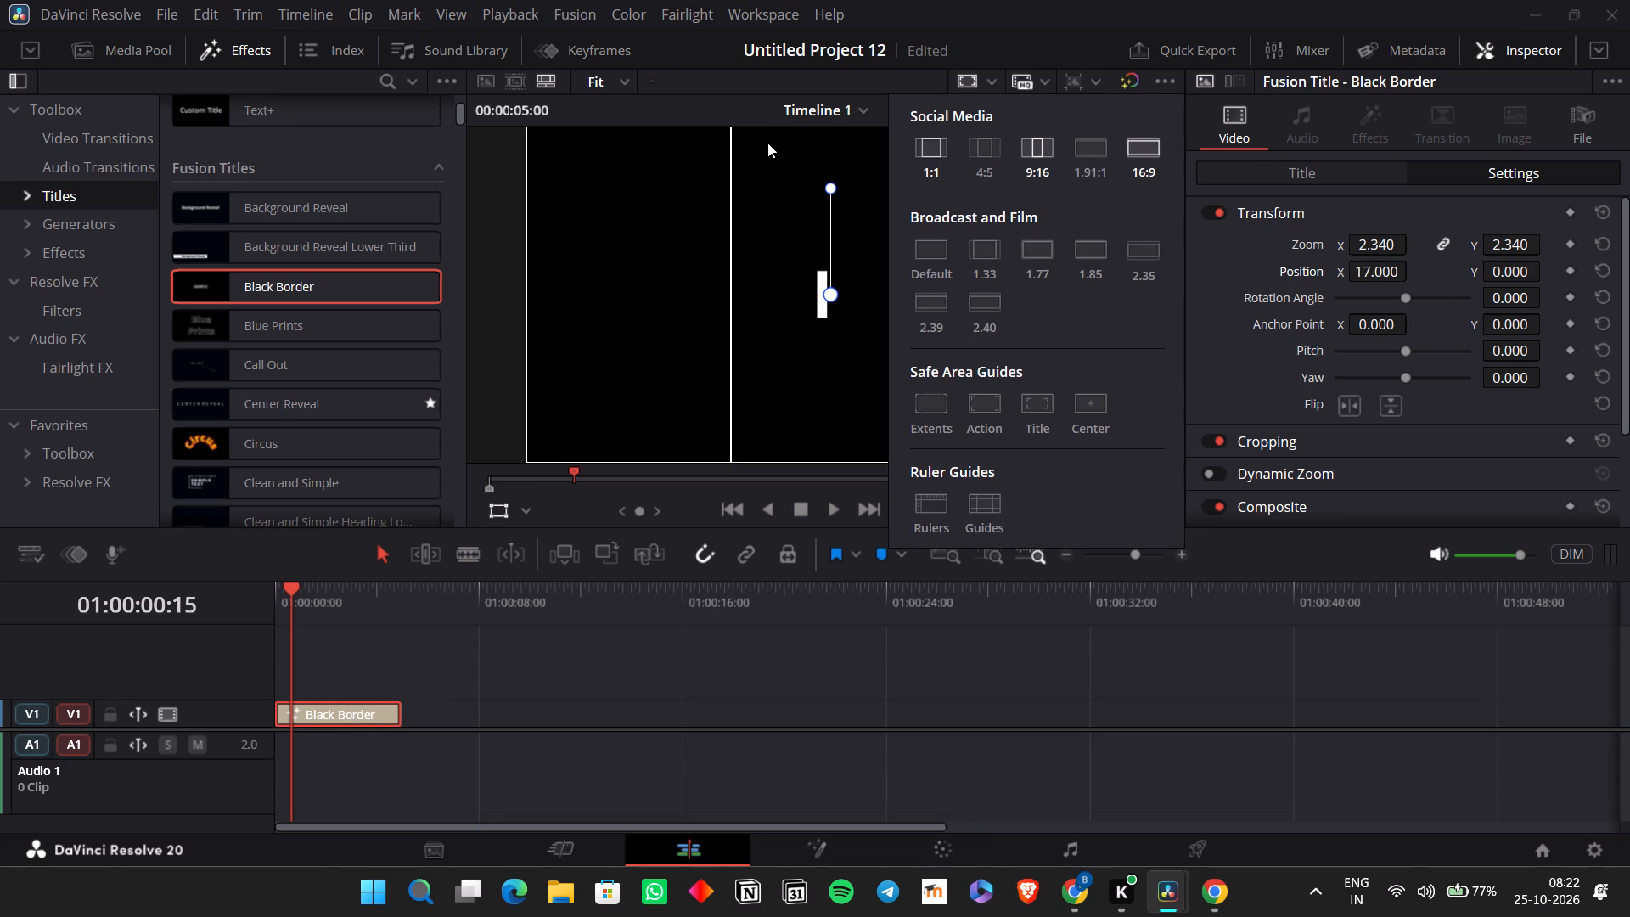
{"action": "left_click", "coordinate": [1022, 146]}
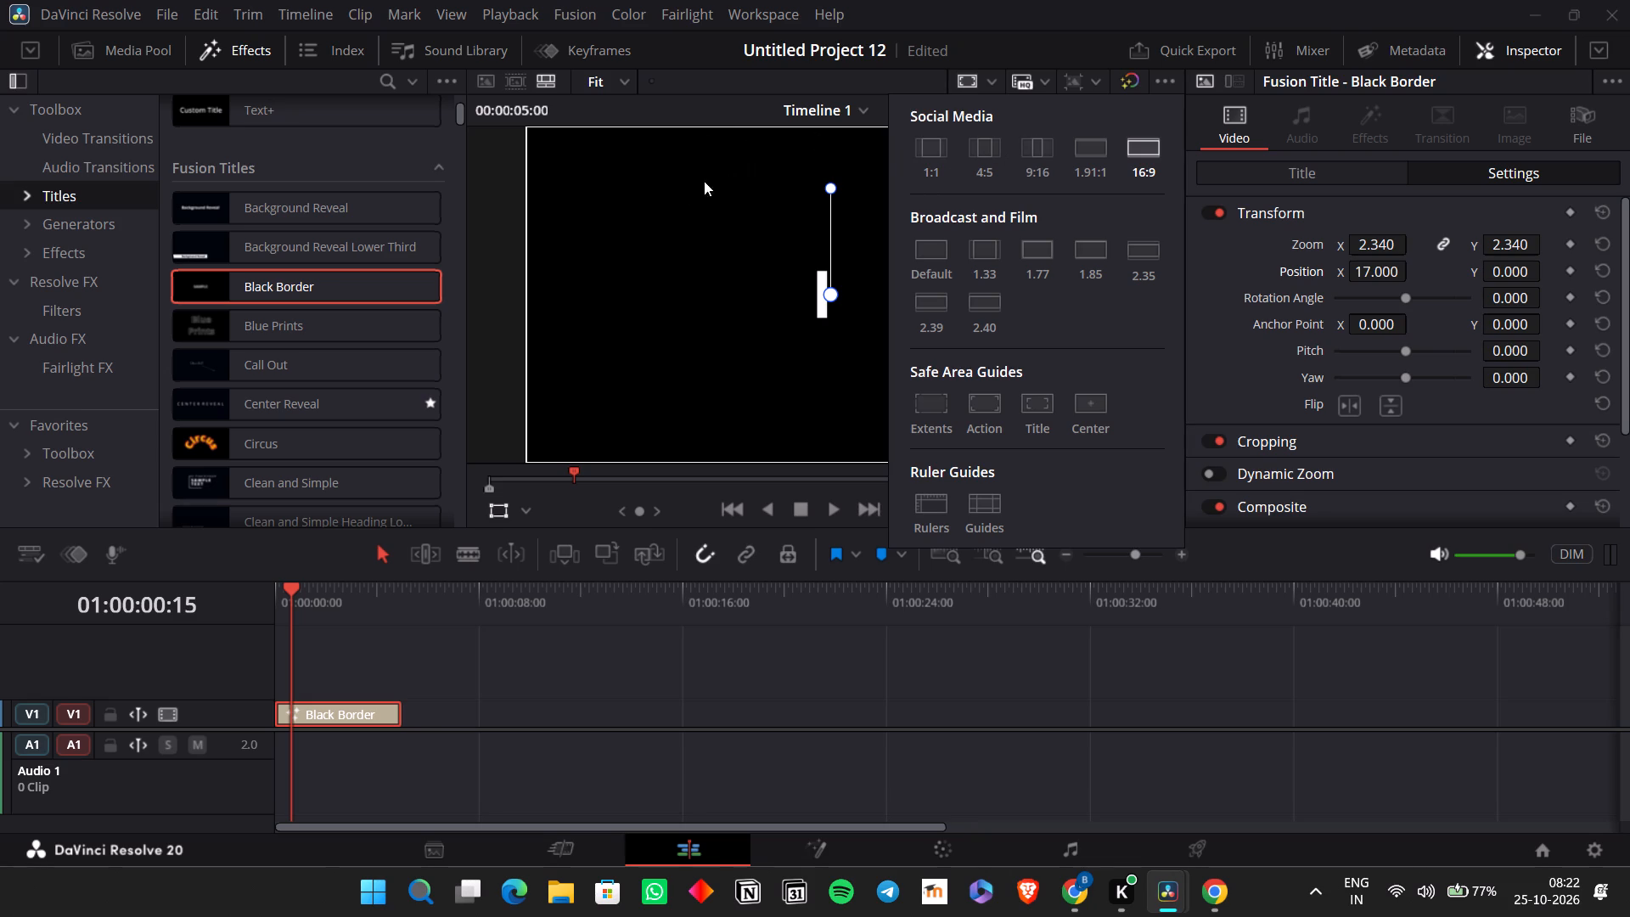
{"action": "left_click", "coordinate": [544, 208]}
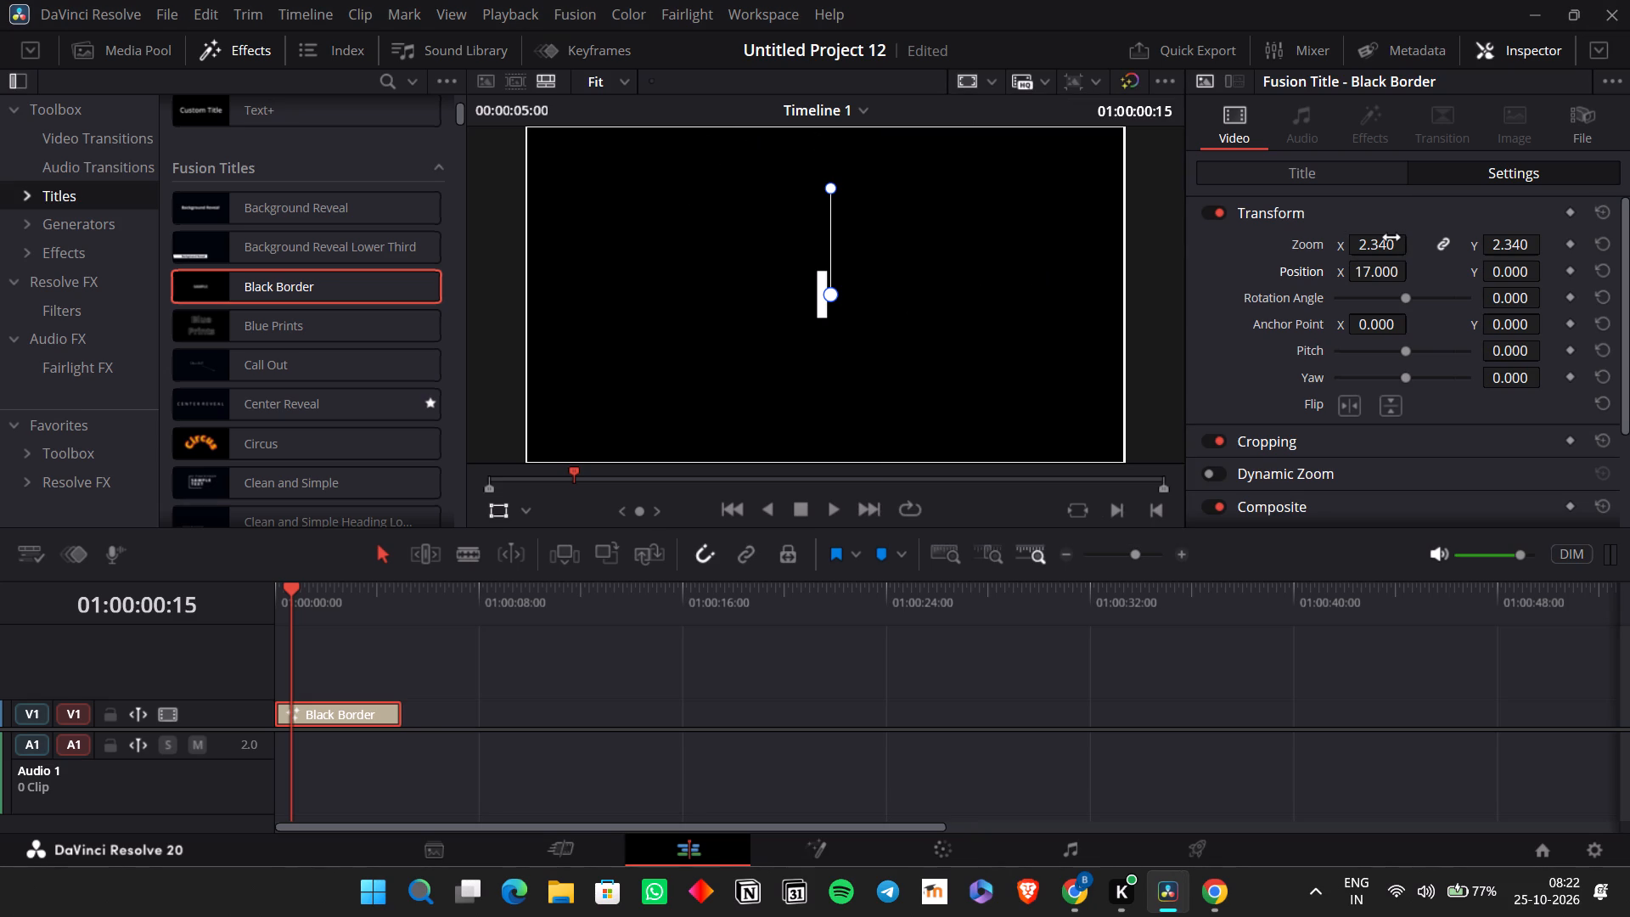
Move the title to the frame's upper-left area, at Position X -779 and Y 337.
{"action": "left_click_drag", "start_coordinate": [1393, 272], "coordinate": [1336, 270]}
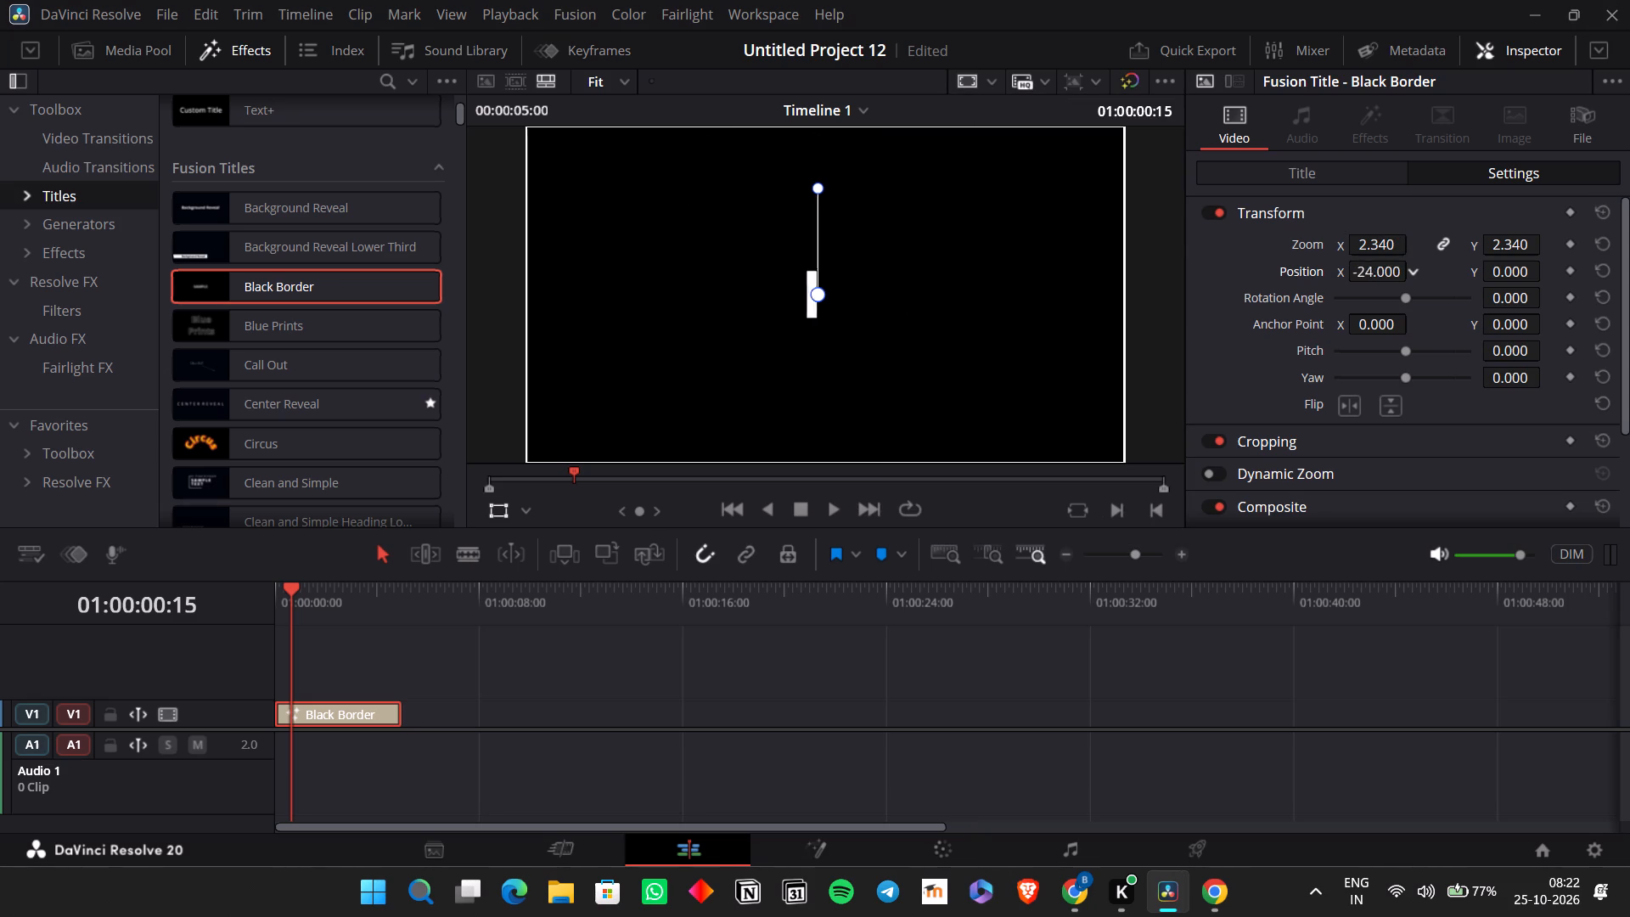
{"action": "left_click_drag", "start_coordinate": [1336, 270], "coordinate": [590, 272]}
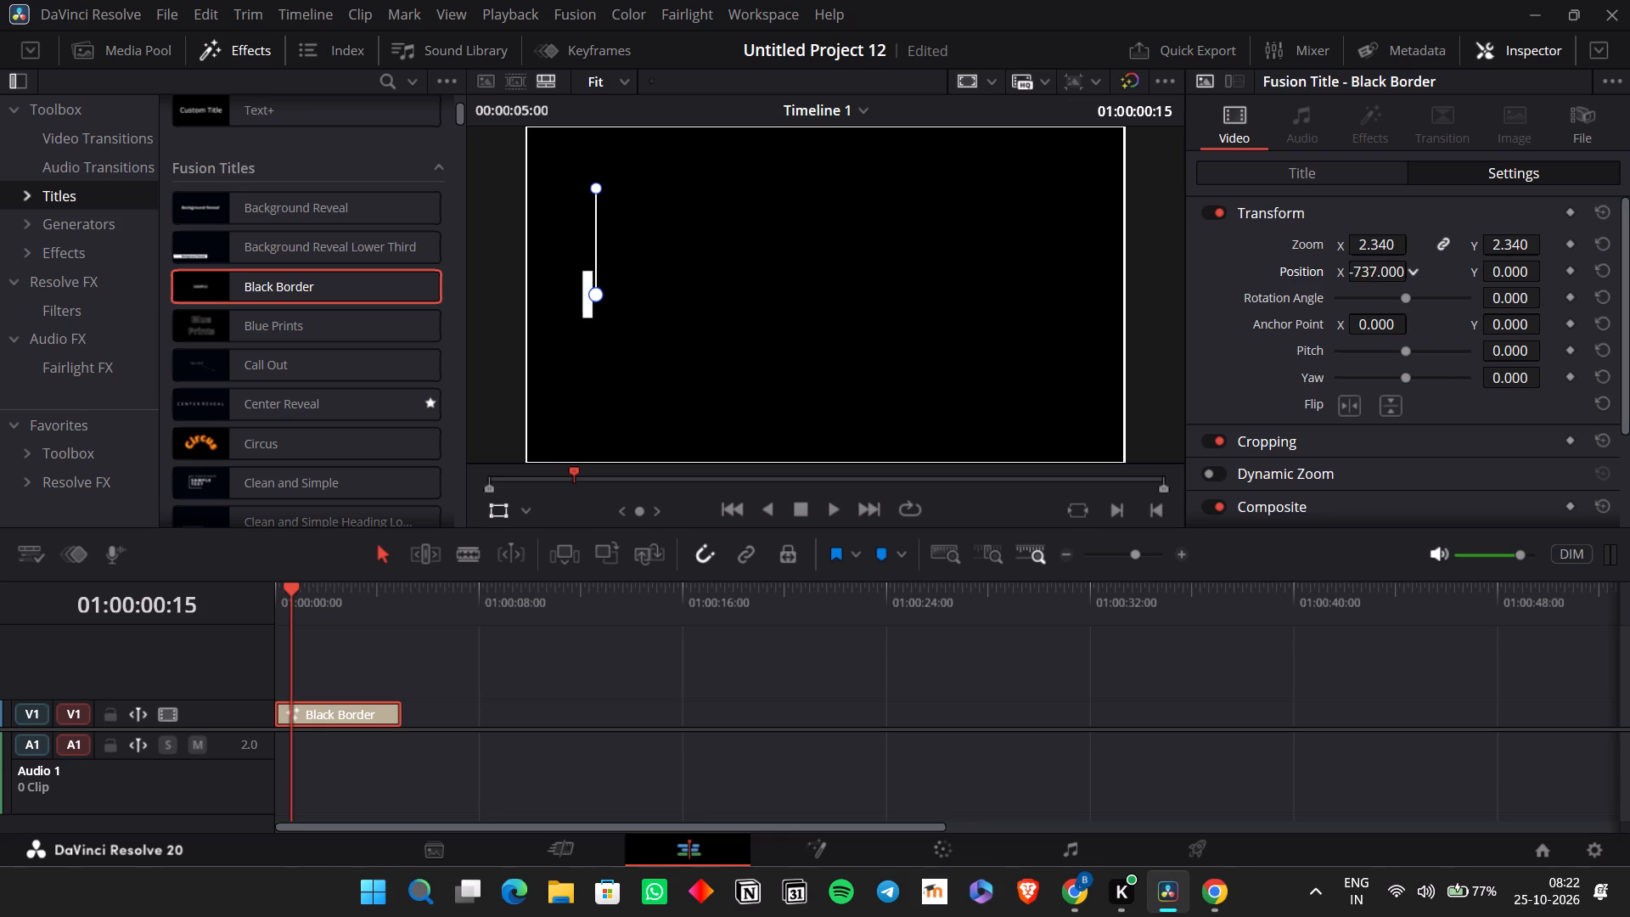
{"action": "left_click_drag", "start_coordinate": [590, 272], "coordinate": [516, 273]}
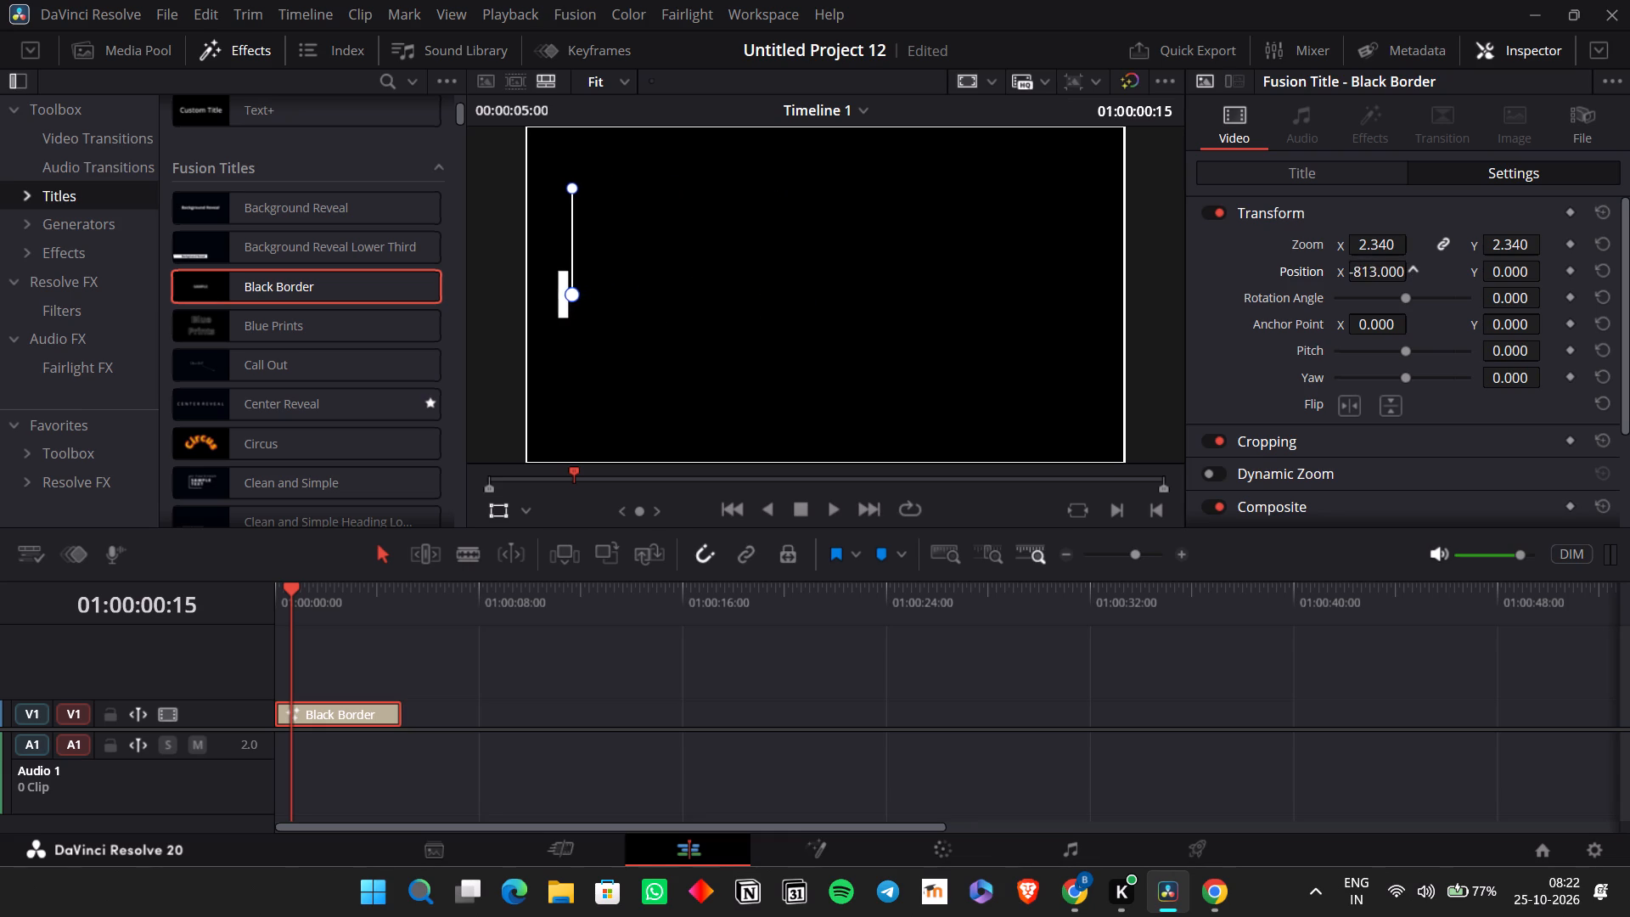
{"action": "left_click_drag", "start_coordinate": [516, 273], "coordinate": [548, 278]}
{"action": "left_click_drag", "start_coordinate": [1512, 267], "coordinate": [1425, 305]}
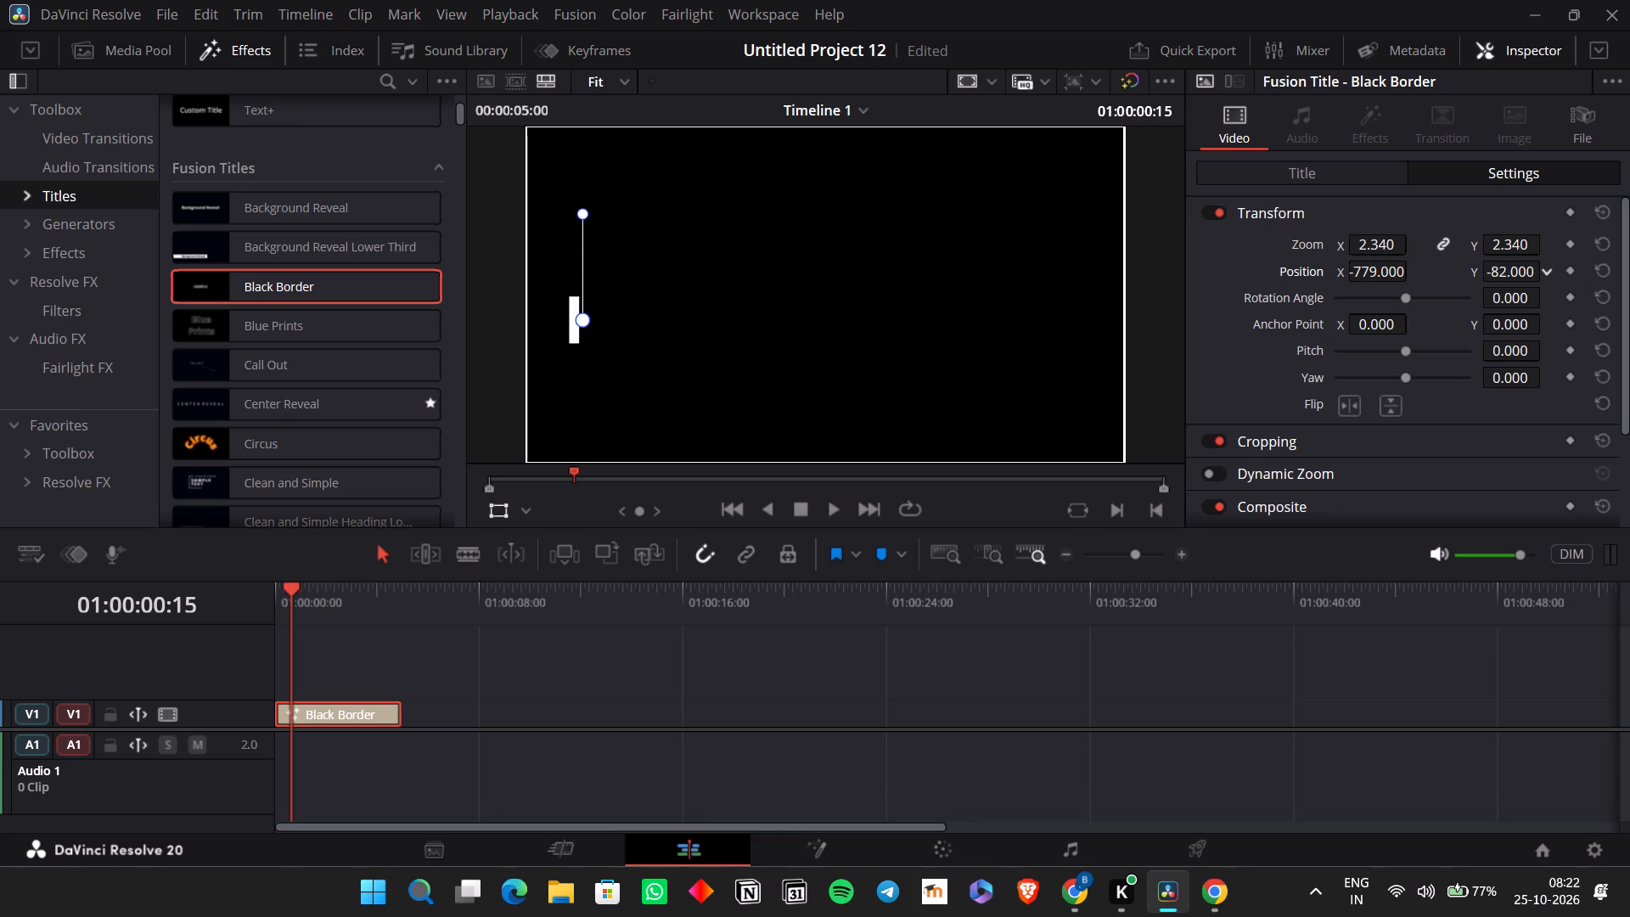
{"action": "left_click_drag", "start_coordinate": [1425, 305], "coordinate": [1067, 467]}
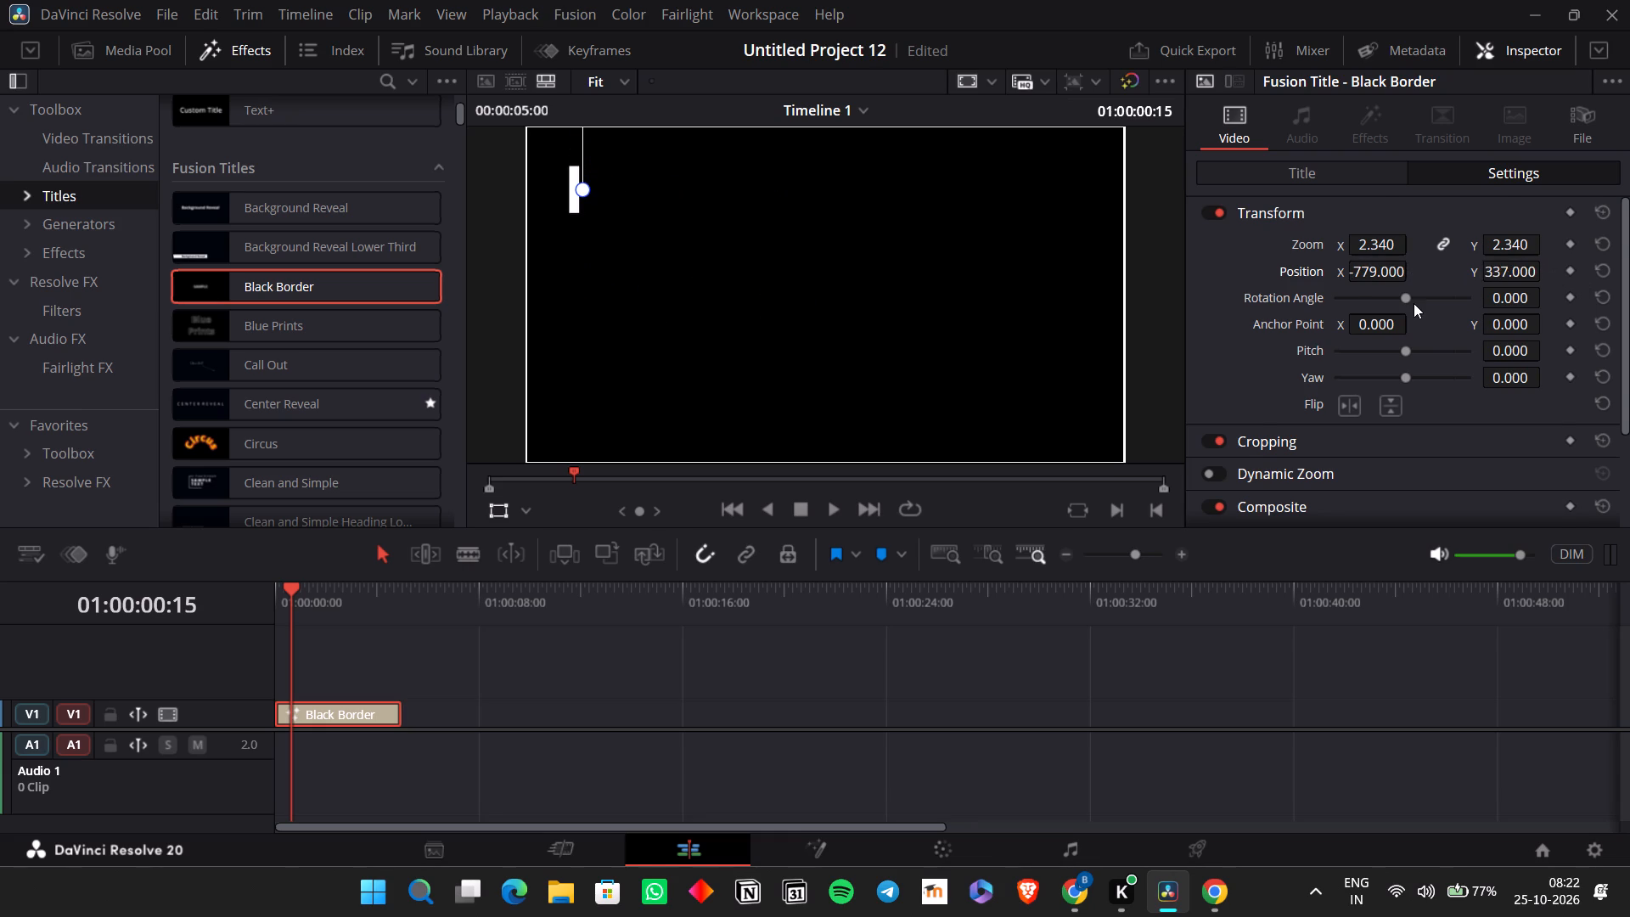
Browse fonts for the title, keep Open Sans, set its style to Extrabold and briefly play the clip.
{"action": "scroll", "coordinate": [1414, 303], "scroll_direction": "down", "scroll_amount": 6}
{"action": "left_click", "coordinate": [1340, 166]}
{"action": "scroll", "coordinate": [1430, 333], "scroll_direction": "down", "scroll_amount": 2}
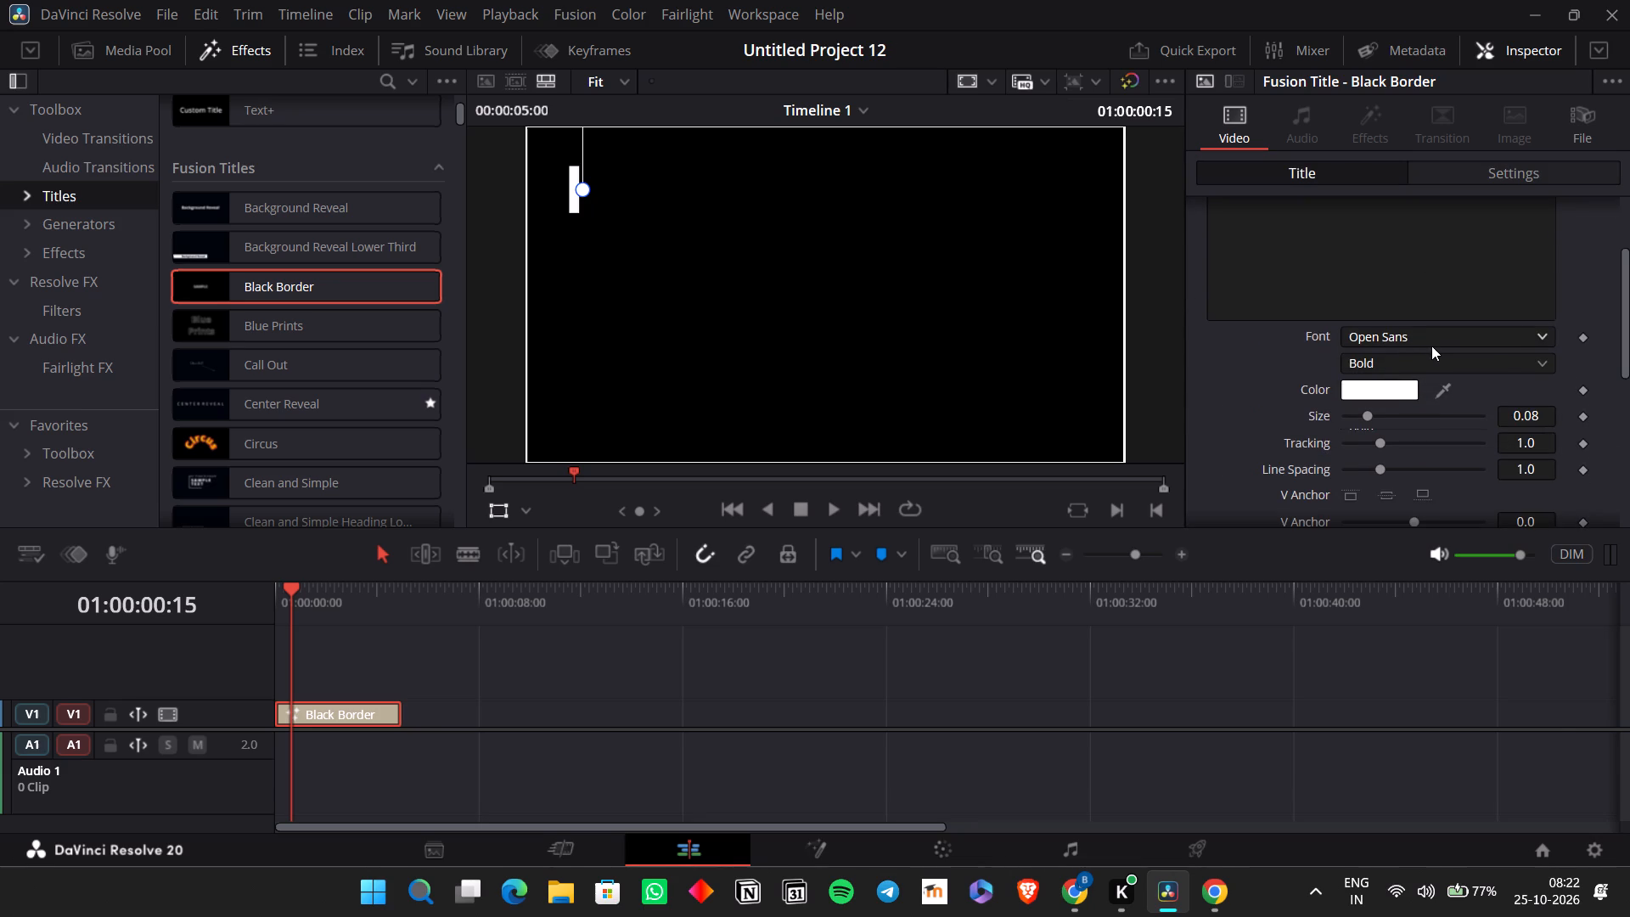
{"action": "left_click", "coordinate": [1430, 333]}
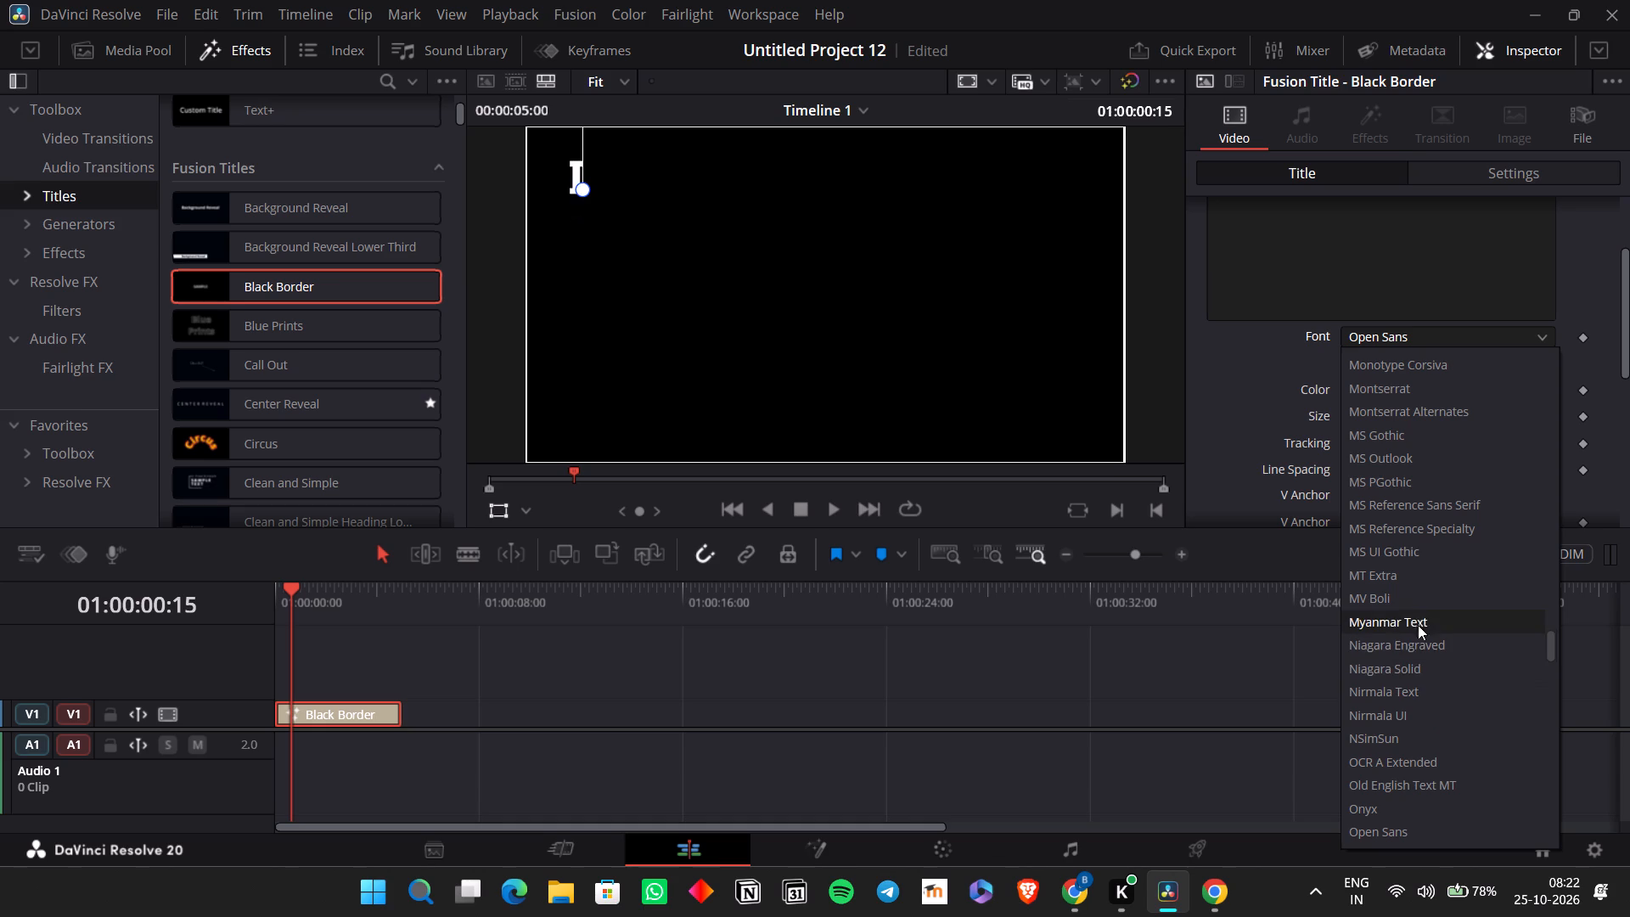
{"action": "left_click", "coordinate": [1416, 331]}
{"action": "left_click", "coordinate": [1423, 354]}
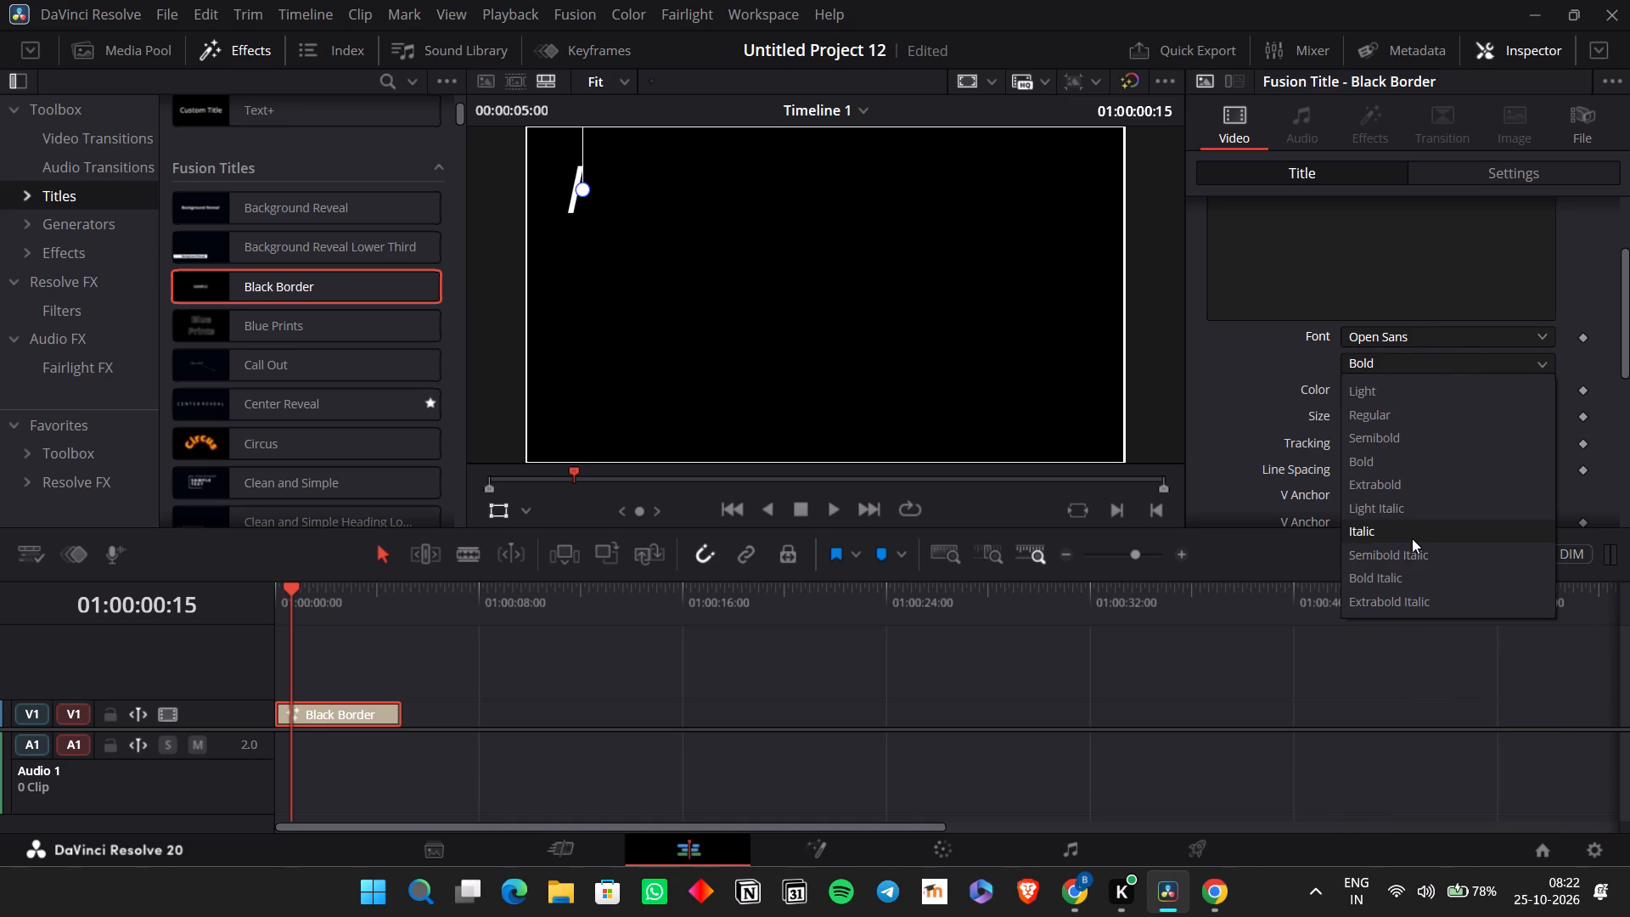
{"action": "left_click", "coordinate": [1409, 481]}
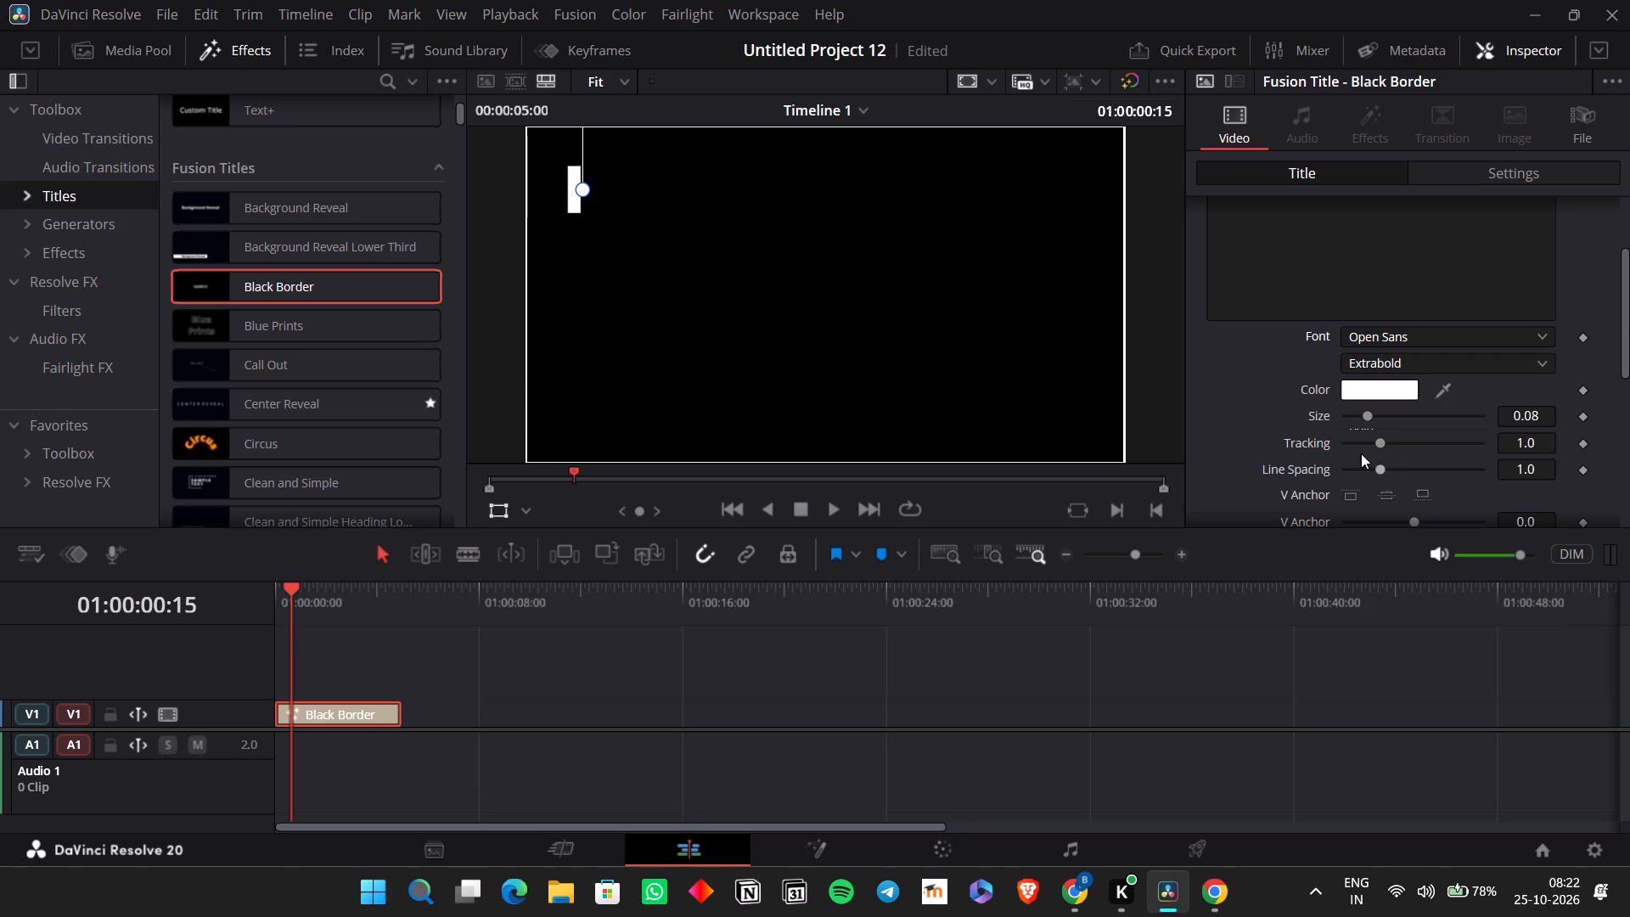
{"action": "left_click", "coordinate": [1278, 388]}
{"action": "key", "text": "space"}
{"action": "key", "text": "space"}
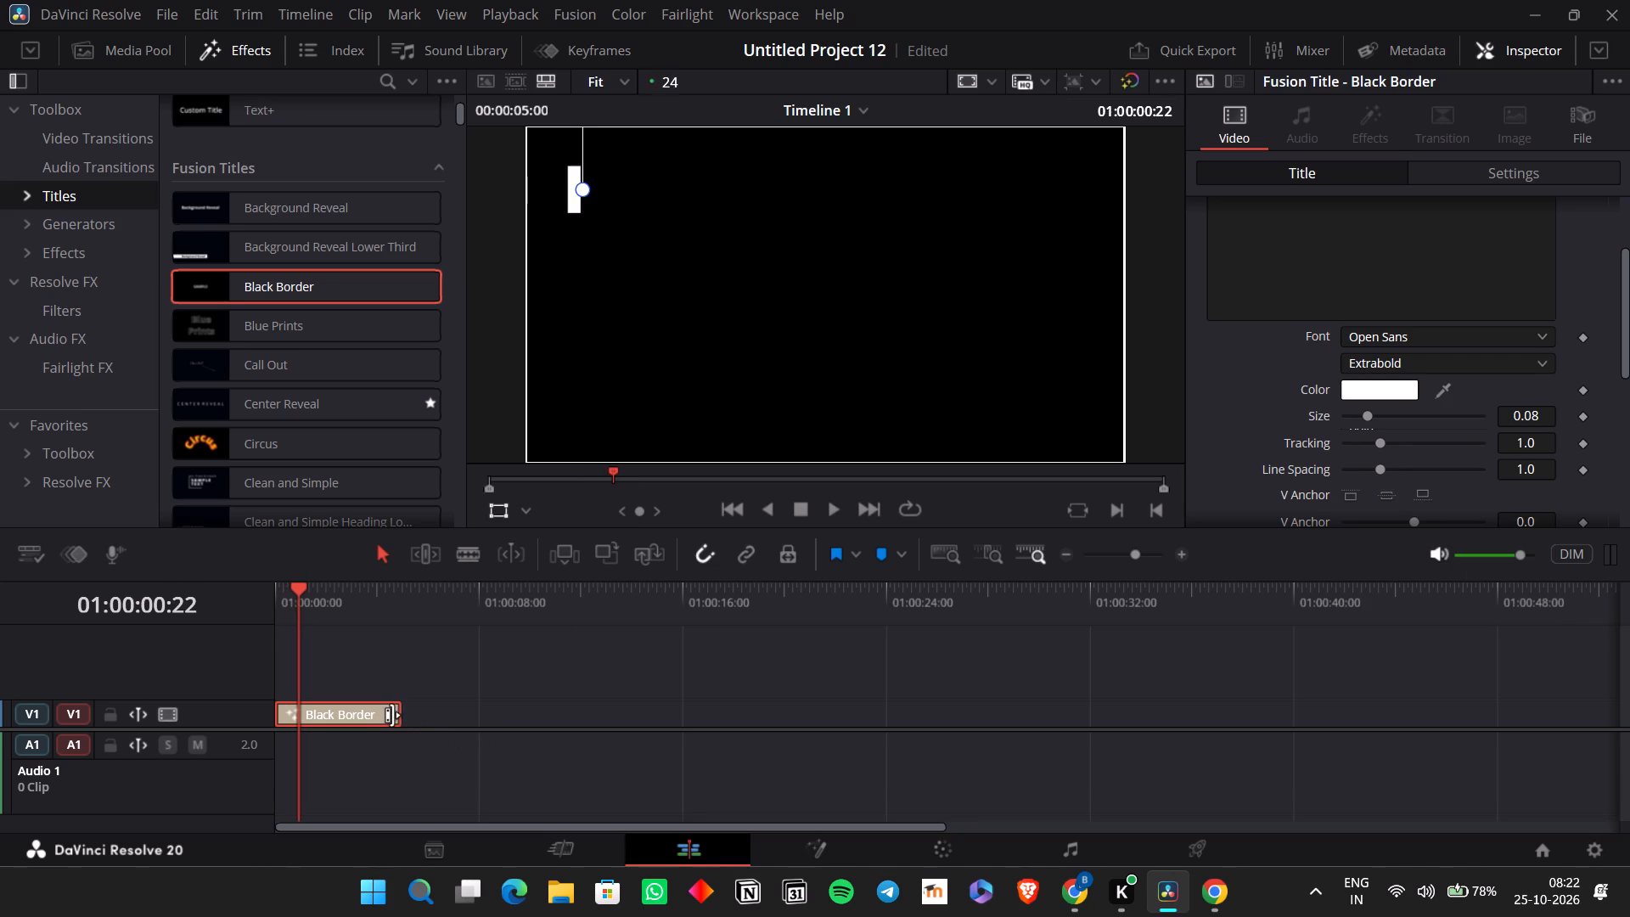
Duplicate the Black Border title clip twice and stack the three clips on V1, V2 and V3 at the timeline's start.
{"action": "left_click", "coordinate": [347, 707]}
{"action": "key", "text": "ctrl+c"}
{"action": "key", "text": "ctrl+v"}
{"action": "key", "text": "ctrl+v"}
{"action": "left_click_drag", "start_coordinate": [282, 701], "coordinate": [283, 699]}
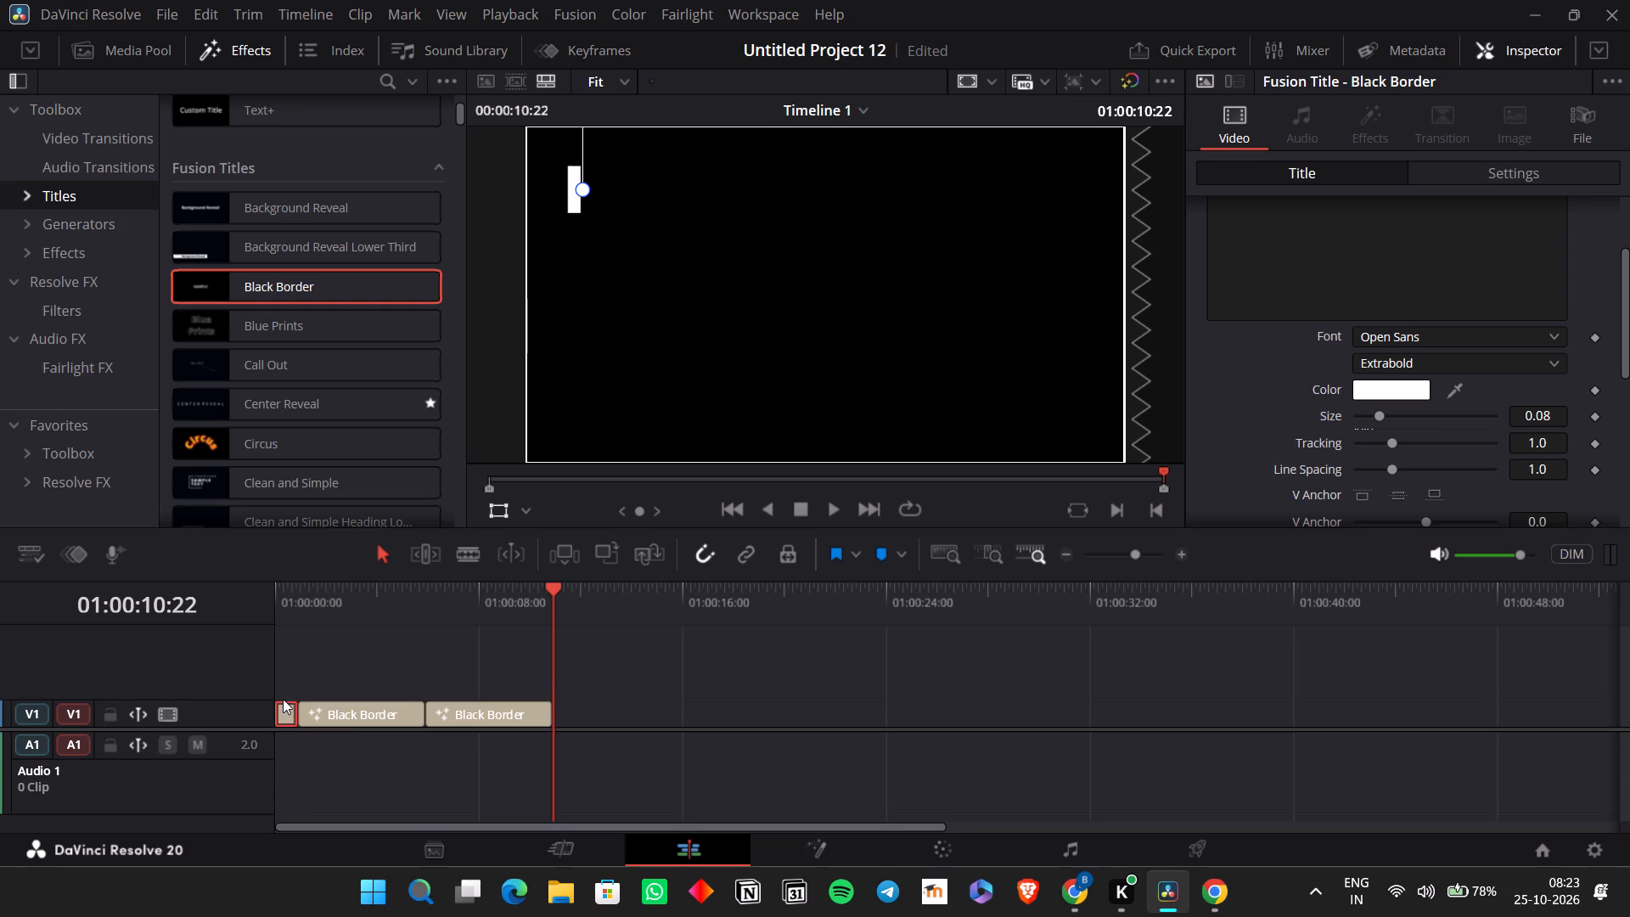
{"action": "left_click_drag", "start_coordinate": [283, 699], "coordinate": [277, 635]}
{"action": "left_click_drag", "start_coordinate": [345, 703], "coordinate": [308, 703]}
{"action": "left_click_drag", "start_coordinate": [279, 683], "coordinate": [278, 680]}
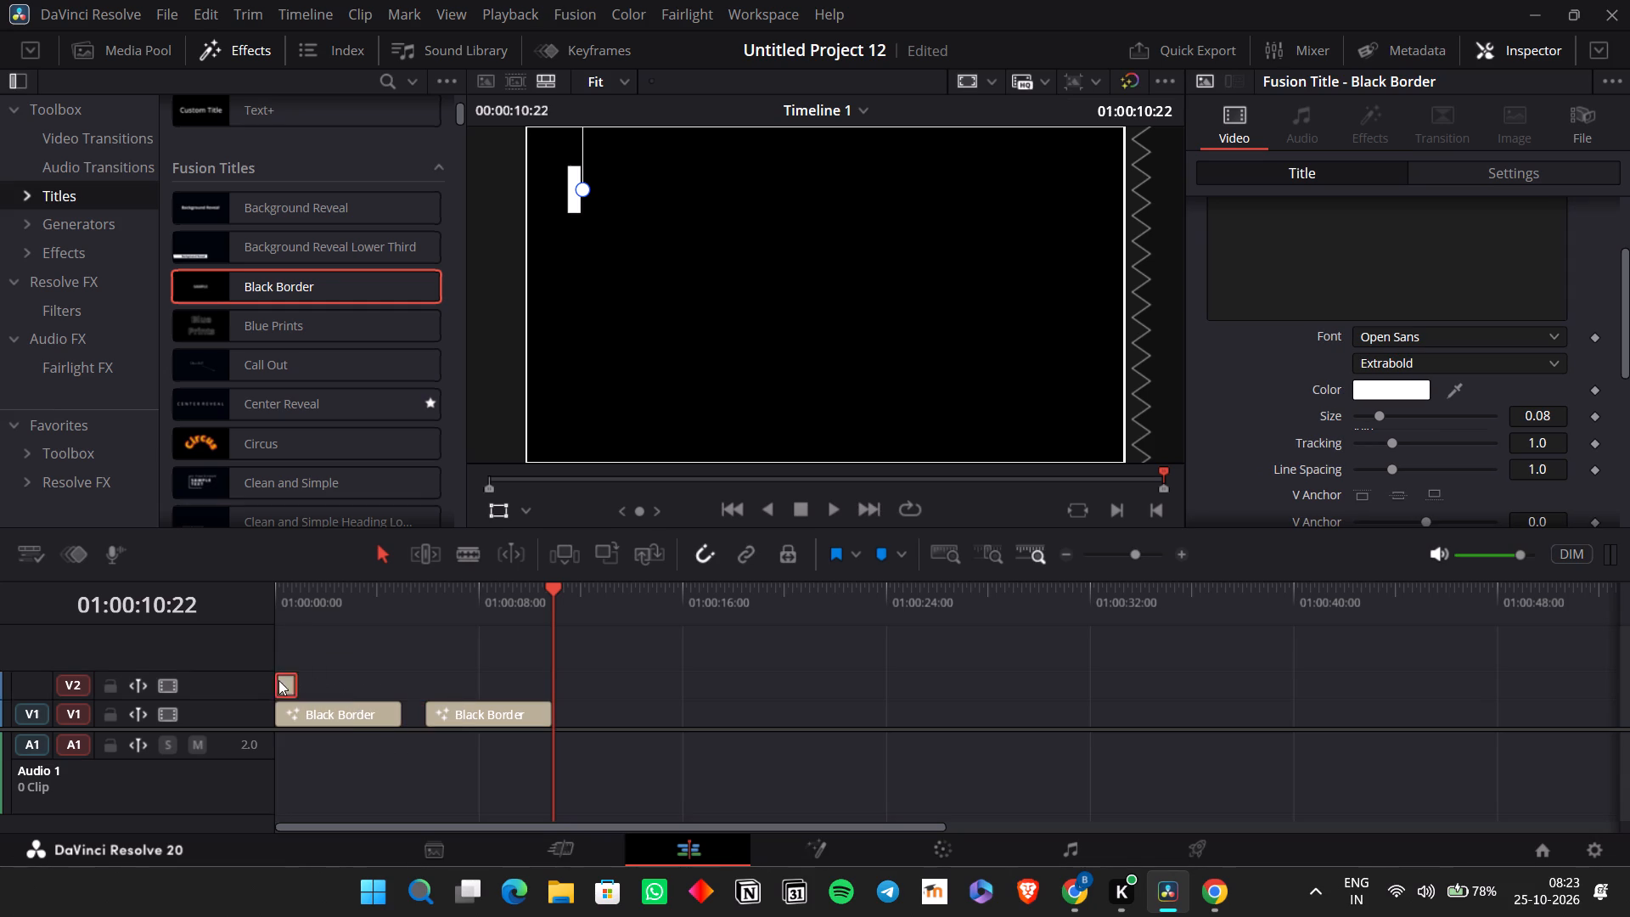
{"action": "left_click_drag", "start_coordinate": [278, 680], "coordinate": [278, 664]}
{"action": "left_click_drag", "start_coordinate": [475, 712], "coordinate": [318, 682]}
{"action": "left_click_drag", "start_coordinate": [318, 603], "coordinate": [160, 611]}
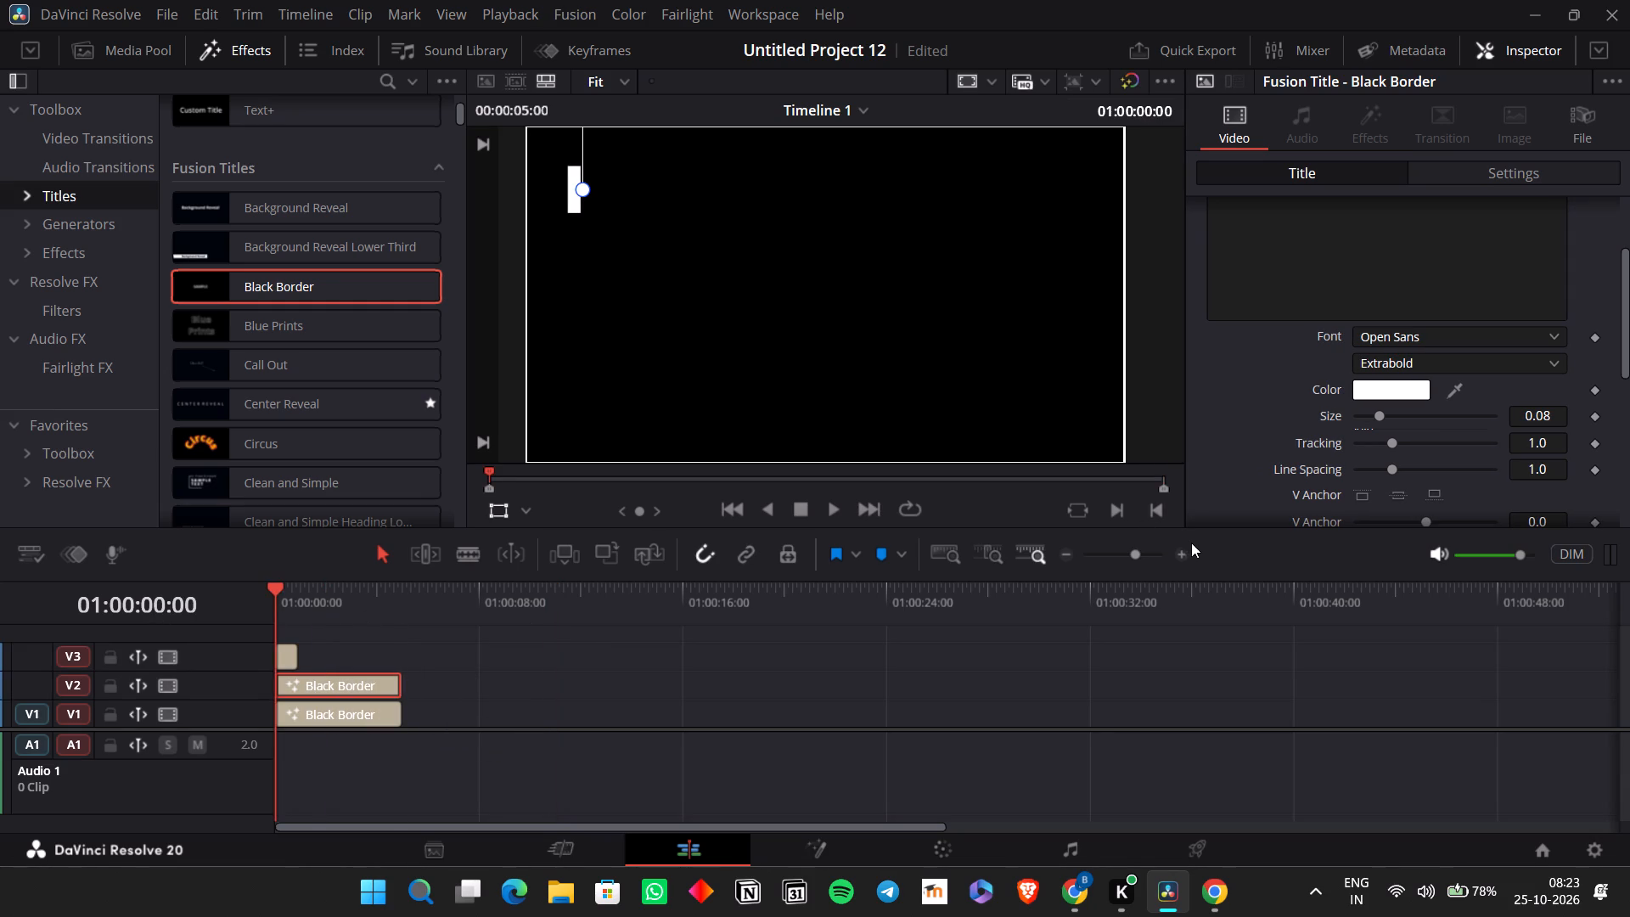
Extend the short V3 title clip to 5 seconds to match the clips below, and briefly play the timeline.
{"action": "double_click", "coordinate": [1178, 556]}
{"action": "scroll", "coordinate": [716, 759], "scroll_direction": "right", "scroll_amount": 1}
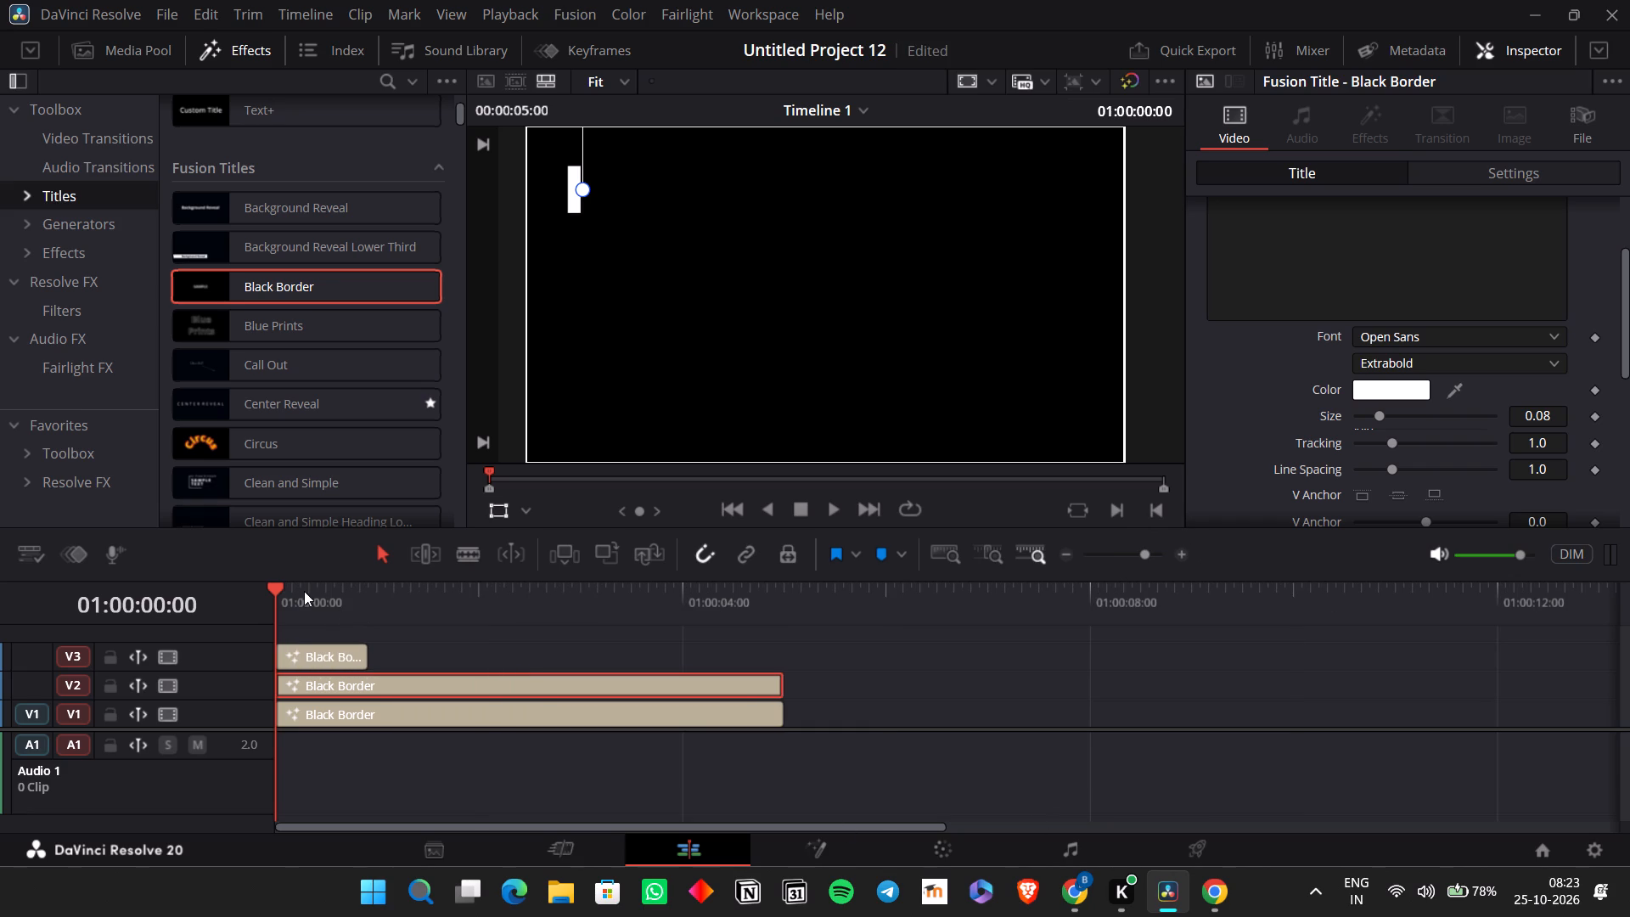
{"action": "left_click_drag", "start_coordinate": [363, 650], "coordinate": [782, 653]}
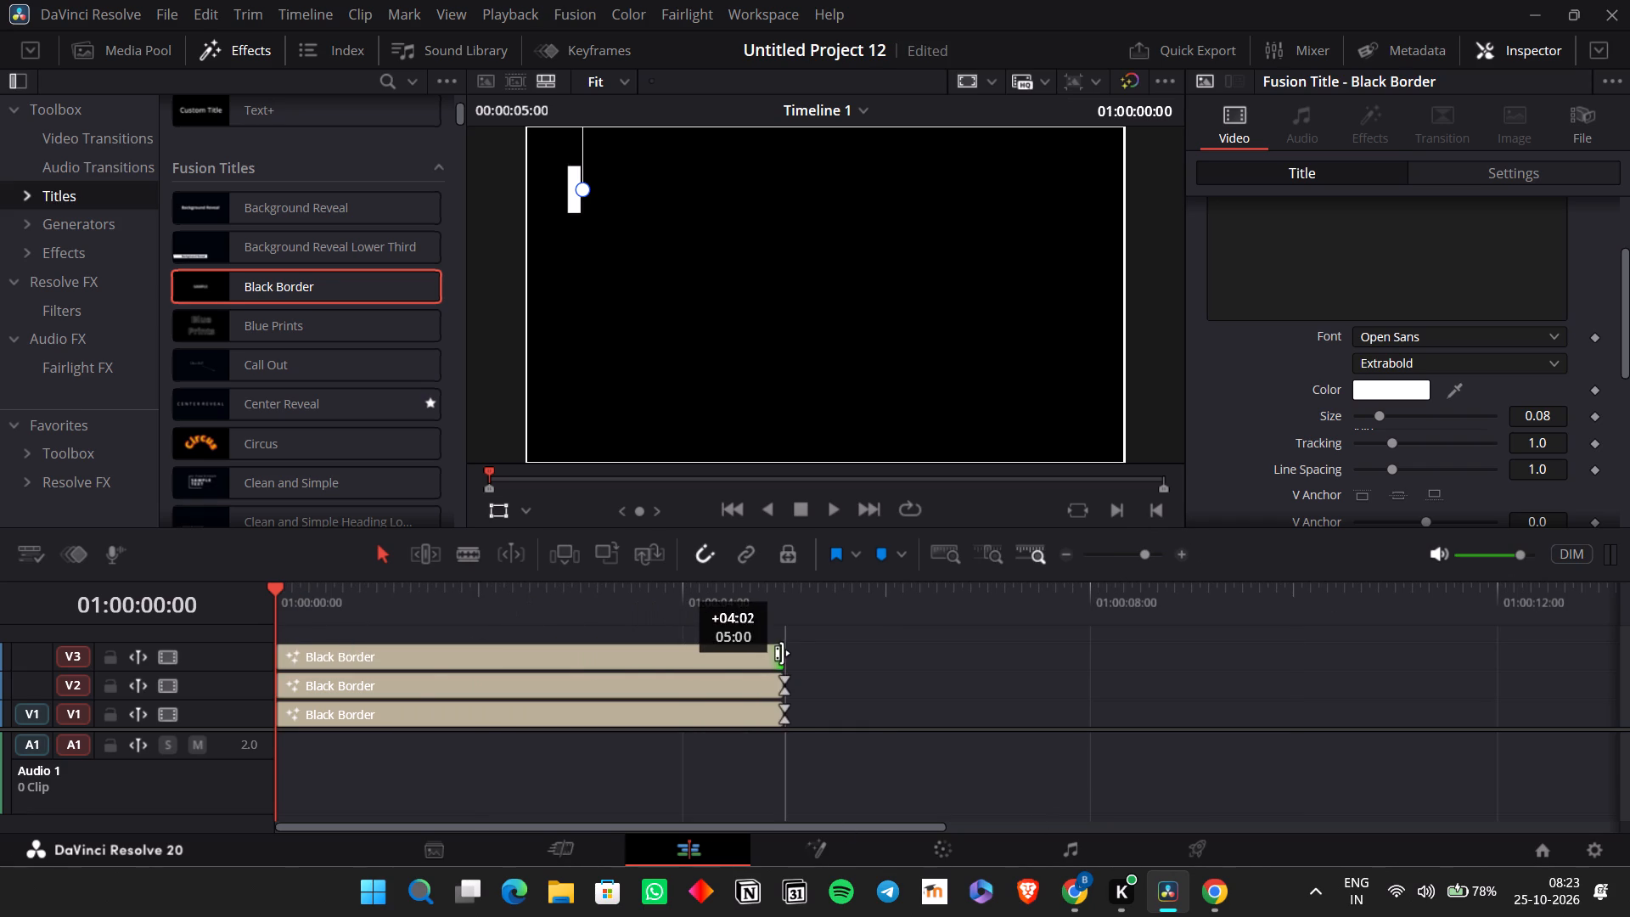
{"action": "left_click_drag", "start_coordinate": [782, 653], "coordinate": [776, 654]}
{"action": "key", "text": "space"}
{"action": "key", "text": "space"}
Move the V2 title below the letter "I", setting its Position Y to 125.
{"action": "left_click", "coordinate": [415, 679]}
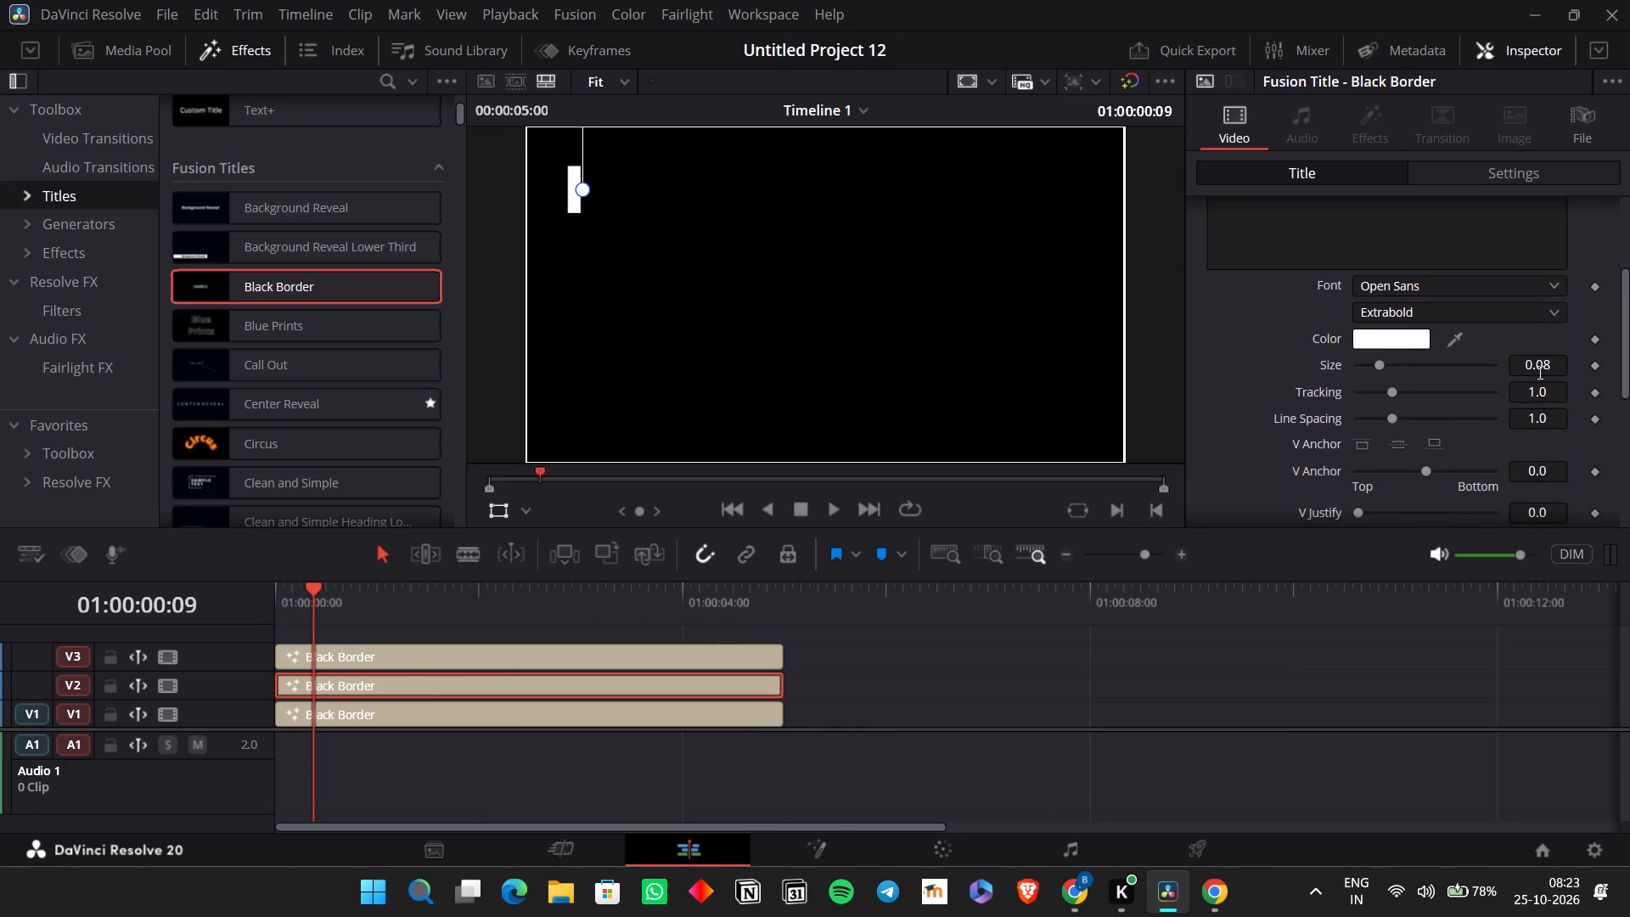
{"action": "scroll", "coordinate": [1478, 340], "scroll_direction": "up", "scroll_amount": 1}
{"action": "left_click", "coordinate": [1466, 173]}
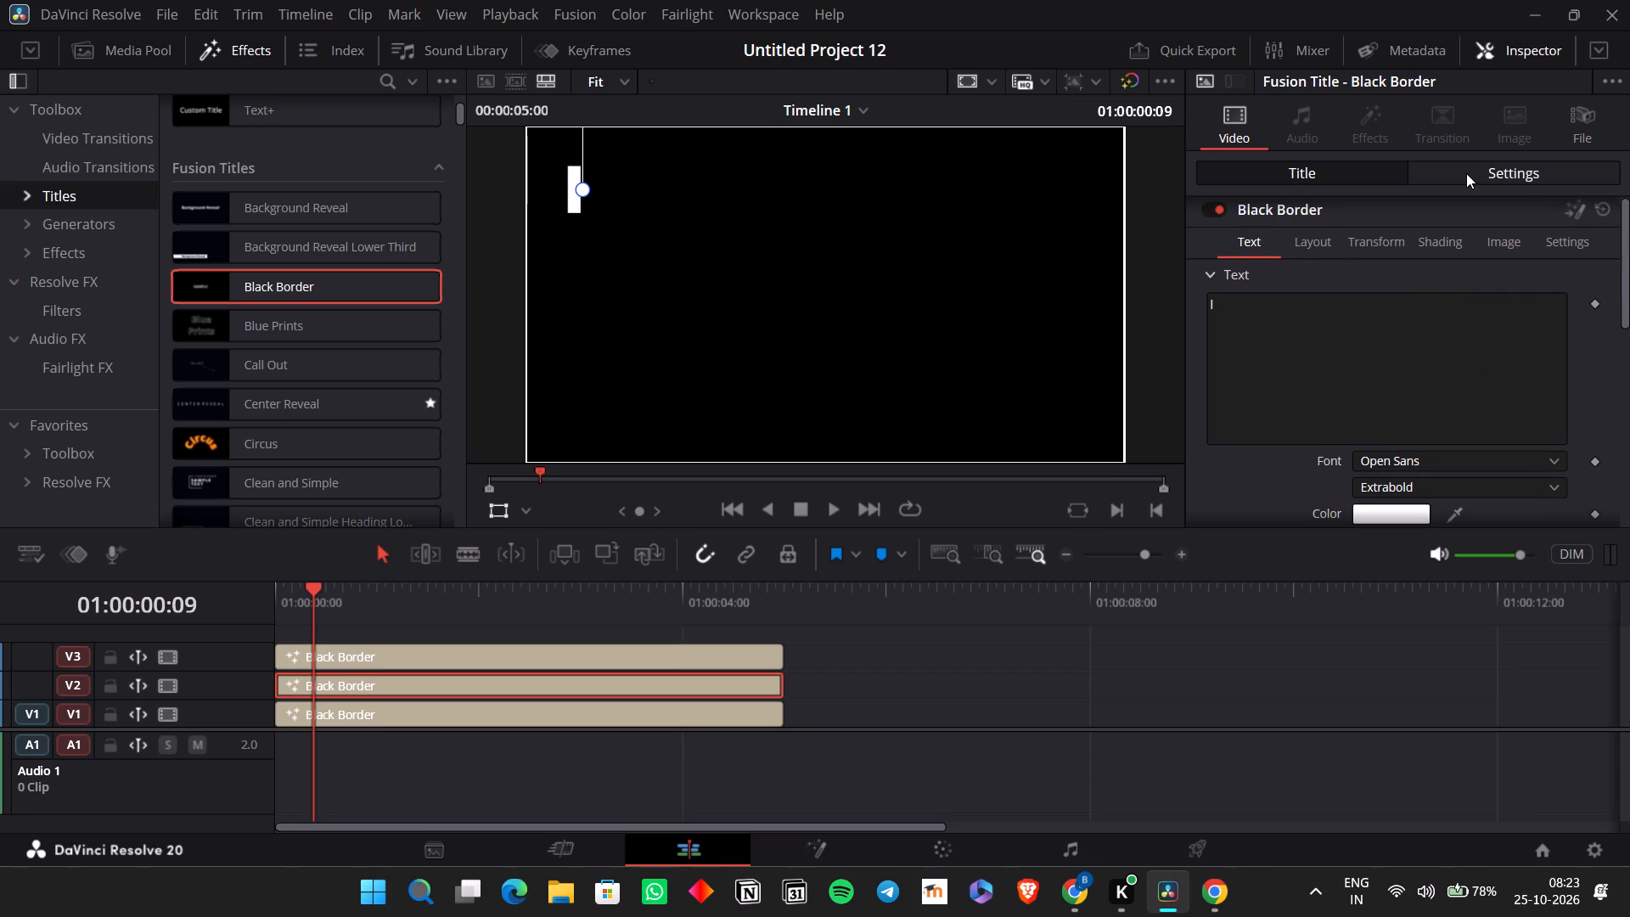
{"action": "scroll", "coordinate": [1481, 262], "scroll_direction": "up", "scroll_amount": 2}
{"action": "left_click_drag", "start_coordinate": [1513, 267], "coordinate": [1501, 271]}
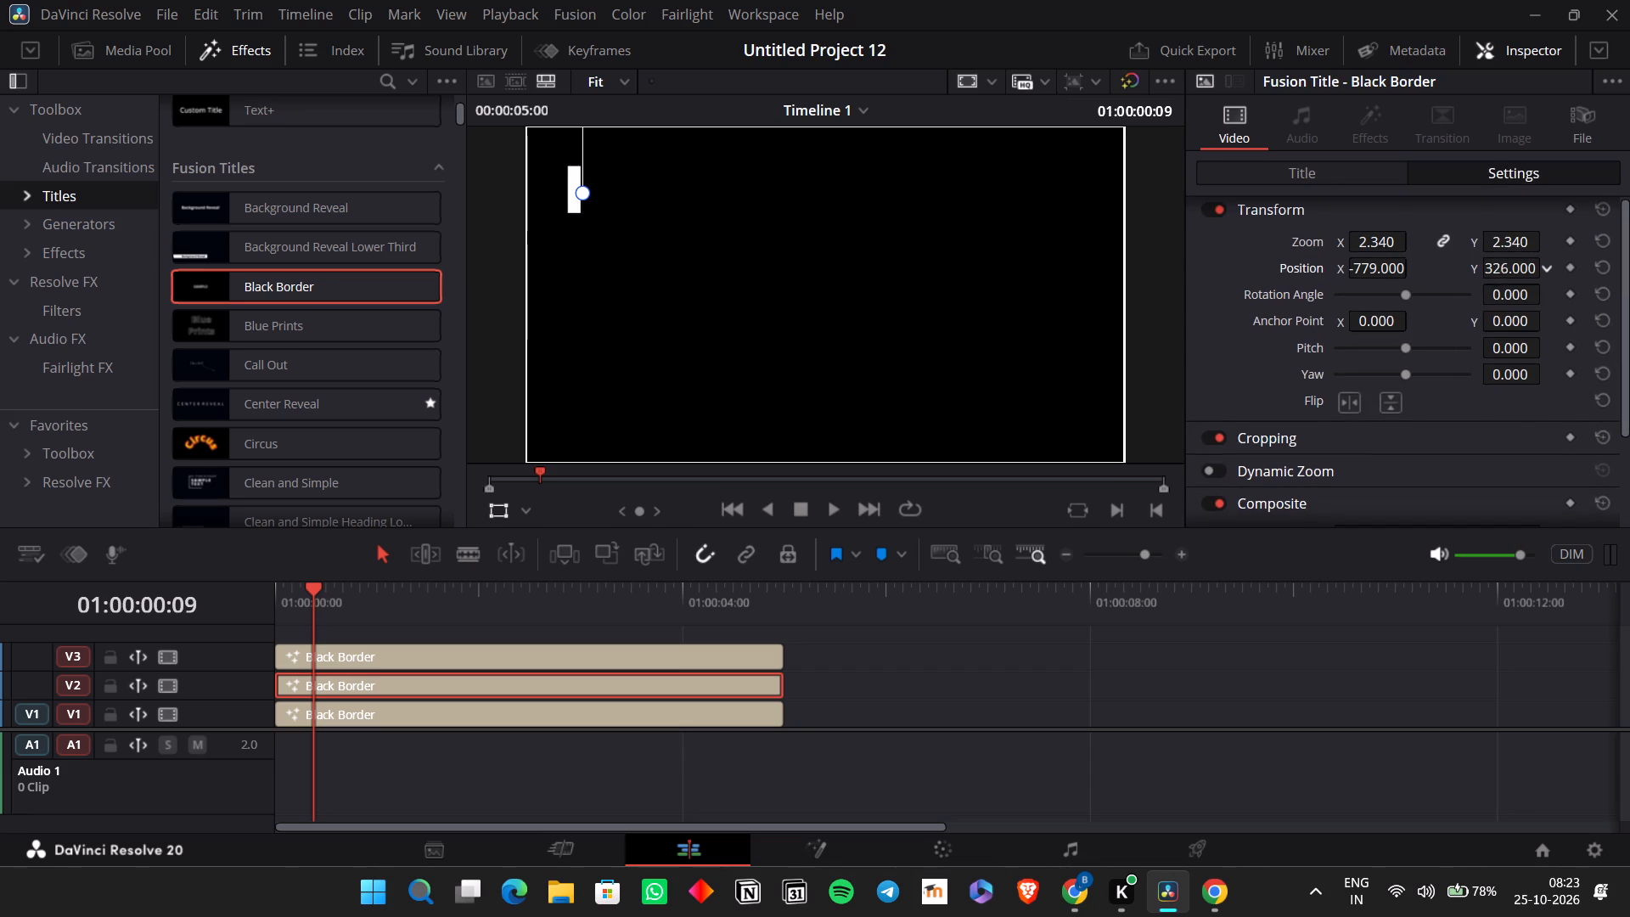
{"action": "left_click_drag", "start_coordinate": [1501, 271], "coordinate": [1272, 337]}
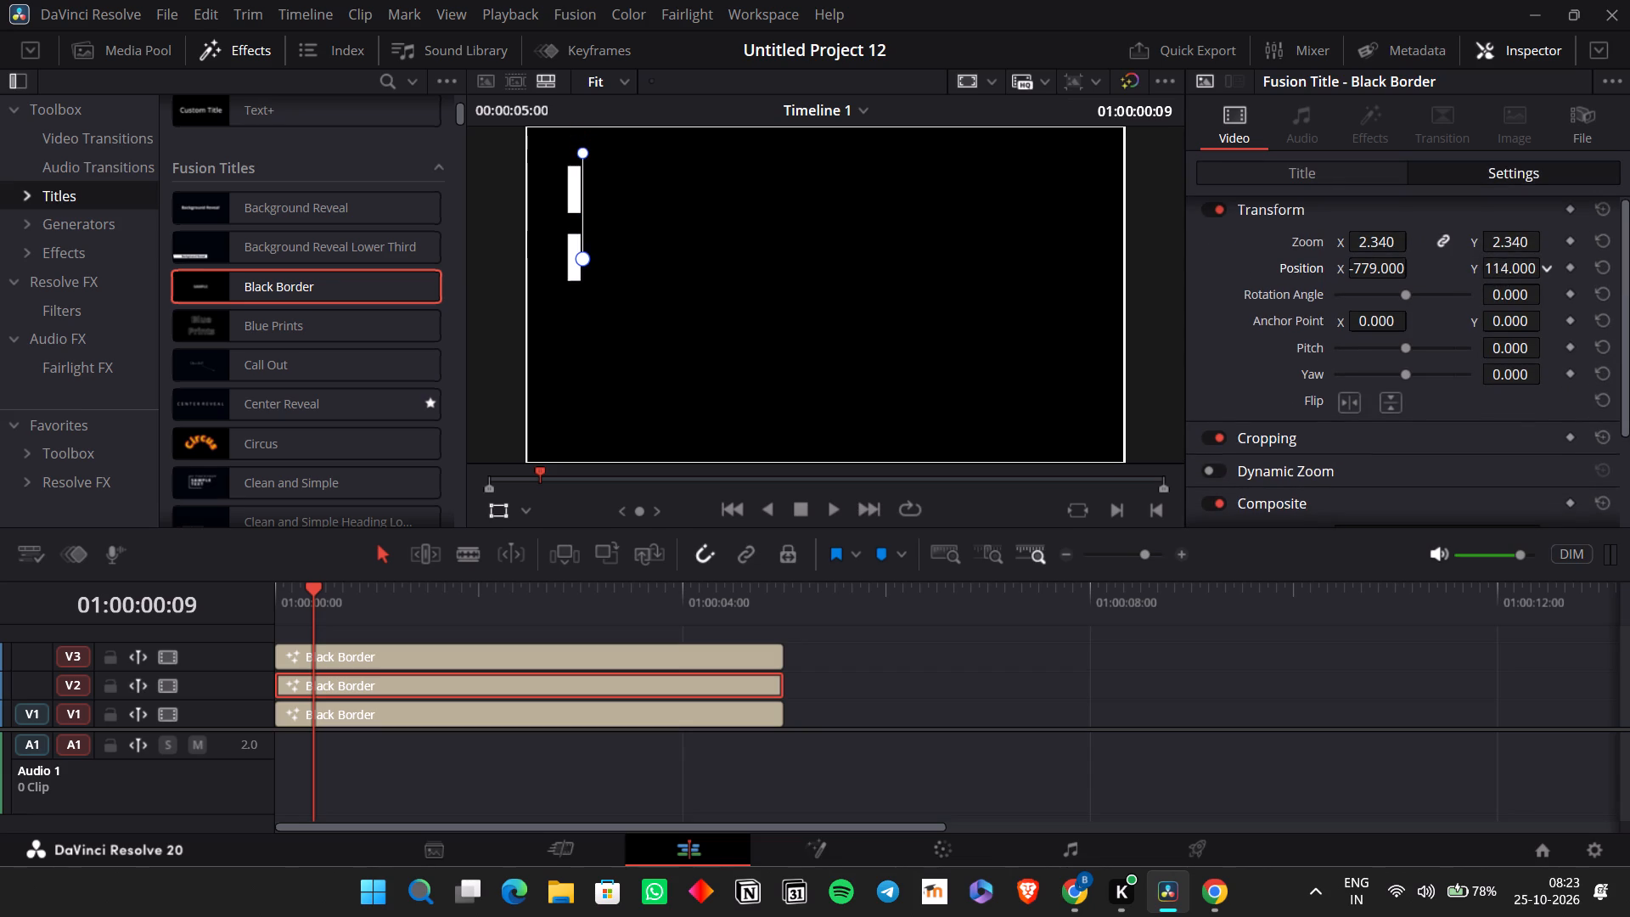
{"action": "left_click_drag", "start_coordinate": [1272, 337], "coordinate": [1318, 357]}
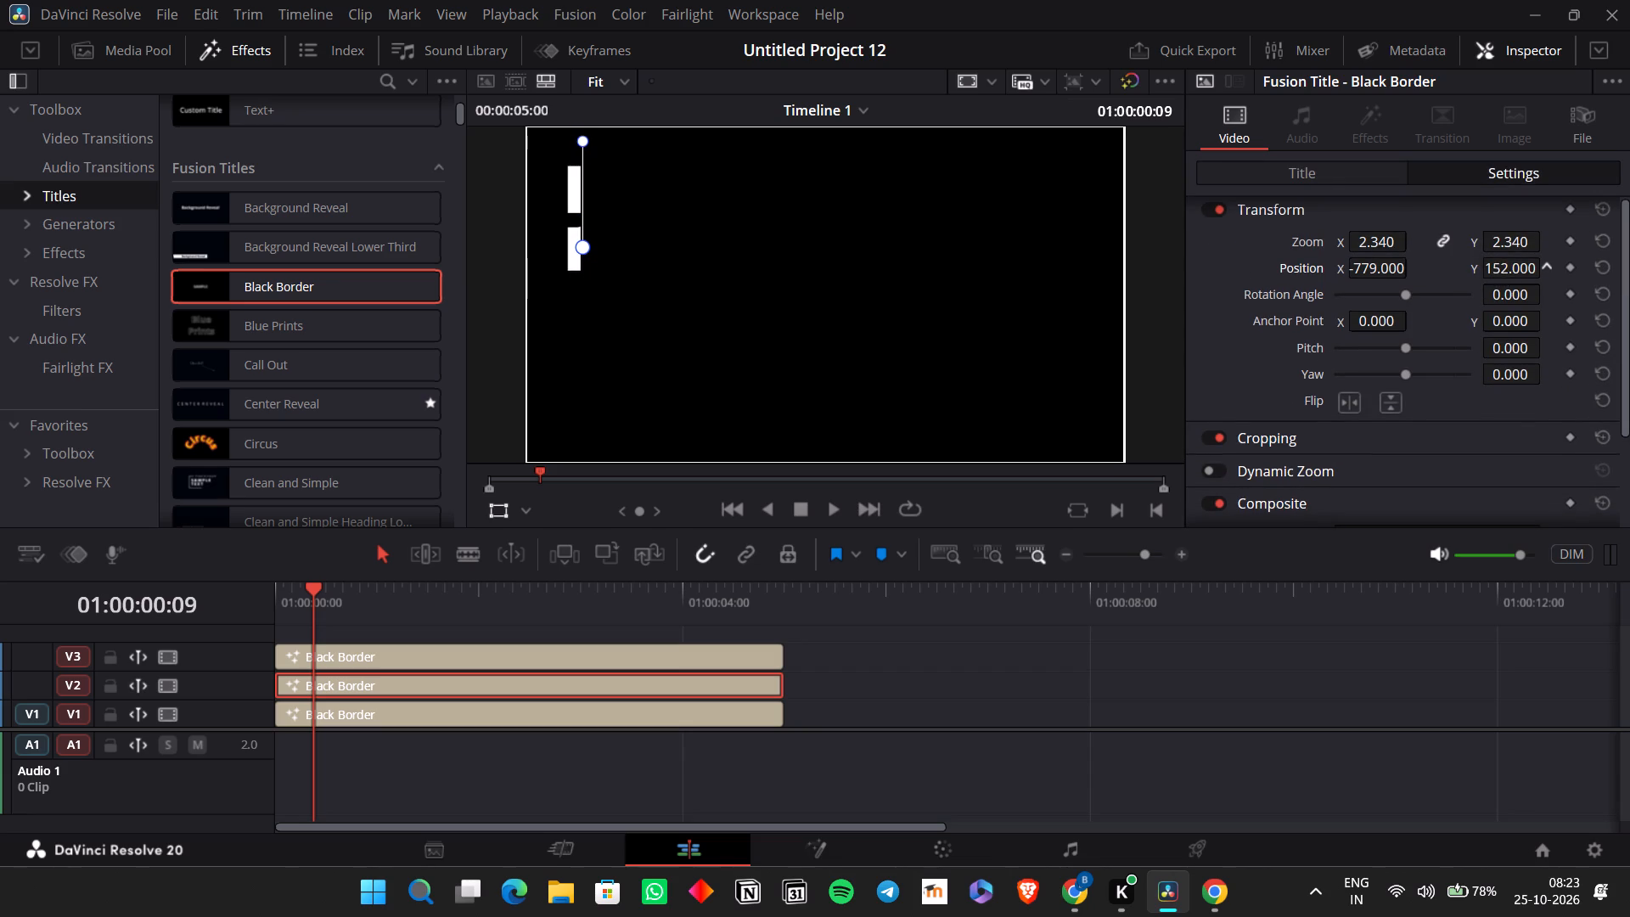
{"action": "left_click_drag", "start_coordinate": [1318, 357], "coordinate": [1288, 366]}
Replace the V2 title's text with "Just leant".
{"action": "left_click", "coordinate": [1355, 174]}
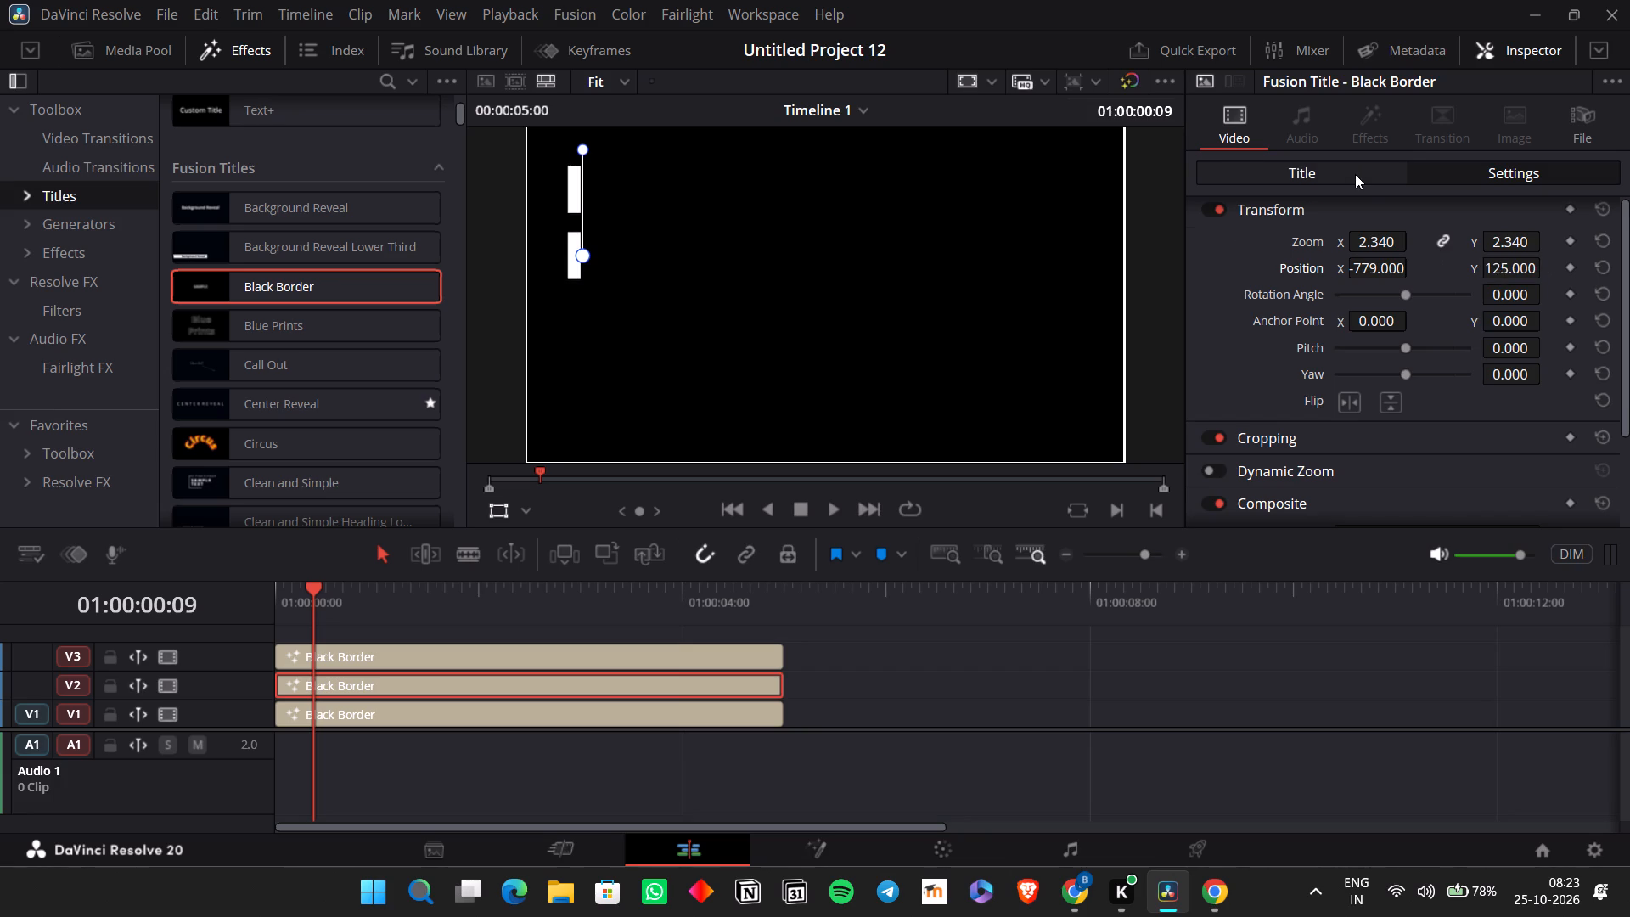
{"action": "left_click_drag", "start_coordinate": [1279, 312], "coordinate": [1111, 275]}
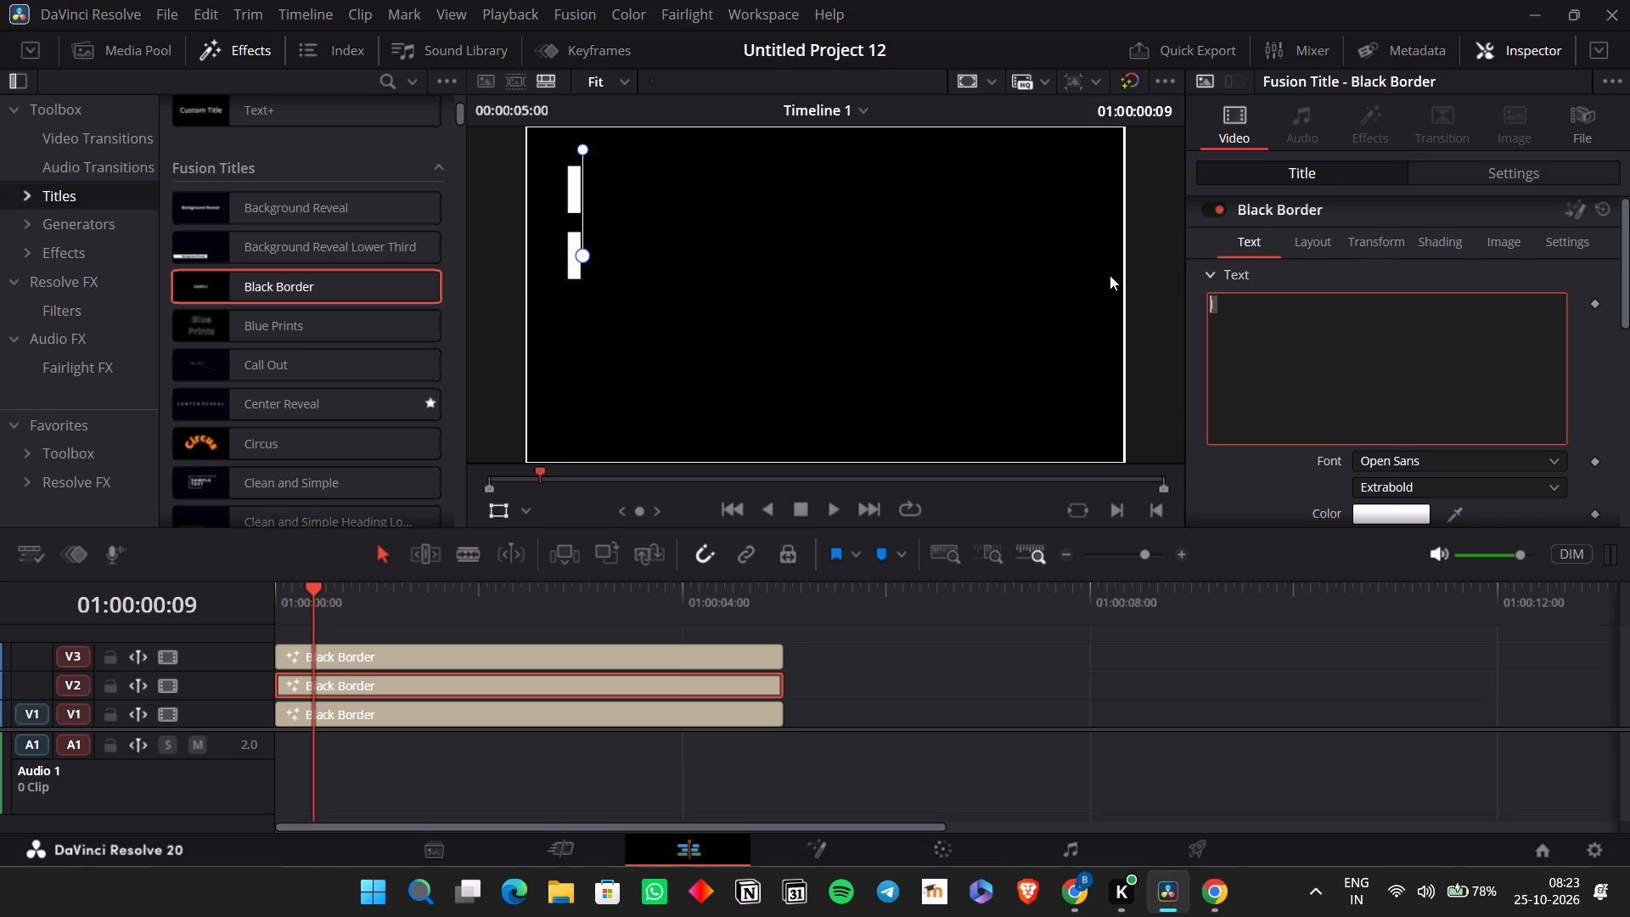
{"action": "type", "text": "us"}
{"action": "key", "text": "t"}
{"action": "key", "text": "space"}
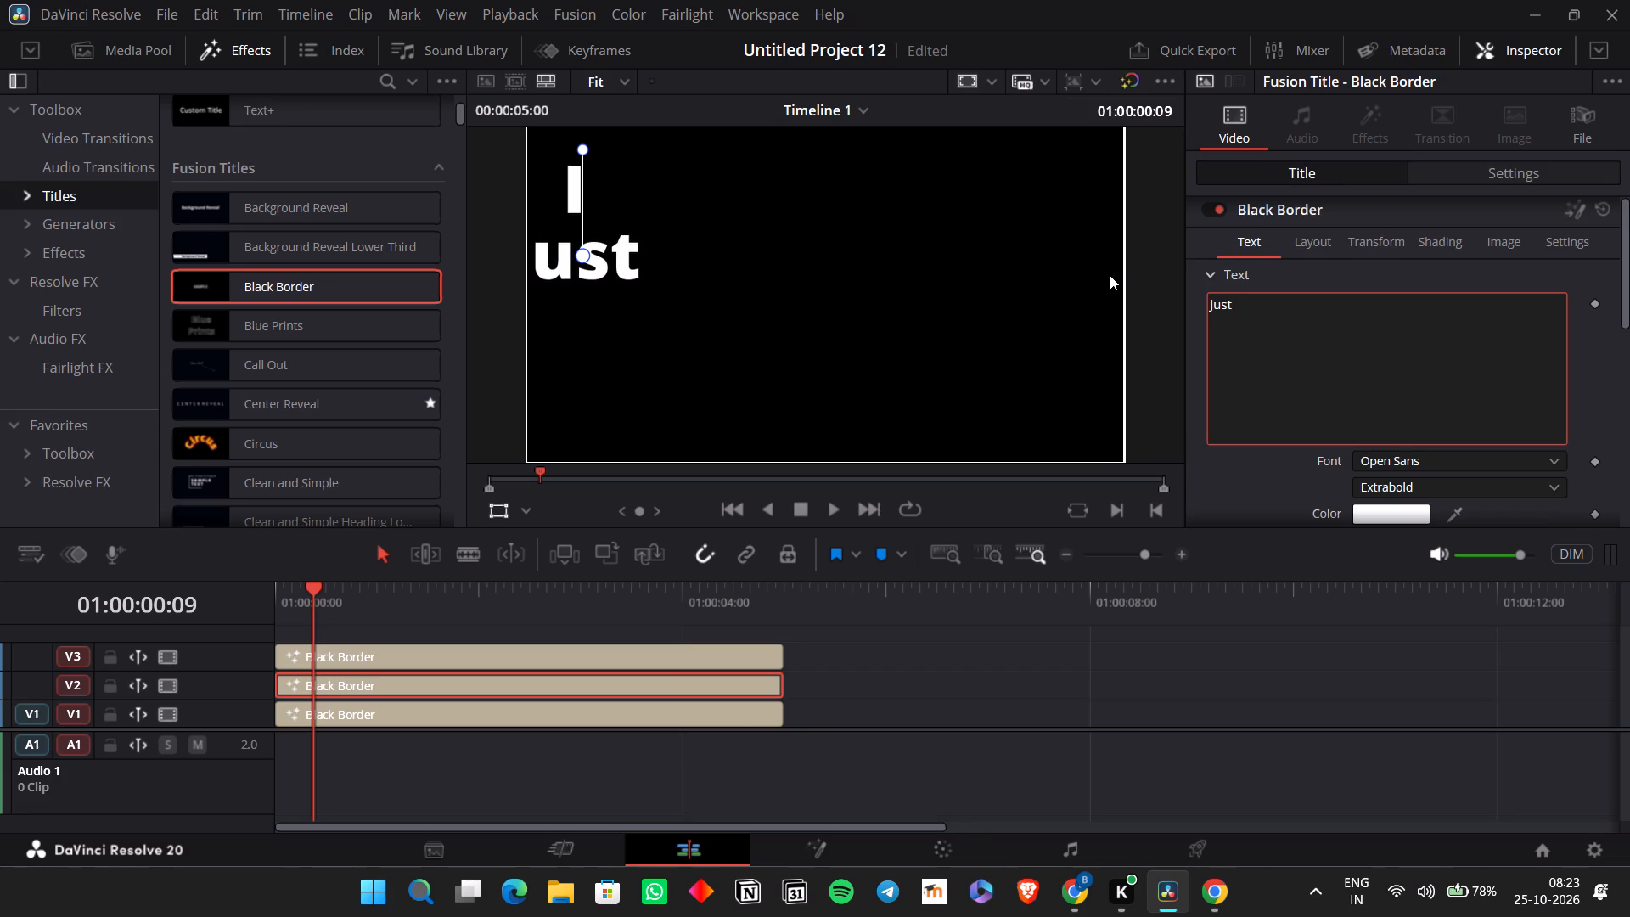
{"action": "type", "text": "leant"}
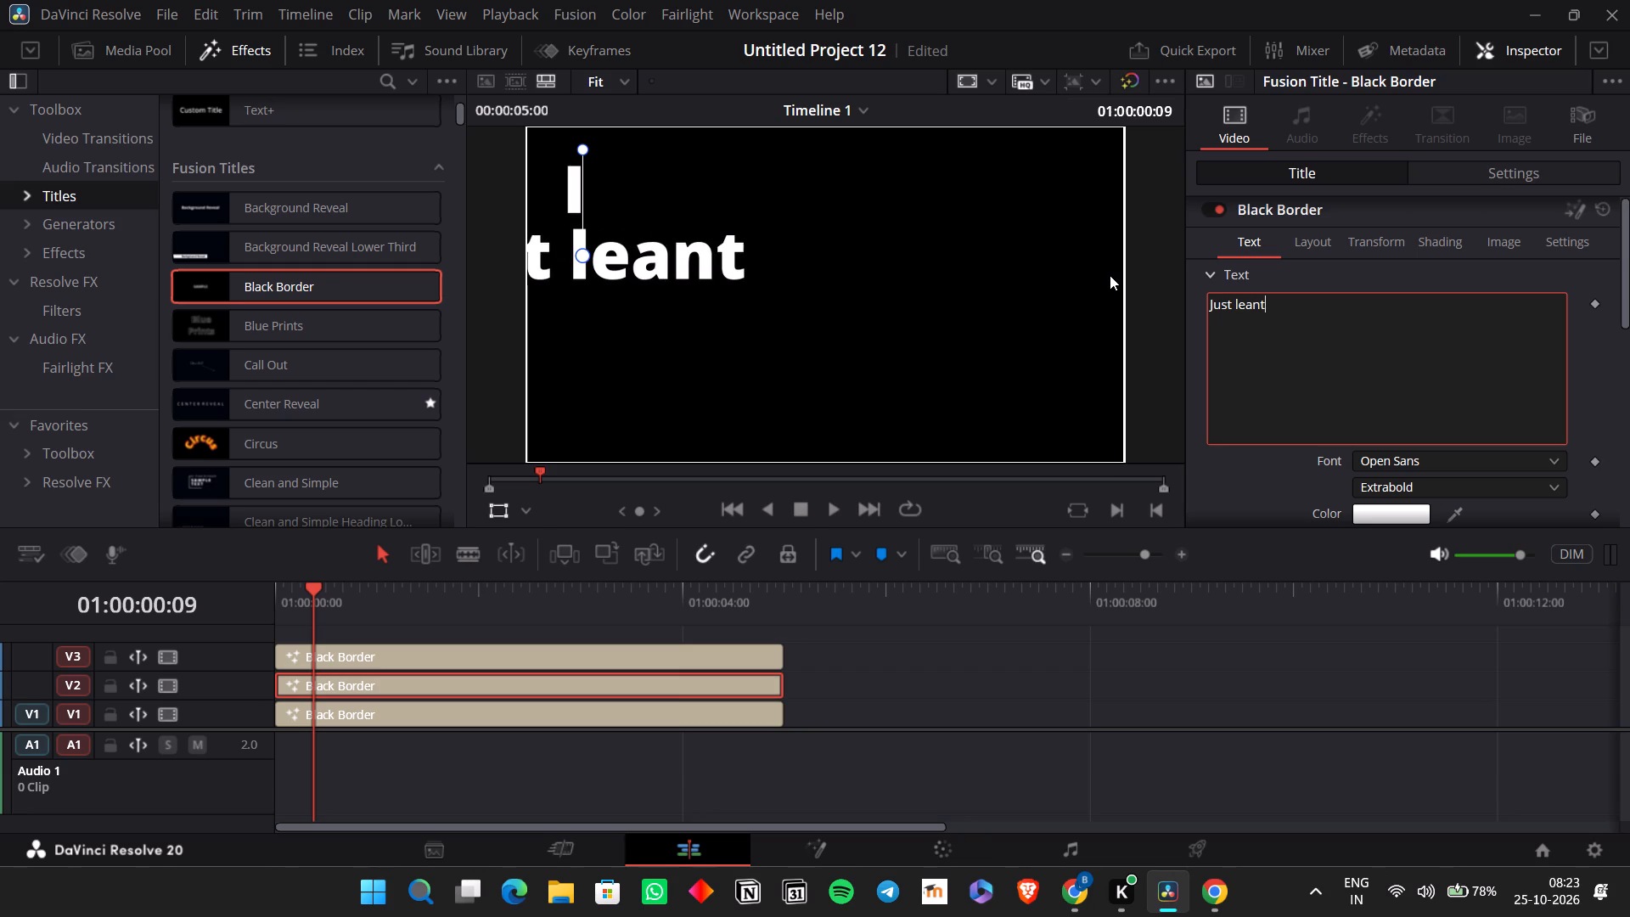
Reduce the "Just leant" title to Zoom 1.37 and place it just below the "I", at Position X -582 and Y 167.
{"action": "left_click", "coordinate": [1322, 243]}
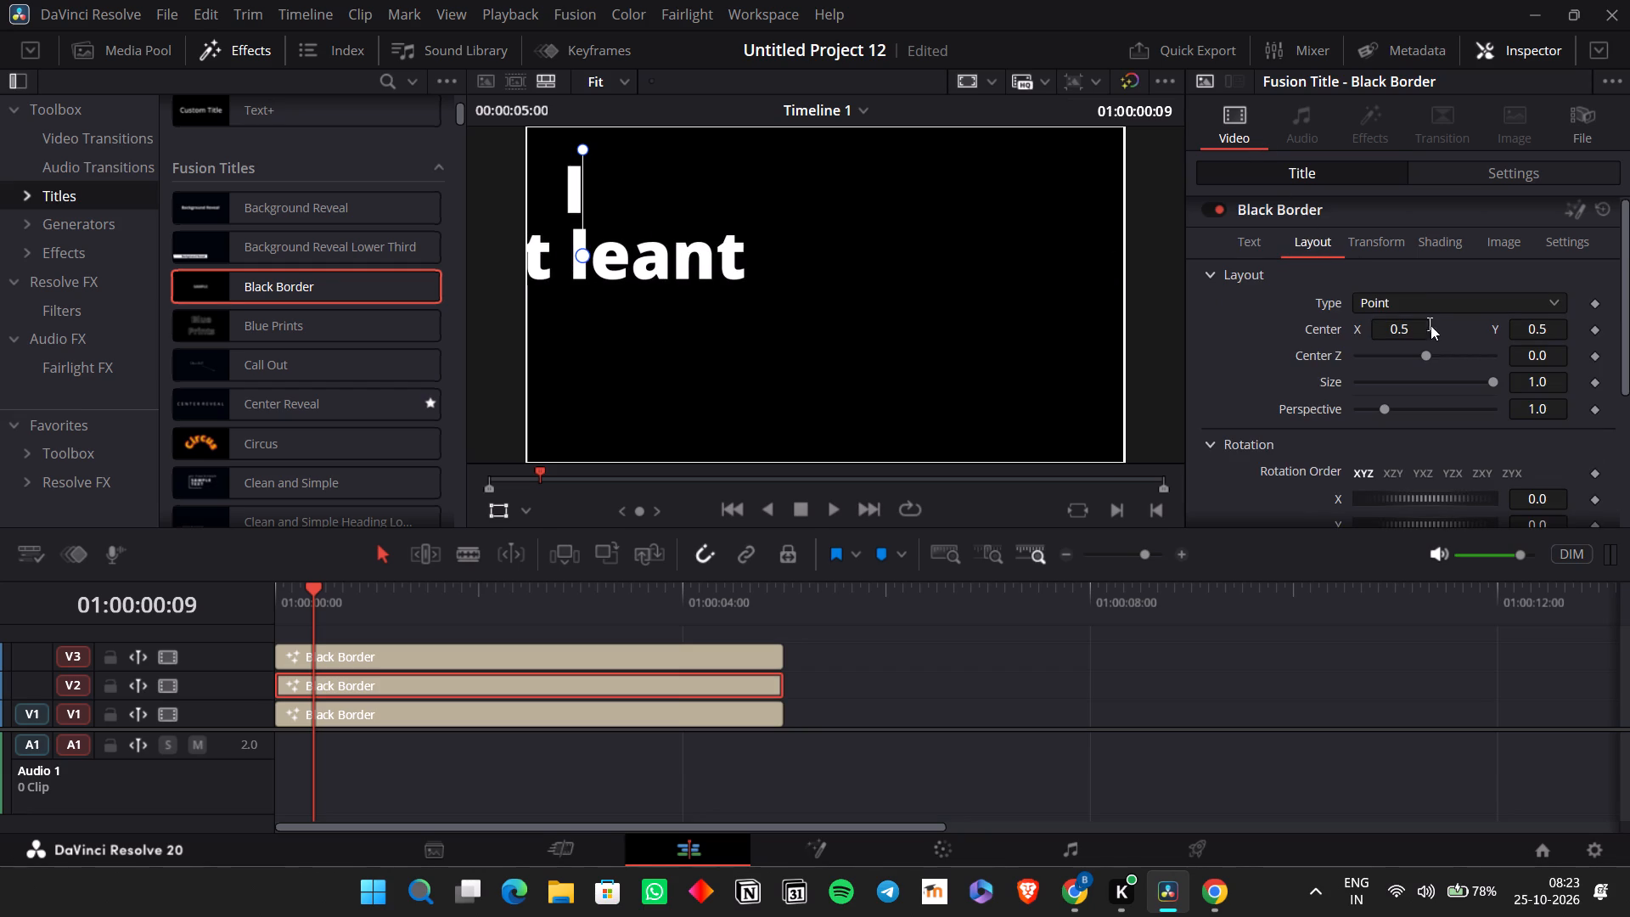
{"action": "left_click", "coordinate": [1550, 153]}
{"action": "left_click", "coordinate": [1527, 166]}
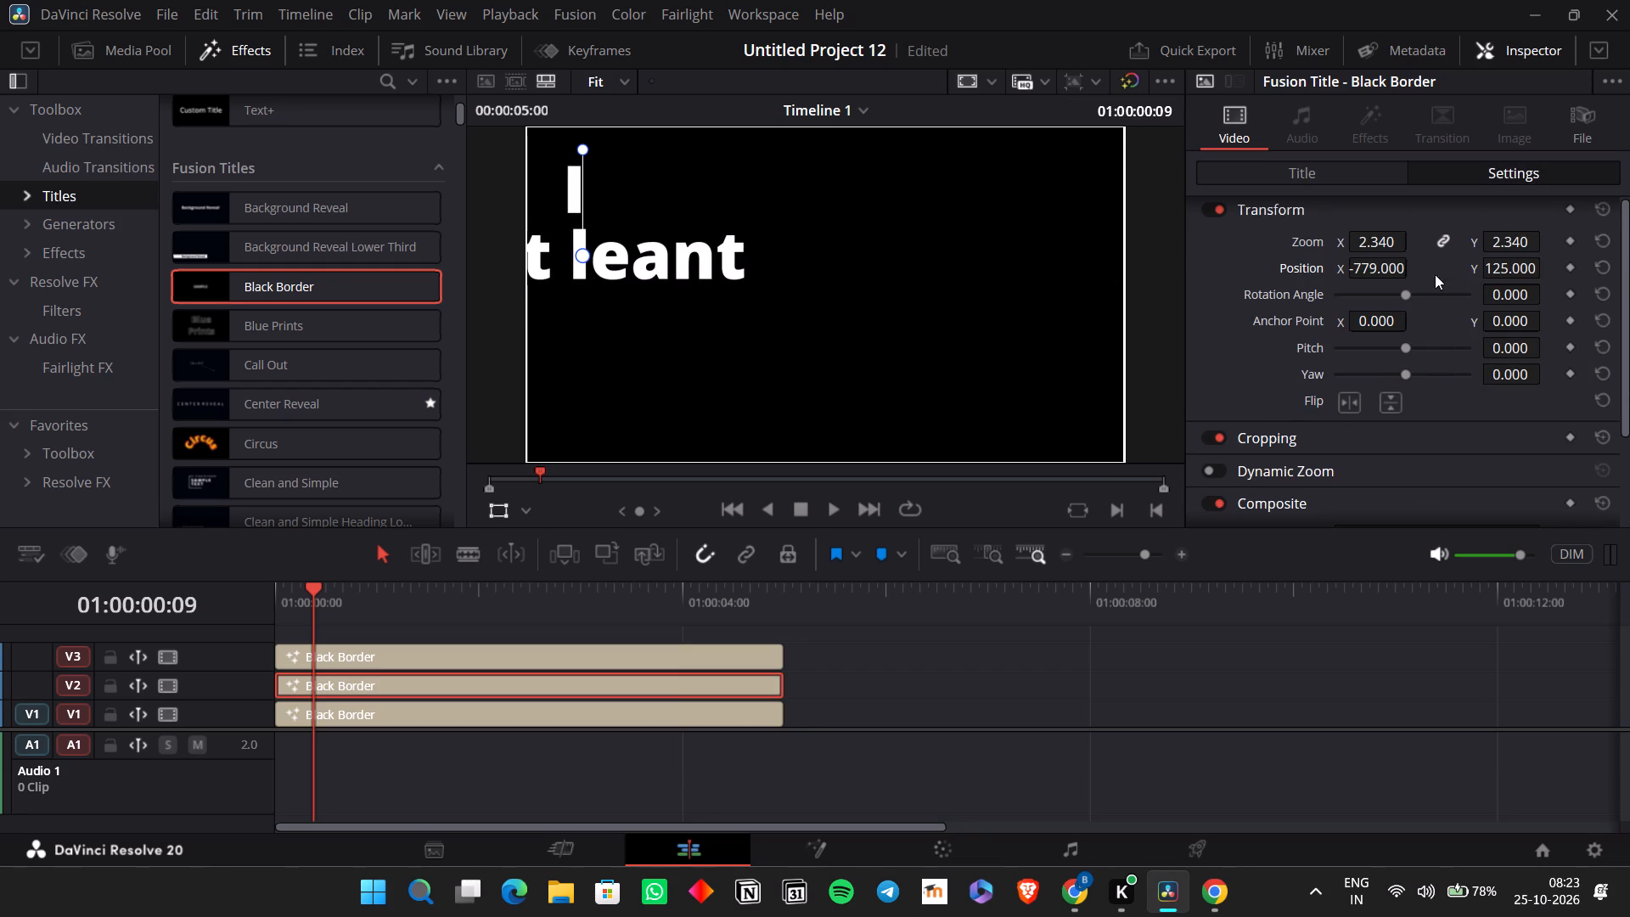
{"action": "left_click_drag", "start_coordinate": [1388, 245], "coordinate": [1284, 269]}
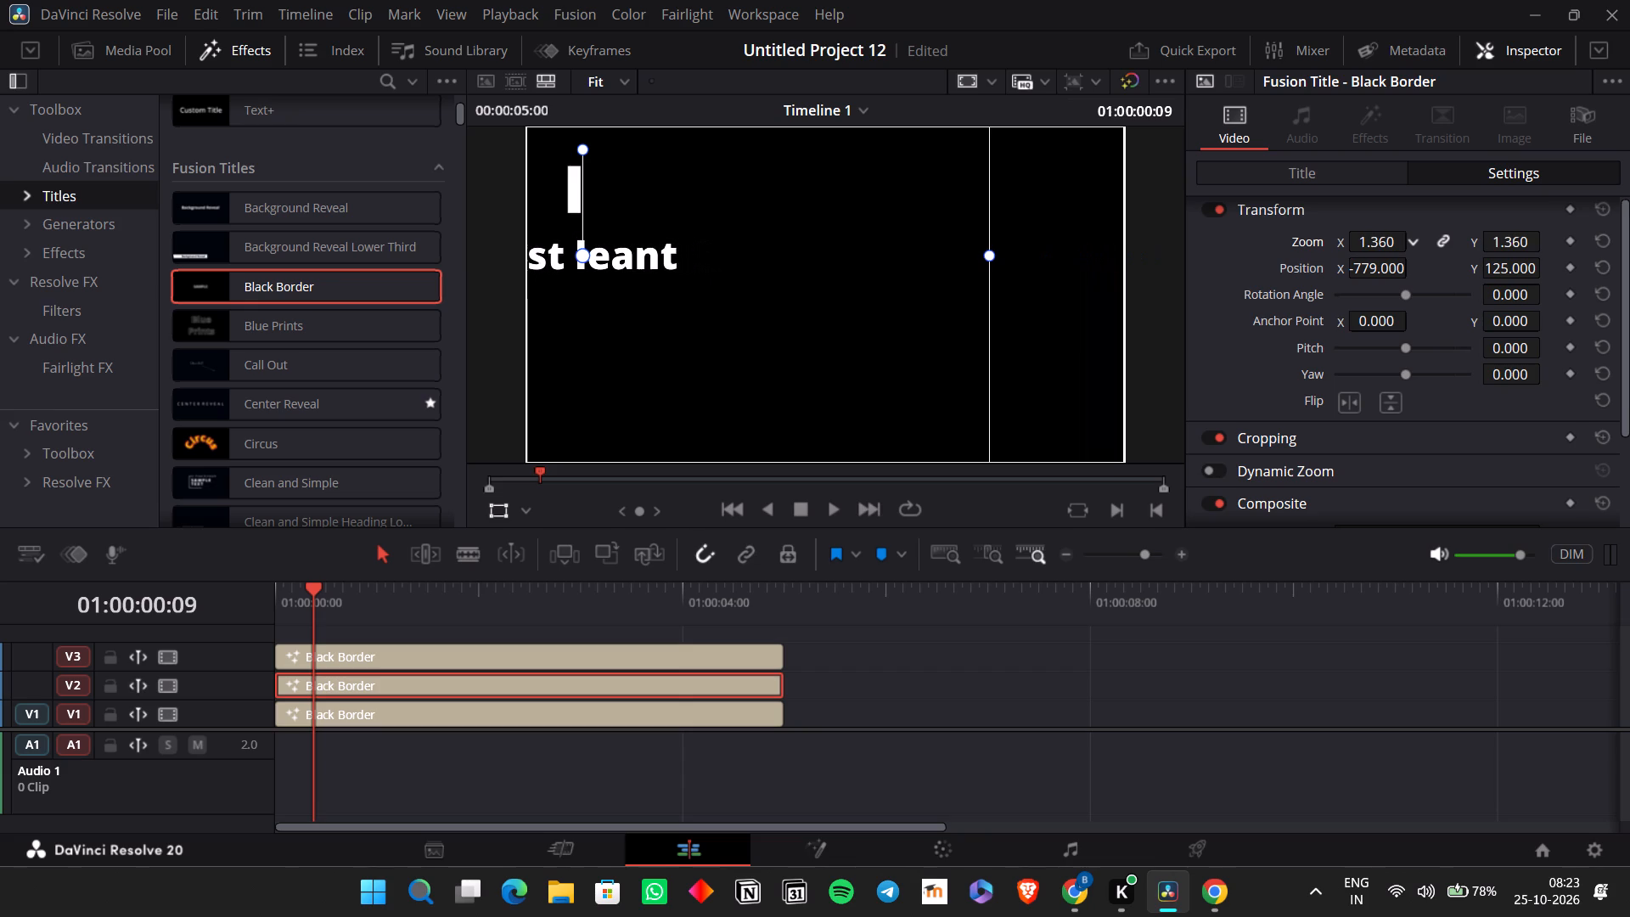
{"action": "left_click_drag", "start_coordinate": [1284, 269], "coordinate": [1284, 270]}
{"action": "left_click_drag", "start_coordinate": [1385, 264], "coordinate": [773, 455]}
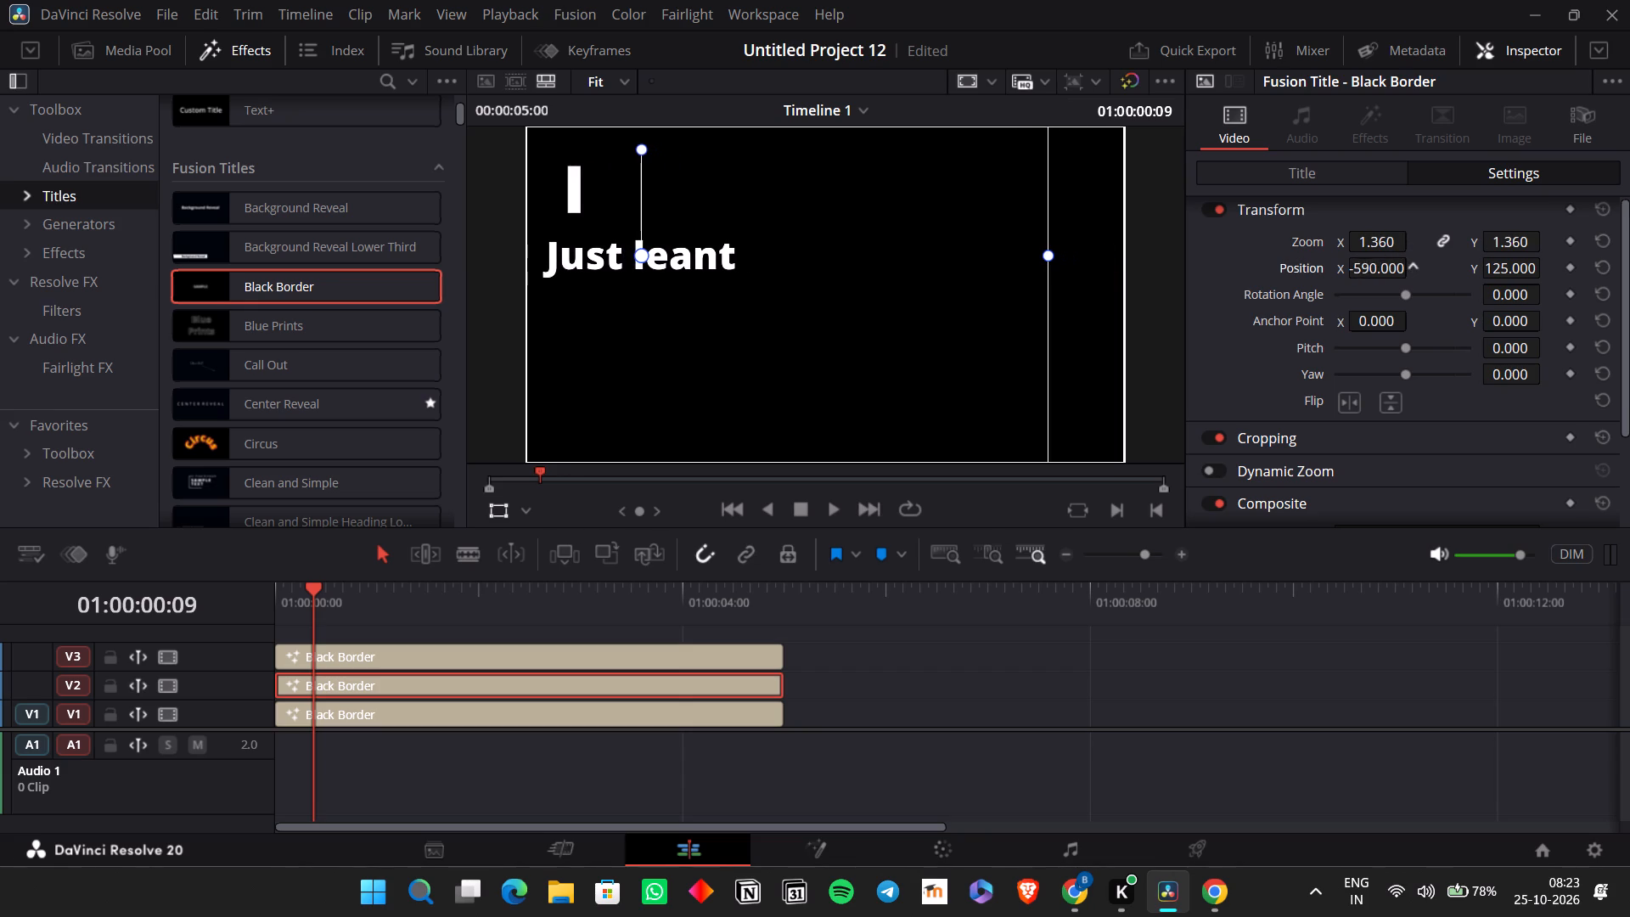
{"action": "left_click_drag", "start_coordinate": [773, 455], "coordinate": [778, 455]}
{"action": "left_click", "coordinate": [1363, 242]}
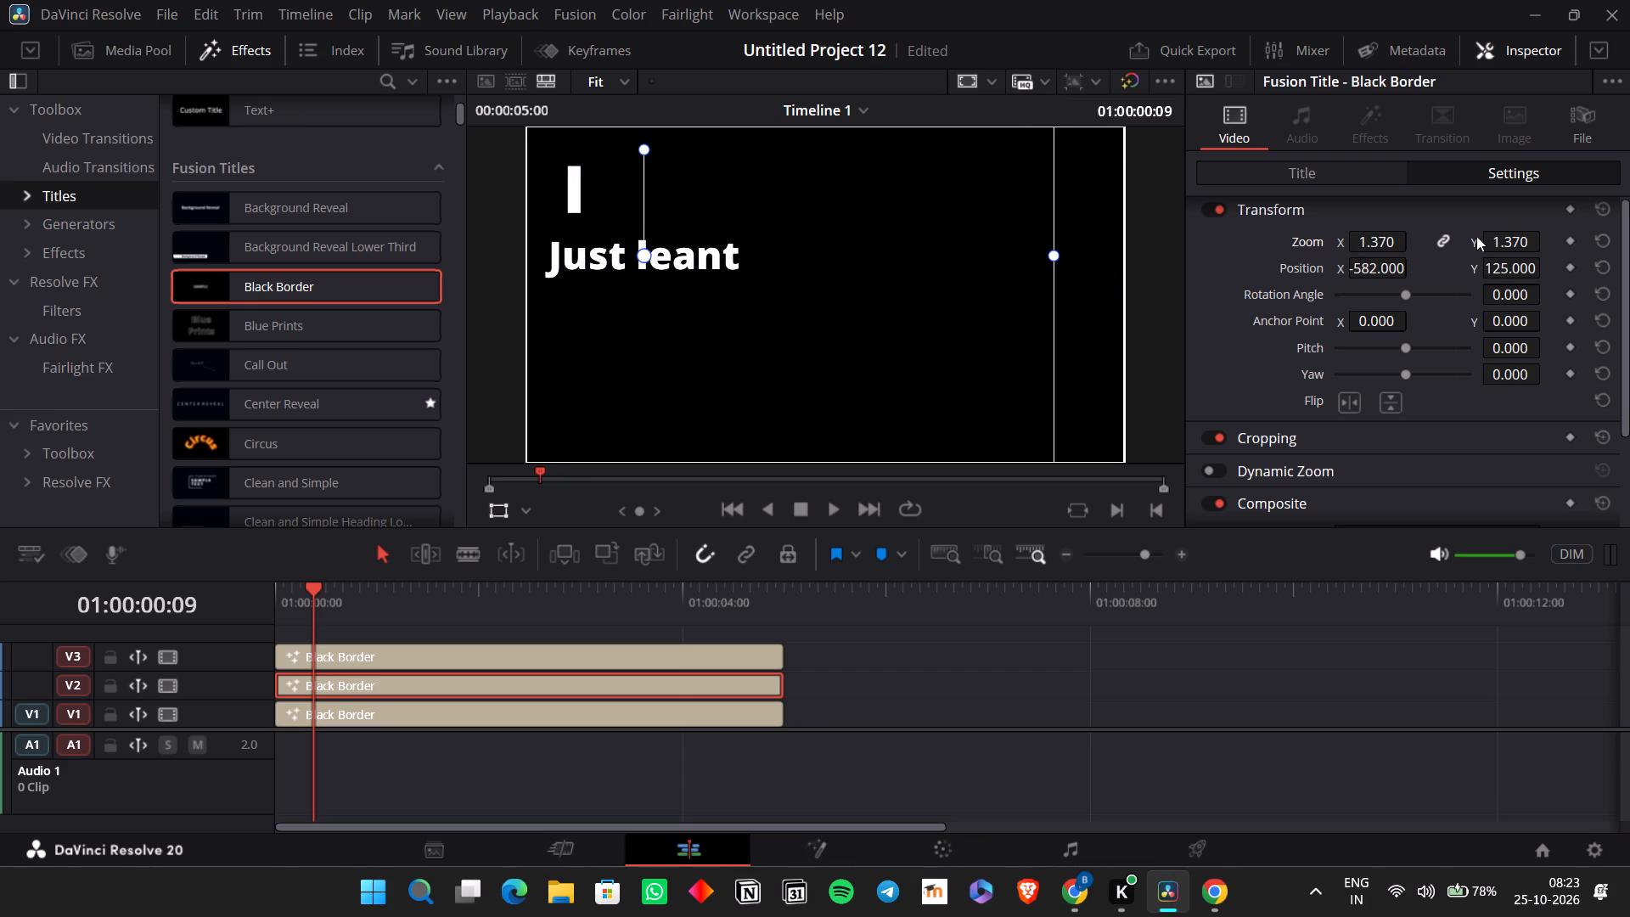
{"action": "left_click_drag", "start_coordinate": [1505, 267], "coordinate": [1602, 267]}
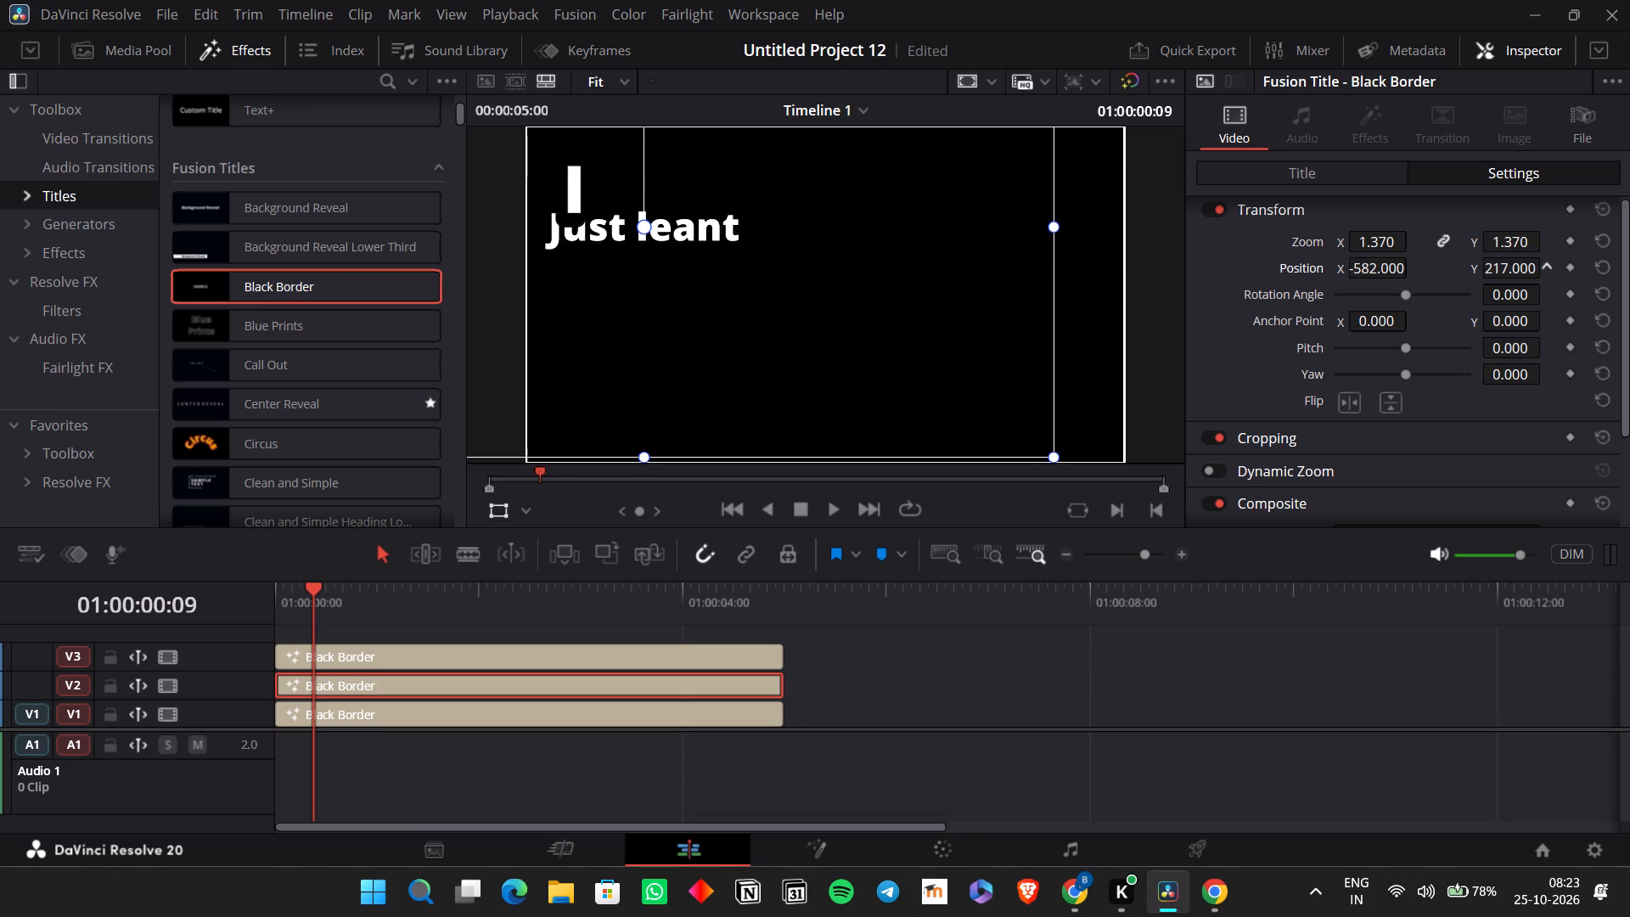
{"action": "left_click_drag", "start_coordinate": [1602, 267], "coordinate": [1585, 274]}
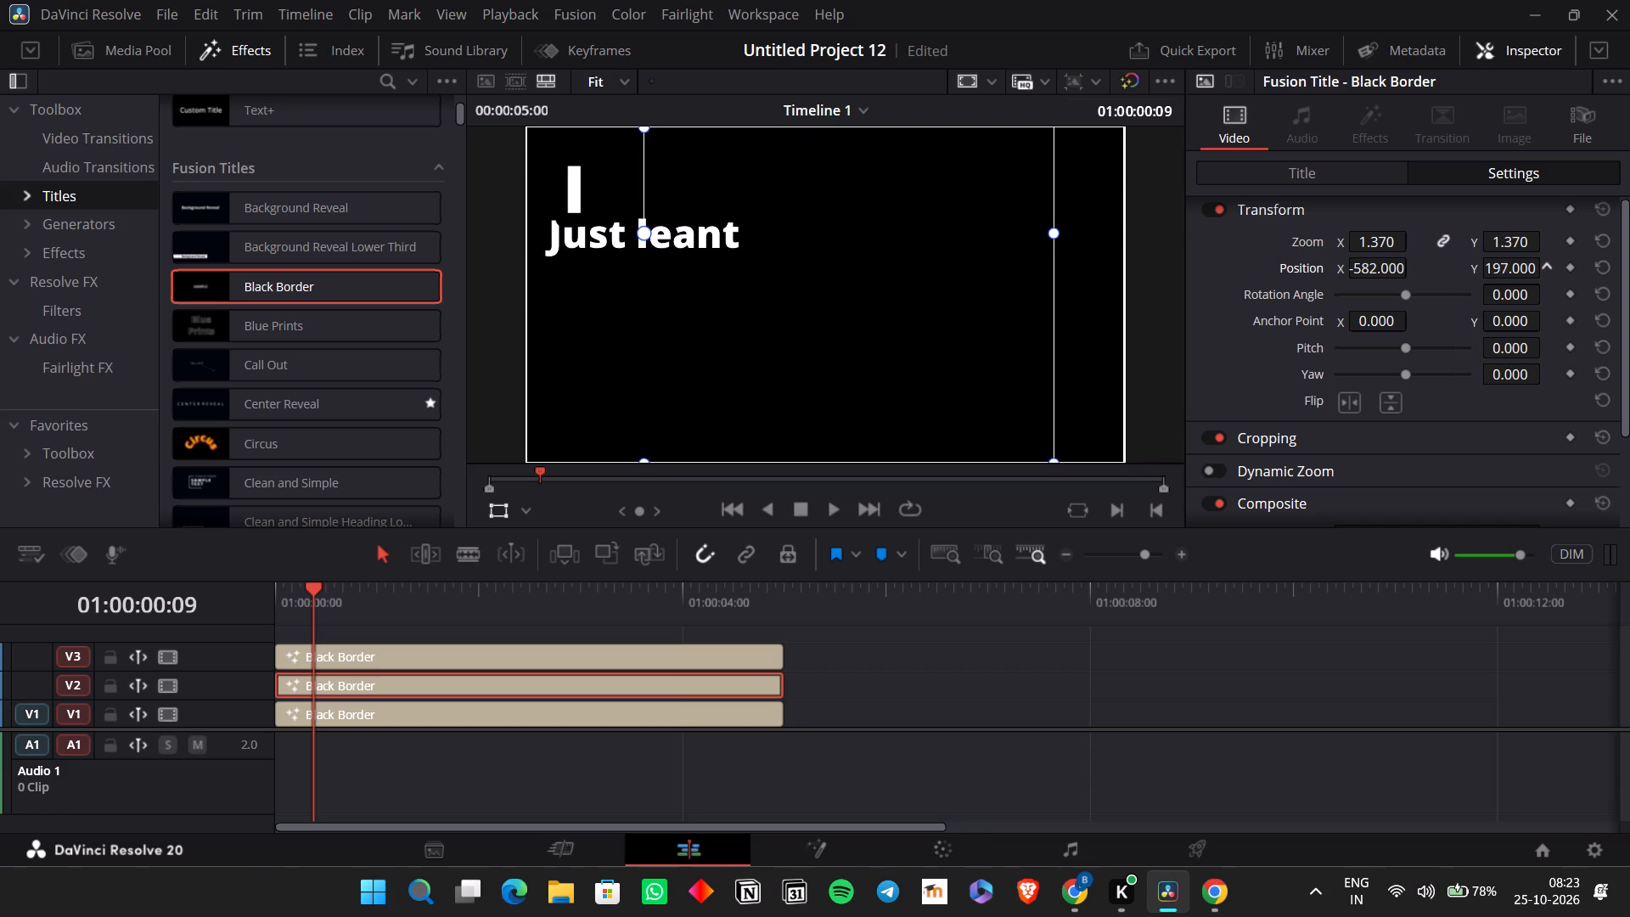
{"action": "left_click_drag", "start_coordinate": [1585, 274], "coordinate": [1549, 294]}
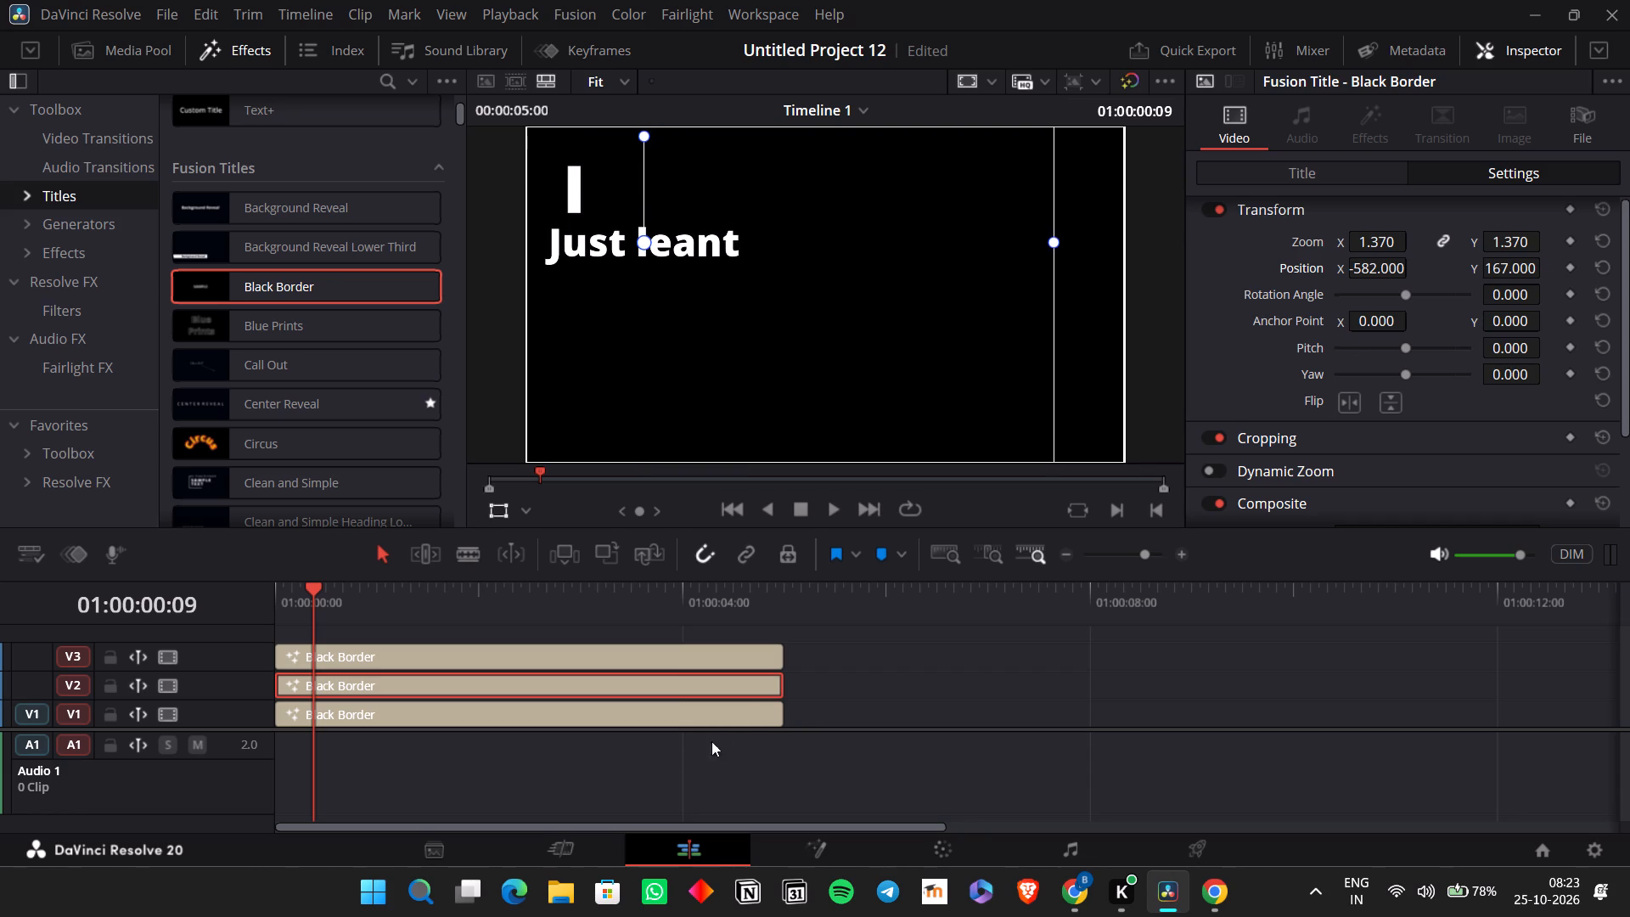
Look through the V3 title's text options, including Tab Spacing and Advanced Controls, and its transform settings.
{"action": "left_click", "coordinate": [627, 647]}
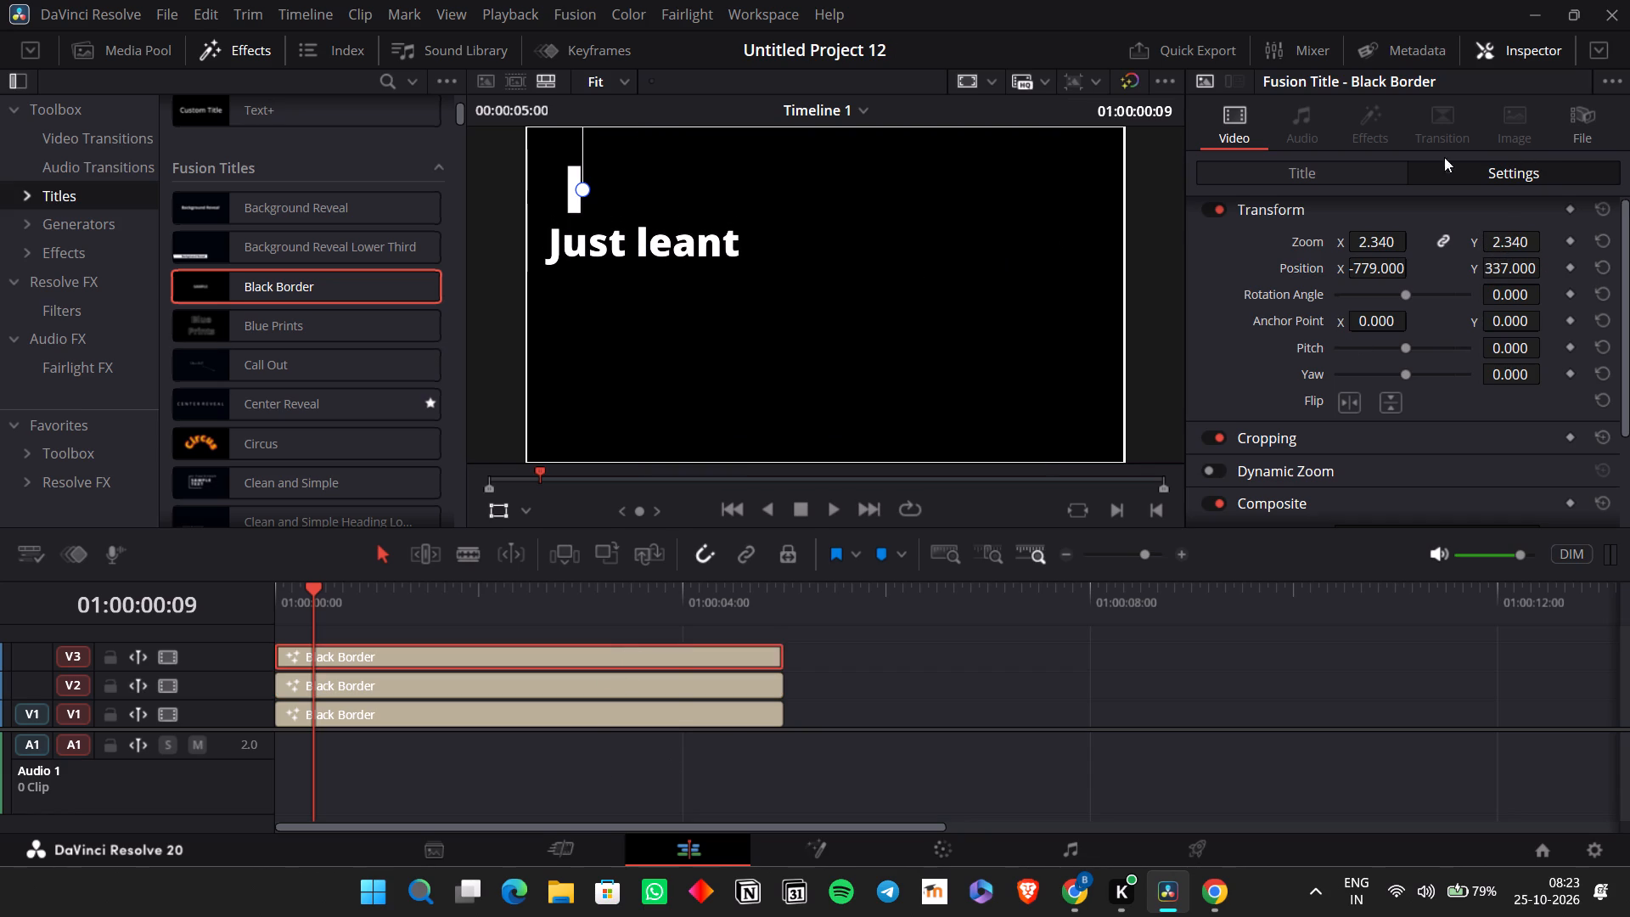
{"action": "left_click", "coordinate": [1377, 178]}
{"action": "scroll", "coordinate": [1411, 444], "scroll_direction": "down", "scroll_amount": 10}
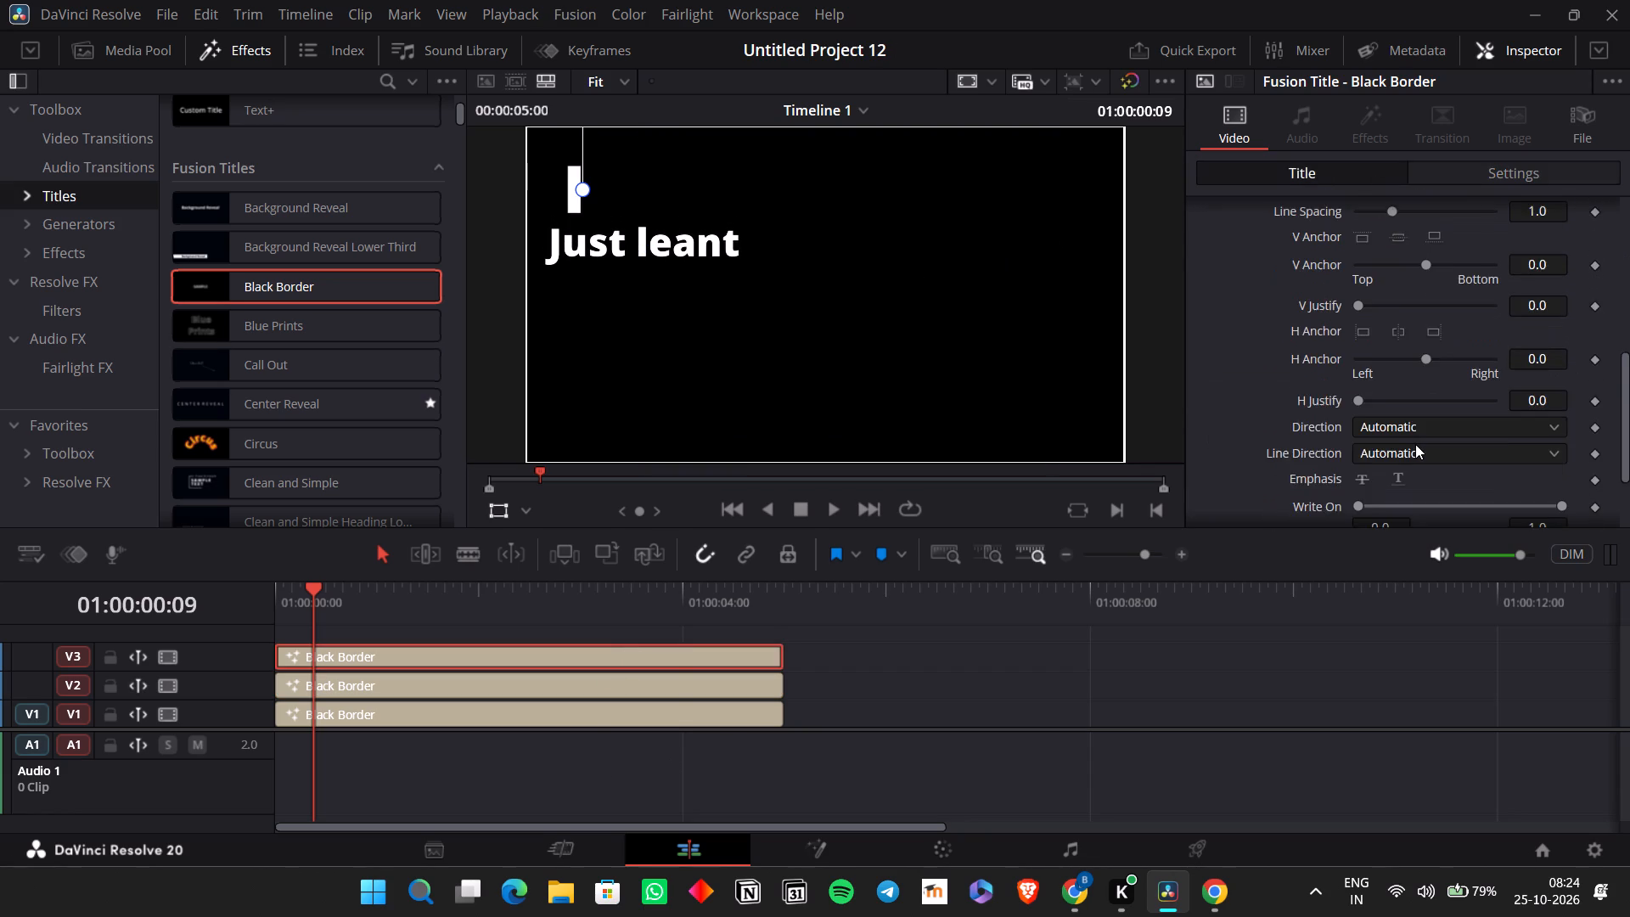
{"action": "scroll", "coordinate": [1417, 442], "scroll_direction": "down", "scroll_amount": 3}
{"action": "scroll", "coordinate": [1315, 319], "scroll_direction": "up", "scroll_amount": 1}
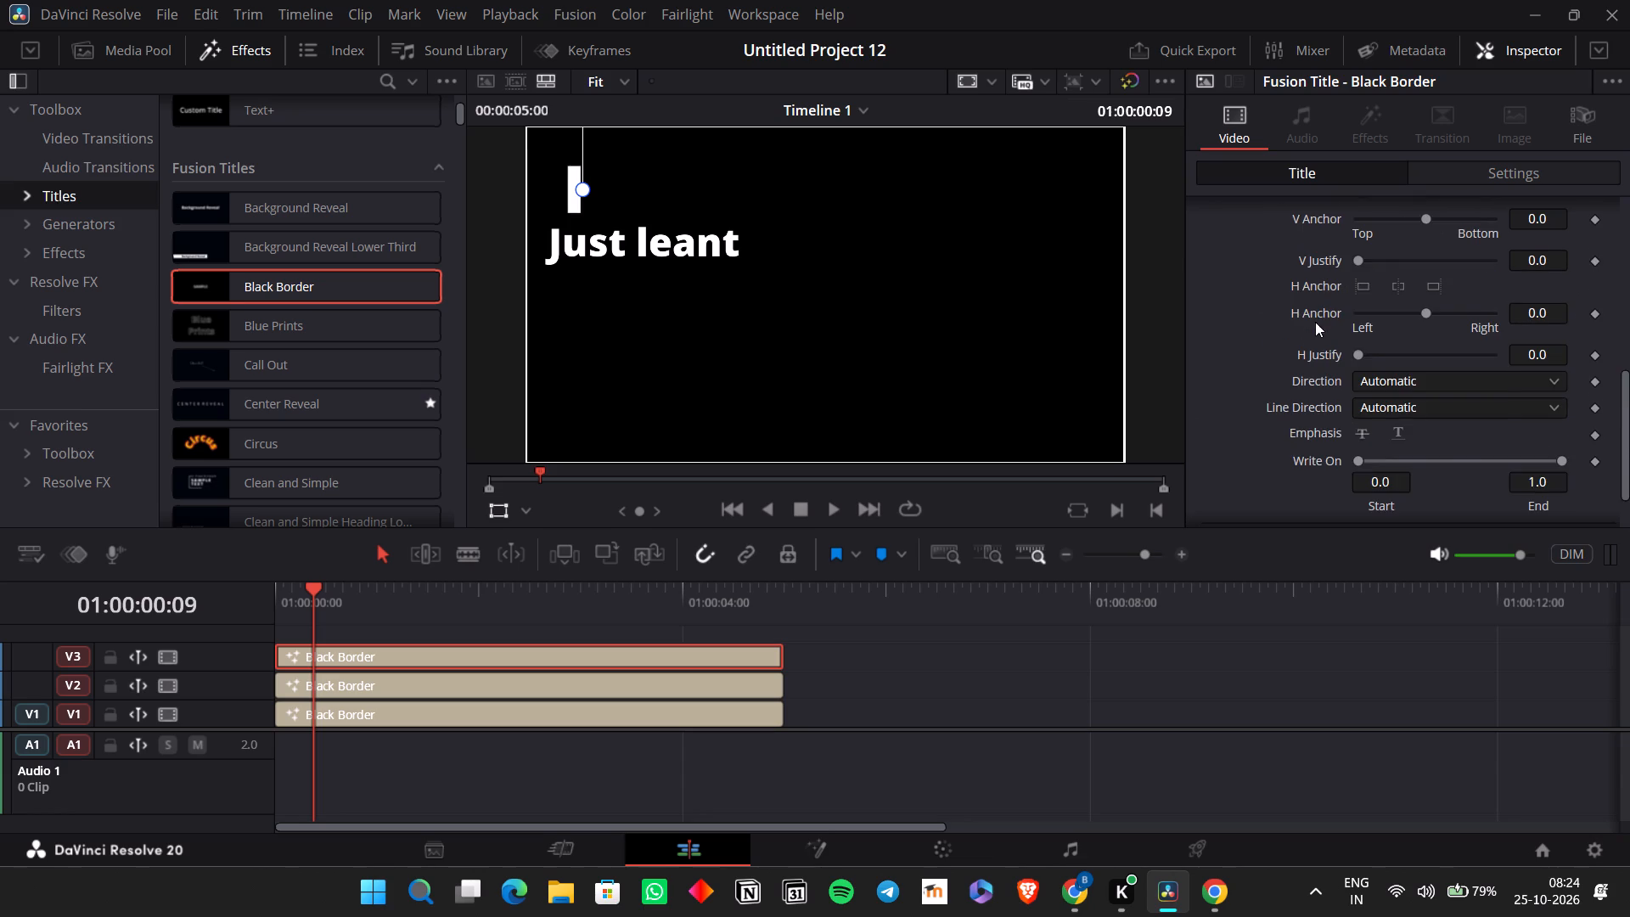
{"action": "scroll", "coordinate": [1297, 334], "scroll_direction": "up", "scroll_amount": 2}
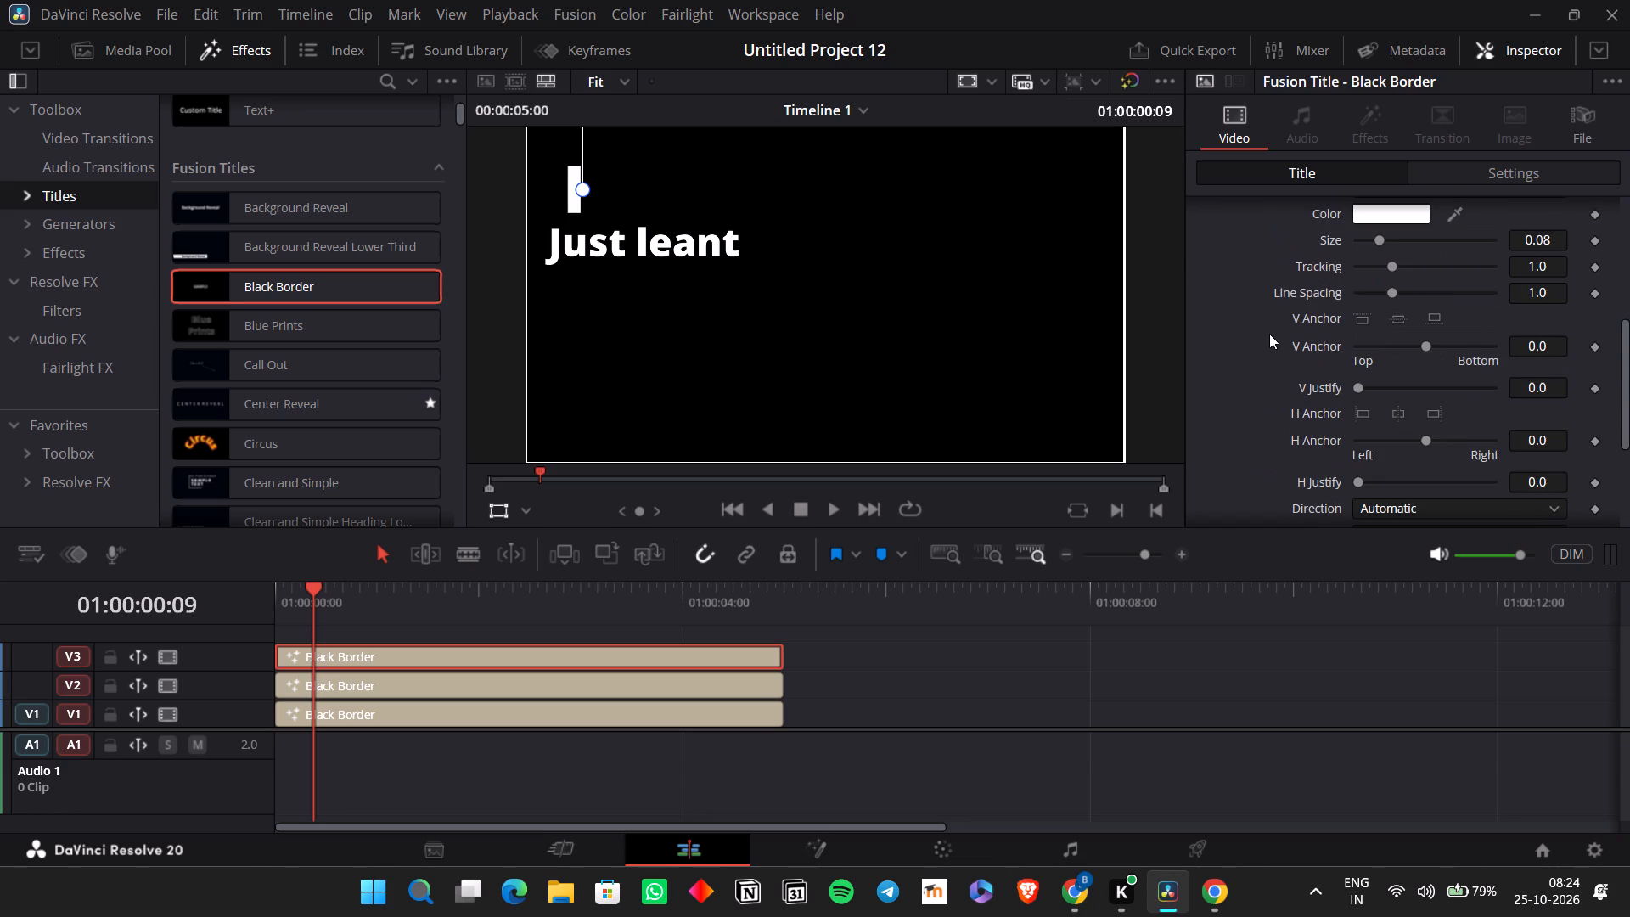
{"action": "scroll", "coordinate": [1269, 334], "scroll_direction": "up", "scroll_amount": 1}
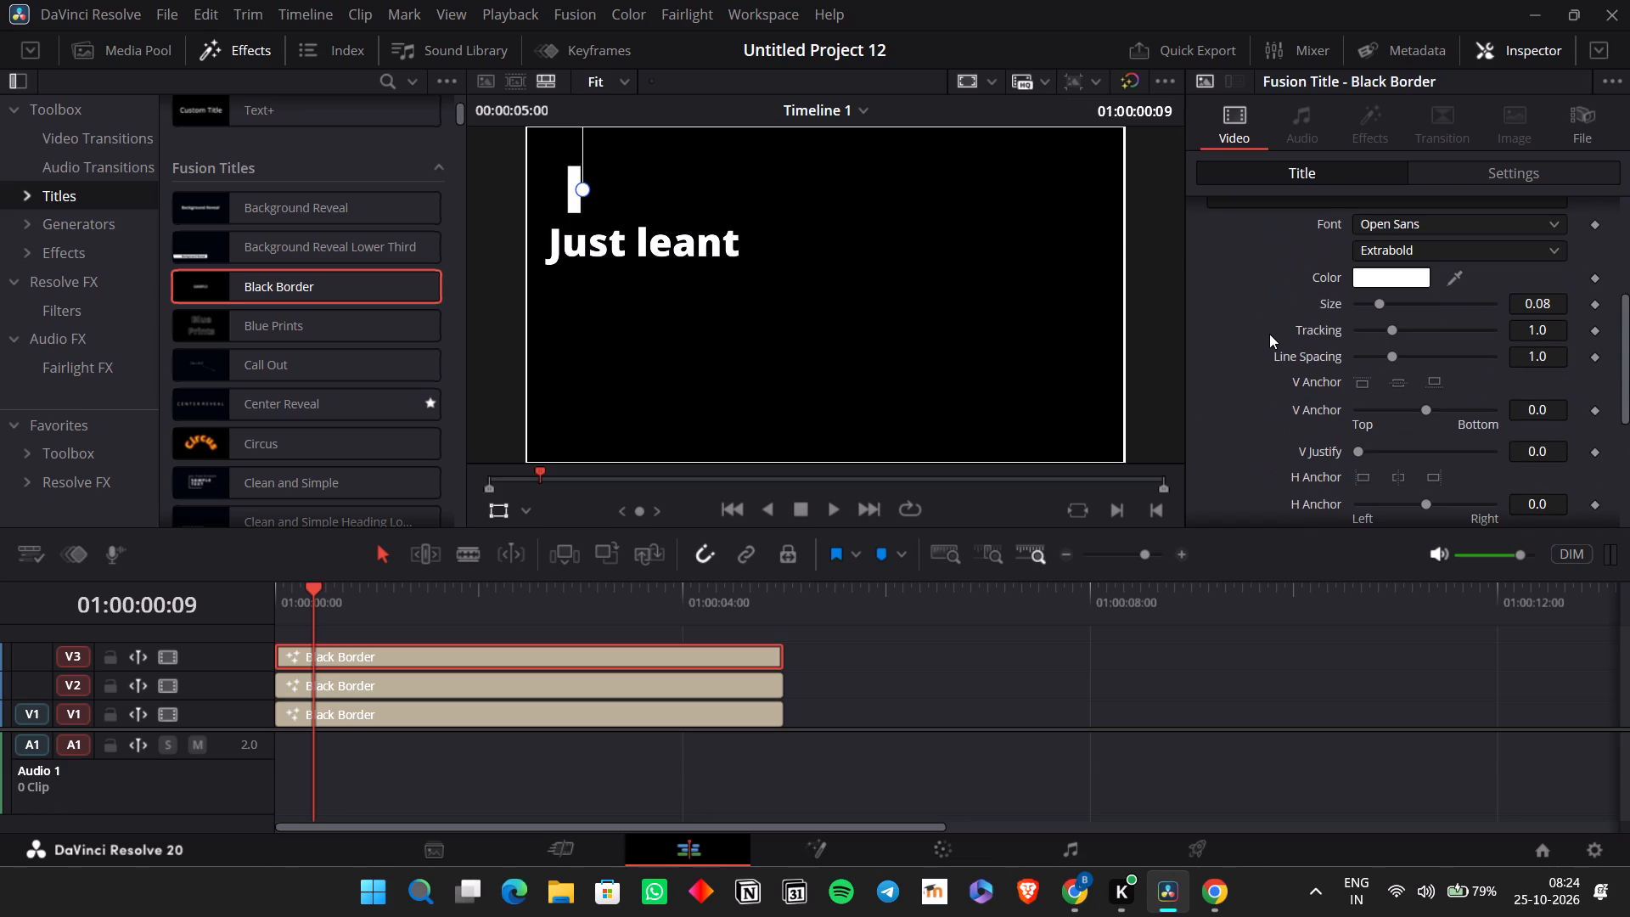
{"action": "scroll", "coordinate": [1269, 334], "scroll_direction": "down", "scroll_amount": 12}
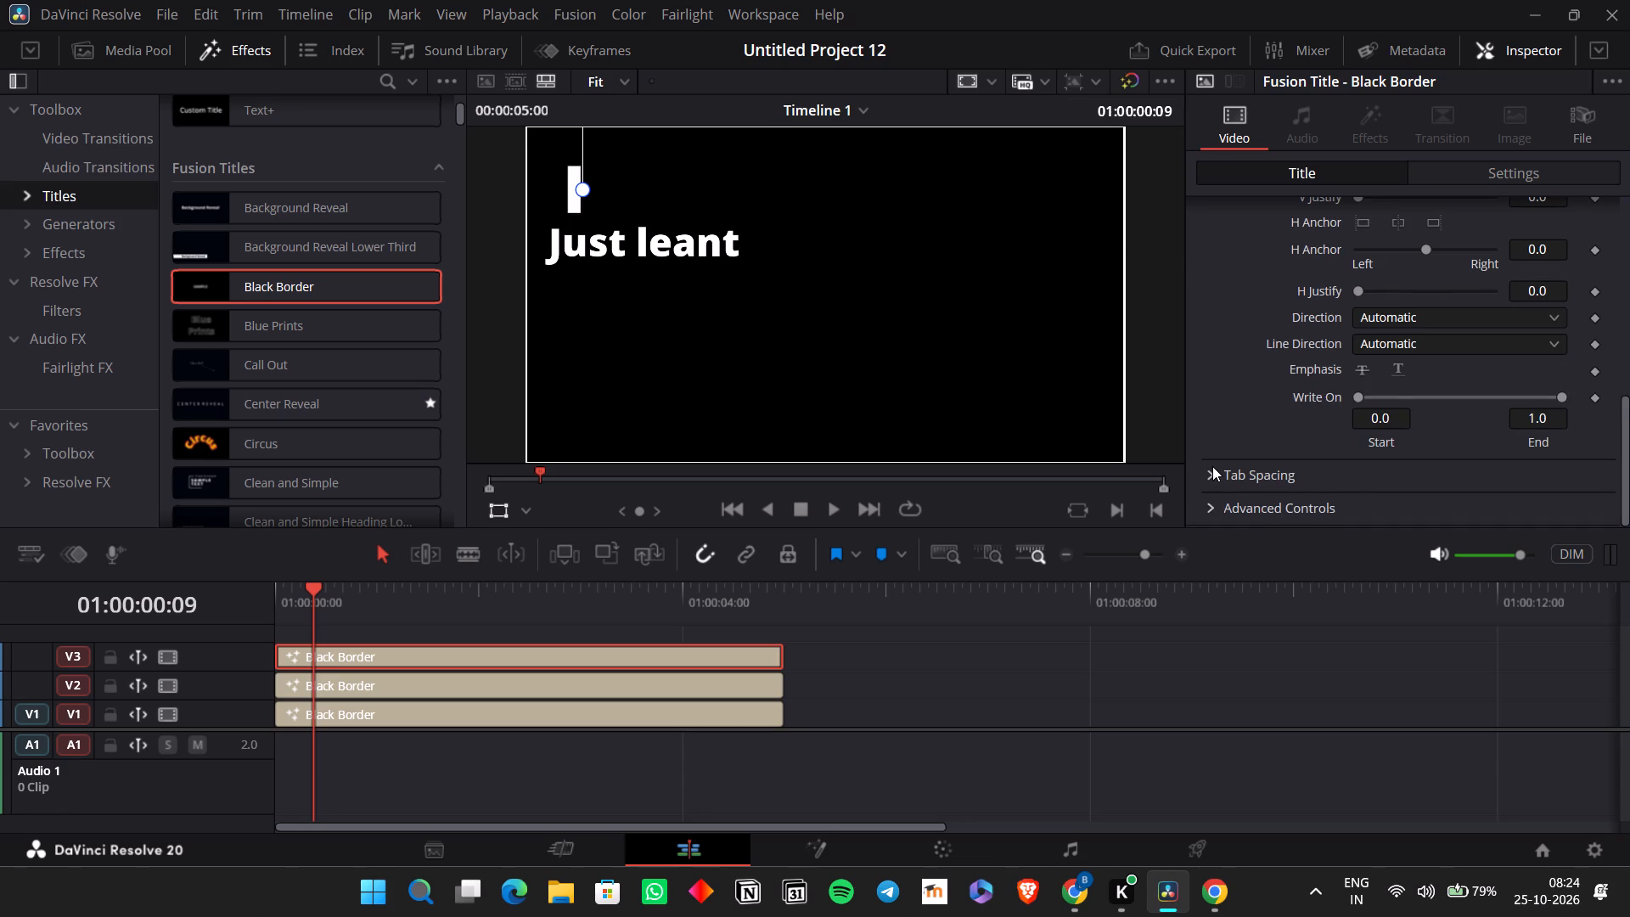
{"action": "left_click", "coordinate": [1212, 466]}
{"action": "scroll", "coordinate": [1234, 469], "scroll_direction": "down", "scroll_amount": 6}
{"action": "left_click", "coordinate": [1215, 512]}
{"action": "scroll", "coordinate": [1253, 469], "scroll_direction": "down", "scroll_amount": 6}
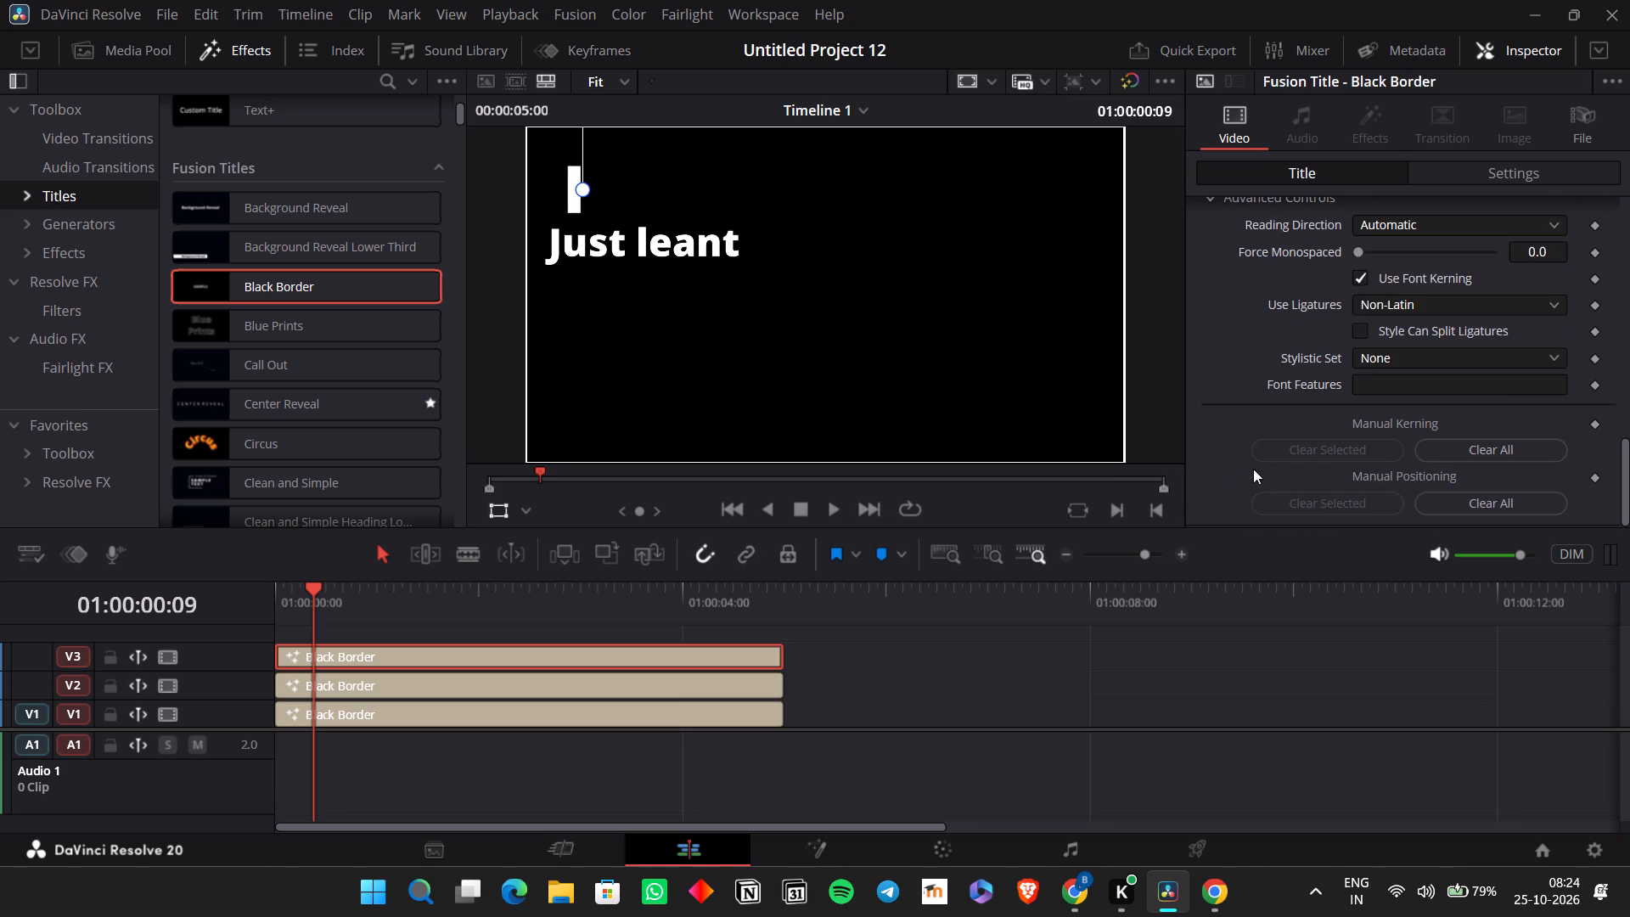
{"action": "scroll", "coordinate": [1258, 466], "scroll_direction": "up", "scroll_amount": 1}
{"action": "left_click", "coordinate": [1492, 183]}
{"action": "scroll", "coordinate": [1346, 415], "scroll_direction": "down", "scroll_amount": 5}
Add a basic Text title to V3 directly after the Black Border clip.
{"action": "scroll", "coordinate": [1346, 415], "scroll_direction": "up", "scroll_amount": 4}
{"action": "scroll", "coordinate": [472, 340], "scroll_direction": "up", "scroll_amount": 10}
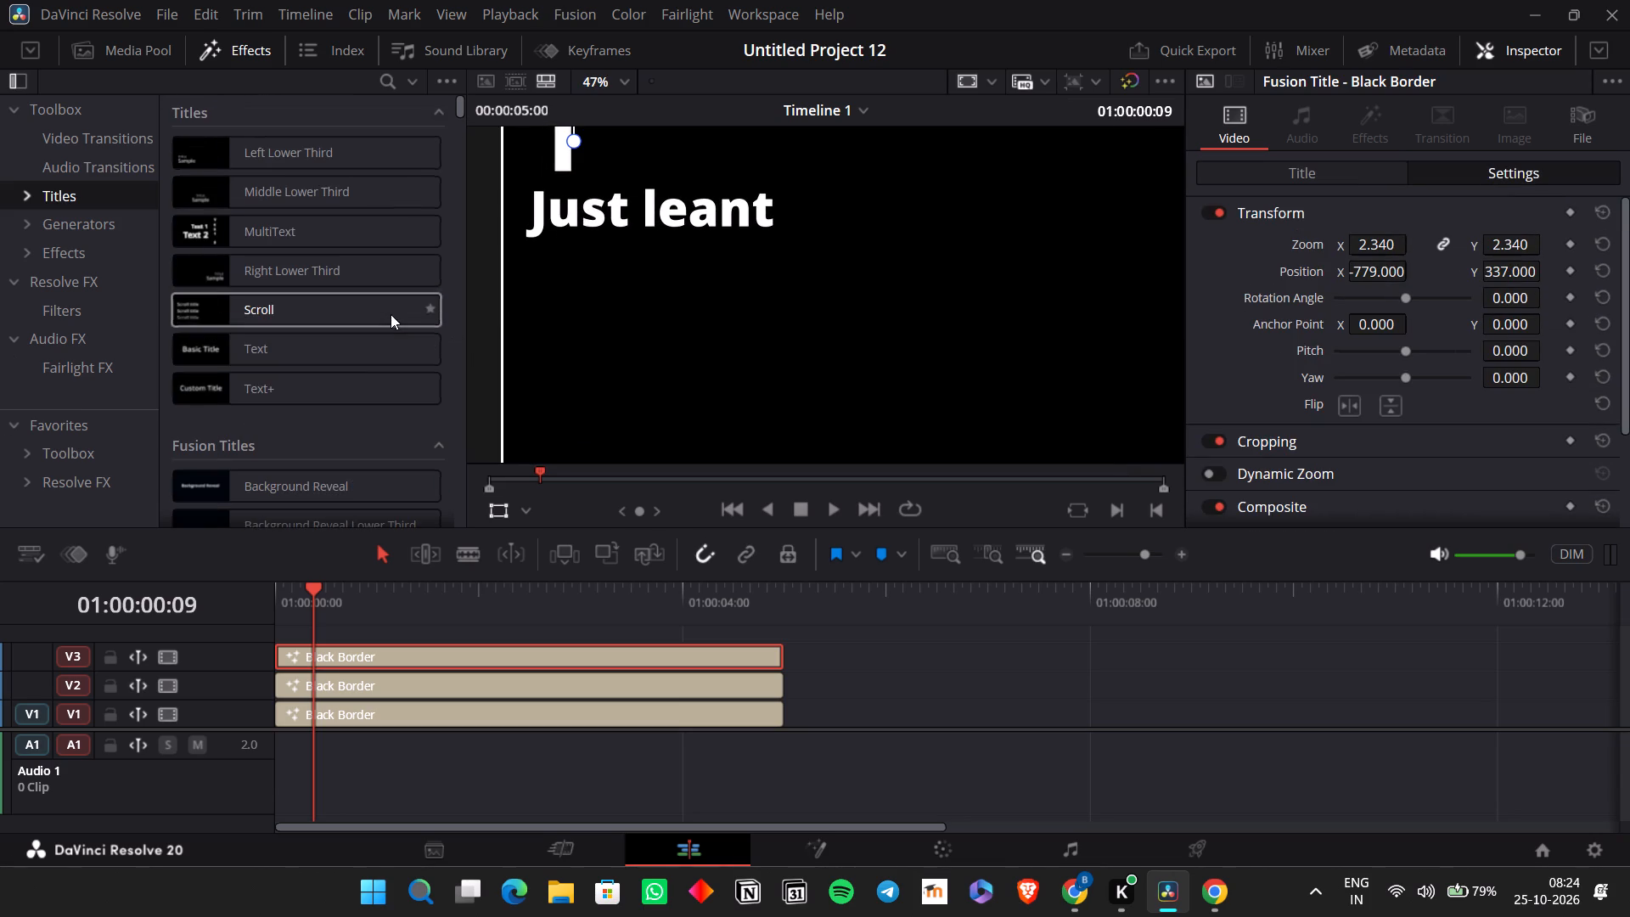
{"action": "scroll", "coordinate": [391, 314], "scroll_direction": "up", "scroll_amount": 4}
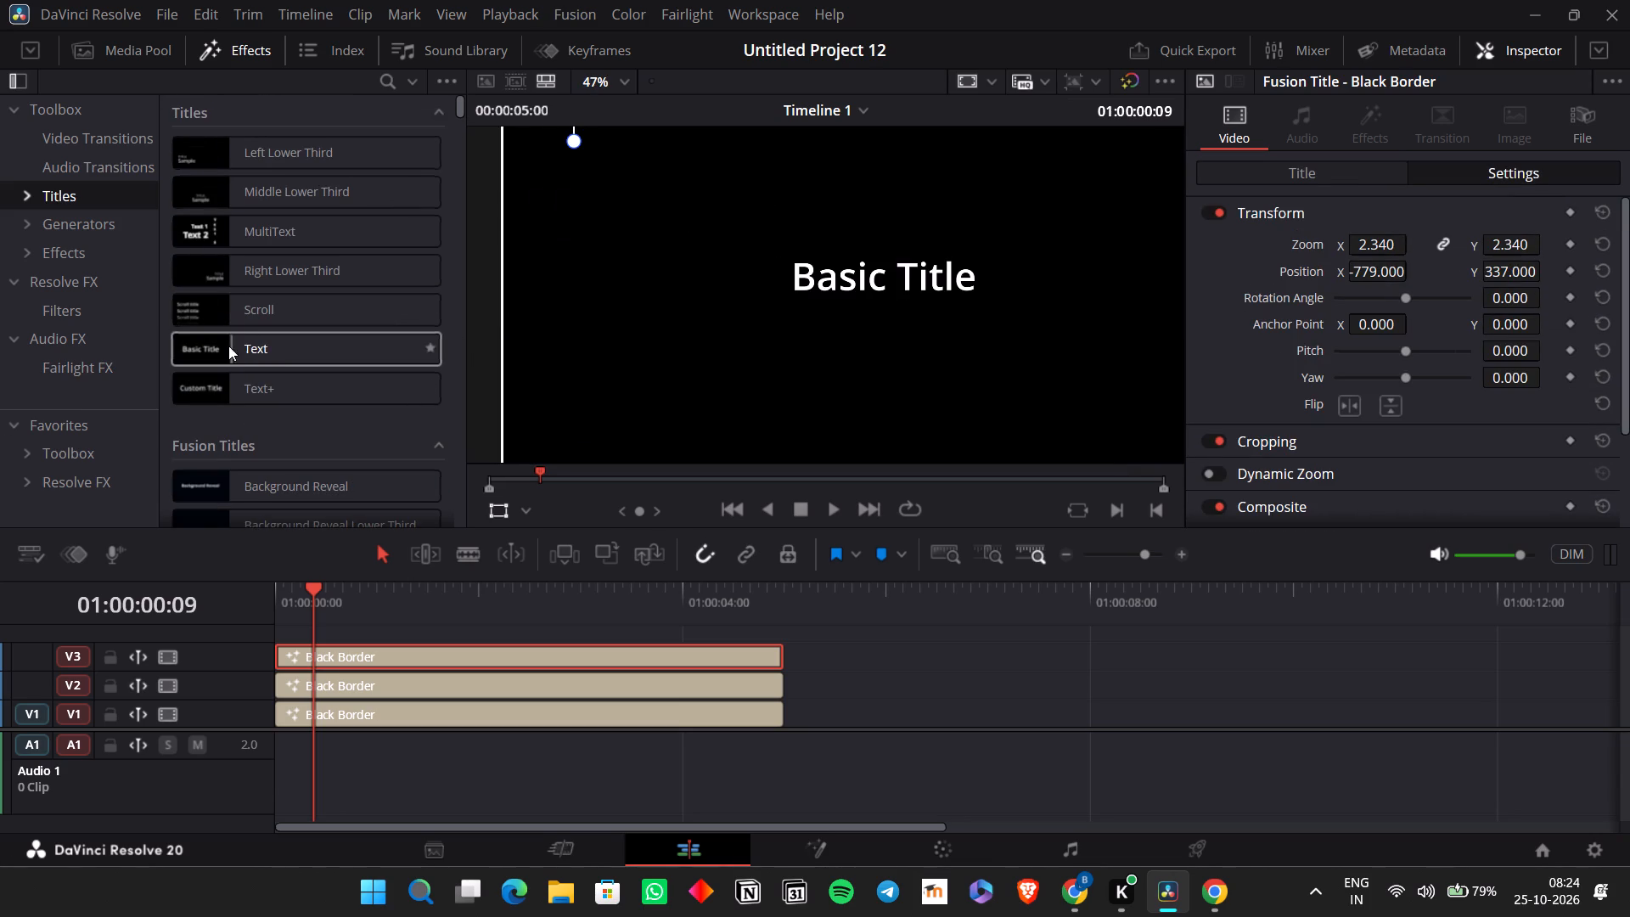
{"action": "left_click_drag", "start_coordinate": [270, 346], "coordinate": [801, 648]}
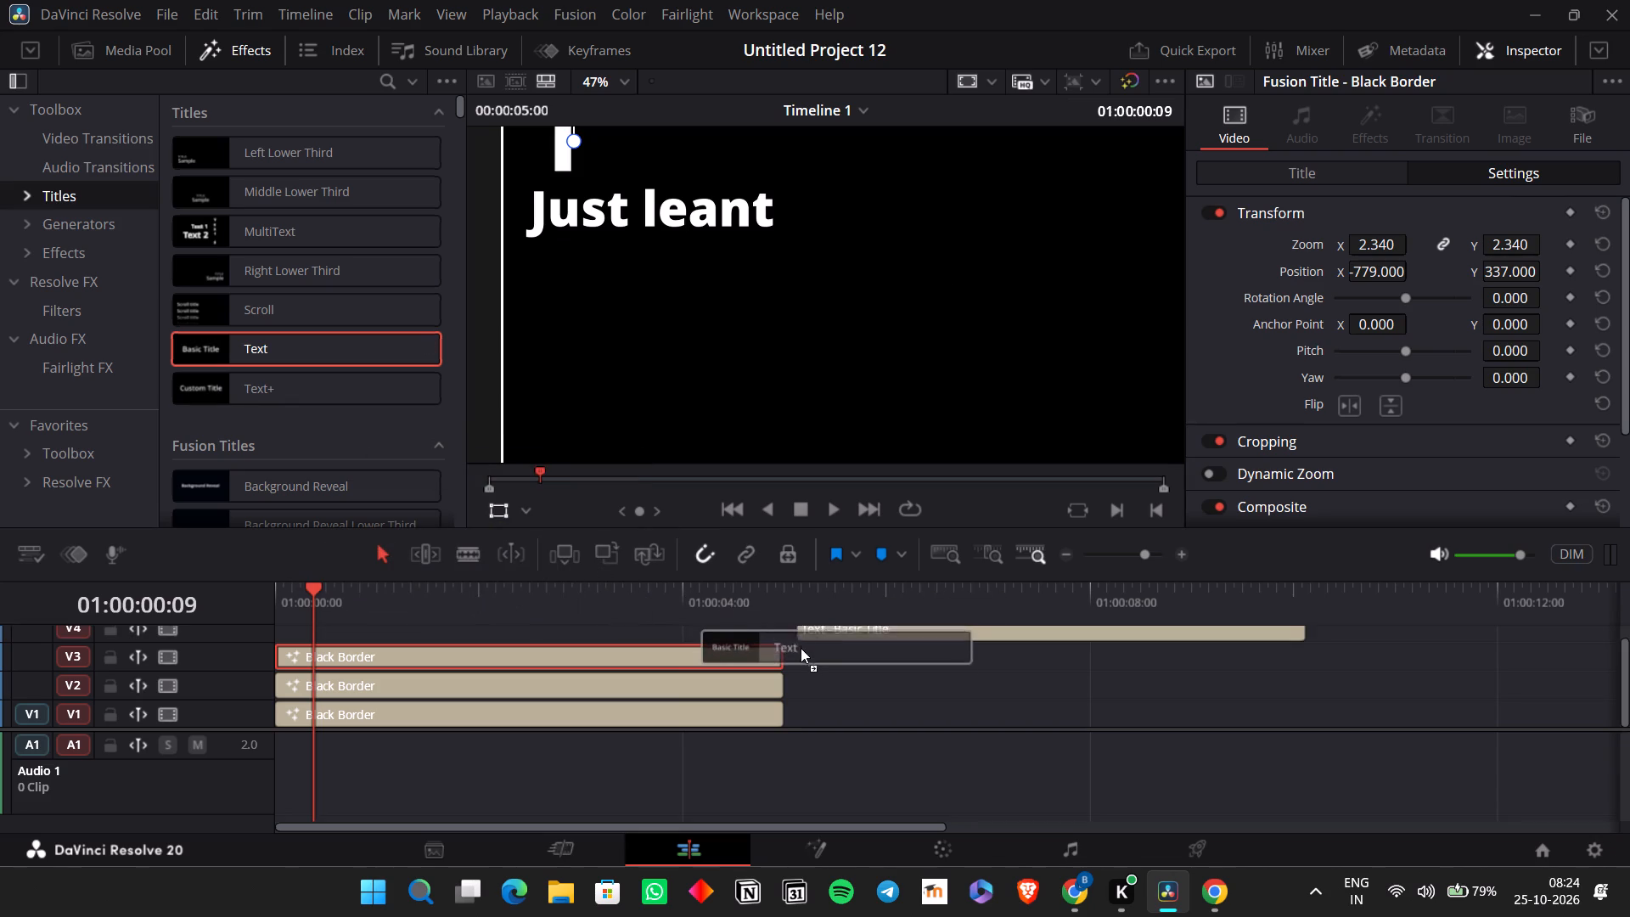
{"action": "left_click_drag", "start_coordinate": [801, 648], "coordinate": [791, 657]}
Copy the letter "I" from the text of the Black Border title on V3.
{"action": "left_click", "coordinate": [714, 632]}
{"action": "left_click", "coordinate": [714, 653]}
{"action": "left_click", "coordinate": [719, 595]}
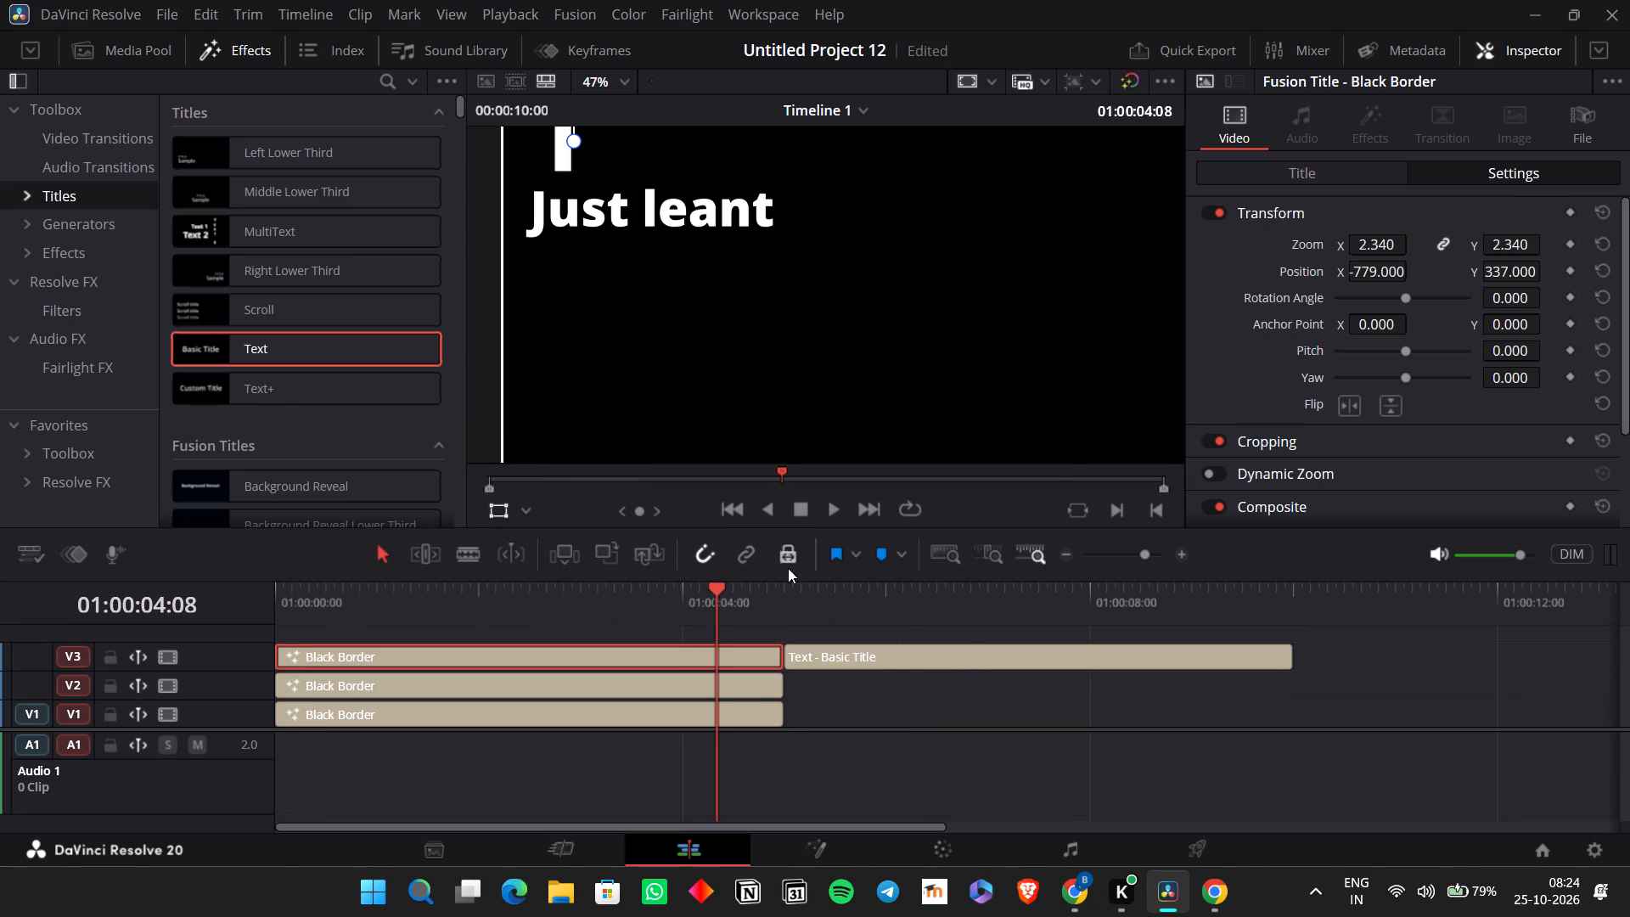
{"action": "left_click", "coordinate": [1312, 172]}
{"action": "left_click", "coordinate": [1305, 166]}
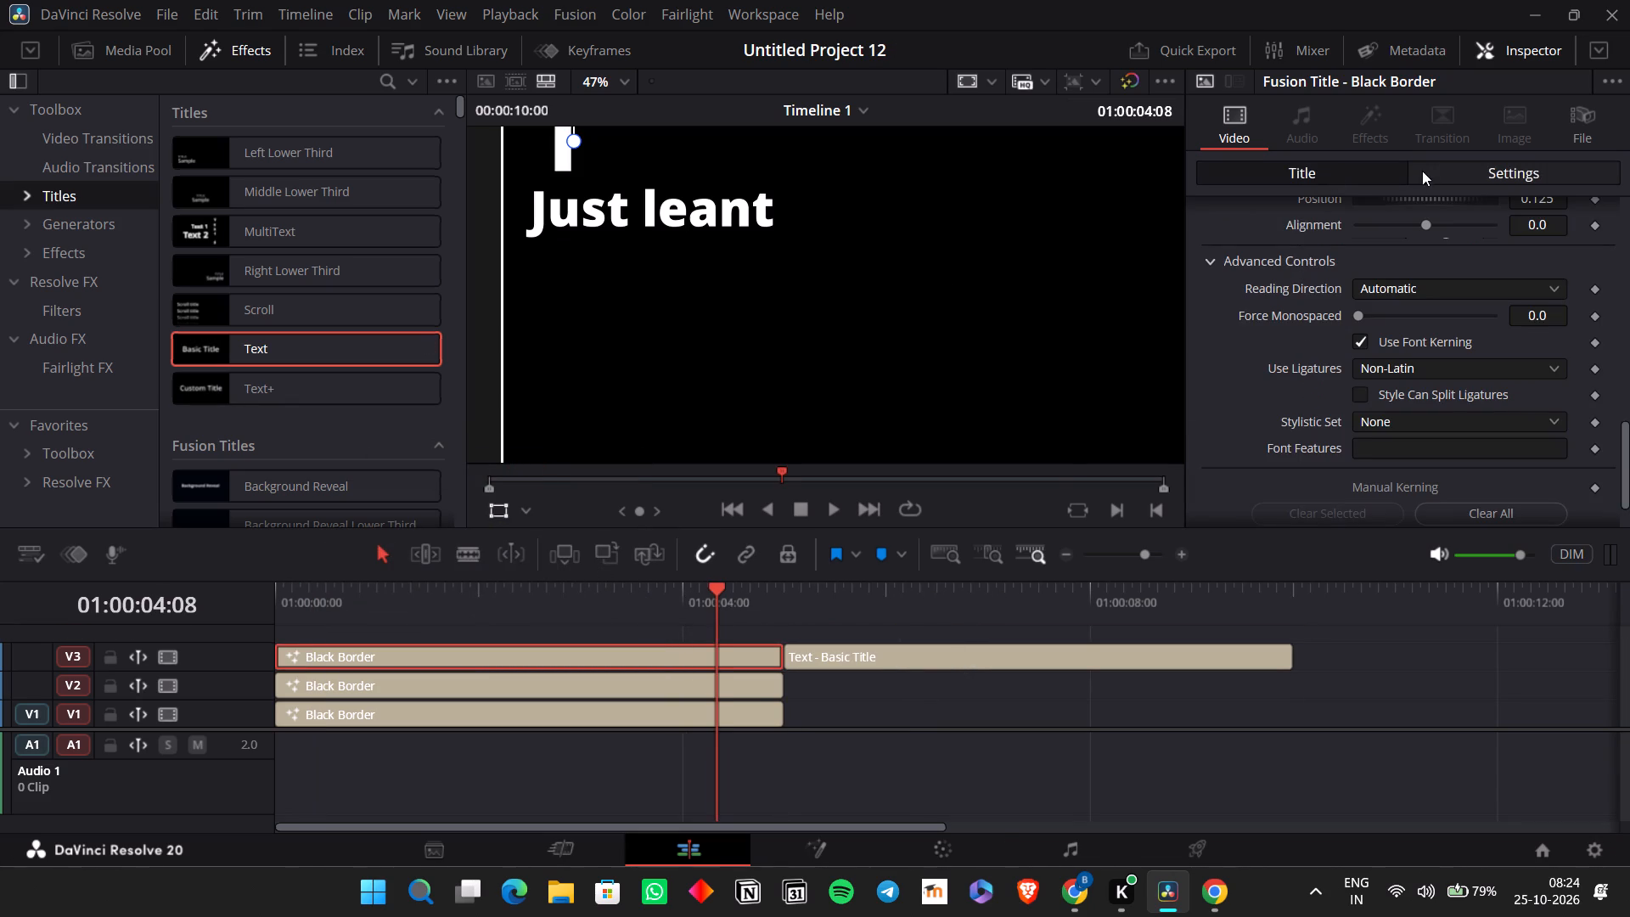
{"action": "scroll", "coordinate": [1341, 294], "scroll_direction": "up", "scroll_amount": 15}
{"action": "left_click_drag", "start_coordinate": [1321, 290], "coordinate": [983, 281]}
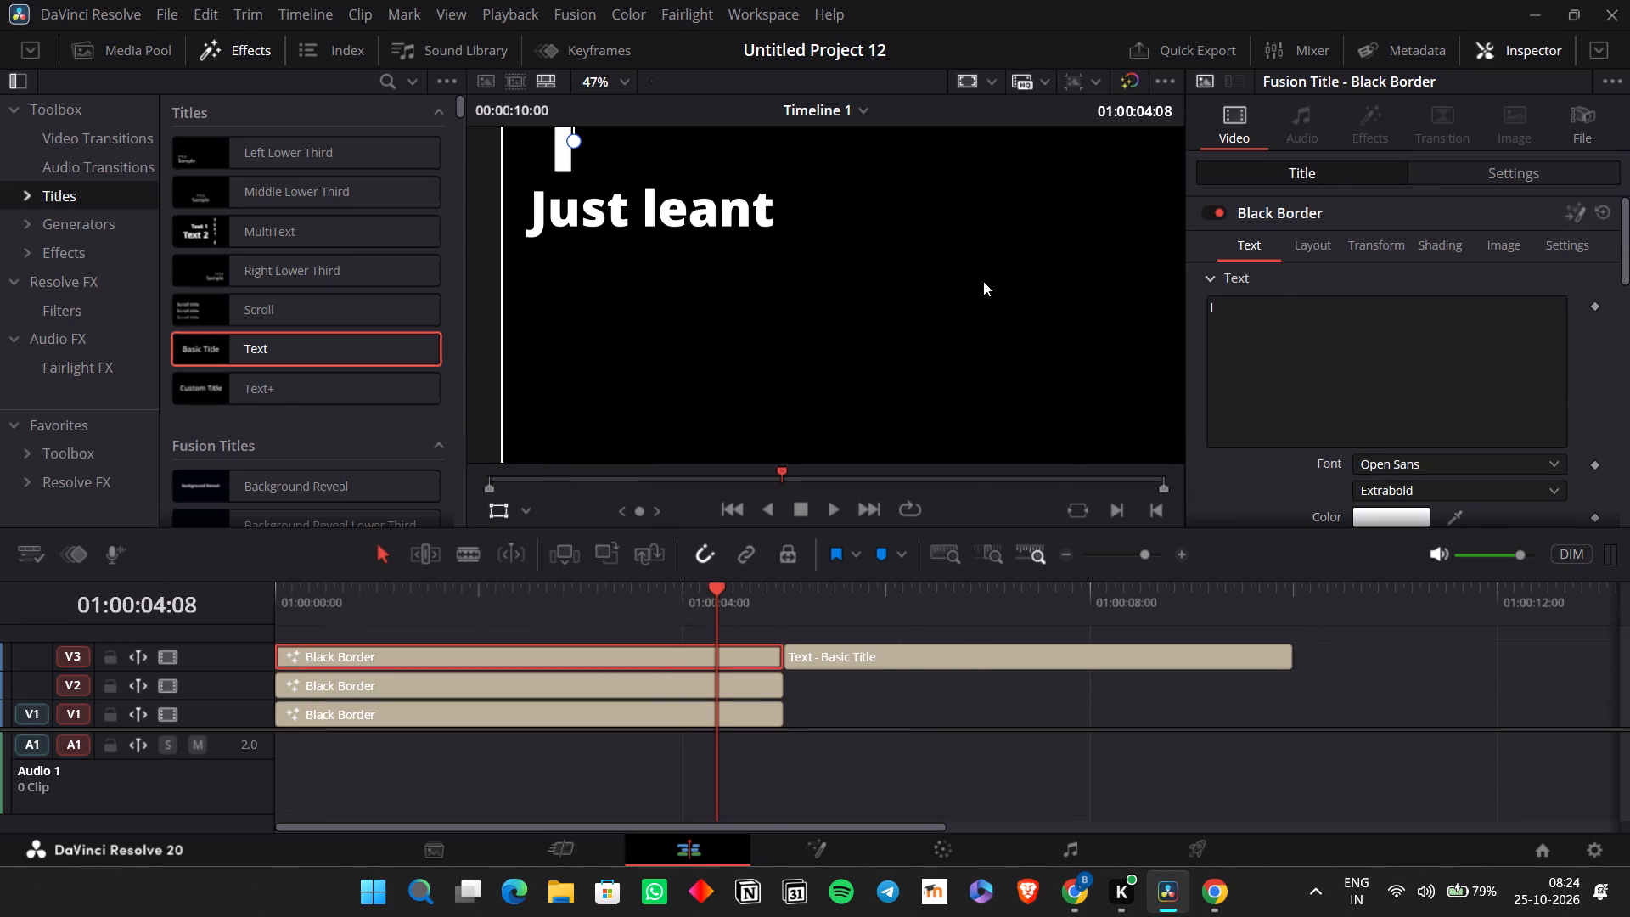
{"action": "left_click_drag", "start_coordinate": [1217, 310], "coordinate": [929, 316]}
{"action": "key", "text": "ctrl+c"}
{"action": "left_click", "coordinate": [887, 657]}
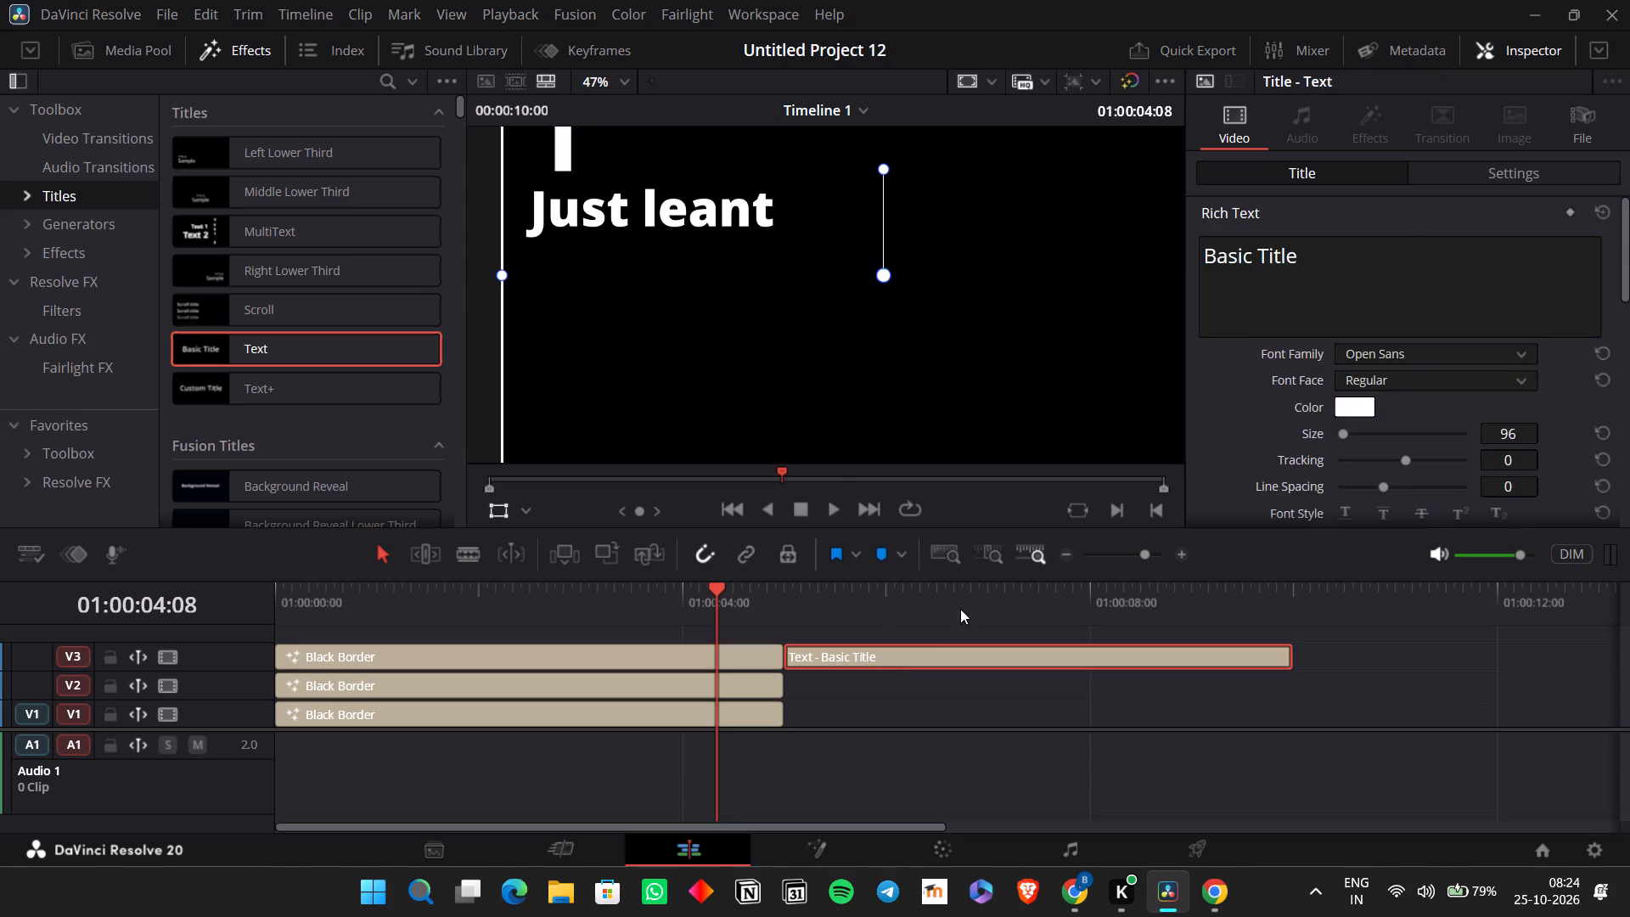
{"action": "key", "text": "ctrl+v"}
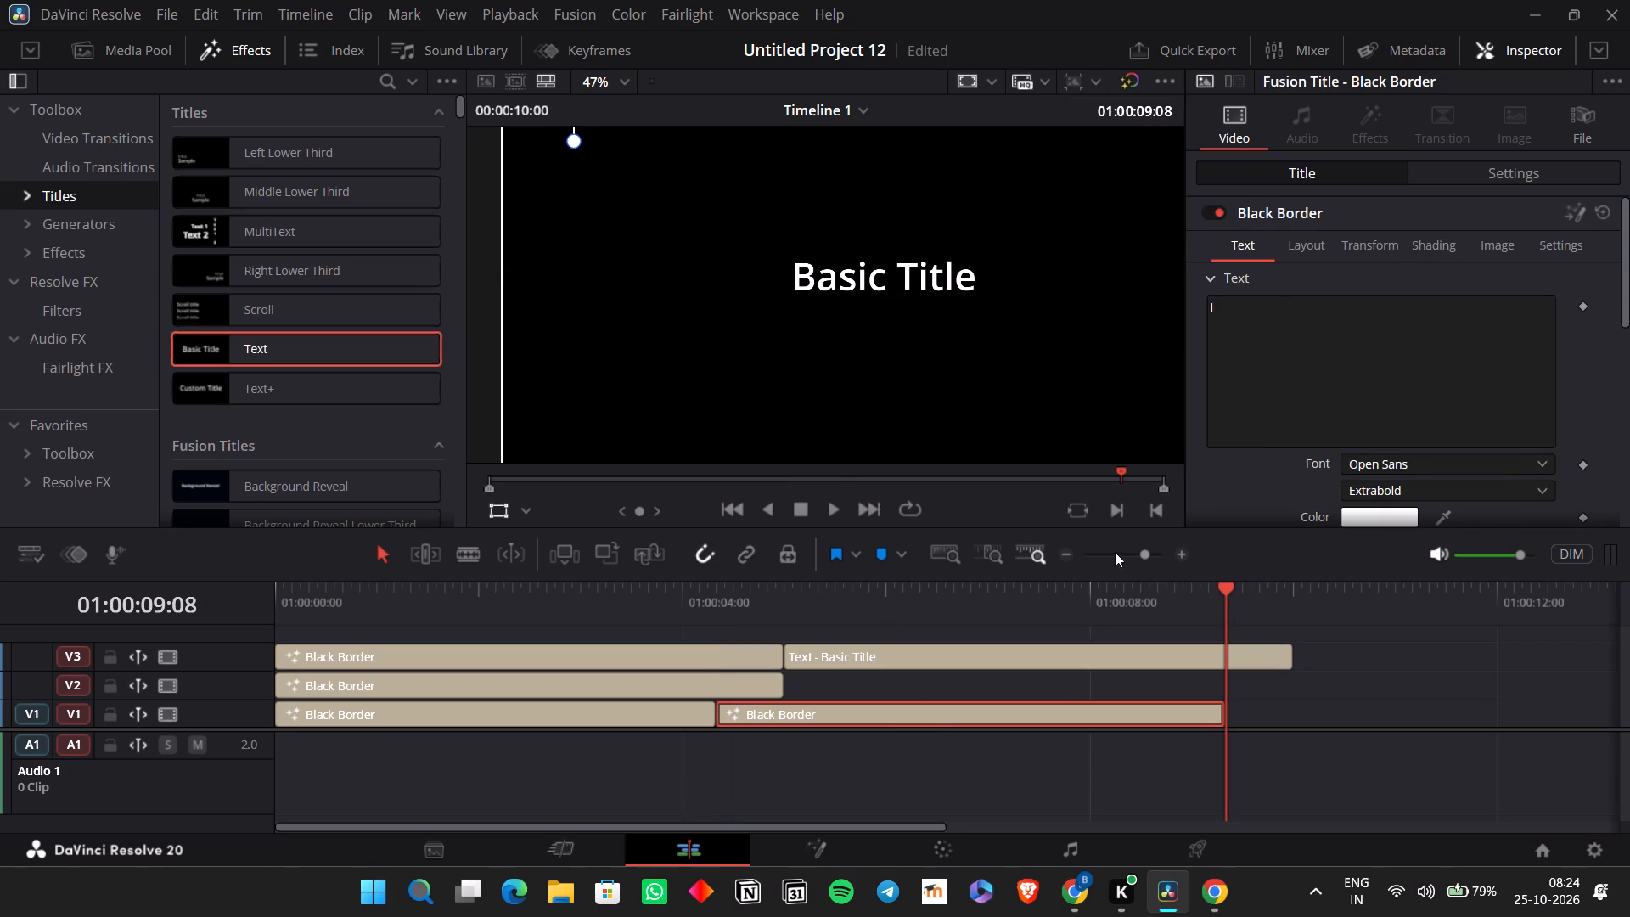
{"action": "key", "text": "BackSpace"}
Replace the "Basic Title" text of the Text clip on V3 with the copied "I".
{"action": "left_click", "coordinate": [996, 658]}
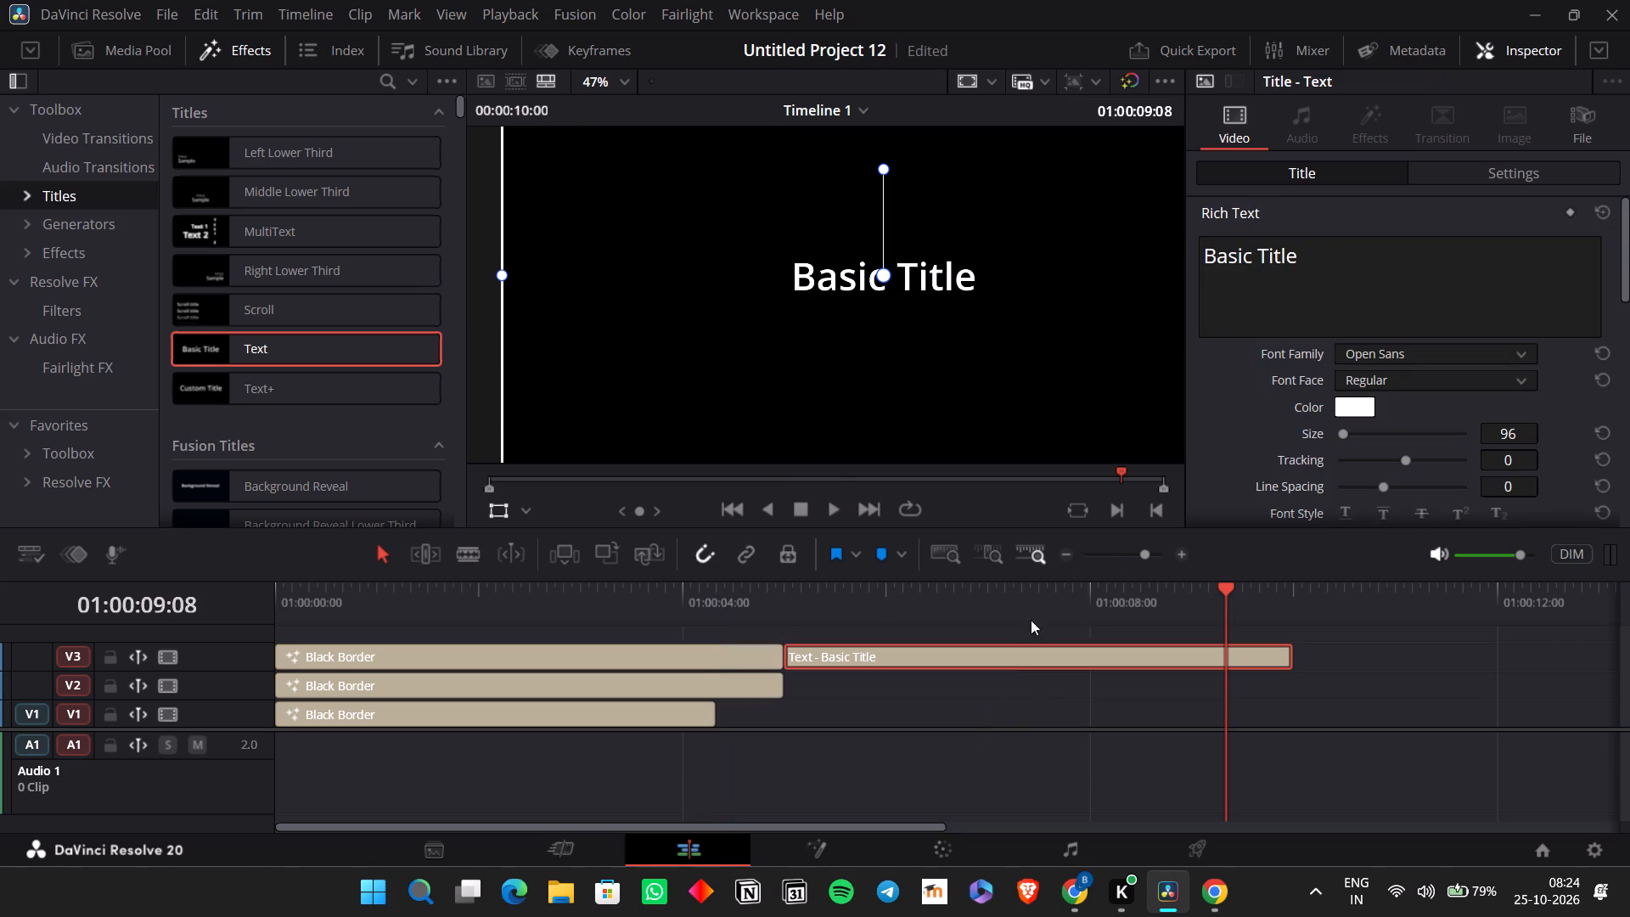
{"action": "left_click_drag", "start_coordinate": [1319, 256], "coordinate": [642, 263]}
{"action": "key", "text": "ctrl+v"}
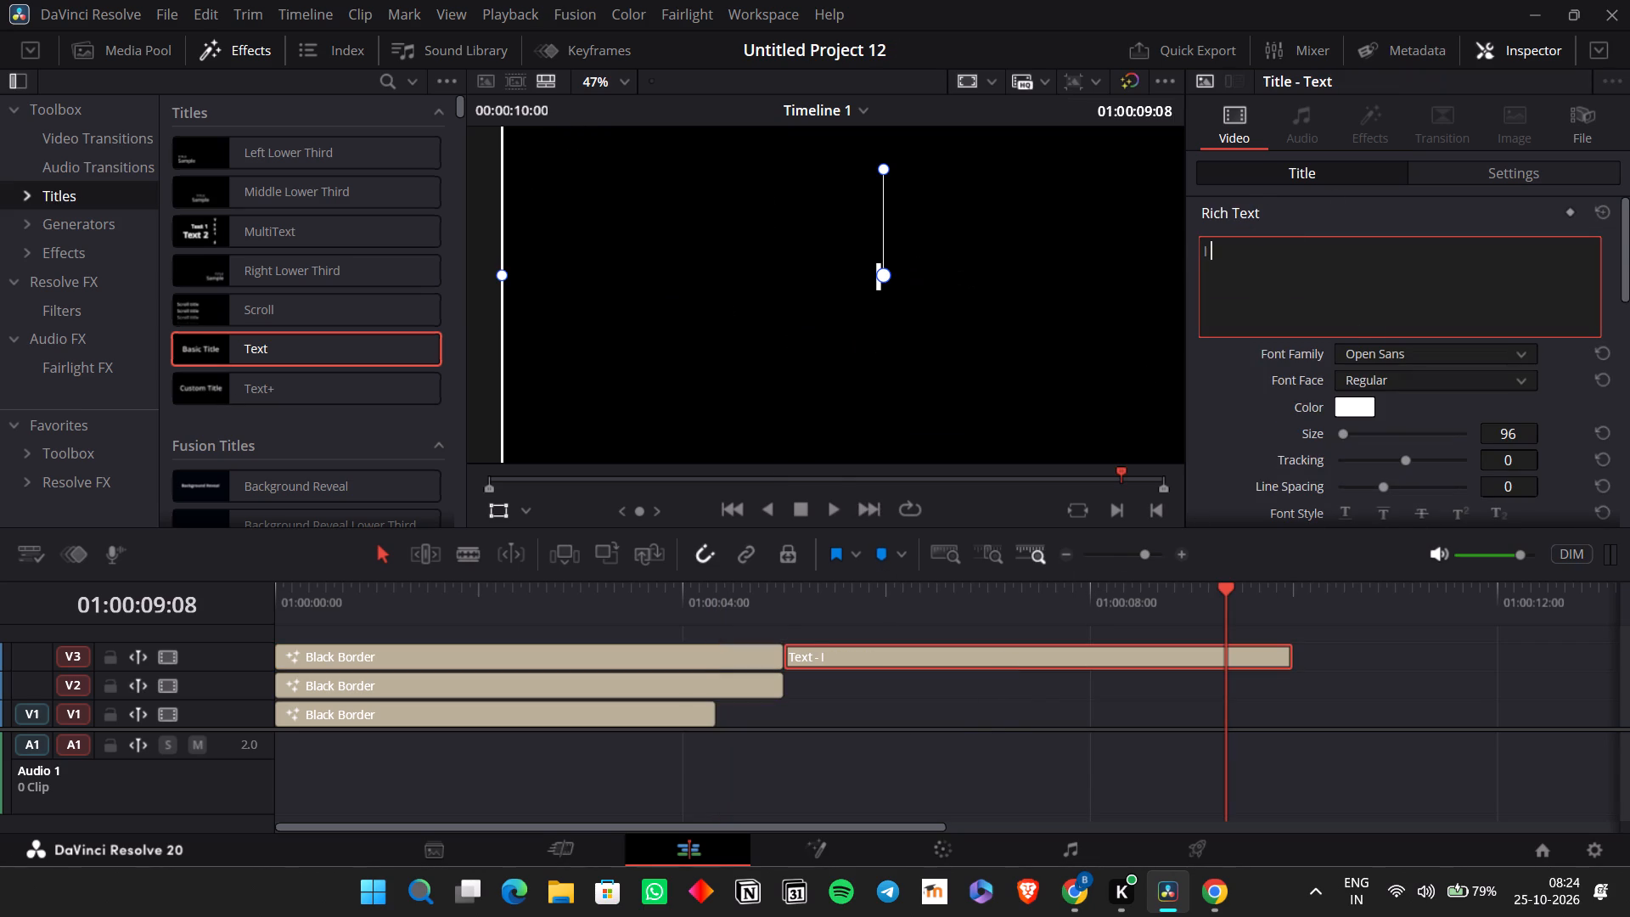
Set the font face of the basic "I" title to Extrabold.
{"action": "left_click", "coordinate": [1373, 371]}
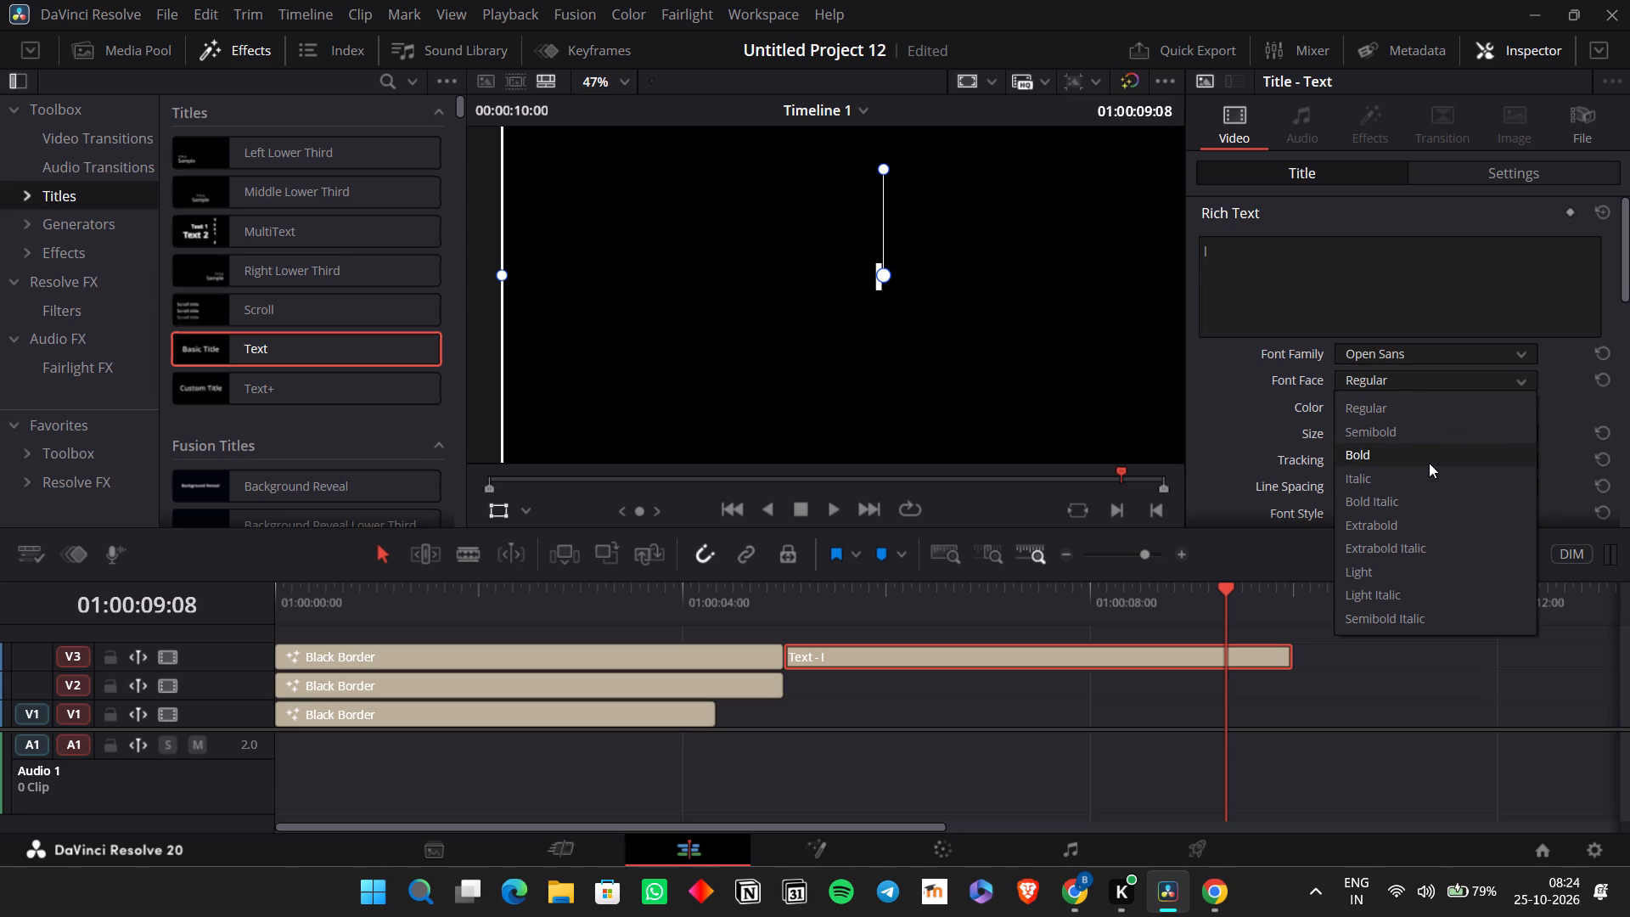
{"action": "left_click", "coordinate": [1410, 496]}
{"action": "left_click", "coordinate": [1391, 383]}
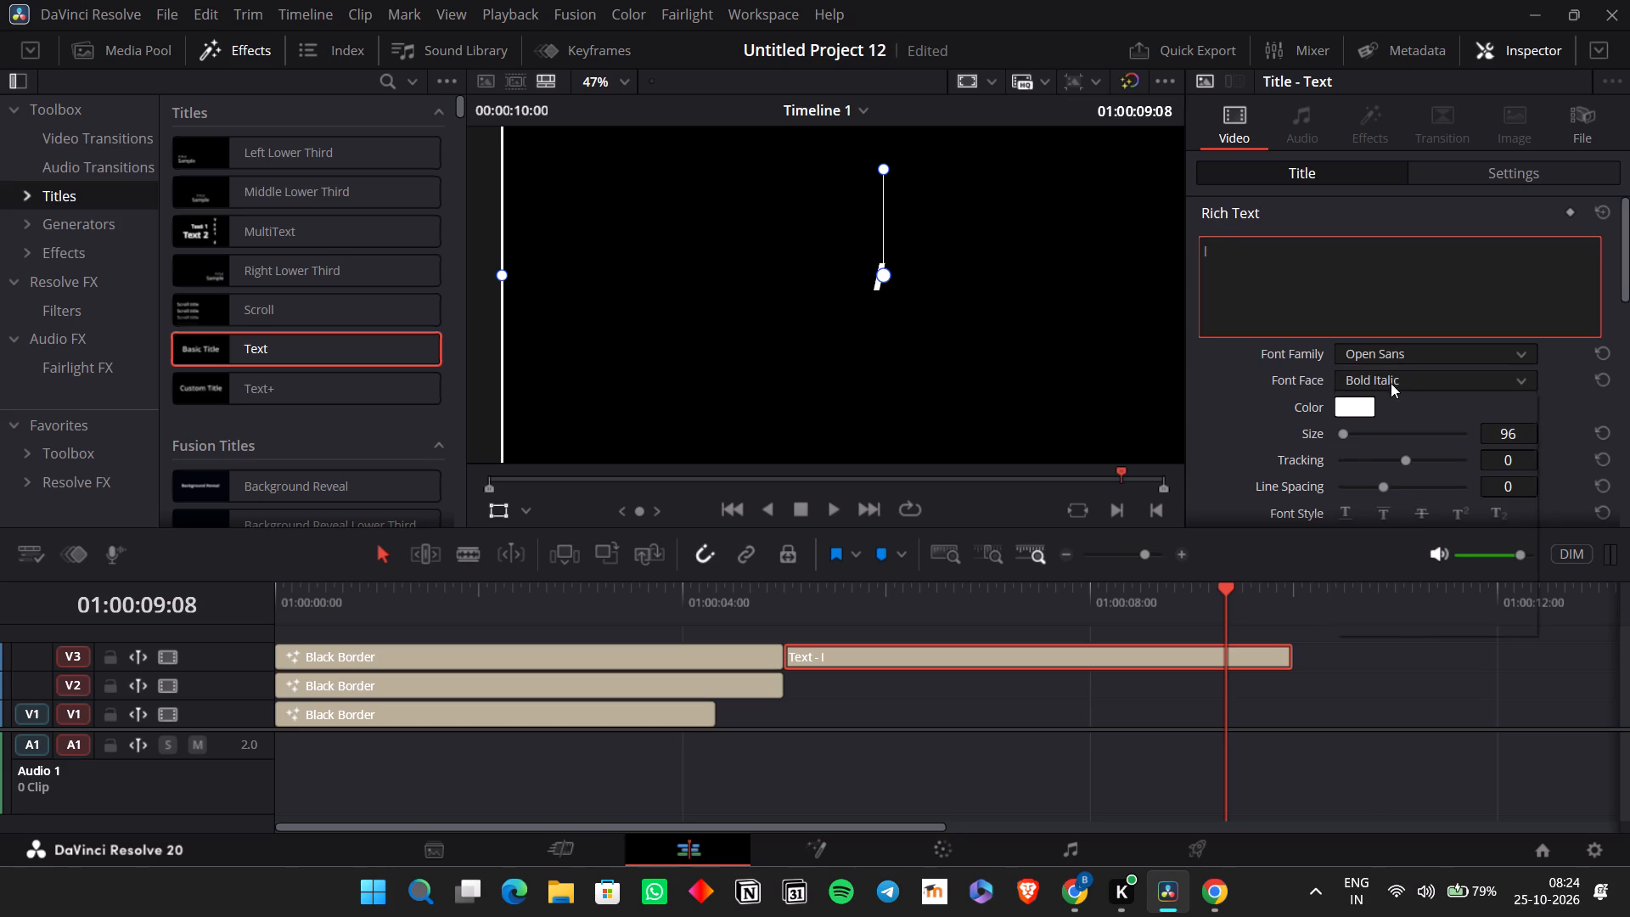
{"action": "left_click", "coordinate": [1398, 518]}
Enlarge the basic "I" title to Zoom 3.71 and place it near the frame's upper-left corner, at Position X -780 and Y 320.
{"action": "scroll", "coordinate": [965, 357], "scroll_direction": "down", "scroll_amount": 3}
{"action": "scroll", "coordinate": [366, 250], "scroll_direction": "down", "scroll_amount": 1}
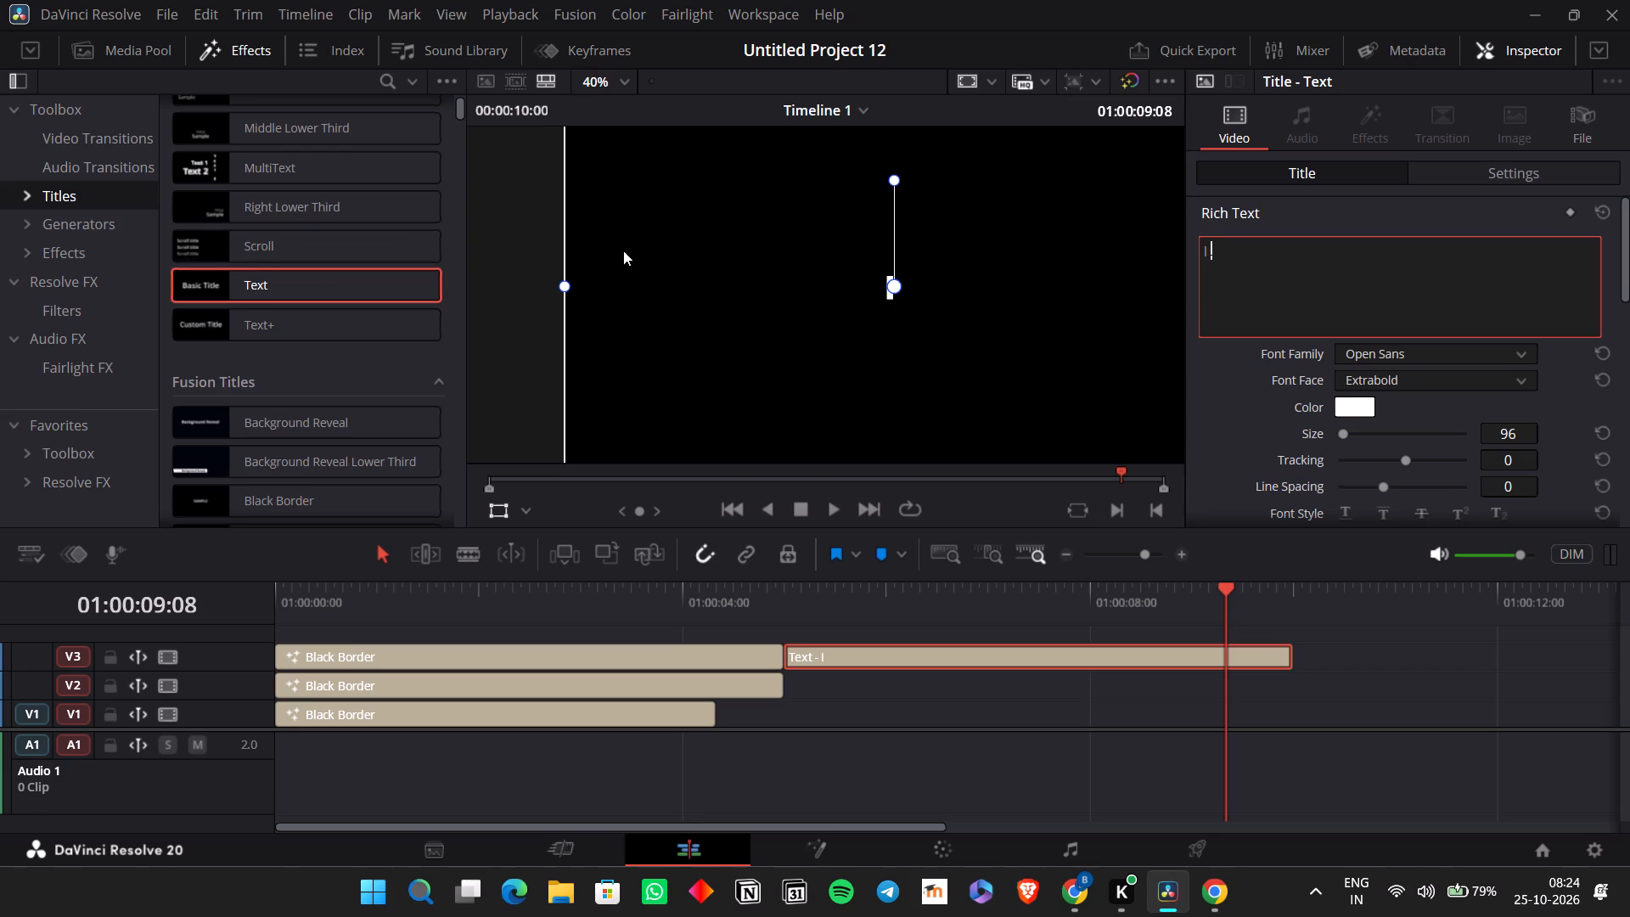
{"action": "scroll", "coordinate": [623, 250], "scroll_direction": "down", "scroll_amount": 4}
{"action": "scroll", "coordinate": [963, 320], "scroll_direction": "down", "scroll_amount": 1}
{"action": "left_click", "coordinate": [1128, 312]}
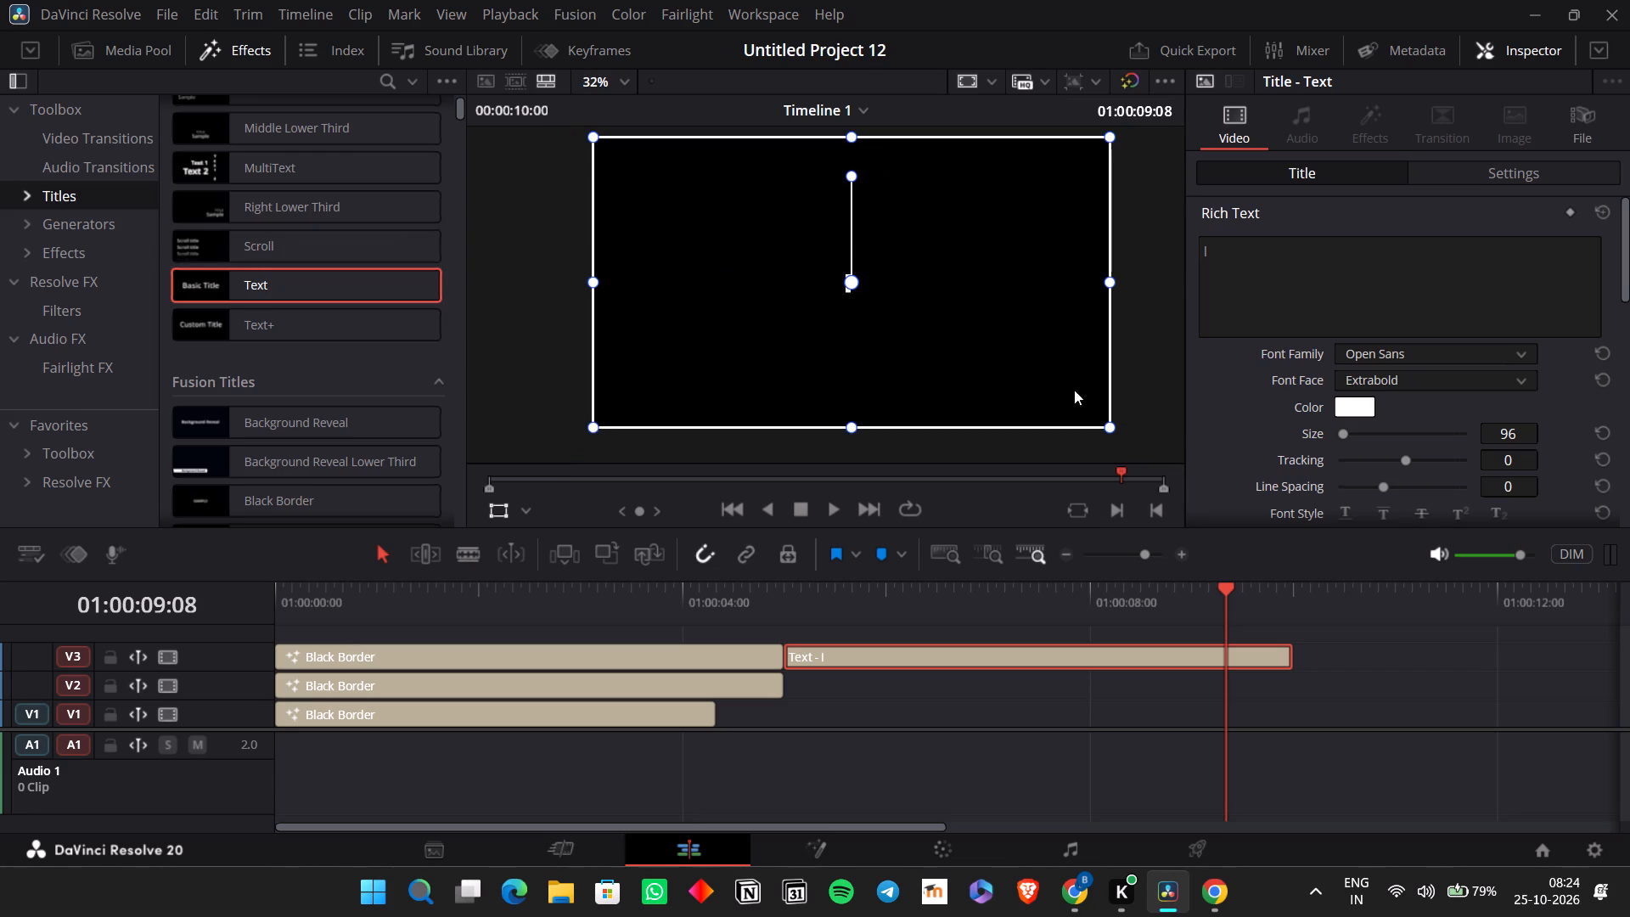
{"action": "left_click", "coordinate": [1421, 177]}
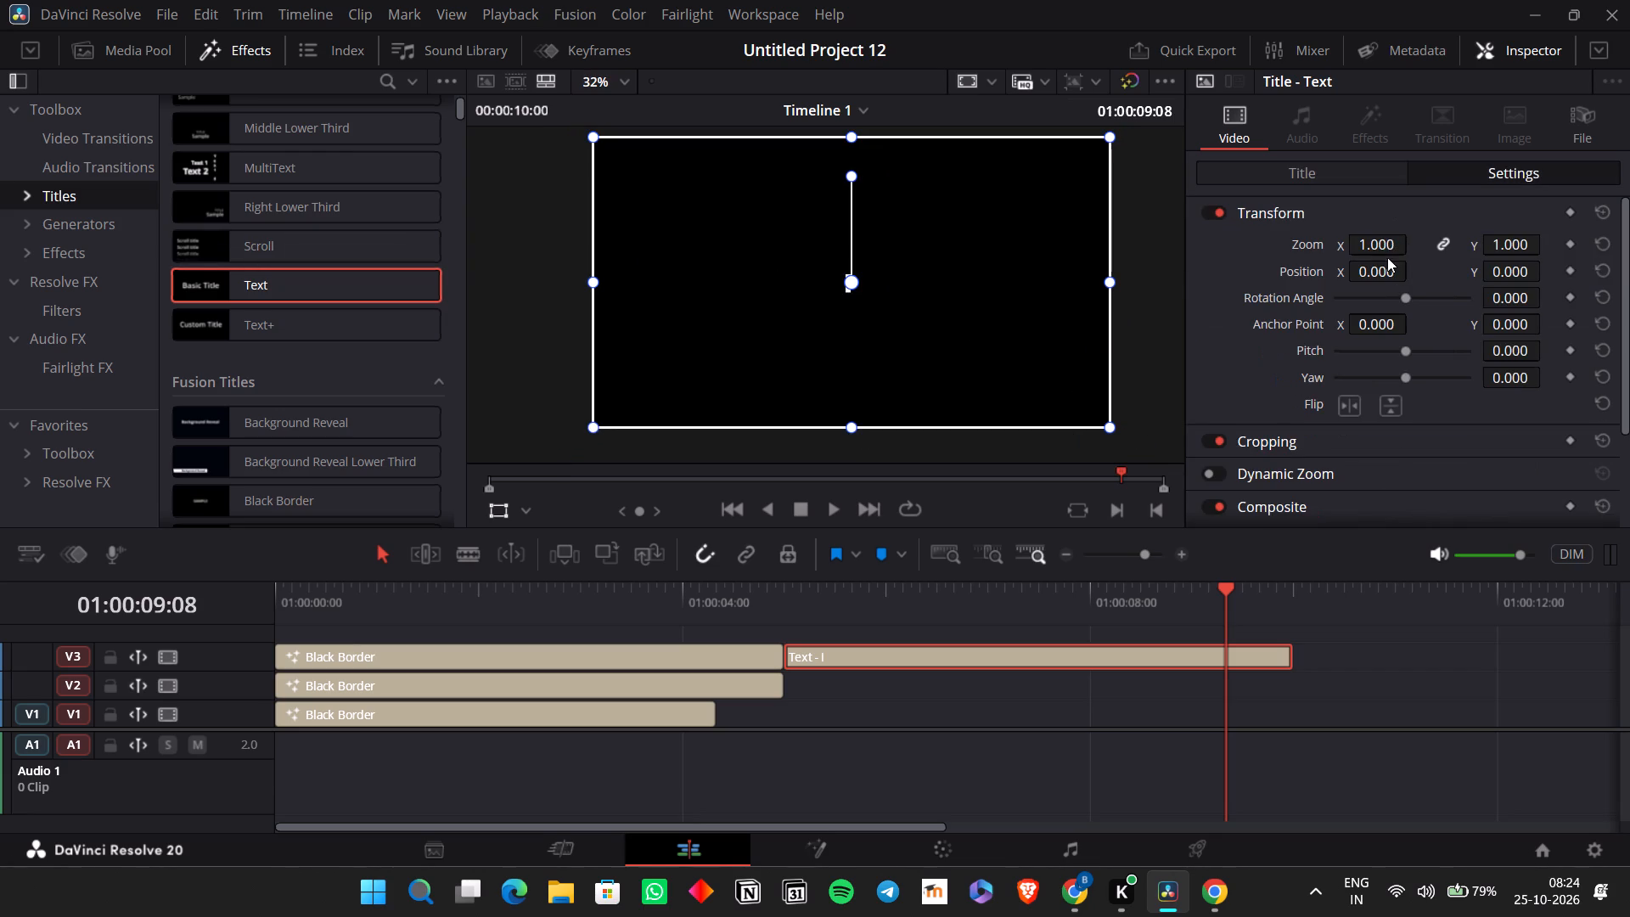
{"action": "left_click_drag", "start_coordinate": [1383, 239], "coordinate": [1059, 481]}
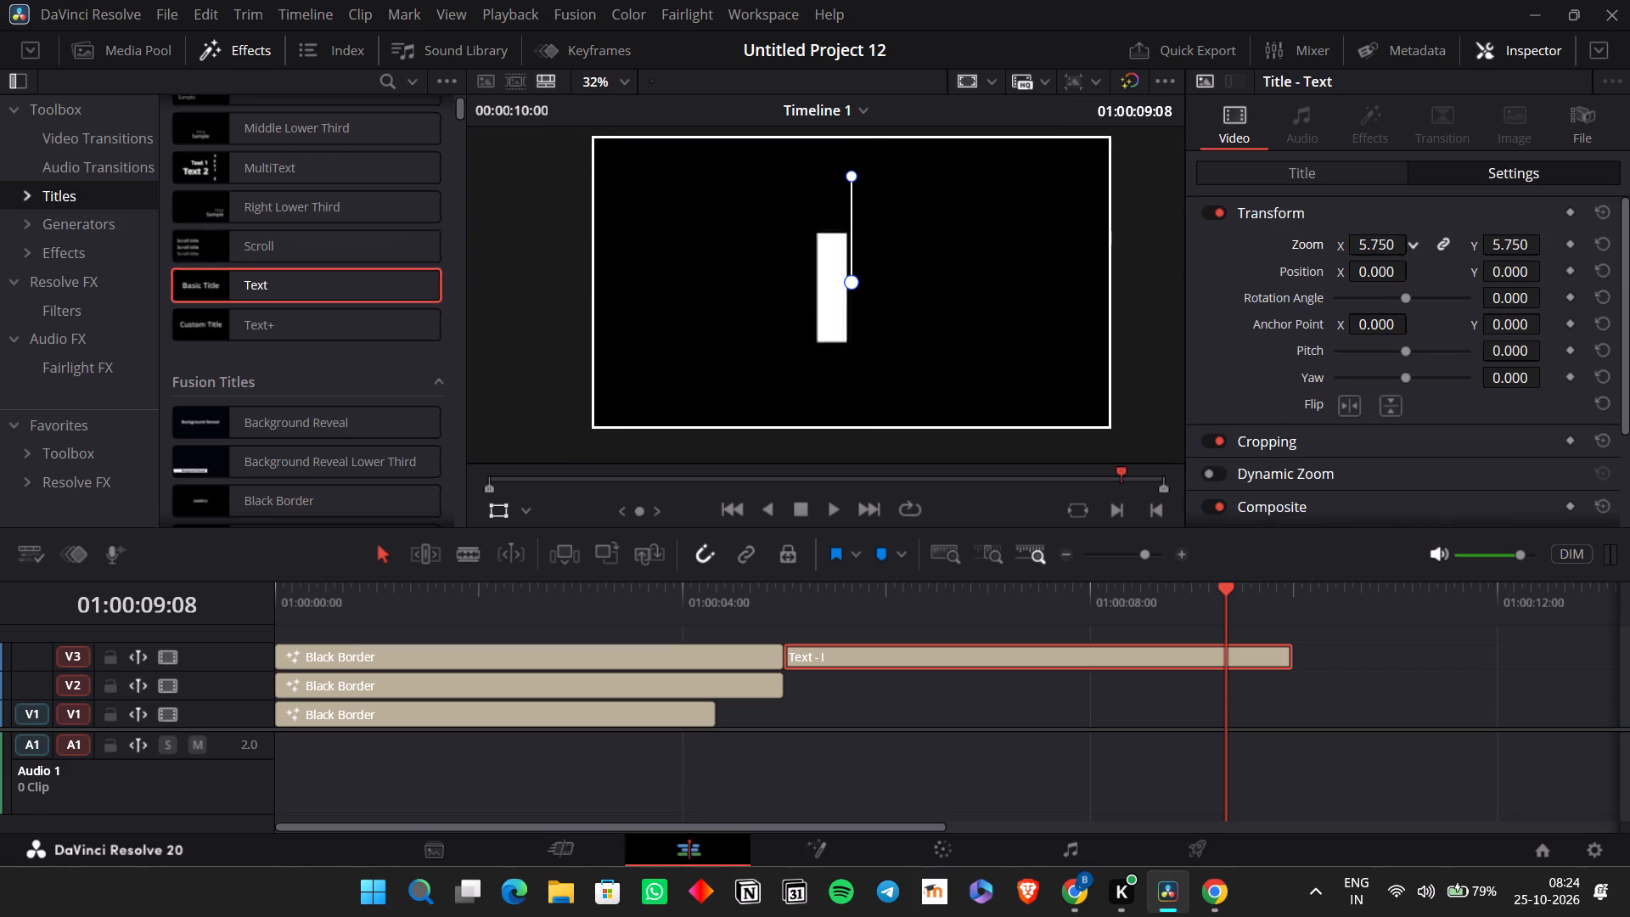
{"action": "left_click_drag", "start_coordinate": [1059, 481], "coordinate": [855, 511]}
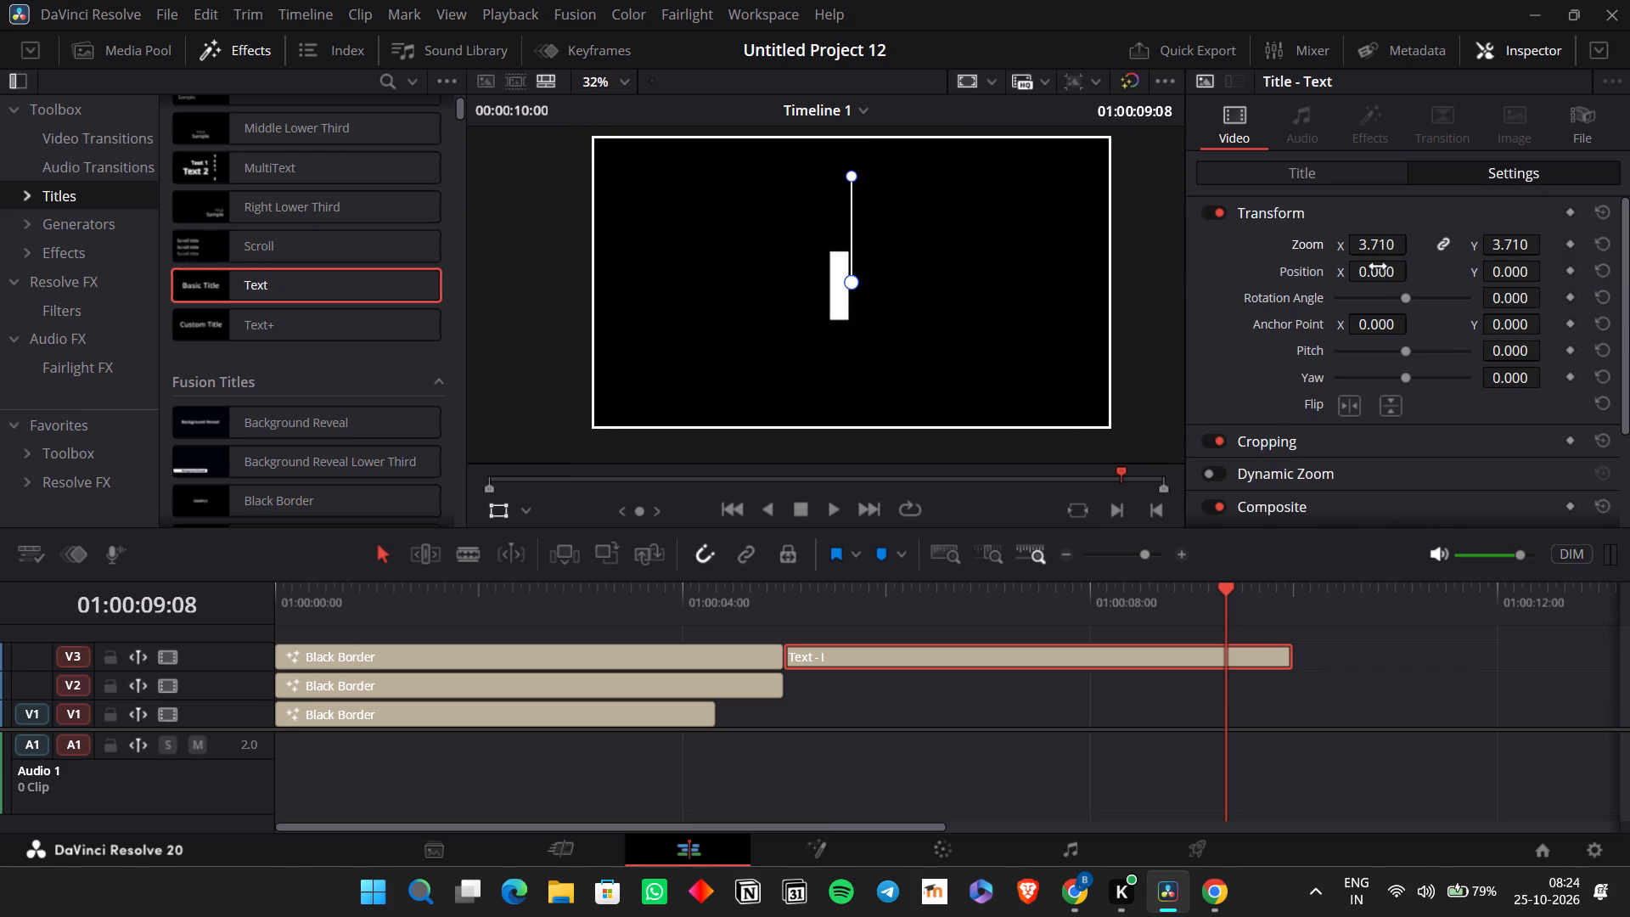
{"action": "left_click_drag", "start_coordinate": [1378, 267], "coordinate": [549, 255]}
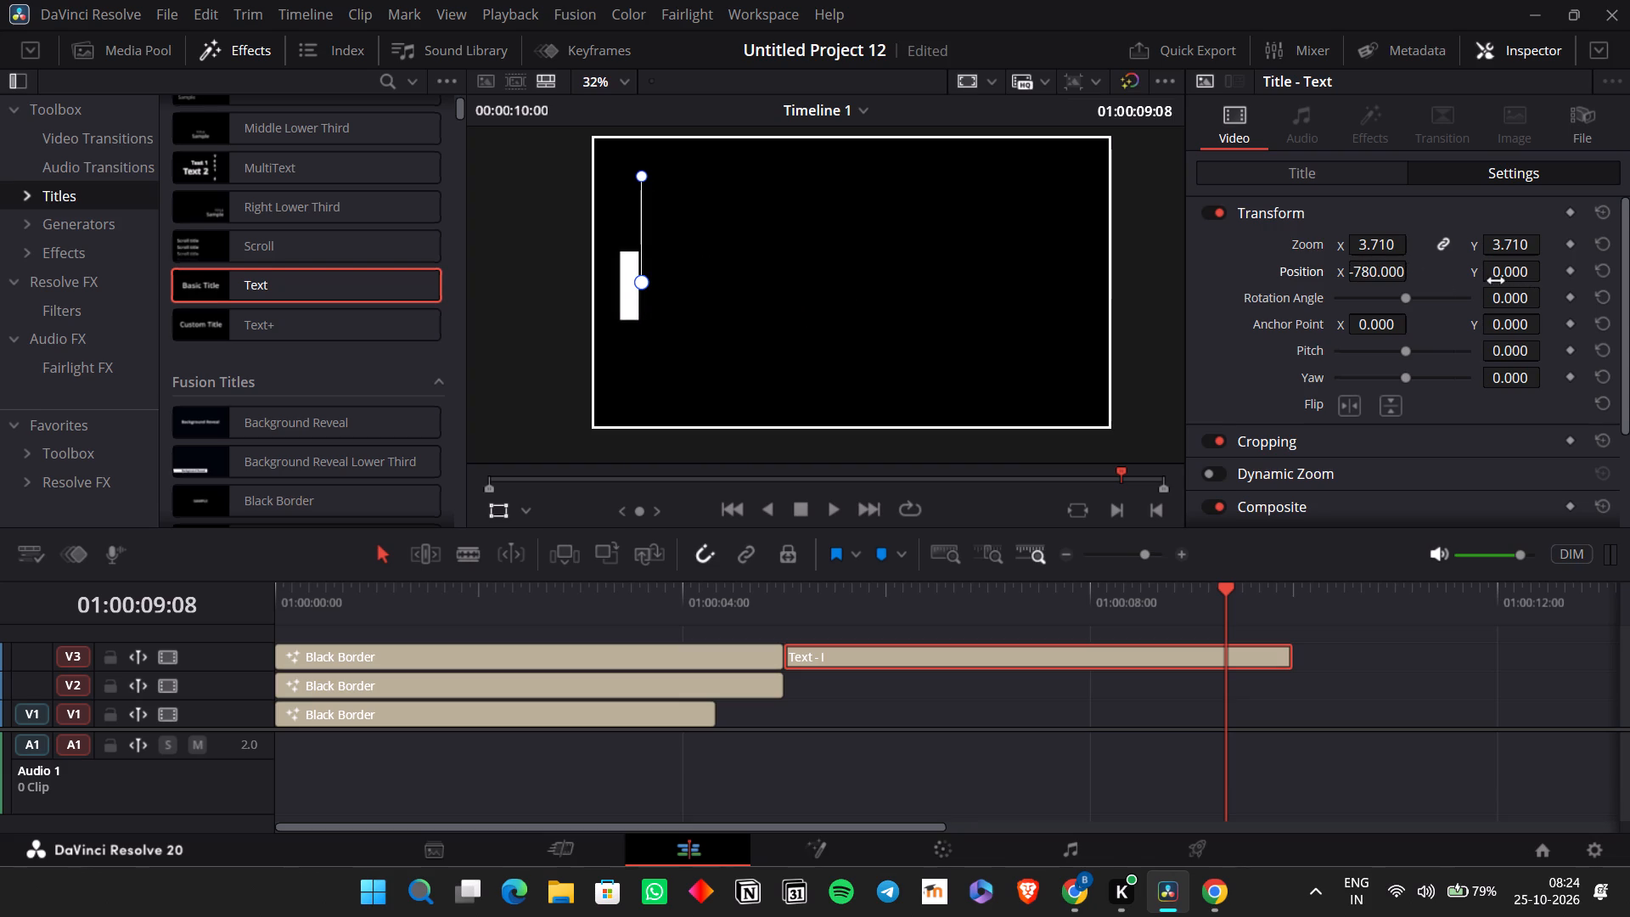
{"action": "left_click_drag", "start_coordinate": [1501, 279], "coordinate": [1029, 458]}
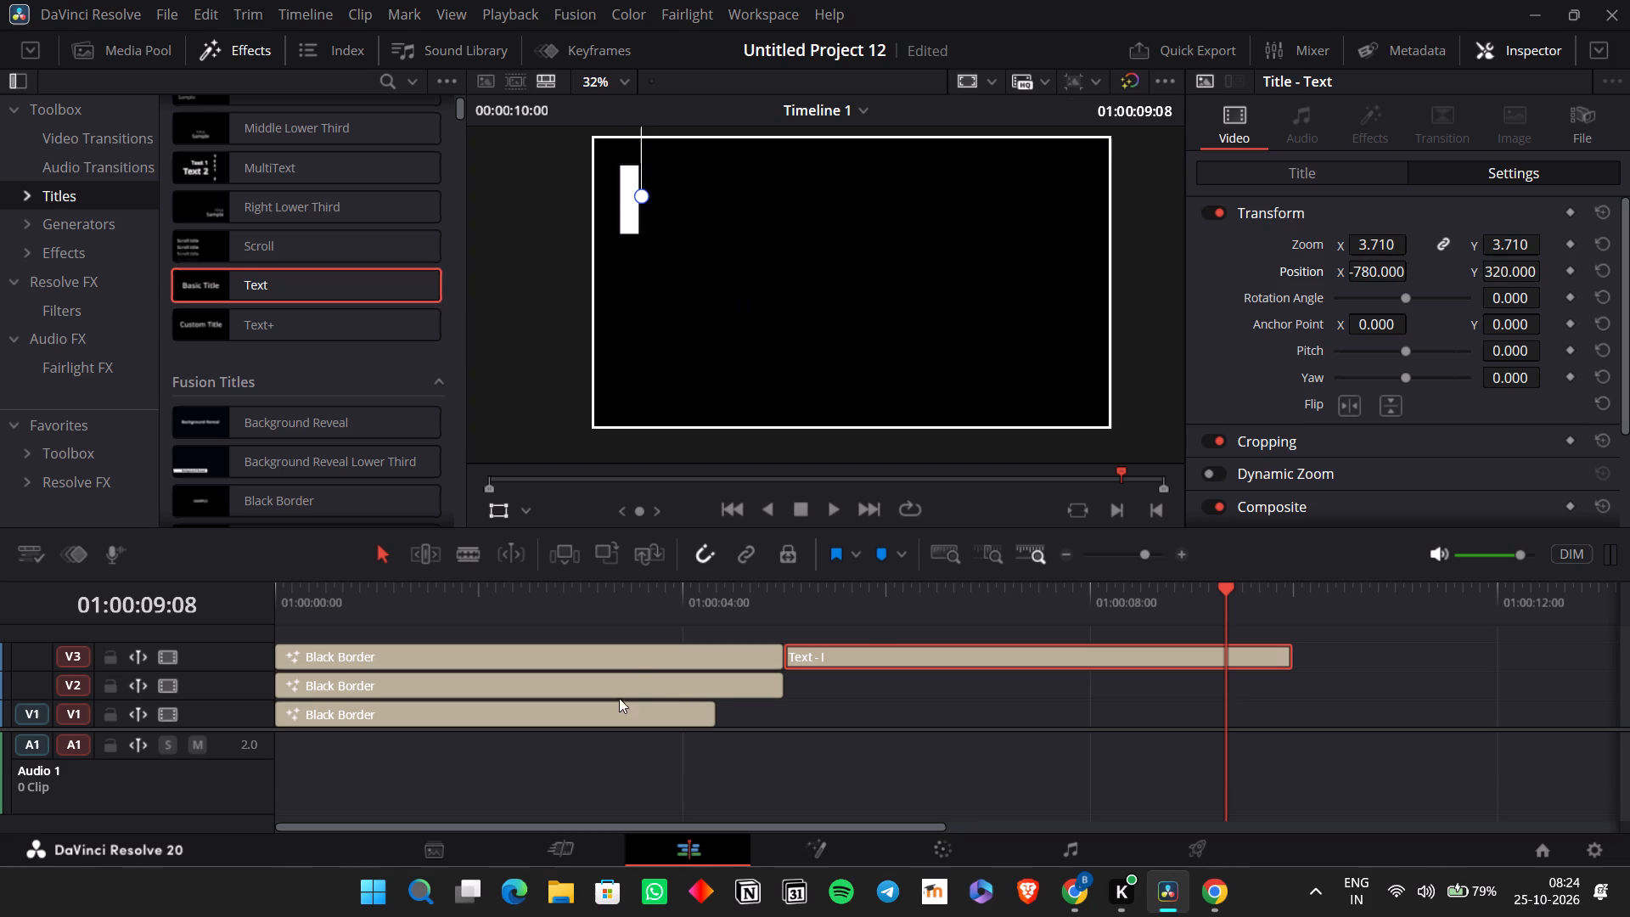
Delete the three Black Border clips from tracks V1, V2 and V3.
{"action": "left_click_drag", "start_coordinate": [647, 615], "coordinate": [583, 785]}
{"action": "left_click_drag", "start_coordinate": [740, 717], "coordinate": [737, 710]}
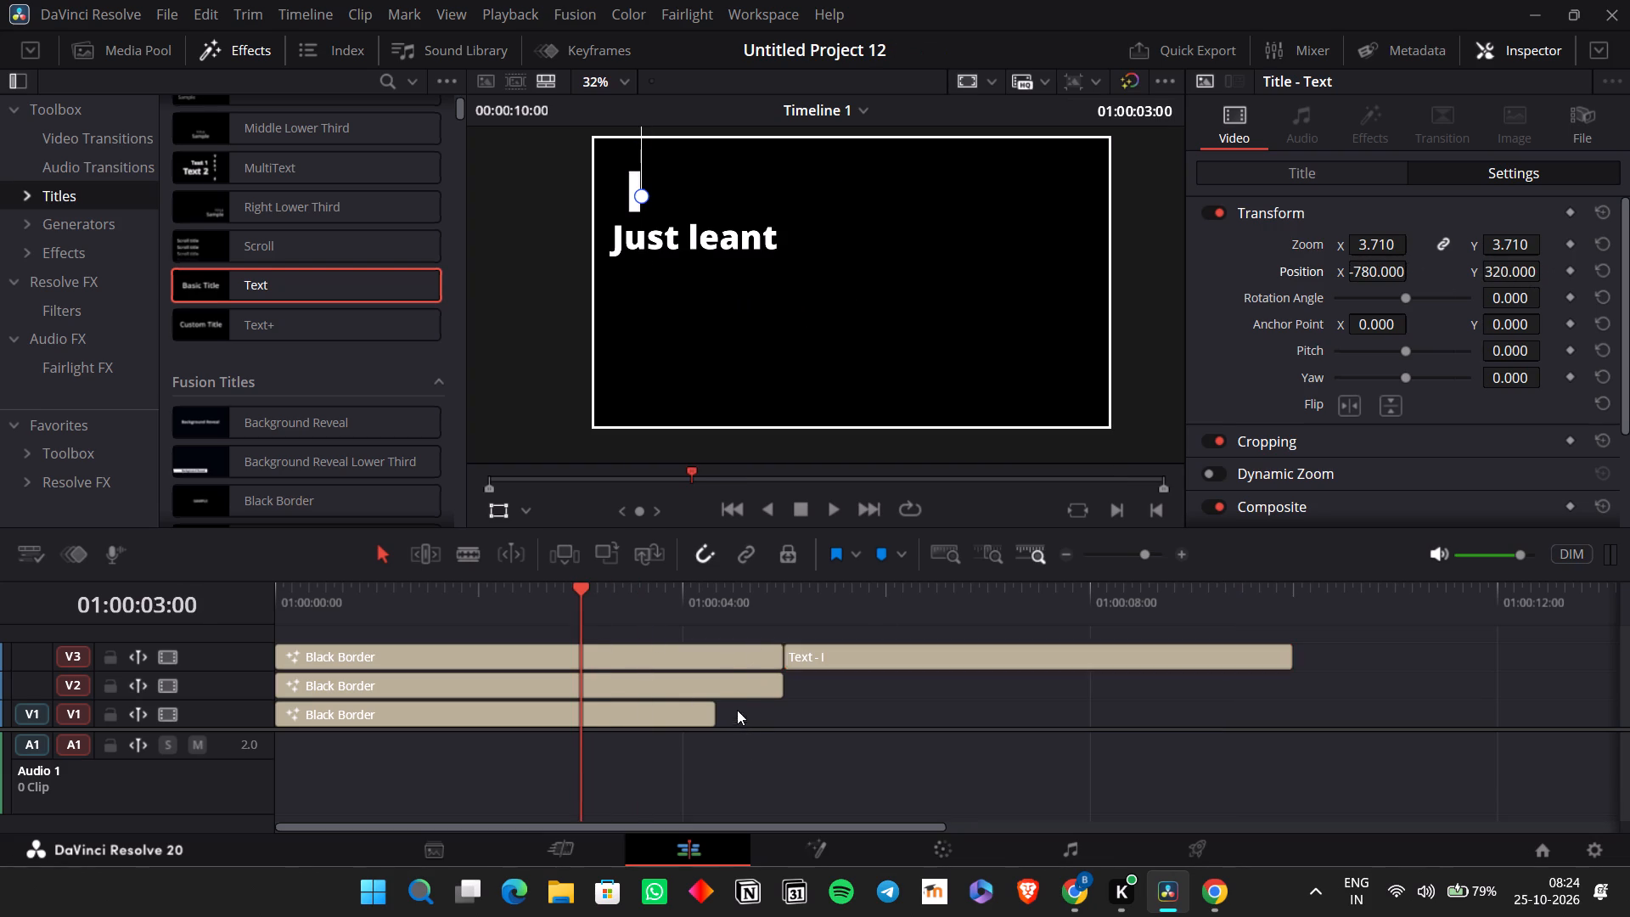
{"action": "left_click_drag", "start_coordinate": [737, 710], "coordinate": [666, 648]}
{"action": "key", "text": "BackSpace"}
Move the "I" Text clip on V3 to the start of the timeline.
{"action": "left_click_drag", "start_coordinate": [932, 666], "coordinate": [471, 682]}
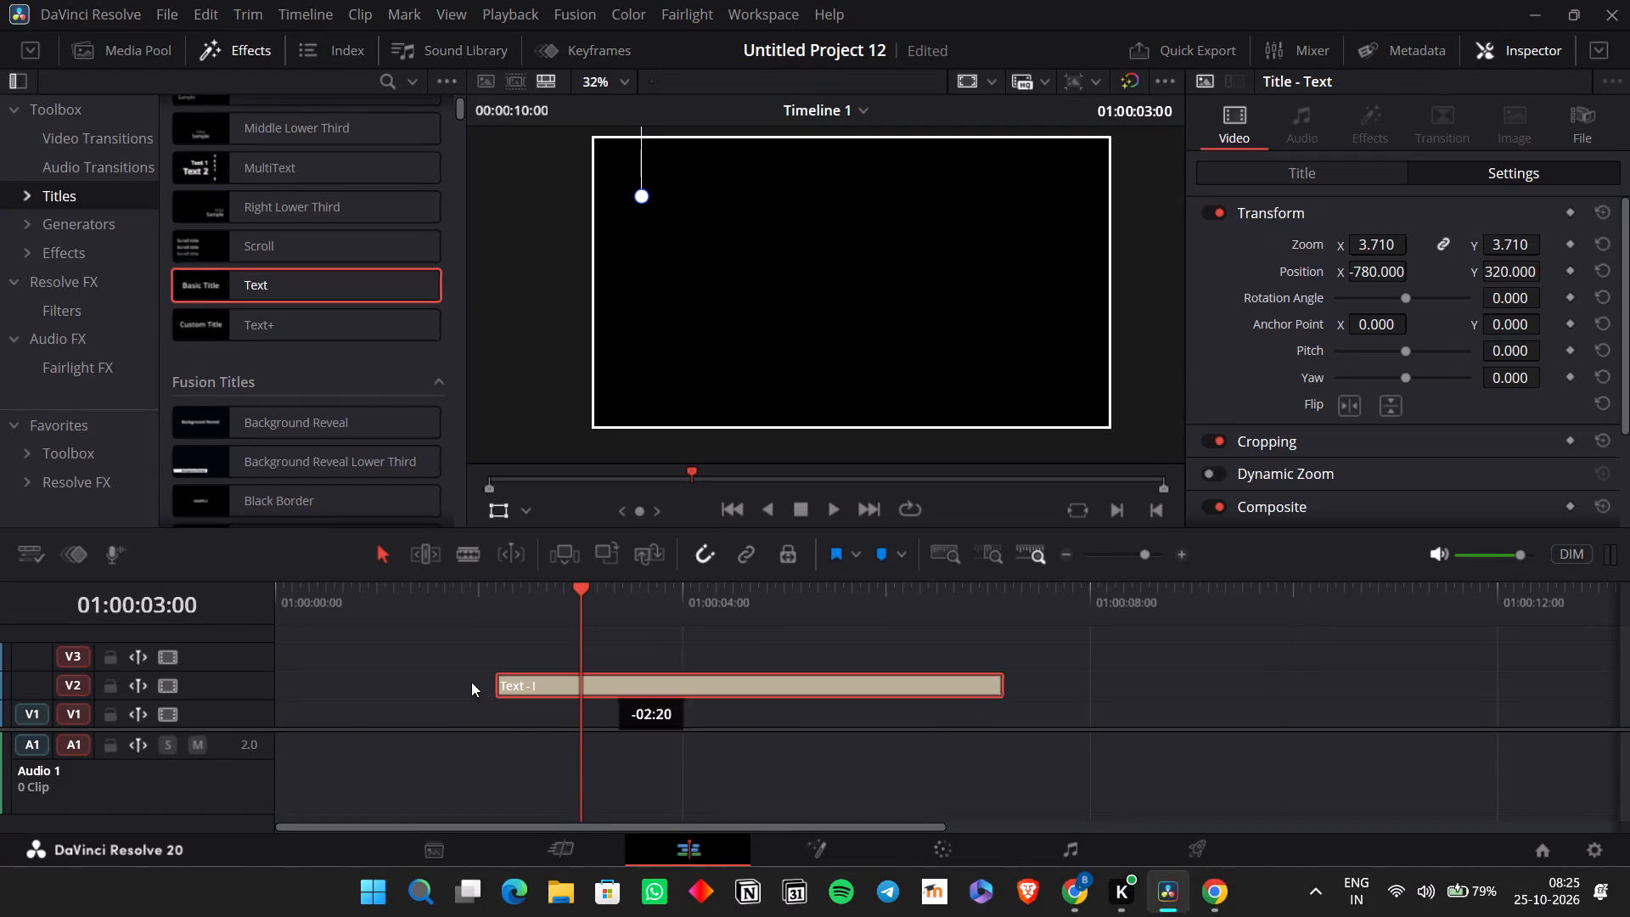
{"action": "left_click_drag", "start_coordinate": [471, 682], "coordinate": [363, 662]}
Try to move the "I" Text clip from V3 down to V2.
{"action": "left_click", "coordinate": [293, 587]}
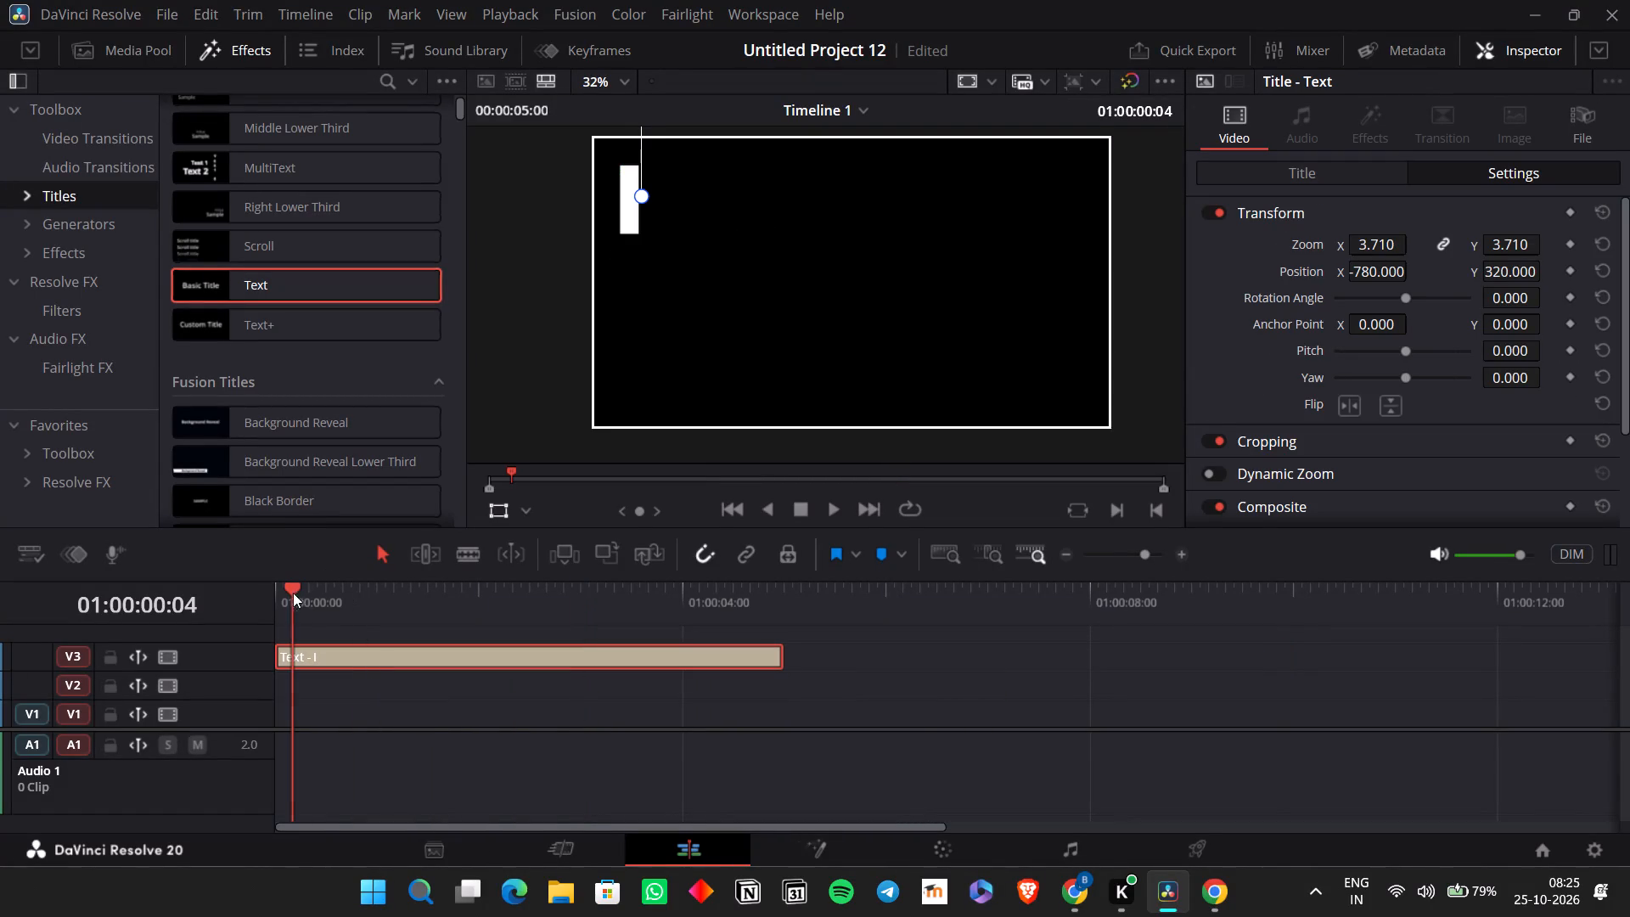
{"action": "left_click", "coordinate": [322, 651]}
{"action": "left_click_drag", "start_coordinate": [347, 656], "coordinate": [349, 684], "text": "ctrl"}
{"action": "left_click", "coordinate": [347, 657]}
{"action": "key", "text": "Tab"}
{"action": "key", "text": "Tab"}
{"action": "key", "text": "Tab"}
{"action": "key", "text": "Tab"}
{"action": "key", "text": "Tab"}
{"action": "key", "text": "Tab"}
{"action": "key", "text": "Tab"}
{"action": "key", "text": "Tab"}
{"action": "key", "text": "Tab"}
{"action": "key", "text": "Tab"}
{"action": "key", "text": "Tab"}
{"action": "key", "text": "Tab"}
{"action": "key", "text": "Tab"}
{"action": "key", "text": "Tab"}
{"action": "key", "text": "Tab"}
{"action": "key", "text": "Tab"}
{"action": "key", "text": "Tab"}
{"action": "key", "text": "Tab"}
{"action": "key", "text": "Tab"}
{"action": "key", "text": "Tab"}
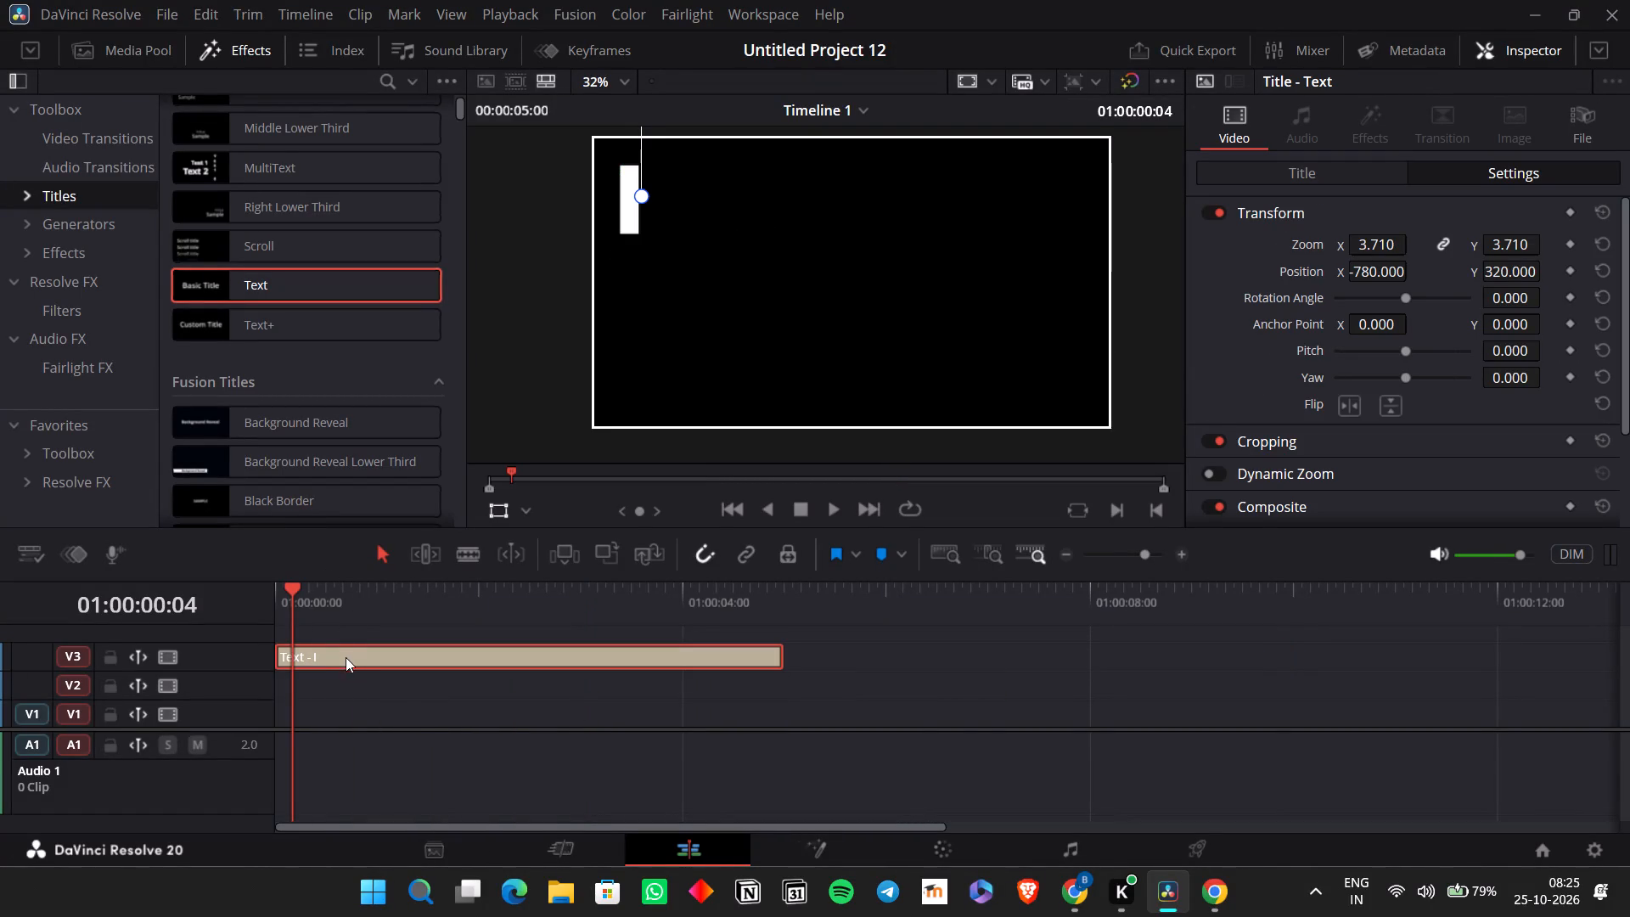
Move the "I" Text clip from V3 down to V2, keeping it at the start of the timeline.
{"action": "left_click", "coordinate": [346, 653]}
{"action": "left_click_drag", "start_coordinate": [343, 655], "coordinate": [342, 675], "text": "ctrl"}
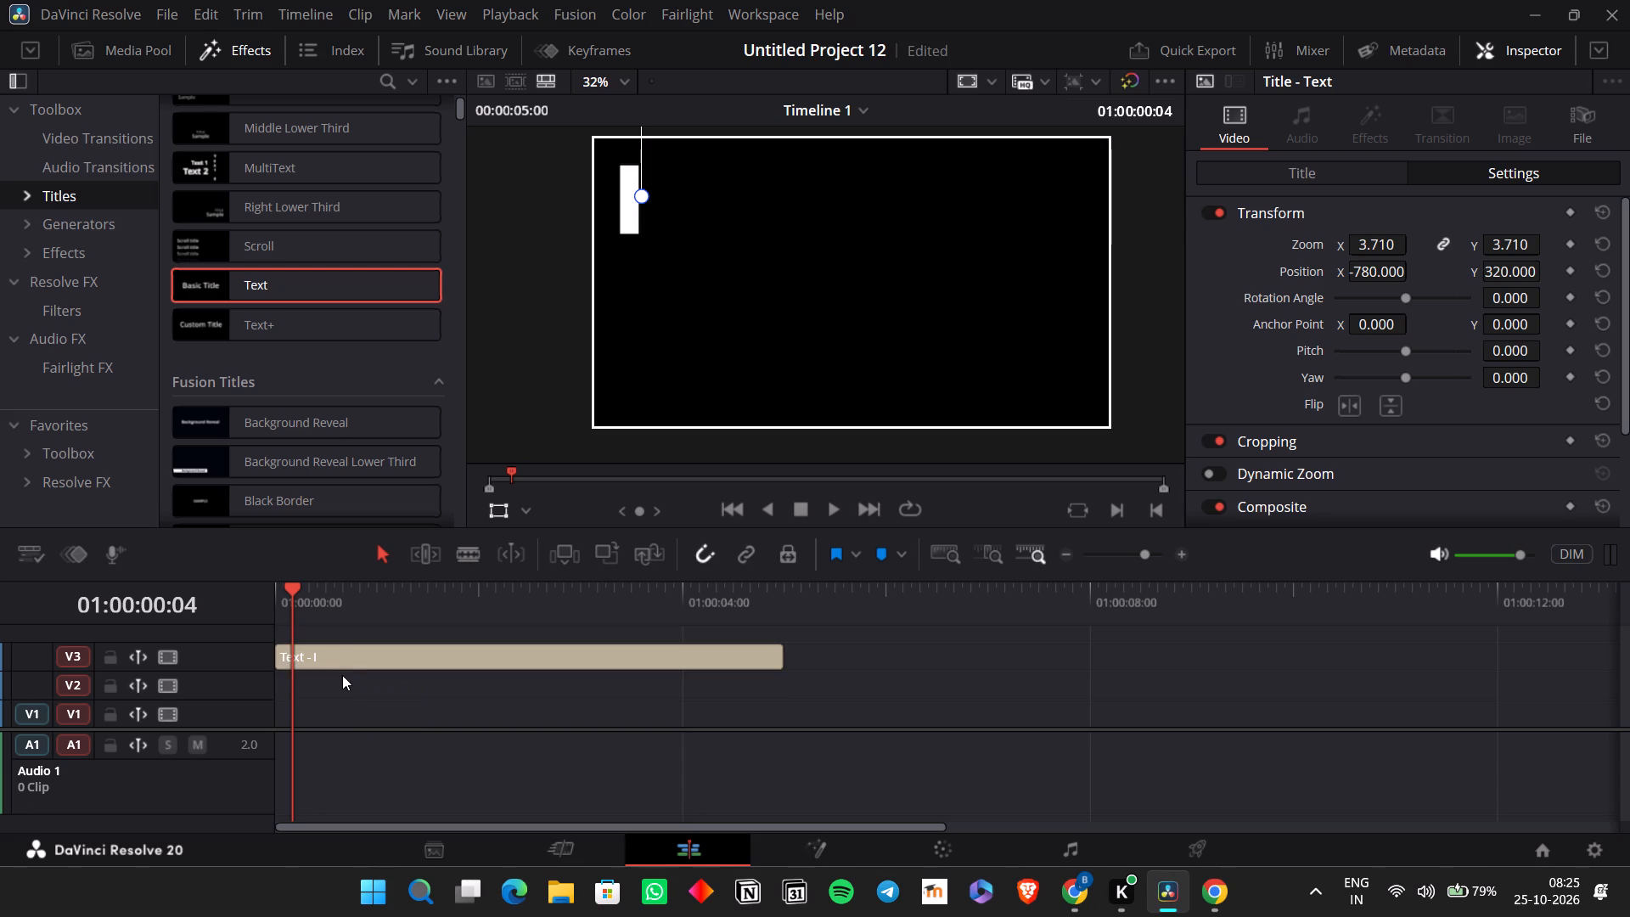
{"action": "left_click_drag", "start_coordinate": [342, 675], "coordinate": [342, 674], "text": "ctrl"}
{"action": "left_click_drag", "start_coordinate": [339, 660], "coordinate": [339, 683], "text": "ctrl"}
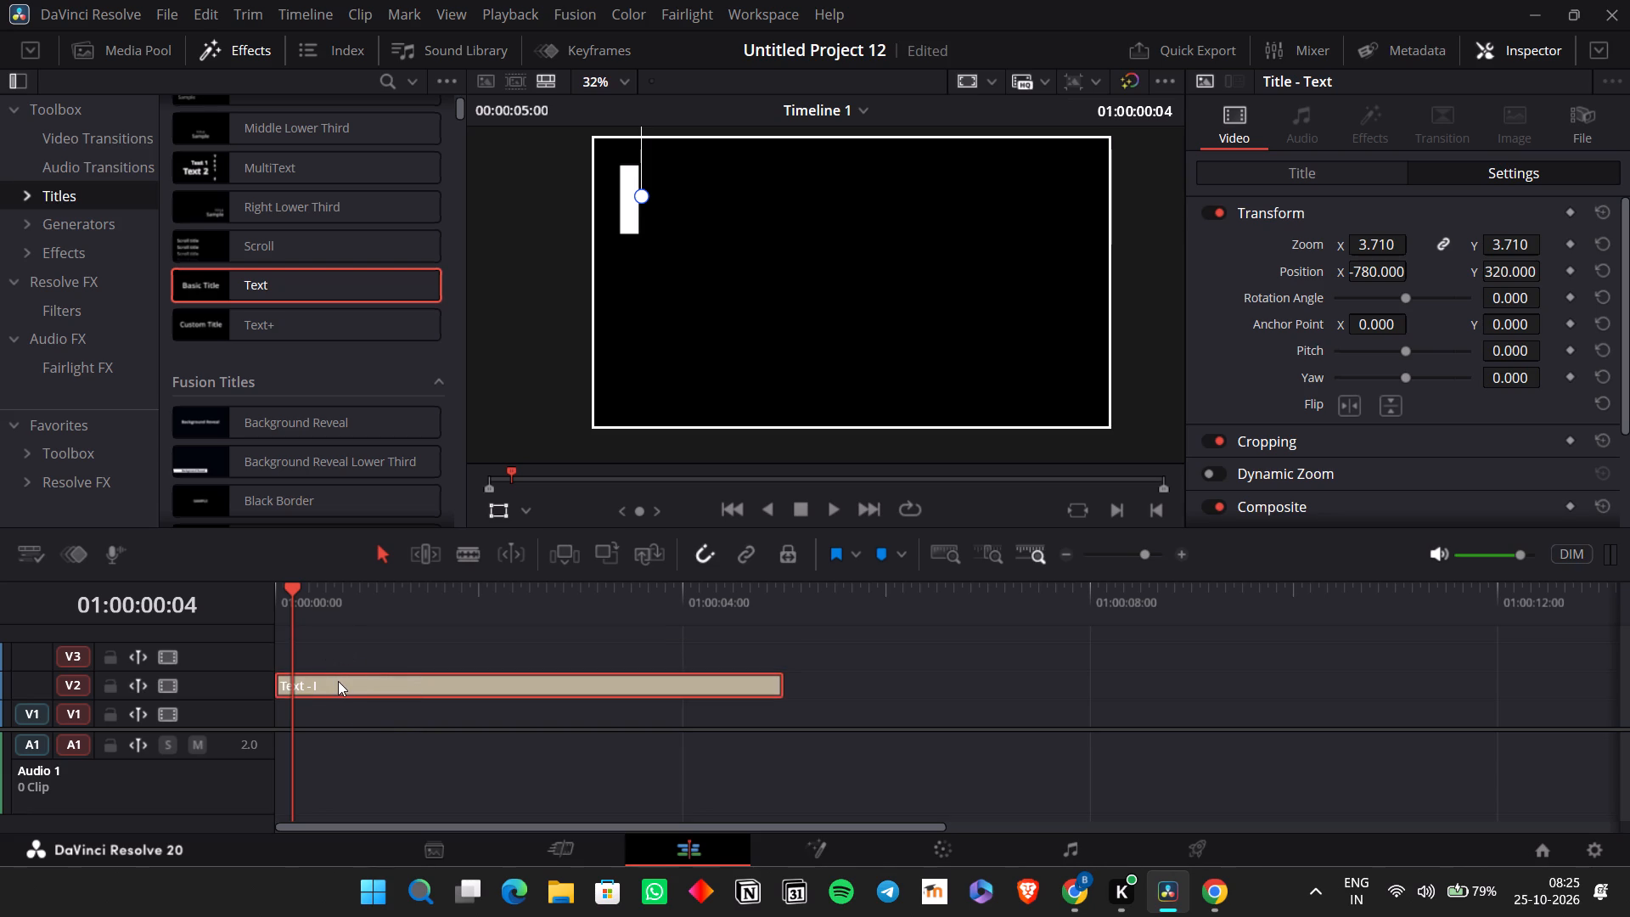
Duplicate the "I" Text clip and place the copy on V1 at the start of the timeline.
{"action": "key", "text": "ctrl+c"}
{"action": "key", "text": "ctrl+v"}
{"action": "left_click_drag", "start_coordinate": [418, 690], "coordinate": [372, 708]}
Extend the short "I" clip left on V2 so it ends level with the clip on V1.
{"action": "left_click", "coordinate": [282, 685]}
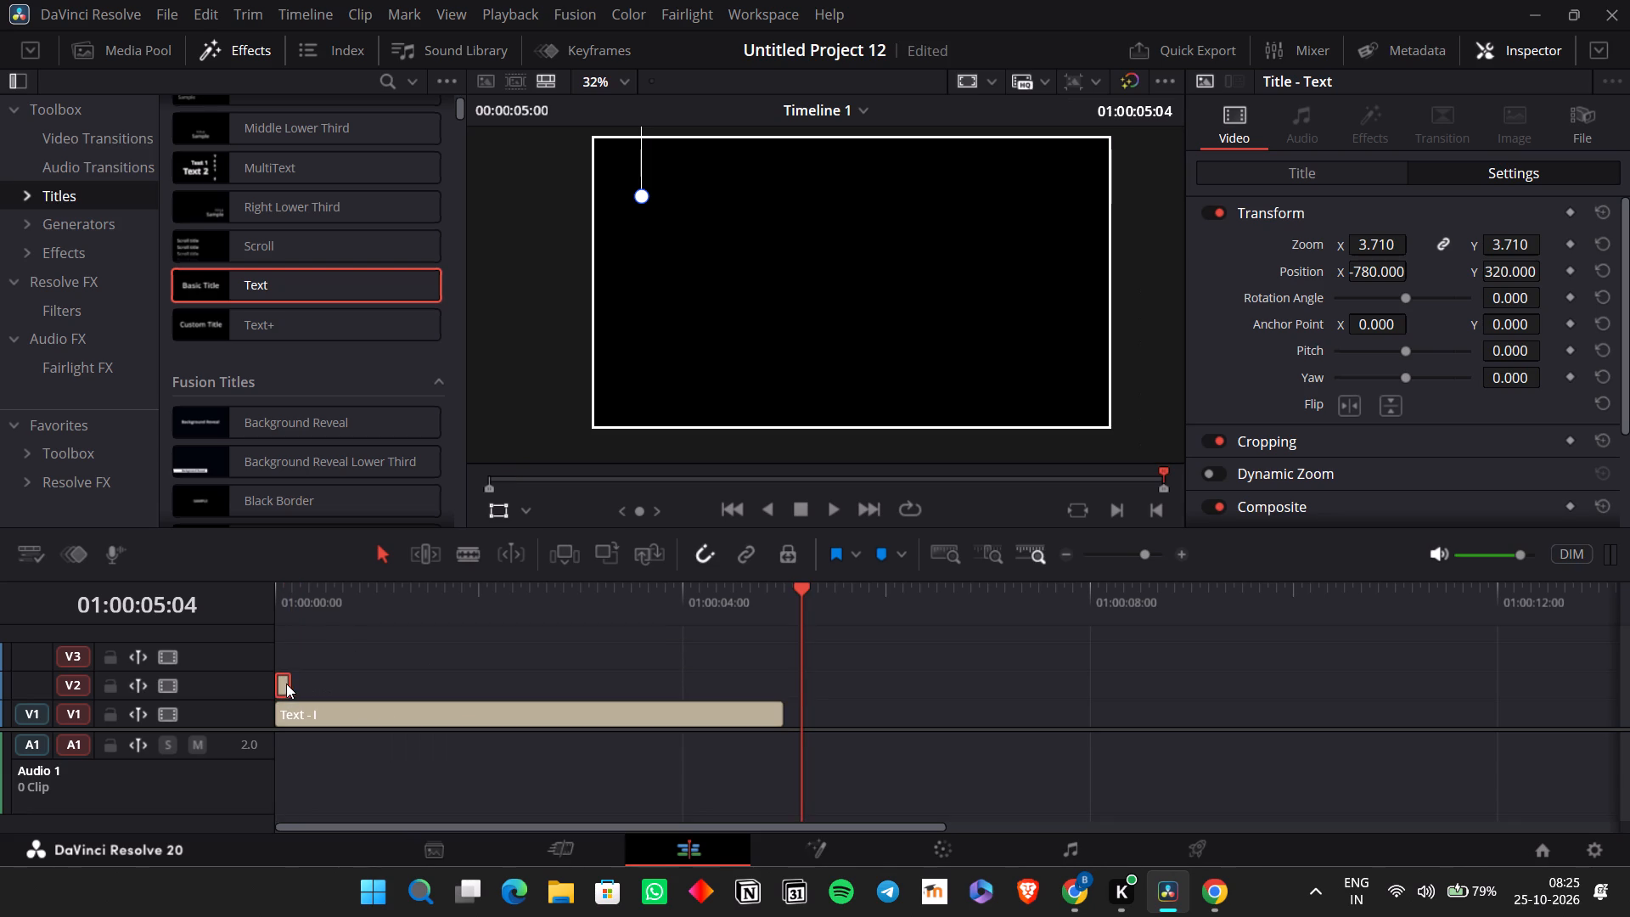
{"action": "left_click", "coordinate": [1183, 559]}
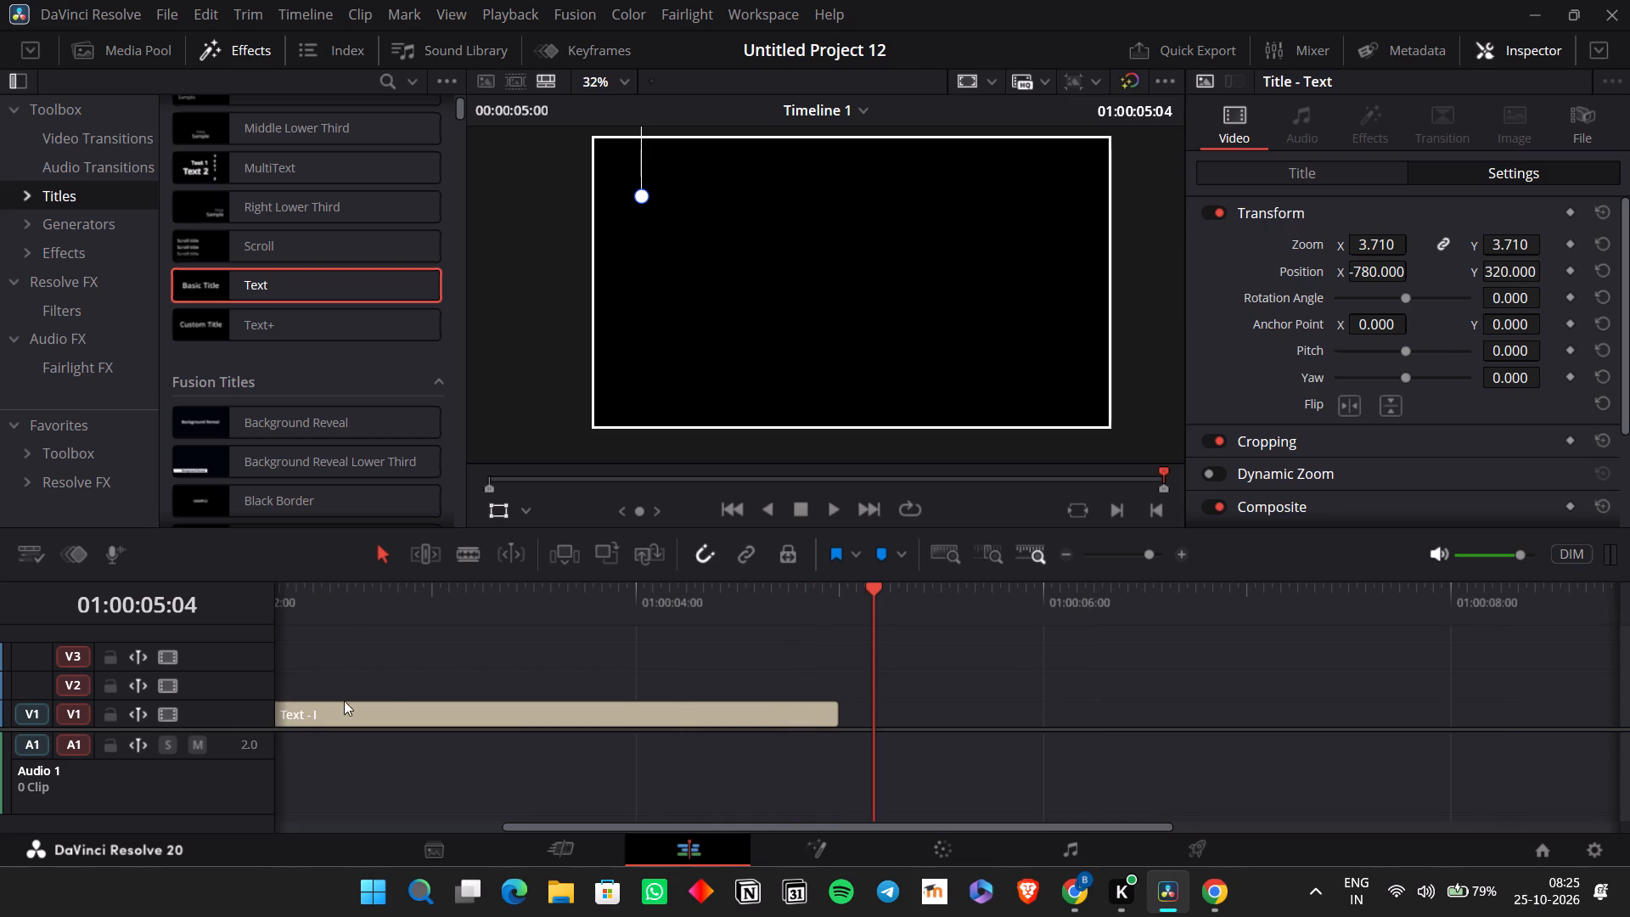
{"action": "scroll", "coordinate": [388, 695], "scroll_direction": "right", "scroll_amount": 3}
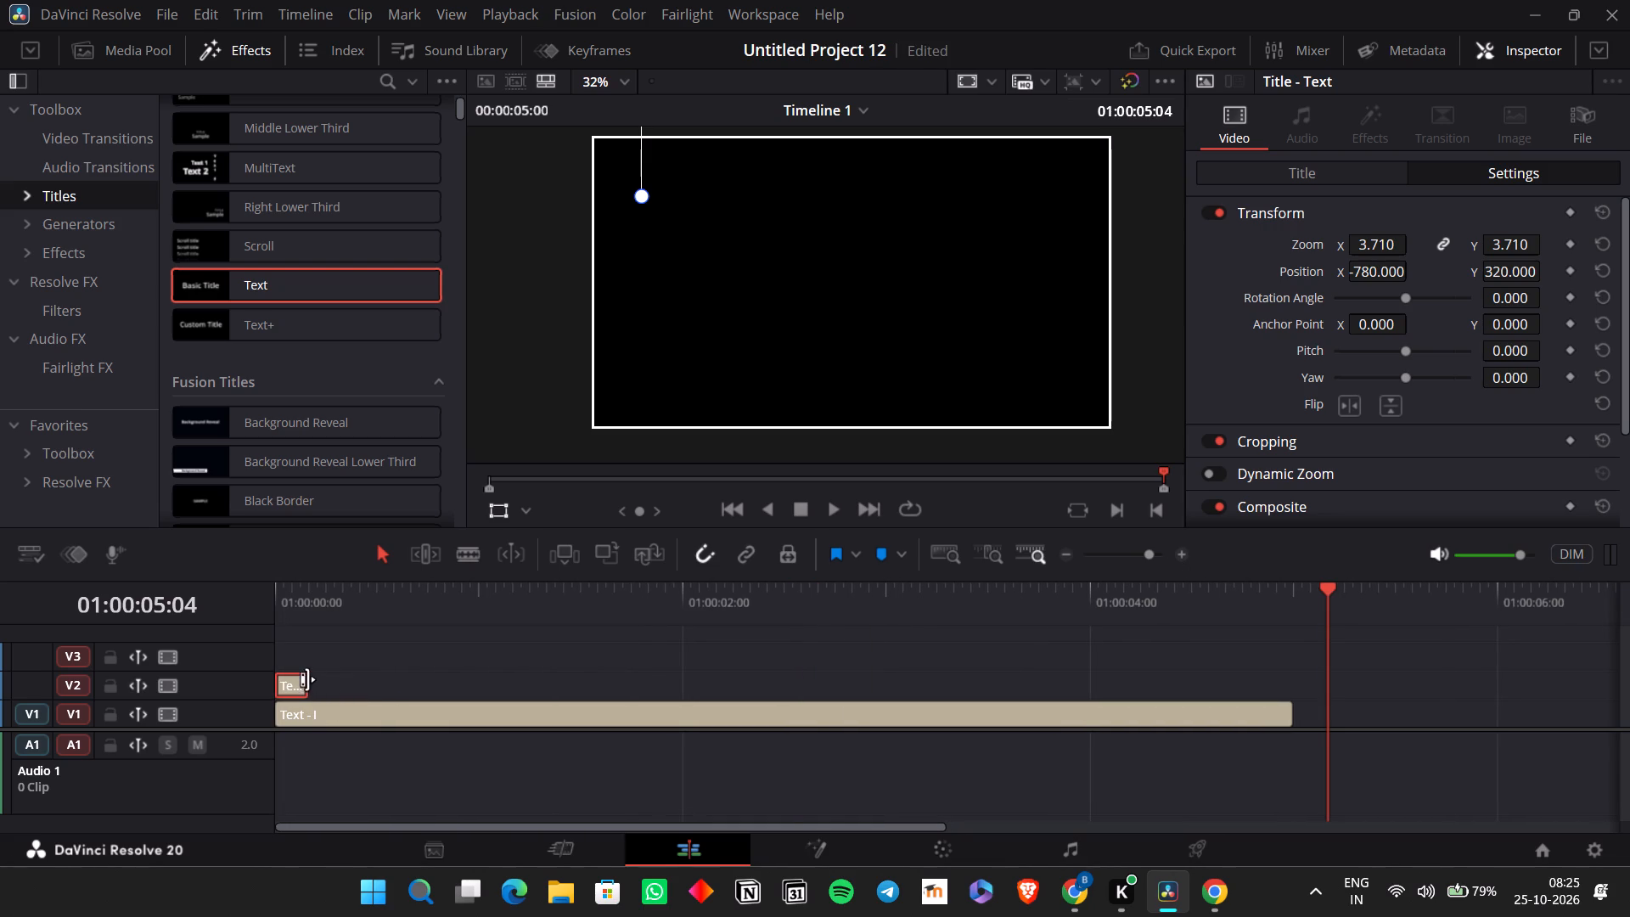
{"action": "left_click_drag", "start_coordinate": [307, 679], "coordinate": [1296, 677]}
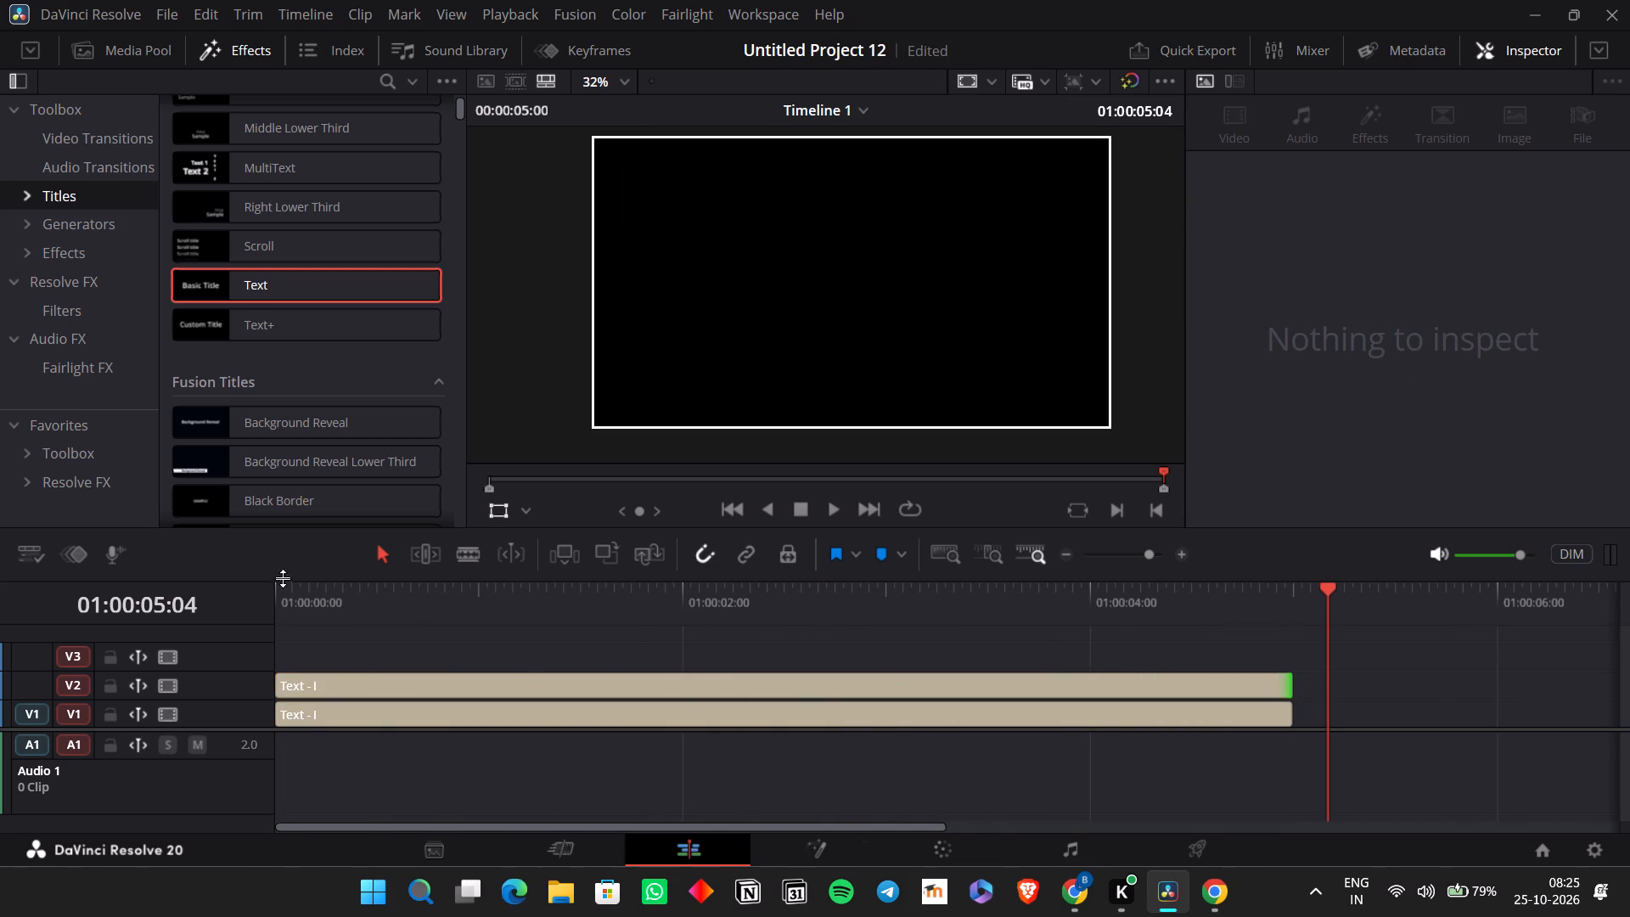
Move the V1 title below the V2 "I", to Position X -850 and Y 33.
{"action": "left_click", "coordinate": [285, 594]}
{"action": "left_click", "coordinate": [374, 706]}
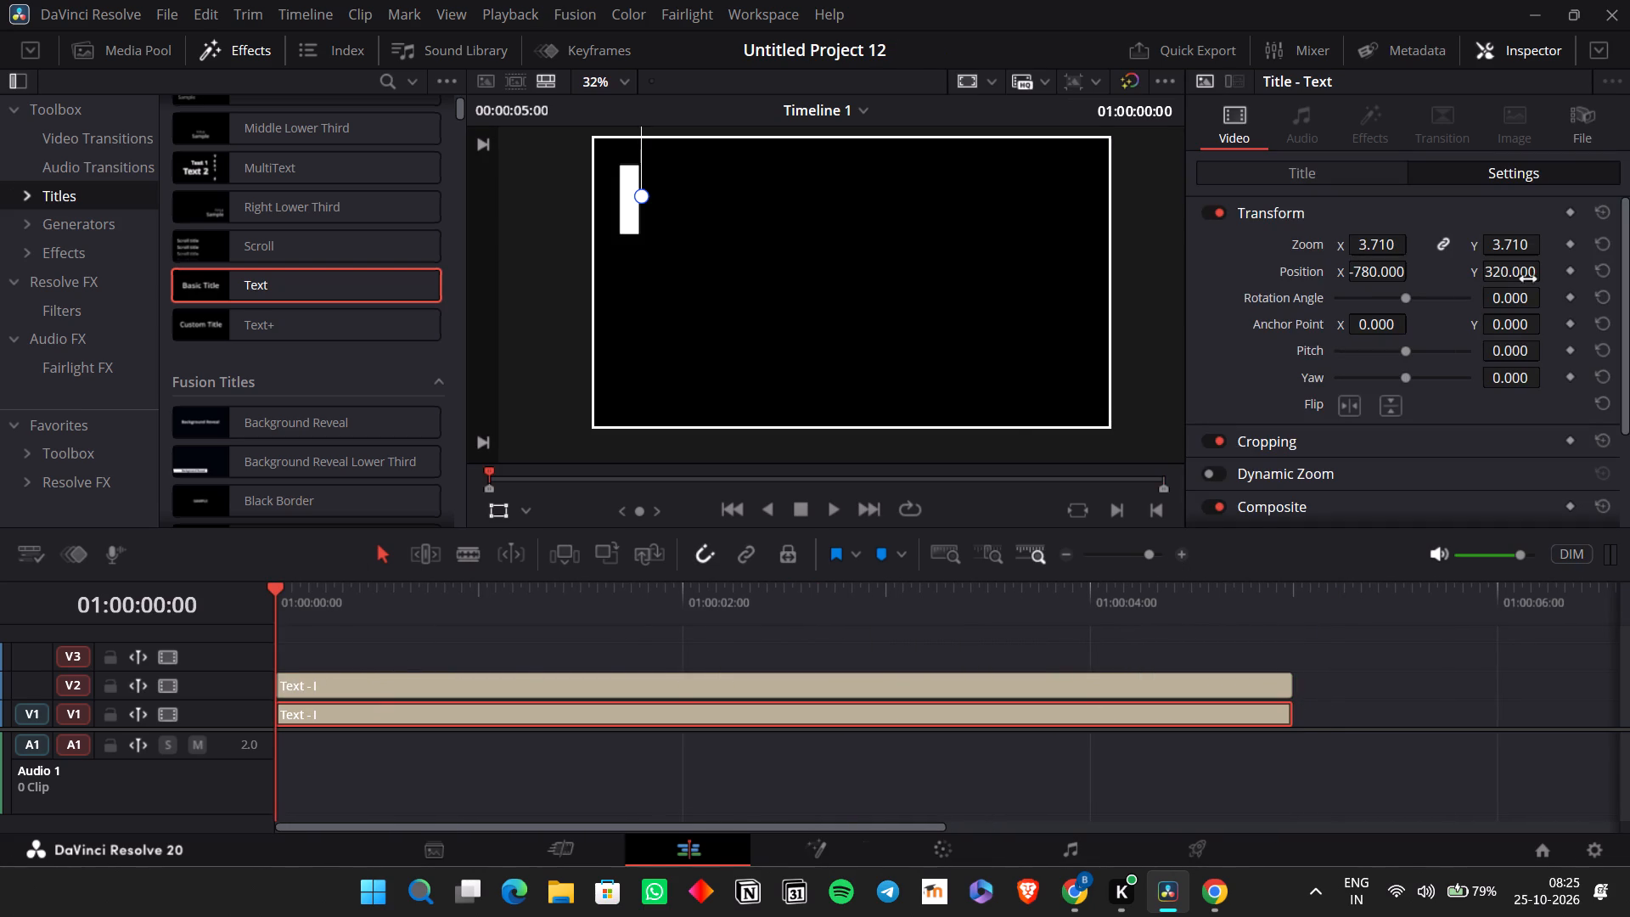
{"action": "left_click_drag", "start_coordinate": [1371, 273], "coordinate": [1293, 325]}
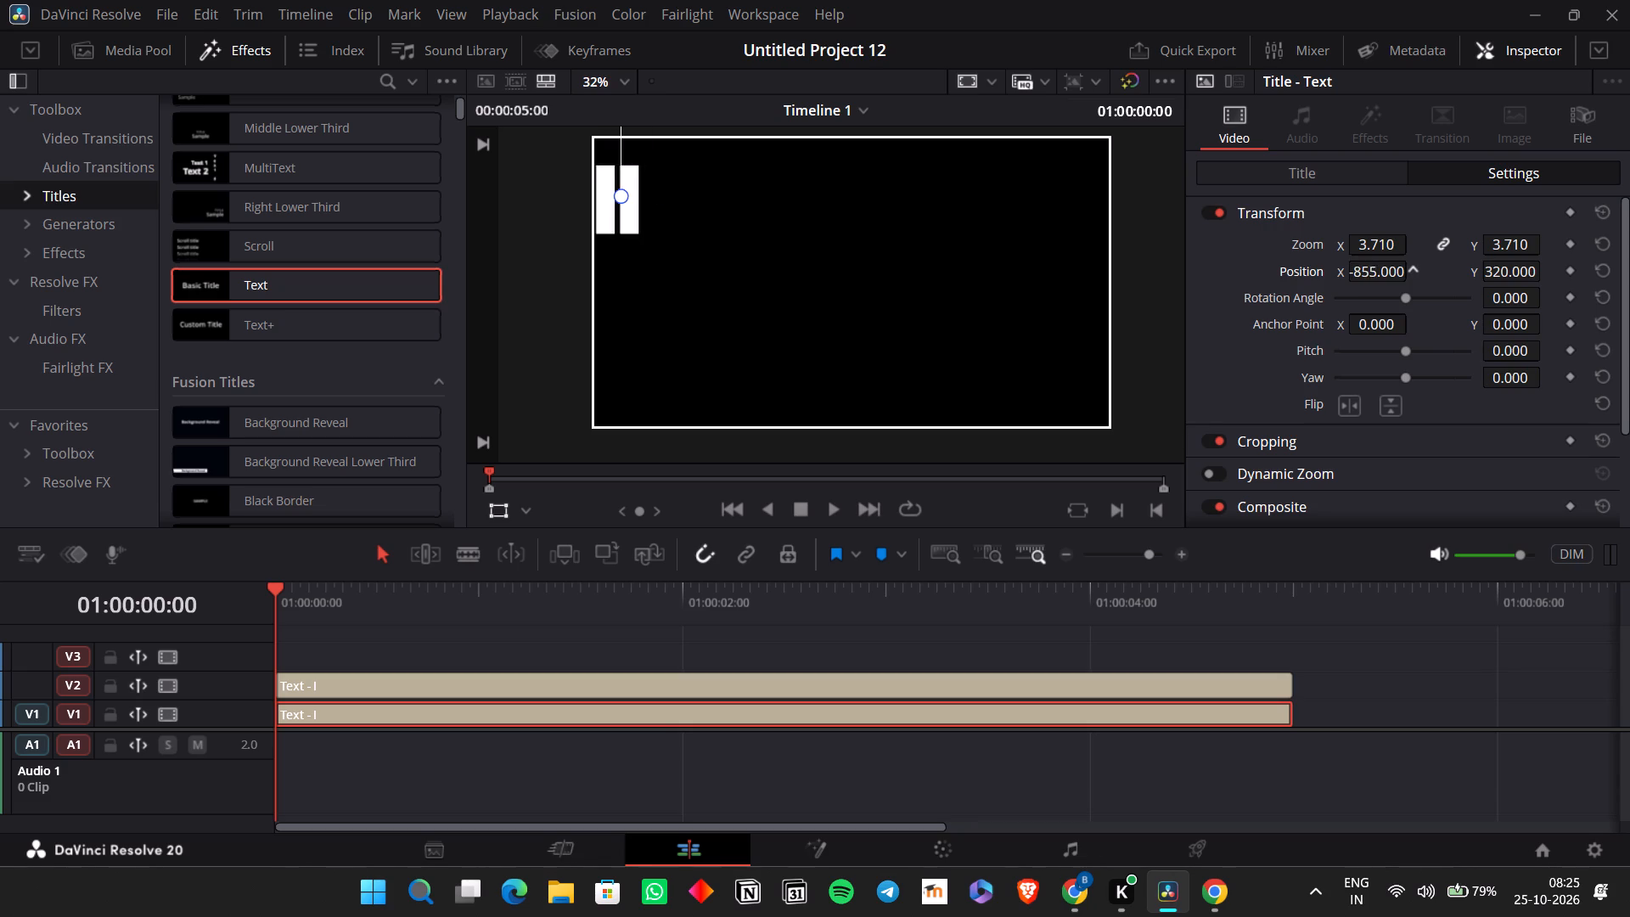
{"action": "left_click_drag", "start_coordinate": [1293, 325], "coordinate": [1296, 325]}
{"action": "left_click_drag", "start_coordinate": [1509, 270], "coordinate": [1330, 323]}
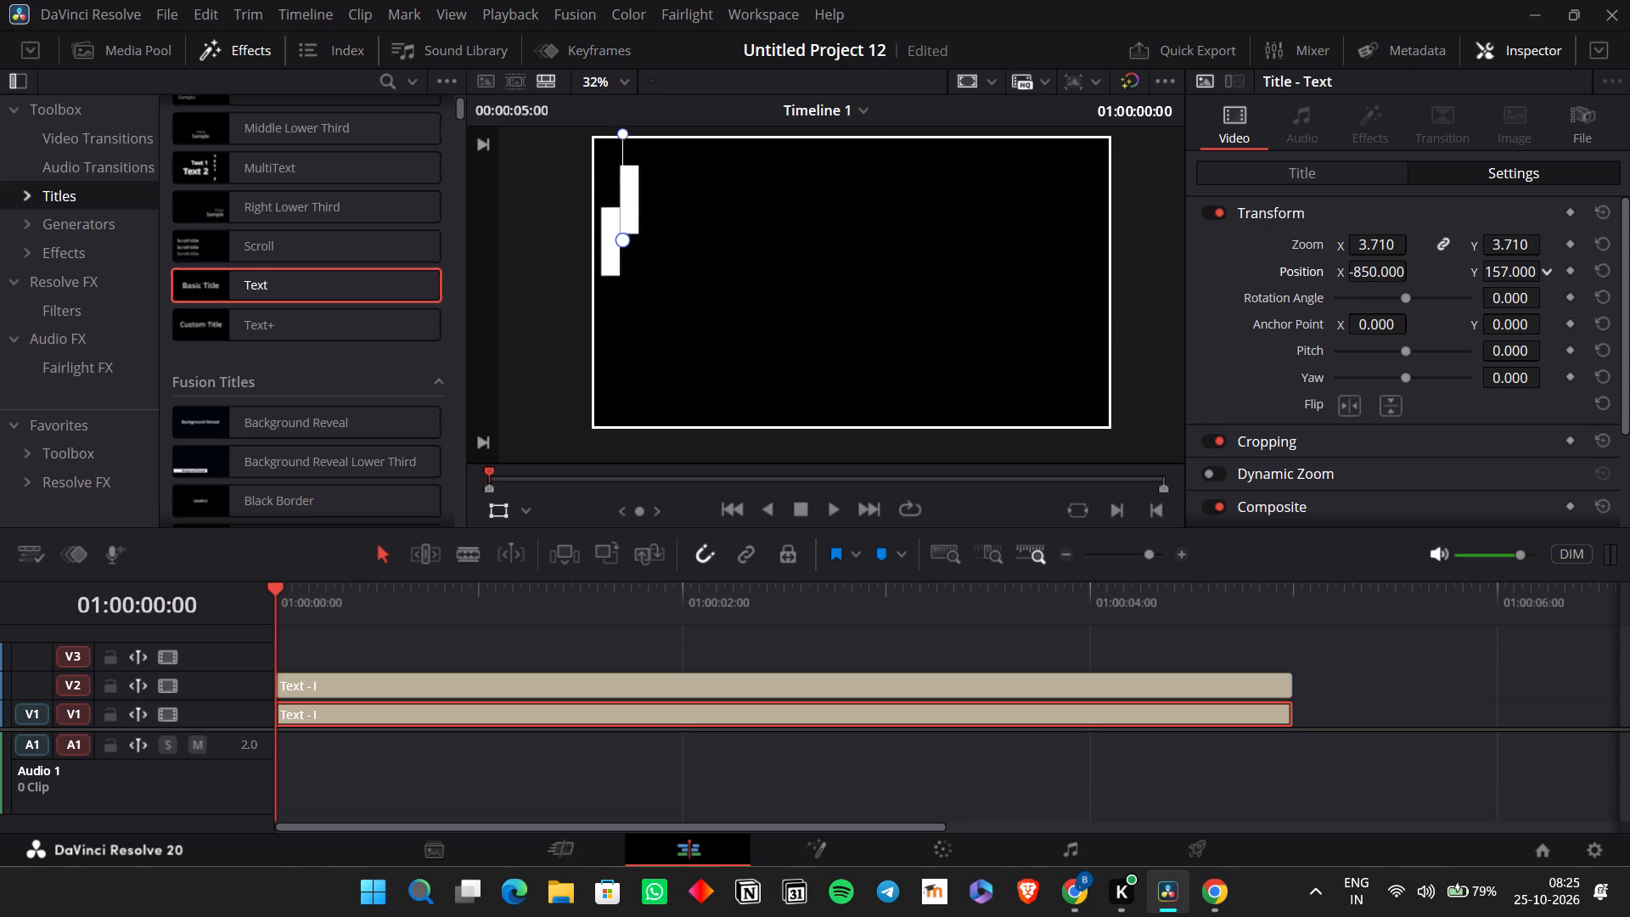
{"action": "left_click_drag", "start_coordinate": [1330, 323], "coordinate": [1205, 347]}
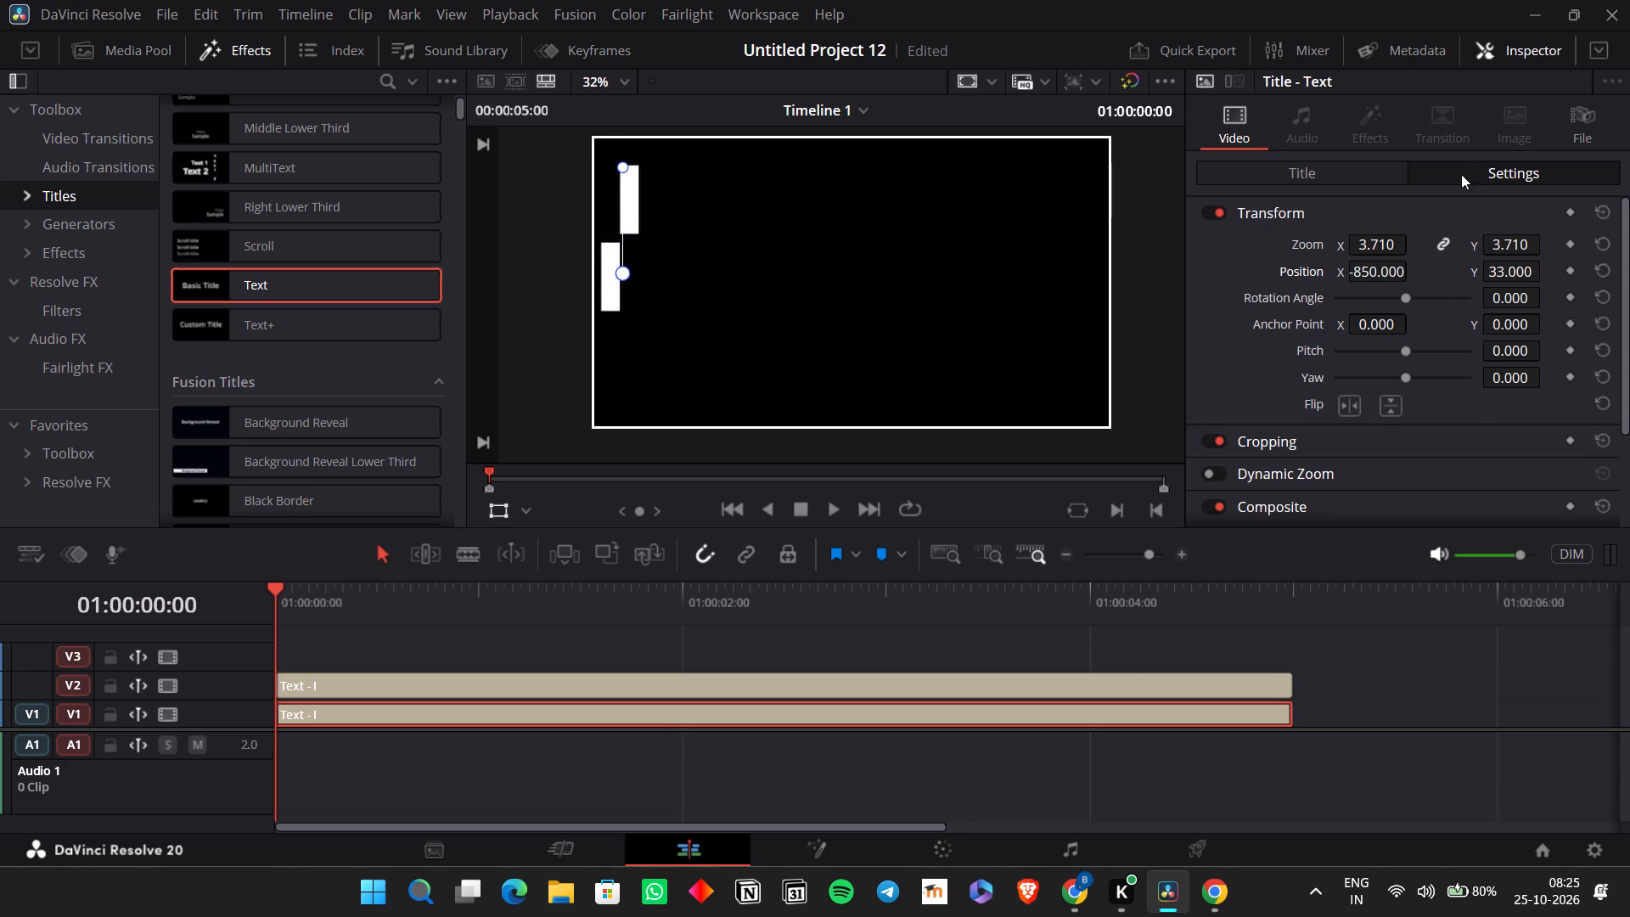
Replace the V1 title's text with "Just".
{"action": "left_click", "coordinate": [1362, 172]}
{"action": "left_click_drag", "start_coordinate": [1346, 262], "coordinate": [1064, 235]}
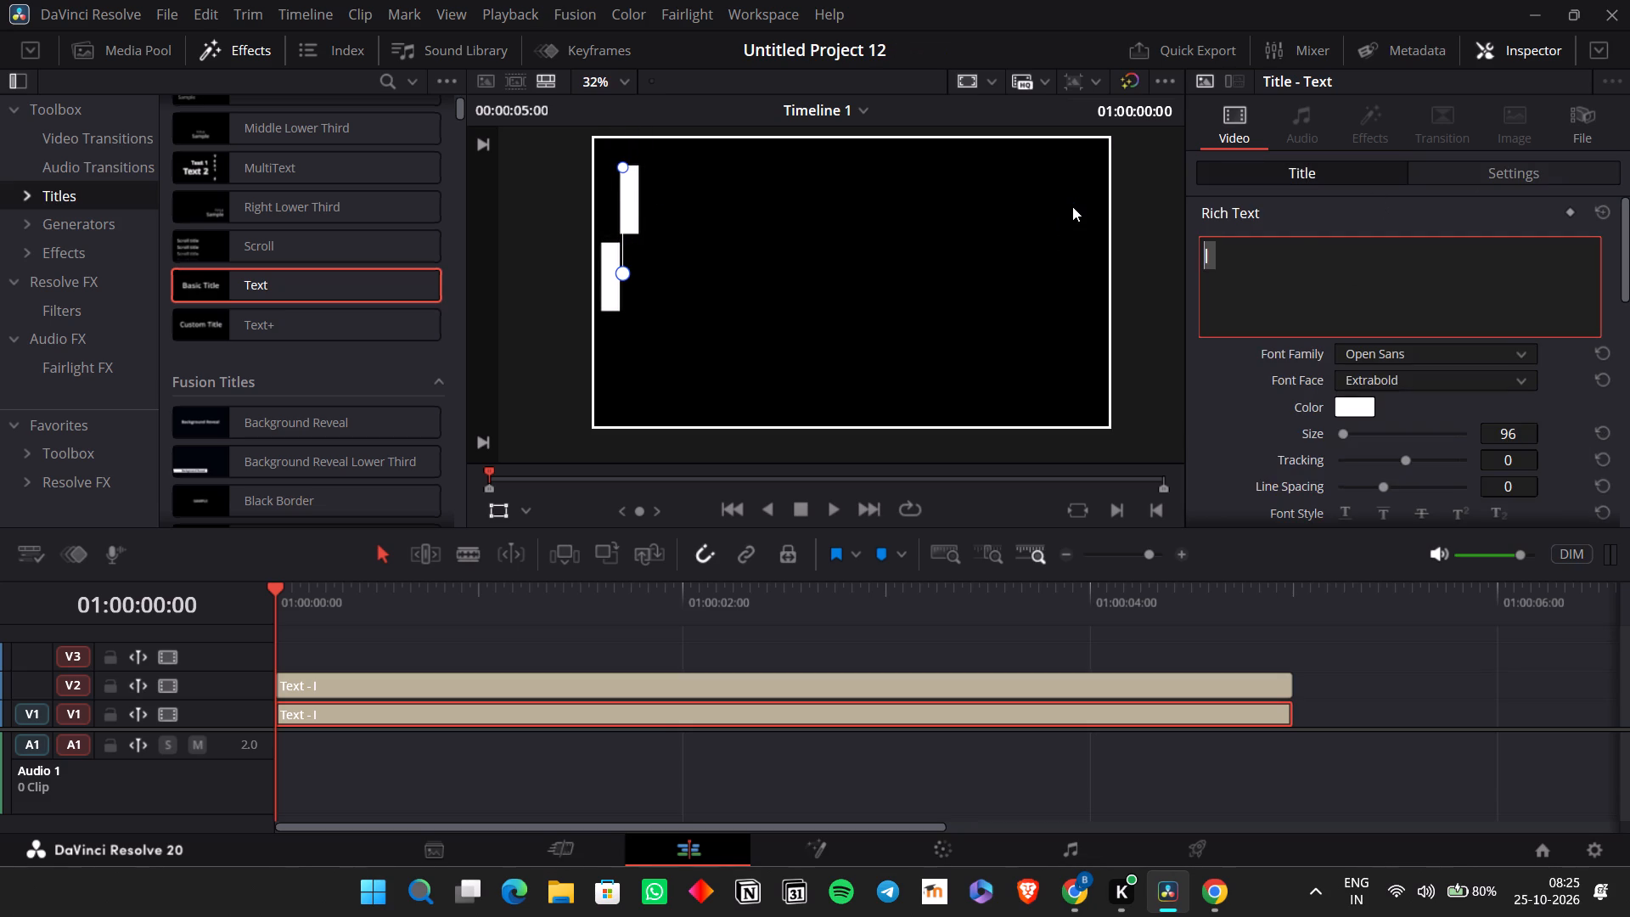
{"action": "type", "text": "ust"}
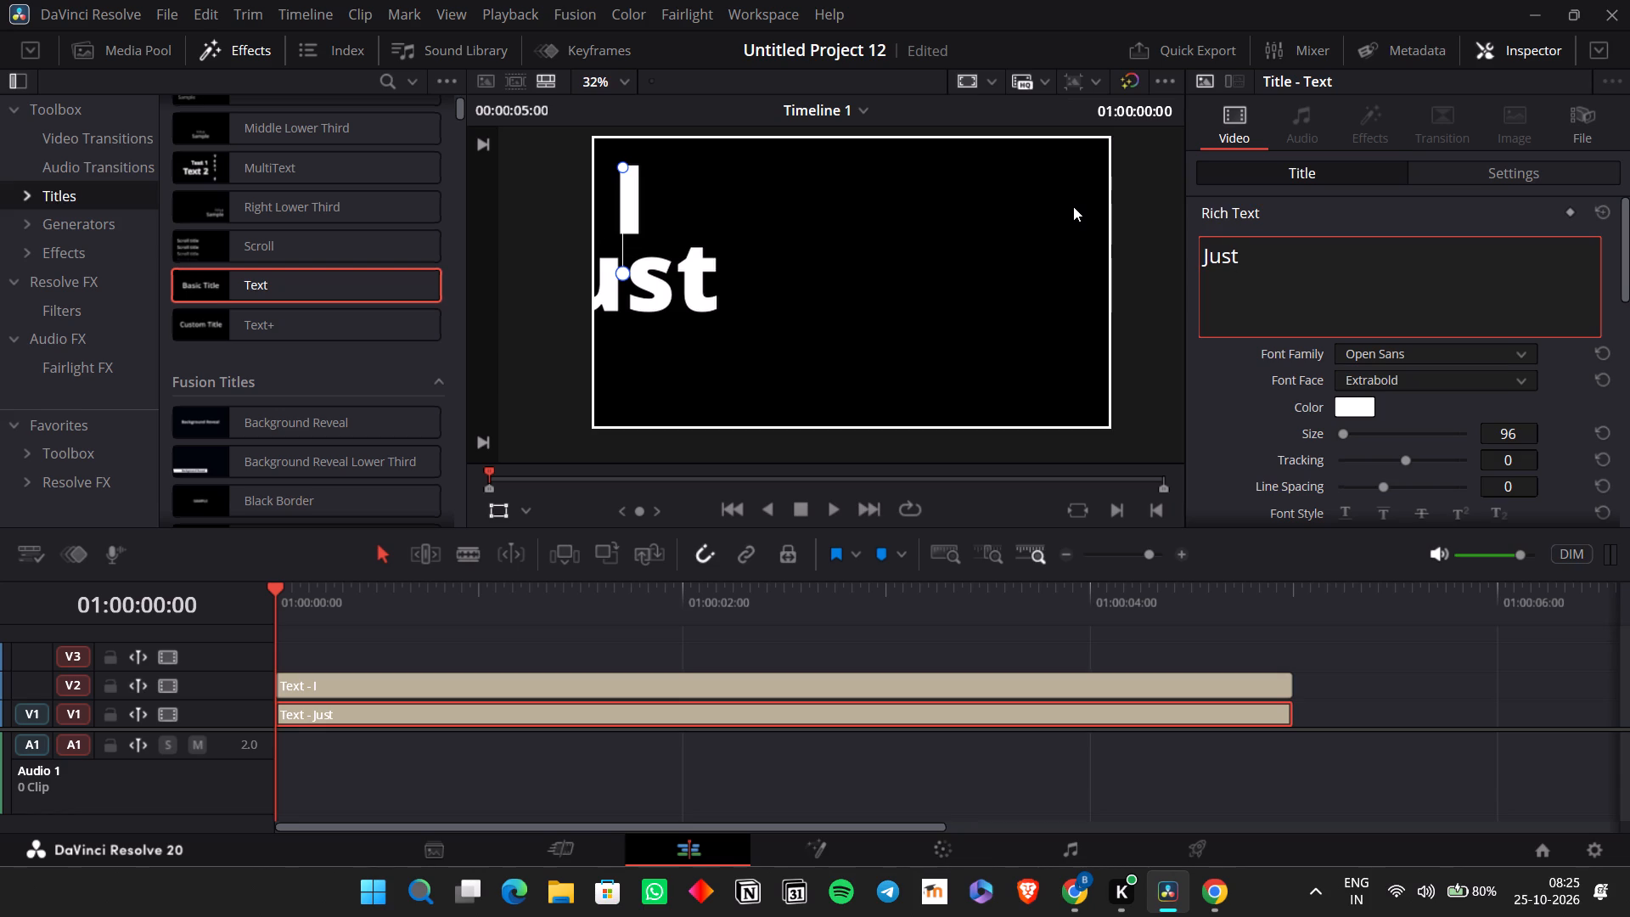
{"action": "left_click", "coordinate": [1349, 174]}
{"action": "left_click", "coordinate": [1360, 166]}
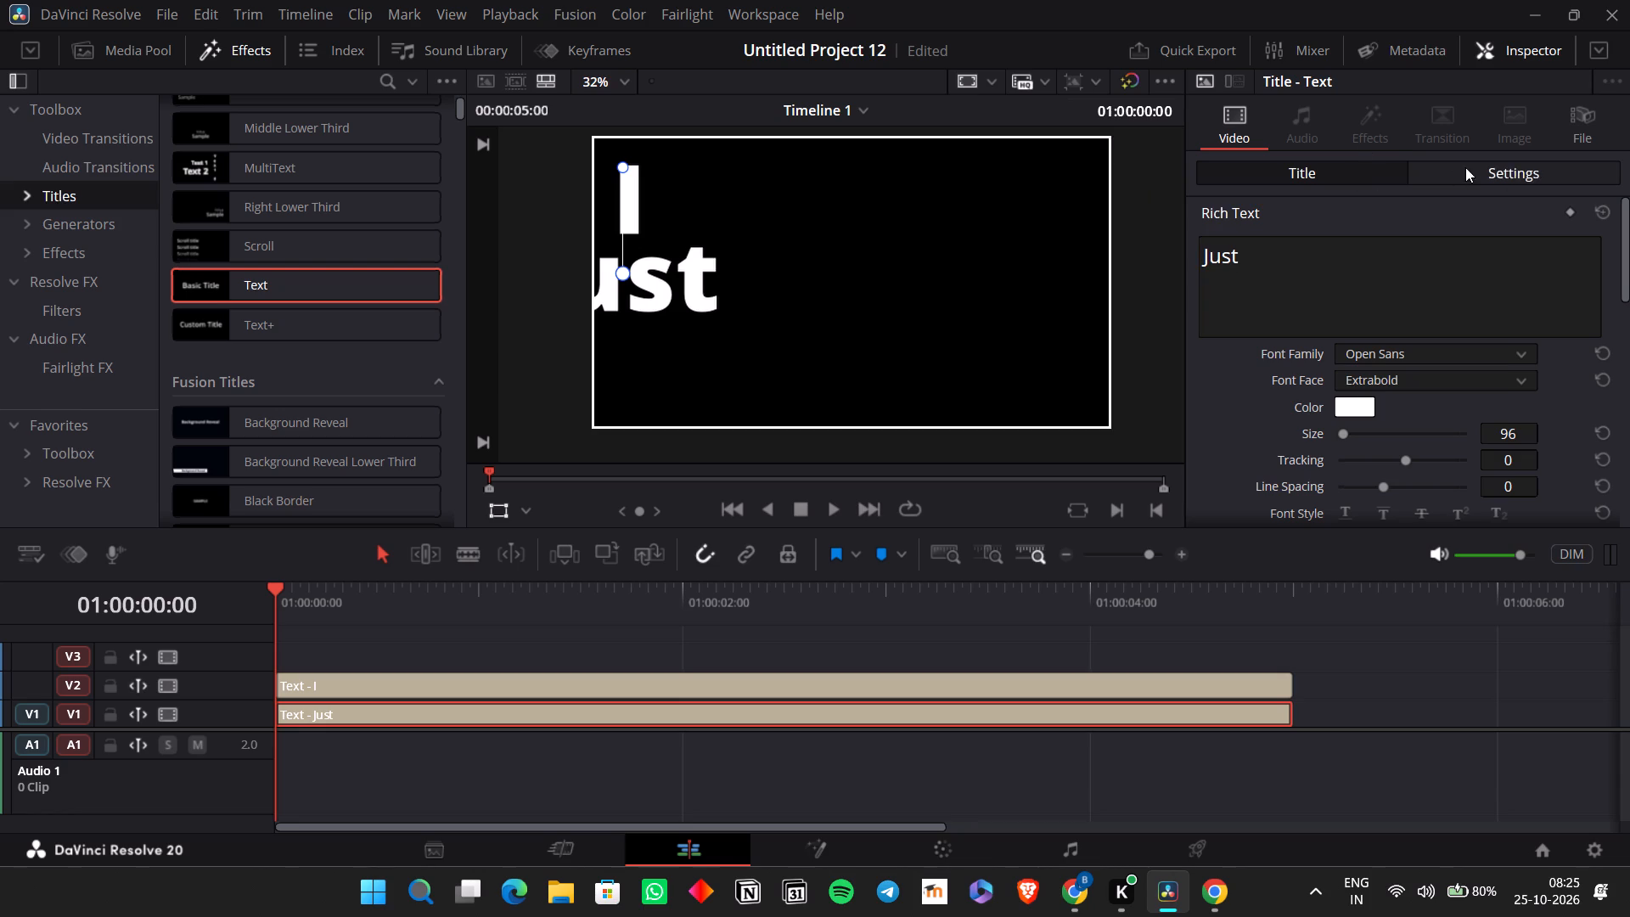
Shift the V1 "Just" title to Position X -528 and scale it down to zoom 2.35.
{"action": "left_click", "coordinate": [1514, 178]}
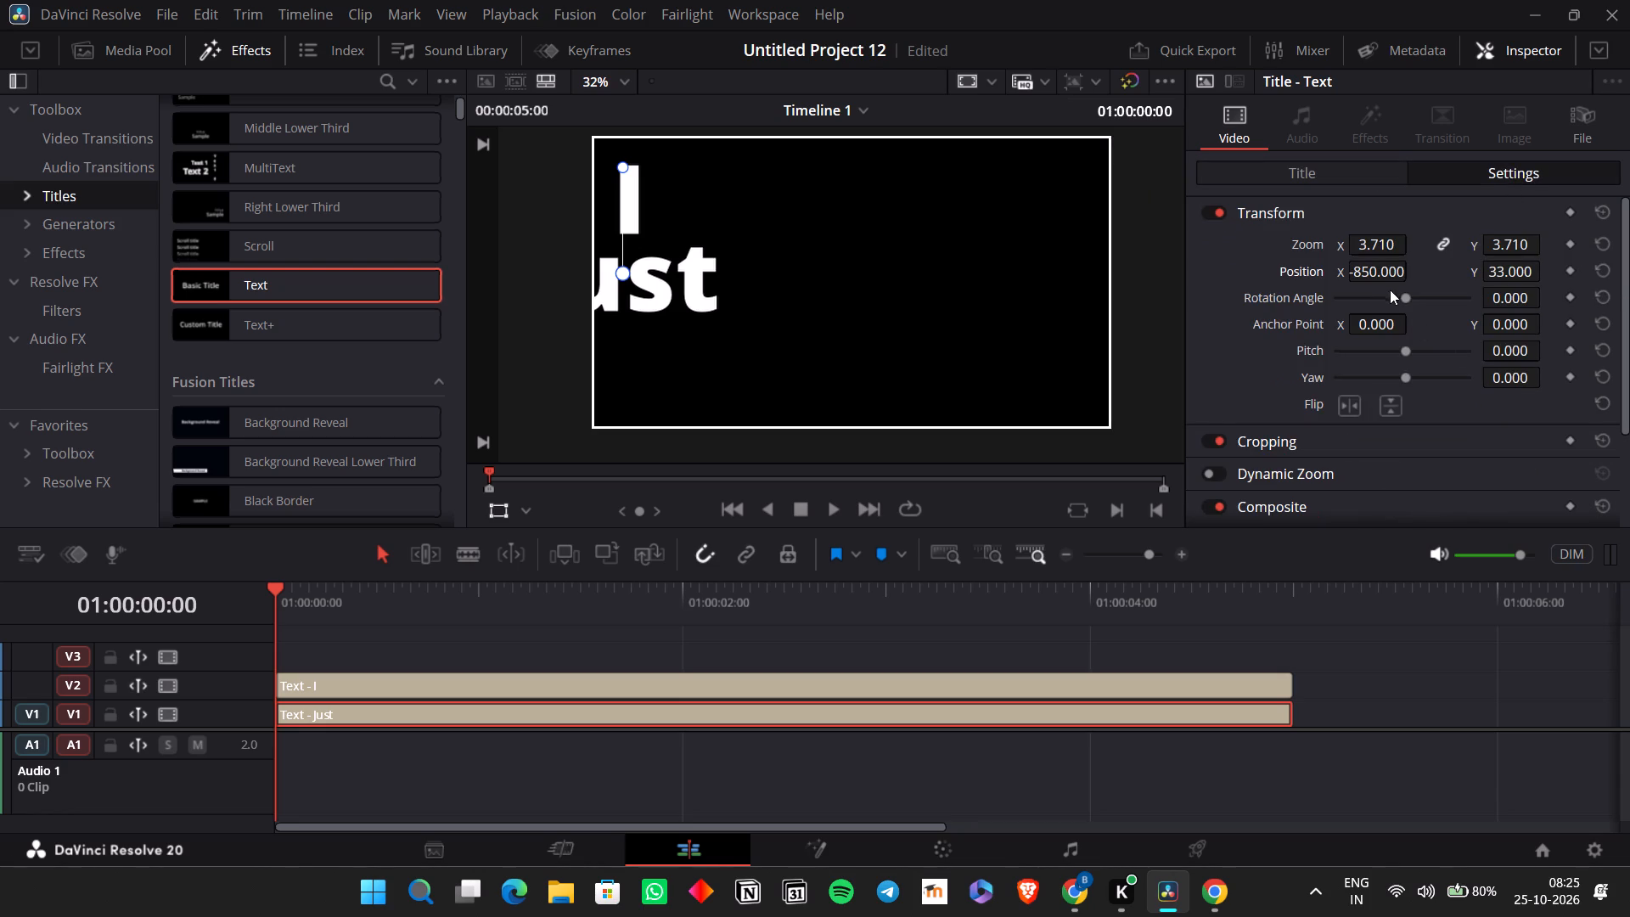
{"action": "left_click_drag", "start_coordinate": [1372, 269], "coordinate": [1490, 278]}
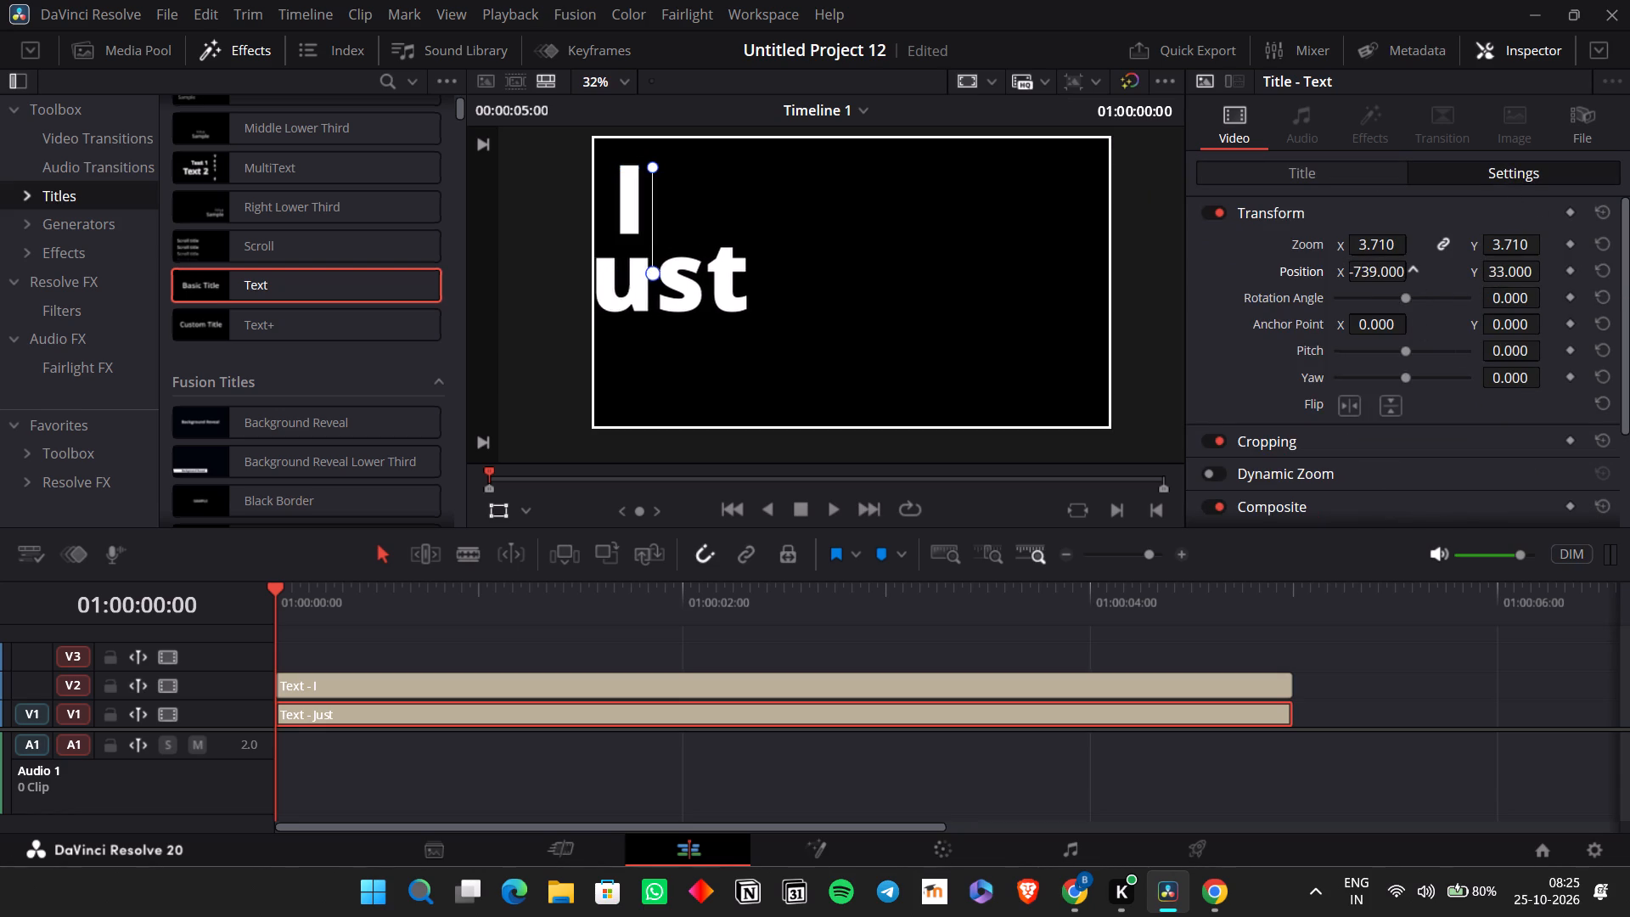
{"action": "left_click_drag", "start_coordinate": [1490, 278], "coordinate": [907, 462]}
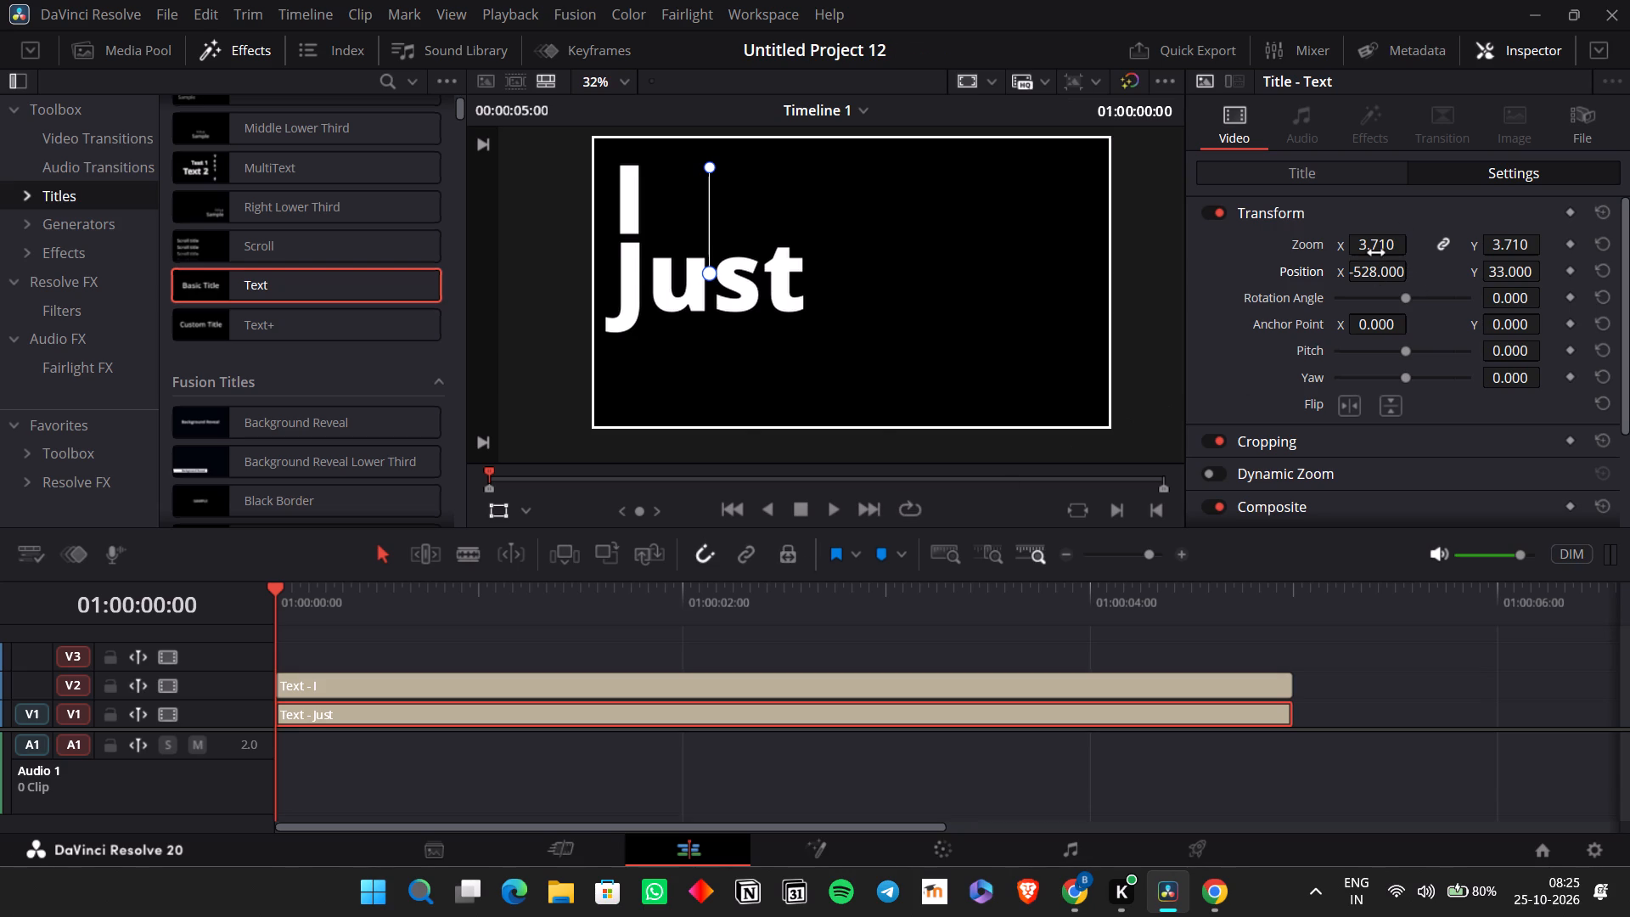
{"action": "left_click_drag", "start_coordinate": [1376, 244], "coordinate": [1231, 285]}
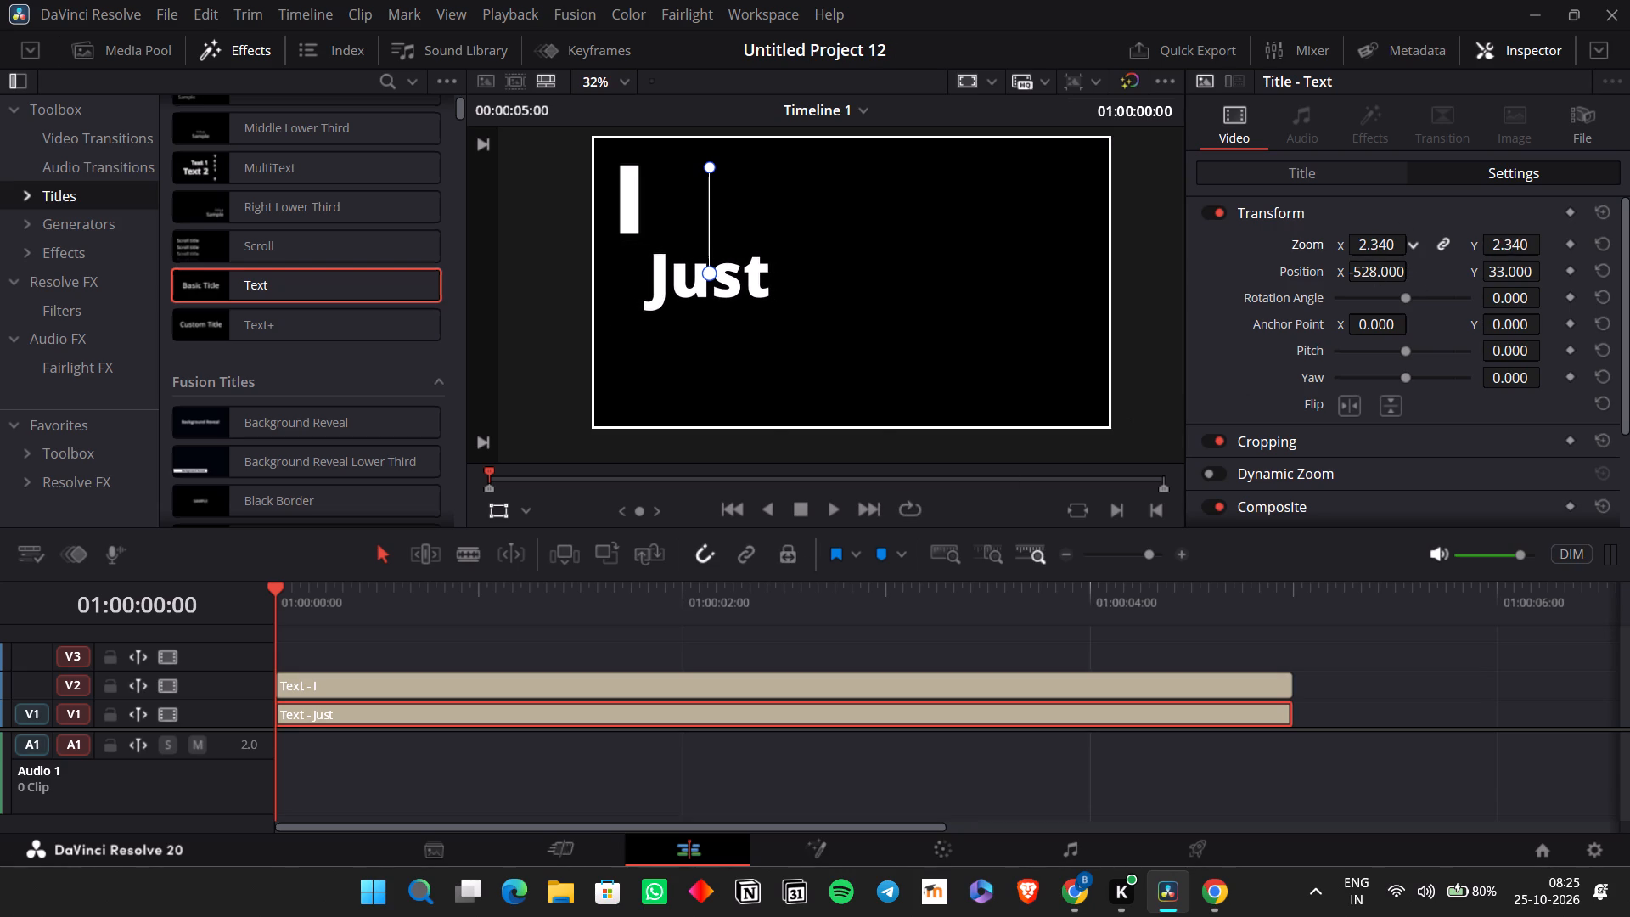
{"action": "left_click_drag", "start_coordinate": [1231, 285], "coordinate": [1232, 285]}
Scale the V2 "I" title down to zoom 2.49.
{"action": "left_click", "coordinate": [604, 692]}
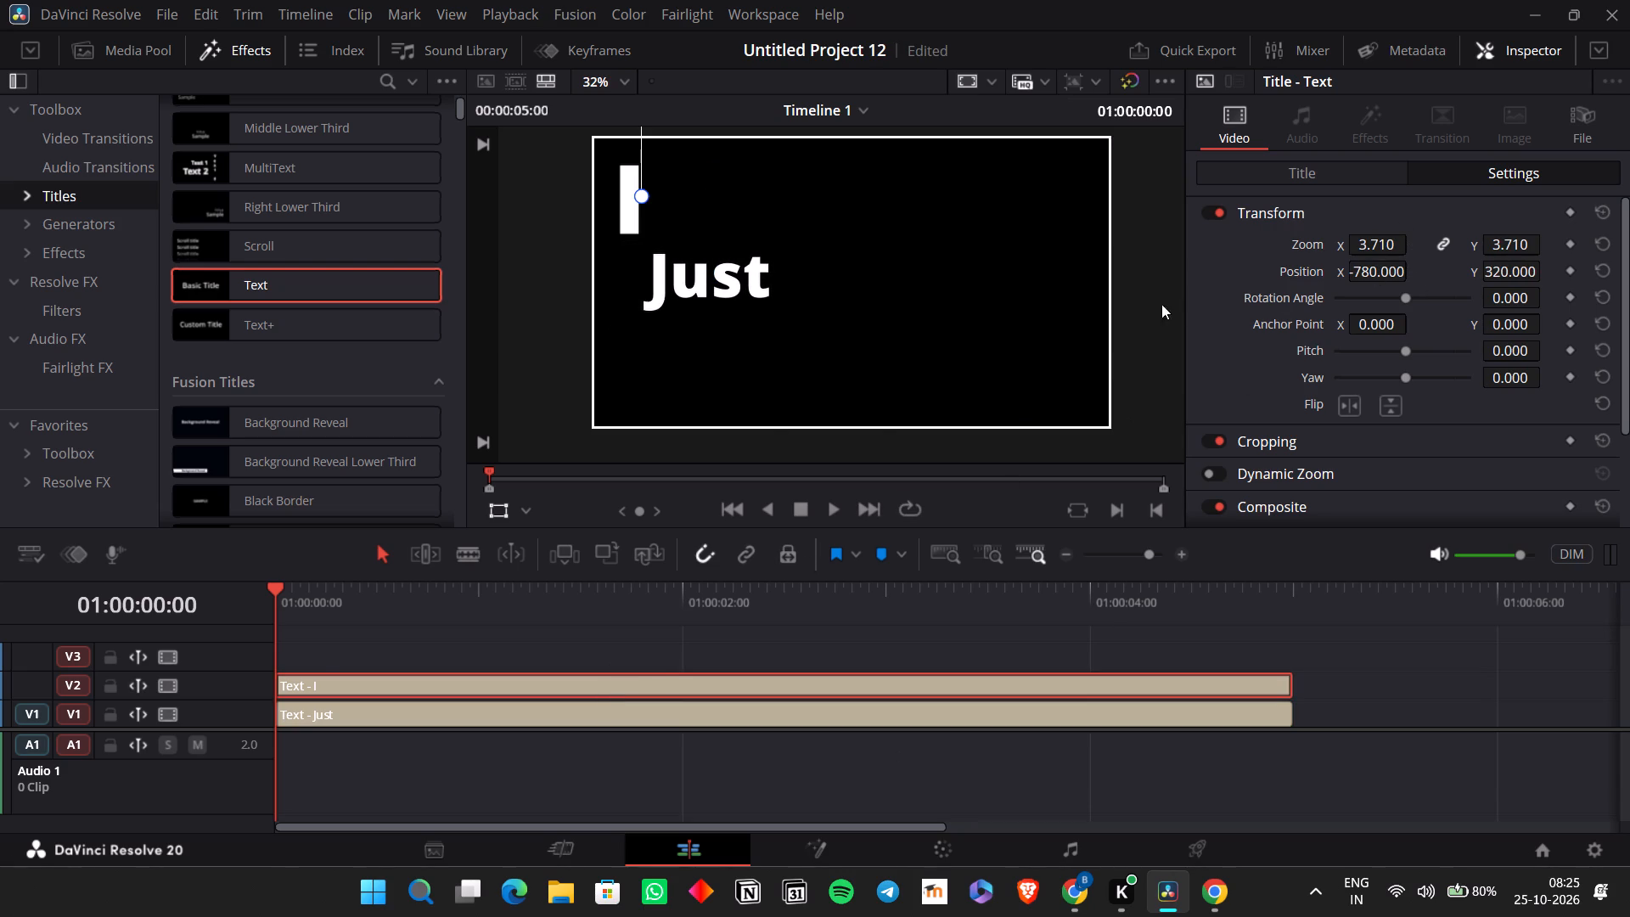
{"action": "left_click_drag", "start_coordinate": [1391, 244], "coordinate": [1266, 287]}
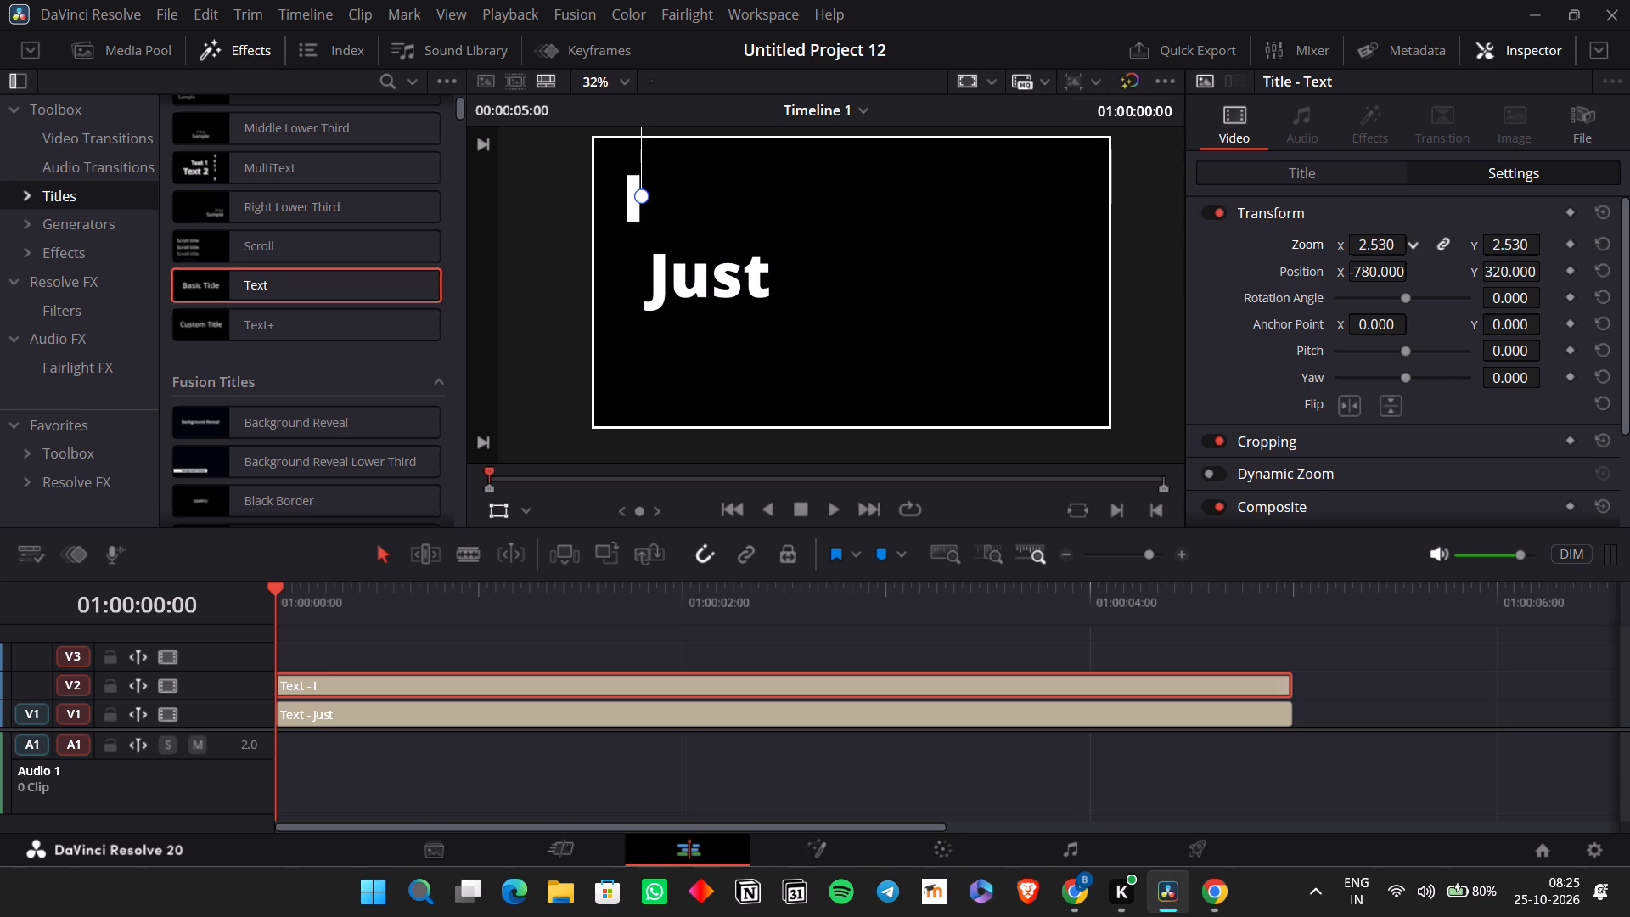
{"action": "left_click_drag", "start_coordinate": [1266, 287], "coordinate": [1262, 290]}
Copy the "I" title's zoom value of 2.49 to the V1 "Just" title so both match.
{"action": "left_click", "coordinate": [949, 721]}
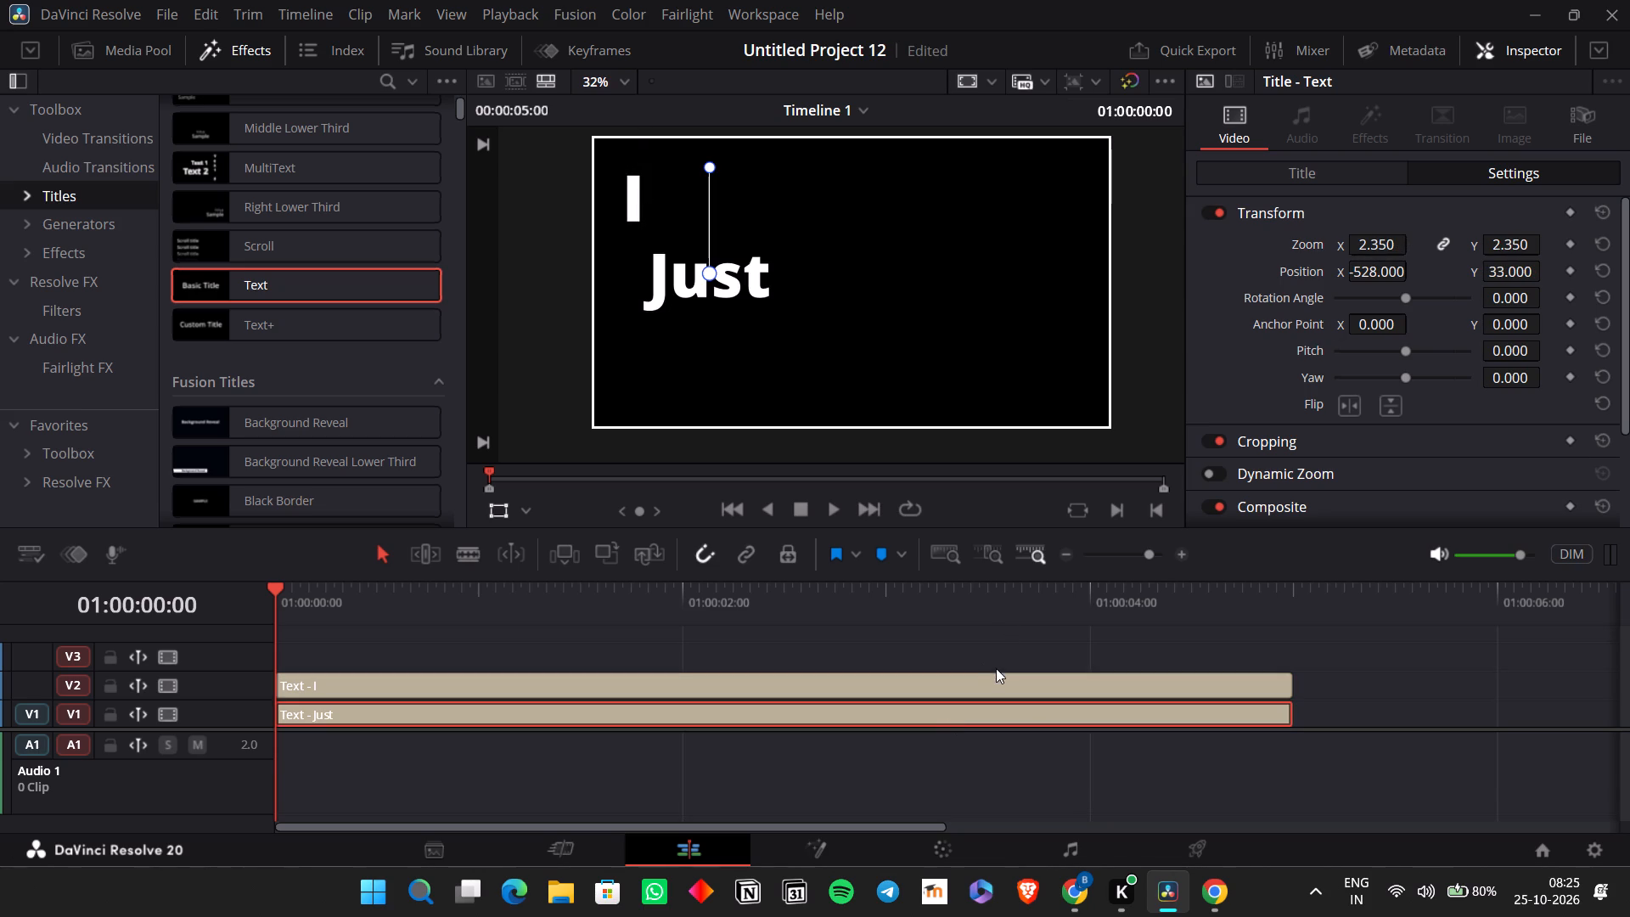
{"action": "left_click", "coordinate": [995, 677]}
{"action": "double_click", "coordinate": [1382, 239]}
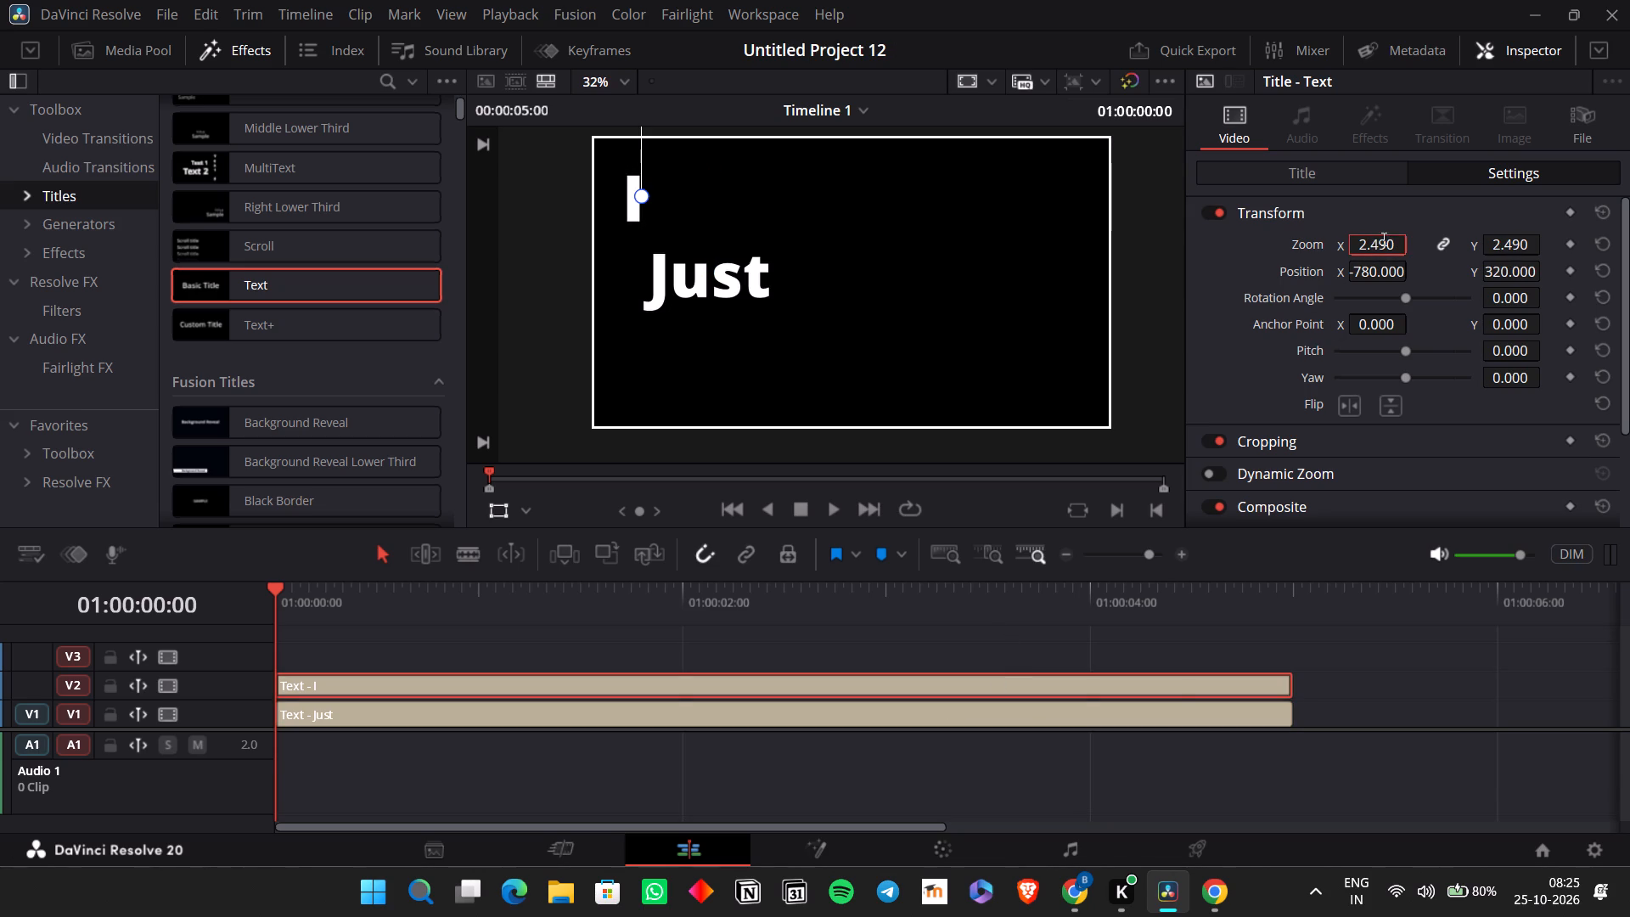
{"action": "key", "text": "ctrl+c"}
{"action": "left_click", "coordinate": [1161, 712]}
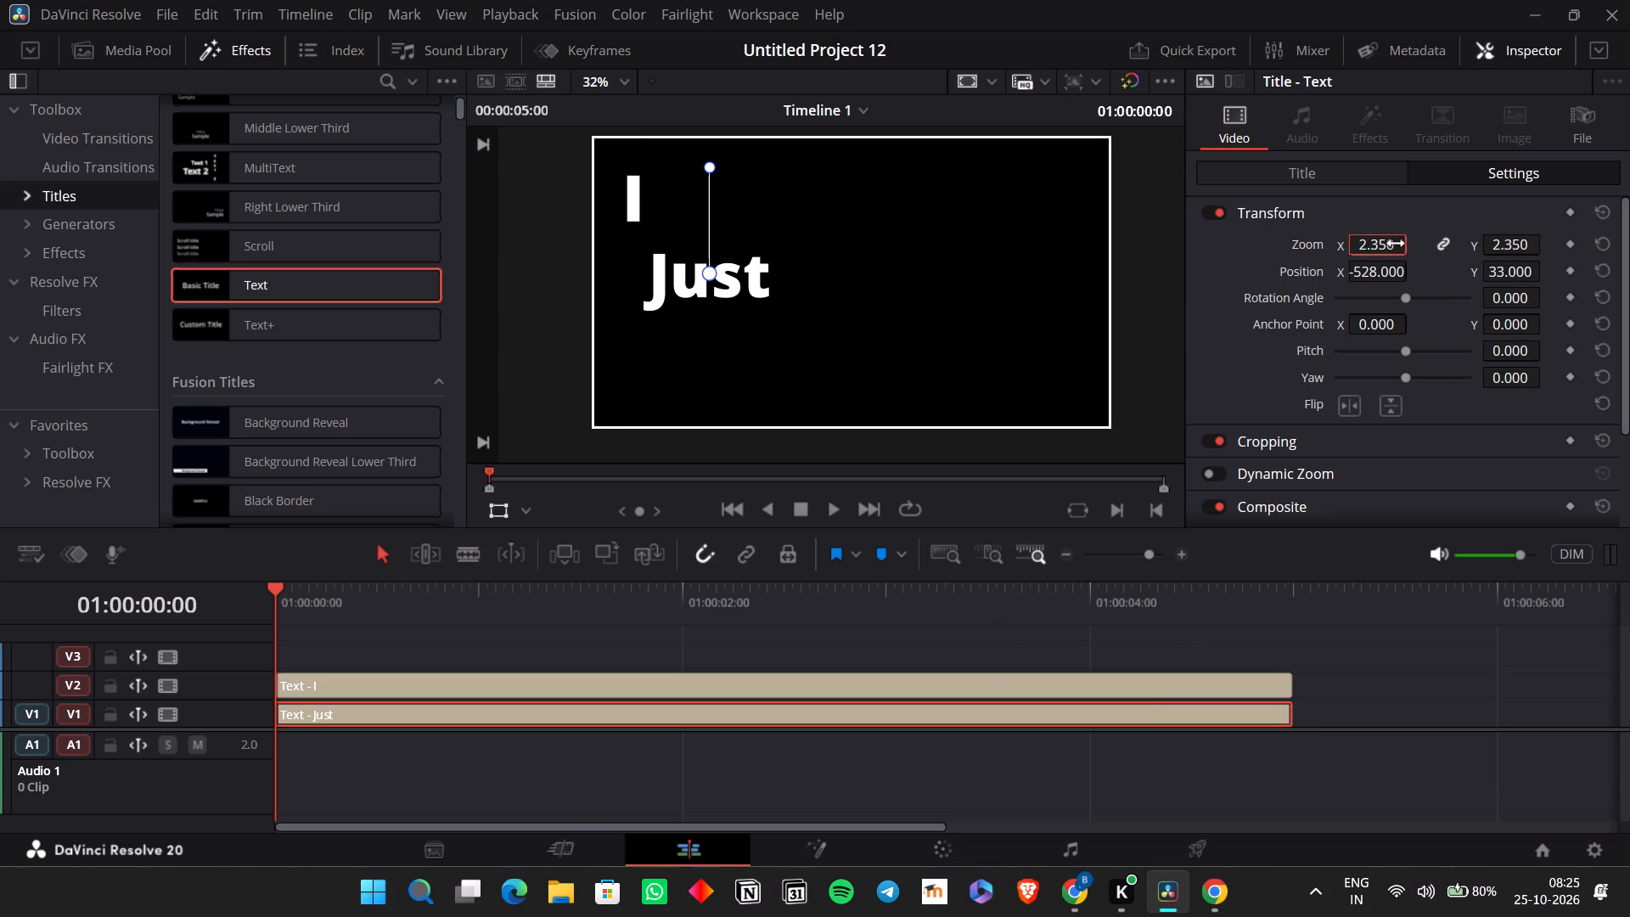
{"action": "left_click", "coordinate": [1396, 244]}
{"action": "left_click", "coordinate": [1393, 249]}
{"action": "double_click", "coordinate": [1385, 250]}
{"action": "key", "text": "ctrl+v"}
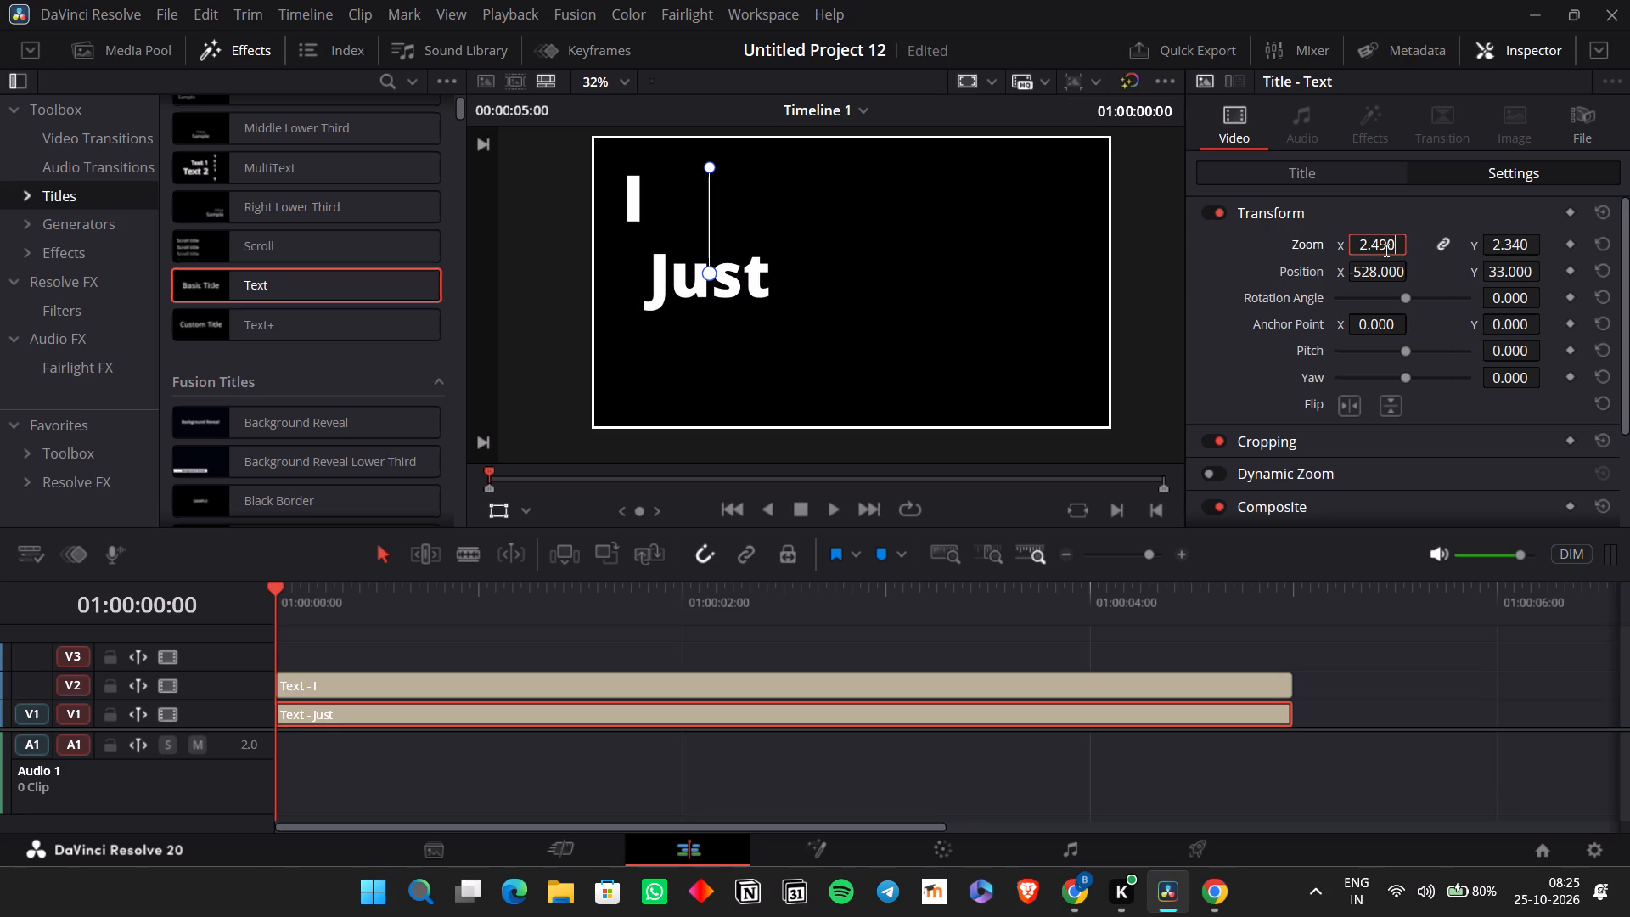
{"action": "left_click", "coordinate": [1239, 255]}
Align the "Just" title closely beneath the "I" at Position X -610 and Y 99.
{"action": "left_click_drag", "start_coordinate": [1361, 273], "coordinate": [1384, 275]}
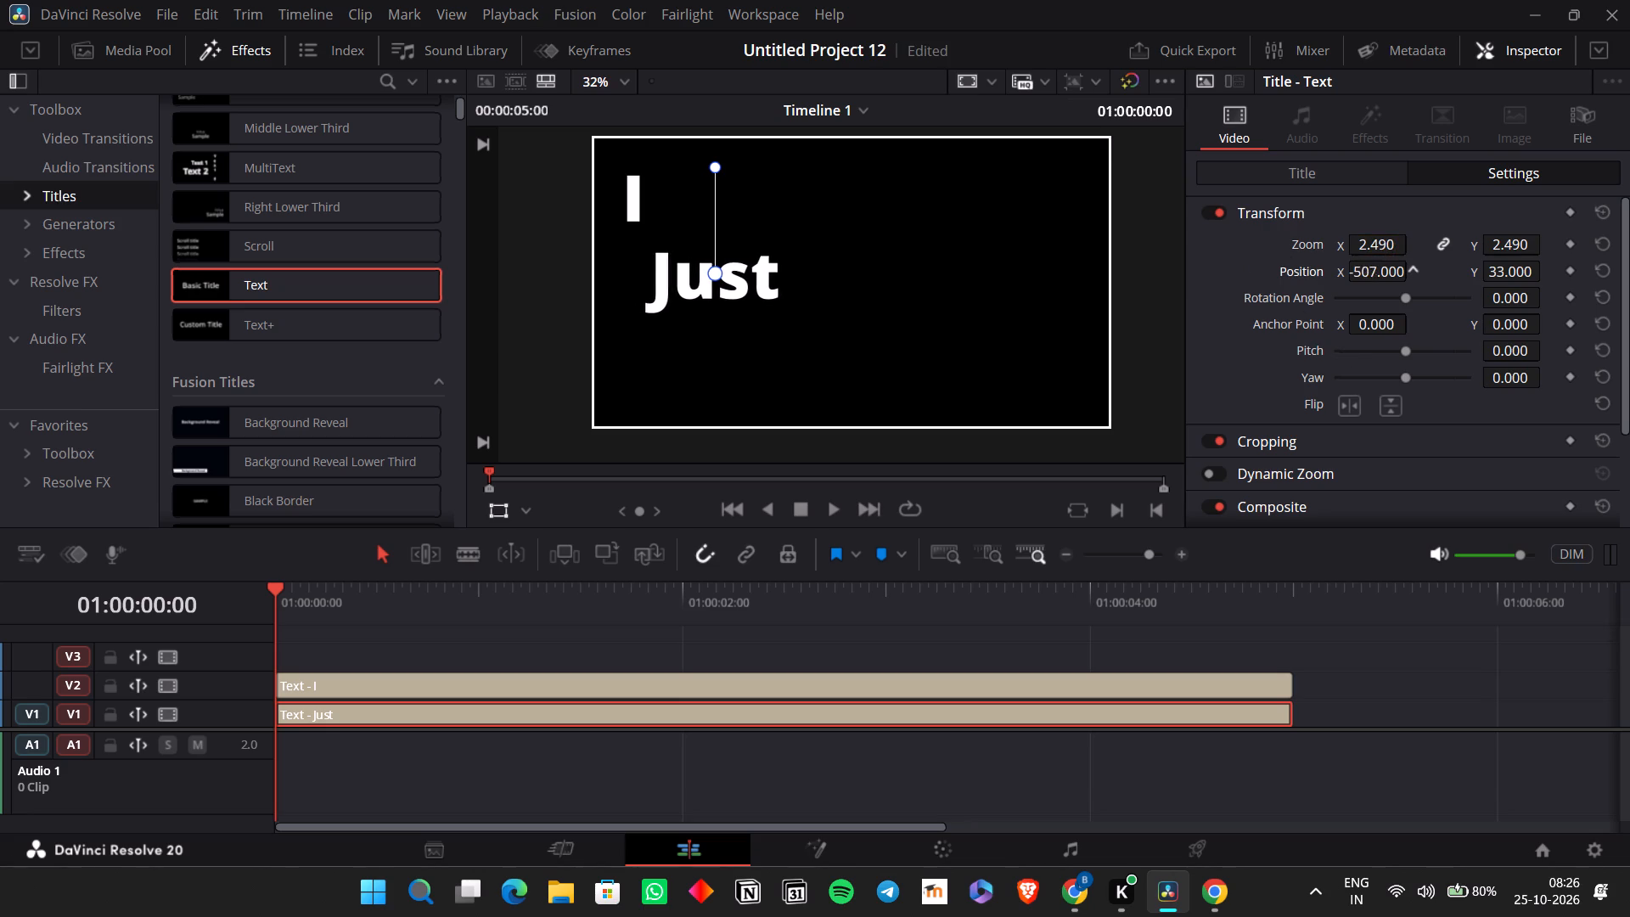
{"action": "left_click_drag", "start_coordinate": [1384, 275], "coordinate": [1279, 315]}
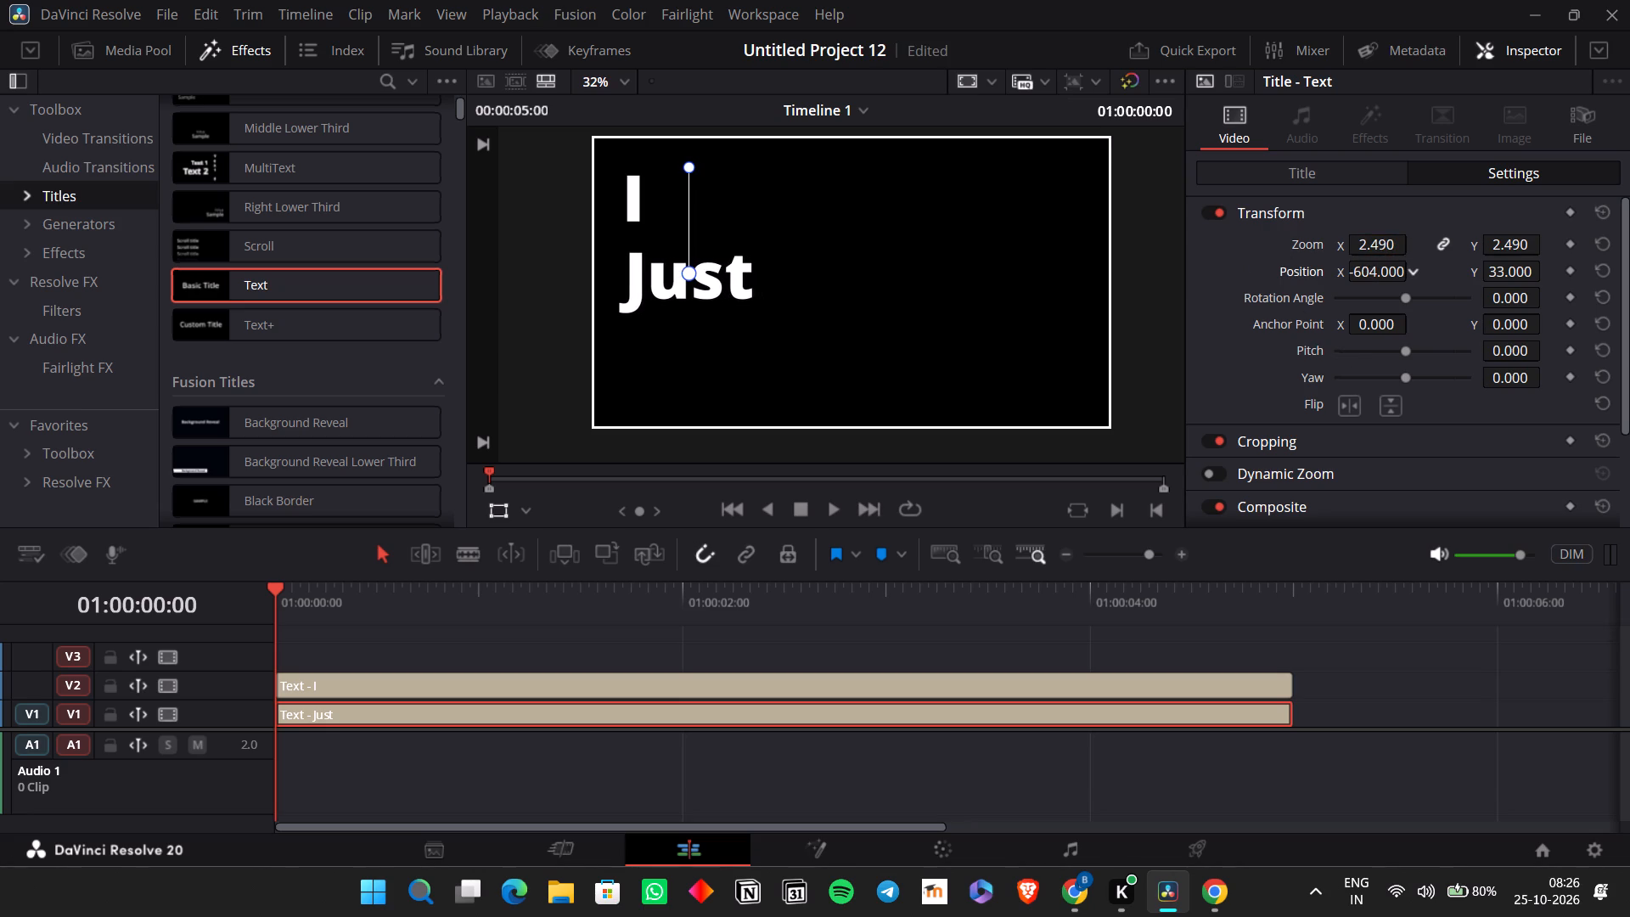
{"action": "left_click_drag", "start_coordinate": [1279, 315], "coordinate": [1274, 318]}
{"action": "left_click_drag", "start_coordinate": [1515, 273], "coordinate": [1536, 273]}
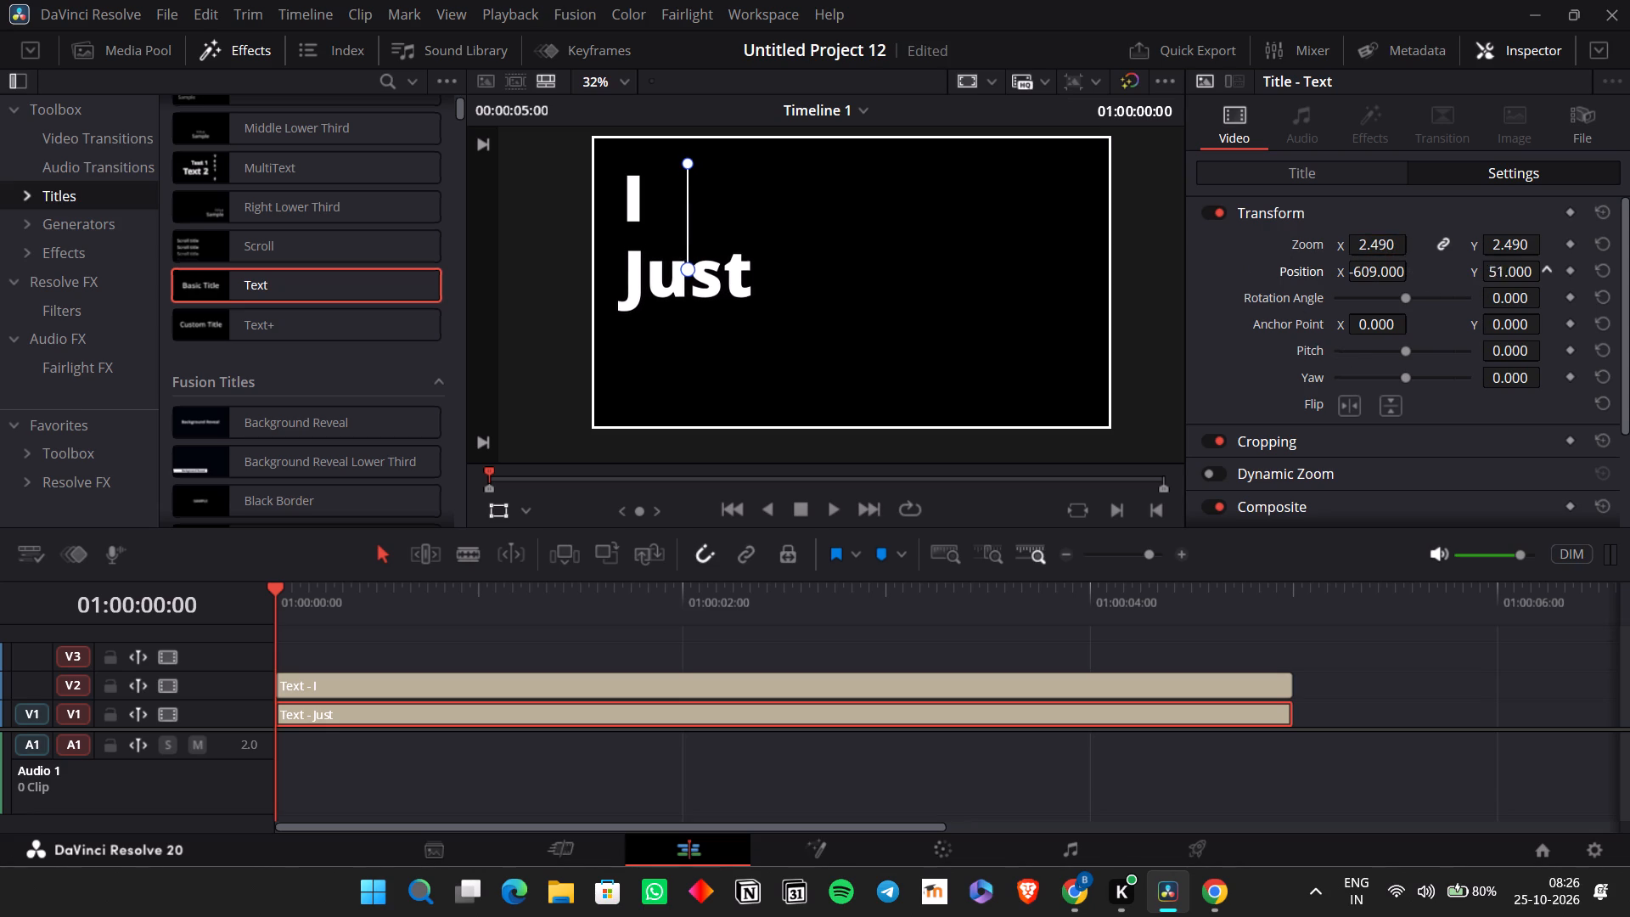
{"action": "left_click_drag", "start_coordinate": [1536, 273], "coordinate": [837, 458]}
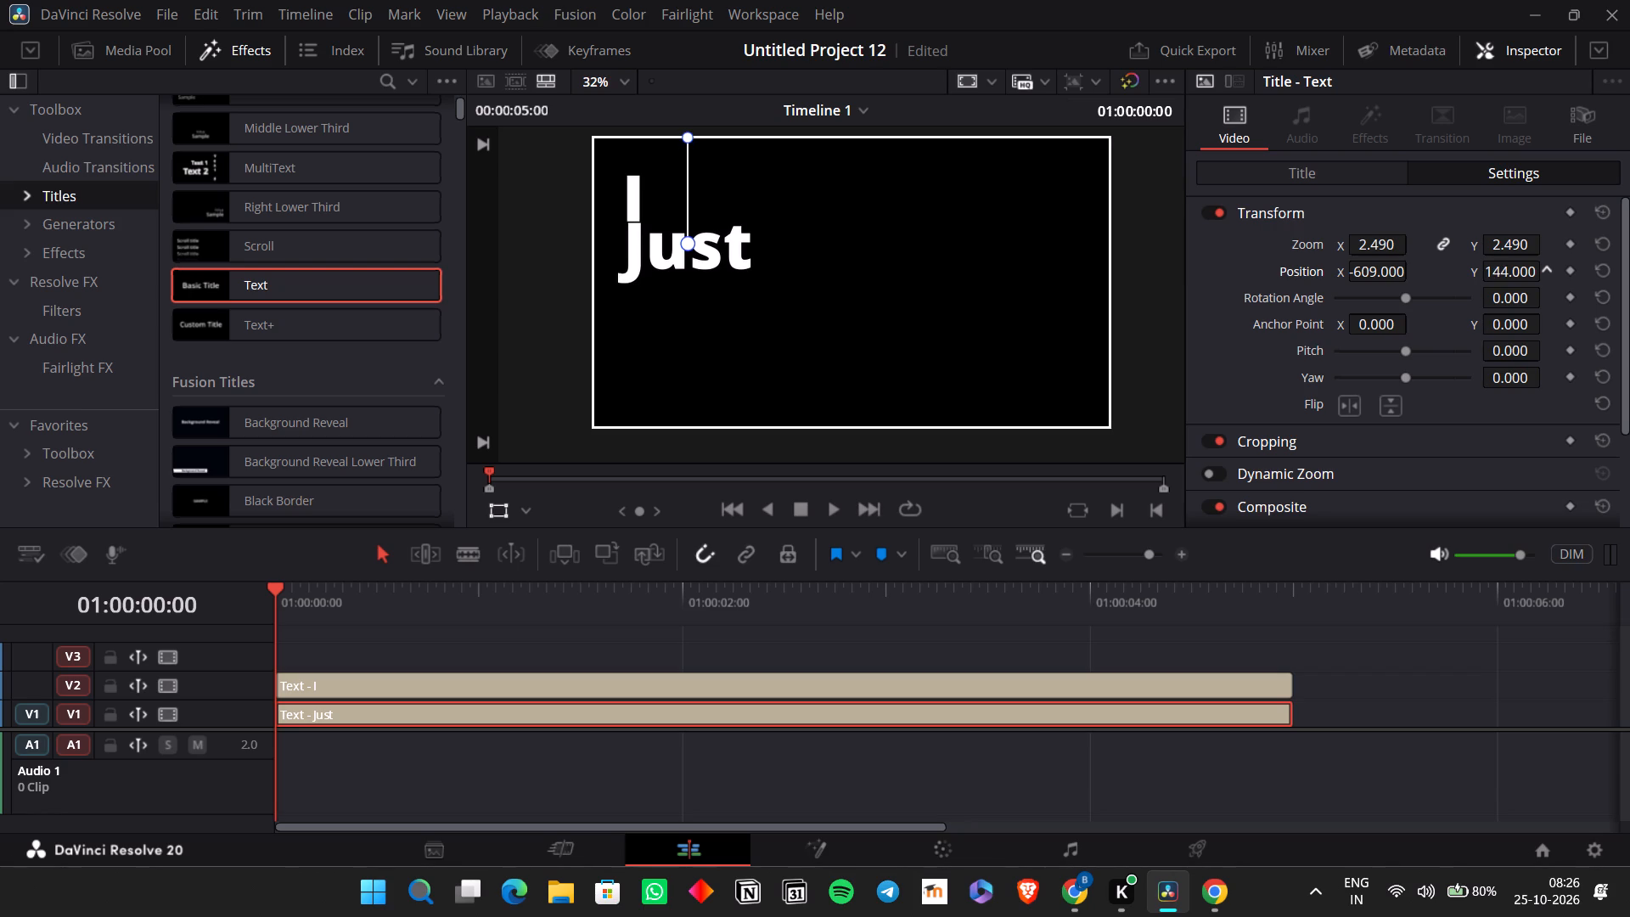
{"action": "left_click_drag", "start_coordinate": [837, 458], "coordinate": [840, 459]}
{"action": "left_click", "coordinate": [1361, 274]}
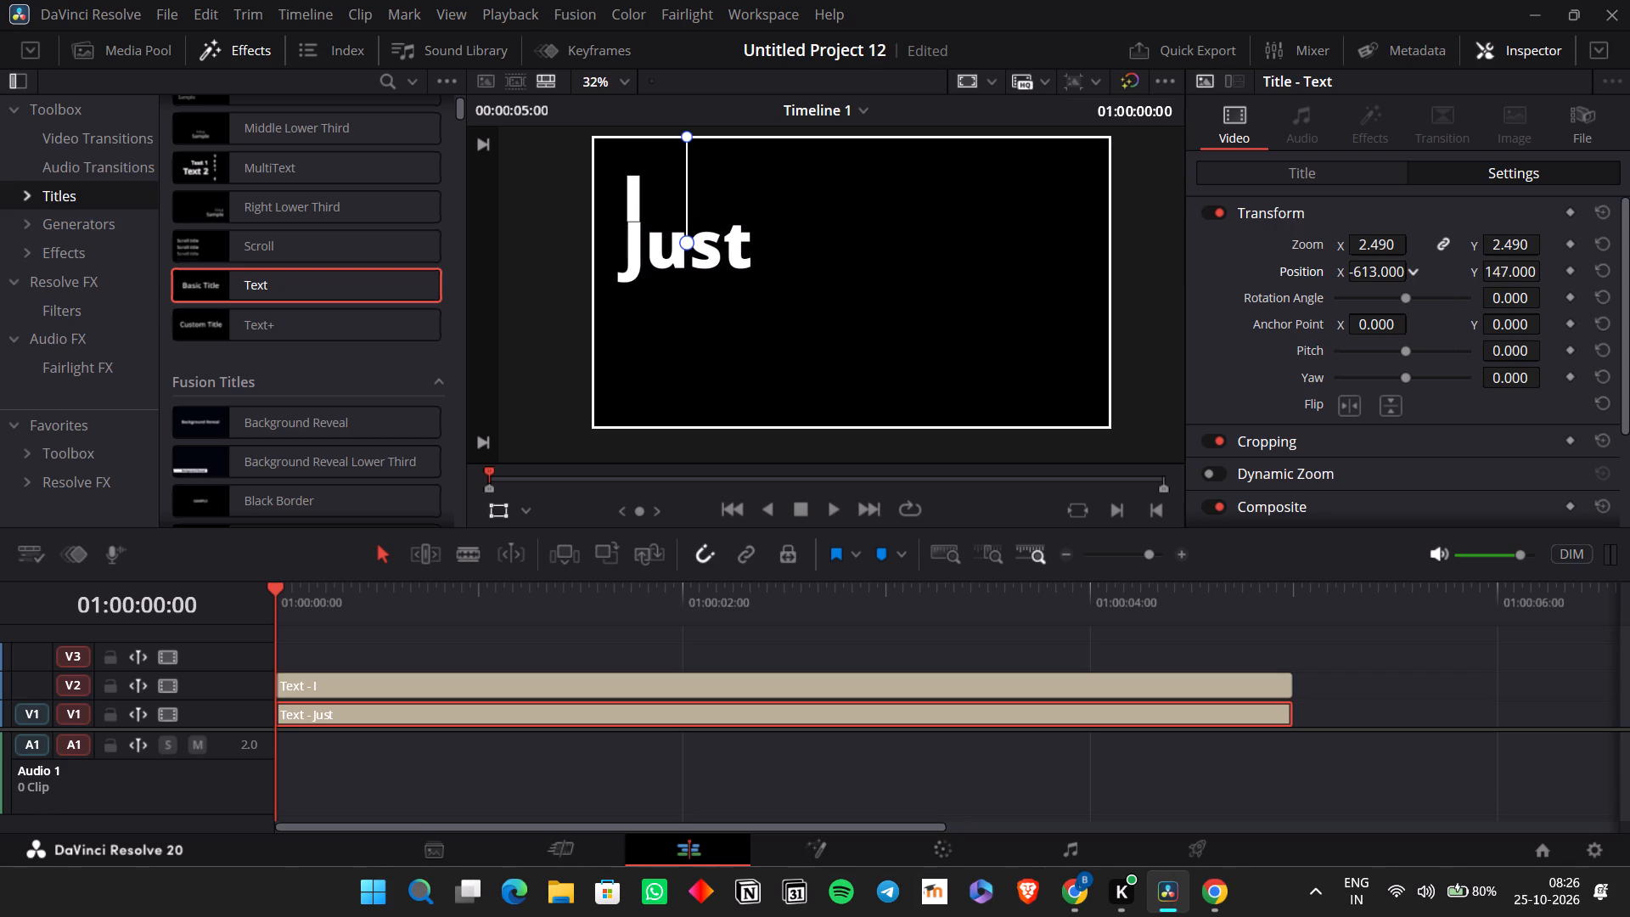
{"action": "left_click_drag", "start_coordinate": [1492, 271], "coordinate": [1505, 271]}
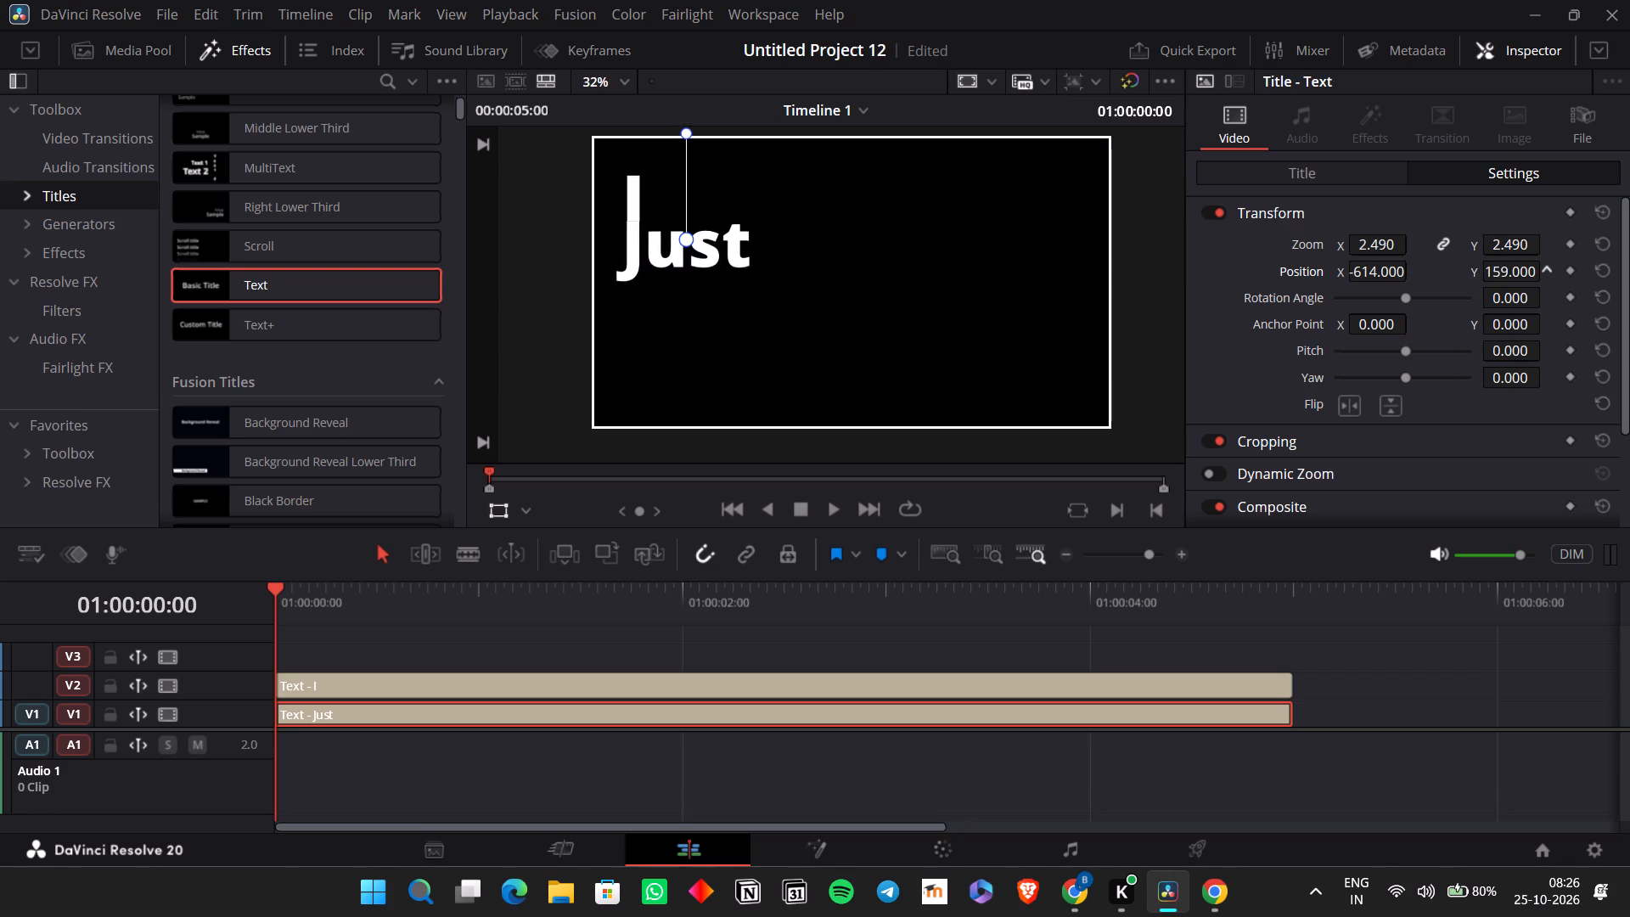
{"action": "left_click_drag", "start_coordinate": [1505, 271], "coordinate": [1442, 299]}
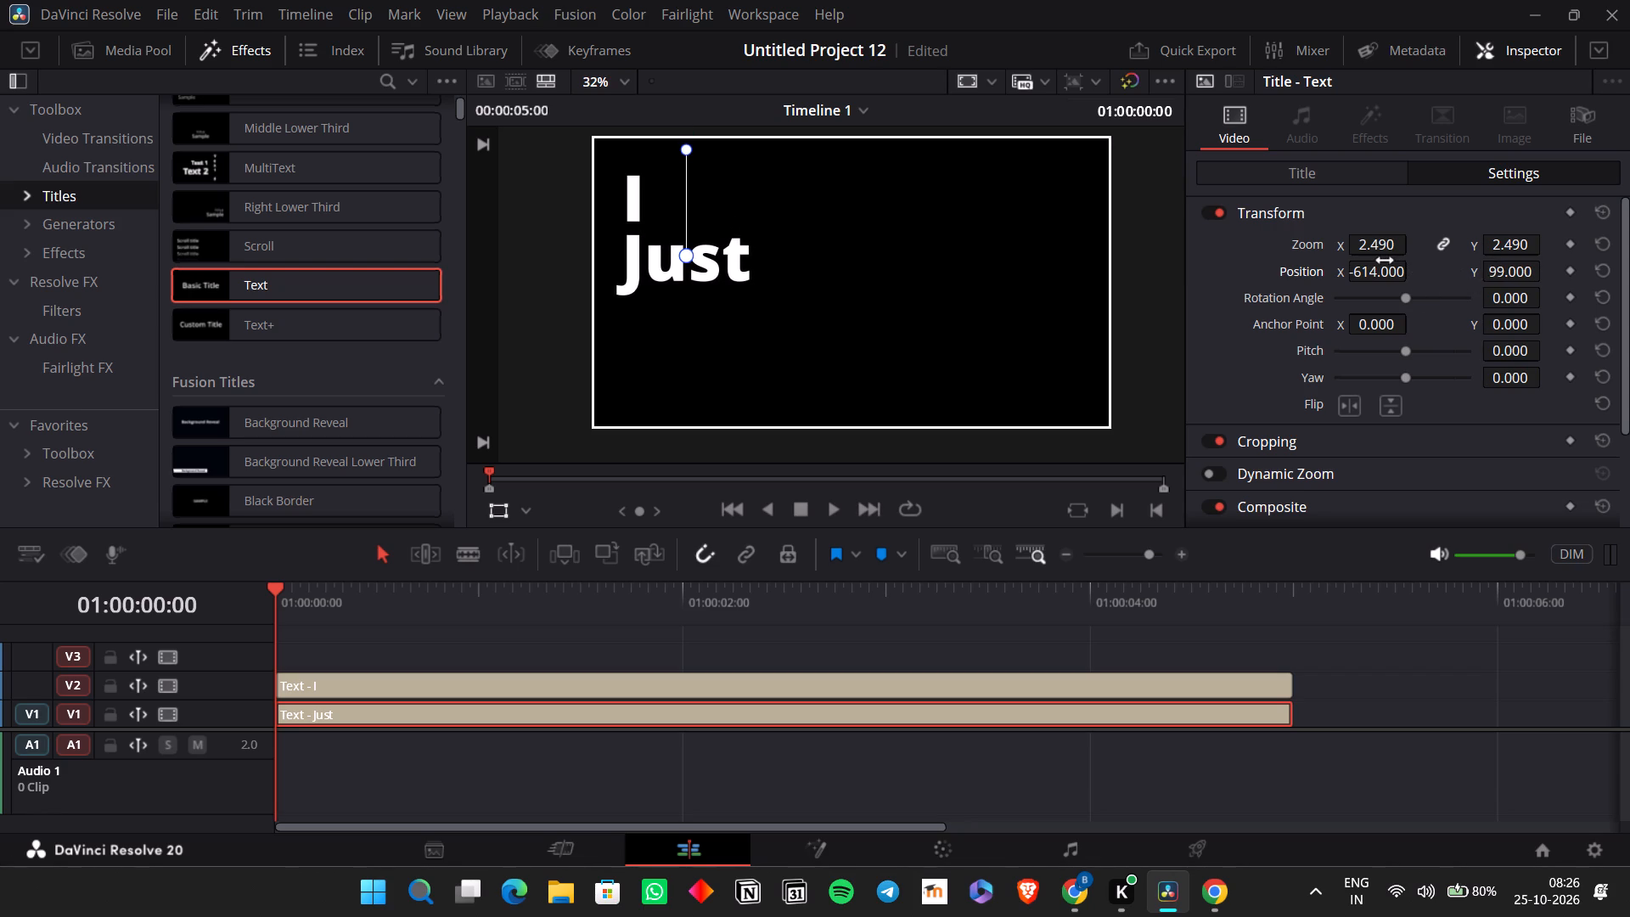
{"action": "left_click", "coordinate": [1385, 263]}
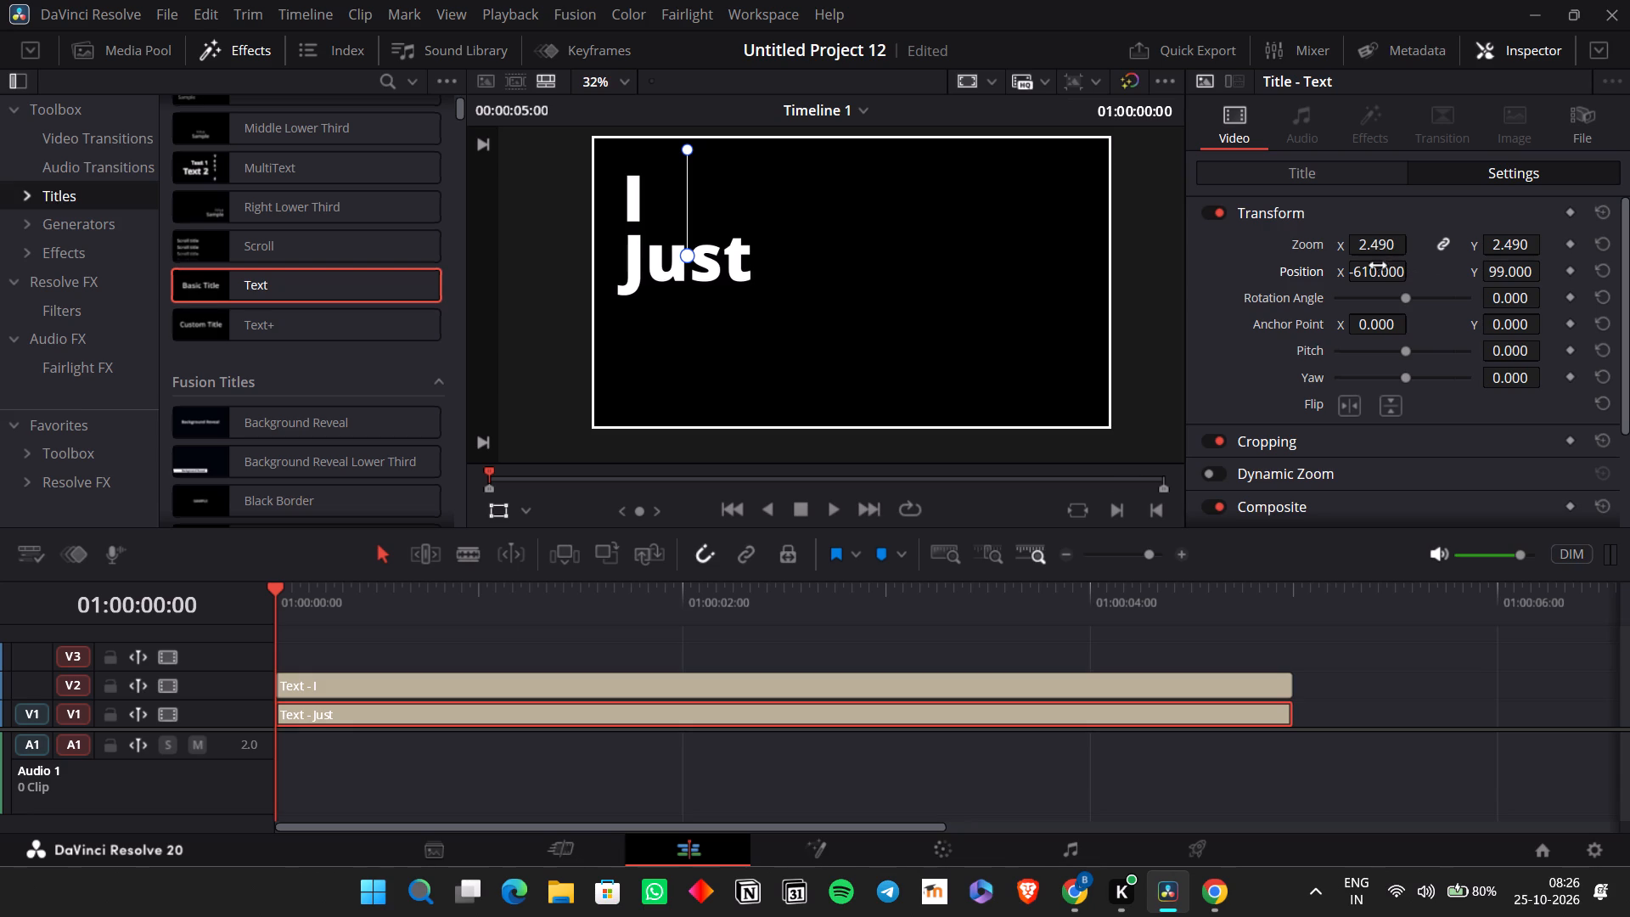
Duplicate the "Just" clip and place the copy on V3 at the start of the timeline.
{"action": "left_click", "coordinate": [554, 710]}
{"action": "key", "text": "ctrl+c"}
{"action": "left_click", "coordinate": [1291, 592]}
{"action": "key", "text": "ctrl+v"}
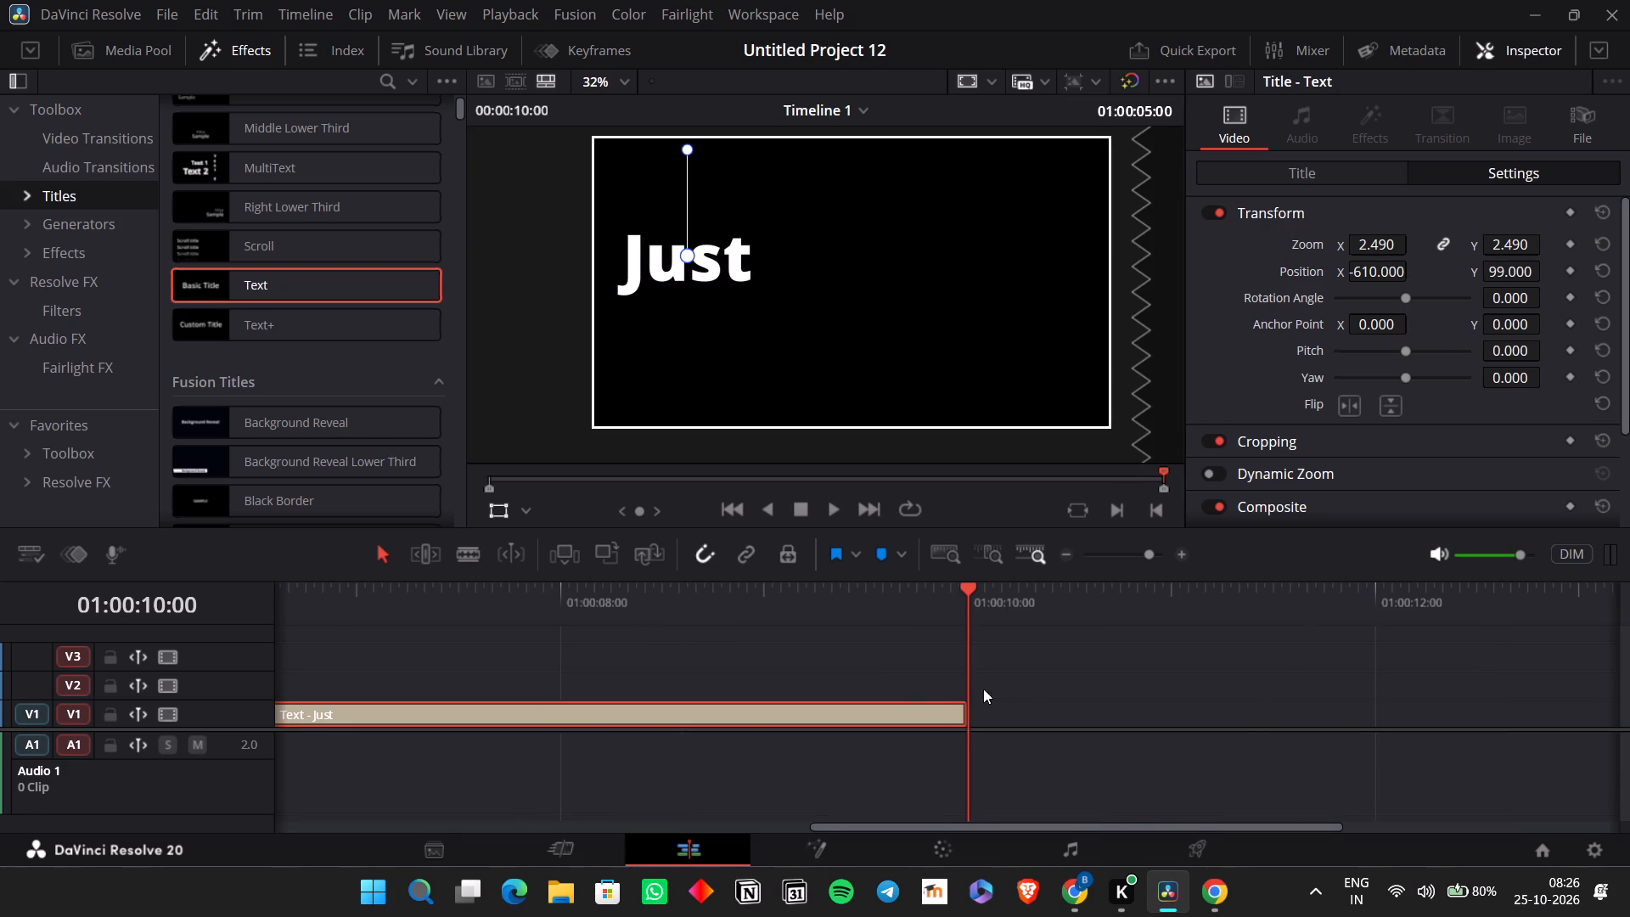
{"action": "scroll", "coordinate": [909, 677], "scroll_direction": "right", "scroll_amount": 4}
{"action": "left_click_drag", "start_coordinate": [1348, 712], "coordinate": [344, 627]}
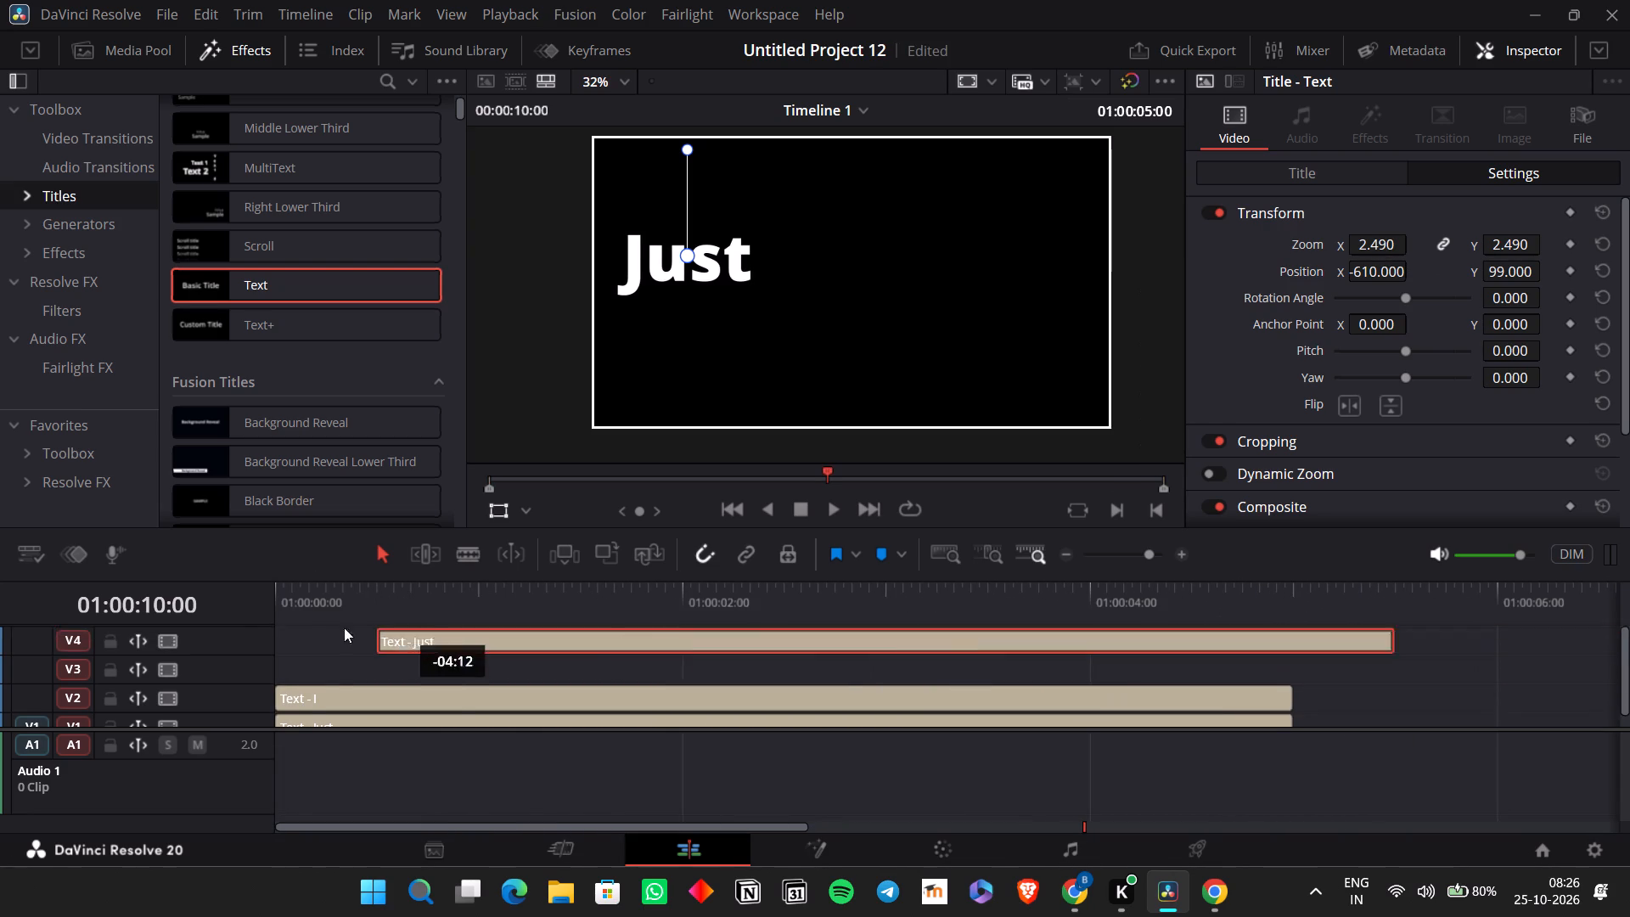
{"action": "left_click_drag", "start_coordinate": [344, 627], "coordinate": [211, 658]}
{"action": "scroll", "coordinate": [331, 639], "scroll_direction": "right", "scroll_amount": 3}
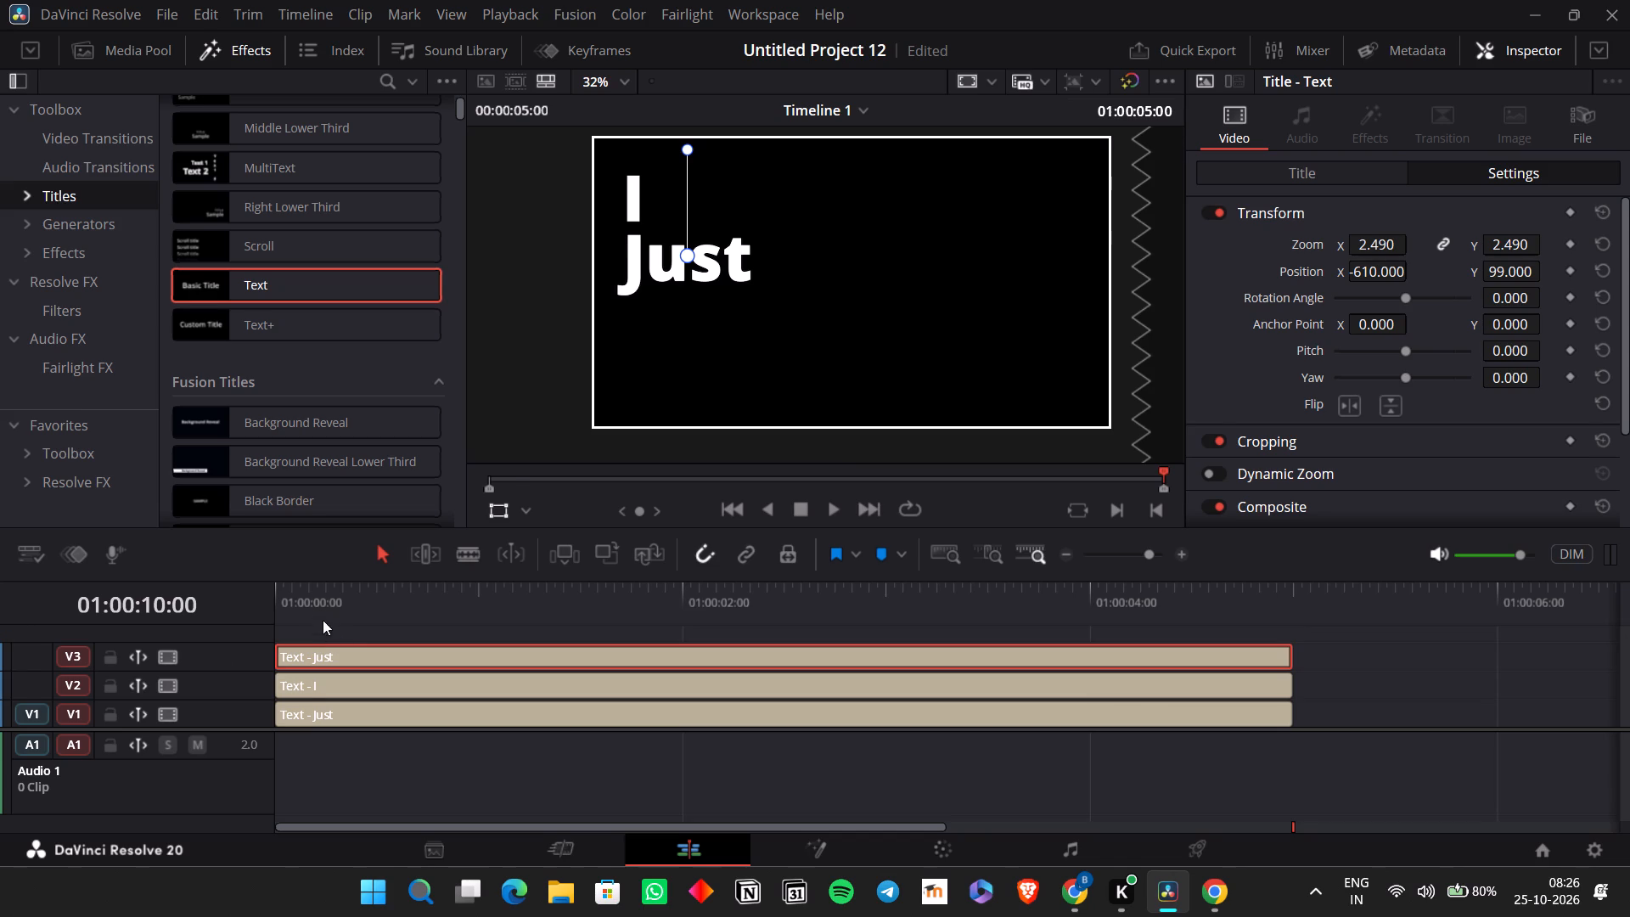
Move the V3 title below the V1 "Just" title, to Position Y -166.
{"action": "left_click", "coordinate": [315, 599]}
{"action": "left_click_drag", "start_coordinate": [1498, 266], "coordinate": [1546, 273]}
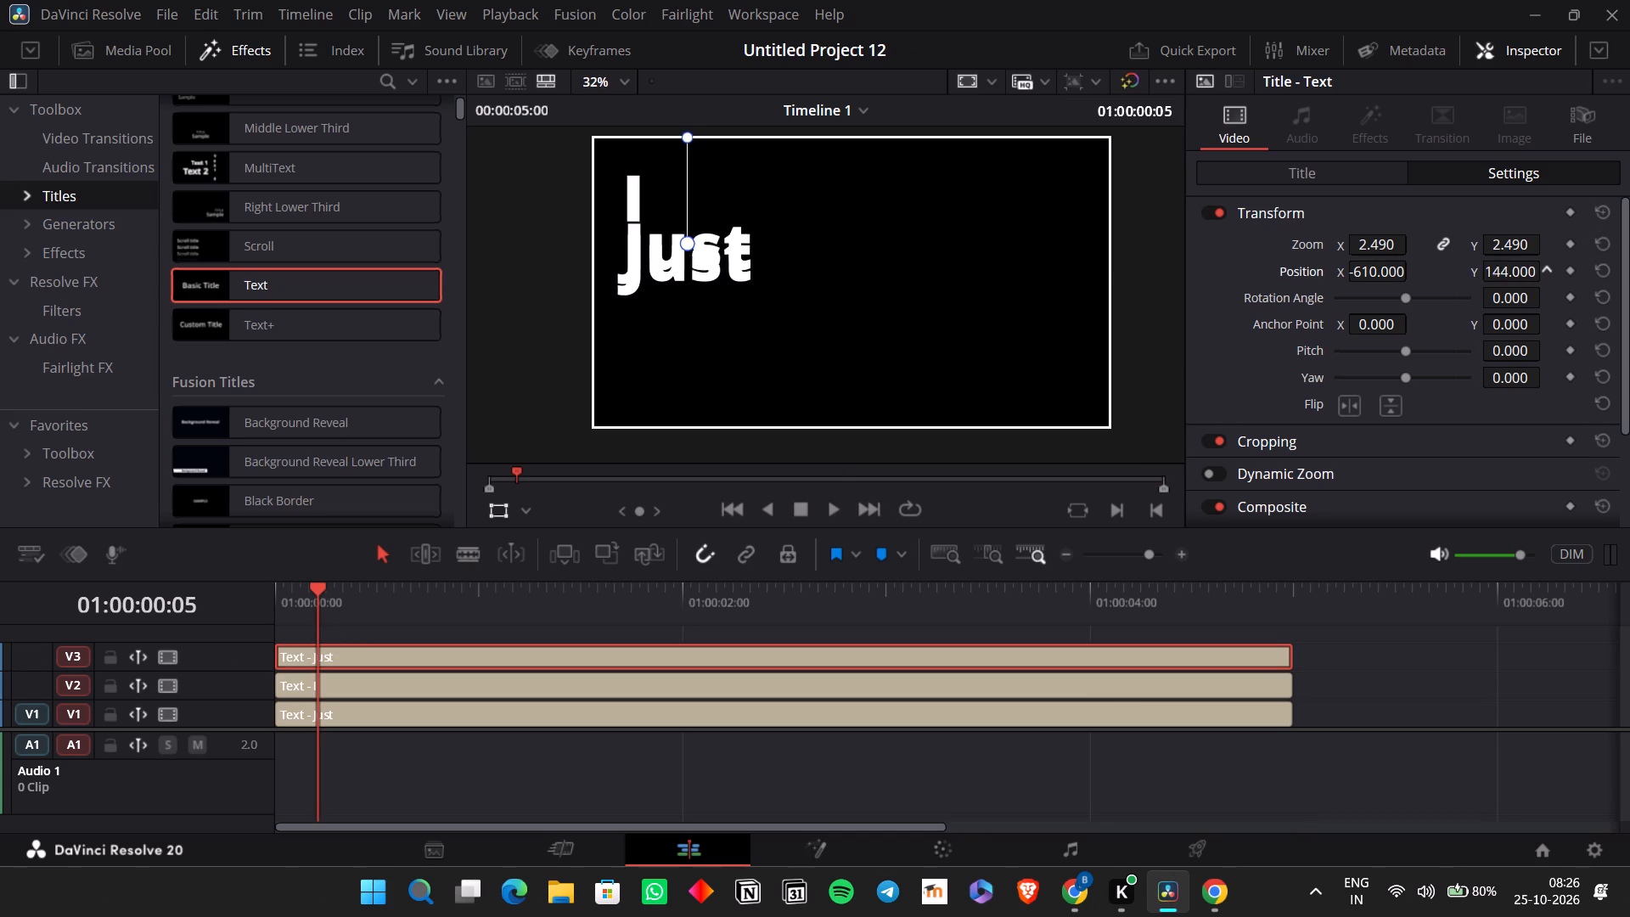
{"action": "left_click_drag", "start_coordinate": [1546, 273], "coordinate": [1217, 400]}
Replace the V3 title's text with "Learnt".
{"action": "left_click", "coordinate": [1401, 175]}
{"action": "left_click_drag", "start_coordinate": [1357, 279], "coordinate": [767, 229]}
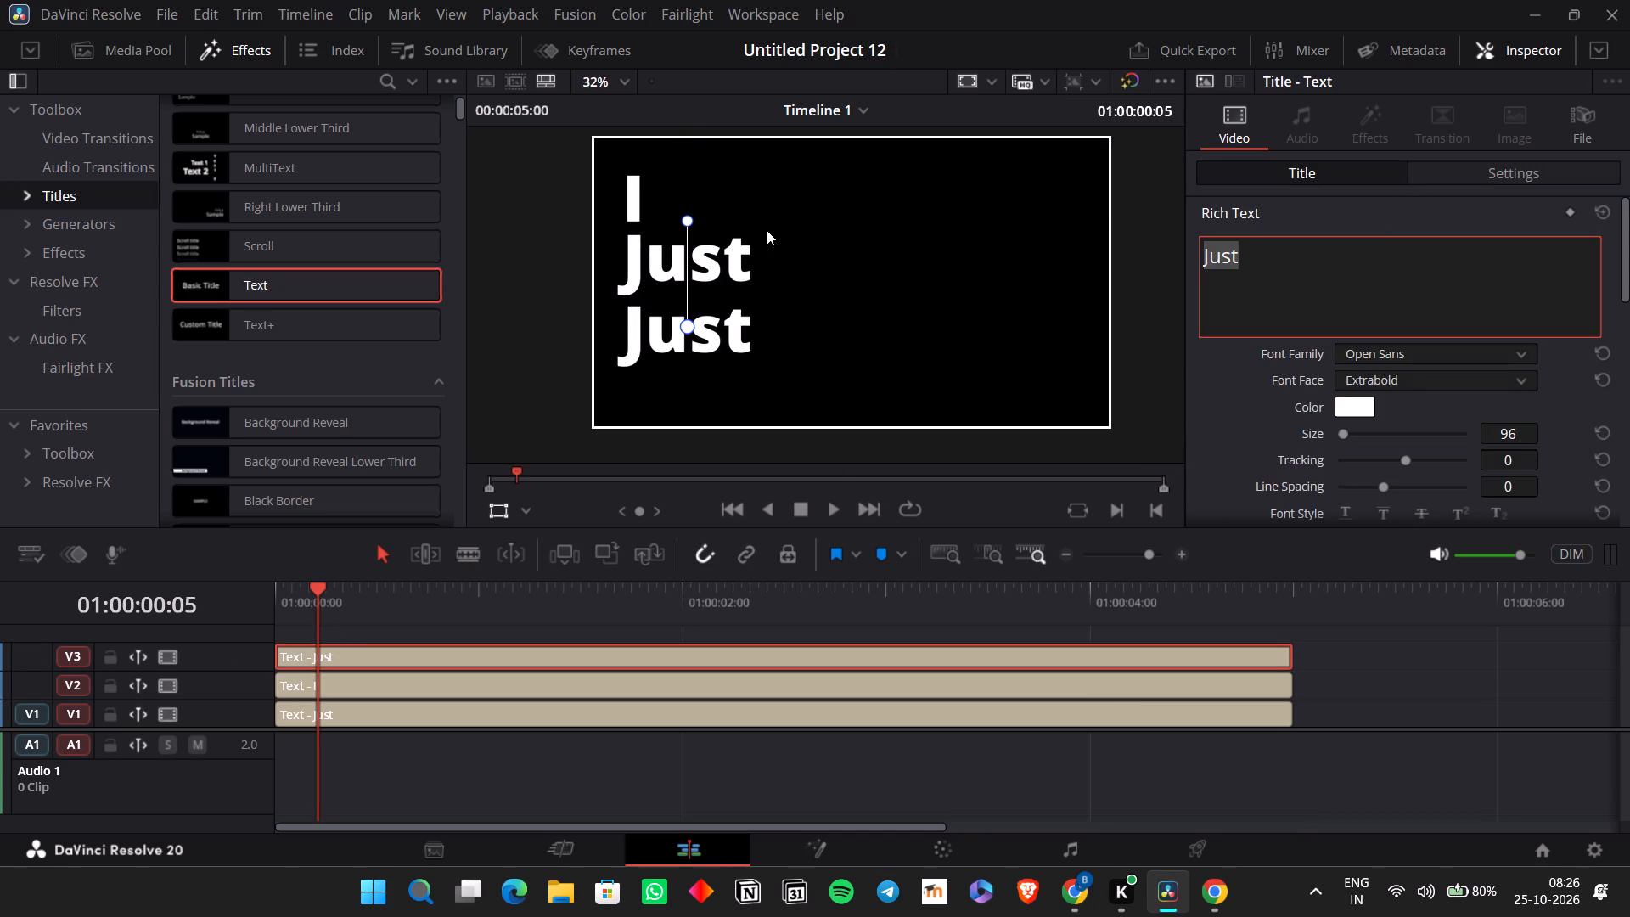
{"action": "type", "text": "earnt"}
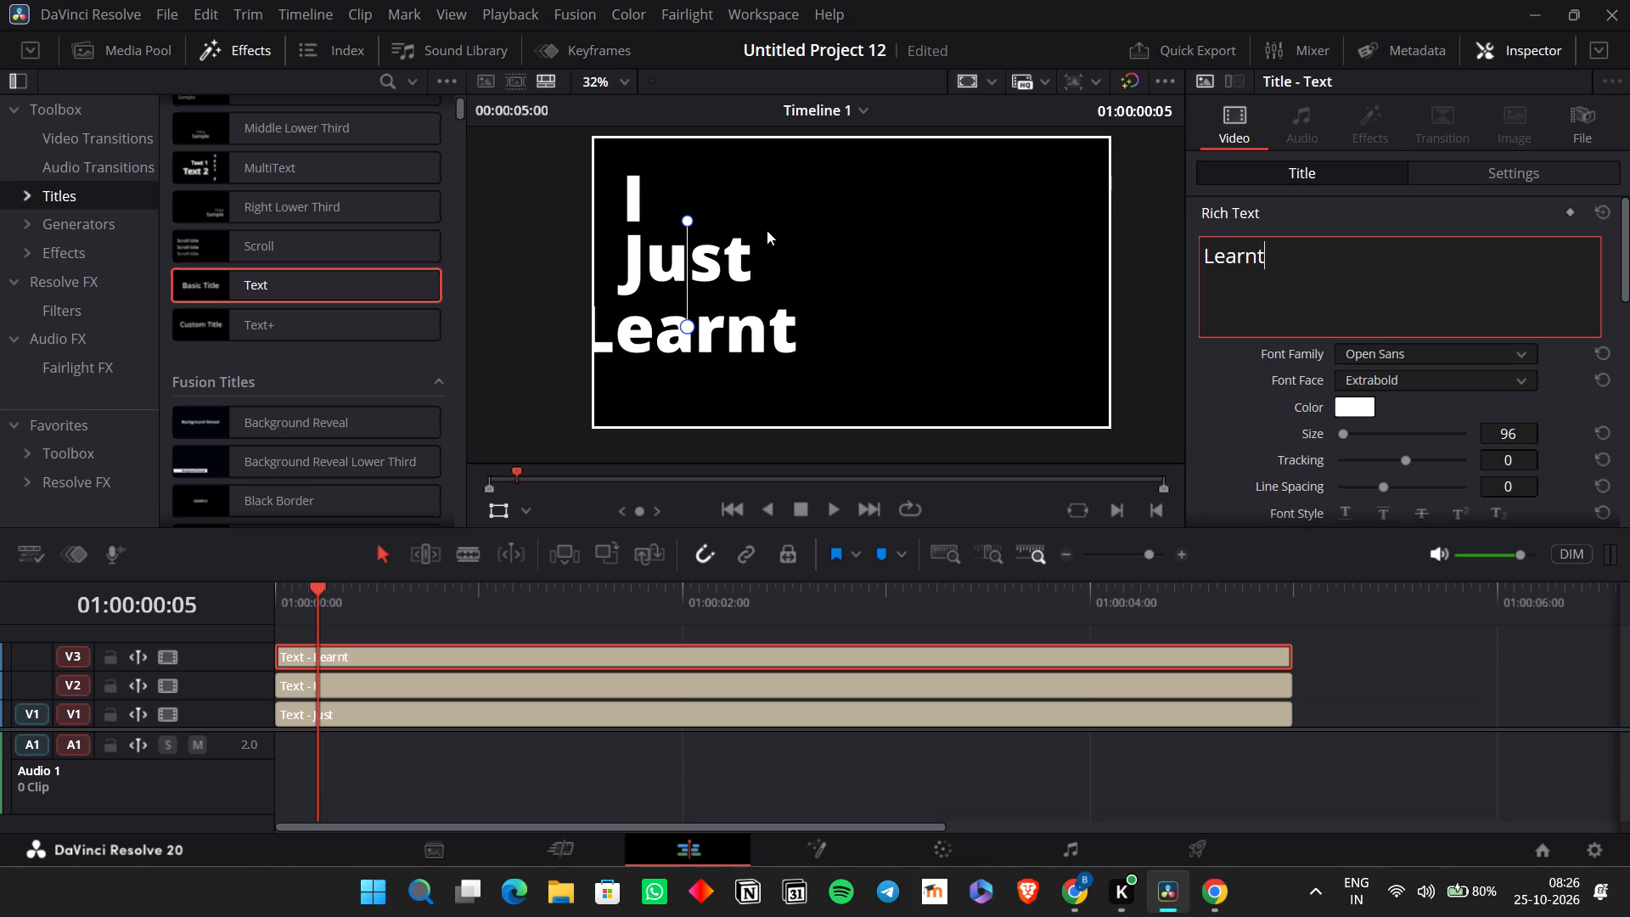
{"action": "left_click", "coordinate": [1322, 222]}
{"action": "scroll", "coordinate": [1322, 222], "scroll_direction": "up", "scroll_amount": 1}
{"action": "left_click", "coordinate": [1324, 222]}
Line up the "Learnt" title with the words above it at Position X -444, keeping Y at -166.
{"action": "left_click", "coordinate": [1466, 184]}
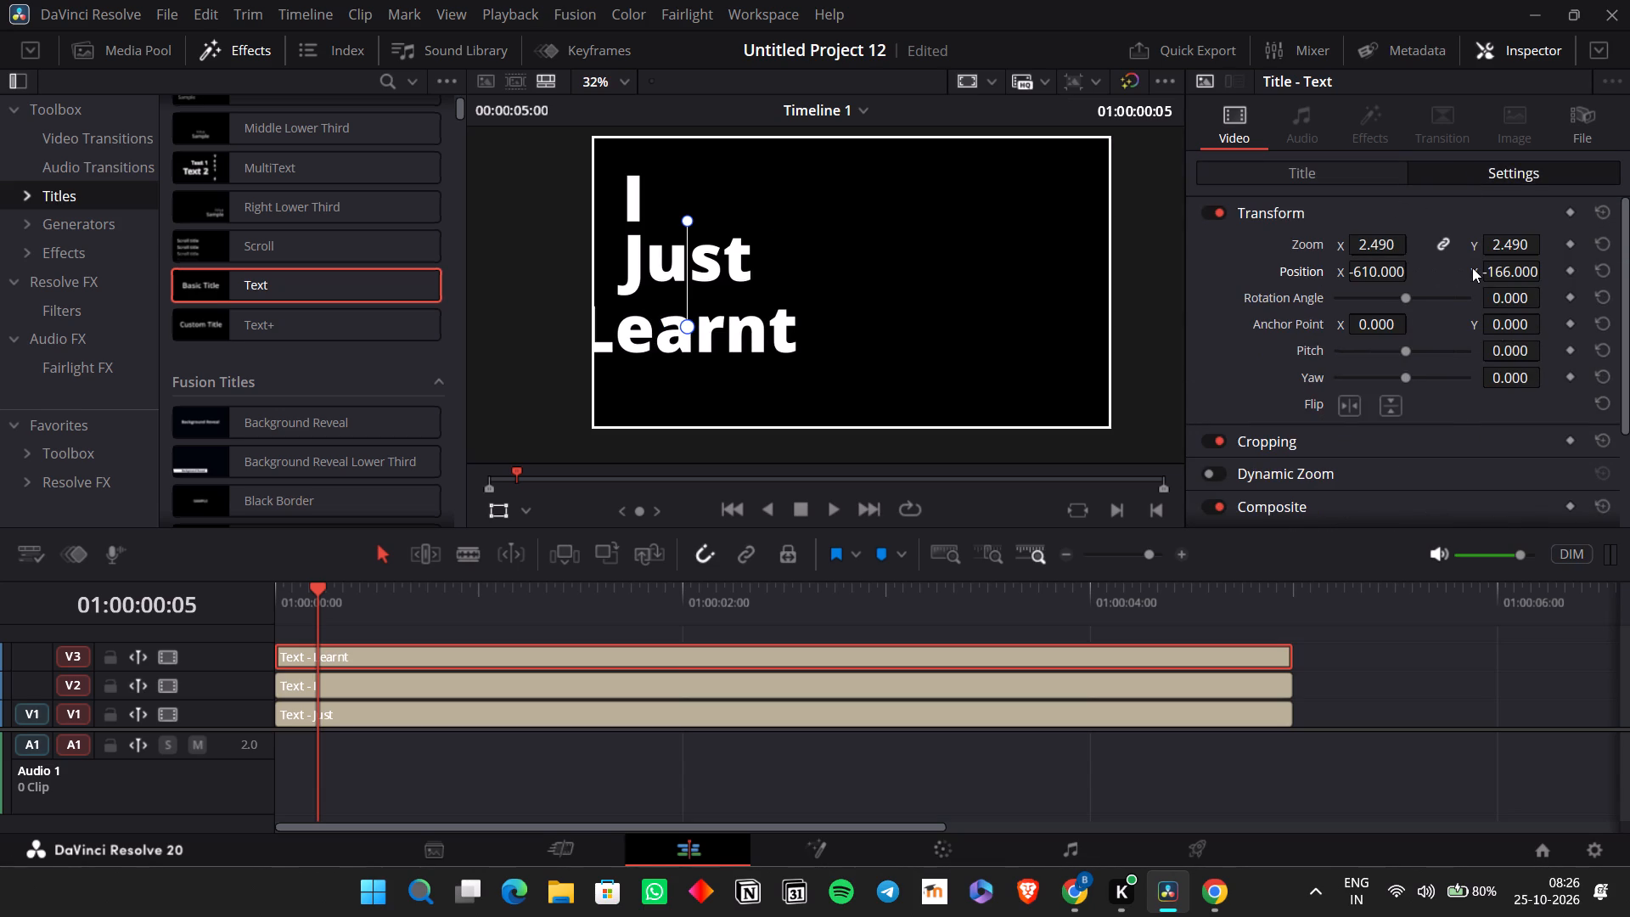
{"action": "left_click_drag", "start_coordinate": [1488, 269], "coordinate": [1498, 273]}
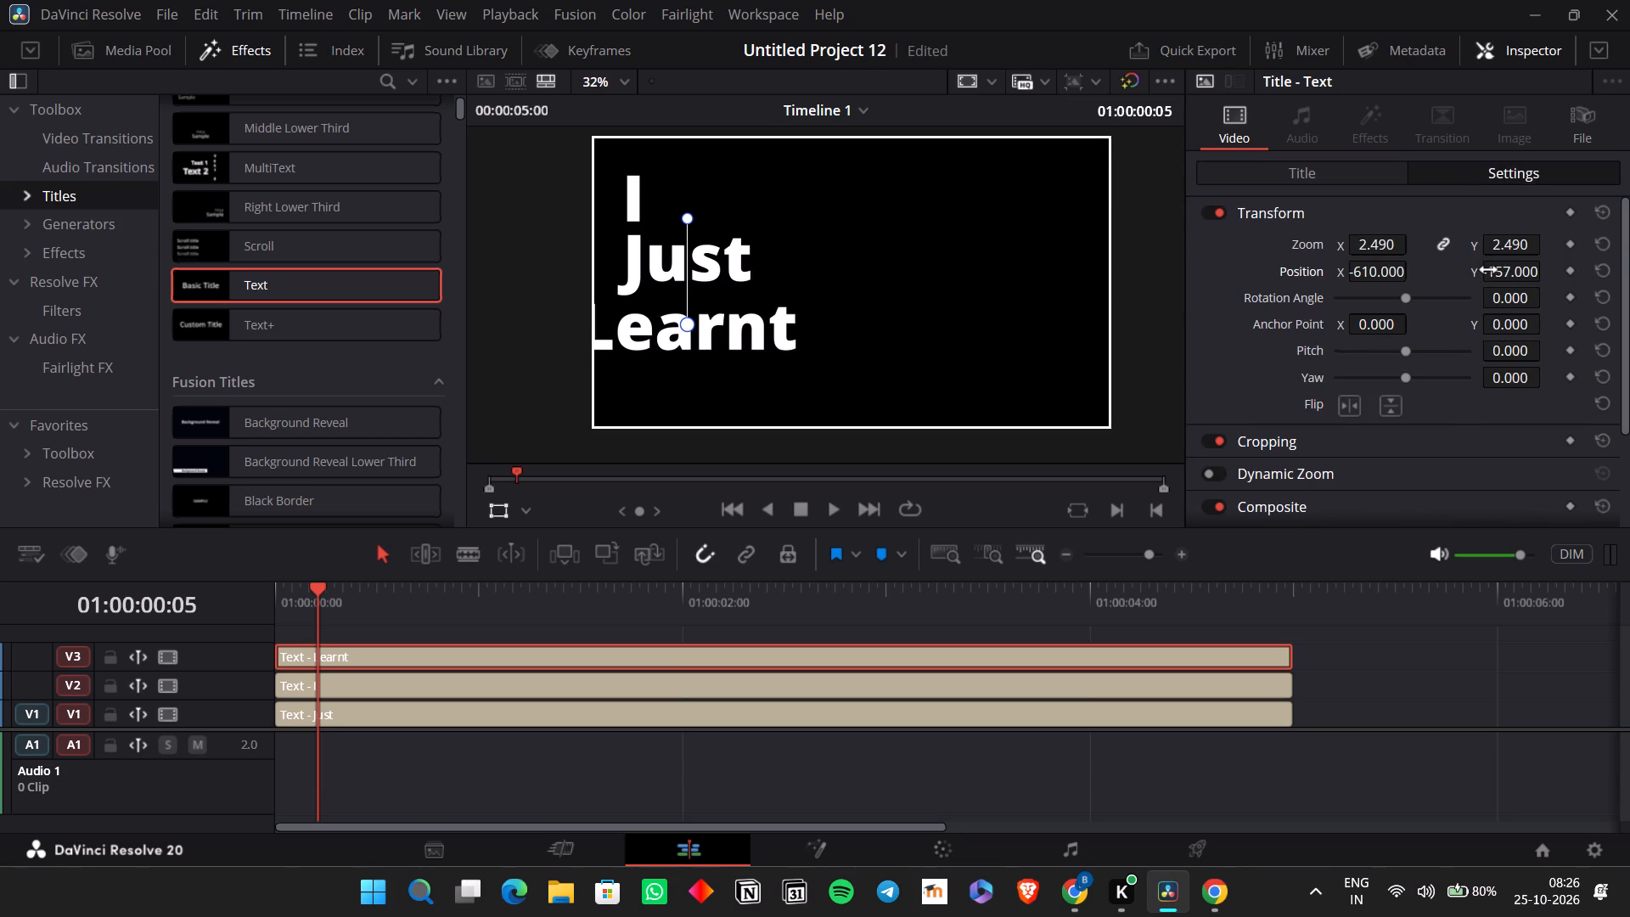
{"action": "key", "text": "ctrl+z"}
{"action": "left_click_drag", "start_coordinate": [1379, 270], "coordinate": [1558, 276]}
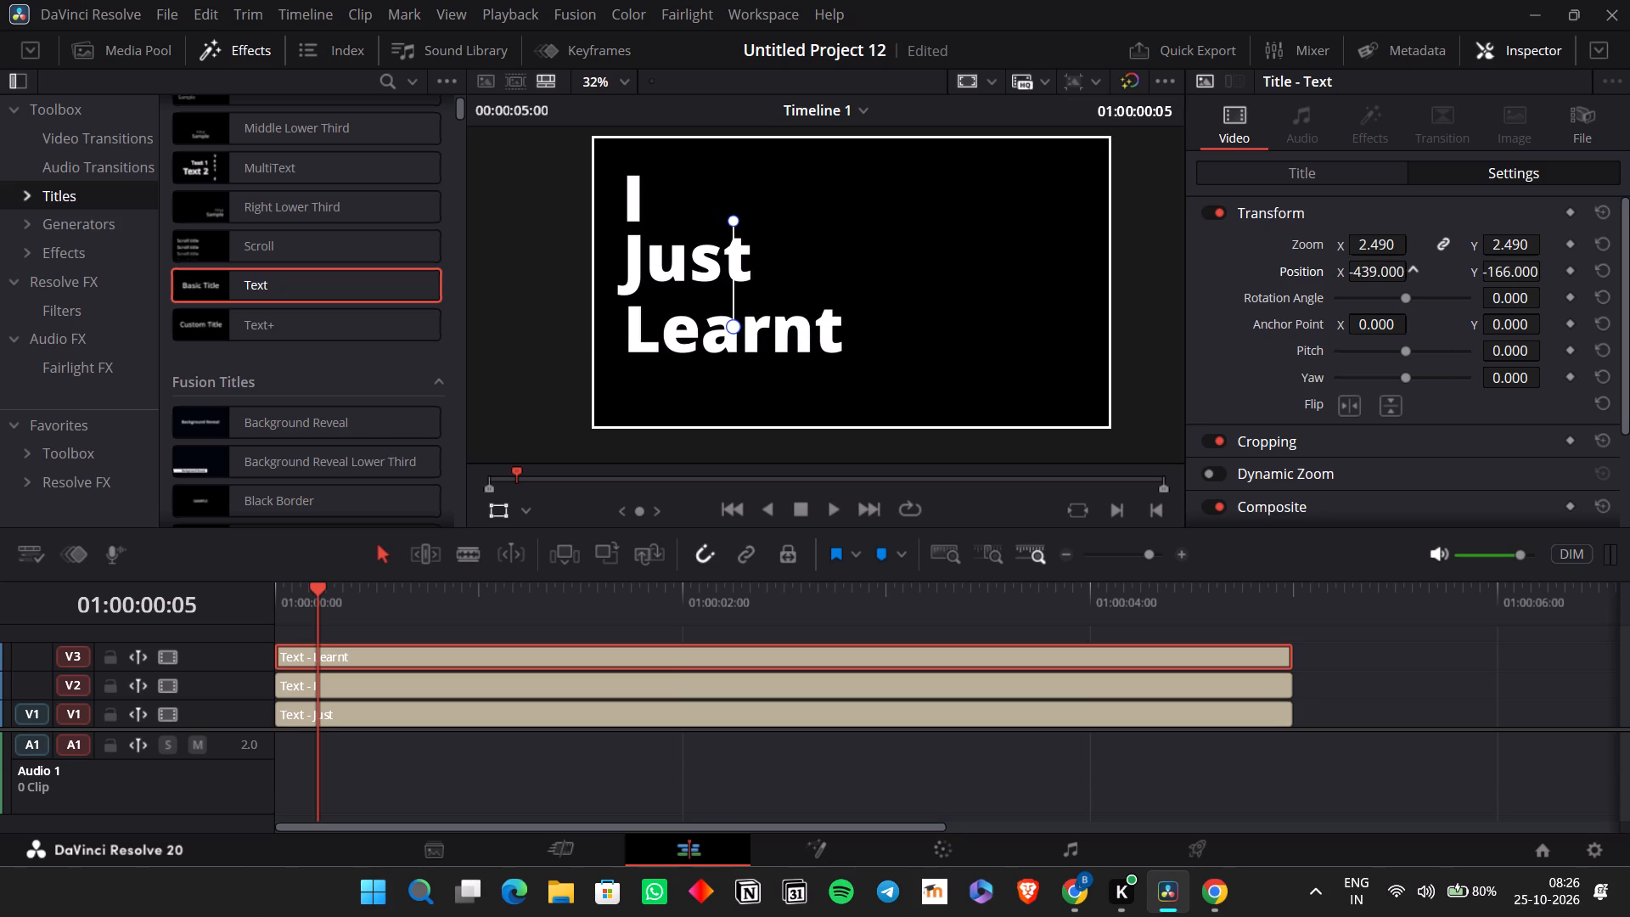
{"action": "left_click_drag", "start_coordinate": [1558, 276], "coordinate": [1554, 278]}
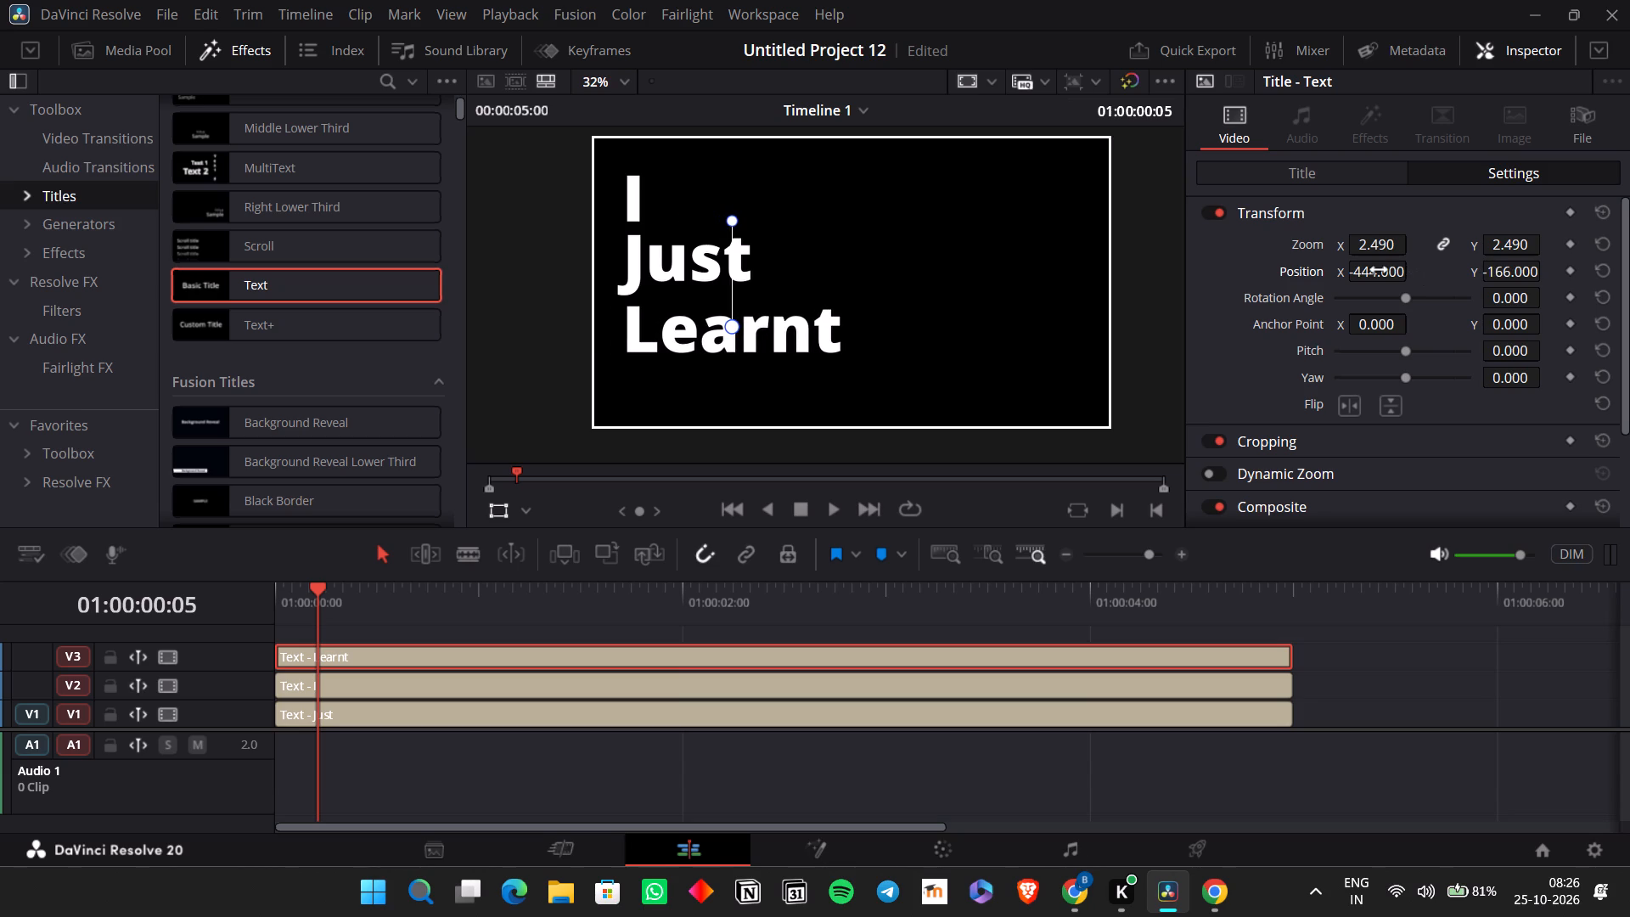
Stagger the clips by starting "I" about 6 frames in and "Learnt" about 14 frames in, and preview the timing from the start.
{"action": "scroll", "coordinate": [994, 422], "scroll_direction": "down", "scroll_amount": 1}
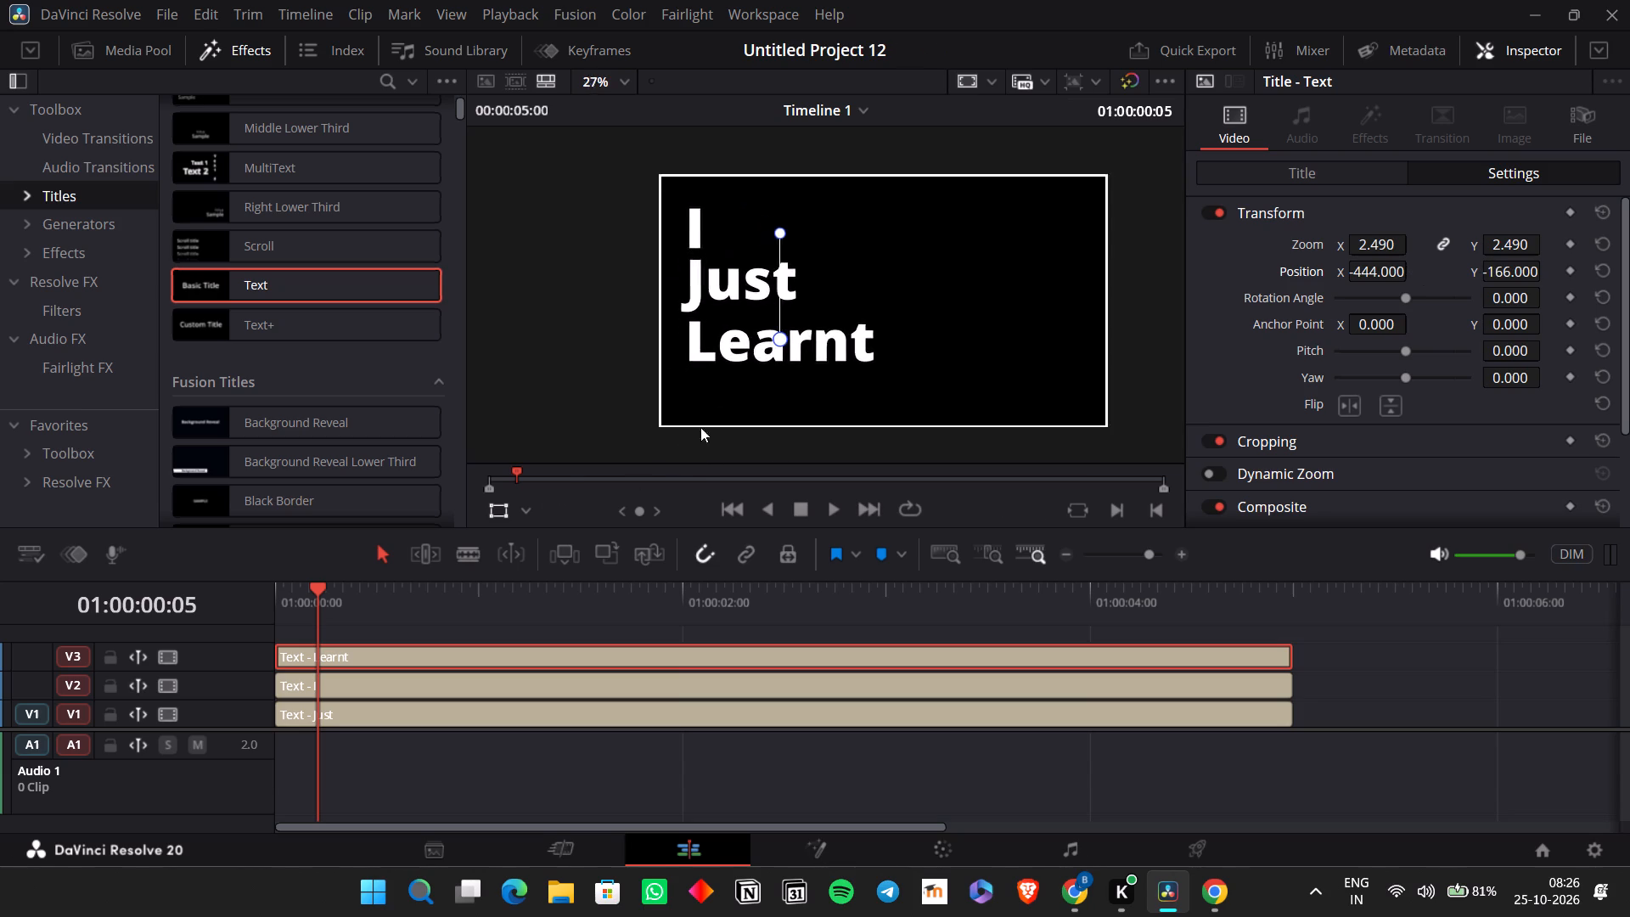
{"action": "scroll", "coordinate": [700, 427], "scroll_direction": "down", "scroll_amount": 1}
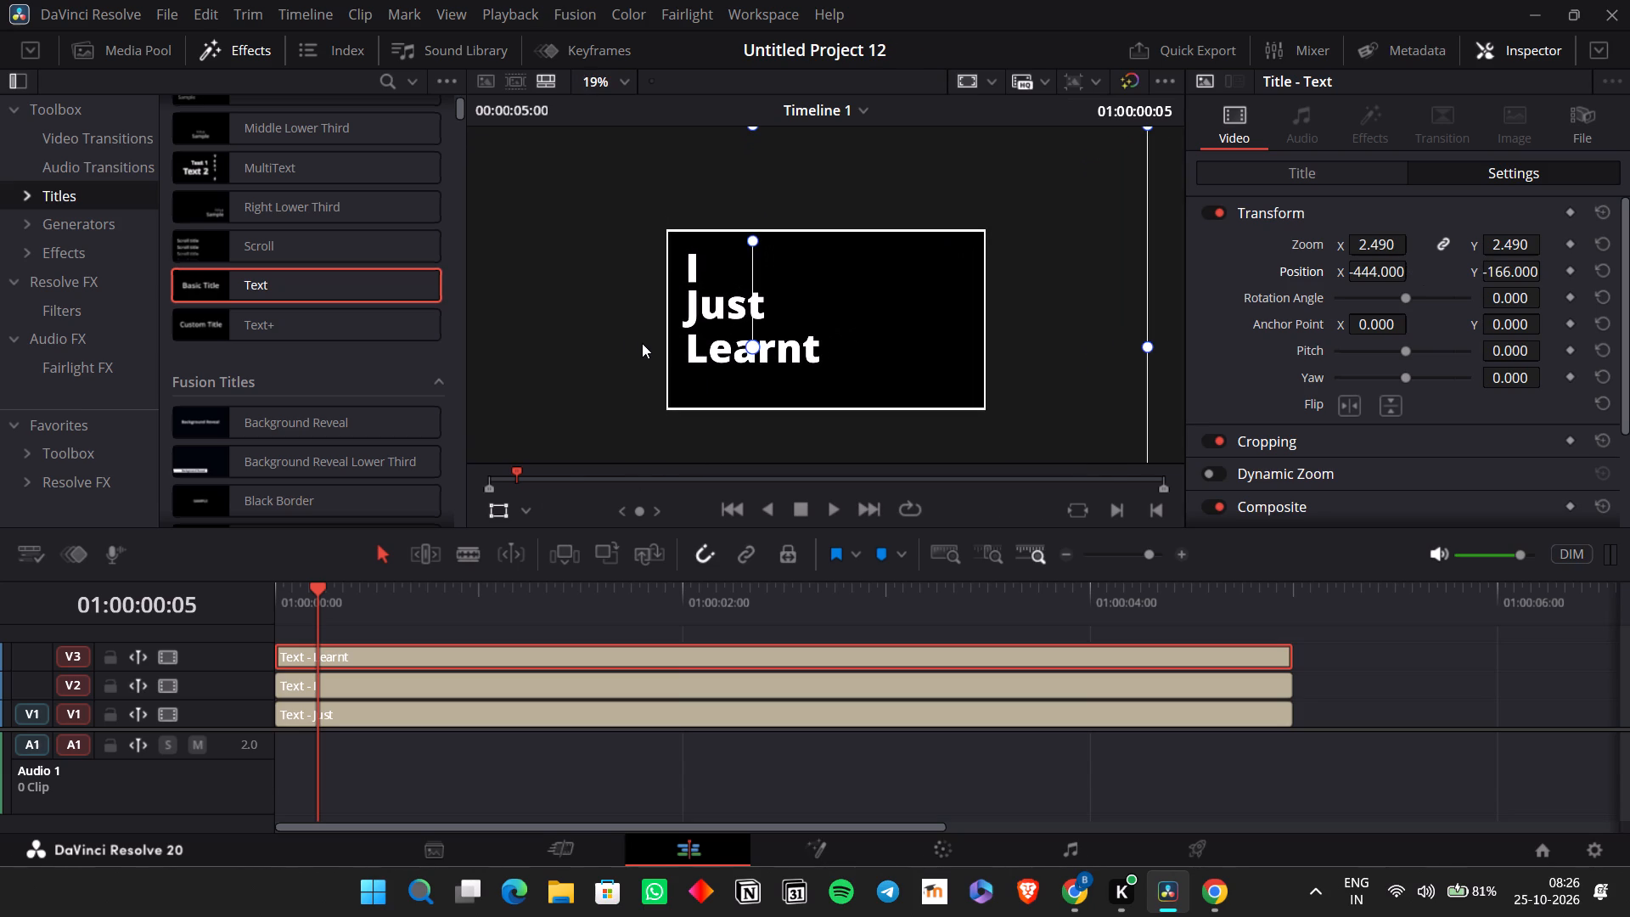
{"action": "left_click_drag", "start_coordinate": [309, 600], "coordinate": [232, 606]}
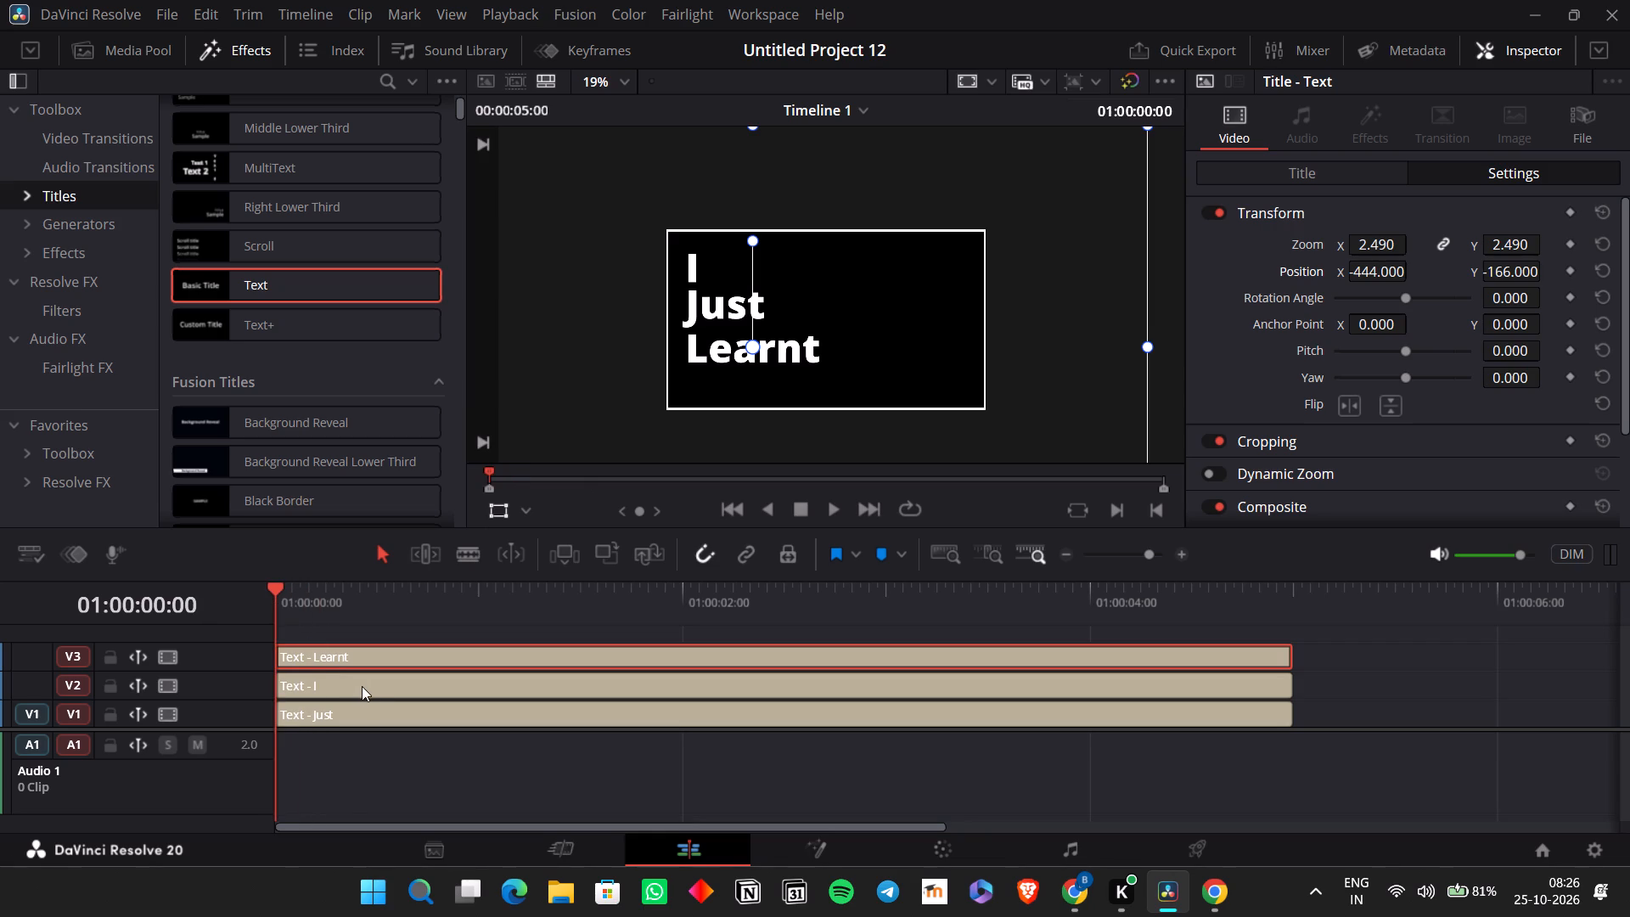
{"action": "left_click_drag", "start_coordinate": [360, 680], "coordinate": [413, 683]}
{"action": "left_click_drag", "start_coordinate": [408, 658], "coordinate": [533, 647]}
{"action": "key", "text": "space"}
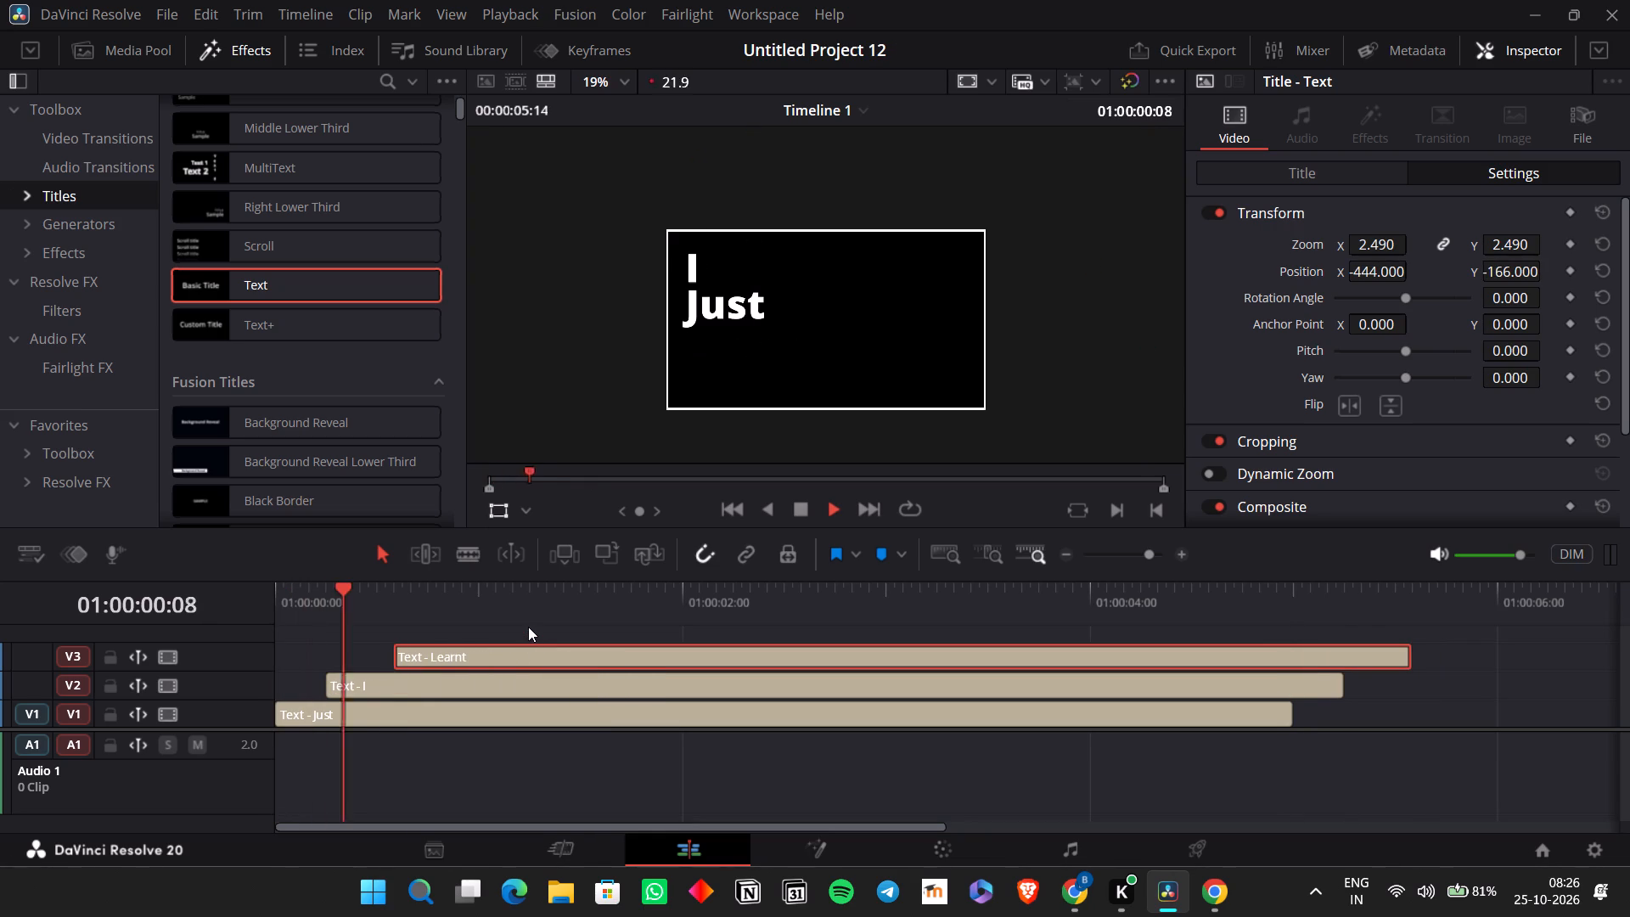
{"action": "key", "text": "space"}
Move the "I" clip straight down from V2 onto V1, over the "Just" clip.
{"action": "left_click_drag", "start_coordinate": [379, 689], "coordinate": [380, 695]}
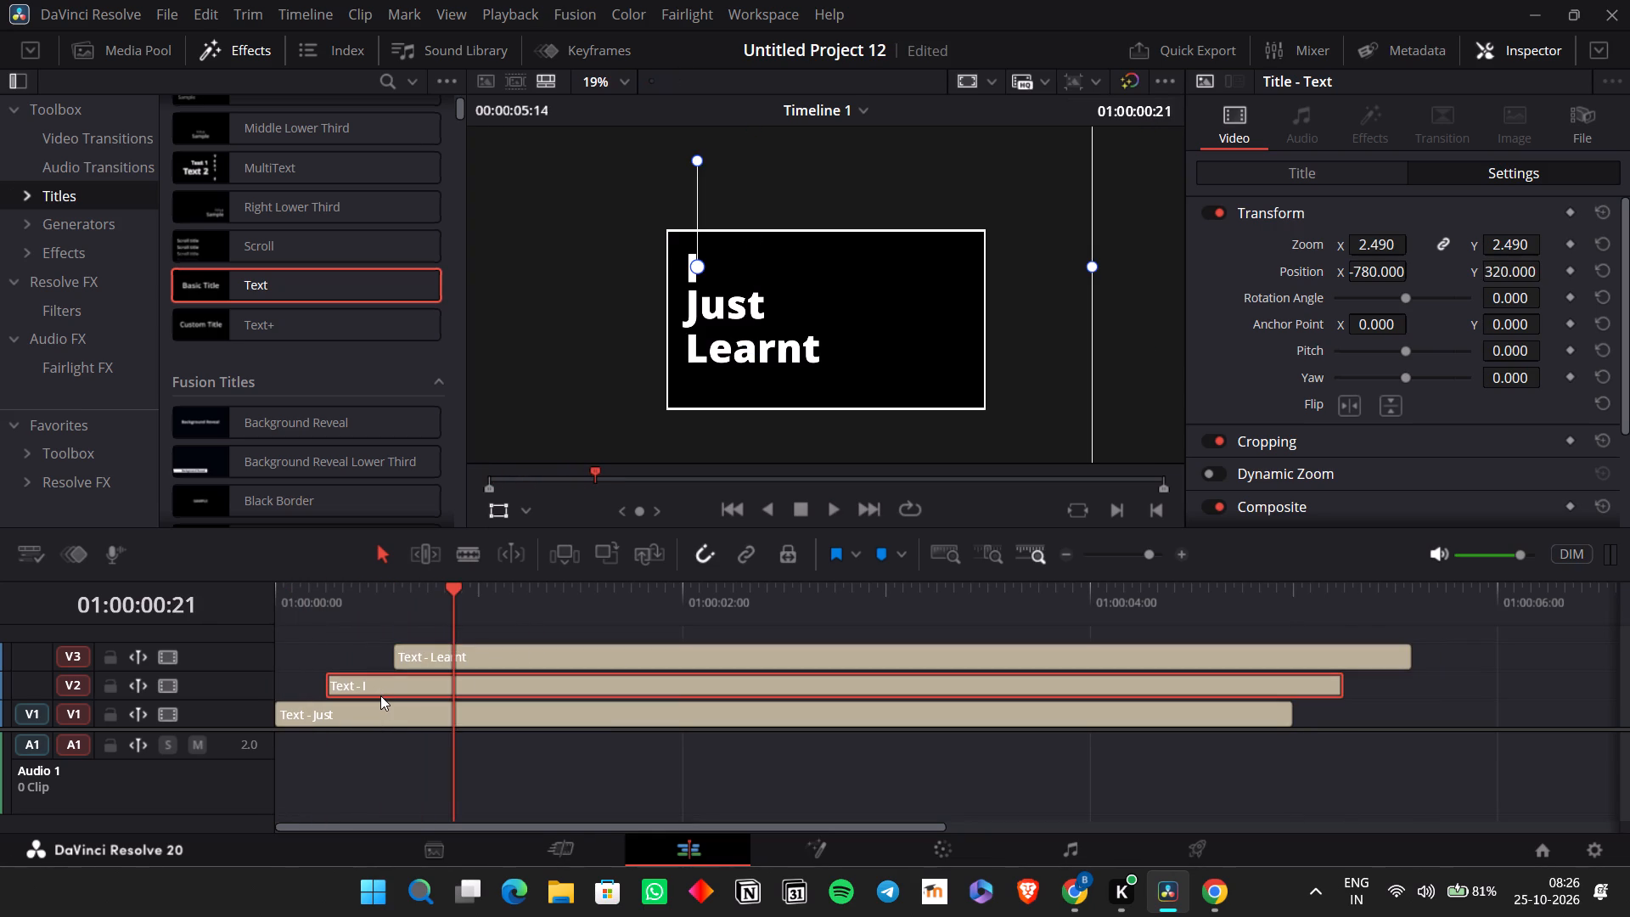
{"action": "left_click_drag", "start_coordinate": [380, 695], "coordinate": [381, 710]}
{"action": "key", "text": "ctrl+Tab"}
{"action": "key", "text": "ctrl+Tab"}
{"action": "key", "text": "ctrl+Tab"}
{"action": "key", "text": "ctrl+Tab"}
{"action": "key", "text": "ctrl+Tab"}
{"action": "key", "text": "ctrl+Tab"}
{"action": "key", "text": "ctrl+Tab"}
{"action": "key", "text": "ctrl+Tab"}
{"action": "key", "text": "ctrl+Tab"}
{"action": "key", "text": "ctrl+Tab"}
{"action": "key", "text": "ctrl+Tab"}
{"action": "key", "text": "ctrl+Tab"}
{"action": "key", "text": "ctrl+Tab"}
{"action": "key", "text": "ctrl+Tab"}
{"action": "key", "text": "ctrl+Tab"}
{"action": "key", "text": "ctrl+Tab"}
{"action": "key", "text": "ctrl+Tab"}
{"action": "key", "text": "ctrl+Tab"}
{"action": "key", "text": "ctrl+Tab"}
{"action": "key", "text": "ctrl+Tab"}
Move the short leftover "Just" piece onto V2, starting about 6 frames in, and shift "I" on V1 to the timeline start.
{"action": "left_click_drag", "start_coordinate": [296, 706], "coordinate": [363, 686]}
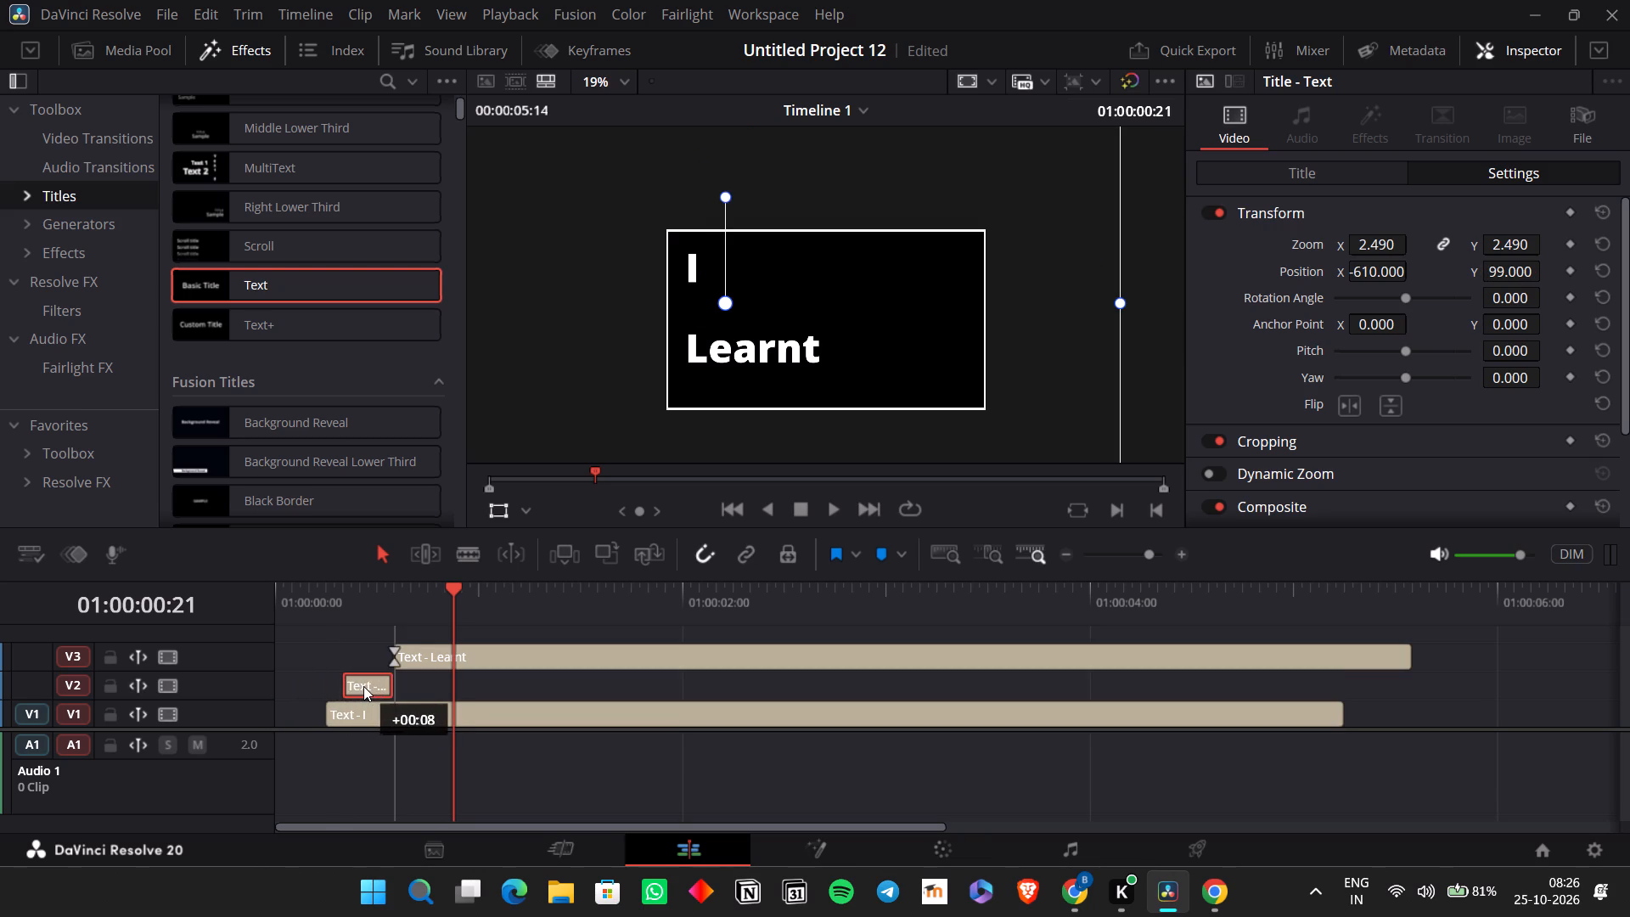
{"action": "left_click_drag", "start_coordinate": [363, 686], "coordinate": [377, 682]}
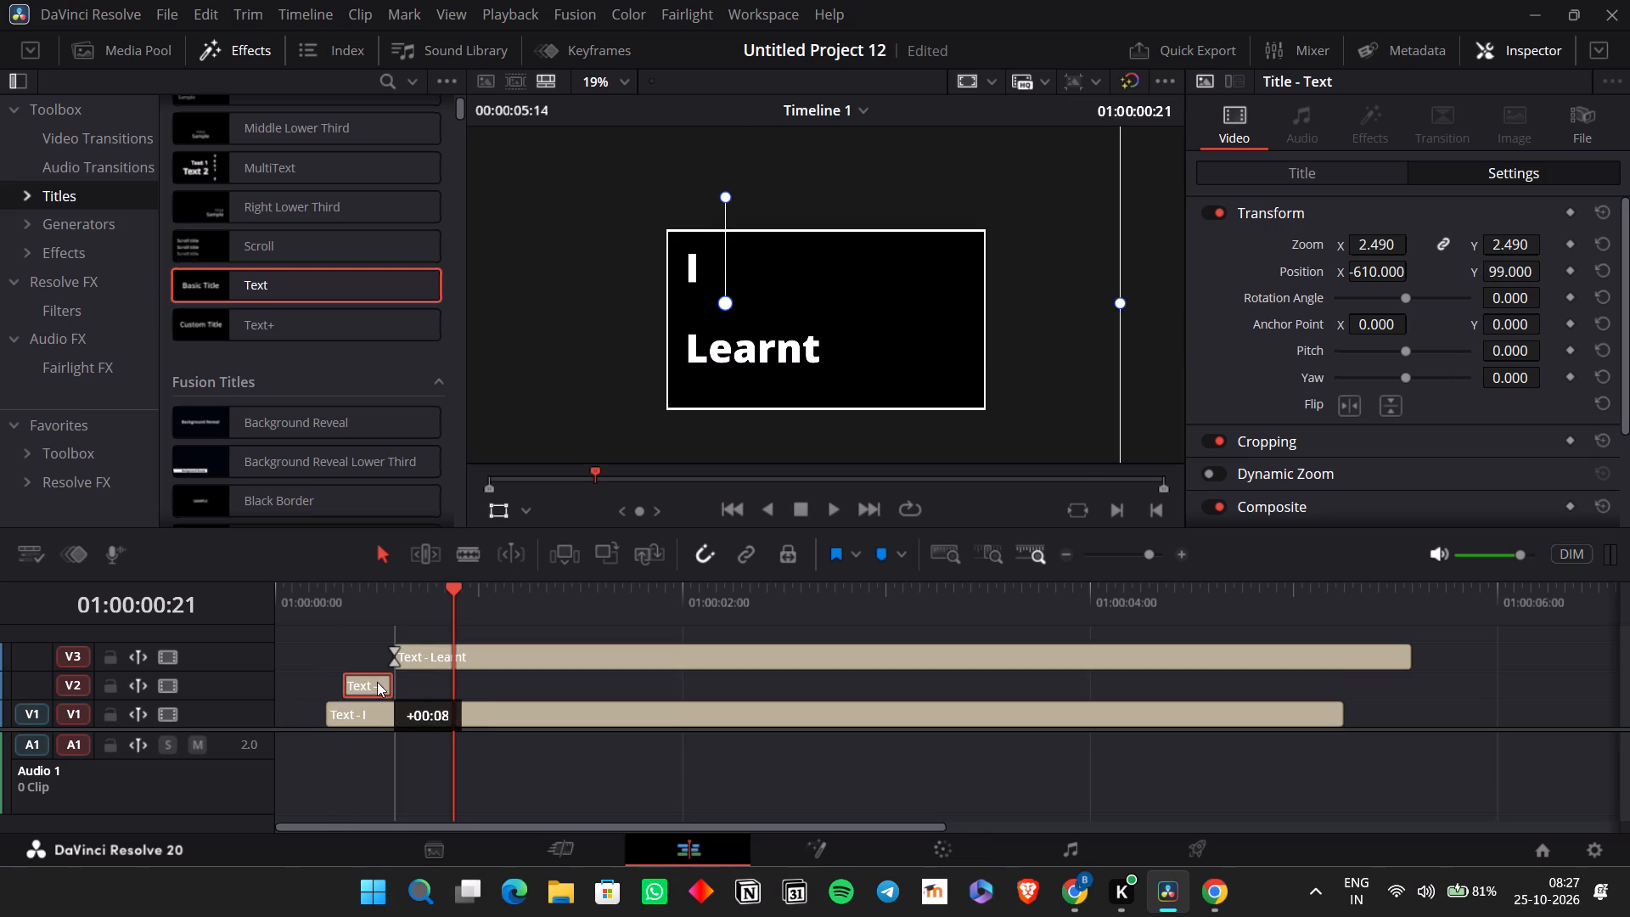
{"action": "left_click_drag", "start_coordinate": [377, 682], "coordinate": [337, 682]}
{"action": "left_click_drag", "start_coordinate": [337, 682], "coordinate": [357, 682]}
{"action": "left_click_drag", "start_coordinate": [391, 715], "coordinate": [383, 715]}
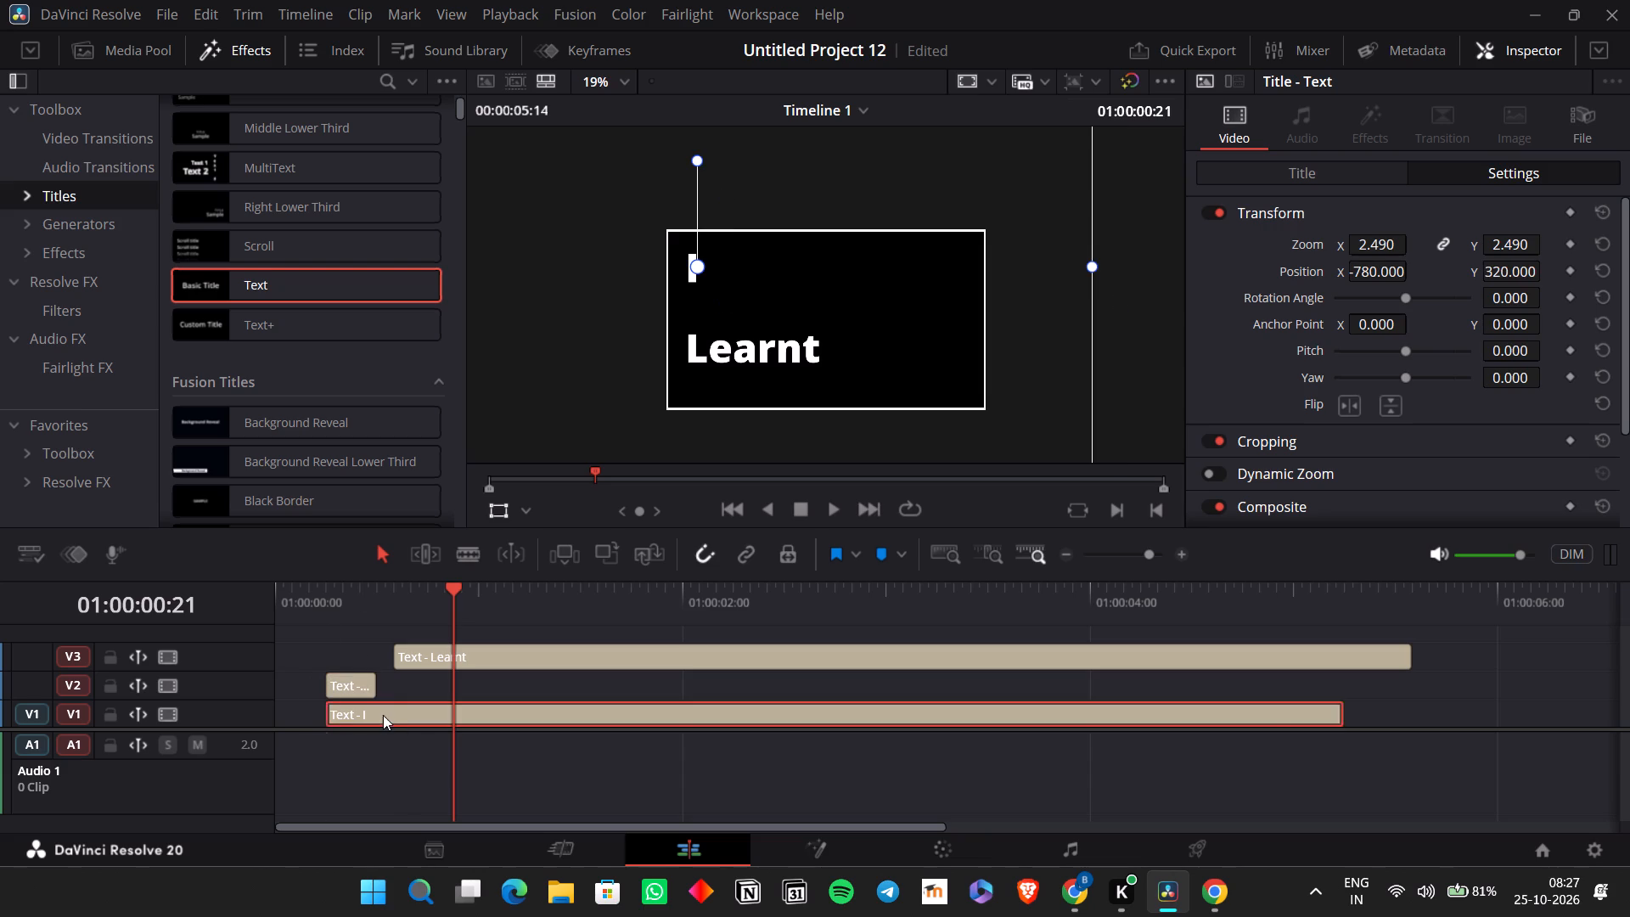
{"action": "left_click_drag", "start_coordinate": [383, 715], "coordinate": [298, 715]}
Extend "Just" on V2 and trim "Learnt" on V3 so both end level with the "I" clip at 5 seconds.
{"action": "left_click_drag", "start_coordinate": [376, 686], "coordinate": [582, 690]}
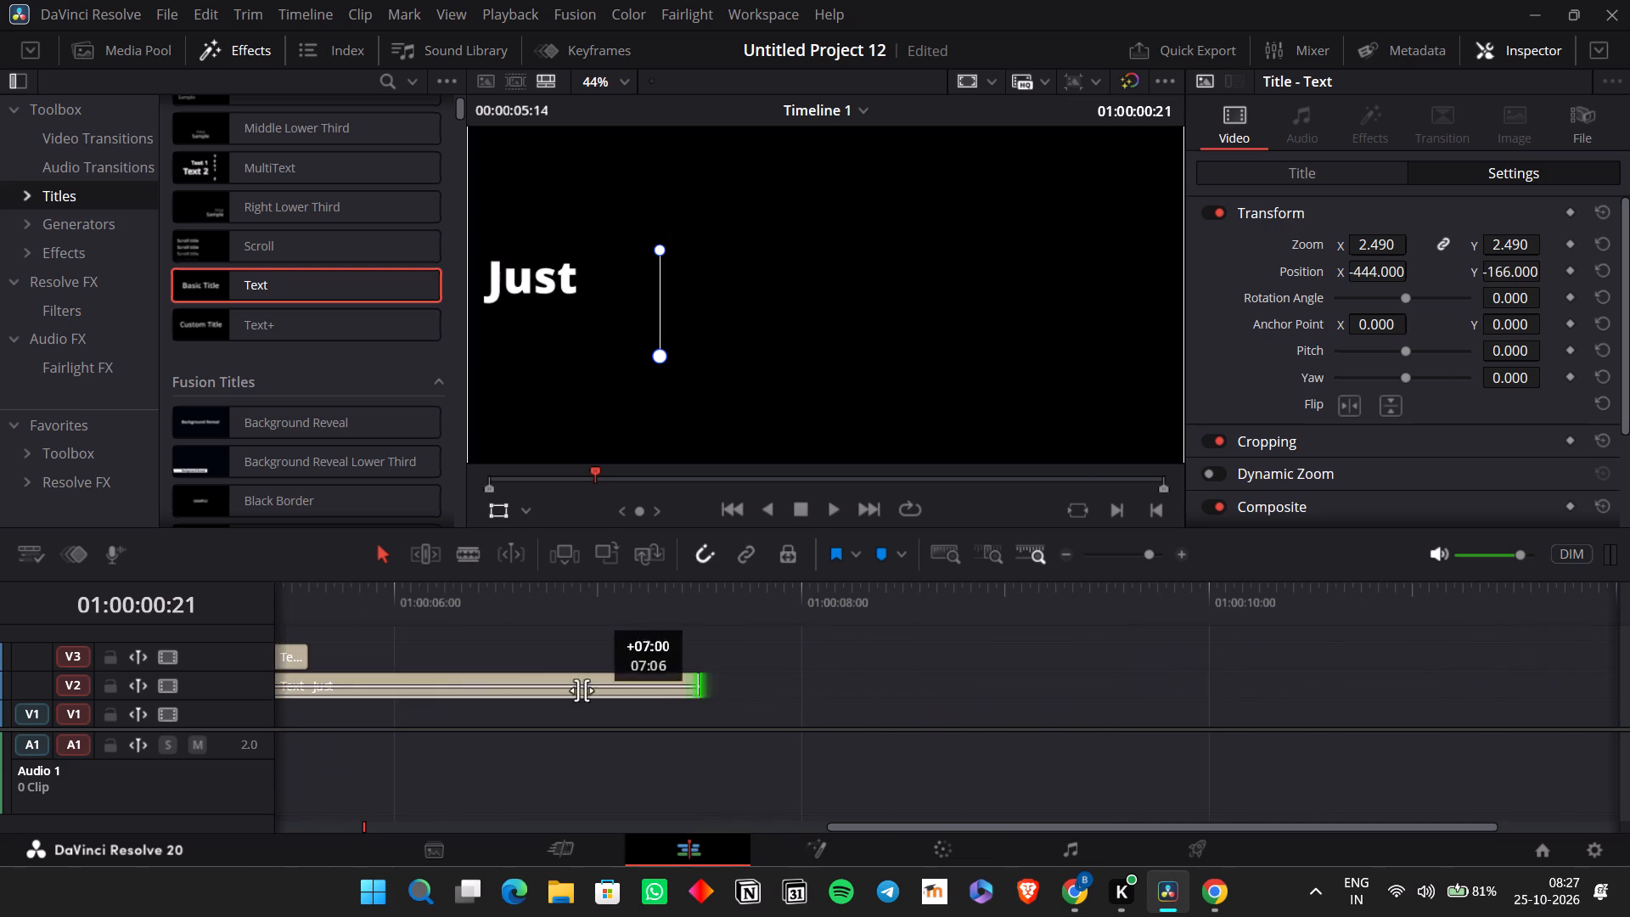
{"action": "left_click_drag", "start_coordinate": [582, 690], "coordinate": [334, 668]}
{"action": "scroll", "coordinate": [452, 681], "scroll_direction": "right", "scroll_amount": 1}
{"action": "left_click_drag", "start_coordinate": [948, 689], "coordinate": [947, 688]}
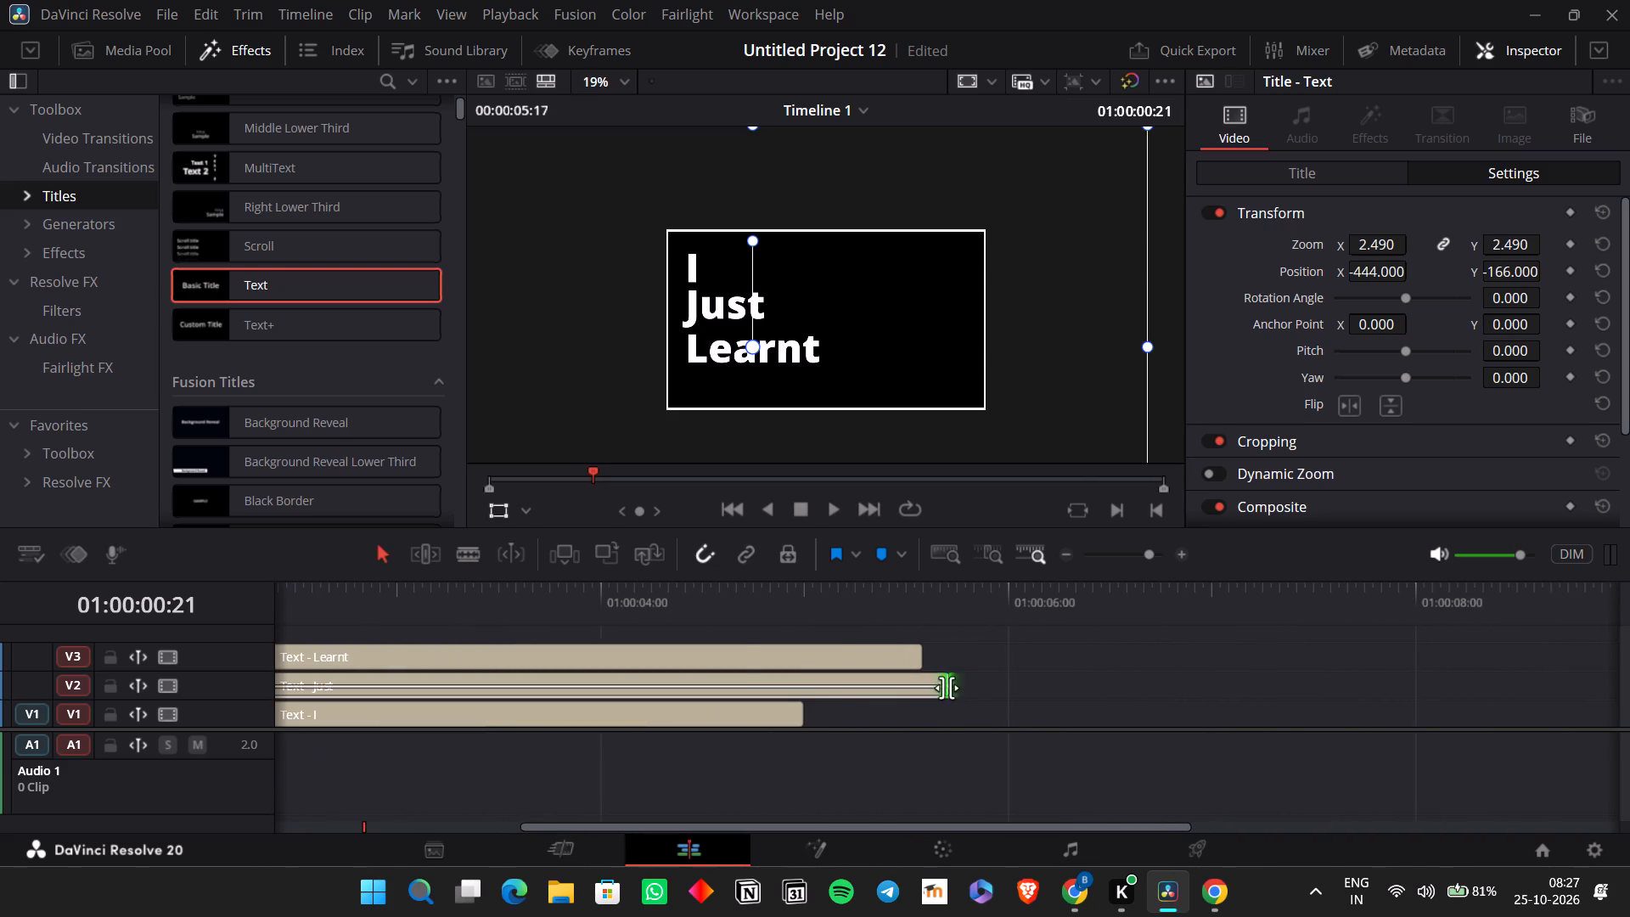
{"action": "left_click_drag", "start_coordinate": [947, 688], "coordinate": [806, 693]}
{"action": "scroll", "coordinate": [839, 689], "scroll_direction": "right", "scroll_amount": 2}
{"action": "scroll", "coordinate": [911, 657], "scroll_direction": "right", "scroll_amount": 1}
{"action": "left_click_drag", "start_coordinate": [913, 655], "coordinate": [847, 658]}
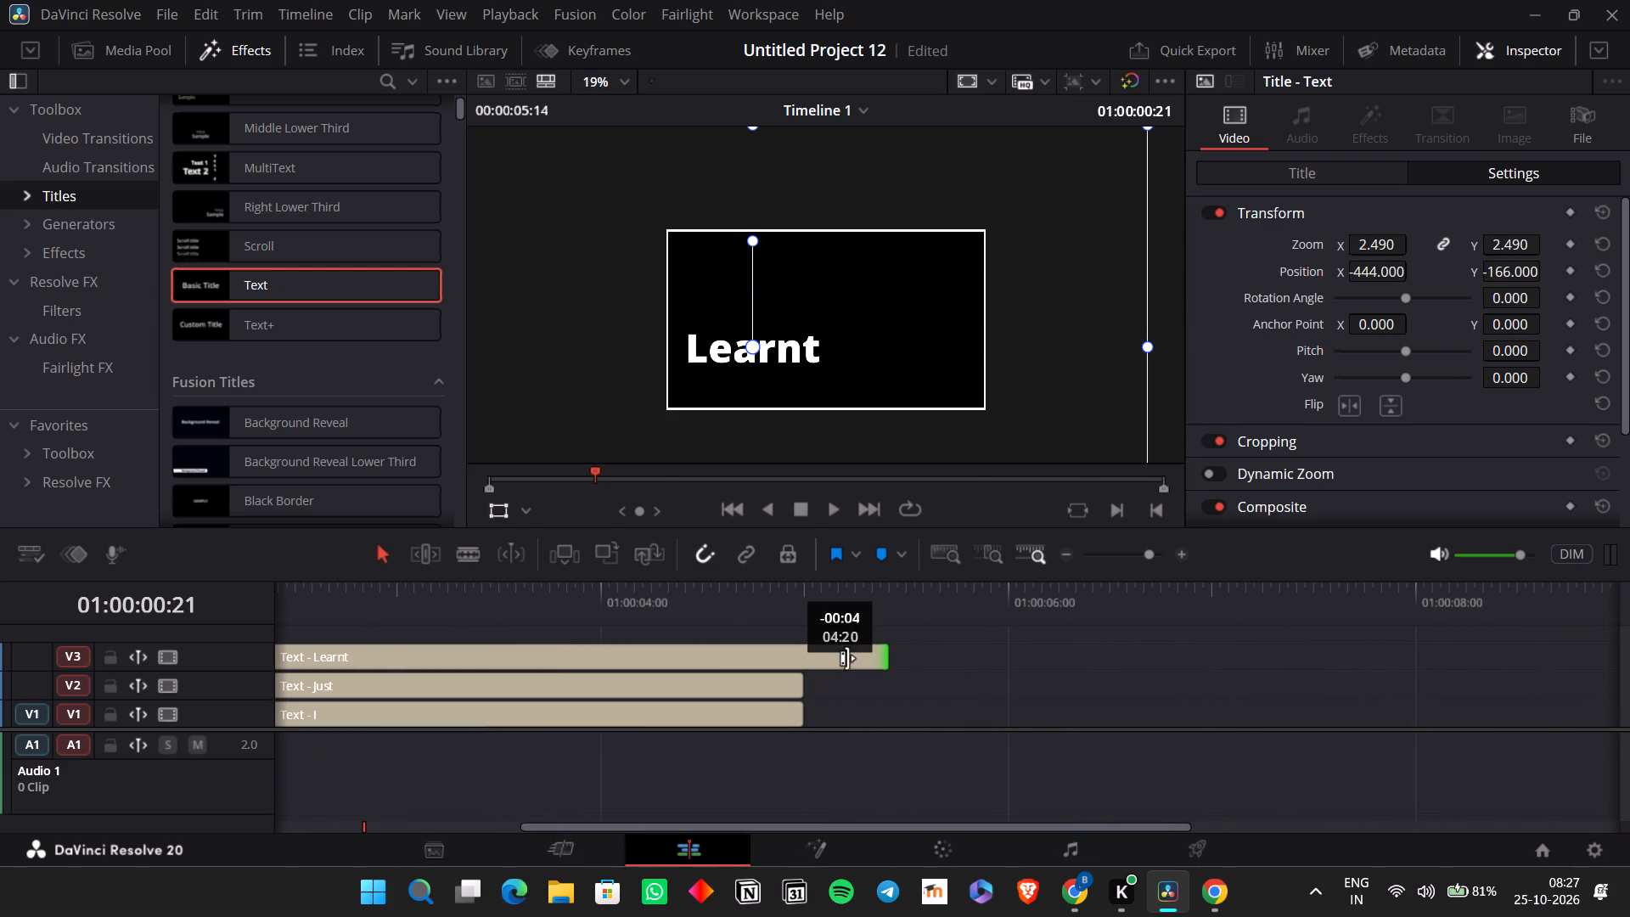
{"action": "left_click_drag", "start_coordinate": [847, 658], "coordinate": [801, 662]}
{"action": "scroll", "coordinate": [772, 659], "scroll_direction": "right", "scroll_amount": 10}
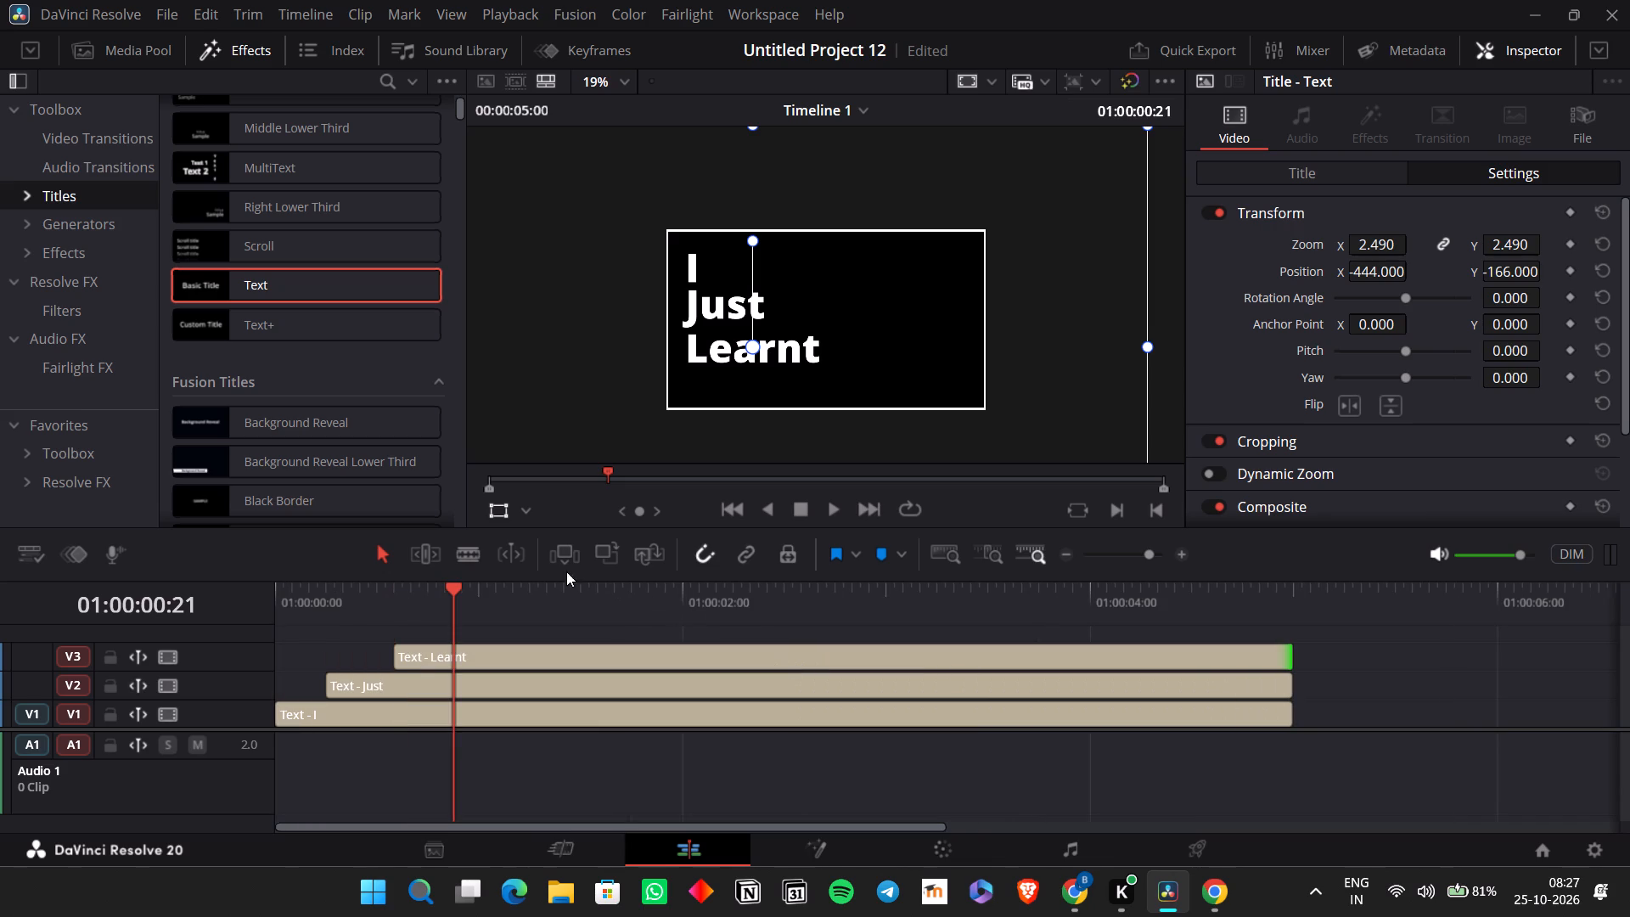
Play the title sequence from the start twice to check the timing of the three words.
{"action": "left_click_drag", "start_coordinate": [565, 571], "coordinate": [71, 618]}
{"action": "left_click_drag", "start_coordinate": [460, 604], "coordinate": [205, 598]}
{"action": "key", "text": "space"}
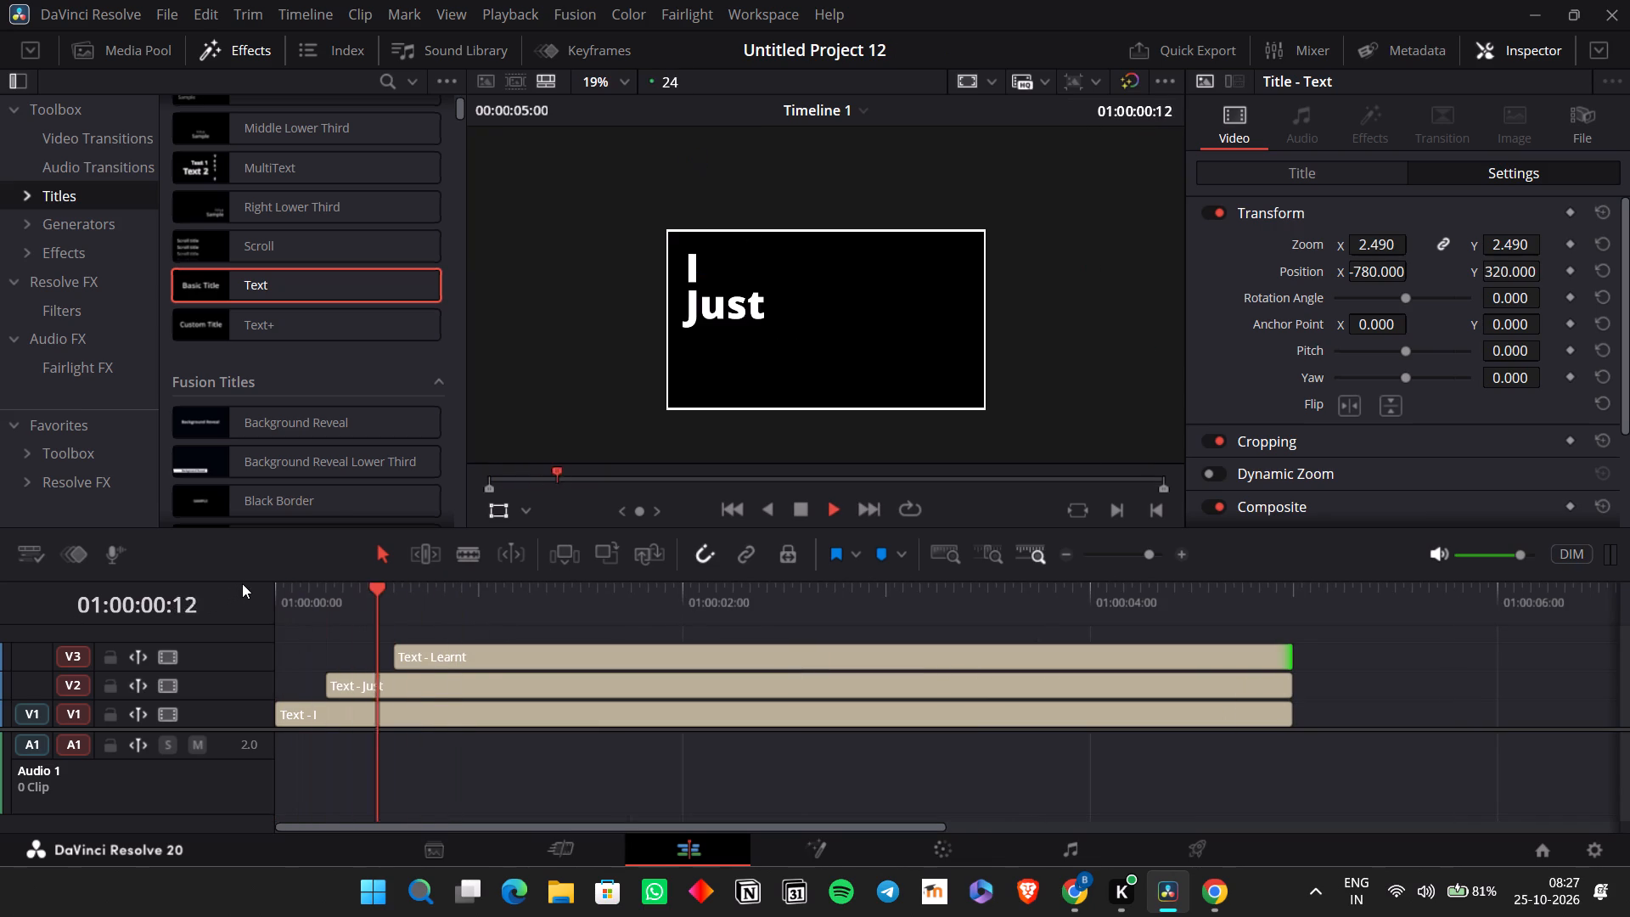
{"action": "key", "text": "space"}
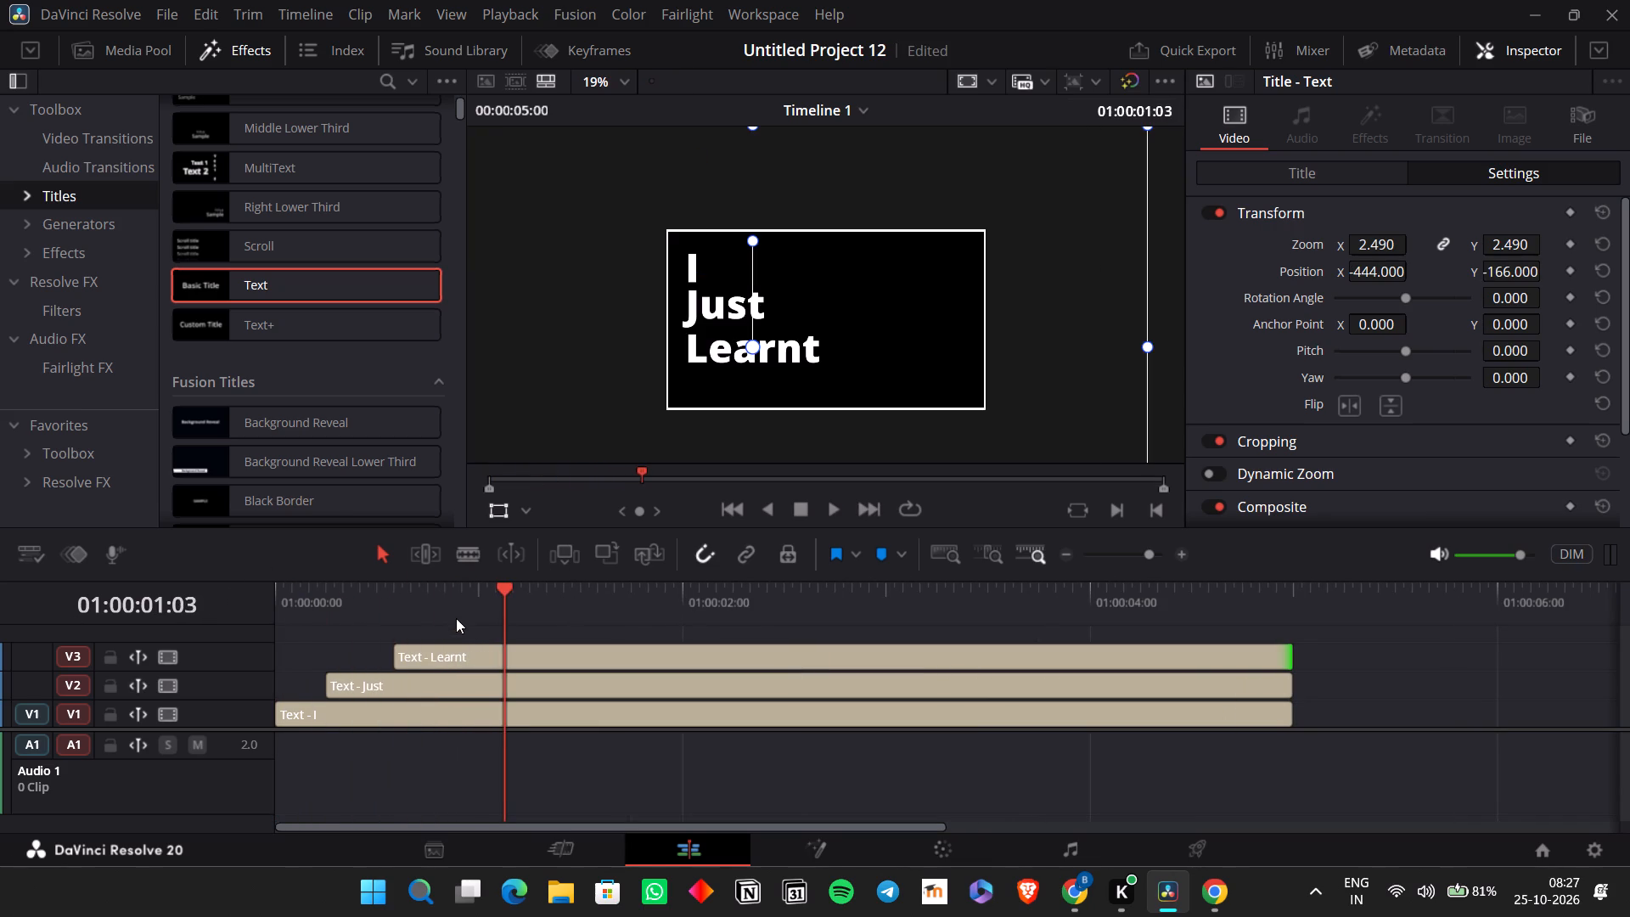
{"action": "left_click_drag", "start_coordinate": [448, 609], "coordinate": [139, 652]}
{"action": "key", "text": "space"}
{"action": "key", "text": "space"}
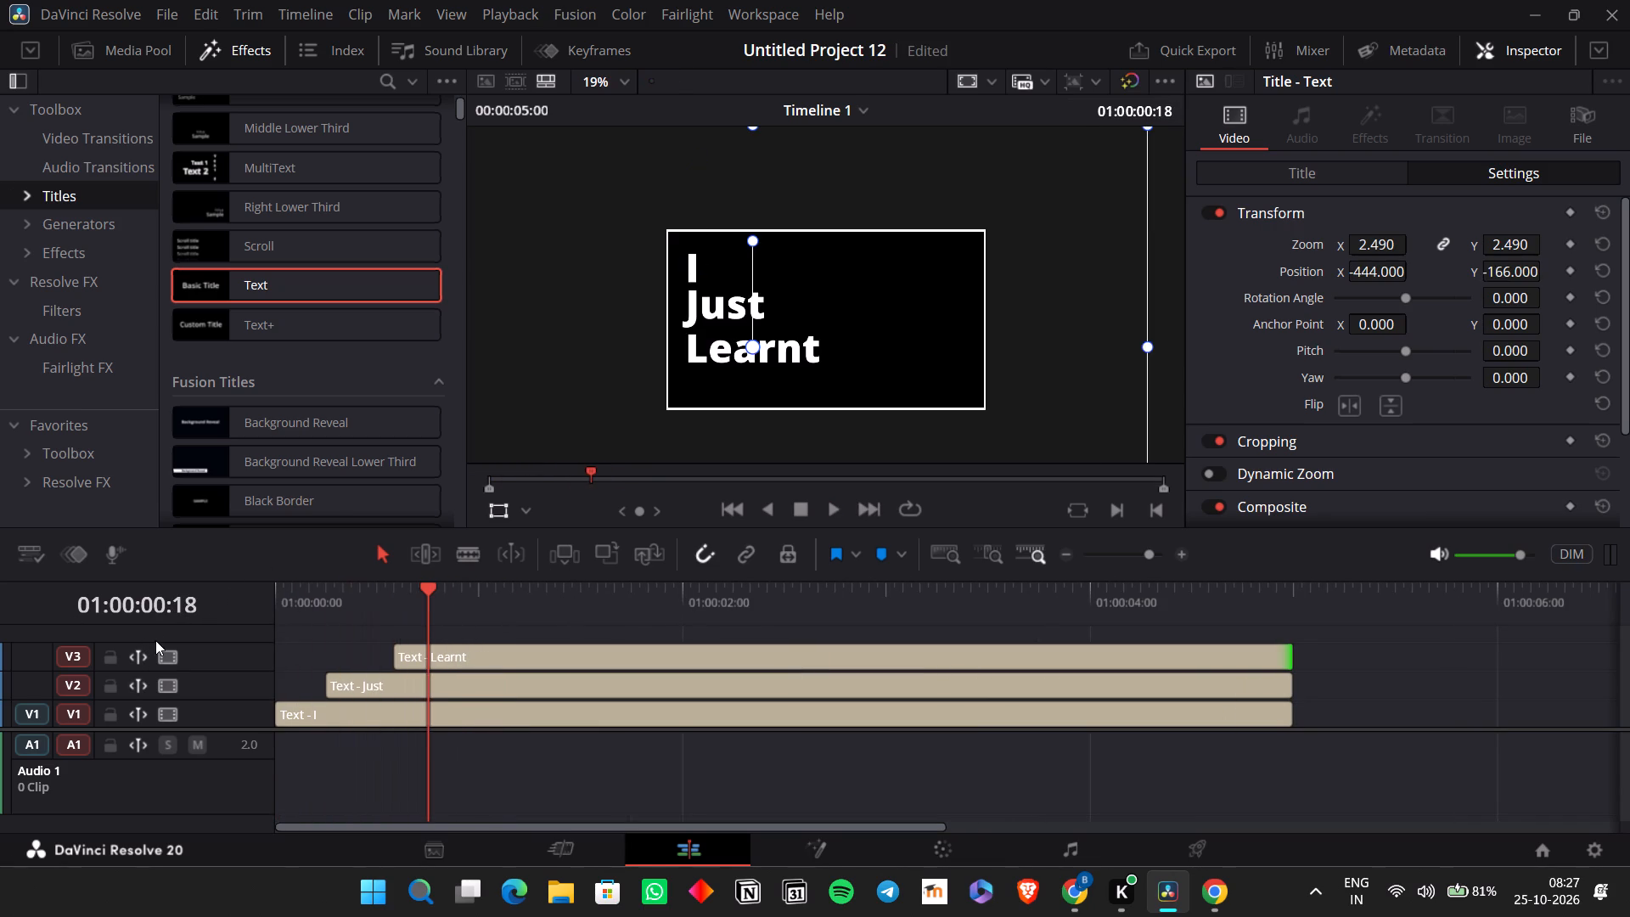
Tighten the stagger by starting "Just" about 3 frames in and "Learnt" about 7 frames in, and preview it from the start.
{"action": "left_click_drag", "start_coordinate": [350, 678], "coordinate": [350, 679]}
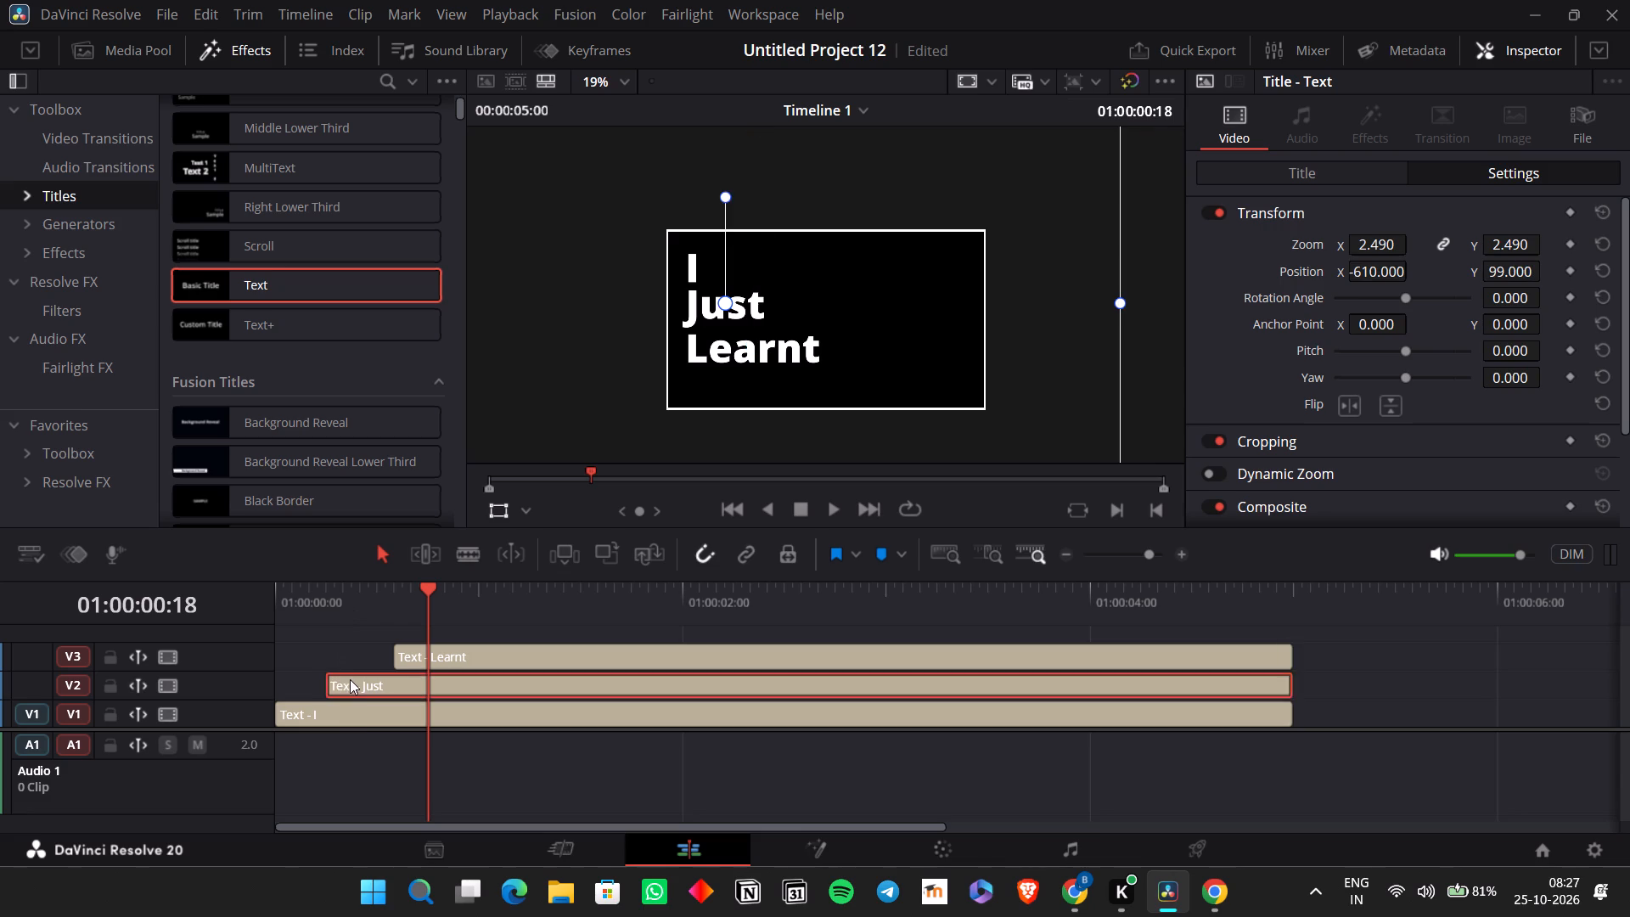
{"action": "left_click_drag", "start_coordinate": [350, 679], "coordinate": [324, 679]}
{"action": "left_click_drag", "start_coordinate": [418, 662], "coordinate": [359, 663]}
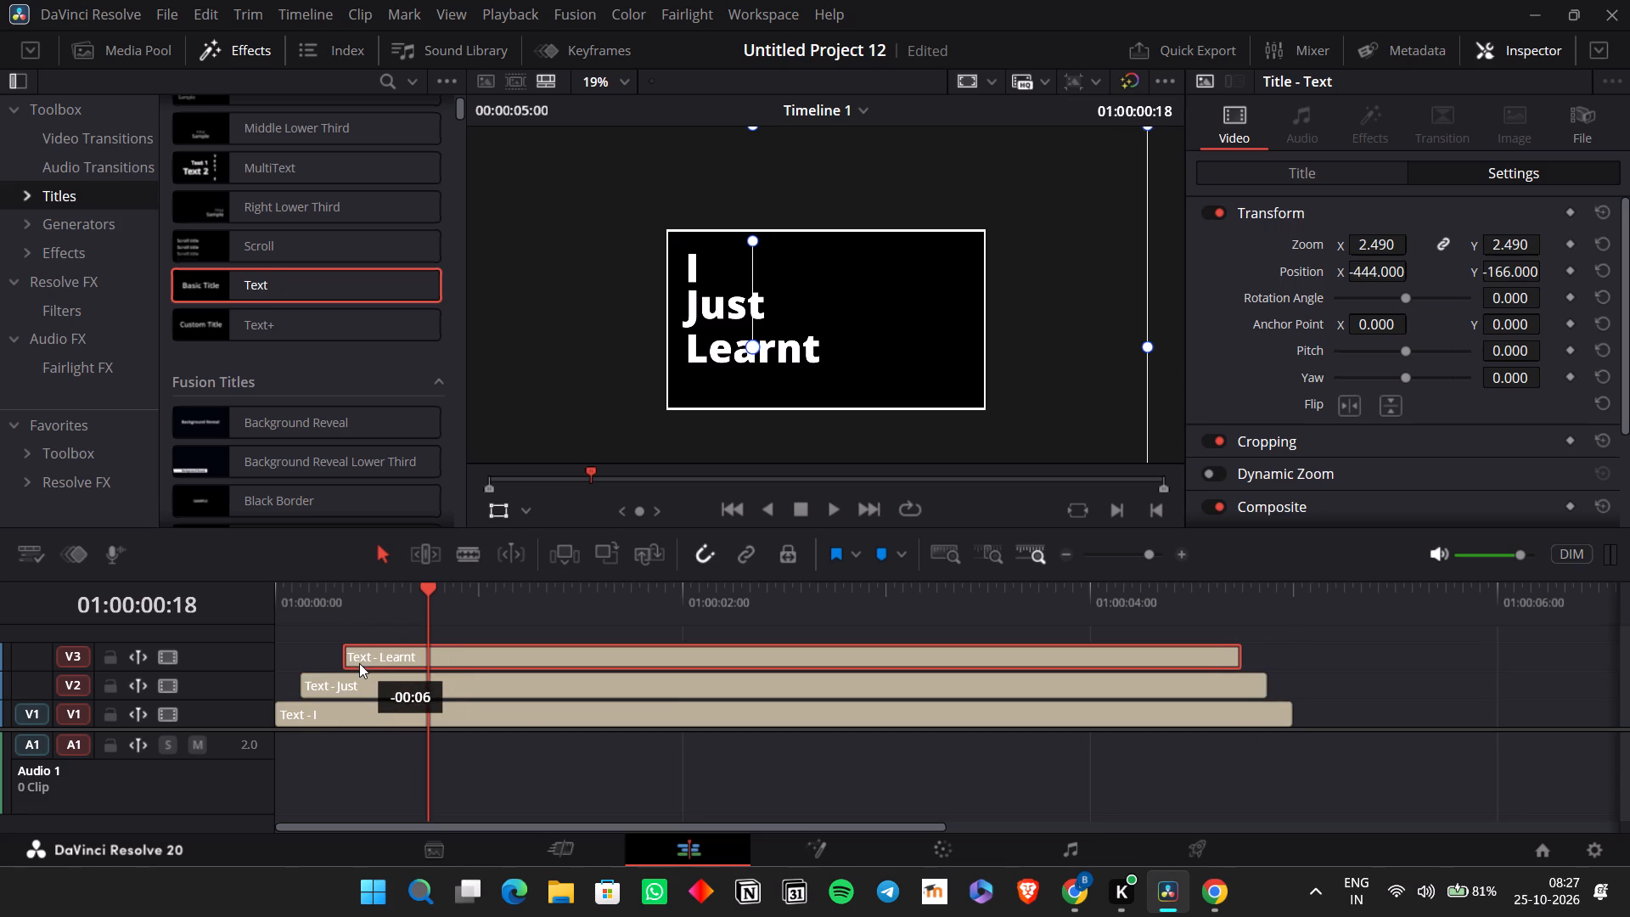
{"action": "left_click_drag", "start_coordinate": [359, 663], "coordinate": [351, 662]}
{"action": "left_click_drag", "start_coordinate": [350, 608], "coordinate": [223, 633]}
{"action": "key", "text": "space"}
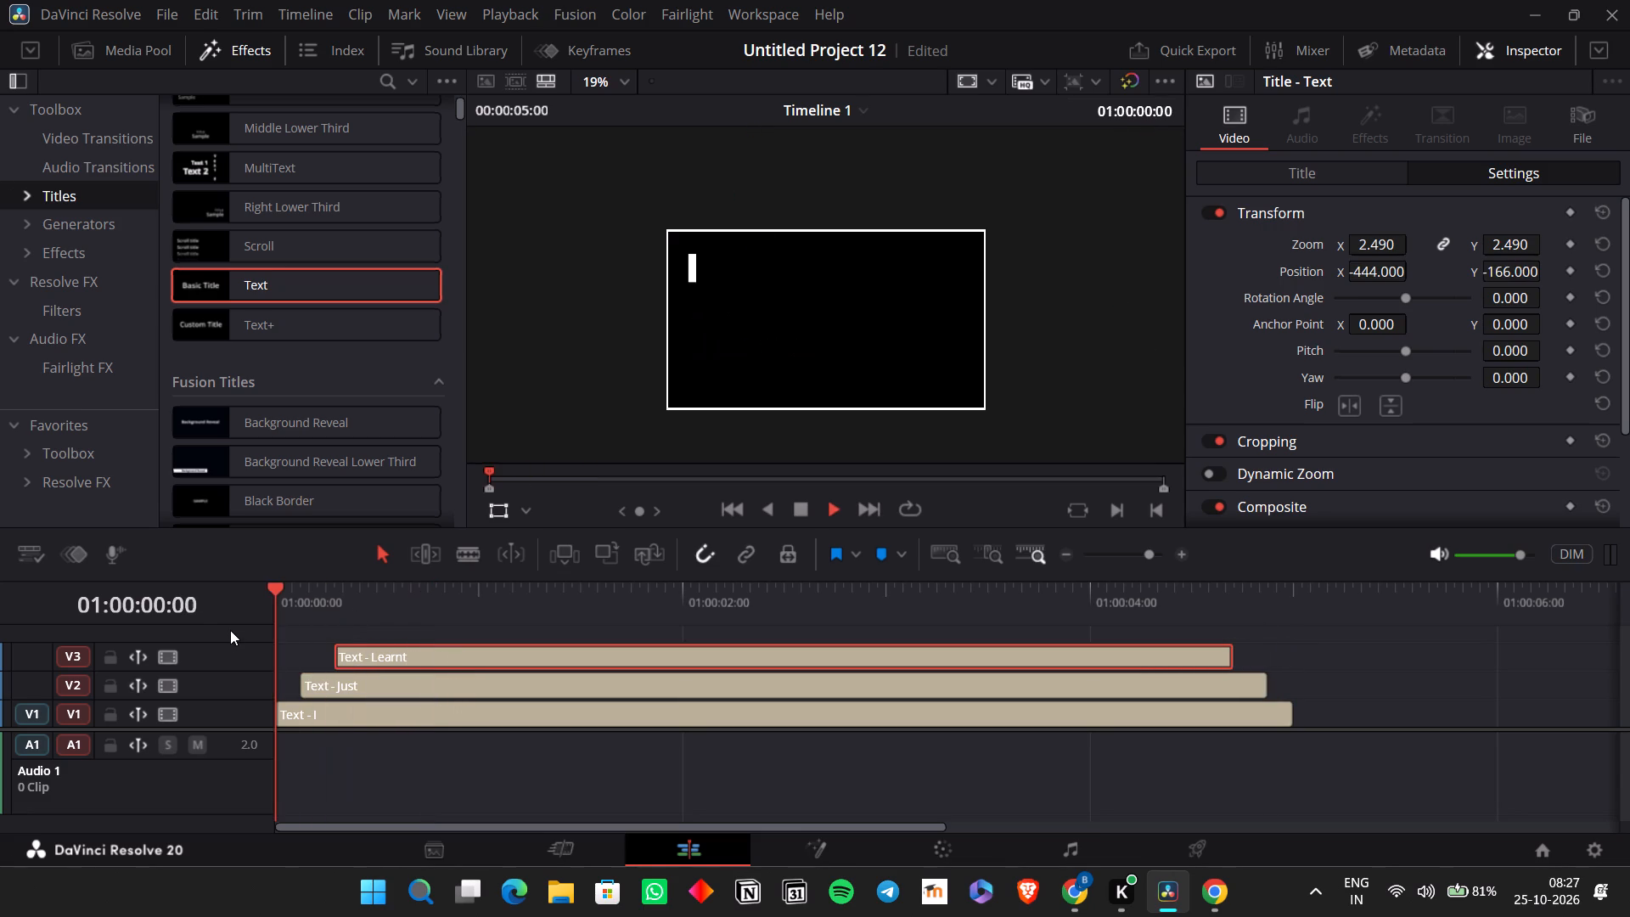
{"action": "key", "text": "space"}
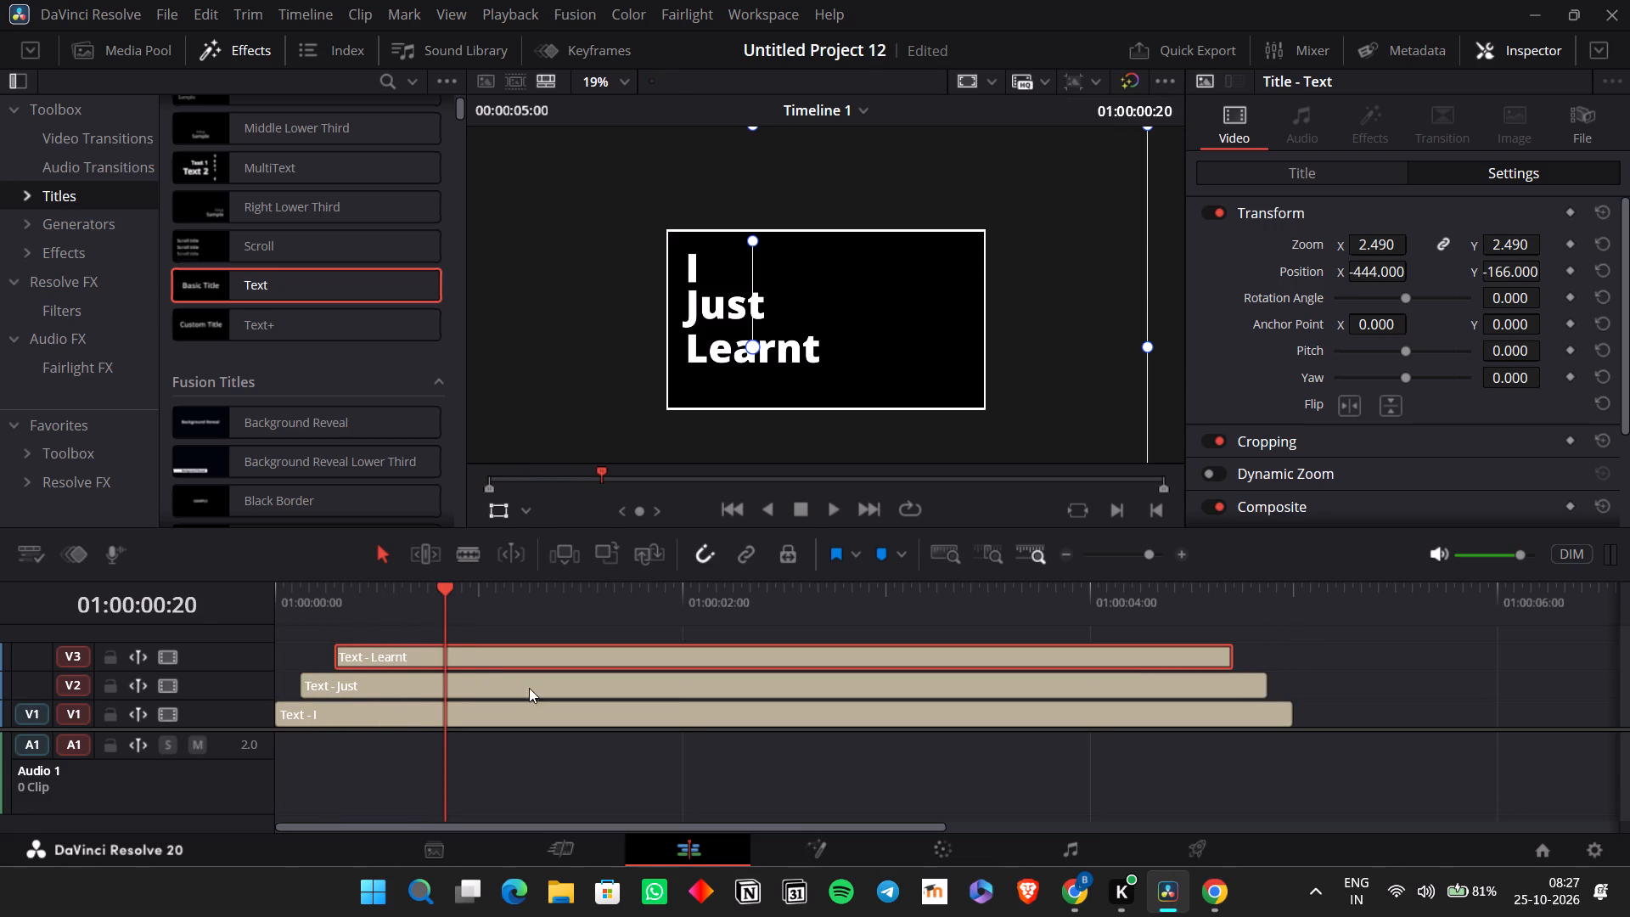
Split all three title clips at 01:00:00:20 and delete the "Learnt" and "Just" pieces after the cut.
{"action": "left_click_drag", "start_coordinate": [534, 768], "coordinate": [450, 618]}
{"action": "key", "text": "ctrl+b"}
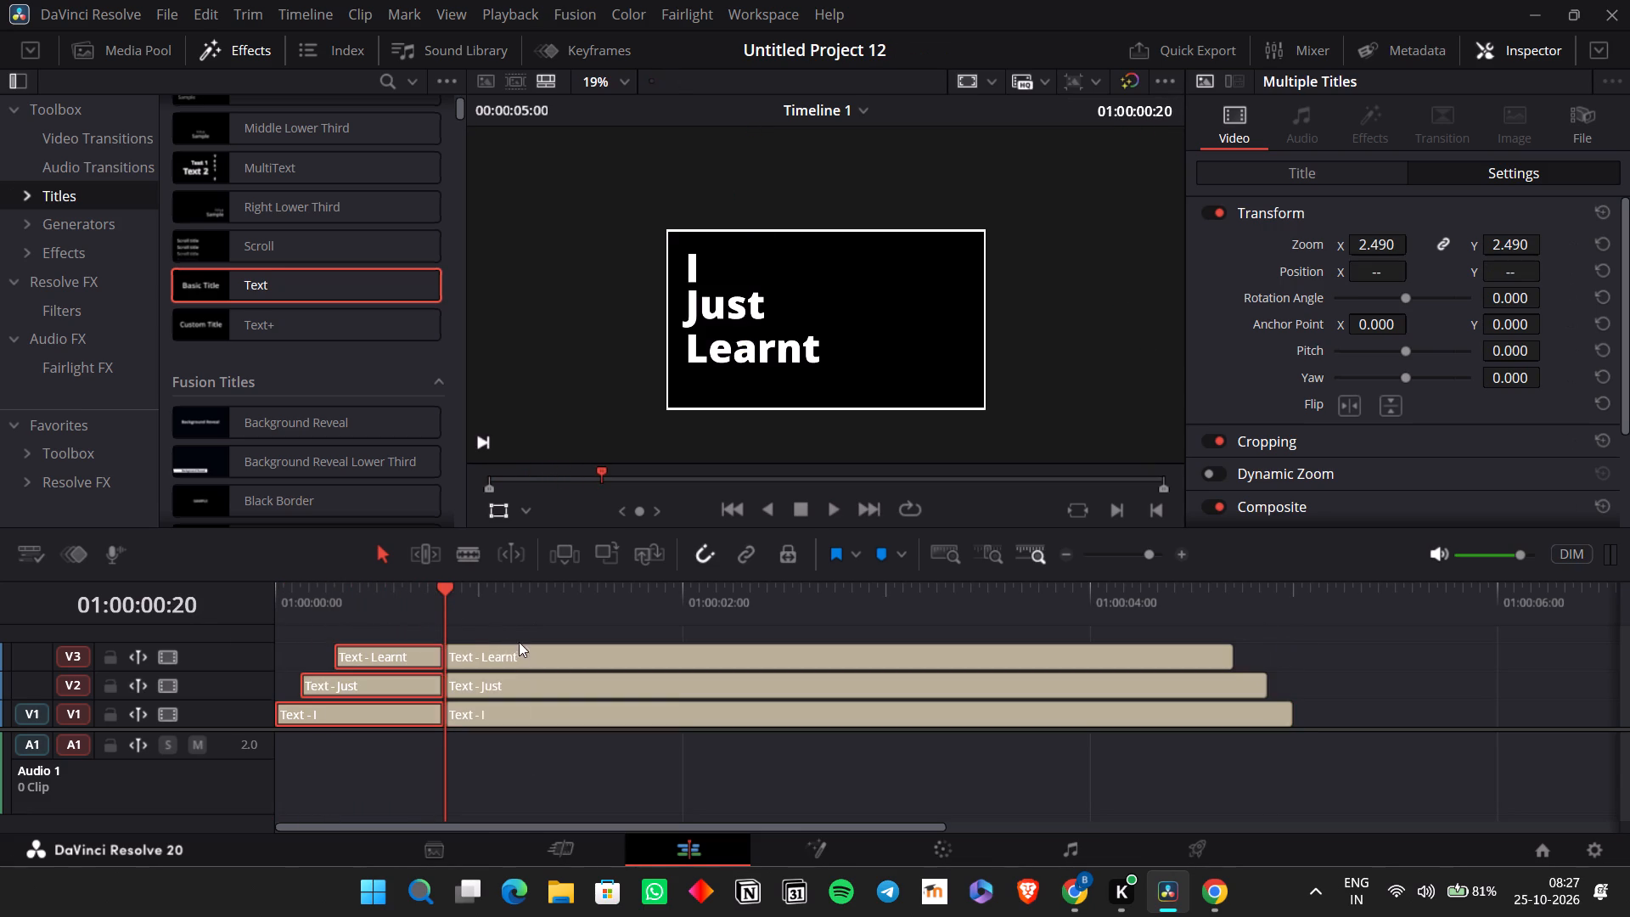
{"action": "left_click_drag", "start_coordinate": [514, 637], "coordinate": [529, 685]}
{"action": "key", "text": "BackSpace"}
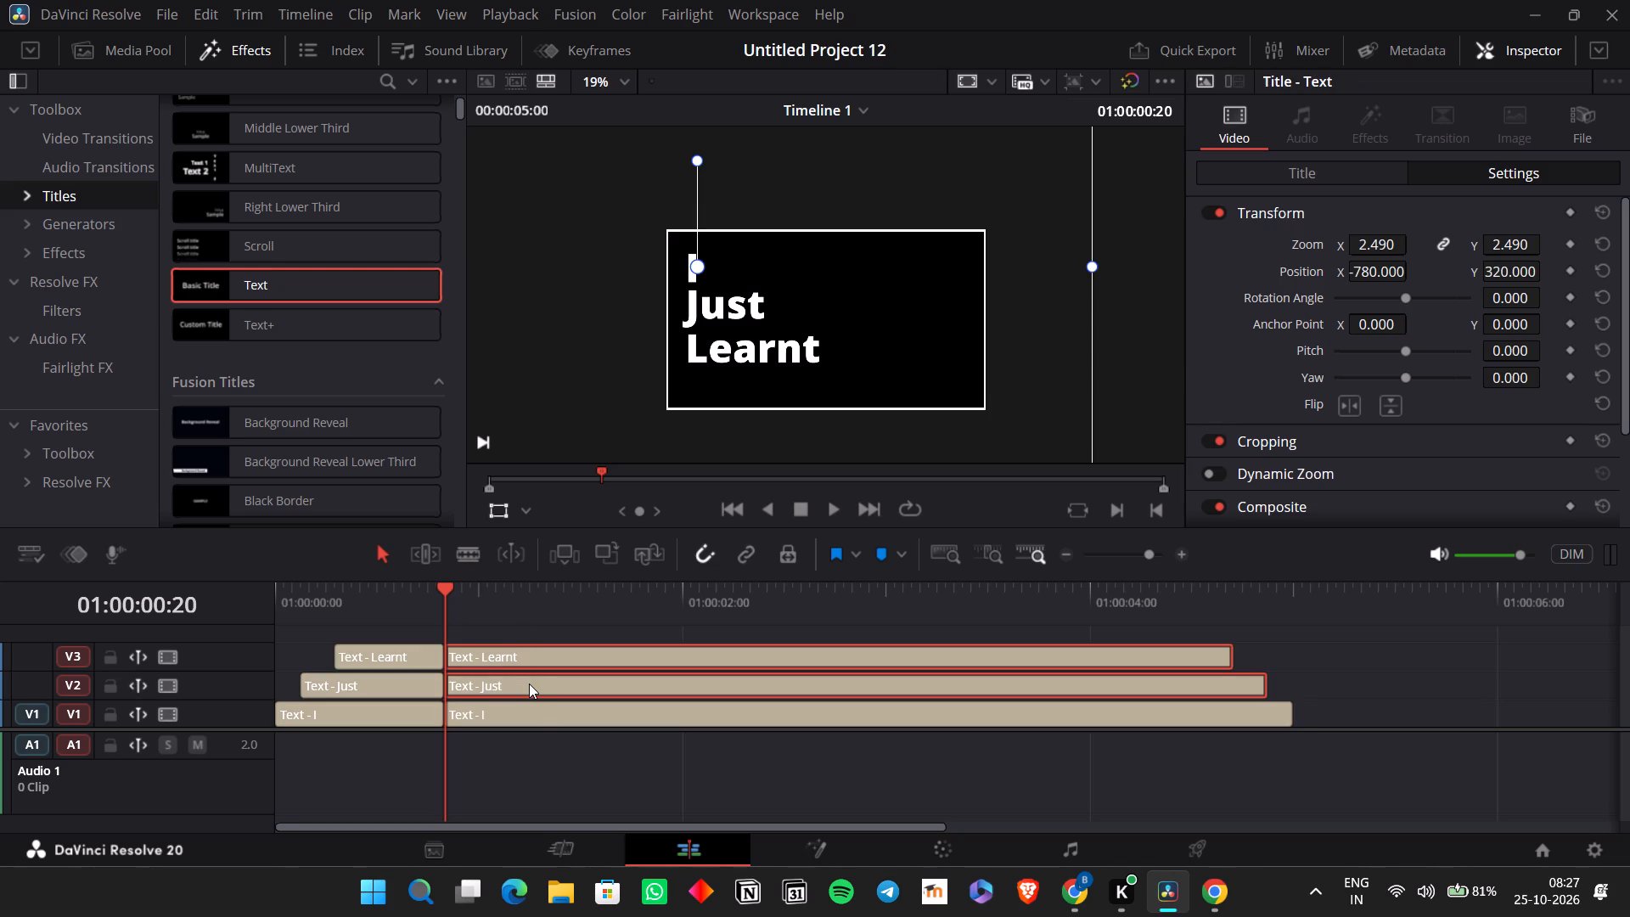
Replace the text of the "I" piece after the cut on V1 with "A".
{"action": "left_click", "coordinate": [538, 717]}
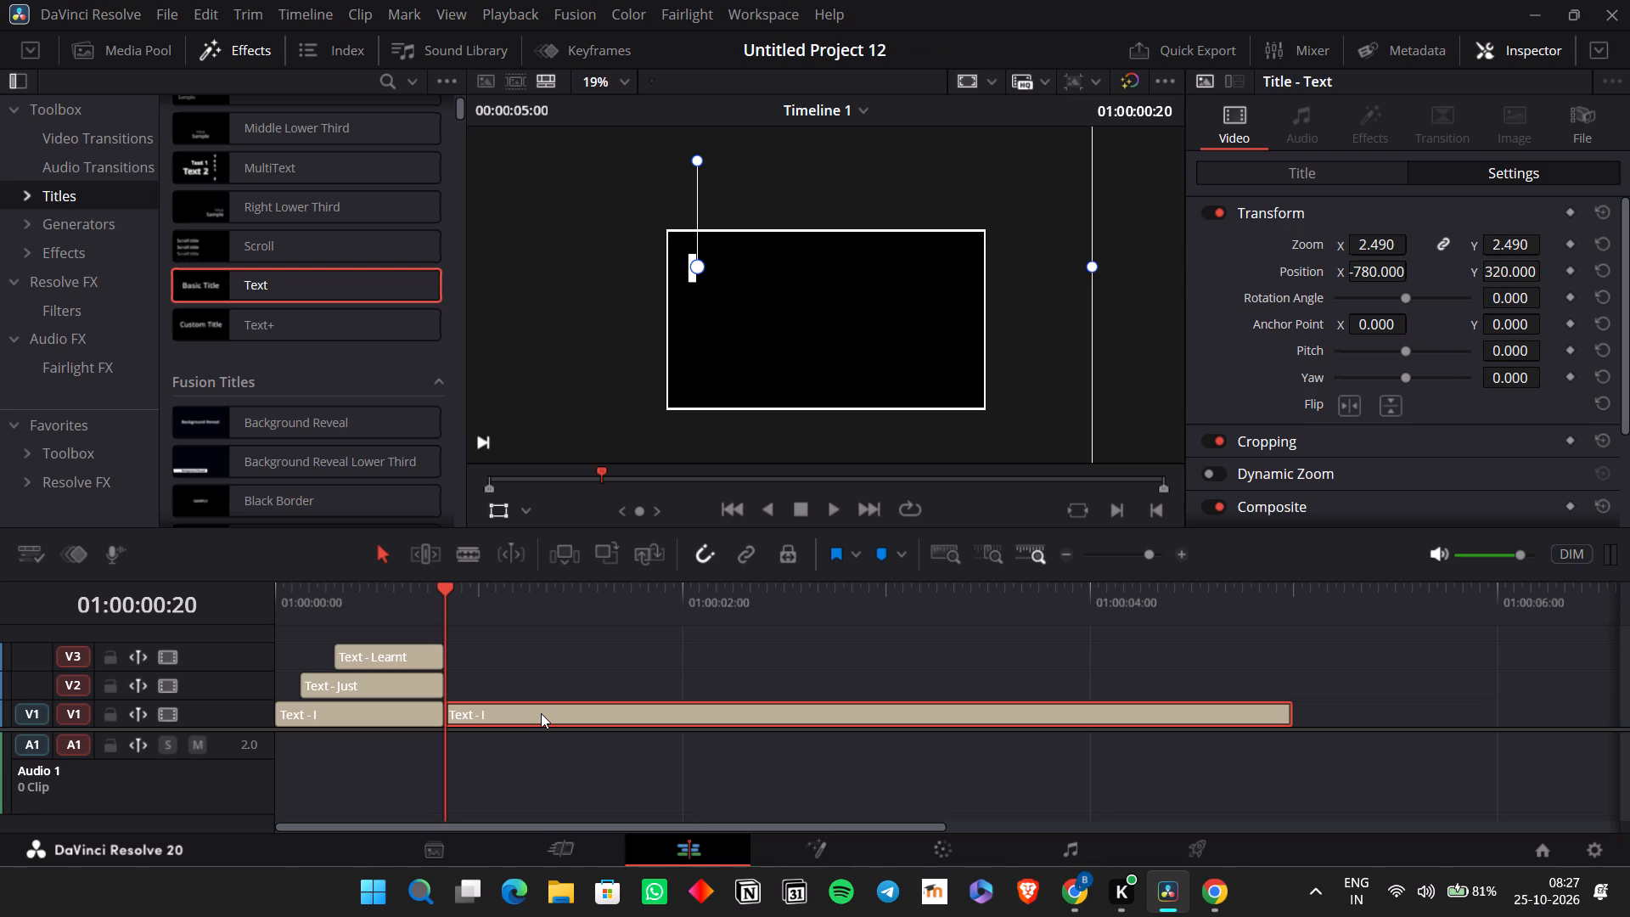
{"action": "left_click", "coordinate": [1313, 174]}
{"action": "left_click_drag", "start_coordinate": [1289, 243], "coordinate": [1078, 261]}
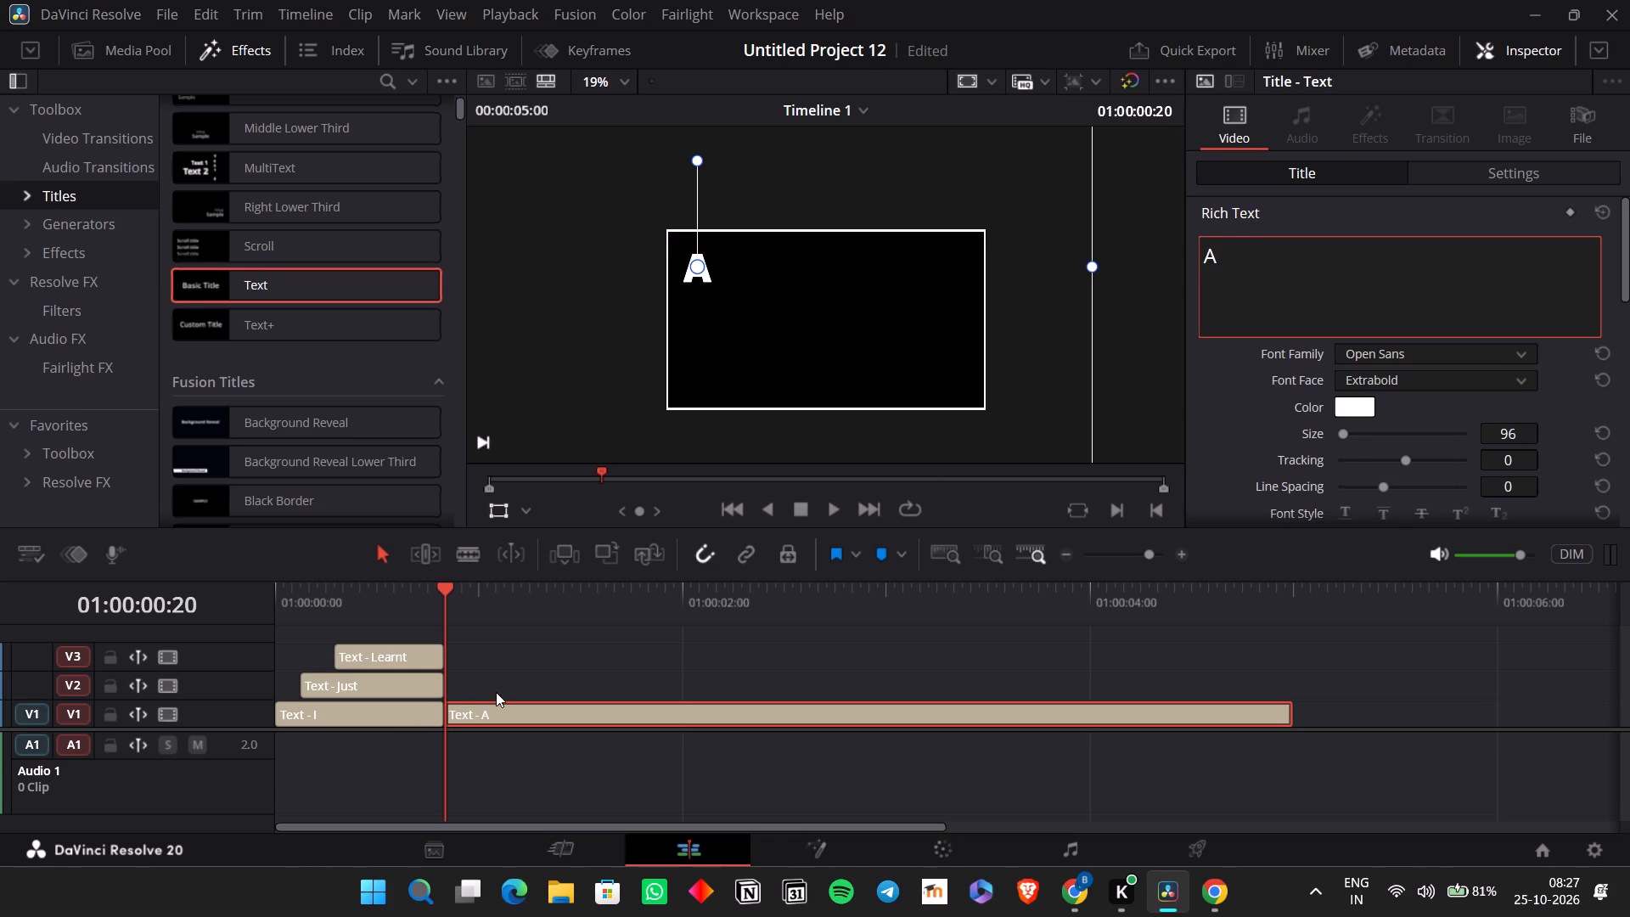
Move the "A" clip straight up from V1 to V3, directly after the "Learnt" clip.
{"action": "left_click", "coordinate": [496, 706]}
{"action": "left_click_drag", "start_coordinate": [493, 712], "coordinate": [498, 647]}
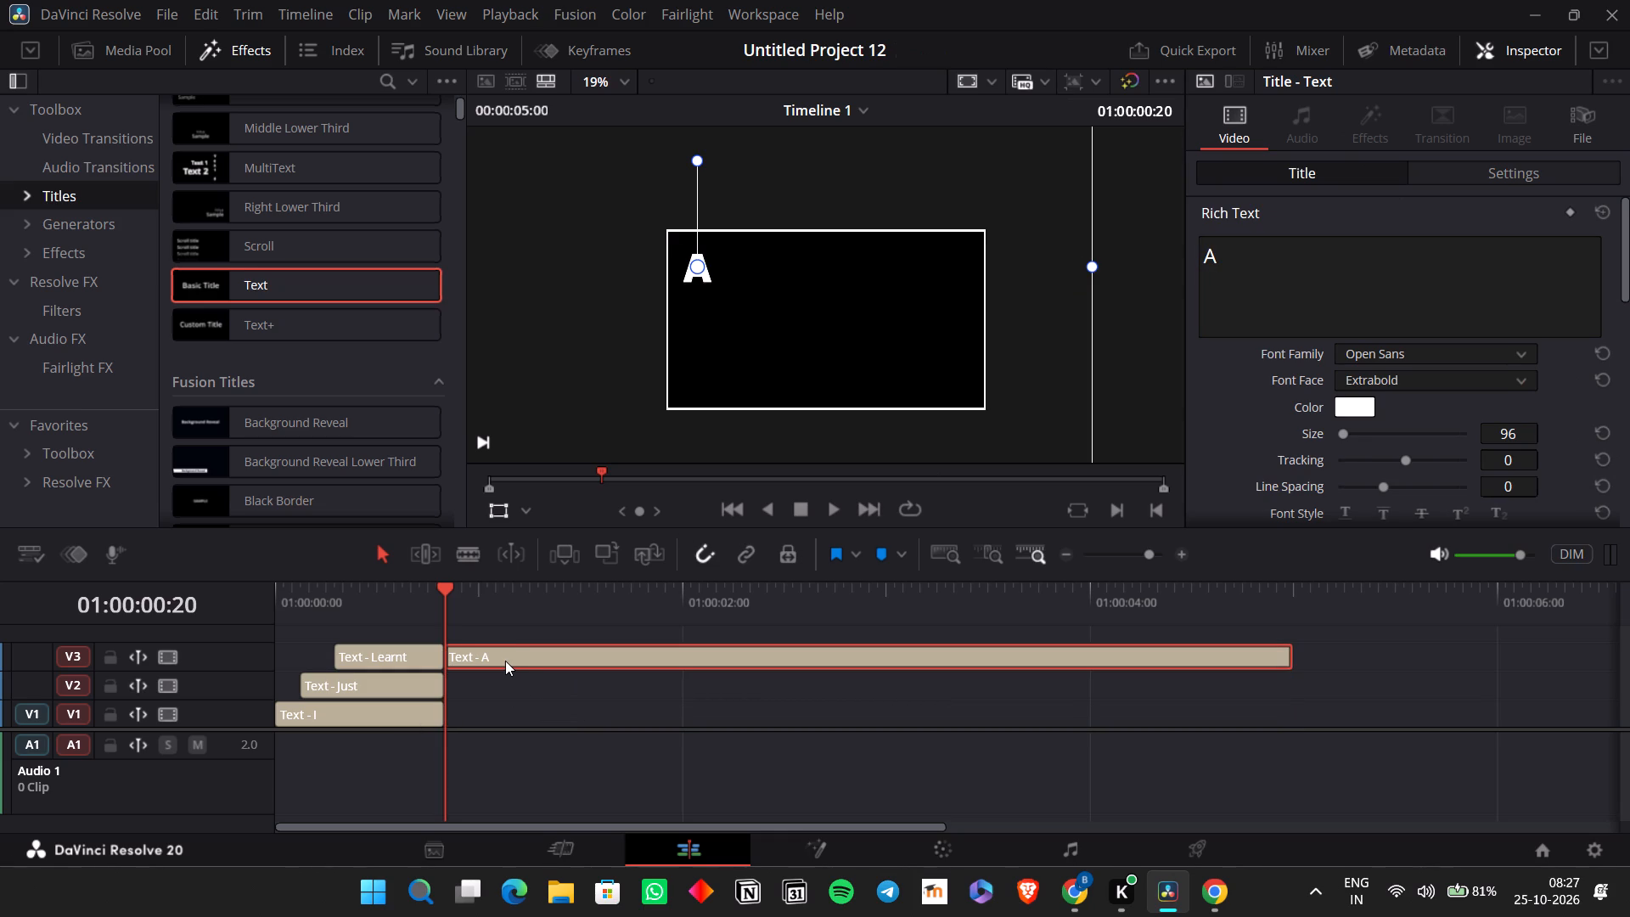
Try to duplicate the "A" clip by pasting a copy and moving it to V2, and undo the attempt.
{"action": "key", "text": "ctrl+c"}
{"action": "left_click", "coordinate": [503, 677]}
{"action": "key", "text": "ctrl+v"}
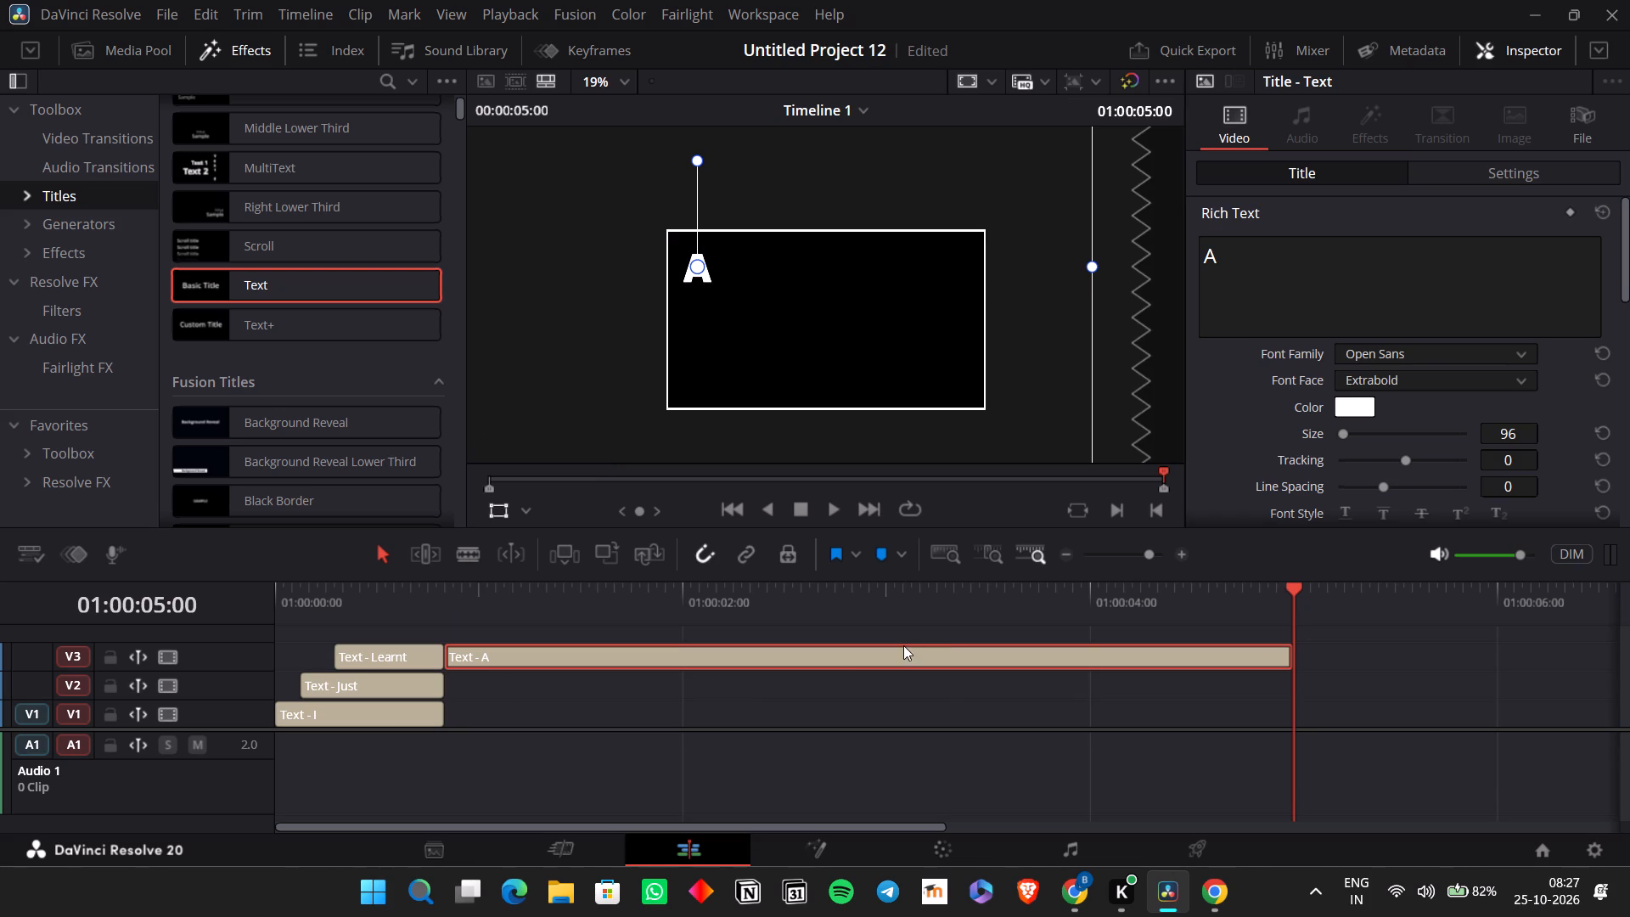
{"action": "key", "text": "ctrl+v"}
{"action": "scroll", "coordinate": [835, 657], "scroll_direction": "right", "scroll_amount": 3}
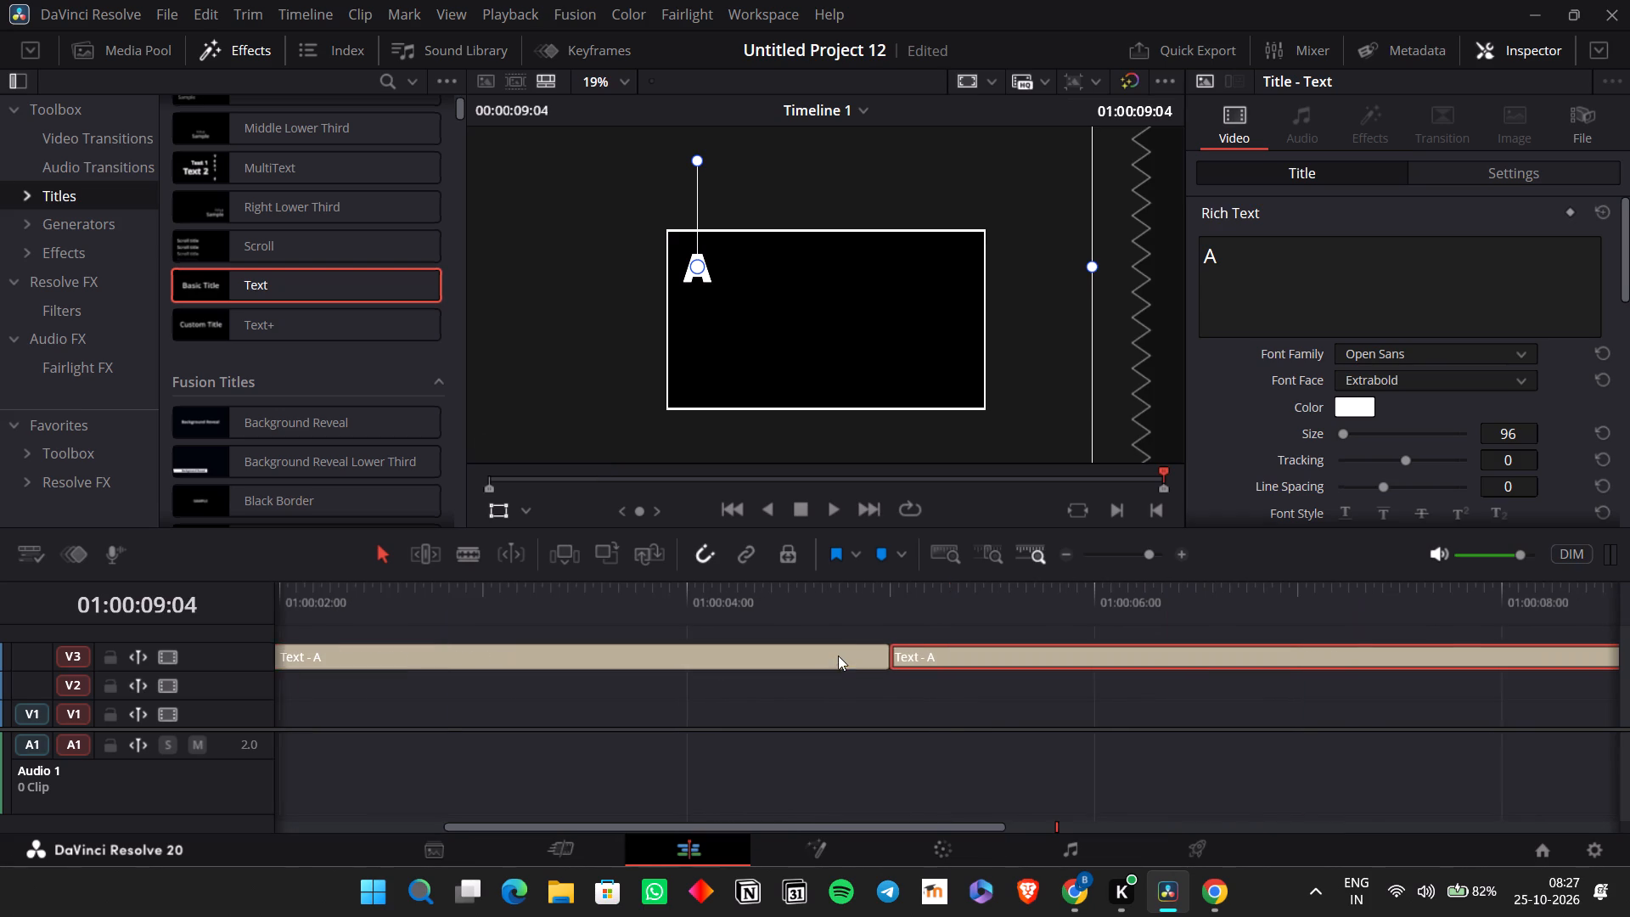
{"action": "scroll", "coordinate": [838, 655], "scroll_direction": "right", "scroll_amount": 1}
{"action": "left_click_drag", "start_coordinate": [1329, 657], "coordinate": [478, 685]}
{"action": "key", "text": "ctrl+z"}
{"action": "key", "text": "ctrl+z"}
Extend the "Just" clip on V2 to the 5-second mark and split it at 01:00:00:20.
{"action": "left_click", "coordinate": [428, 689]}
{"action": "left_click", "coordinate": [447, 684]}
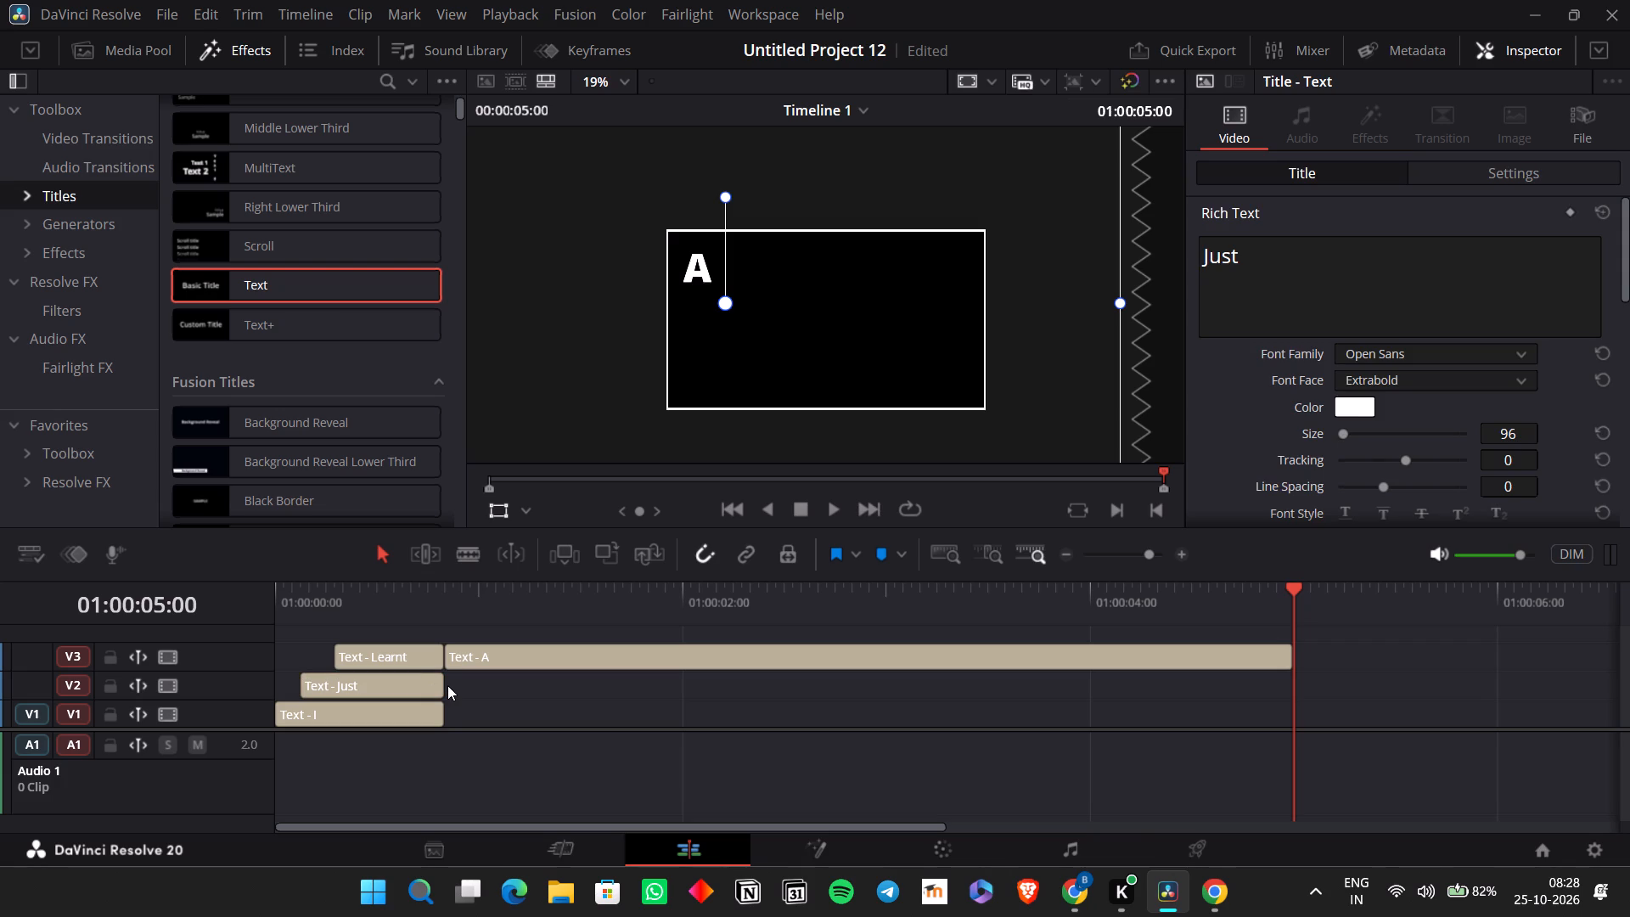
{"action": "left_click_drag", "start_coordinate": [441, 685], "coordinate": [1281, 678]}
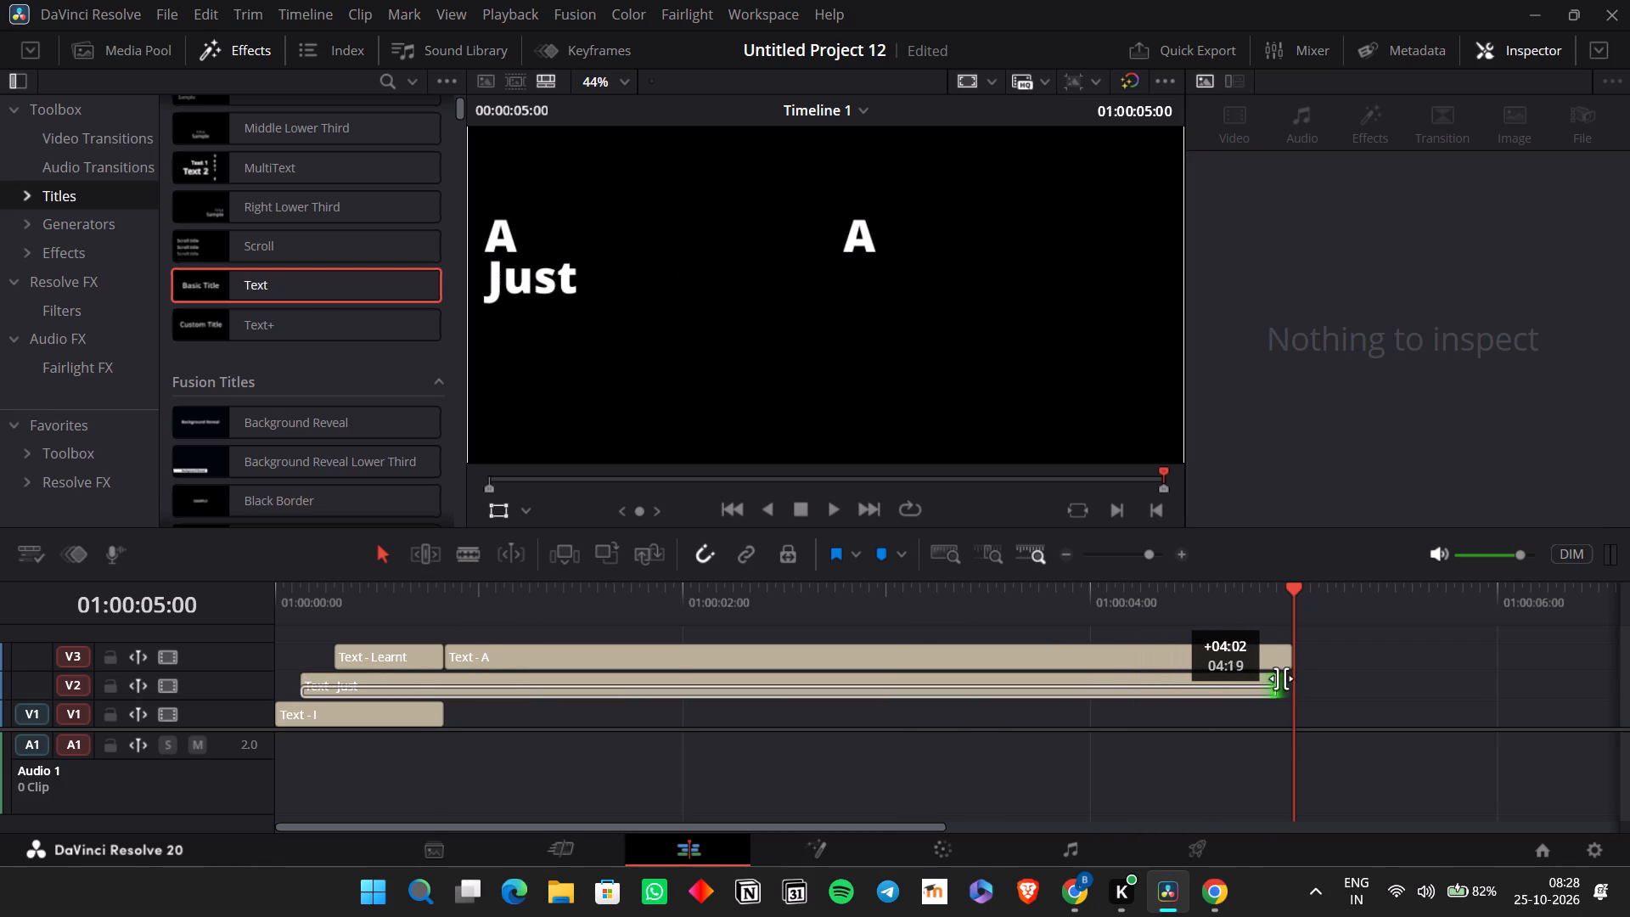
{"action": "left_click_drag", "start_coordinate": [1281, 678], "coordinate": [1285, 680]}
{"action": "left_click", "coordinate": [441, 588]}
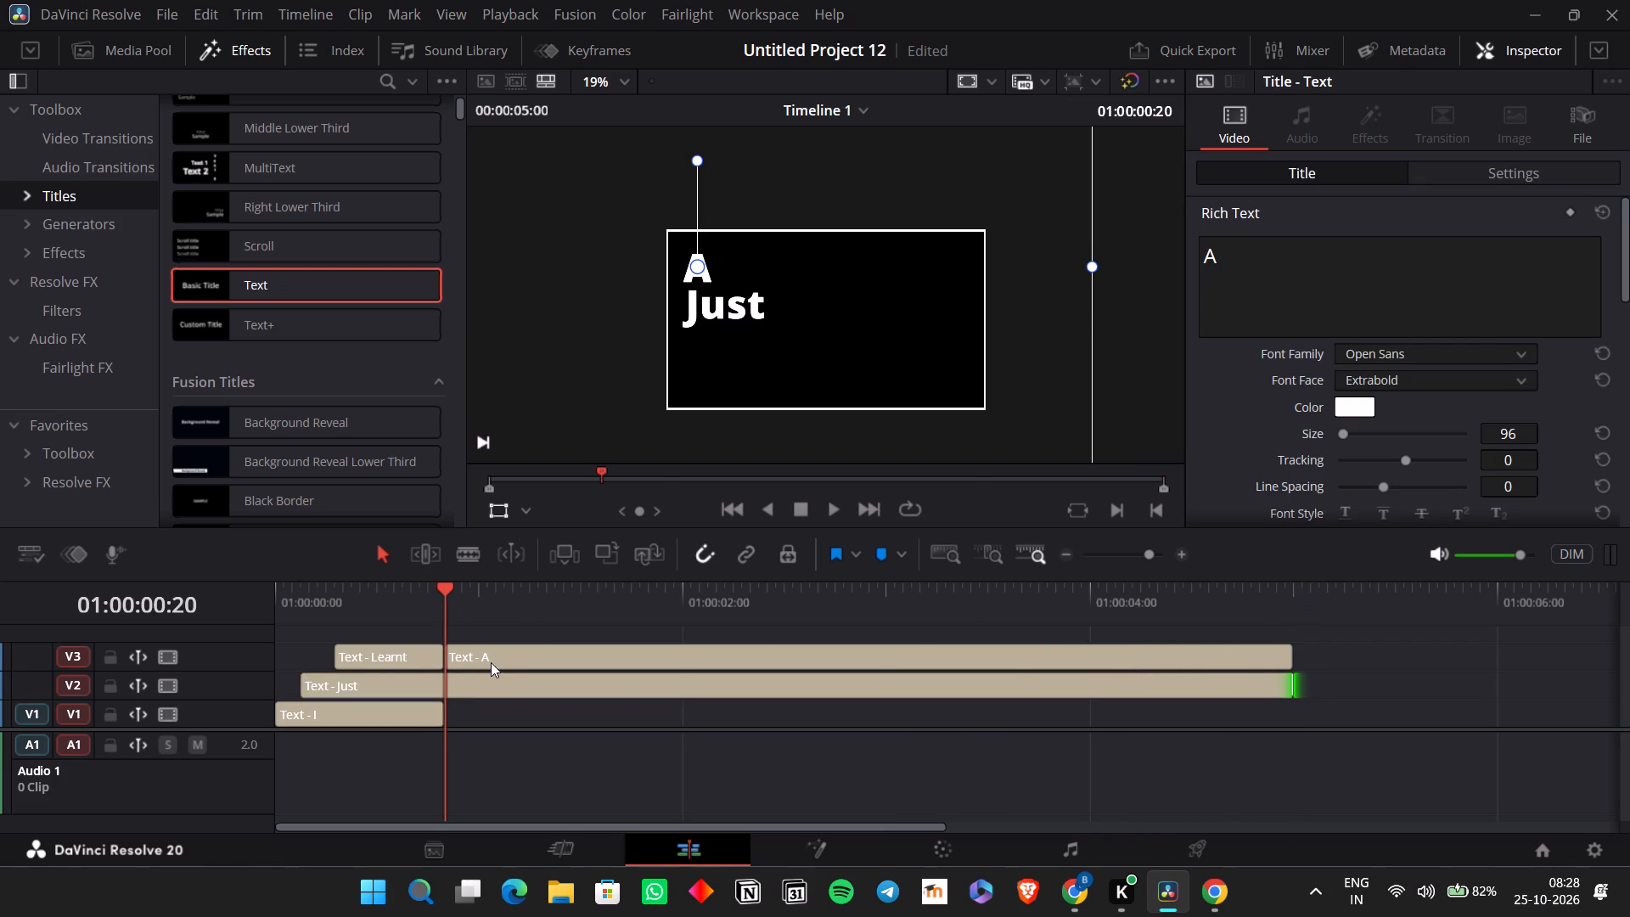
{"action": "left_click", "coordinate": [469, 681]}
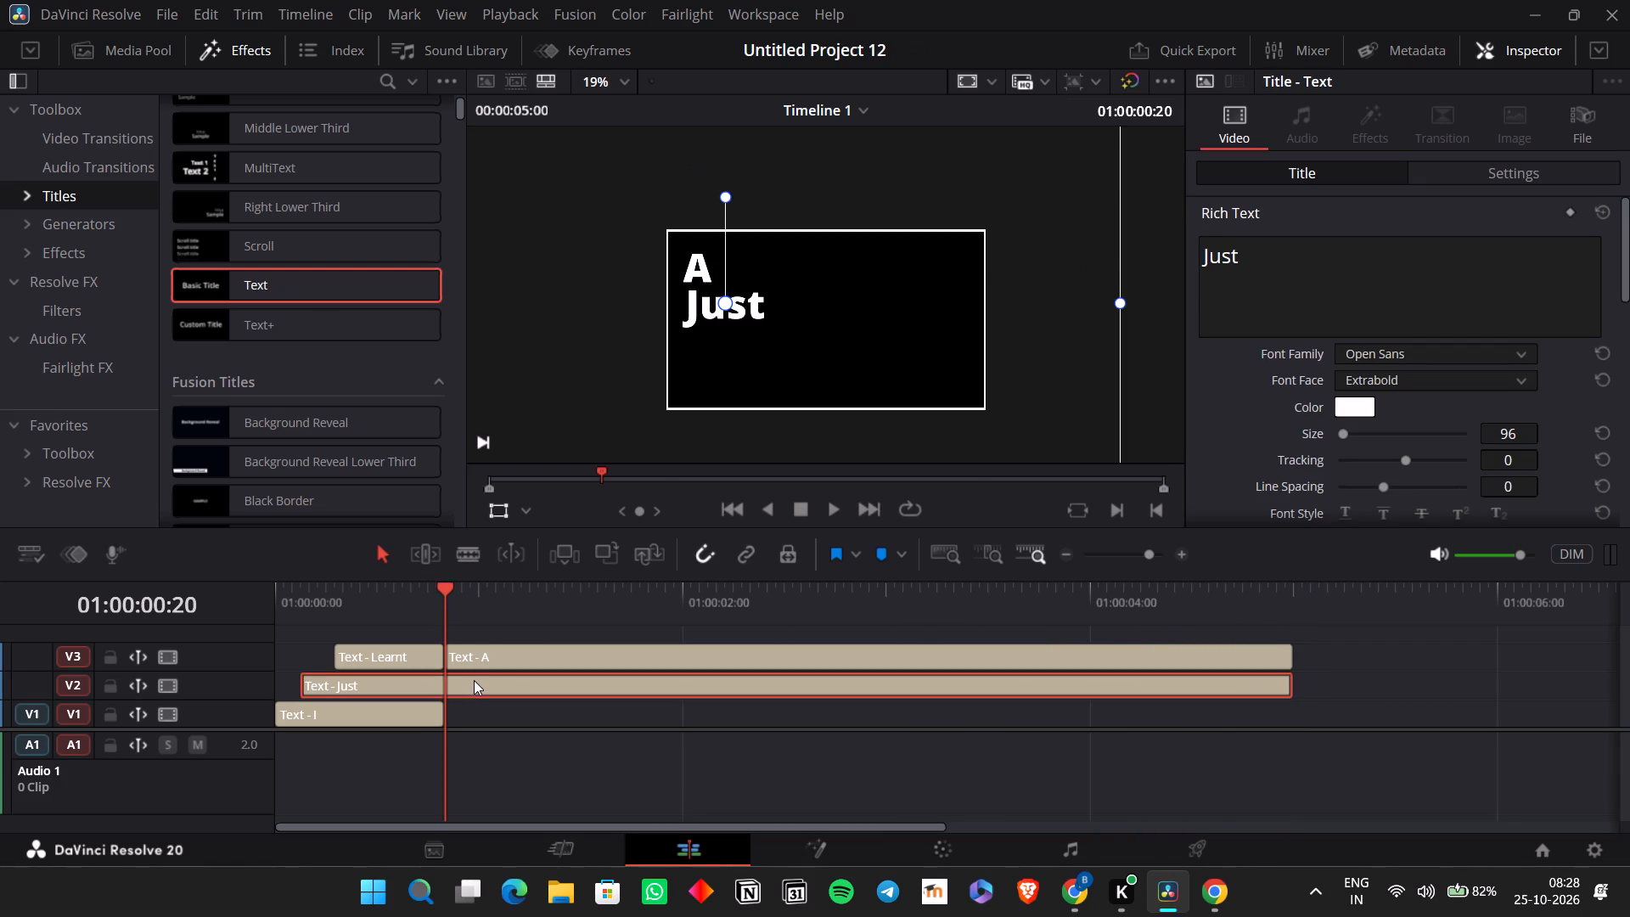
{"action": "key", "text": "ctrl+b"}
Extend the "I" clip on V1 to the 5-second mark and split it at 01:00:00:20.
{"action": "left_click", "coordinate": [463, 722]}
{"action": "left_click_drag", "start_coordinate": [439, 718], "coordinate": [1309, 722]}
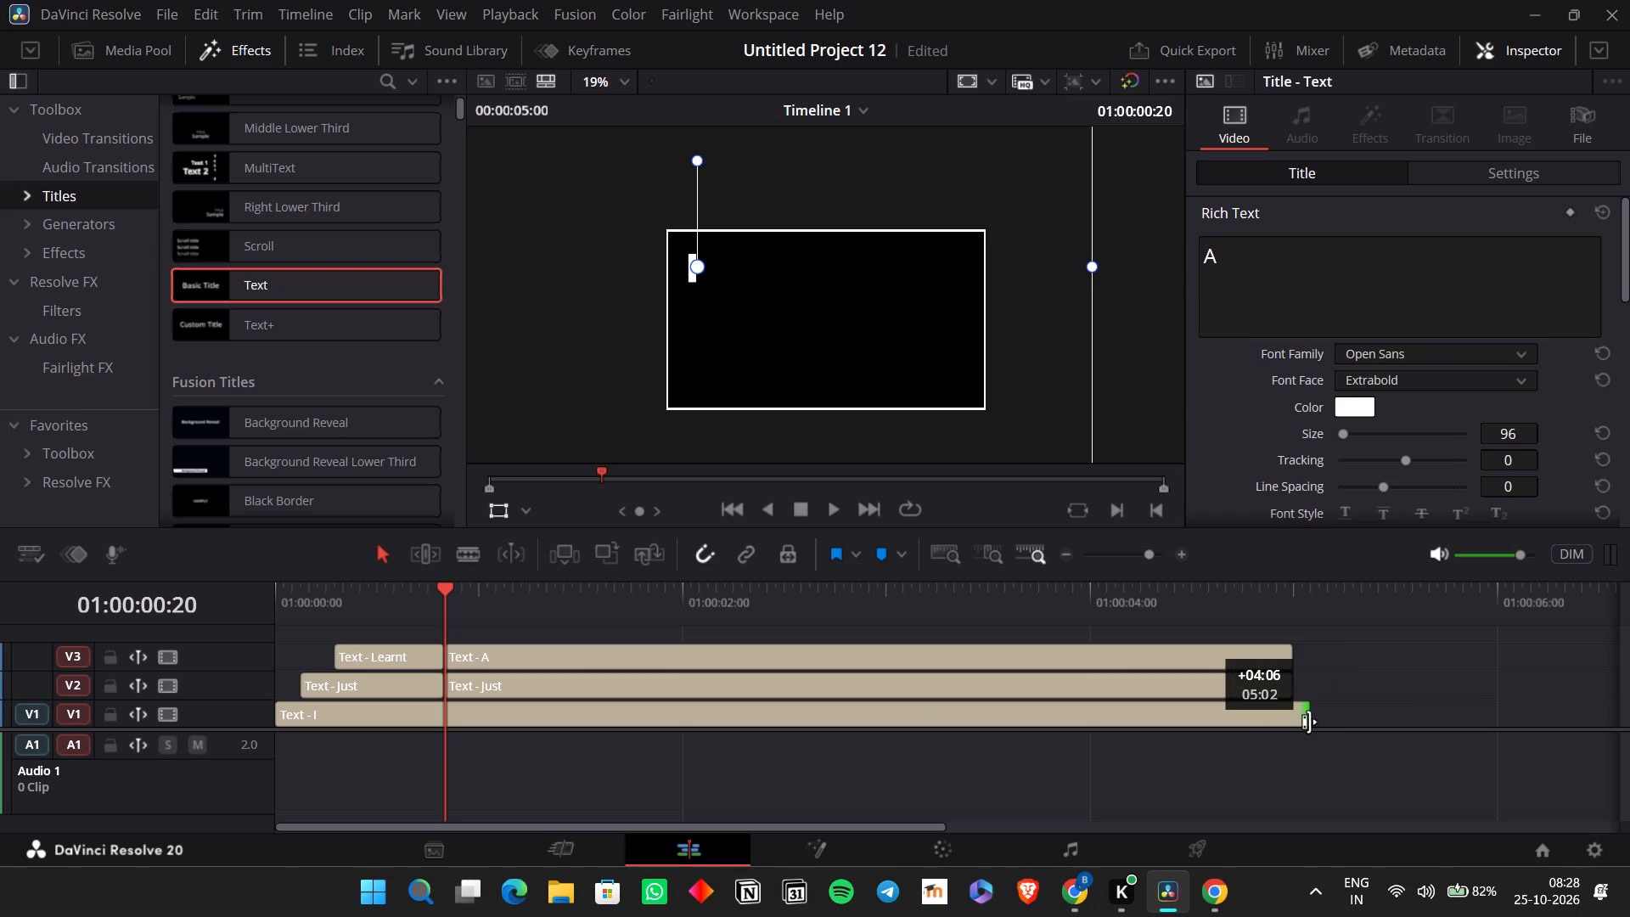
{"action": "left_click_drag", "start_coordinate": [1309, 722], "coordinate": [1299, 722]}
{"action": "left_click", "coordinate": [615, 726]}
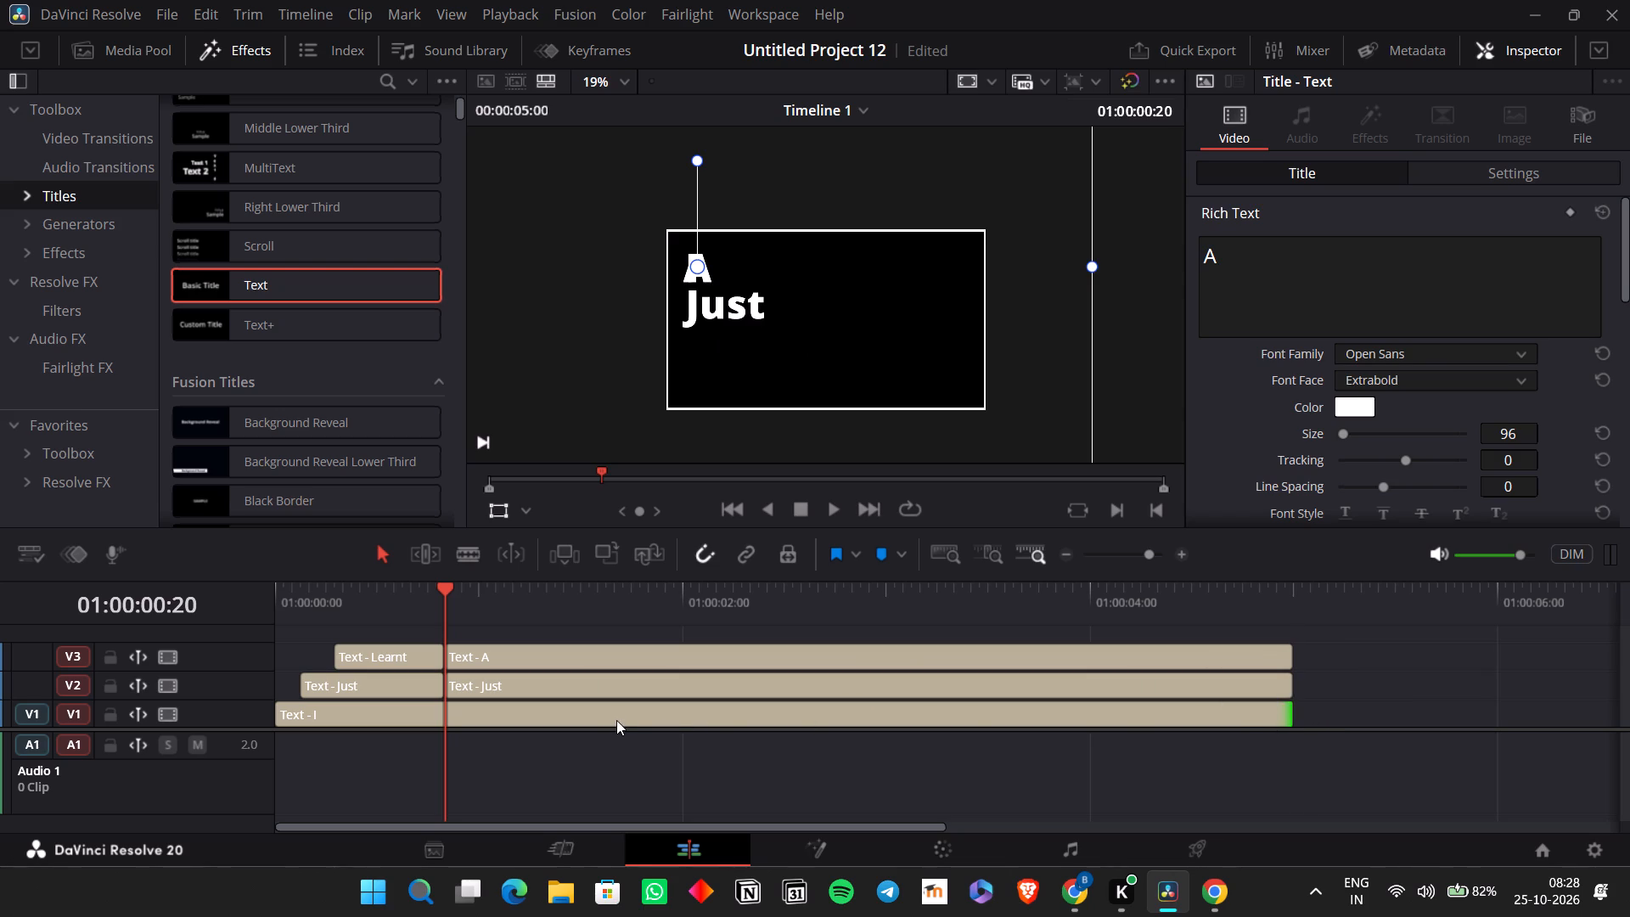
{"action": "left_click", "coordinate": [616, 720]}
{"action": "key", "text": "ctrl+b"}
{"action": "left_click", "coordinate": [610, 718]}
Replace the text of the second "Just" clip on V2 with "New".
{"action": "left_click", "coordinate": [617, 683]}
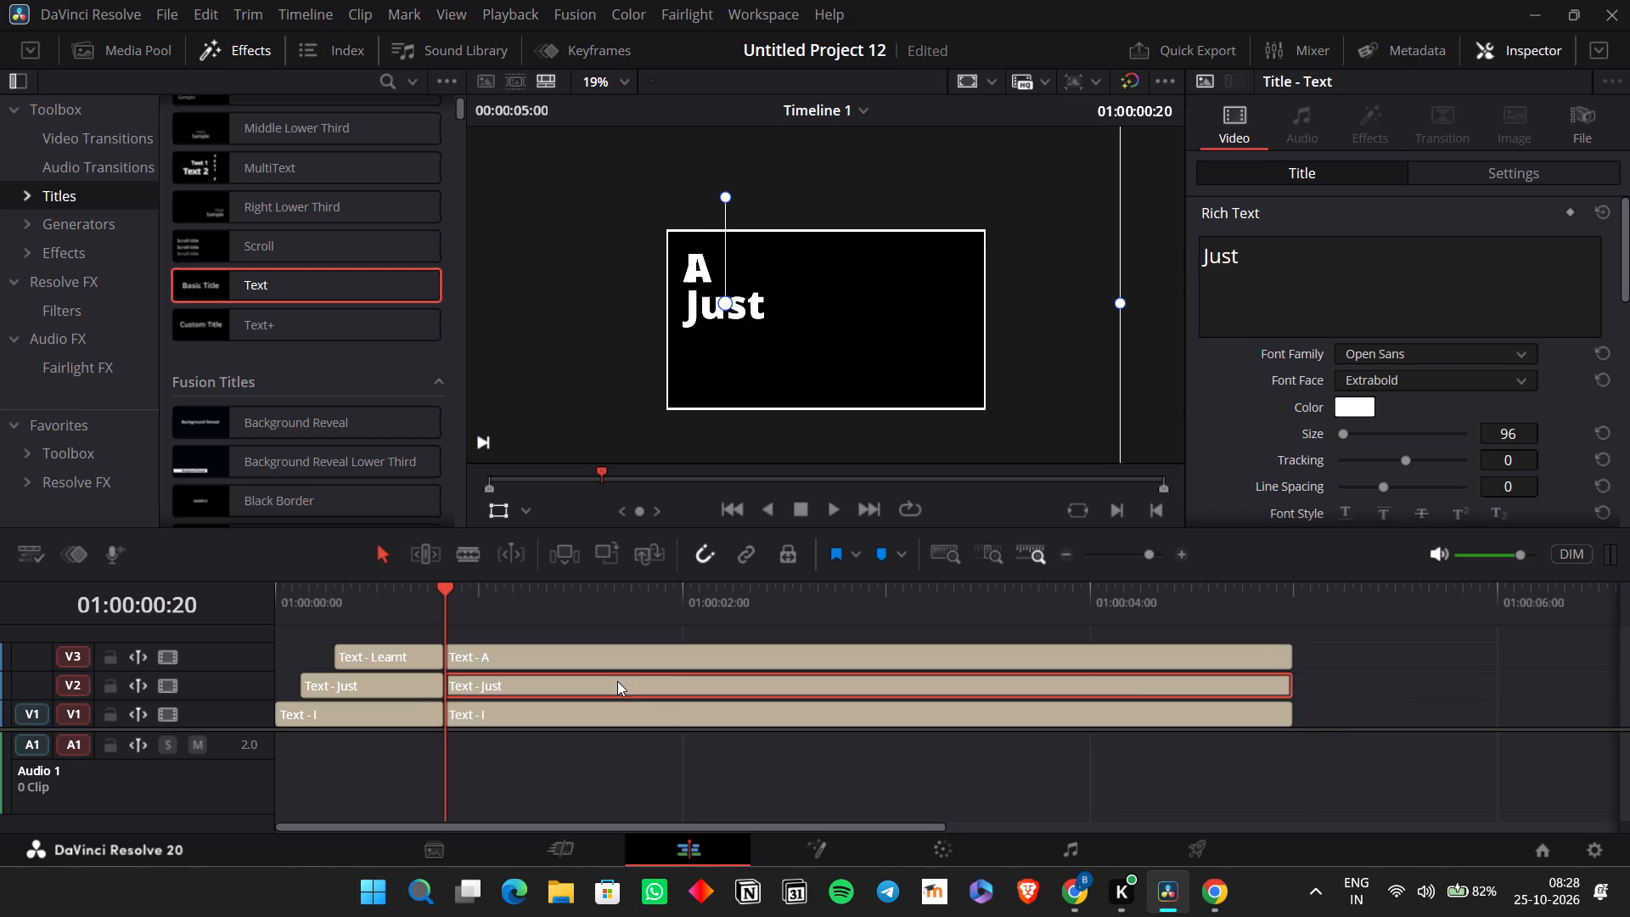
{"action": "left_click_drag", "start_coordinate": [1251, 256], "coordinate": [1183, 265]}
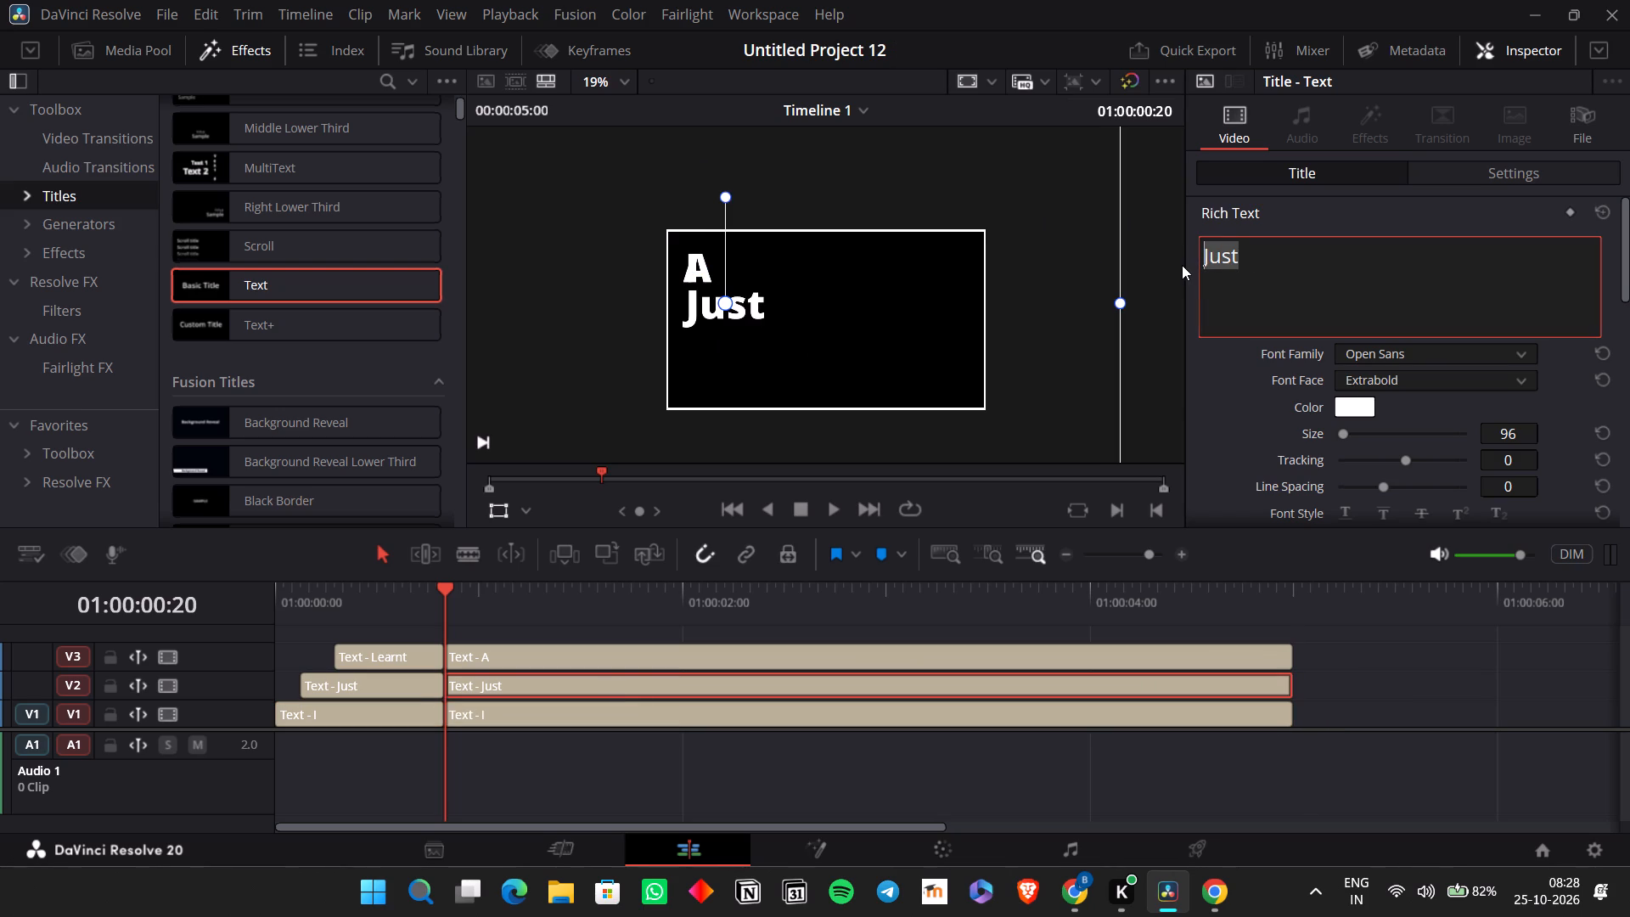
{"action": "type", "text": "ew"}
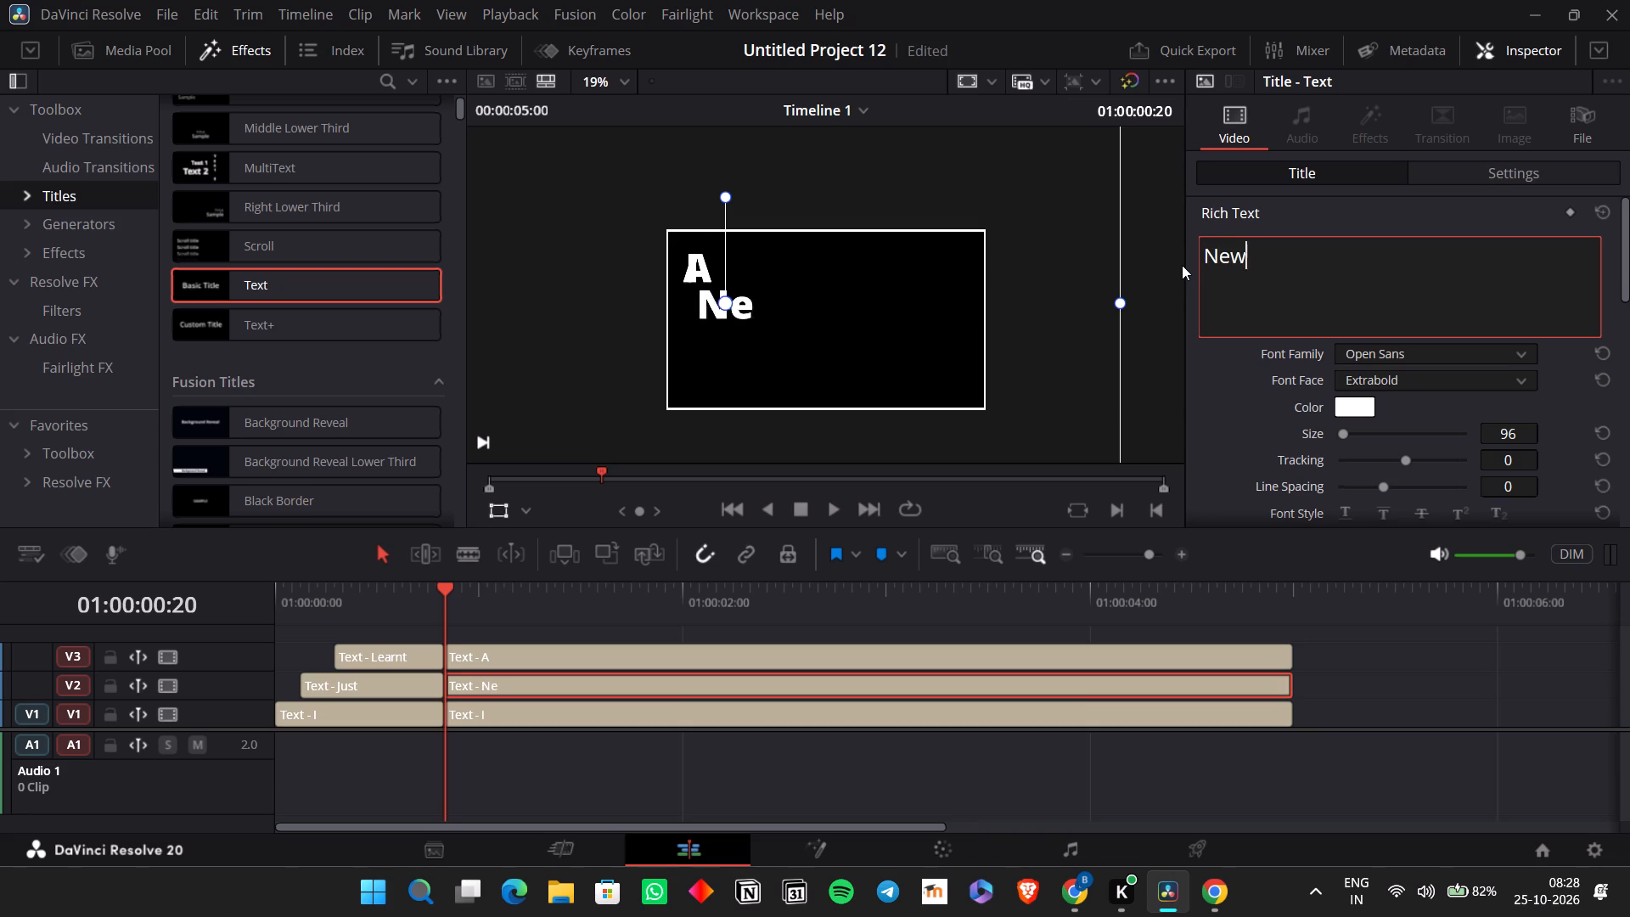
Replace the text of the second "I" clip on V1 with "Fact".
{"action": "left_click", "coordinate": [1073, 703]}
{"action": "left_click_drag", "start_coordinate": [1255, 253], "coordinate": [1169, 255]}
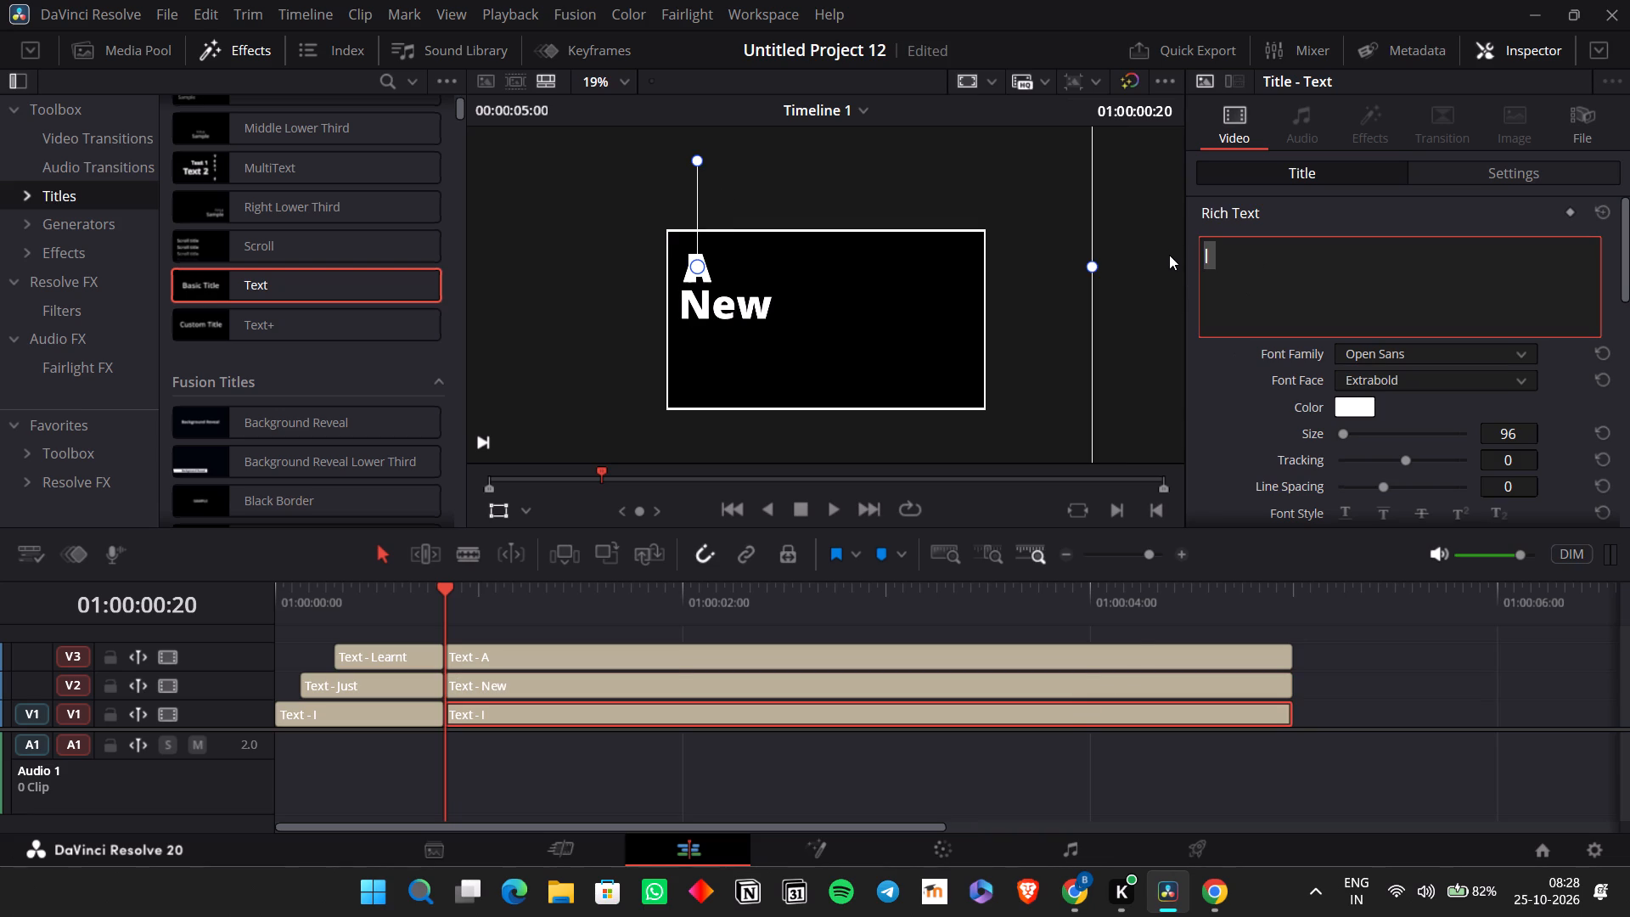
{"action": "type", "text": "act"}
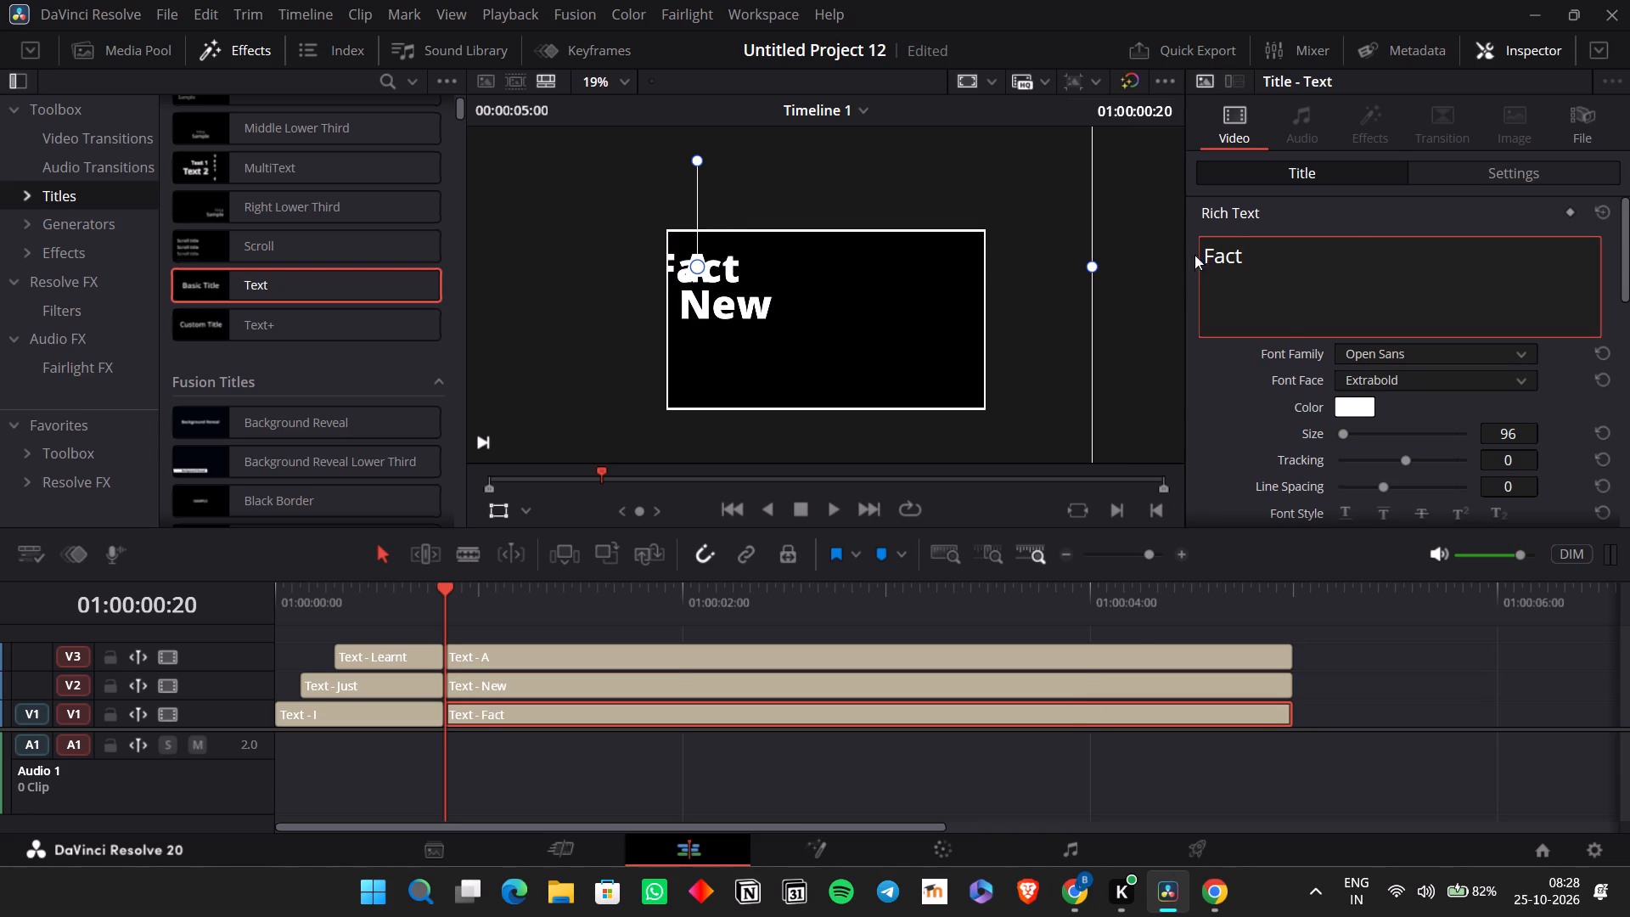
Move the "A" clip straight down from V3 onto V1, over the "Fact" clip.
{"action": "left_click", "coordinate": [601, 650]}
{"action": "left_click", "coordinate": [588, 678]}
{"action": "left_click", "coordinate": [587, 709]}
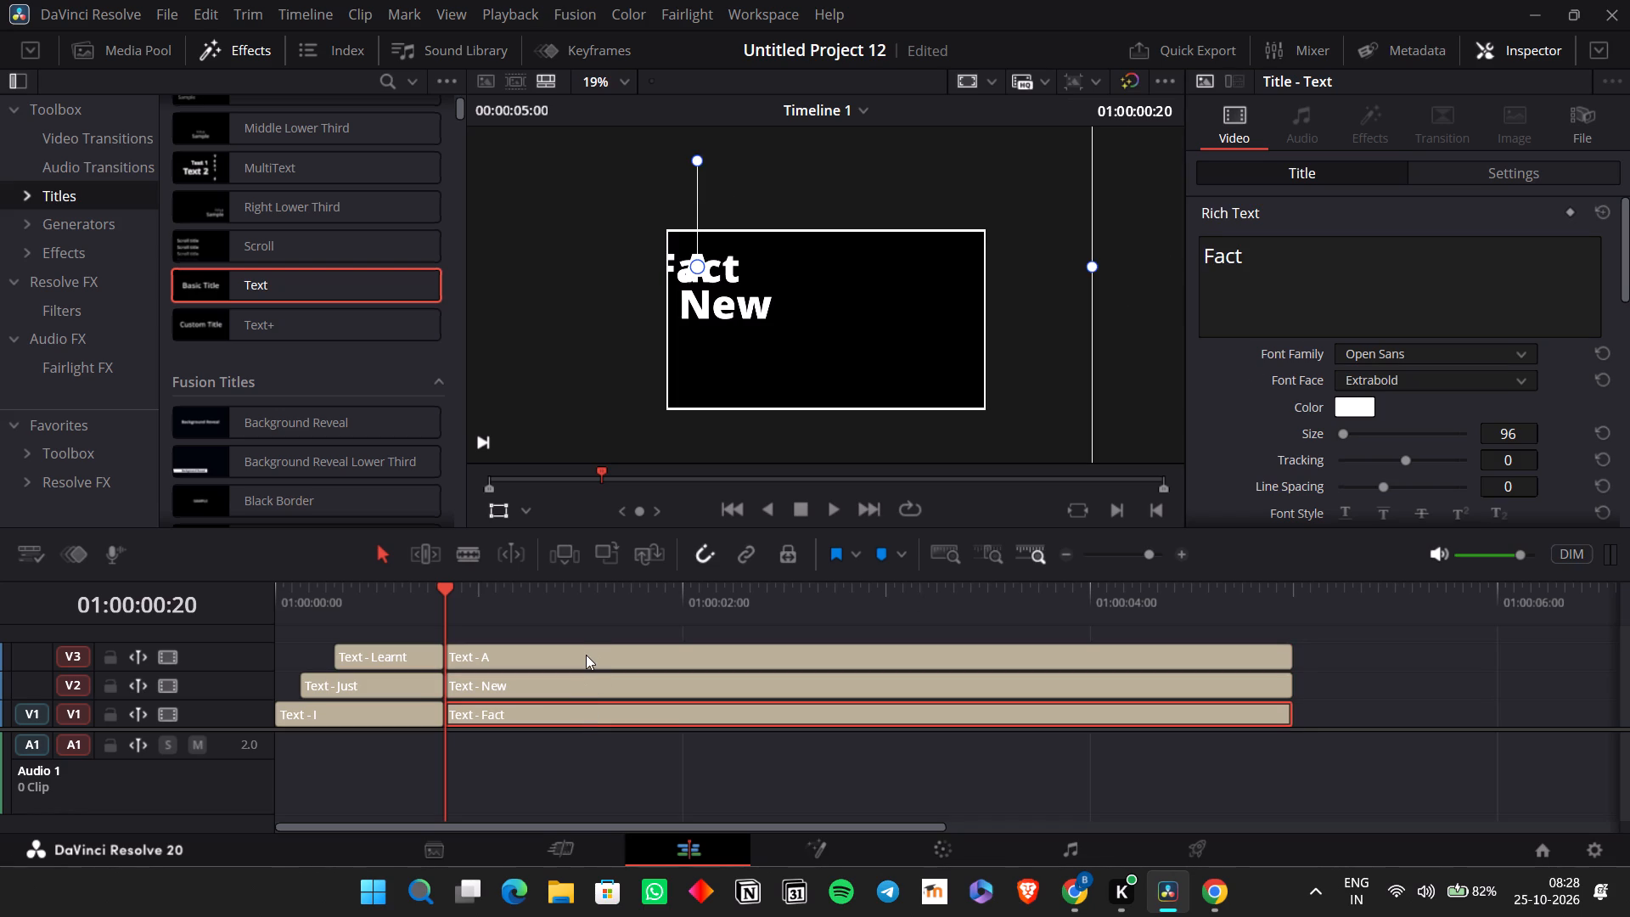
{"action": "left_click", "coordinate": [584, 656]}
{"action": "left_click_drag", "start_coordinate": [584, 656], "coordinate": [588, 706], "text": "shift"}
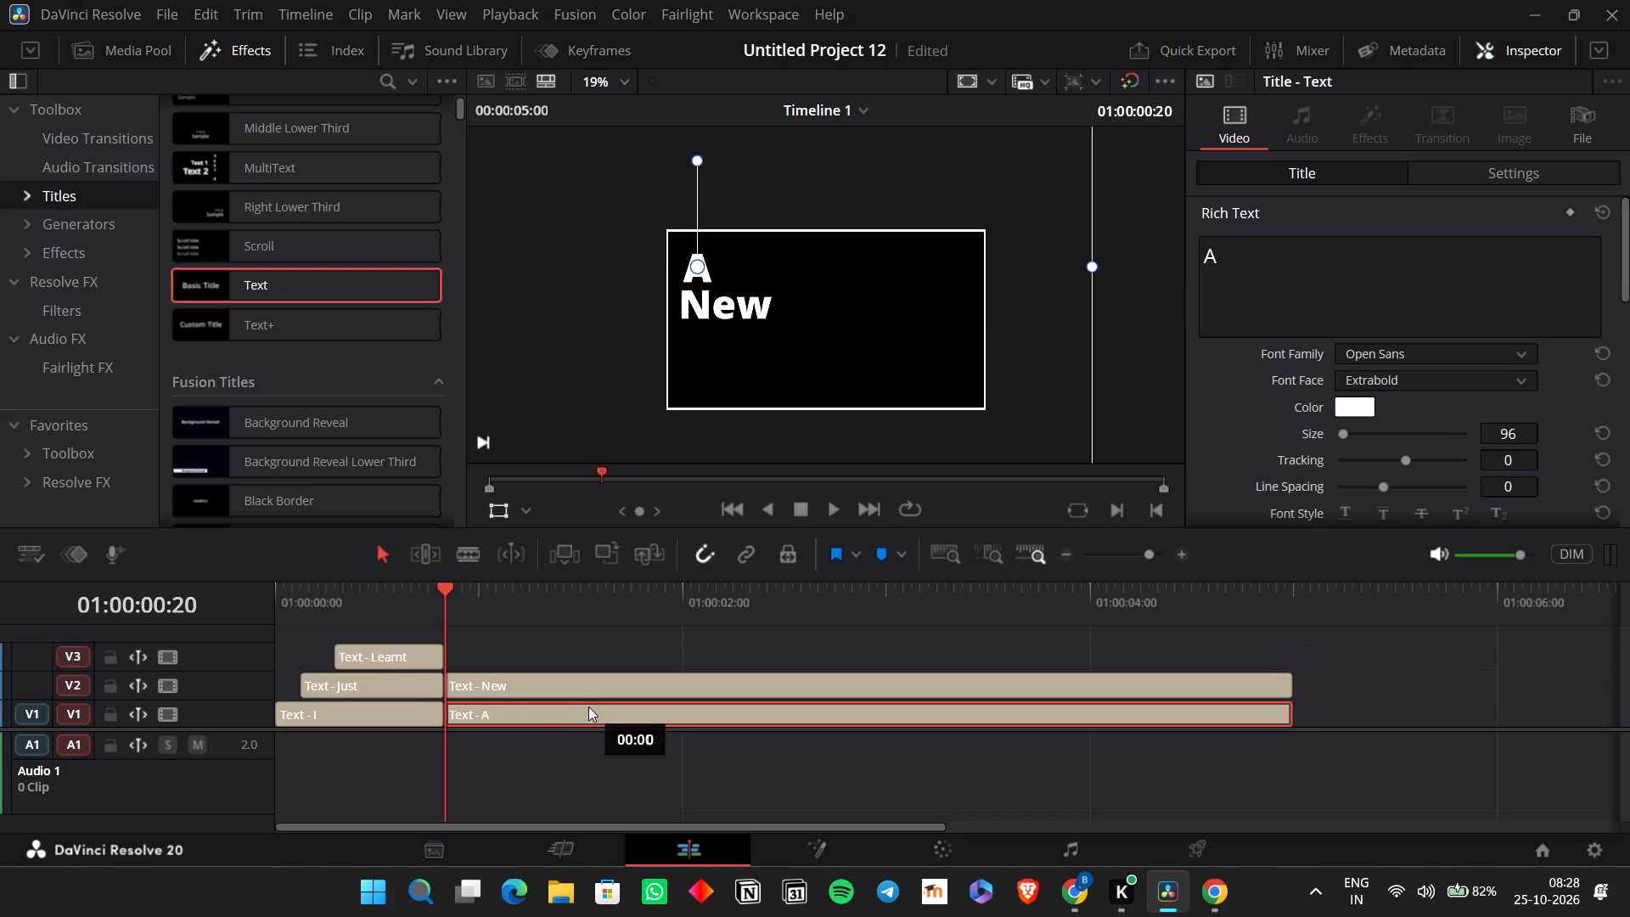
{"action": "left_click_drag", "start_coordinate": [588, 706], "coordinate": [588, 712], "text": "shift"}
Extend the "Learnt" clip on V3 to the 5-second mark and split it at 01:00:00:20.
{"action": "left_click", "coordinate": [368, 651]}
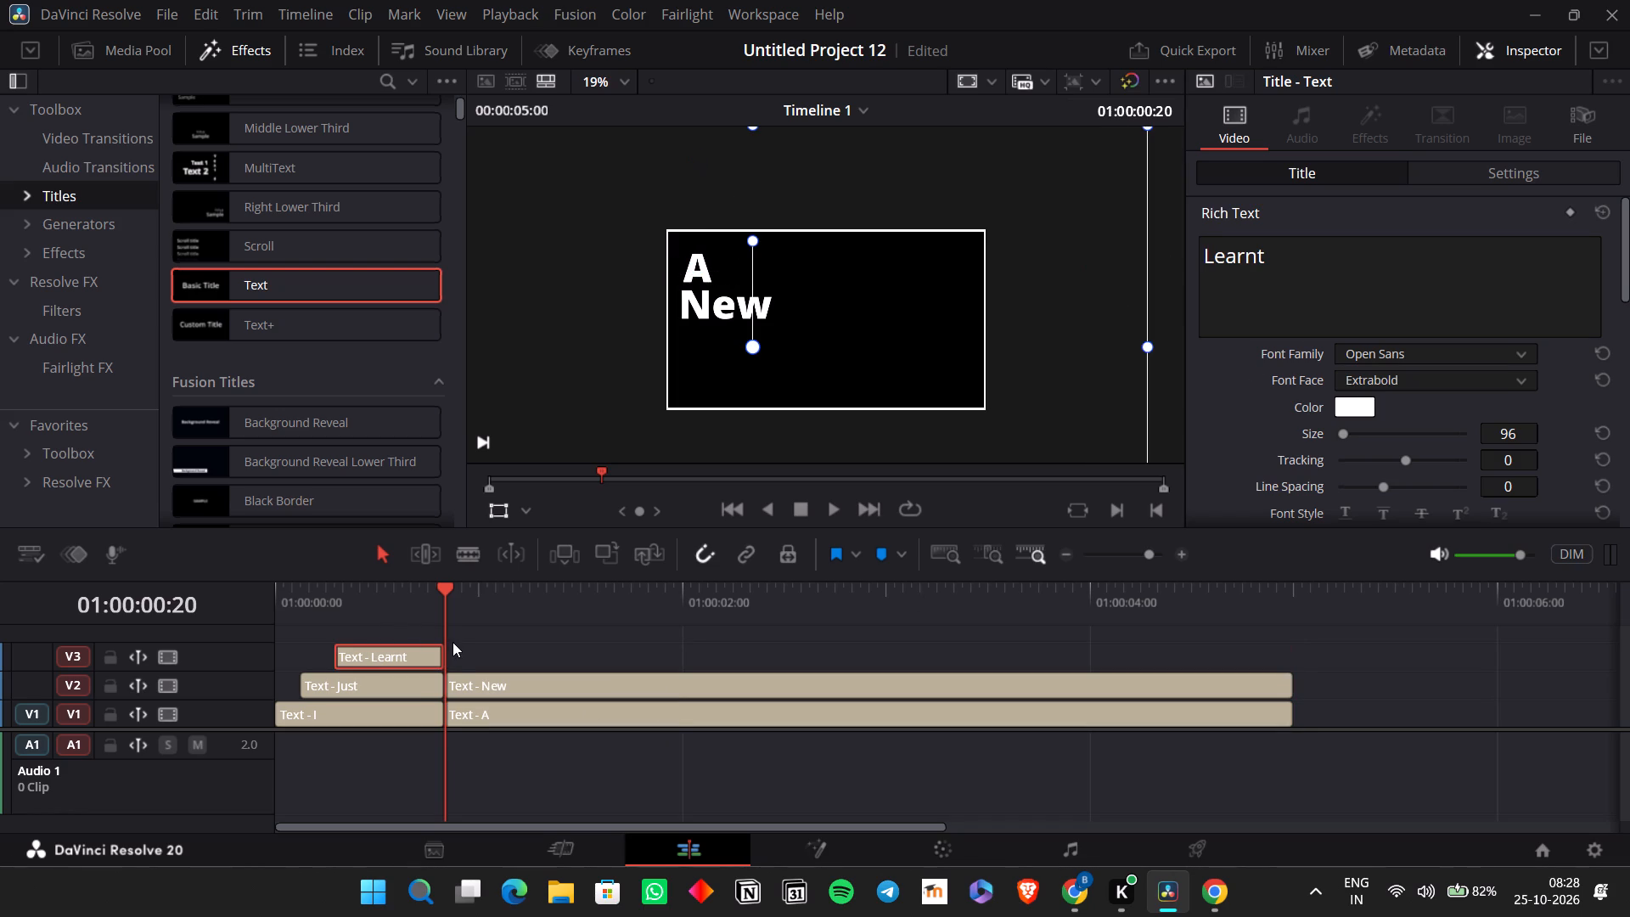
{"action": "left_click_drag", "start_coordinate": [440, 664], "coordinate": [1272, 659]}
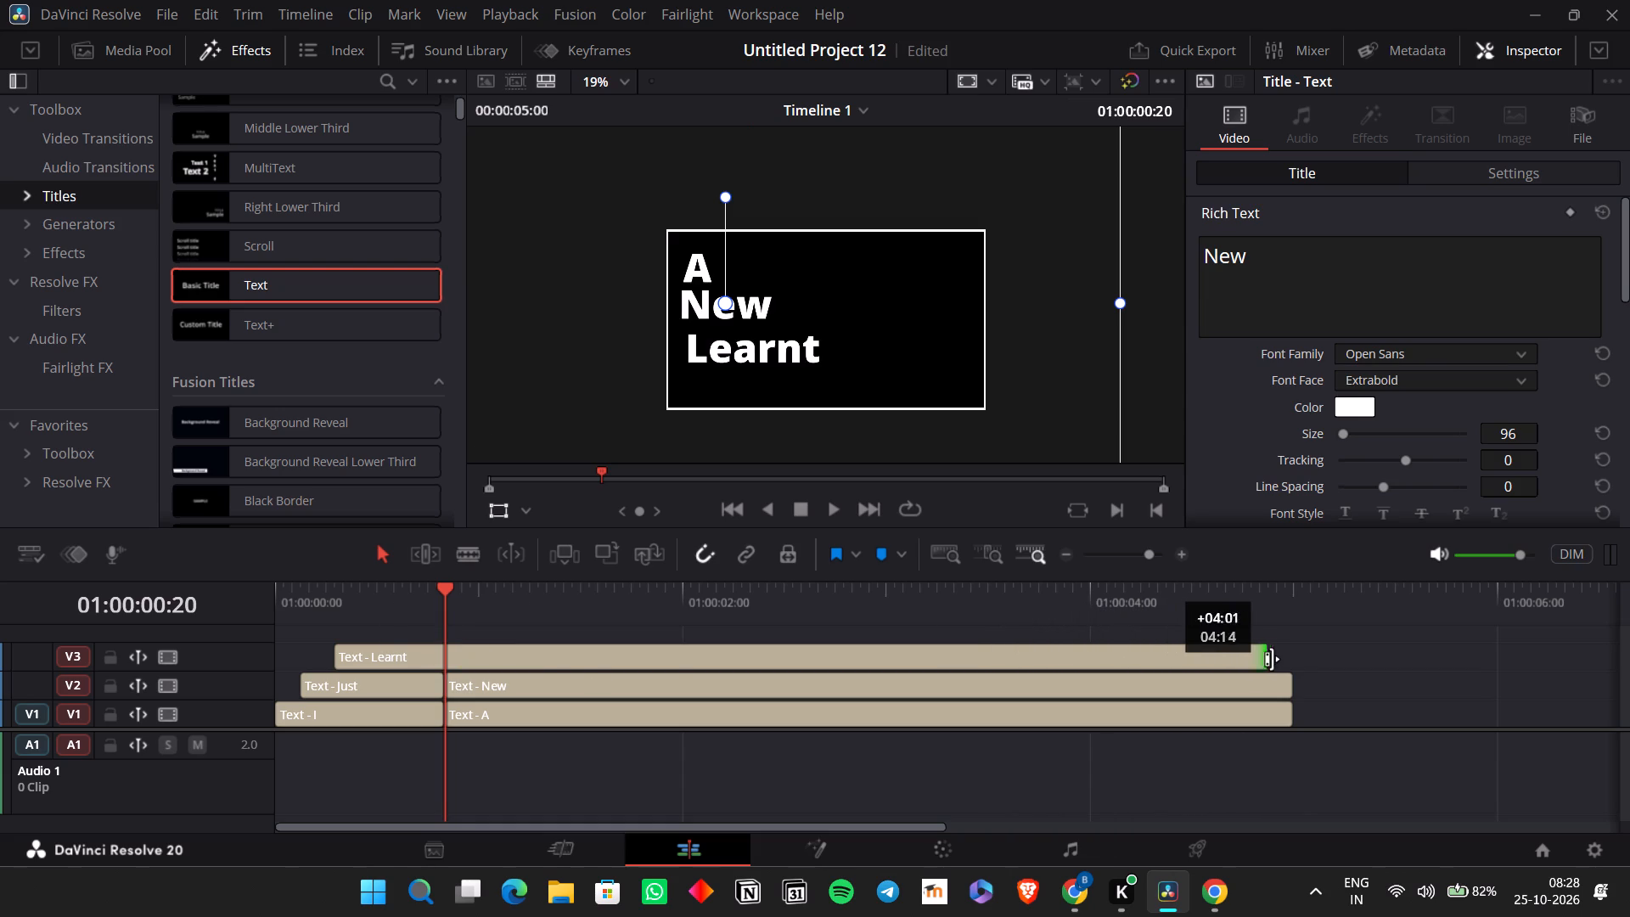
{"action": "left_click_drag", "start_coordinate": [1272, 659], "coordinate": [1286, 664]}
{"action": "left_click", "coordinate": [577, 653]}
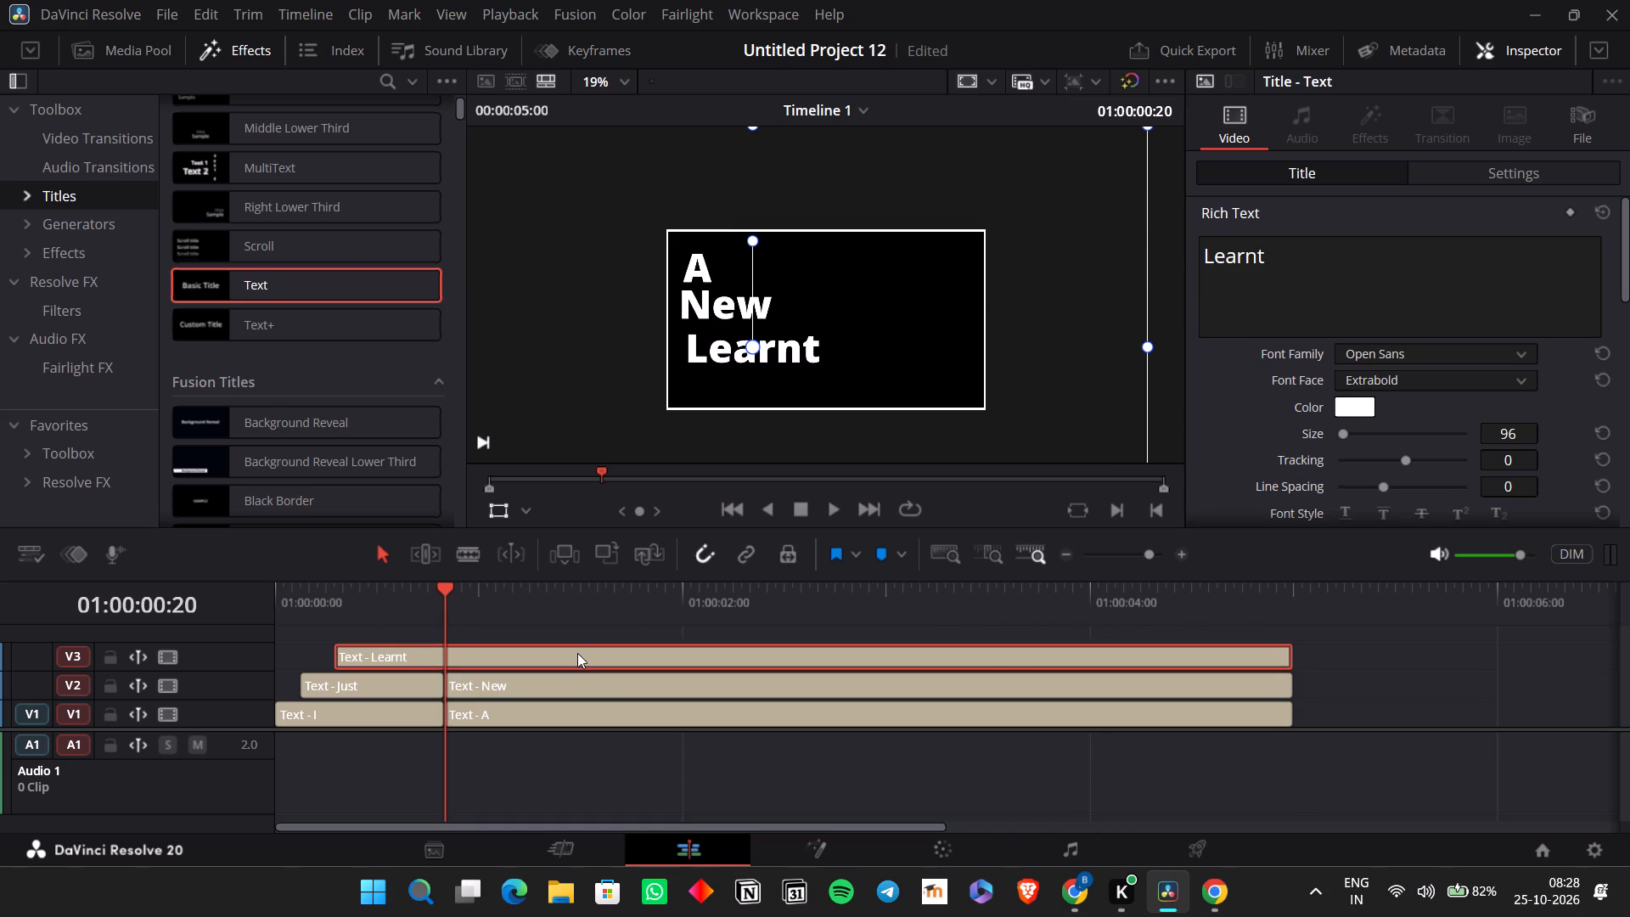
{"action": "key", "text": "ctrl+b"}
Replace the text of the second "Learnt" clip on V3 with "Fact".
{"action": "left_click", "coordinate": [577, 653]}
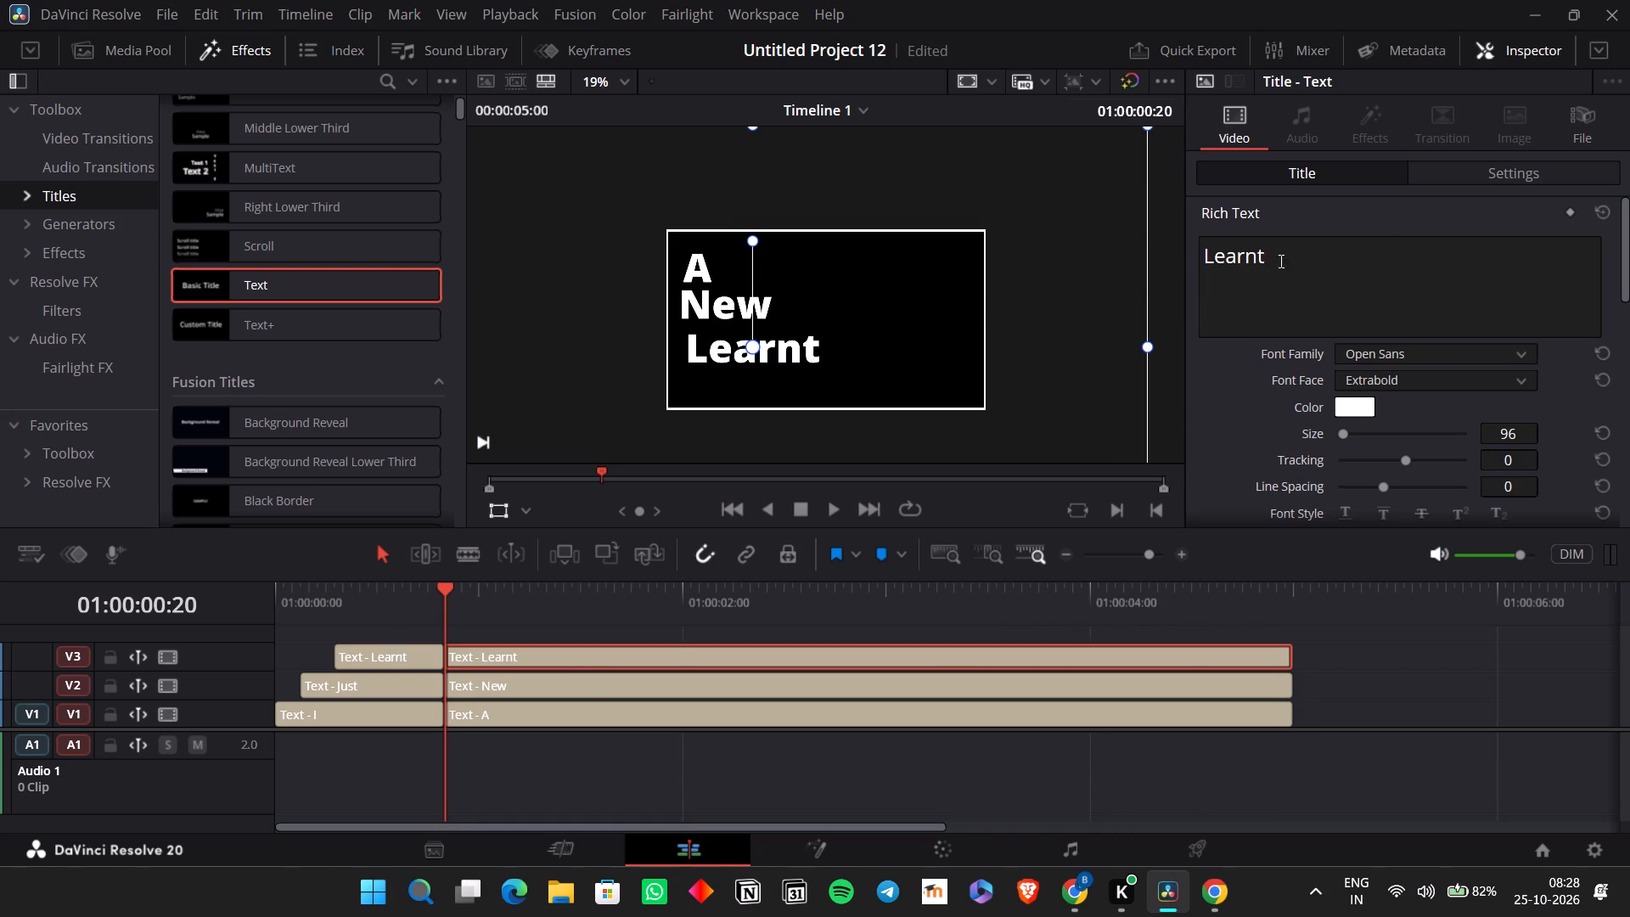
{"action": "left_click_drag", "start_coordinate": [1281, 261], "coordinate": [1082, 277]}
{"action": "left_click_drag", "start_coordinate": [1318, 274], "coordinate": [1089, 243]}
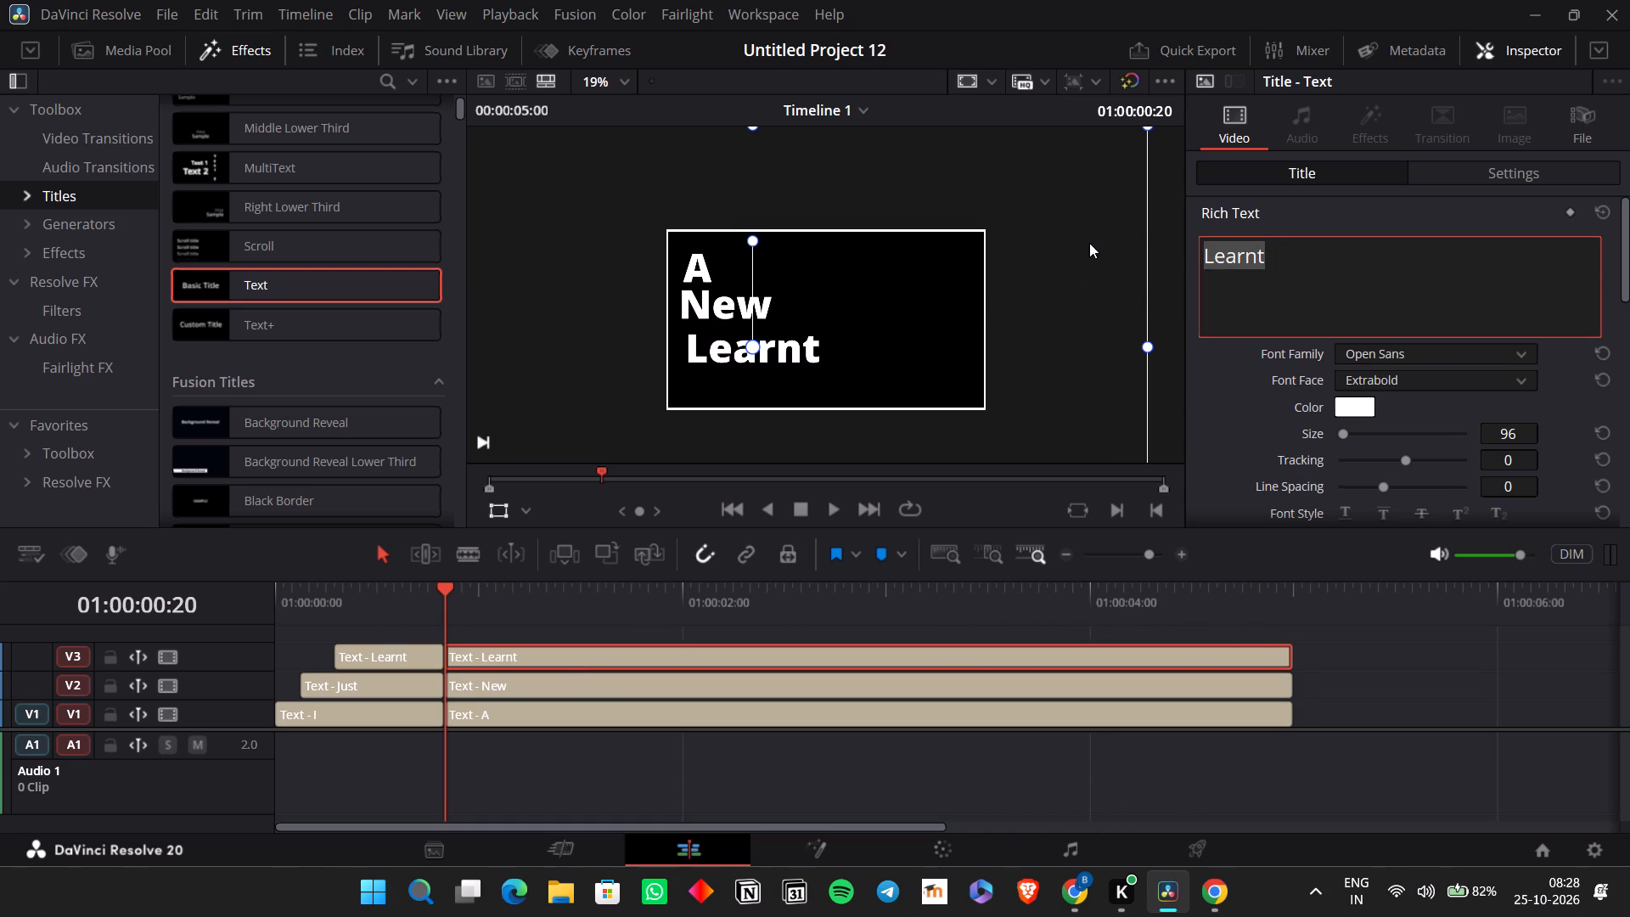
{"action": "key", "text": "t"}
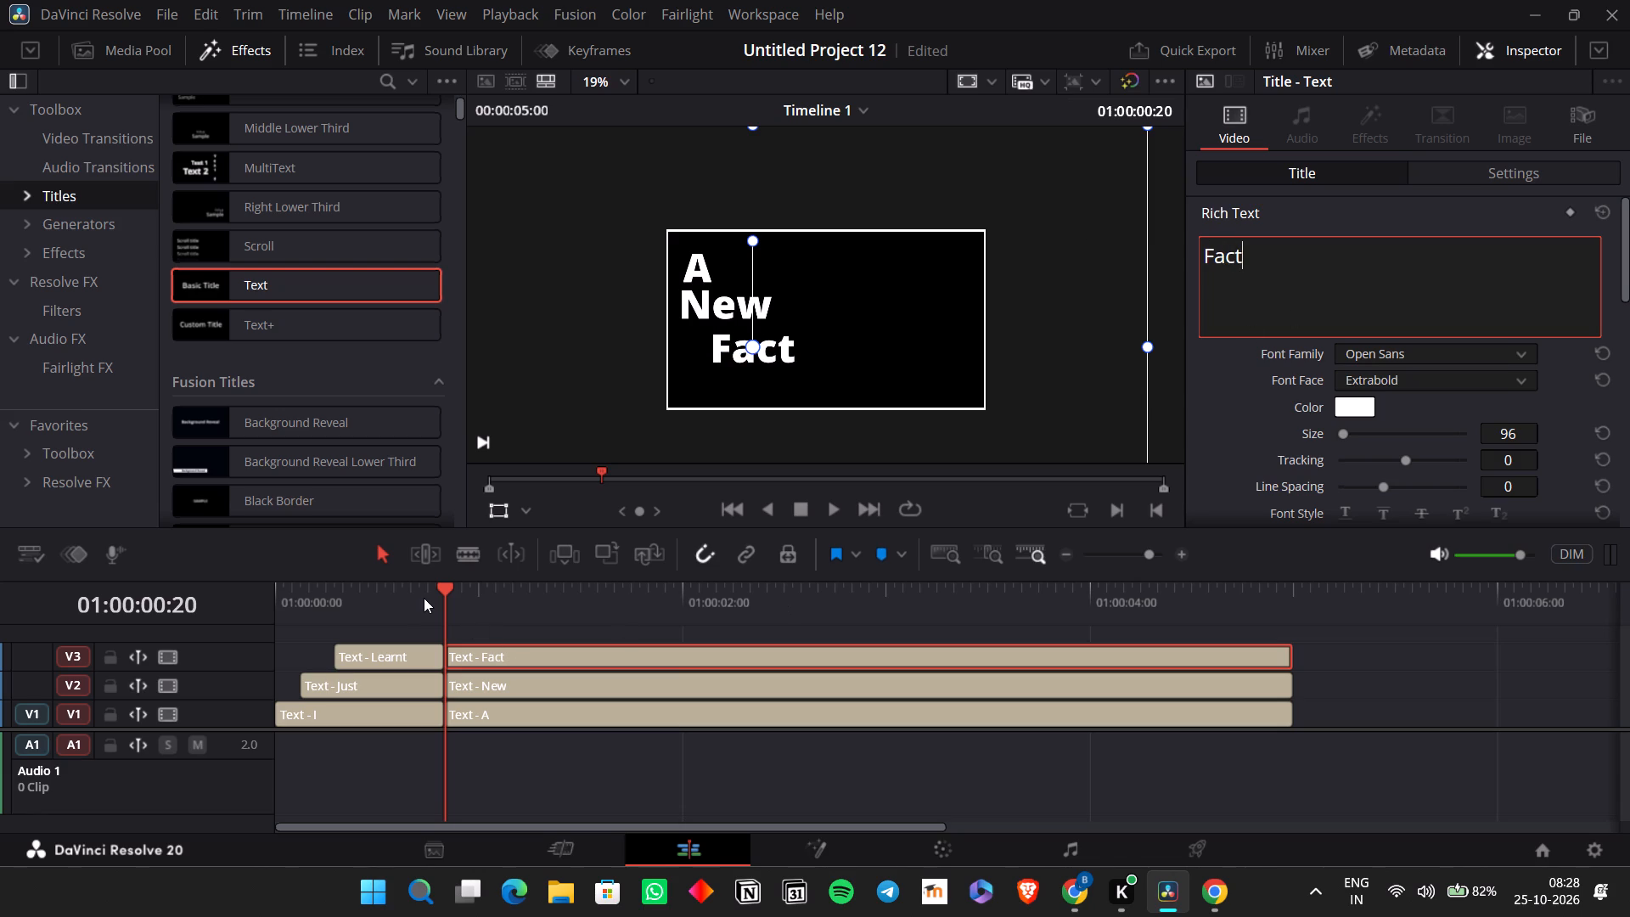
Flip between the frames on either side of the cut at 01:00:00:20 to compare the alignment of the two word stacks.
{"action": "key", "text": "Left"}
{"action": "key", "text": "Left"}
{"action": "key", "text": "Left"}
{"action": "left_click", "coordinate": [458, 595]}
{"action": "key", "text": "Left"}
{"action": "key", "text": "Left"}
{"action": "key", "text": "Right"}
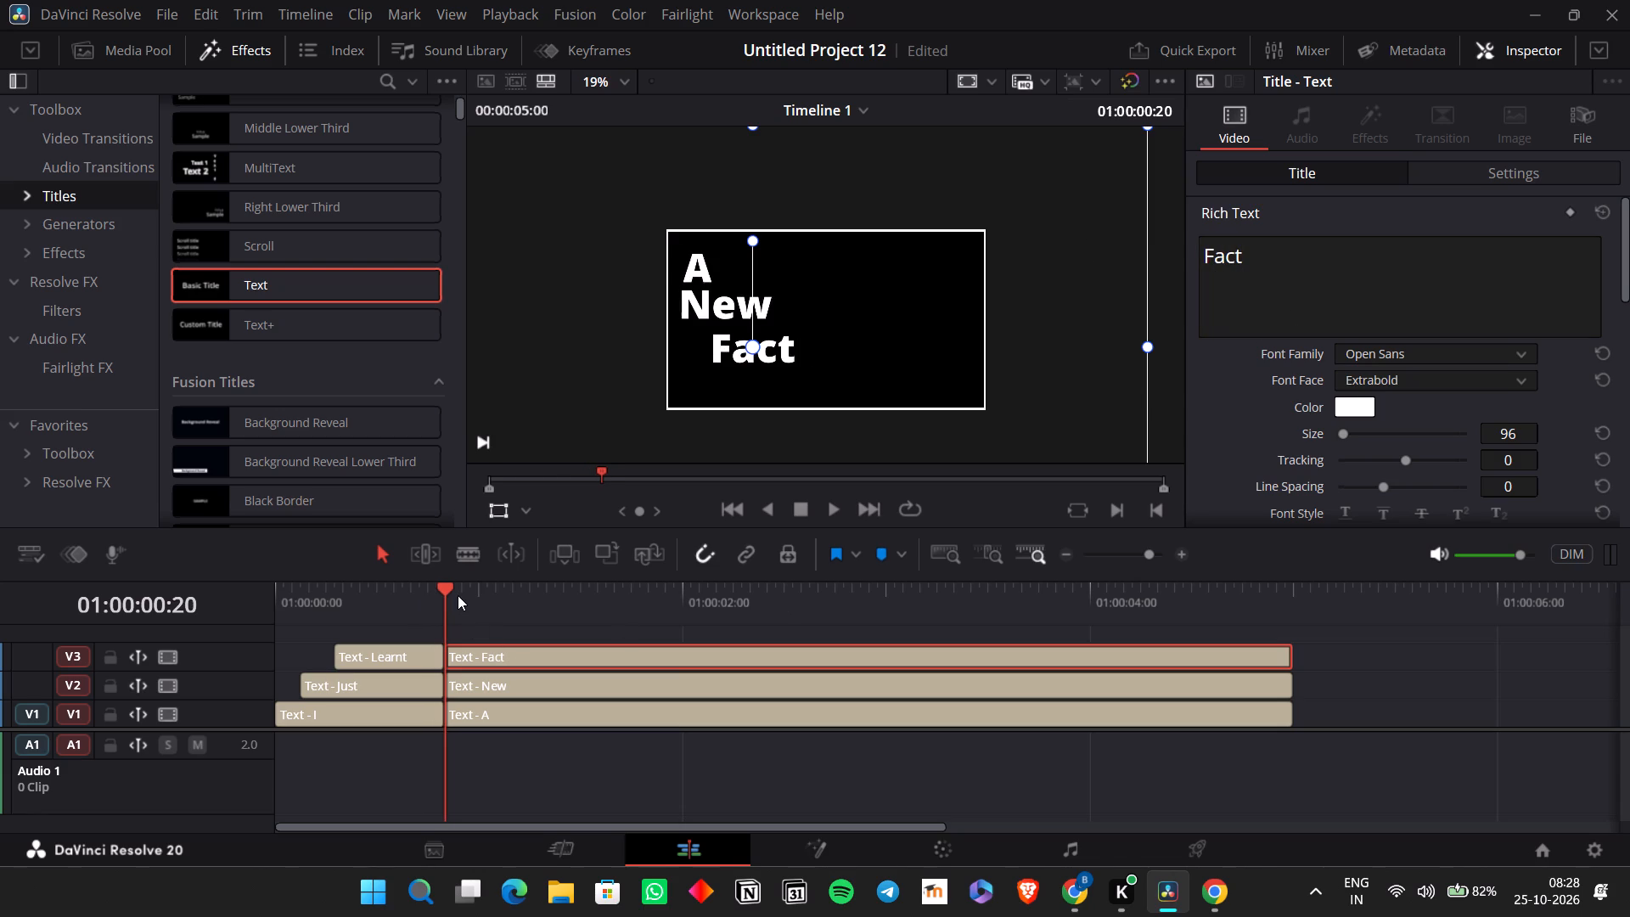
{"action": "key", "text": "Left"}
{"action": "key", "text": "Right"}
{"action": "key", "text": "Left"}
{"action": "key", "text": "Right"}
{"action": "key", "text": "Left"}
{"action": "key", "text": "Right"}
{"action": "key", "text": "Left"}
{"action": "key", "text": "Right"}
{"action": "key", "text": "Left"}
{"action": "key", "text": "Right"}
Reposition the "Fact" title to X -480, Y -168 and compare its alignment with "Learnt" across the cut.
{"action": "left_click", "coordinate": [1458, 169]}
{"action": "left_click_drag", "start_coordinate": [1373, 265], "coordinate": [1335, 269]}
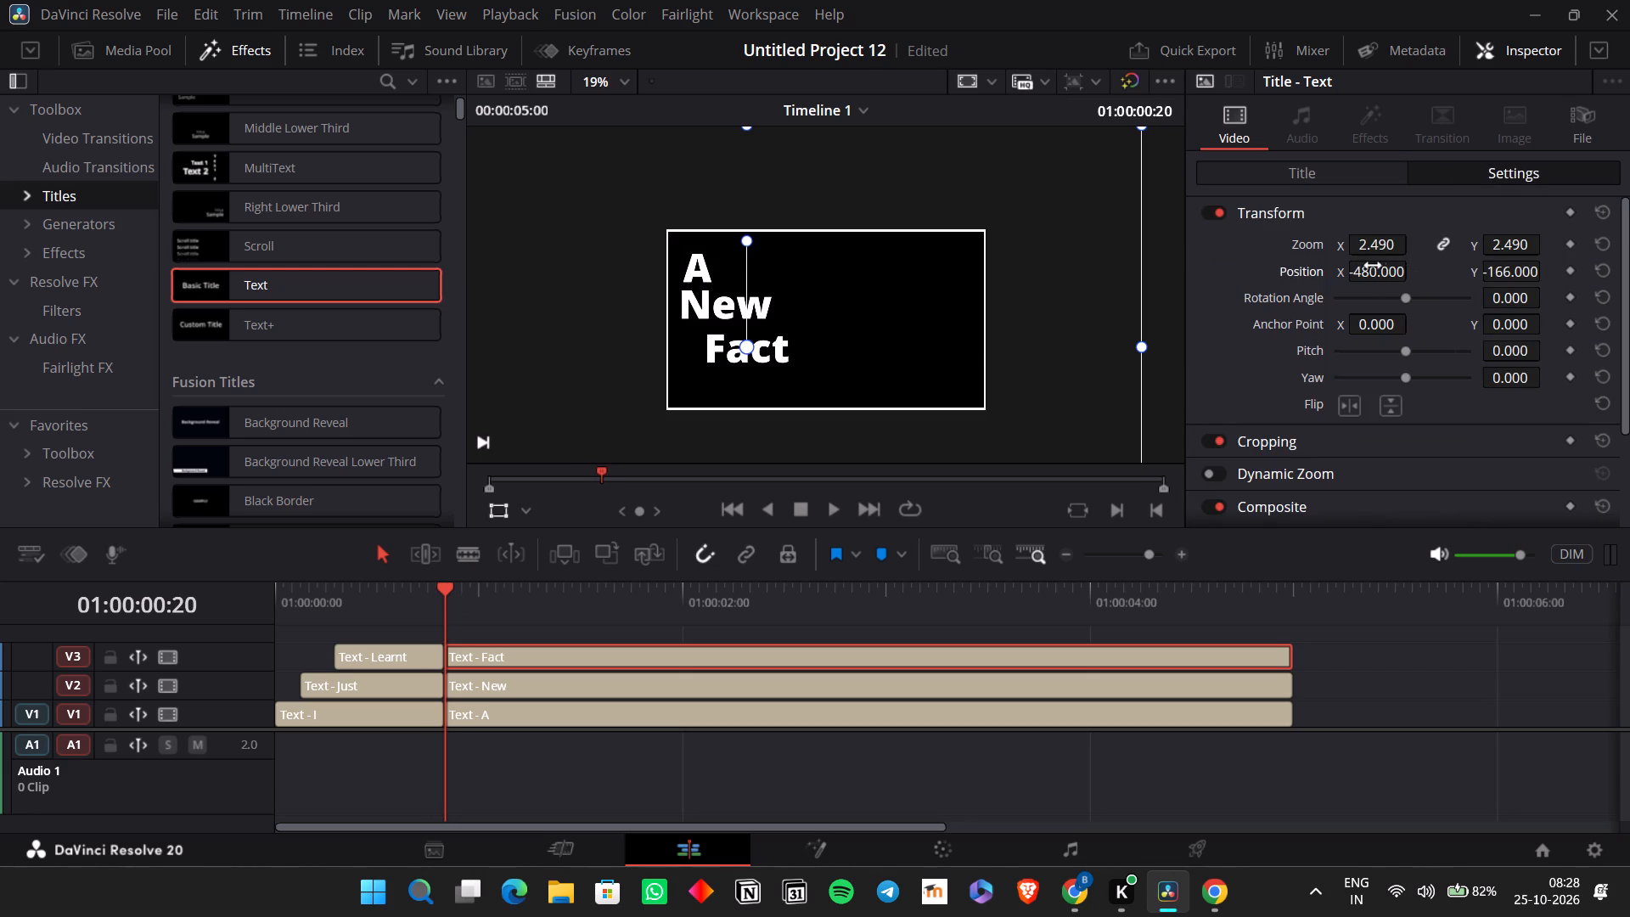
{"action": "left_click_drag", "start_coordinate": [1498, 262], "coordinate": [1426, 301]}
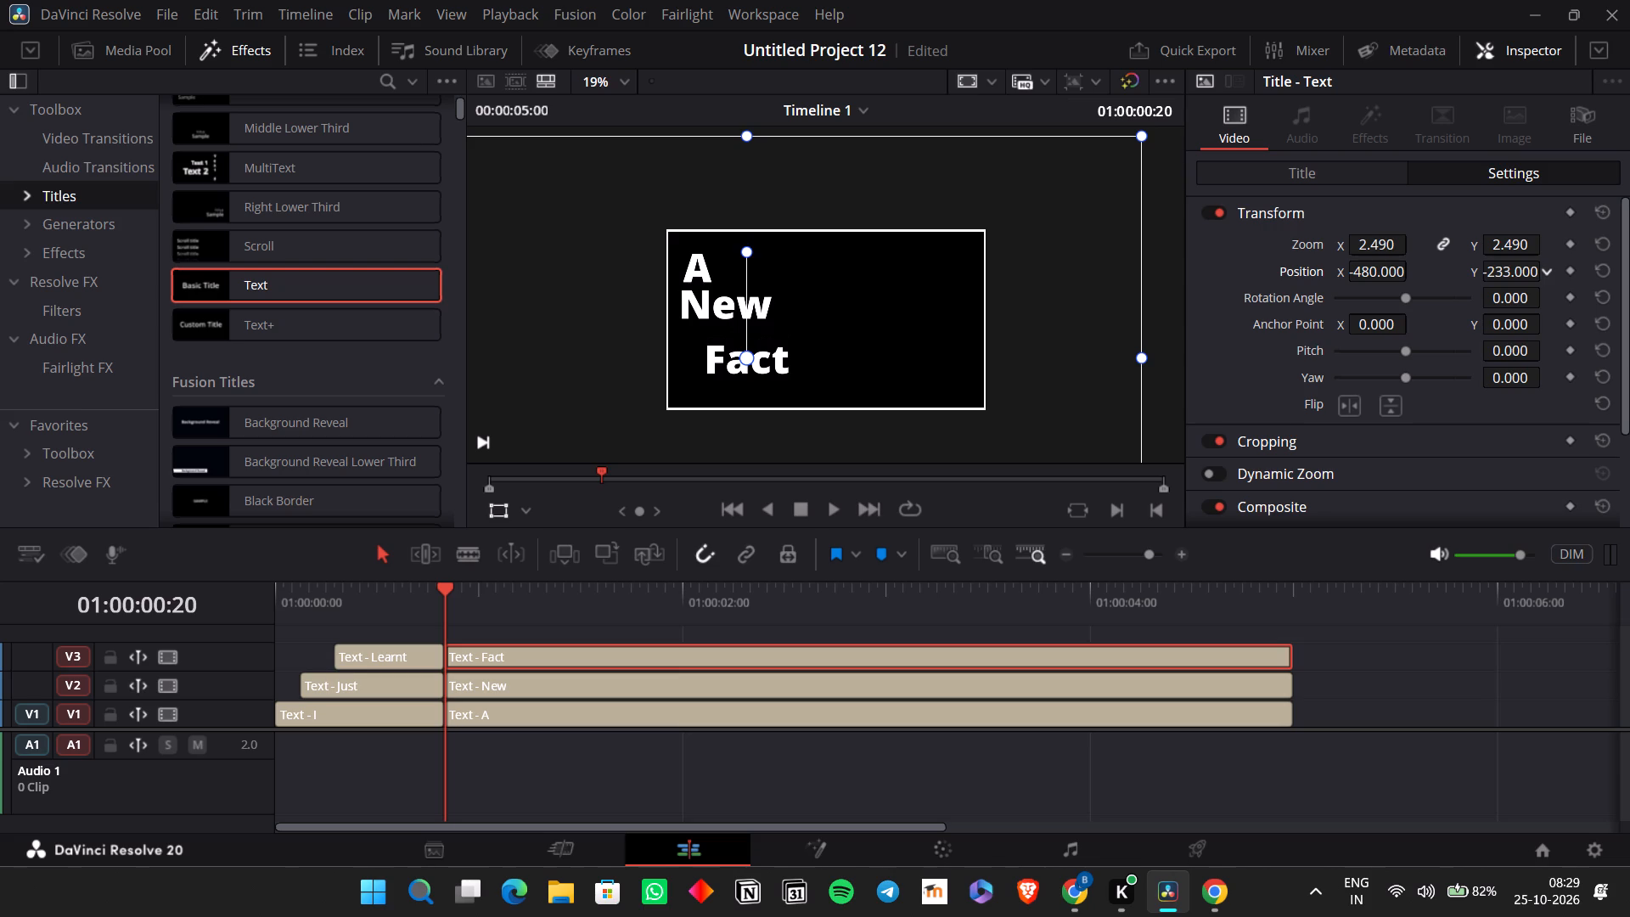
{"action": "left_click_drag", "start_coordinate": [1426, 301], "coordinate": [1495, 288]}
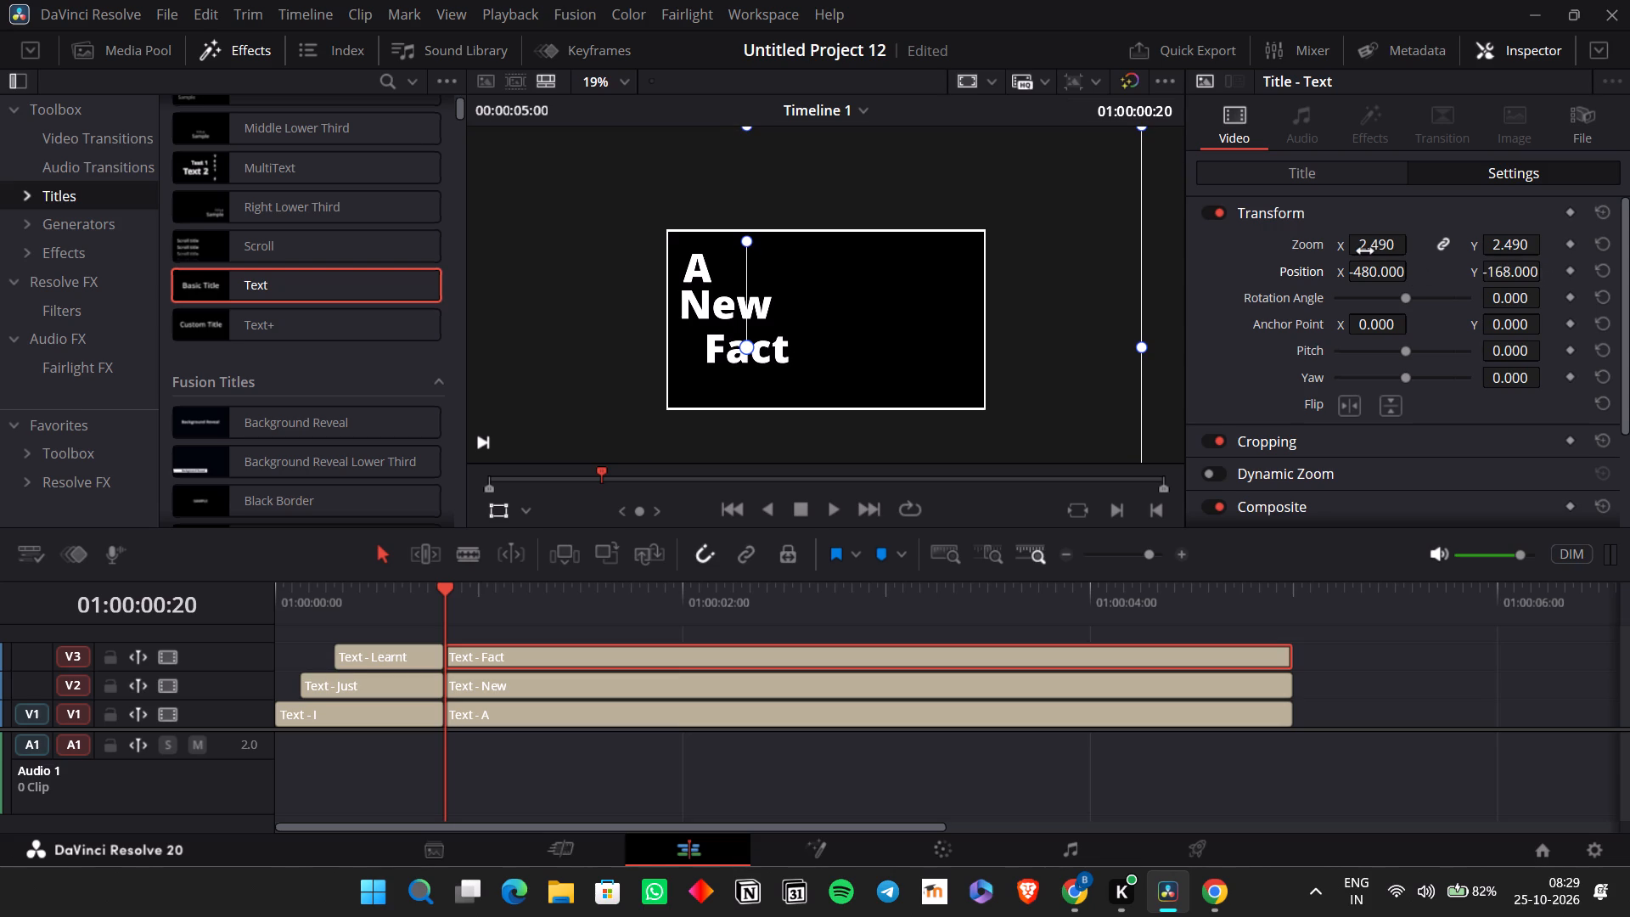
{"action": "key", "text": "Left"}
{"action": "key", "text": "Right"}
{"action": "key", "text": "Left"}
{"action": "key", "text": "Right"}
{"action": "key", "text": "Left"}
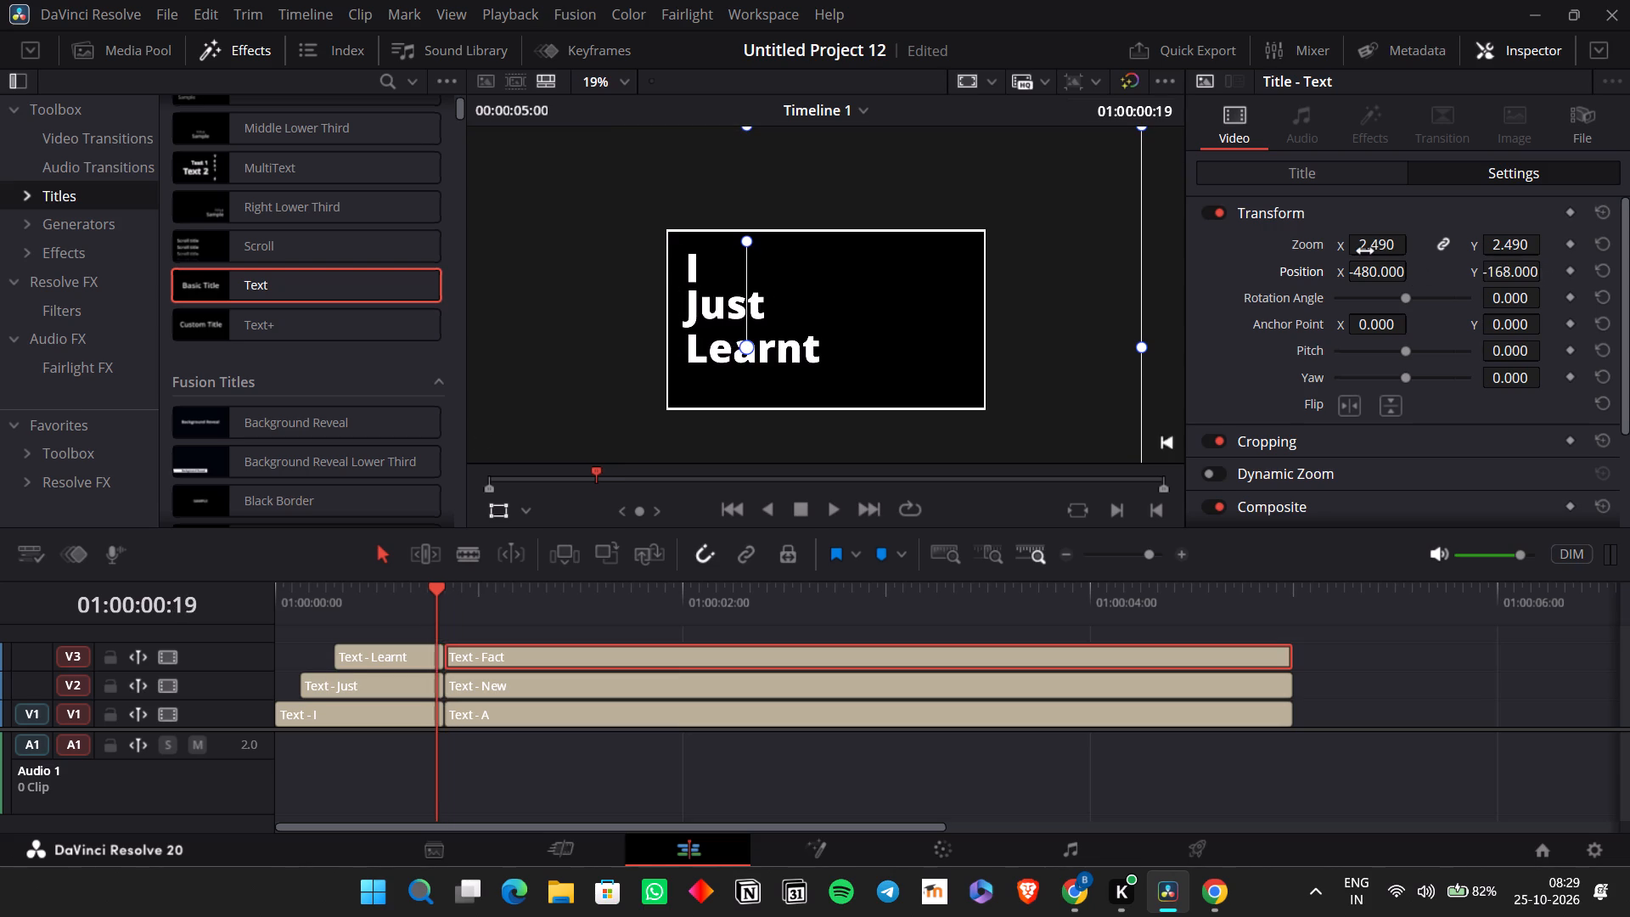
{"action": "key", "text": "Right"}
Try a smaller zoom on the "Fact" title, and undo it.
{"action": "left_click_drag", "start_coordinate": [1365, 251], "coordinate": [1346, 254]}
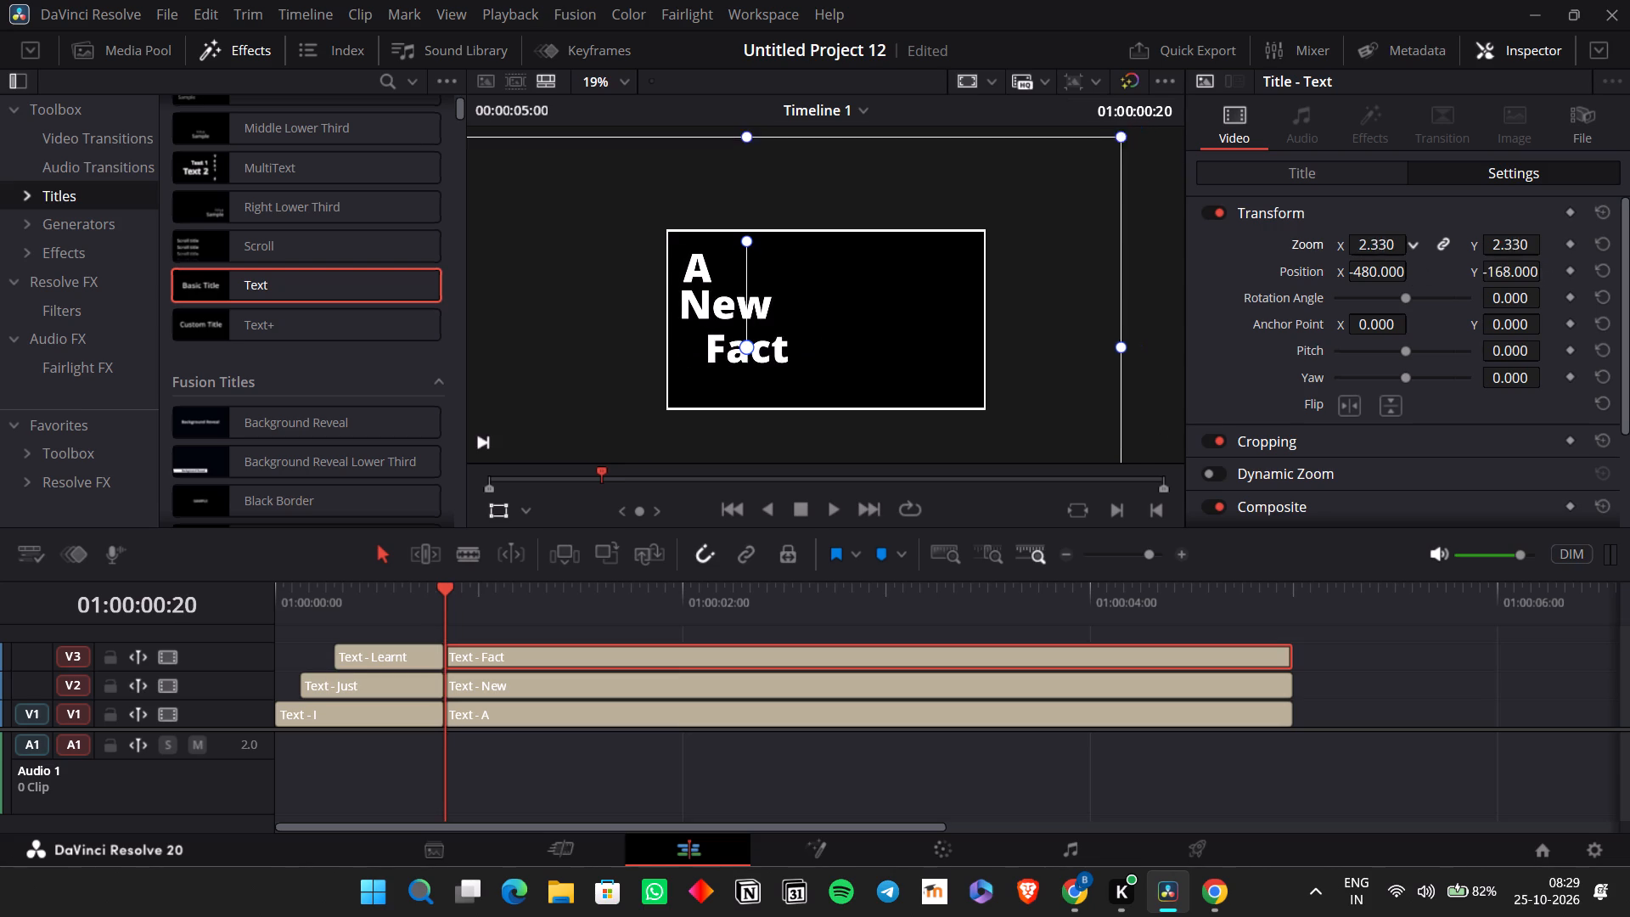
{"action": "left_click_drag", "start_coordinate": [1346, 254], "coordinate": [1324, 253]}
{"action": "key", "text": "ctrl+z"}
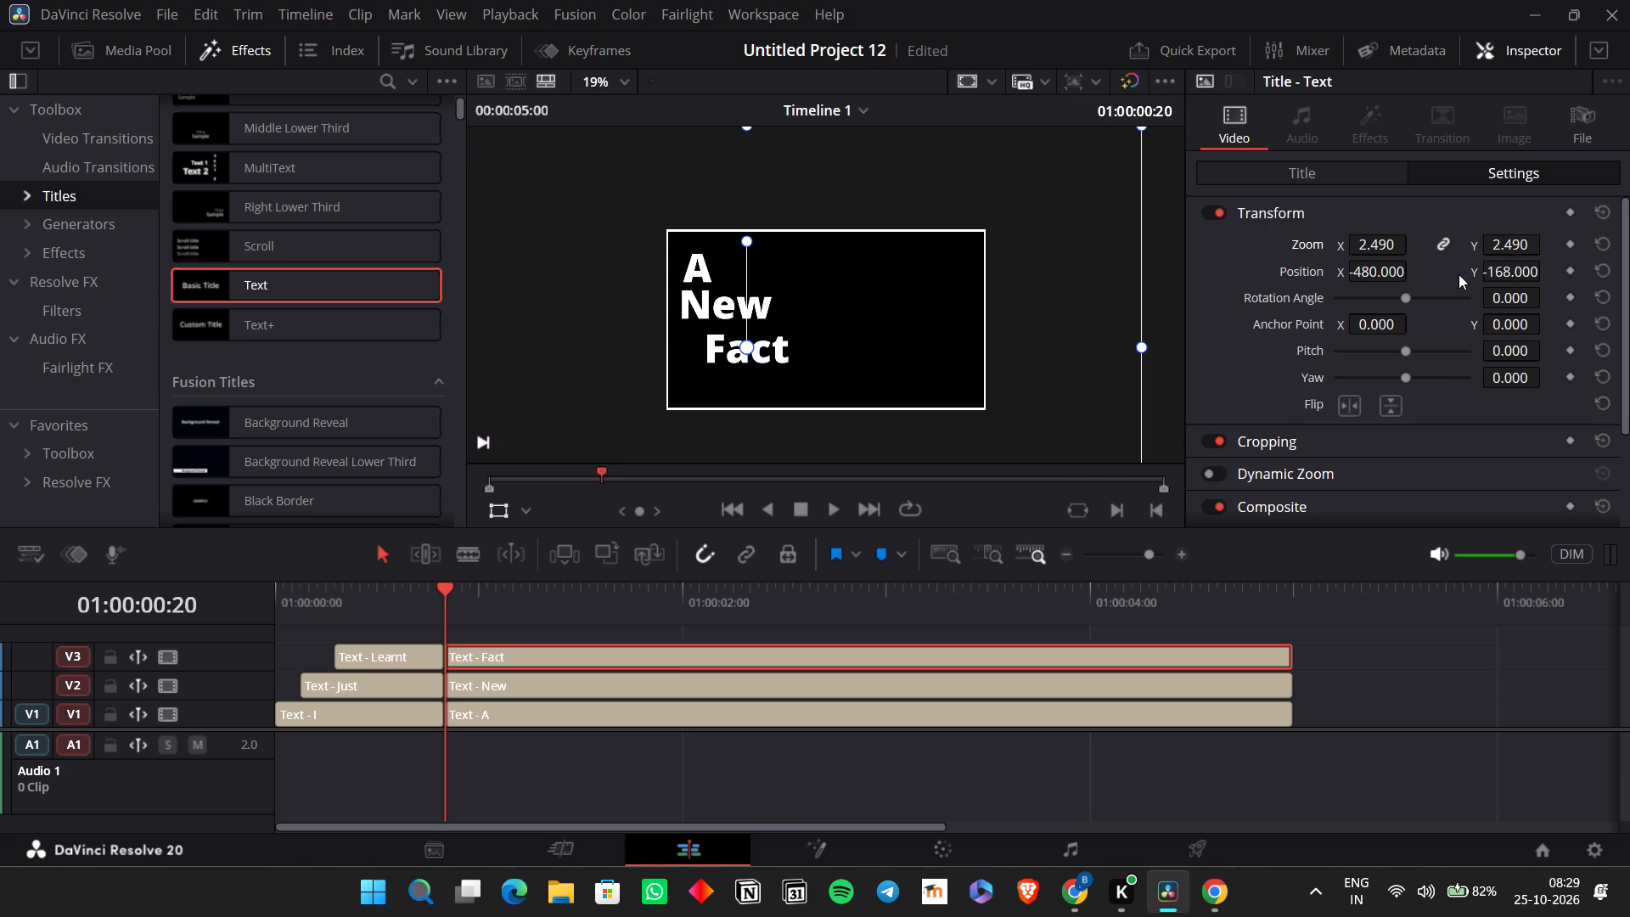
Align the "Fact" title with the words above it by setting its position to X -616, Y -167.
{"action": "left_click_drag", "start_coordinate": [1395, 270], "coordinate": [1247, 280]}
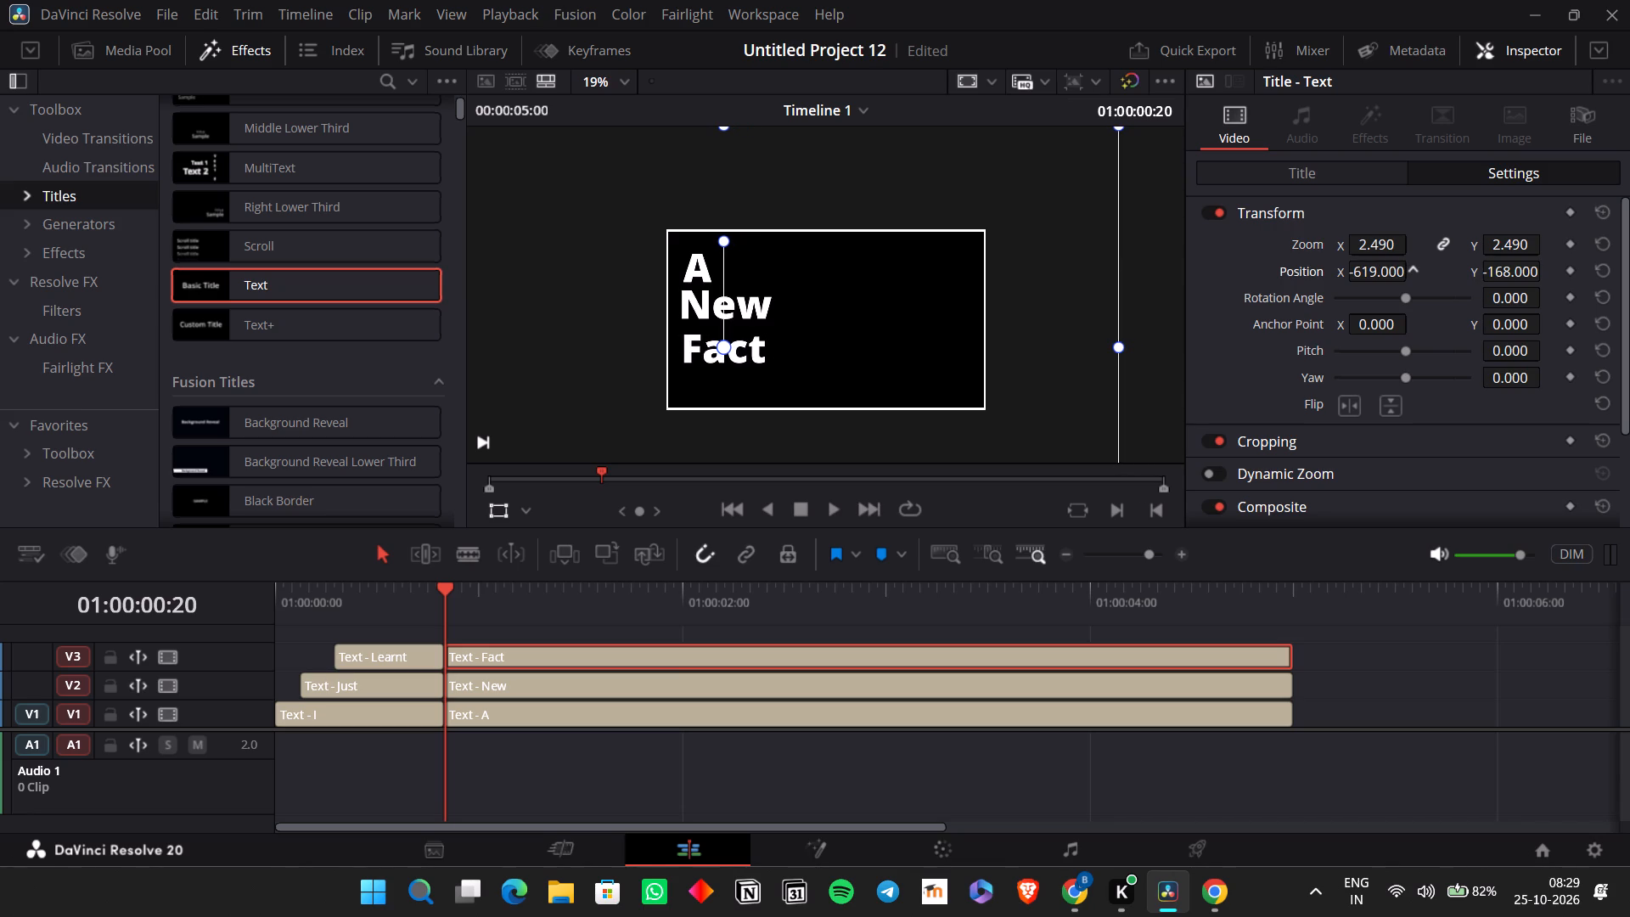
{"action": "left_click_drag", "start_coordinate": [1247, 280], "coordinate": [1250, 280]}
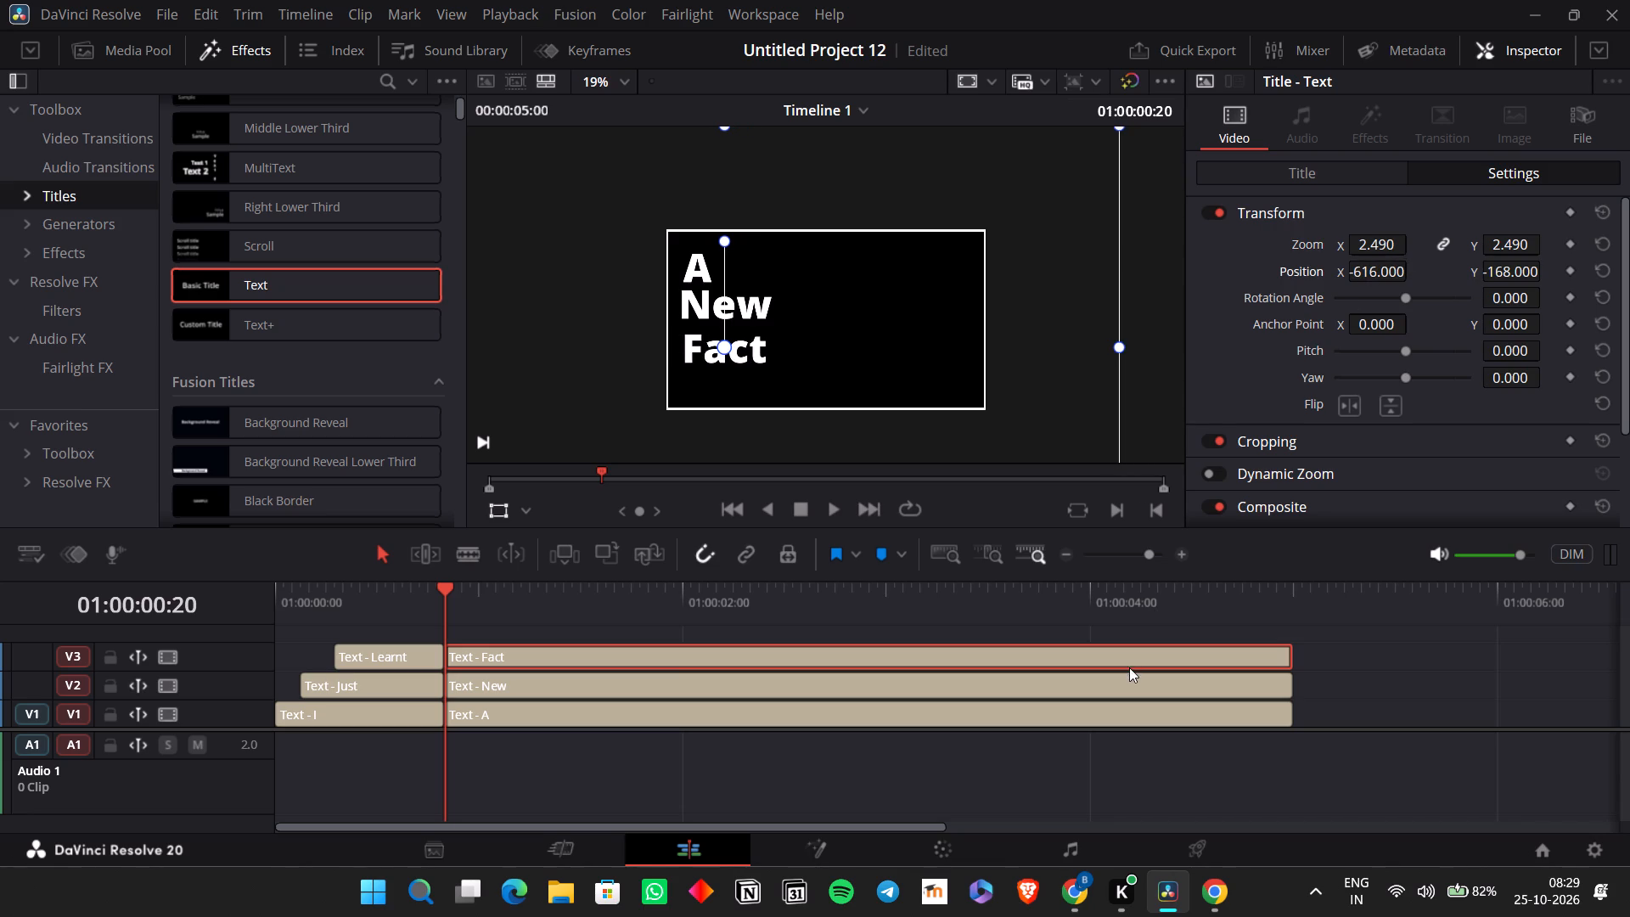
{"action": "left_click", "coordinate": [1124, 678]}
{"action": "left_click", "coordinate": [1122, 648]}
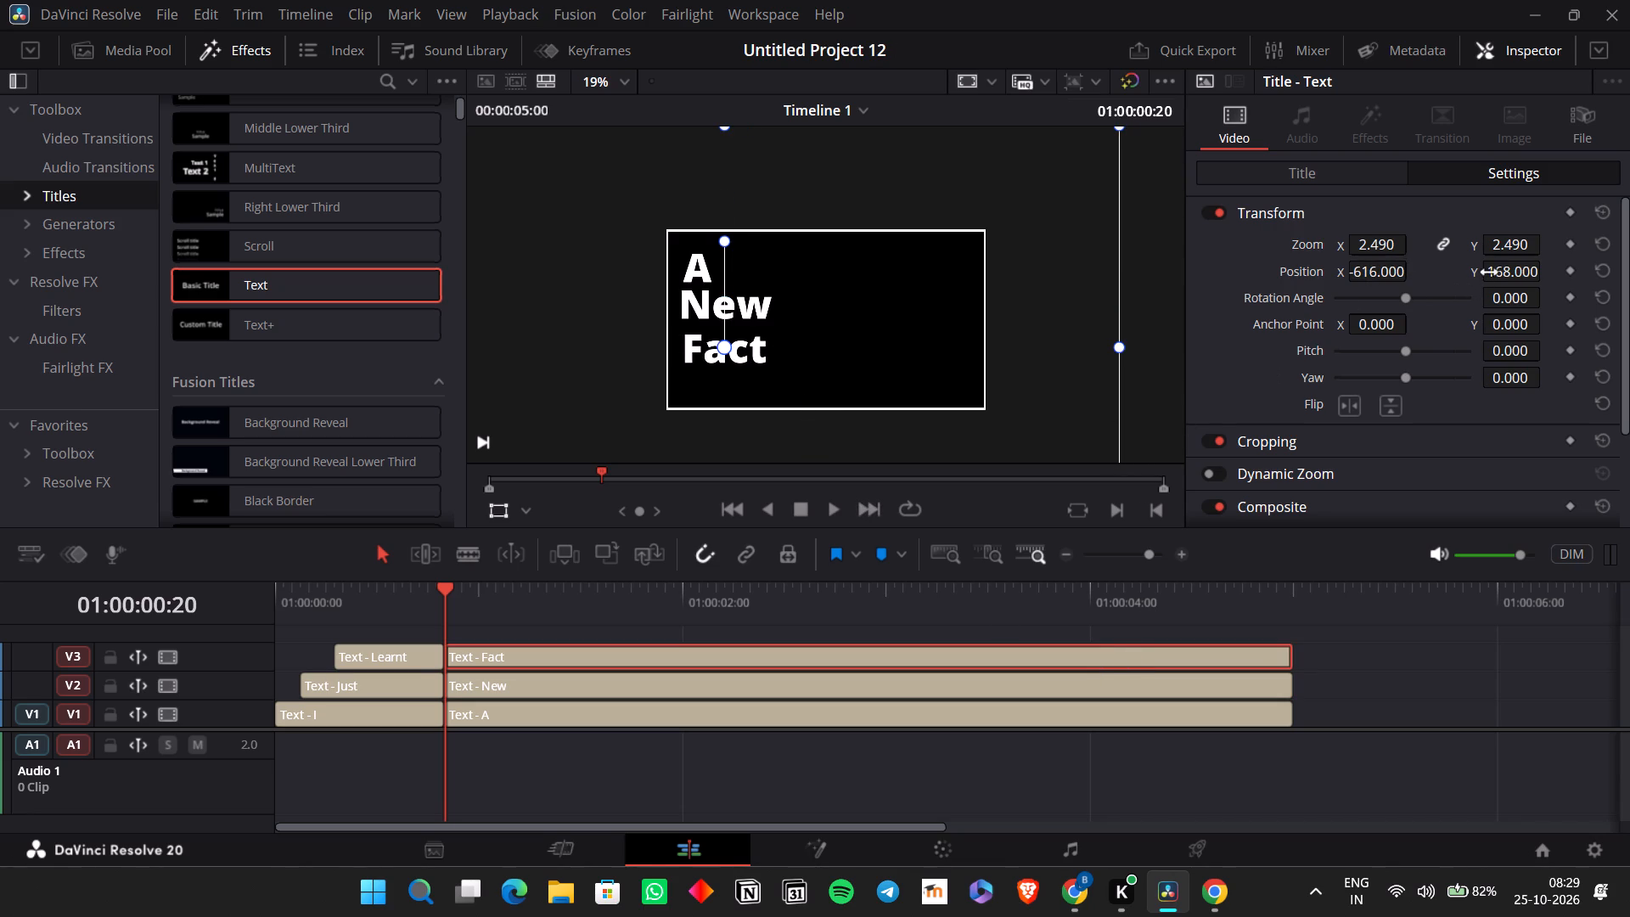
{"action": "left_click", "coordinate": [1492, 272]}
Reposition the "New" title on V2 to X about -599, Y 79 so it lines up between "A" and "Fact".
{"action": "left_click", "coordinate": [1110, 672]}
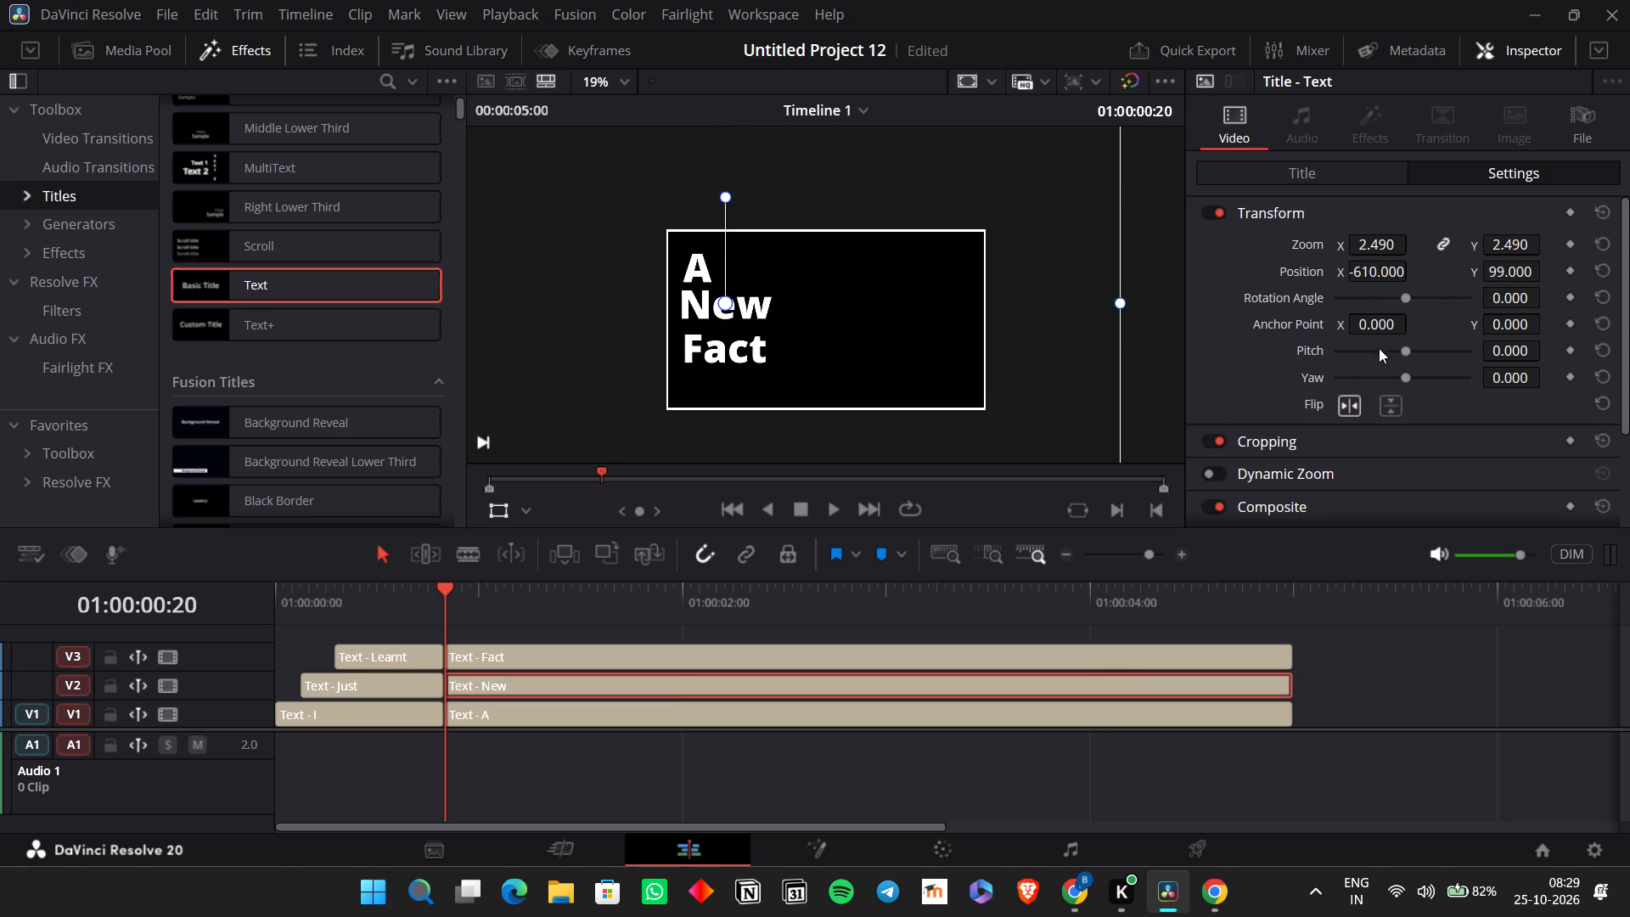
{"action": "left_click_drag", "start_coordinate": [1488, 266], "coordinate": [1466, 295]}
{"action": "left_click_drag", "start_coordinate": [1388, 273], "coordinate": [1400, 278]}
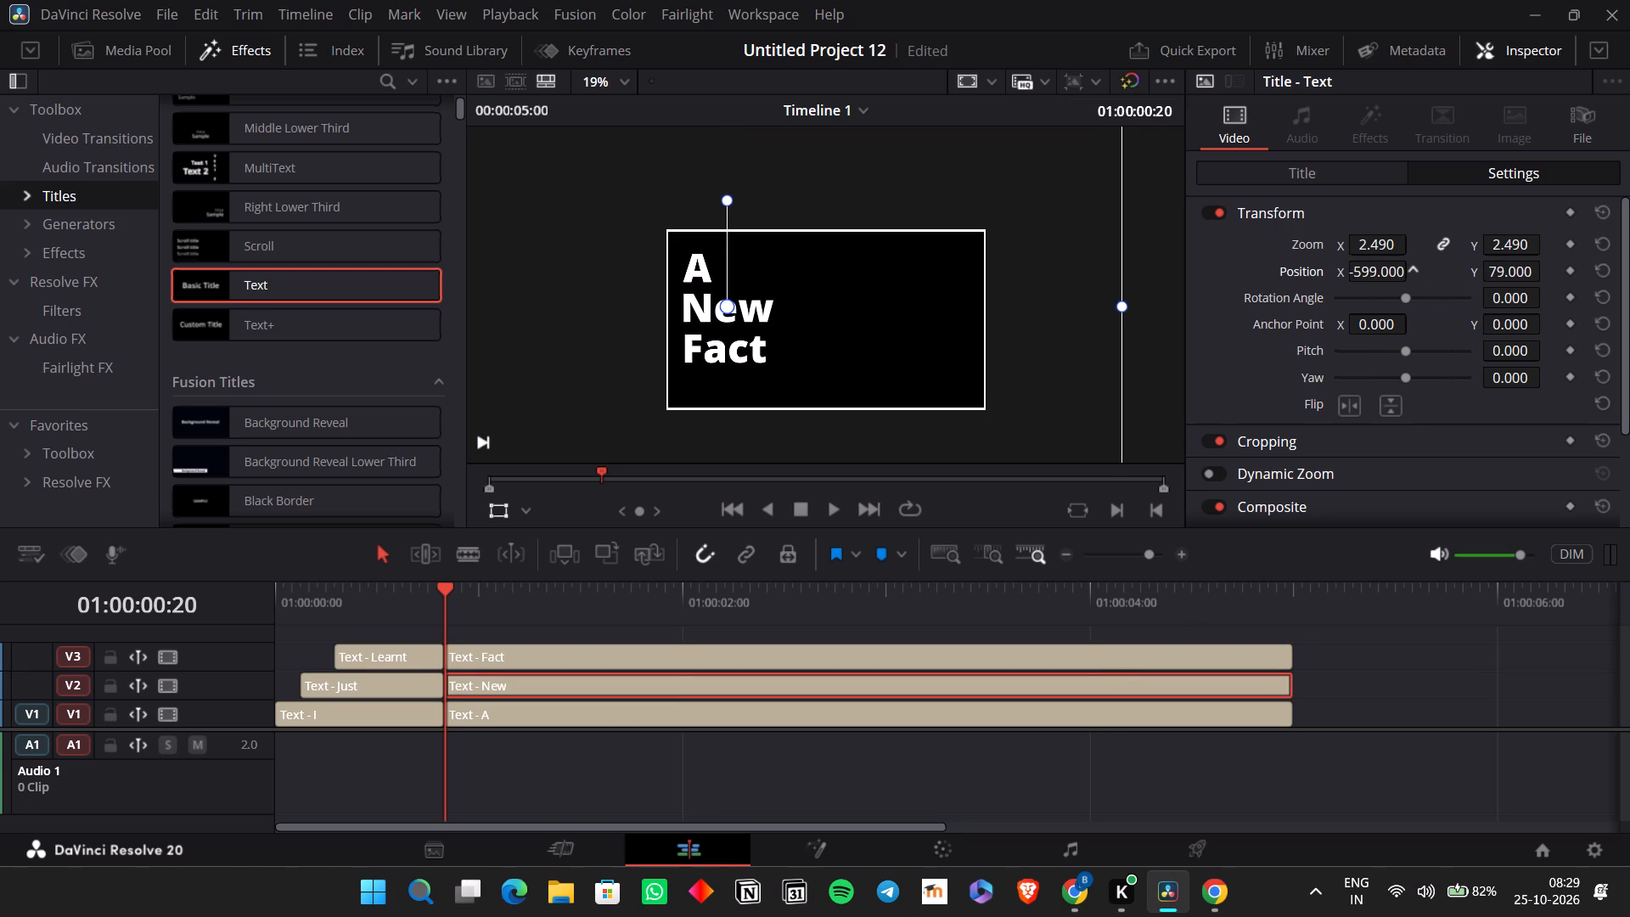
{"action": "left_click_drag", "start_coordinate": [1400, 278], "coordinate": [1402, 279]}
Set the "Fact" title's horizontal position to X -607.
{"action": "left_click", "coordinate": [1170, 668]}
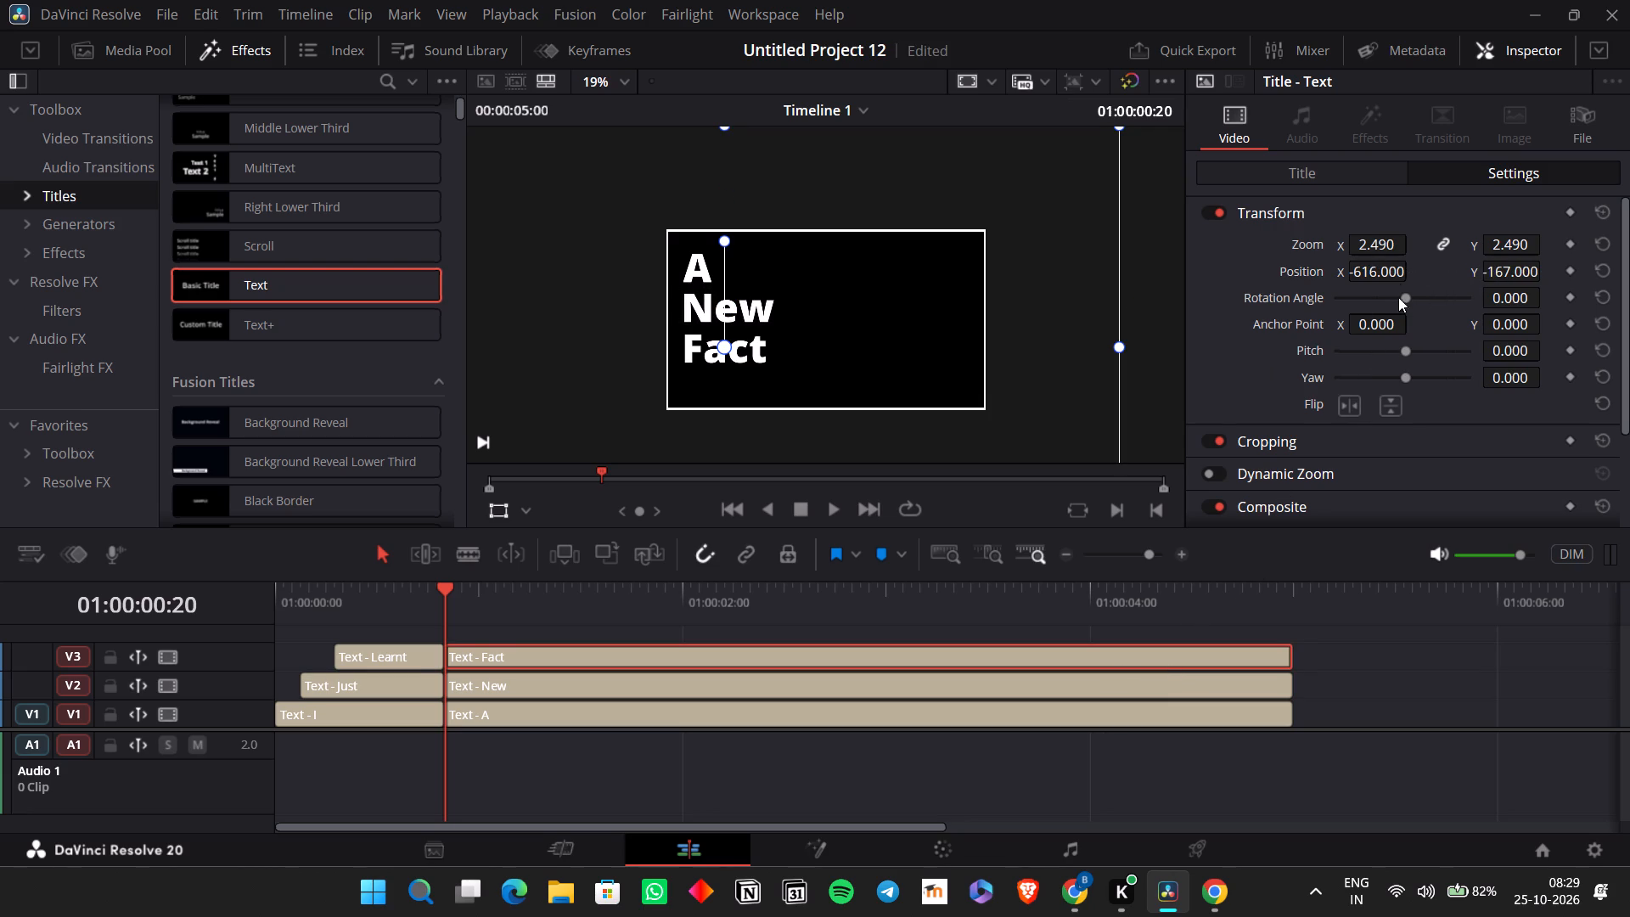
{"action": "left_click_drag", "start_coordinate": [1380, 271], "coordinate": [1389, 289]}
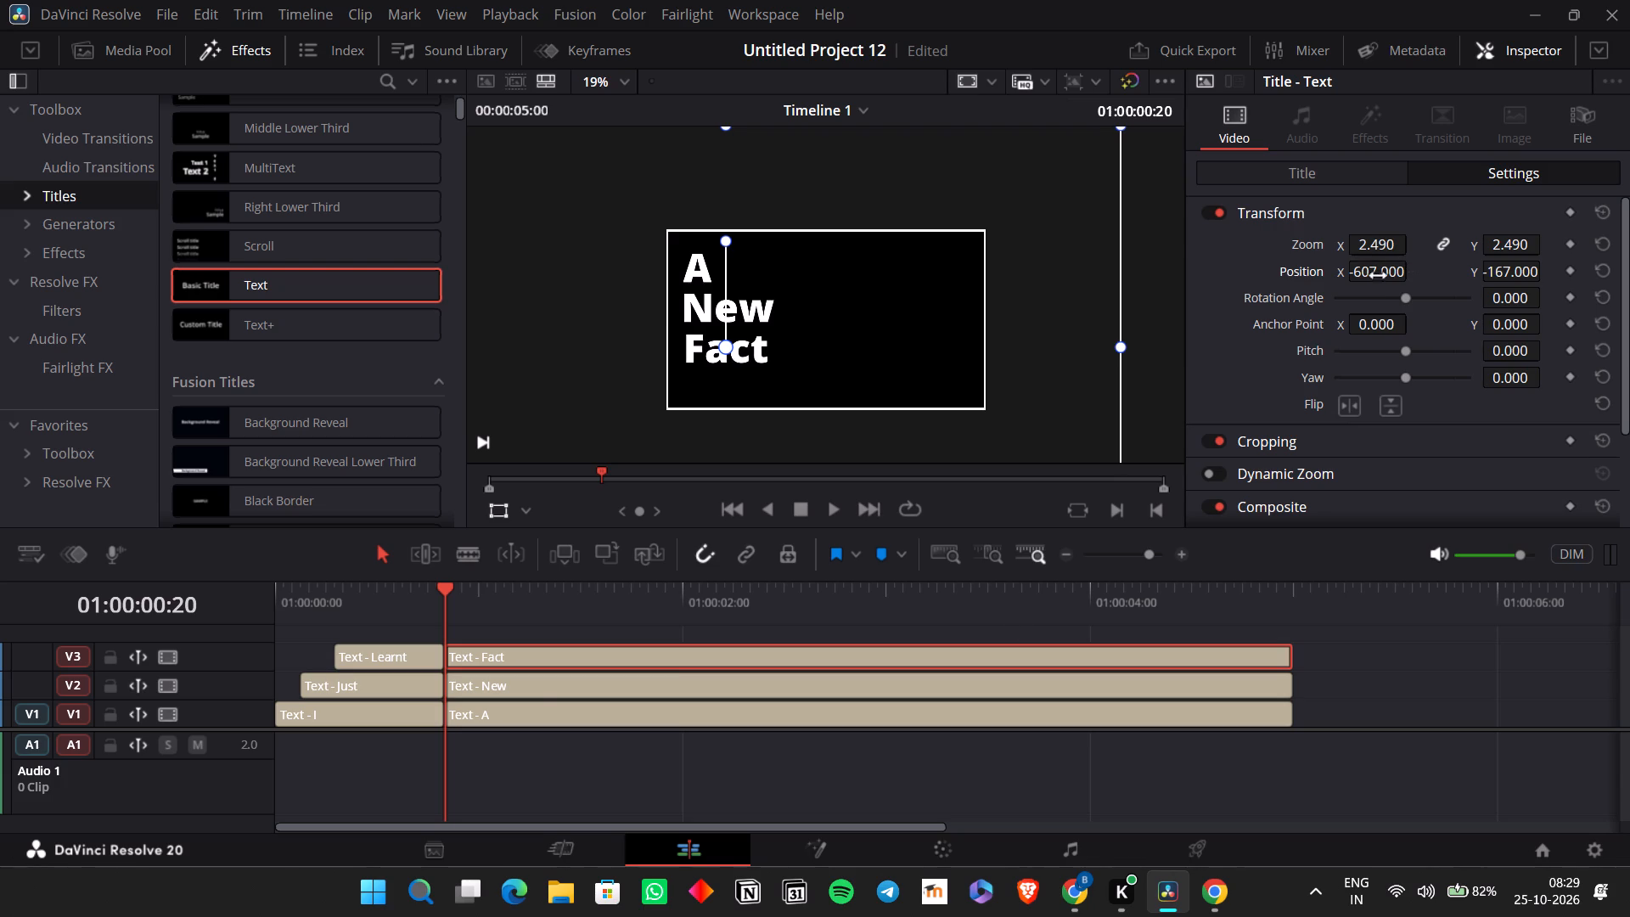
{"action": "scroll", "coordinate": [505, 684], "scroll_direction": "right", "scroll_amount": 2}
Stagger the second word group by moving "New" 3 frames later on V2 and "Fact" 7 frames later on V3.
{"action": "left_click_drag", "start_coordinate": [531, 684], "coordinate": [560, 681]}
{"action": "left_click_drag", "start_coordinate": [539, 655], "coordinate": [590, 657]}
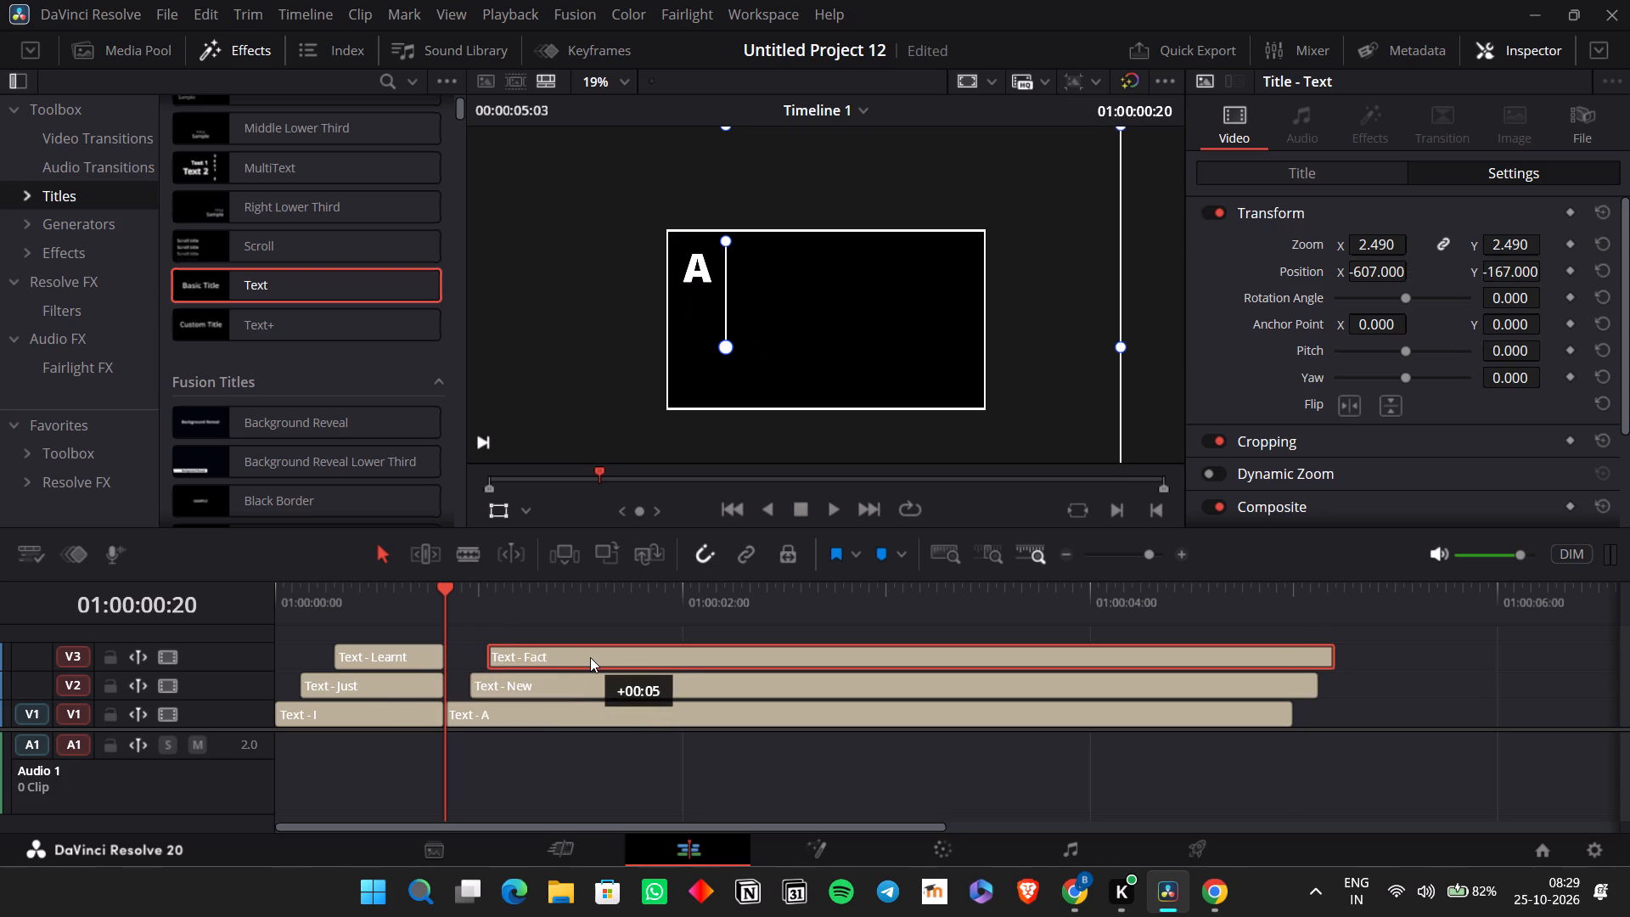
{"action": "left_click_drag", "start_coordinate": [590, 657], "coordinate": [601, 657]}
{"action": "scroll", "coordinate": [602, 657], "scroll_direction": "right", "scroll_amount": 4}
Play the title sequence twice from the start to check the timing of both word groups.
{"action": "left_click_drag", "start_coordinate": [391, 600], "coordinate": [202, 618]}
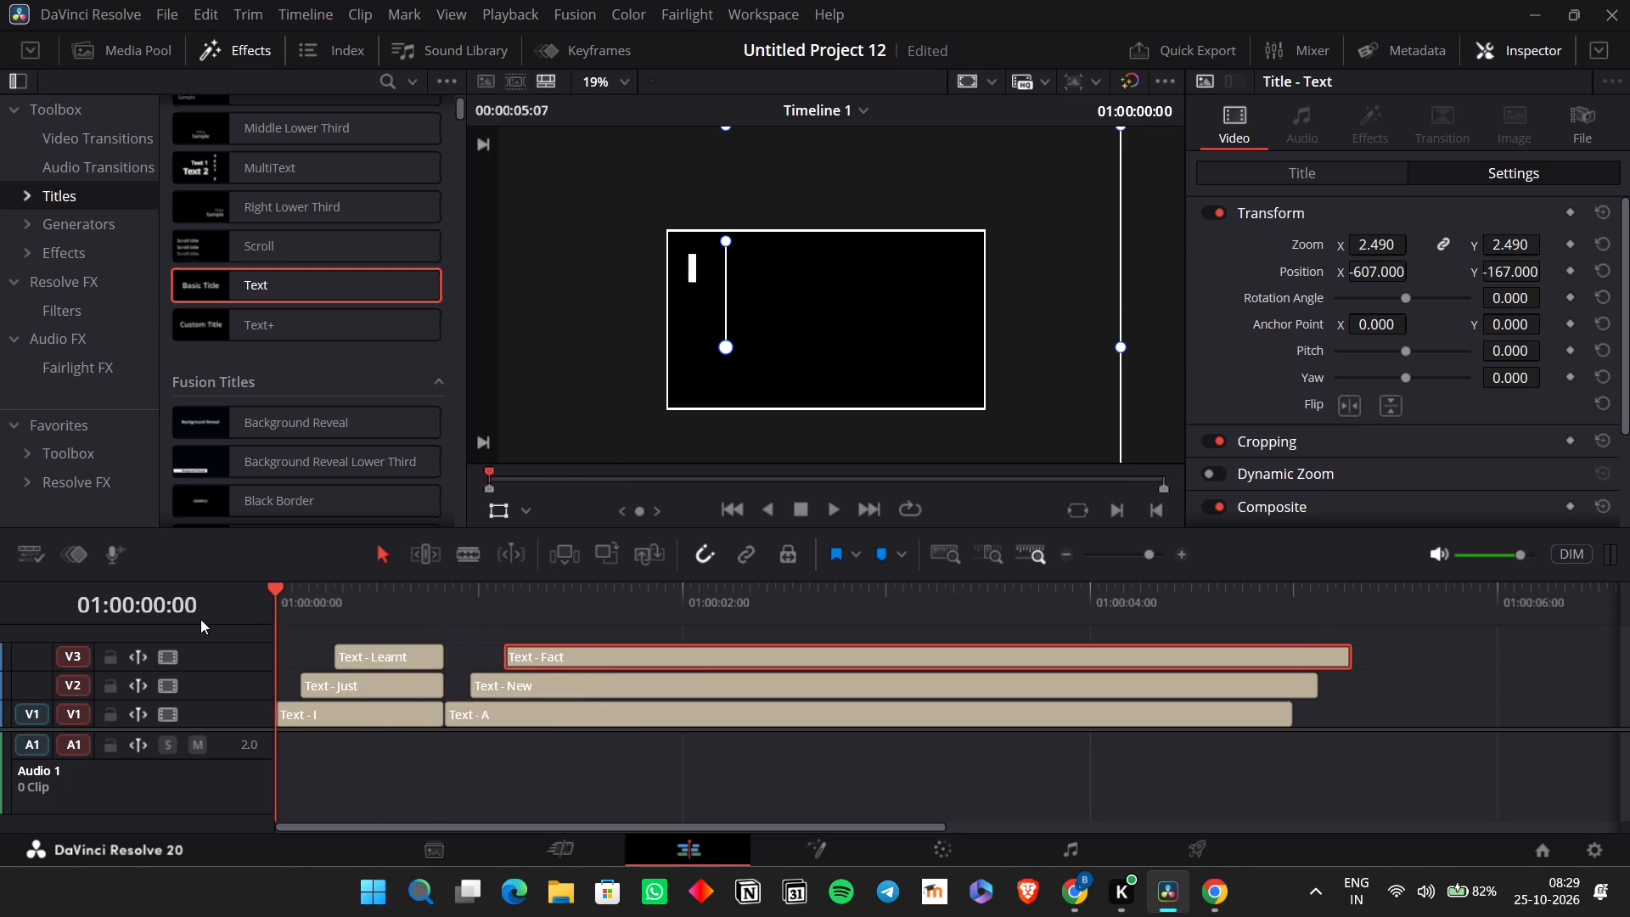
{"action": "key", "text": "space"}
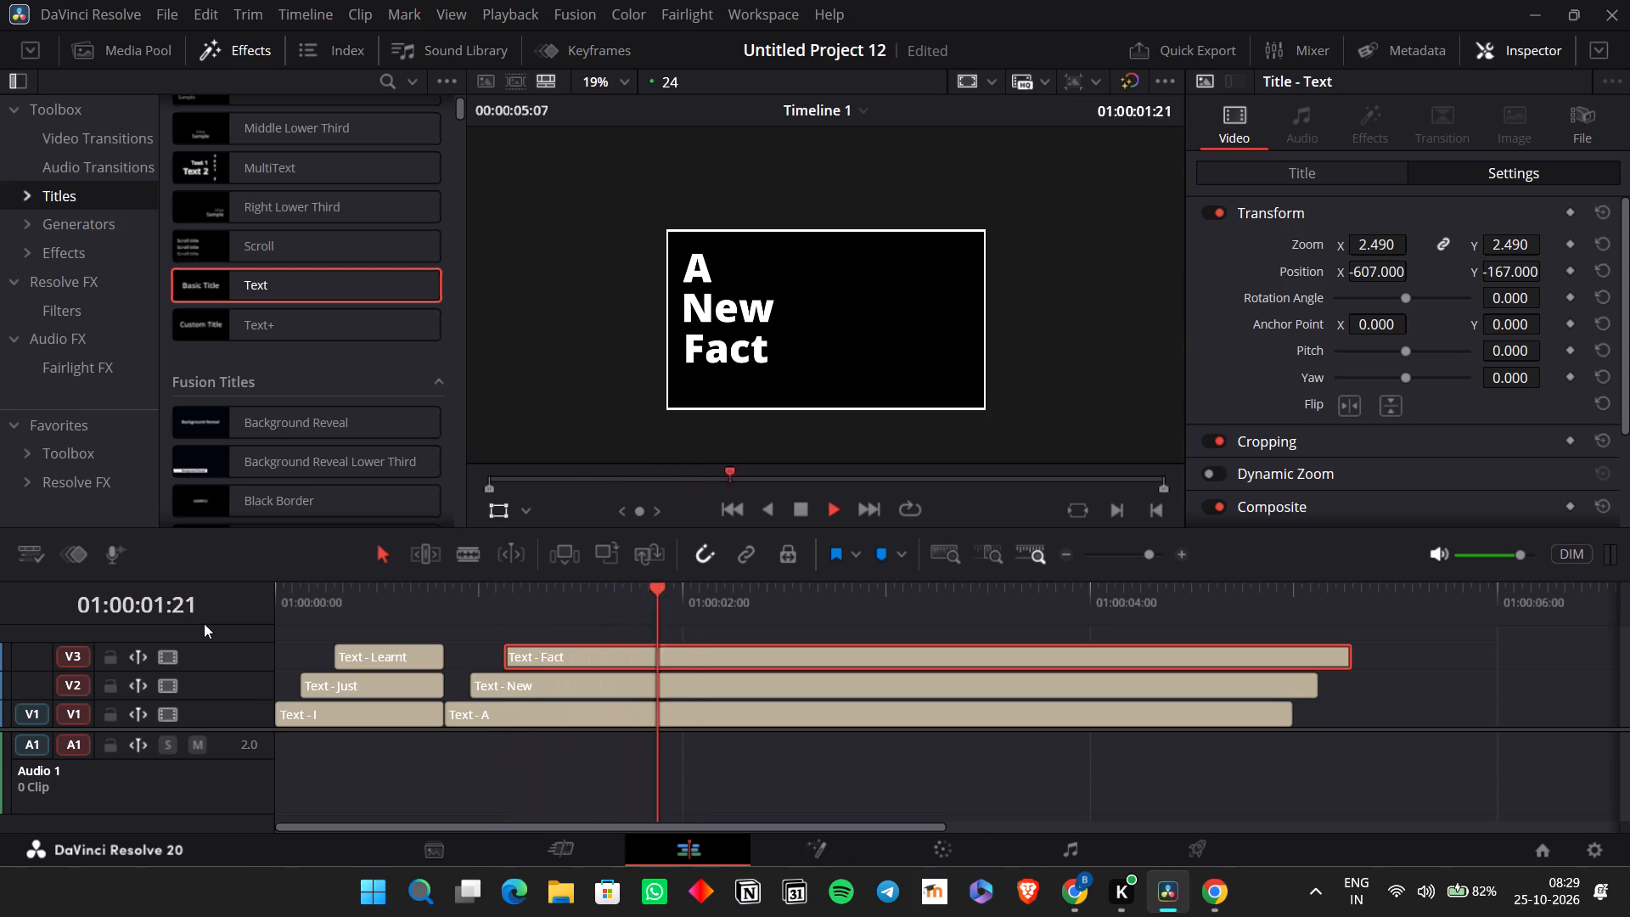
{"action": "key", "text": "space"}
{"action": "left_click_drag", "start_coordinate": [297, 595], "coordinate": [274, 604]}
{"action": "key", "text": "space"}
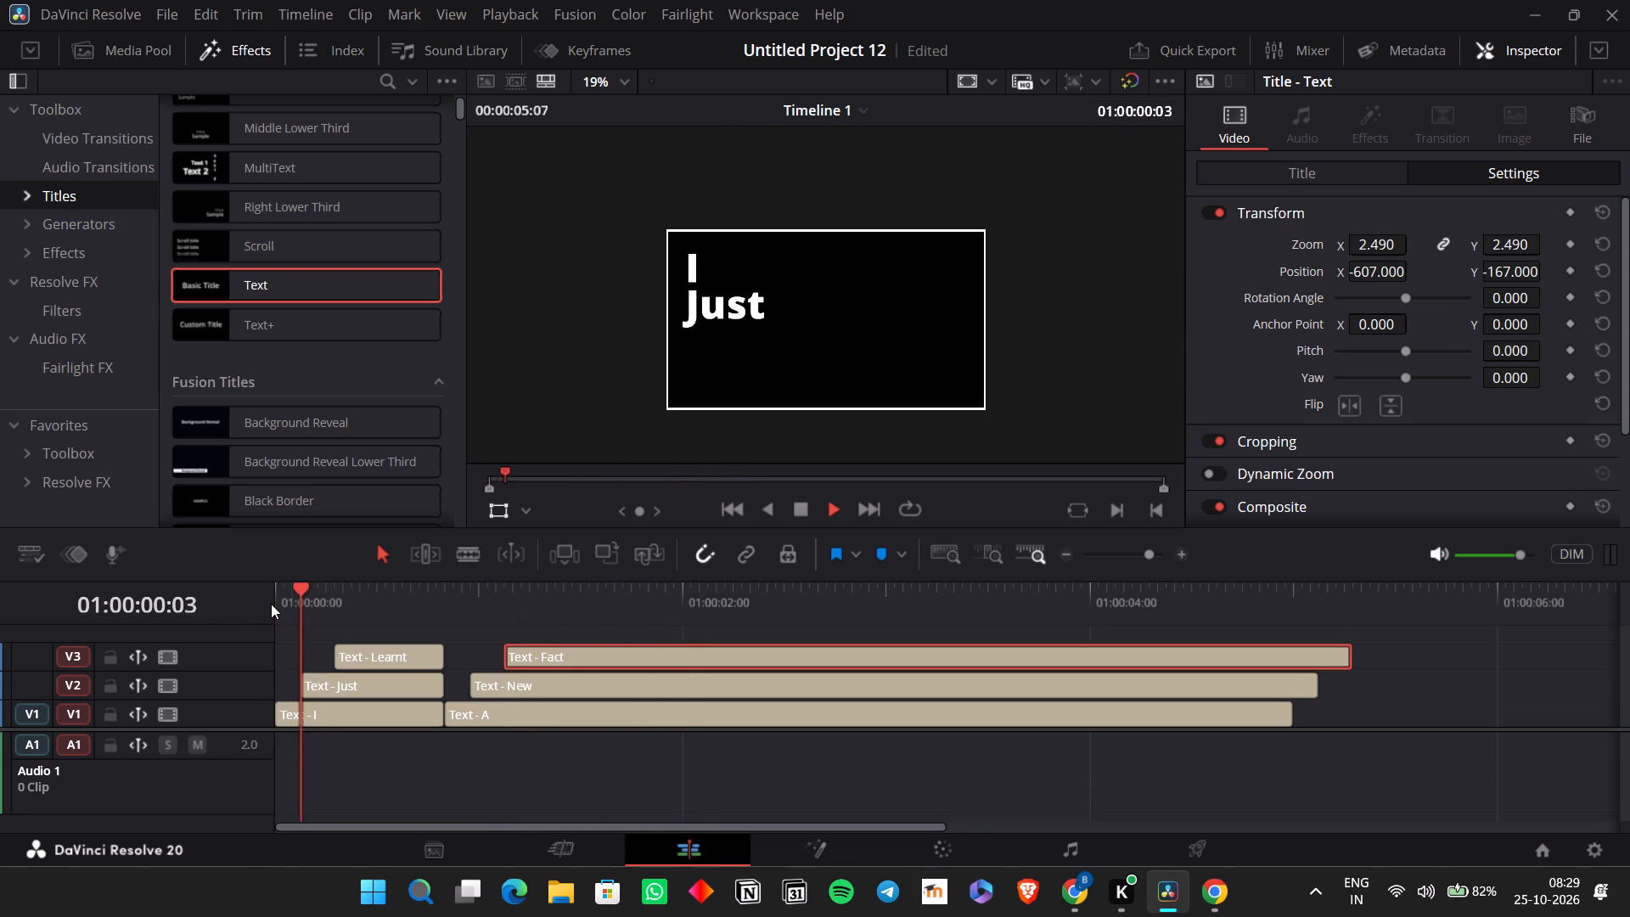
{"action": "key", "text": "space"}
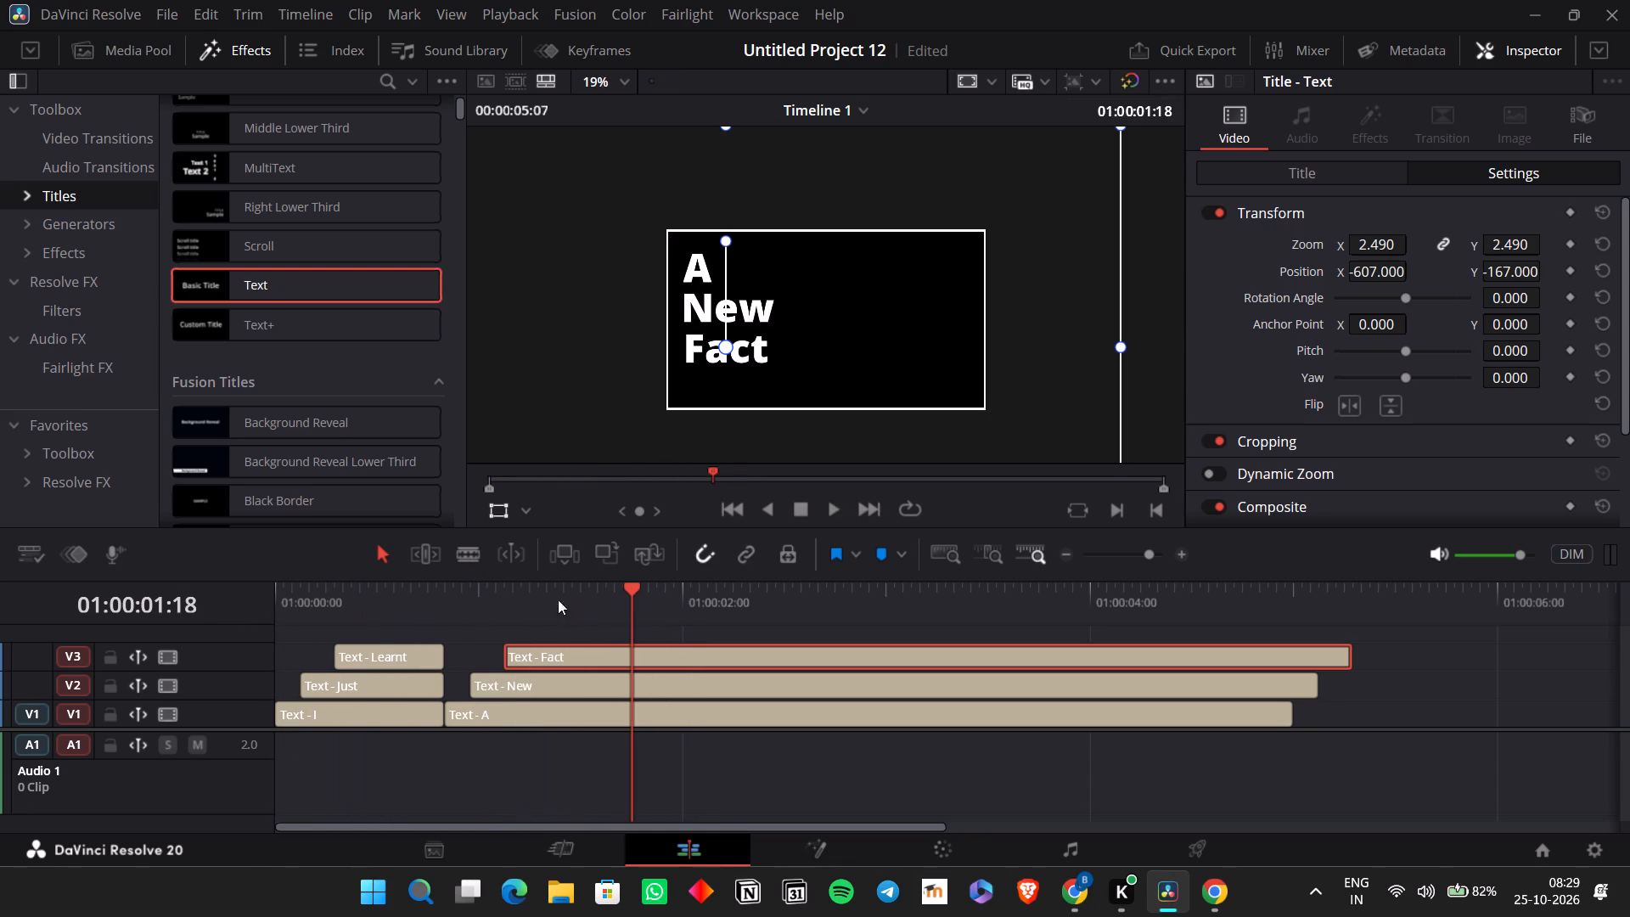
Split the "A", "New" and "Fact" clips together at 01:00:01:18.
{"action": "left_click_drag", "start_coordinate": [683, 762], "coordinate": [632, 611]}
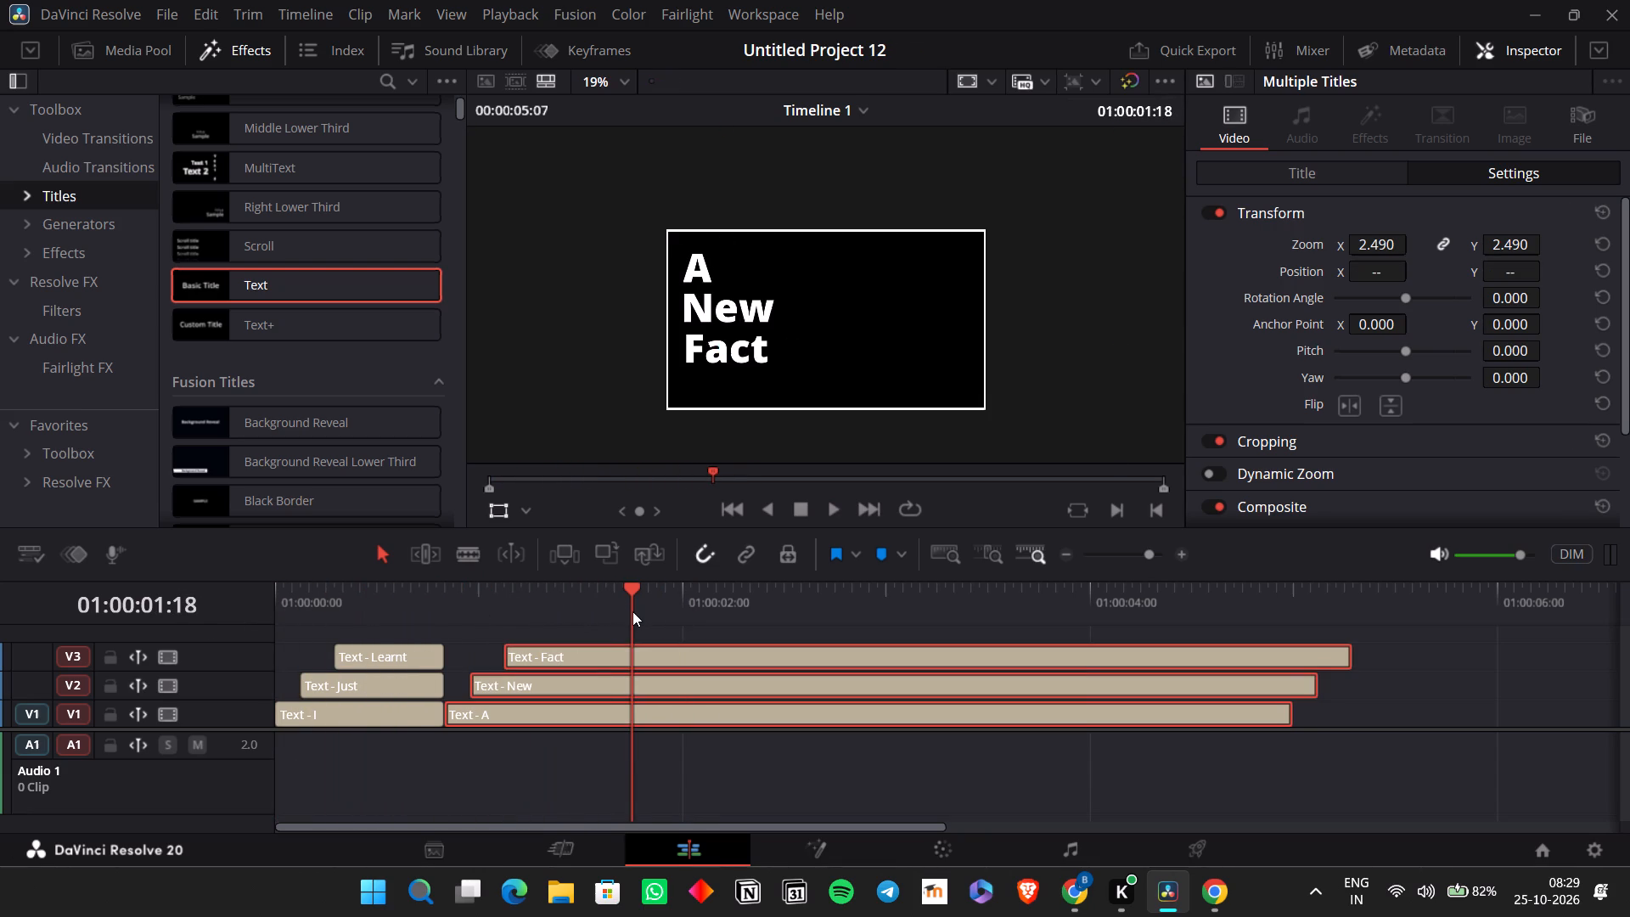
{"action": "key", "text": "ctrl+b"}
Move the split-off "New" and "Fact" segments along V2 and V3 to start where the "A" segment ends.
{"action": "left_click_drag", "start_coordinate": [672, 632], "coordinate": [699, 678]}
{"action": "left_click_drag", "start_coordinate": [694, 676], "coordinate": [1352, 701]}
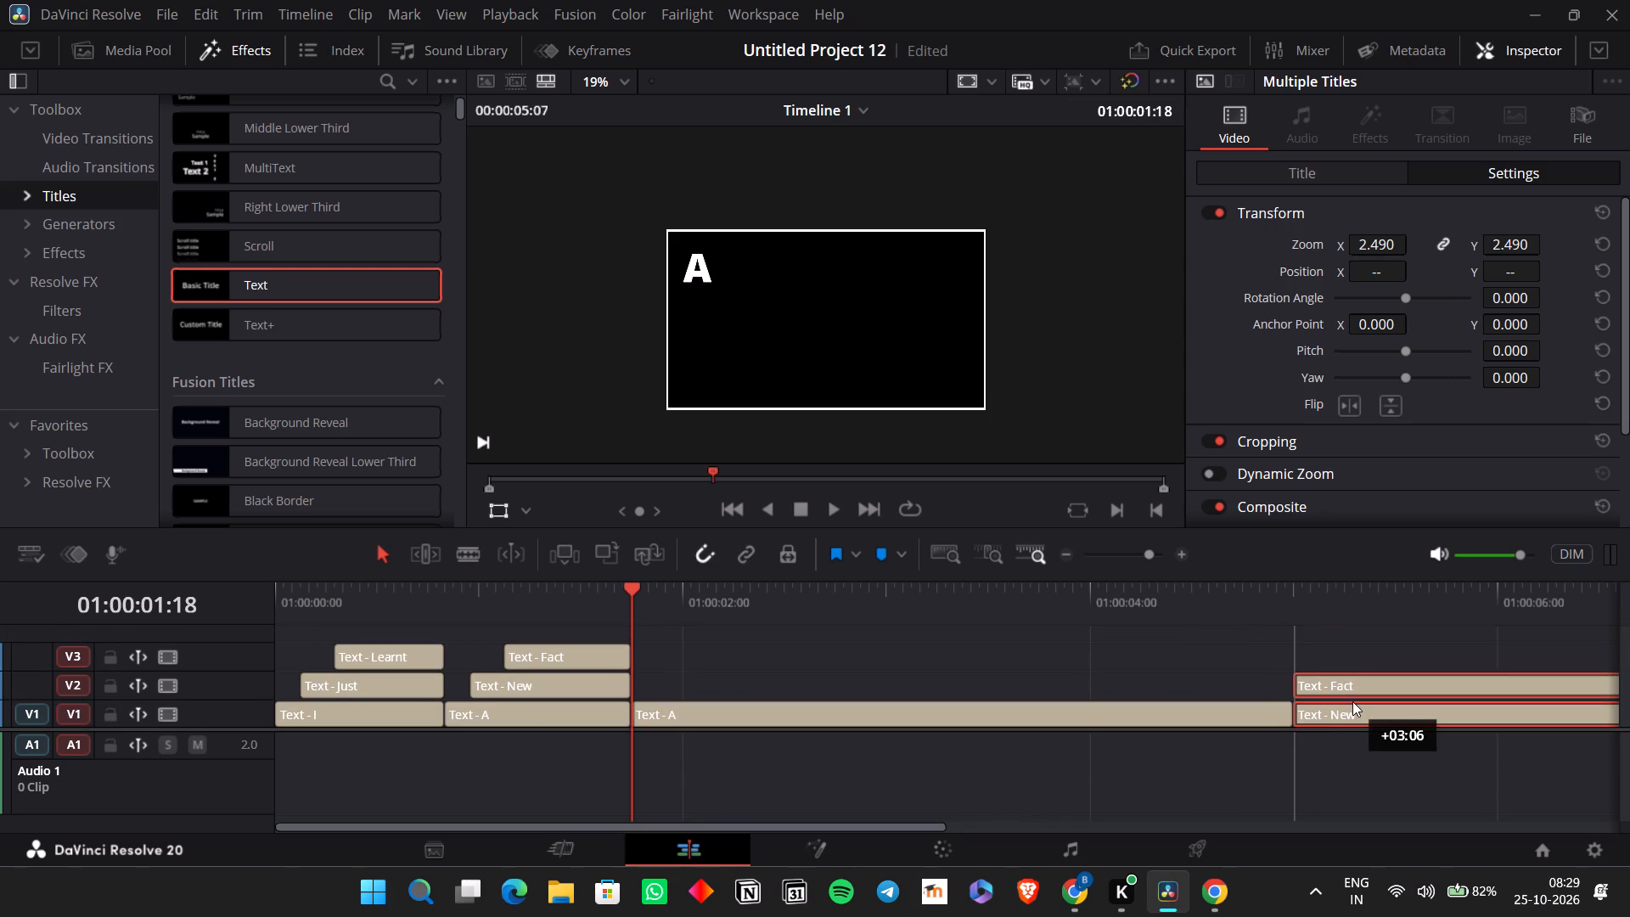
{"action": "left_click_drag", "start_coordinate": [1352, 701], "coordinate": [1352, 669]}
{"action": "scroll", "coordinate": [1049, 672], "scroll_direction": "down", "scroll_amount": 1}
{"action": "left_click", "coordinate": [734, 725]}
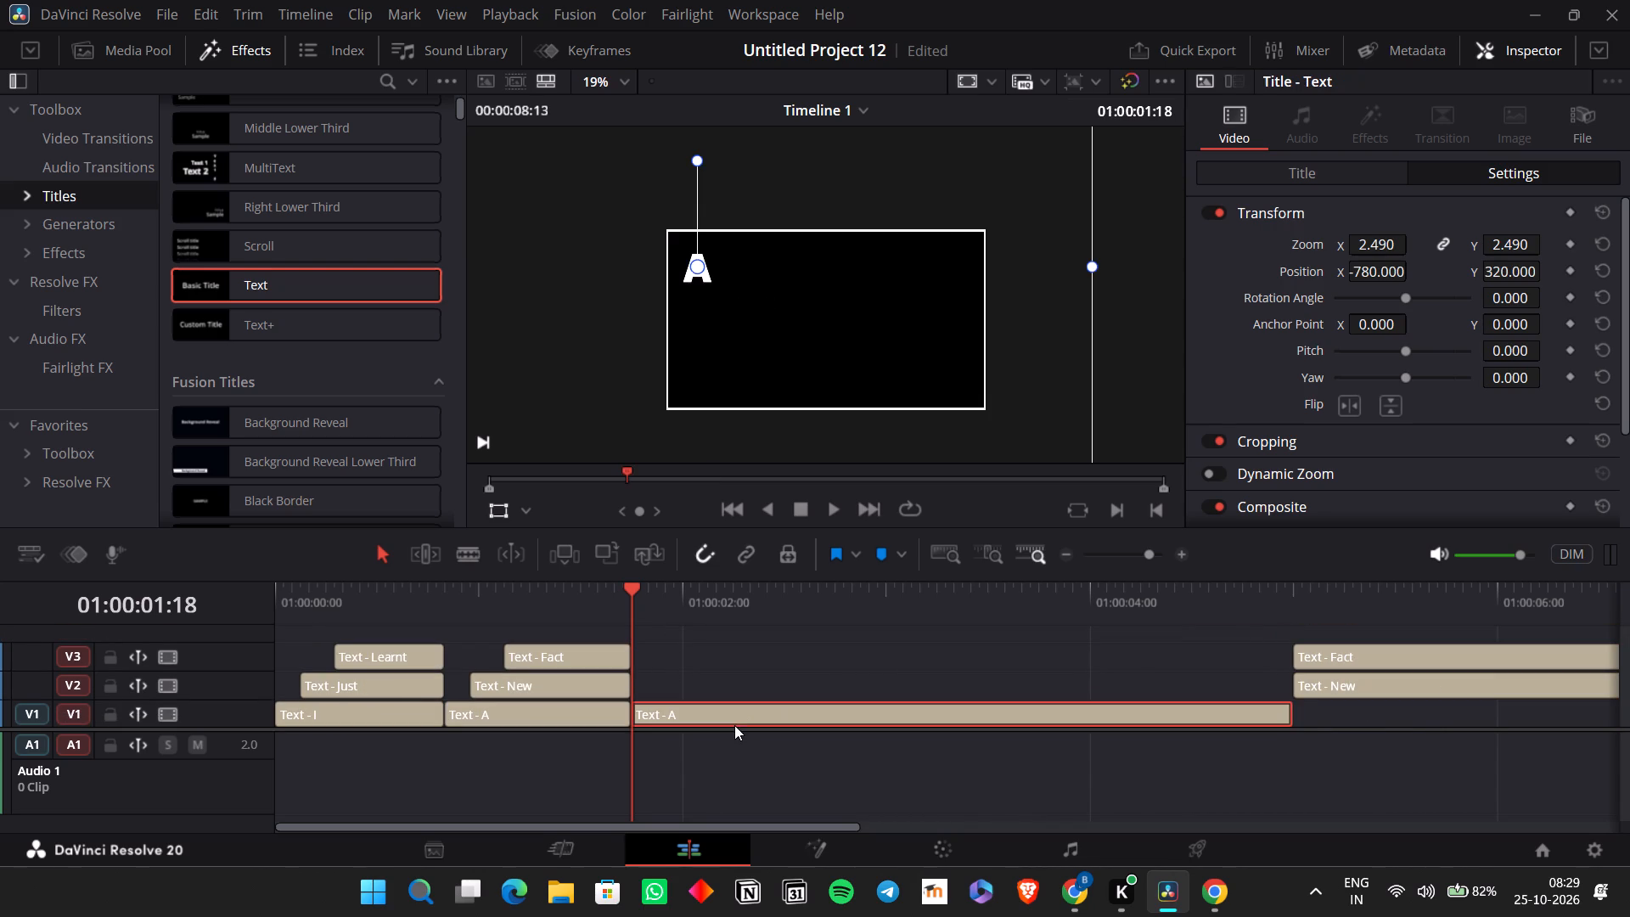
Delete the "New" and "Fact" segments that start at the 5-second mark on V2 and V3.
{"action": "left_click_drag", "start_coordinate": [1260, 651], "coordinate": [1392, 689]}
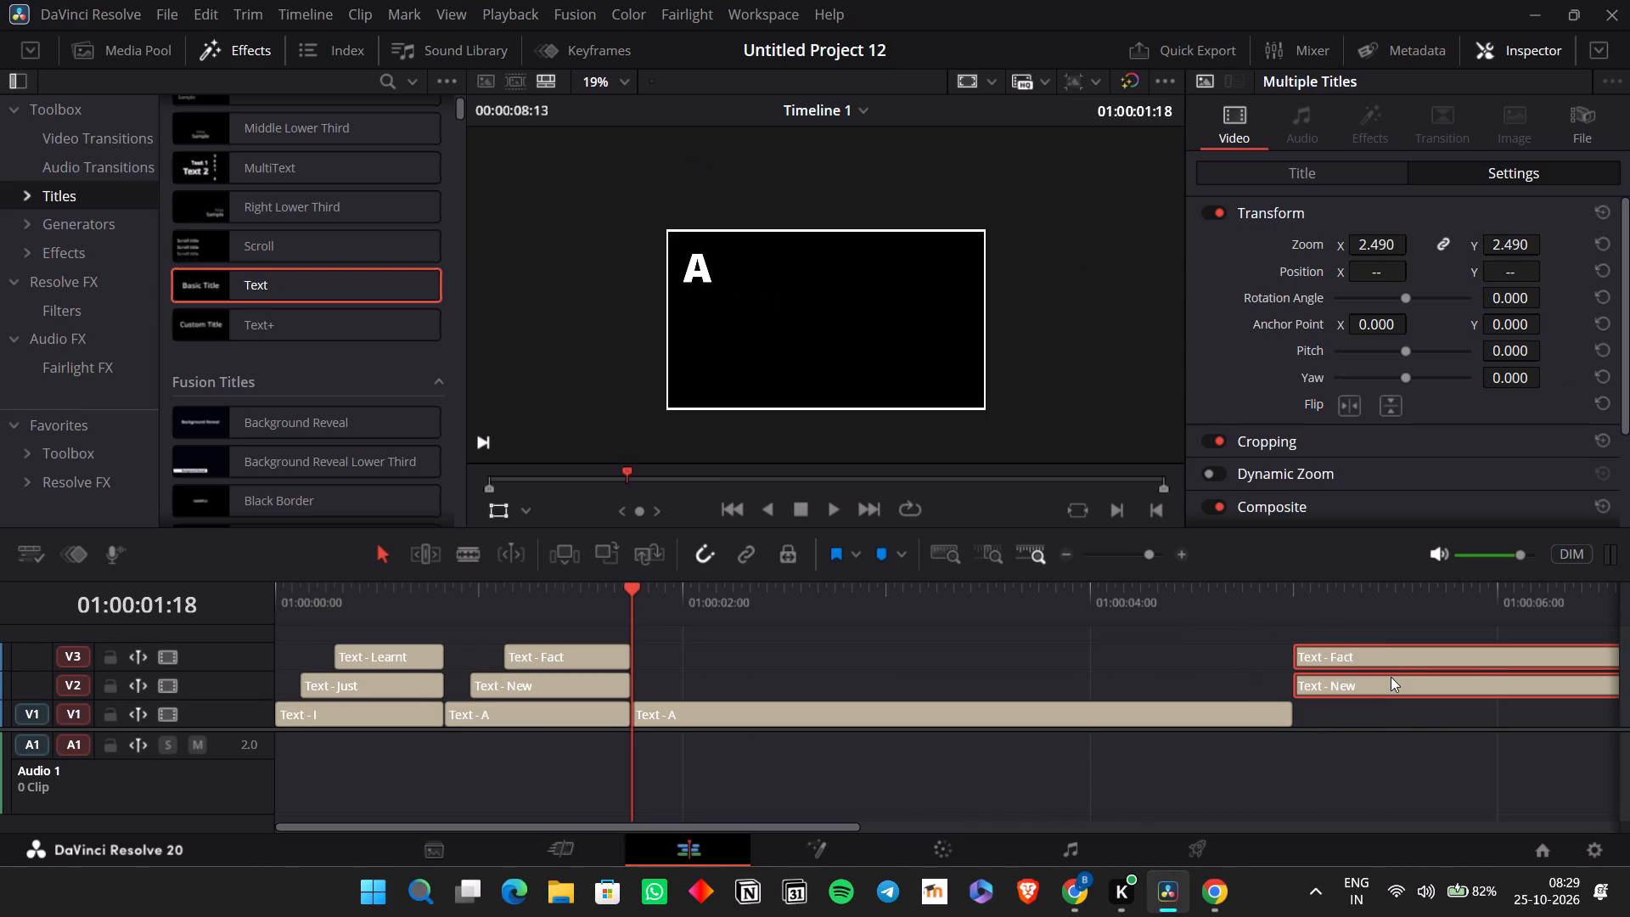
{"action": "key", "text": "backslash"}
{"action": "key", "text": "BackSpace"}
Centre the long "A" segment starting at 01:00:01:18 on V1 by setting its Position X and Y to 0.
{"action": "left_click", "coordinate": [750, 706]}
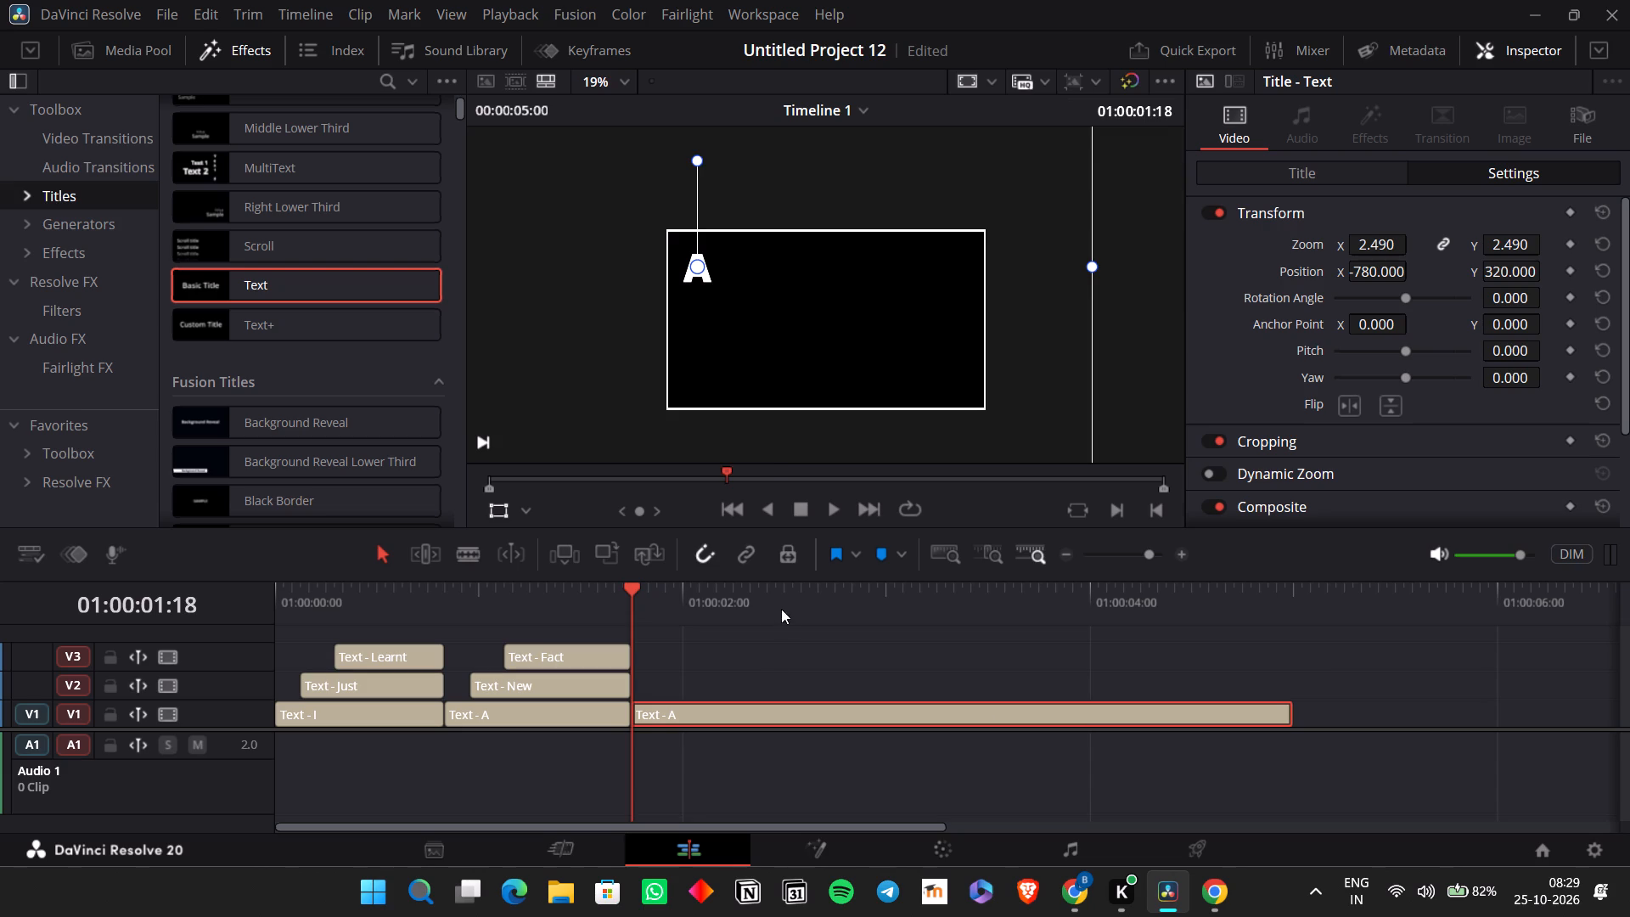
{"action": "key", "text": "space"}
{"action": "key", "text": "space"}
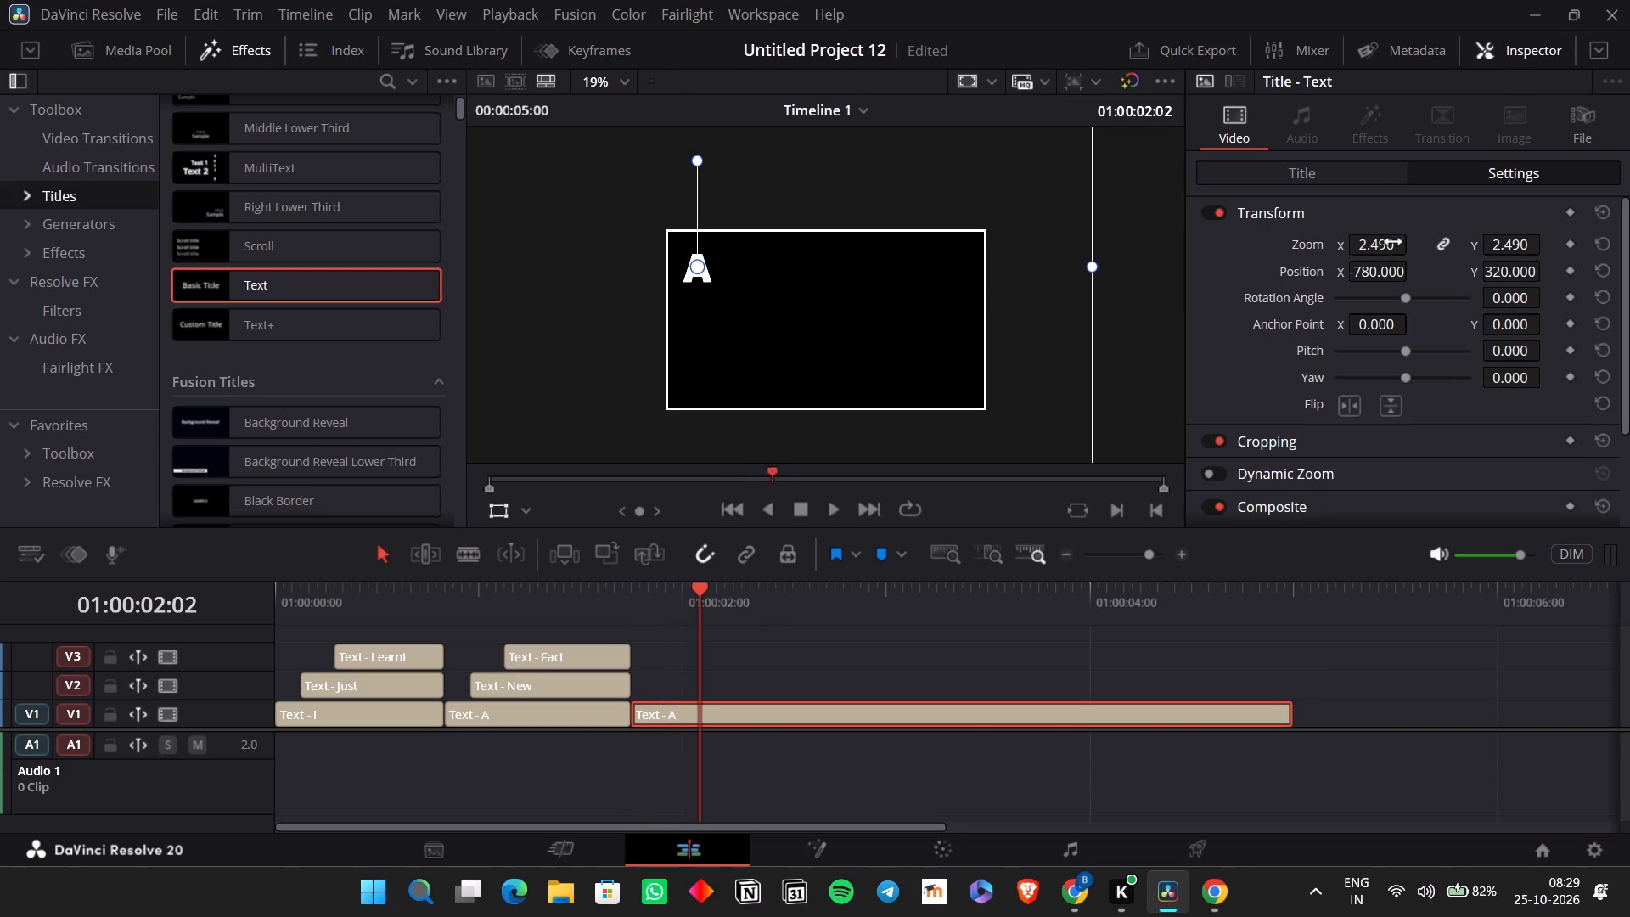
{"action": "left_click_drag", "start_coordinate": [1375, 273], "coordinate": [1432, 282]}
{"action": "double_click", "coordinate": [1375, 274]}
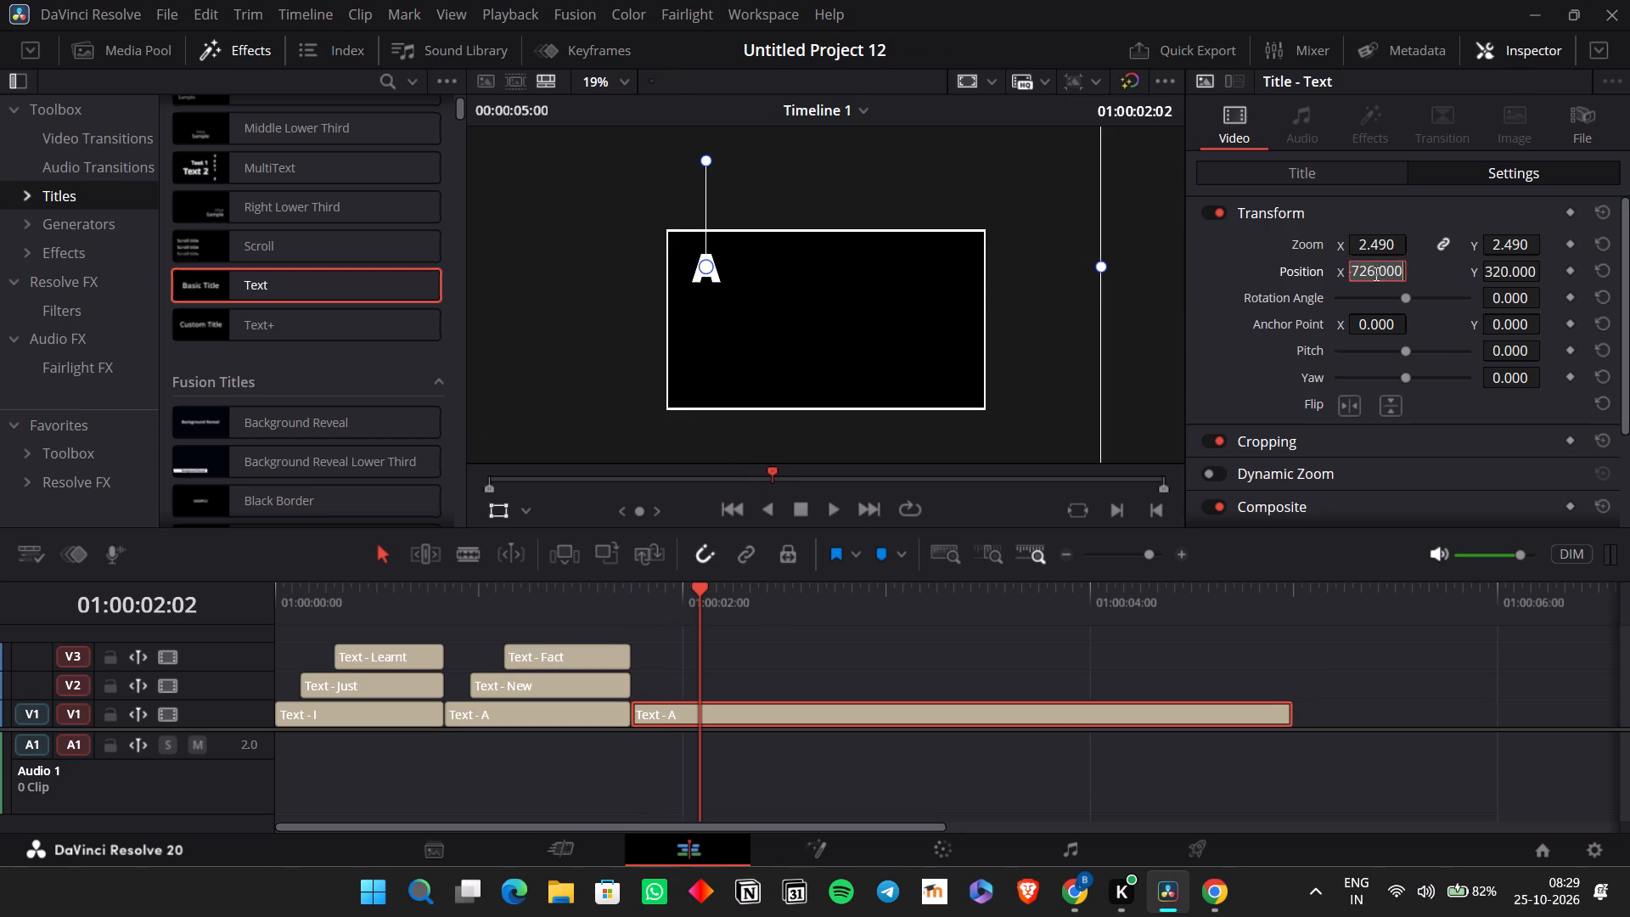
{"action": "key", "text": "0"}
{"action": "key", "text": "Return"}
{"action": "double_click", "coordinate": [1514, 273]}
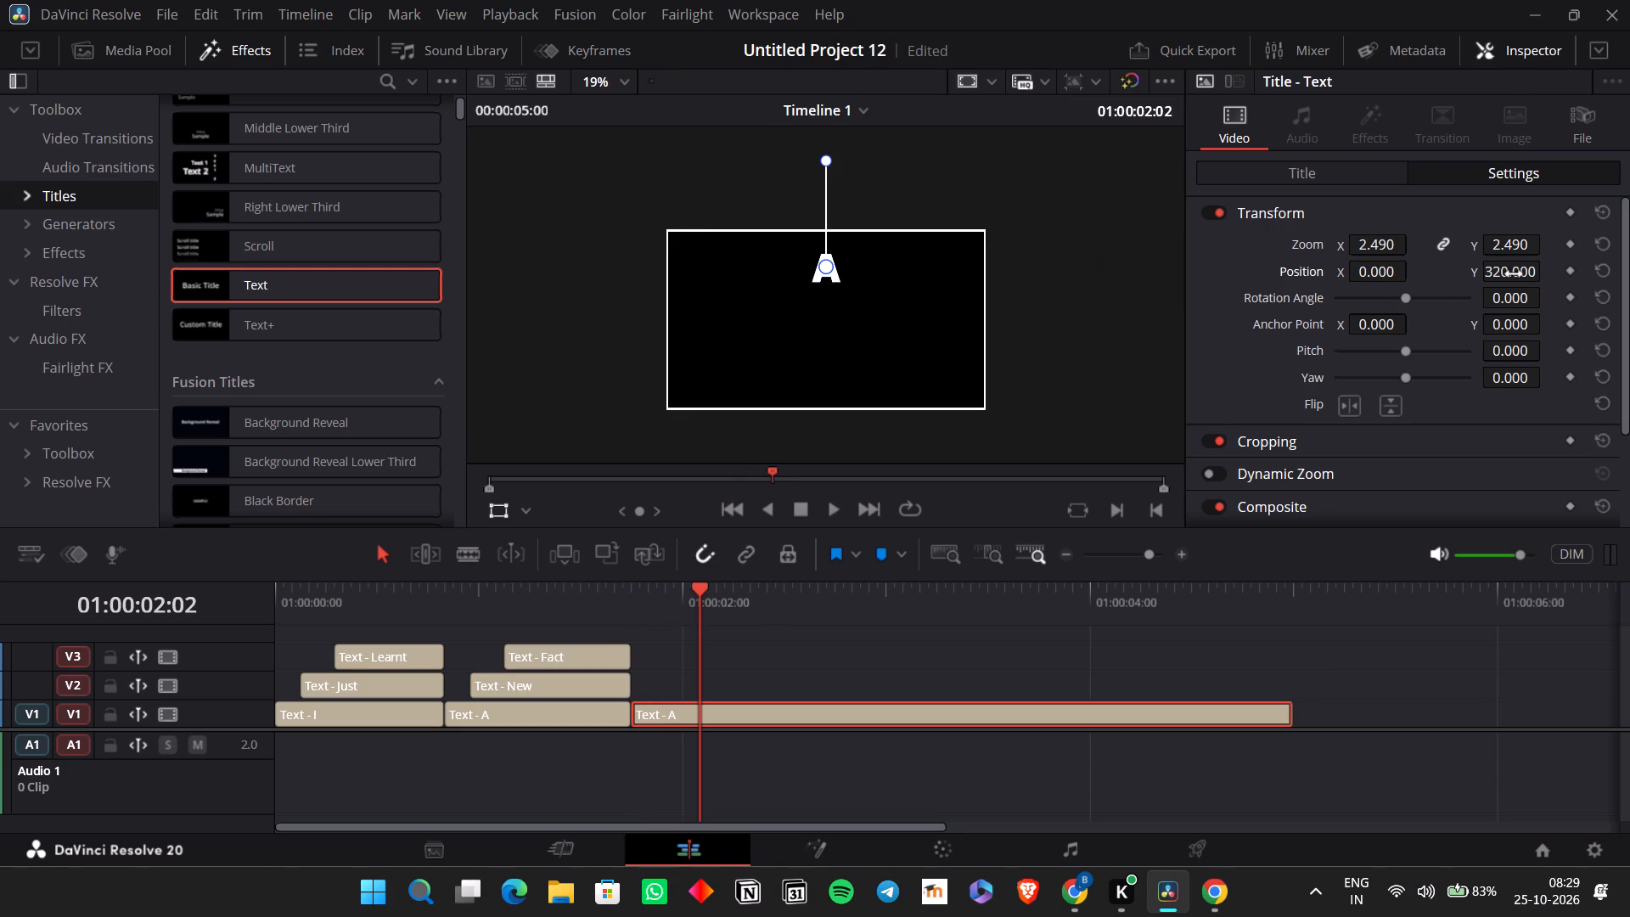
{"action": "key", "text": "0"}
{"action": "key", "text": "Return"}
{"action": "left_click", "coordinate": [1069, 329]}
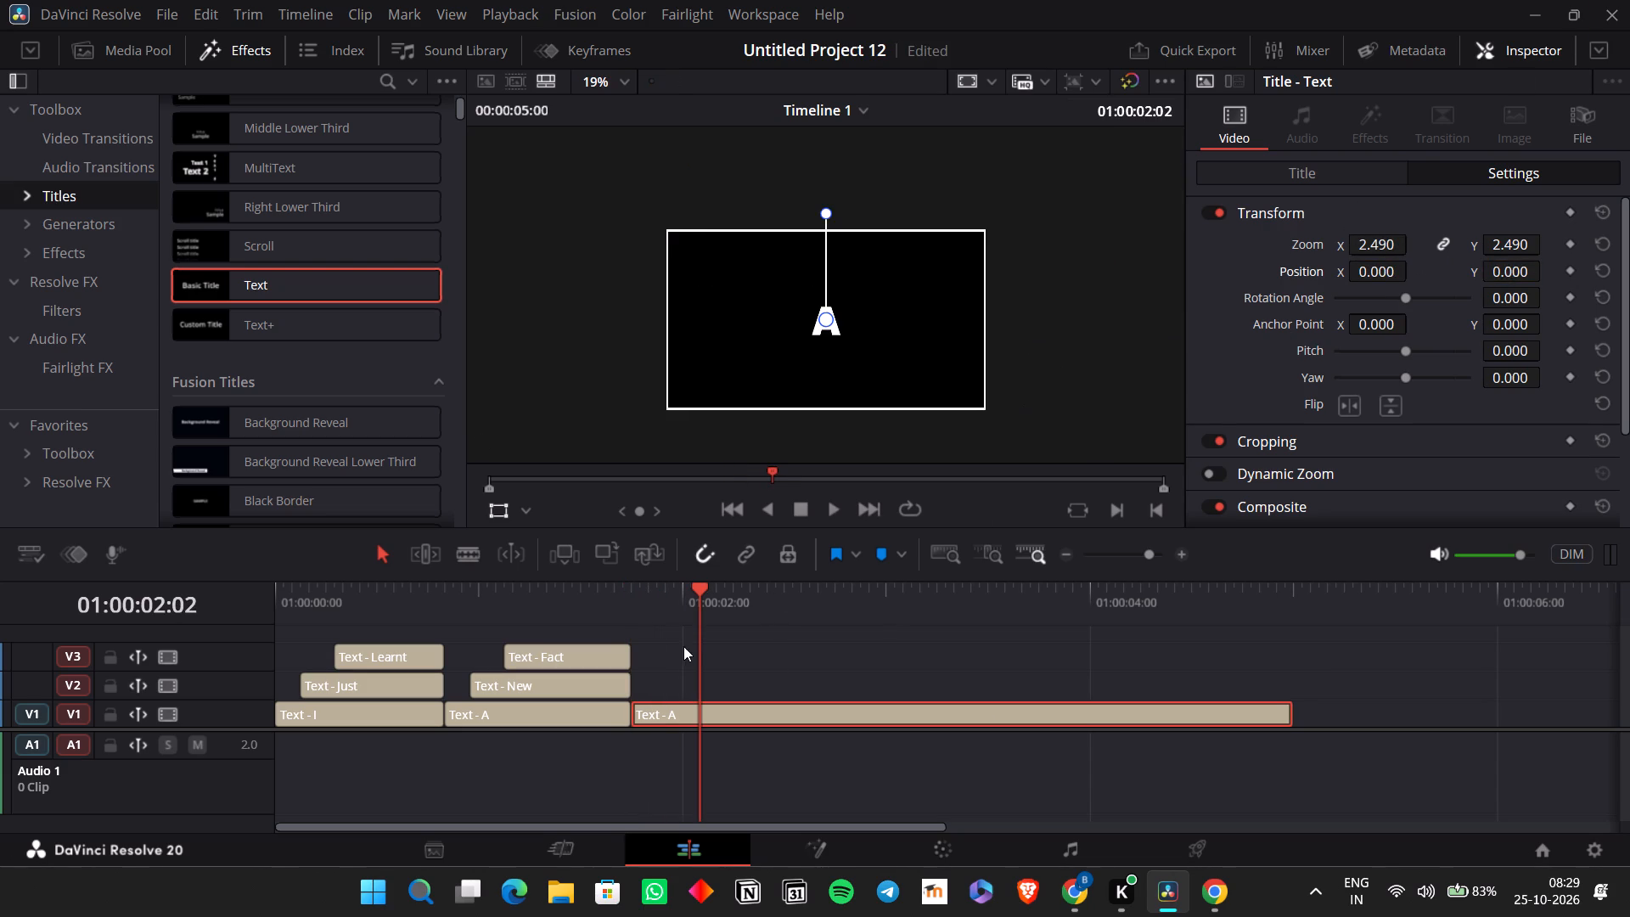
Play the title sequence from the start to check the transition into the centred "A" segment.
{"action": "left_click_drag", "start_coordinate": [692, 598], "coordinate": [257, 633]}
{"action": "key", "text": "space"}
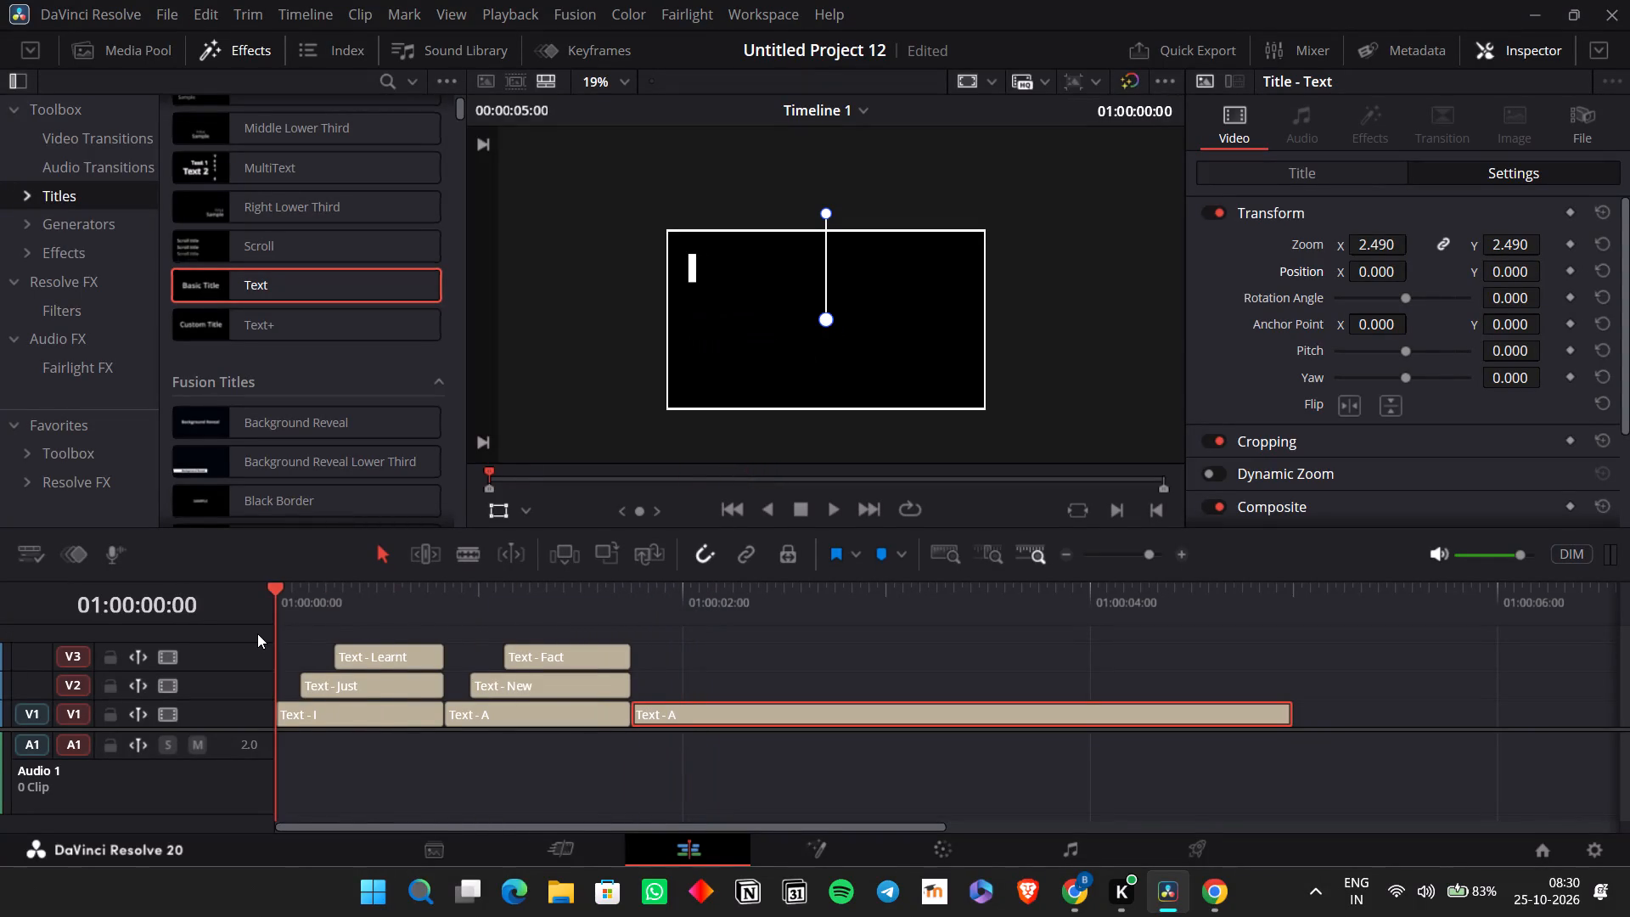
{"action": "key", "text": "space"}
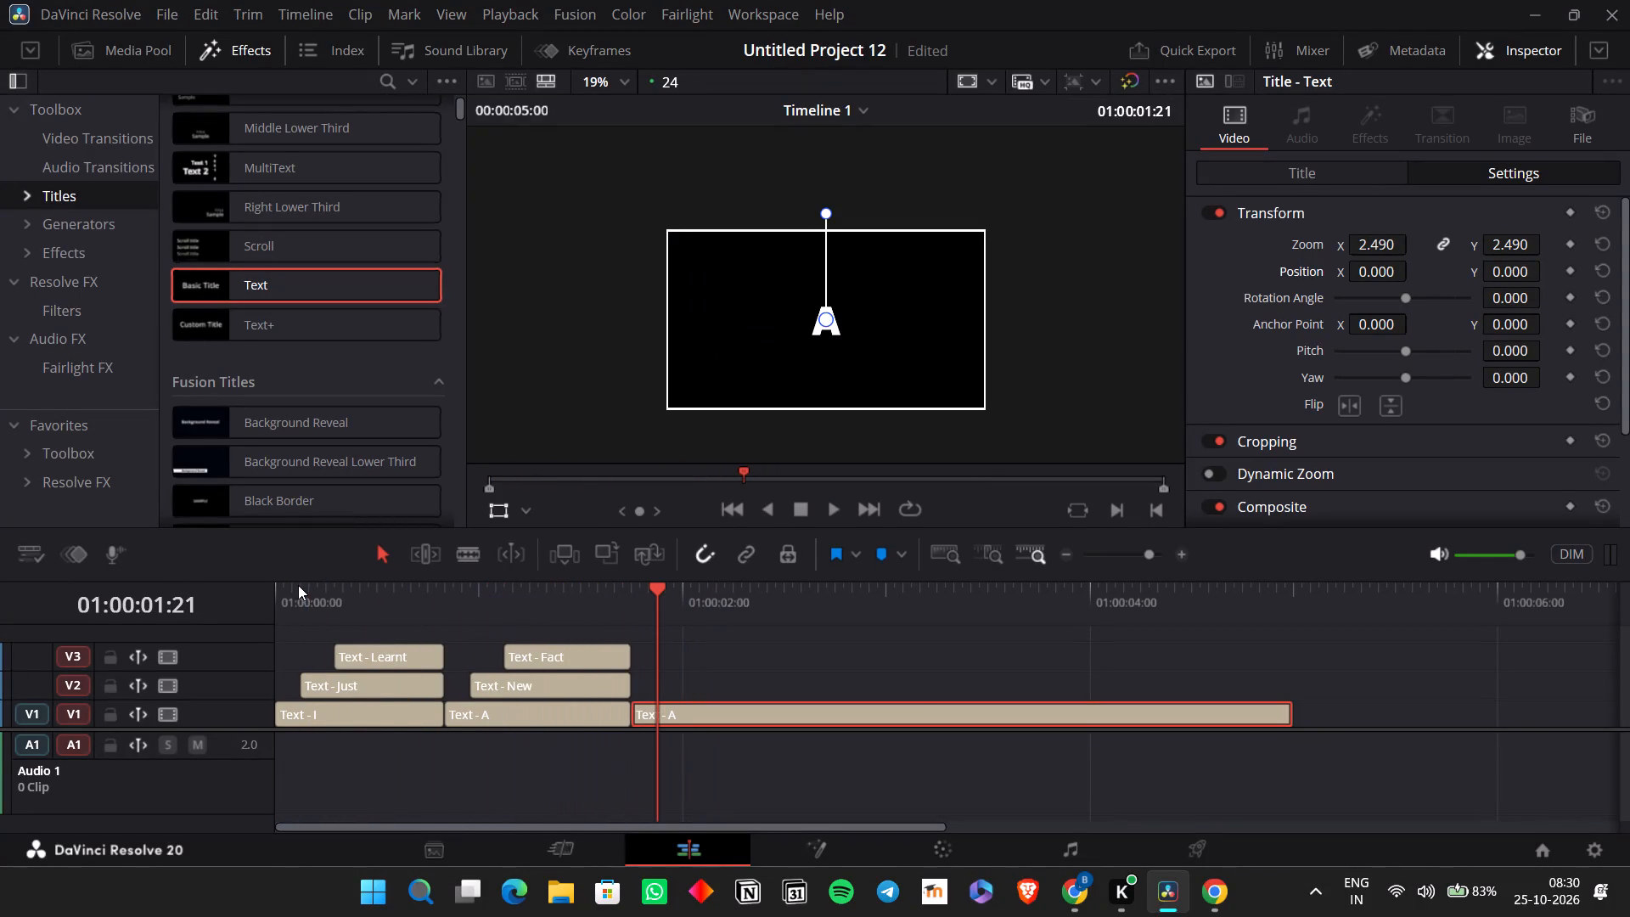
Add a Rich Text keyframe at 01:00:01:18, the first frame of the centred "A" segment.
{"action": "left_click", "coordinate": [1251, 187]}
{"action": "left_click", "coordinate": [1250, 181]}
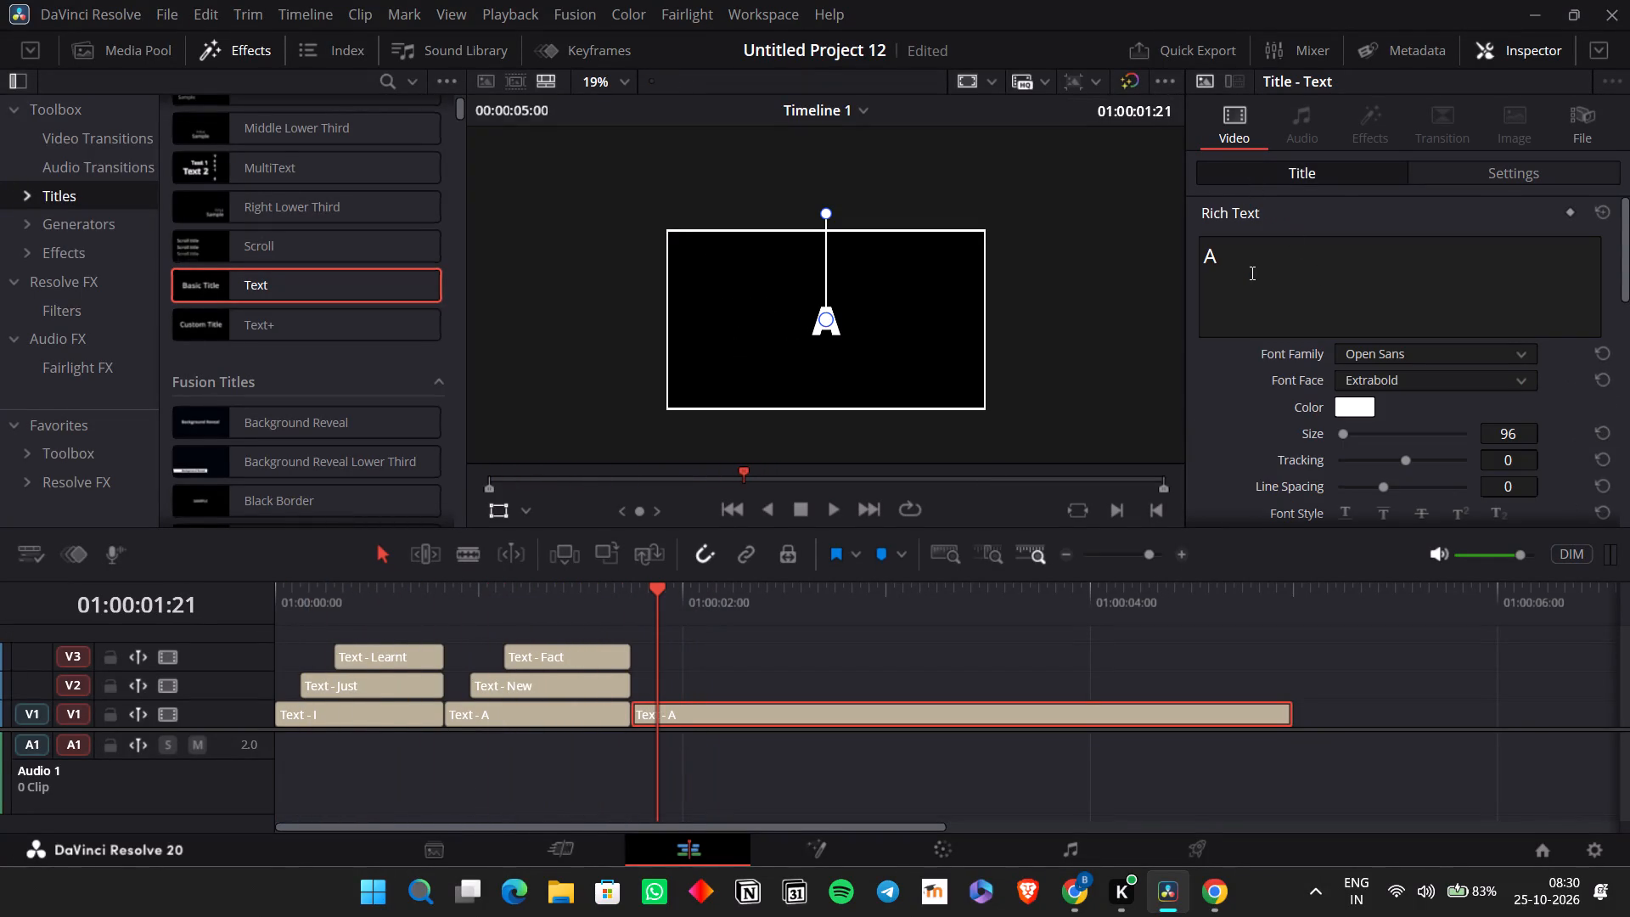
{"action": "left_click_drag", "start_coordinate": [1247, 267], "coordinate": [1161, 260]}
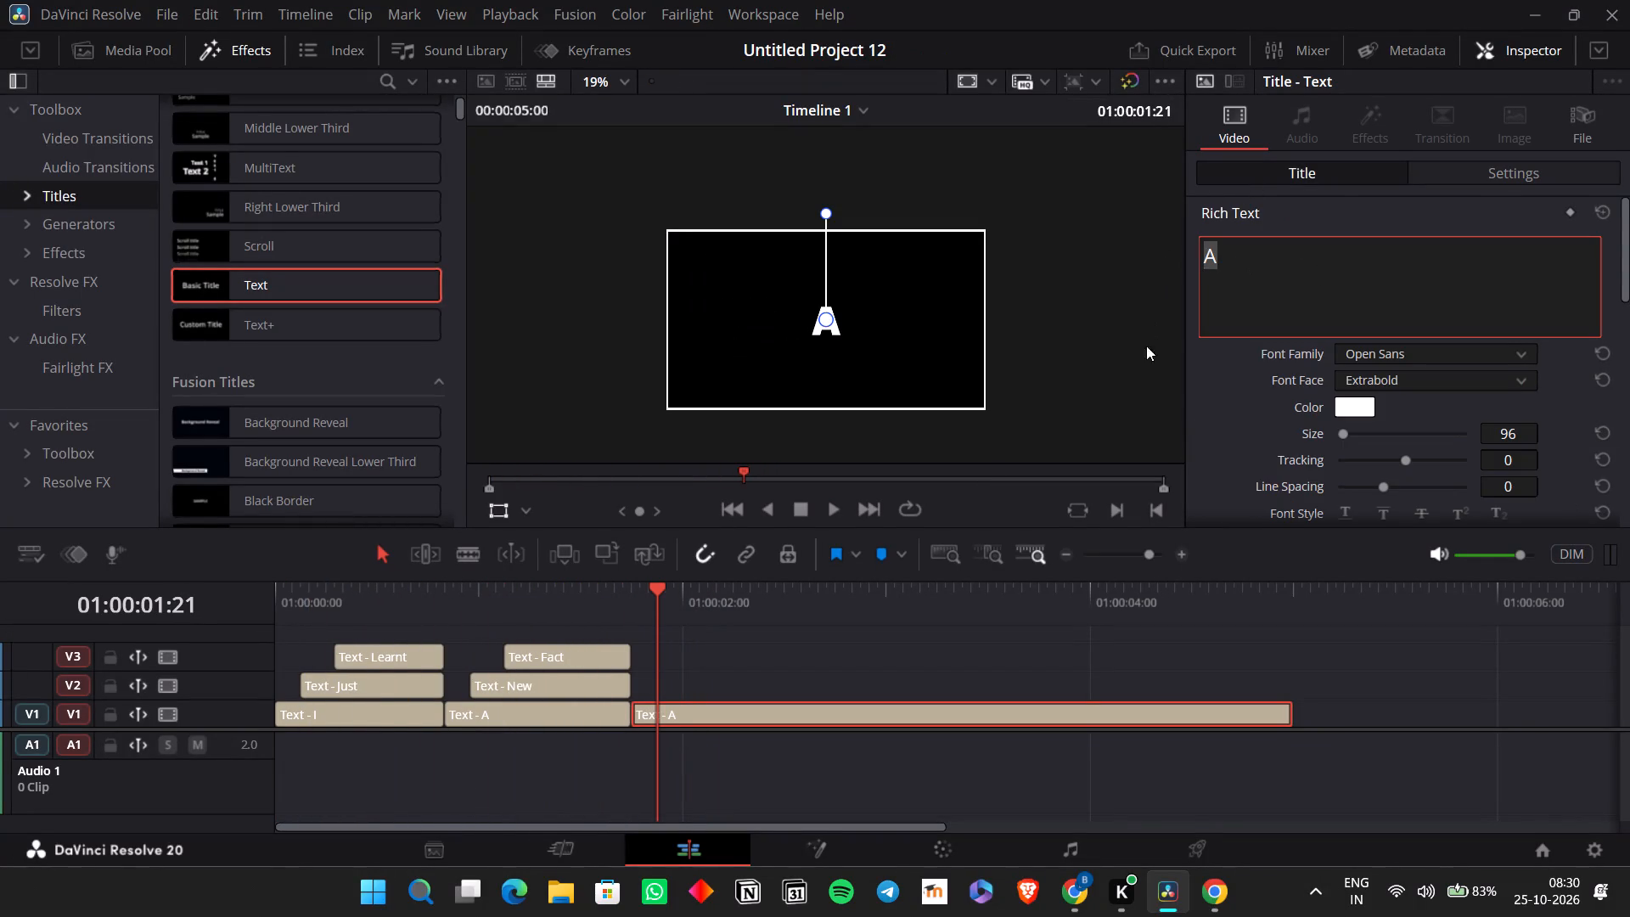
{"action": "key", "text": "Left"}
{"action": "key", "text": "Left"}
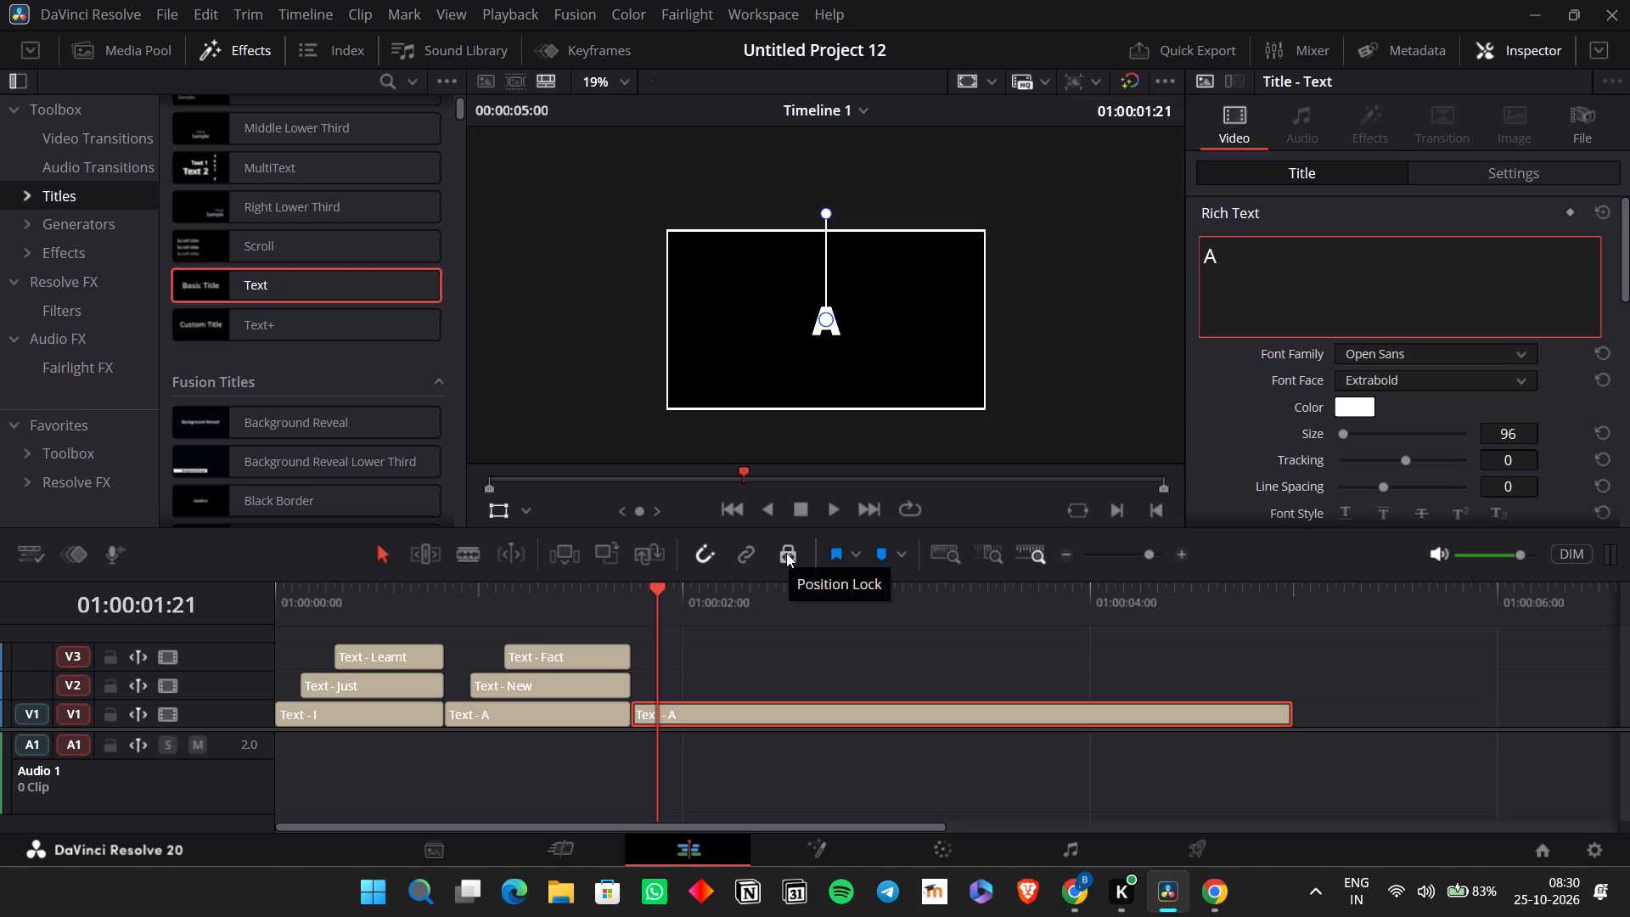
{"action": "left_click", "coordinate": [780, 633]}
{"action": "key", "text": "Left"}
{"action": "key", "text": "Left"}
{"action": "key", "text": "Left"}
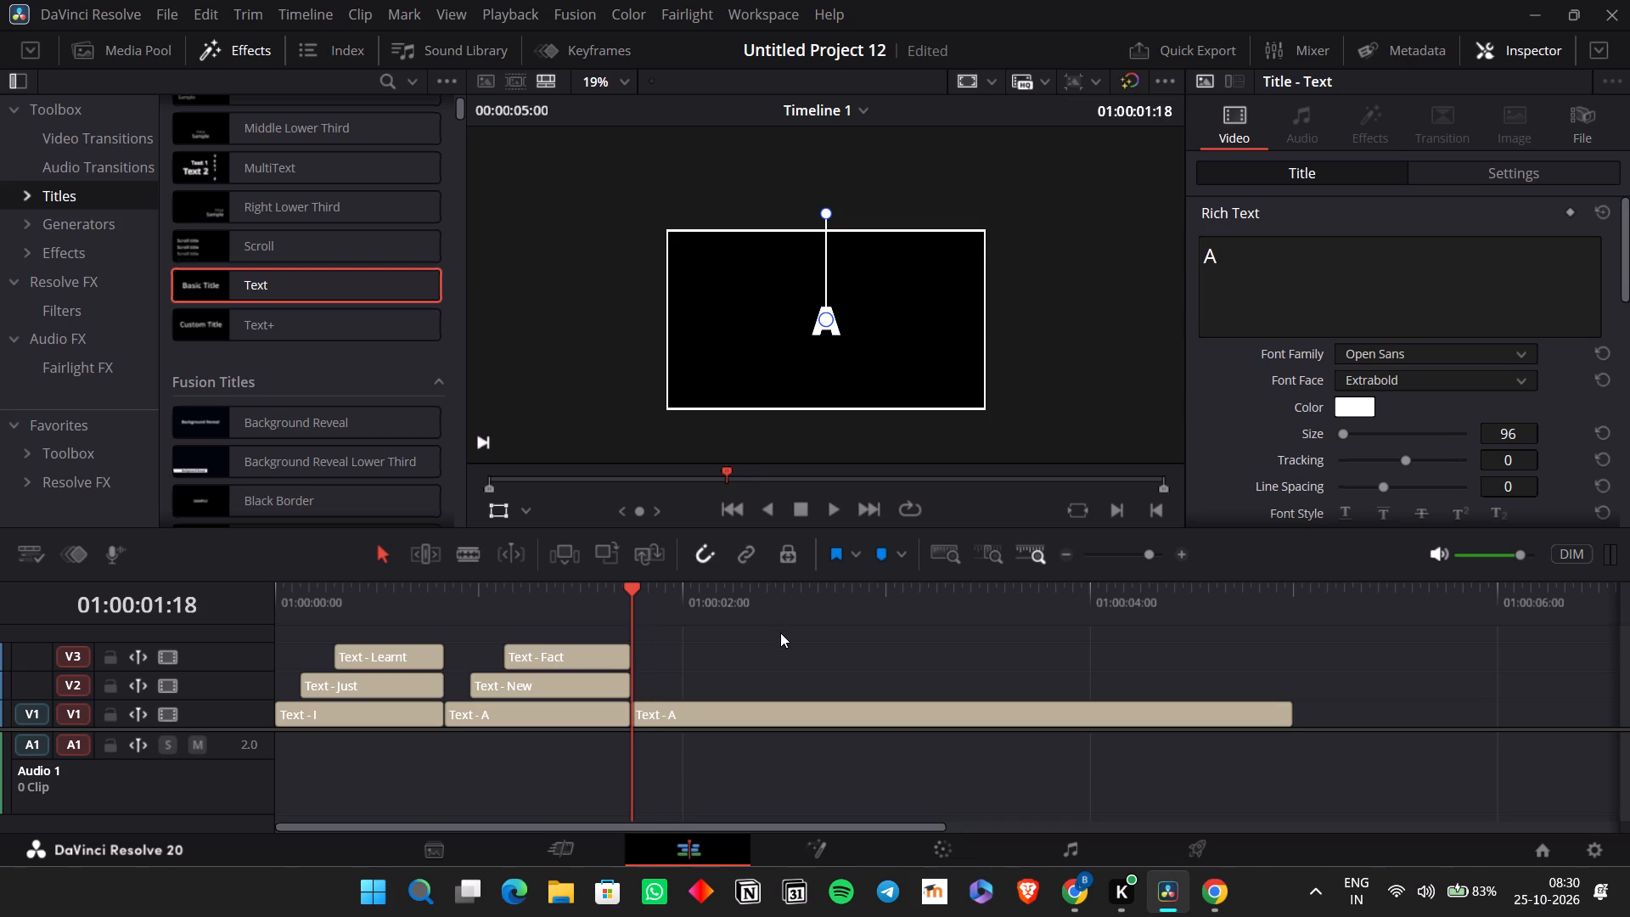
{"action": "left_click", "coordinate": [772, 712]}
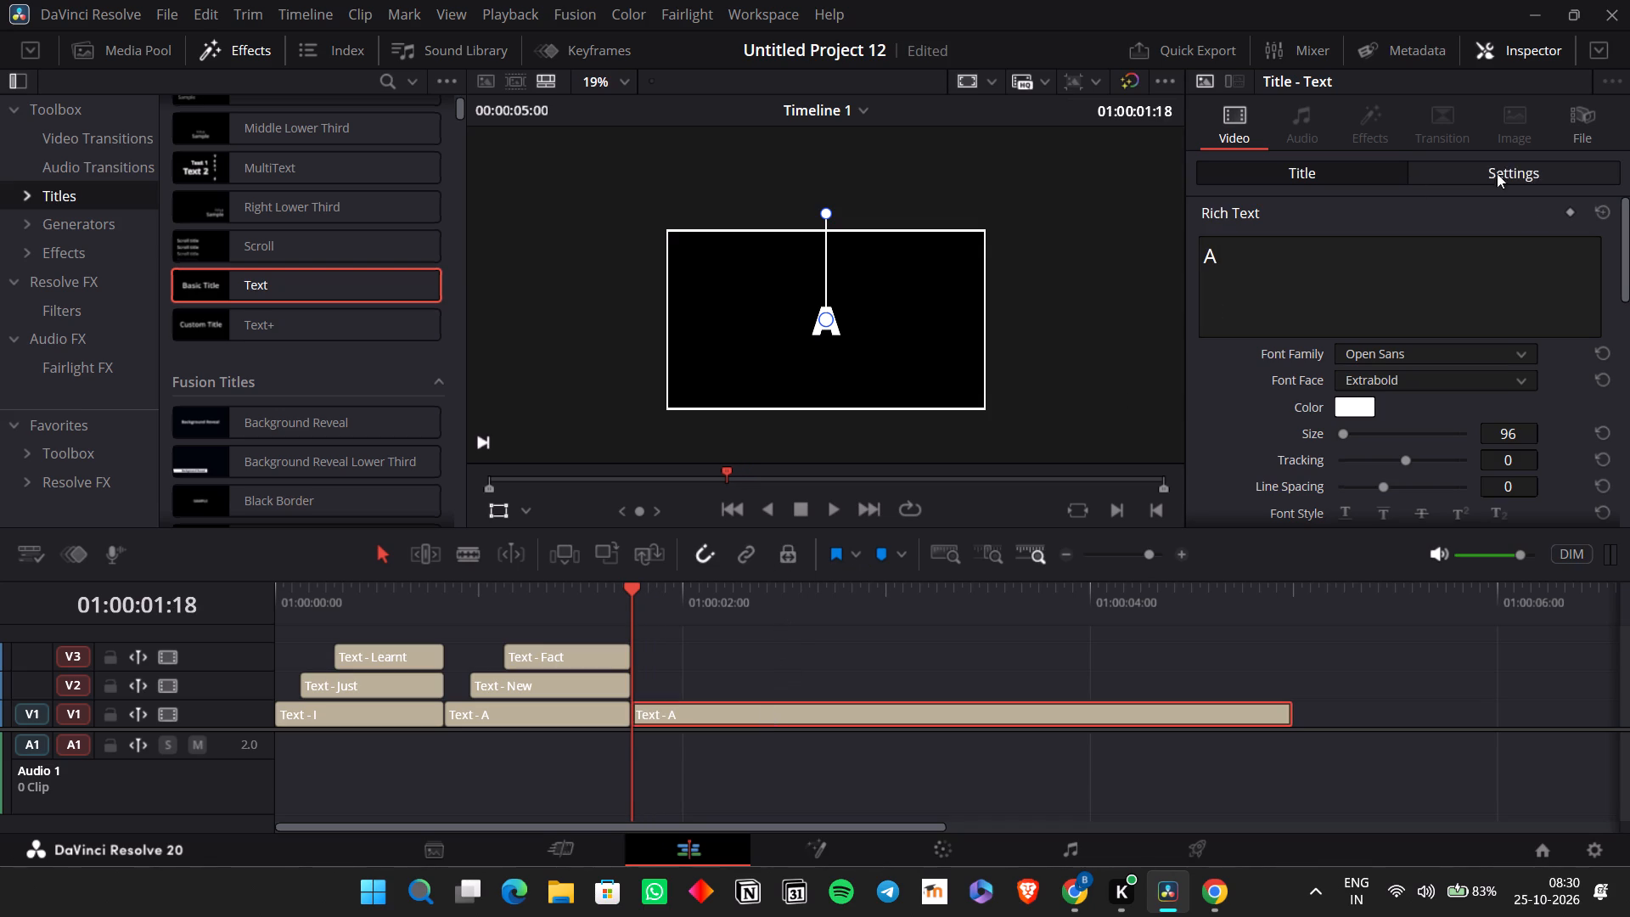
{"action": "left_click", "coordinate": [1570, 213]}
Replace the centred segment's "A" text with "G" at the 01:00:01:18 keyframe.
{"action": "left_click_drag", "start_coordinate": [1261, 260], "coordinate": [1144, 248]}
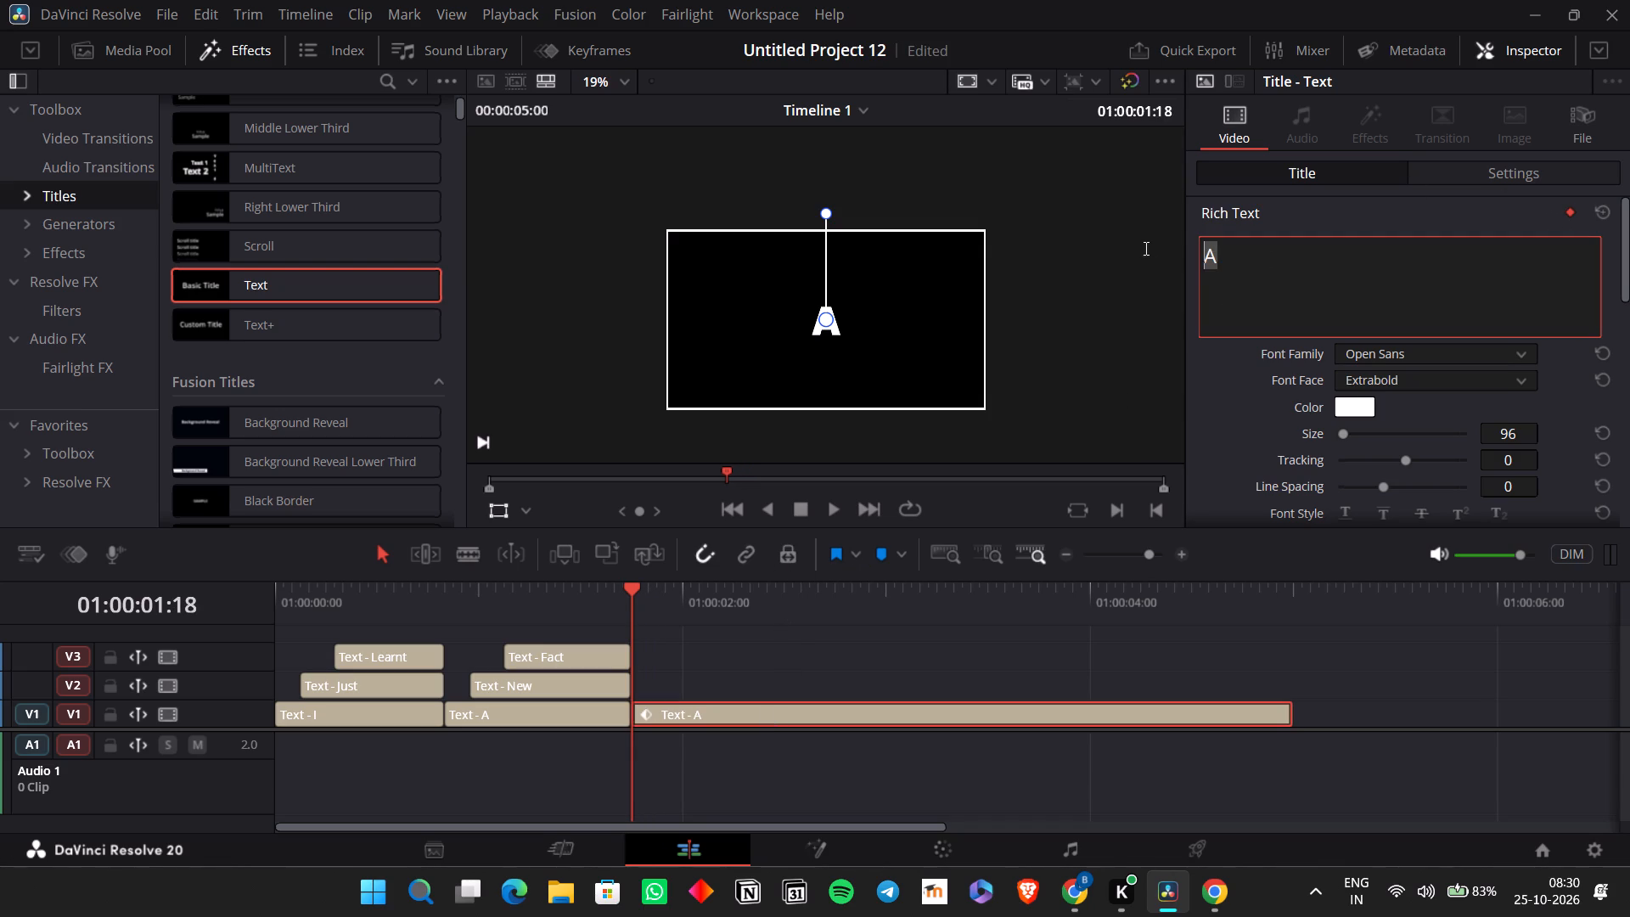
{"action": "left_click_drag", "start_coordinate": [1144, 248], "coordinate": [1144, 246]}
{"action": "key", "text": "g"}
{"action": "key", "text": "space"}
{"action": "key", "text": "space"}
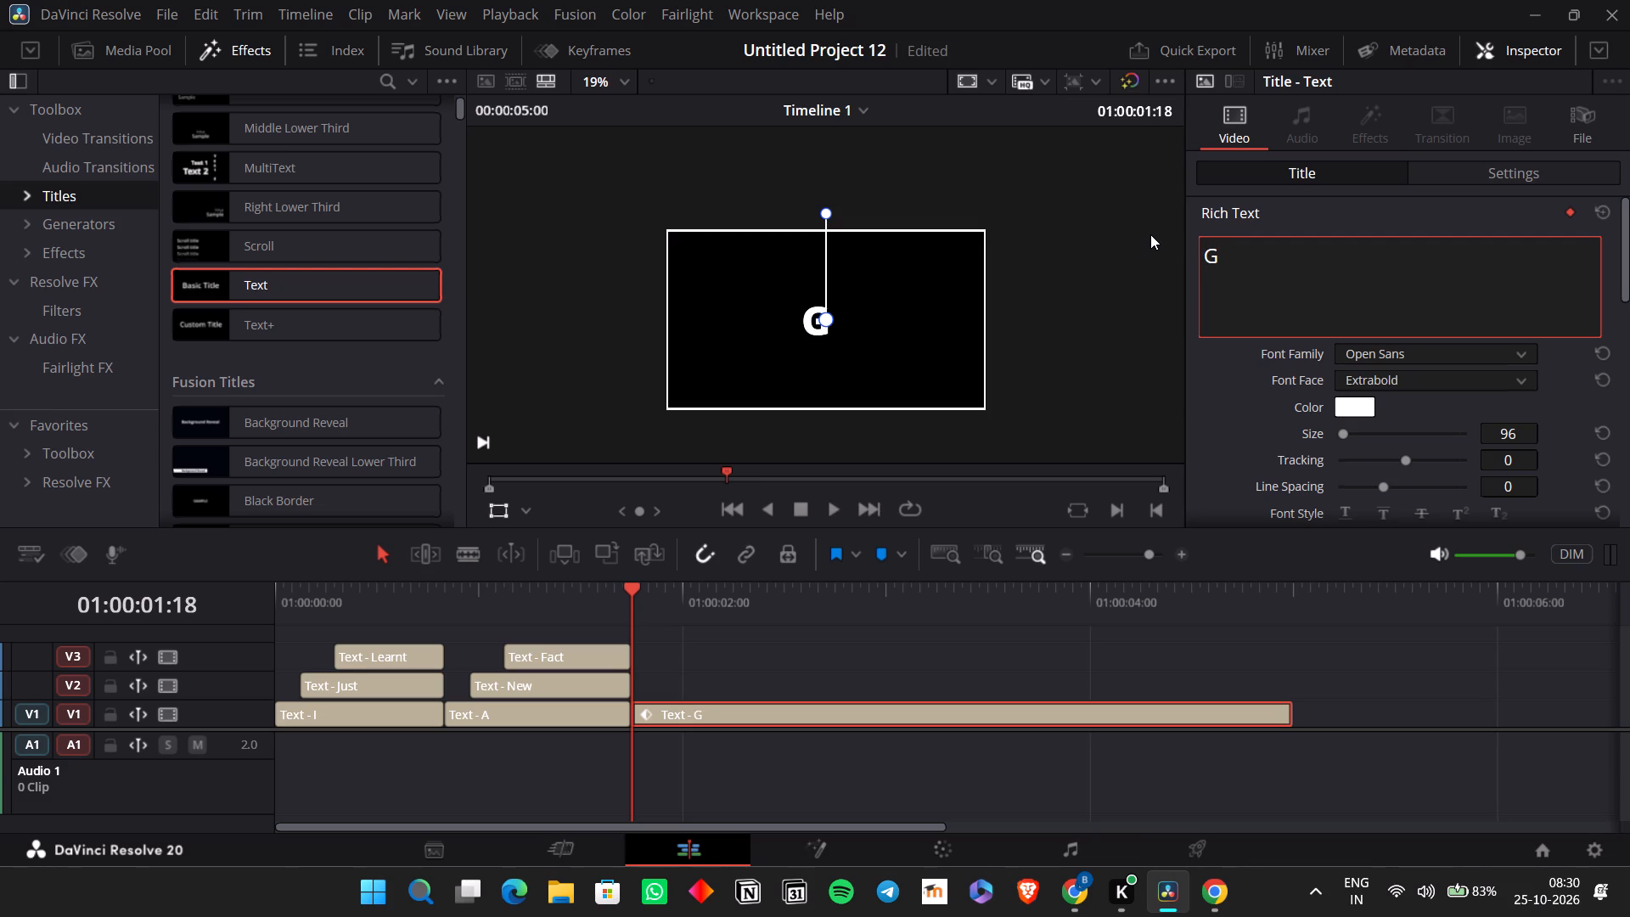
{"action": "key", "text": "BackSpace"}
{"action": "key", "text": "BackSpace"}
Add a Rich Text keyframe at 01:00:01:22 and extend the text to "GU".
{"action": "left_click_drag", "start_coordinate": [637, 588], "coordinate": [663, 594]}
{"action": "double_click", "coordinate": [1576, 205]}
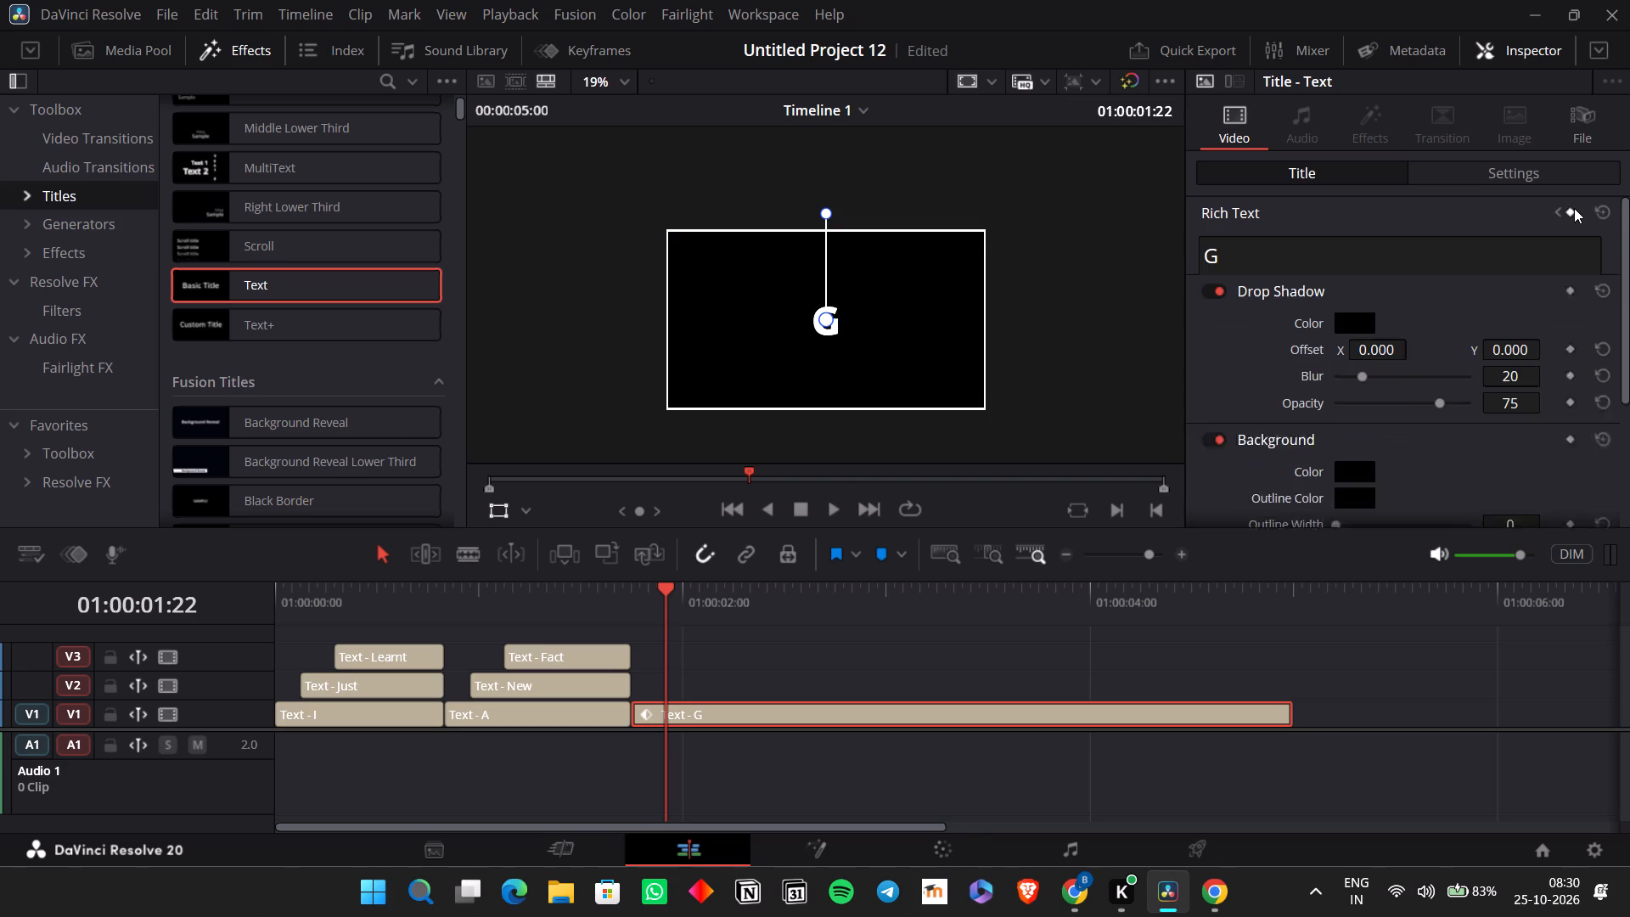
{"action": "scroll", "coordinate": [1361, 317], "scroll_direction": "up", "scroll_amount": 5}
{"action": "left_click", "coordinate": [1270, 217]}
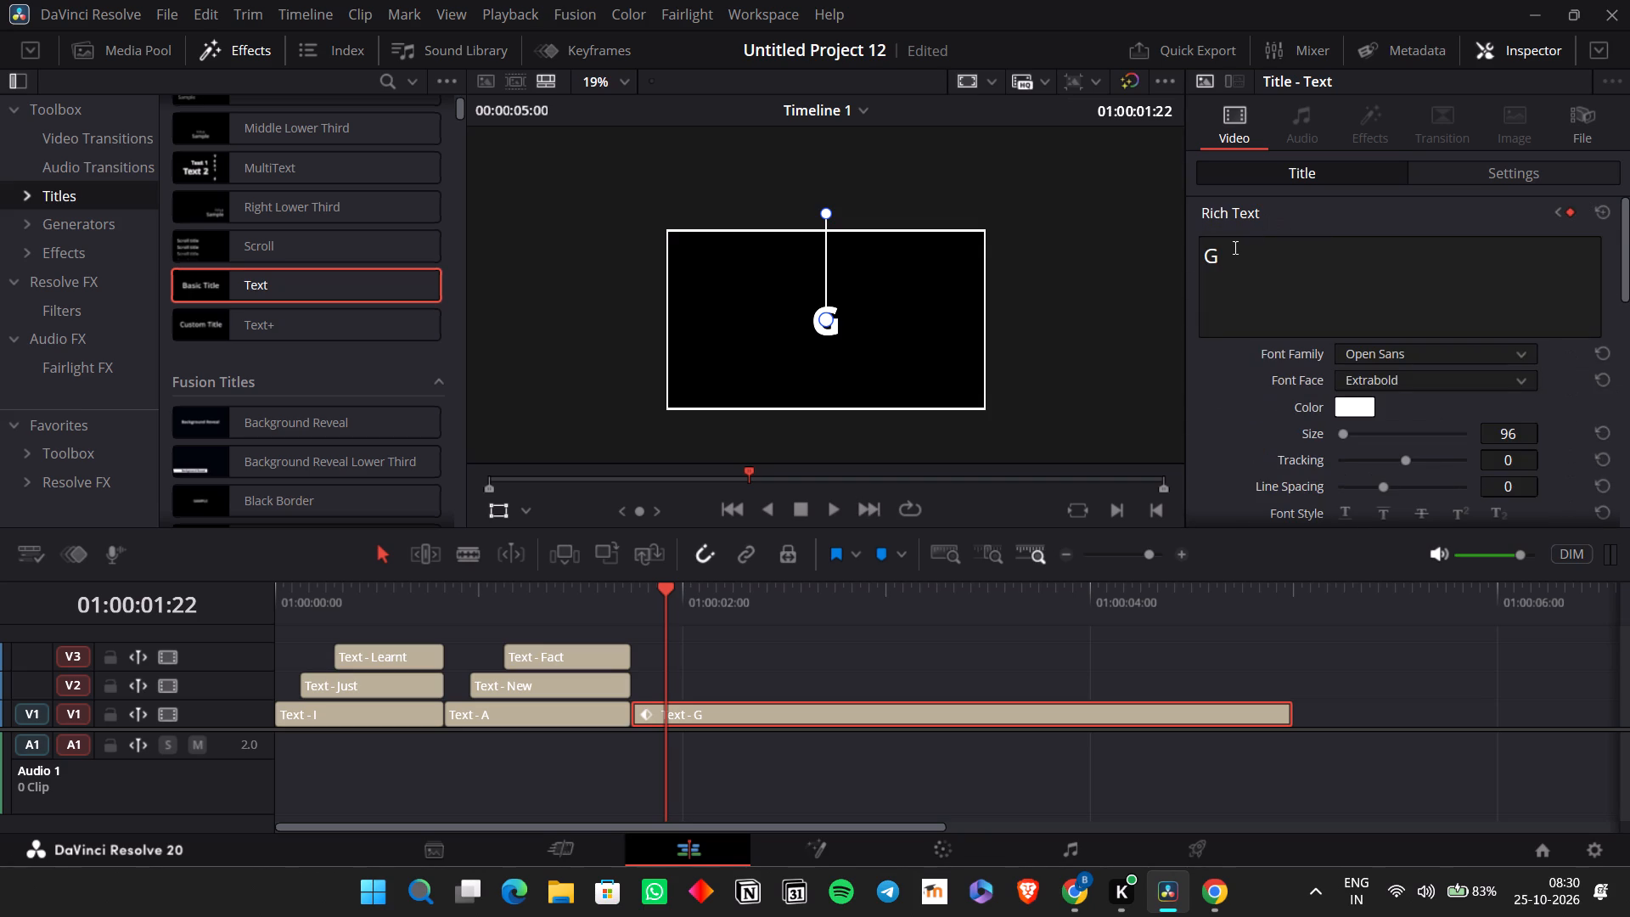
{"action": "left_click", "coordinate": [1233, 250]}
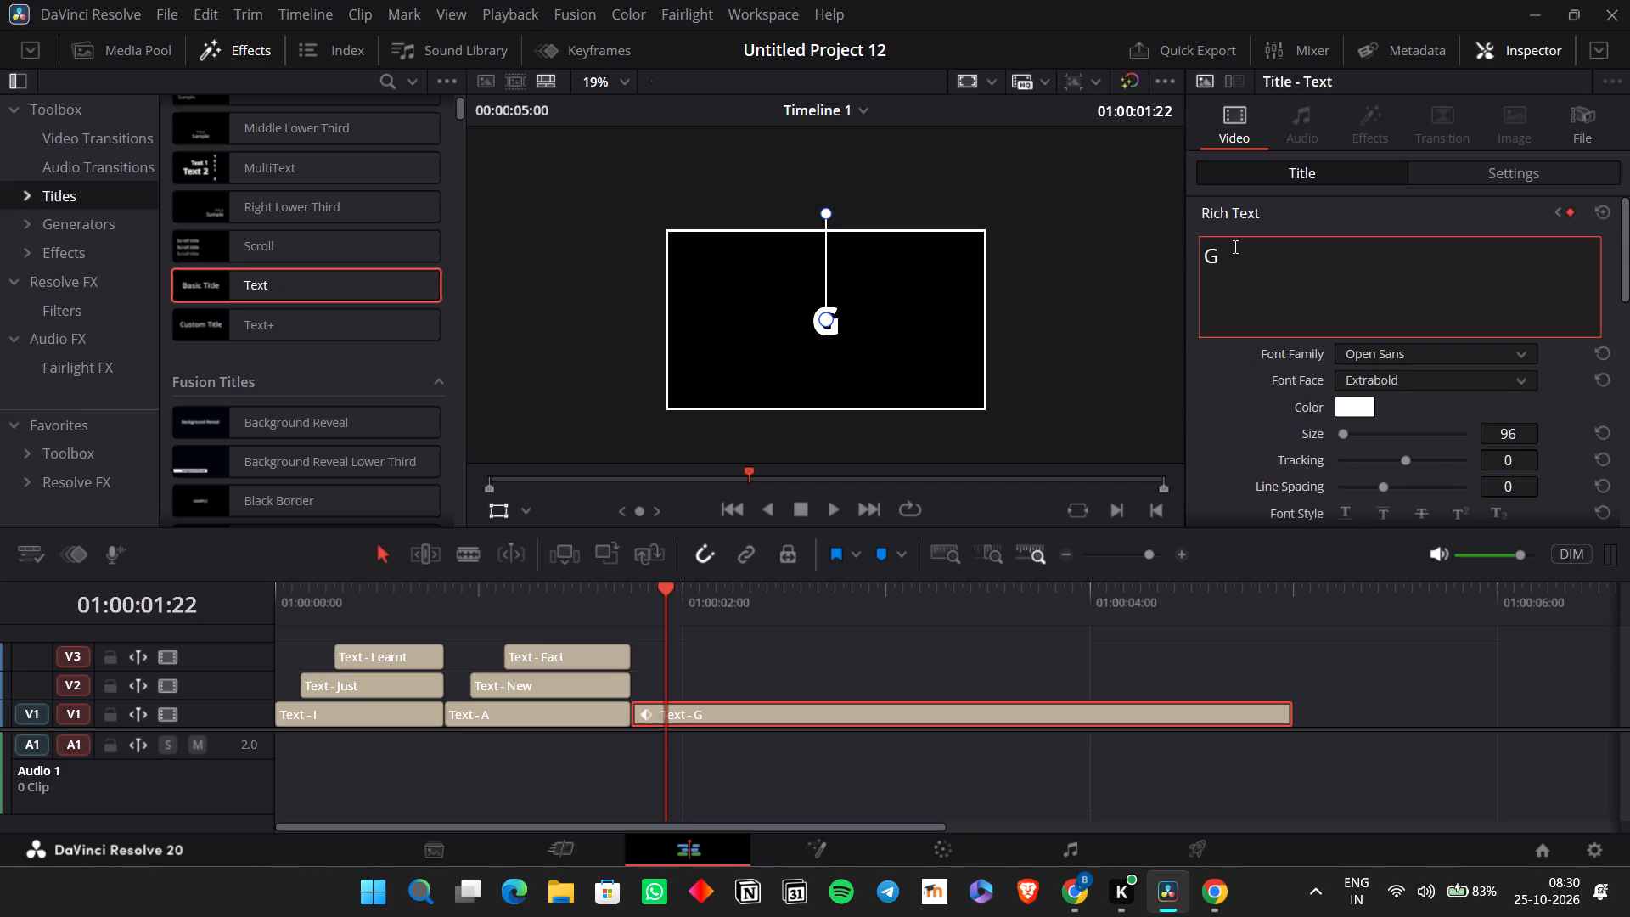
{"action": "key", "text": "u"}
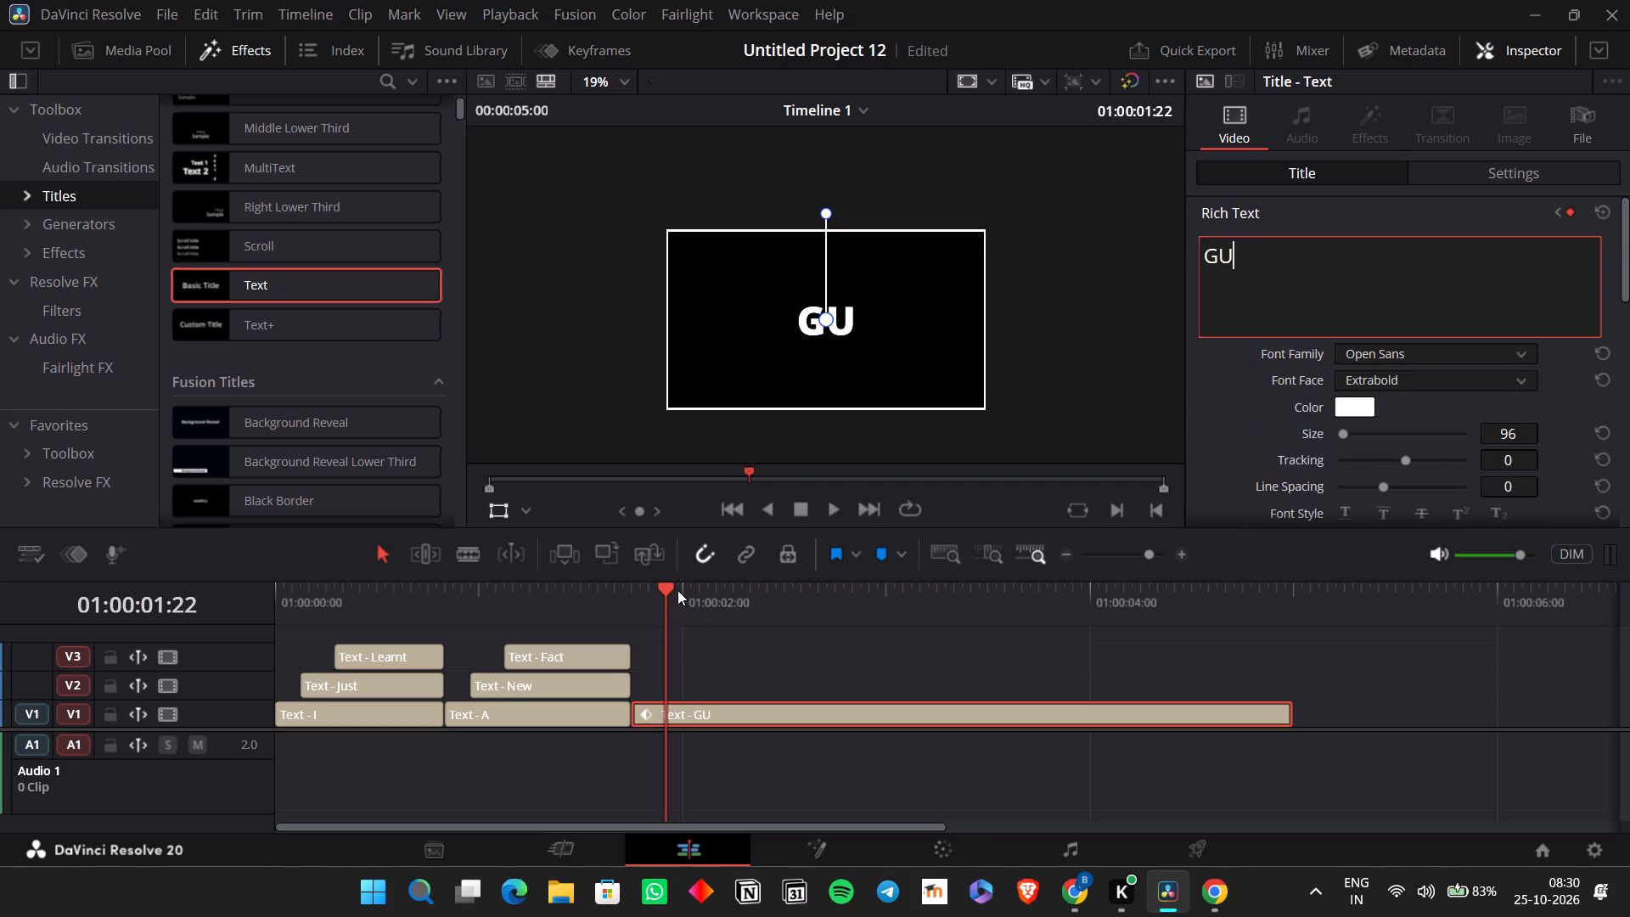
Add a Rich Text keyframe at 01:00:02:00 and extend the text to "GUY".
{"action": "left_click", "coordinate": [668, 583]}
{"action": "key", "text": "Right"}
{"action": "key", "text": "Right"}
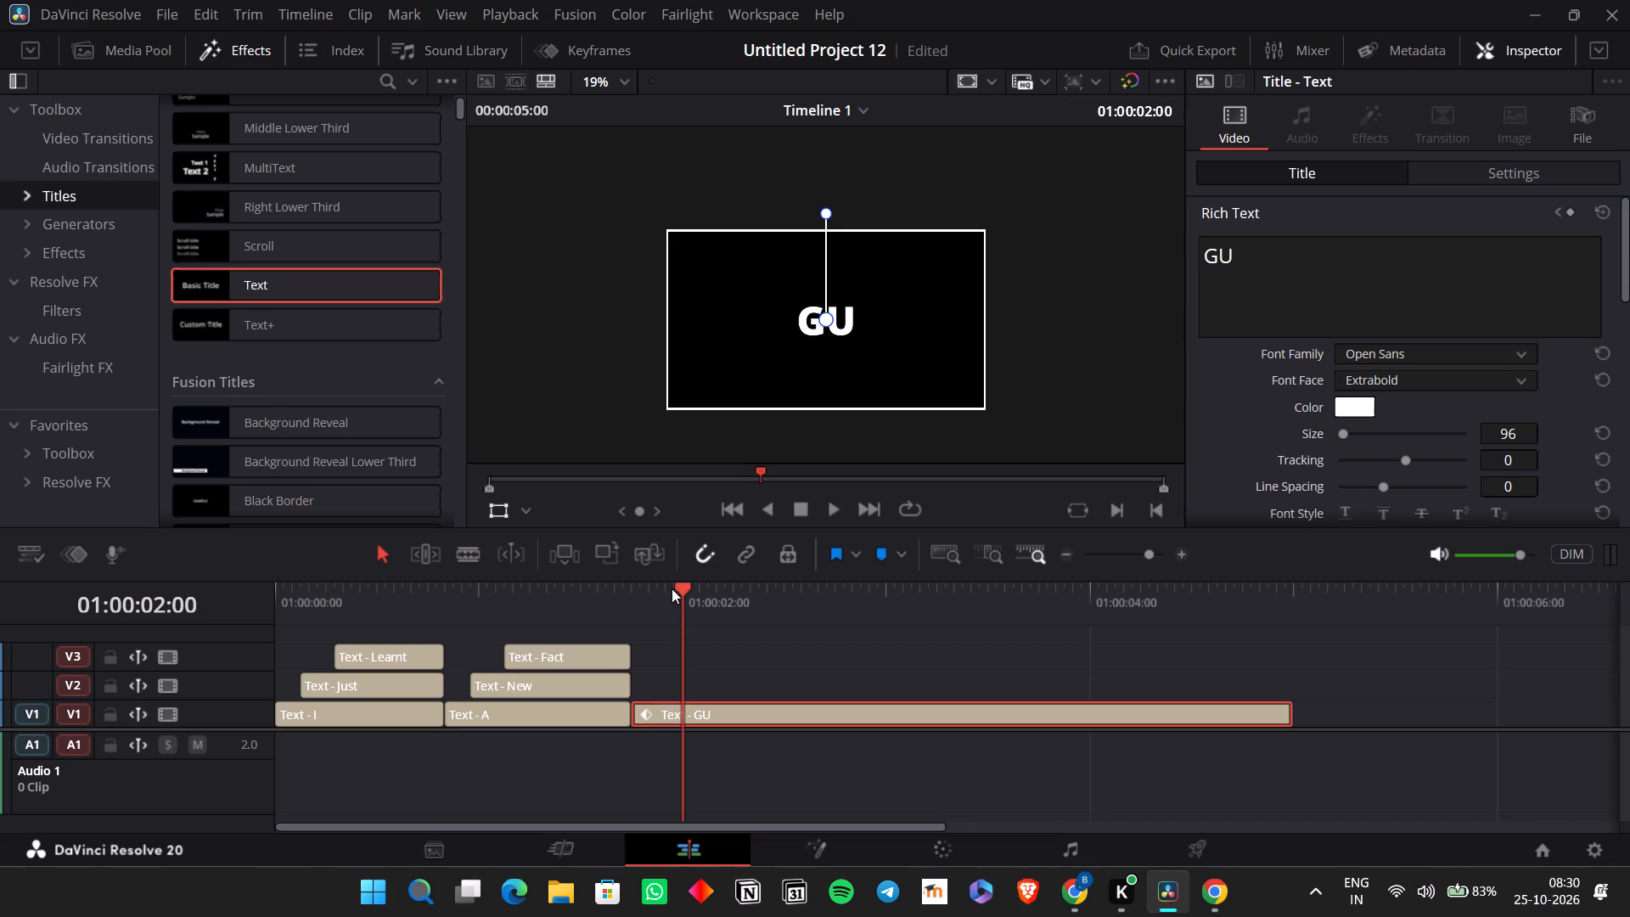
{"action": "left_click", "coordinate": [1565, 210]}
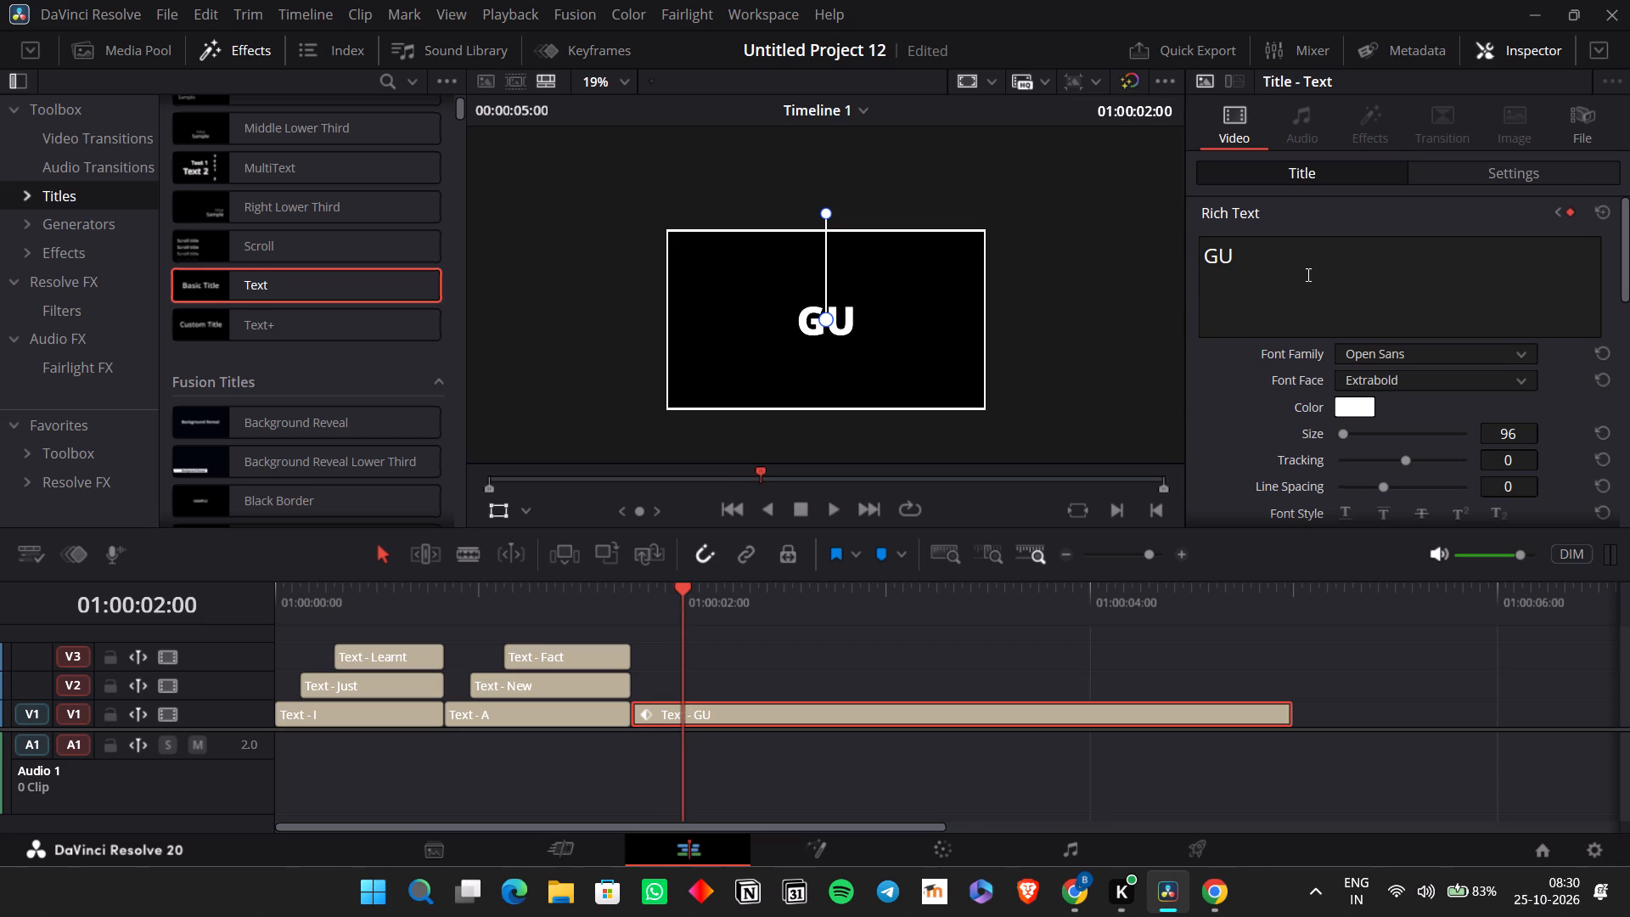
{"action": "left_click", "coordinate": [1304, 271]}
{"action": "key", "text": "y"}
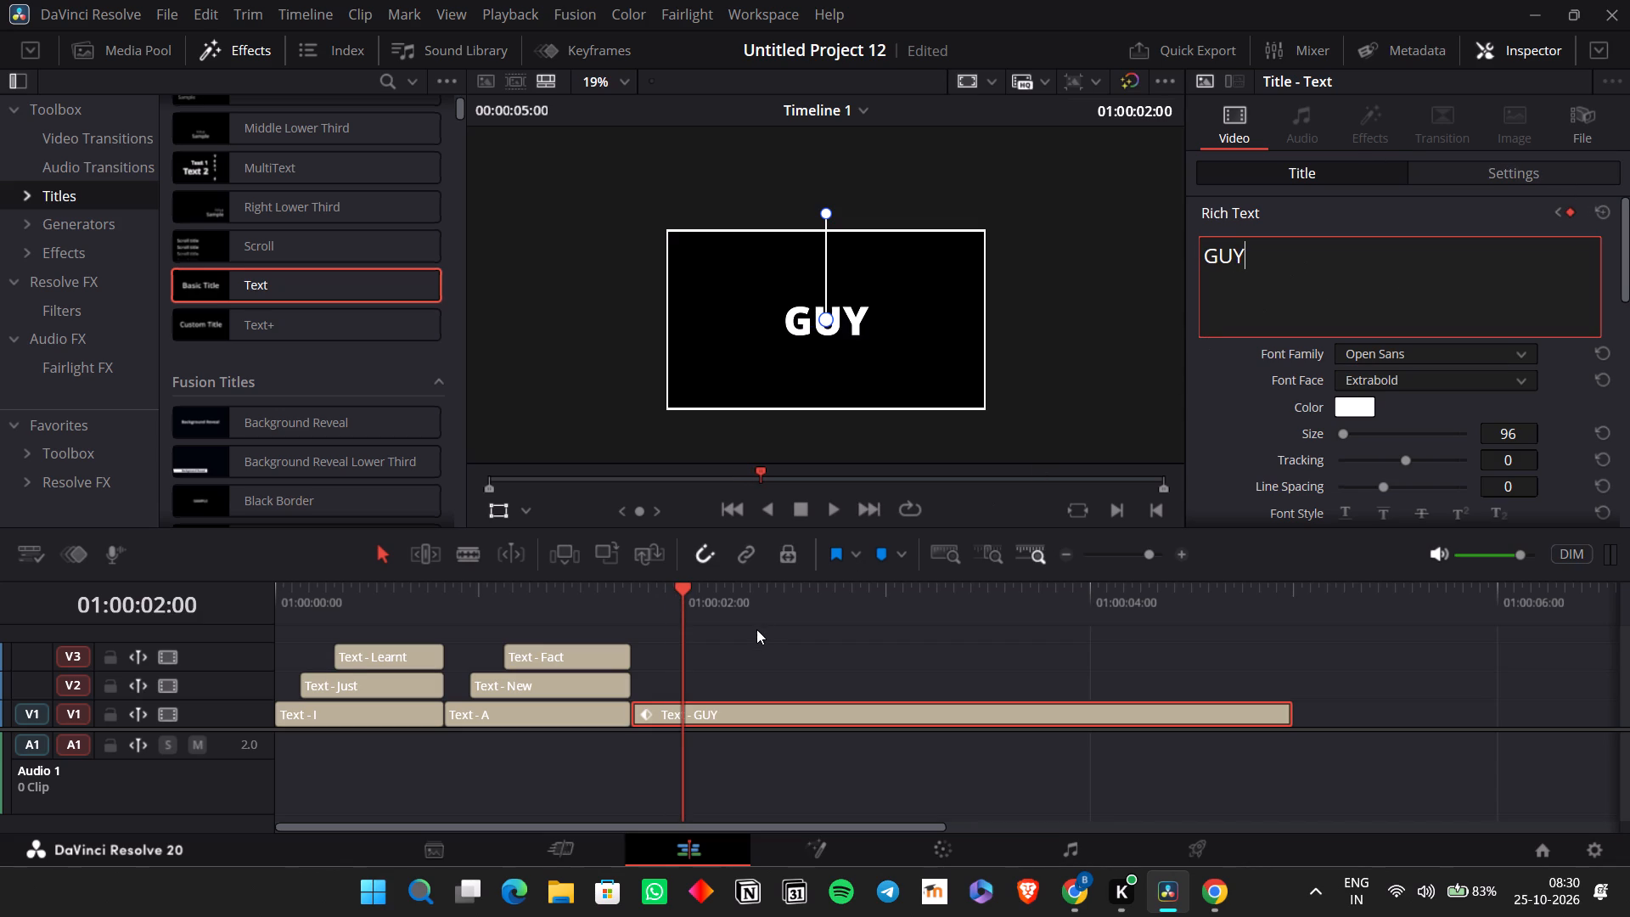
Add a Rich Text keyframe at 01:00:02:02 and extend the text to "GUYZ".
{"action": "left_click", "coordinate": [756, 629]}
{"action": "key", "text": "Right"}
{"action": "key", "text": "Right"}
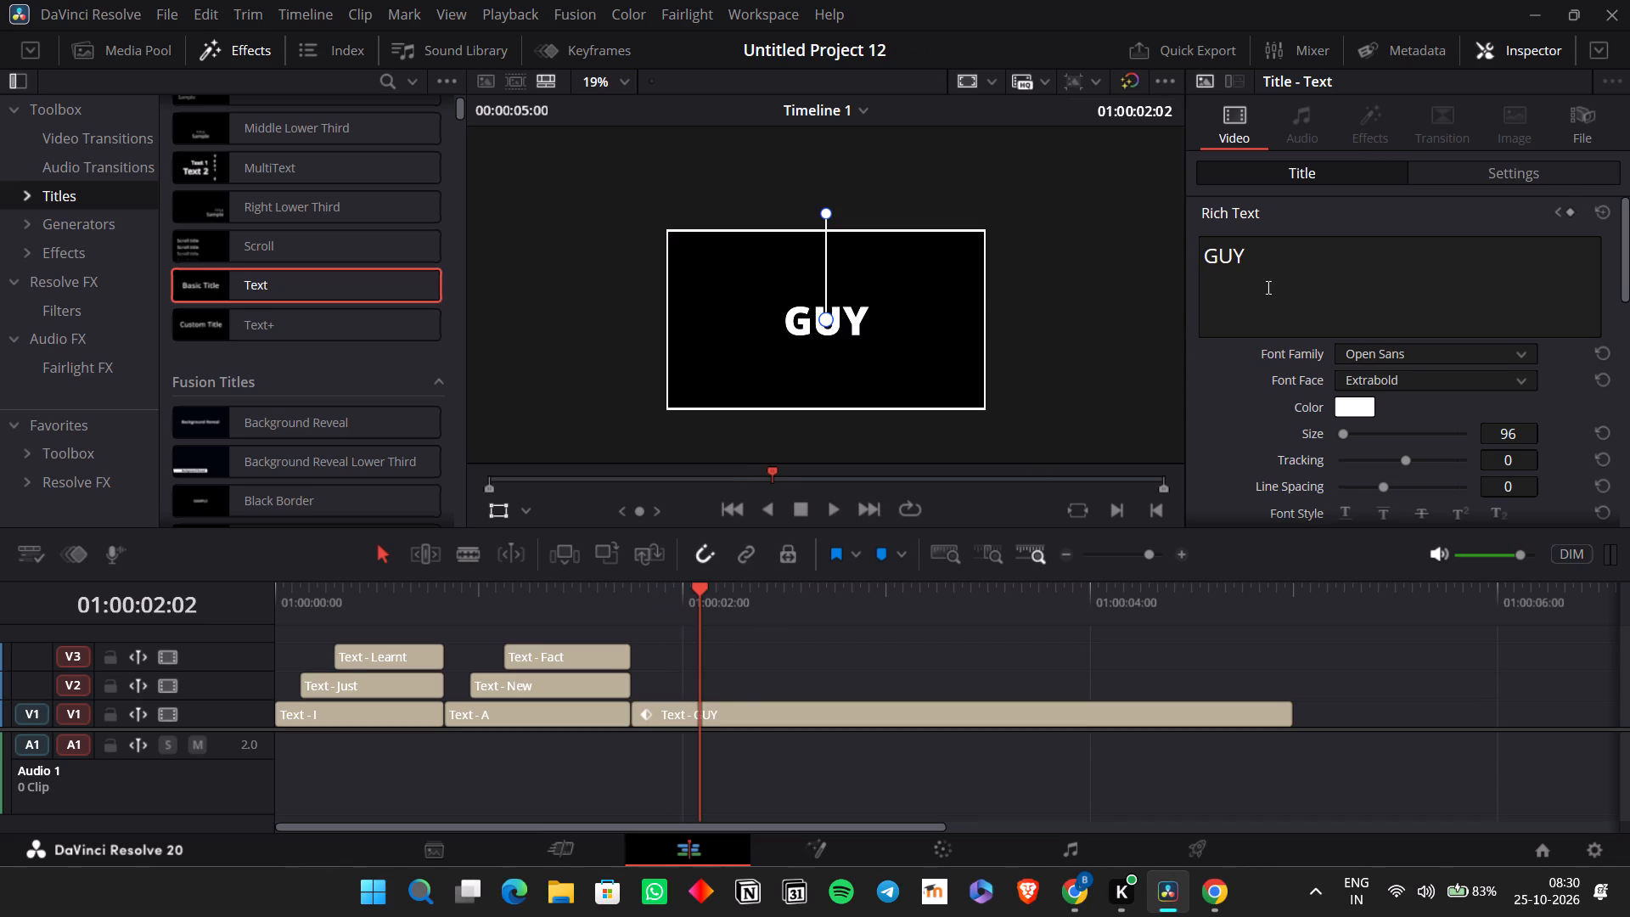
{"action": "left_click", "coordinate": [1573, 213]}
{"action": "left_click", "coordinate": [1406, 285]}
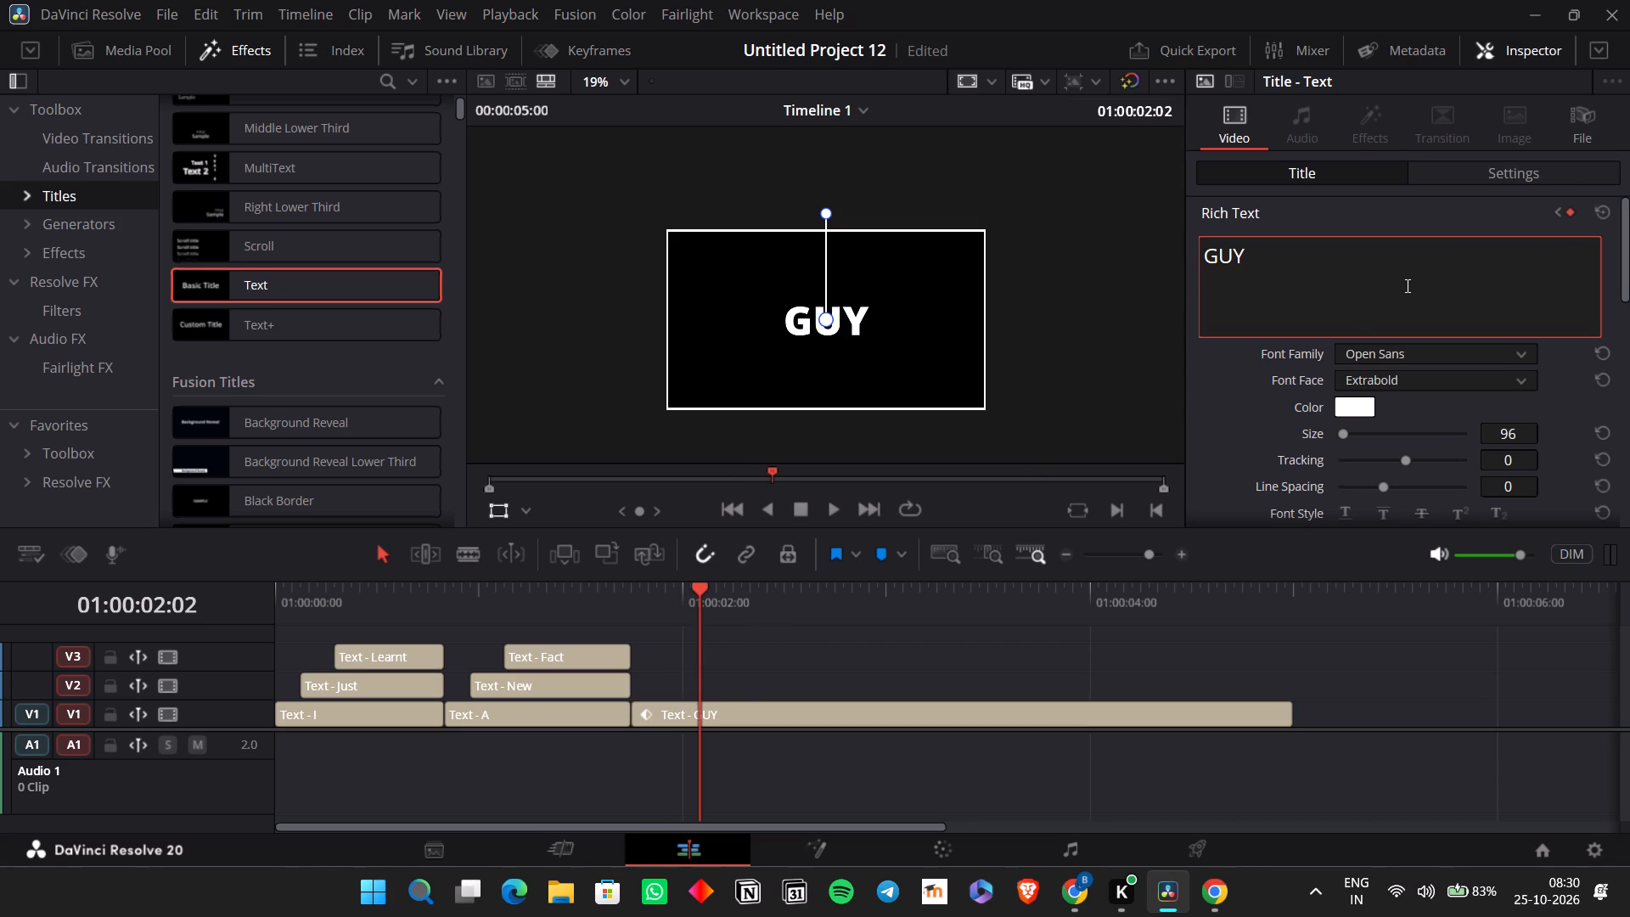
{"action": "key", "text": "z"}
Add a Rich Text keyframe at 01:00:02:04 with the text kept as "GUYZ".
{"action": "left_click", "coordinate": [880, 657]}
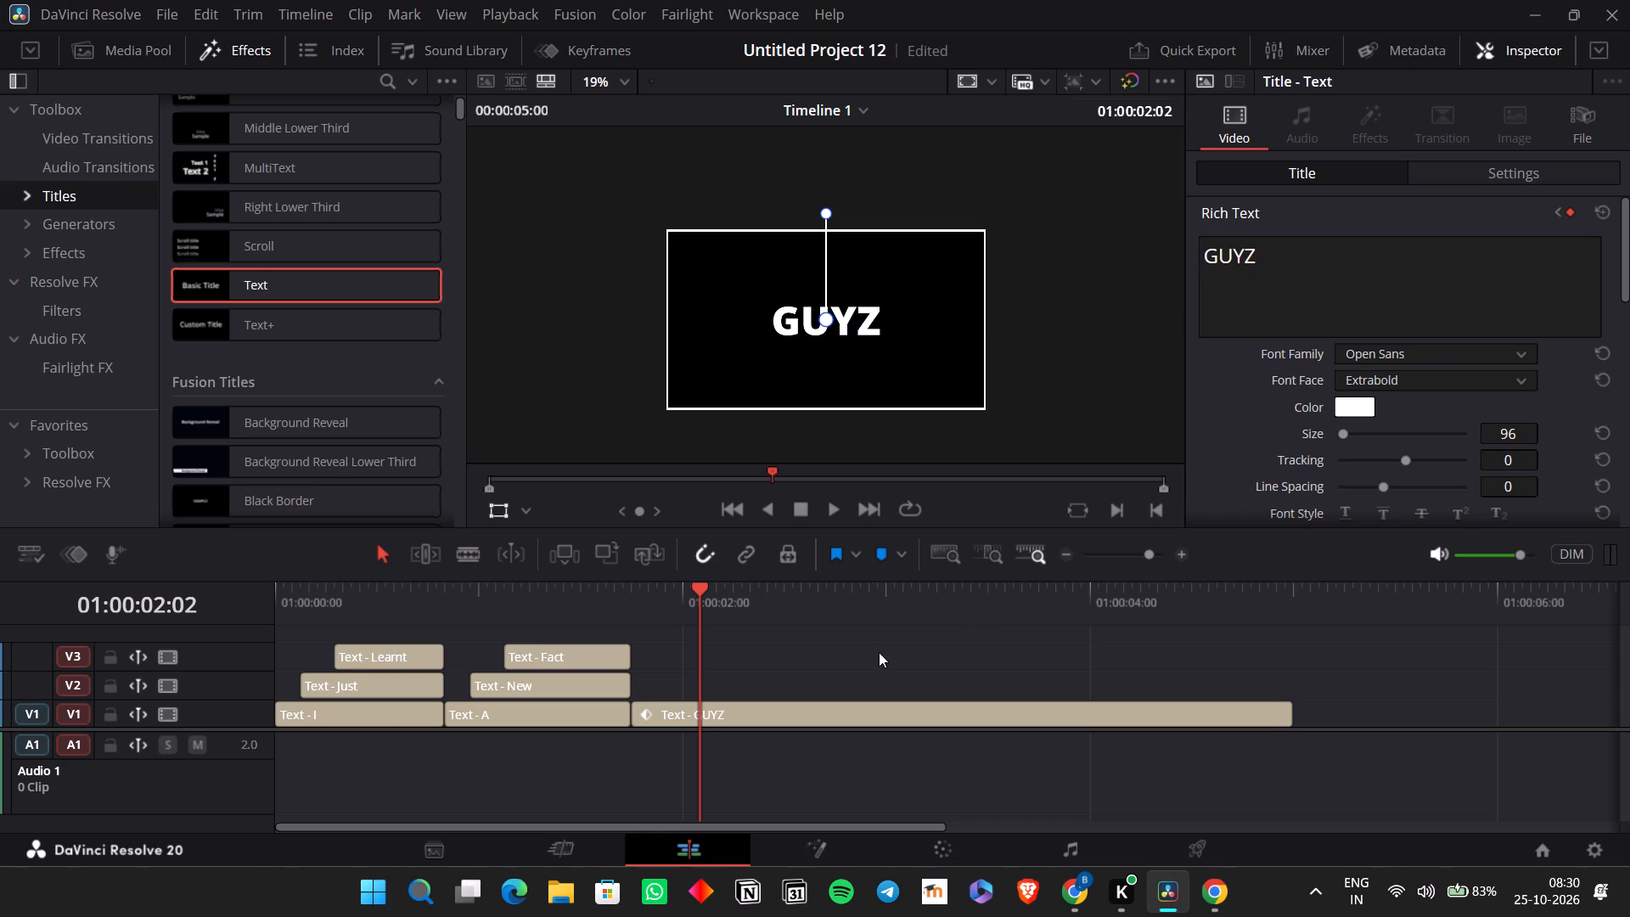
{"action": "key", "text": "Right"}
{"action": "key", "text": "Right"}
{"action": "left_click", "coordinate": [1576, 209]}
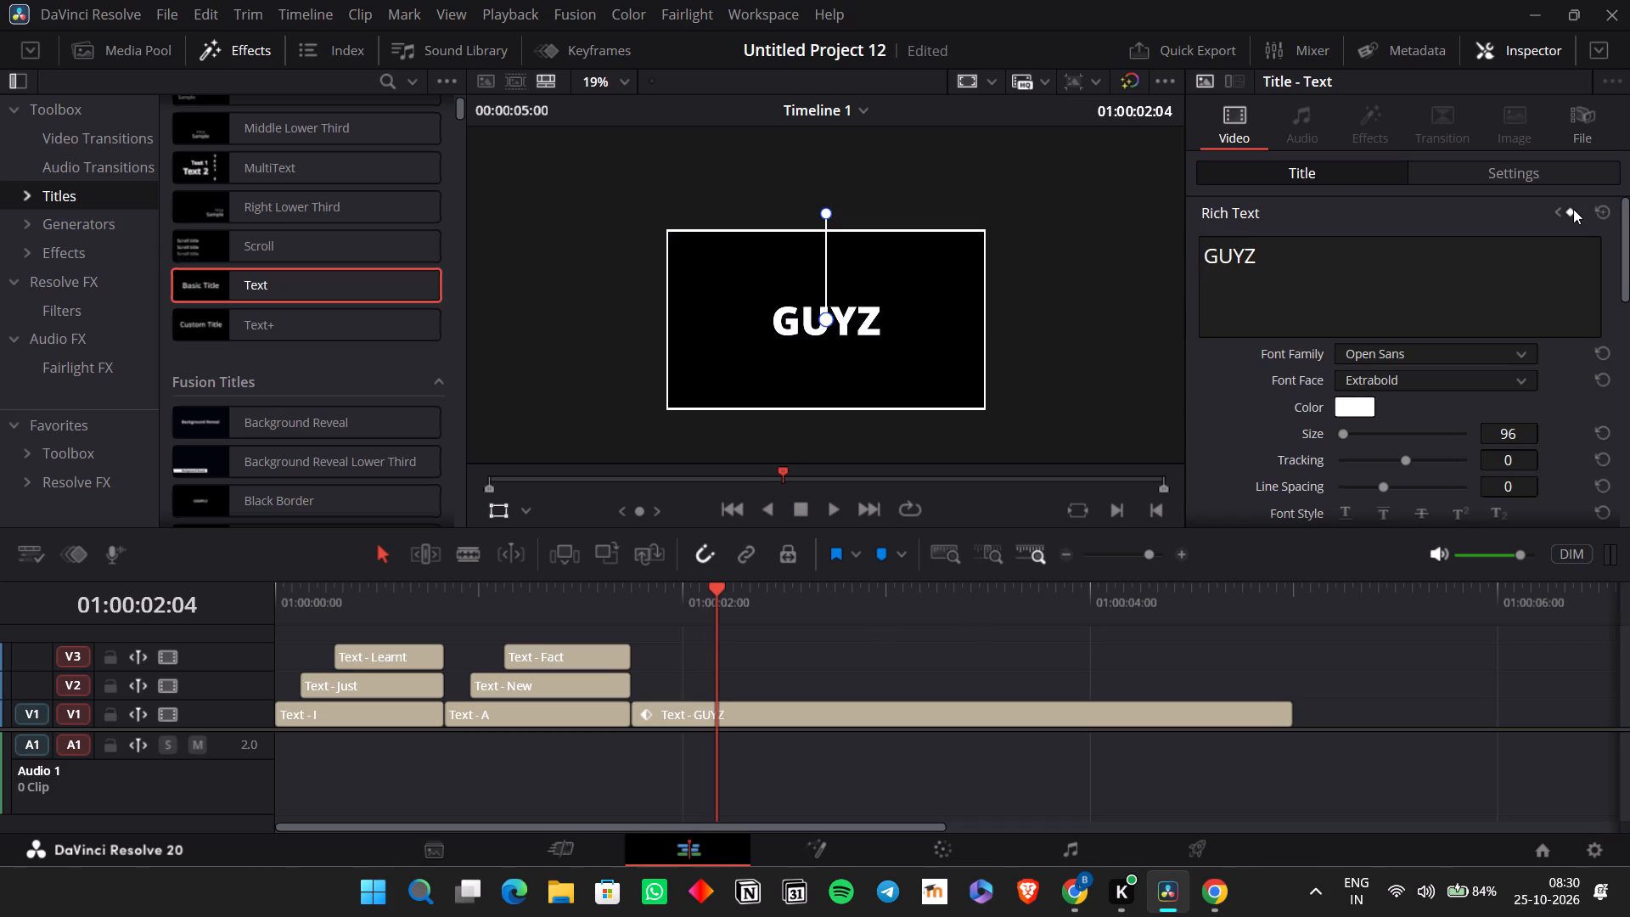
{"action": "left_click", "coordinate": [1573, 209]}
{"action": "left_click", "coordinate": [1567, 213]}
Add a Rich Text keyframe at 01:00:02:10 and extend the text to "GUYZ." with a period.
{"action": "left_click", "coordinate": [930, 664]}
{"action": "key", "text": "space"}
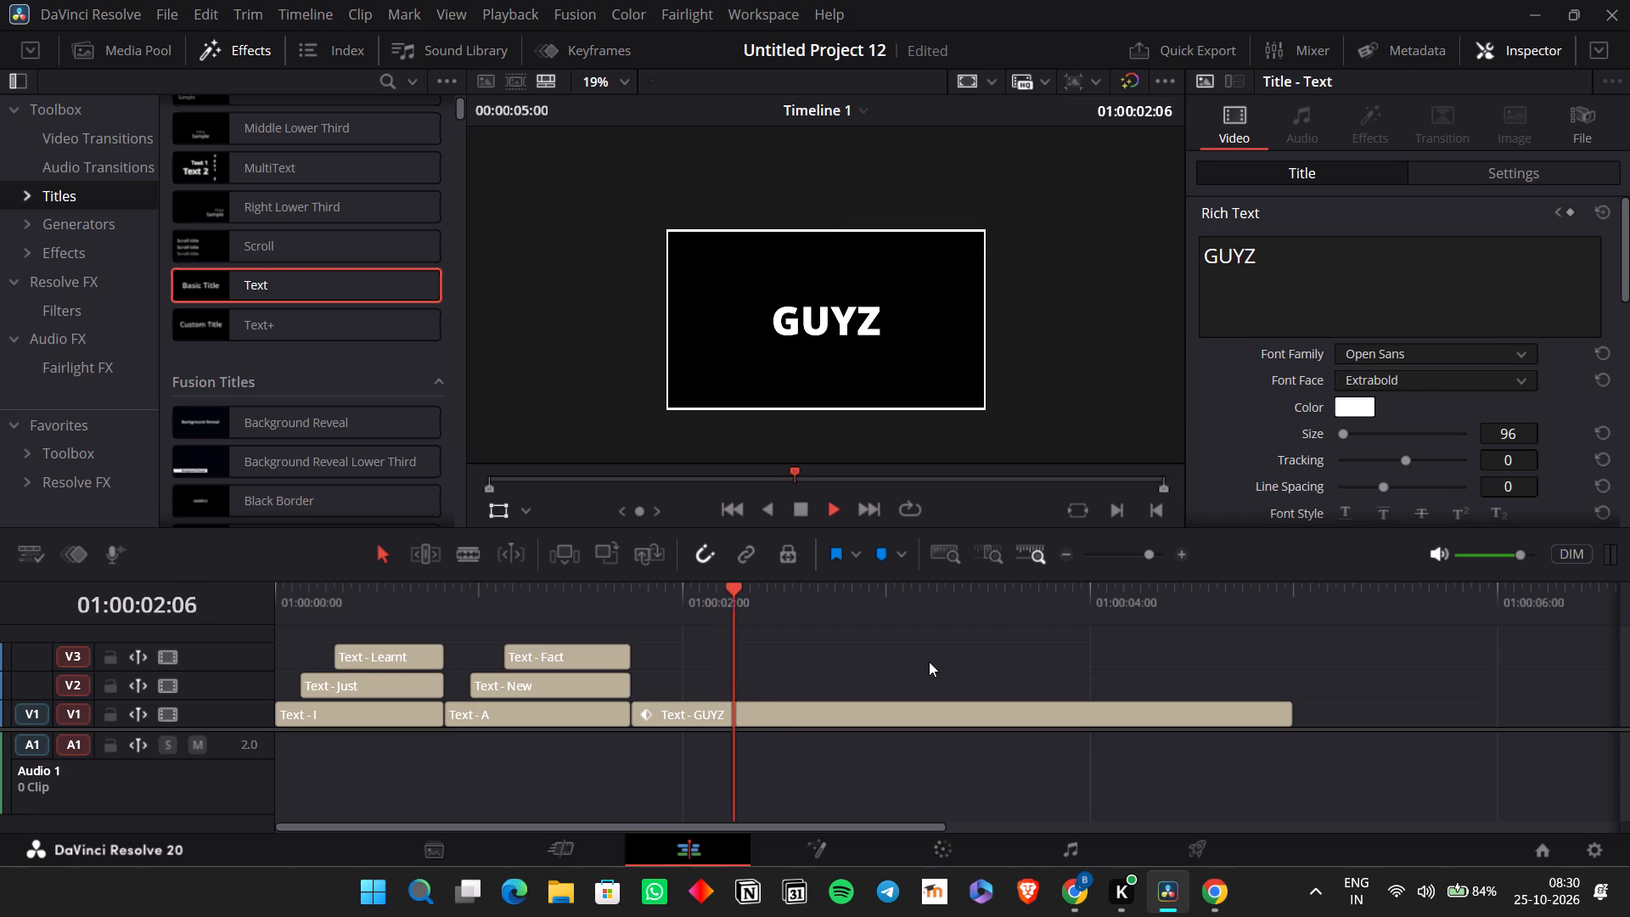
{"action": "key", "text": "space"}
{"action": "left_click", "coordinate": [1569, 209]}
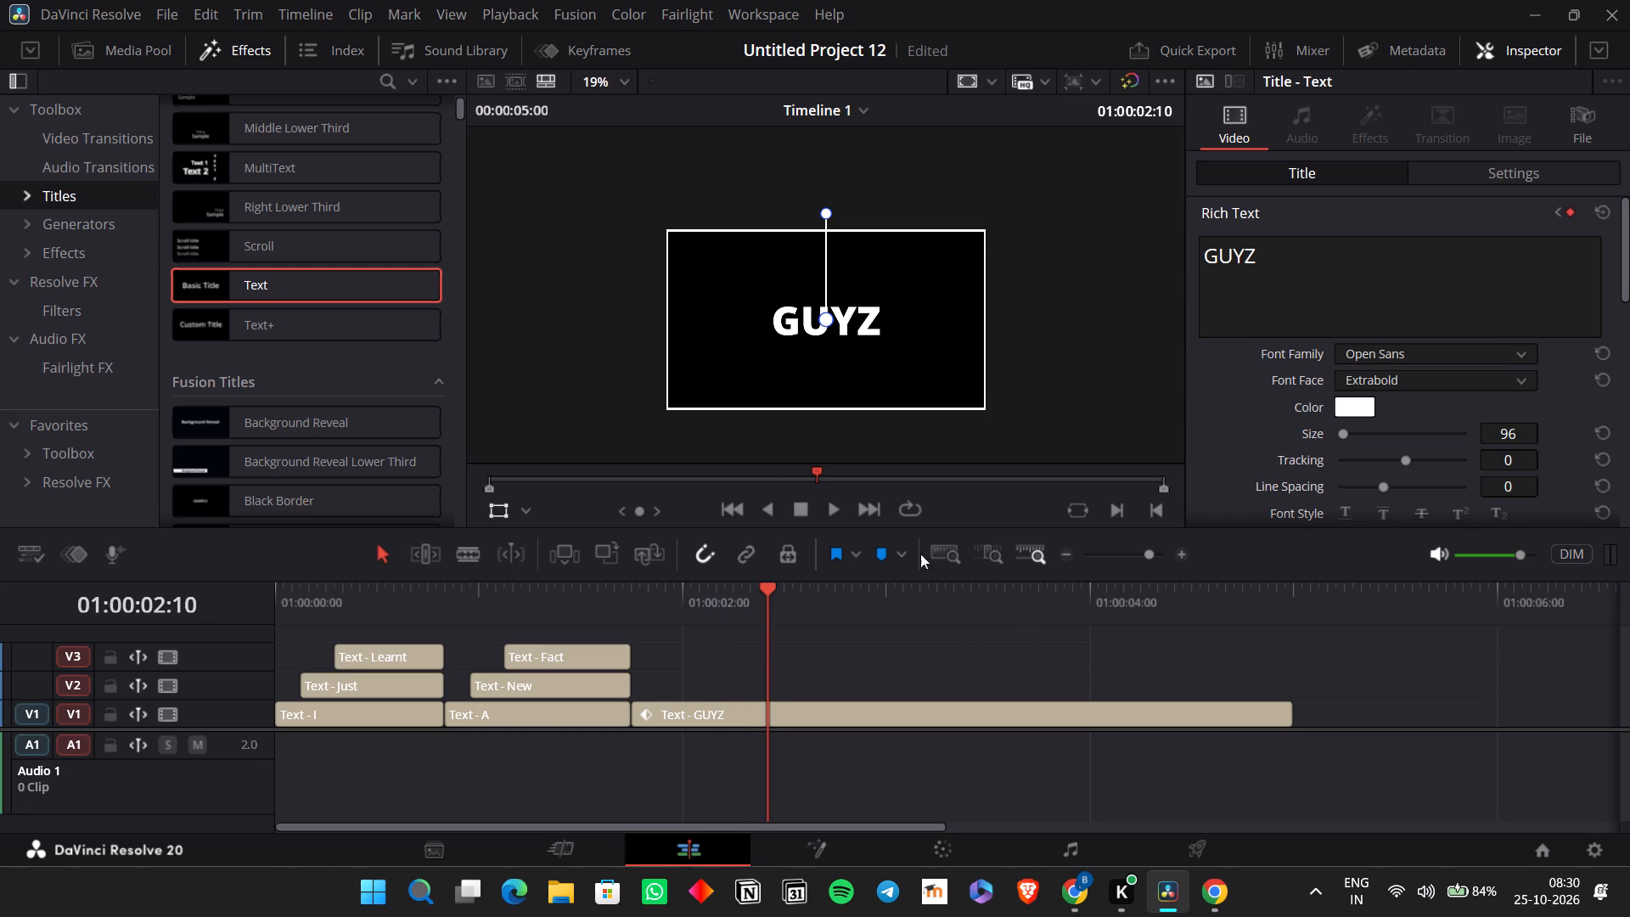
{"action": "left_click", "coordinate": [1297, 250]}
{"action": "key", "text": "period"}
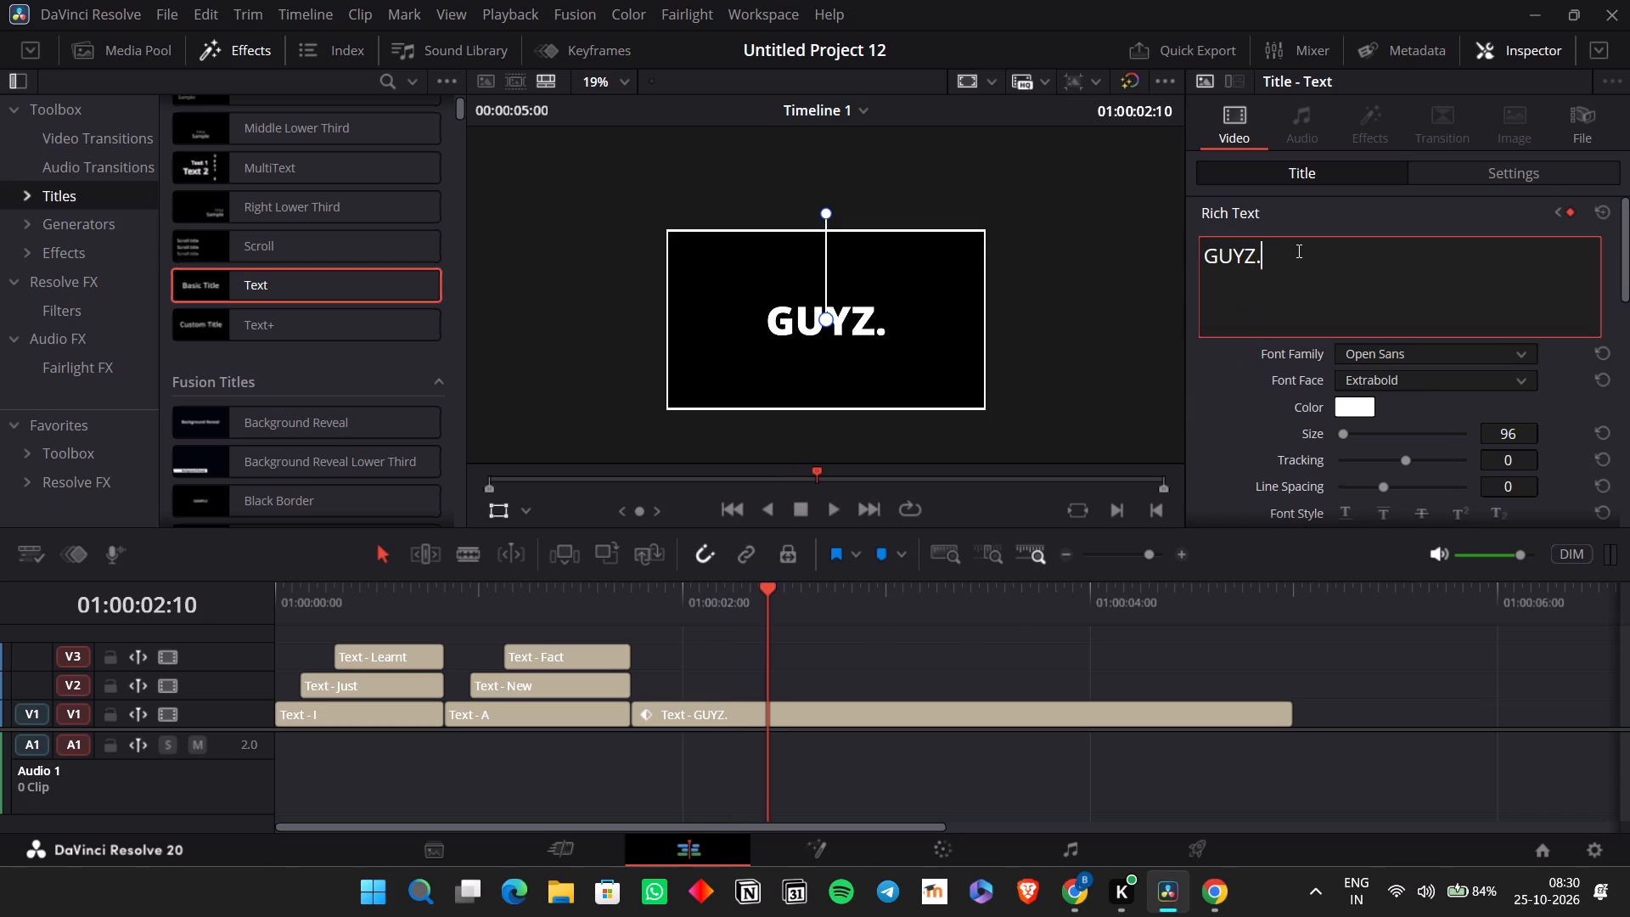
Add a Rich Text keyframe at 01:00:02:16 and extend the text to "GUYZ.." with a second period.
{"action": "left_click", "coordinate": [939, 667]}
{"action": "key", "text": "space"}
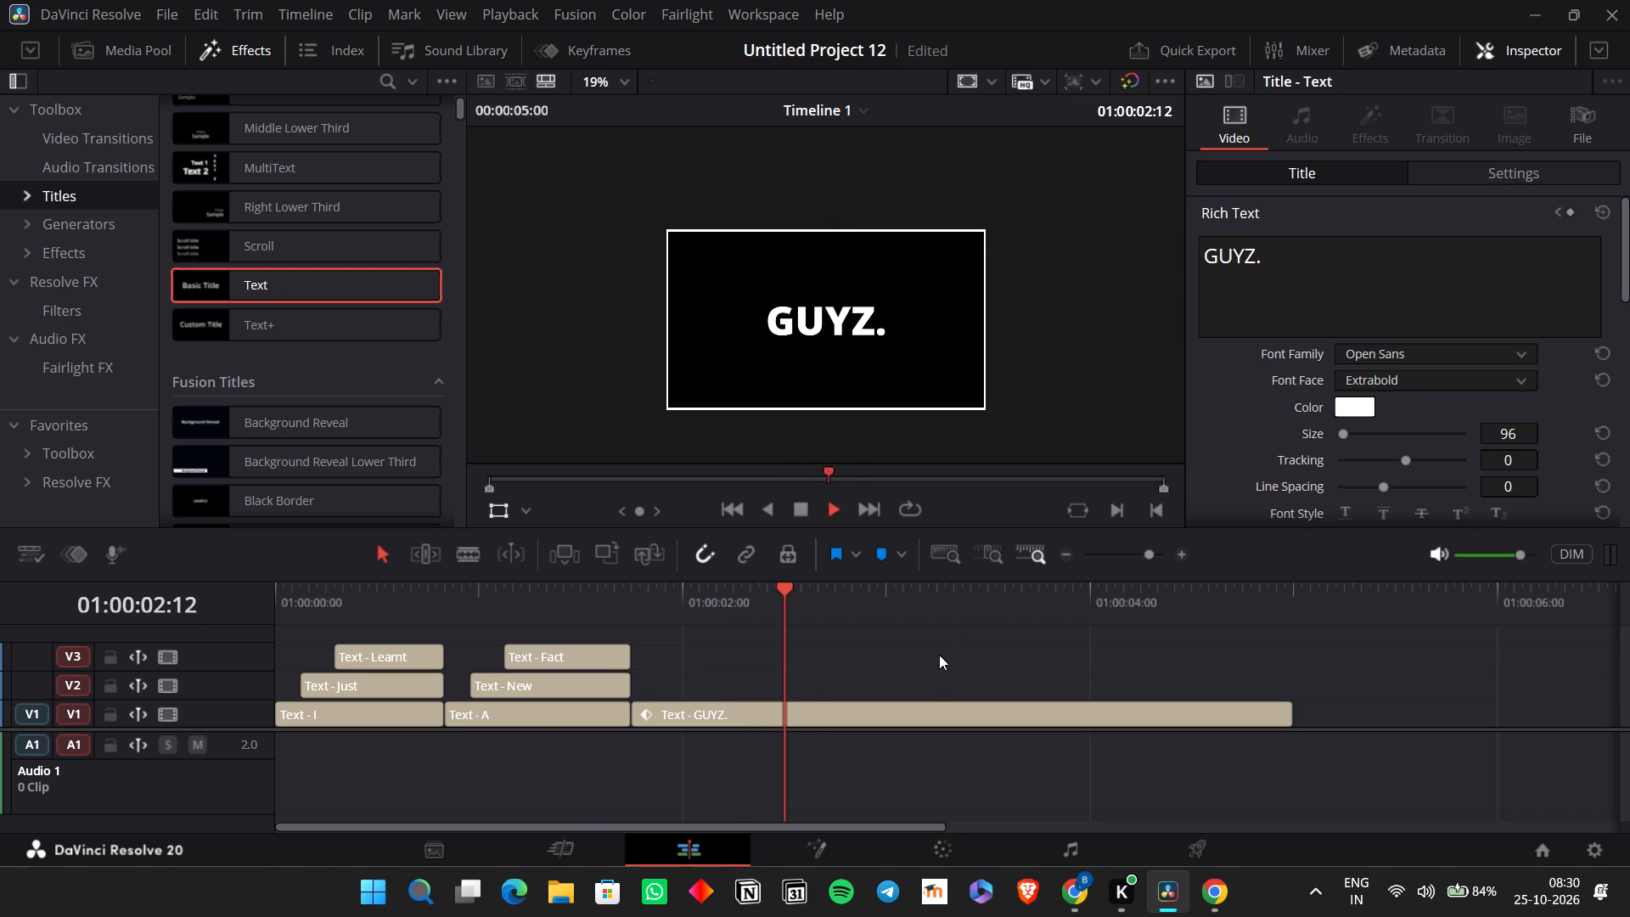
{"action": "key", "text": "space"}
{"action": "left_click", "coordinate": [1566, 213]}
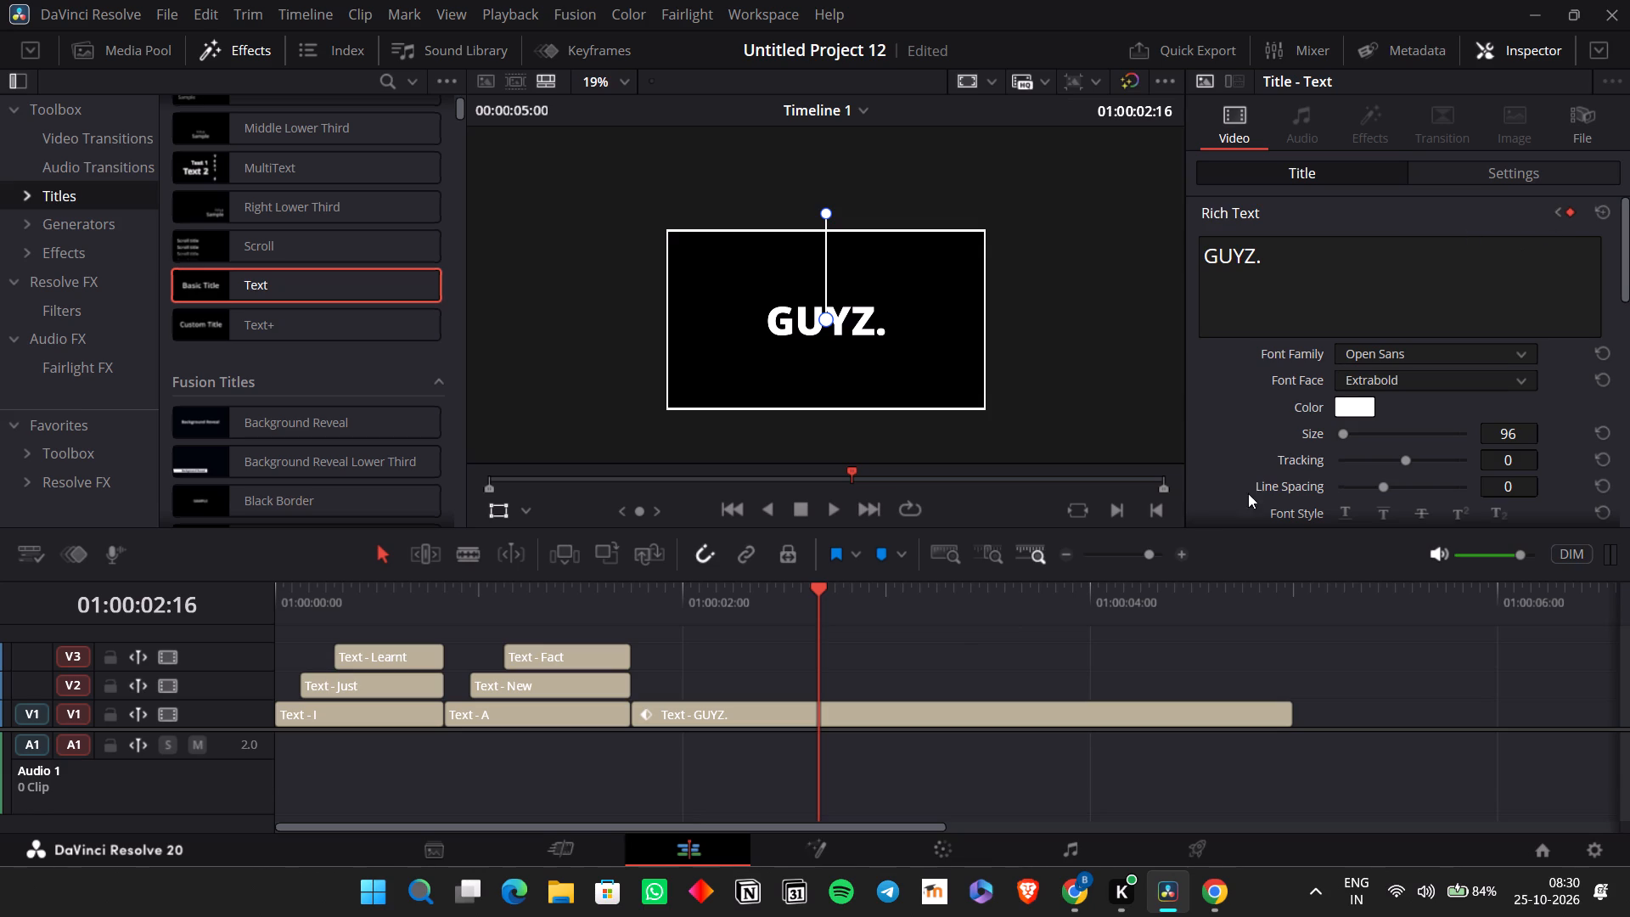
{"action": "key", "text": "period"}
{"action": "left_click", "coordinate": [1307, 278]}
{"action": "key", "text": "period"}
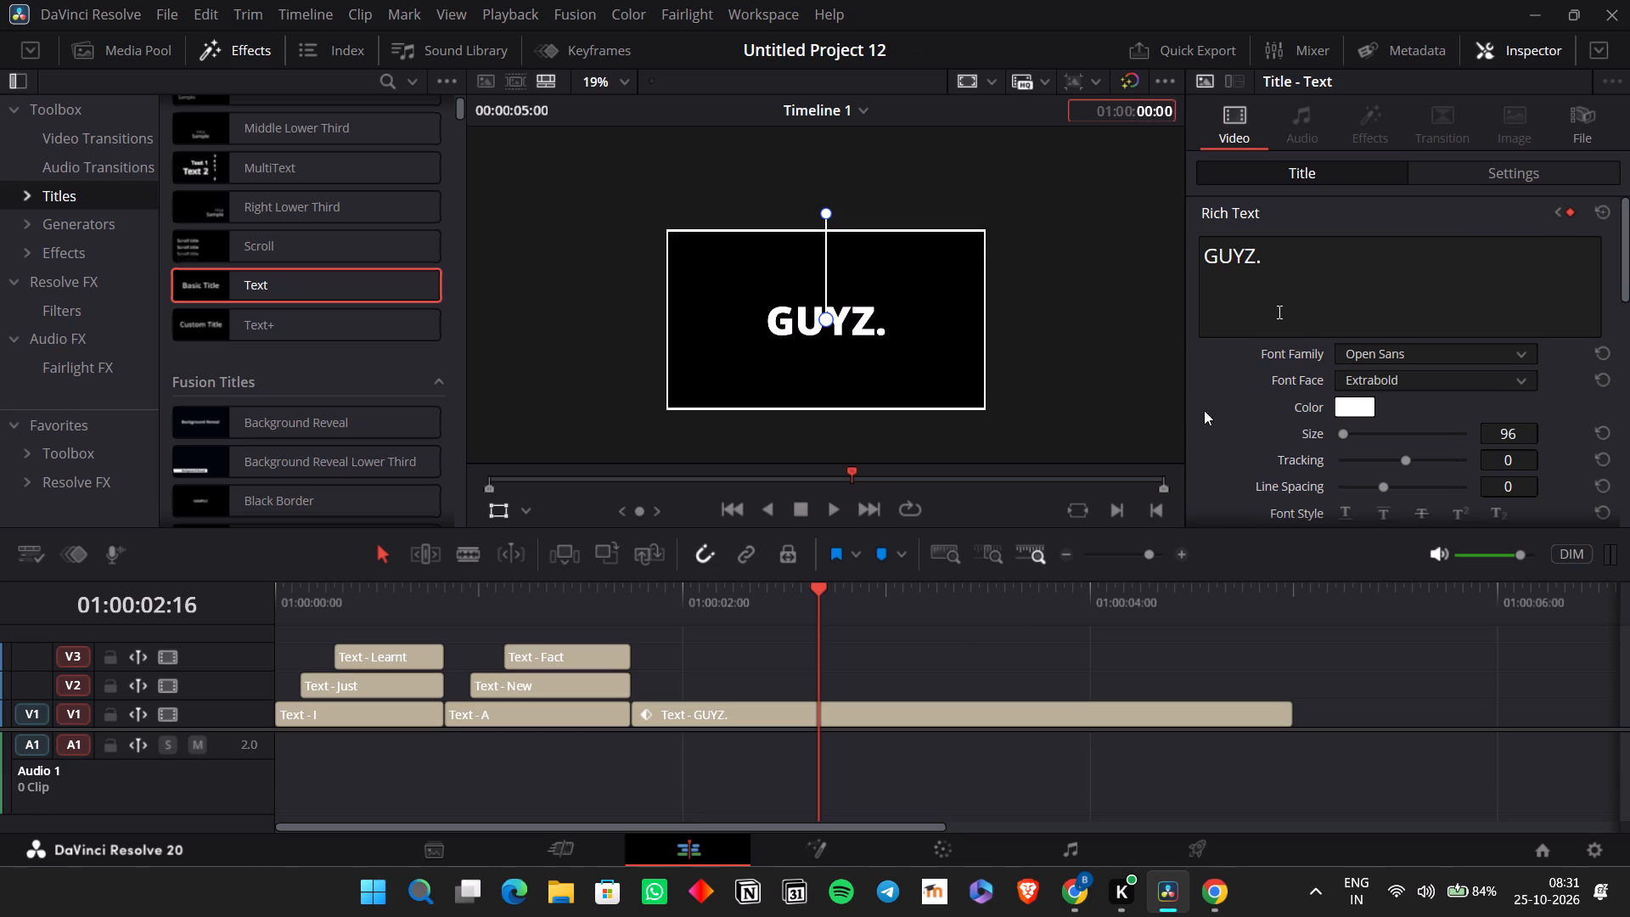
{"action": "left_click", "coordinate": [1265, 256]}
{"action": "key", "text": "period"}
{"action": "left_click", "coordinate": [1262, 252]}
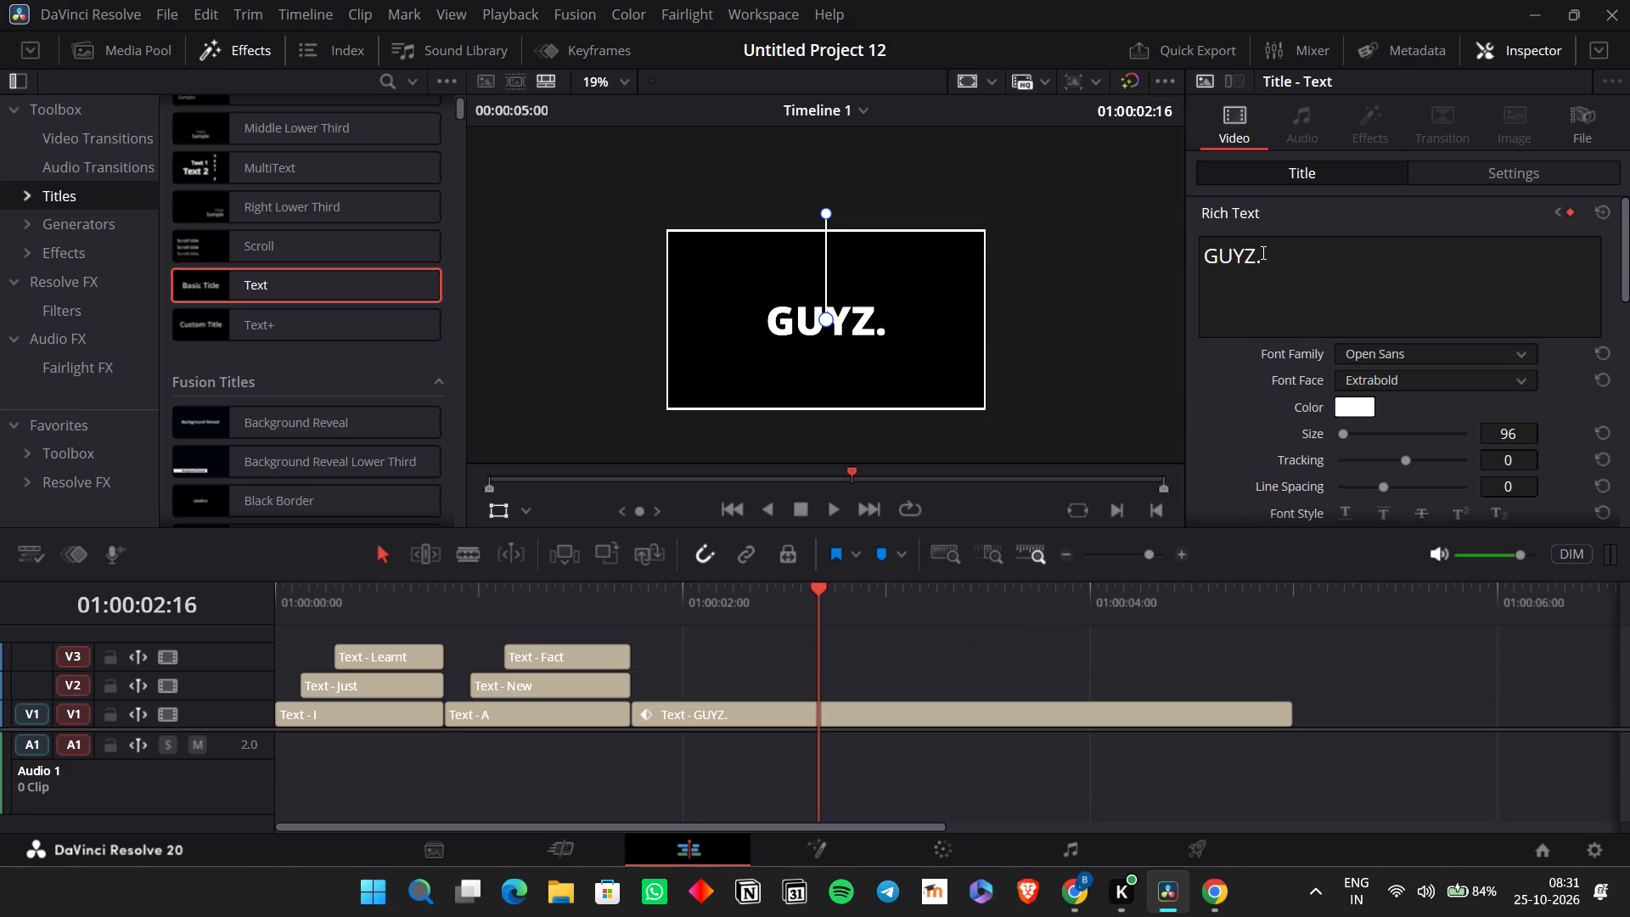
{"action": "left_click", "coordinate": [1262, 253]}
{"action": "key", "text": "period"}
{"action": "left_click", "coordinate": [892, 670]}
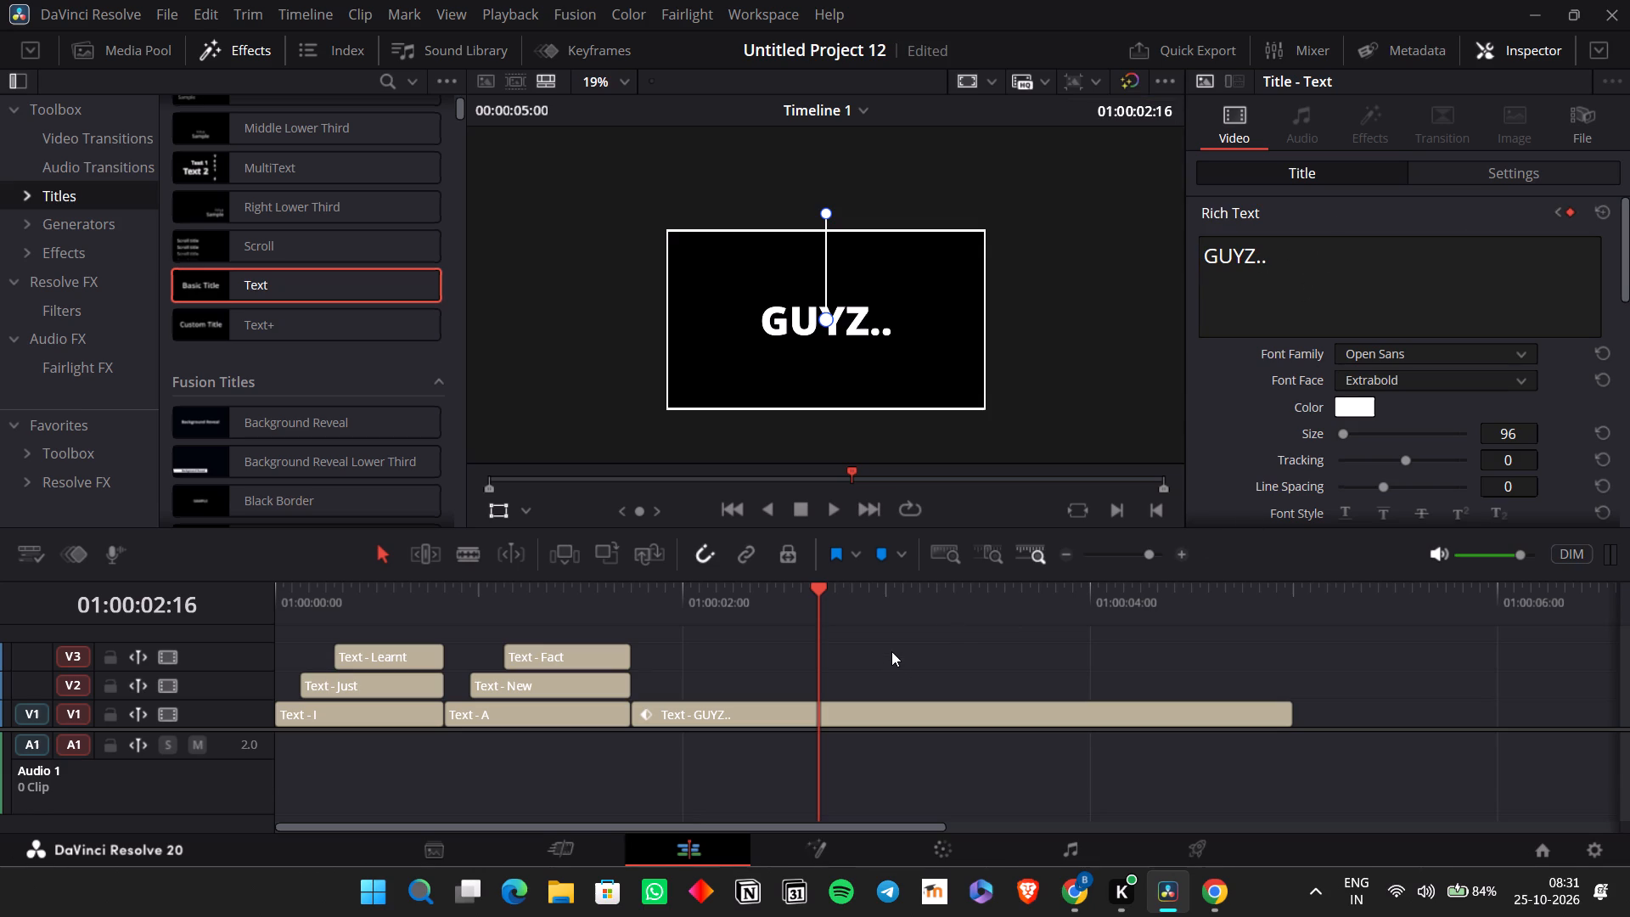
Add a Rich Text keyframe at 01:00:02:23 and extend the text to "GUYZ..." with a third period.
{"action": "key", "text": "space"}
{"action": "key", "text": "space"}
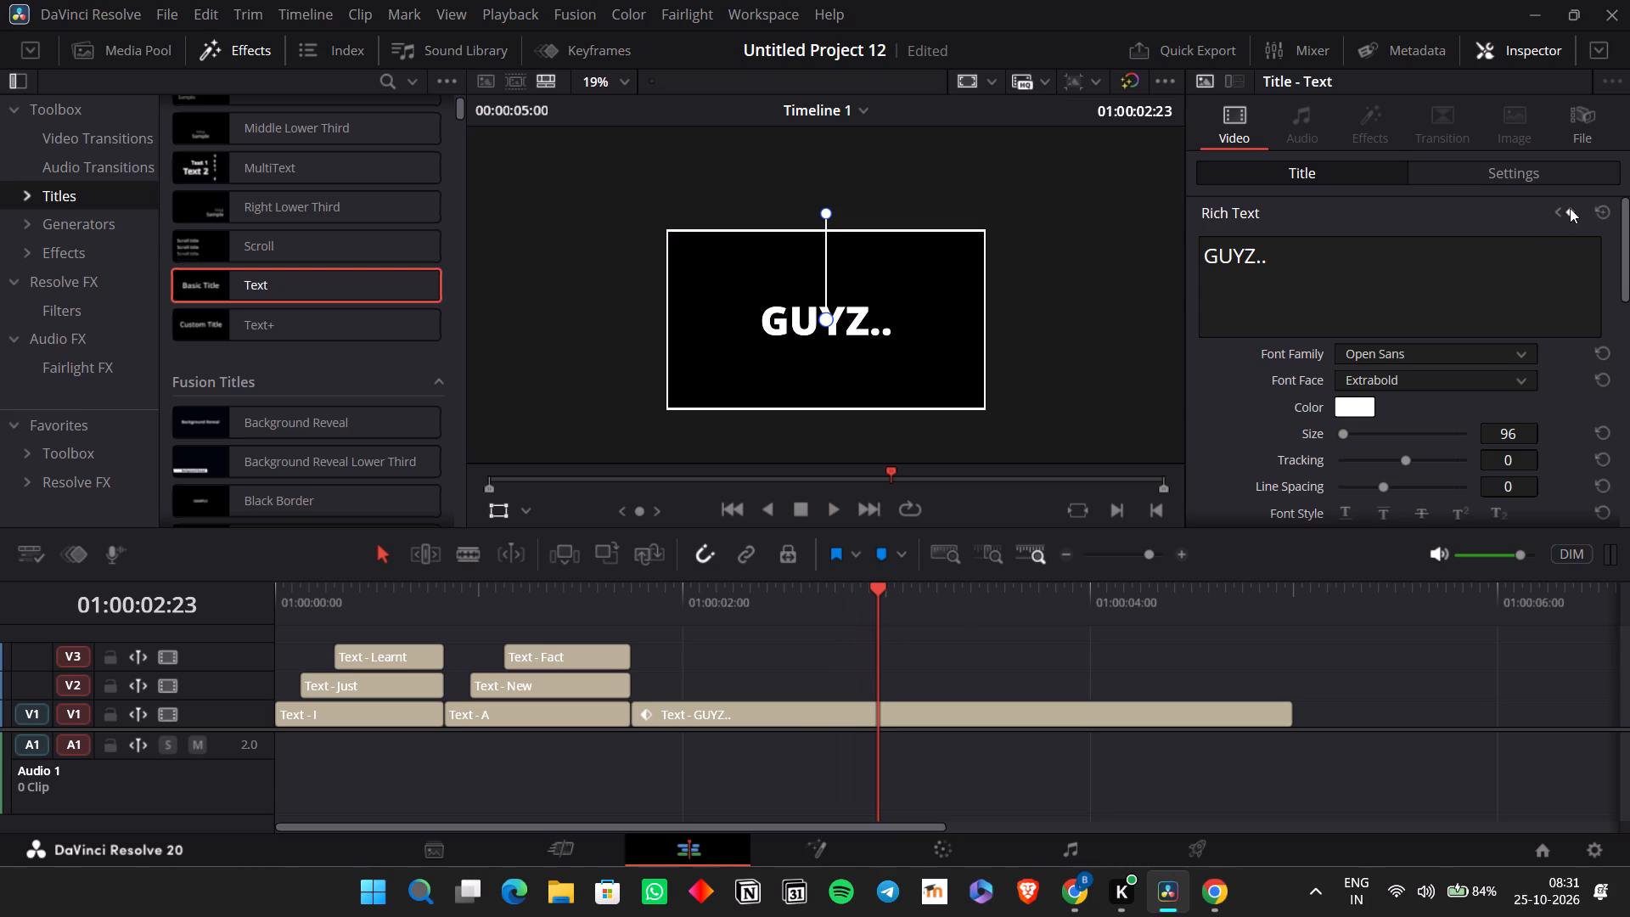
{"action": "left_click", "coordinate": [1570, 208]}
{"action": "left_click", "coordinate": [1320, 264]}
{"action": "key", "text": "period"}
{"action": "key", "text": "Return"}
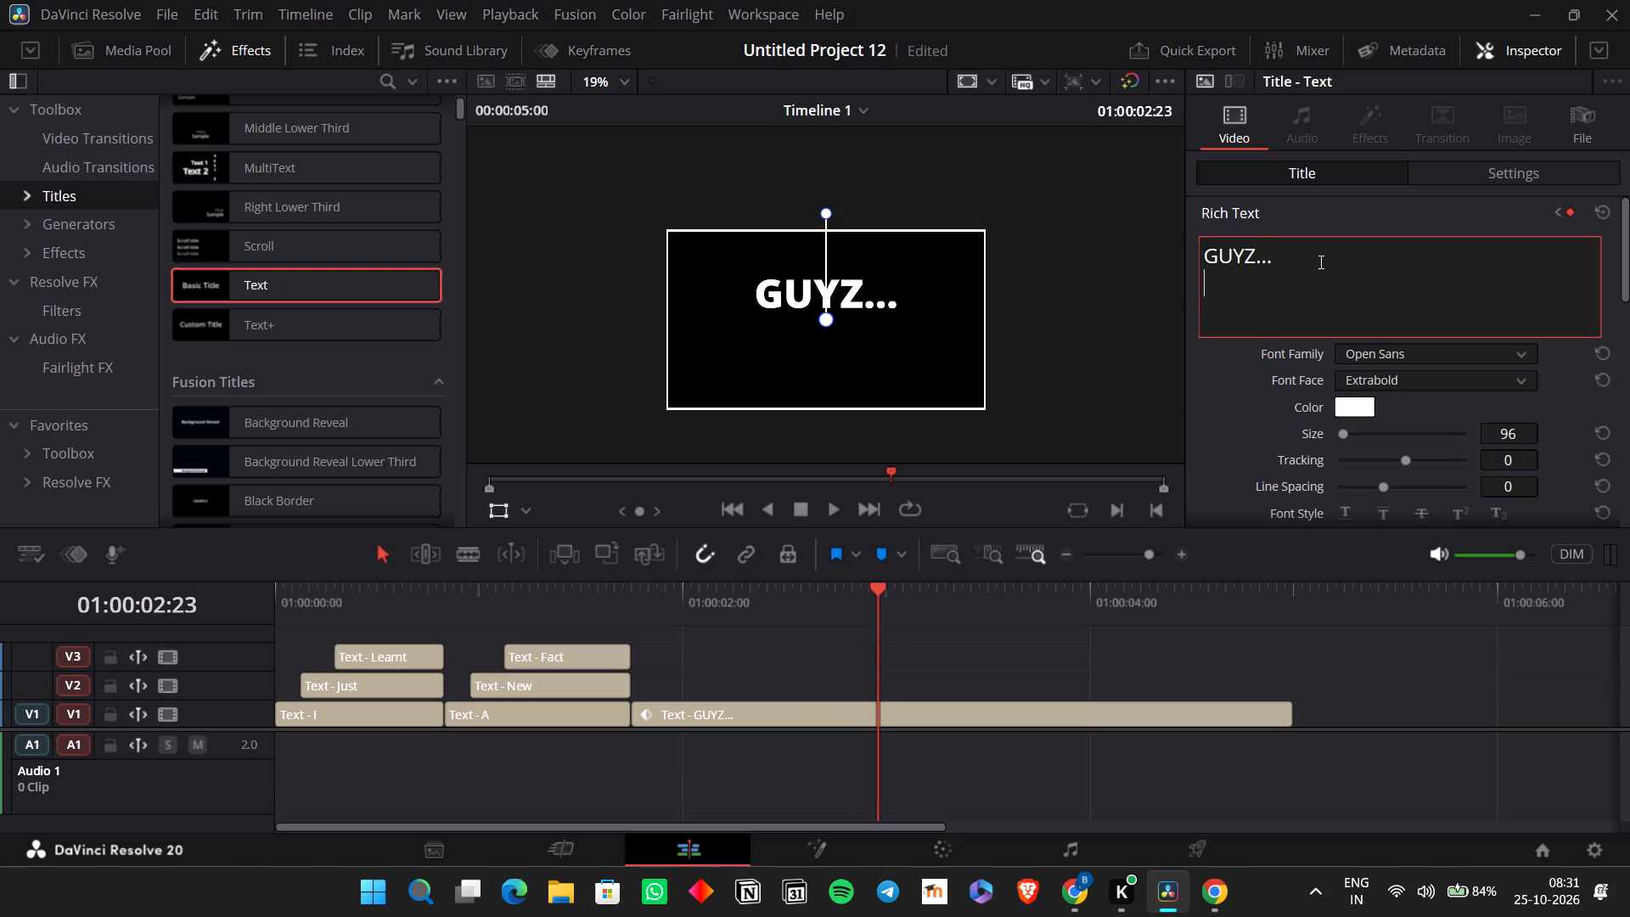
{"action": "key", "text": "BackSpace"}
{"action": "left_click", "coordinate": [981, 643]}
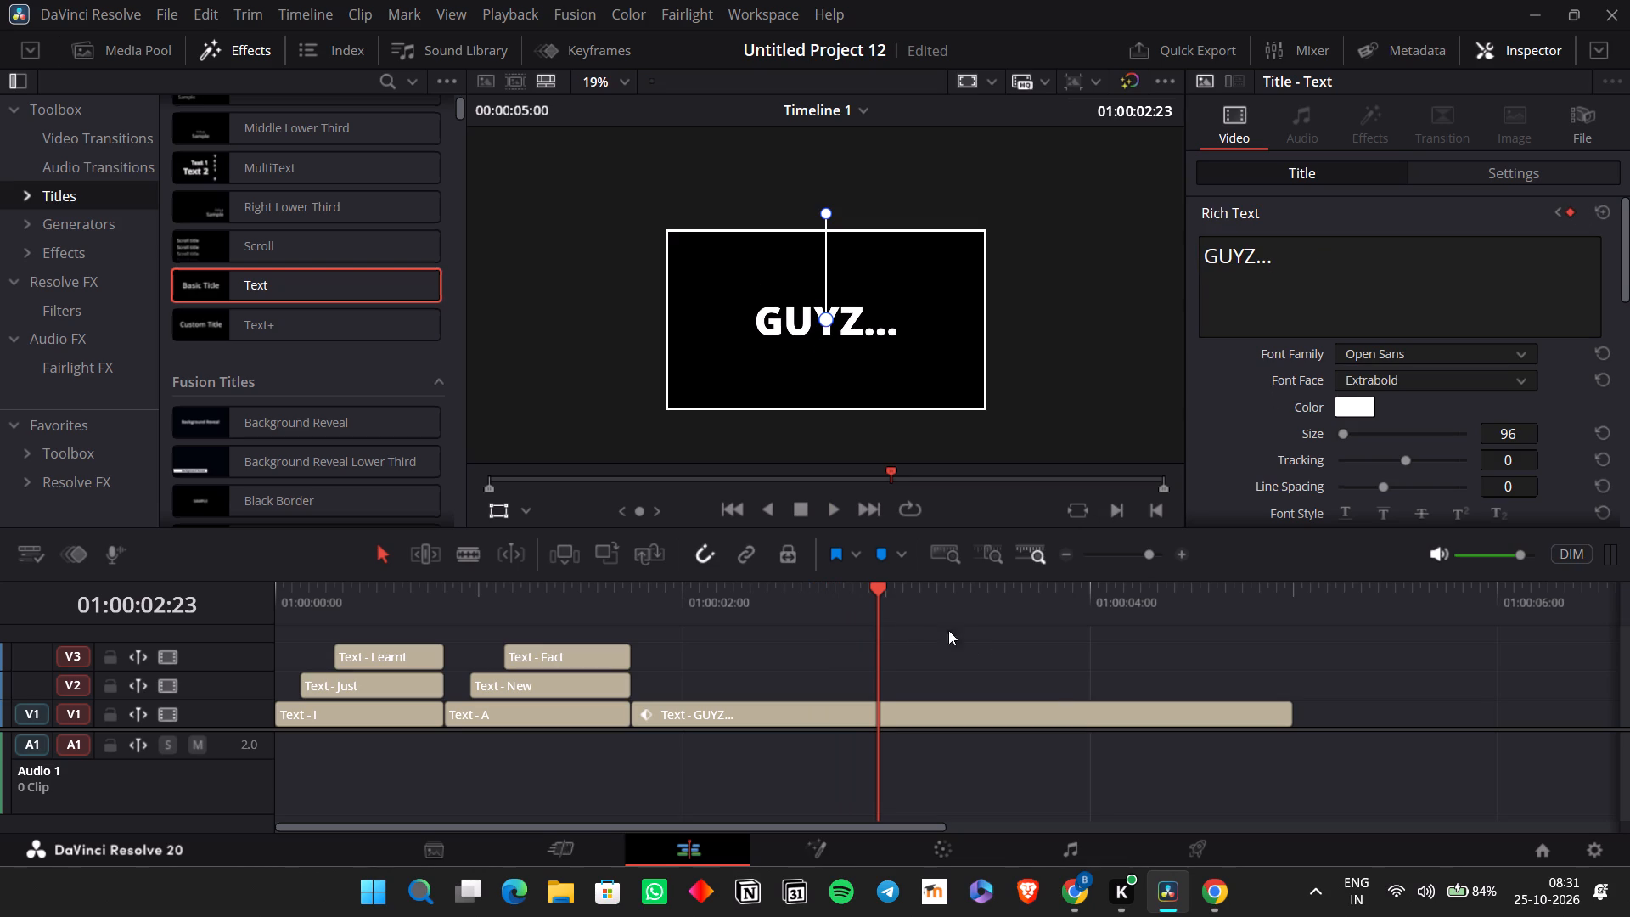
Play back the "GUYZ..." title and remove its first Rich Text keyframe at 01:00:01:18.
{"action": "left_click", "coordinate": [610, 595]}
{"action": "key", "text": "space"}
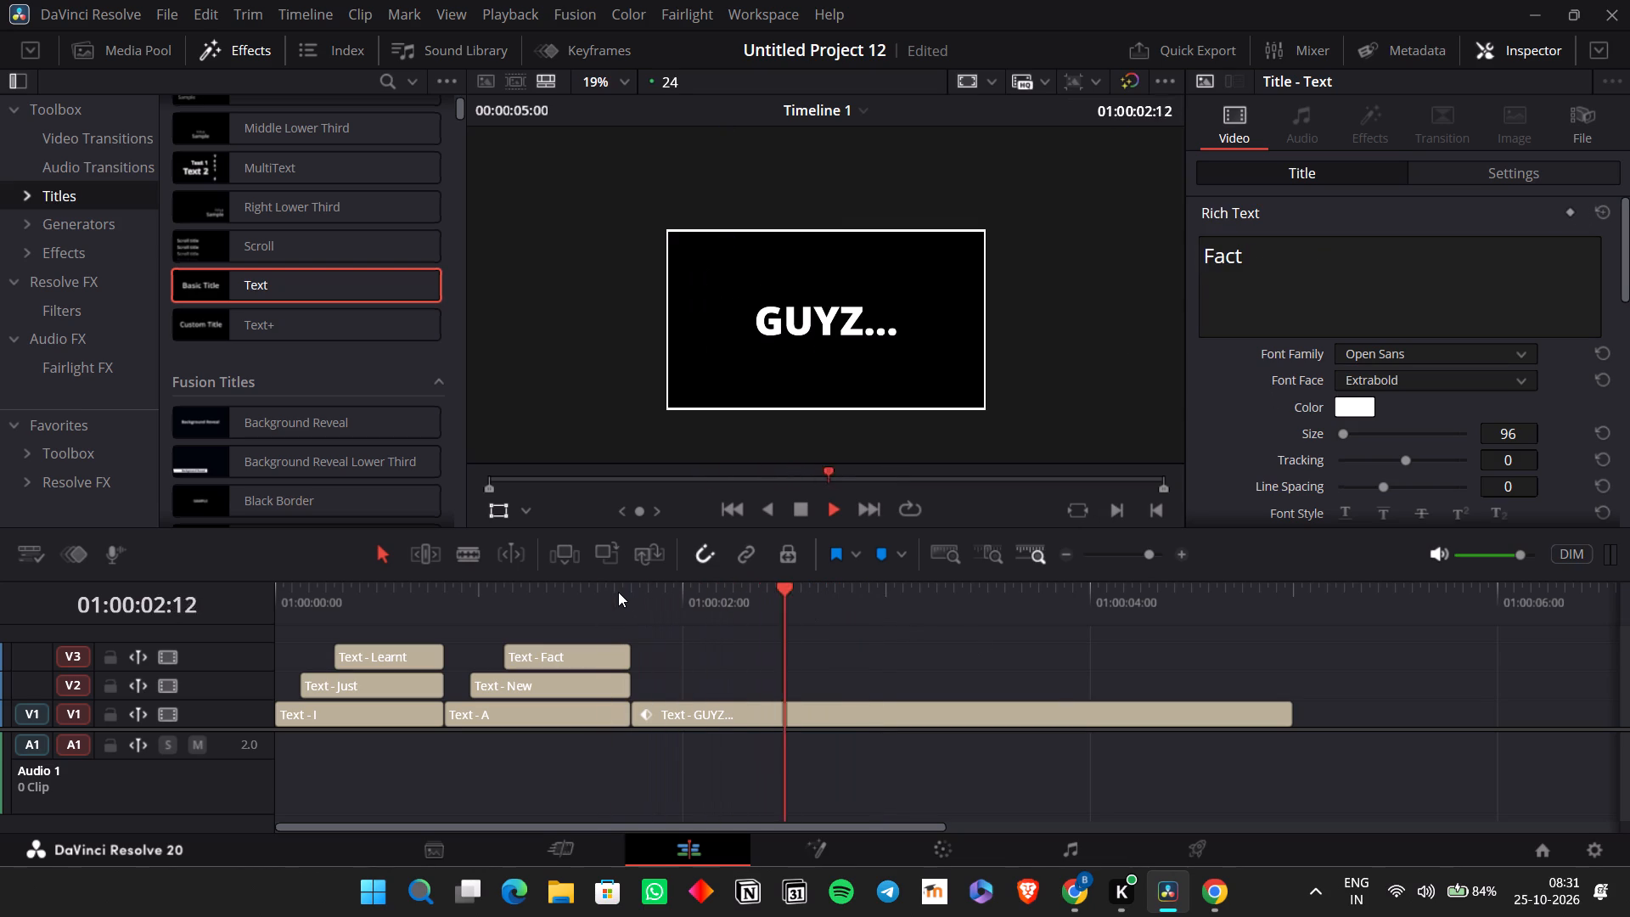
{"action": "key", "text": "space"}
{"action": "left_click", "coordinate": [647, 598]}
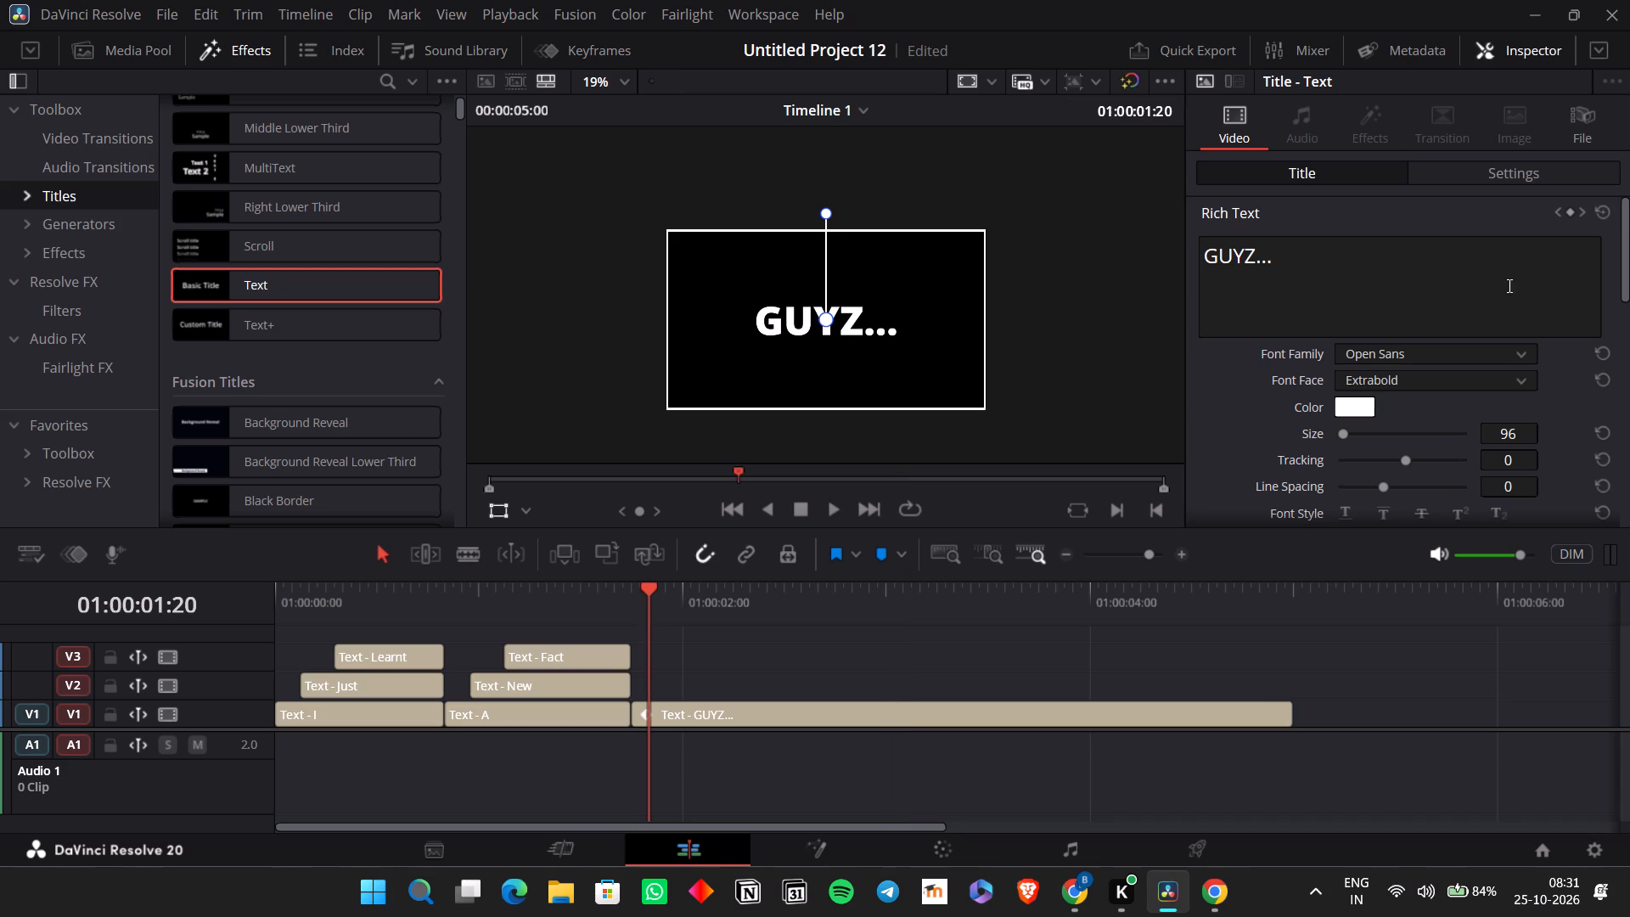
{"action": "left_click", "coordinate": [1560, 217]}
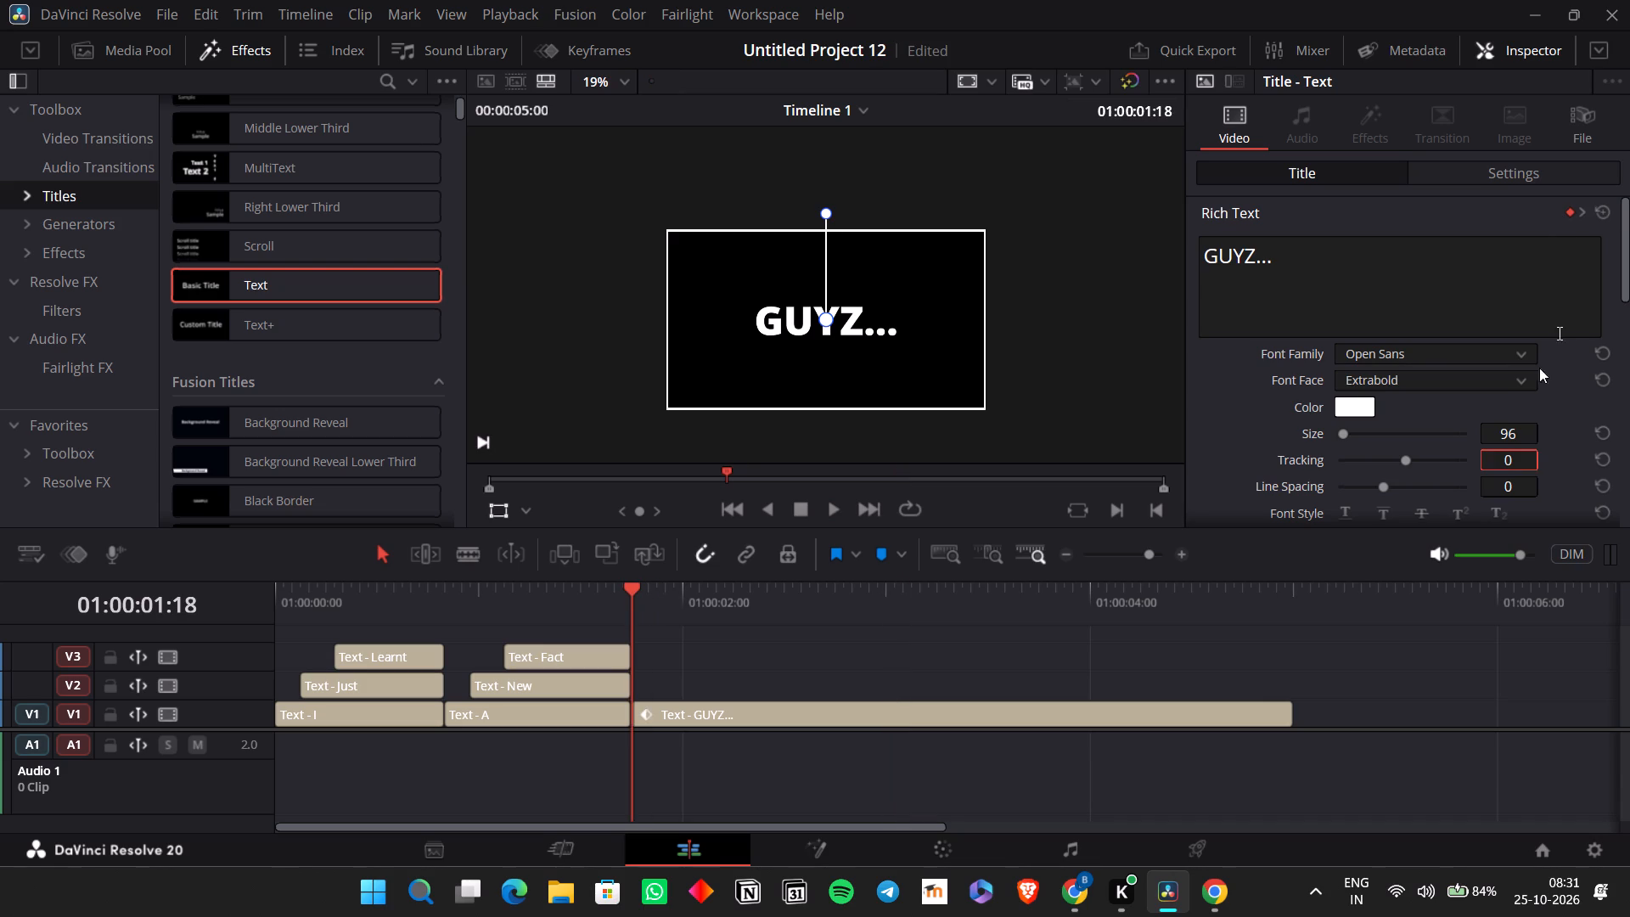
{"action": "scroll", "coordinate": [1525, 385], "scroll_direction": "up", "scroll_amount": 1}
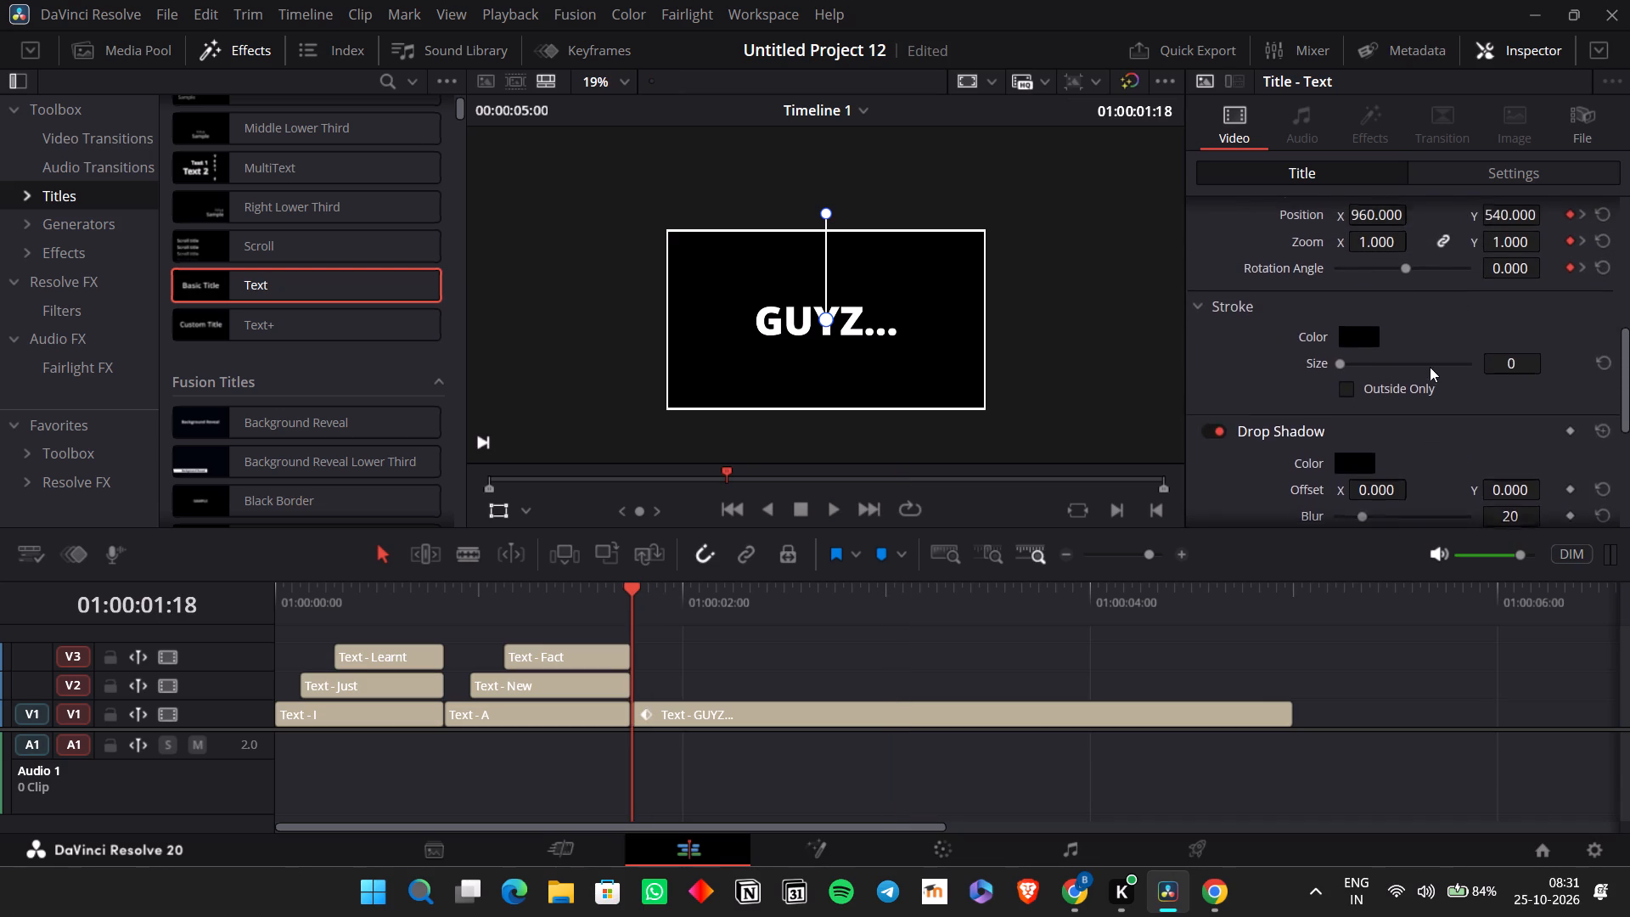
{"action": "scroll", "coordinate": [1430, 367], "scroll_direction": "up", "scroll_amount": 1}
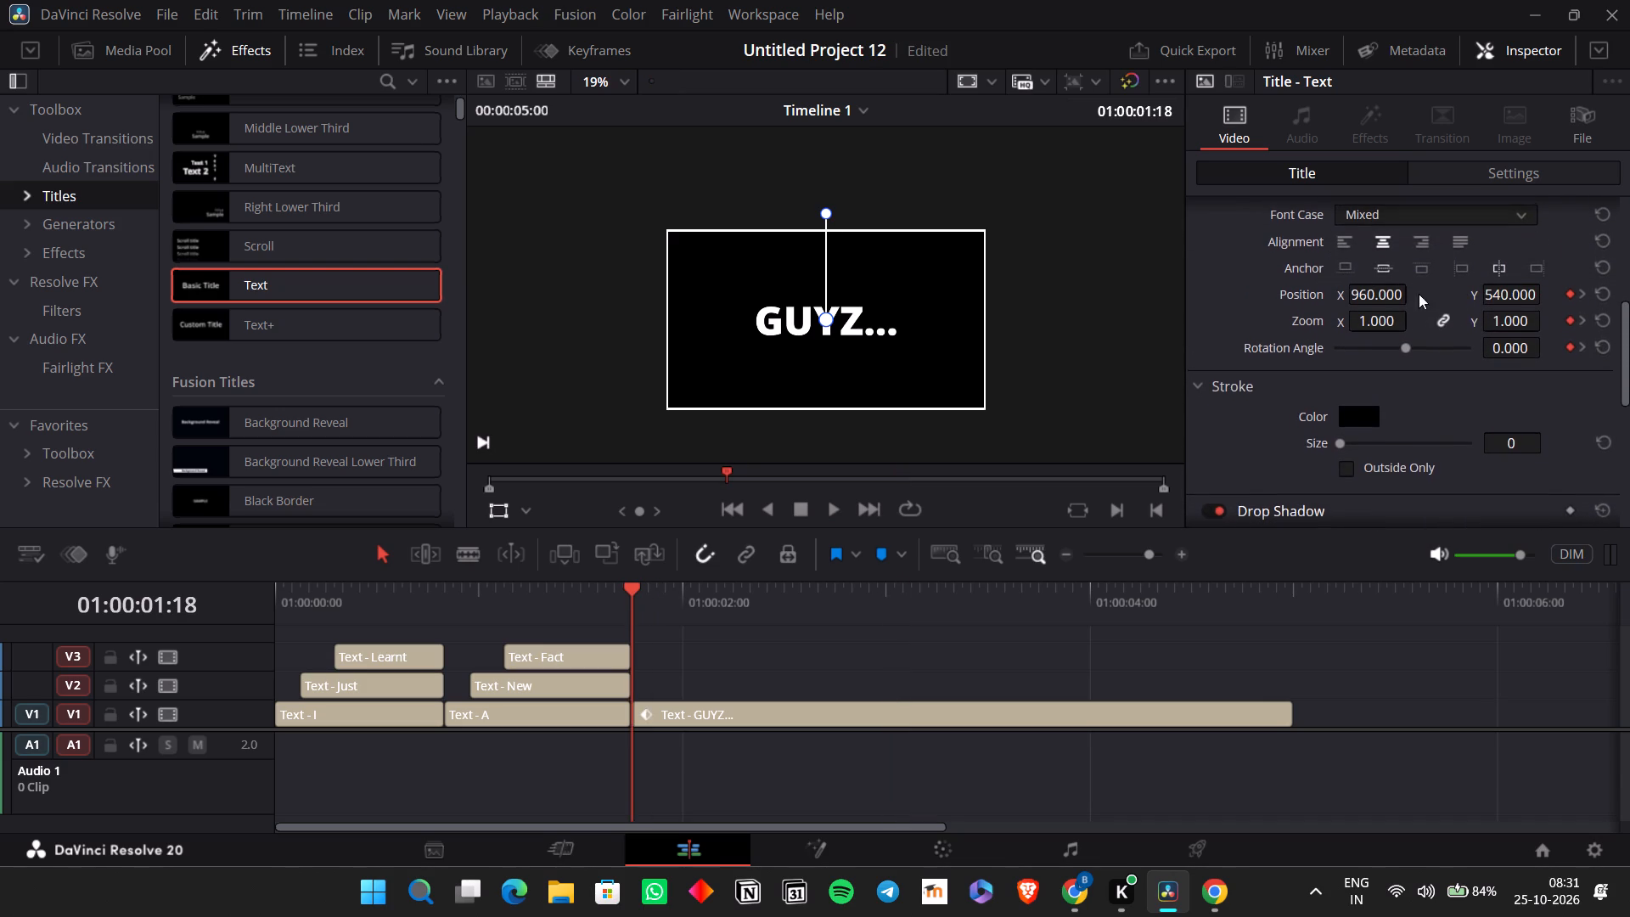
{"action": "scroll", "coordinate": [1419, 294], "scroll_direction": "up", "scroll_amount": 1}
{"action": "left_click", "coordinate": [1499, 338]}
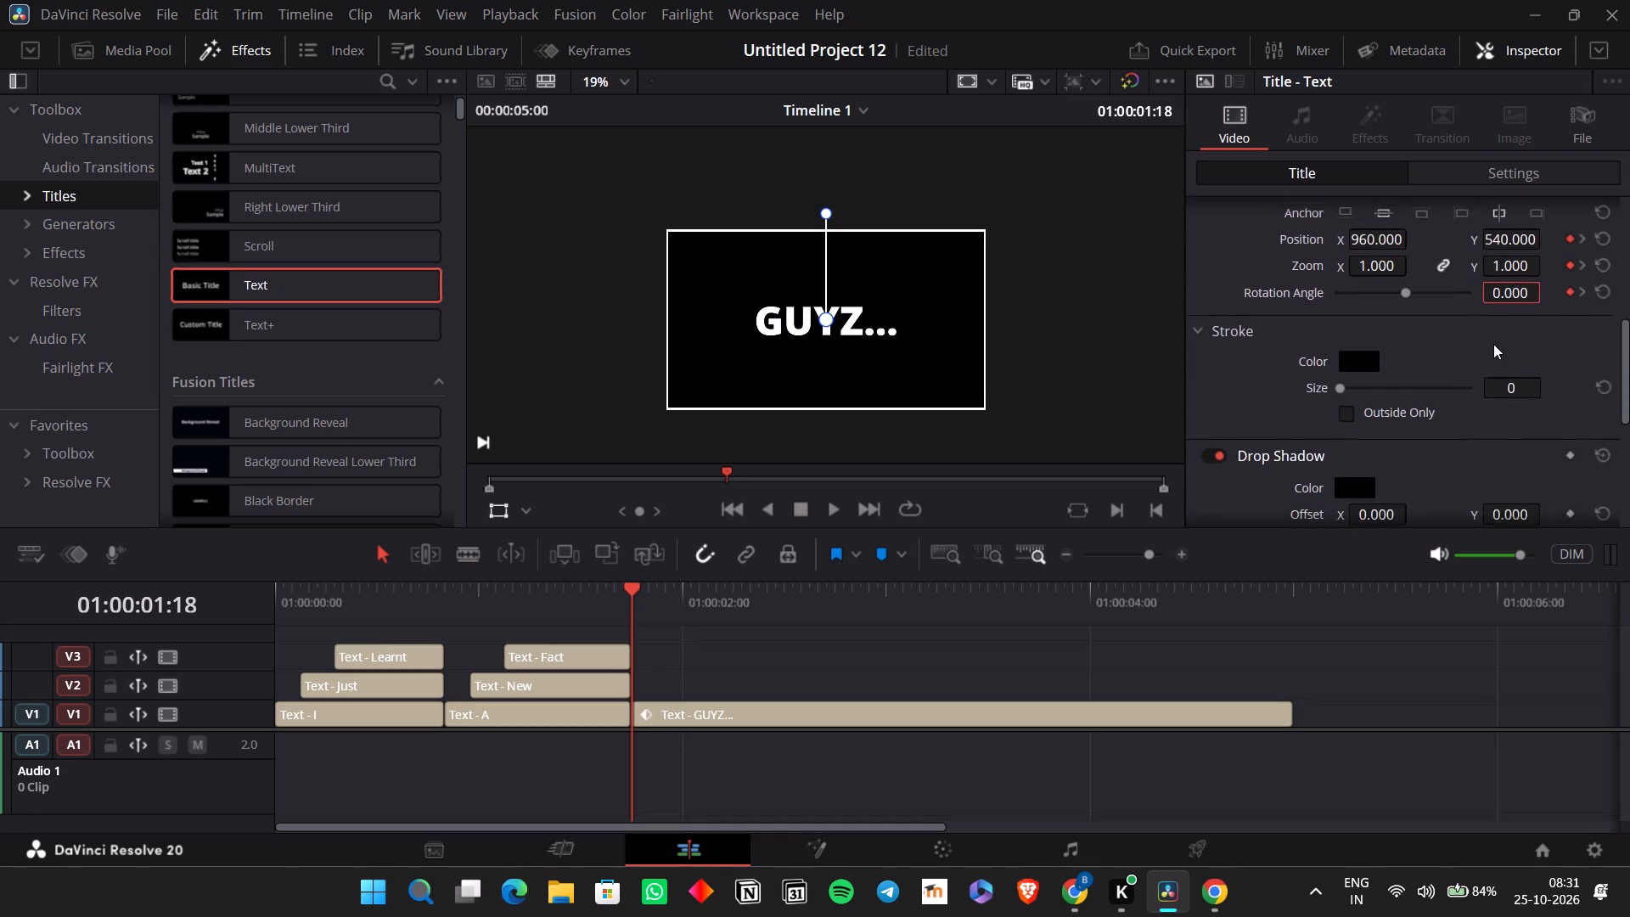
{"action": "scroll", "coordinate": [1493, 344], "scroll_direction": "up", "scroll_amount": 1}
{"action": "left_click", "coordinate": [1567, 213]}
{"action": "left_click", "coordinate": [1567, 214]}
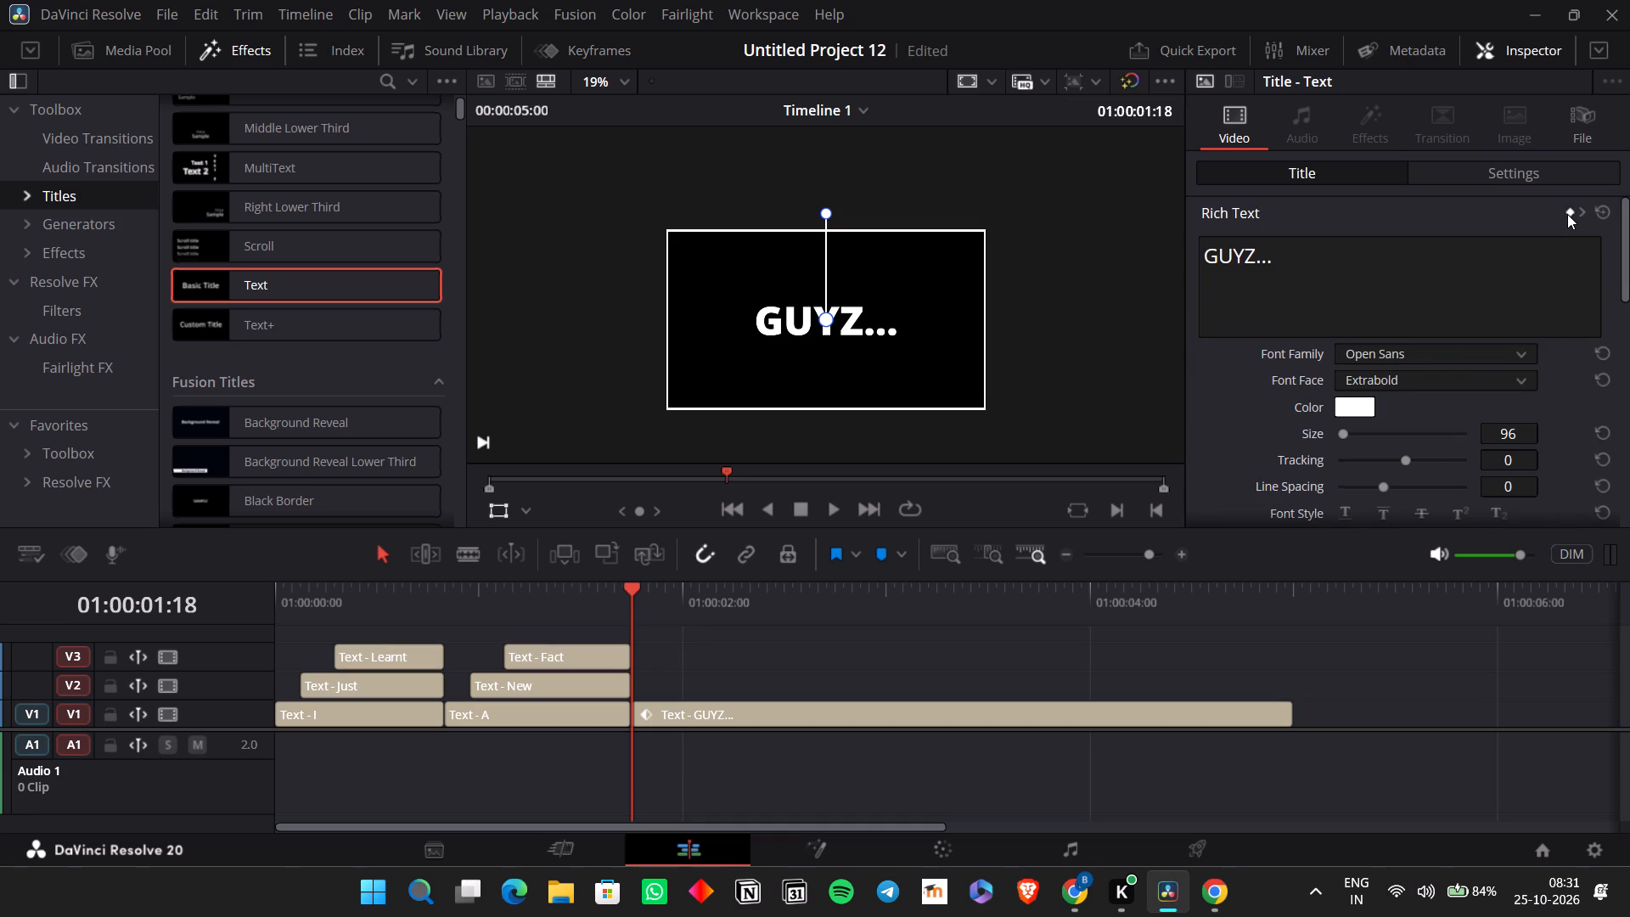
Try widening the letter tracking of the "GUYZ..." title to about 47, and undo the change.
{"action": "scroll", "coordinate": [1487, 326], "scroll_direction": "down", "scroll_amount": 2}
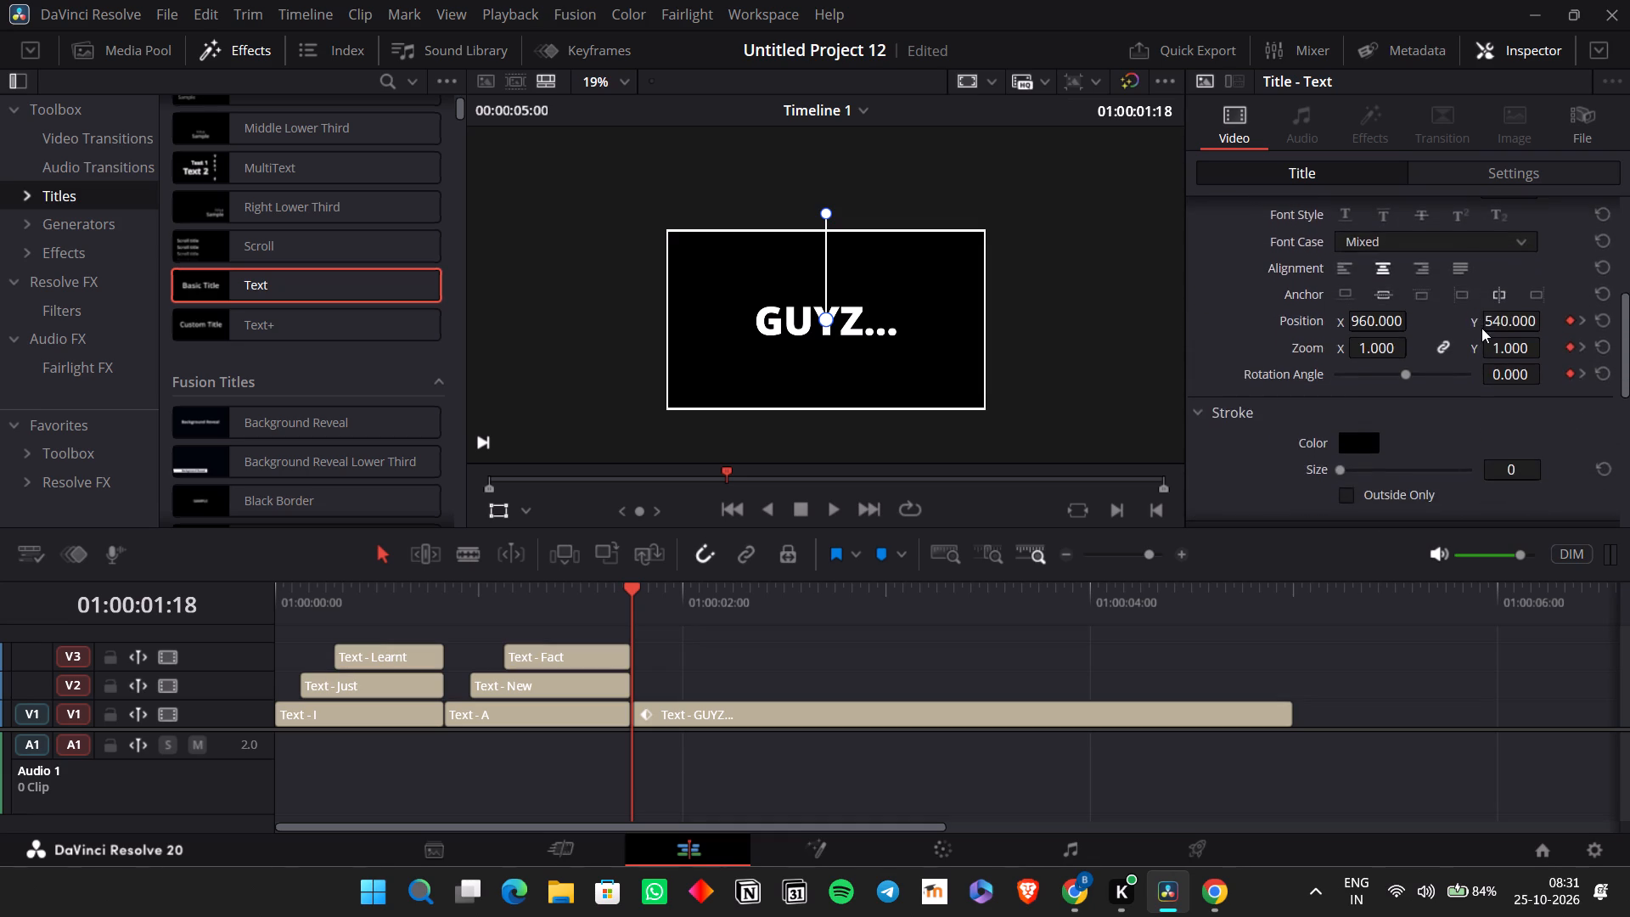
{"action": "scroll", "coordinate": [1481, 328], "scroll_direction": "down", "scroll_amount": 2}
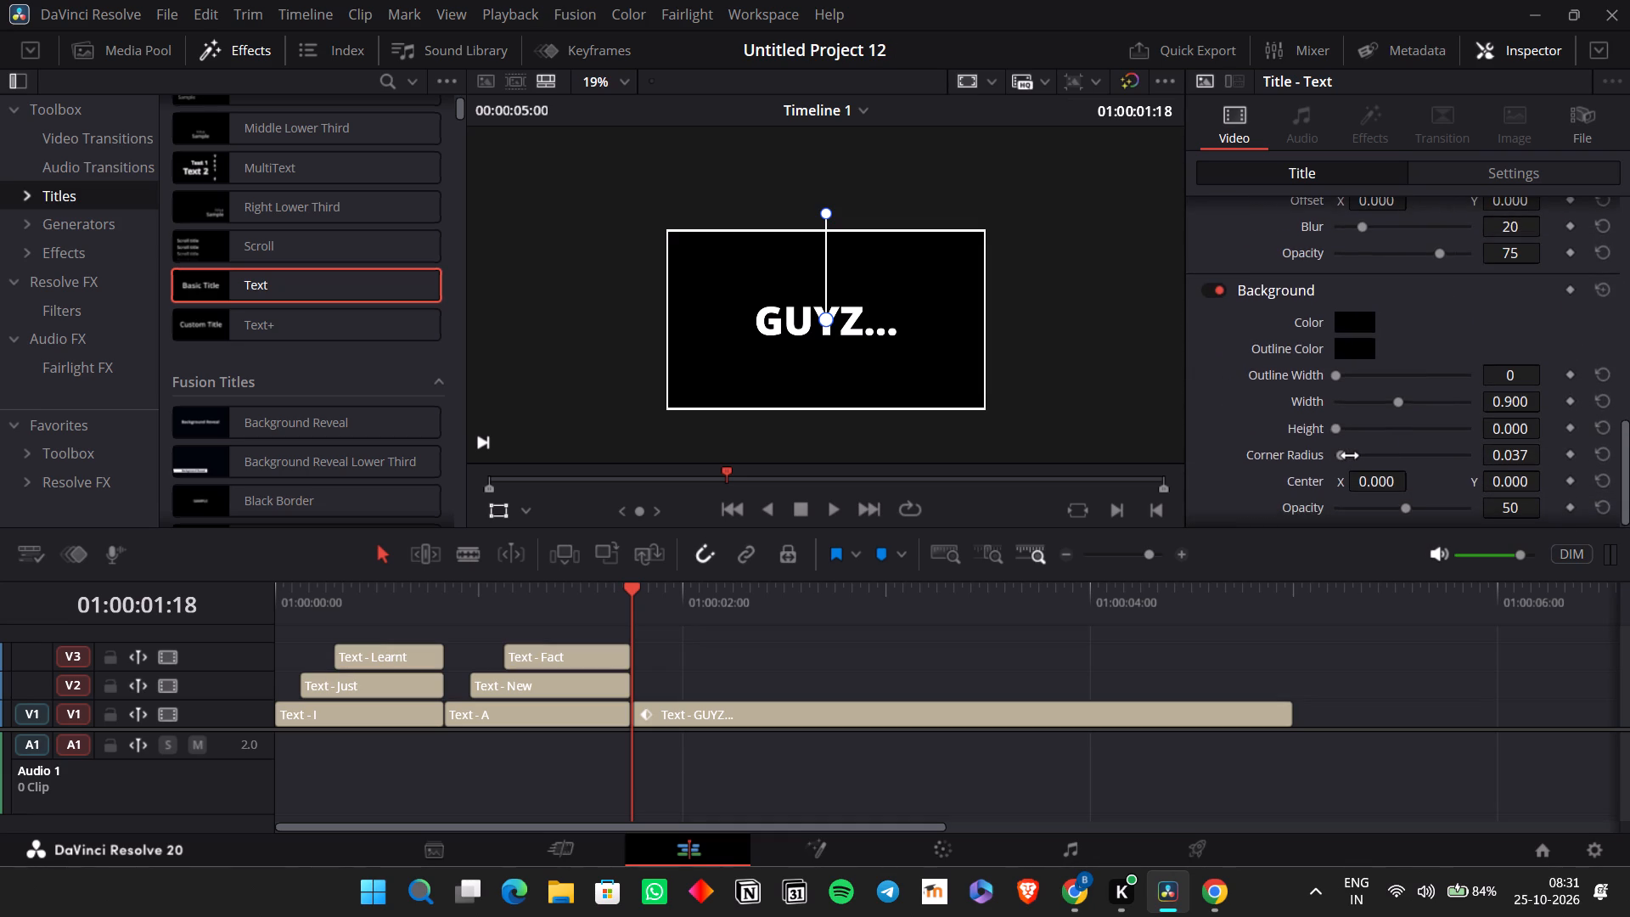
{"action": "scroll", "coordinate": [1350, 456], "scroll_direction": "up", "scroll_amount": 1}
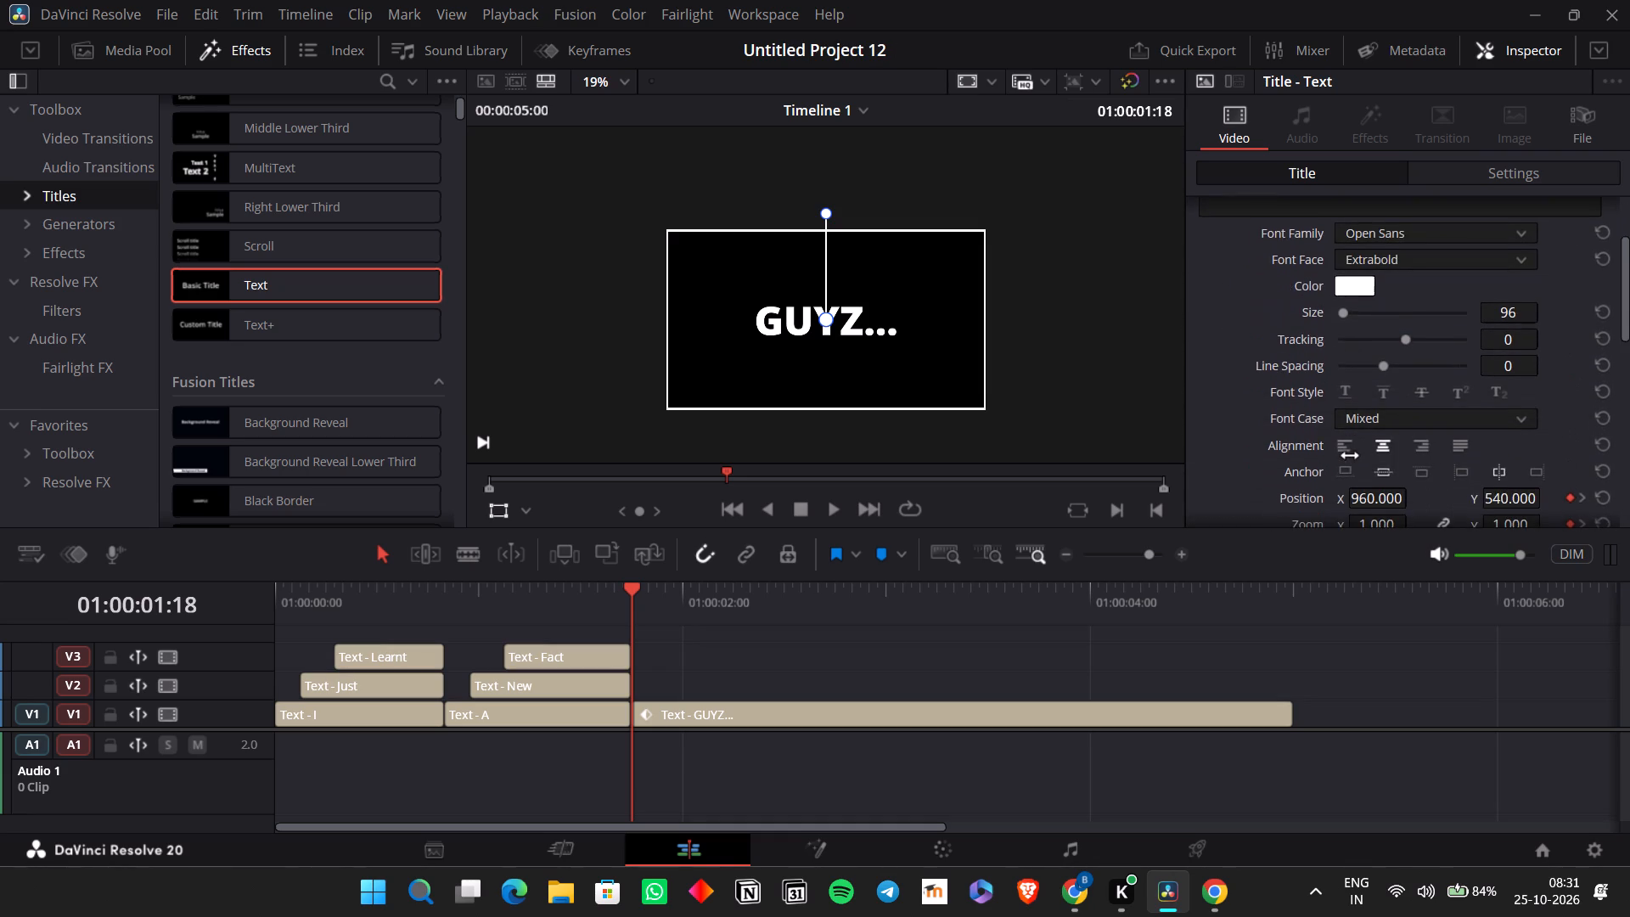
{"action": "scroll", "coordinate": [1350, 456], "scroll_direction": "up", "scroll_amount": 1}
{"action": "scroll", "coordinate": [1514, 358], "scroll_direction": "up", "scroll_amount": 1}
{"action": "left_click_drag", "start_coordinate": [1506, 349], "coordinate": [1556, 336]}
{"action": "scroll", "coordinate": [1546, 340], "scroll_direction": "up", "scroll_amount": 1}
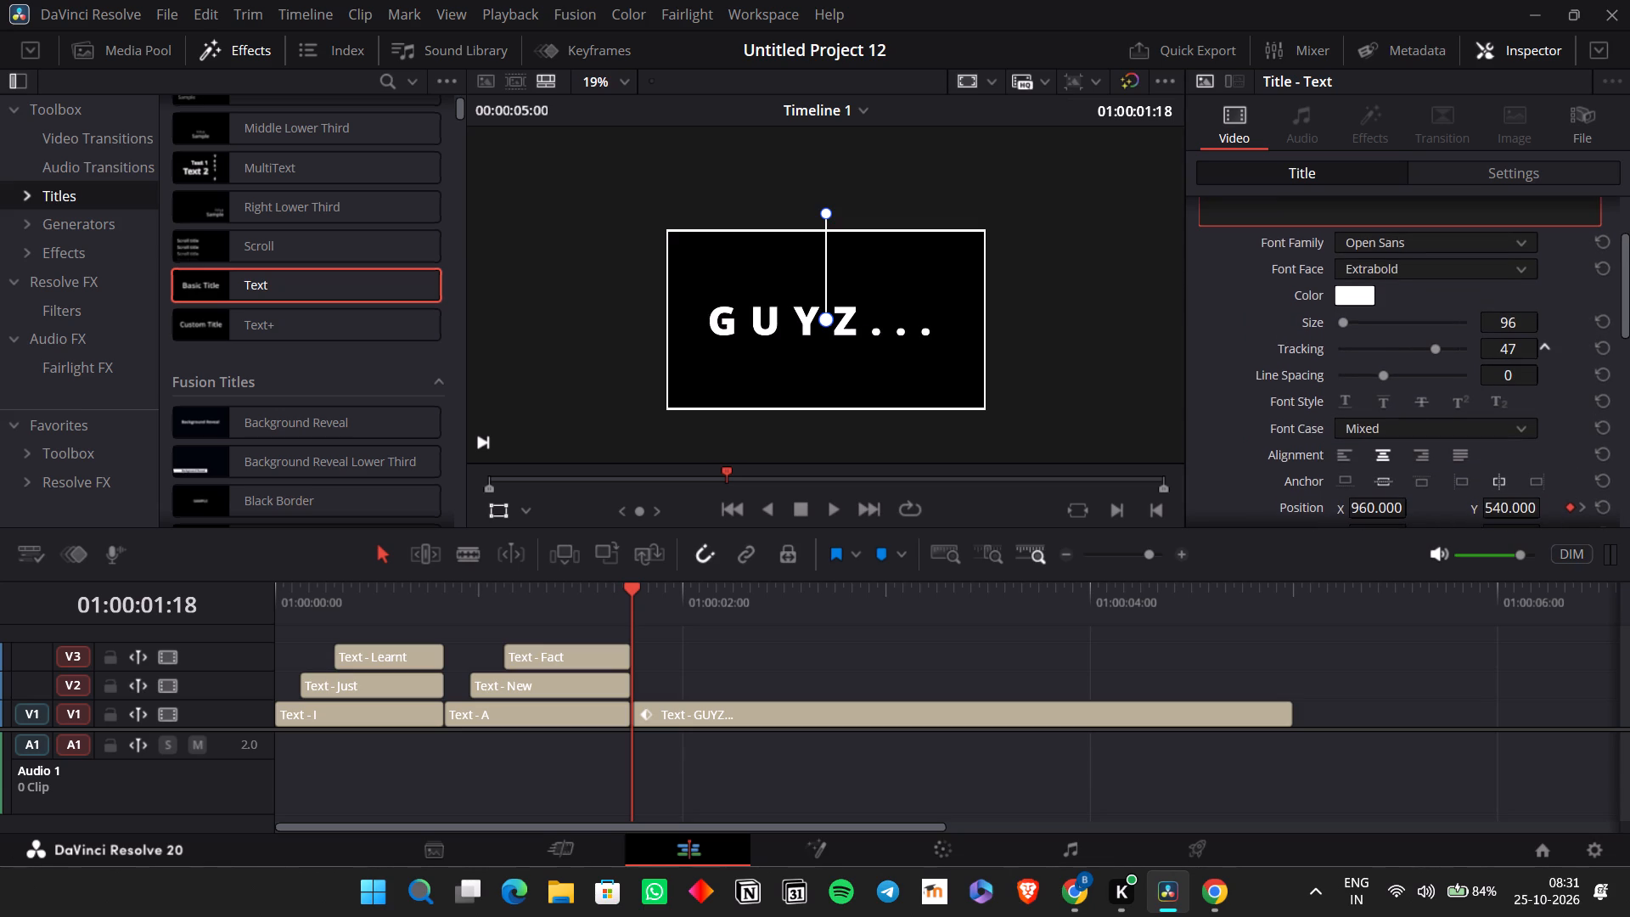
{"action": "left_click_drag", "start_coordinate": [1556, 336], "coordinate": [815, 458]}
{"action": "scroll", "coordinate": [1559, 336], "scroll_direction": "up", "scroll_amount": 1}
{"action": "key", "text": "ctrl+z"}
Look through the "GUYZ..." title's font, position, stroke, drop shadow and background properties.
{"action": "scroll", "coordinate": [1460, 374], "scroll_direction": "down", "scroll_amount": 1}
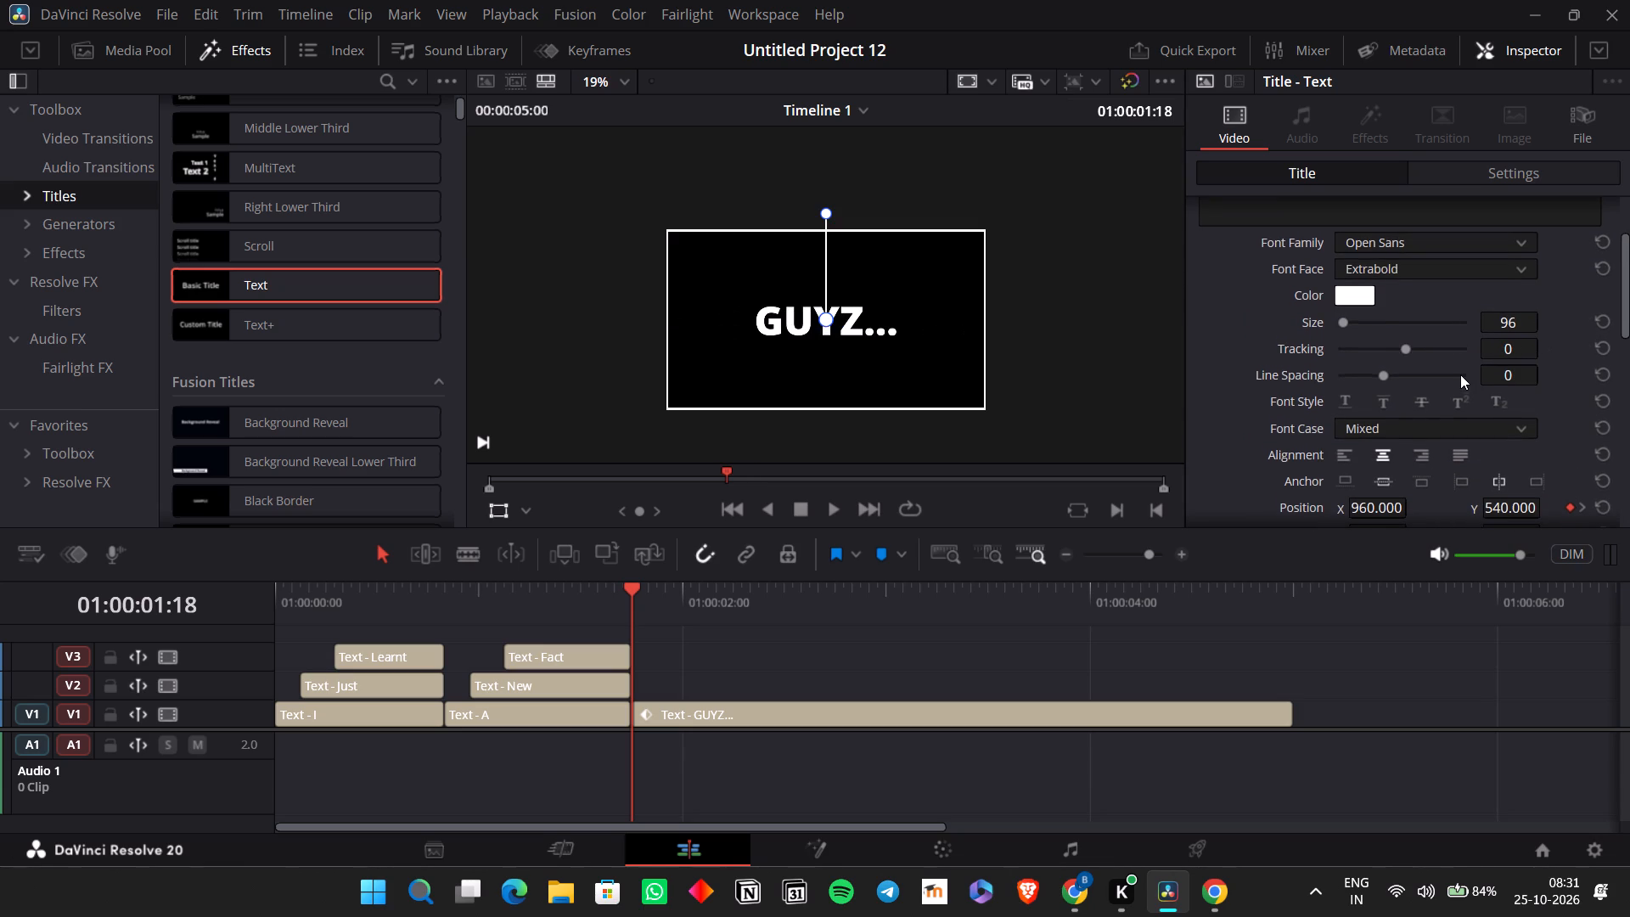
{"action": "scroll", "coordinate": [1460, 374], "scroll_direction": "down", "scroll_amount": 1}
{"action": "left_click", "coordinate": [1460, 369]}
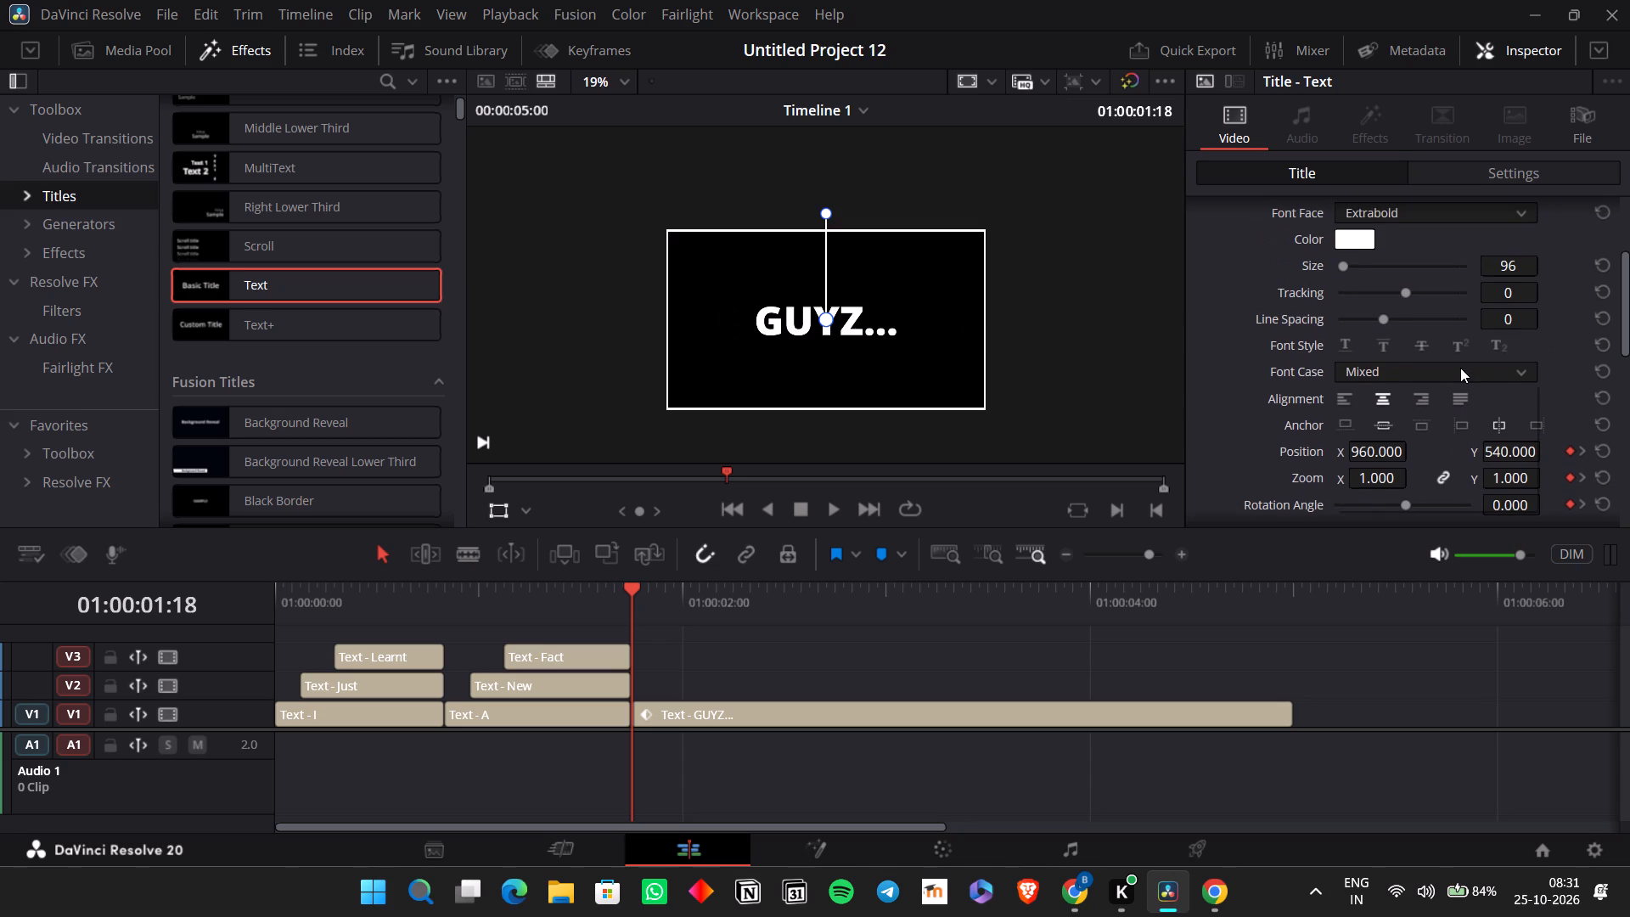
{"action": "left_click", "coordinate": [1460, 368]}
{"action": "scroll", "coordinate": [1460, 368], "scroll_direction": "down", "scroll_amount": 2}
{"action": "scroll", "coordinate": [1398, 444], "scroll_direction": "up", "scroll_amount": 1}
{"action": "left_click_drag", "start_coordinate": [1622, 289], "coordinate": [1621, 357]}
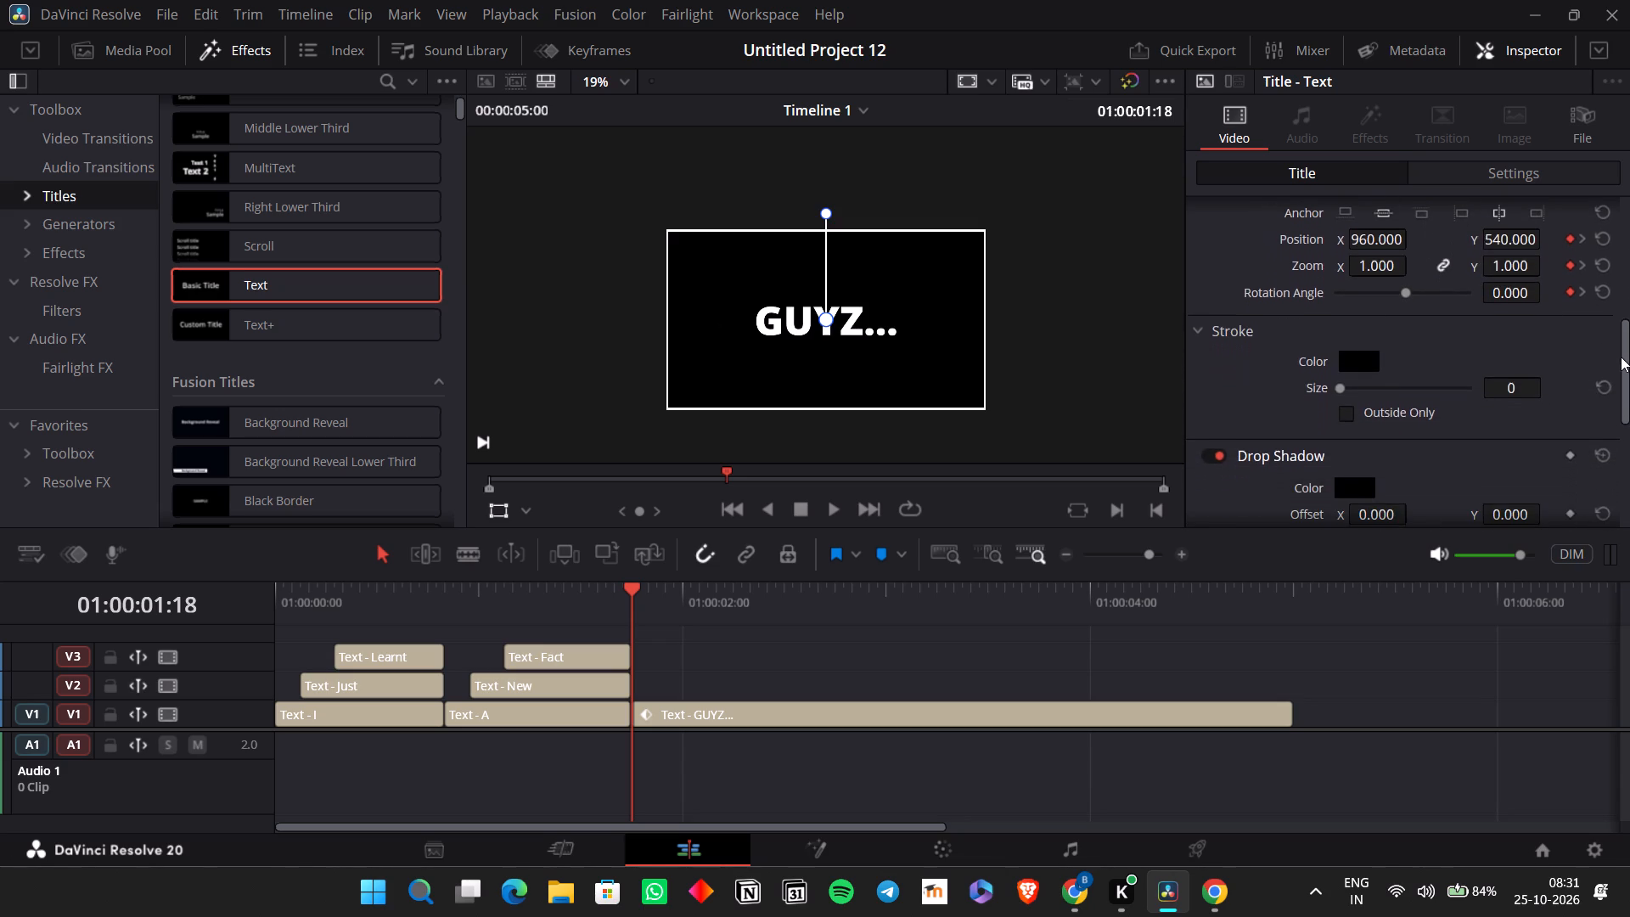
{"action": "left_click_drag", "start_coordinate": [1621, 357], "coordinate": [1622, 401]}
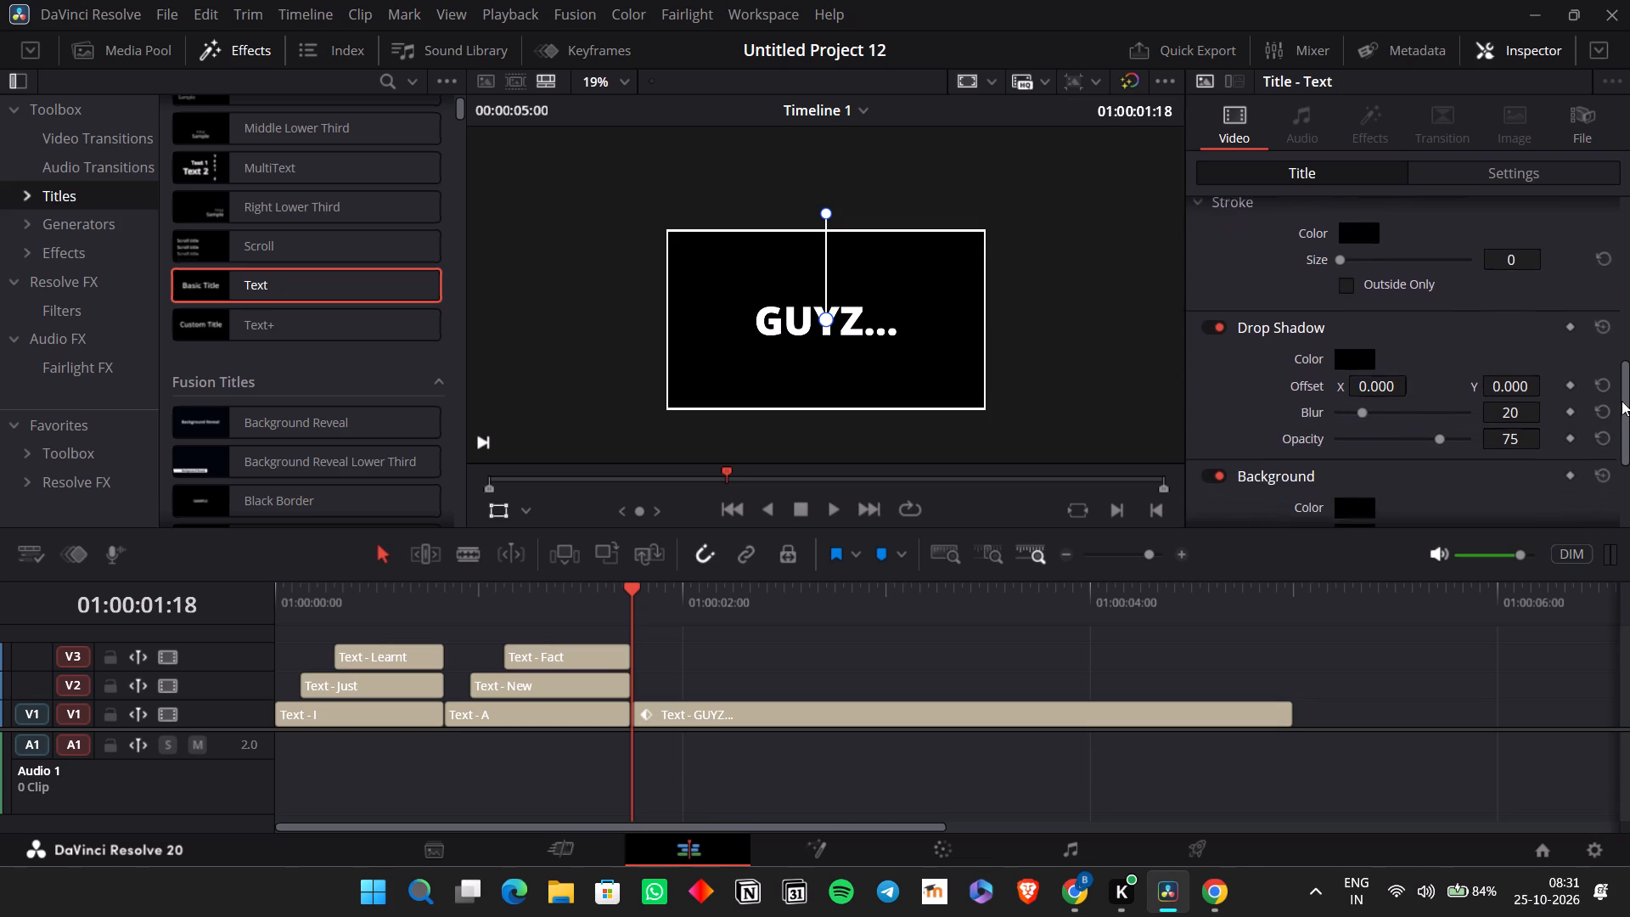
{"action": "left_click_drag", "start_coordinate": [1622, 401], "coordinate": [1613, 421]}
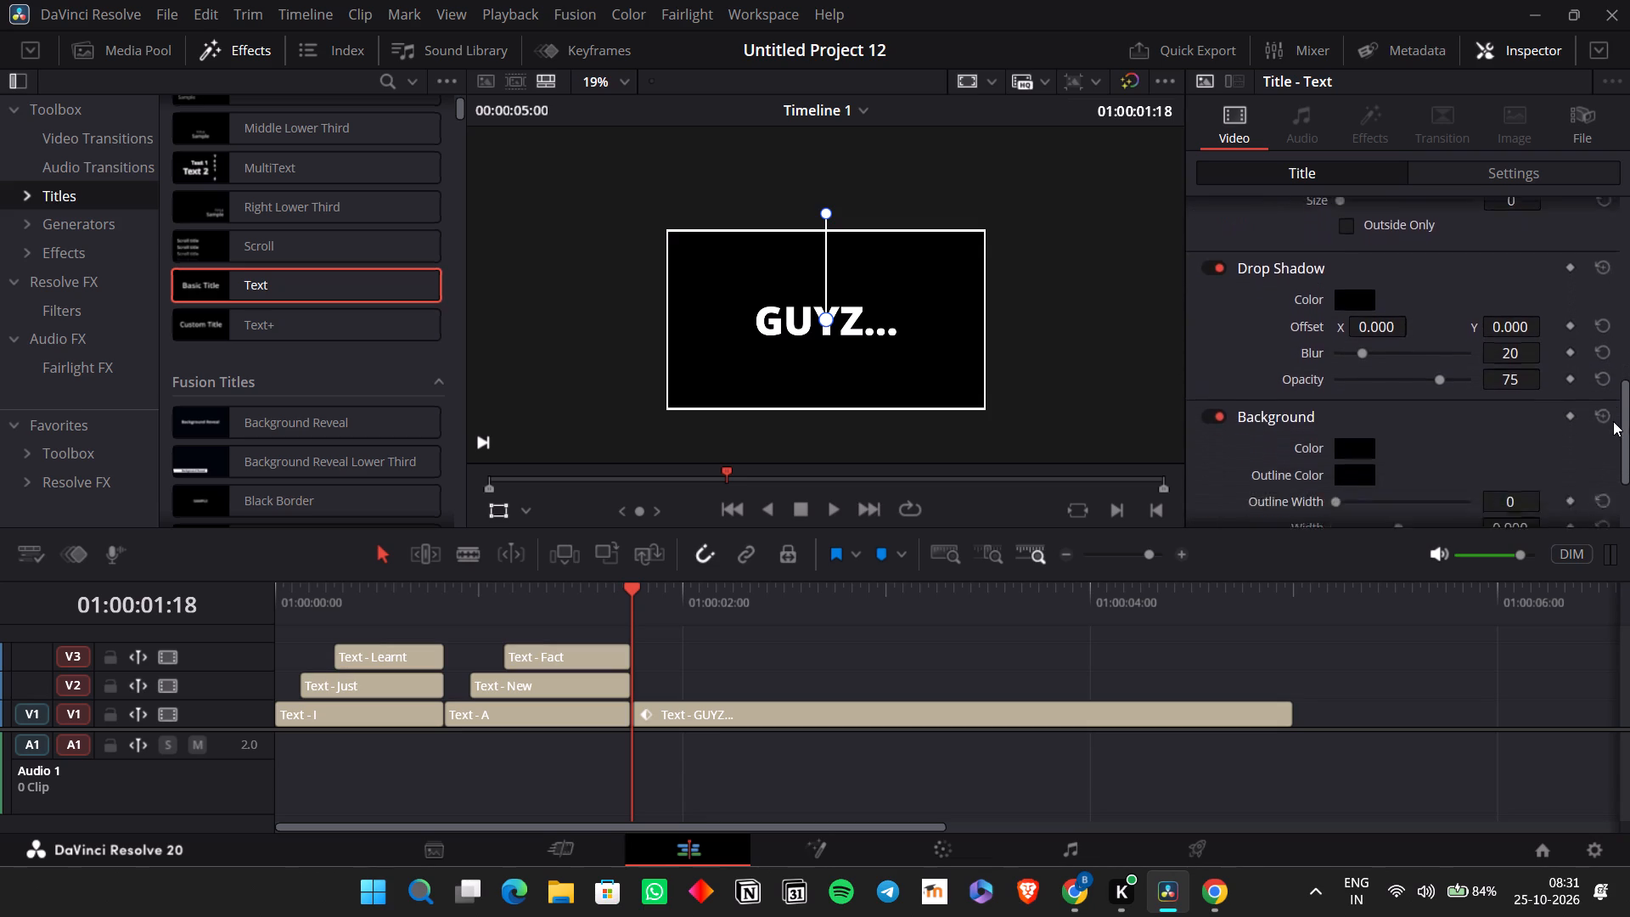
{"action": "left_click_drag", "start_coordinate": [1613, 421], "coordinate": [1587, 492]}
{"action": "scroll", "coordinate": [1571, 478], "scroll_direction": "up", "scroll_amount": 1}
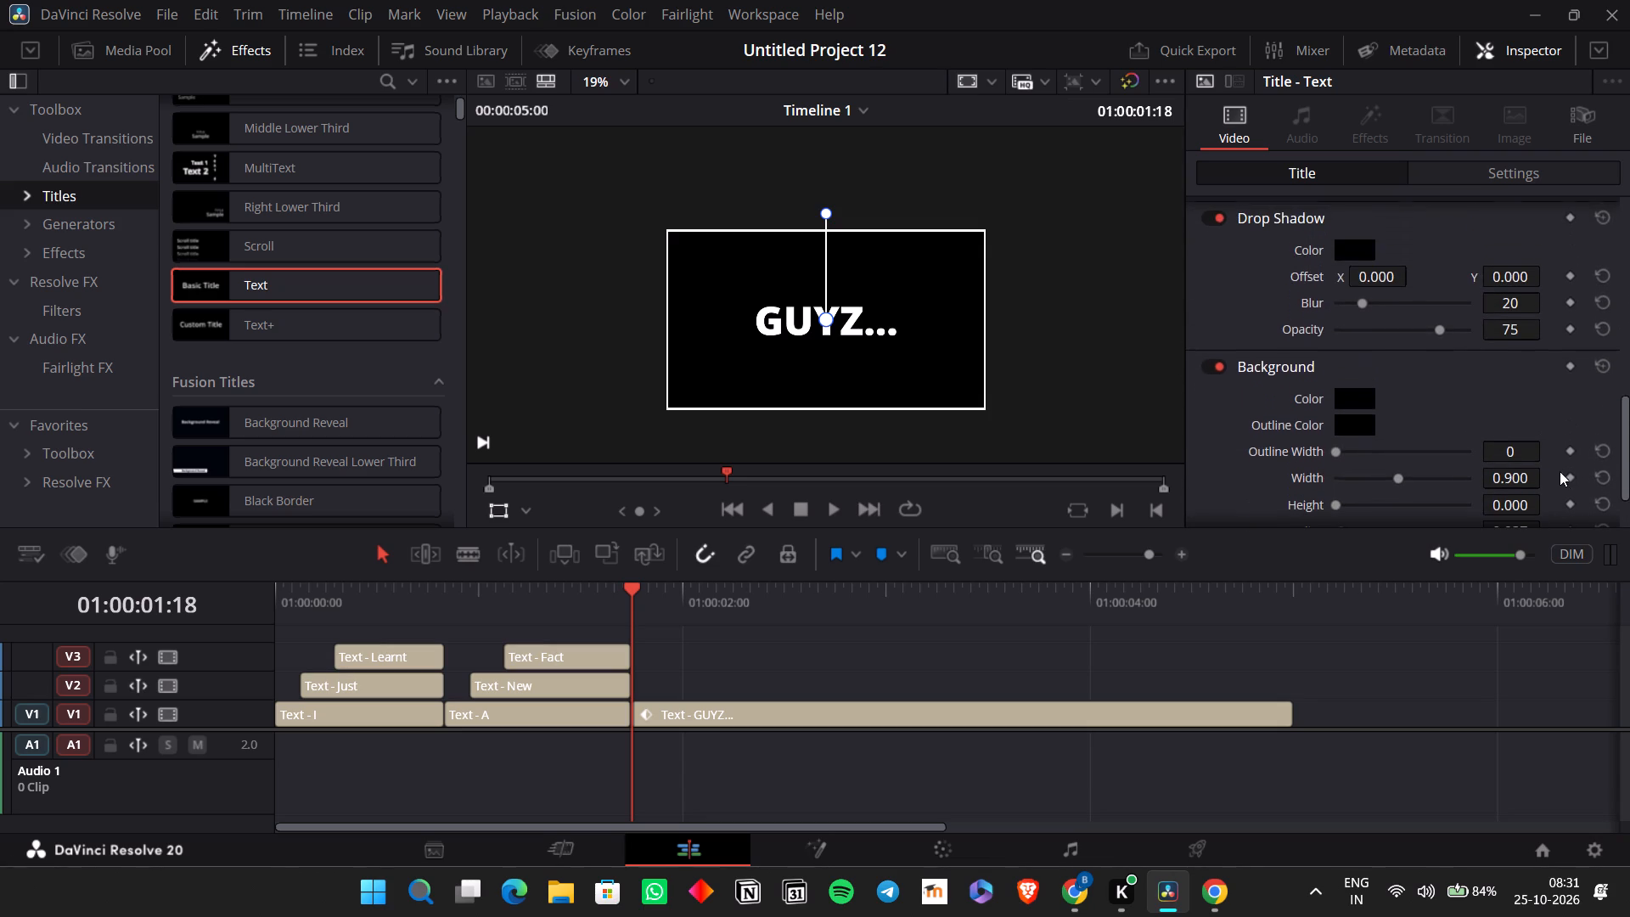
{"action": "scroll", "coordinate": [1560, 471], "scroll_direction": "up", "scroll_amount": 1}
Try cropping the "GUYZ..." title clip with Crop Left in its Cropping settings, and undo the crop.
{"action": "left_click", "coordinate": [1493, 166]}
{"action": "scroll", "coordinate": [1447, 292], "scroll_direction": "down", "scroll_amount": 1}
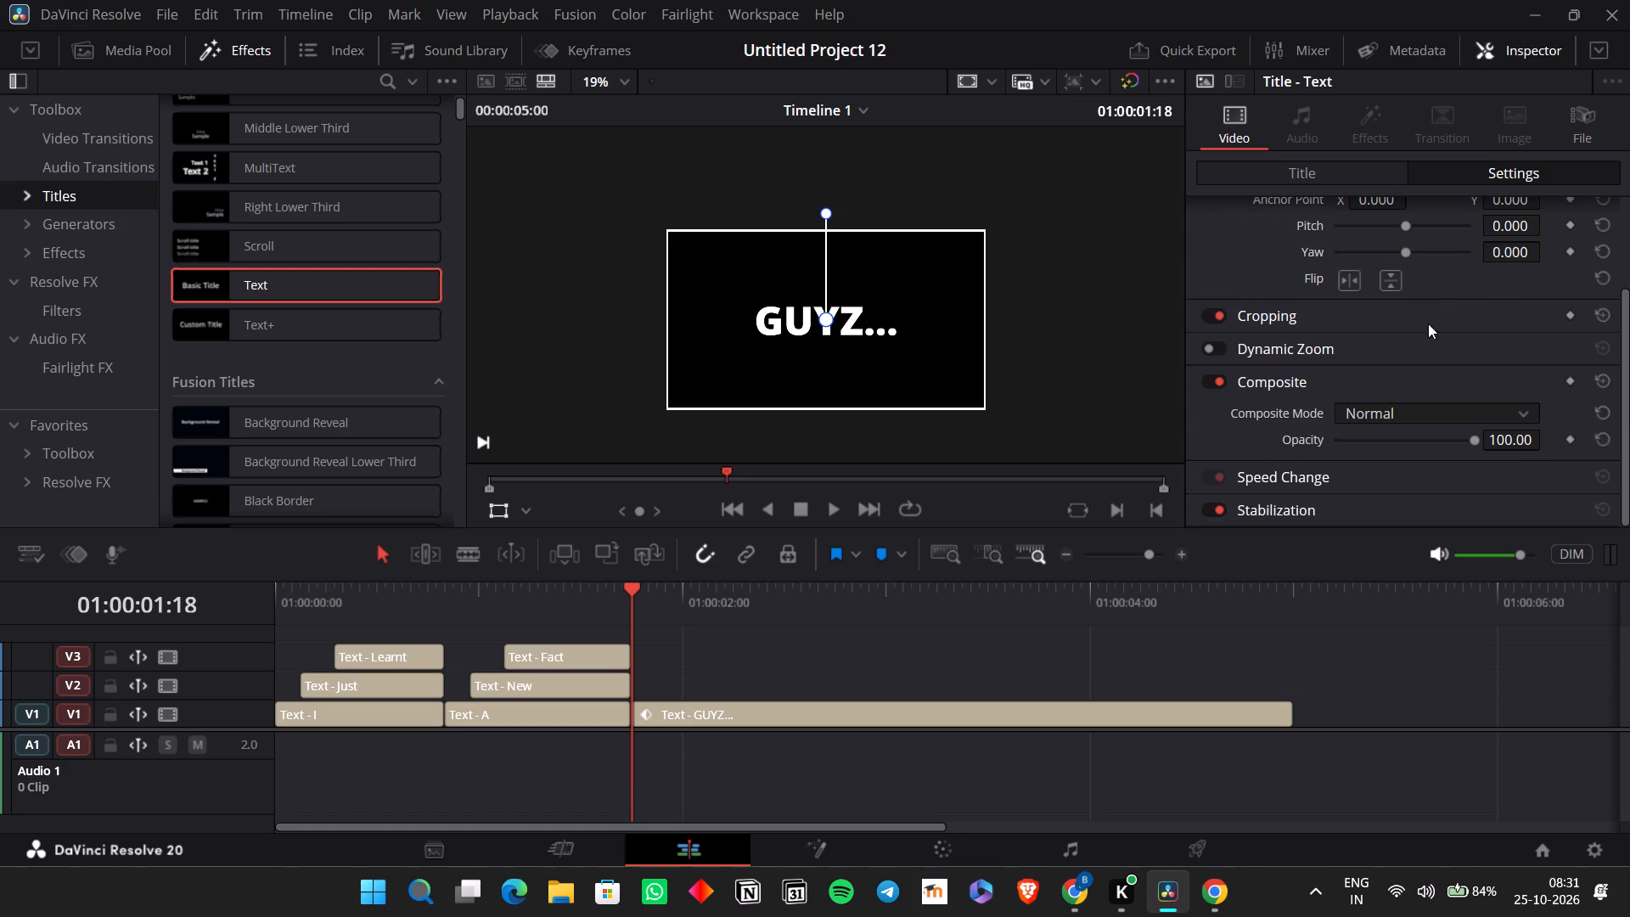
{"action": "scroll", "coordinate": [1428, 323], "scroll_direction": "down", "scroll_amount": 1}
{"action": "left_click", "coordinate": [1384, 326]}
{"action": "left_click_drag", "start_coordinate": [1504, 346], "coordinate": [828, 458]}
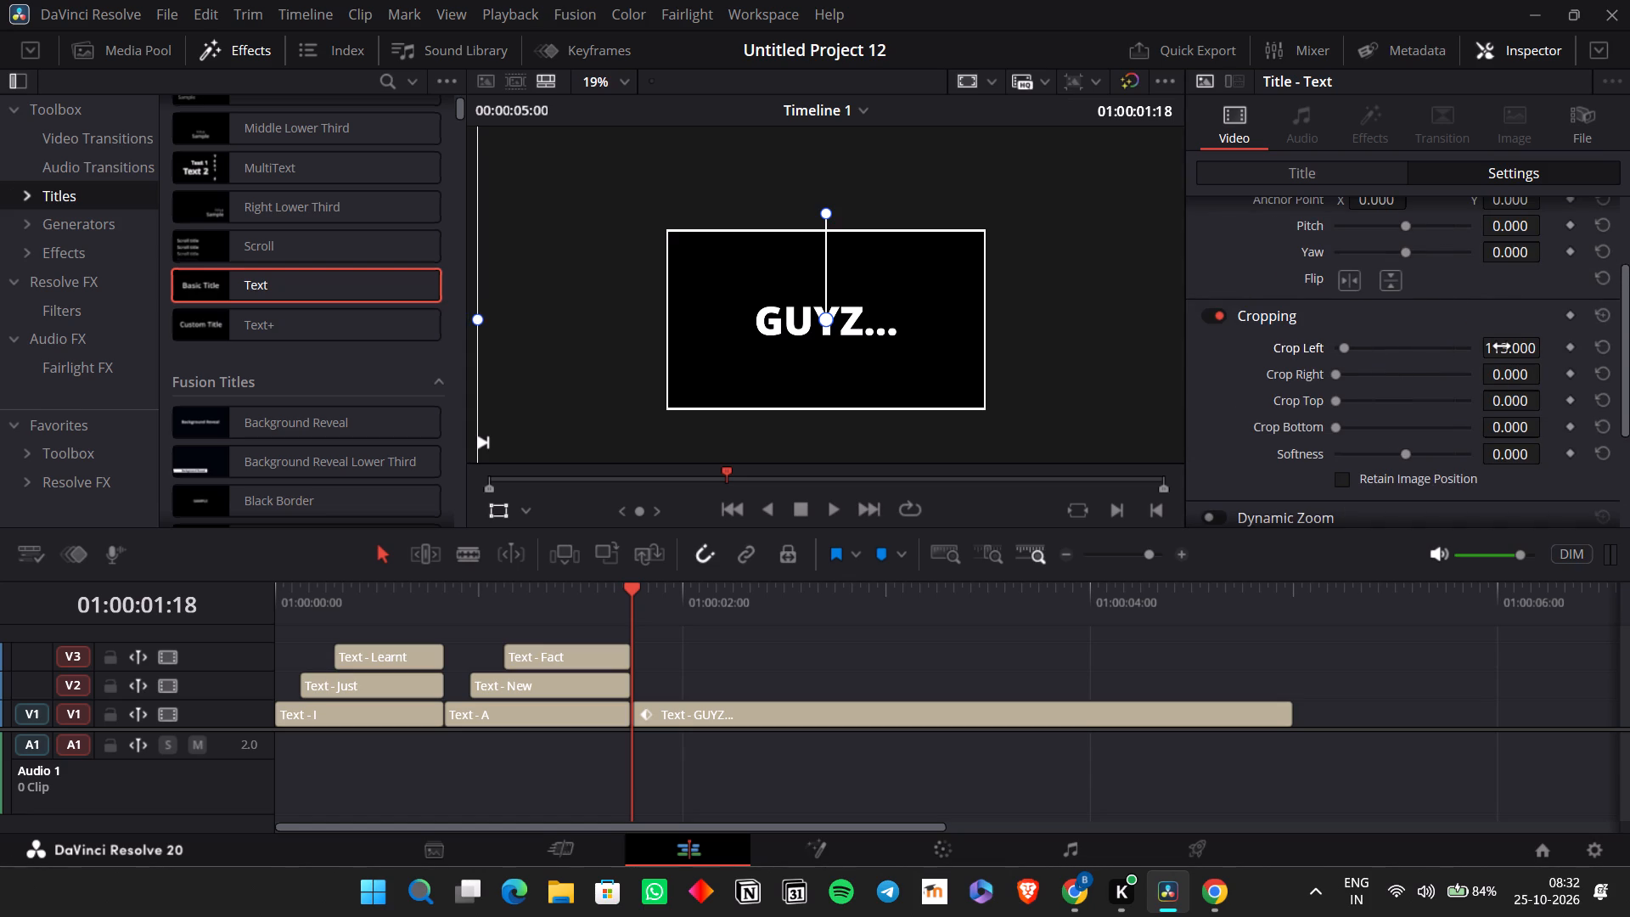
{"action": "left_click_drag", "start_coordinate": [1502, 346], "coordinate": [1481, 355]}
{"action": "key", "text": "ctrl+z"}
Set the "GUYZ..." clip's Crop Right to 1057, just past the letter G, and play it back from the clip's start.
{"action": "left_click_drag", "start_coordinate": [1515, 373], "coordinate": [1183, 374]}
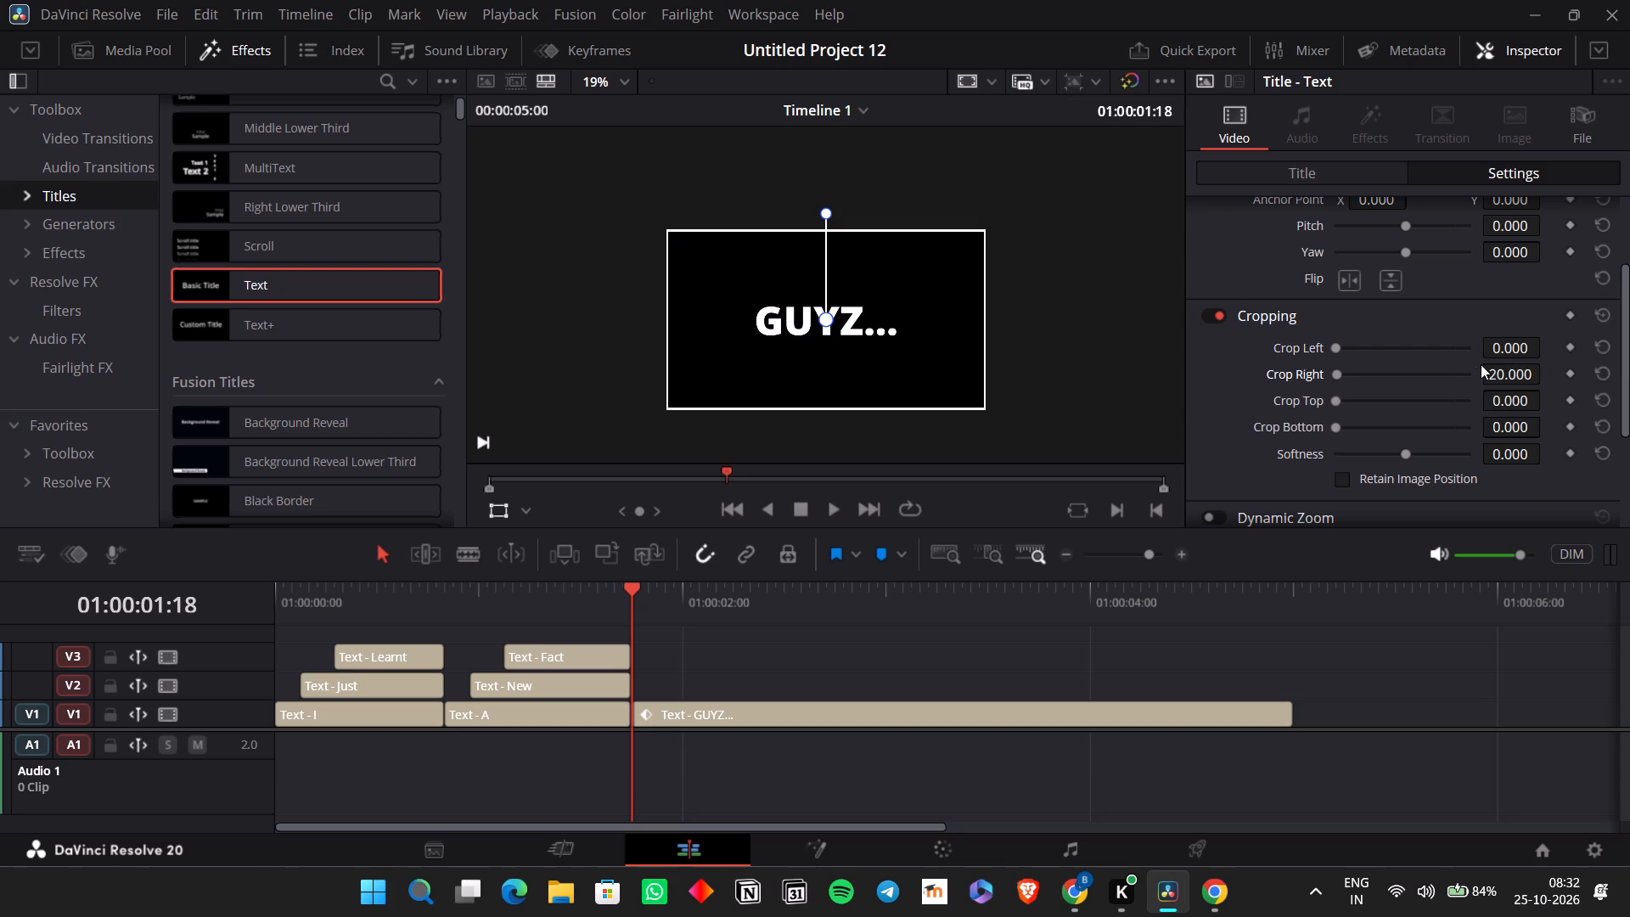
{"action": "left_click_drag", "start_coordinate": [1513, 365], "coordinate": [1412, 489]}
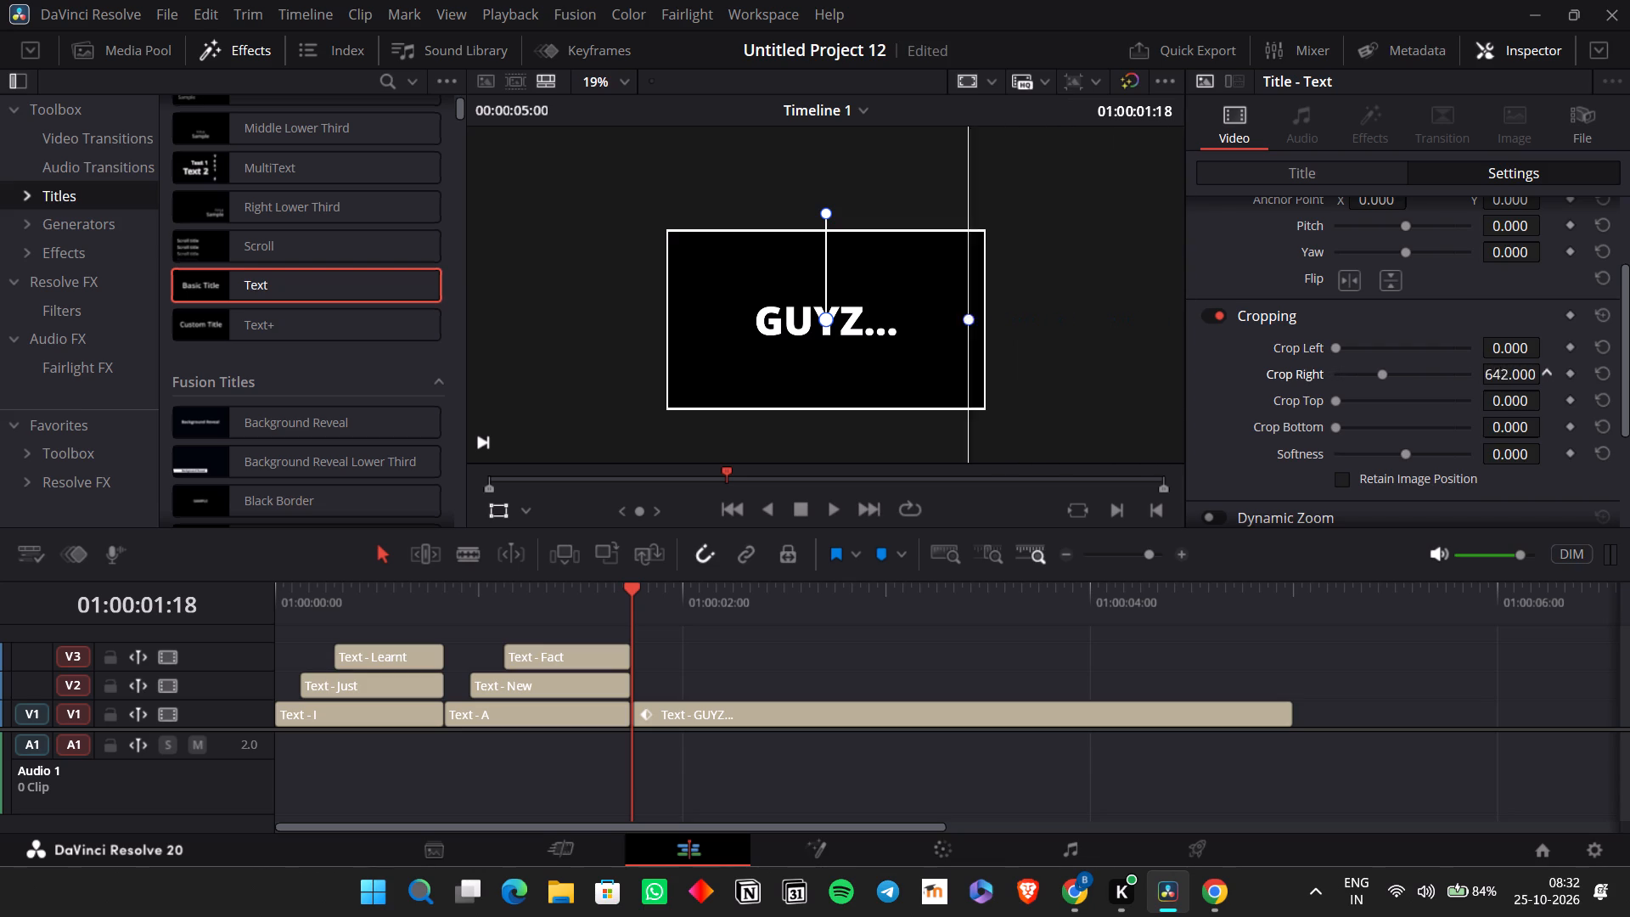
{"action": "left_click_drag", "start_coordinate": [1412, 489], "coordinate": [977, 477]}
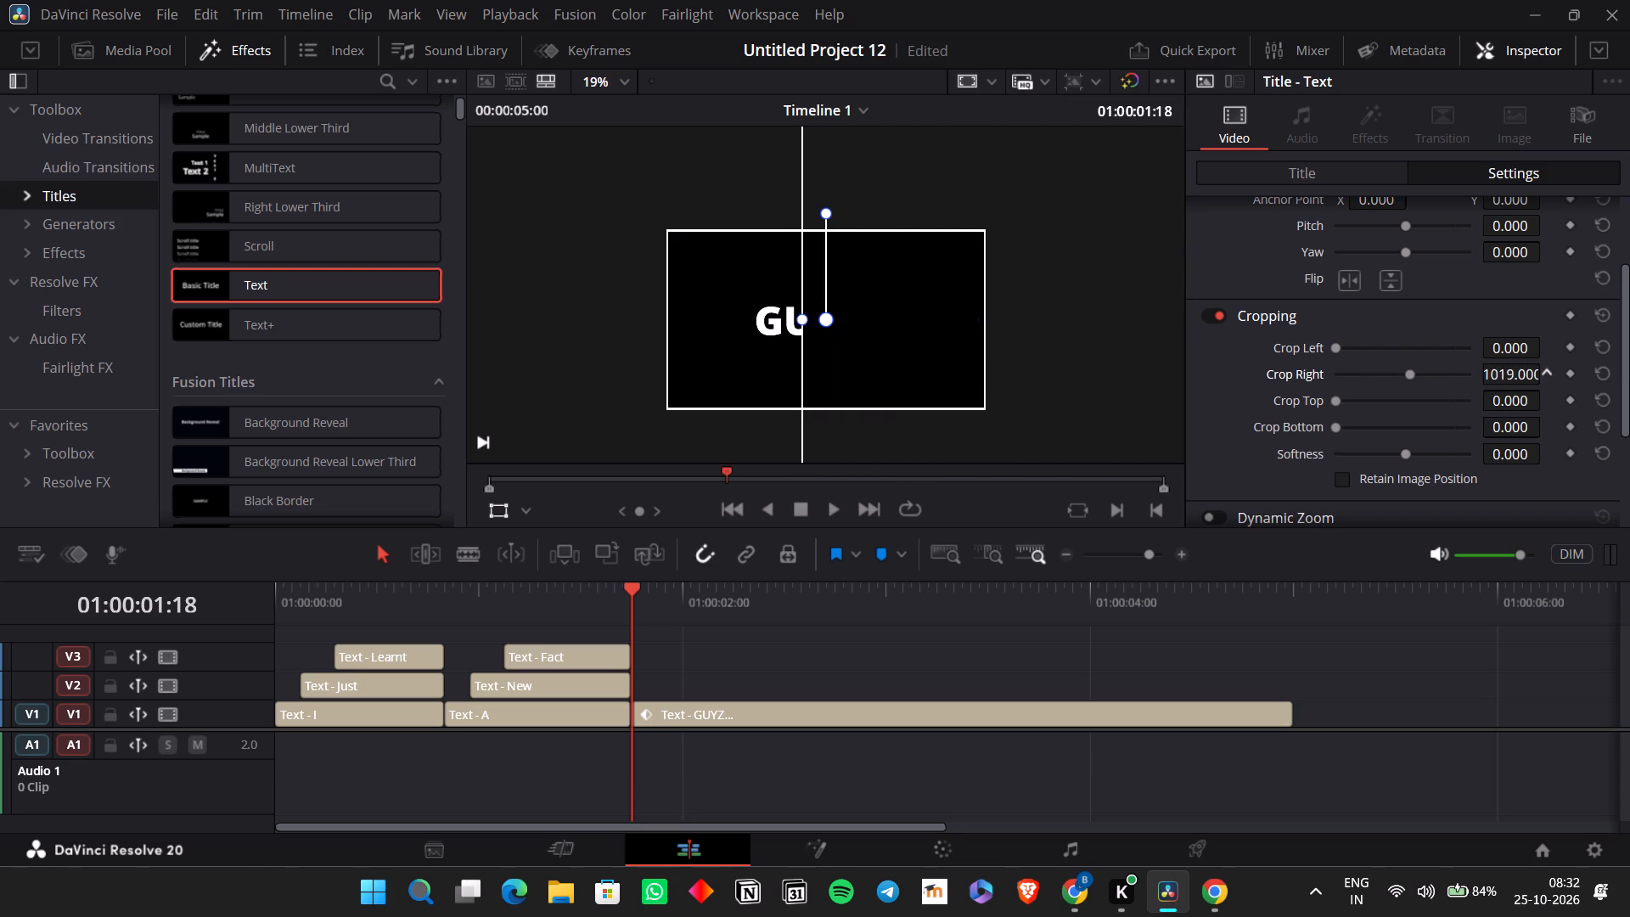
{"action": "left_click_drag", "start_coordinate": [977, 477], "coordinate": [1017, 481]}
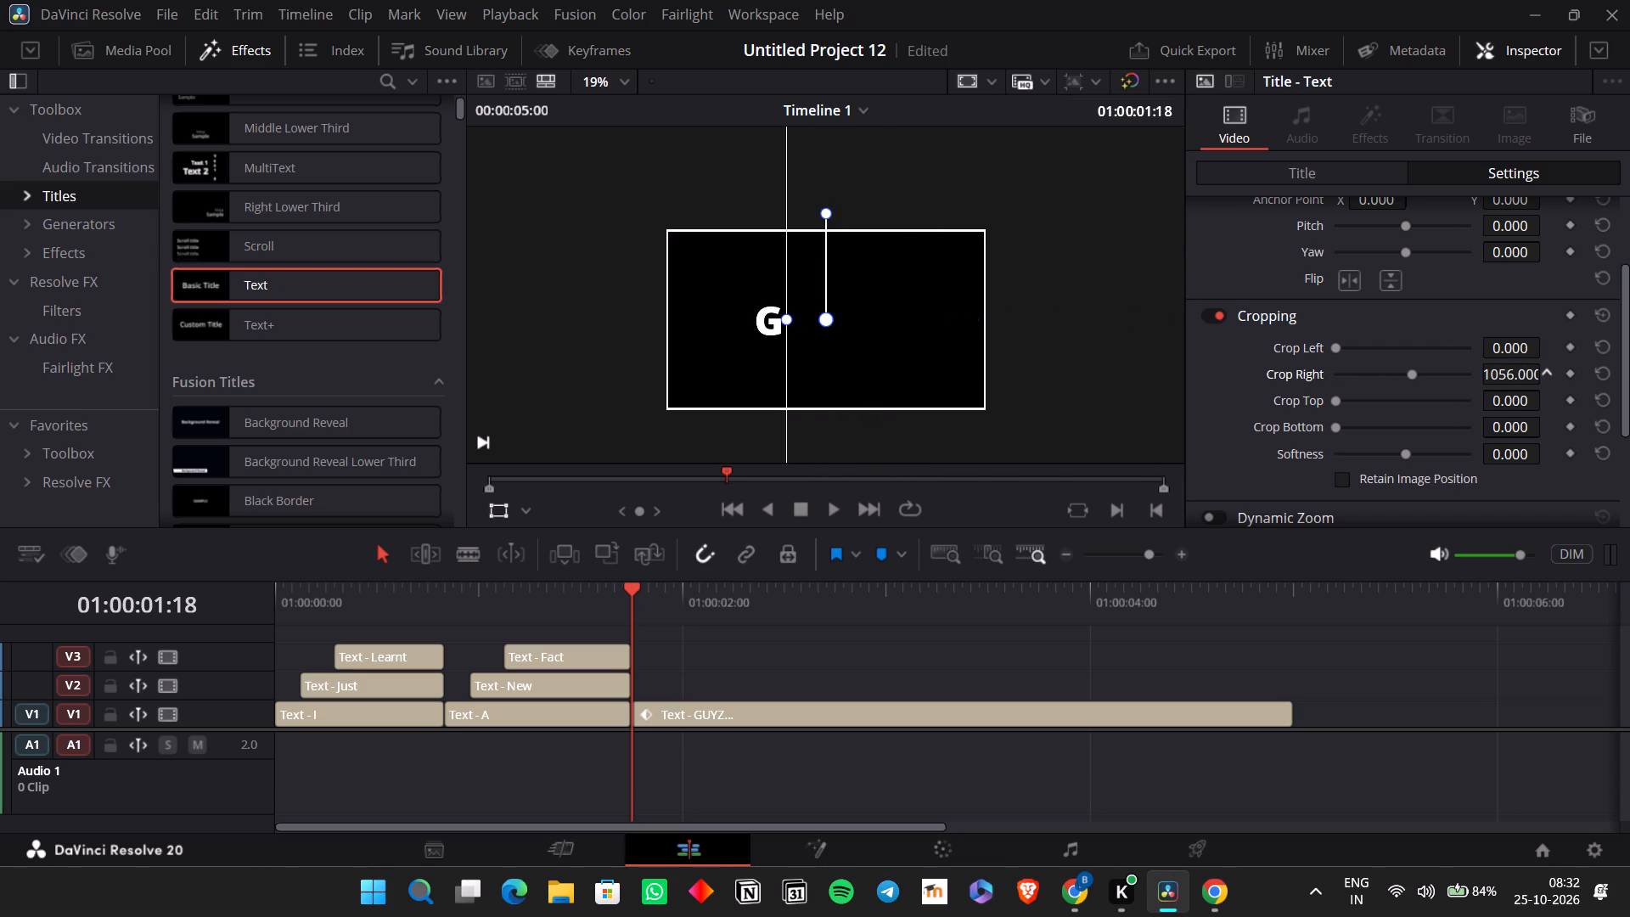
{"action": "left_click_drag", "start_coordinate": [1017, 481], "coordinate": [1018, 481]}
{"action": "left_click", "coordinate": [627, 582]}
{"action": "key", "text": "space"}
{"action": "key", "text": "space"}
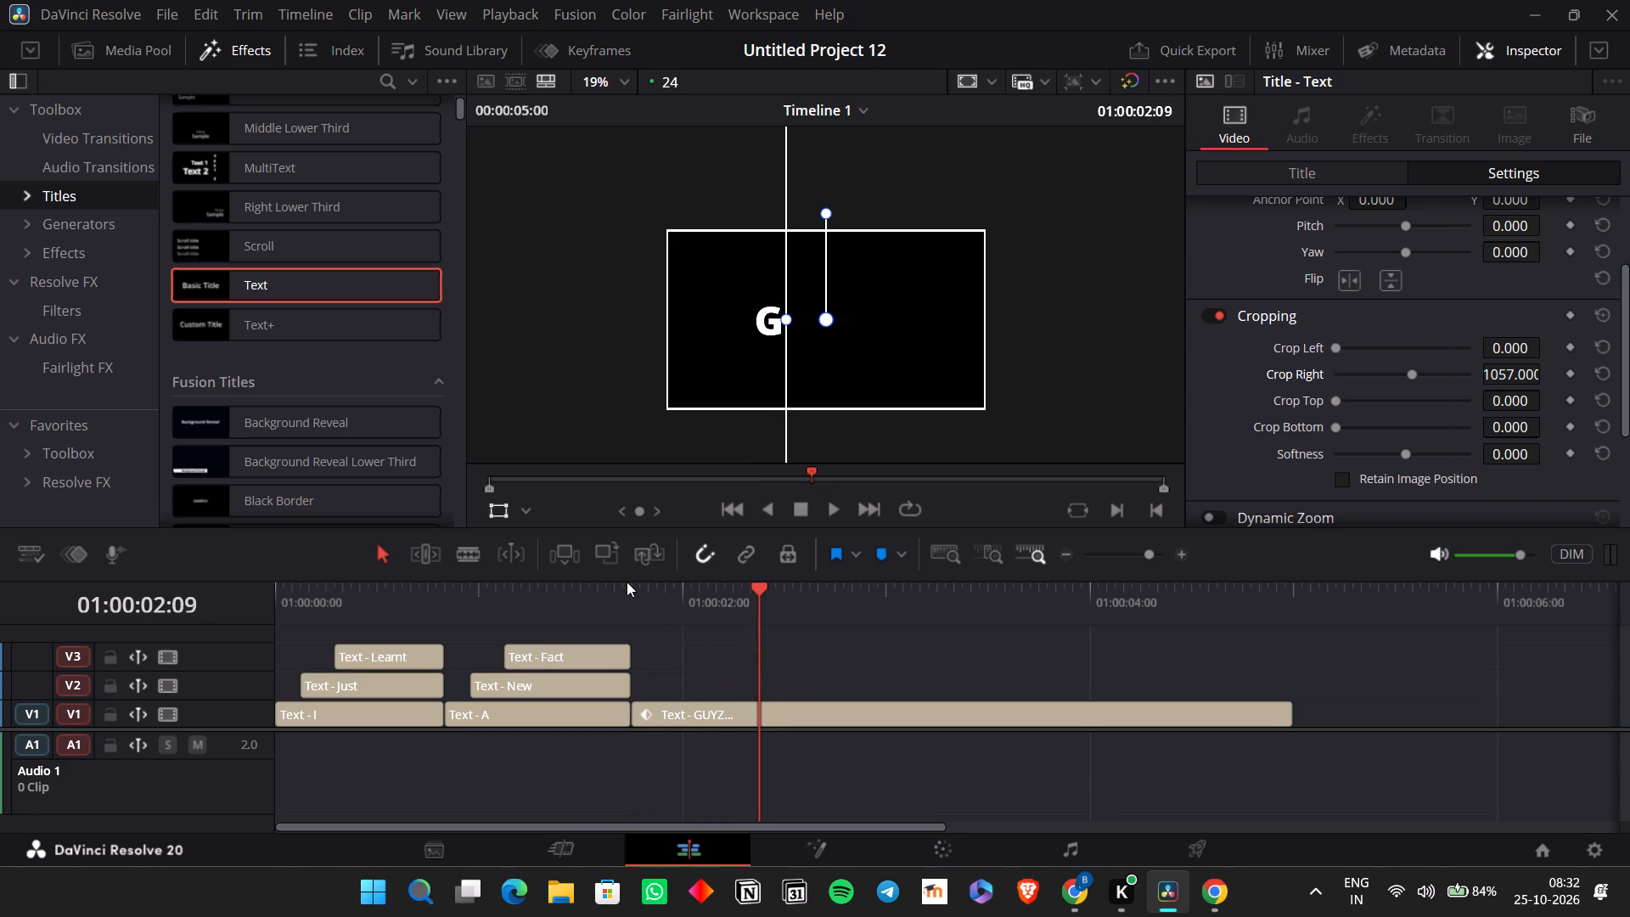
Keyframe the "GUYZ..." clip's Crop Right at its text keyframe at 01:00:01:22, with a value of 987, just past the letter U.
{"action": "left_click", "coordinate": [638, 583]}
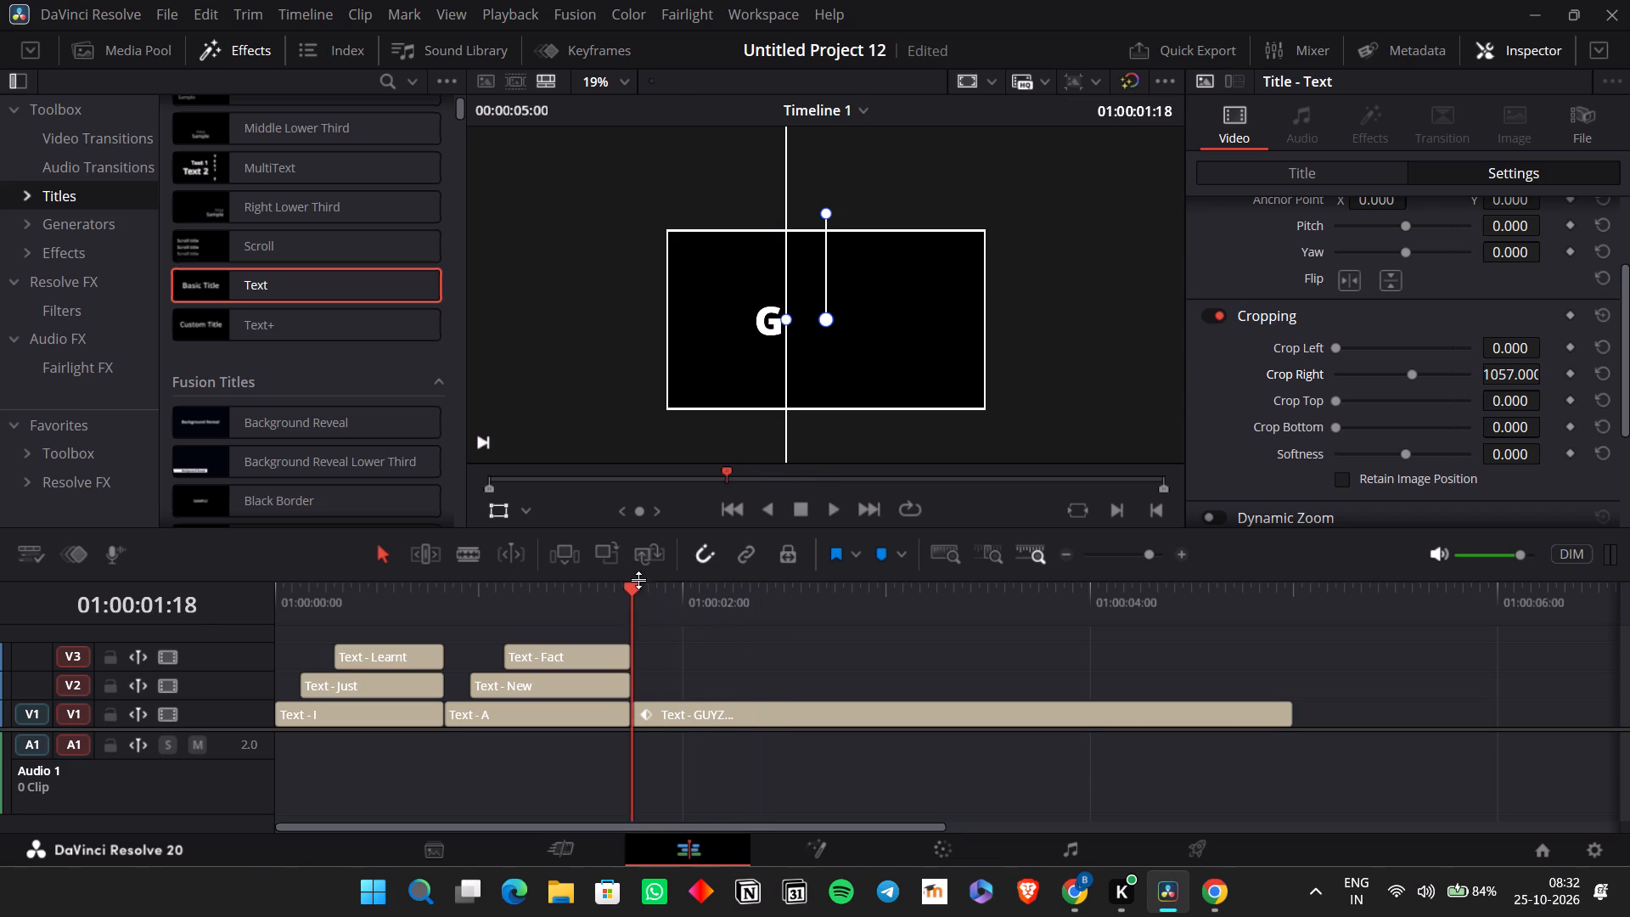
{"action": "scroll", "coordinate": [1529, 378], "scroll_direction": "up", "scroll_amount": 8}
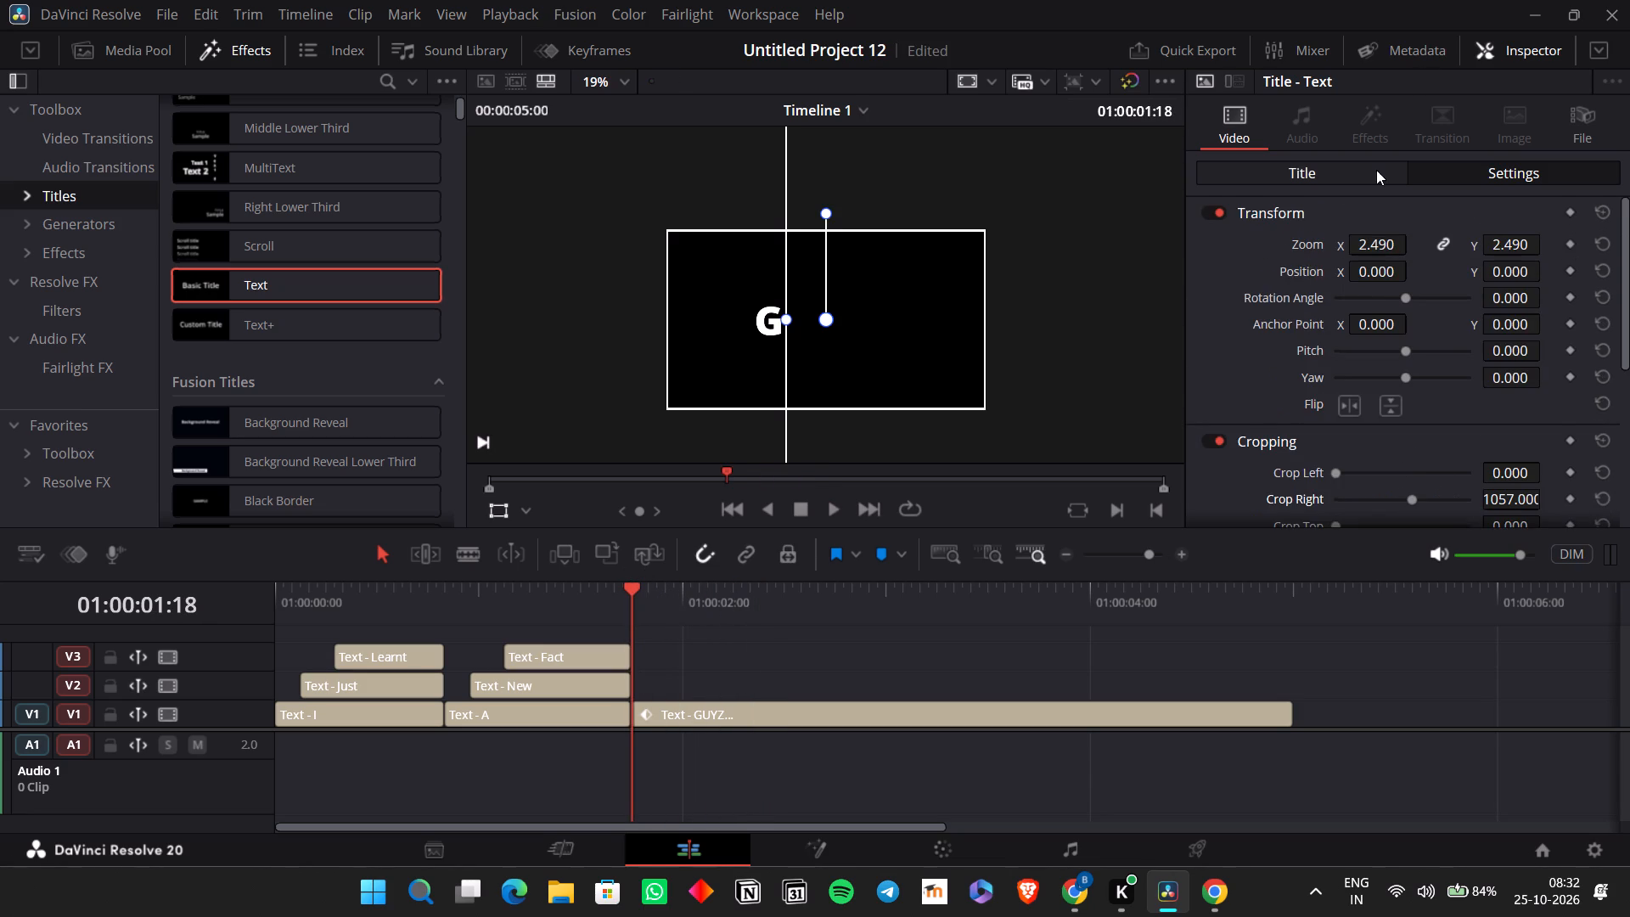
{"action": "left_click", "coordinate": [1376, 170]}
{"action": "scroll", "coordinate": [1514, 269], "scroll_direction": "up", "scroll_amount": 14}
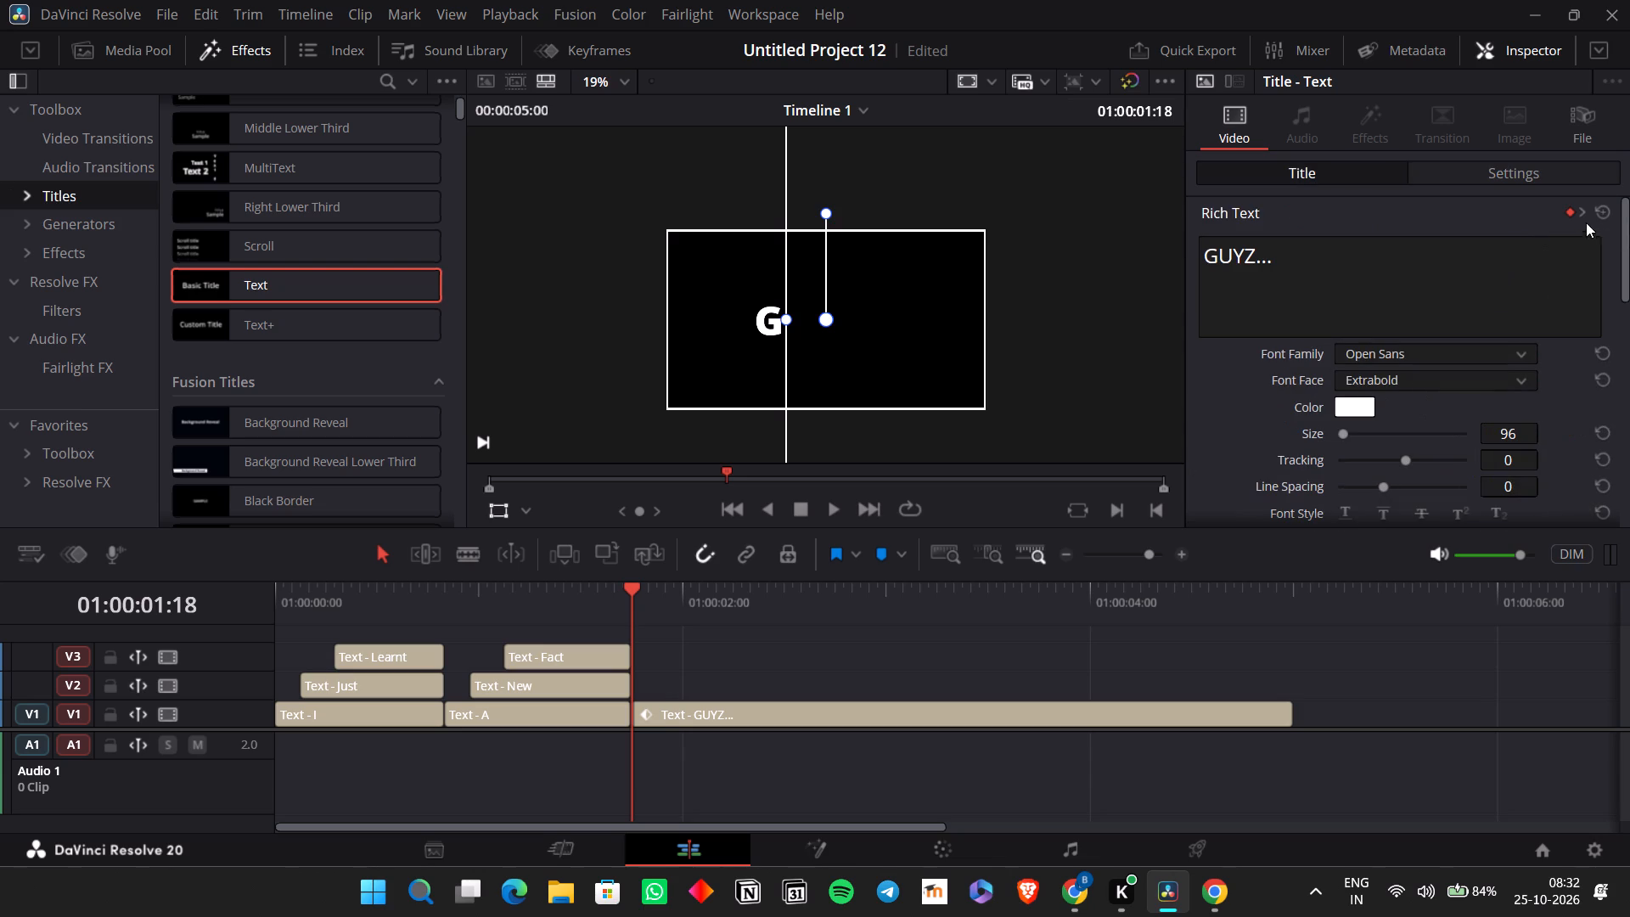
{"action": "left_click", "coordinate": [1581, 211]}
{"action": "left_click", "coordinate": [1577, 169]}
{"action": "scroll", "coordinate": [1419, 479], "scroll_direction": "down", "scroll_amount": 5}
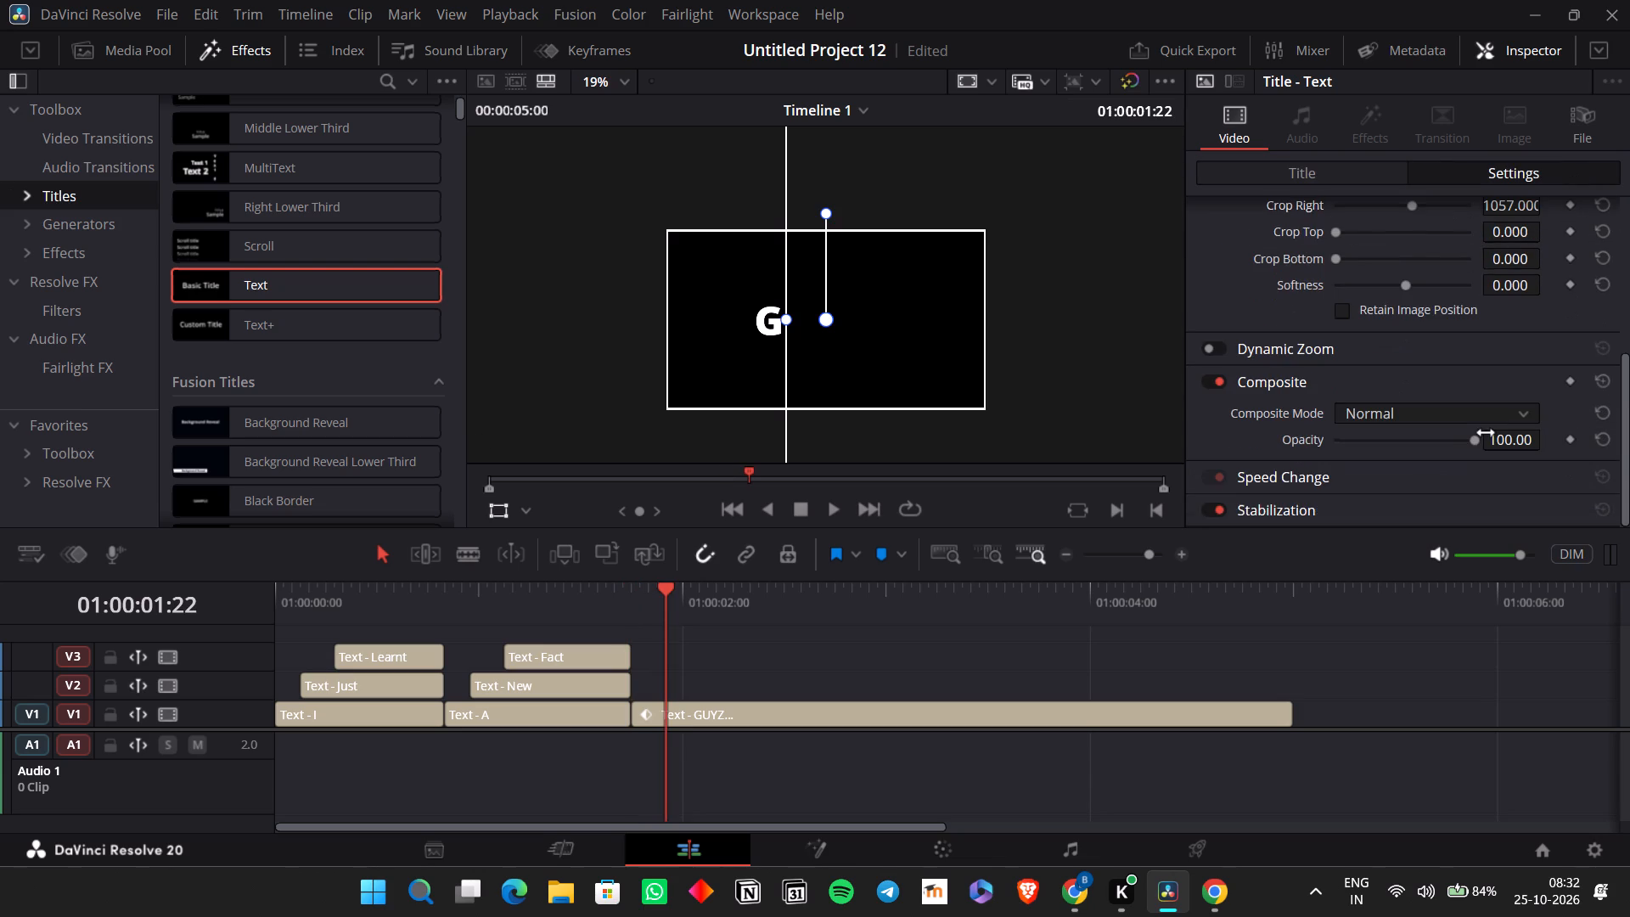
{"action": "scroll", "coordinate": [1486, 433], "scroll_direction": "down", "scroll_amount": 5}
{"action": "scroll", "coordinate": [1487, 432], "scroll_direction": "up", "scroll_amount": 1}
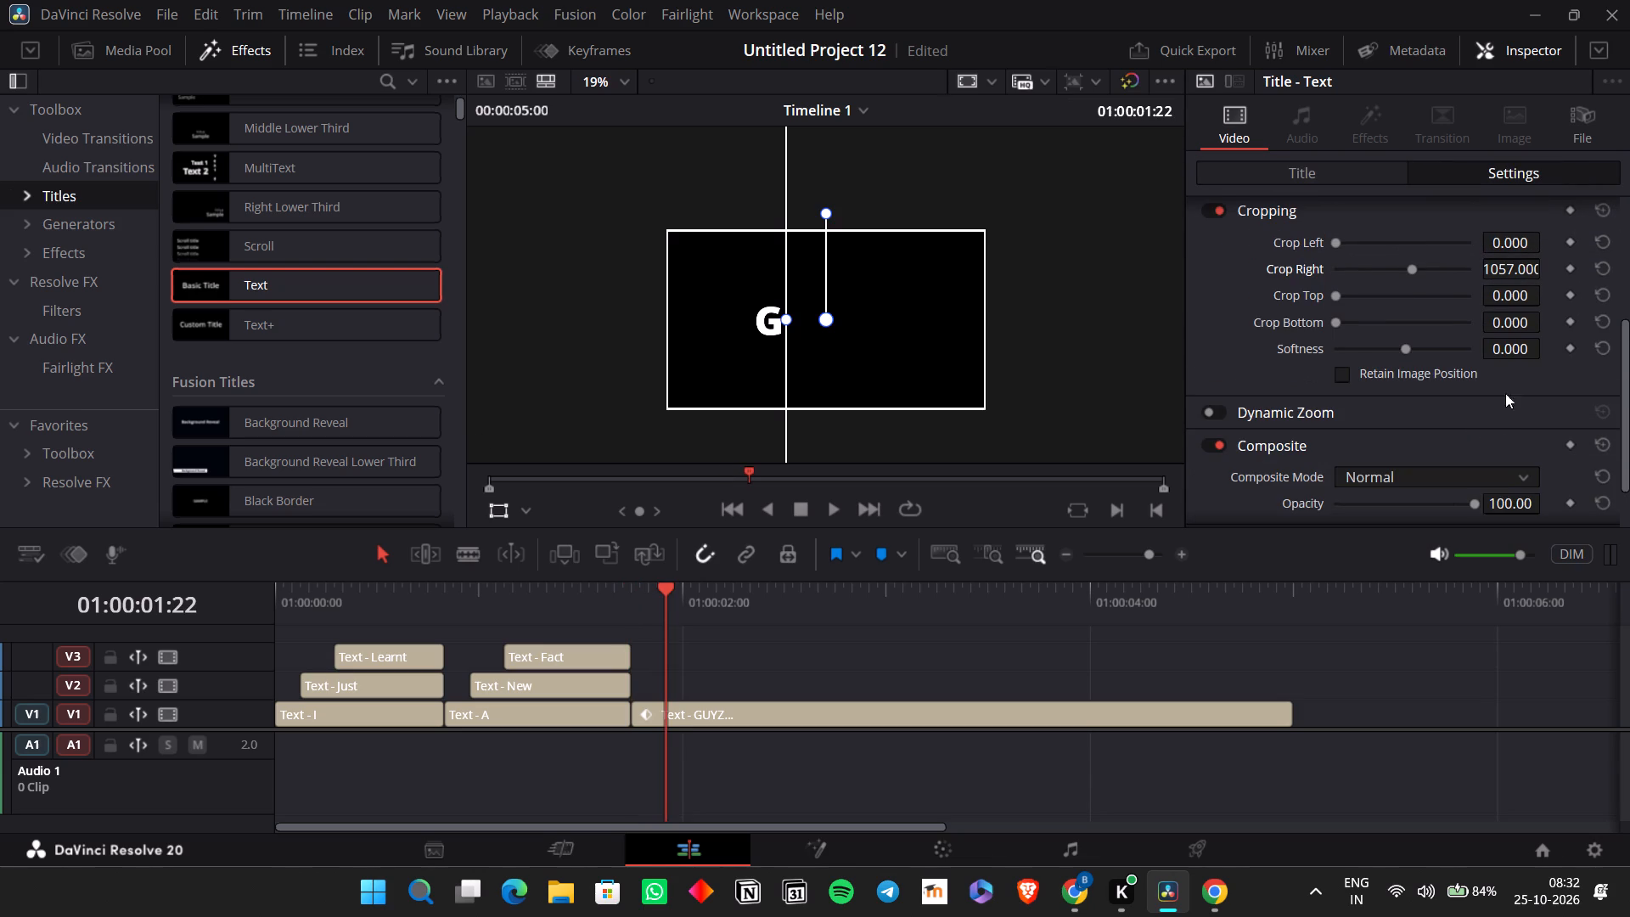
{"action": "left_click", "coordinate": [1576, 265]}
{"action": "left_click", "coordinate": [1570, 266]}
{"action": "left_click_drag", "start_coordinate": [1535, 267], "coordinate": [1481, 294]}
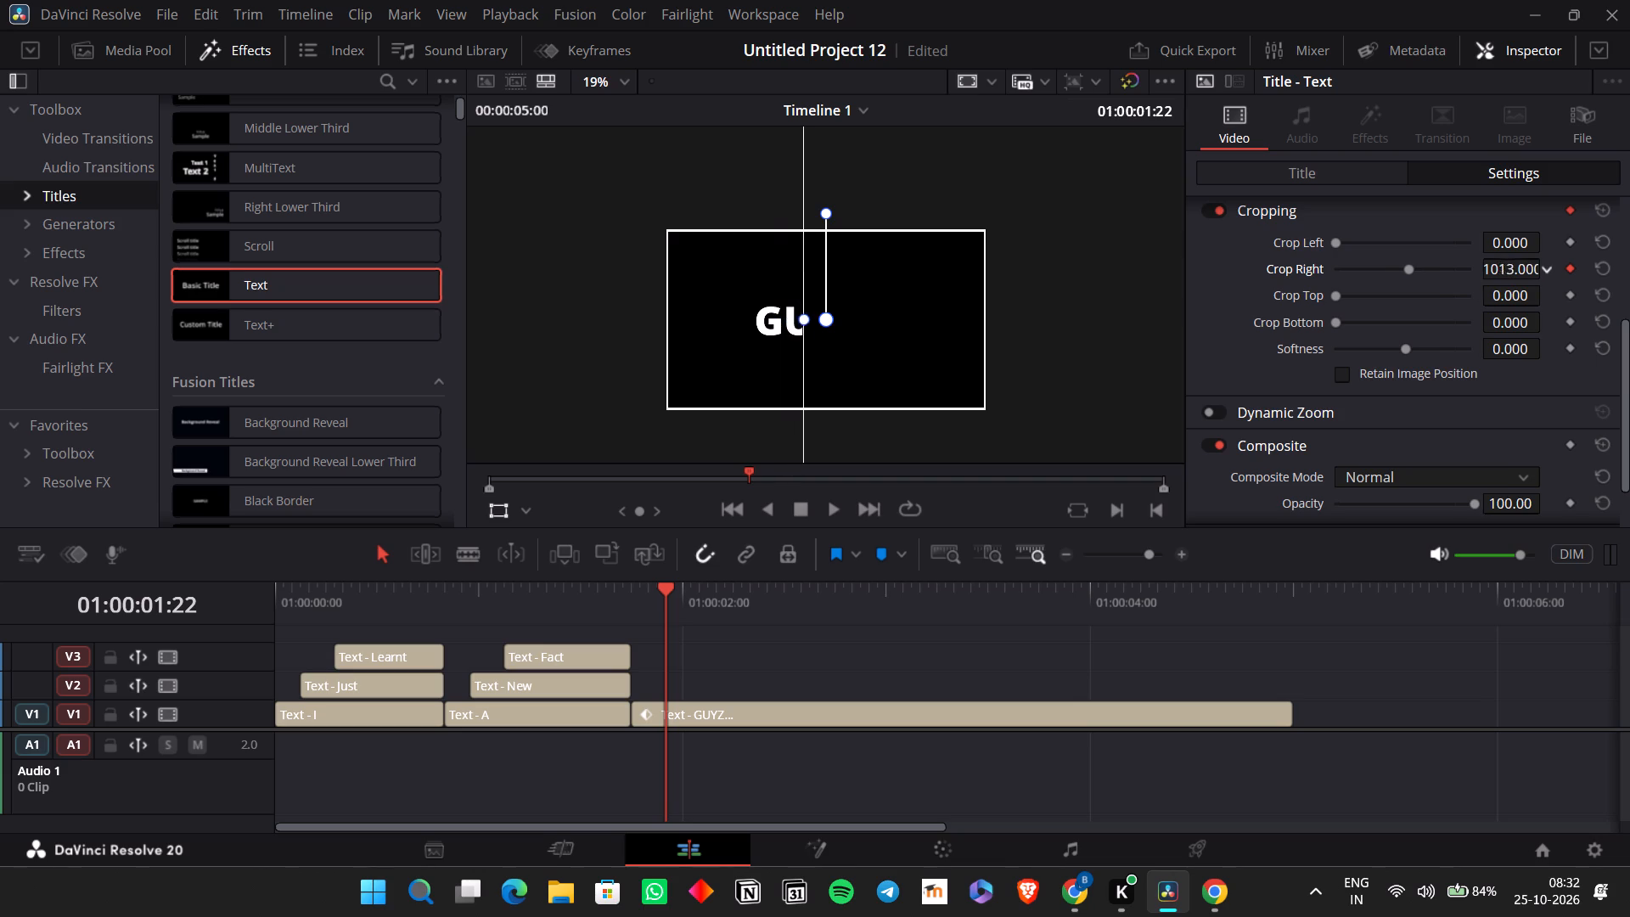
{"action": "left_click_drag", "start_coordinate": [1481, 294], "coordinate": [1460, 299]}
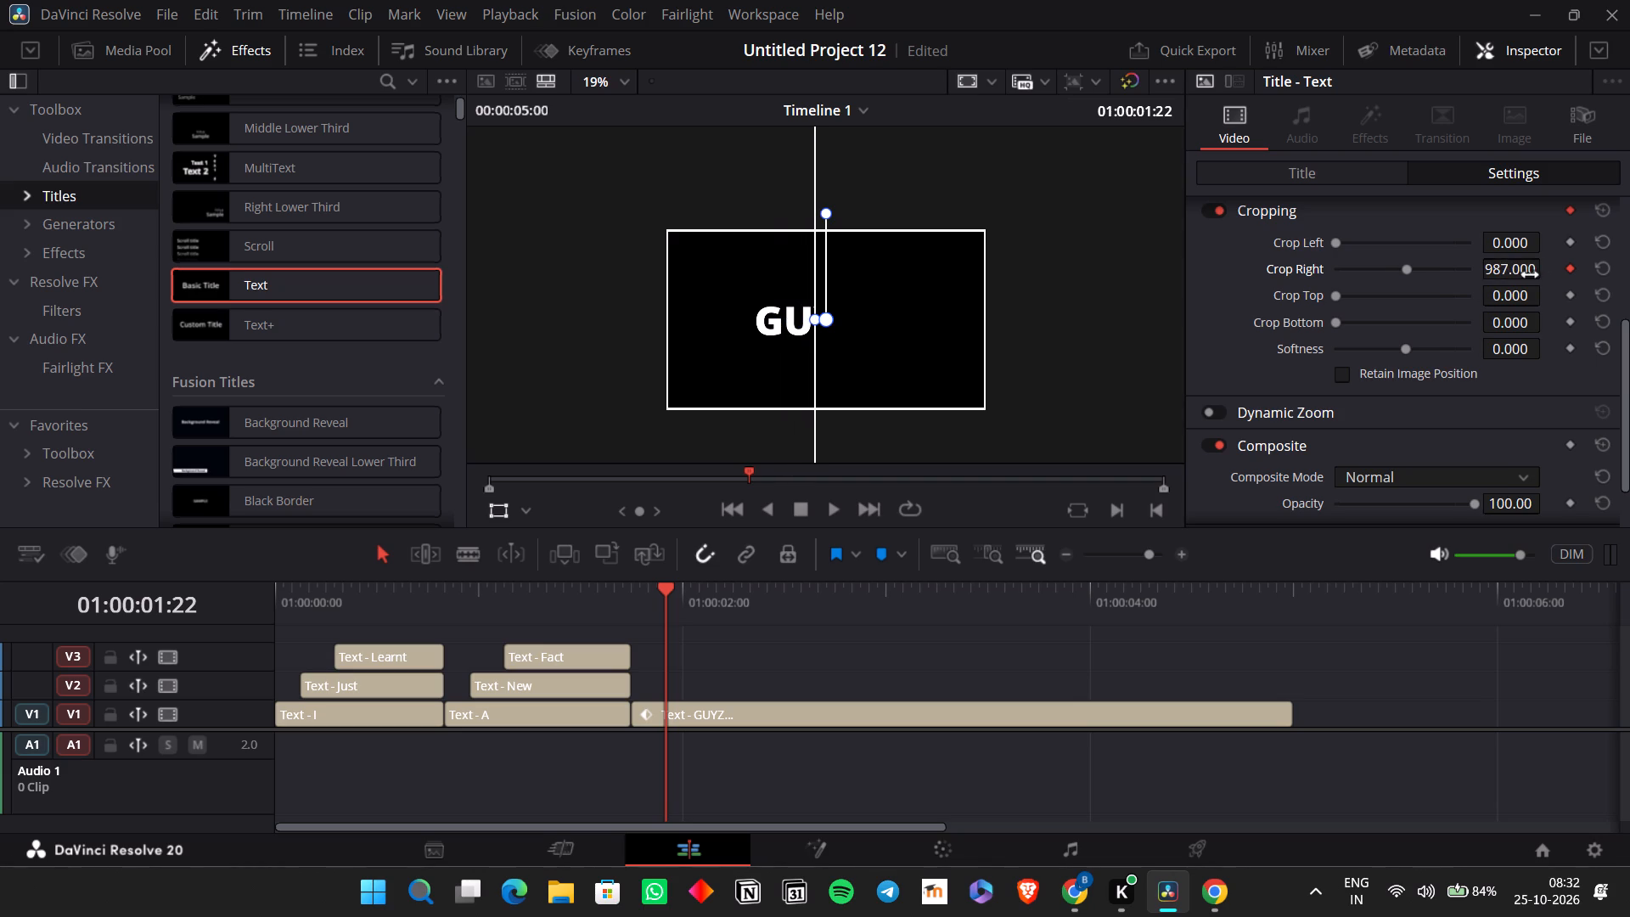
At the text keyframe at 01:00:02:00, keyframe Crop Right at 926, just past the letter Y.
{"action": "left_click", "coordinate": [1340, 172]}
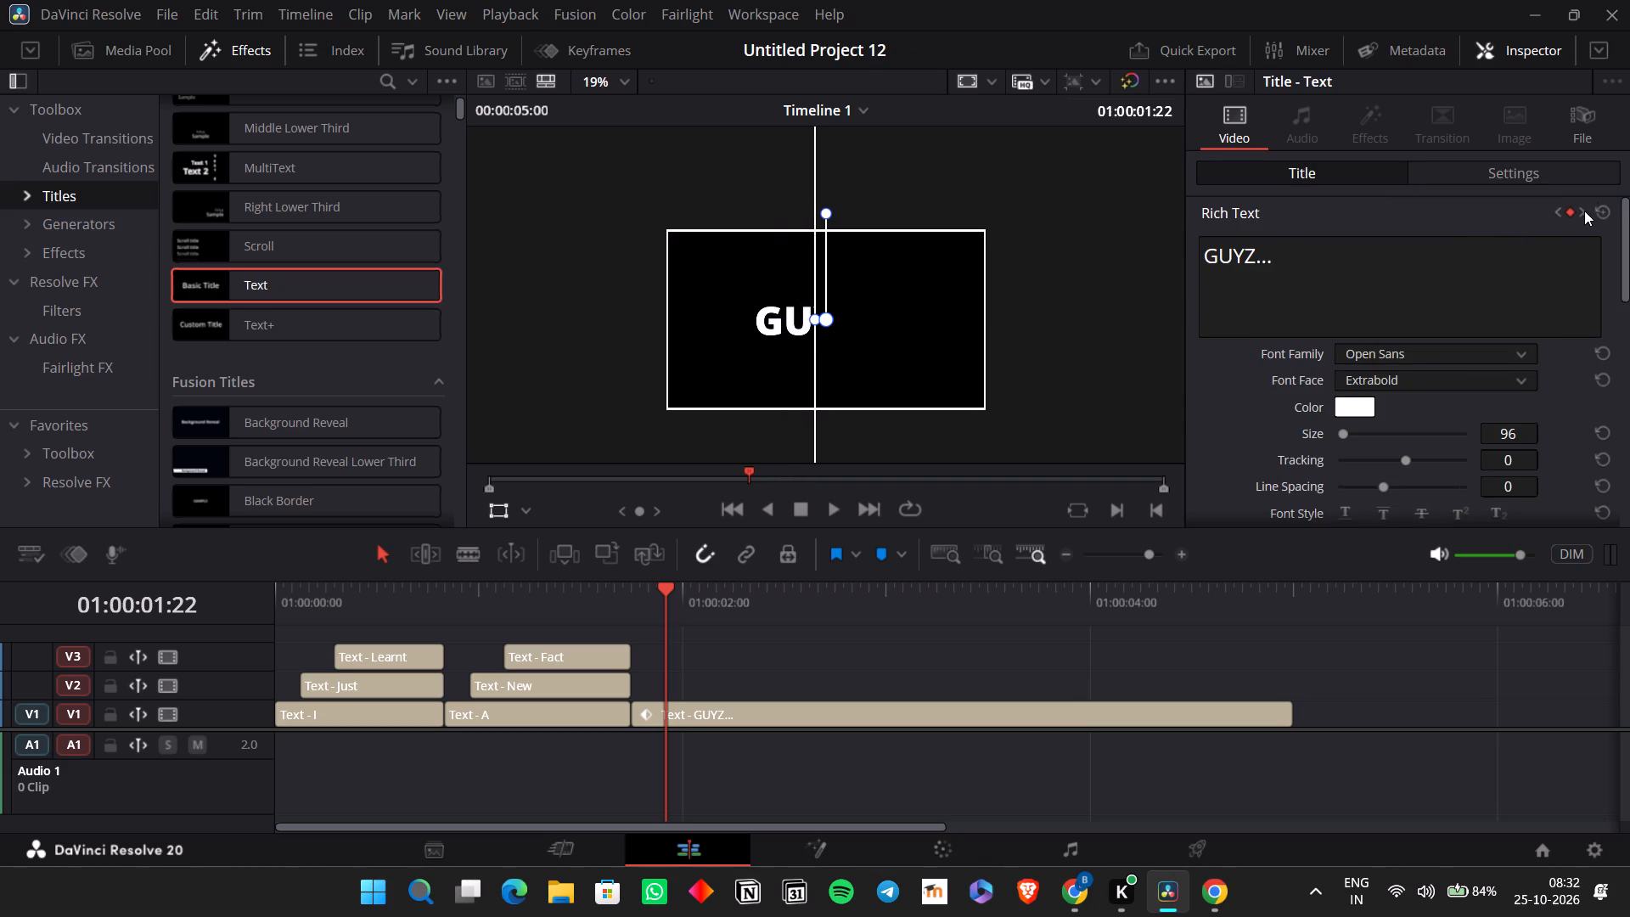
{"action": "left_click", "coordinate": [1581, 212]}
{"action": "left_click", "coordinate": [1571, 177]}
{"action": "scroll", "coordinate": [1563, 343], "scroll_direction": "down", "scroll_amount": 2}
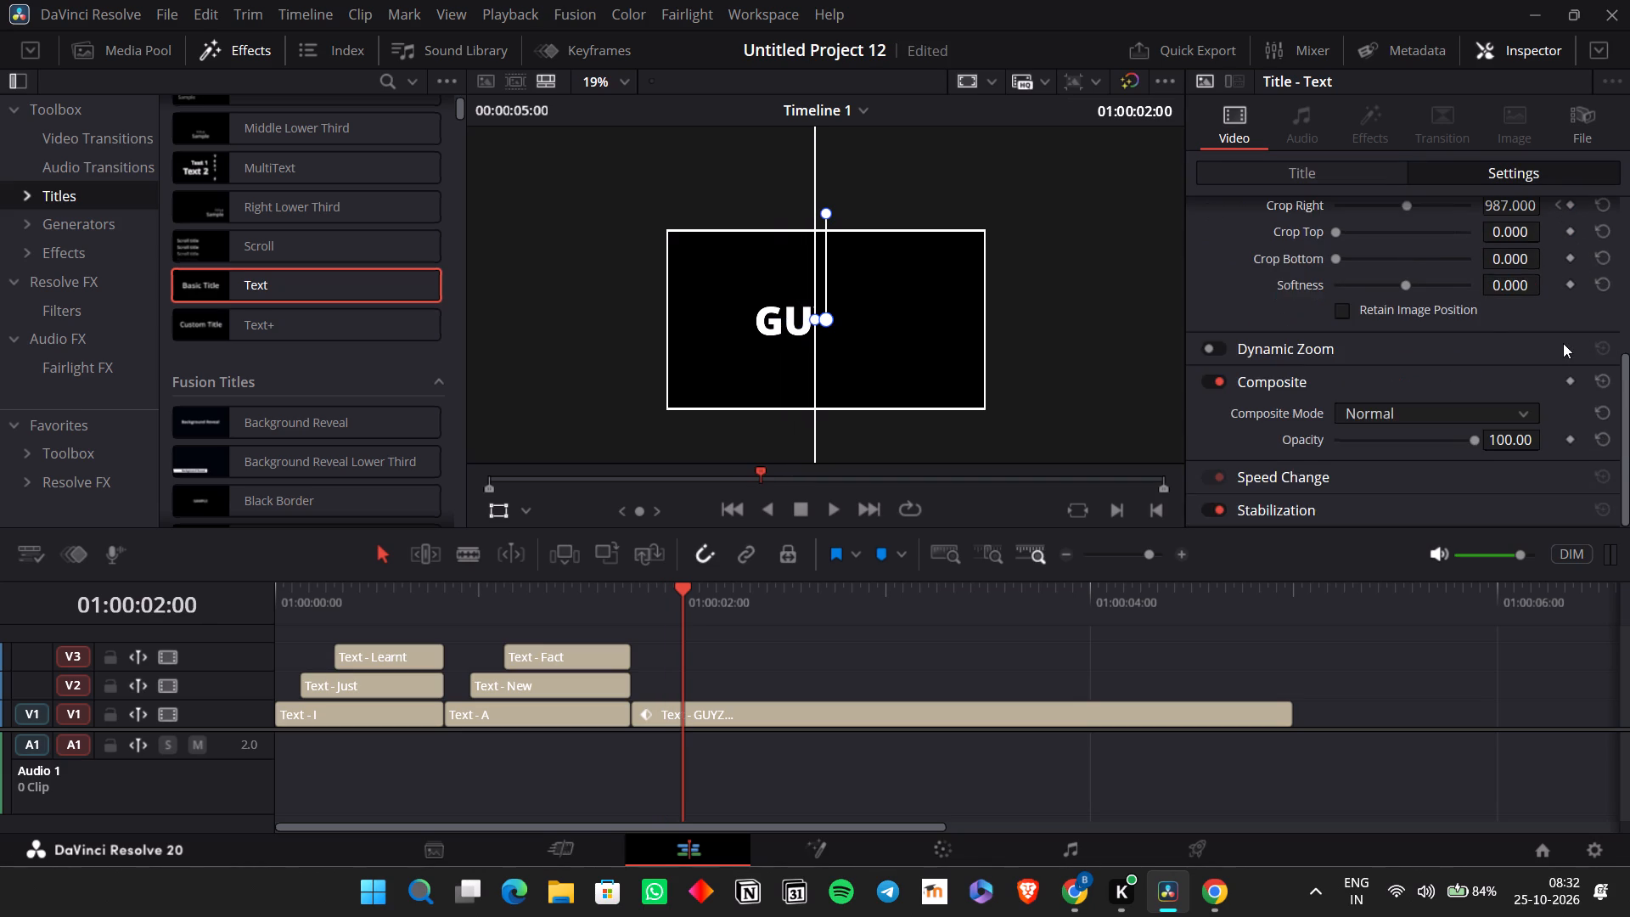
{"action": "scroll", "coordinate": [1563, 343], "scroll_direction": "up", "scroll_amount": 6}
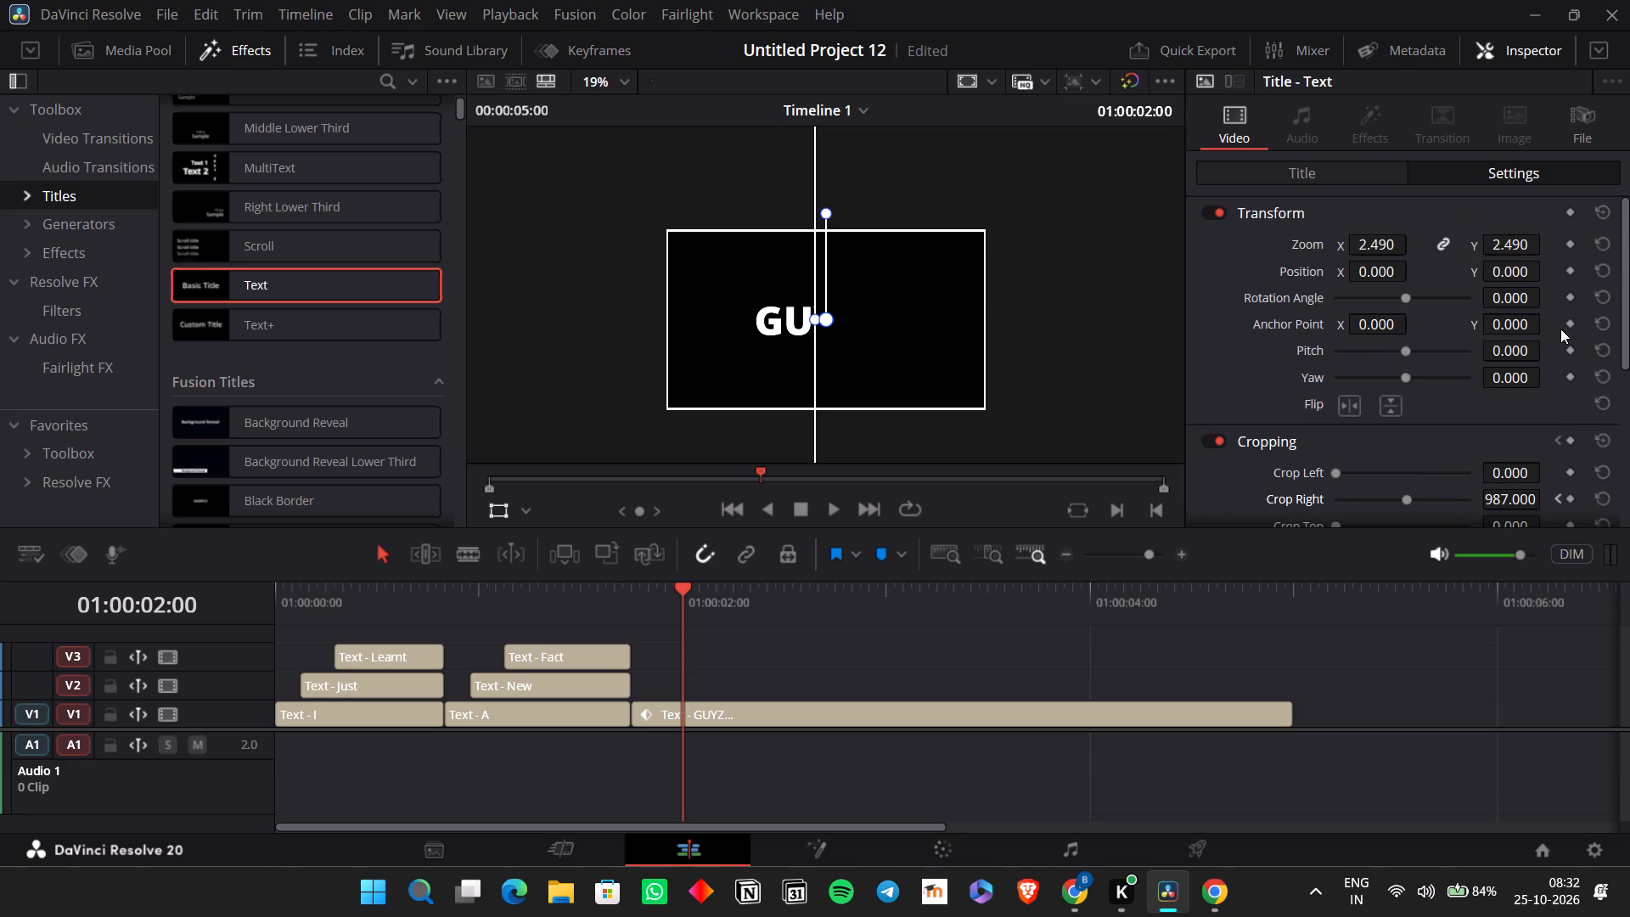
{"action": "scroll", "coordinate": [1560, 329], "scroll_direction": "down", "scroll_amount": 3}
{"action": "left_click", "coordinate": [1575, 308]}
{"action": "left_click_drag", "start_coordinate": [1515, 307], "coordinate": [1462, 317]}
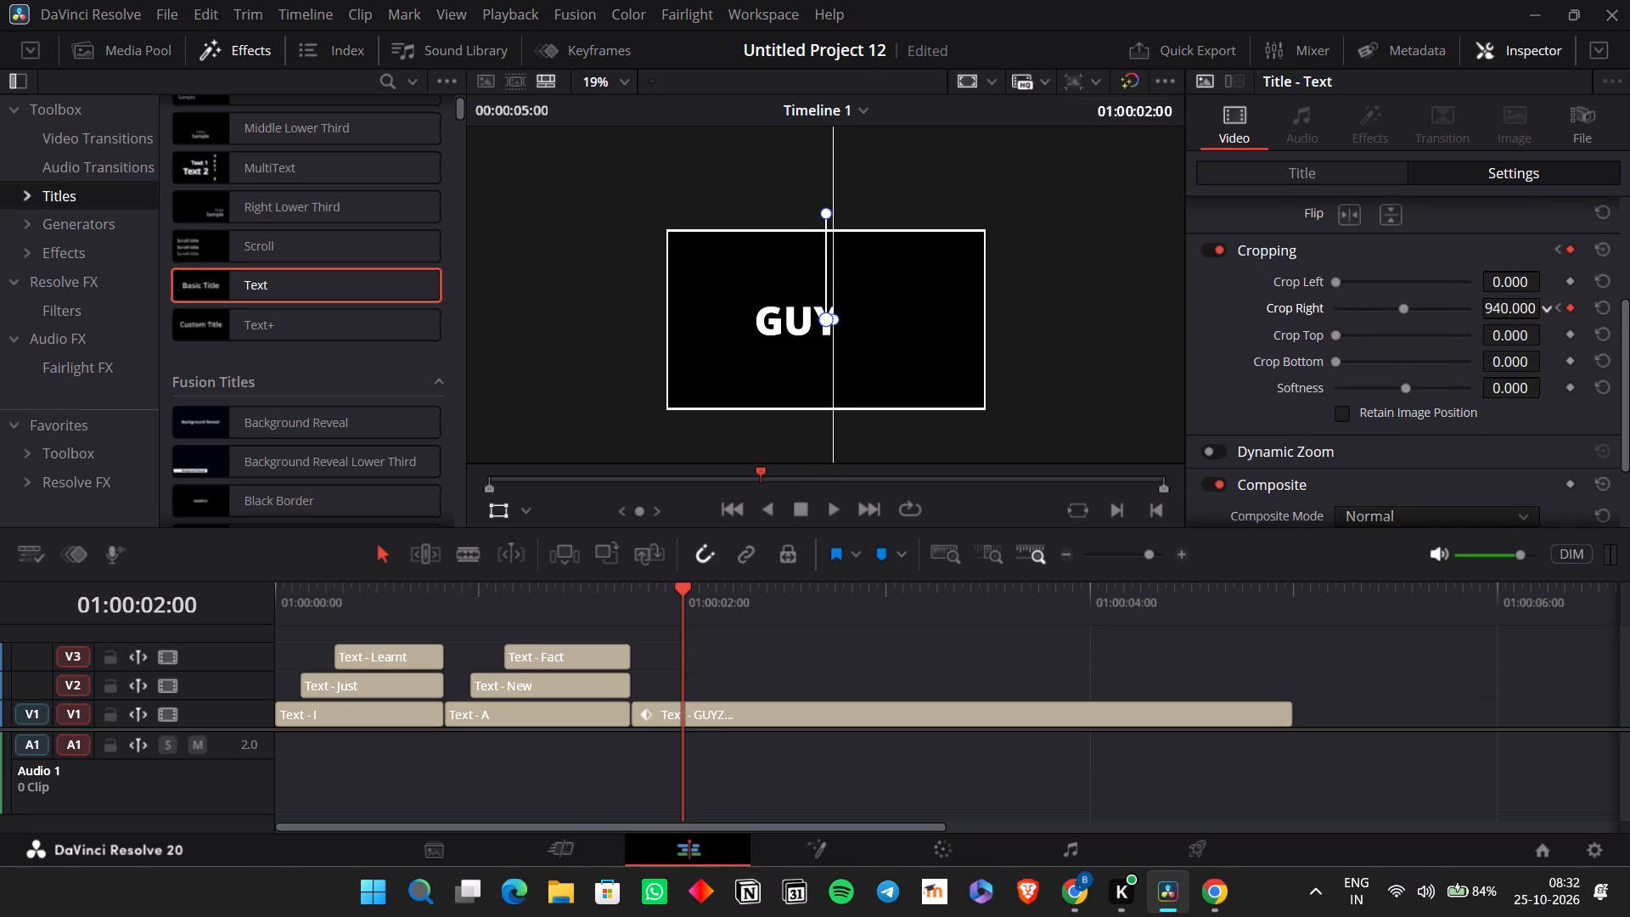
{"action": "left_click_drag", "start_coordinate": [1462, 317], "coordinate": [1449, 322]}
At the text keyframe at 01:00:02:02, add a Crop Right keyframe that reveals the title up to the letter Z.
{"action": "left_click", "coordinate": [1338, 177]}
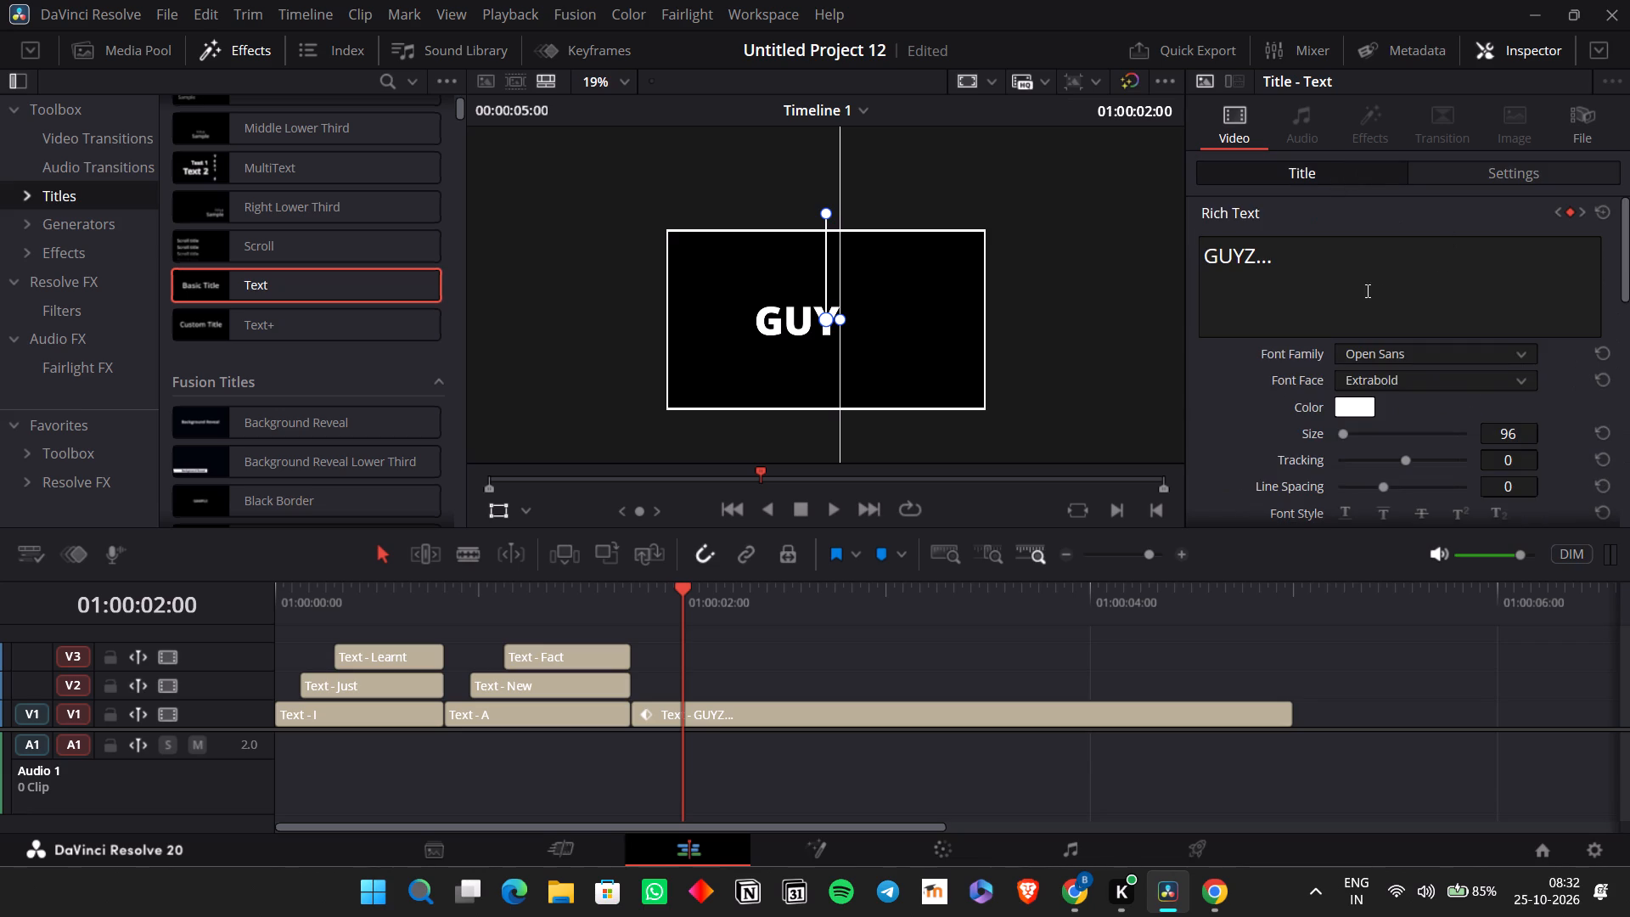
{"action": "left_click", "coordinate": [1581, 208]}
{"action": "left_click", "coordinate": [1552, 177]}
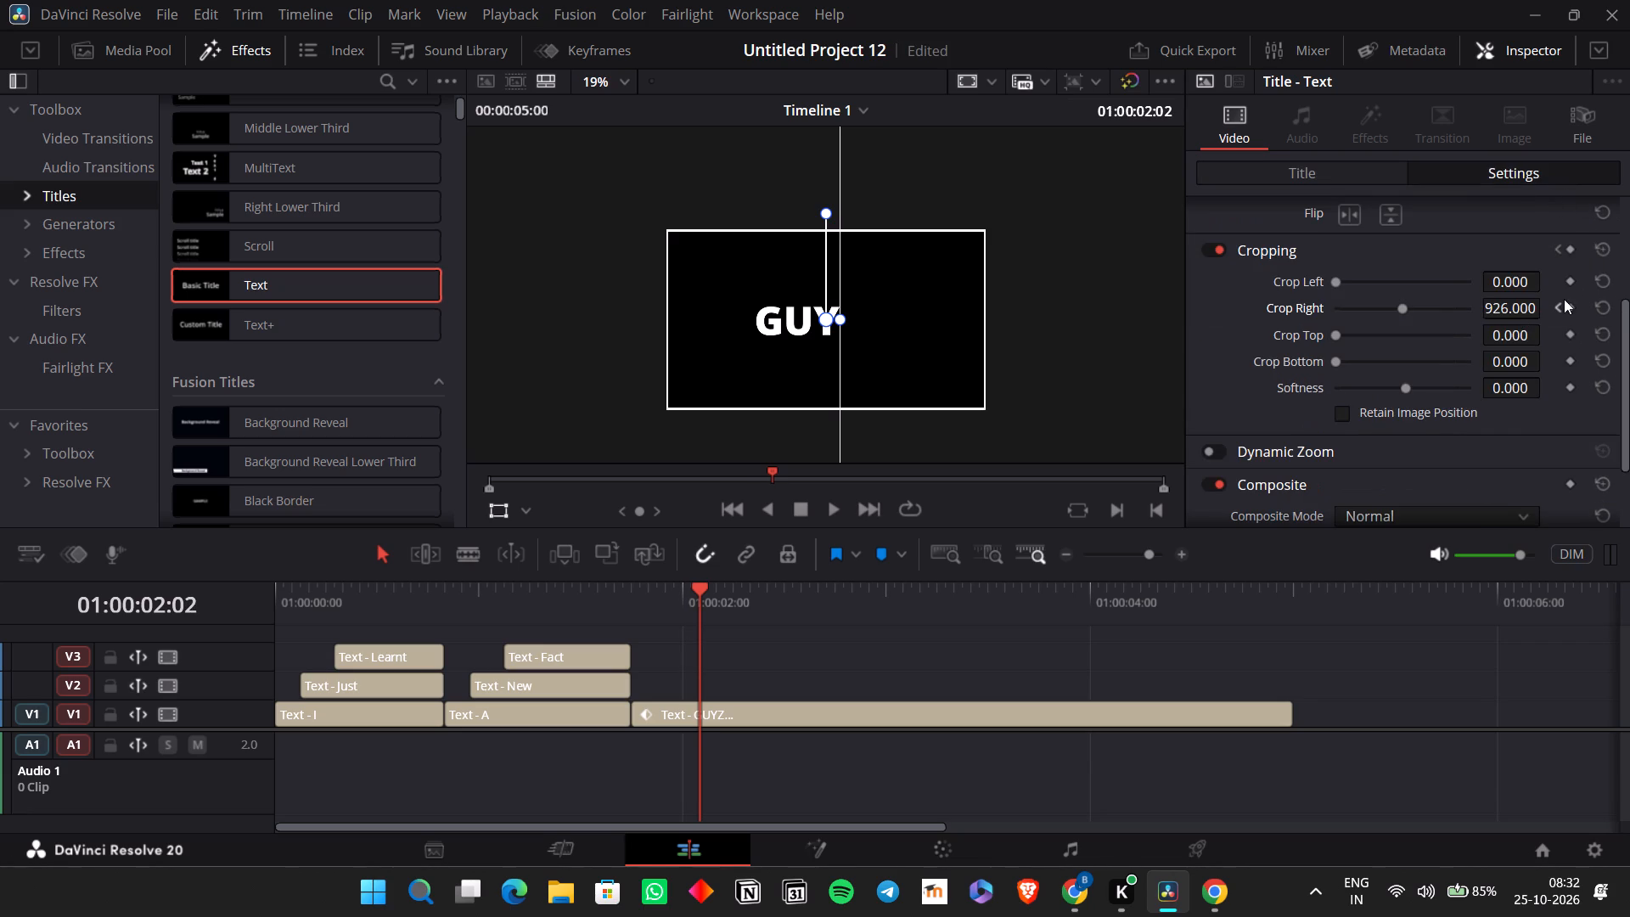
{"action": "left_click", "coordinate": [1568, 307]}
{"action": "left_click_drag", "start_coordinate": [1530, 307], "coordinate": [1465, 326]}
At the text keyframe at 01:00:02:10, set Crop Right to 839, just past the first dot.
{"action": "left_click", "coordinate": [1365, 178]}
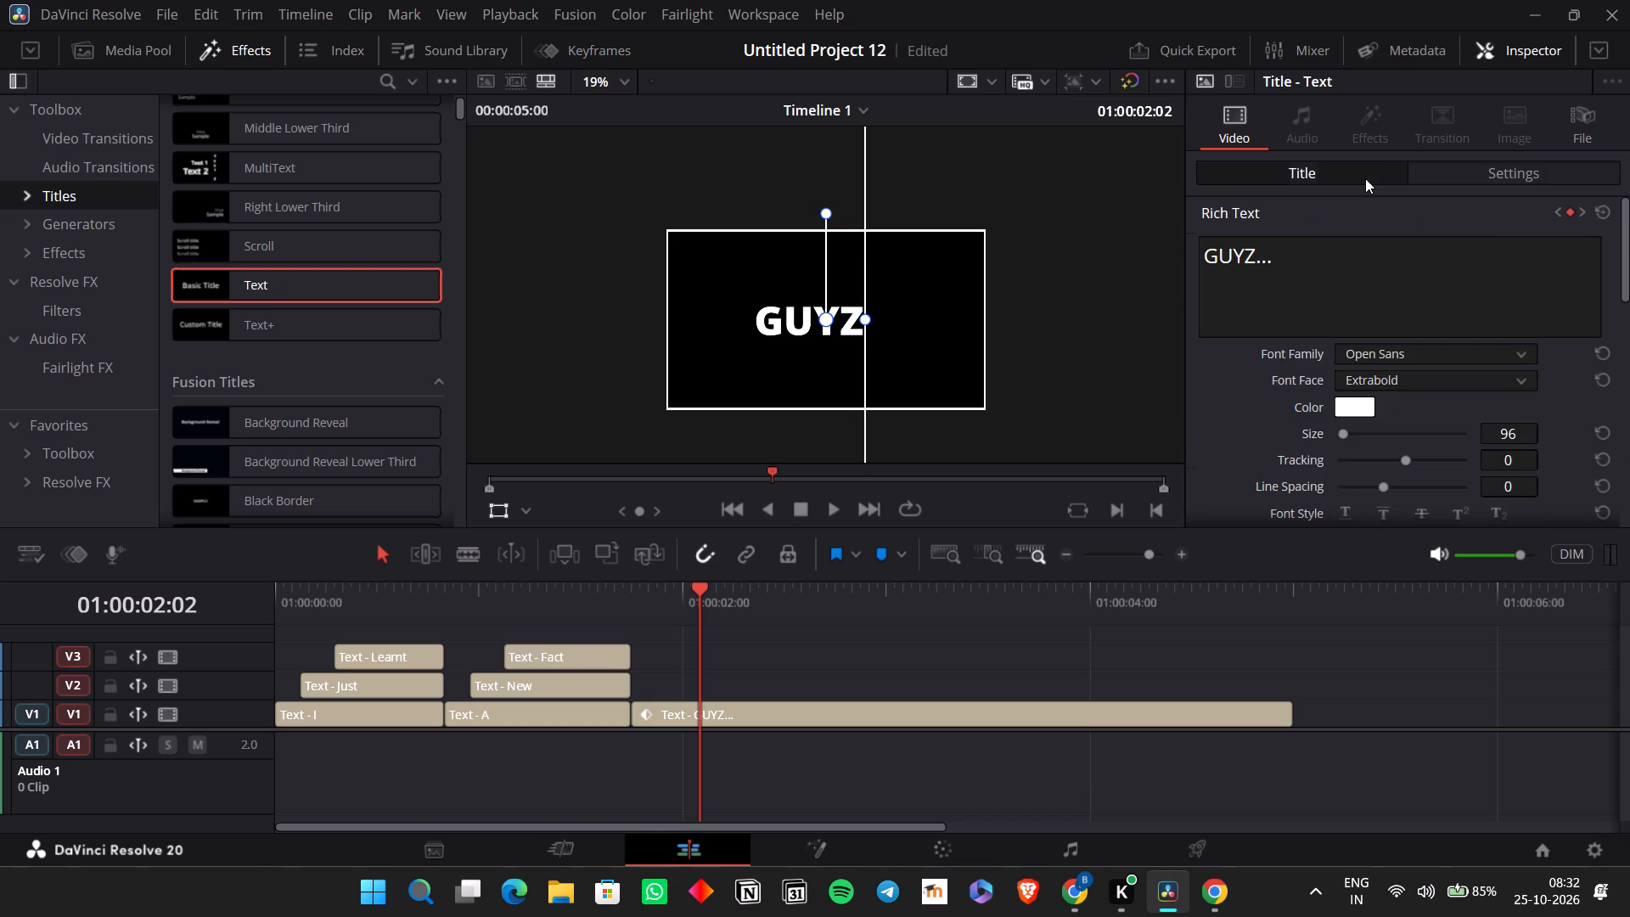
{"action": "left_click", "coordinate": [1587, 211]}
{"action": "left_click", "coordinate": [1571, 172]}
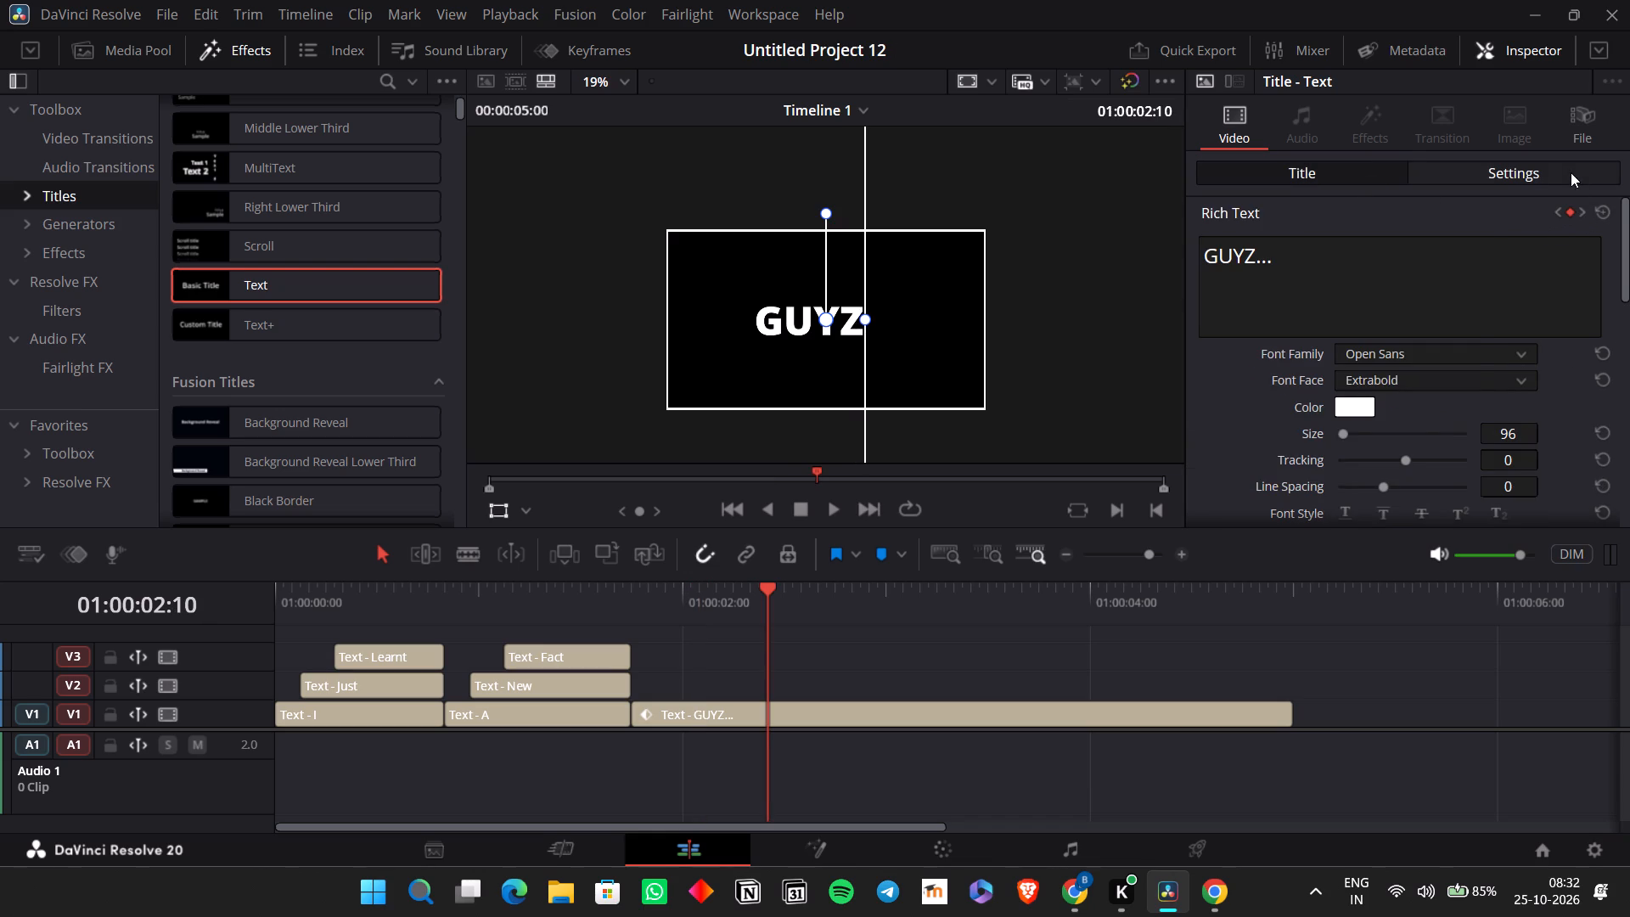
{"action": "left_click_drag", "start_coordinate": [1533, 310], "coordinate": [1529, 312]}
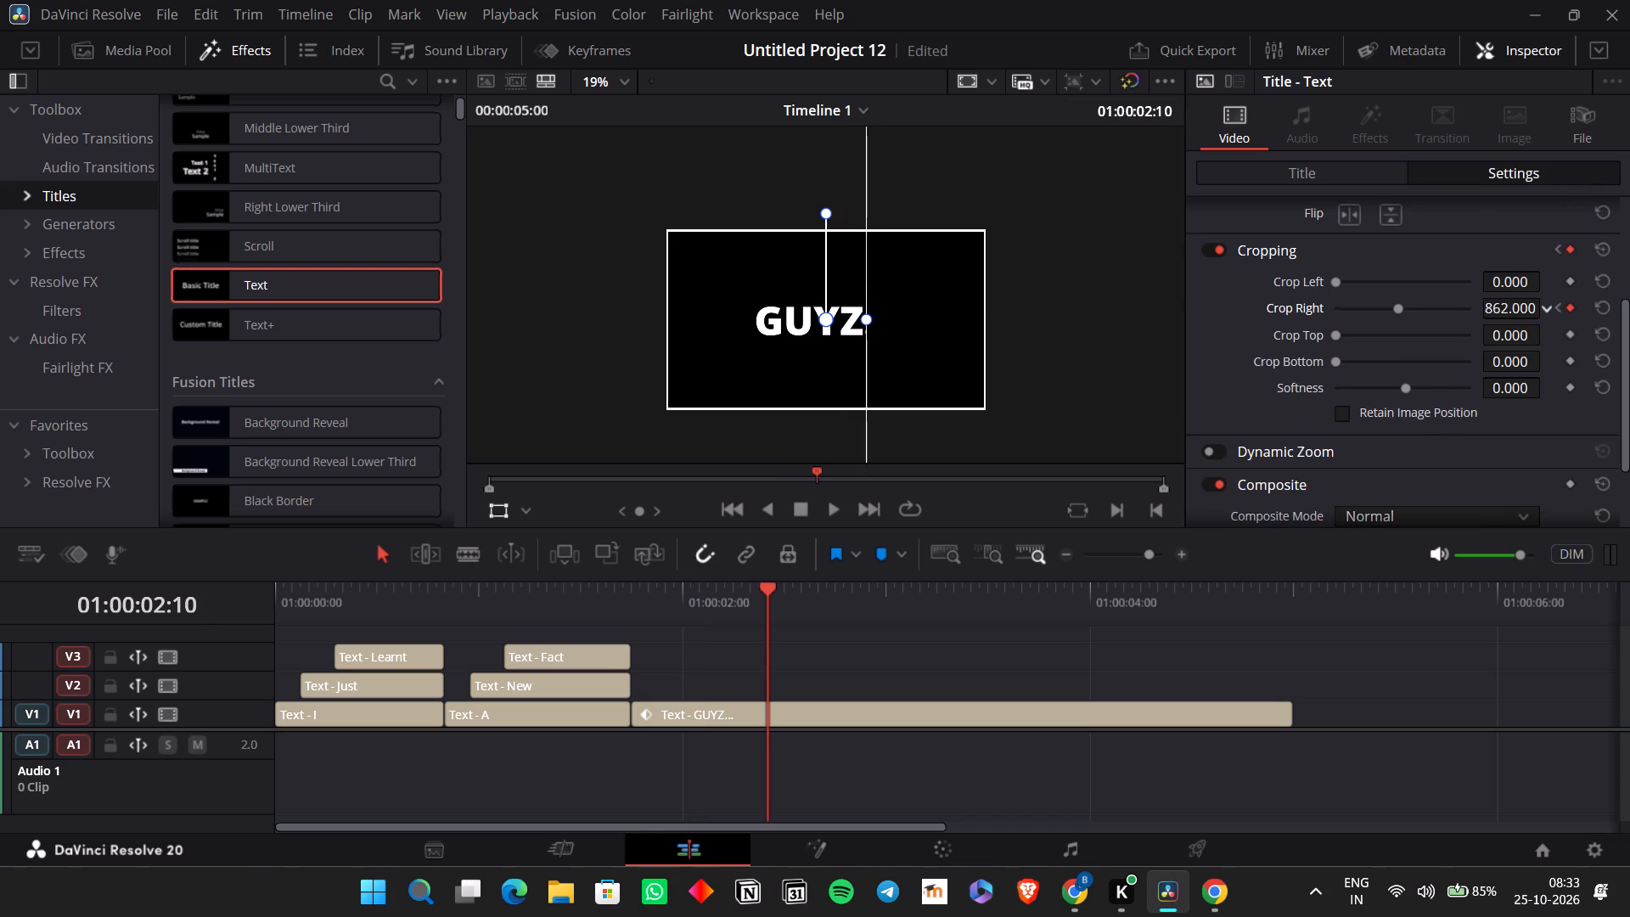
{"action": "left_click_drag", "start_coordinate": [1529, 312], "coordinate": [1506, 323]}
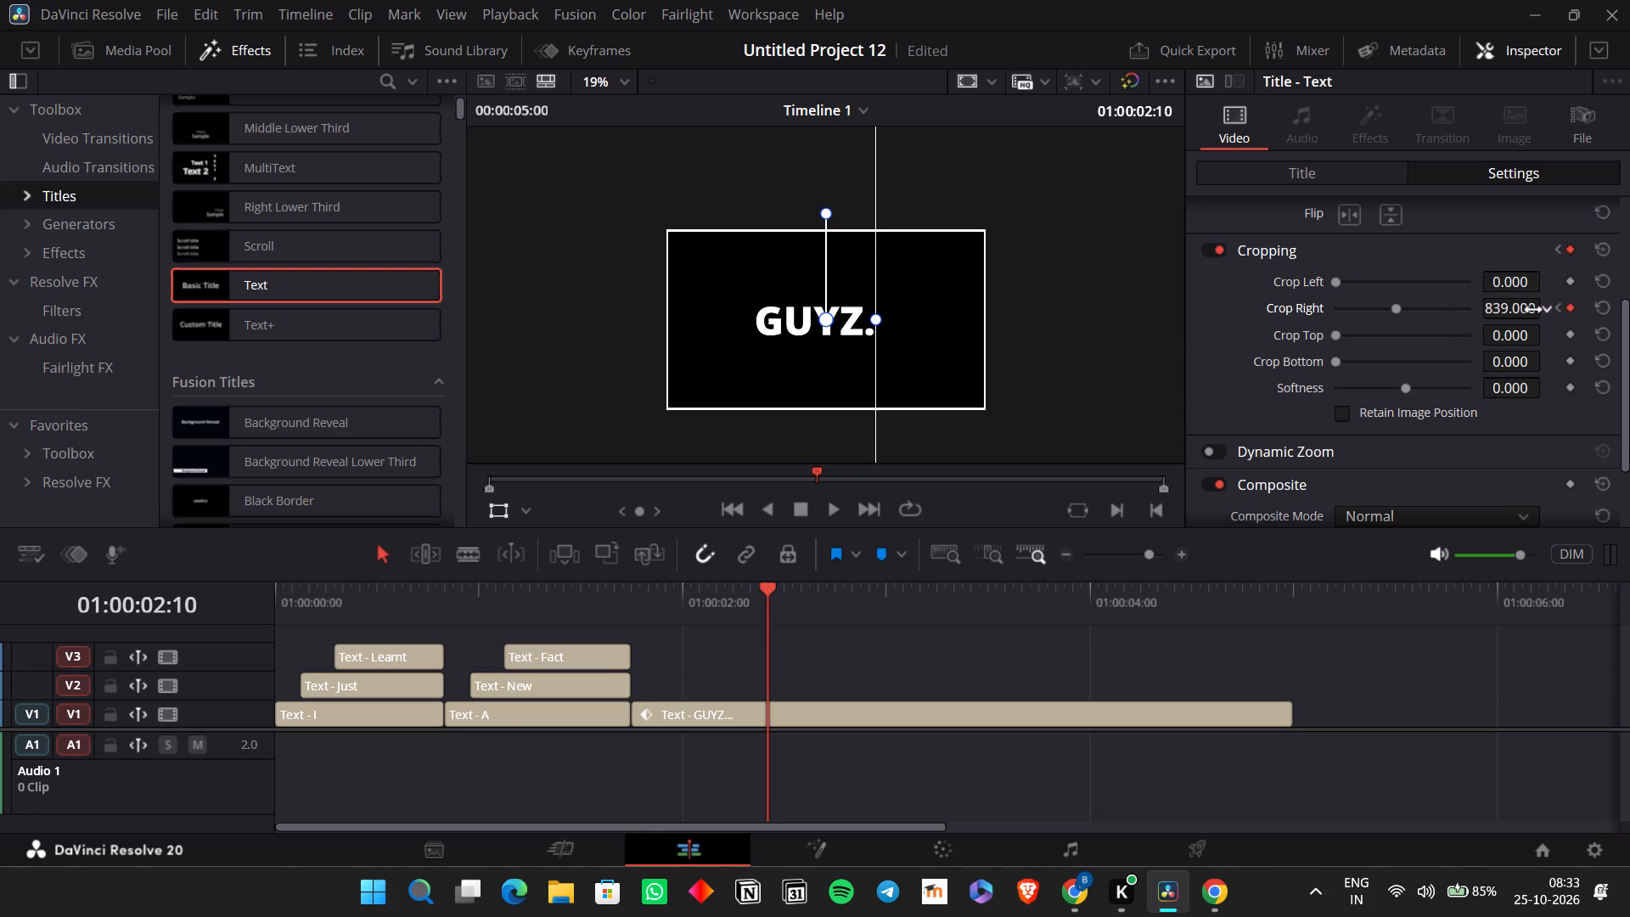
At the text keyframe at 01:00:02:16, keyframe Crop Right at 812, just past the second dot.
{"action": "left_click", "coordinate": [1369, 179]}
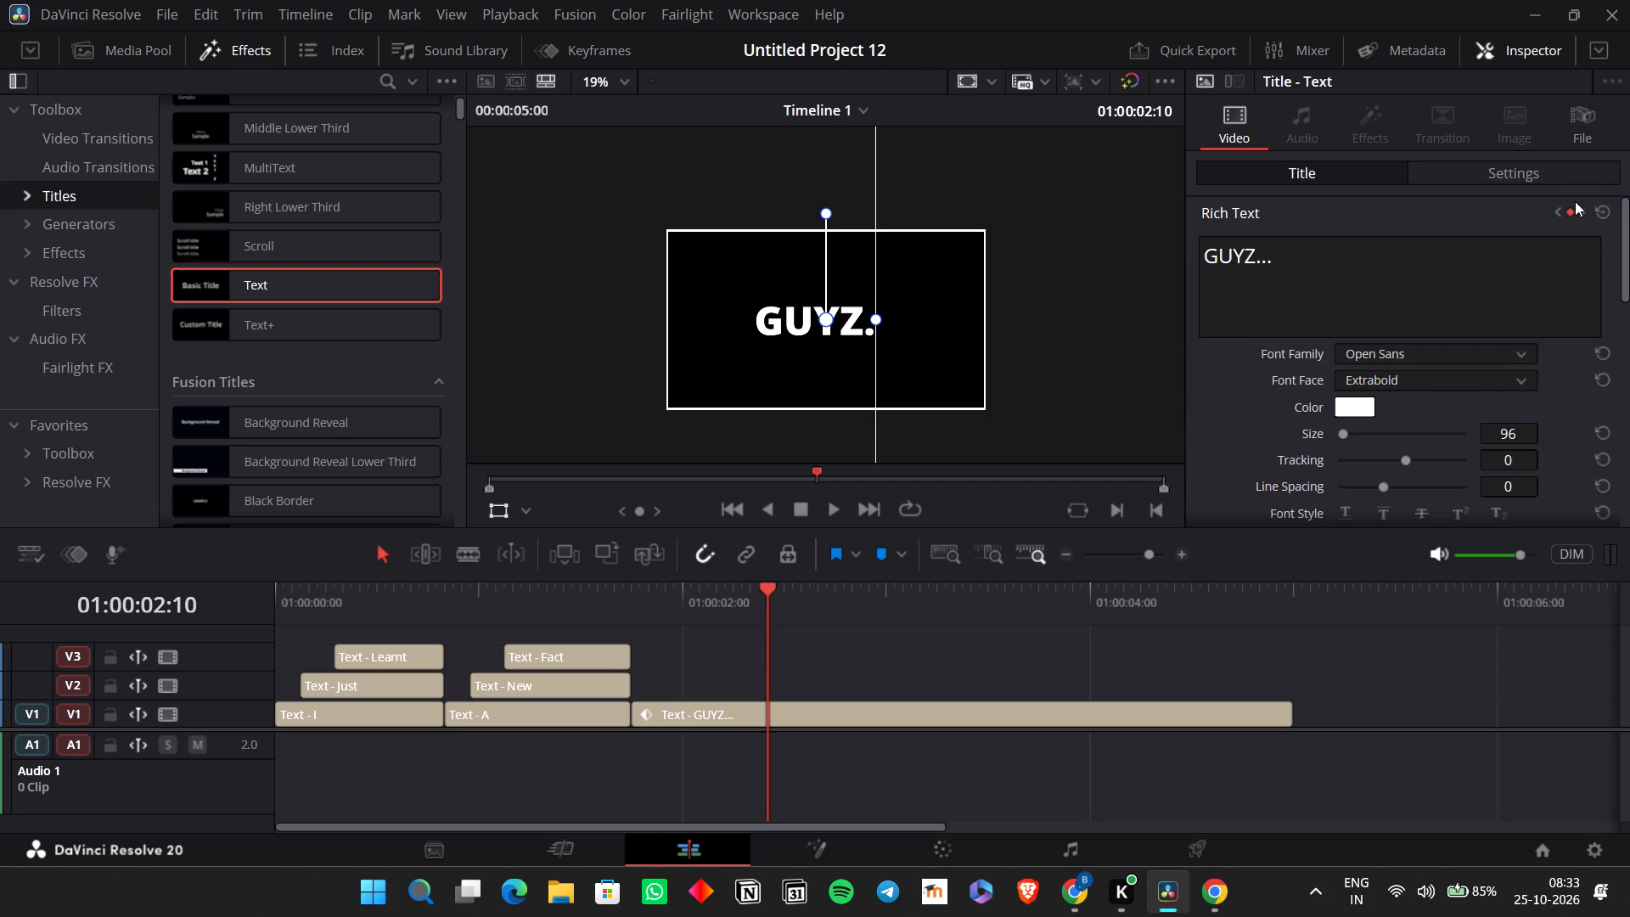
{"action": "left_click", "coordinate": [1581, 205]}
{"action": "left_click", "coordinate": [1582, 212]}
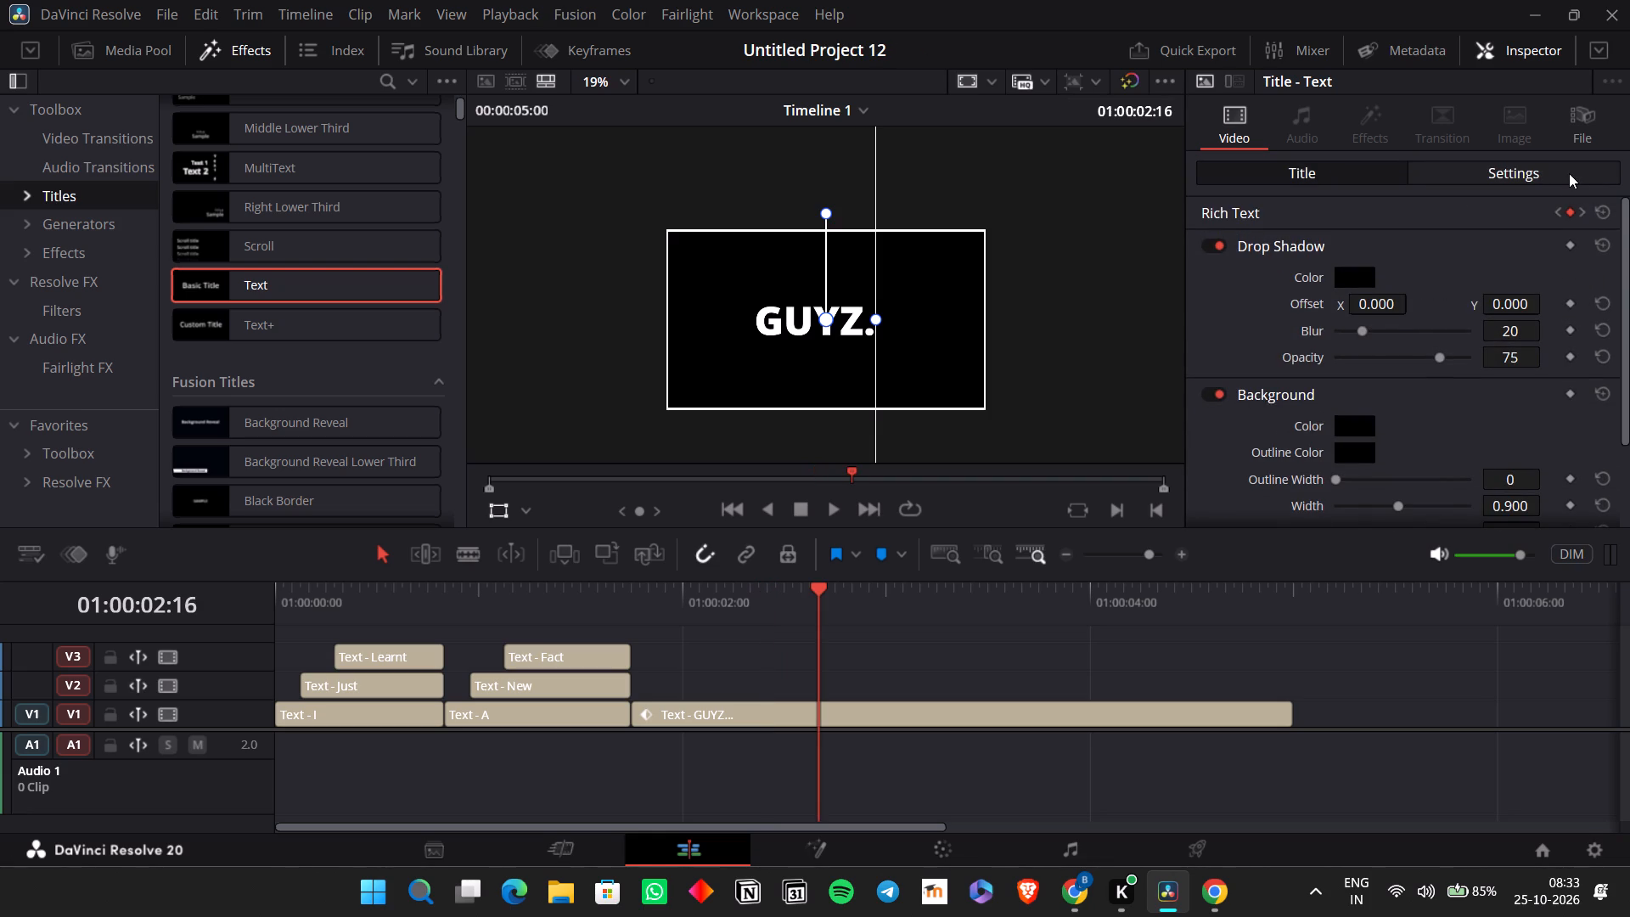
{"action": "left_click", "coordinate": [1569, 173]}
{"action": "left_click", "coordinate": [1567, 310]}
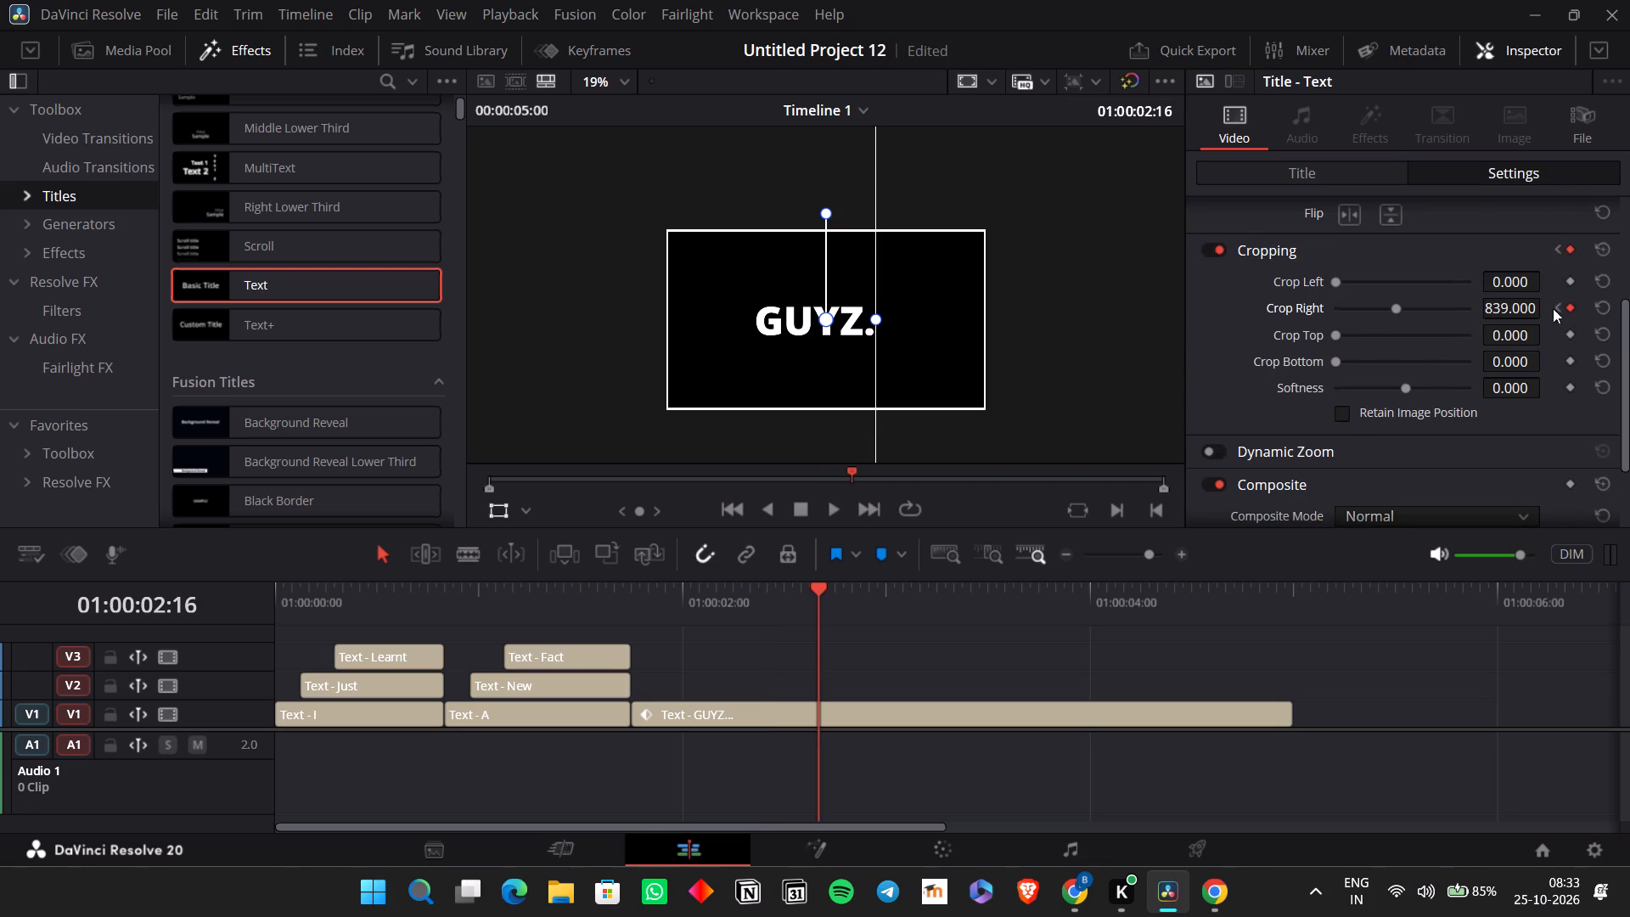
{"action": "left_click_drag", "start_coordinate": [1492, 308], "coordinate": [1464, 309]}
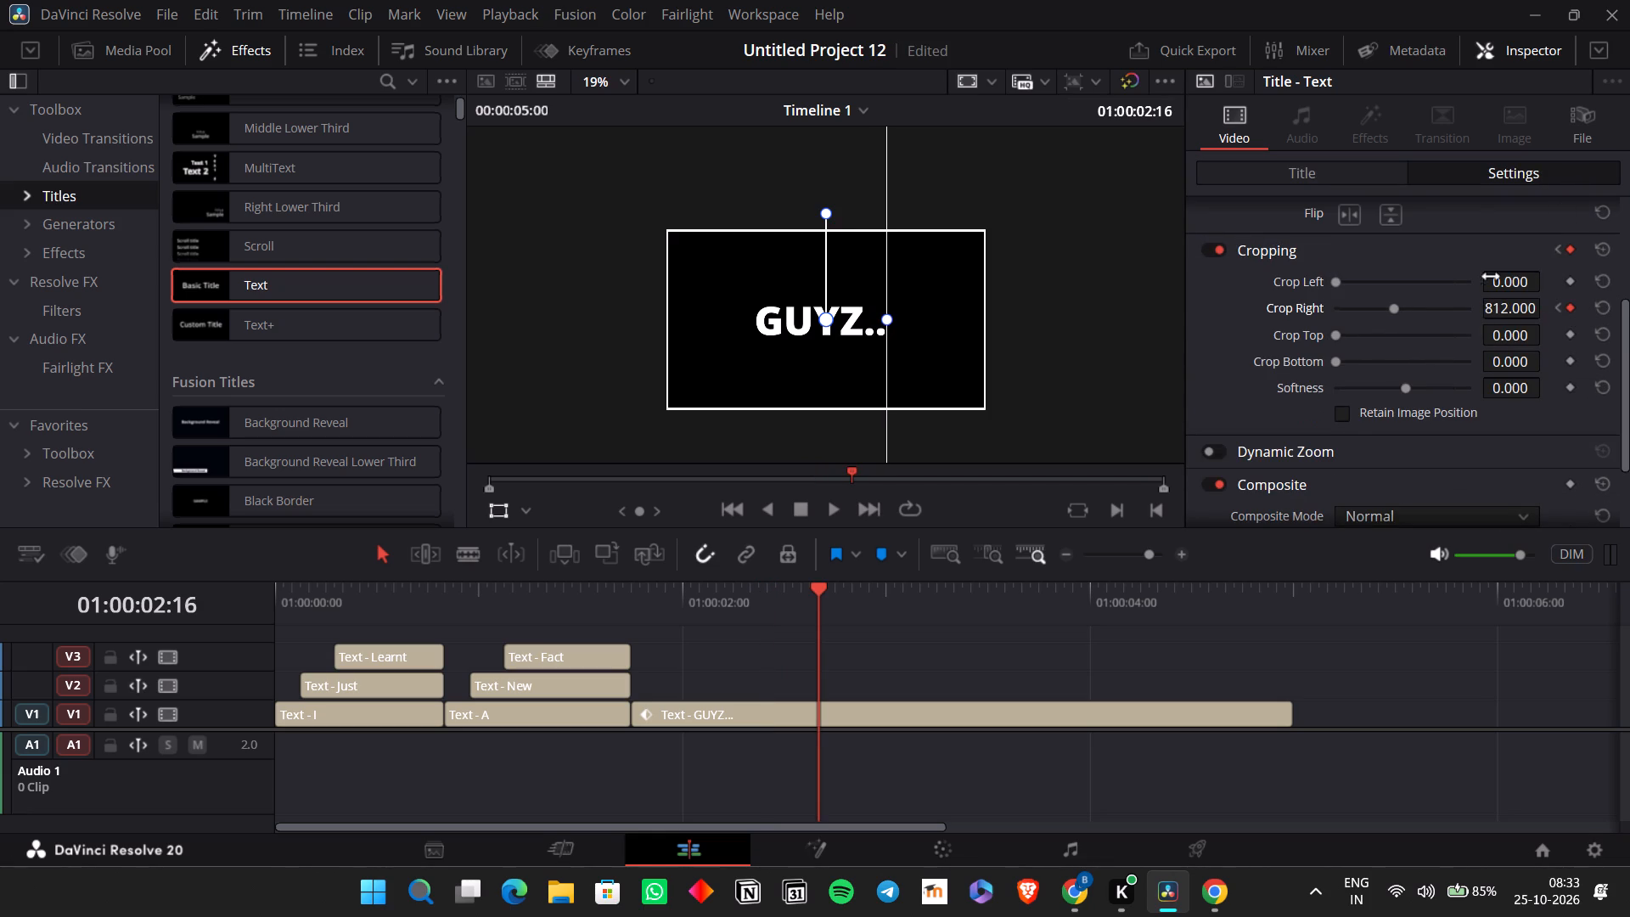
At the text keyframe at 01:00:02:23, set Crop Right to 785, just past the third dot.
{"action": "left_click", "coordinate": [1348, 182]}
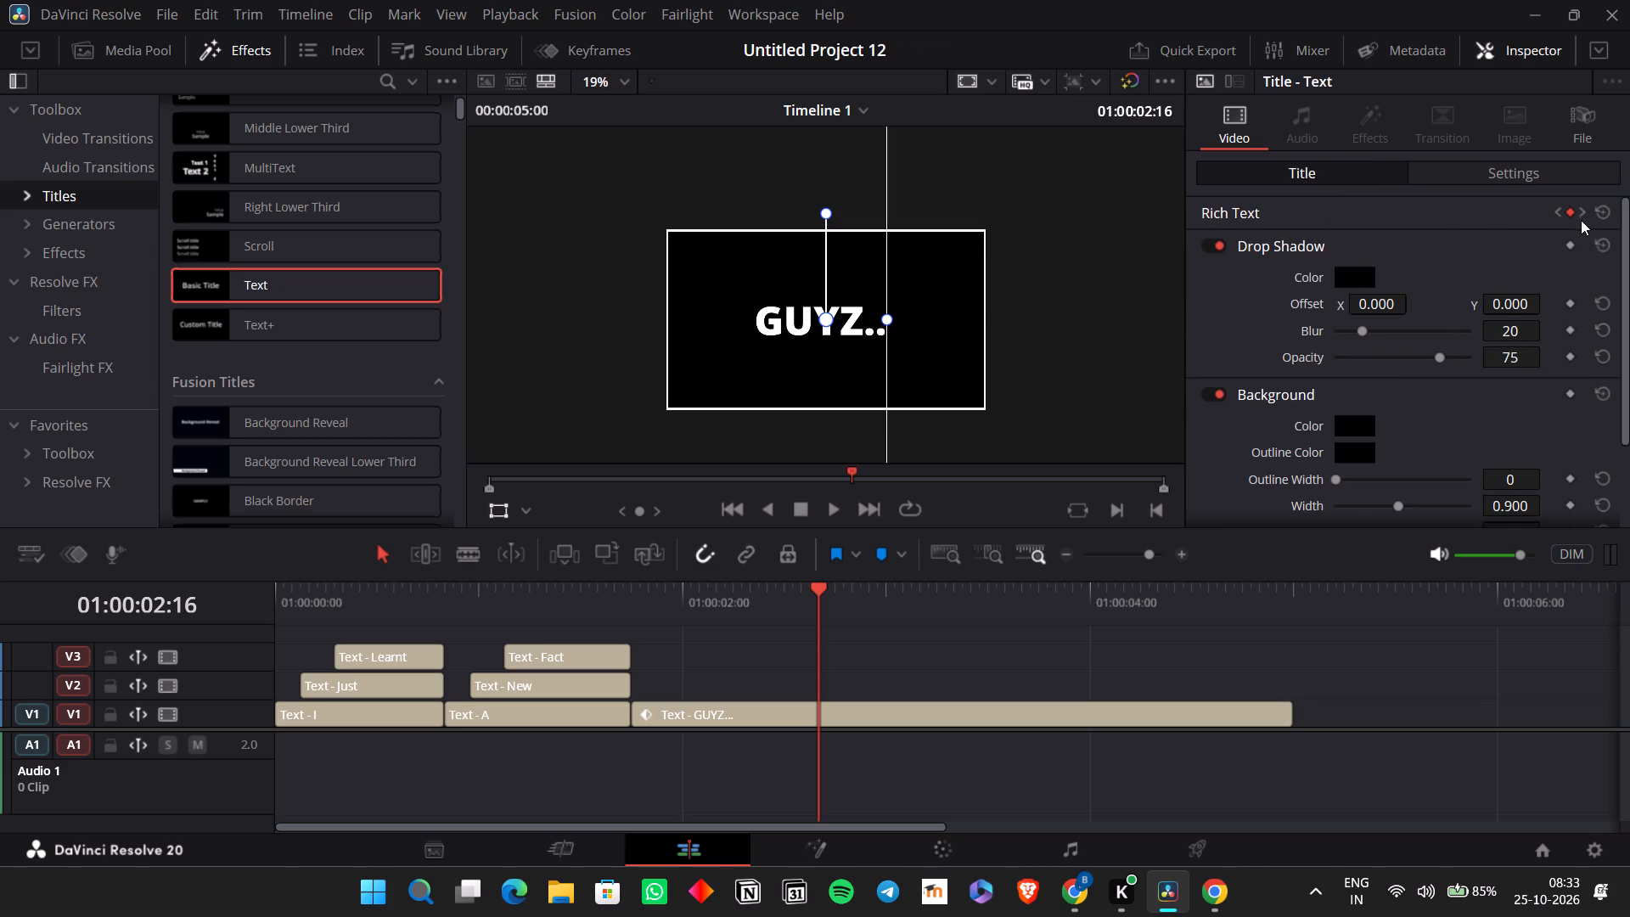
{"action": "left_click", "coordinate": [1581, 219]}
{"action": "left_click", "coordinate": [1580, 211]}
{"action": "left_click", "coordinate": [1545, 179]}
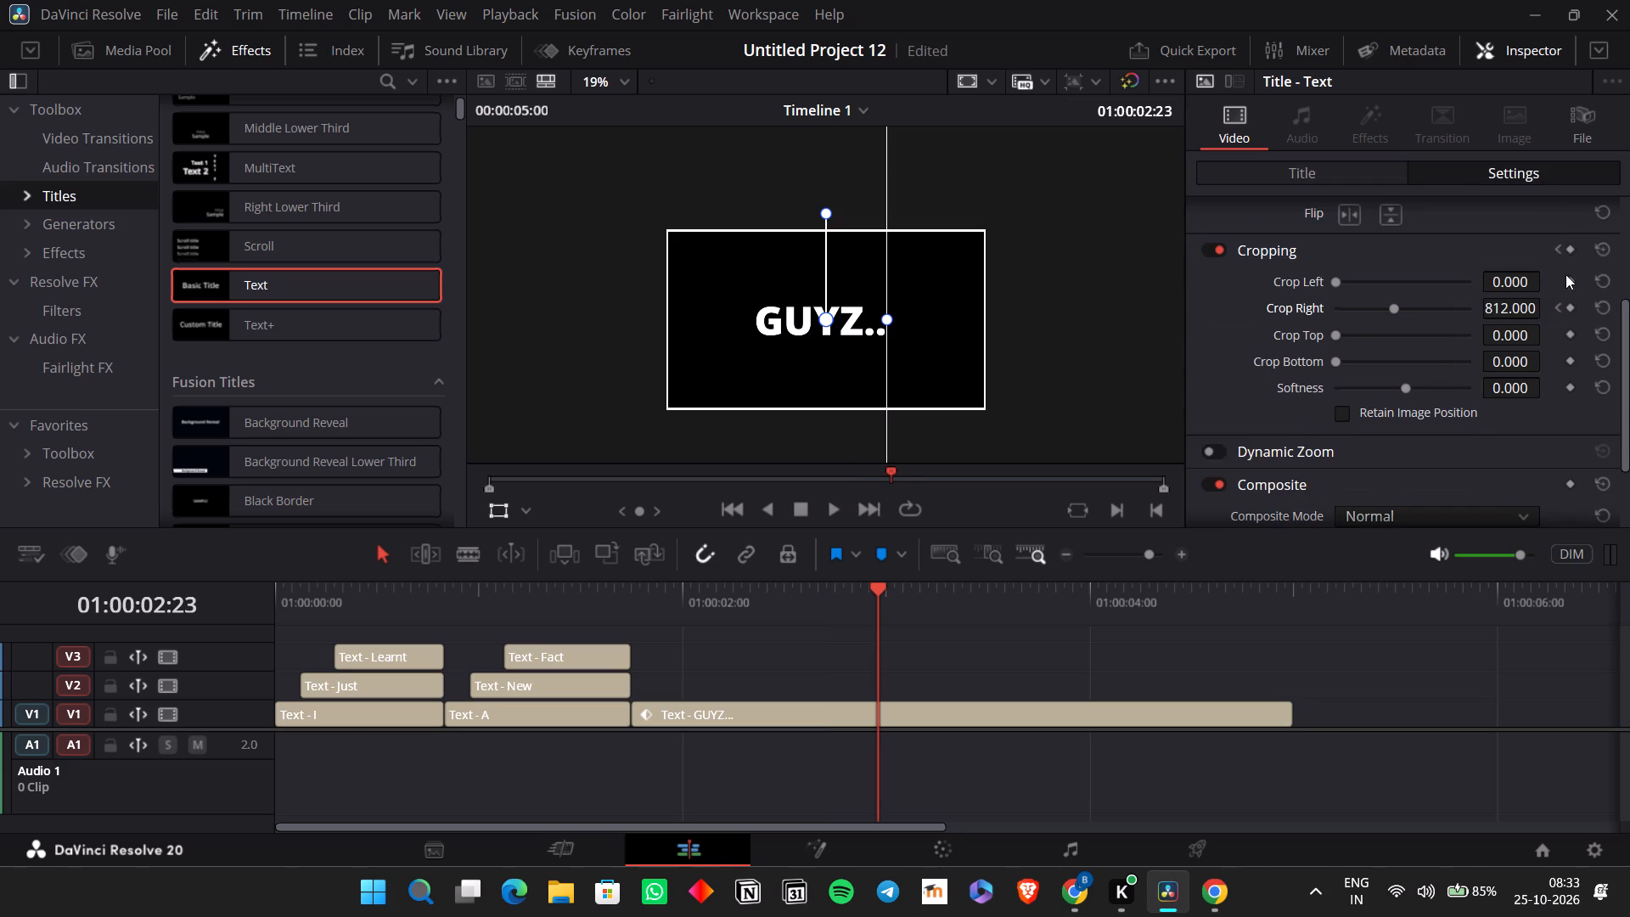
{"action": "left_click_drag", "start_coordinate": [1533, 303], "coordinate": [1505, 307]}
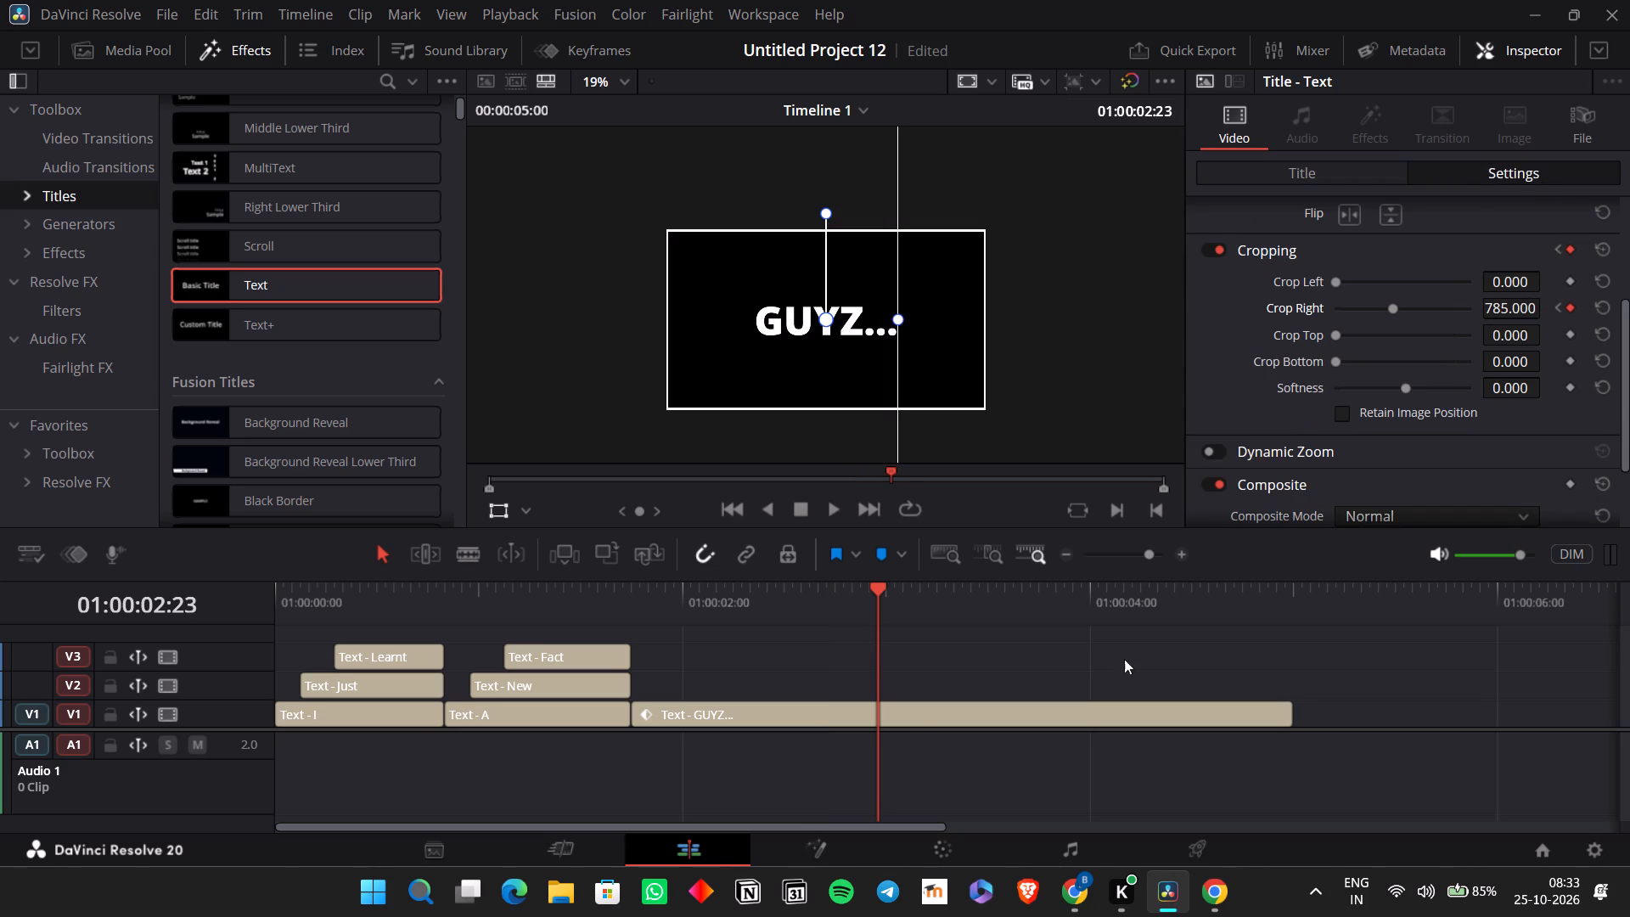
Play back the "GUYZ..." reveal from just before the clip and again from its start.
{"action": "left_click", "coordinate": [556, 596]}
{"action": "key", "text": "space"}
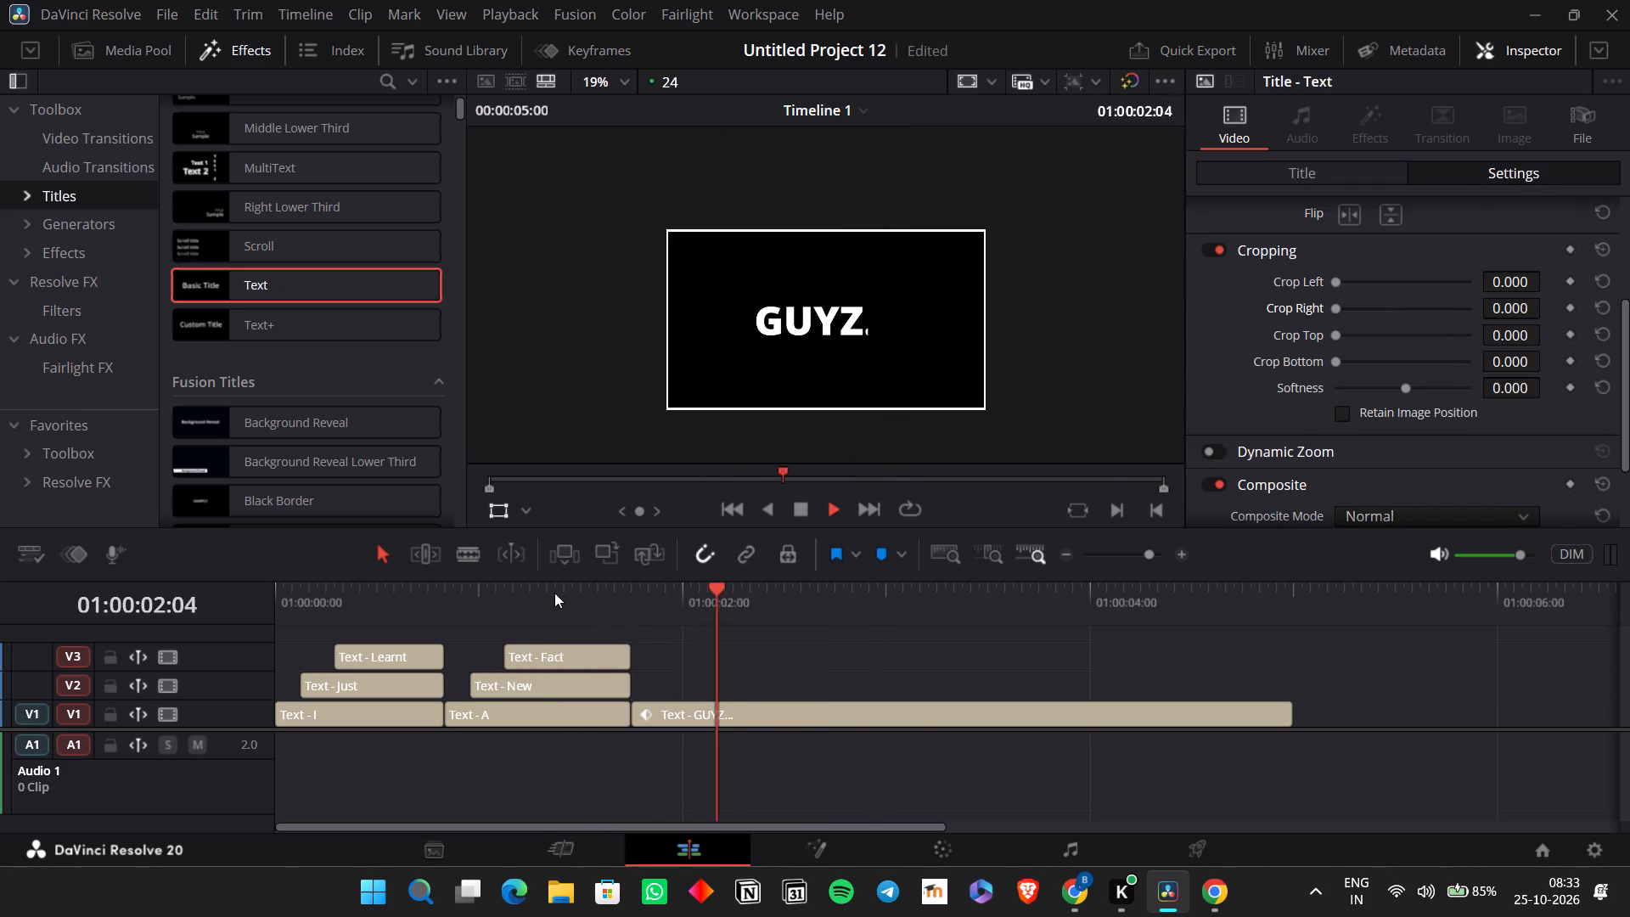
{"action": "key", "text": "space"}
{"action": "left_click", "coordinate": [632, 598]}
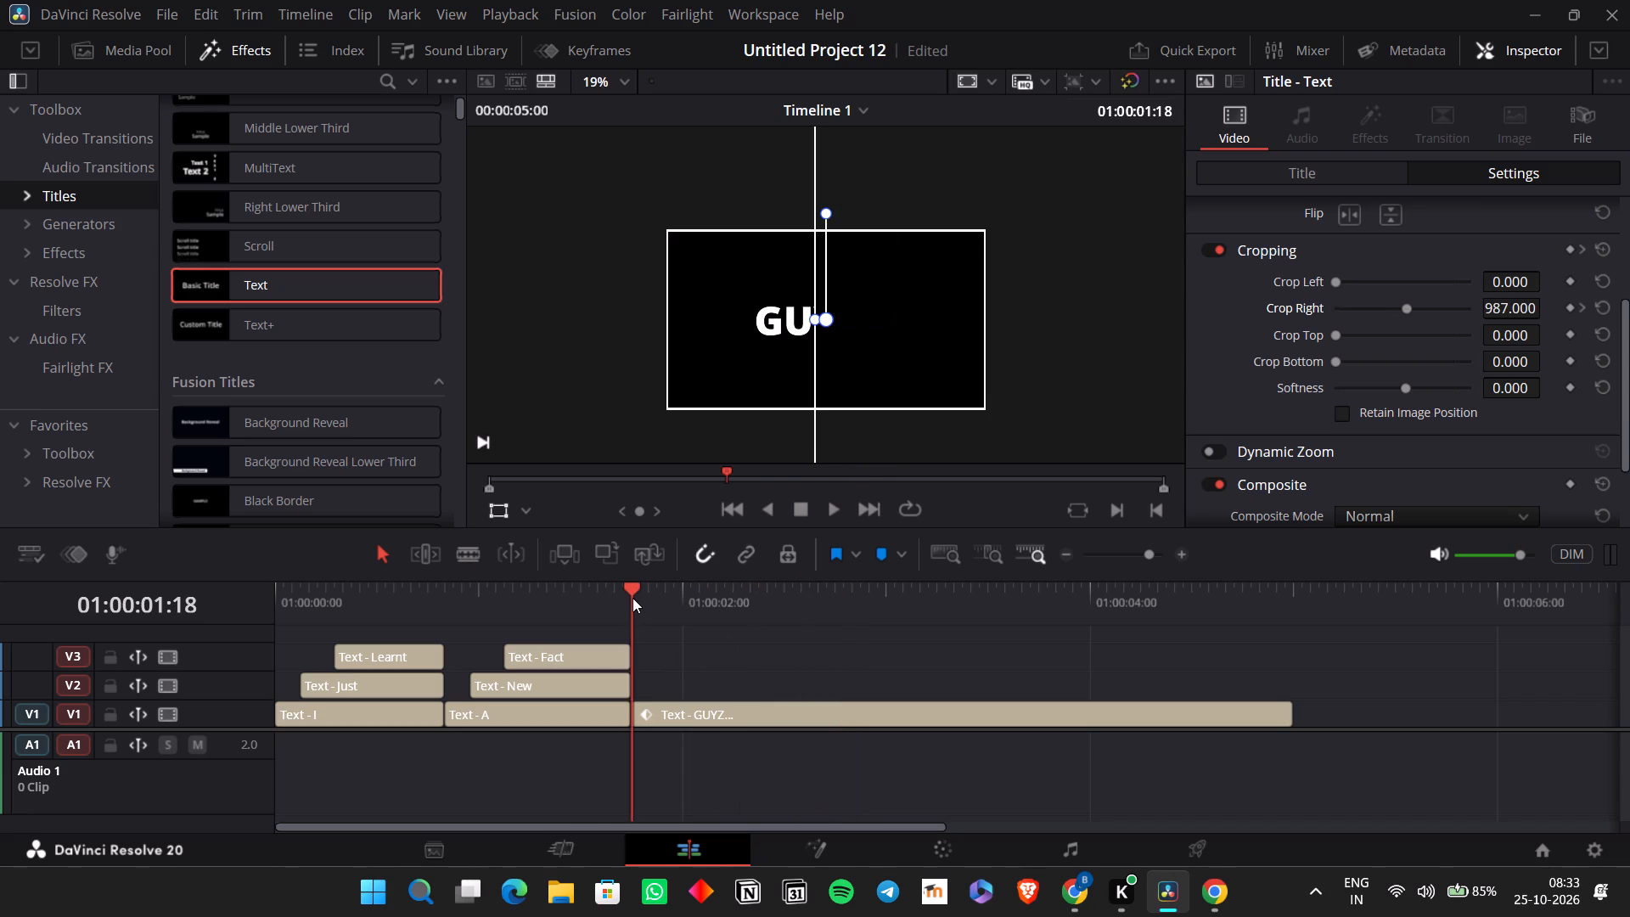
{"action": "key", "text": "space"}
{"action": "key", "text": "space"}
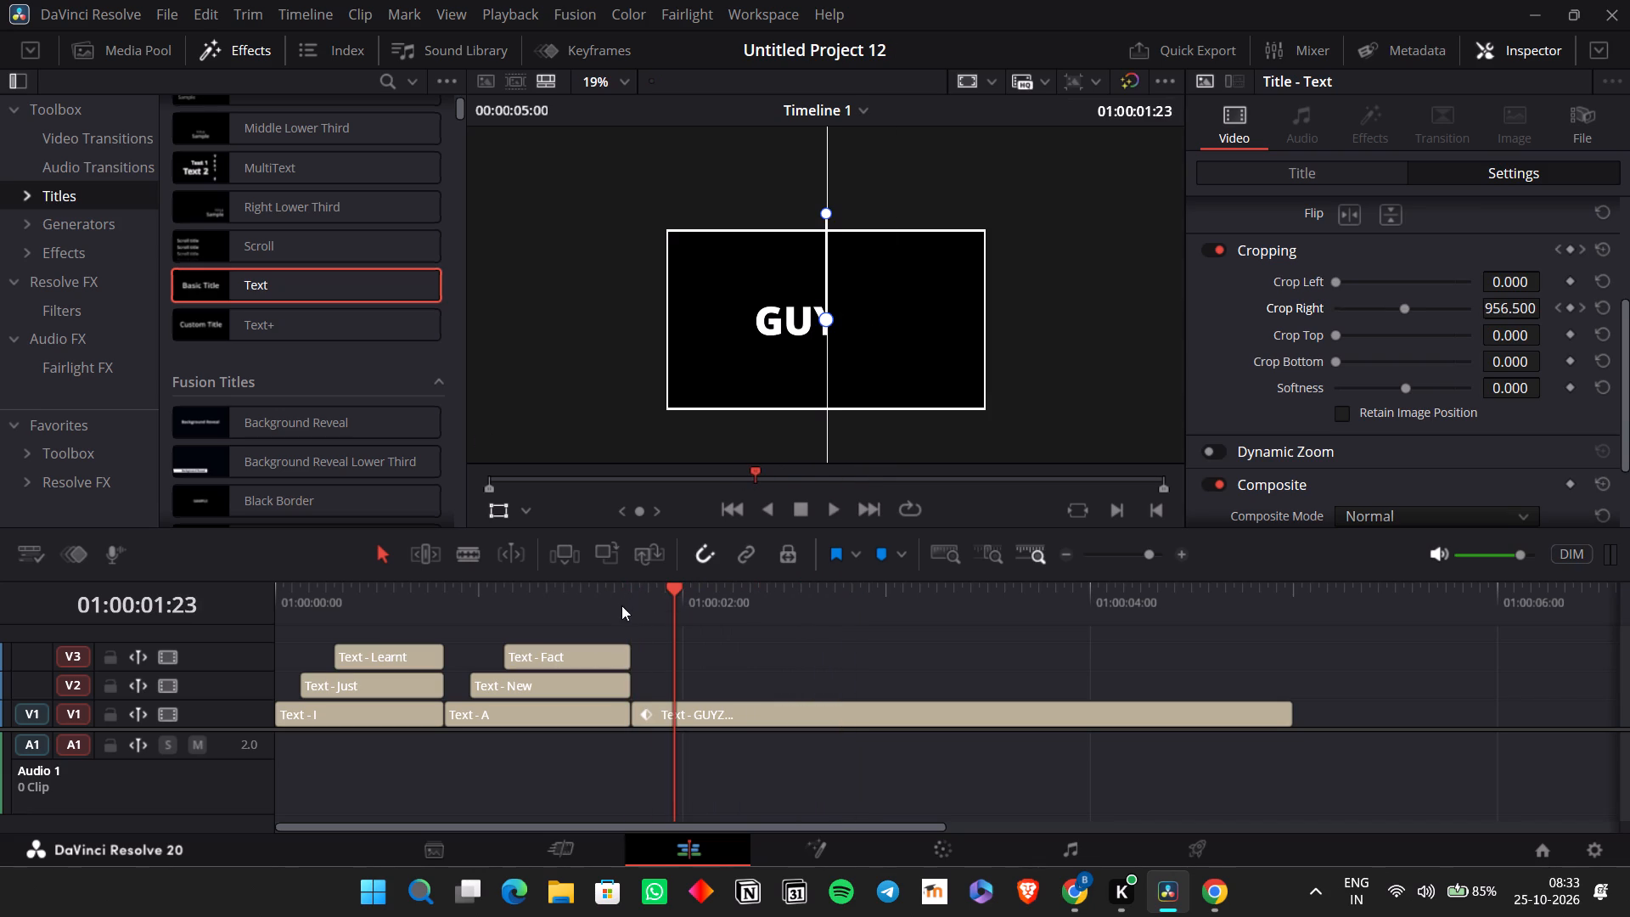
Add a Crop Right keyframe of 987 at 01:00:01:20, two frames after the start of the "GUYZ..." clip.
{"action": "left_click", "coordinate": [633, 597]}
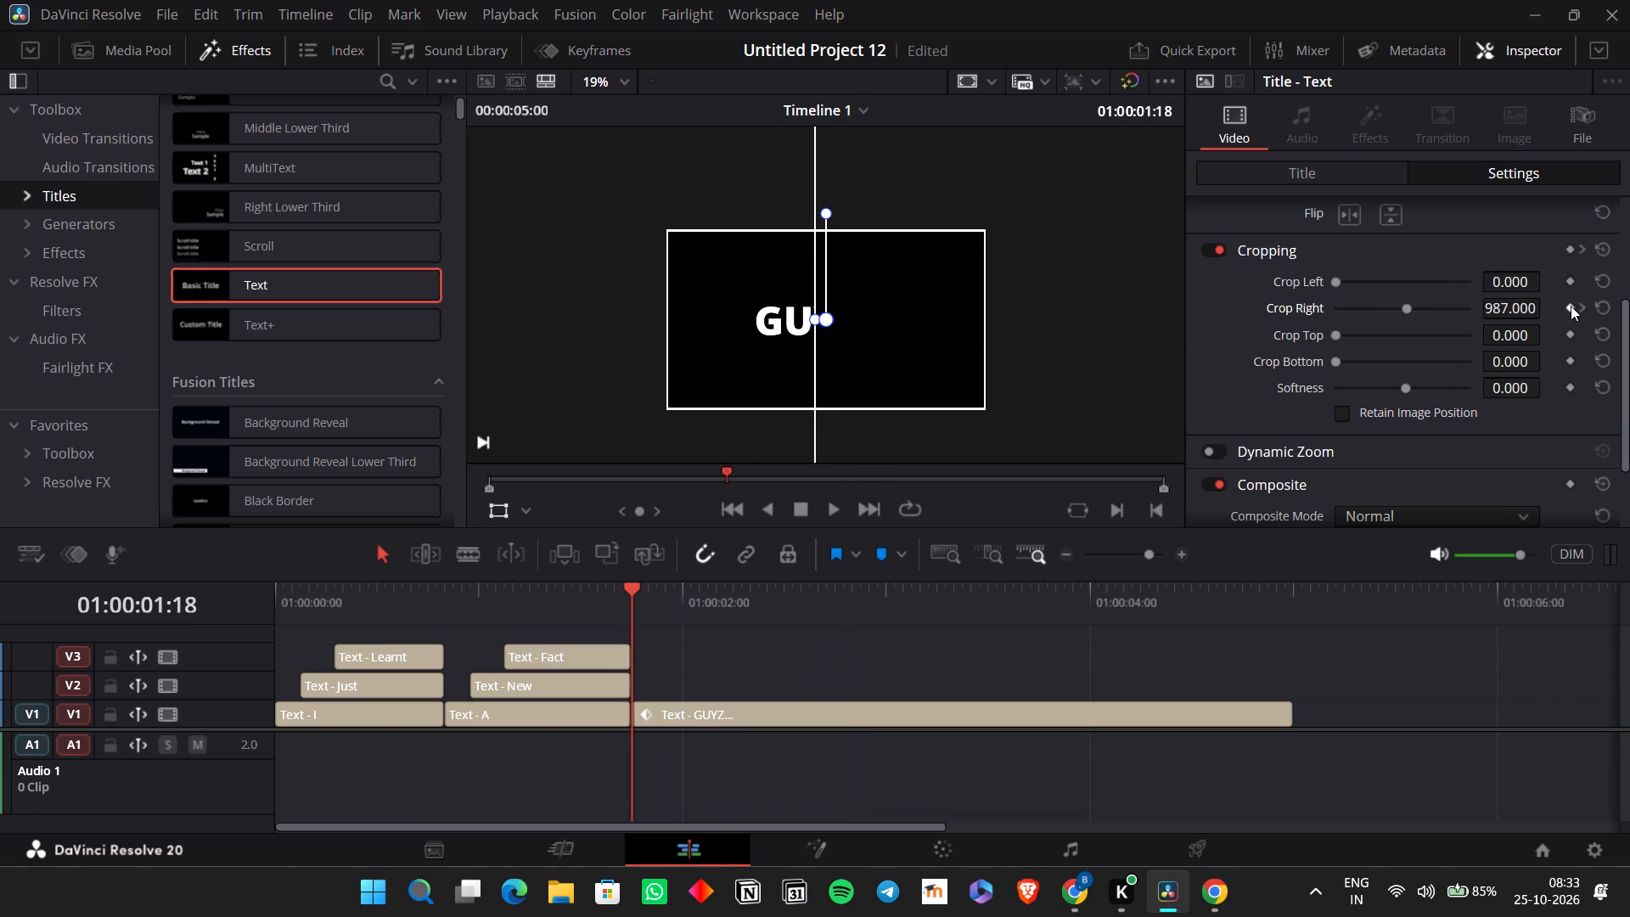
{"action": "key", "text": "Right"}
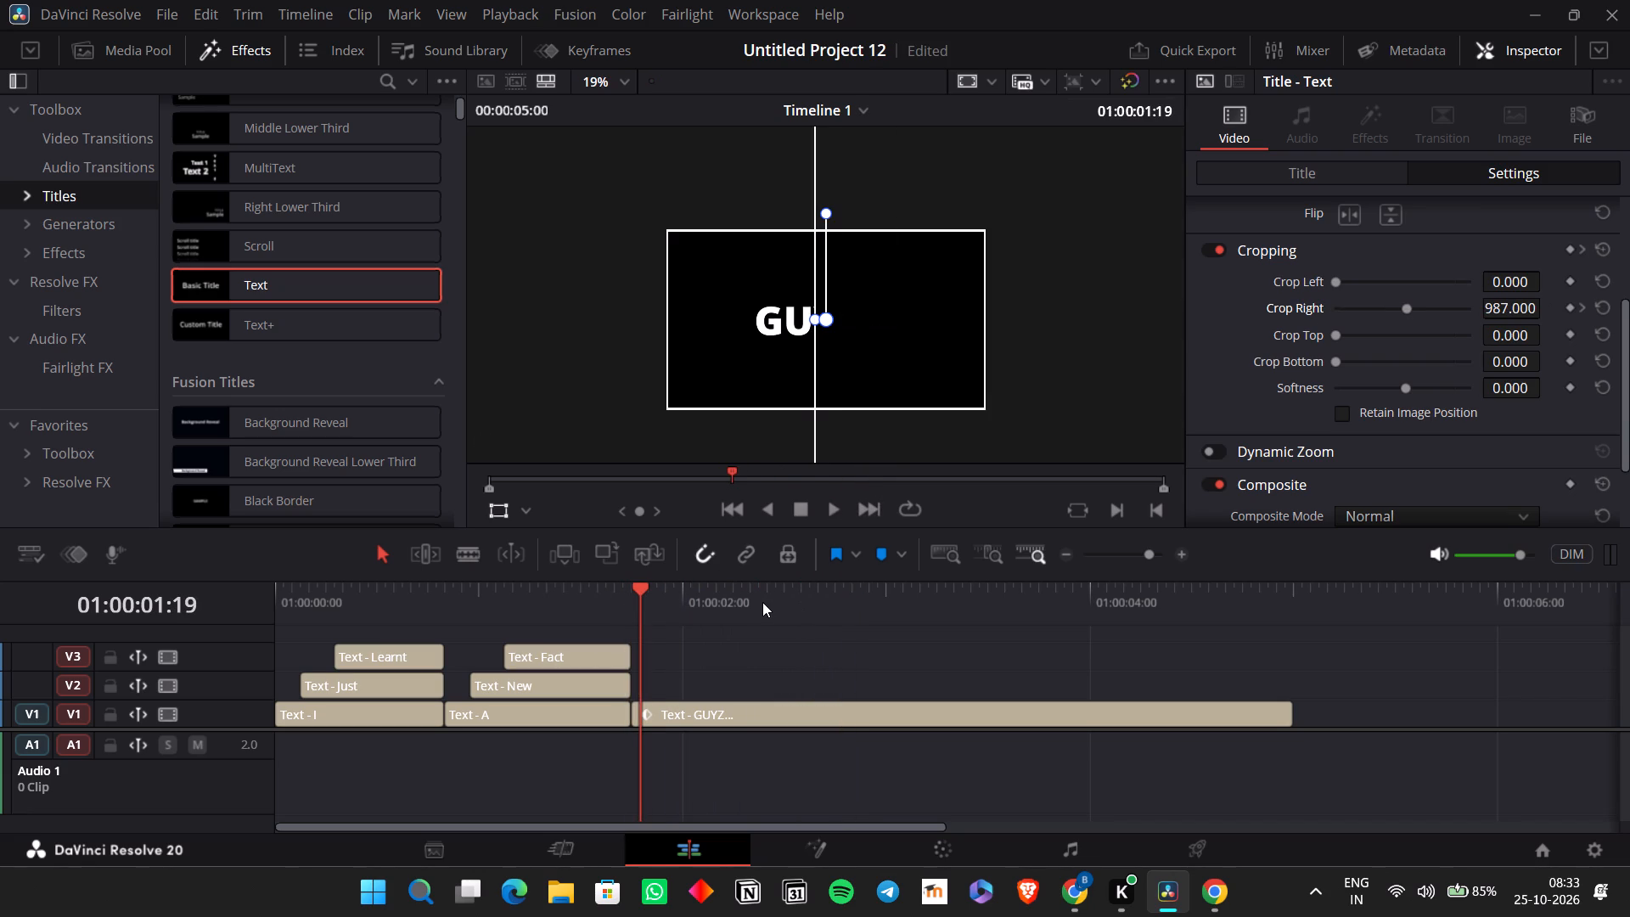
{"action": "key", "text": "Right"}
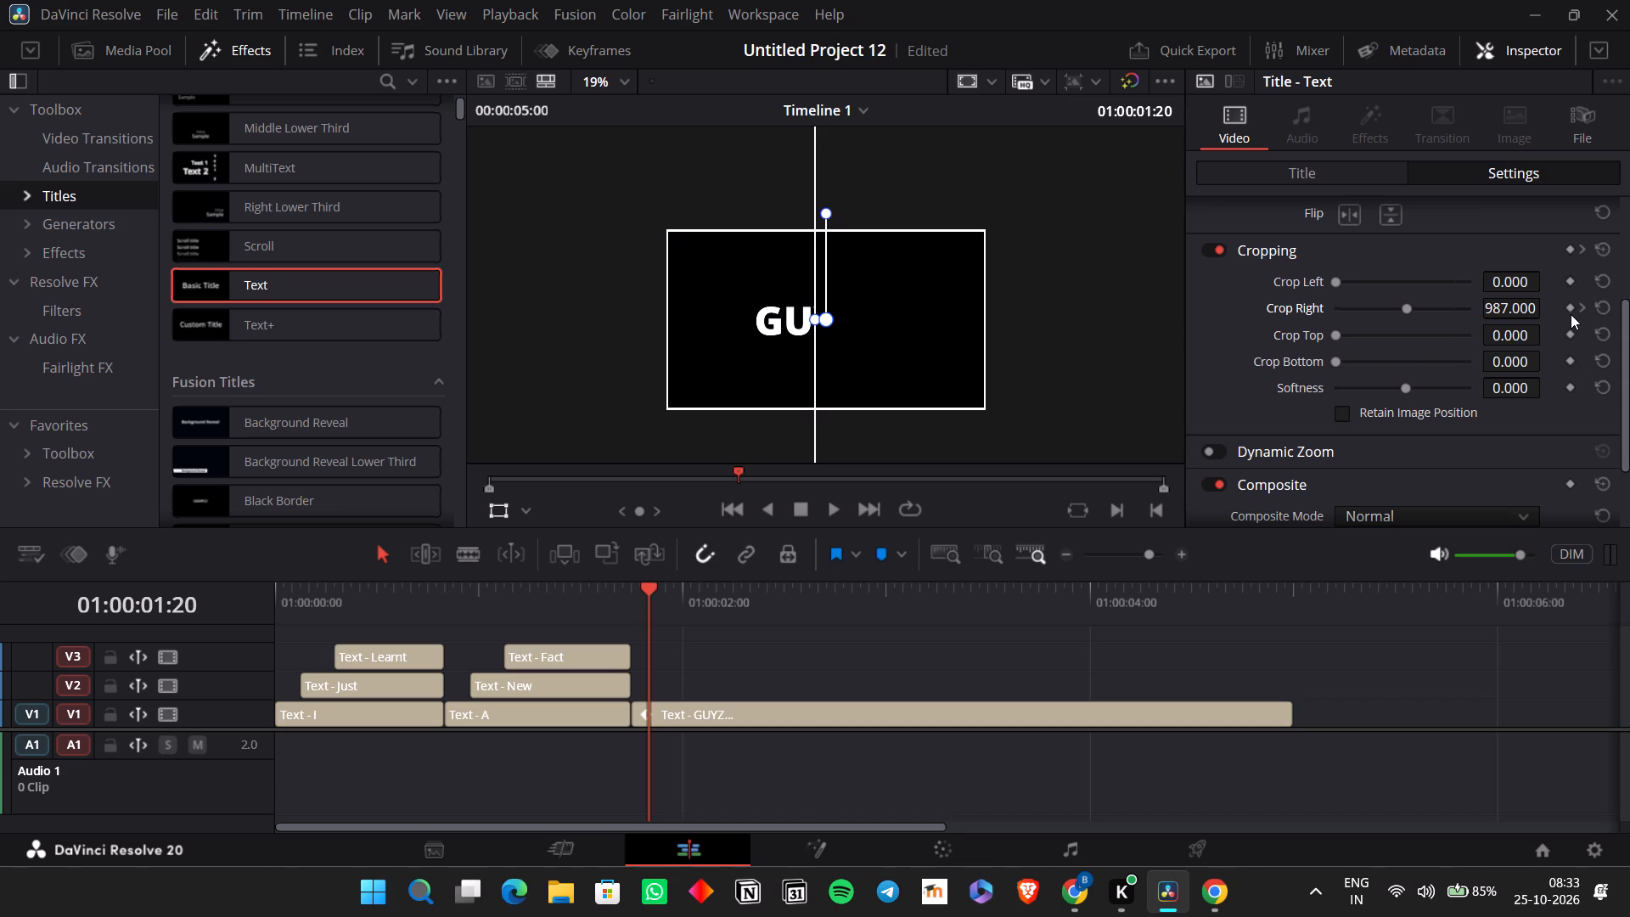
{"action": "left_click", "coordinate": [1571, 314]}
{"action": "left_click", "coordinate": [1570, 309]}
Keyframe Crop Right at 1059, just past the letter G, on the "GUYZ..." clip's first frame at 01:00:01:18.
{"action": "key", "text": "Left"}
{"action": "key", "text": "Left"}
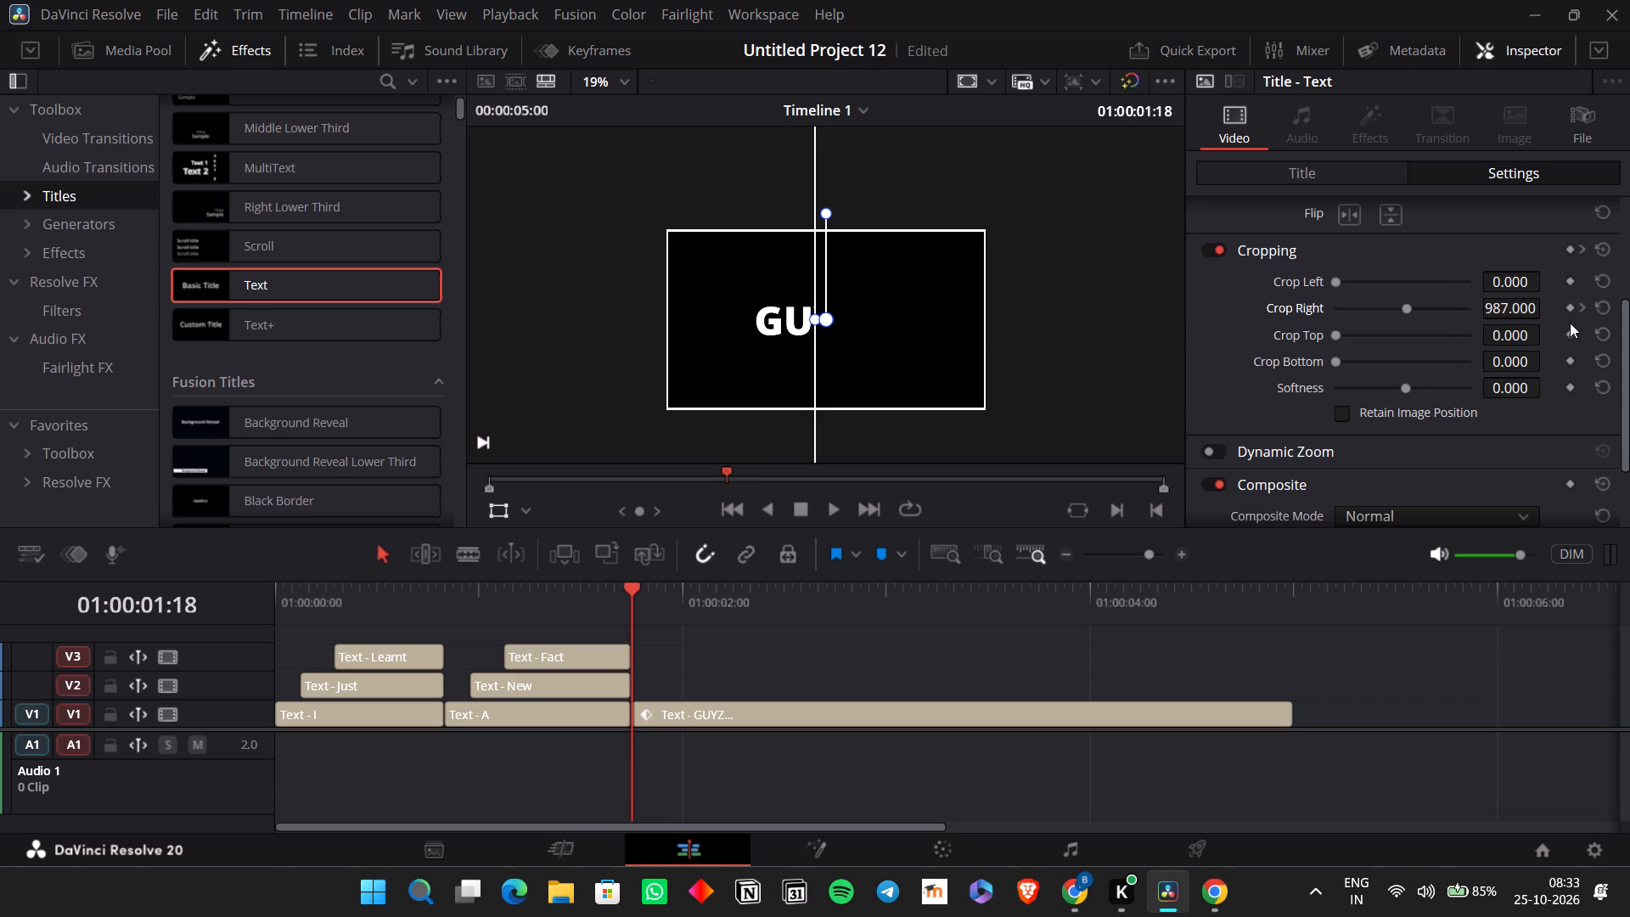
{"action": "left_click", "coordinate": [1568, 305]}
{"action": "left_click_drag", "start_coordinate": [1522, 312], "coordinate": [1540, 317]}
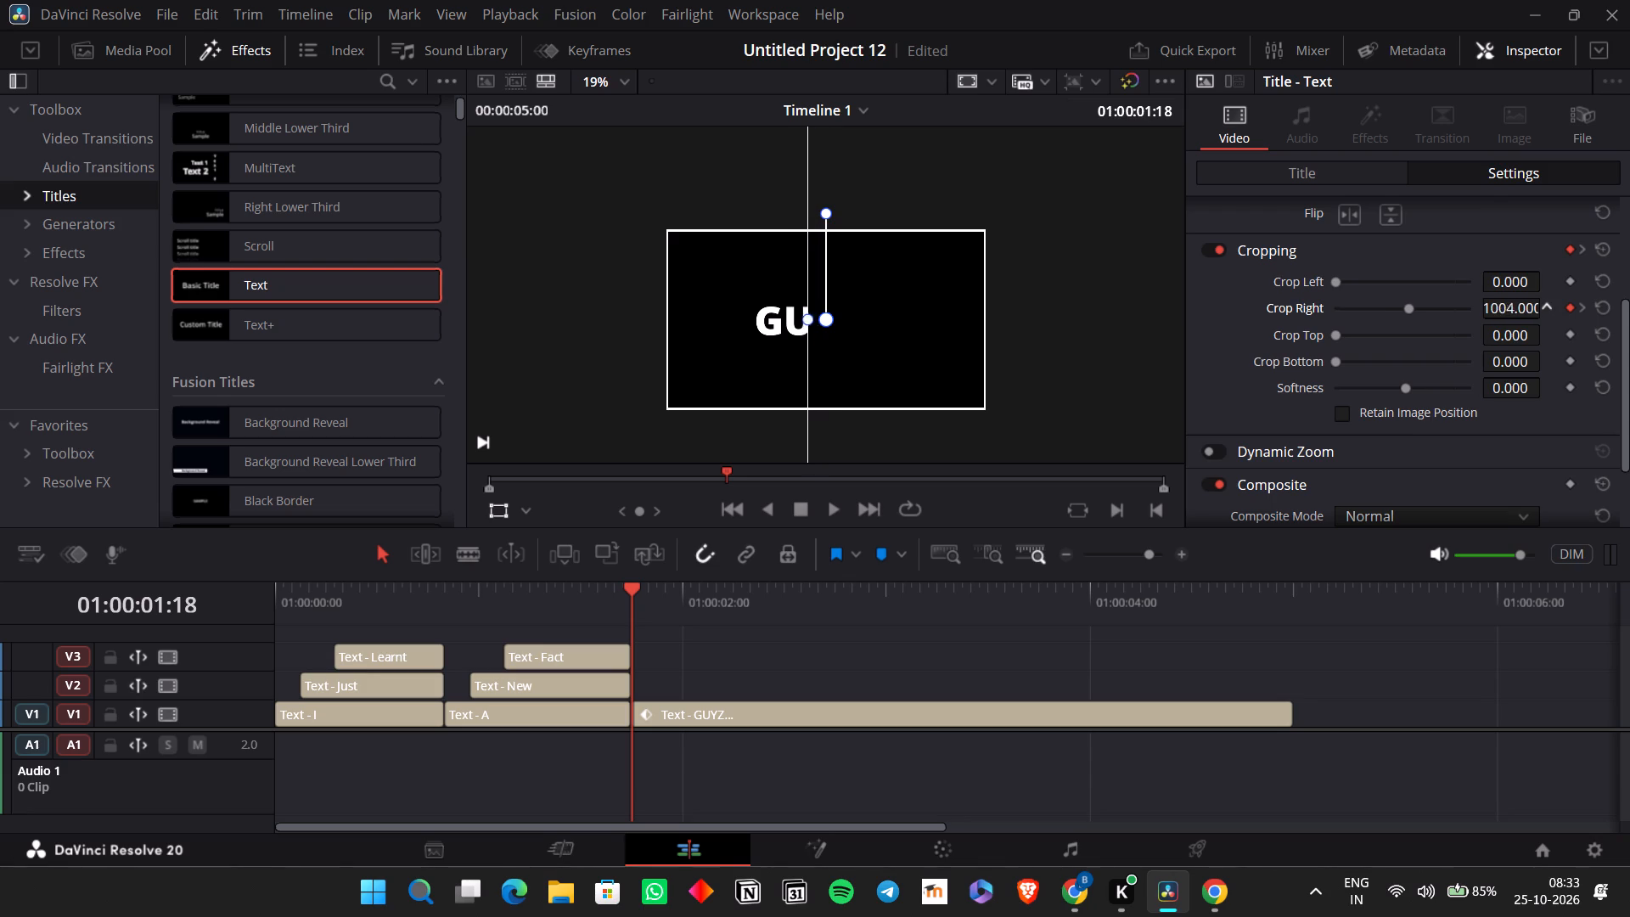
{"action": "left_click_drag", "start_coordinate": [1540, 317], "coordinate": [1599, 341]}
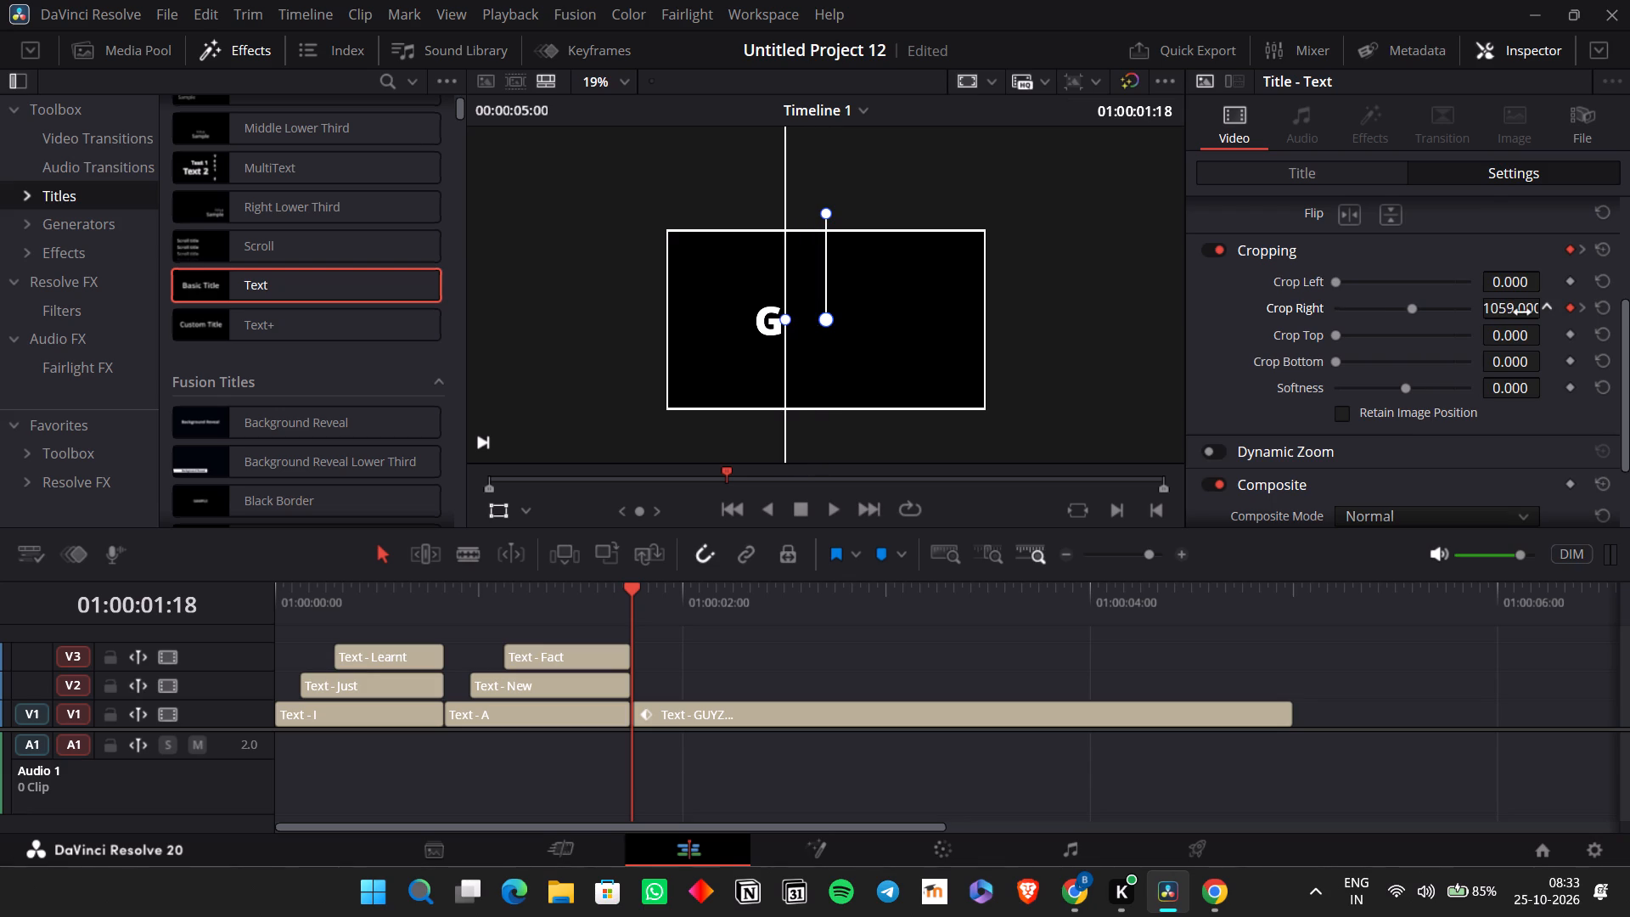
Play back the "GUYZ..." reveal and return the playhead to the clip's first frame at 01:00:01:18.
{"action": "key", "text": "space"}
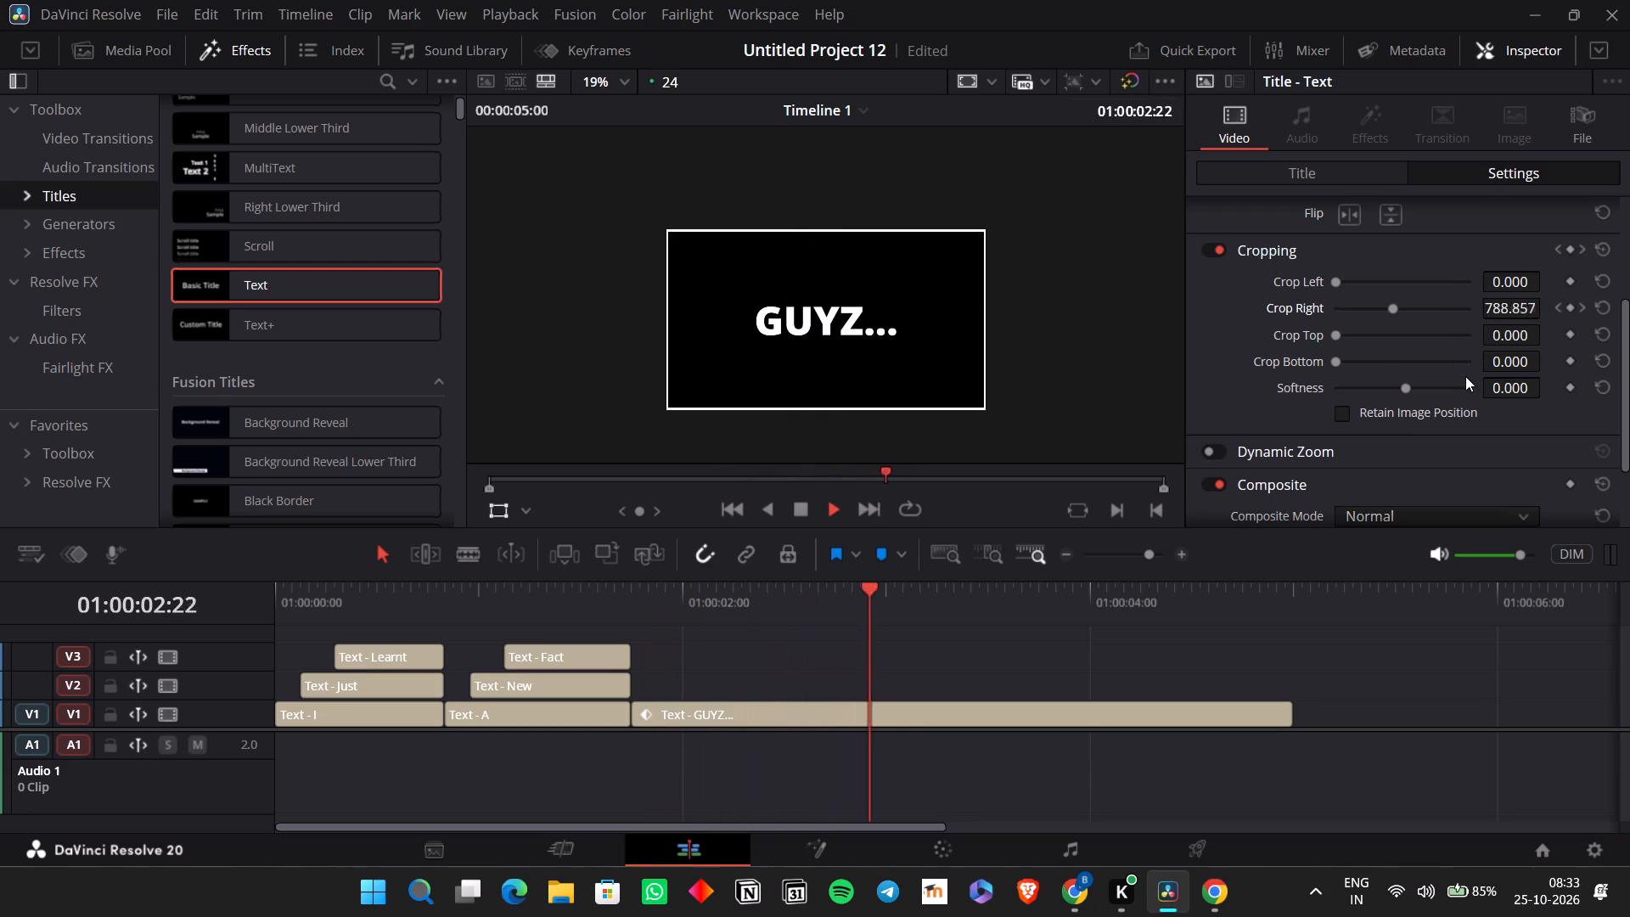
{"action": "key", "text": "space"}
{"action": "left_click", "coordinate": [627, 589]}
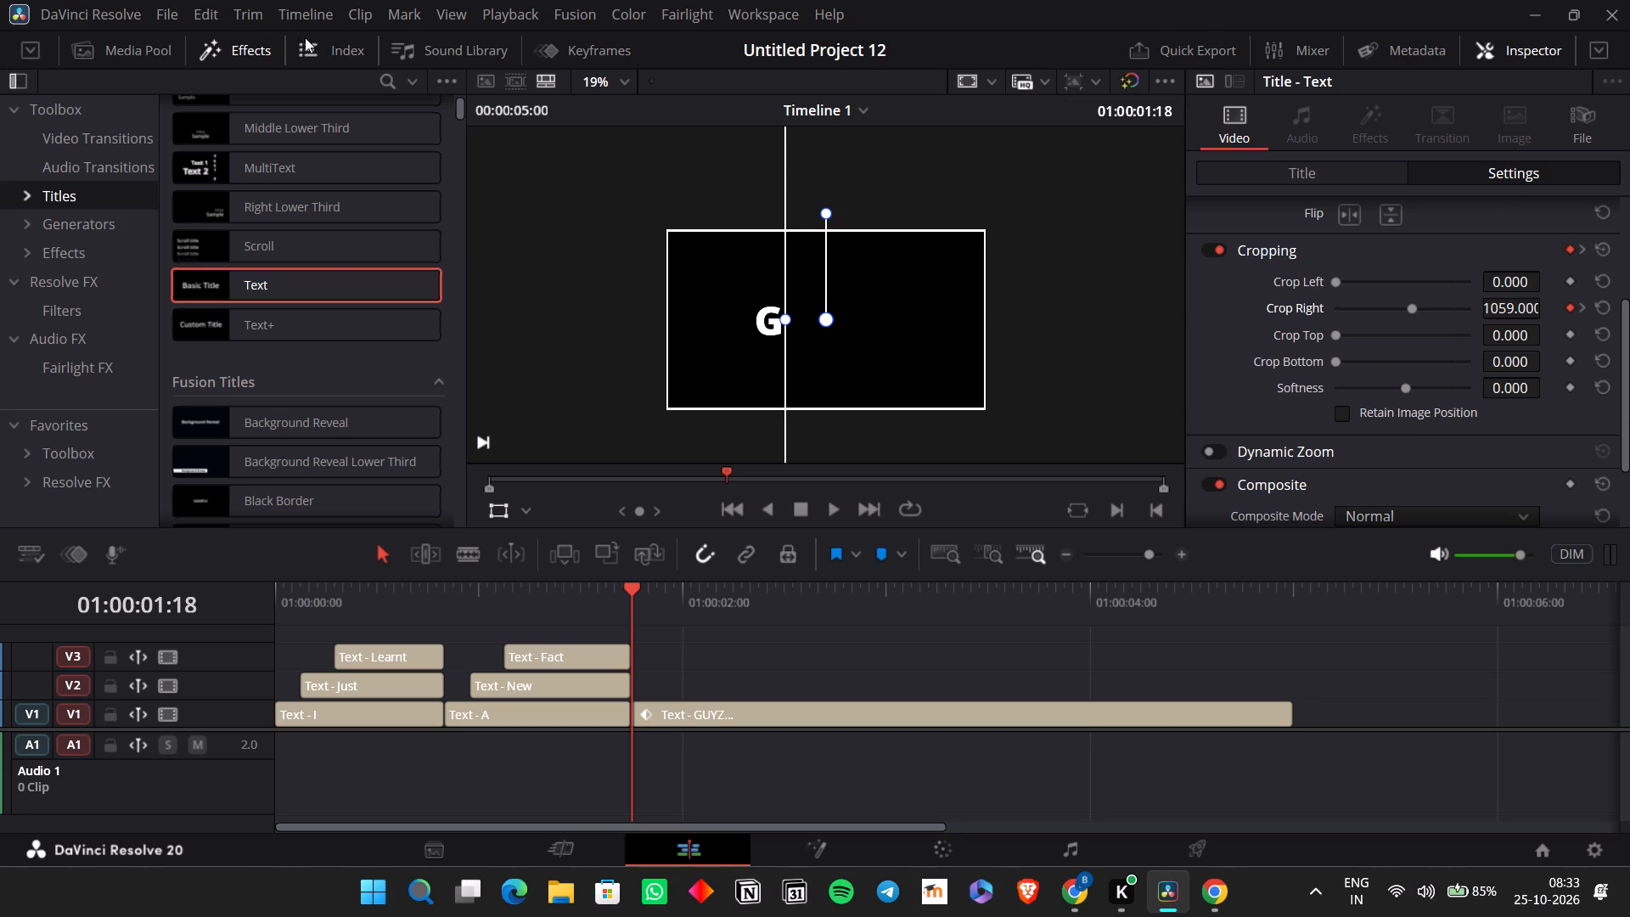
Display the "GUYZ..." clip's Cropping parameters as curves in the keyframe curve view.
{"action": "left_click", "coordinate": [614, 53]}
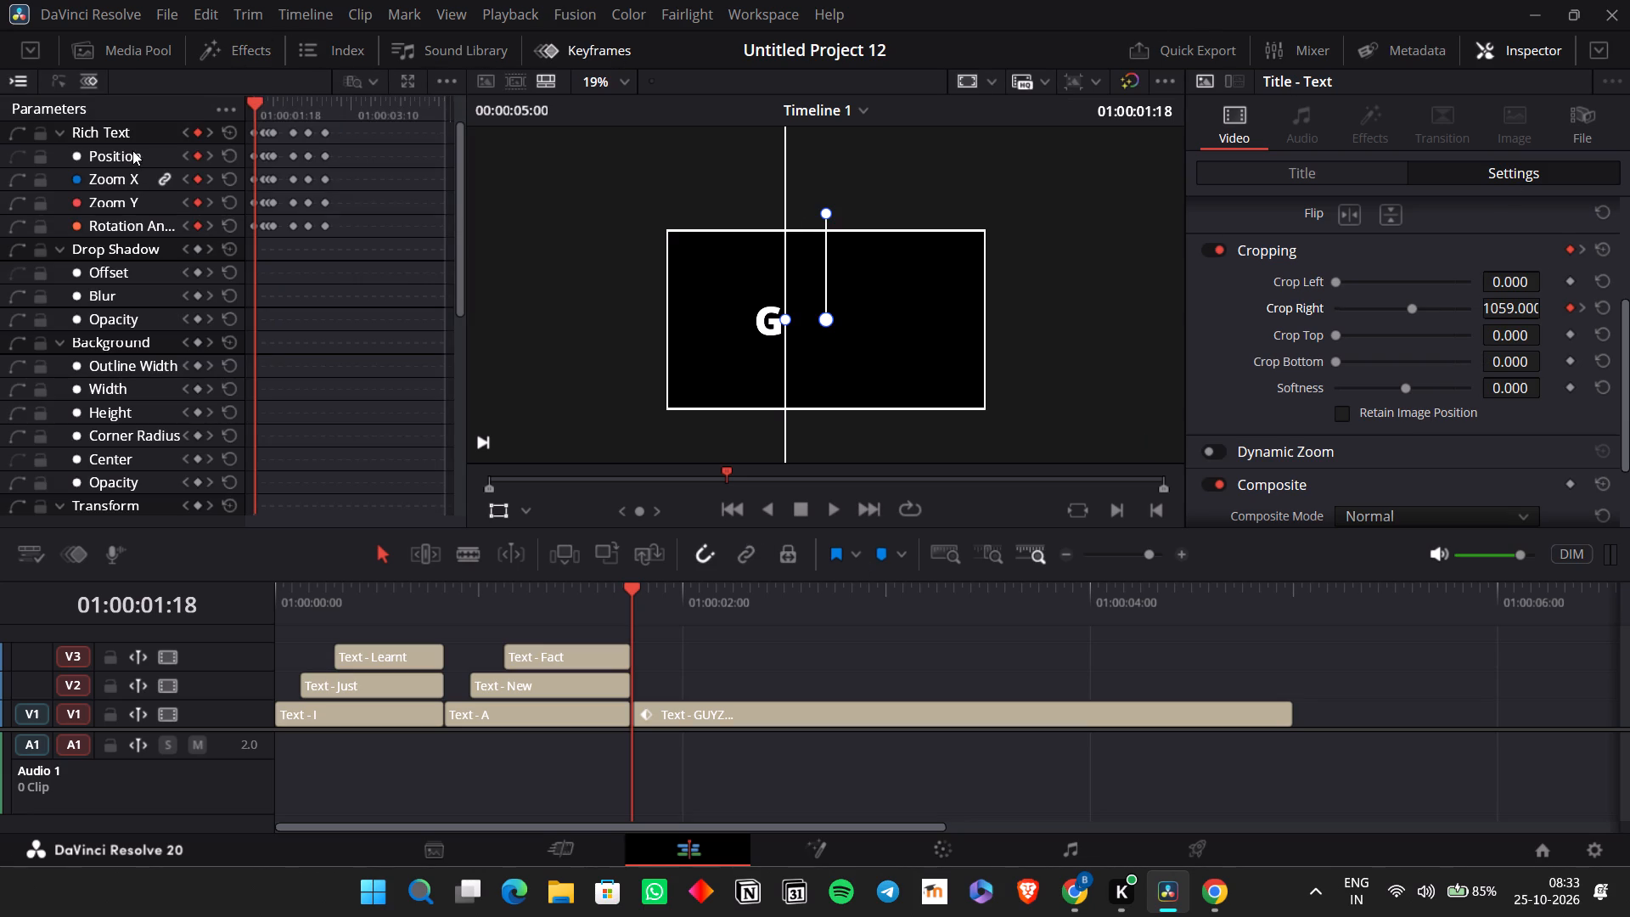
{"action": "scroll", "coordinate": [157, 174], "scroll_direction": "up", "scroll_amount": 2}
{"action": "scroll", "coordinate": [256, 199], "scroll_direction": "right", "scroll_amount": 1}
{"action": "scroll", "coordinate": [77, 210], "scroll_direction": "down", "scroll_amount": 1}
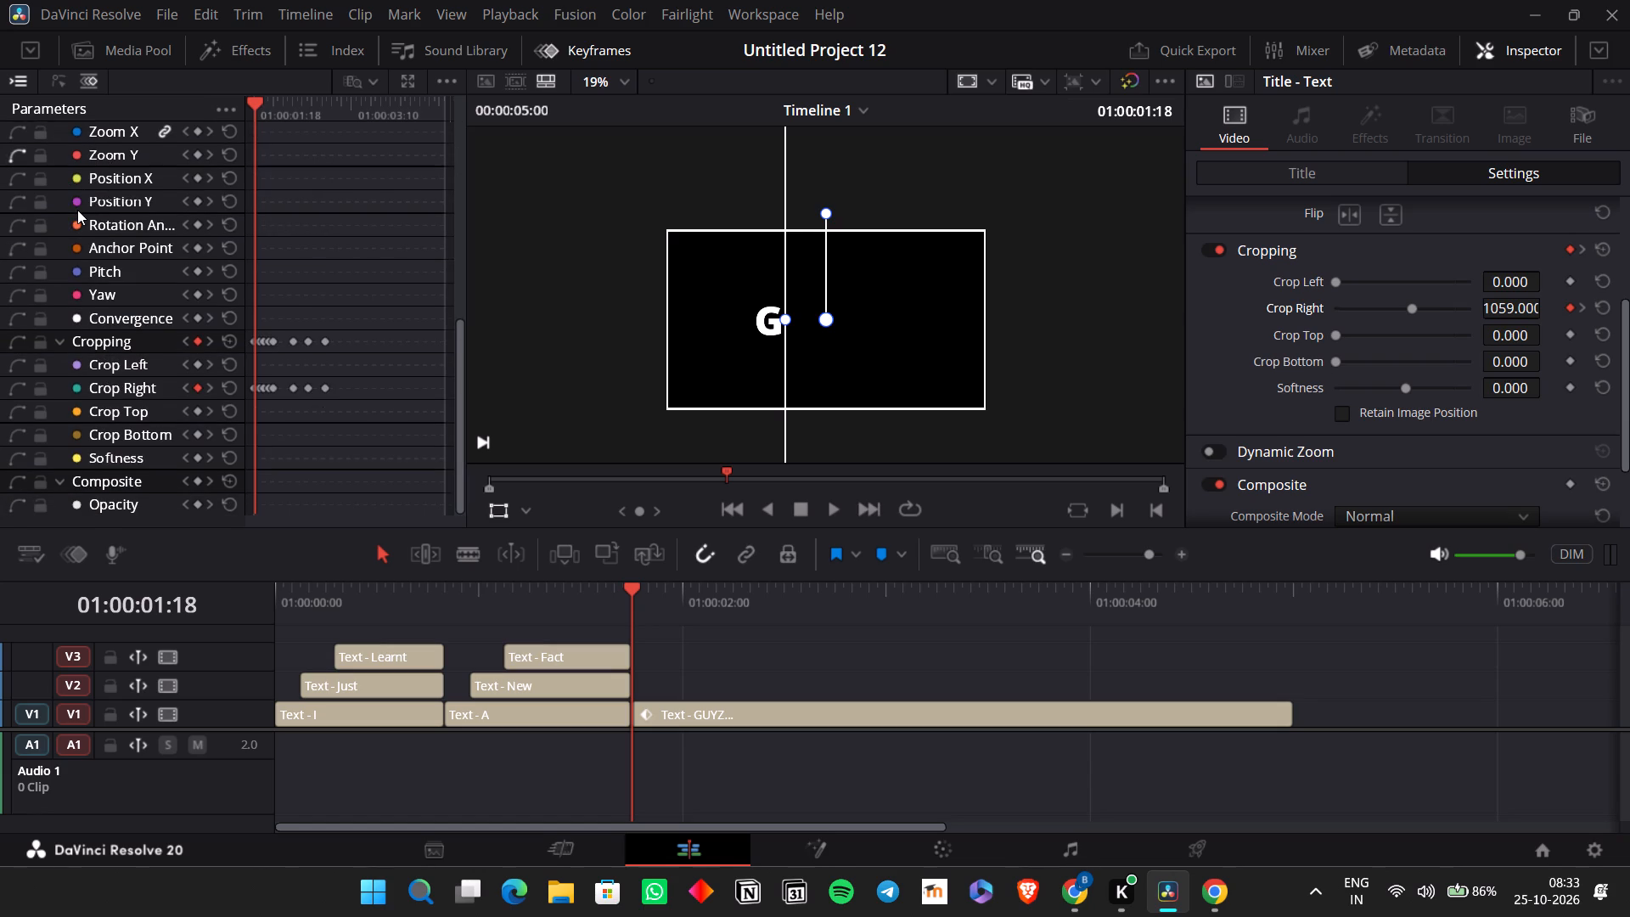
{"action": "left_click", "coordinate": [17, 340]}
{"action": "scroll", "coordinate": [401, 378], "scroll_direction": "up", "scroll_amount": 3, "text": "ctrl"}
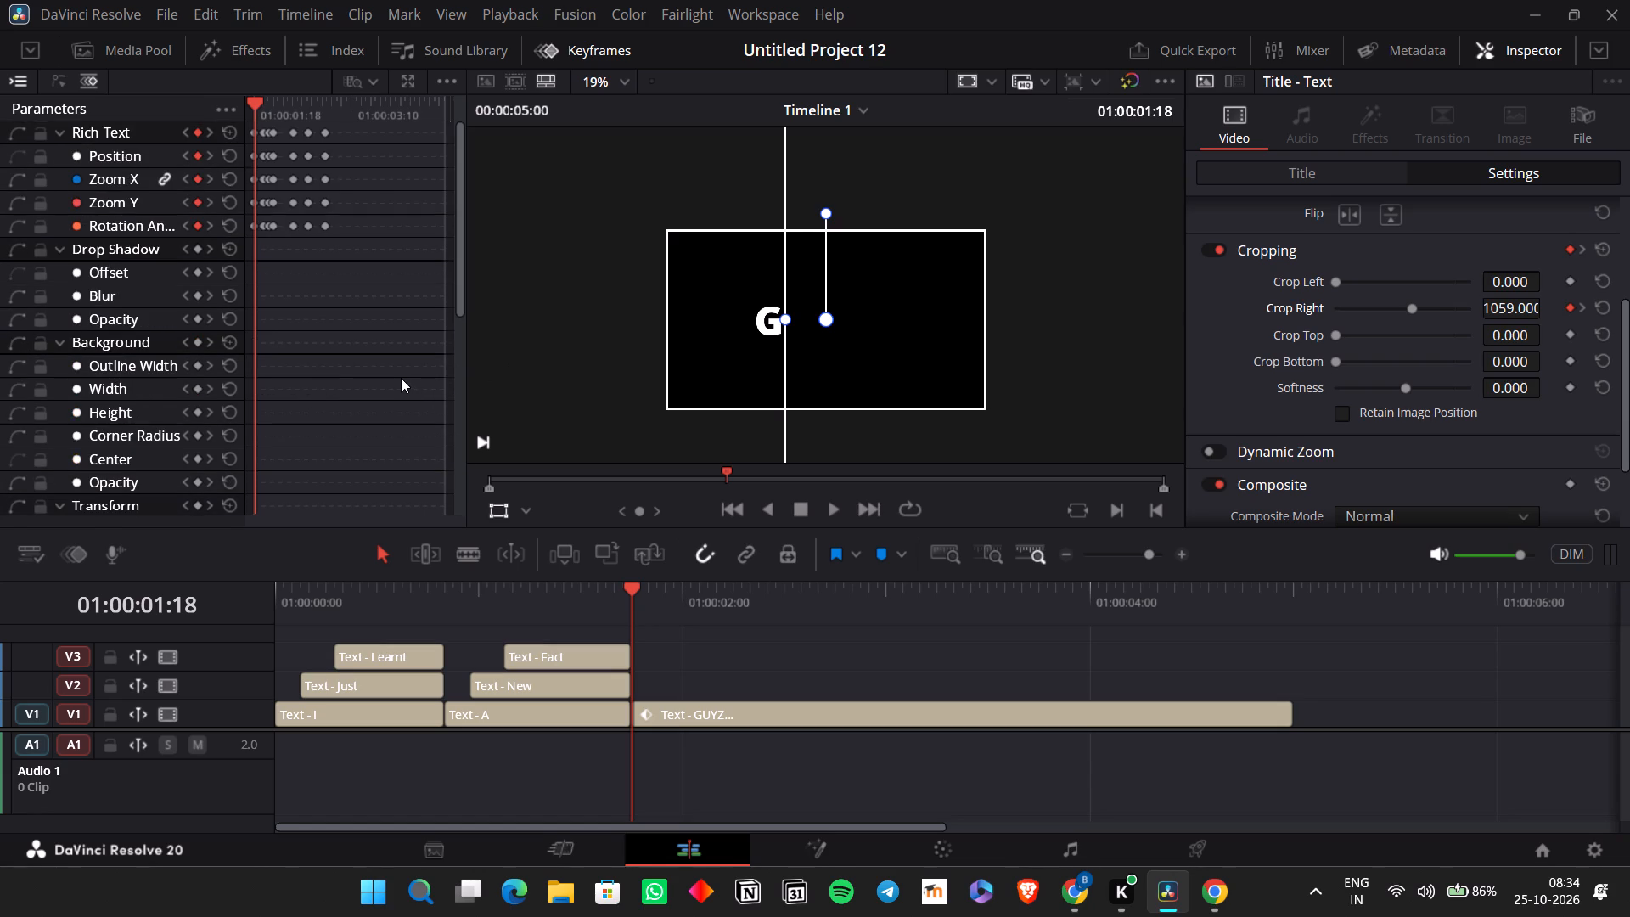
{"action": "scroll", "coordinate": [401, 378], "scroll_direction": "up", "scroll_amount": 2, "text": "ctrl"}
{"action": "scroll", "coordinate": [400, 378], "scroll_direction": "up", "scroll_amount": 4}
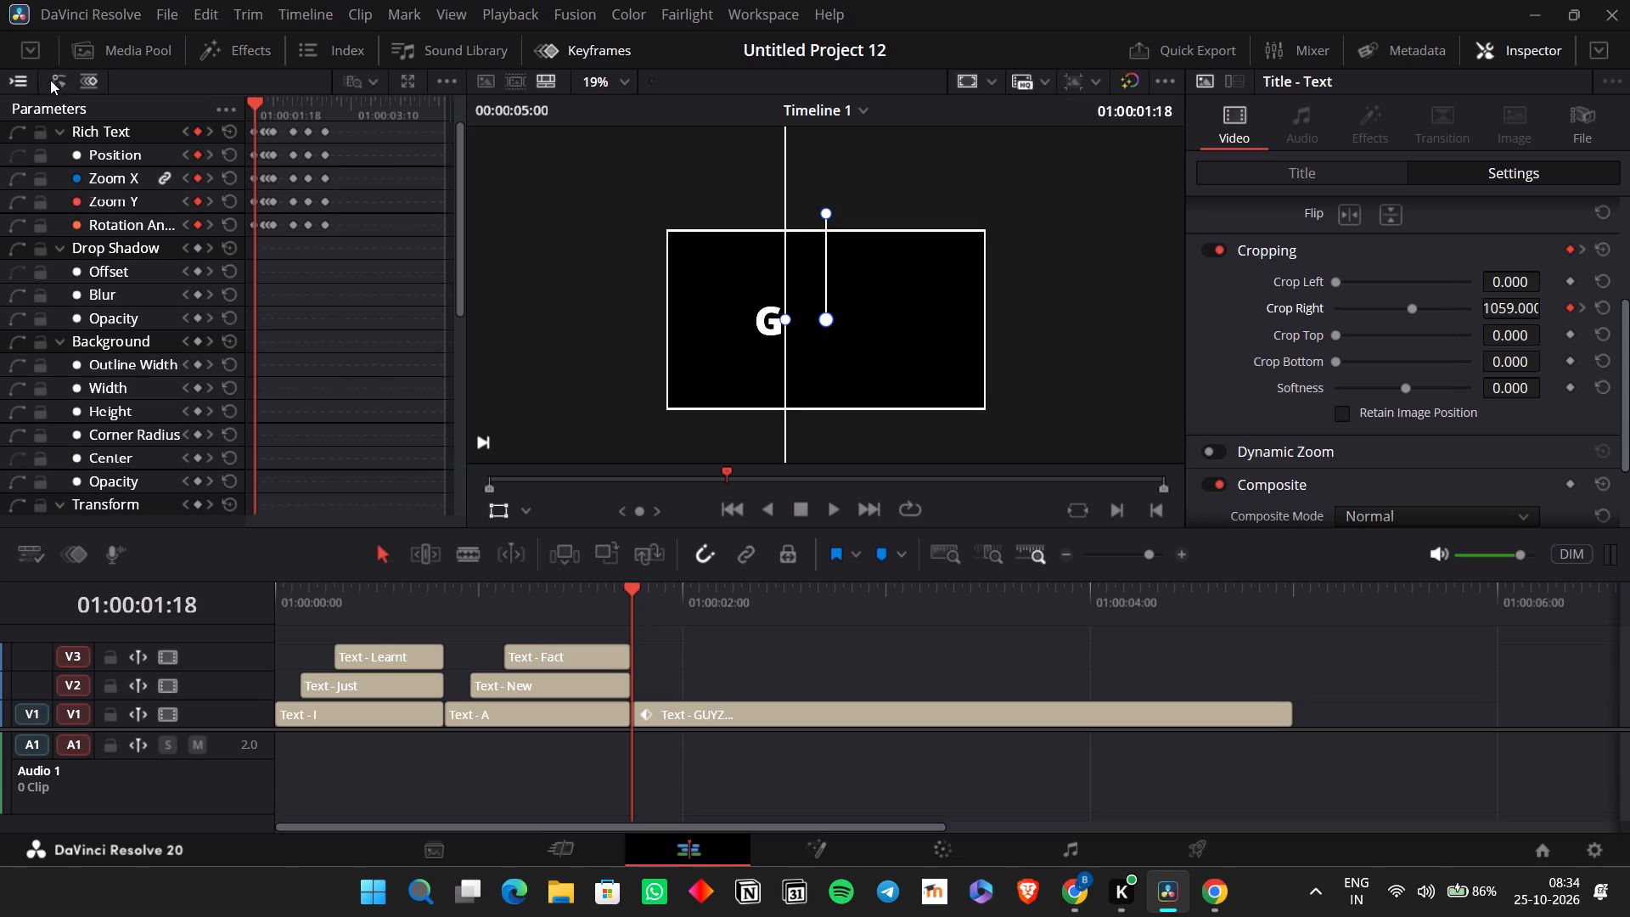
{"action": "left_click", "coordinate": [54, 84]}
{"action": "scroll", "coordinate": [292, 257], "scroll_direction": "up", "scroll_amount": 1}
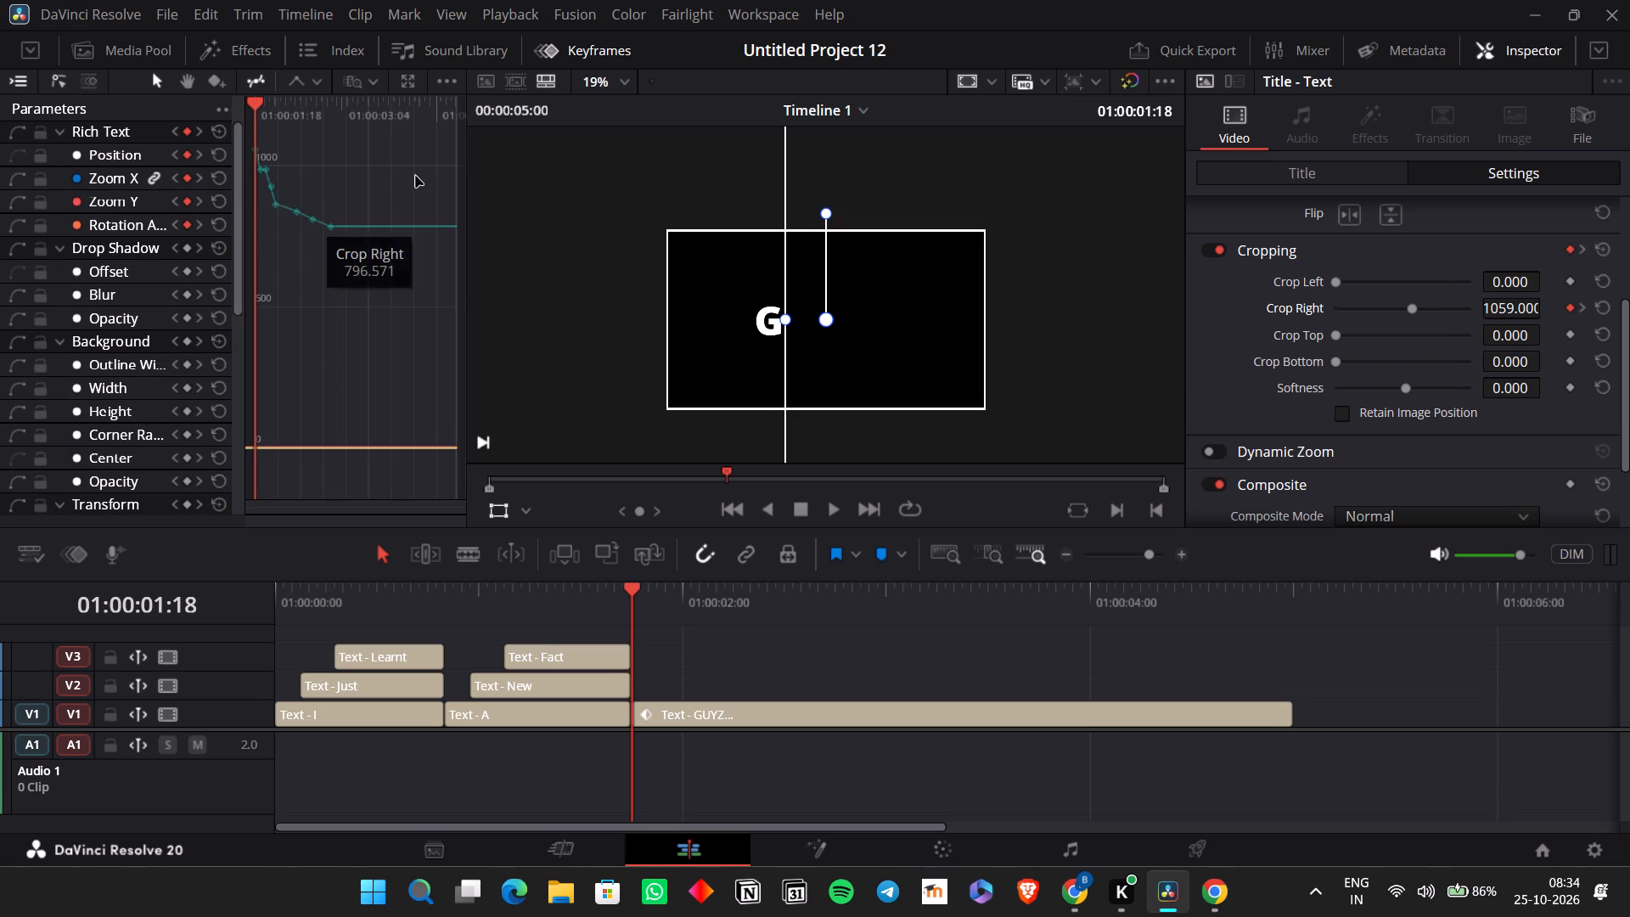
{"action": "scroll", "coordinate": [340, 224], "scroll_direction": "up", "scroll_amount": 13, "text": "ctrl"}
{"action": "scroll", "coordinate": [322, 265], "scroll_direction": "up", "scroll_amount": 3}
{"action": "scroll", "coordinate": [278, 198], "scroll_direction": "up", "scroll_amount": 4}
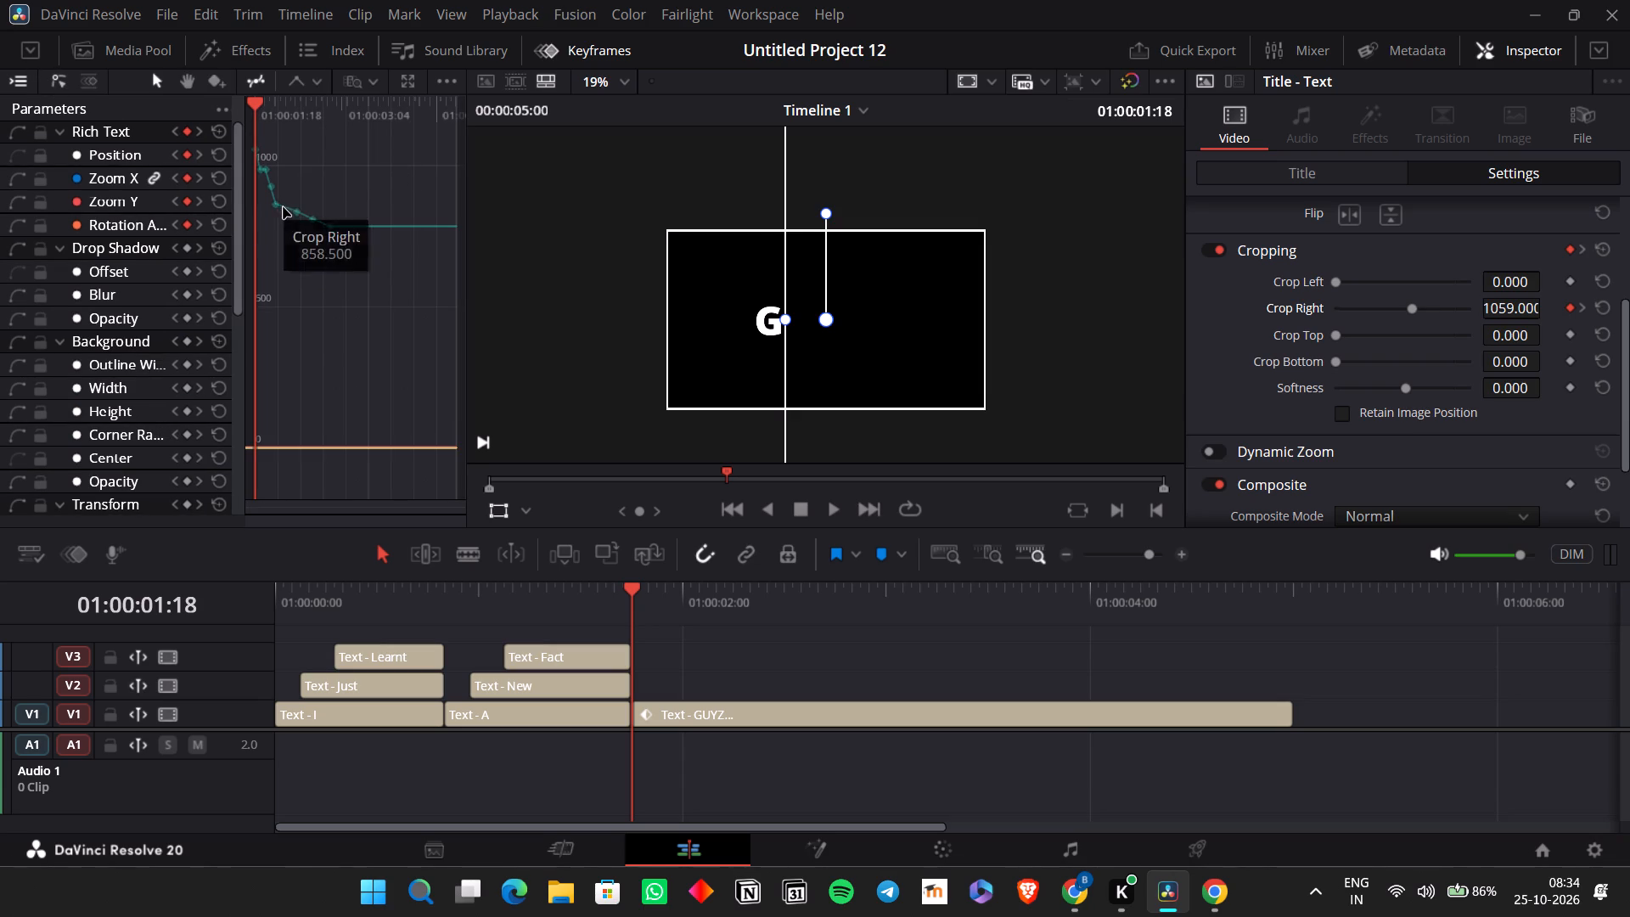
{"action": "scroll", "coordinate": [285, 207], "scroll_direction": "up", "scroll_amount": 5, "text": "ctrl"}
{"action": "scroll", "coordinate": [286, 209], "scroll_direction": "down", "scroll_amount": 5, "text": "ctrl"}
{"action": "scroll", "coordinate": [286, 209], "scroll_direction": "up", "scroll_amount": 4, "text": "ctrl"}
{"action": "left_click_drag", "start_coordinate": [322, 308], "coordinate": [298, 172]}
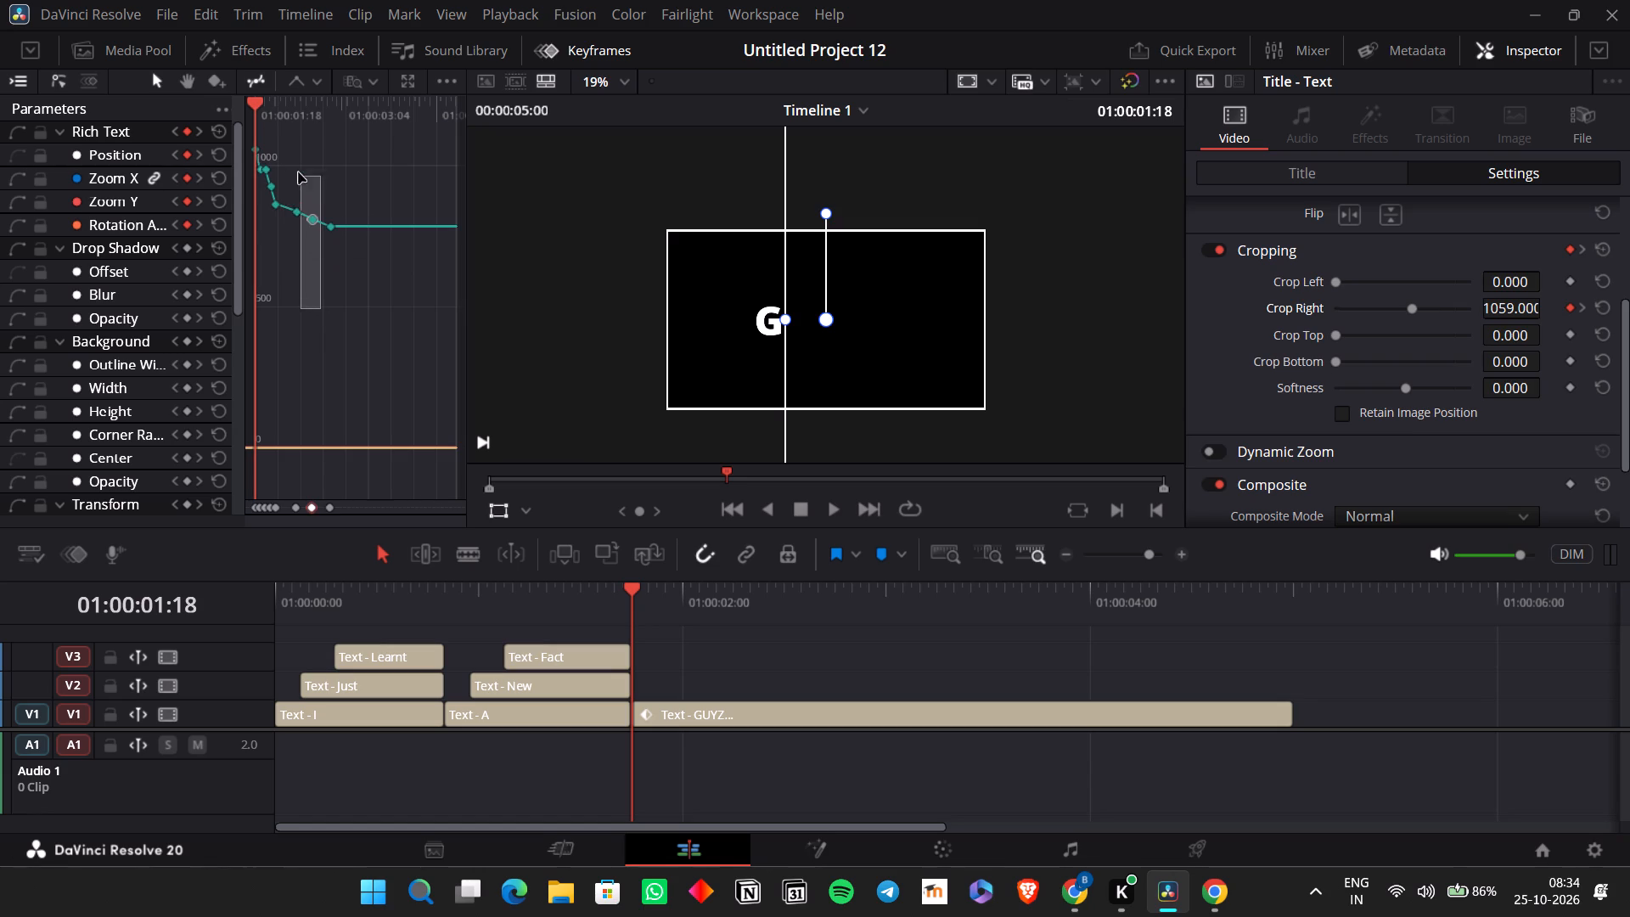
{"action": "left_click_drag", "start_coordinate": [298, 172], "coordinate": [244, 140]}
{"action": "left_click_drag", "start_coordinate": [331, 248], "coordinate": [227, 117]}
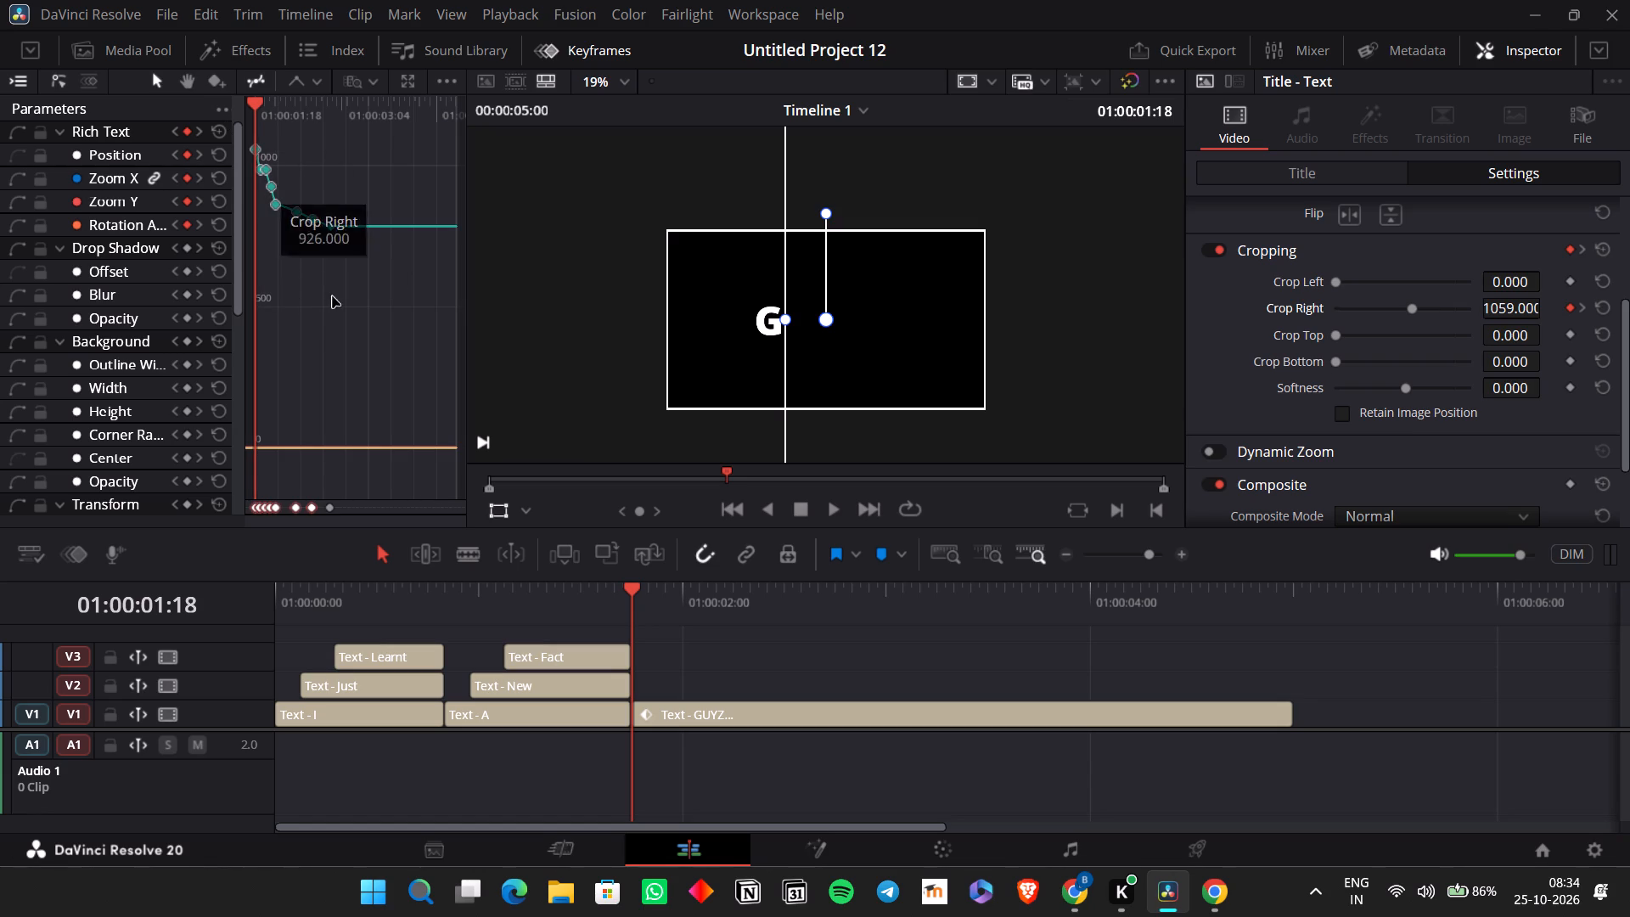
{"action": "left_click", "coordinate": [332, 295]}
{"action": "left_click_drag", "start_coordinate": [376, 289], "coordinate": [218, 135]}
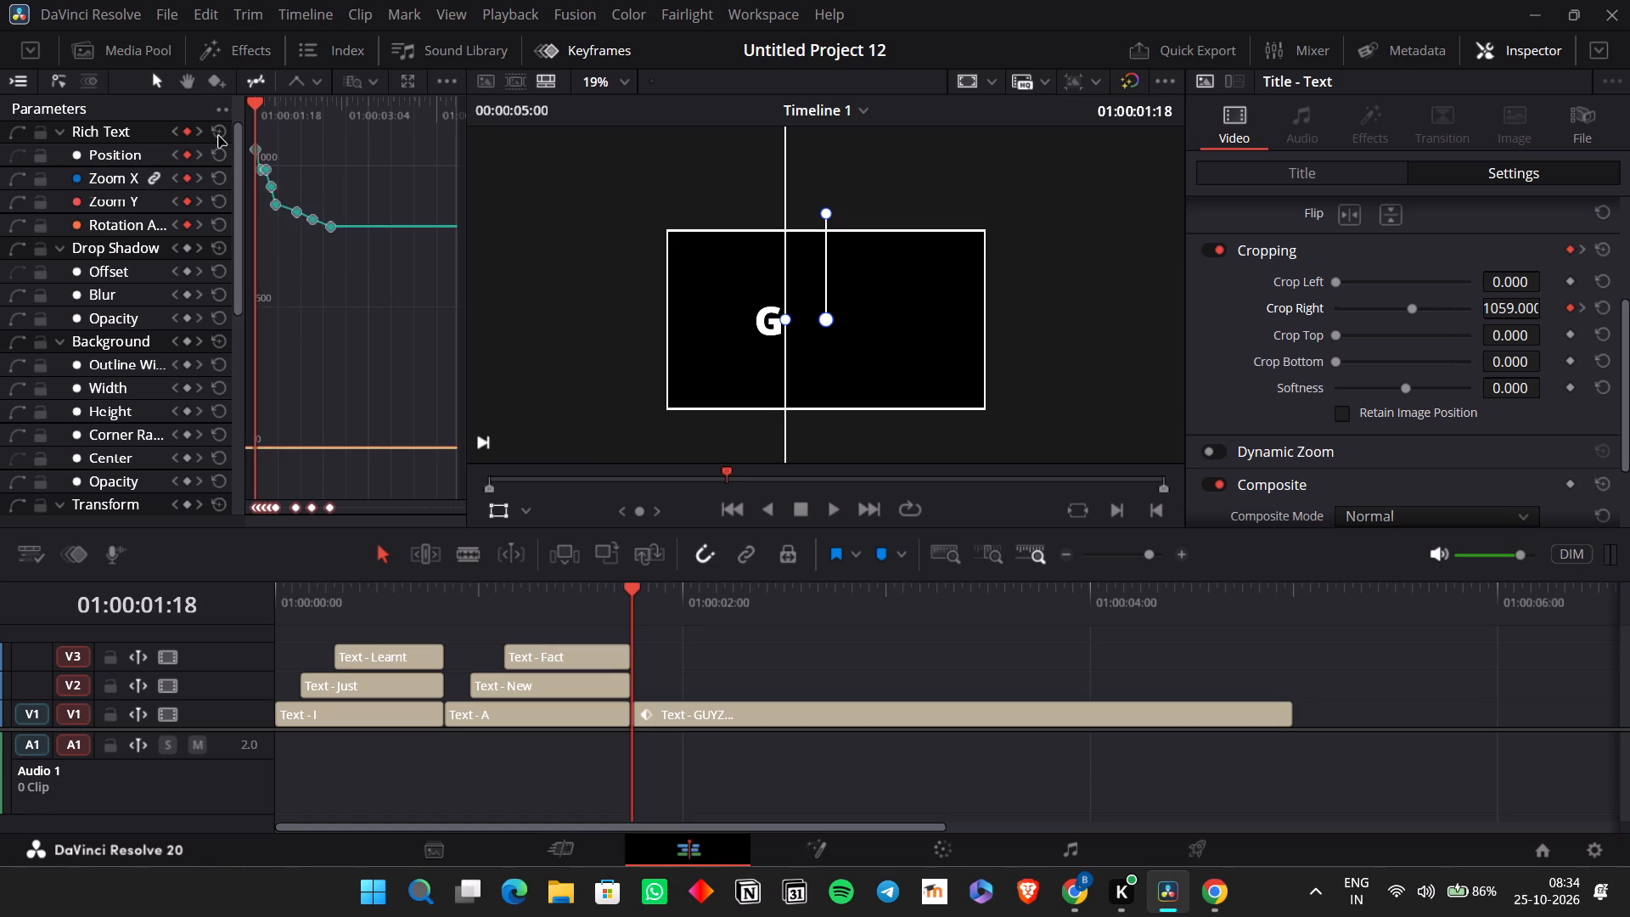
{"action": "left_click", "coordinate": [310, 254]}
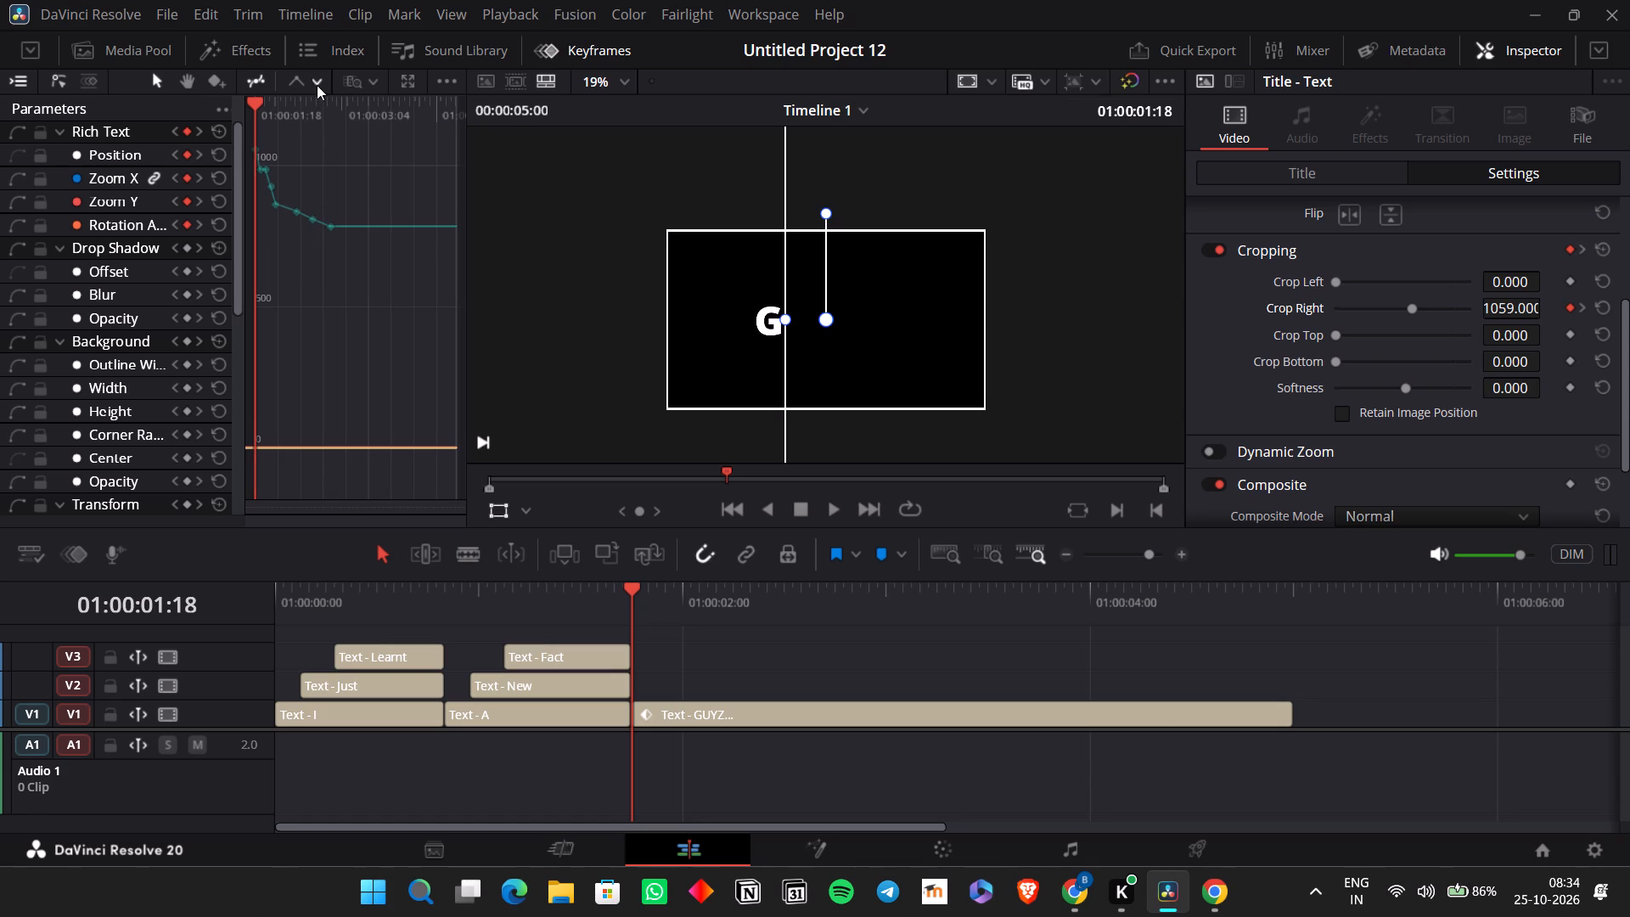
Expand the keyframe curves into a separate floating Keyframe Editor window.
{"action": "left_click", "coordinate": [317, 85]}
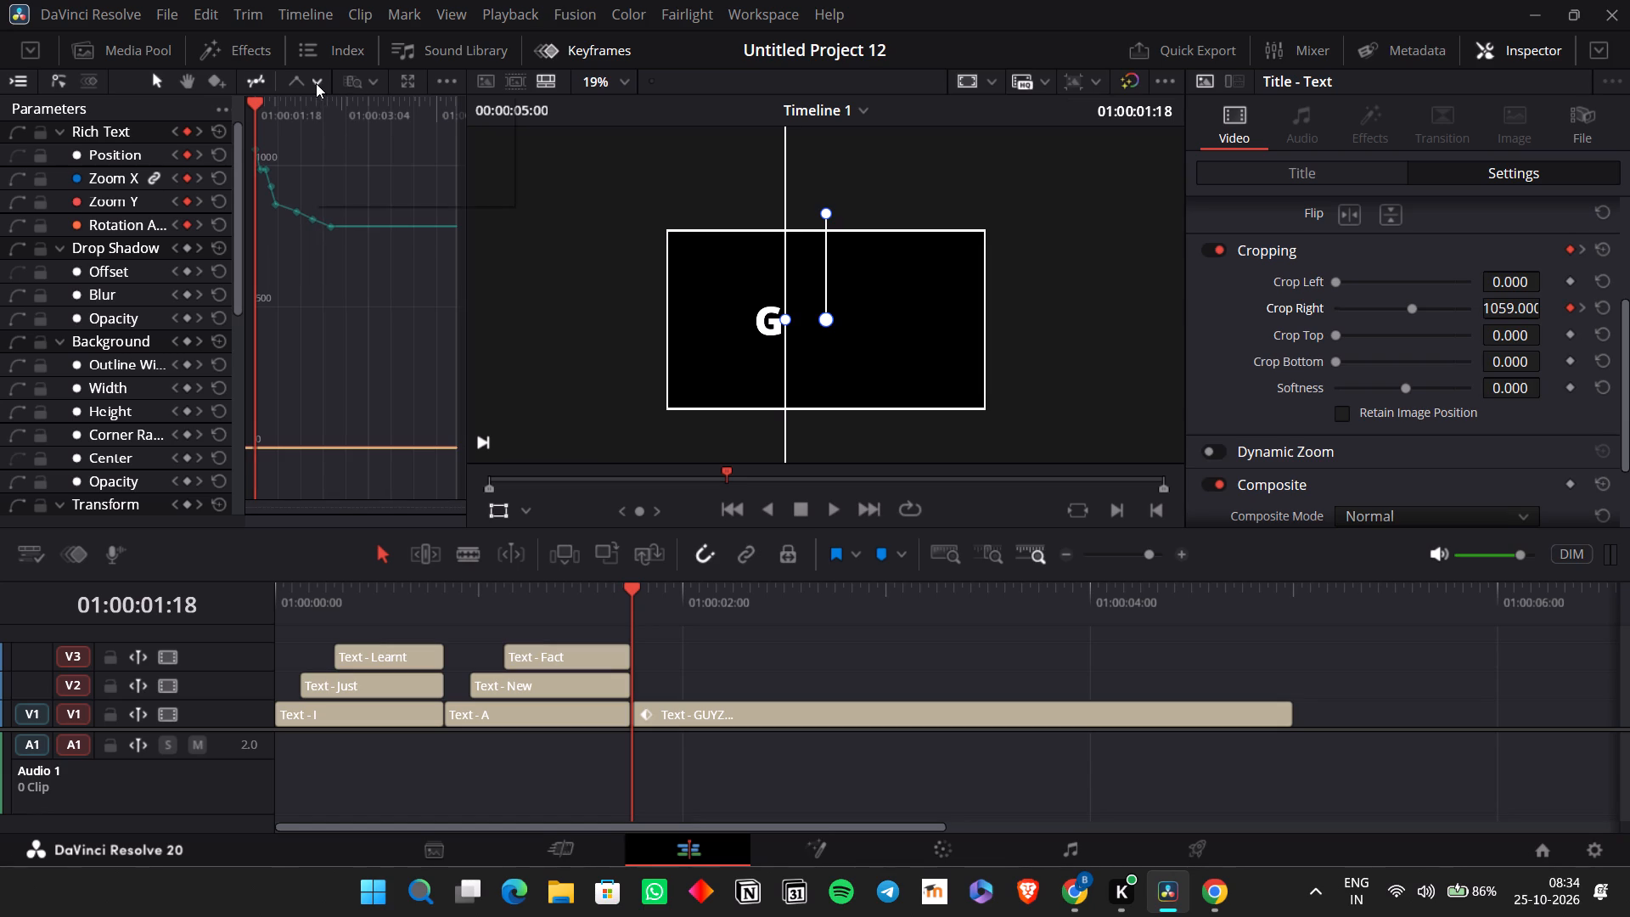
{"action": "left_click", "coordinate": [316, 83]}
{"action": "left_click", "coordinate": [408, 82]}
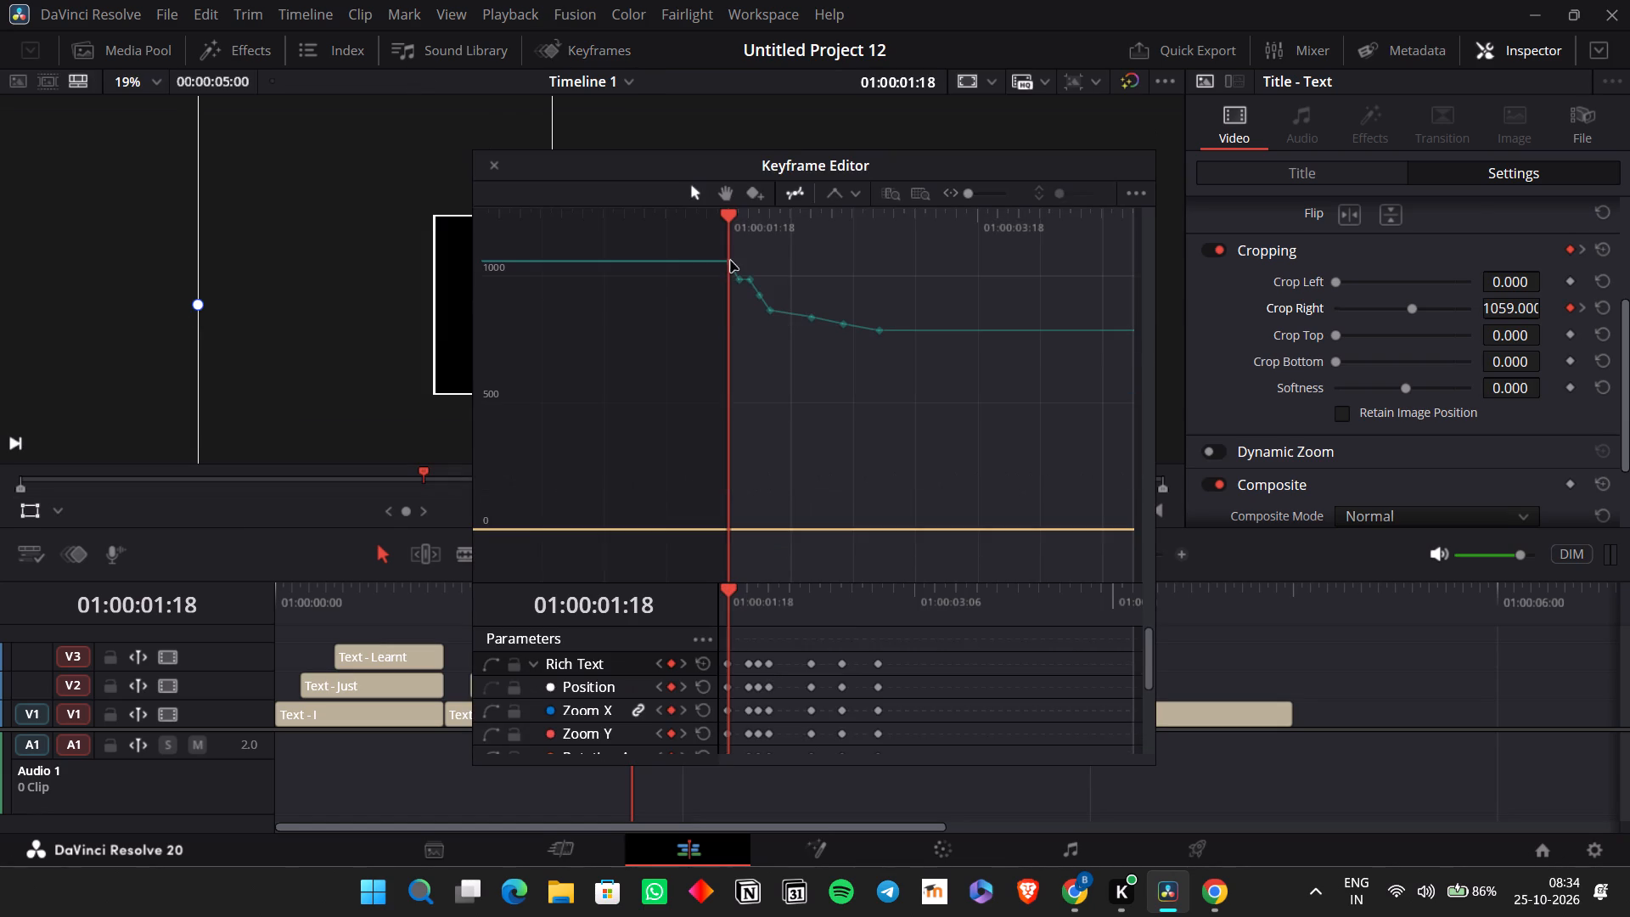
{"action": "left_click_drag", "start_coordinate": [853, 166], "coordinate": [836, 163]}
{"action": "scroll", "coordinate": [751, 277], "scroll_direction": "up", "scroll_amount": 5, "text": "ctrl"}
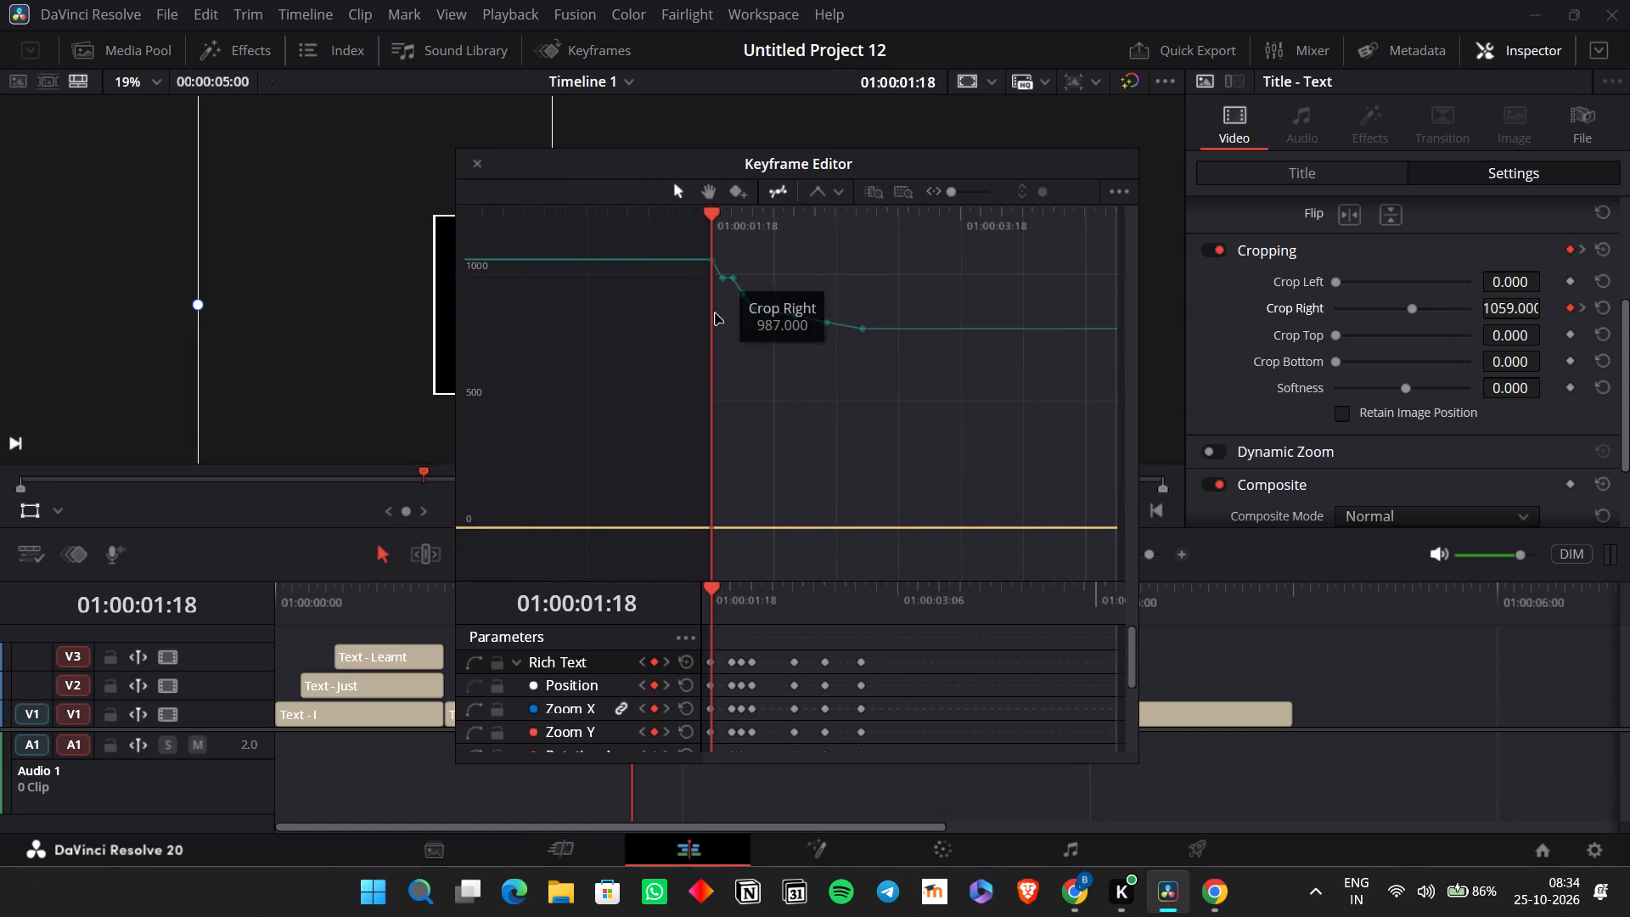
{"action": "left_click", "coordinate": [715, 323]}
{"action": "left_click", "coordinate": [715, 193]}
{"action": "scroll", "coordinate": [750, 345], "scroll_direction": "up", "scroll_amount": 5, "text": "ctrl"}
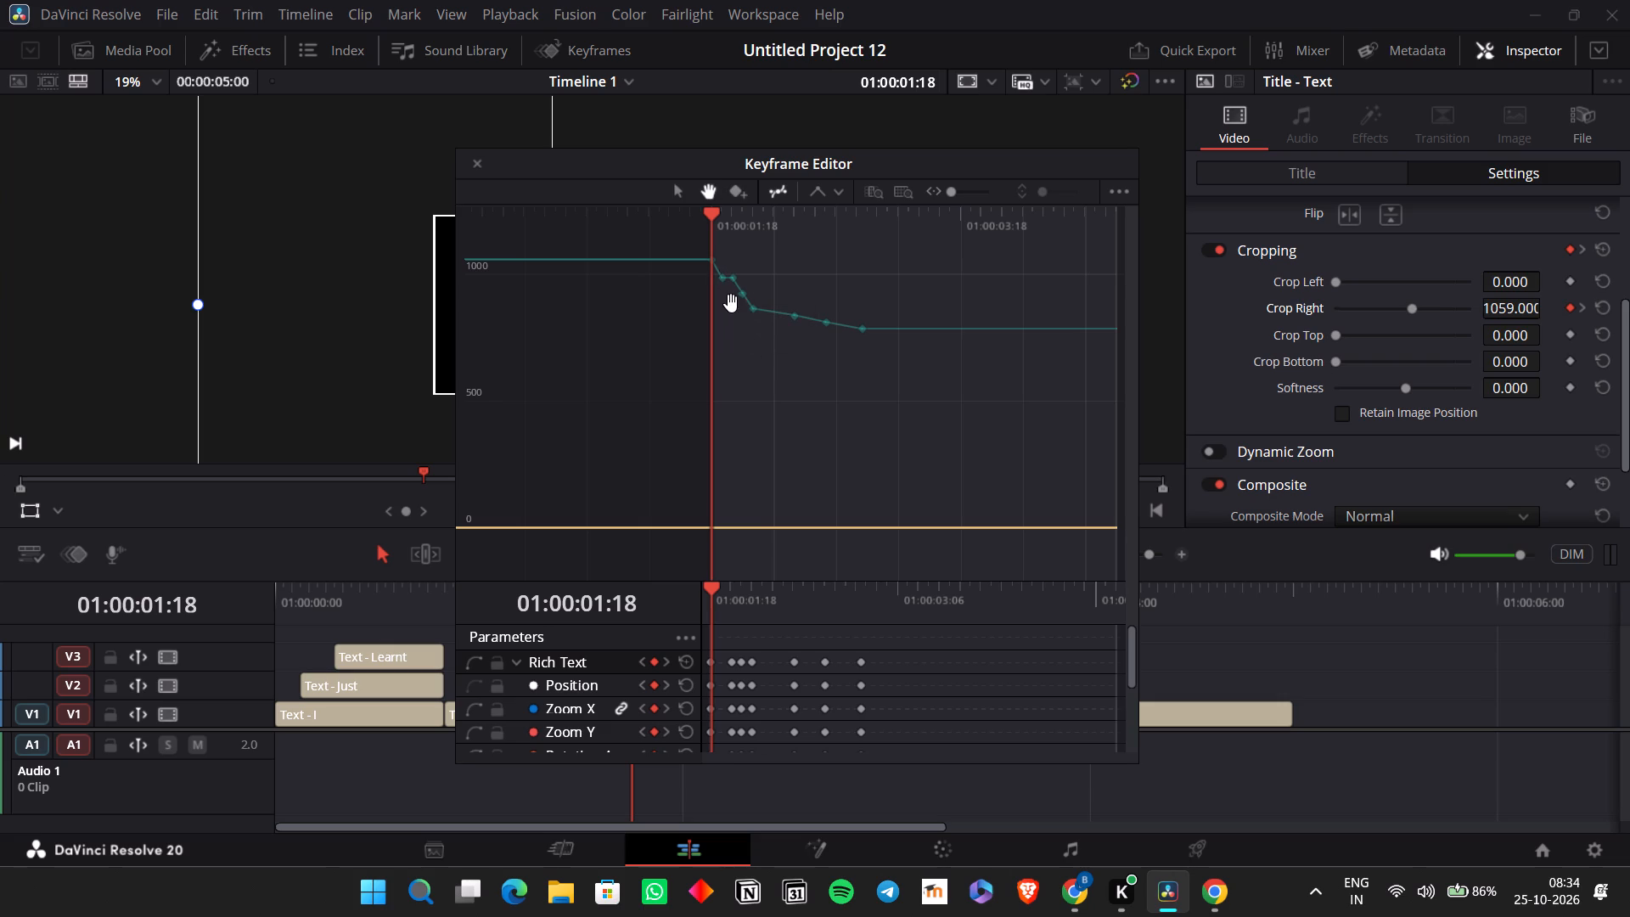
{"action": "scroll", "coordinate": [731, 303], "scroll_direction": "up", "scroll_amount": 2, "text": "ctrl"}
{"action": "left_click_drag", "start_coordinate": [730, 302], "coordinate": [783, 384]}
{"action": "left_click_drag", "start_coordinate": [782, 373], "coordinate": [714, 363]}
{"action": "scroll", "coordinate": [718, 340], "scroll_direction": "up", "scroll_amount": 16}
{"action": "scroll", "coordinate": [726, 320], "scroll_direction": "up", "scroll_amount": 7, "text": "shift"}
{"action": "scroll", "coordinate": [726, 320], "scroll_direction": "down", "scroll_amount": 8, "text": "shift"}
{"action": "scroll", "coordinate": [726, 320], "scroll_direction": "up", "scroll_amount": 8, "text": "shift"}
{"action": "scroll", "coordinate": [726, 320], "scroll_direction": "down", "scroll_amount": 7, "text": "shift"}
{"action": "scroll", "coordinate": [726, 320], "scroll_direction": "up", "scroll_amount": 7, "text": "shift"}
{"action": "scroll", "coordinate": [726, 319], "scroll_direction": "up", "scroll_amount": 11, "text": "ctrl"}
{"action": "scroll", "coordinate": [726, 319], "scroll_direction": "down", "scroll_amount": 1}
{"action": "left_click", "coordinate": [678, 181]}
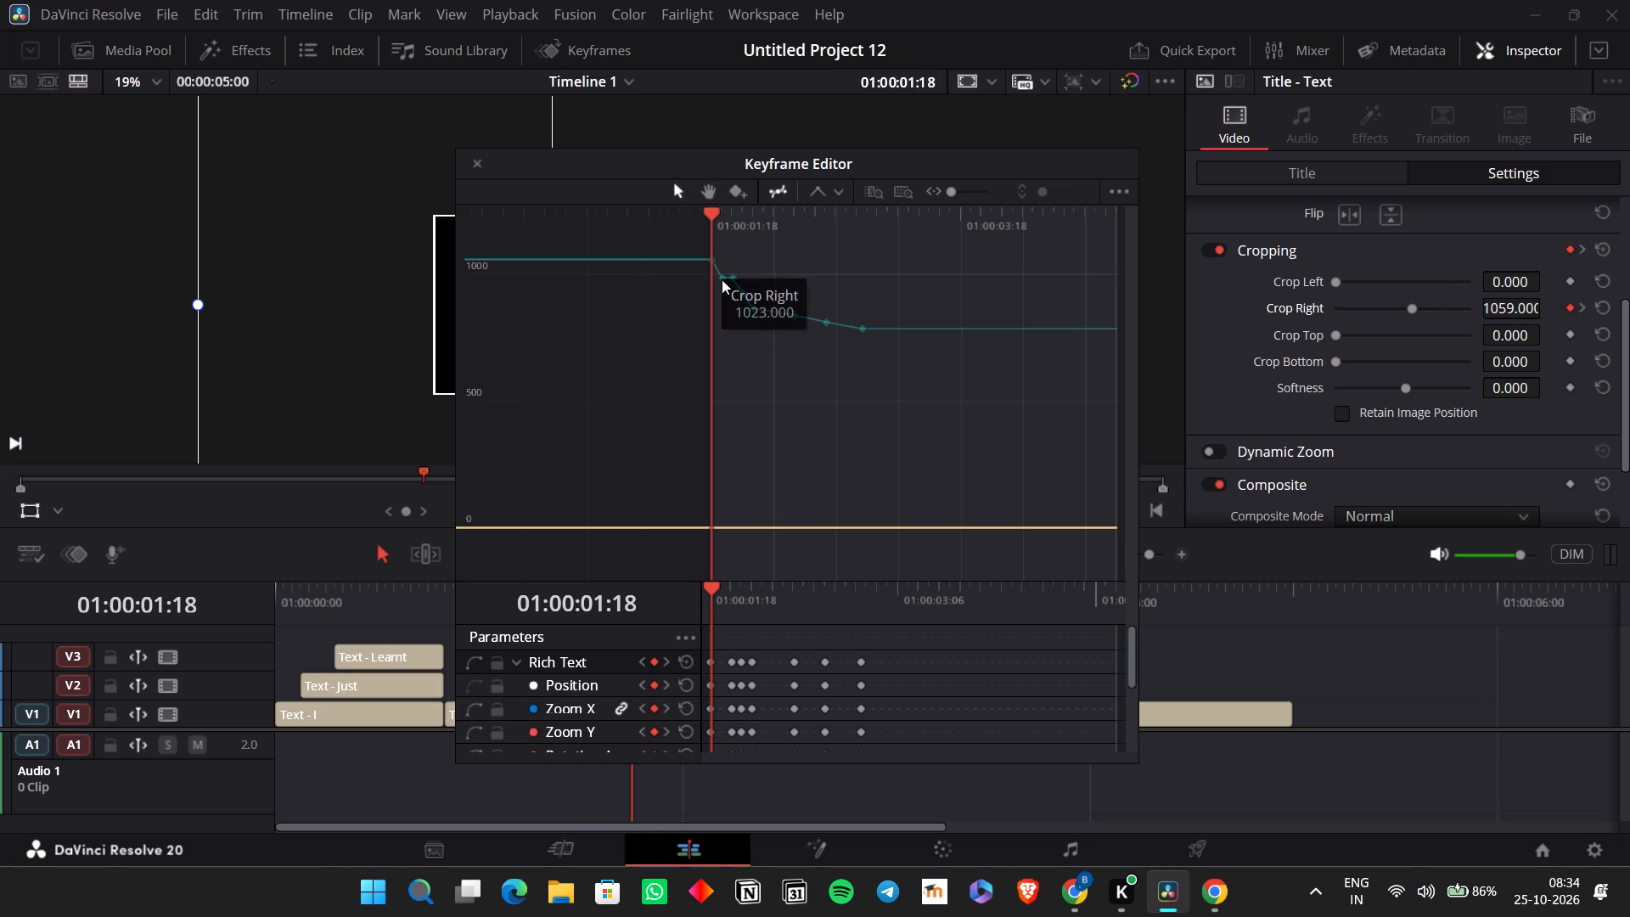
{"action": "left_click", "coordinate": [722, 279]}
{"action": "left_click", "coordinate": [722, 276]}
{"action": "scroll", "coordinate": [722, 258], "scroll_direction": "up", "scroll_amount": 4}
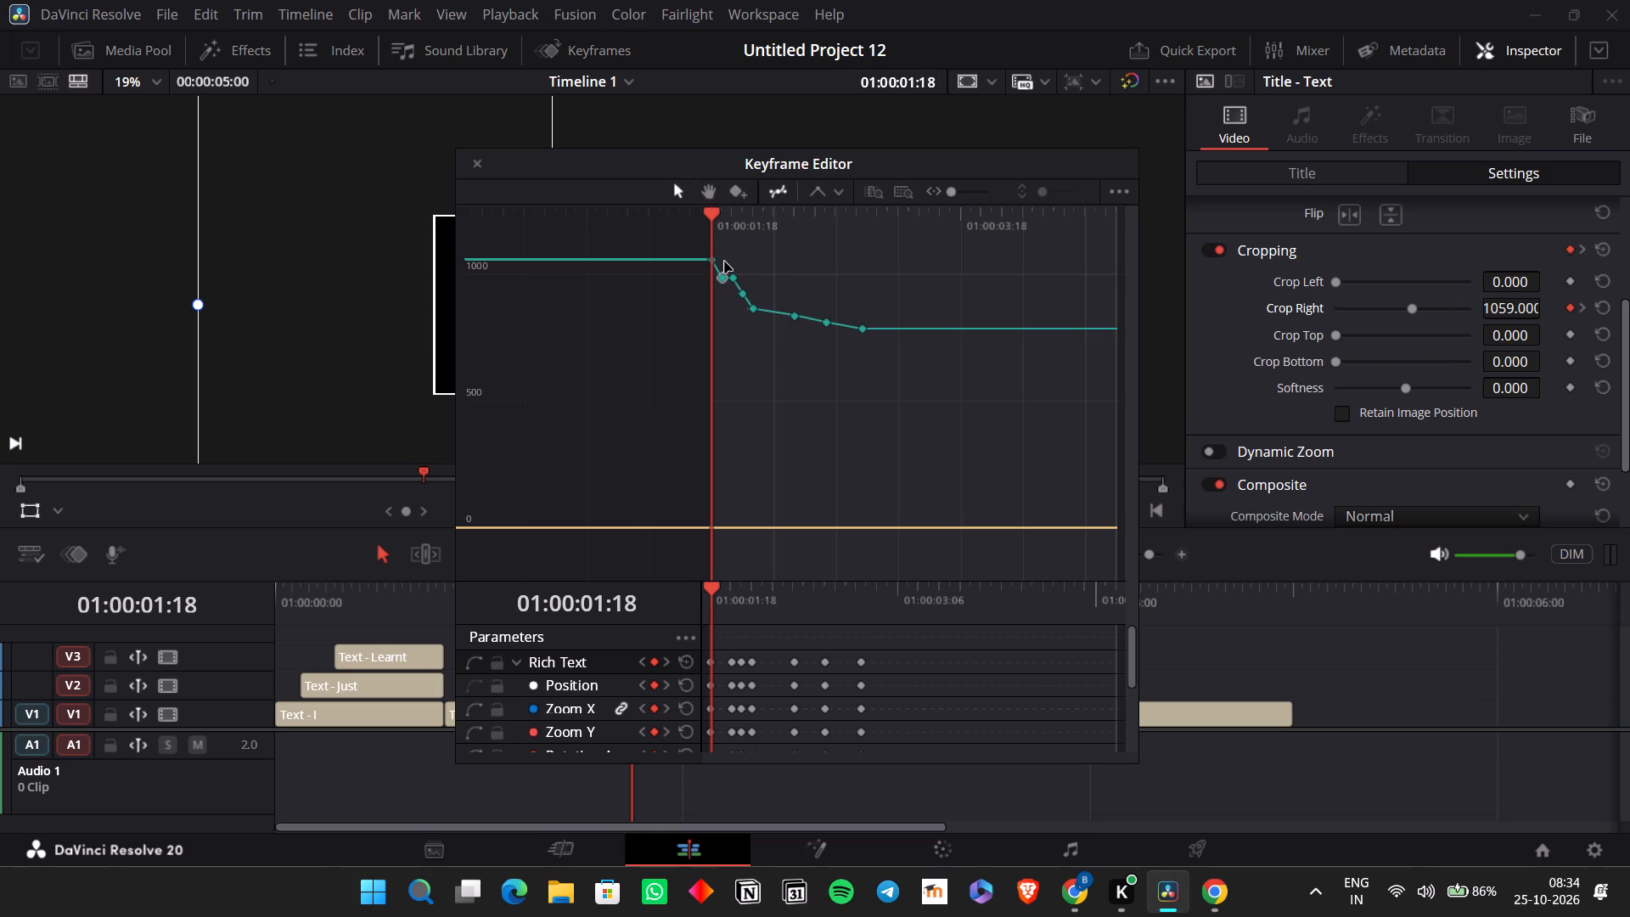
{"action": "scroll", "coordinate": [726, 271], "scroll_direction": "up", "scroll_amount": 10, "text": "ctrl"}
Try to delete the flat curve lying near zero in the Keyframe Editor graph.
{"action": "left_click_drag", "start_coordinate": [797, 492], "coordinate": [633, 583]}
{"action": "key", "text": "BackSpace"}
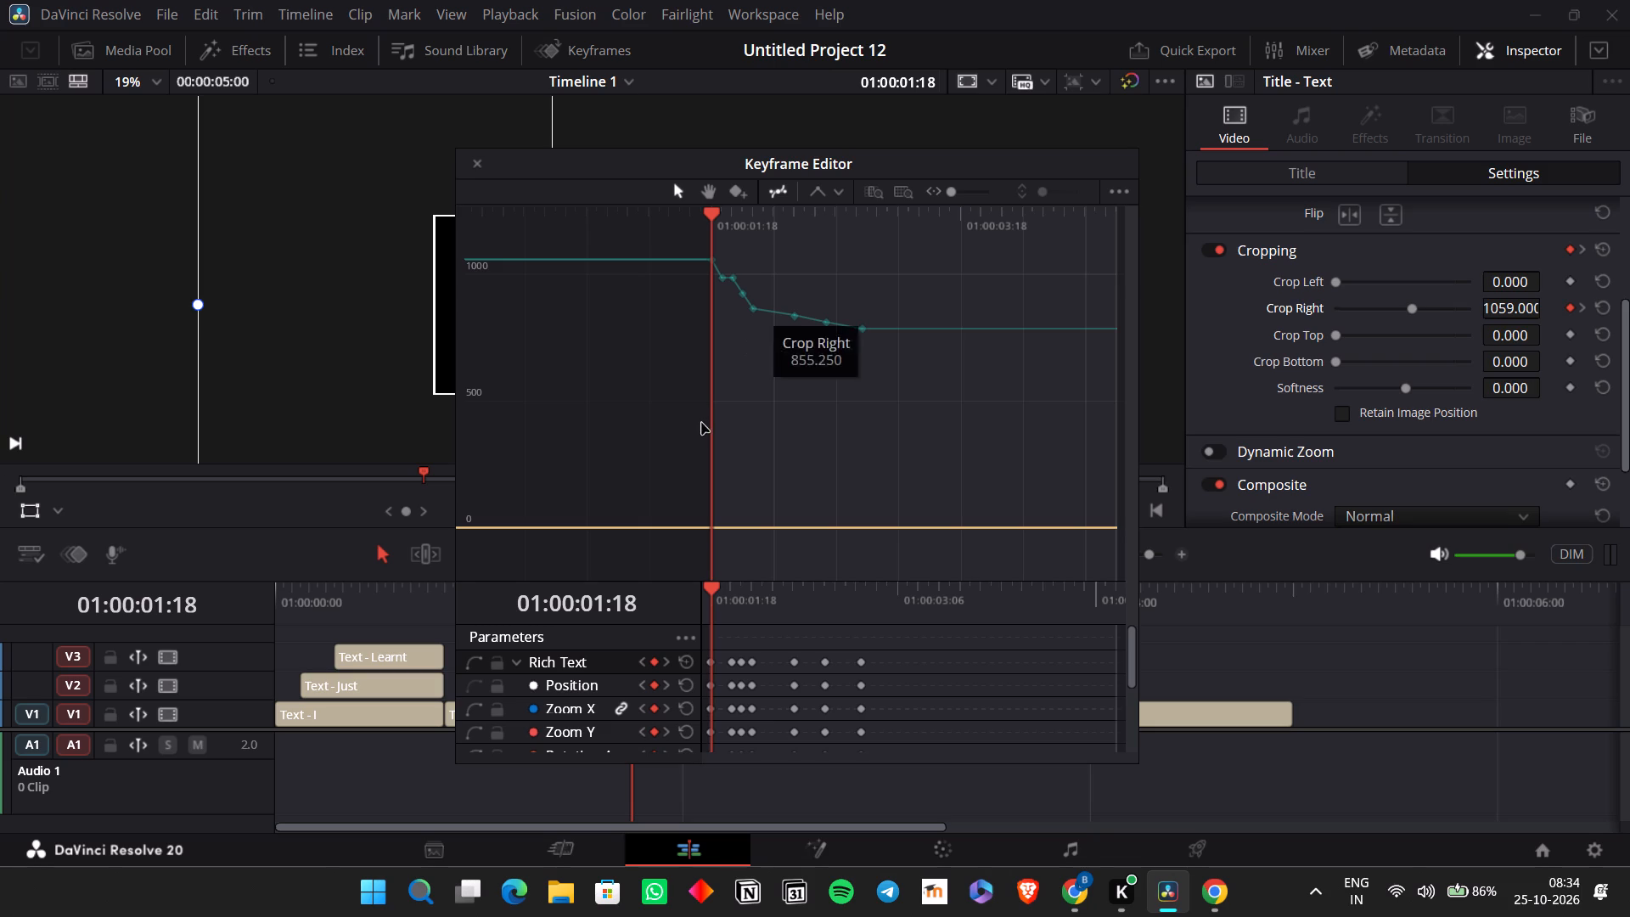
Isolate the Crop Right curve in the Keyframe Editor by hiding the other Cropping curves and the Zoom Y curve.
{"action": "scroll", "coordinate": [539, 700], "scroll_direction": "down", "scroll_amount": 19}
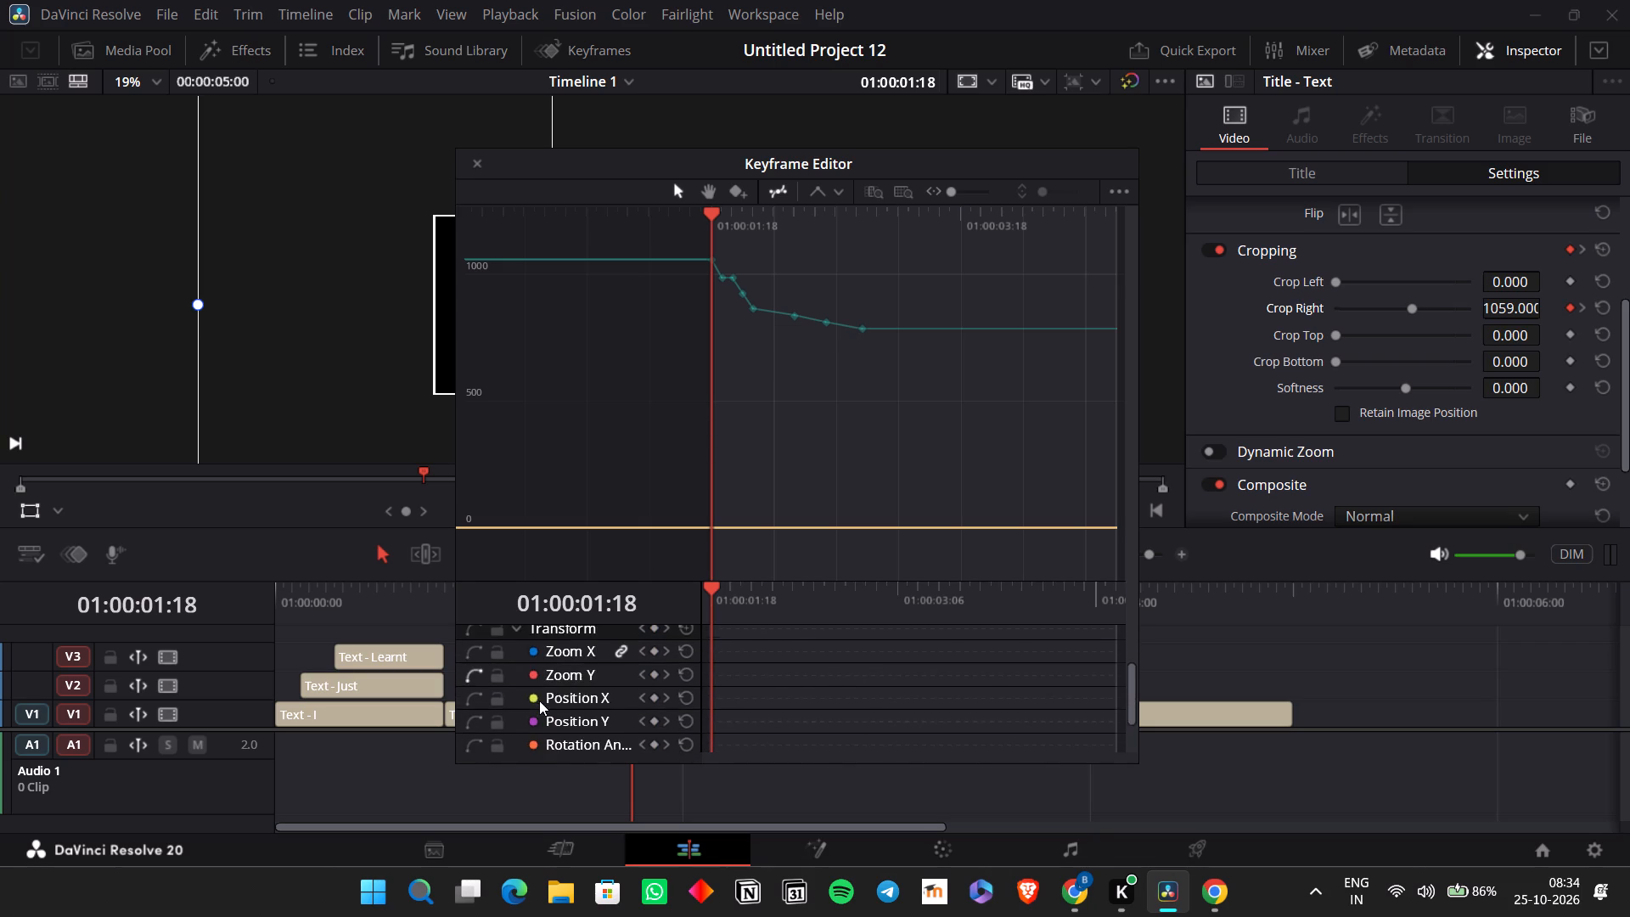
{"action": "scroll", "coordinate": [539, 700], "scroll_direction": "down", "scroll_amount": 6}
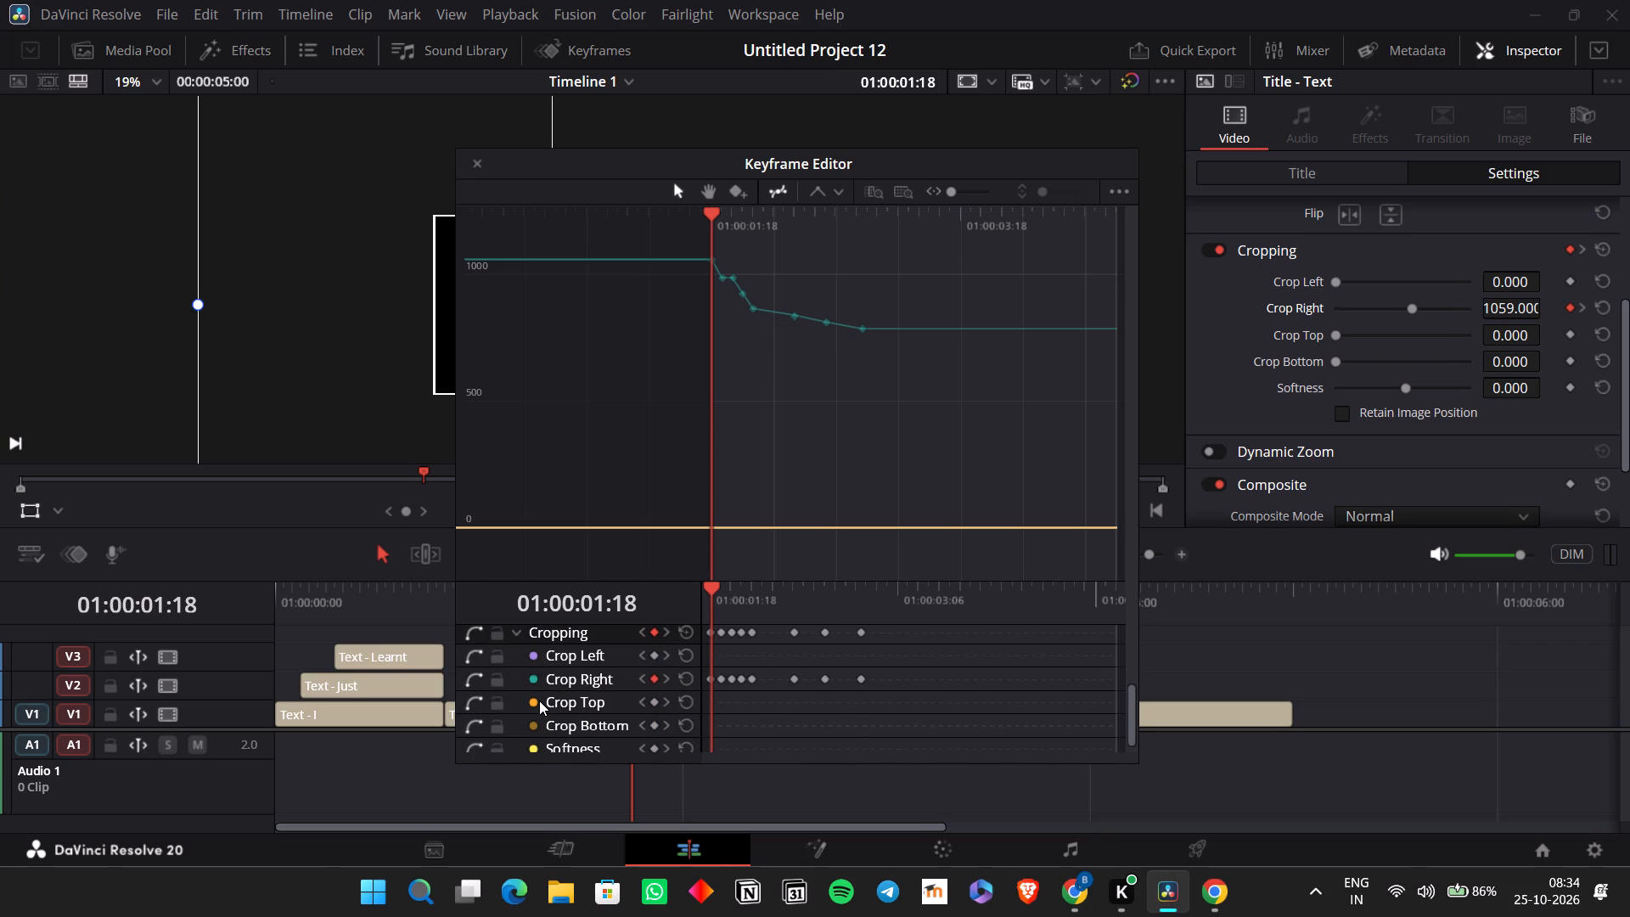
{"action": "scroll", "coordinate": [486, 663], "scroll_direction": "up", "scroll_amount": 1}
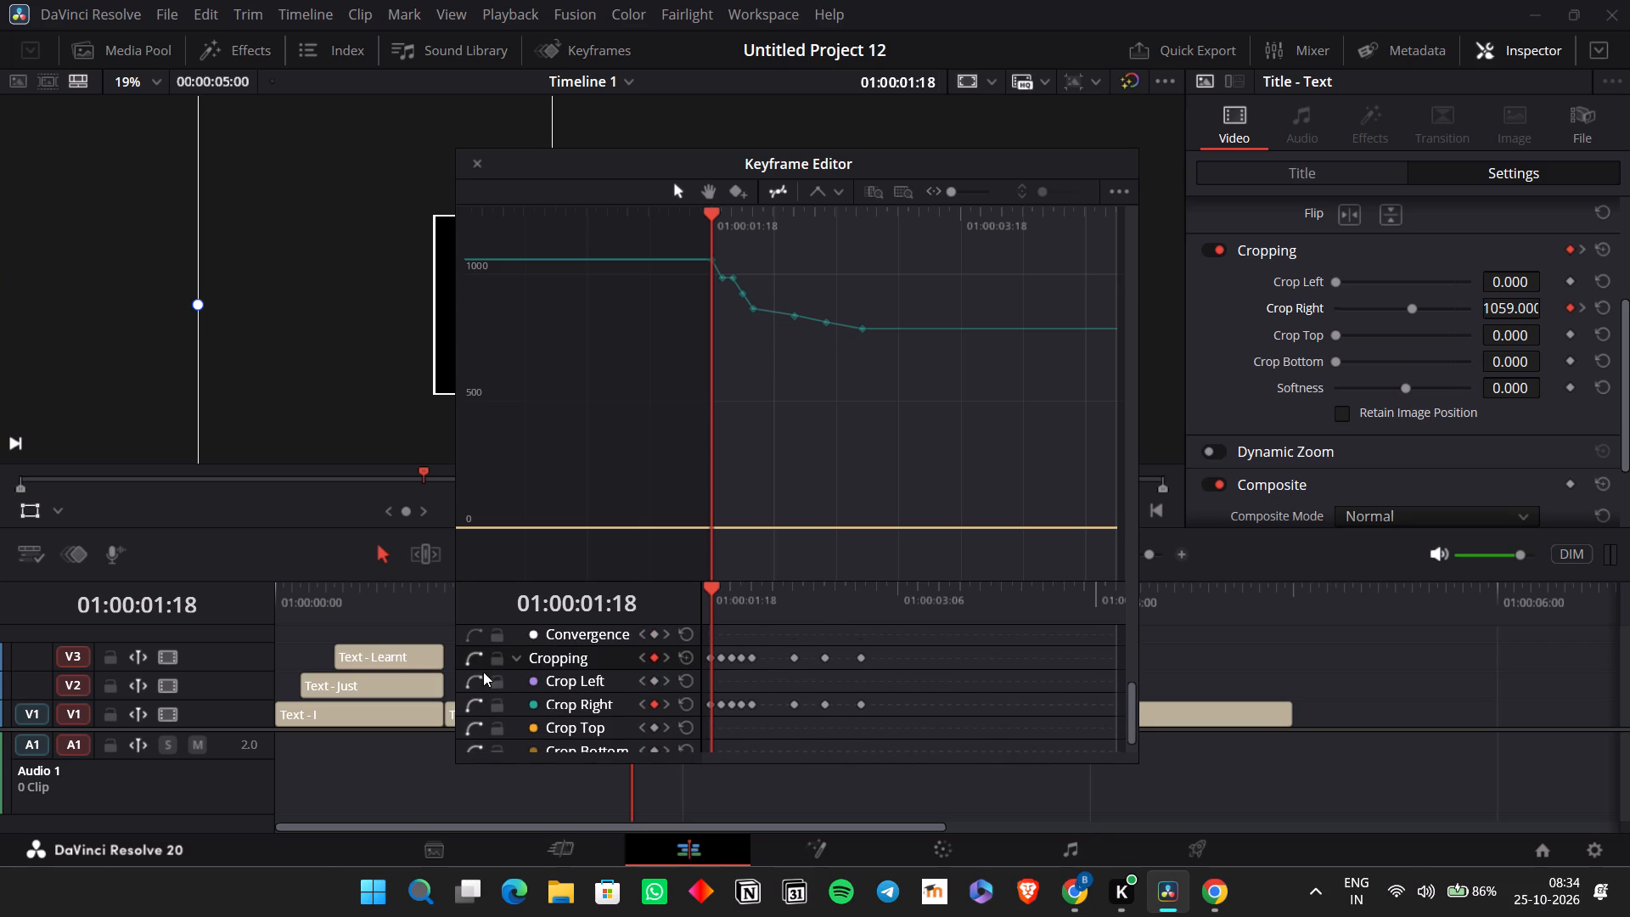
{"action": "left_click", "coordinate": [475, 657]}
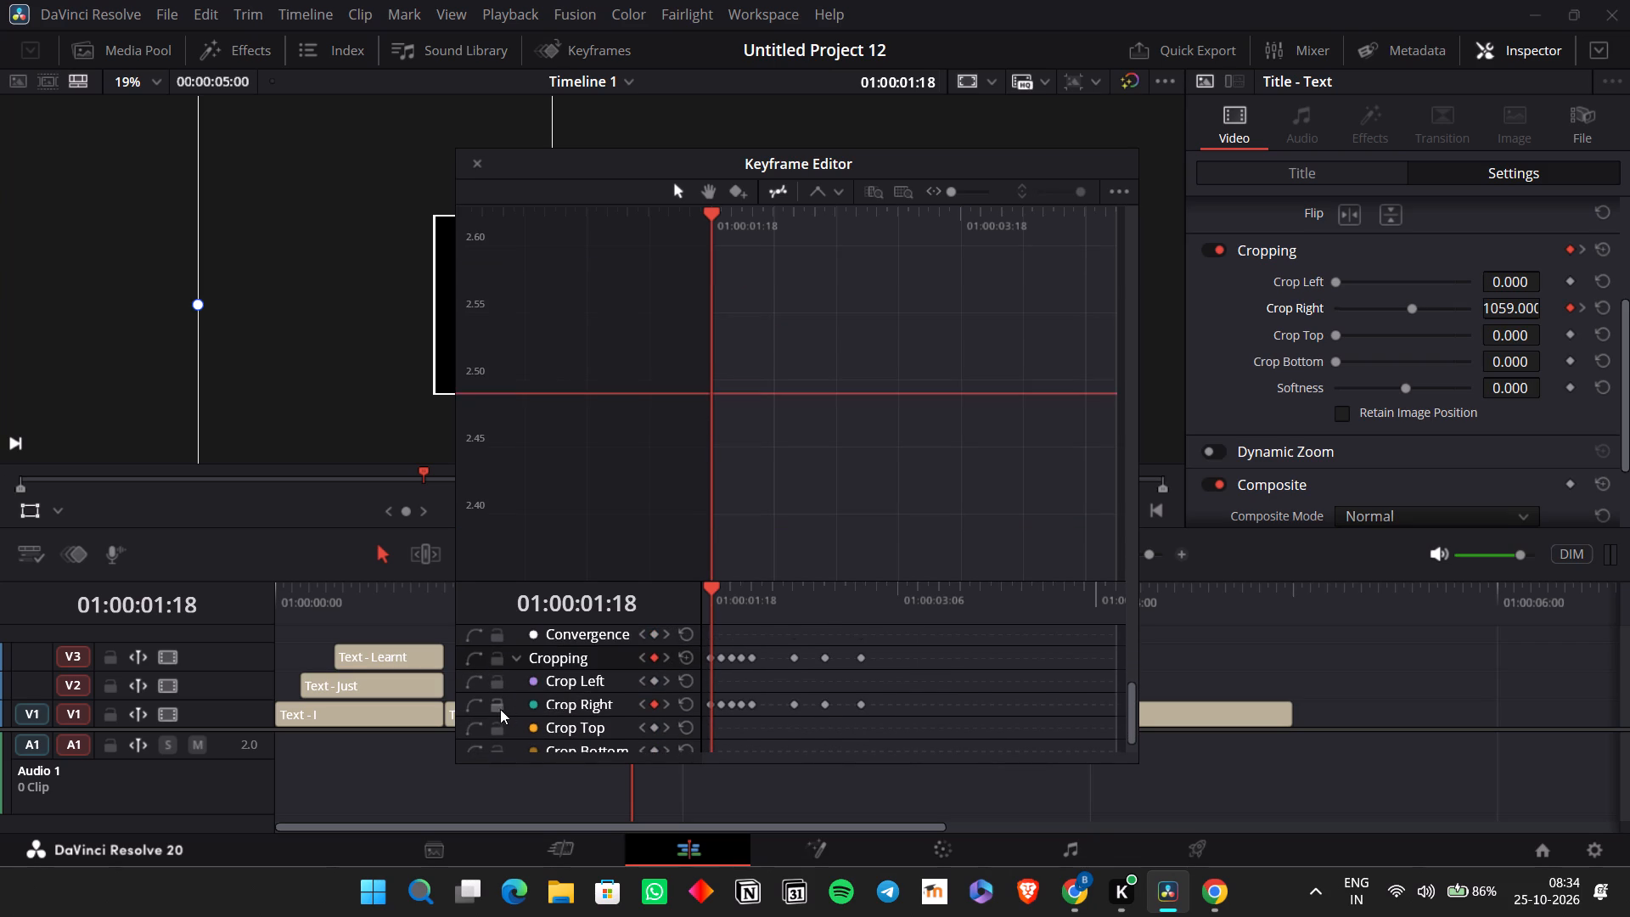
{"action": "left_click", "coordinate": [476, 710]}
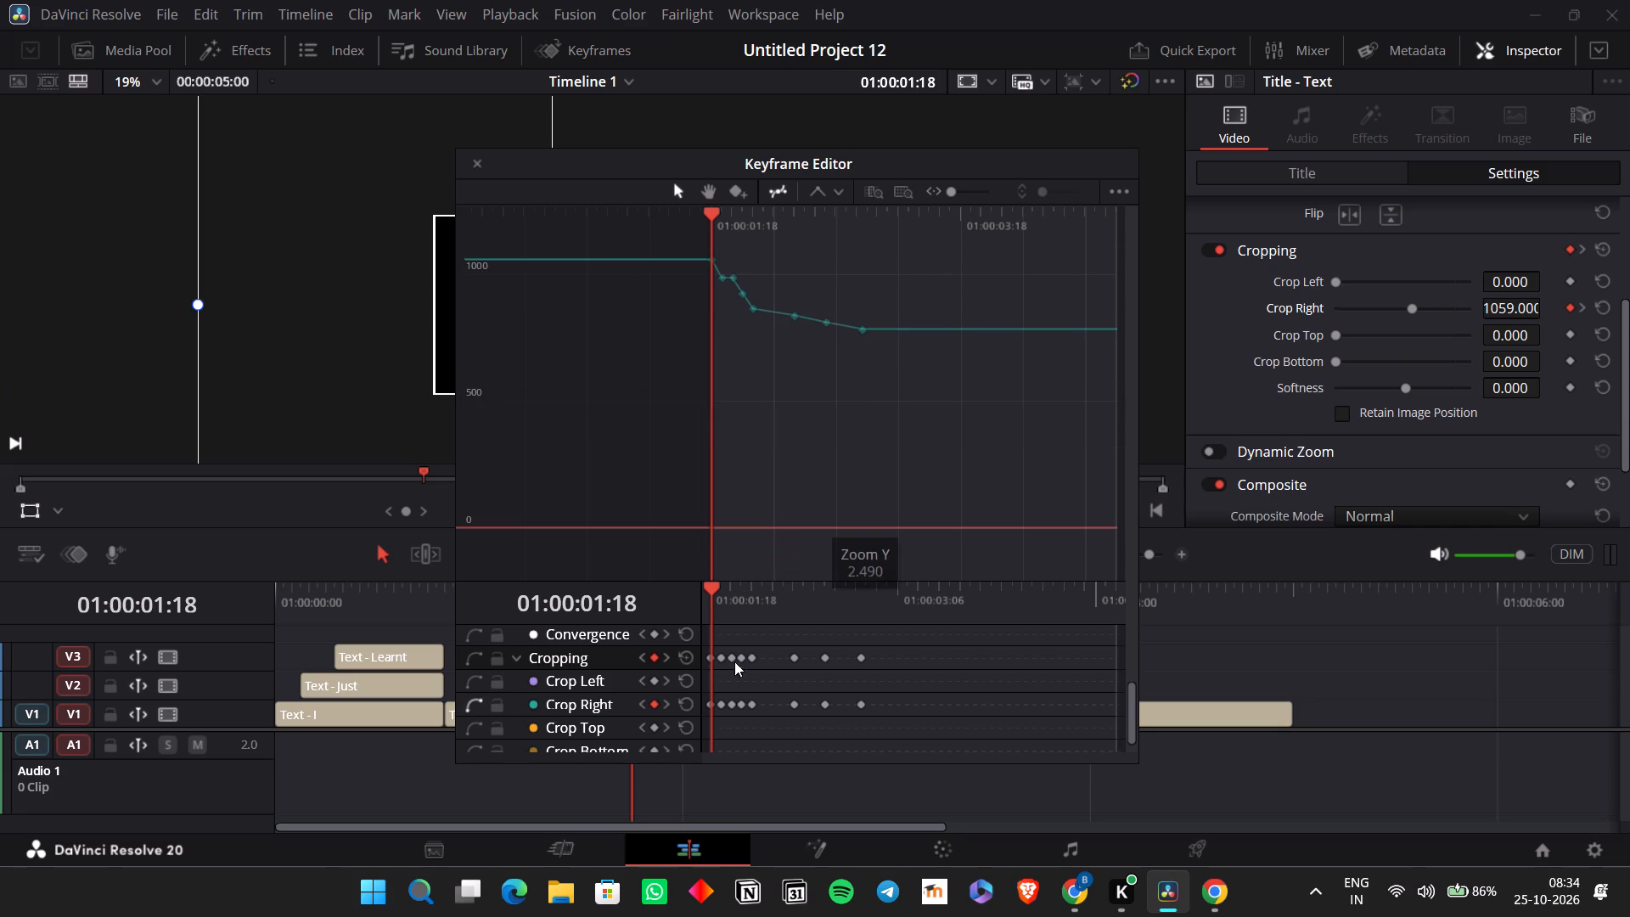
{"action": "scroll", "coordinate": [593, 682], "scroll_direction": "up", "scroll_amount": 13}
{"action": "scroll", "coordinate": [593, 682], "scroll_direction": "down", "scroll_amount": 4}
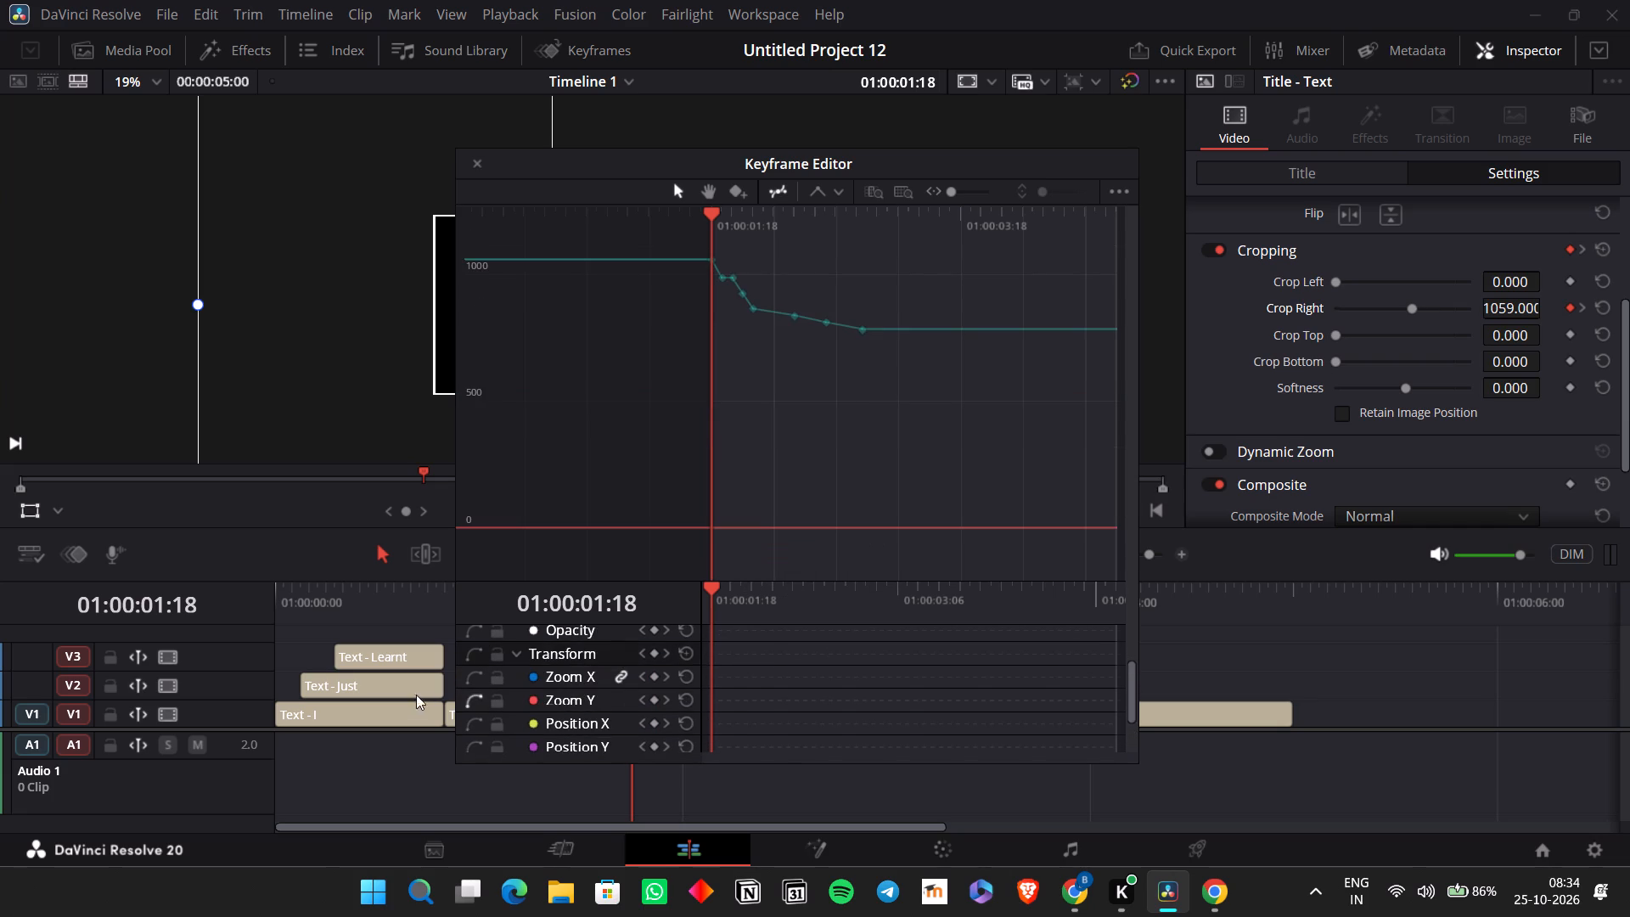
{"action": "left_click", "coordinate": [485, 695]}
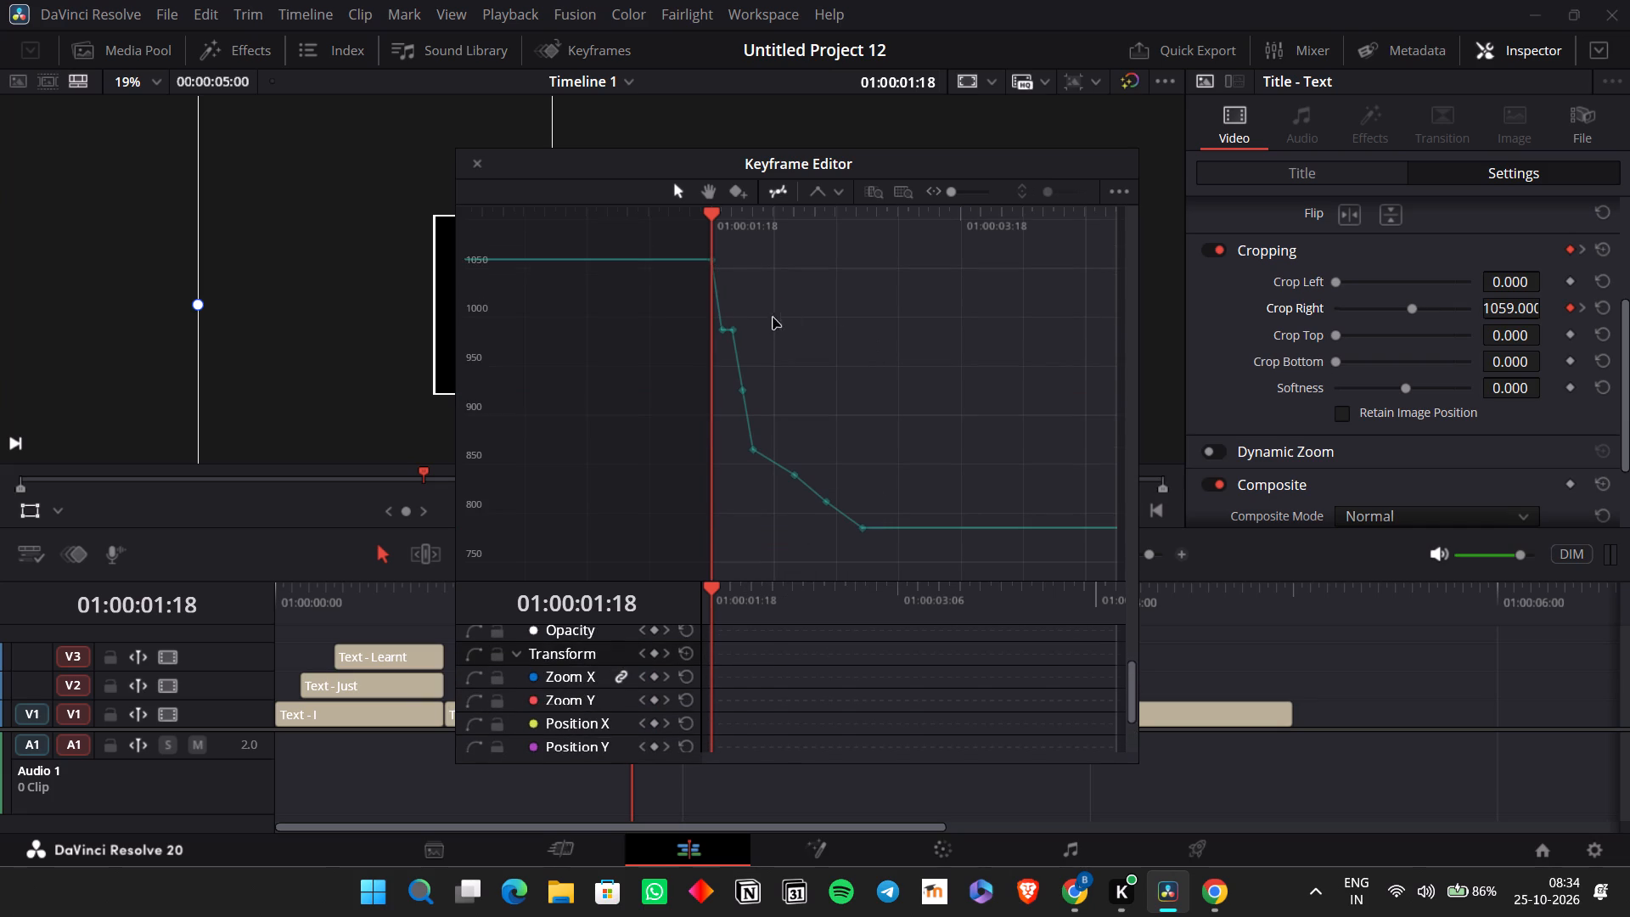
Shift the first segment of the Crop Right curve slightly, bringing its value at 01:00:01:18 to about 1060.
{"action": "left_click", "coordinate": [720, 331]}
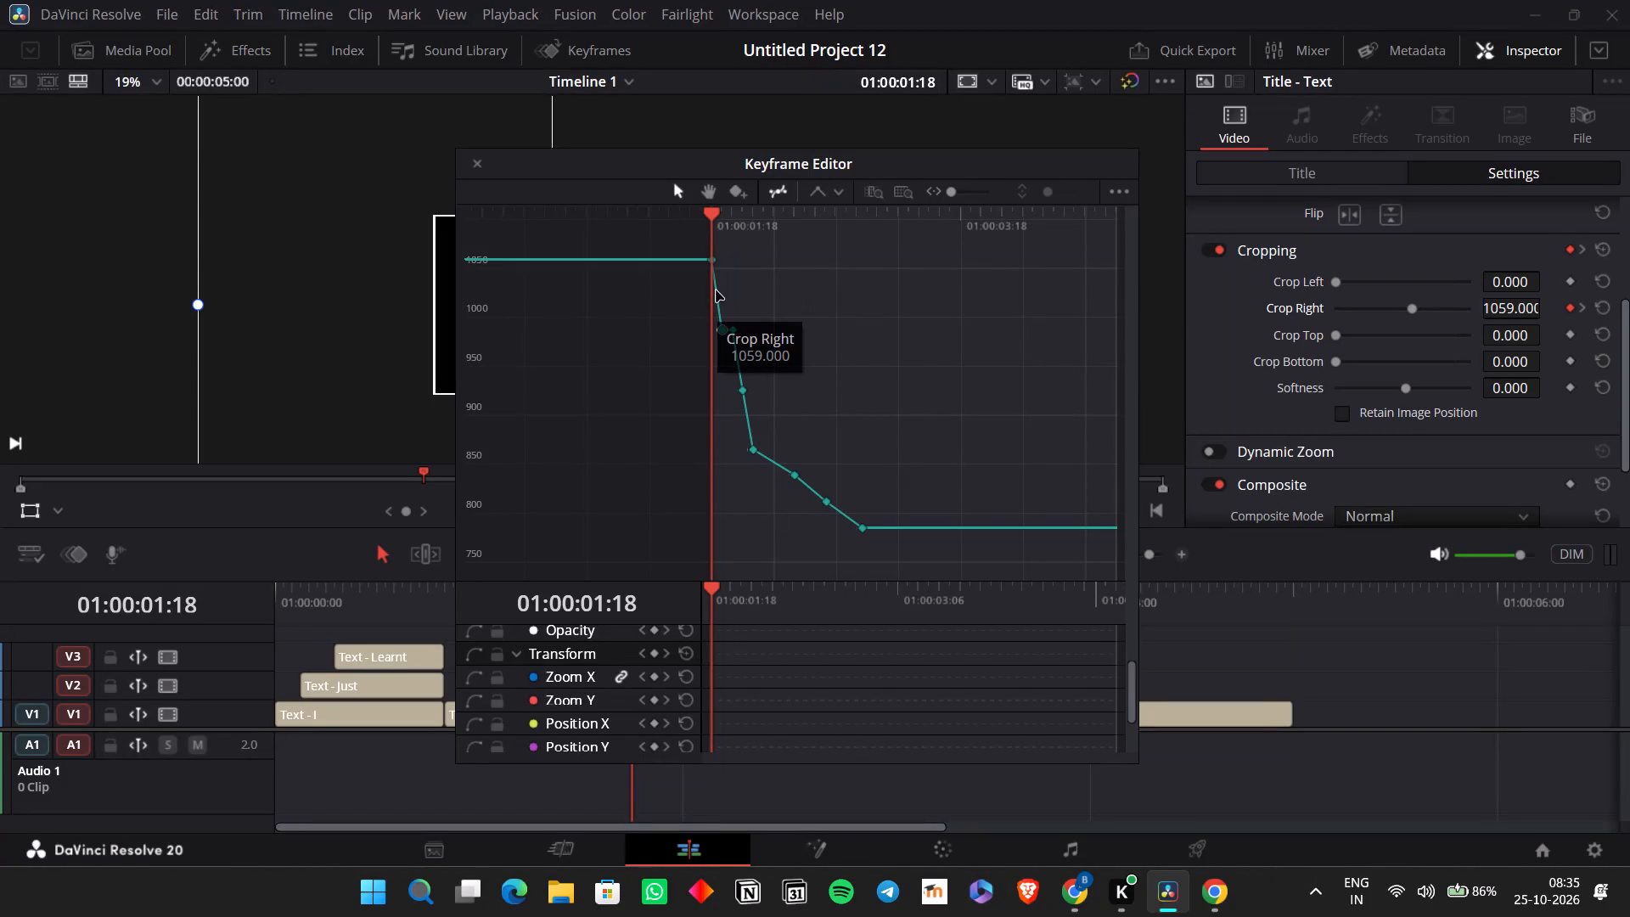
{"action": "left_click_drag", "start_coordinate": [716, 289], "coordinate": [729, 288]}
{"action": "left_click", "coordinate": [717, 291]}
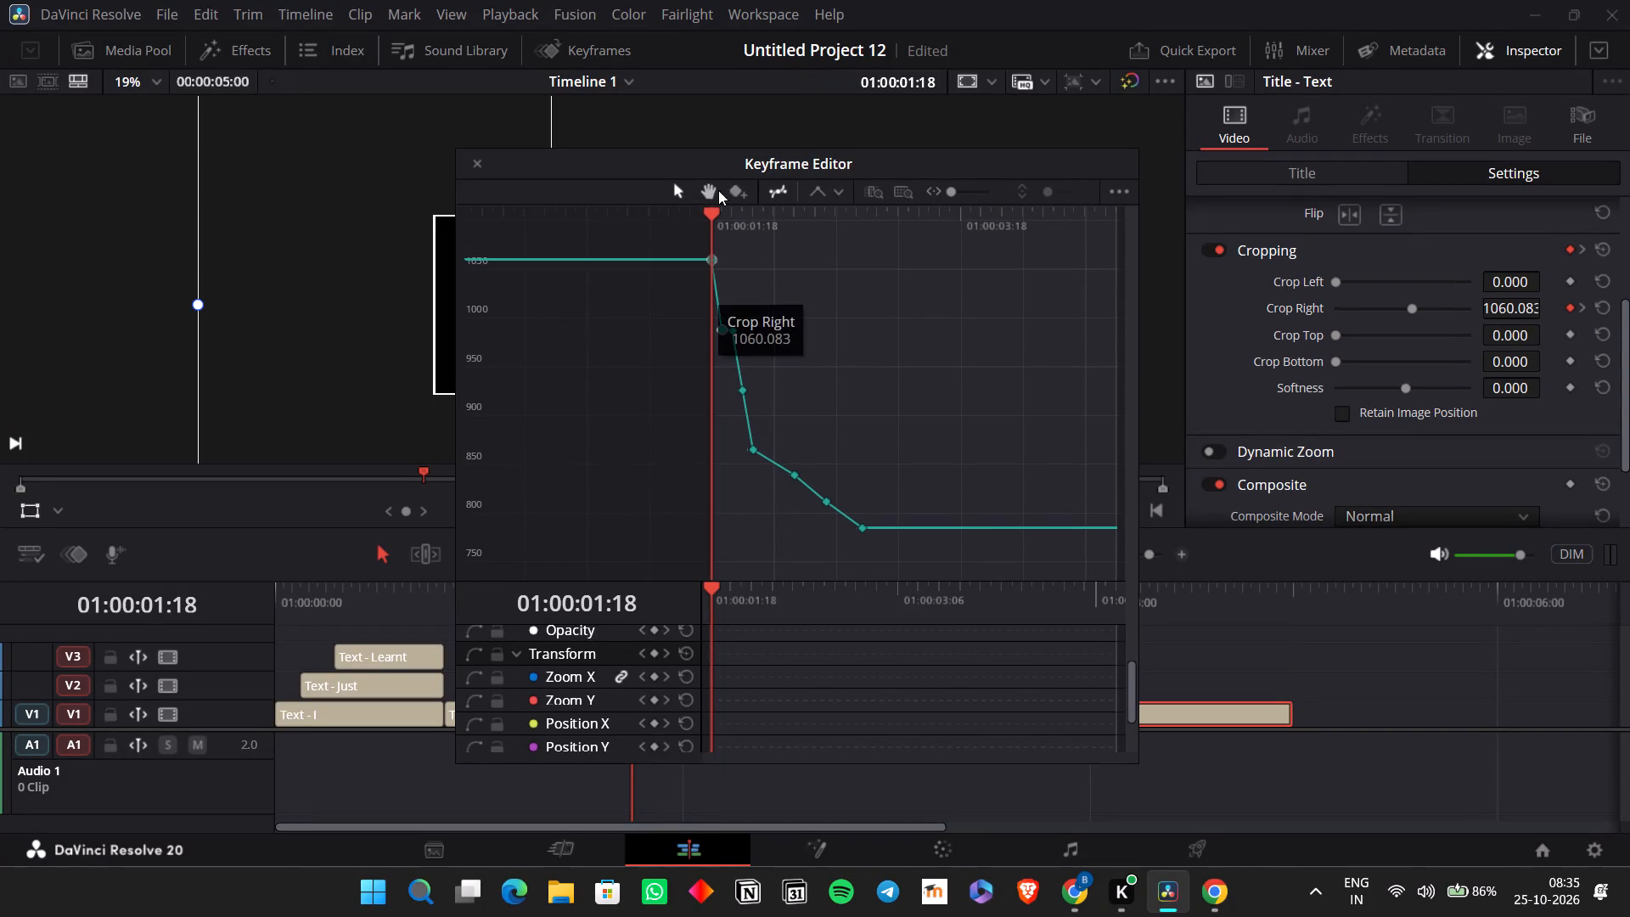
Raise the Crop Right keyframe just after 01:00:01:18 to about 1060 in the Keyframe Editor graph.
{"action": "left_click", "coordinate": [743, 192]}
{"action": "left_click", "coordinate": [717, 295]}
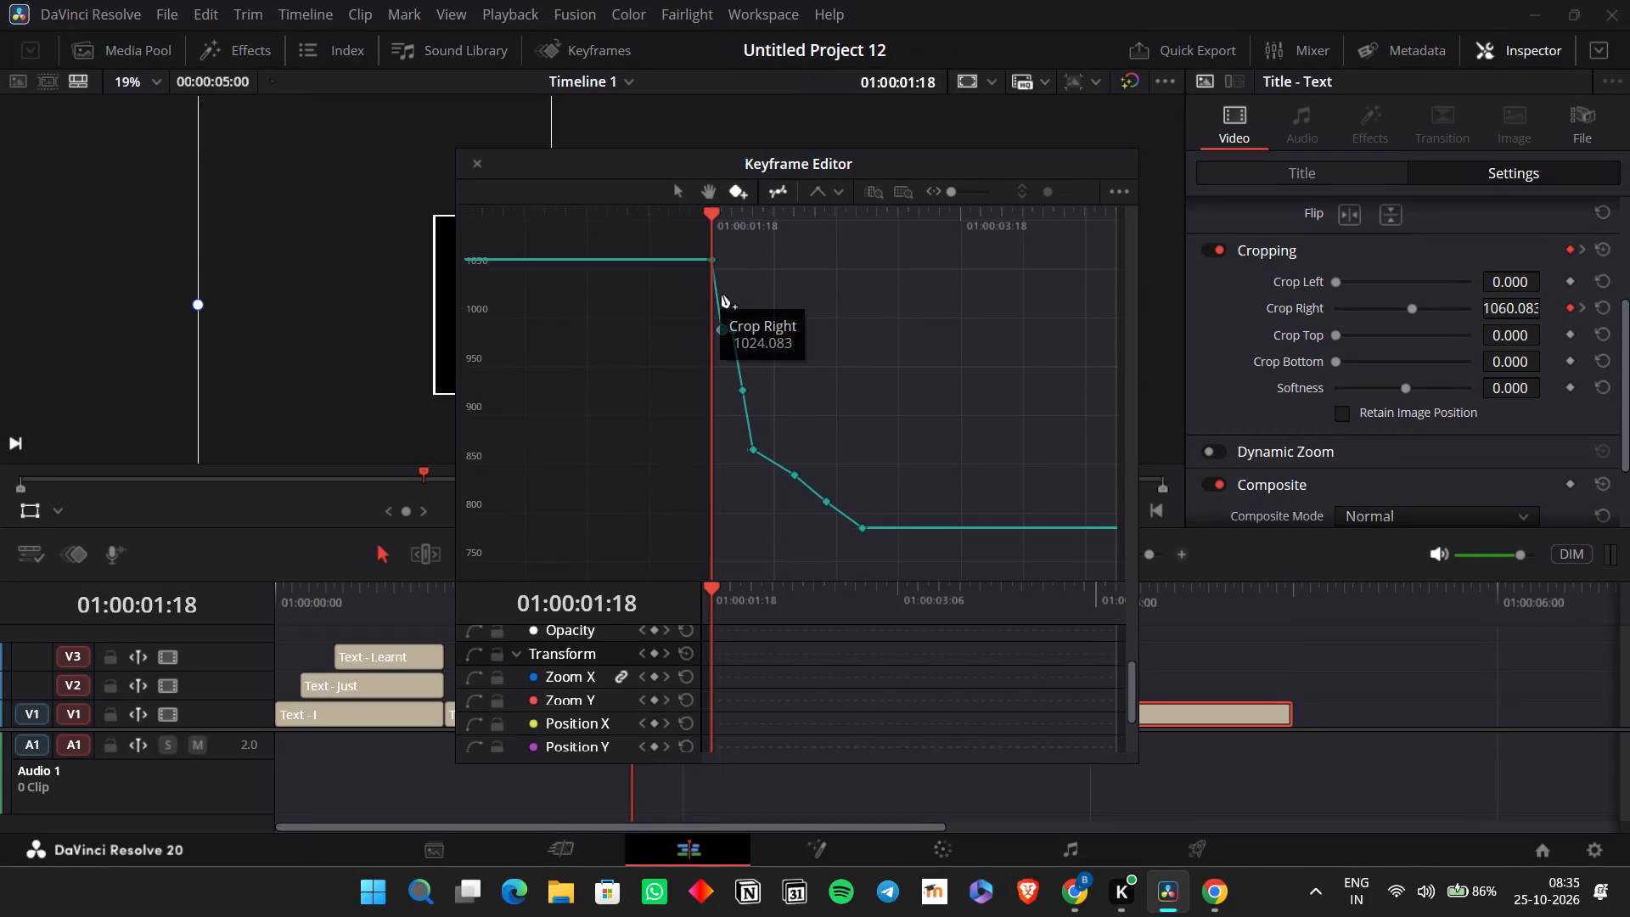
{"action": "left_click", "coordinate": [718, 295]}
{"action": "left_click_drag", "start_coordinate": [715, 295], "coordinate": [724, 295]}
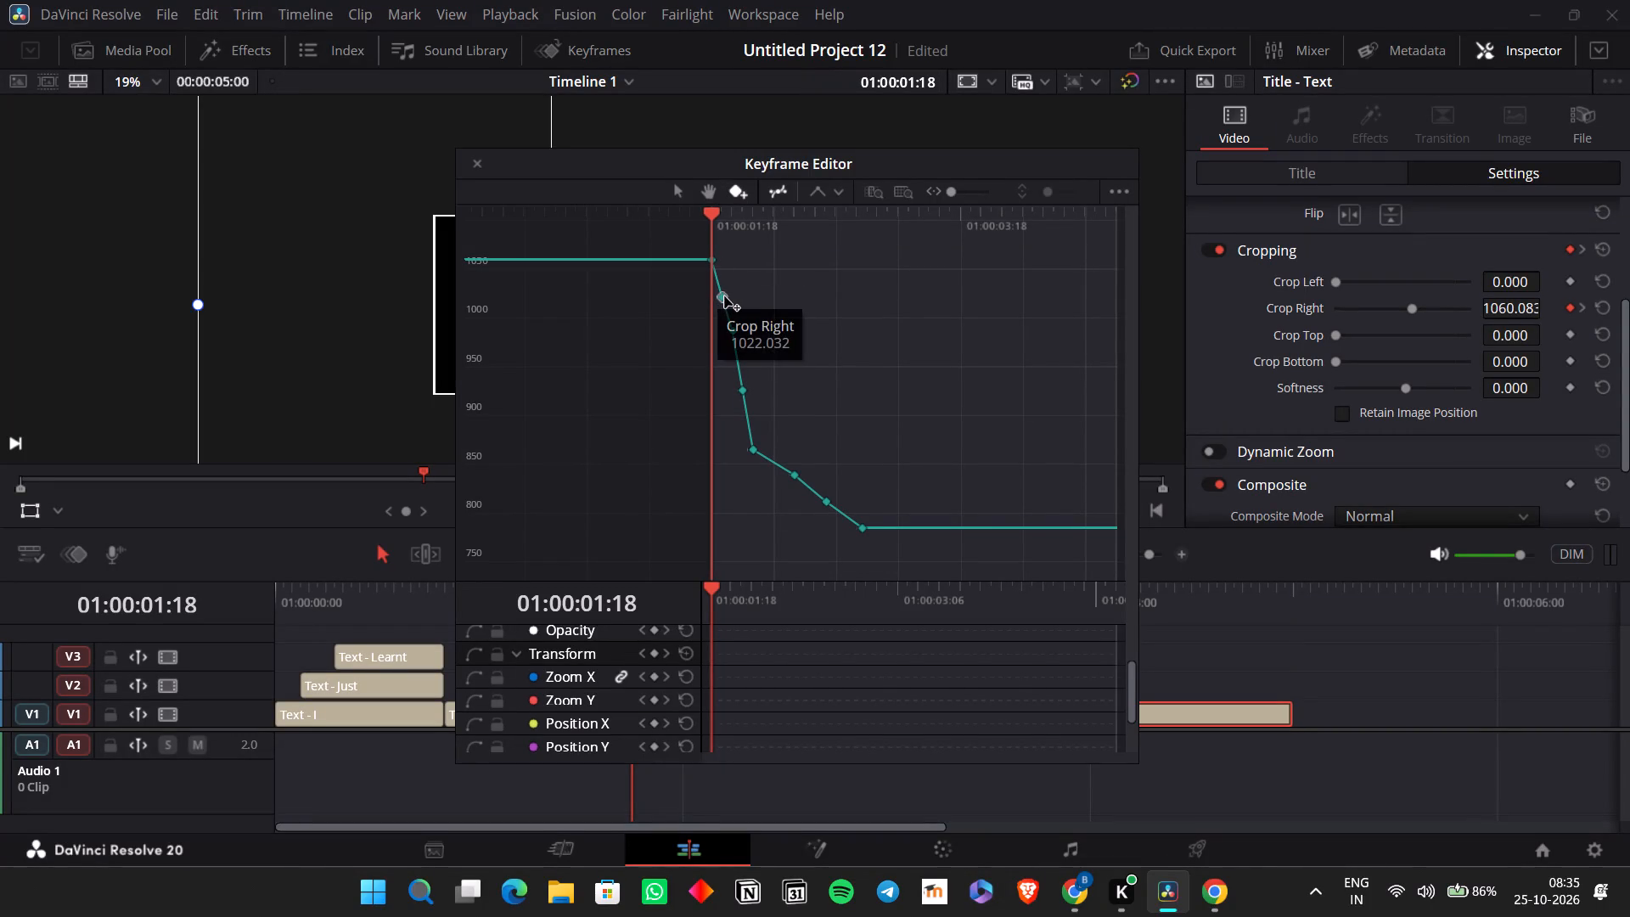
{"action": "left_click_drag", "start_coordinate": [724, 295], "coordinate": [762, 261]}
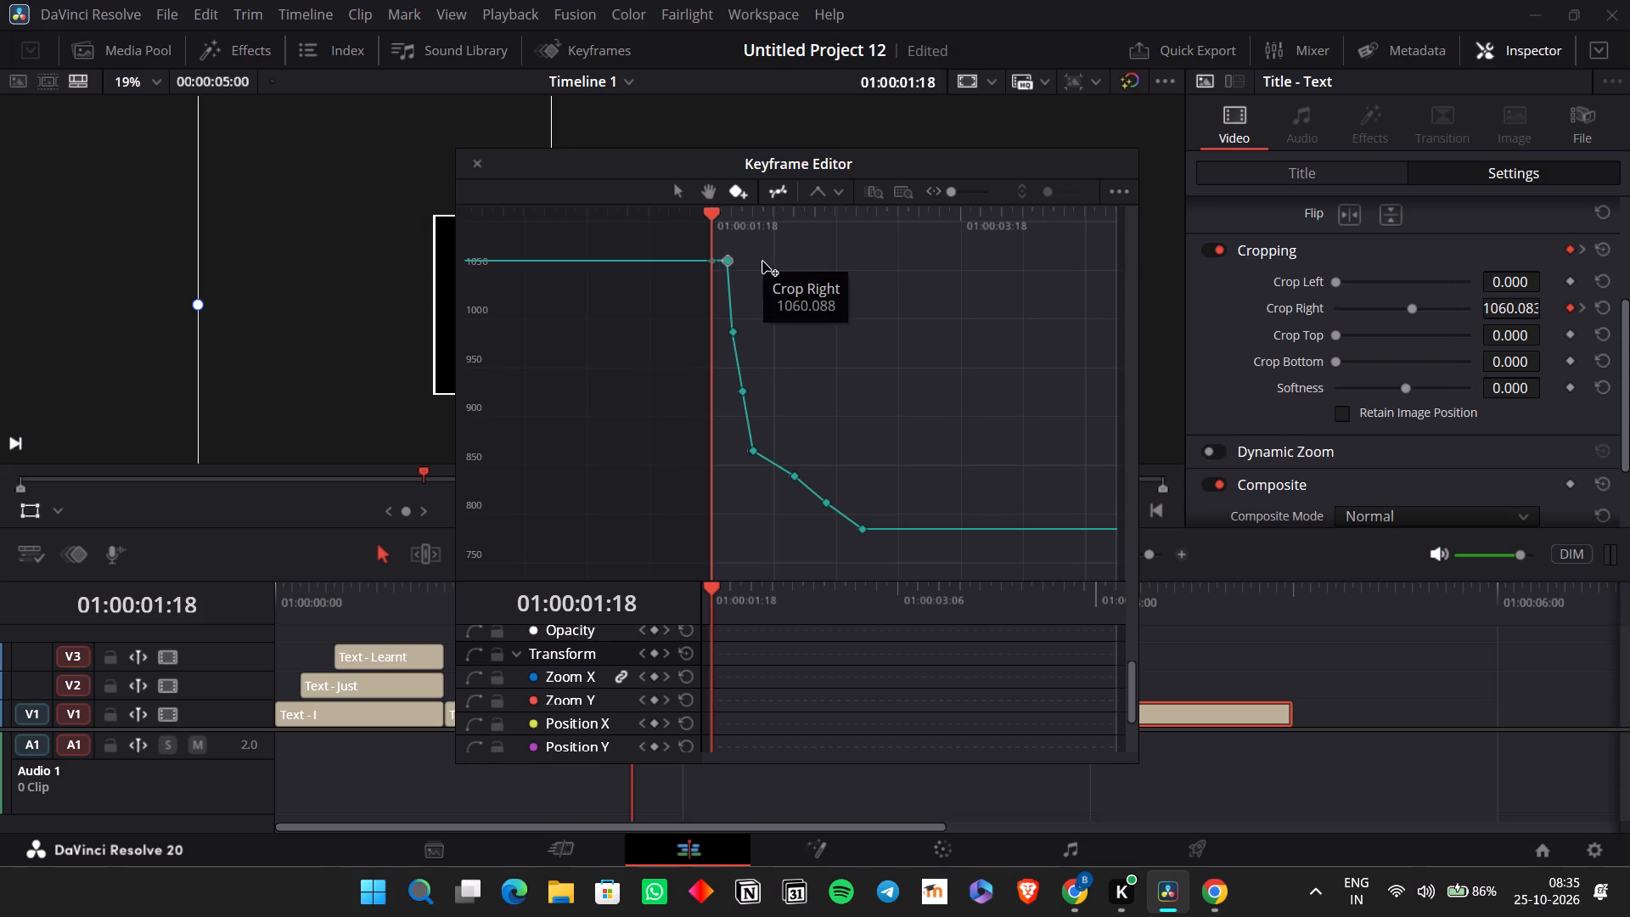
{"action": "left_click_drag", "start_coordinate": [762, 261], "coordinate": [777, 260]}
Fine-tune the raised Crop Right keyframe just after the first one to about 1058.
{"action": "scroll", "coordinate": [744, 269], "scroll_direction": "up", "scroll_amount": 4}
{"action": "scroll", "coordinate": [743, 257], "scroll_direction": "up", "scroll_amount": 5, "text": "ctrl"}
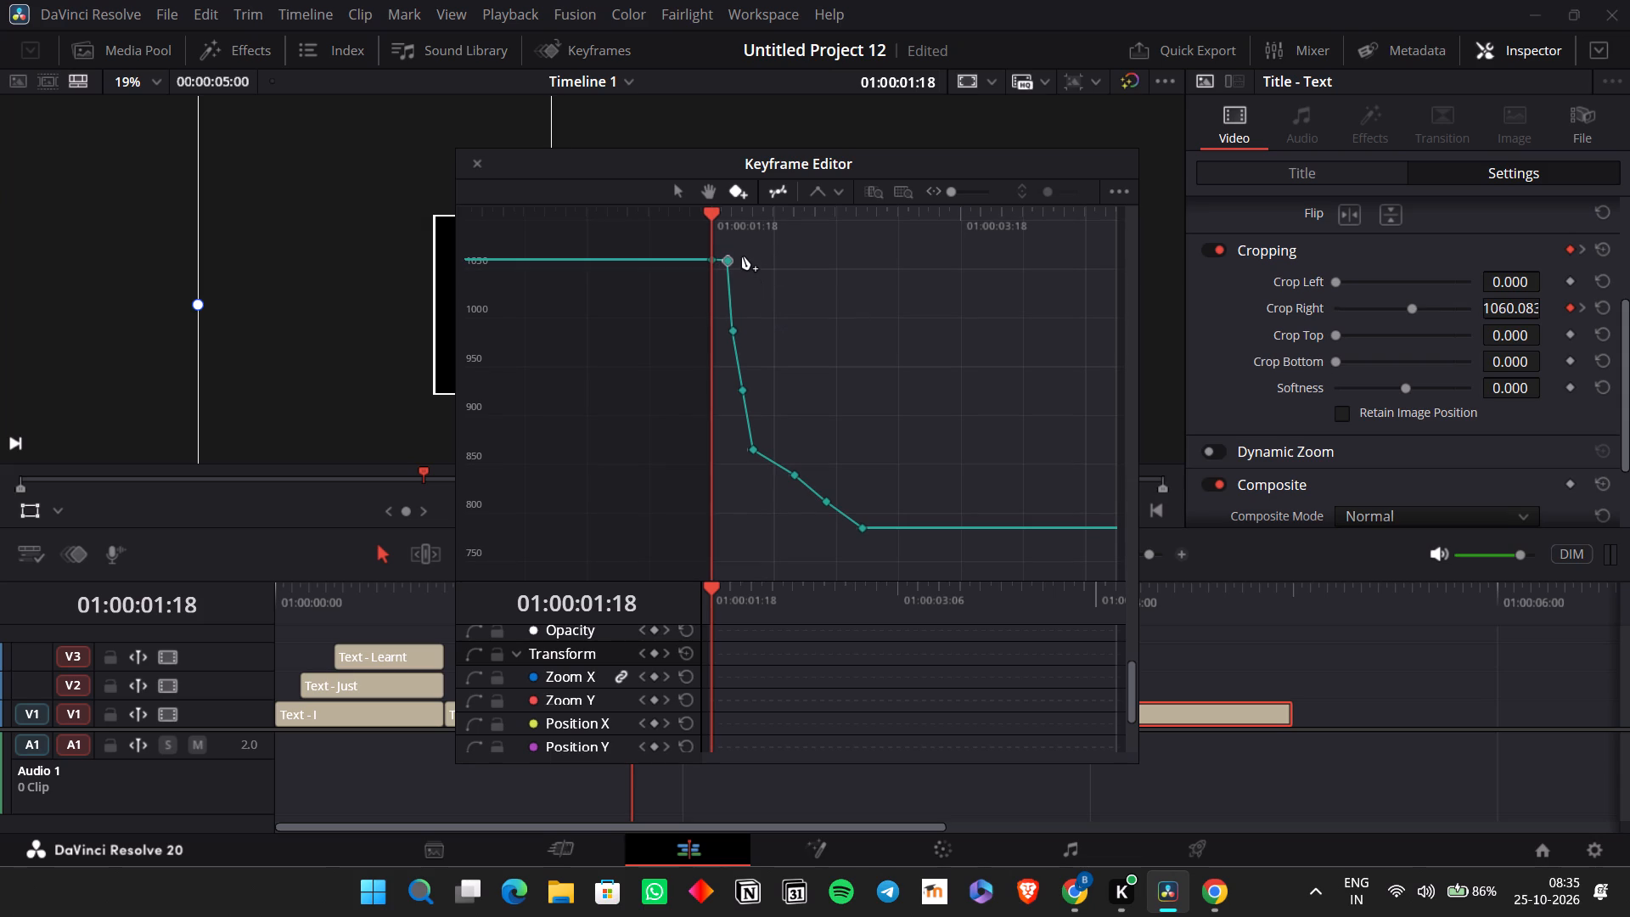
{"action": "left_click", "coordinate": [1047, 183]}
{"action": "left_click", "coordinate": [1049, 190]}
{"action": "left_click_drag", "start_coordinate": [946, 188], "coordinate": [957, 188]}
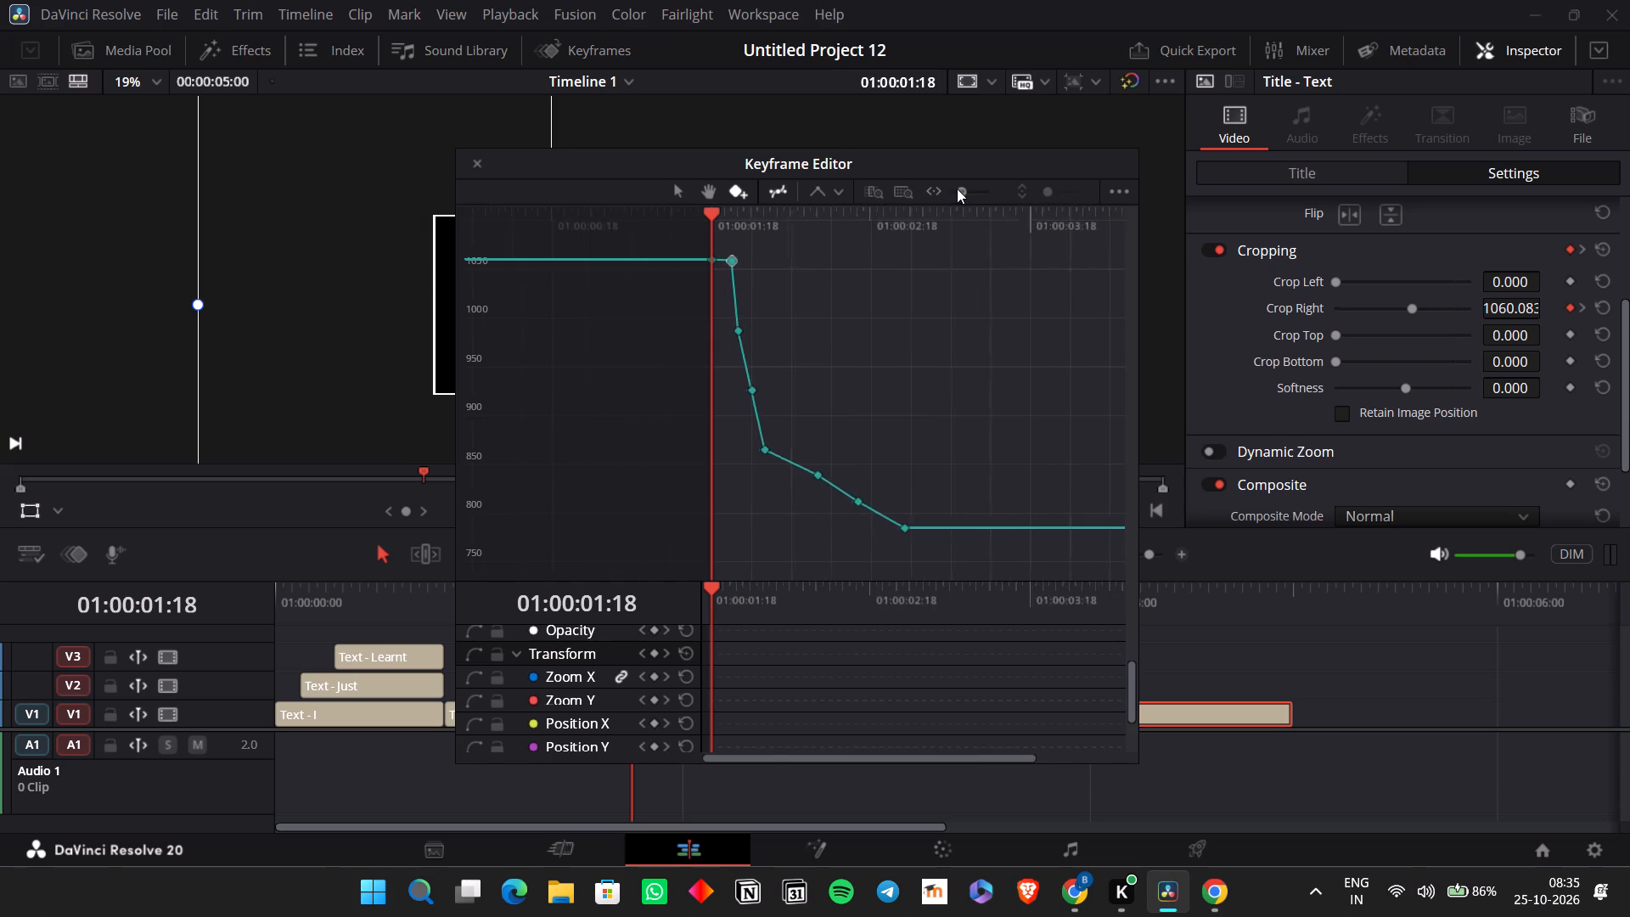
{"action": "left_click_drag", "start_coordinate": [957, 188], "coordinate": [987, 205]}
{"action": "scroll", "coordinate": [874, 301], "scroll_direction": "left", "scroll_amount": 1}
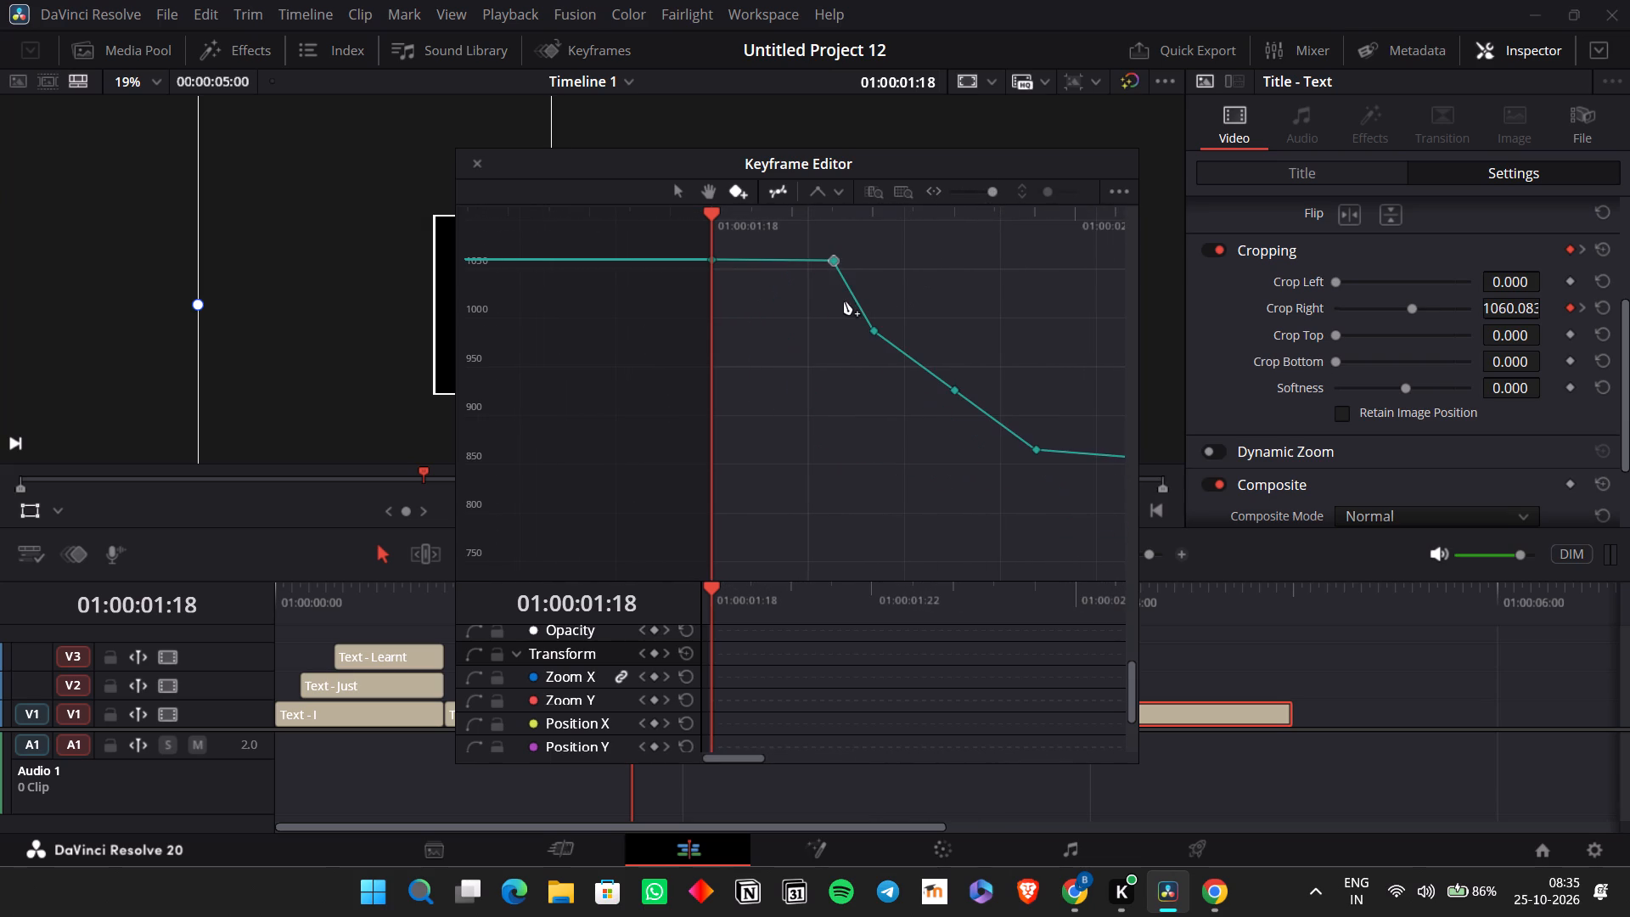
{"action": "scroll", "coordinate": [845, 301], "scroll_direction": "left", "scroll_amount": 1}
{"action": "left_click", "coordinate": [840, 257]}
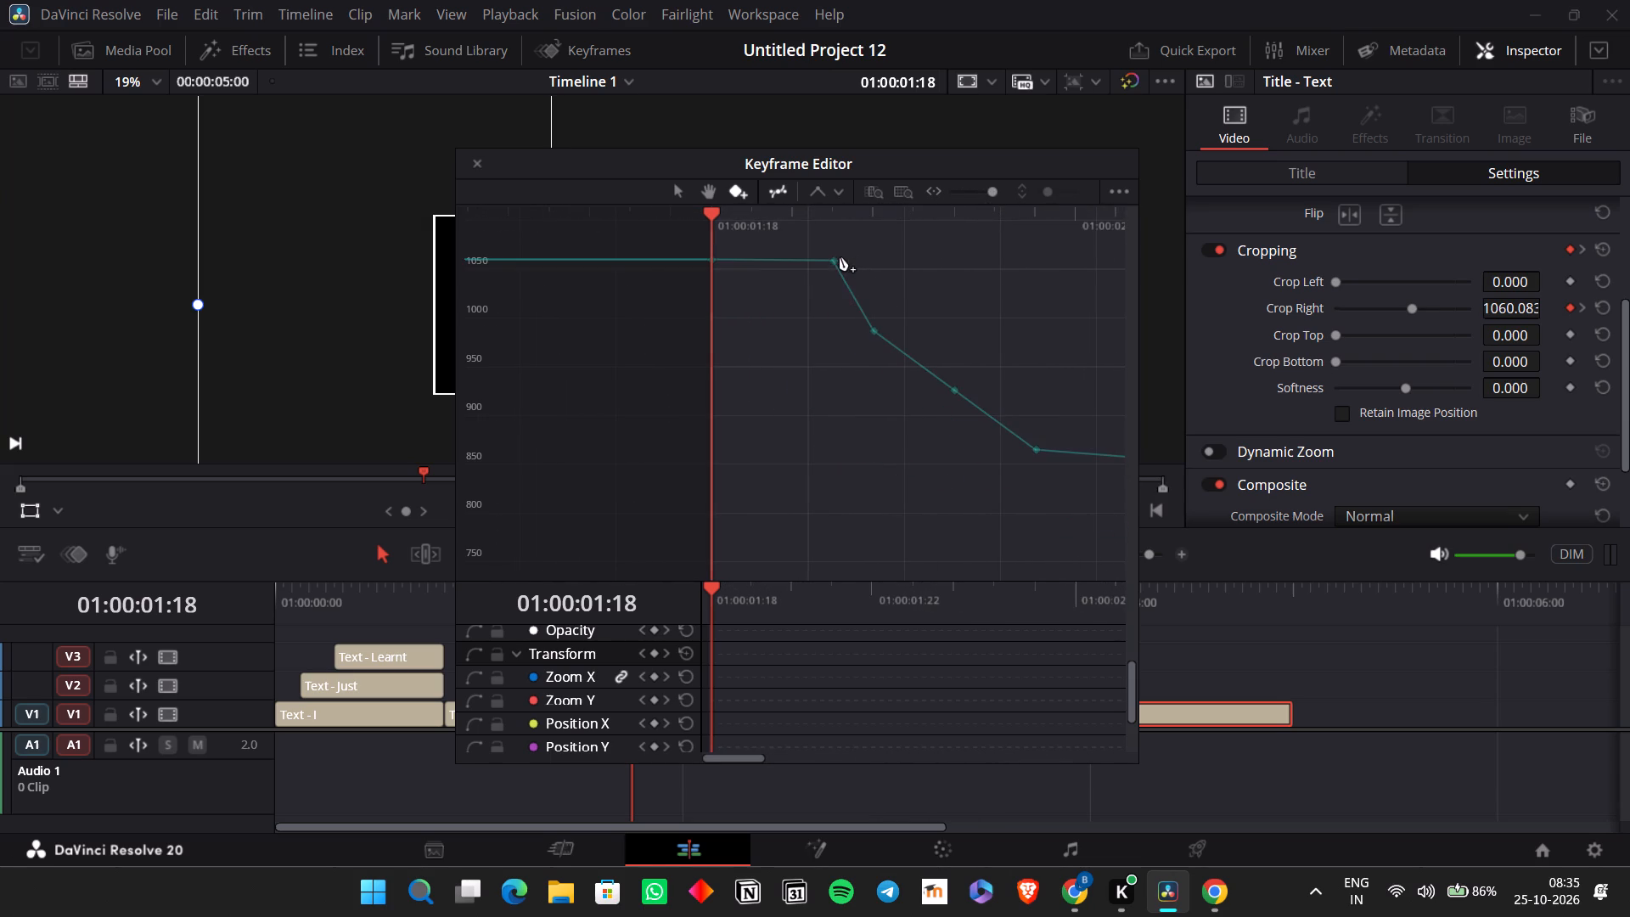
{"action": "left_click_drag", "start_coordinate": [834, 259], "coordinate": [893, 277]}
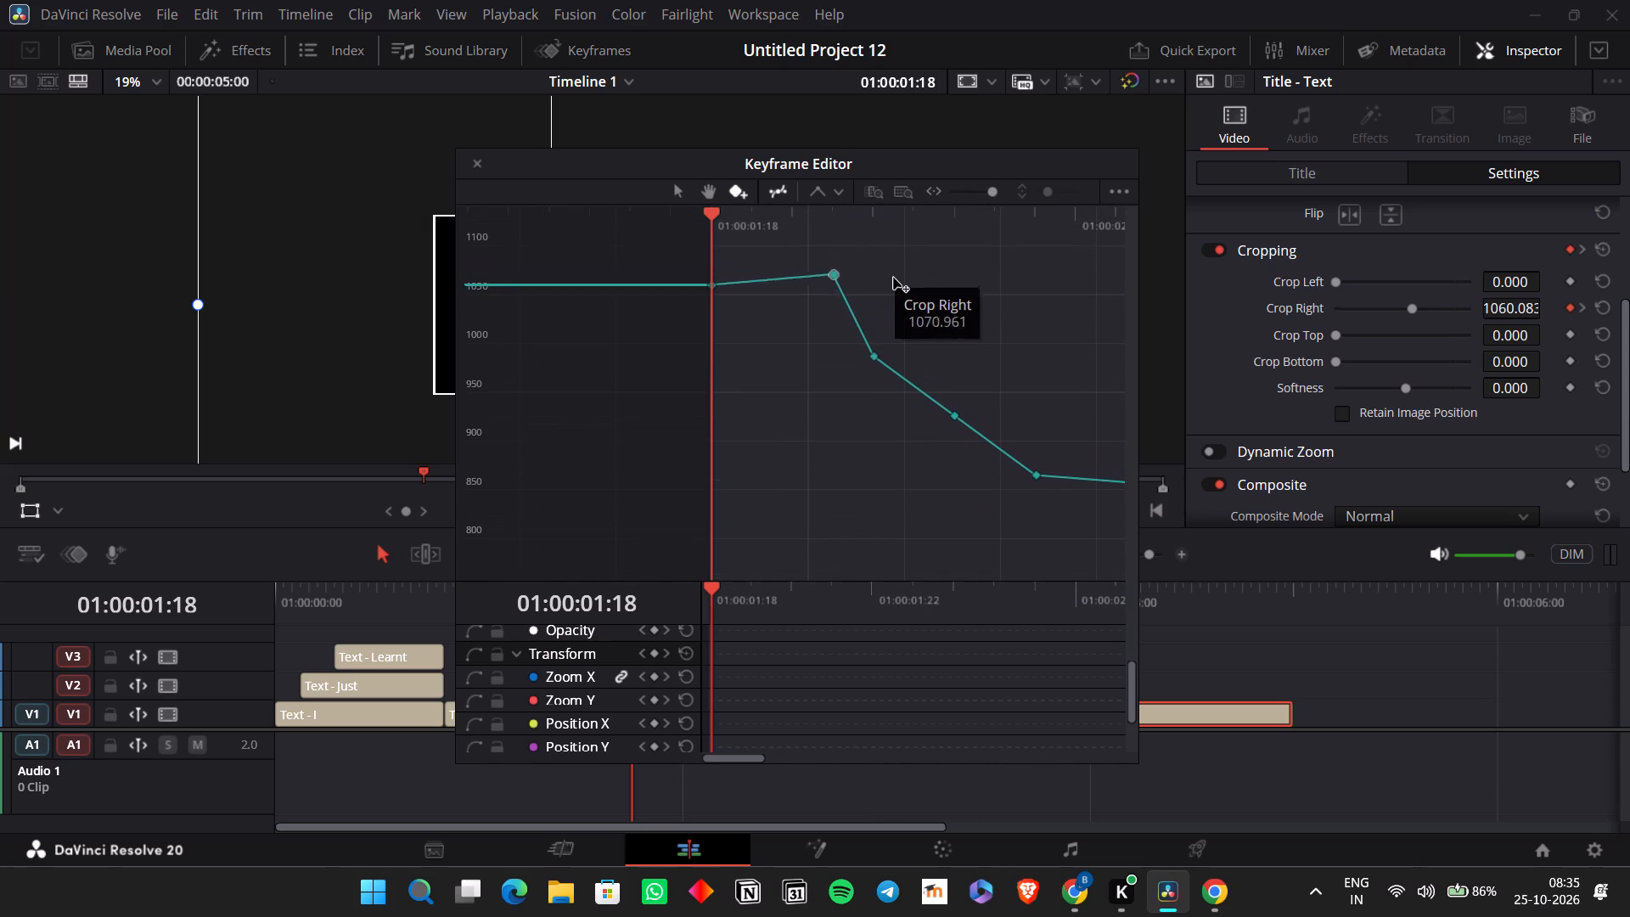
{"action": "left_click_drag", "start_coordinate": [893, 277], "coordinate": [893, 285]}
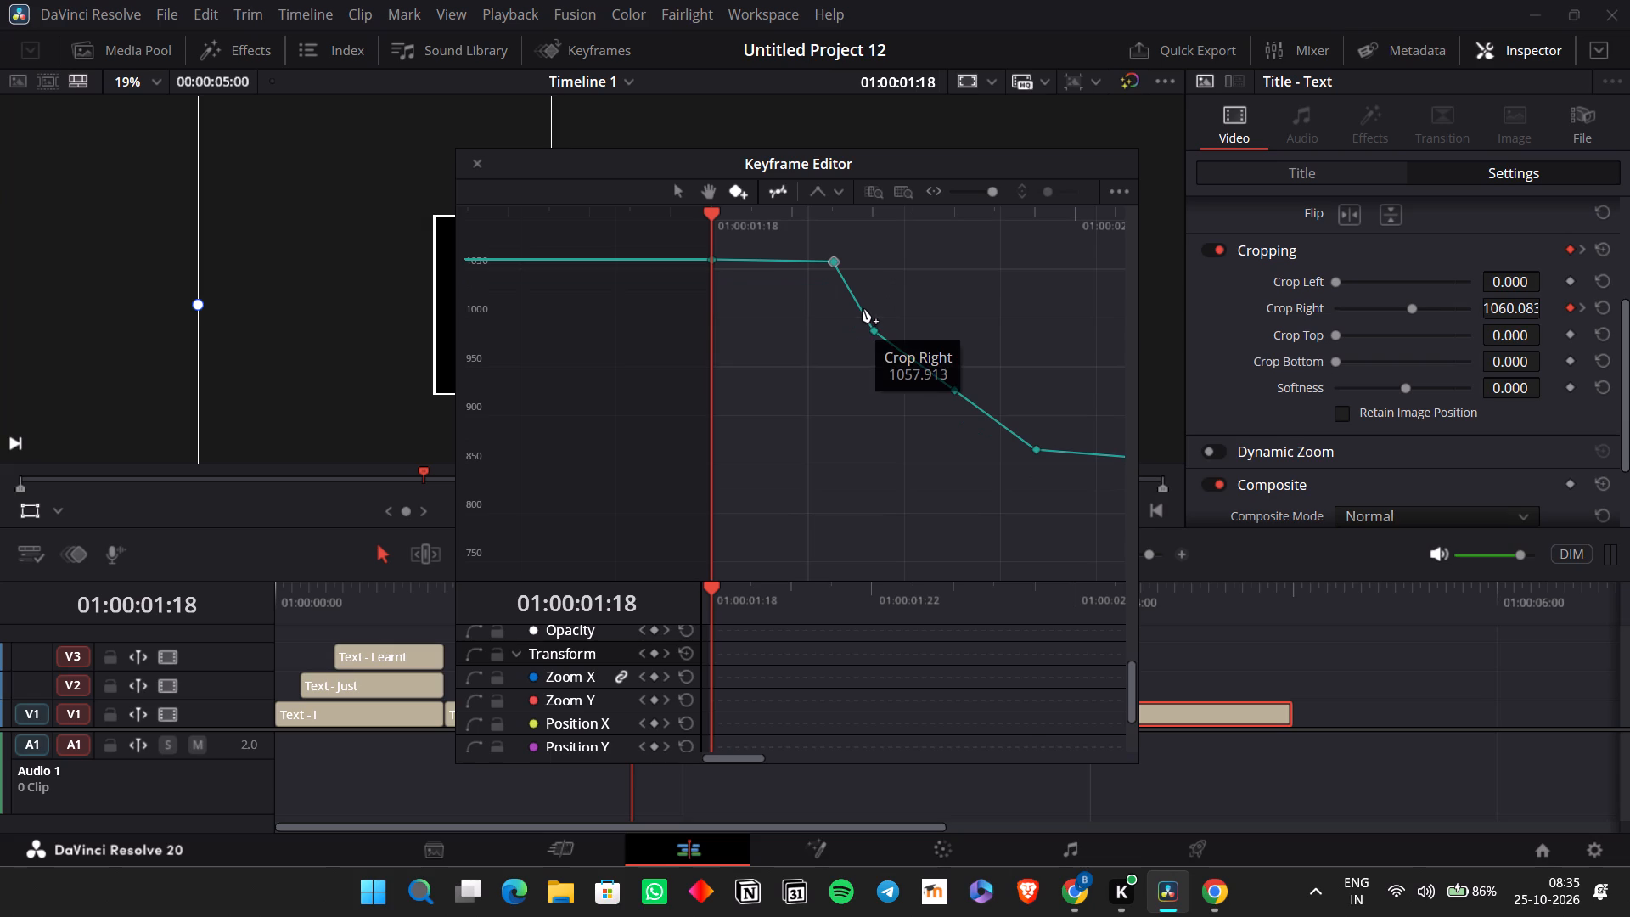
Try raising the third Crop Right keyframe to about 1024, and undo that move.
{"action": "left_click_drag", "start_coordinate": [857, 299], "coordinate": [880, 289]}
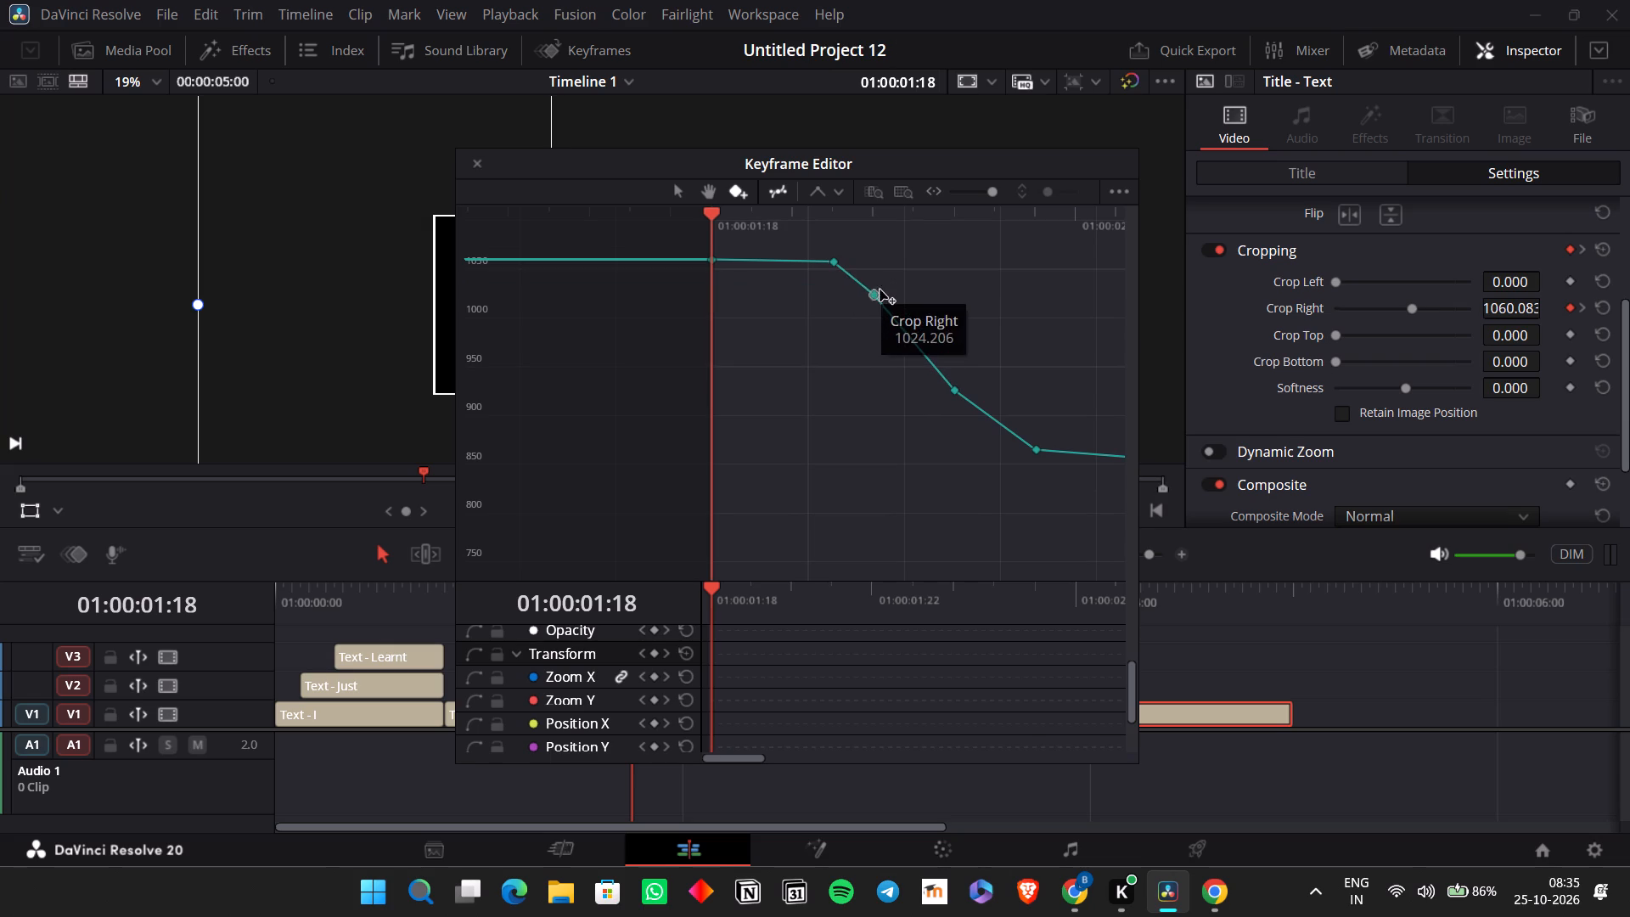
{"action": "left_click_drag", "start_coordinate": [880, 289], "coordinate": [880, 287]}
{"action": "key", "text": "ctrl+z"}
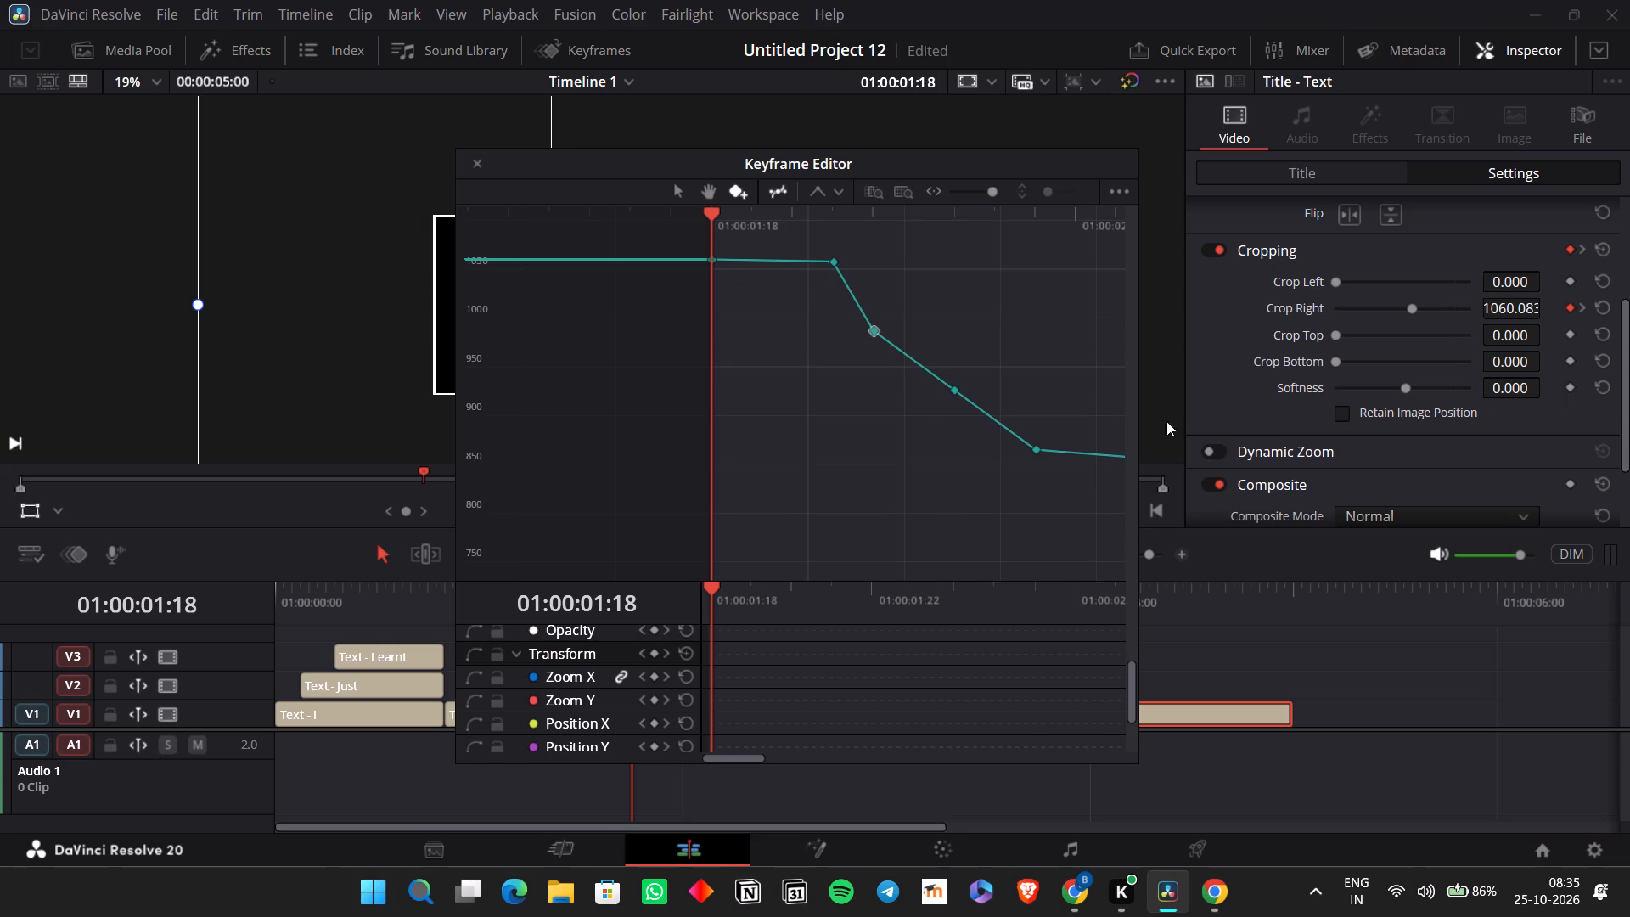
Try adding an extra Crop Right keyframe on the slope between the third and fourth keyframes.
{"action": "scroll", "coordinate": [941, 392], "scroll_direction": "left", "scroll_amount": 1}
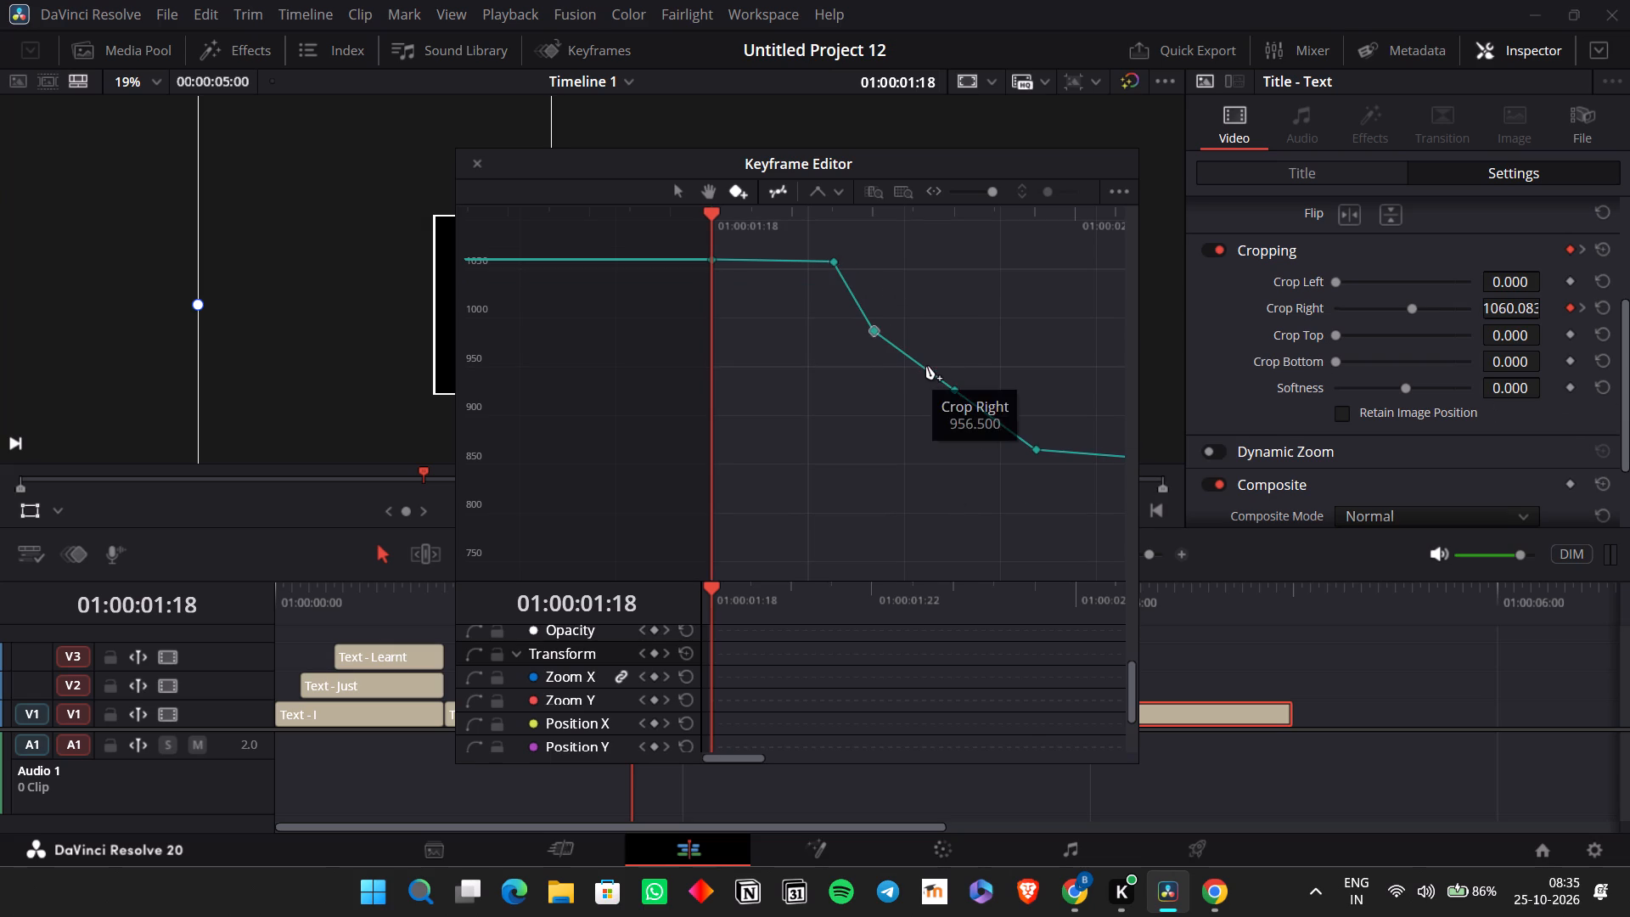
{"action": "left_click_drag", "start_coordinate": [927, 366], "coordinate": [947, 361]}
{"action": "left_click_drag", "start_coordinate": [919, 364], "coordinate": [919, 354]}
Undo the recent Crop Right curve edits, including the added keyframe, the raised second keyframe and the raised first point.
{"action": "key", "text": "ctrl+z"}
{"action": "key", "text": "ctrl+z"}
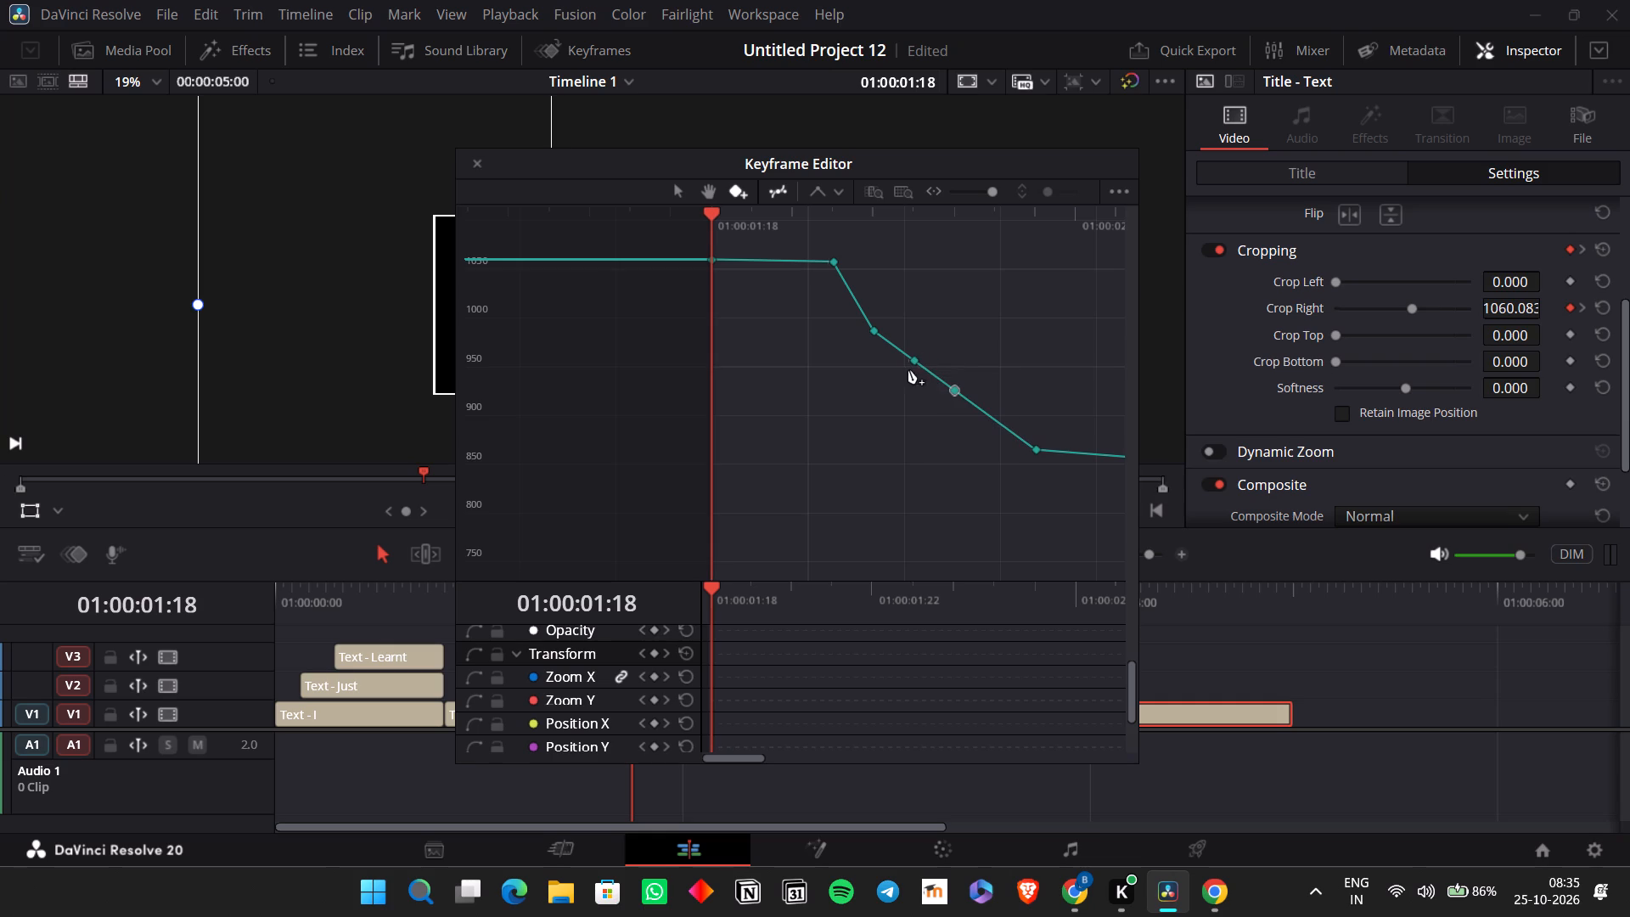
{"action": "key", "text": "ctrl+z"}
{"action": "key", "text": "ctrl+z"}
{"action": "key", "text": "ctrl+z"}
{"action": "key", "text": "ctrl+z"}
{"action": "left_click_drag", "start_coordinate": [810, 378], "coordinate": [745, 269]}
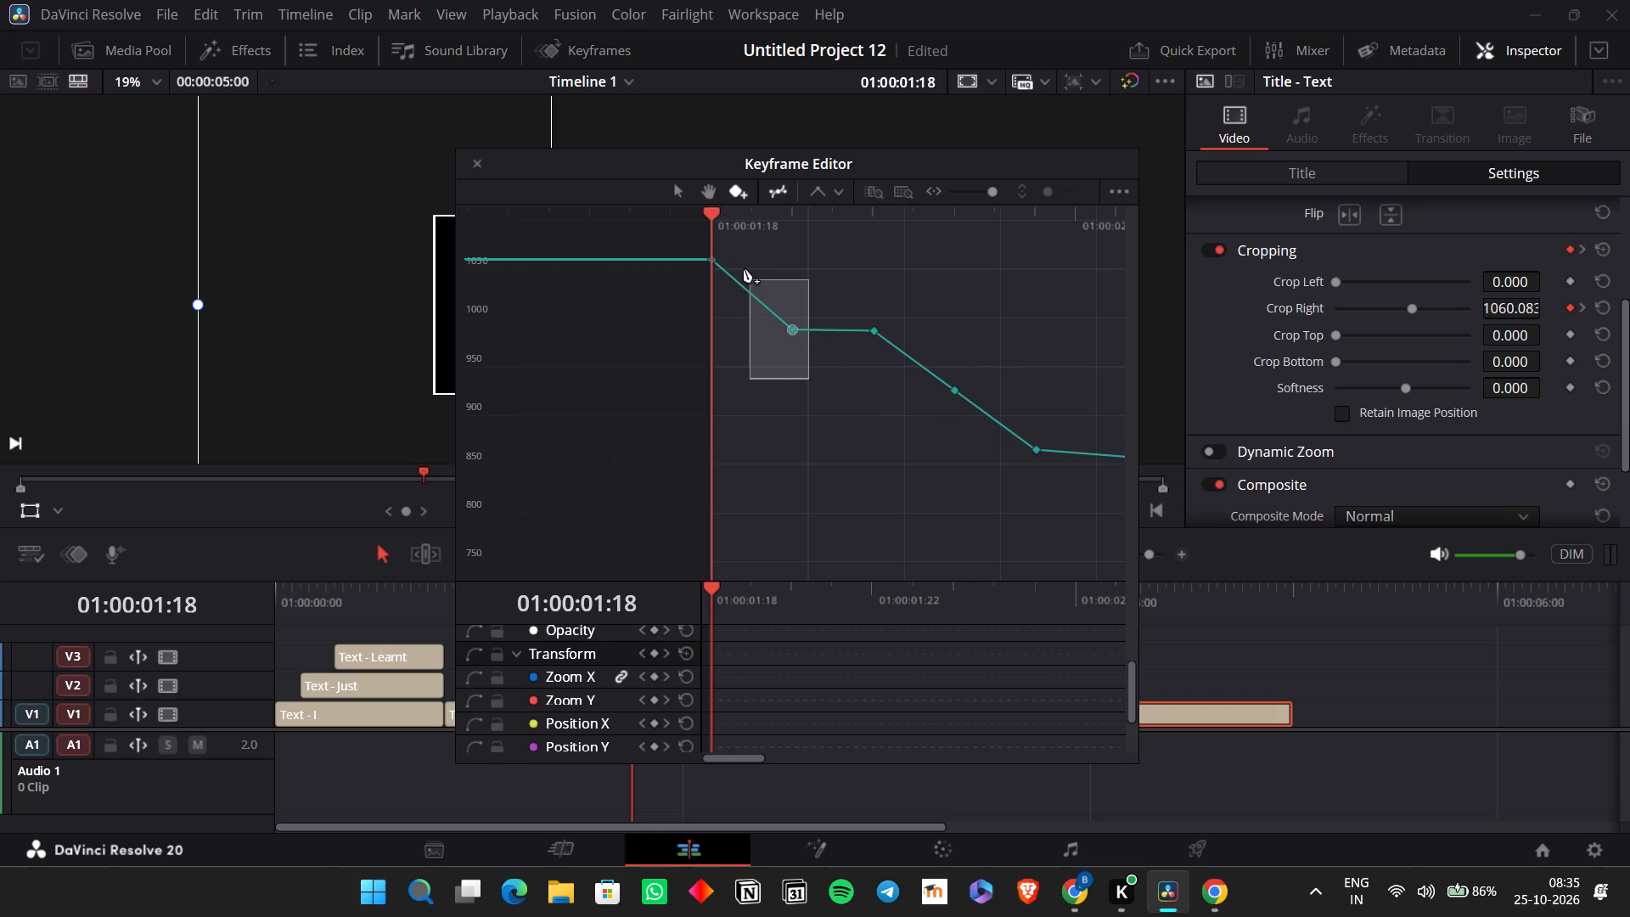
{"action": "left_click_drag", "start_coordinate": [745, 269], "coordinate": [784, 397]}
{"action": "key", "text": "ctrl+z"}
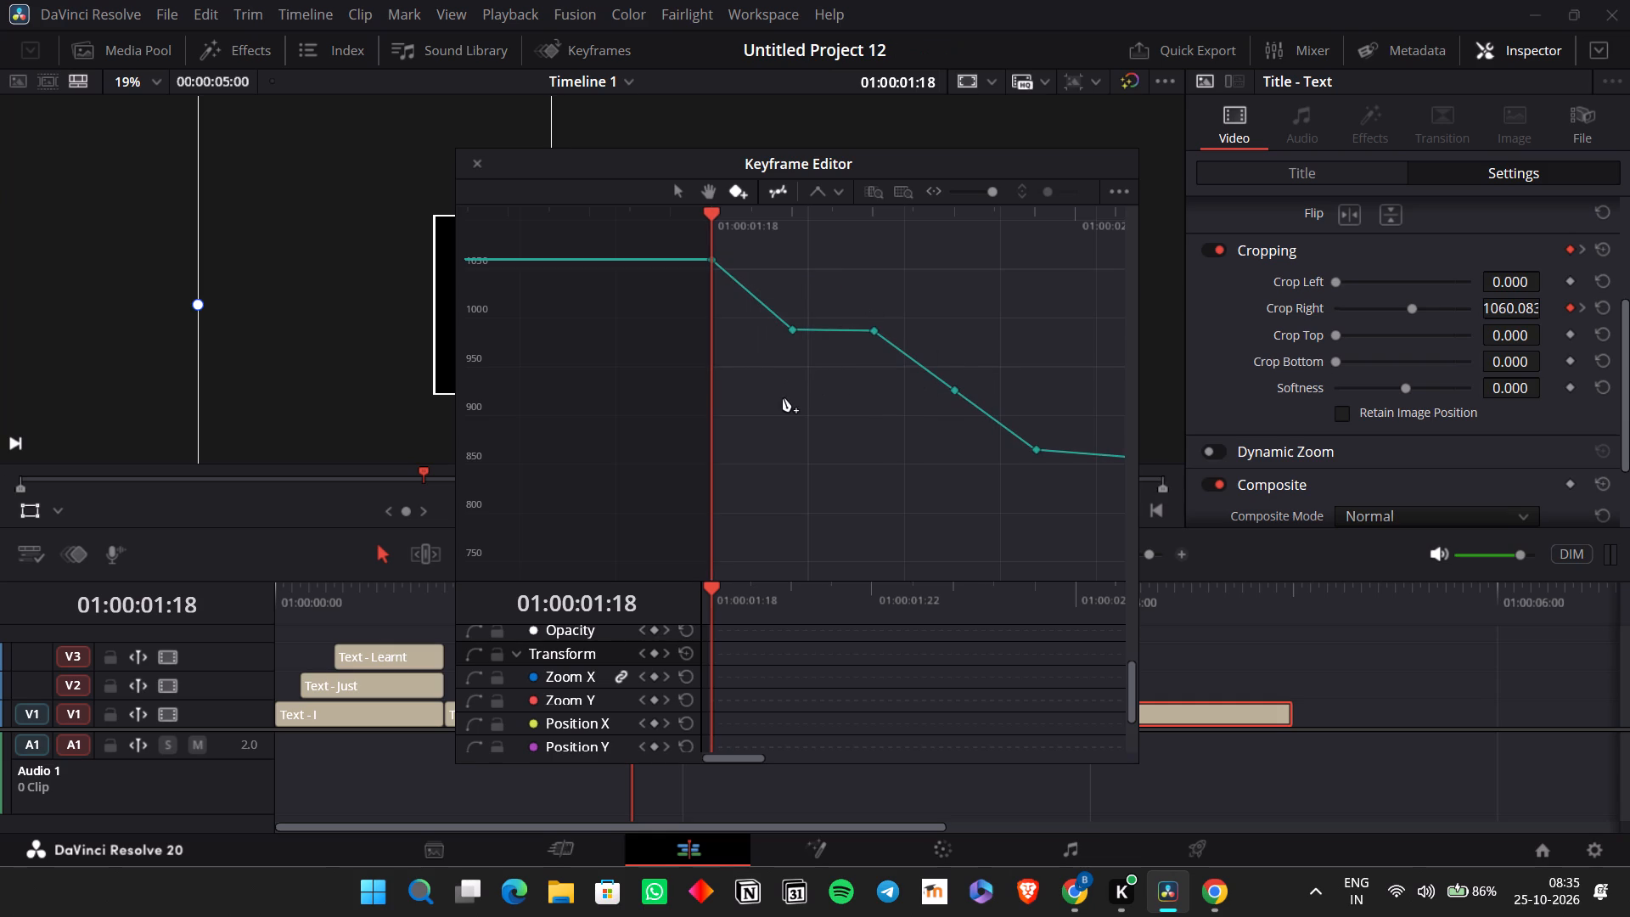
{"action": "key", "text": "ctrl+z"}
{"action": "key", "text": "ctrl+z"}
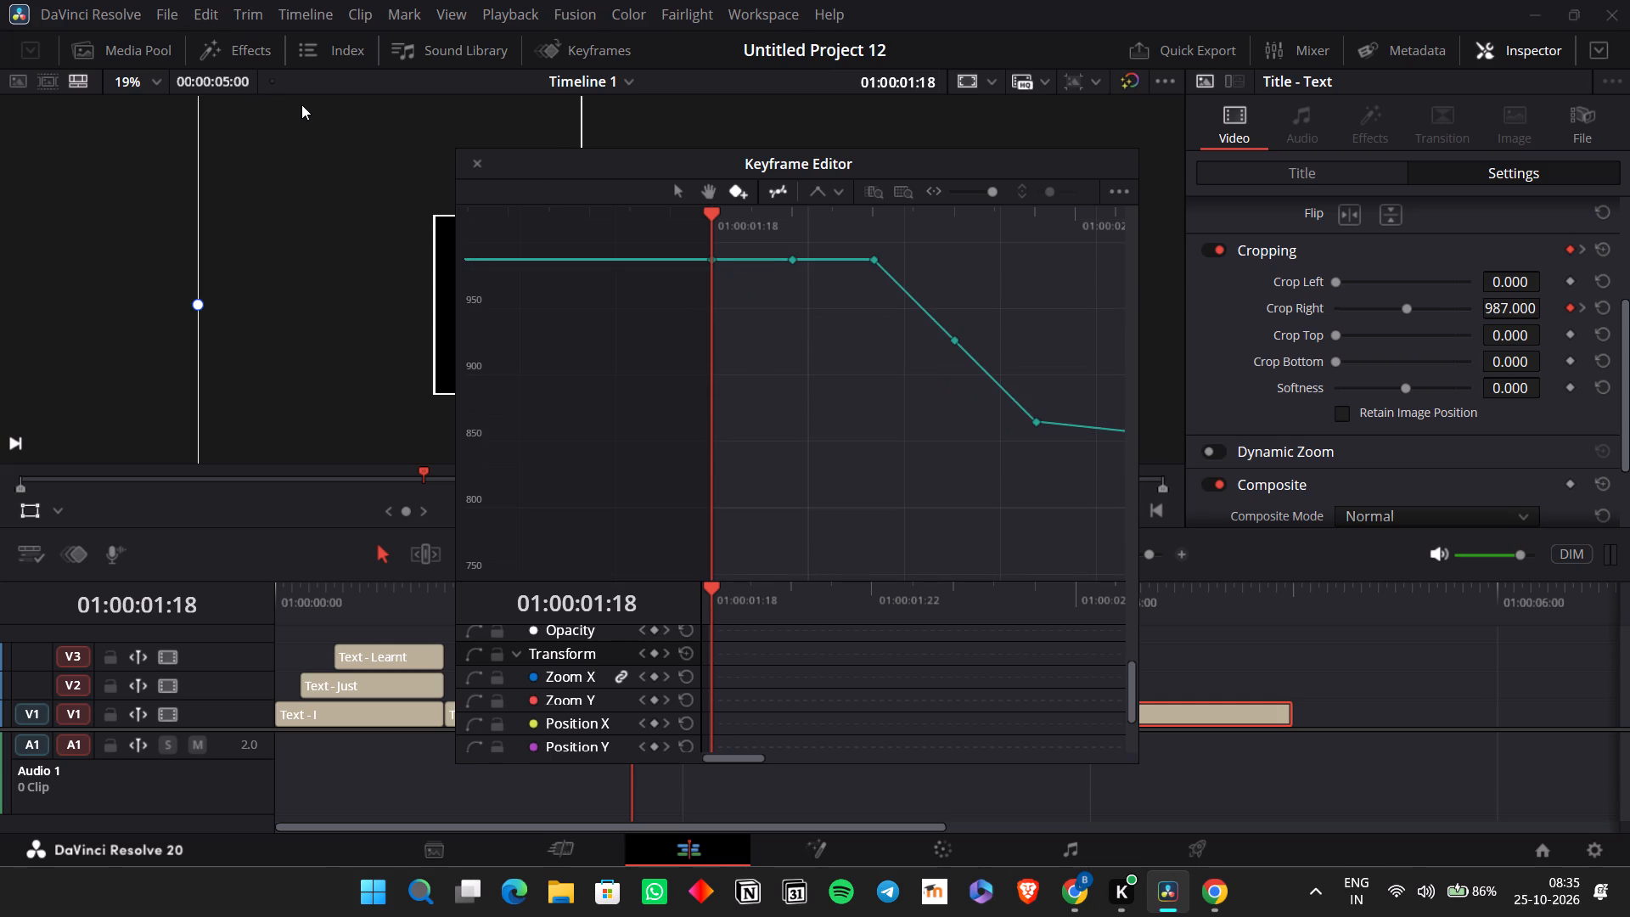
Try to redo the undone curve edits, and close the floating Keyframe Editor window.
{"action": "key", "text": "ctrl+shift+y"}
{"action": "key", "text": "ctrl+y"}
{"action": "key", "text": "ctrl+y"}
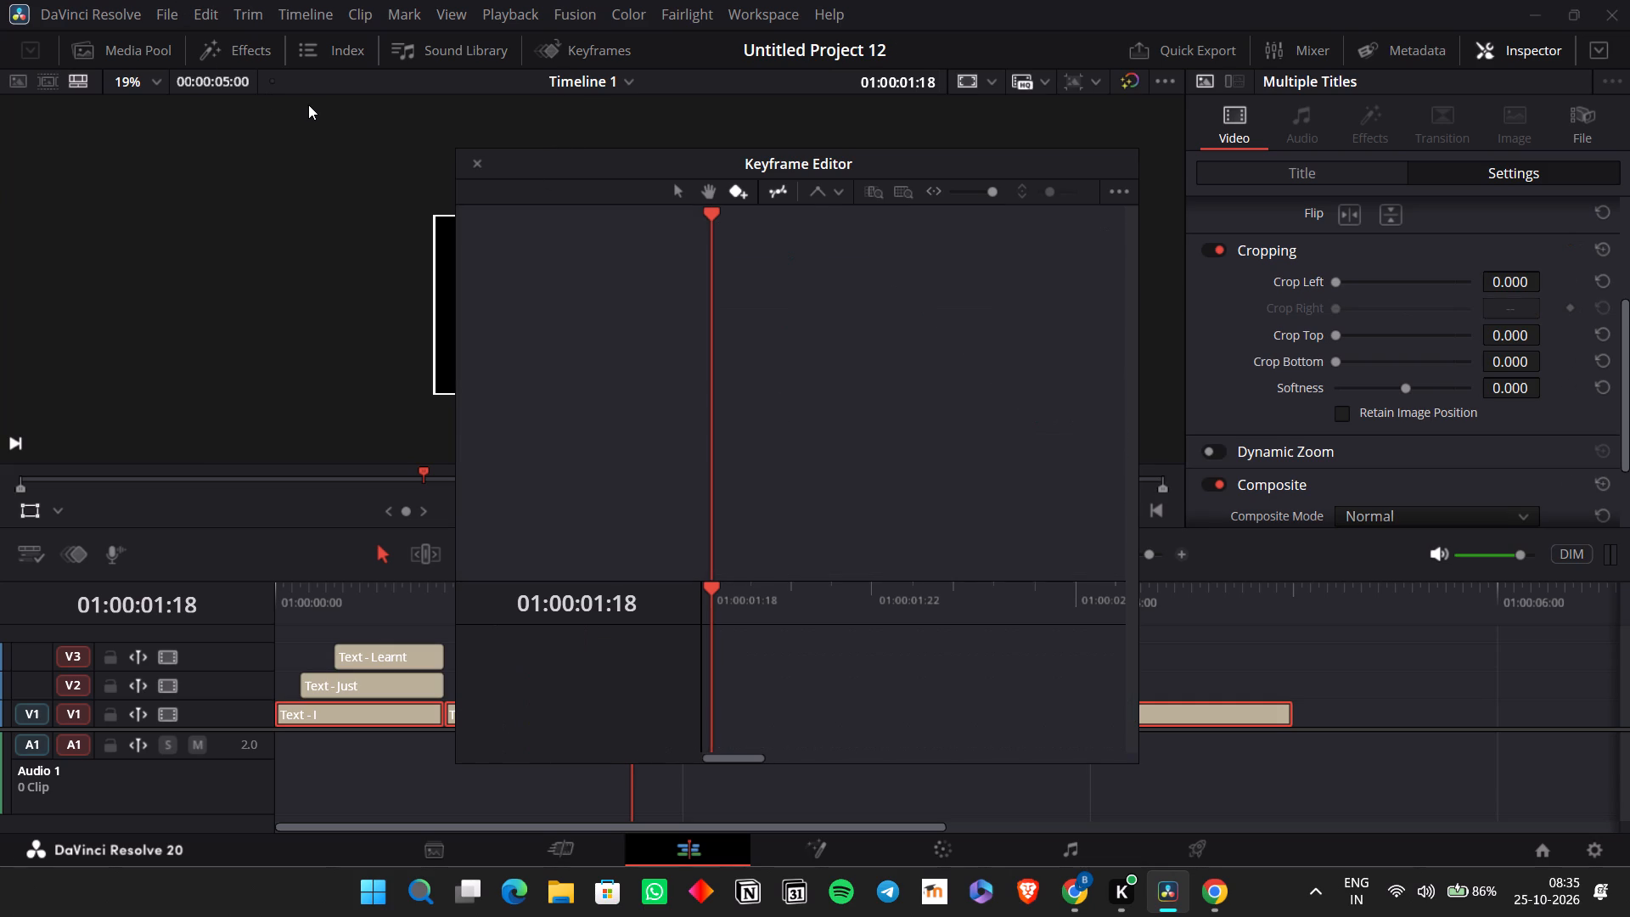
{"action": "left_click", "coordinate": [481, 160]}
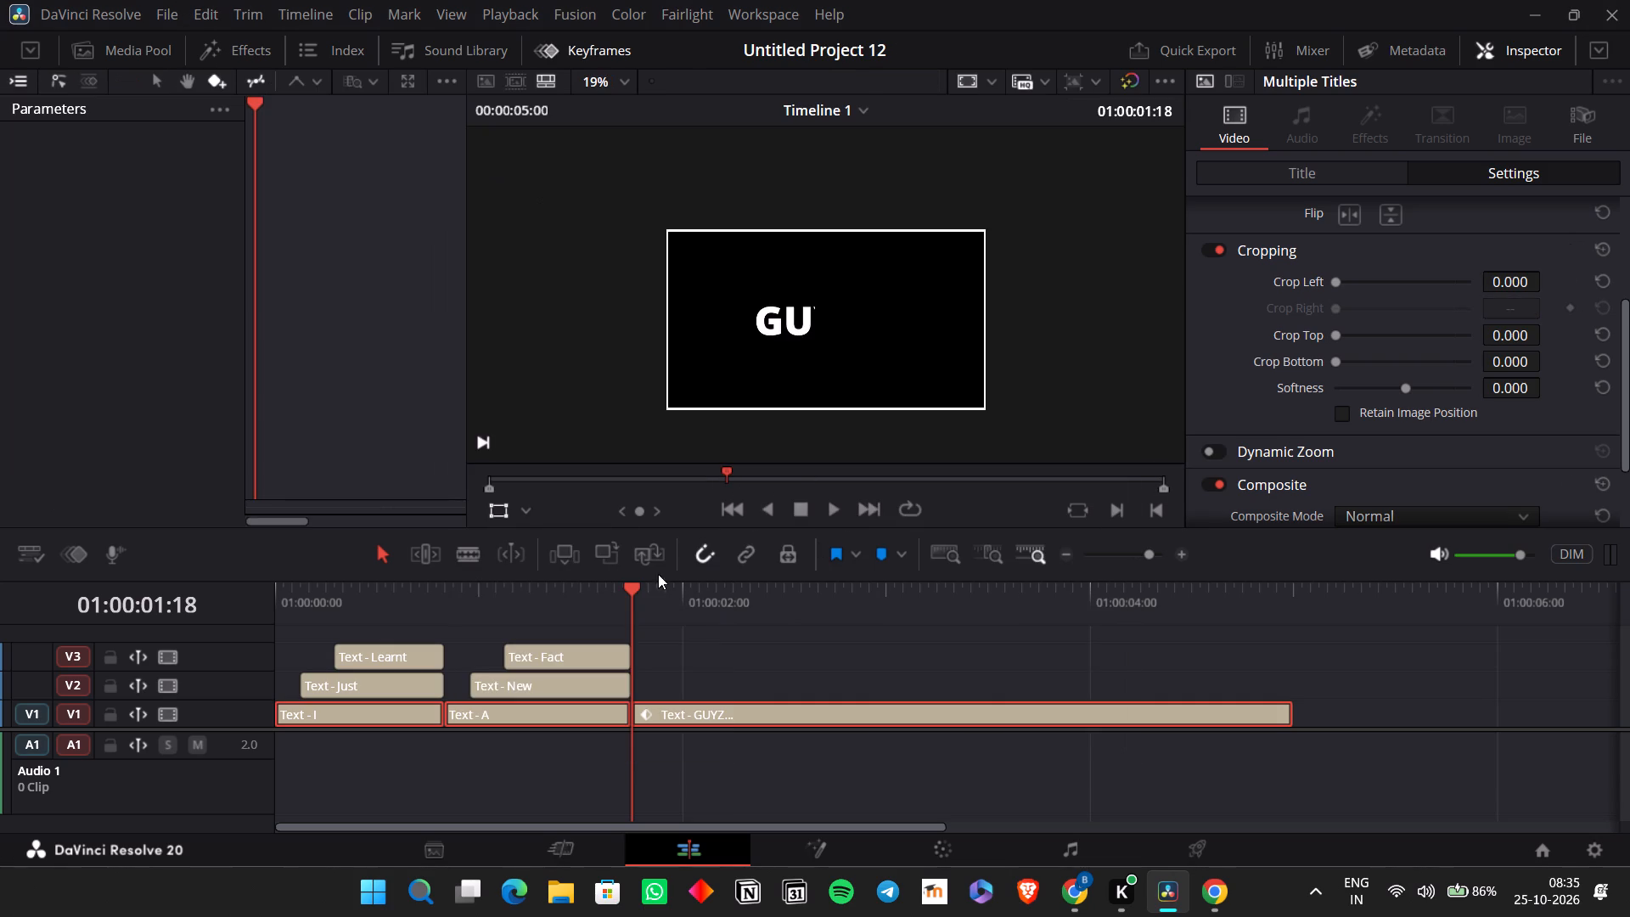
Play back the "GUYZ..." reveal from 01:00:01:18 and return the playhead to that frame.
{"action": "left_click", "coordinate": [633, 588]}
{"action": "key", "text": "space"}
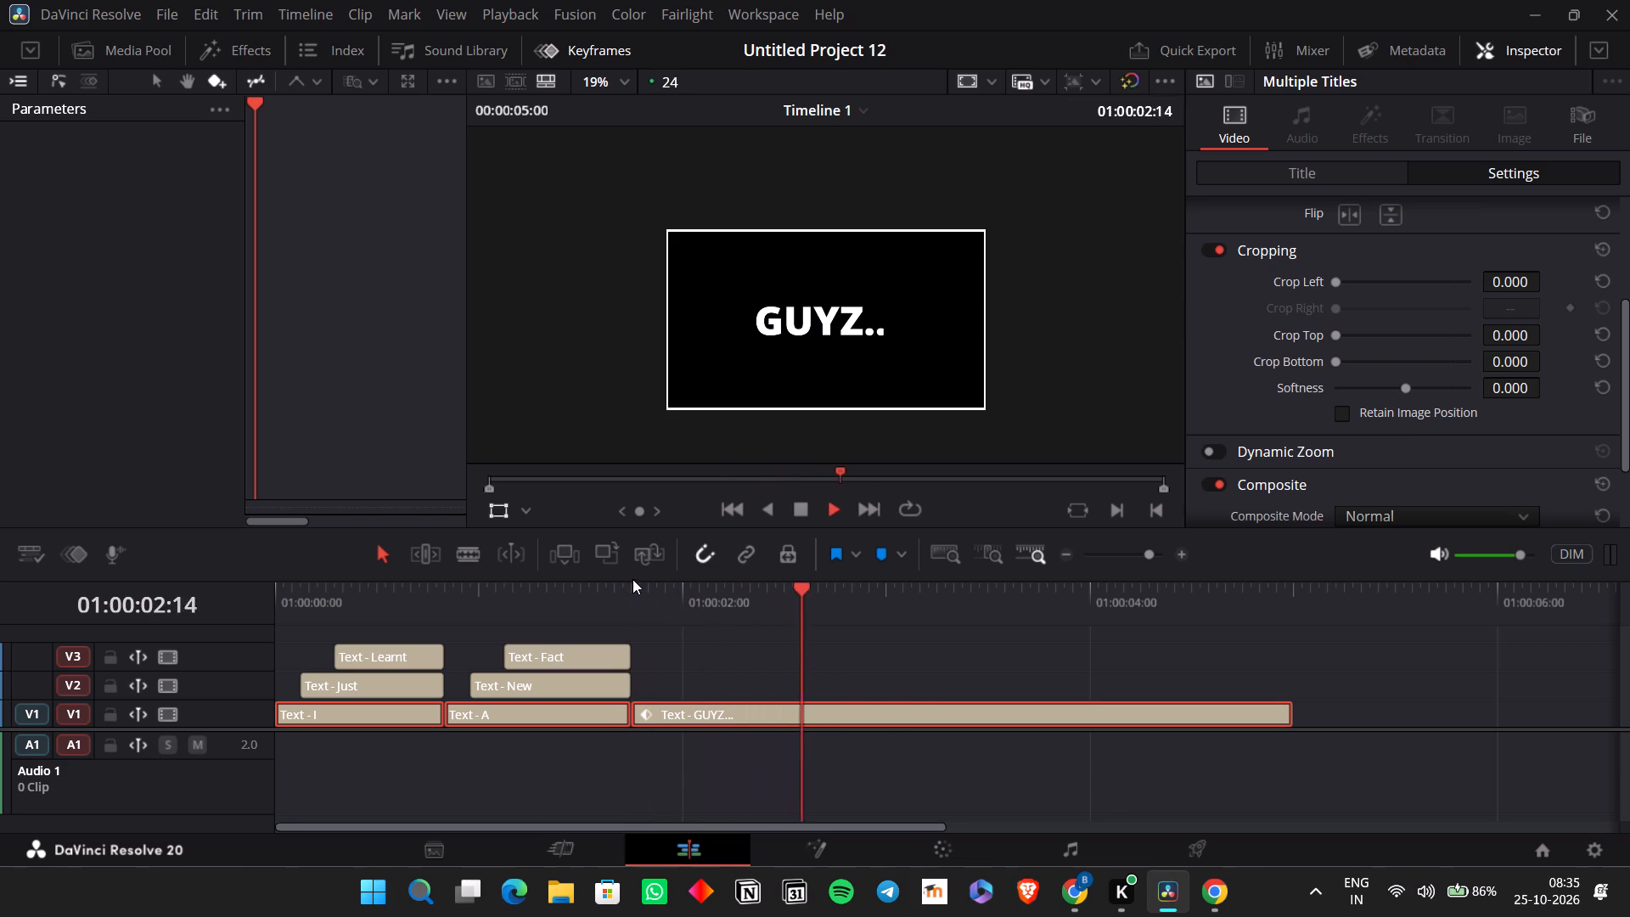
{"action": "key", "text": "space"}
{"action": "left_click", "coordinate": [632, 579]}
{"action": "left_click", "coordinate": [632, 584]}
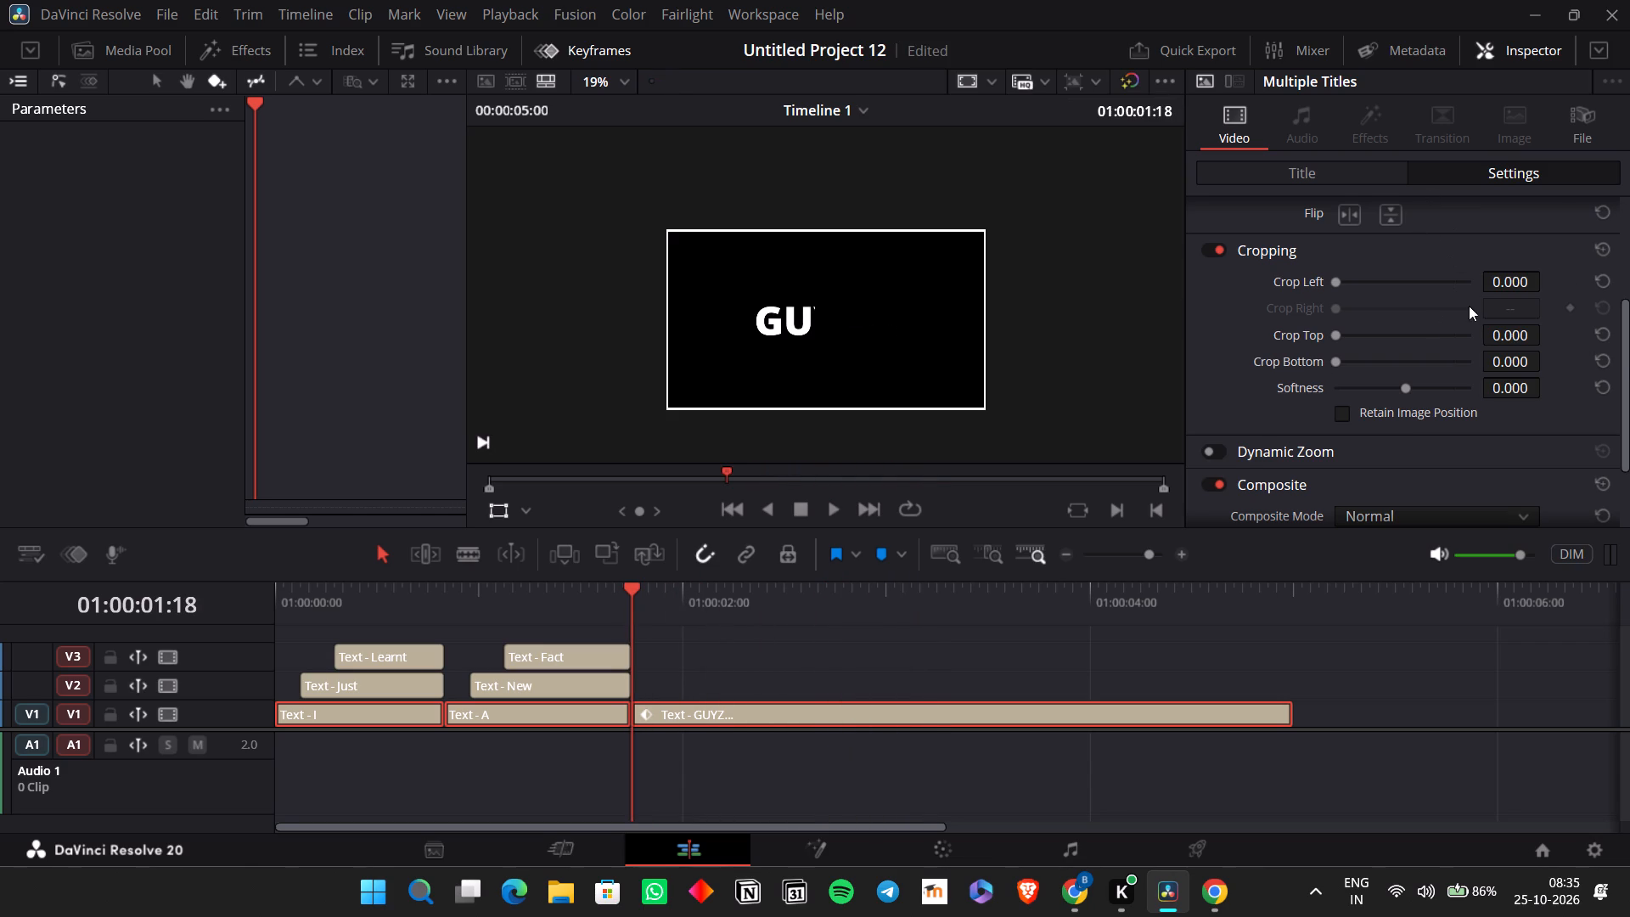
Select only the "GUYZ..." title clip and set its Crop Right keyframe at 01:00:01:18 to 1055.
{"action": "left_click", "coordinate": [1464, 245]}
{"action": "left_click", "coordinate": [706, 702]}
{"action": "left_click", "coordinate": [702, 712]}
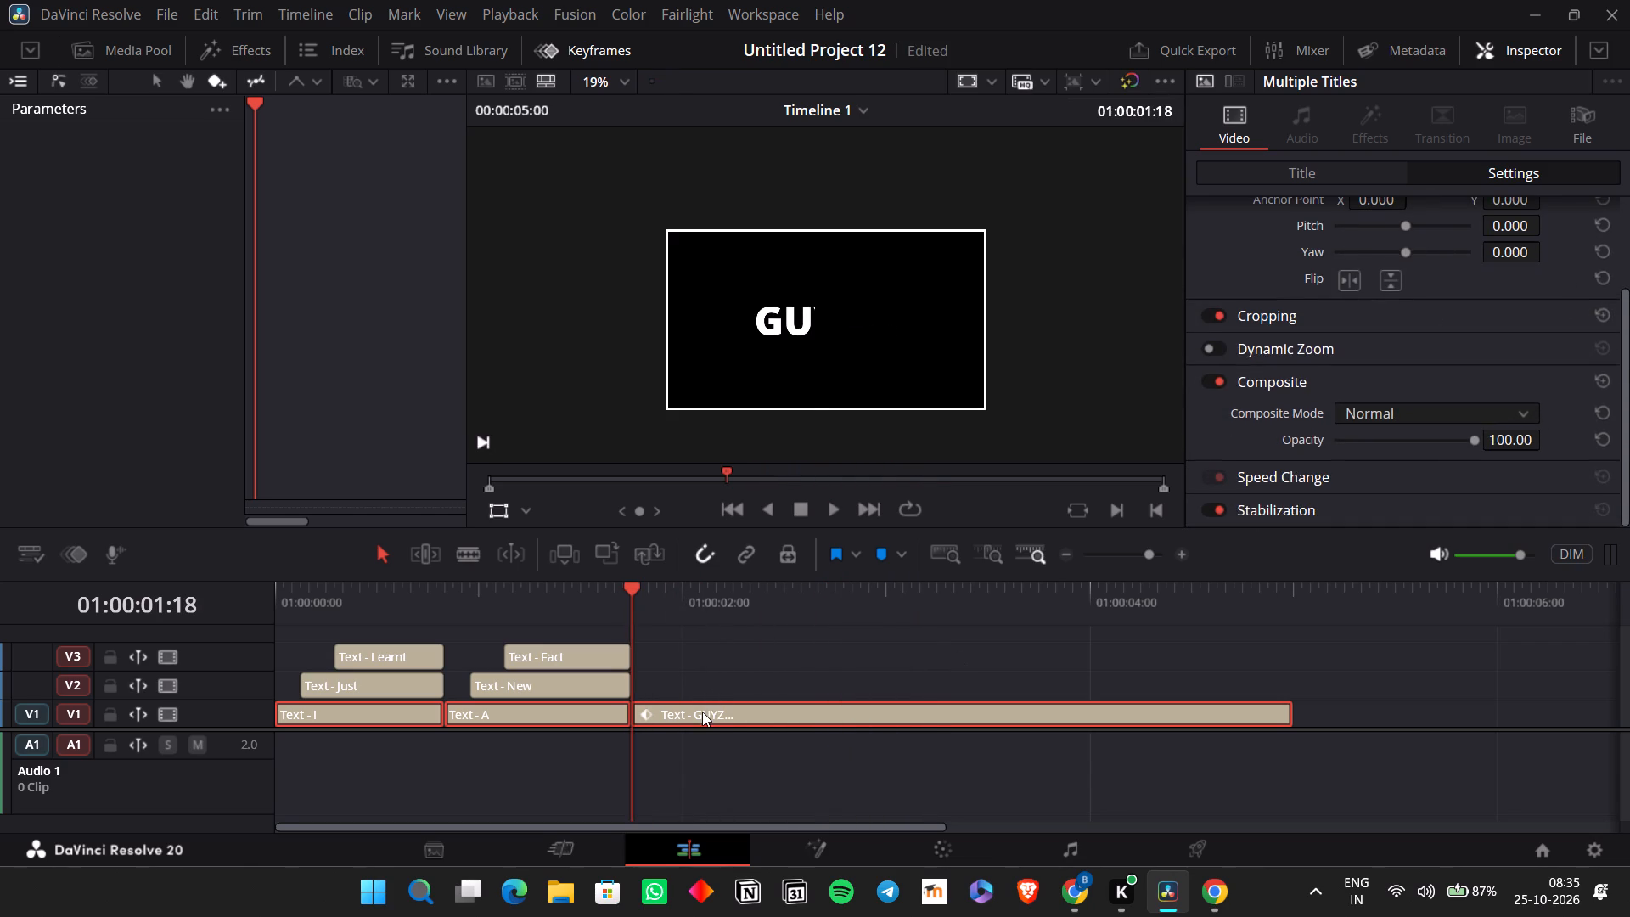
{"action": "left_click_drag", "start_coordinate": [705, 665], "coordinate": [688, 784]}
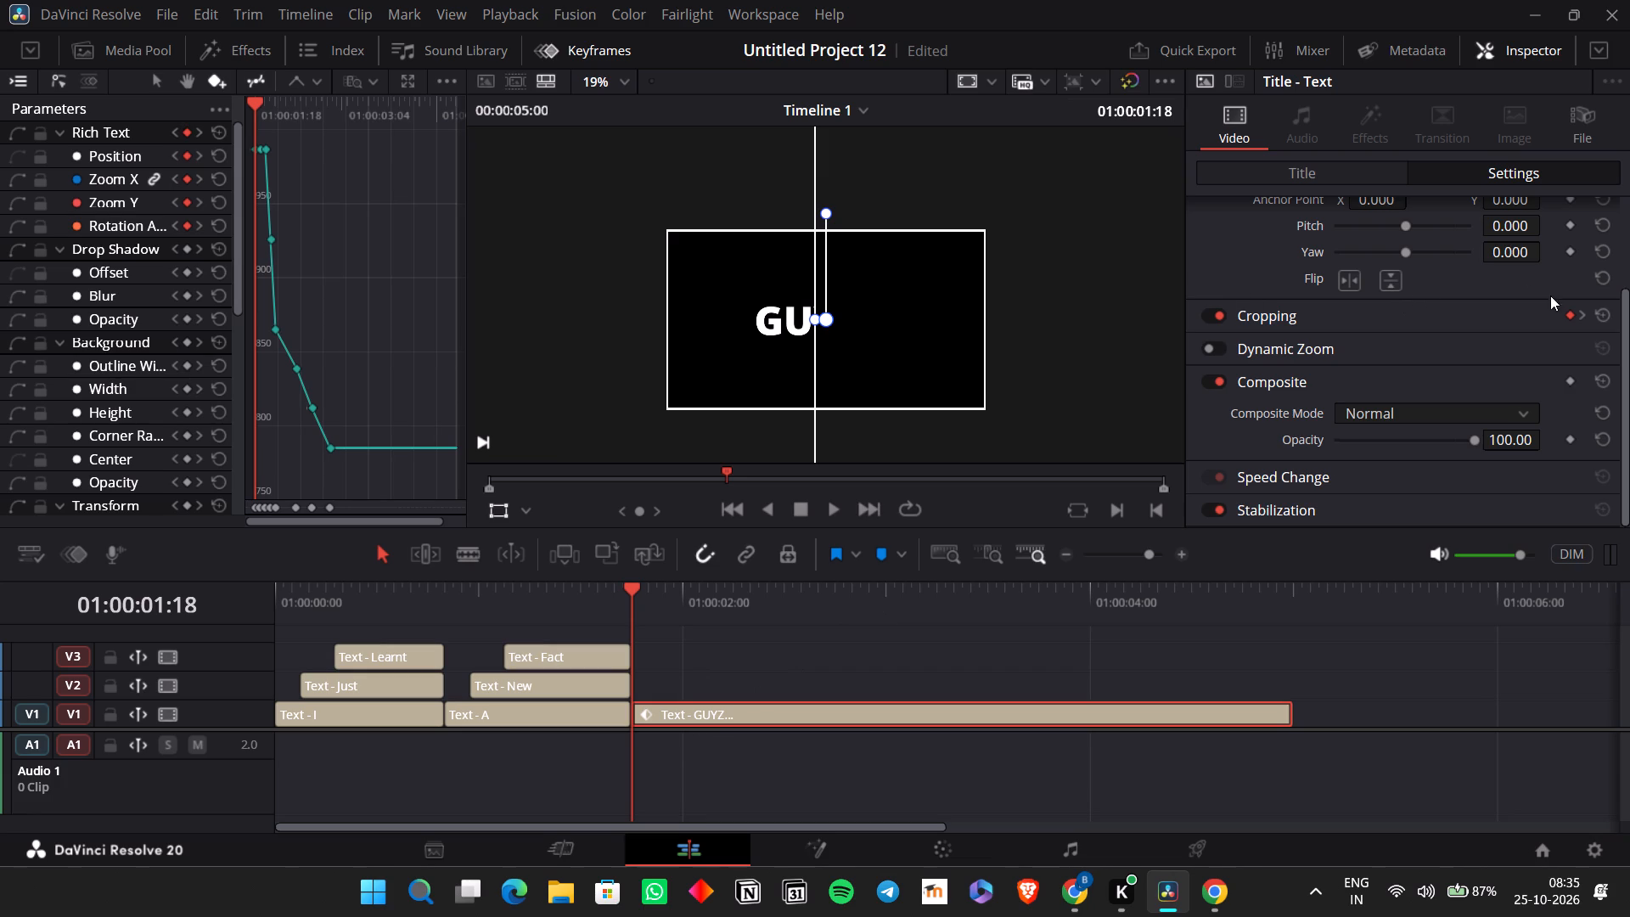
{"action": "left_click", "coordinate": [1339, 380]}
{"action": "left_click", "coordinate": [1335, 378]}
{"action": "scroll", "coordinate": [1335, 378], "scroll_direction": "down", "scroll_amount": 1}
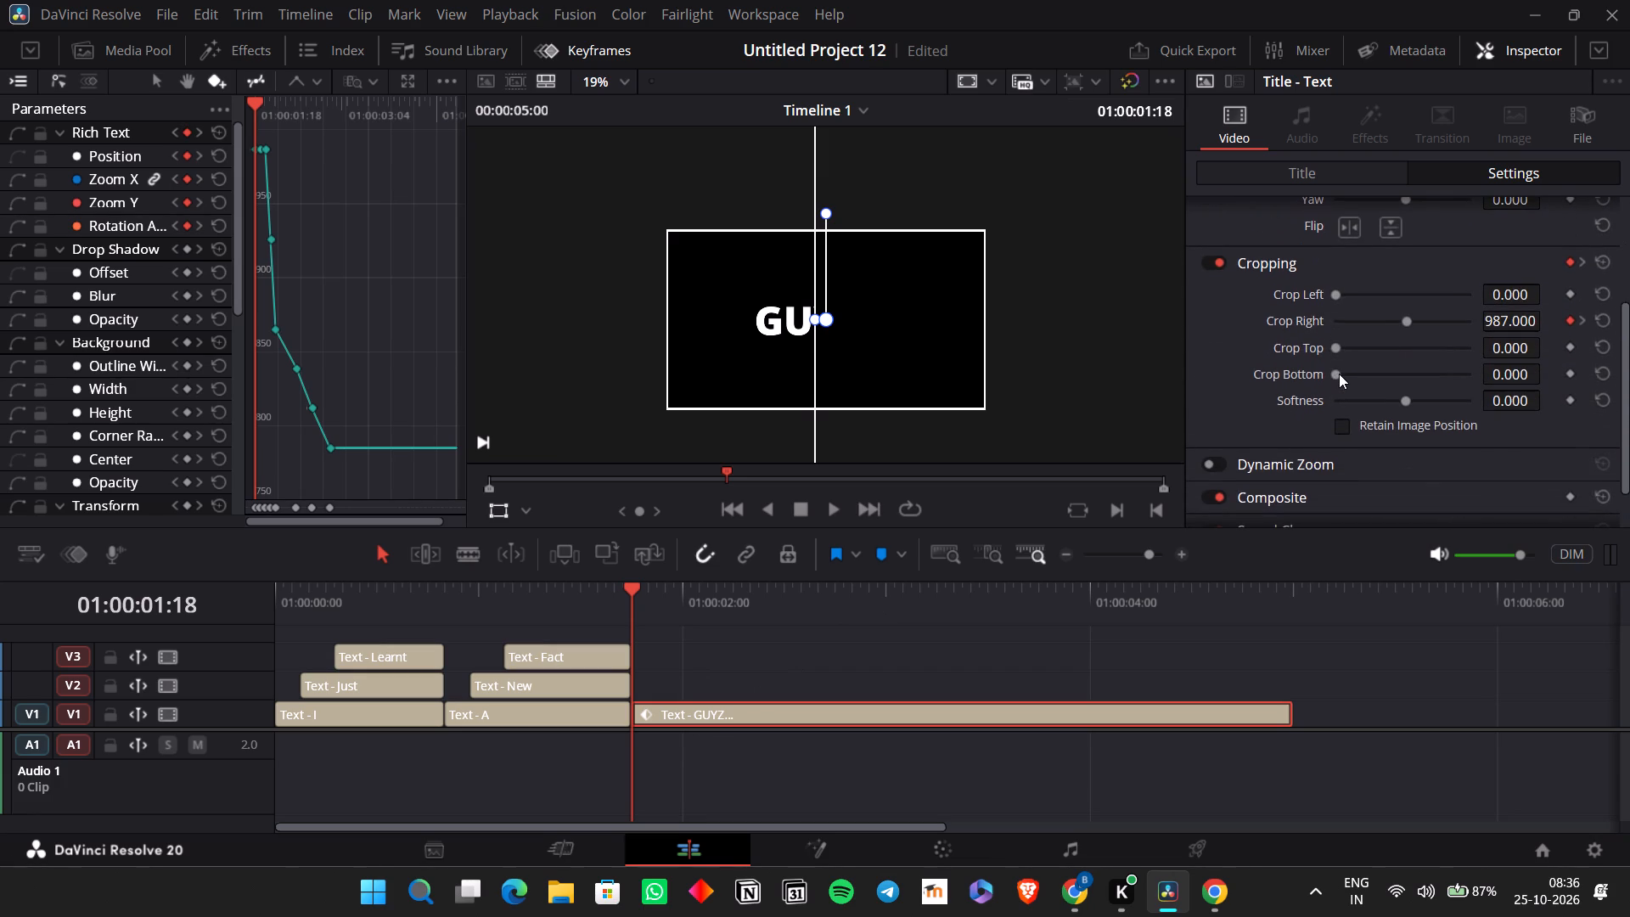
{"action": "left_click", "coordinate": [1579, 318]}
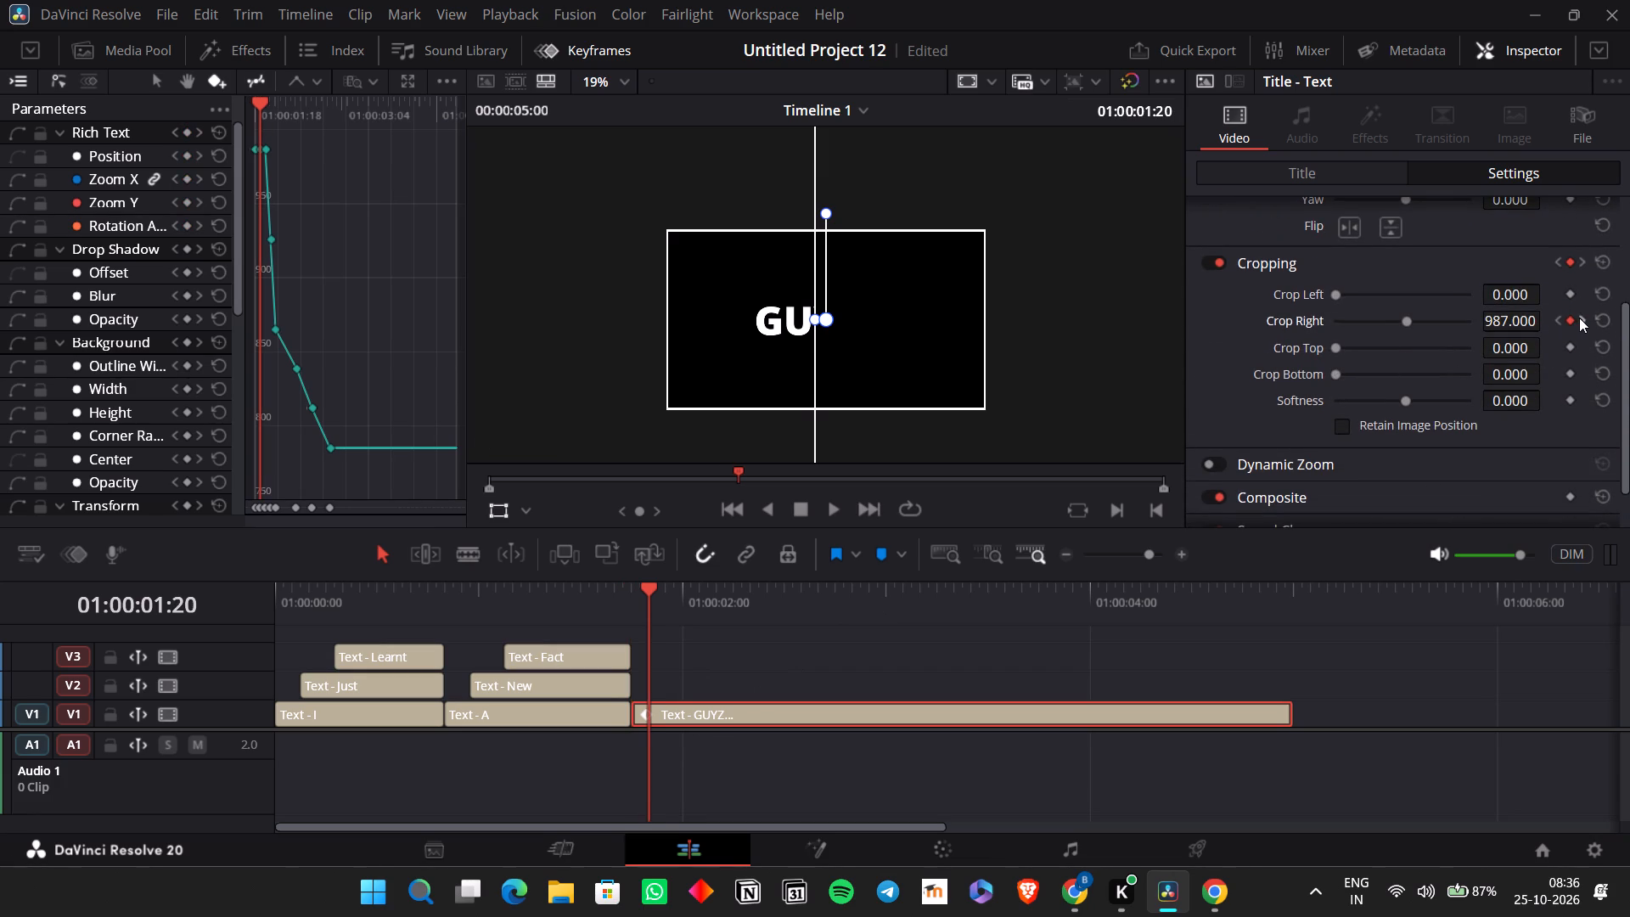
{"action": "left_click", "coordinate": [1557, 318]}
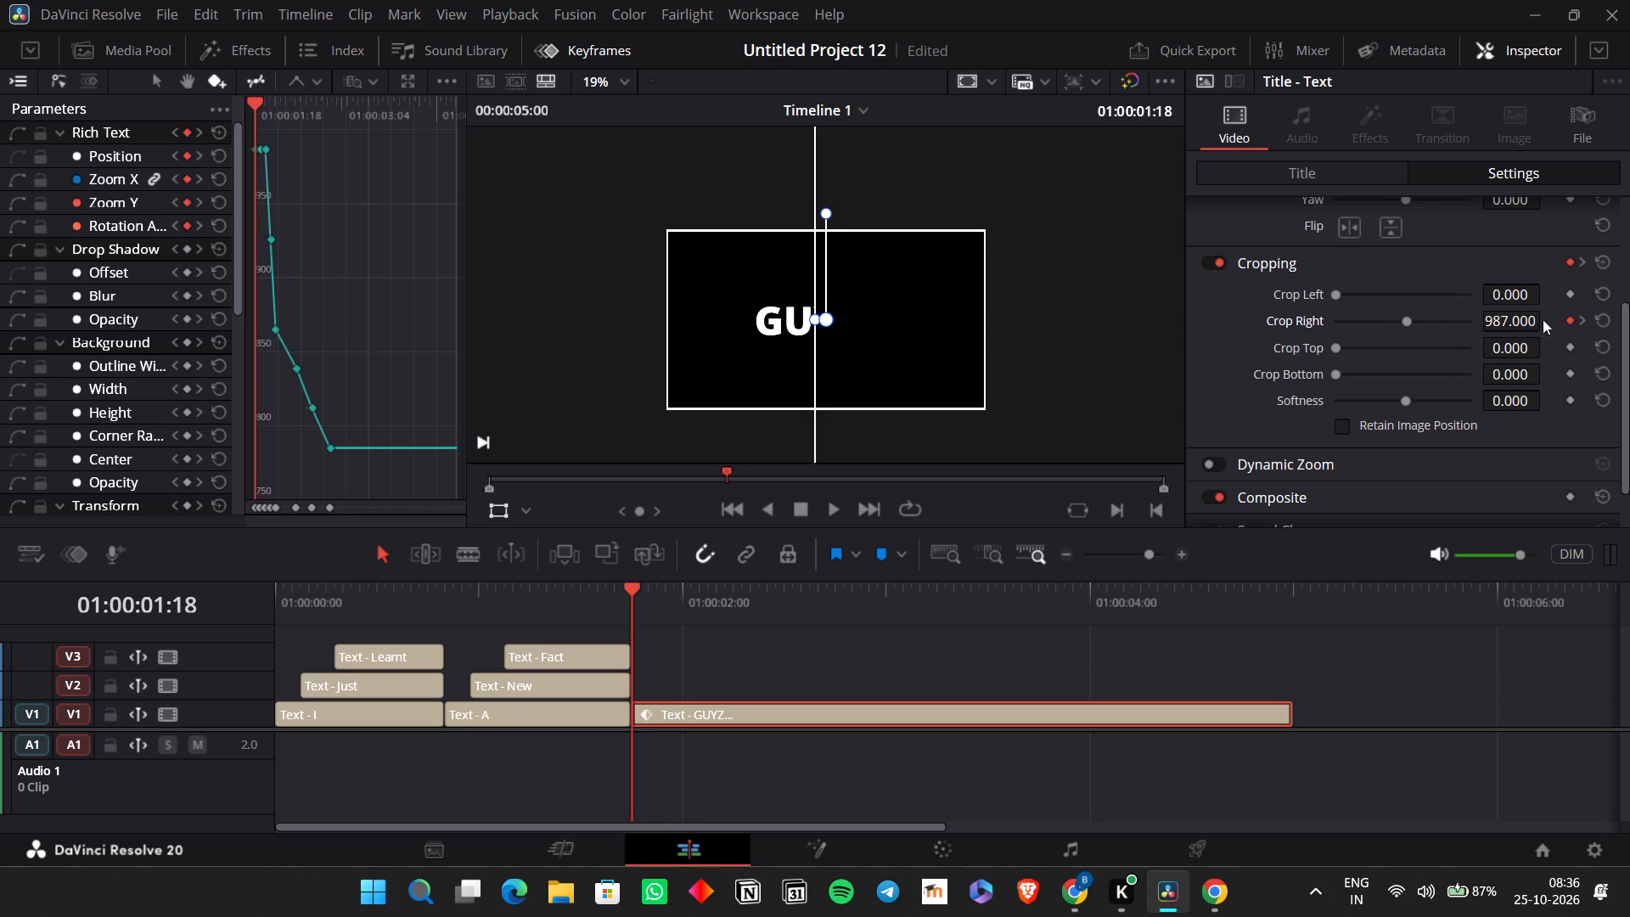
{"action": "left_click_drag", "start_coordinate": [1524, 321], "coordinate": [1597, 325]}
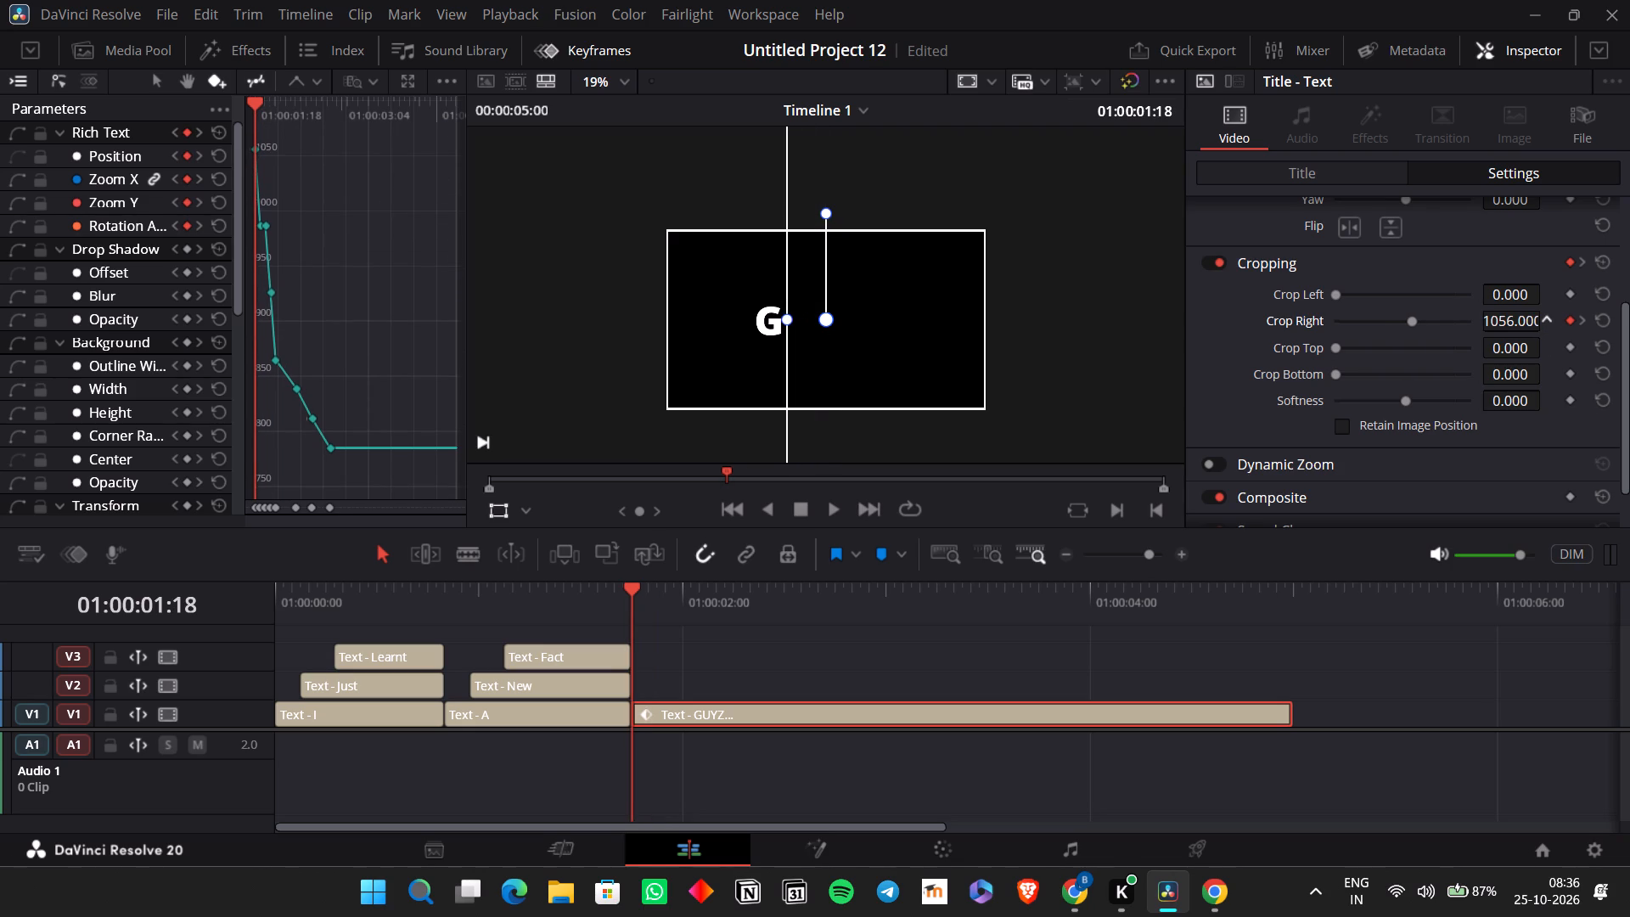
{"action": "left_click_drag", "start_coordinate": [1597, 325], "coordinate": [1605, 325]}
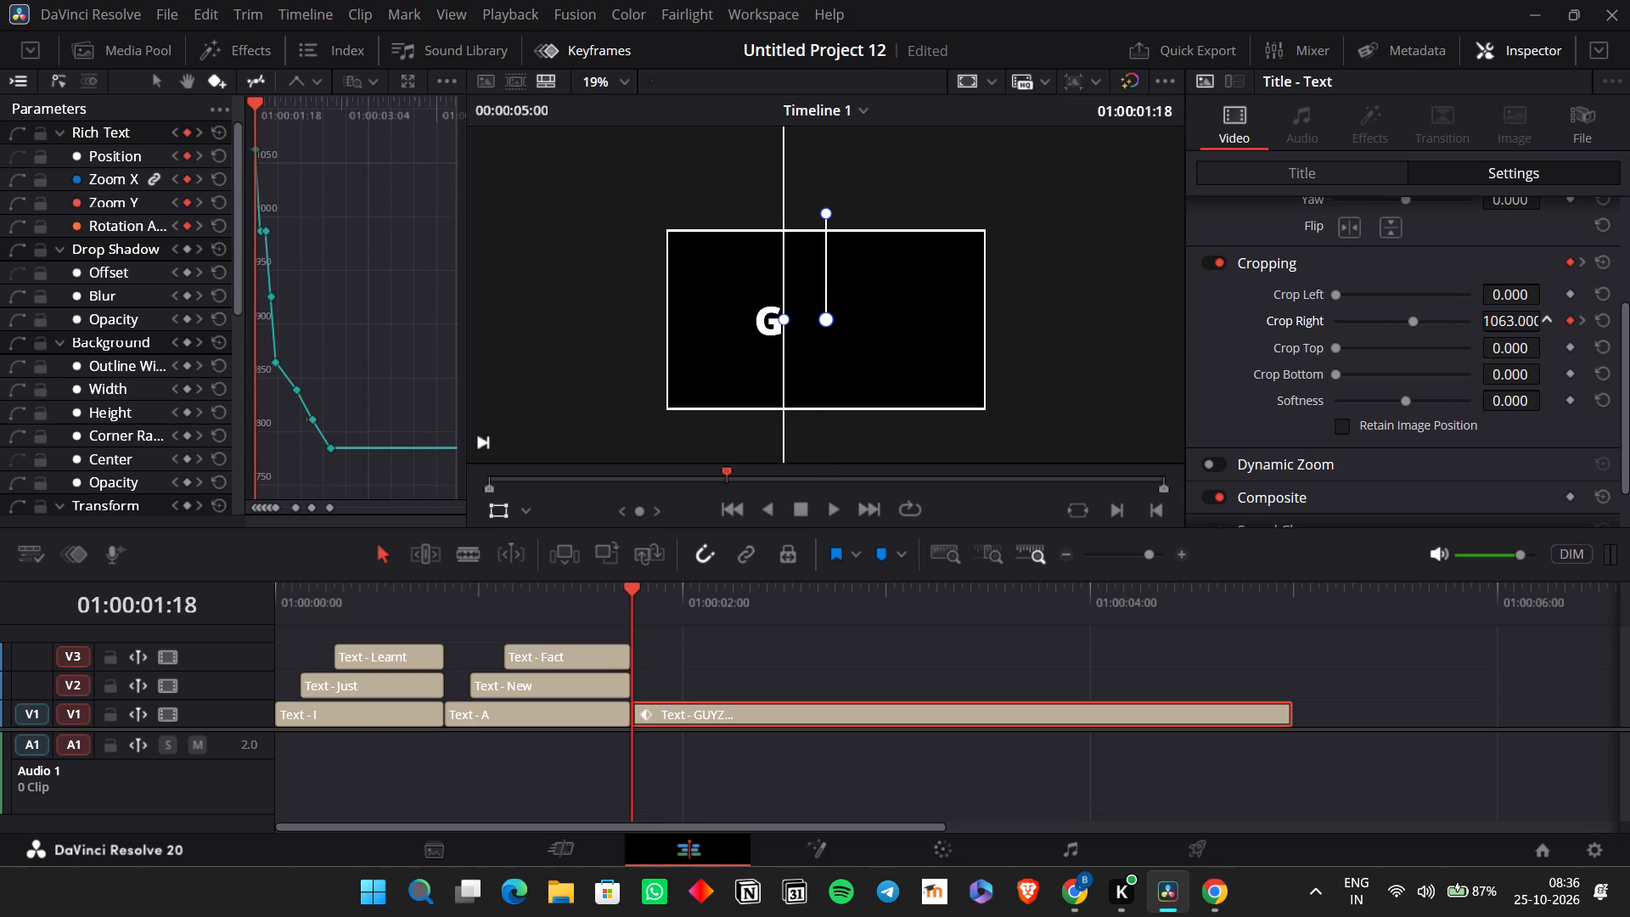
{"action": "left_click_drag", "start_coordinate": [1605, 325], "coordinate": [1596, 329]}
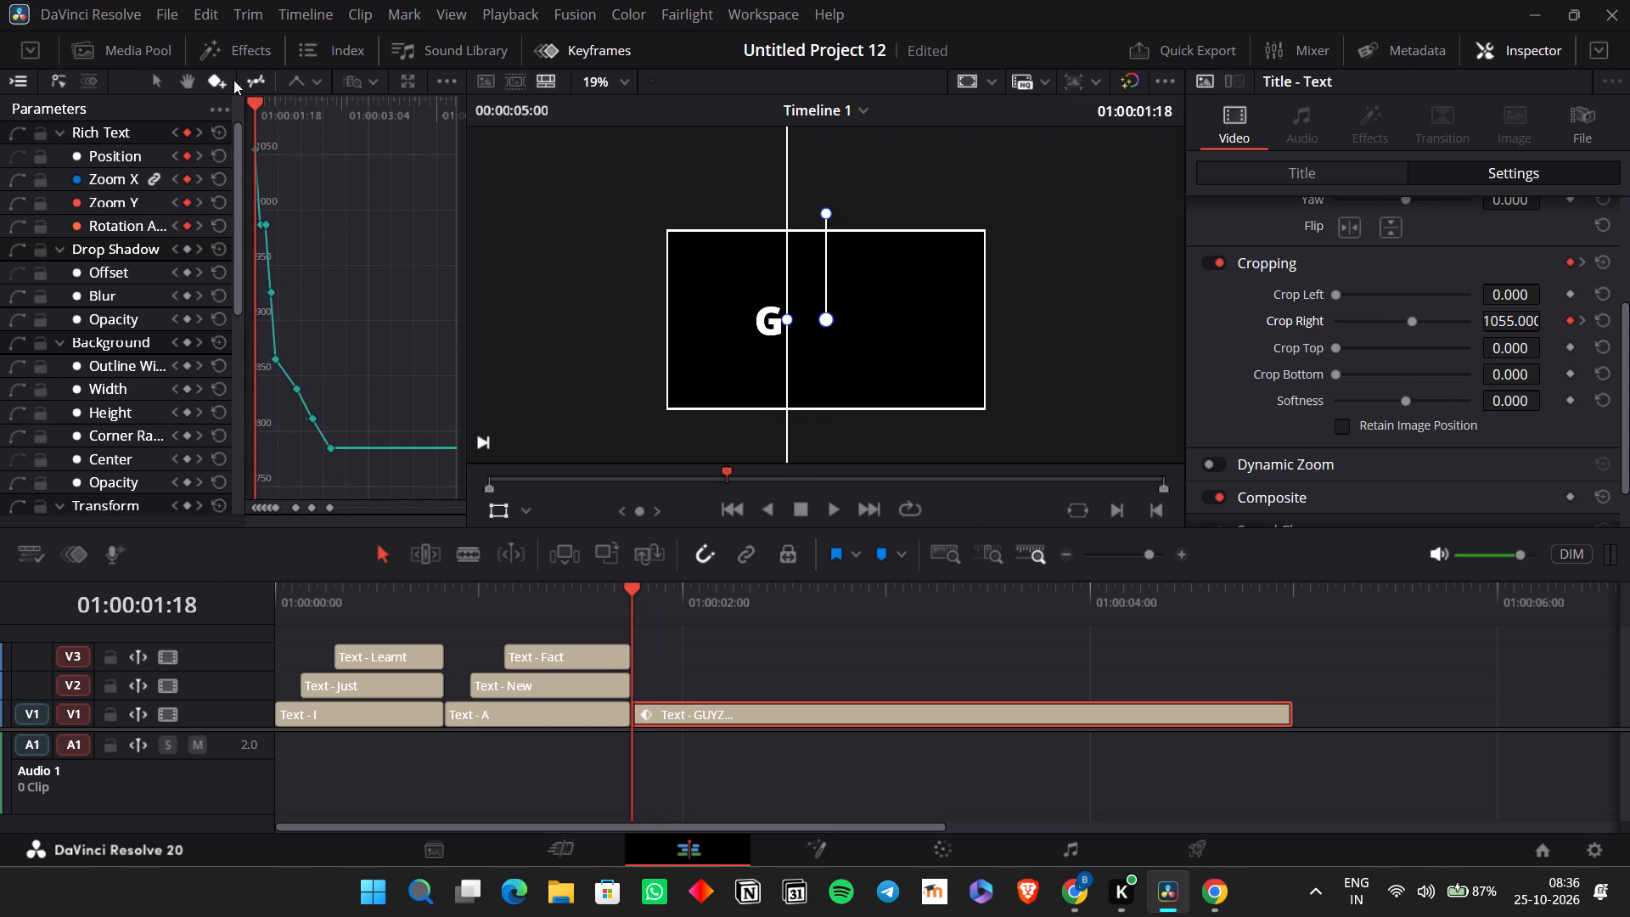
Open the Crop Right curve in the floating Keyframe Editor window.
{"action": "left_click", "coordinate": [306, 80]}
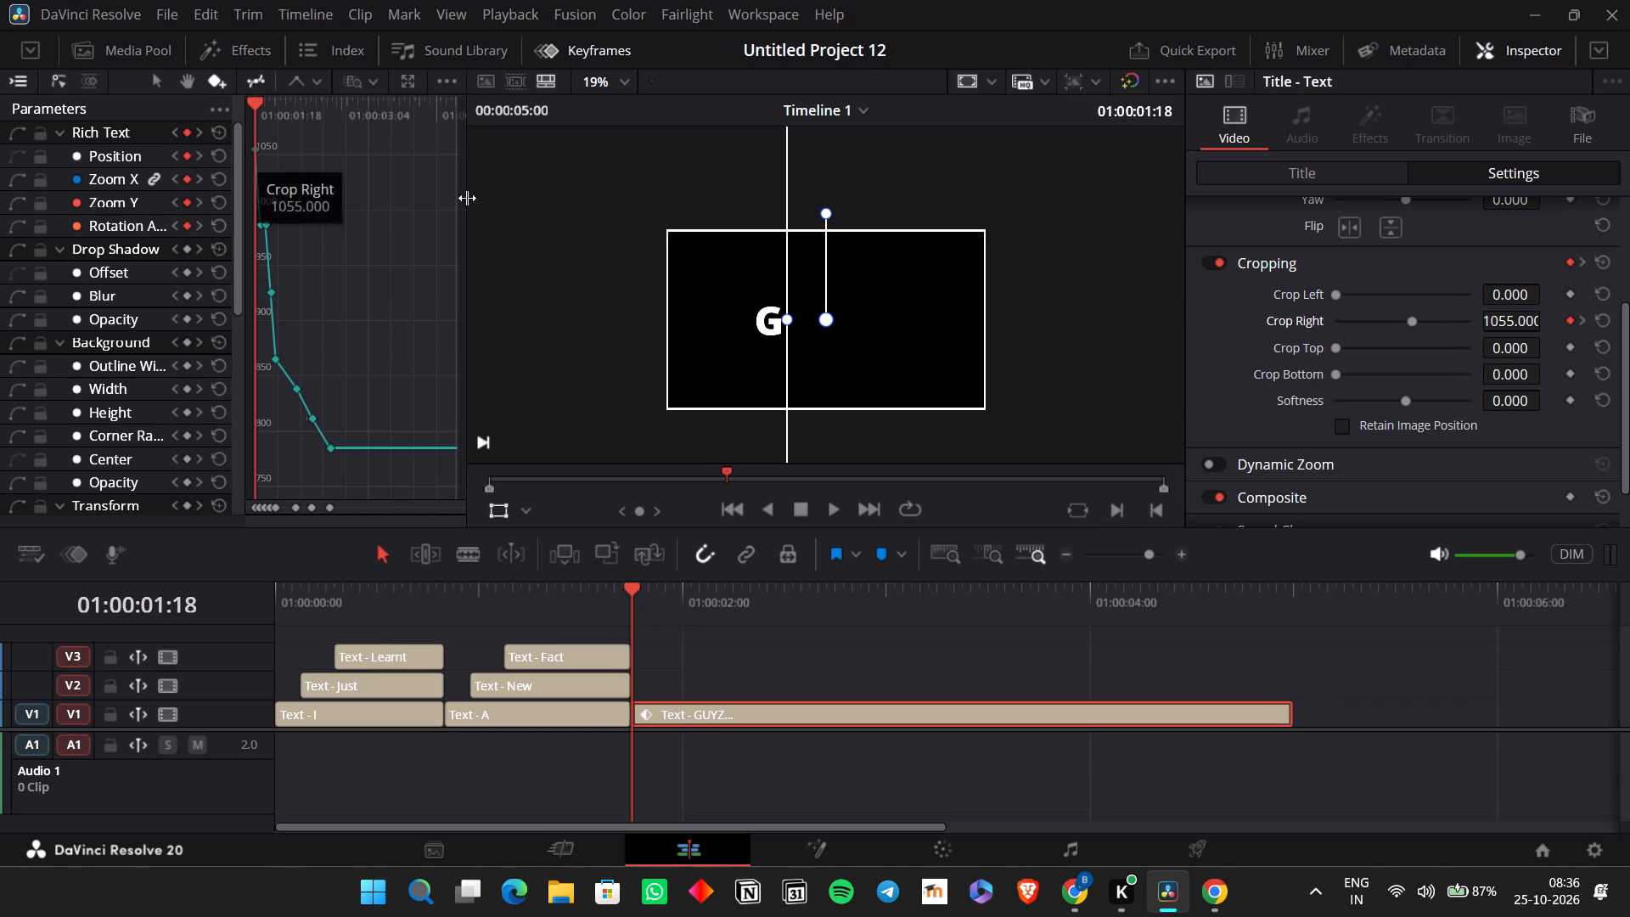
{"action": "left_click", "coordinate": [394, 217]}
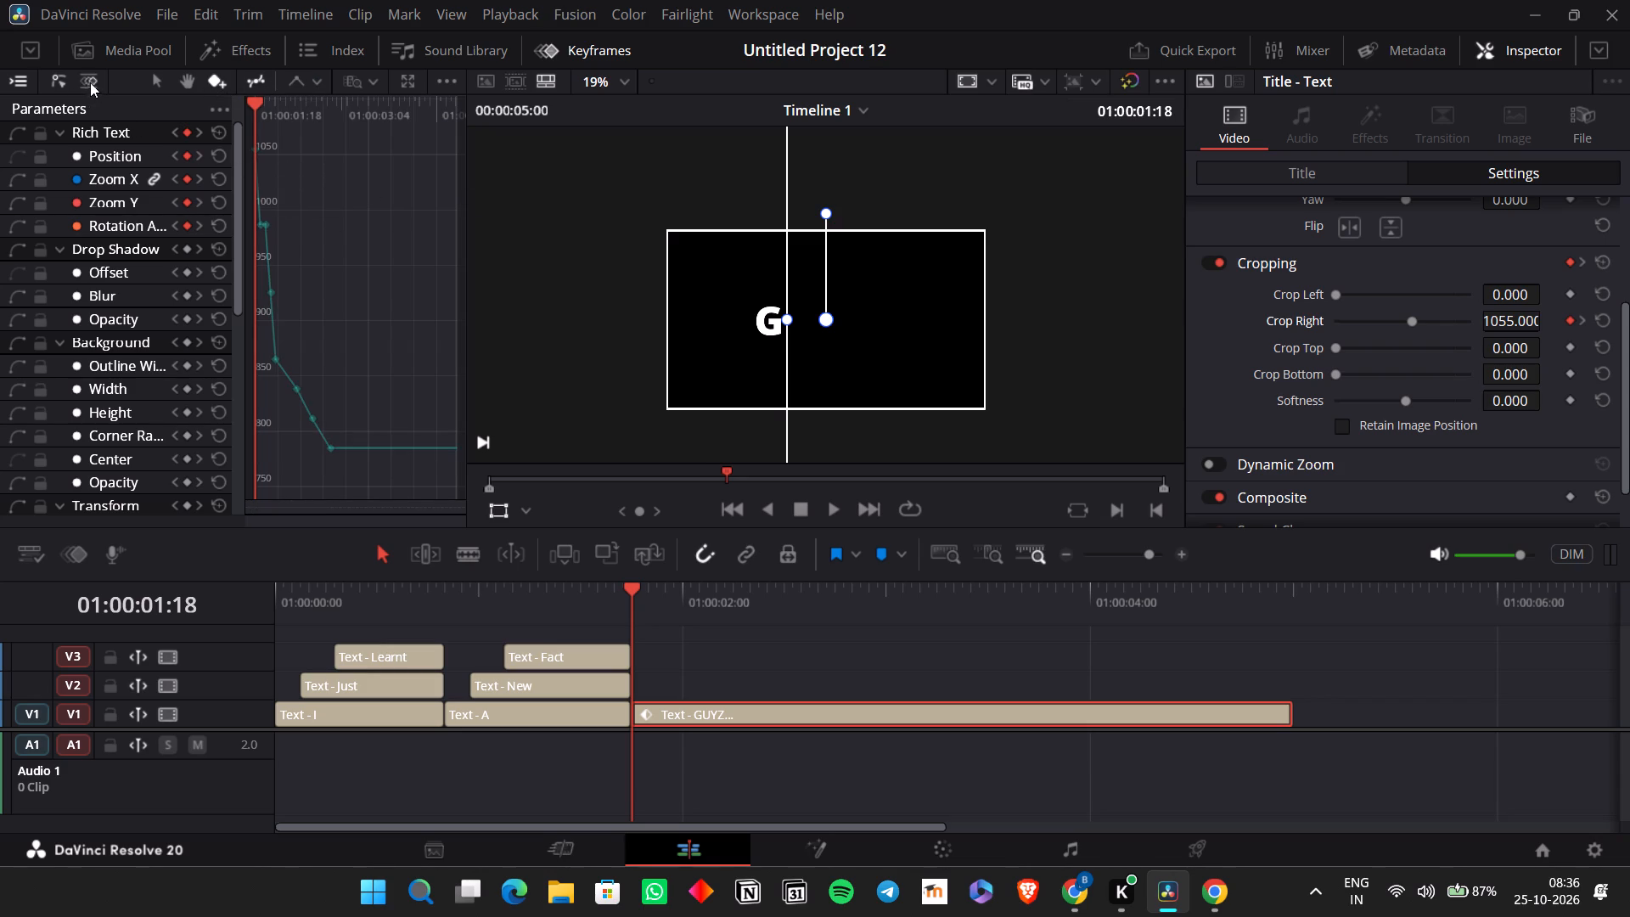
{"action": "left_click", "coordinate": [400, 82]}
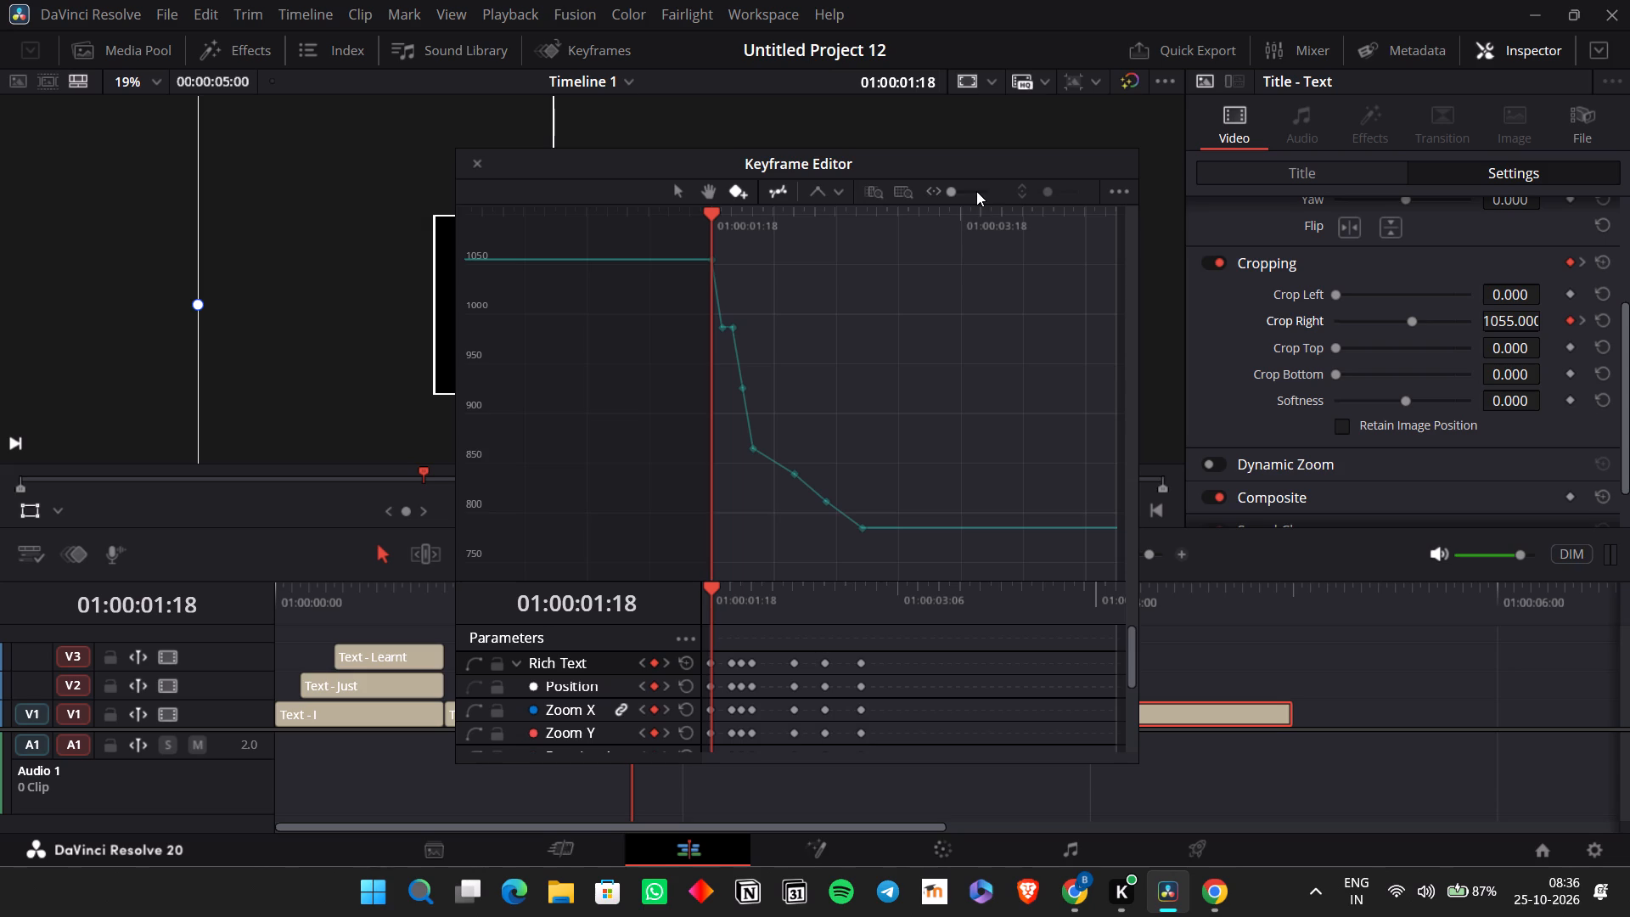
{"action": "left_click_drag", "start_coordinate": [950, 189], "coordinate": [1043, 193]}
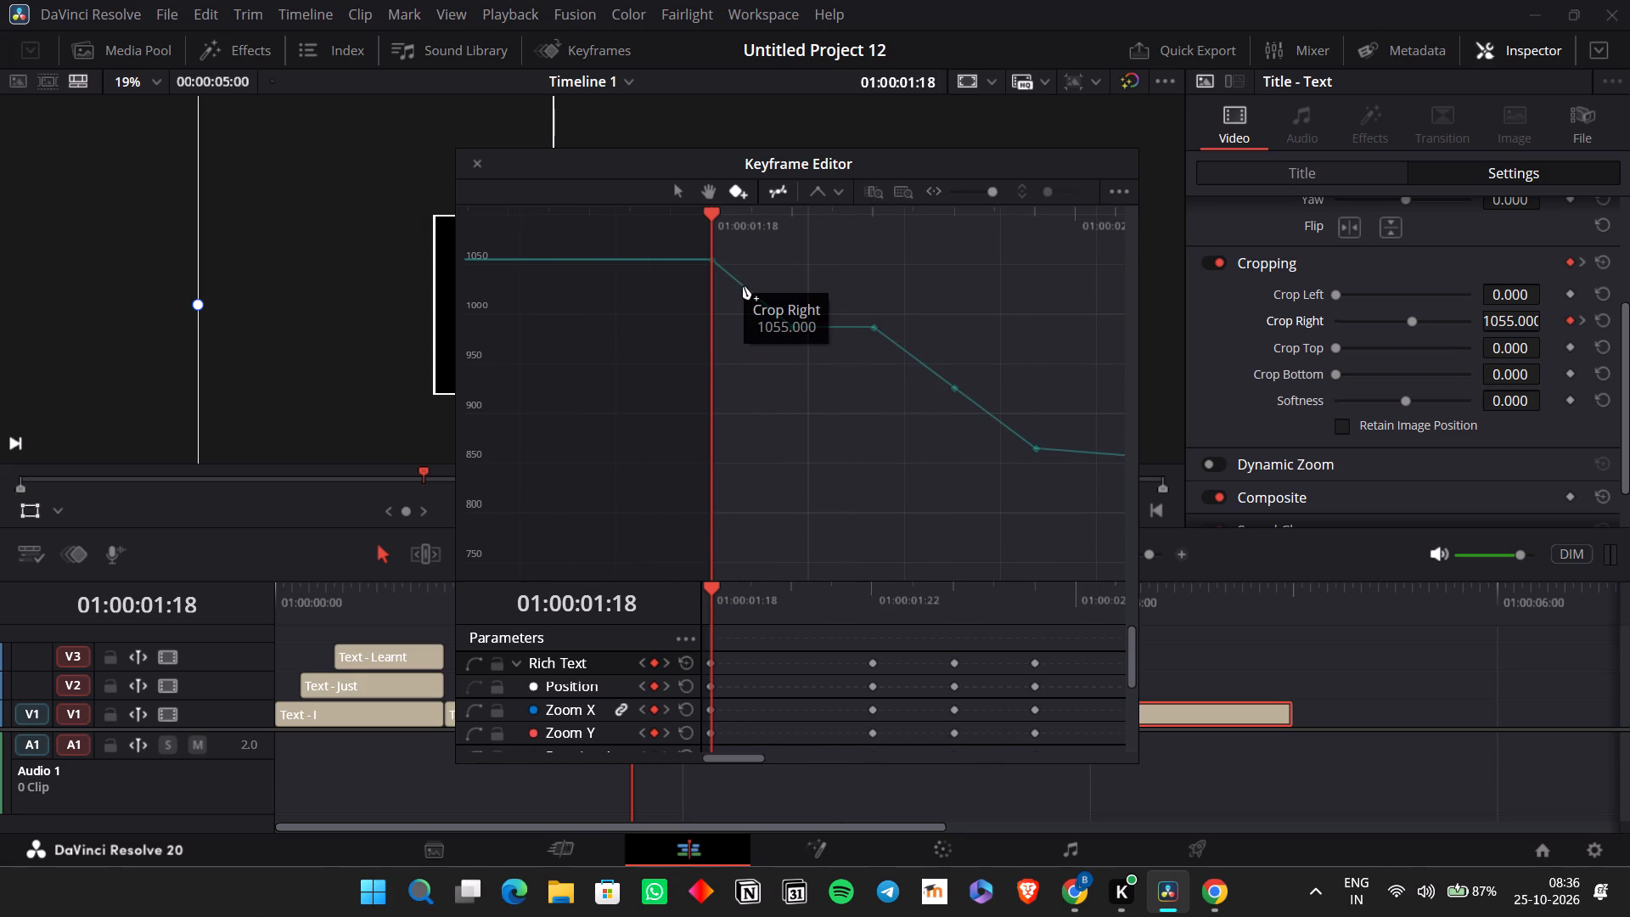
Select the first two Crop Right keyframes and set their interpolation to Ease In and Out.
{"action": "left_click", "coordinate": [830, 189]}
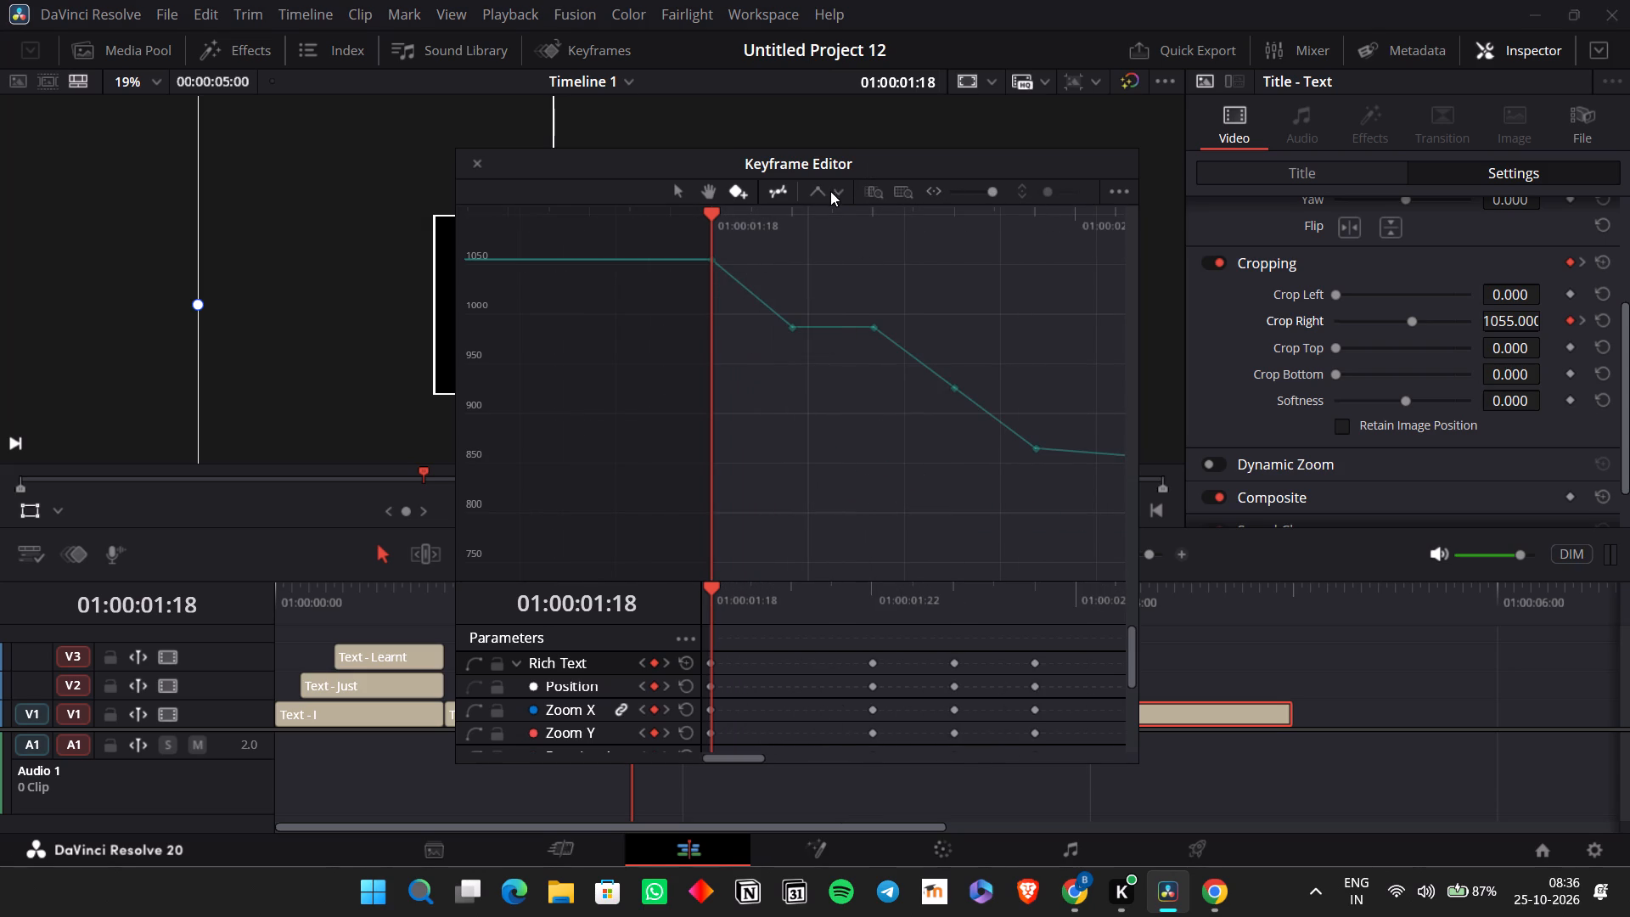
{"action": "left_click", "coordinate": [822, 193]}
{"action": "left_click_drag", "start_coordinate": [793, 424], "coordinate": [684, 219]}
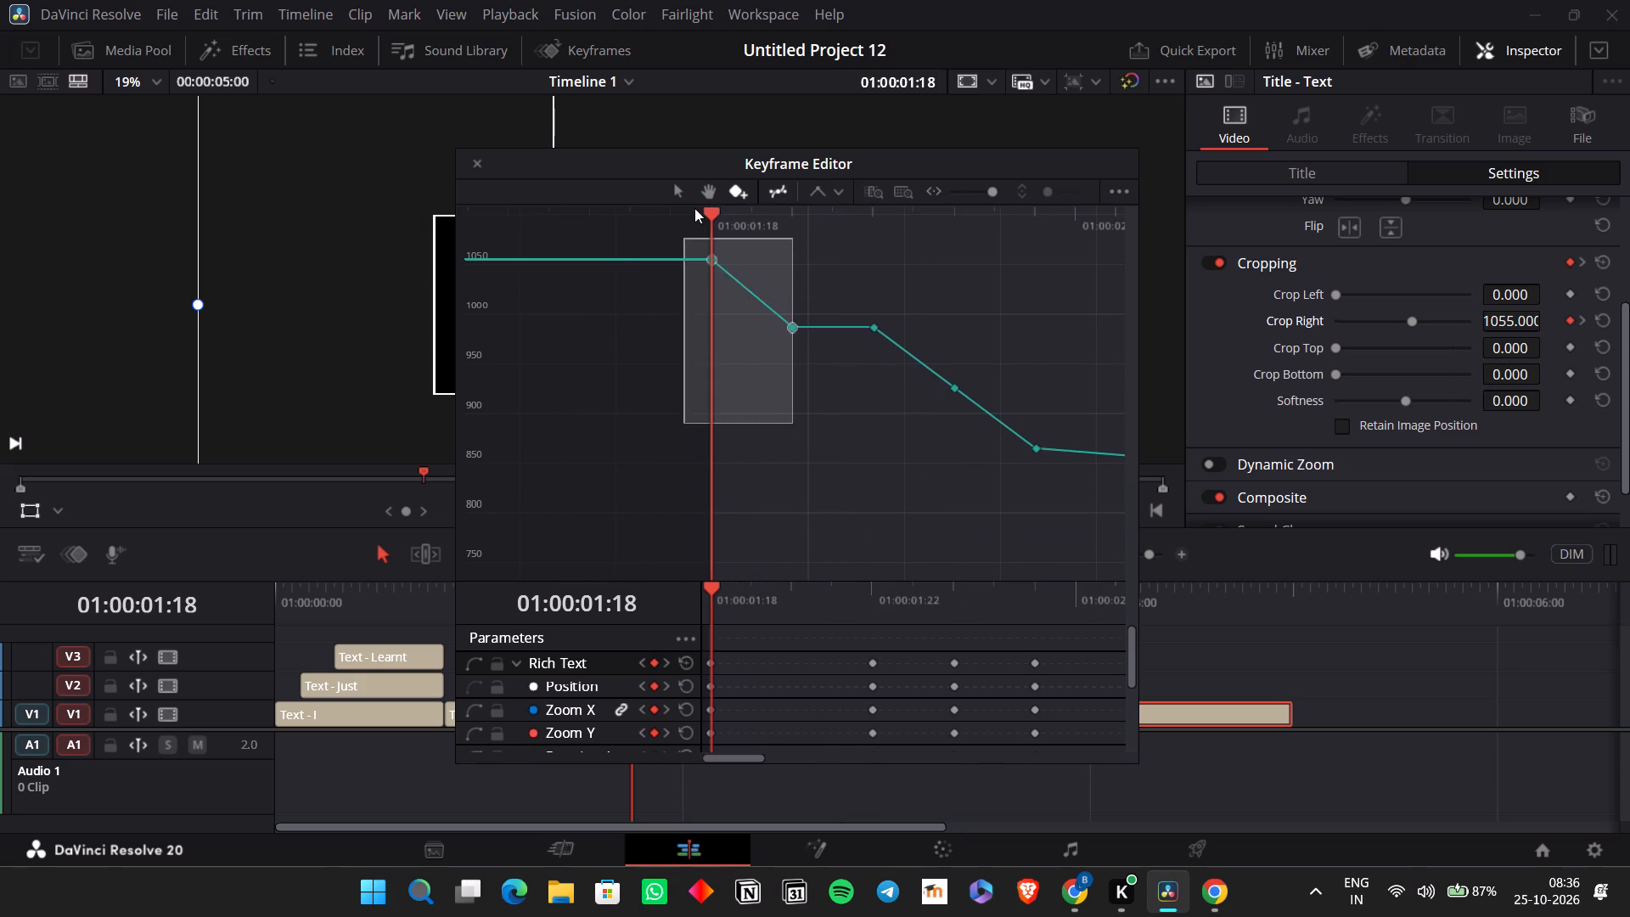
{"action": "left_click", "coordinate": [818, 191]}
{"action": "left_click", "coordinate": [819, 190]}
{"action": "left_click", "coordinate": [837, 191]}
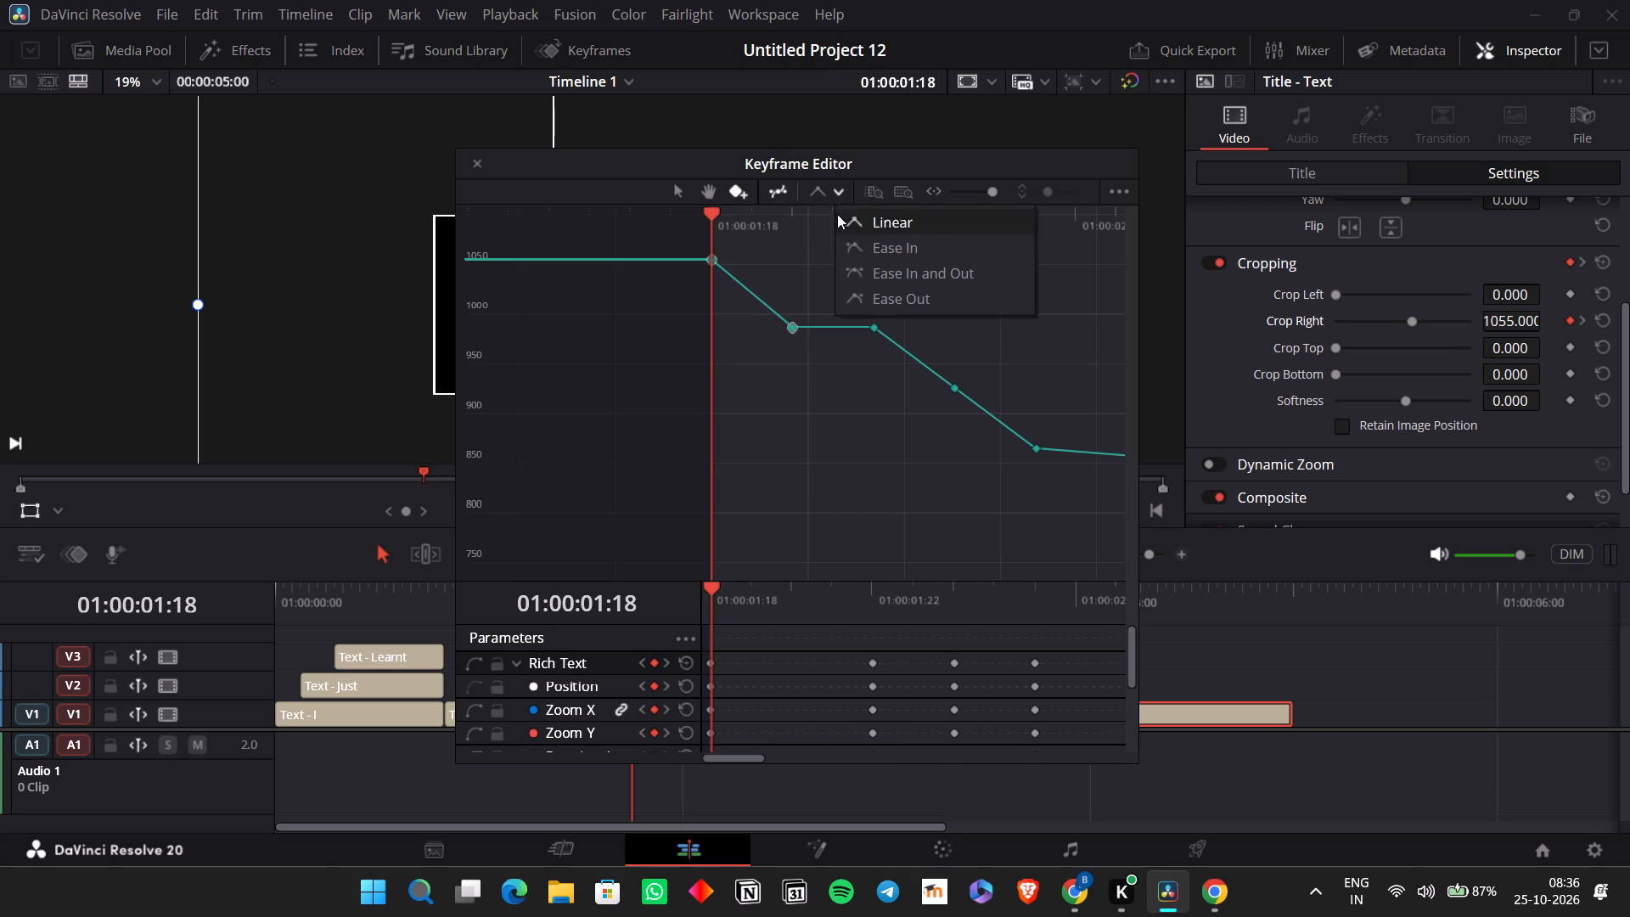
{"action": "left_click", "coordinate": [873, 278]}
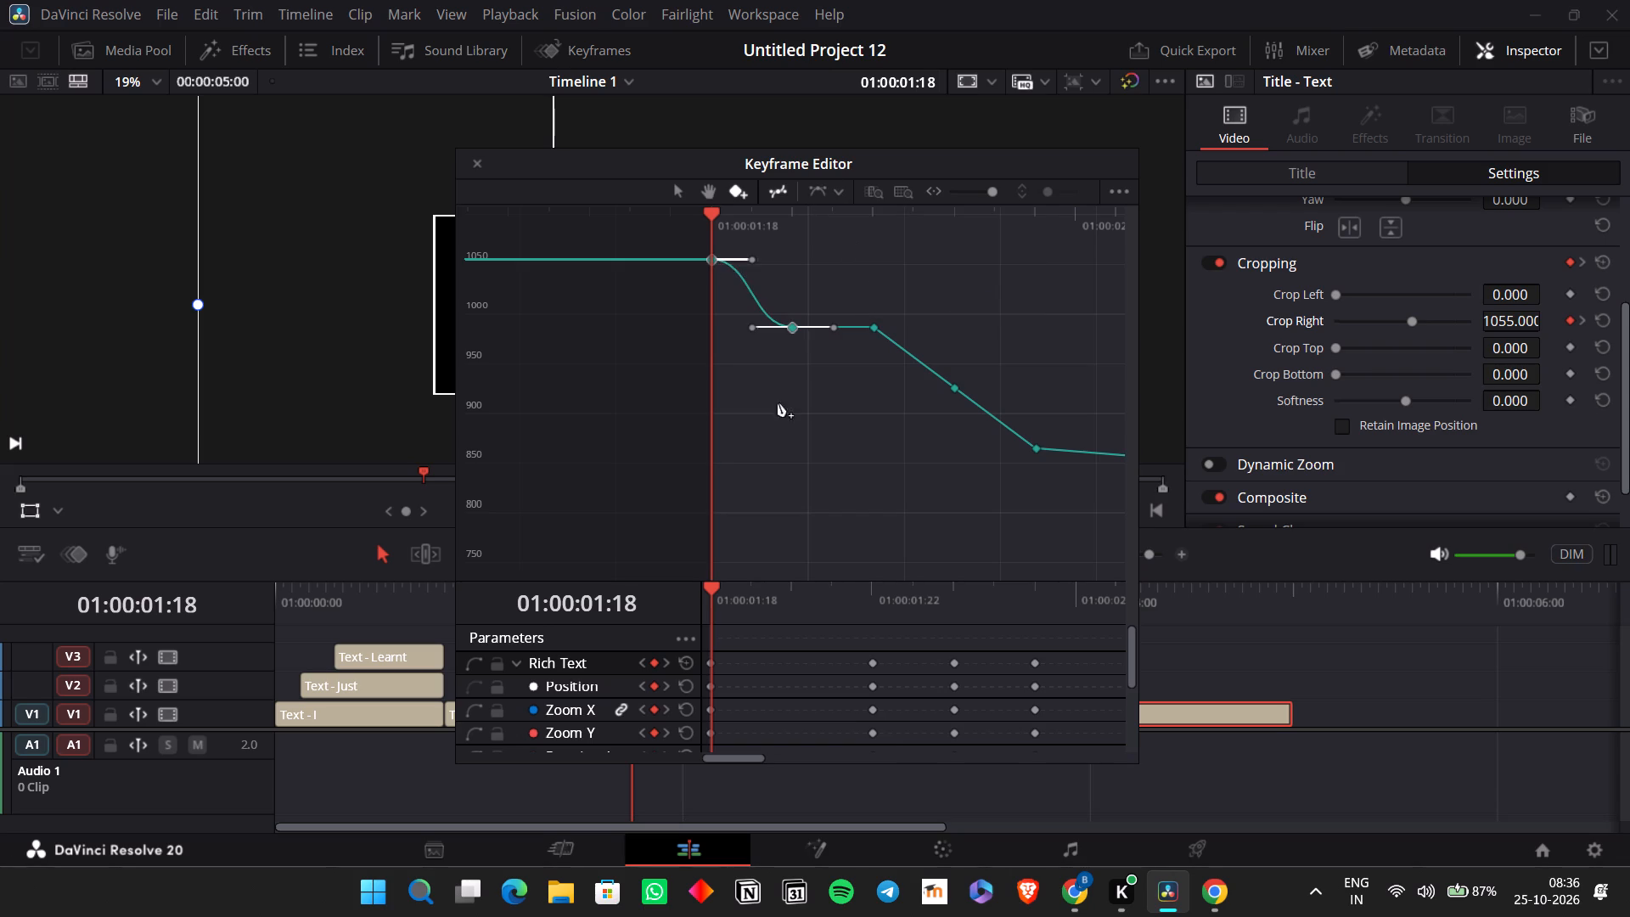
Lengthen the first keyframe's outgoing handle horizontally until it lines up with the second keyframe at 01:00:01:20.
{"action": "left_click", "coordinate": [717, 473]}
{"action": "left_click", "coordinate": [716, 260]}
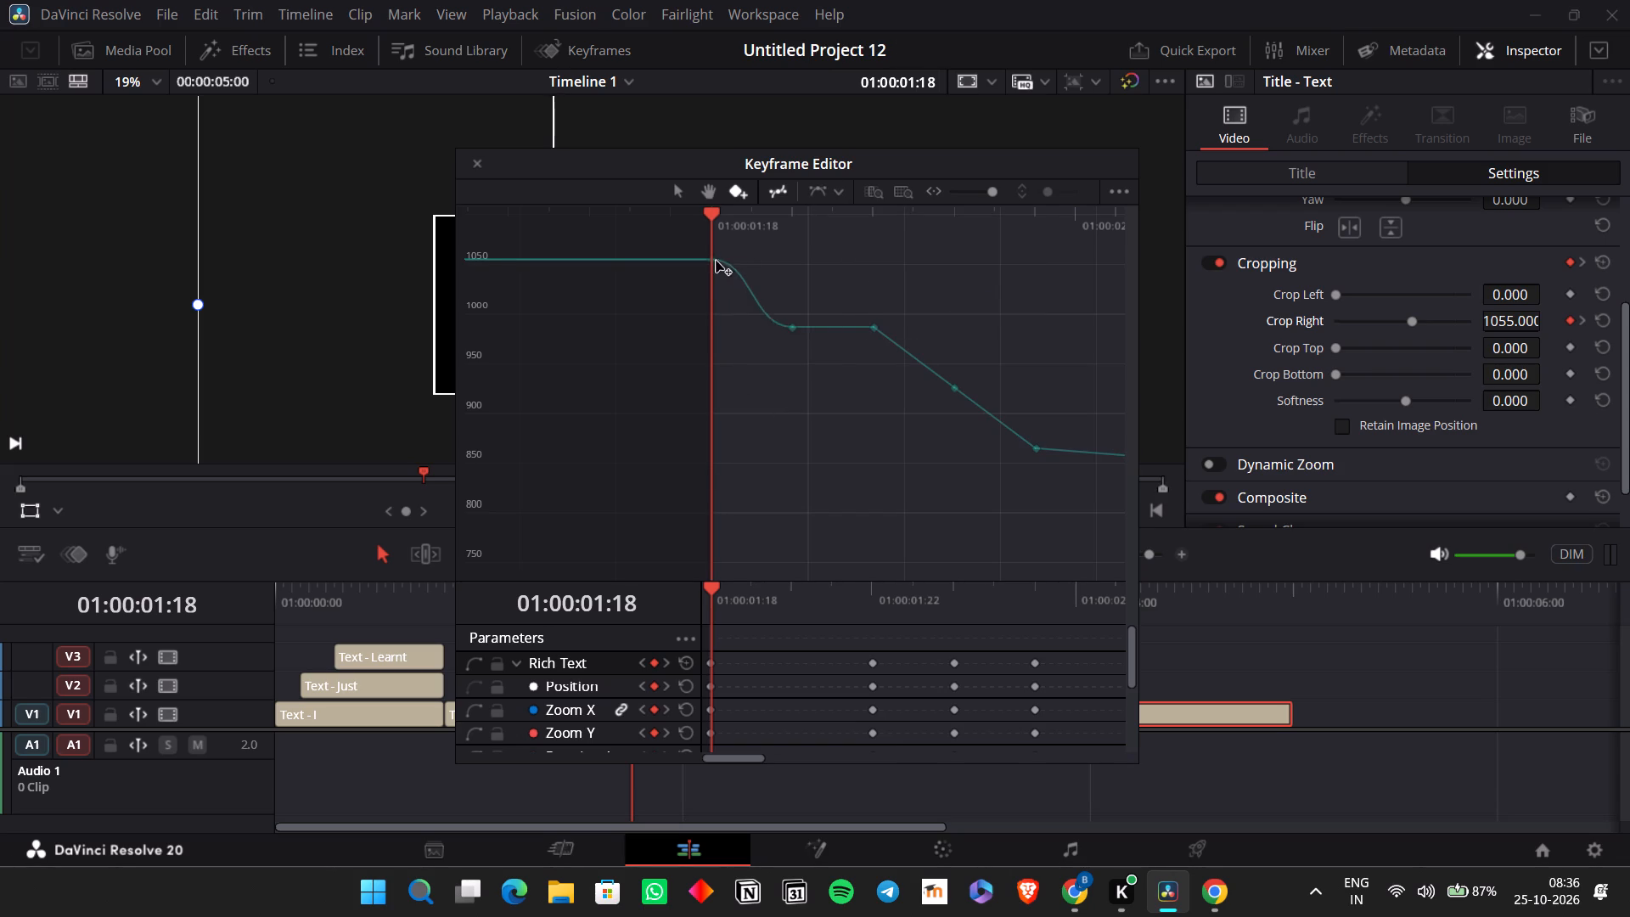
{"action": "left_click_drag", "start_coordinate": [752, 257], "coordinate": [846, 258]}
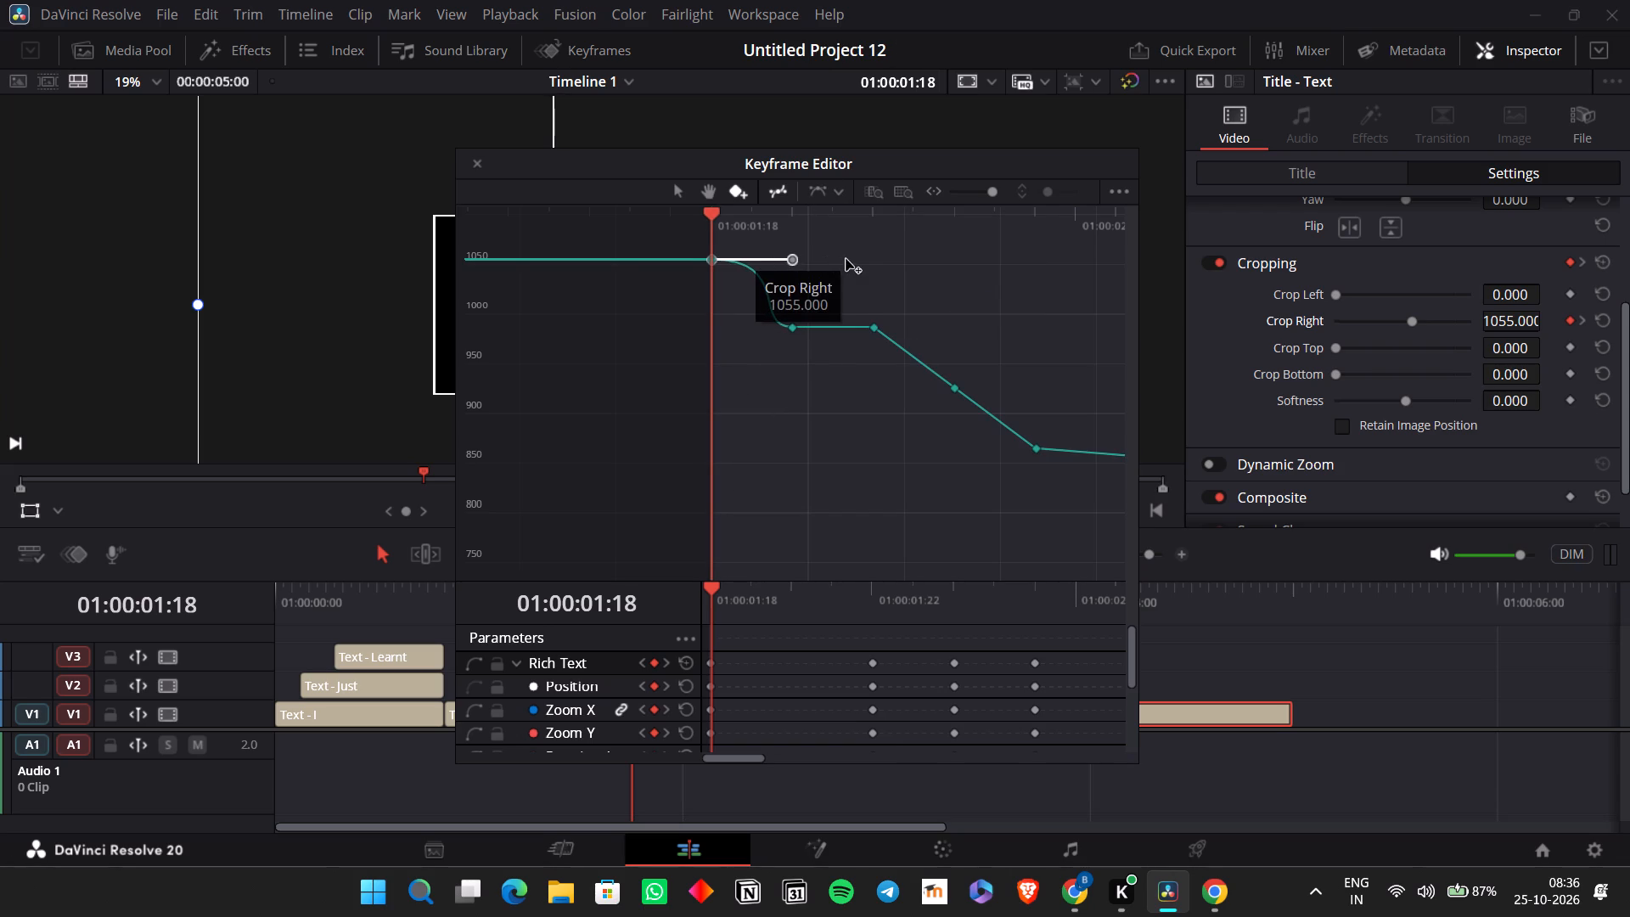
{"action": "left_click_drag", "start_coordinate": [846, 258], "coordinate": [852, 258]}
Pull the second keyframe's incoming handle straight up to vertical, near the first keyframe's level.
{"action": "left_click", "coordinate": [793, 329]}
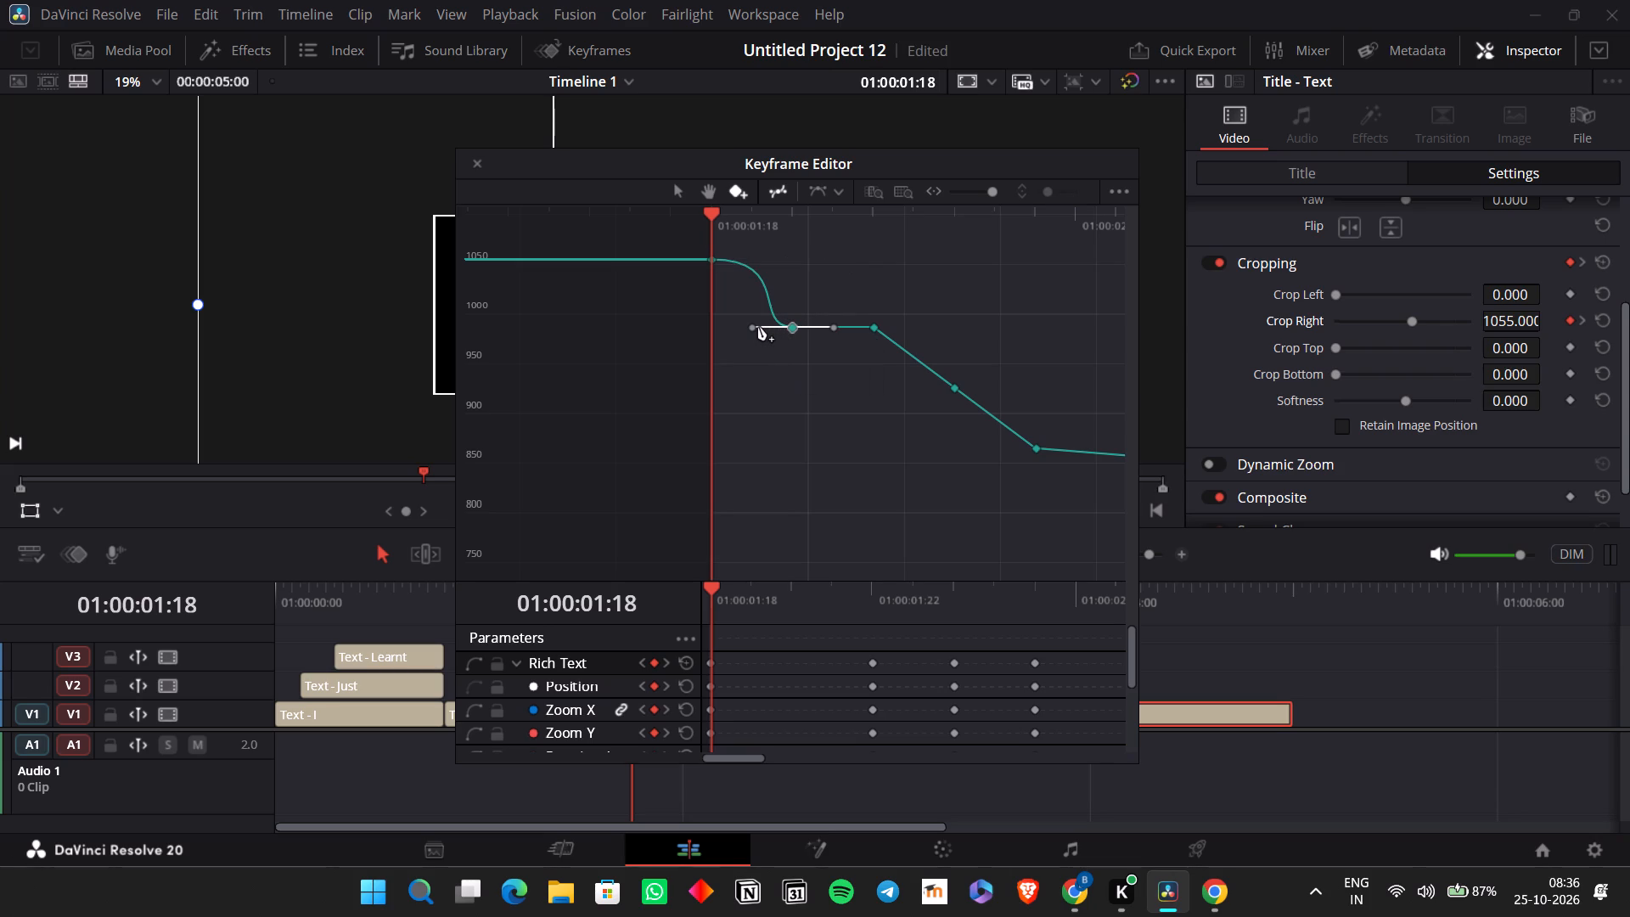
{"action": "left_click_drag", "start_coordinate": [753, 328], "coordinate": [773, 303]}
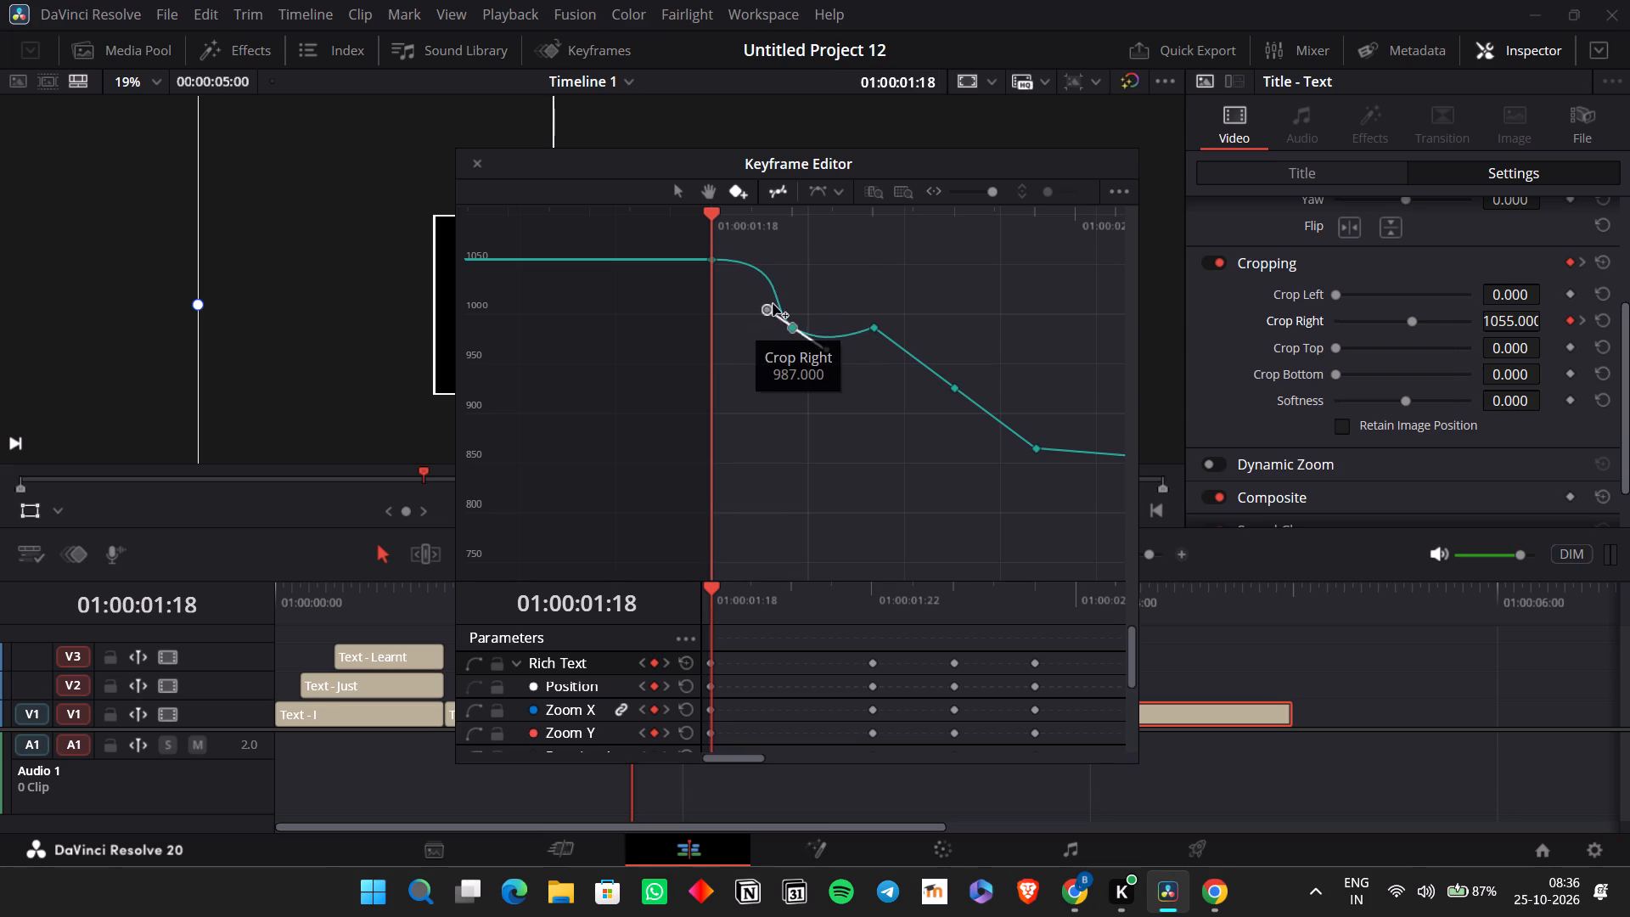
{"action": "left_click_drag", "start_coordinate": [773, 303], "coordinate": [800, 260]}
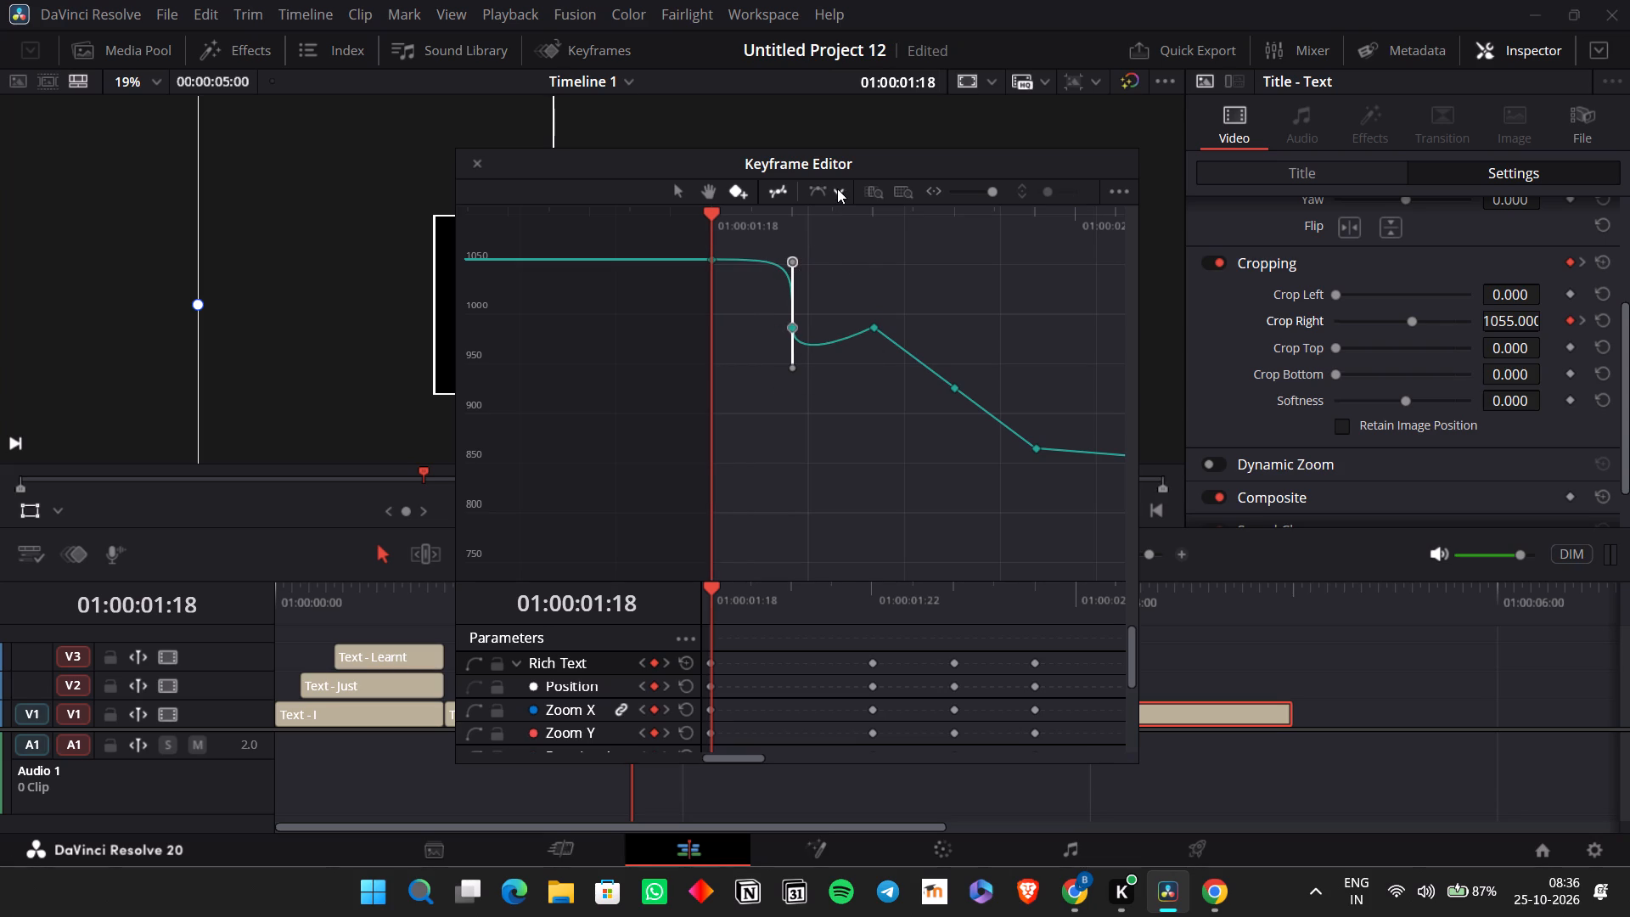
Change the second Crop Right keyframe's interpolation to Linear.
{"action": "left_click", "coordinate": [837, 188]}
{"action": "left_click", "coordinate": [879, 243]}
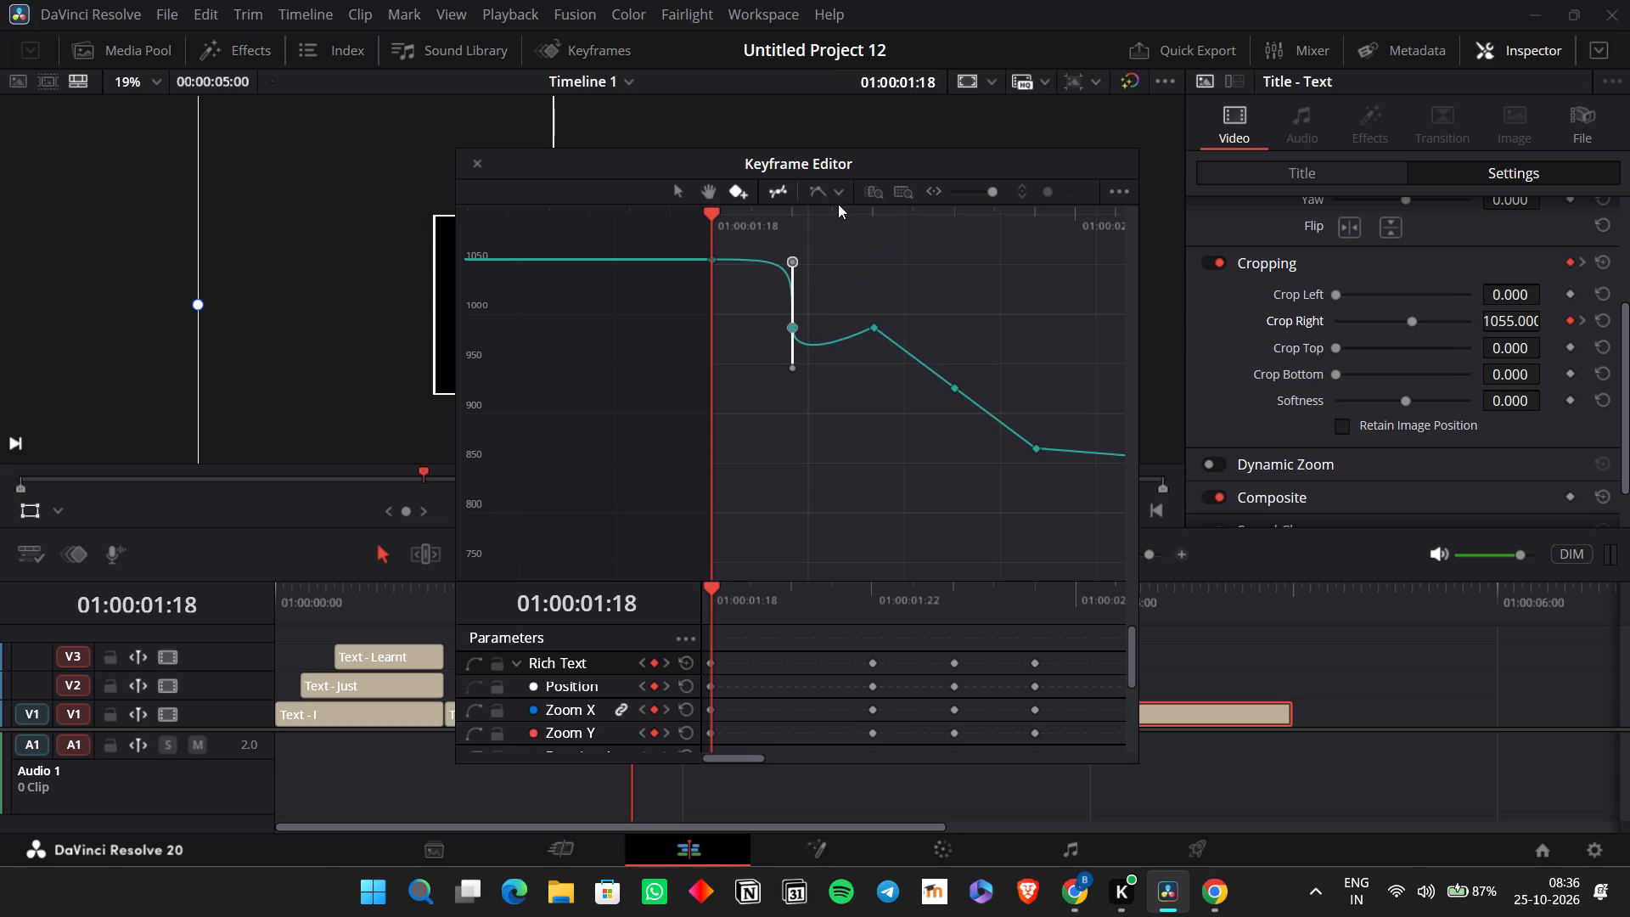
{"action": "left_click", "coordinate": [838, 200]}
{"action": "left_click", "coordinate": [838, 189]}
{"action": "left_click", "coordinate": [762, 308]}
{"action": "left_click_drag", "start_coordinate": [761, 304], "coordinate": [810, 345]}
{"action": "left_click_drag", "start_coordinate": [758, 312], "coordinate": [833, 359]}
{"action": "left_click", "coordinate": [842, 185]}
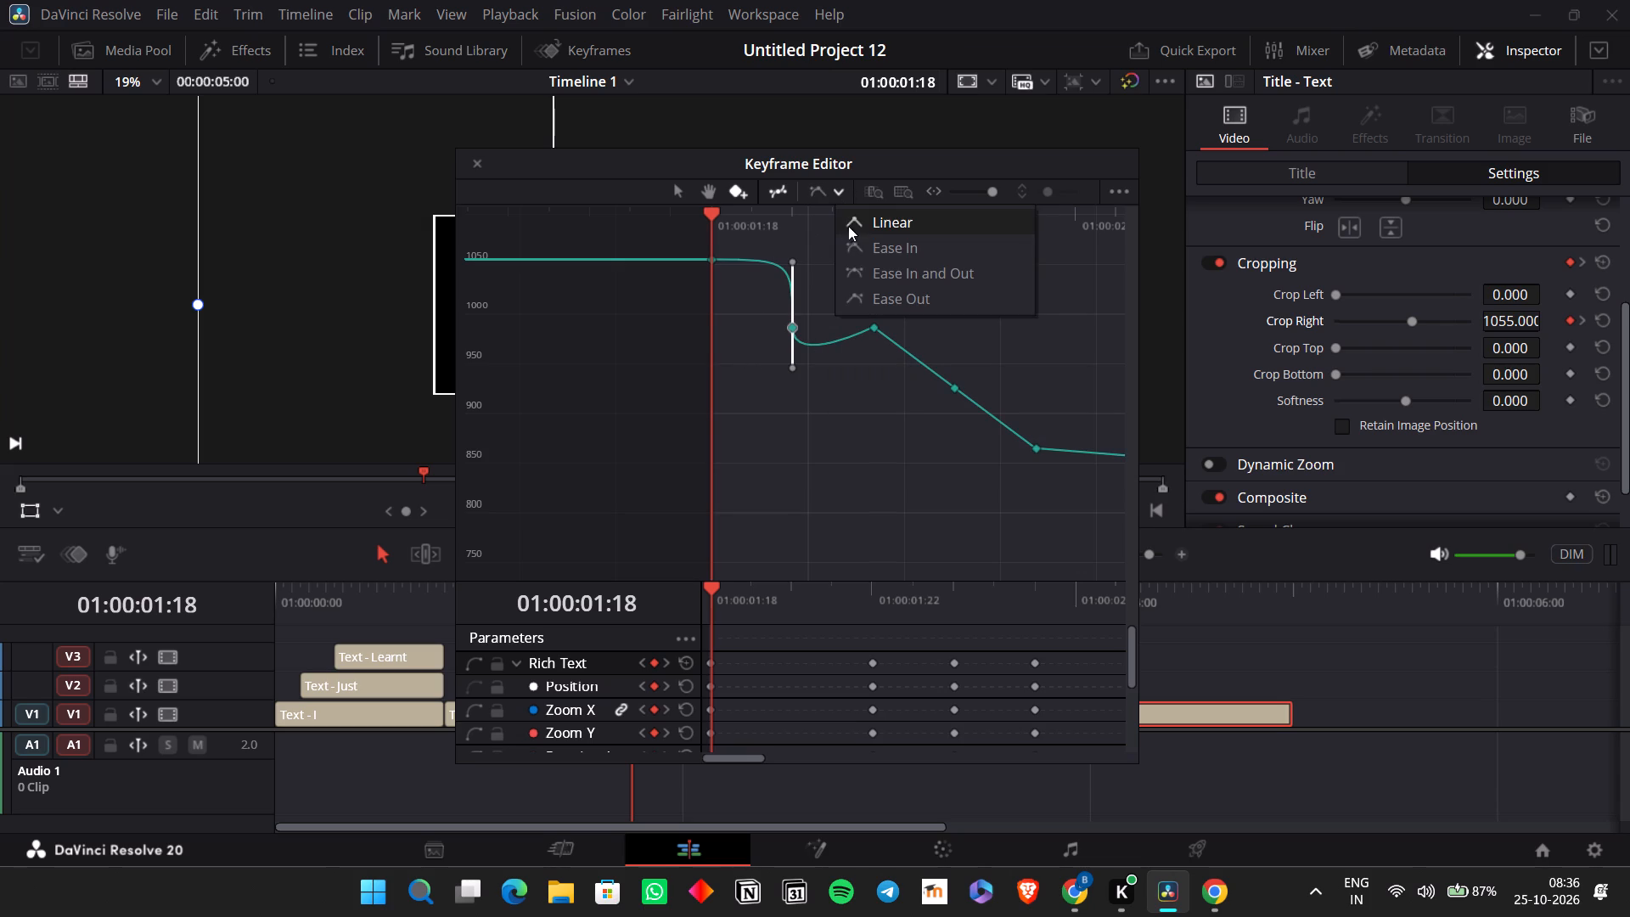
{"action": "left_click", "coordinate": [867, 216]}
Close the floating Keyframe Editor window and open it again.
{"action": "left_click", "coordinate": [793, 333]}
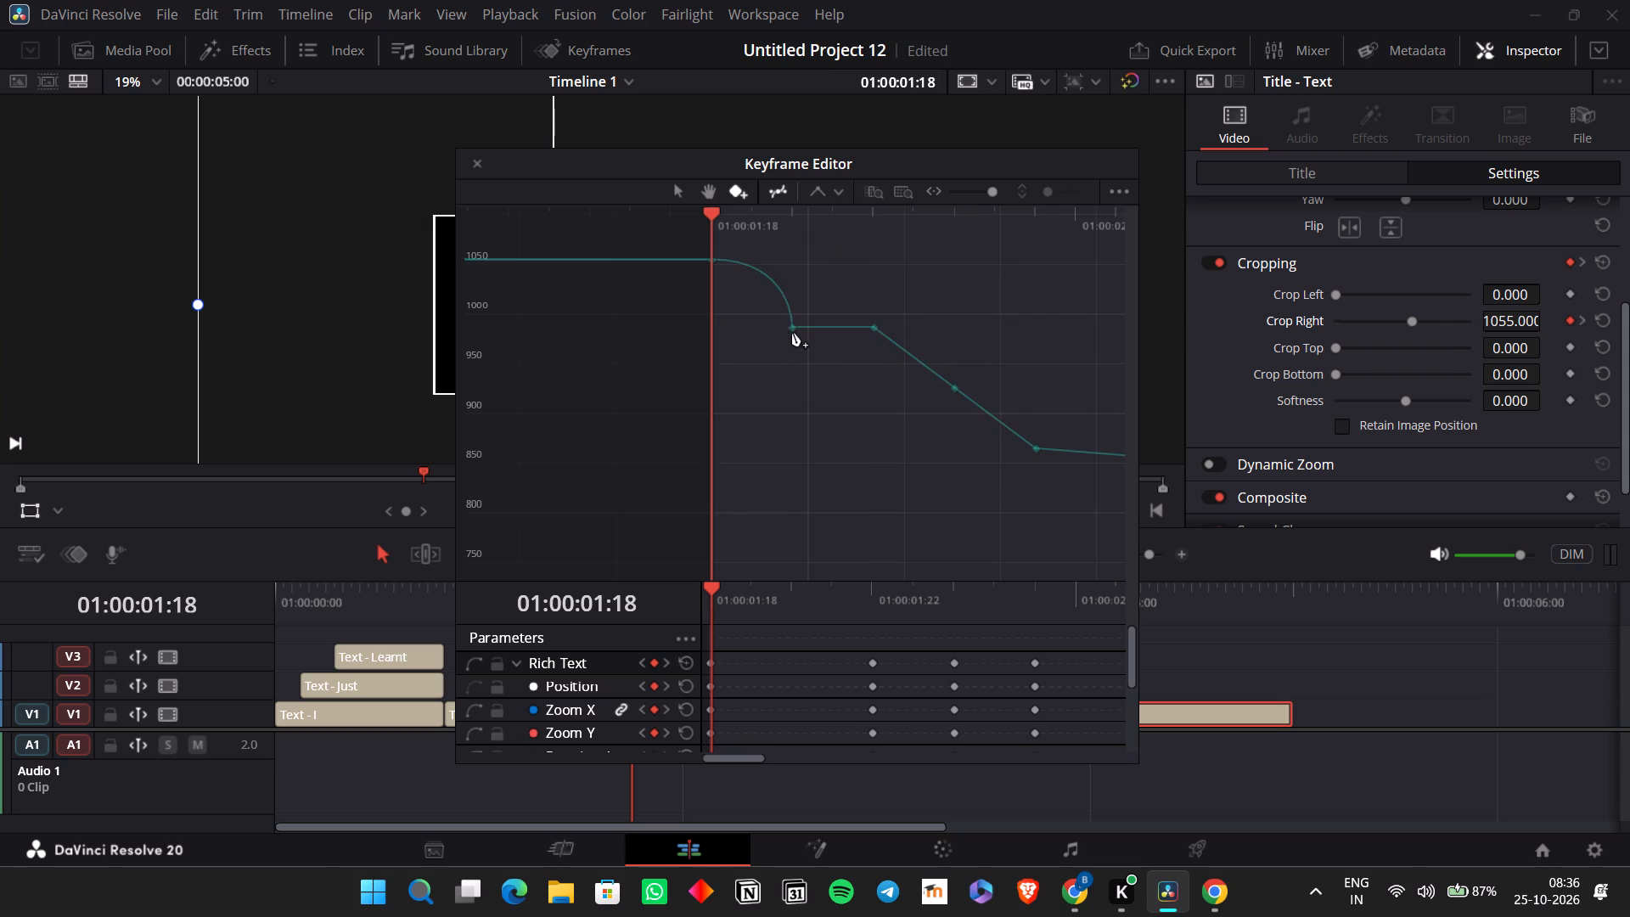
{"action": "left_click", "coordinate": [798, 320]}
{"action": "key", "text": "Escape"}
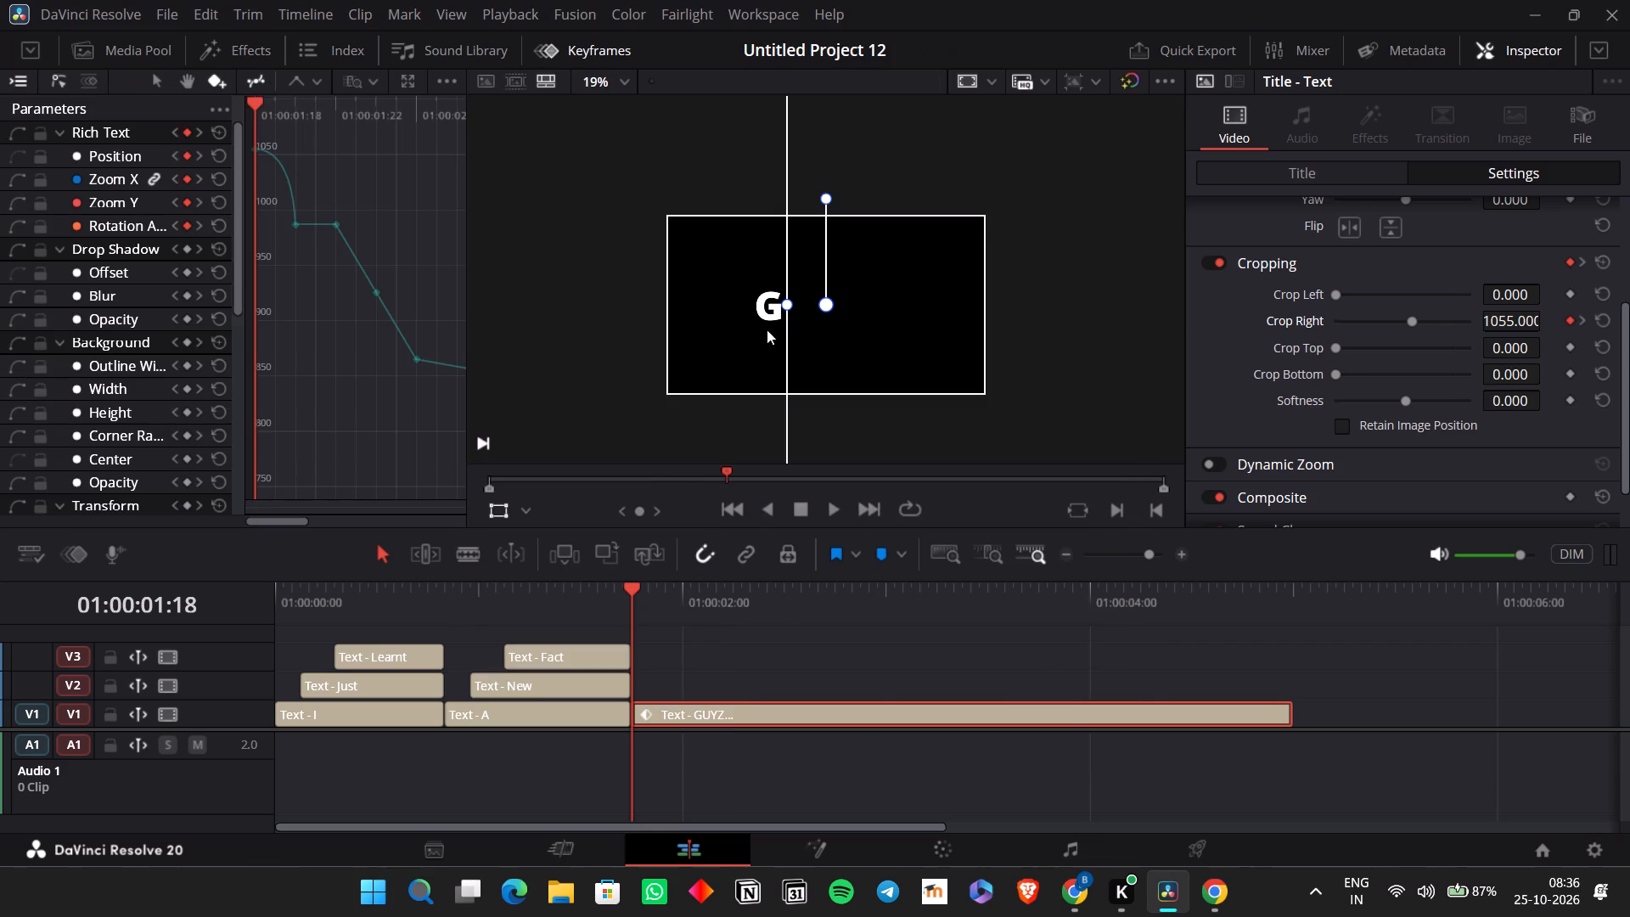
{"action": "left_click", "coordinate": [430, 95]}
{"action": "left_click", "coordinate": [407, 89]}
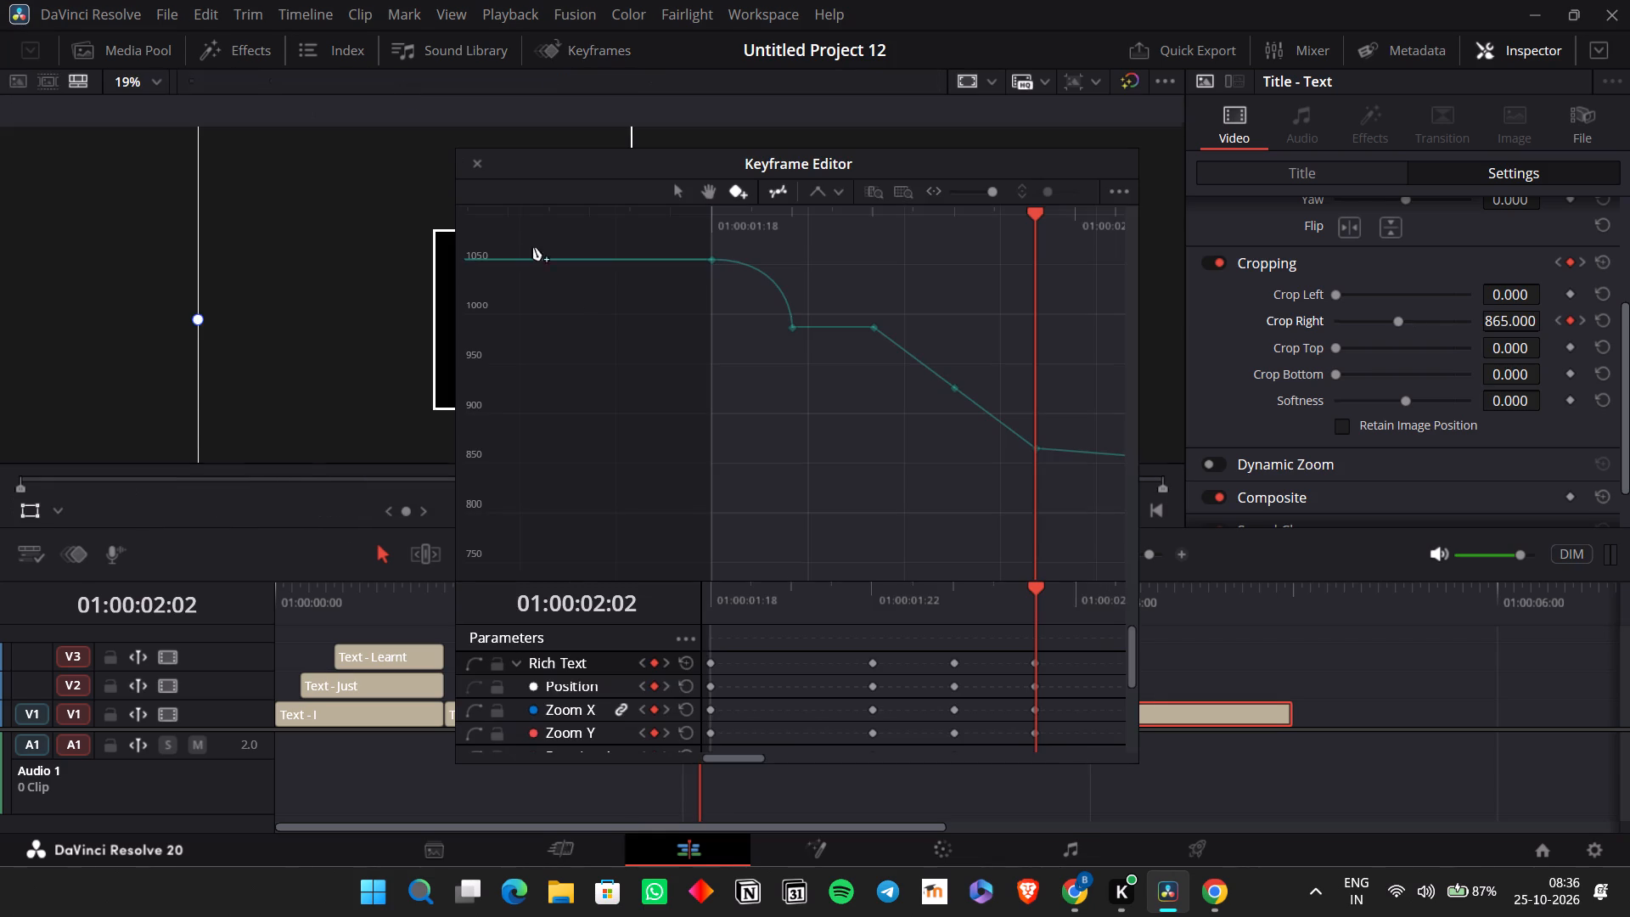
Switch to the selection tool and lower the second Crop Right keyframe slightly, to about 983.5.
{"action": "left_click", "coordinate": [796, 324]}
{"action": "left_click", "coordinate": [792, 331]}
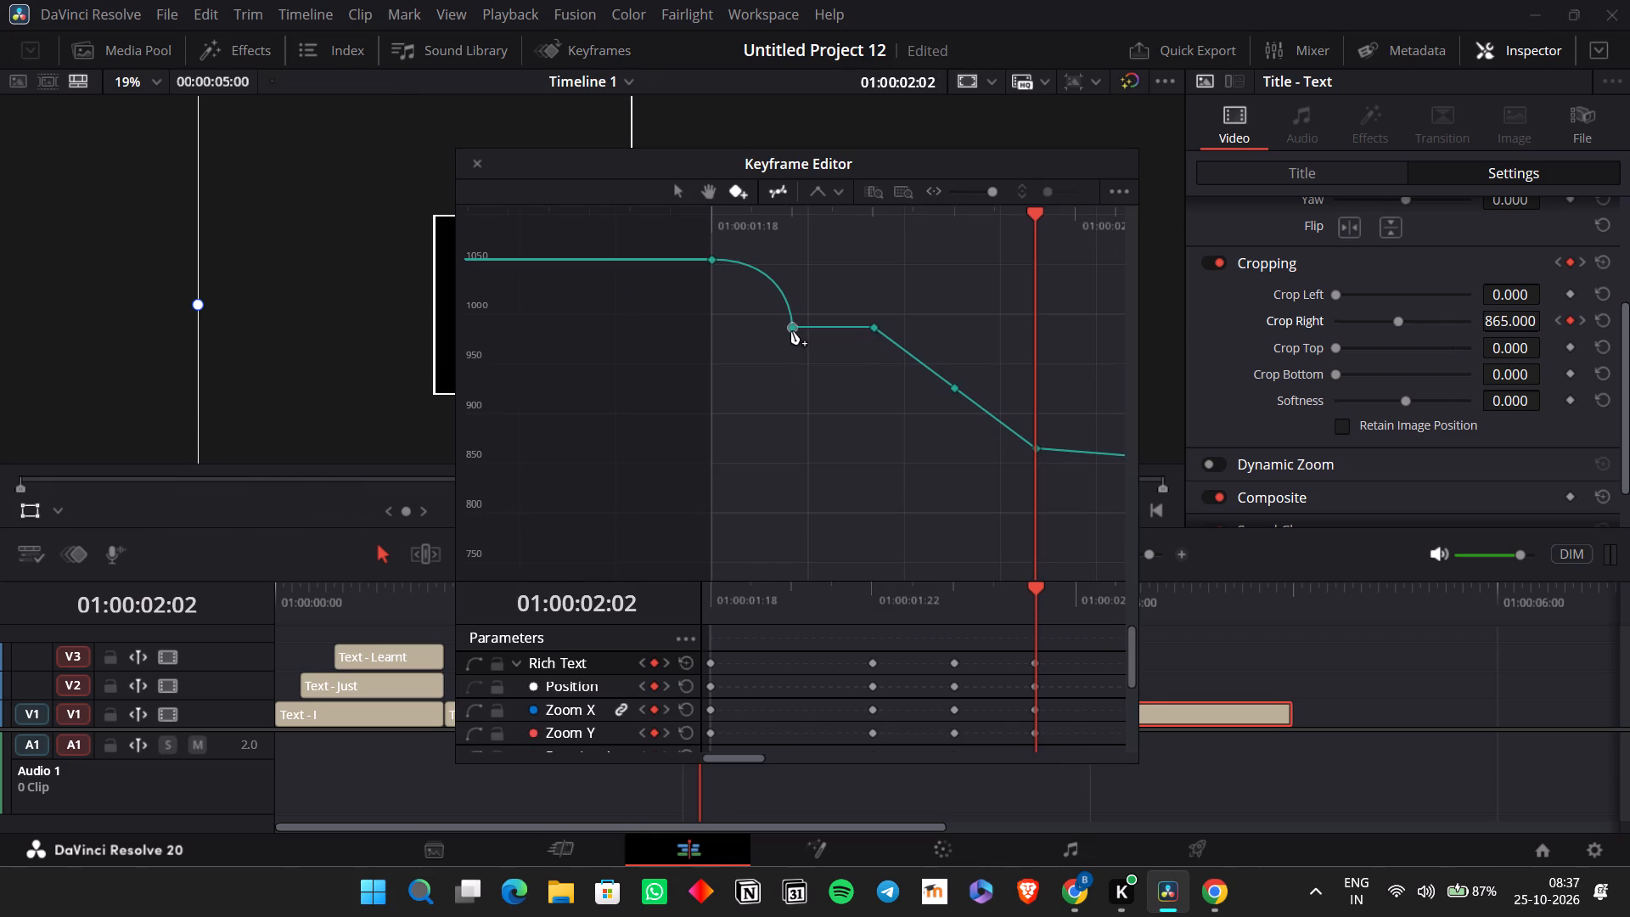
{"action": "left_click", "coordinate": [792, 329]}
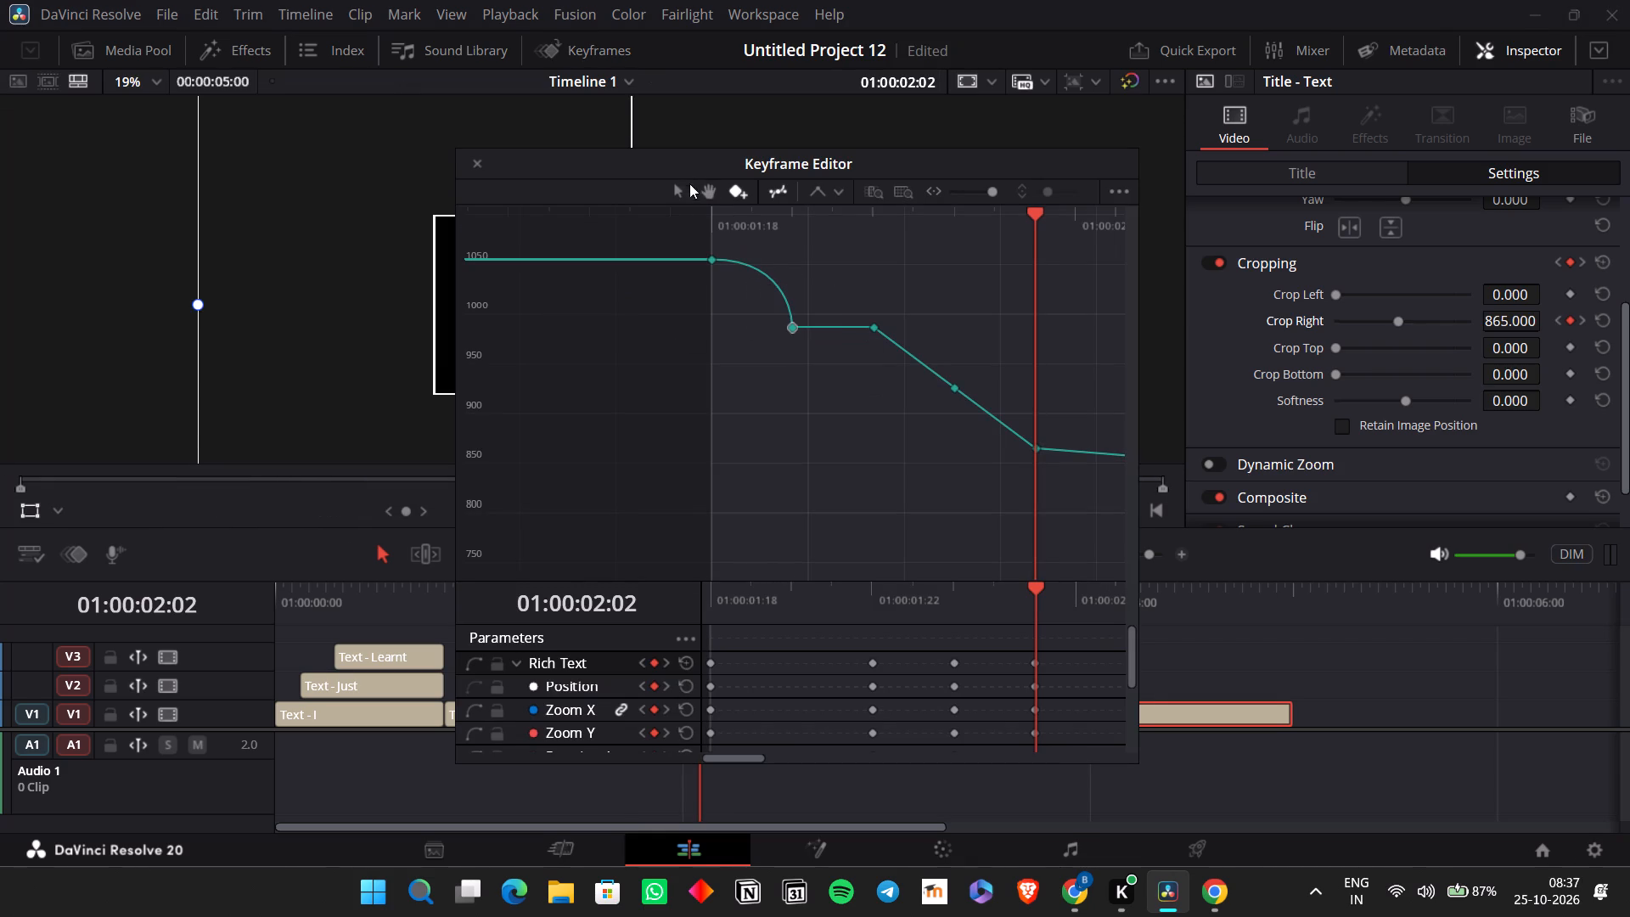
{"action": "left_click", "coordinate": [680, 191]}
{"action": "left_click", "coordinate": [795, 333]}
{"action": "left_click", "coordinate": [793, 330]}
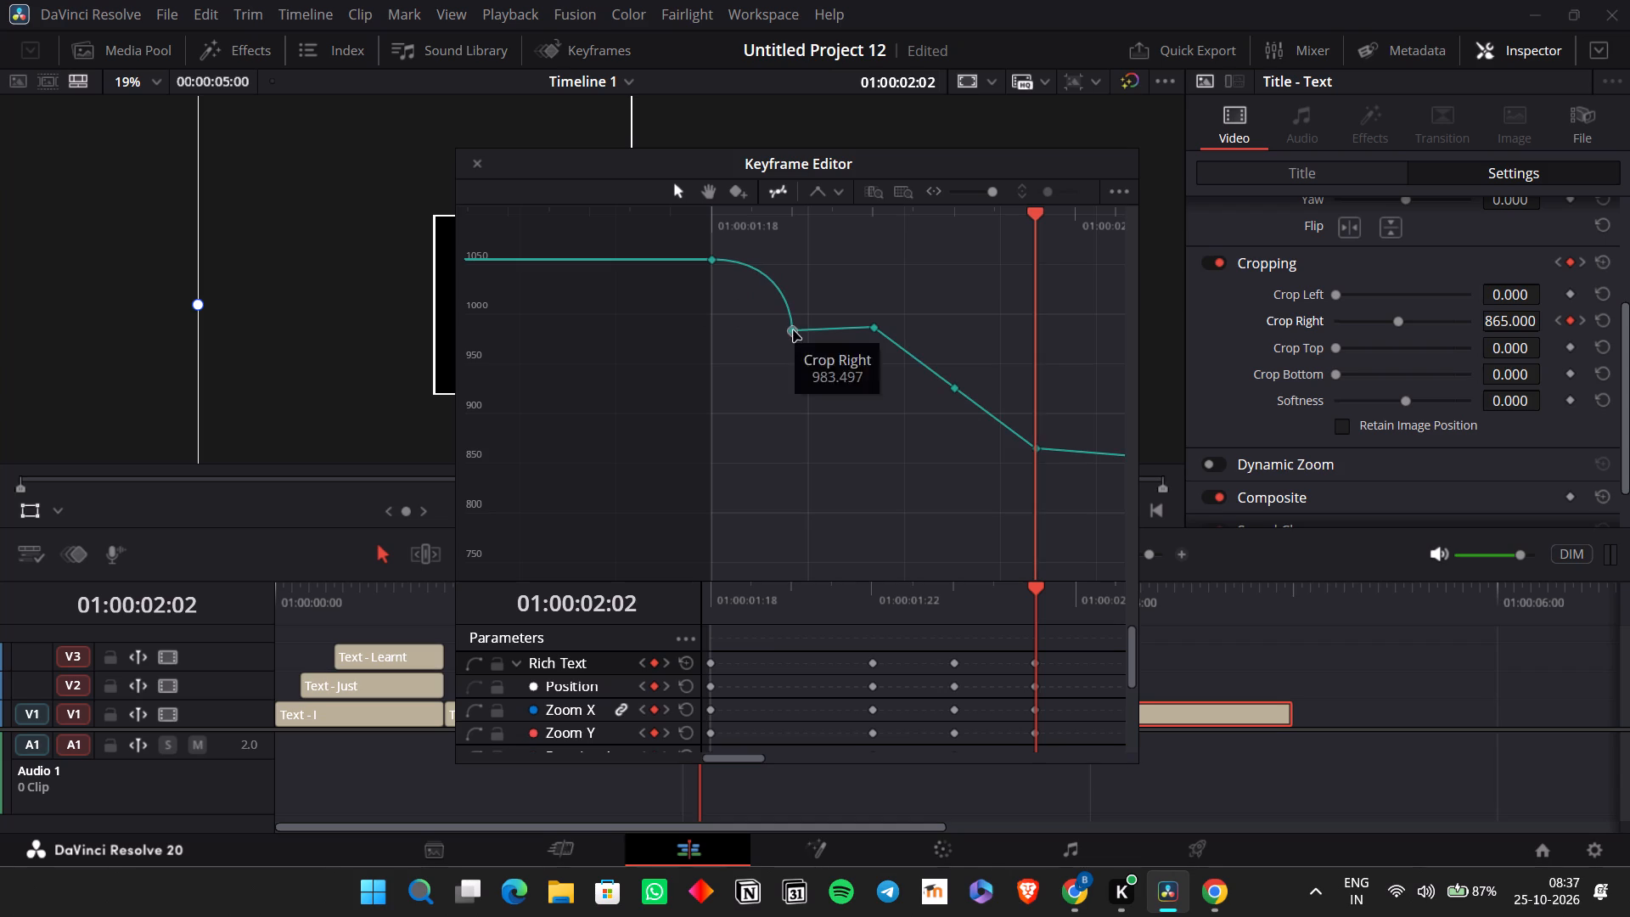
Set the second keyframe's interpolation to Ease In and pull its incoming handle straight up to vertical.
{"action": "left_click", "coordinate": [835, 185]}
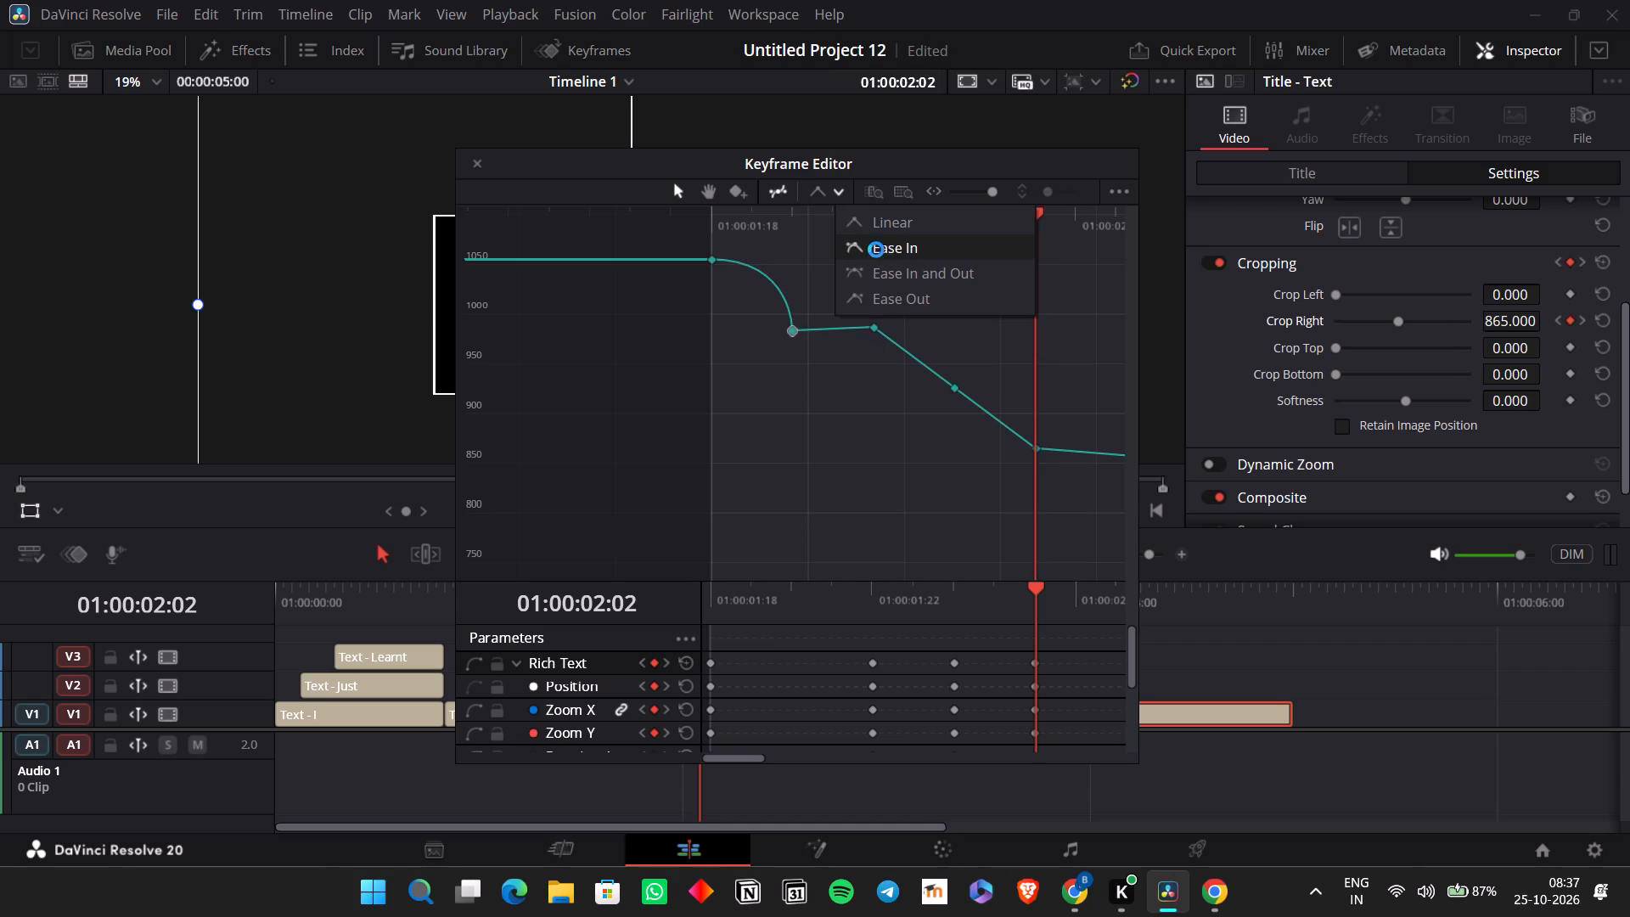
{"action": "left_click", "coordinate": [876, 250]}
{"action": "left_click_drag", "start_coordinate": [750, 329], "coordinate": [773, 285]}
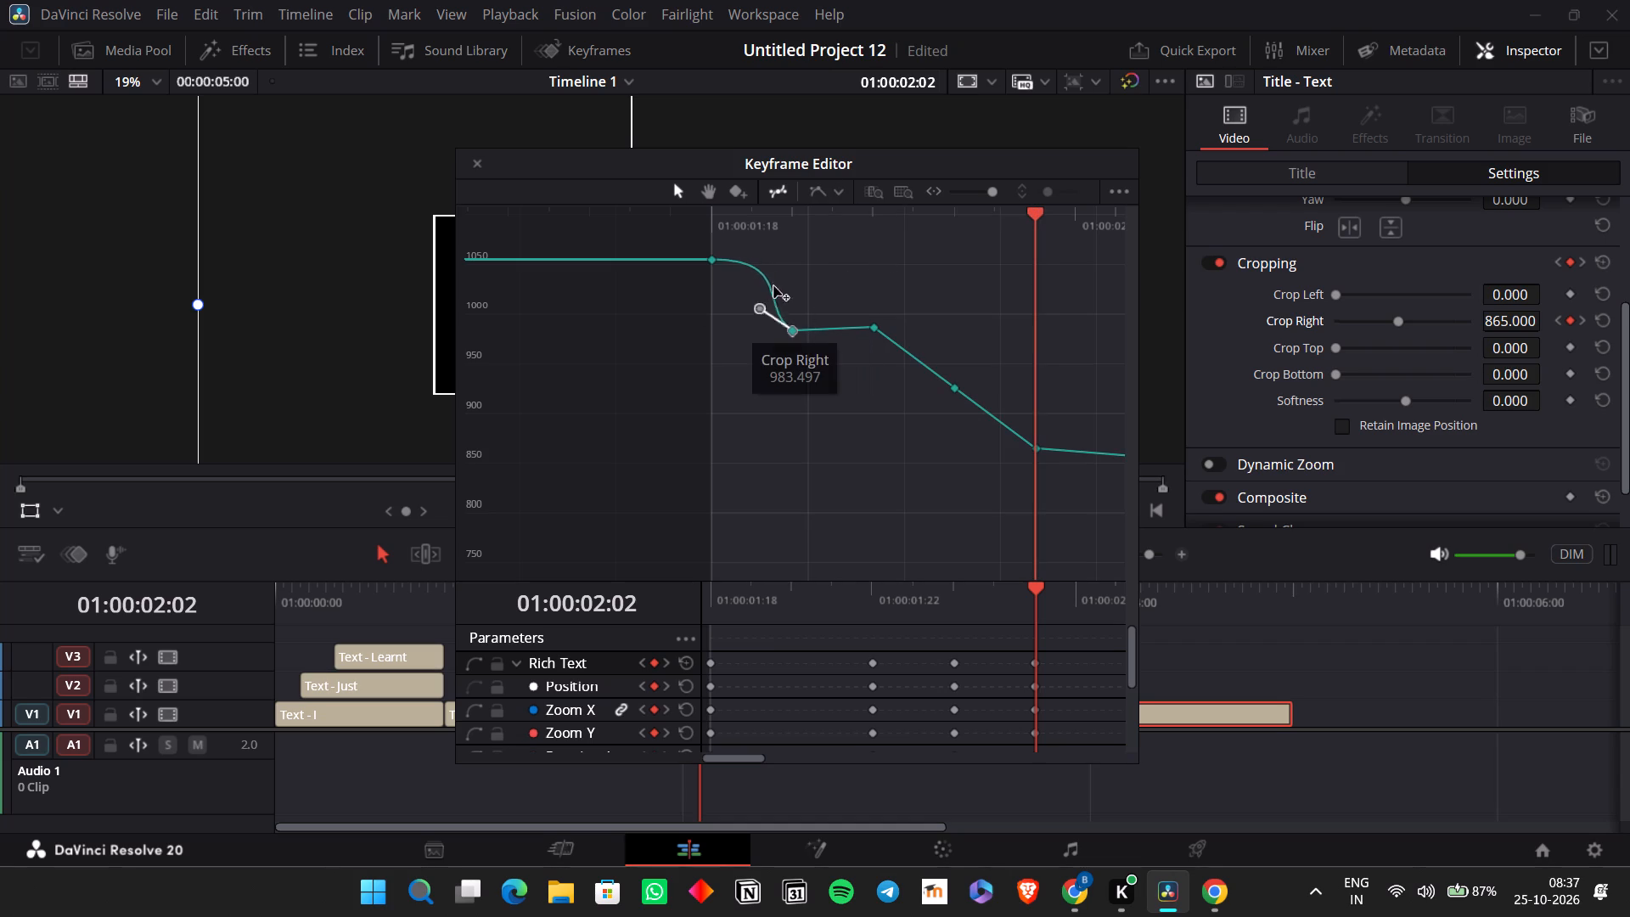
{"action": "left_click_drag", "start_coordinate": [773, 285], "coordinate": [822, 267]}
{"action": "left_click_drag", "start_coordinate": [822, 267], "coordinate": [821, 264]}
Return the playhead to 01:00:01:18, move the Keyframe Editor window clear of the viewer, and play the "GUYZ..." reveal.
{"action": "left_click", "coordinate": [716, 261]}
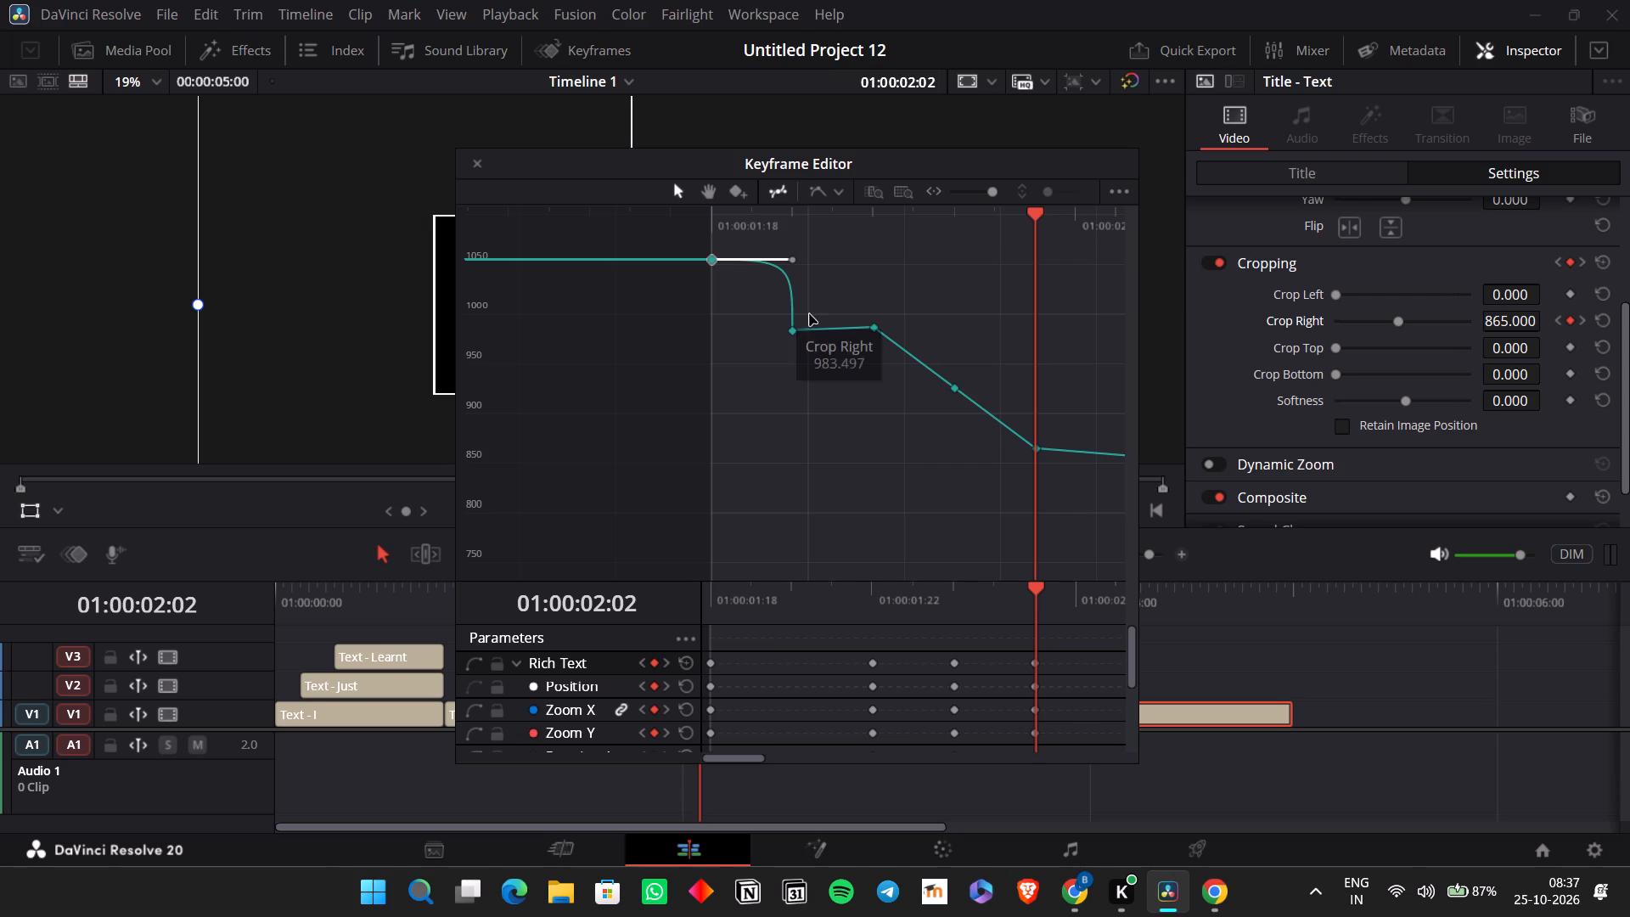
{"action": "left_click", "coordinate": [874, 326]}
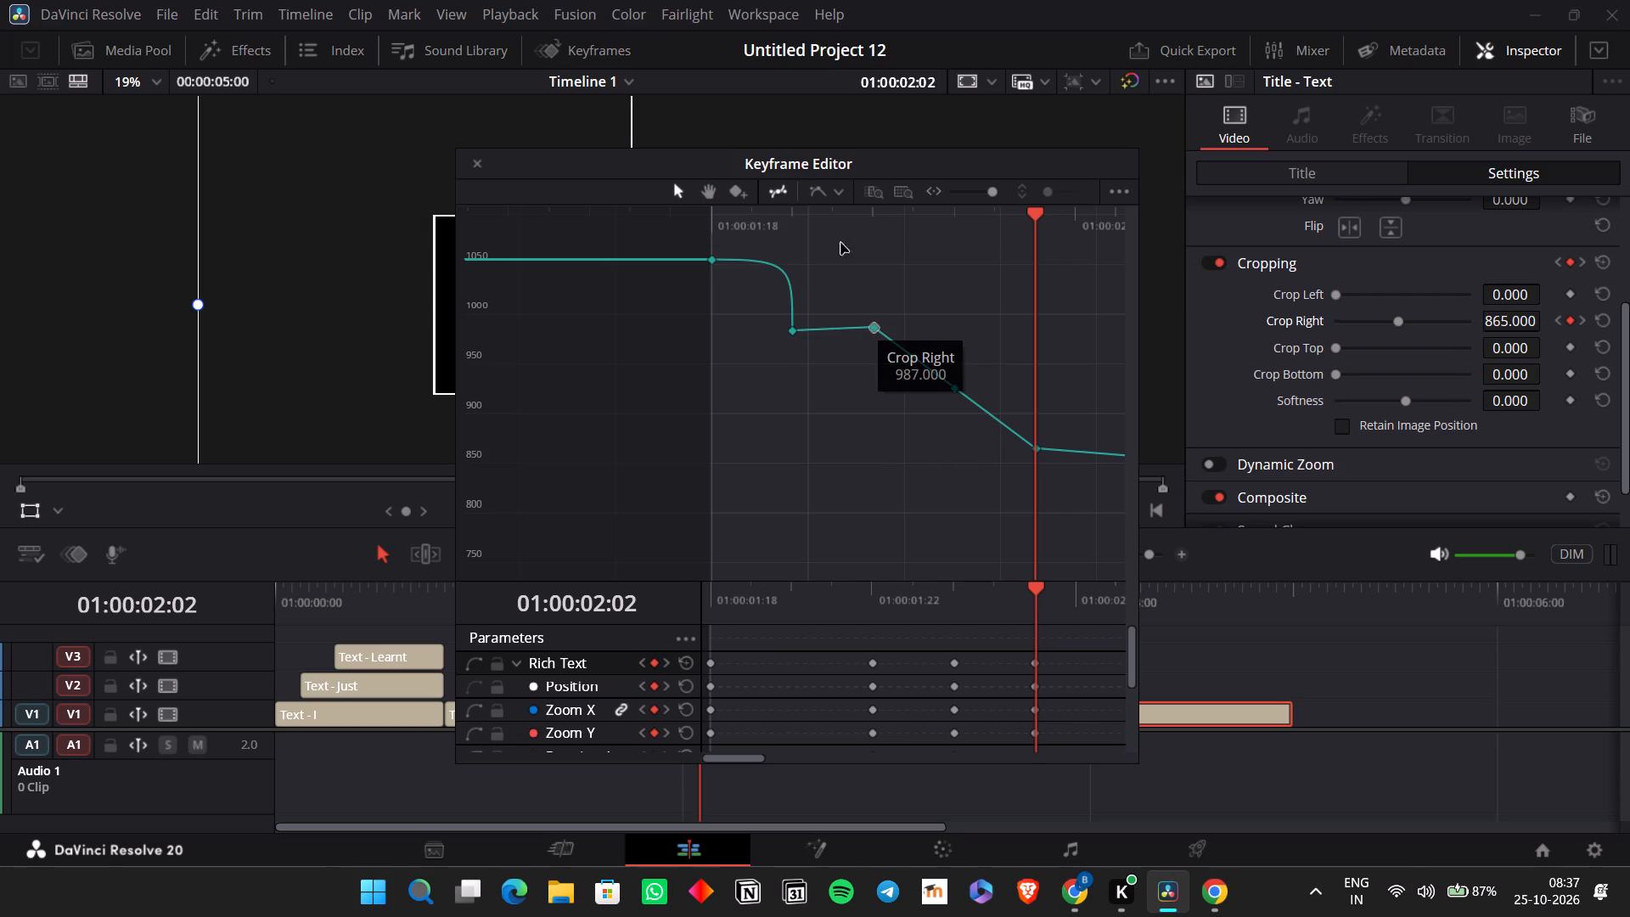
{"action": "left_click_drag", "start_coordinate": [1022, 214], "coordinate": [764, 239]}
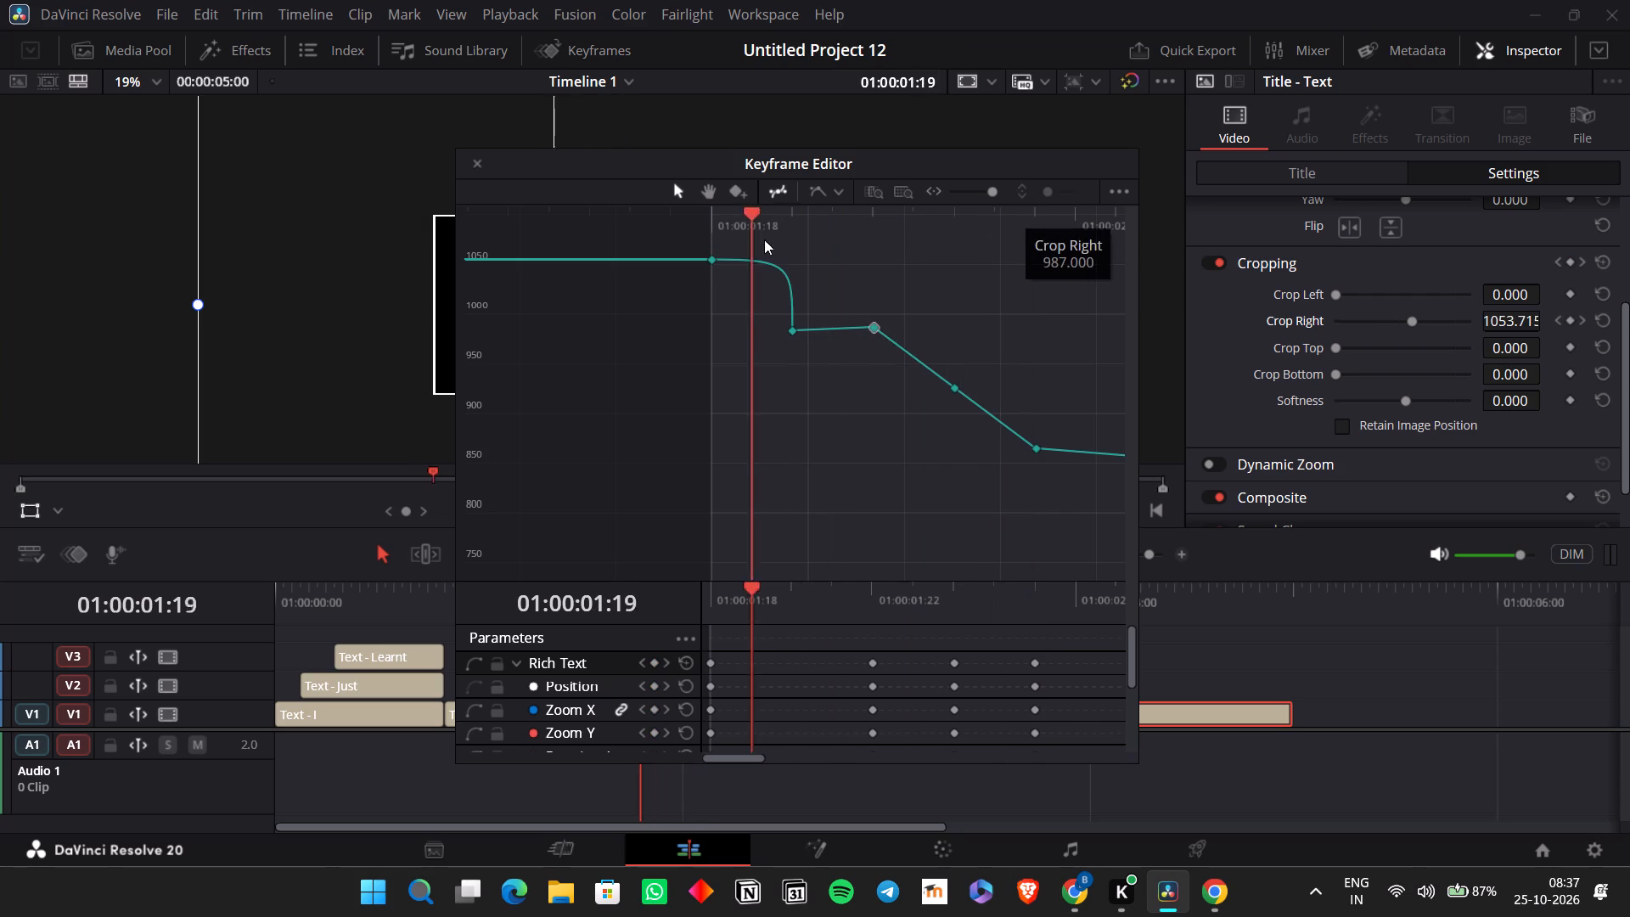
{"action": "left_click_drag", "start_coordinate": [764, 239], "coordinate": [711, 239]}
{"action": "left_click_drag", "start_coordinate": [846, 163], "coordinate": [1488, 283]}
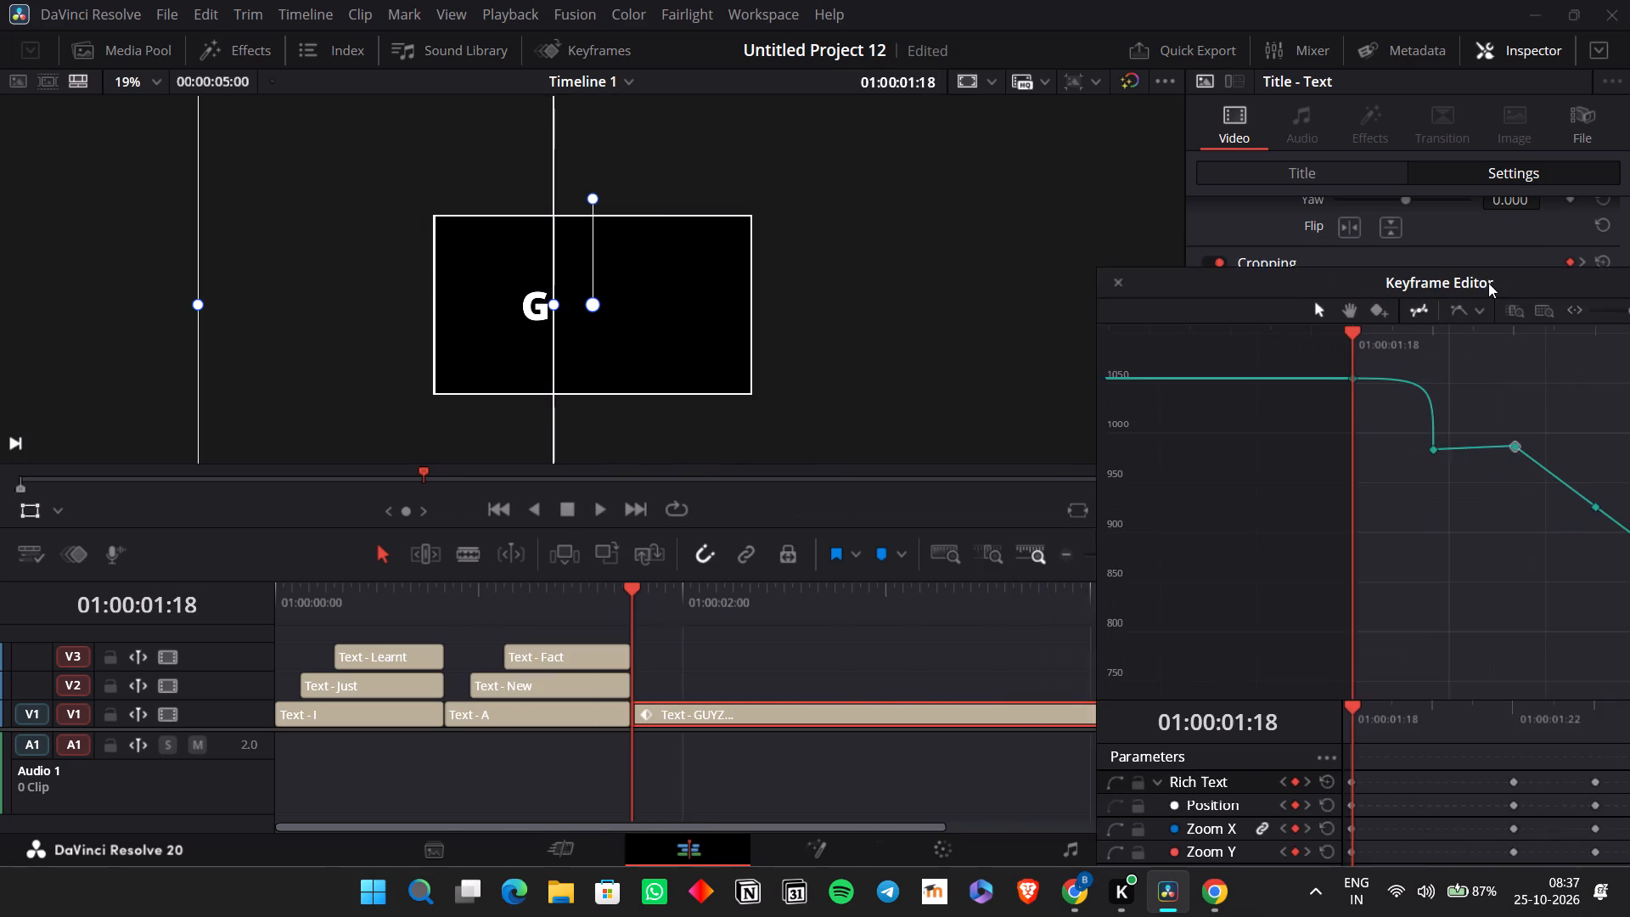
{"action": "left_click_drag", "start_coordinate": [1488, 283], "coordinate": [1396, 204]}
{"action": "key", "text": "space"}
{"action": "key", "text": "space"}
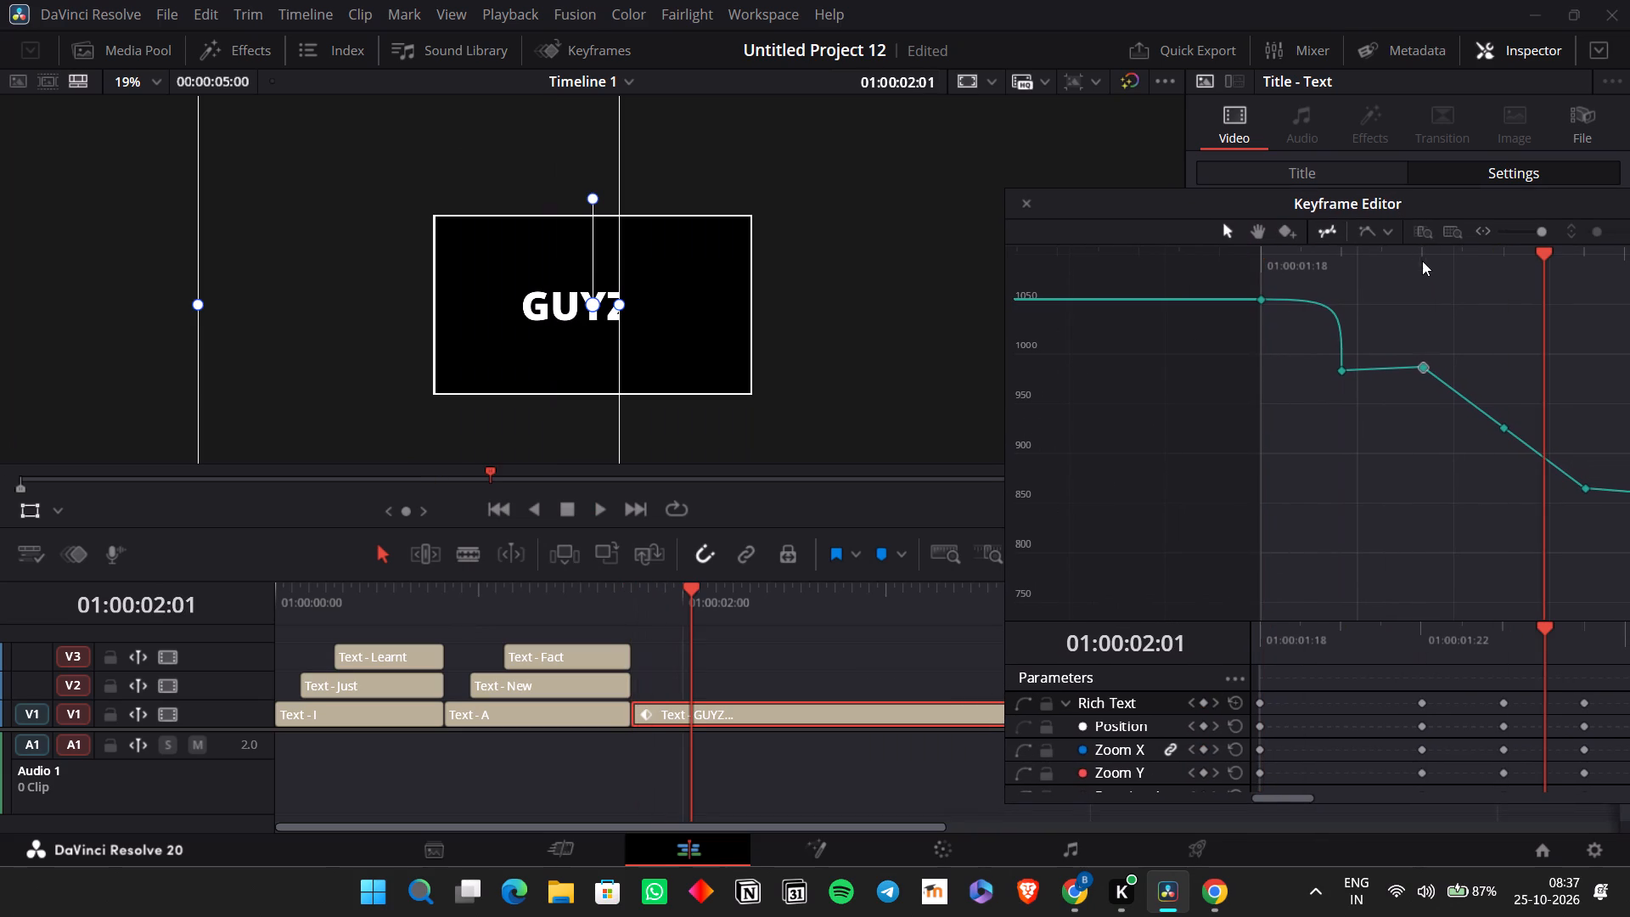
Move the playhead to 01:00:01:22 and delete the Crop Right keyframe there.
{"action": "left_click_drag", "start_coordinate": [1358, 254], "coordinate": [1421, 285]}
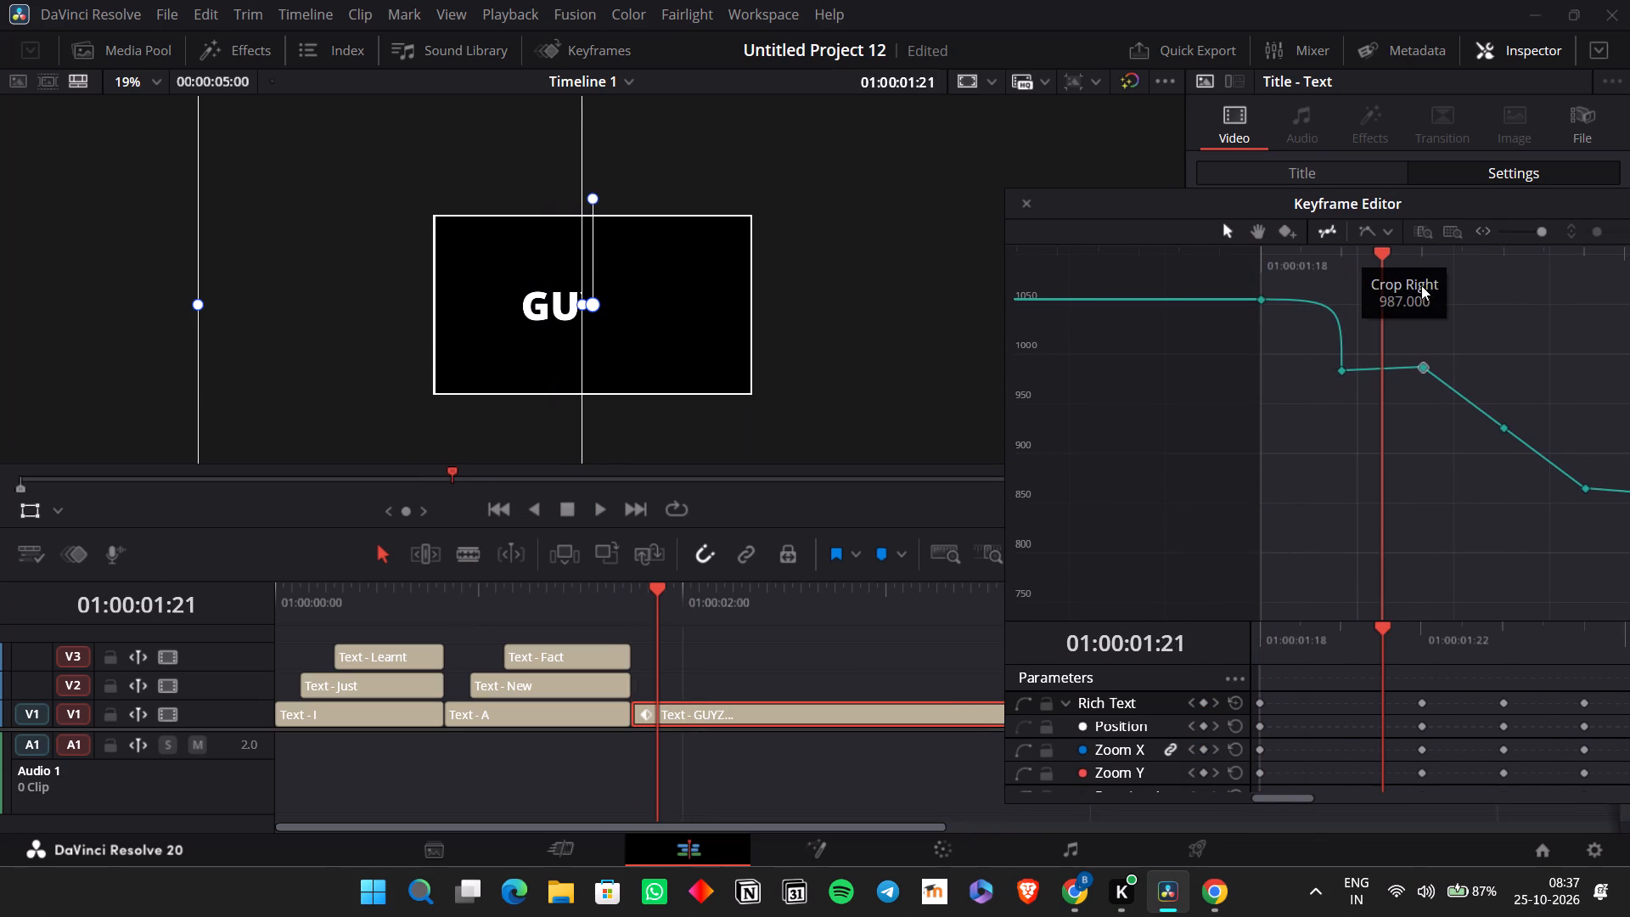
{"action": "left_click_drag", "start_coordinate": [1421, 285], "coordinate": [1429, 287]}
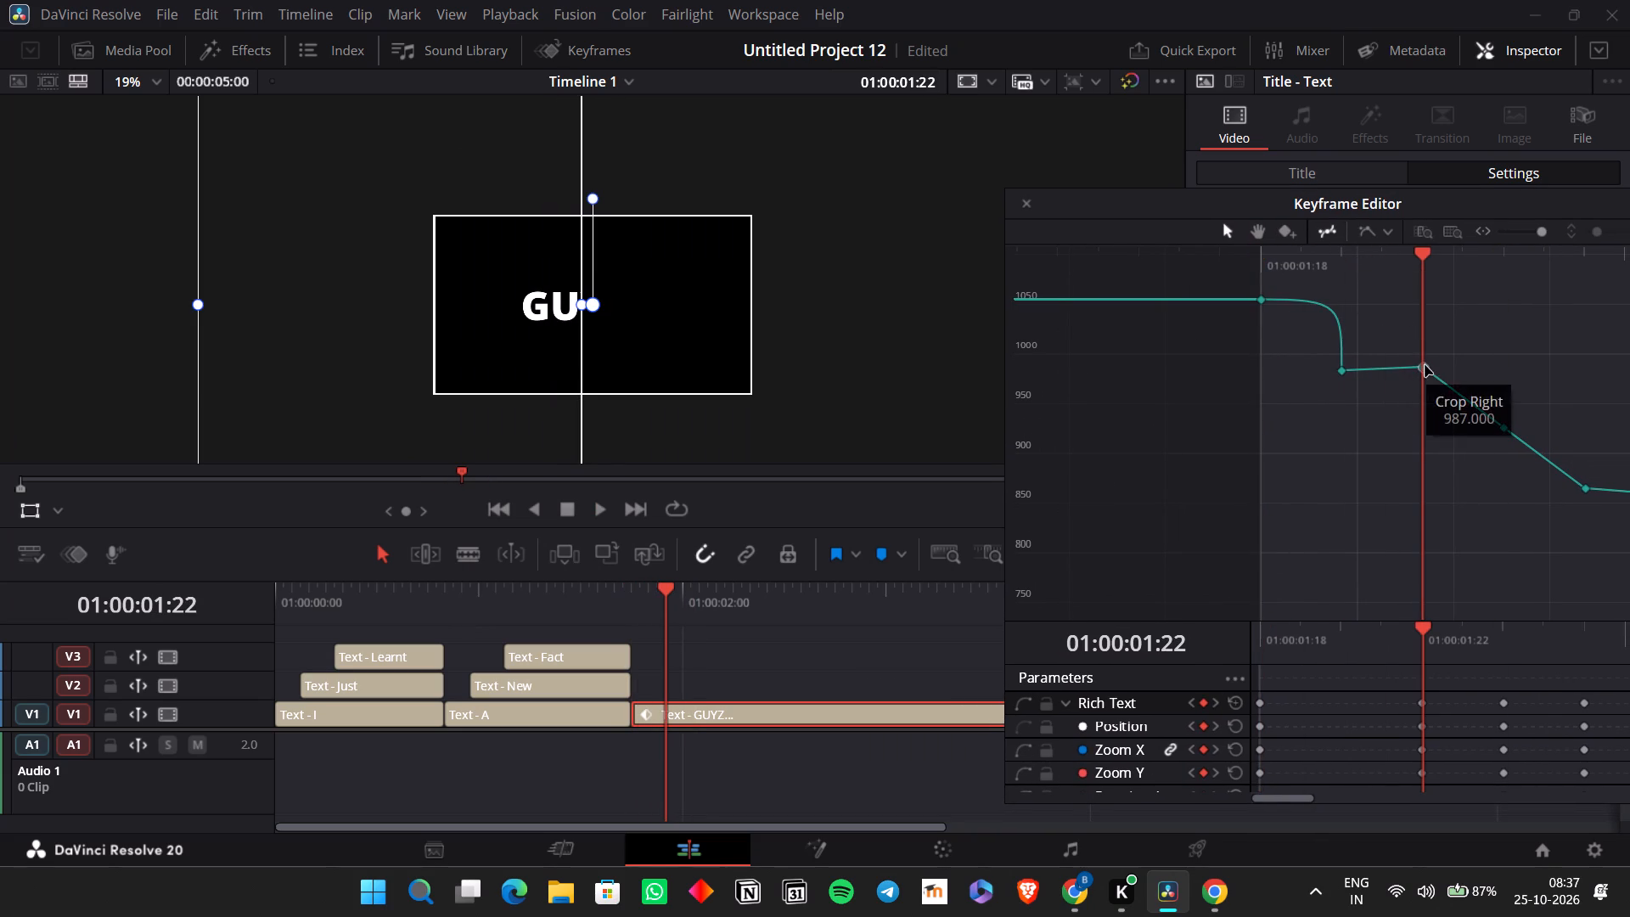
{"action": "left_click", "coordinate": [1425, 364]}
{"action": "left_click", "coordinate": [1421, 368]}
{"action": "key", "text": "BackSpace"}
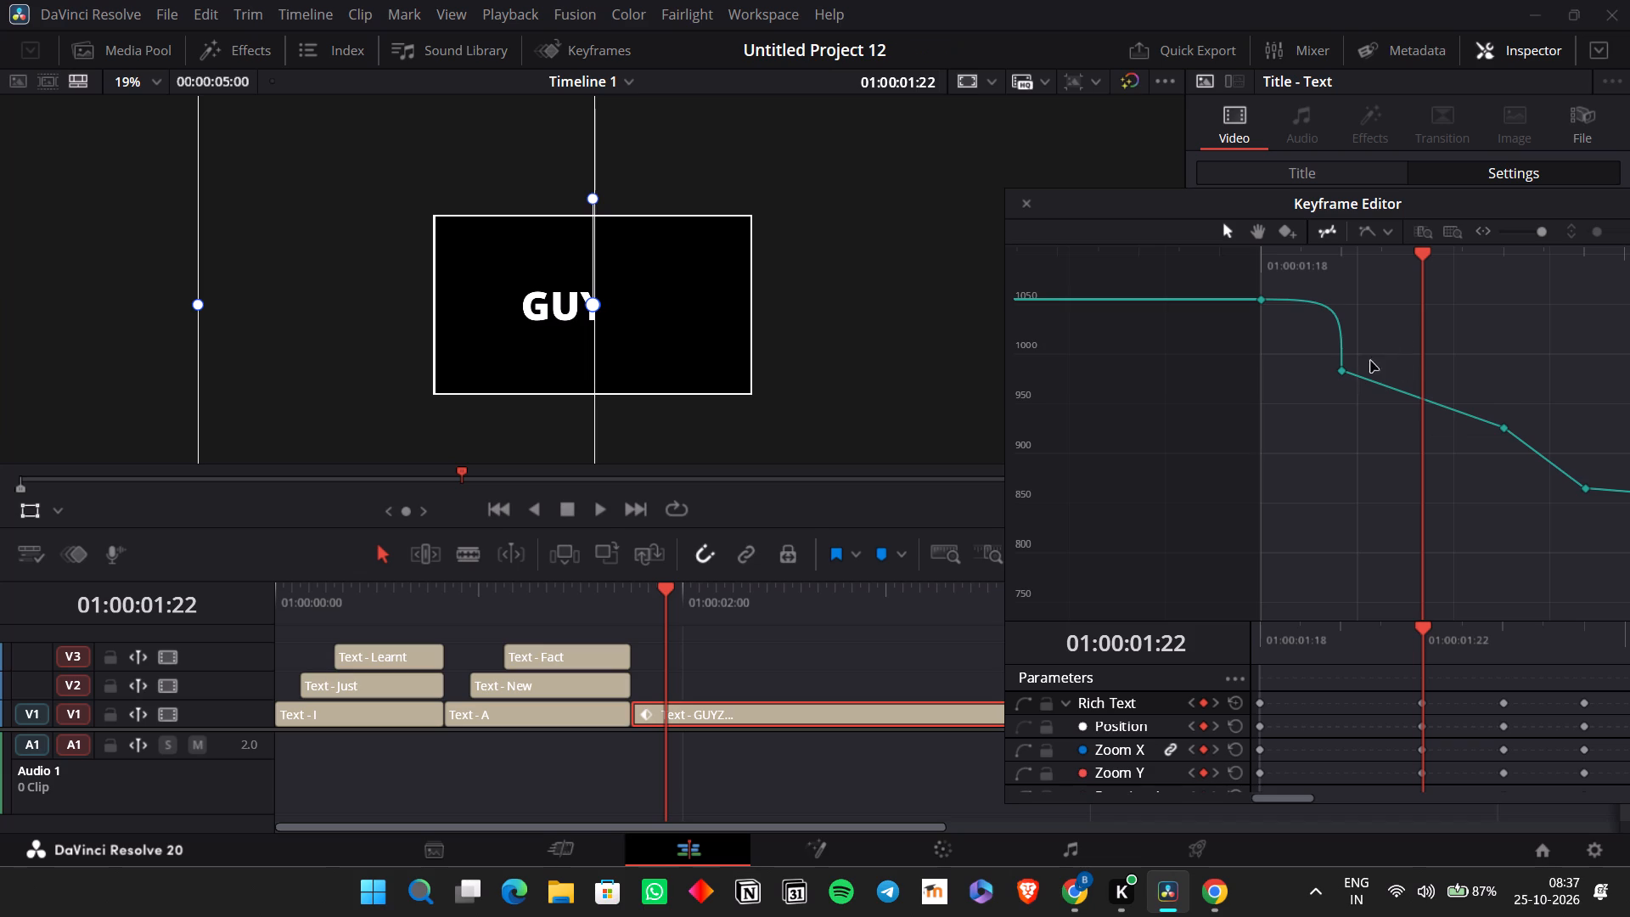
Set the Crop Right keyframe at 01:00:02:00 to Ease In and pull its incoming handle straight up to vertical.
{"action": "scroll", "coordinate": [1355, 377], "scroll_direction": "left", "scroll_amount": 1}
{"action": "left_click_drag", "start_coordinate": [1379, 205], "coordinate": [1234, 200]}
{"action": "scroll", "coordinate": [1187, 547], "scroll_direction": "left", "scroll_amount": 1}
{"action": "left_click_drag", "start_coordinate": [1140, 788], "coordinate": [1156, 788]}
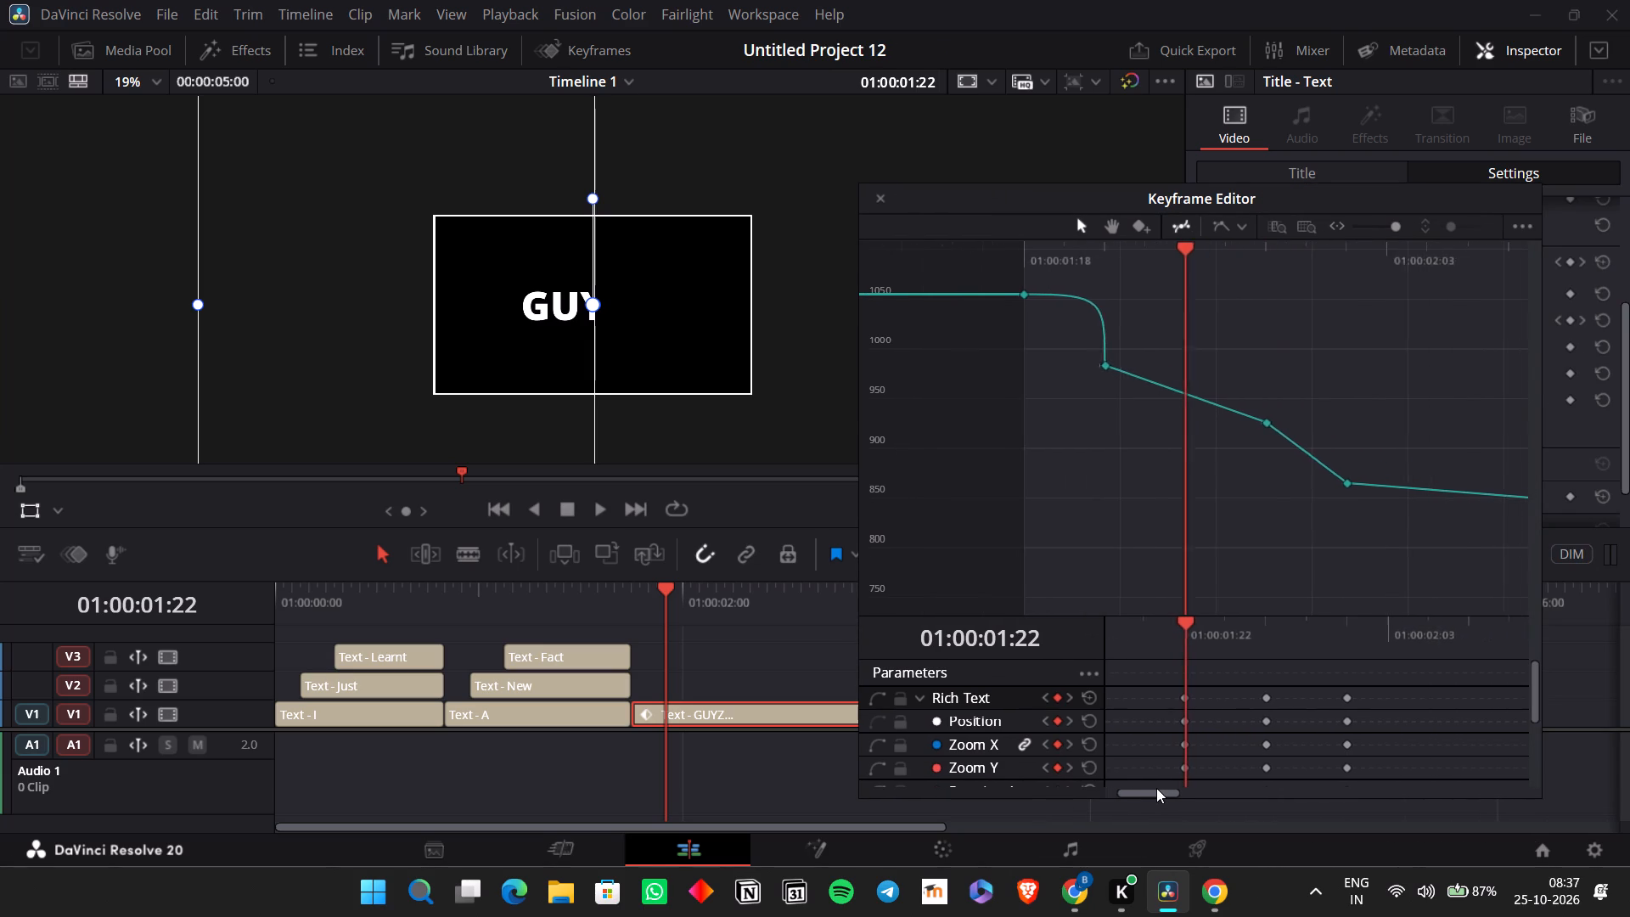
{"action": "left_click_drag", "start_coordinate": [1156, 788], "coordinate": [1170, 788]}
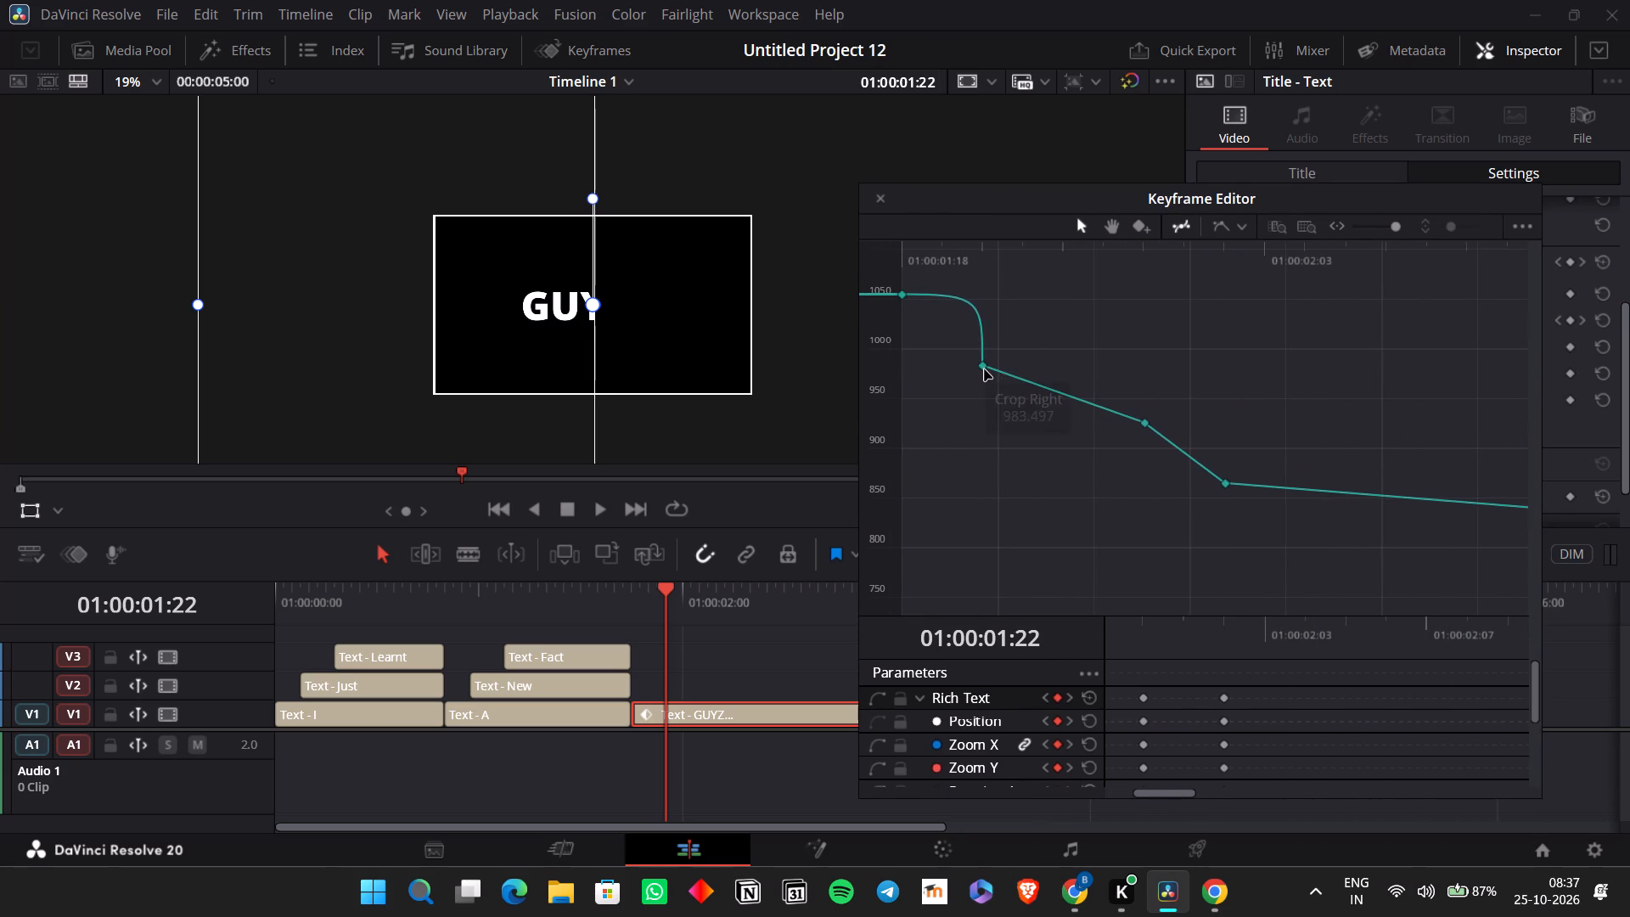
{"action": "left_click", "coordinate": [984, 368]}
{"action": "left_click", "coordinate": [1146, 421]}
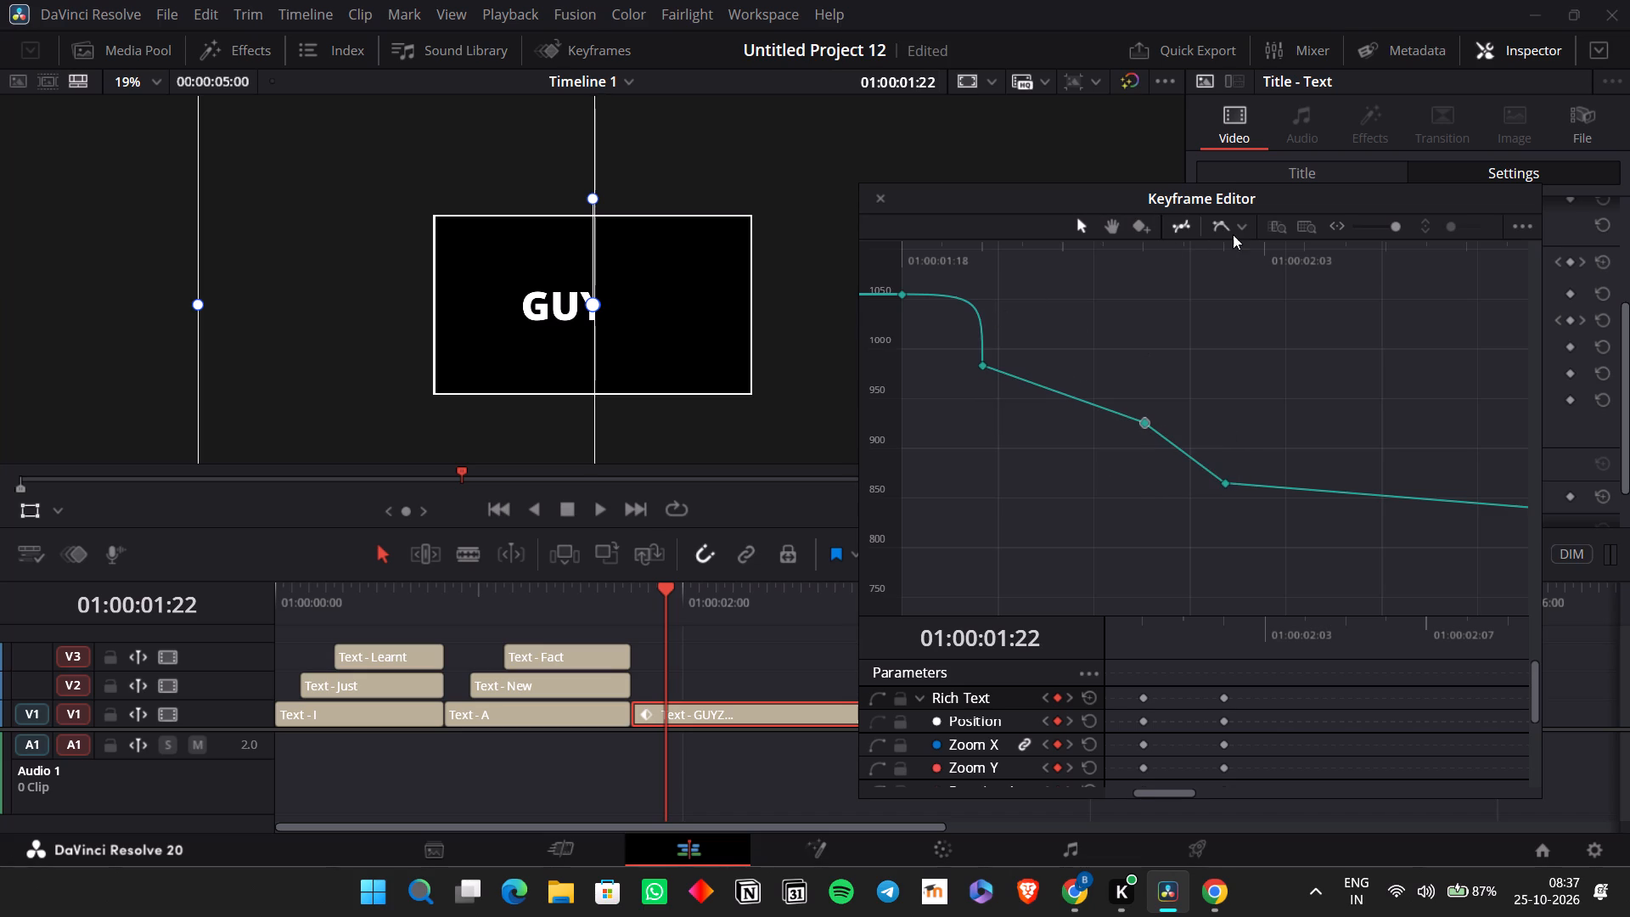
{"action": "left_click", "coordinate": [1238, 227]}
{"action": "left_click", "coordinate": [1273, 284]}
{"action": "left_click_drag", "start_coordinate": [1066, 425], "coordinate": [1117, 351]}
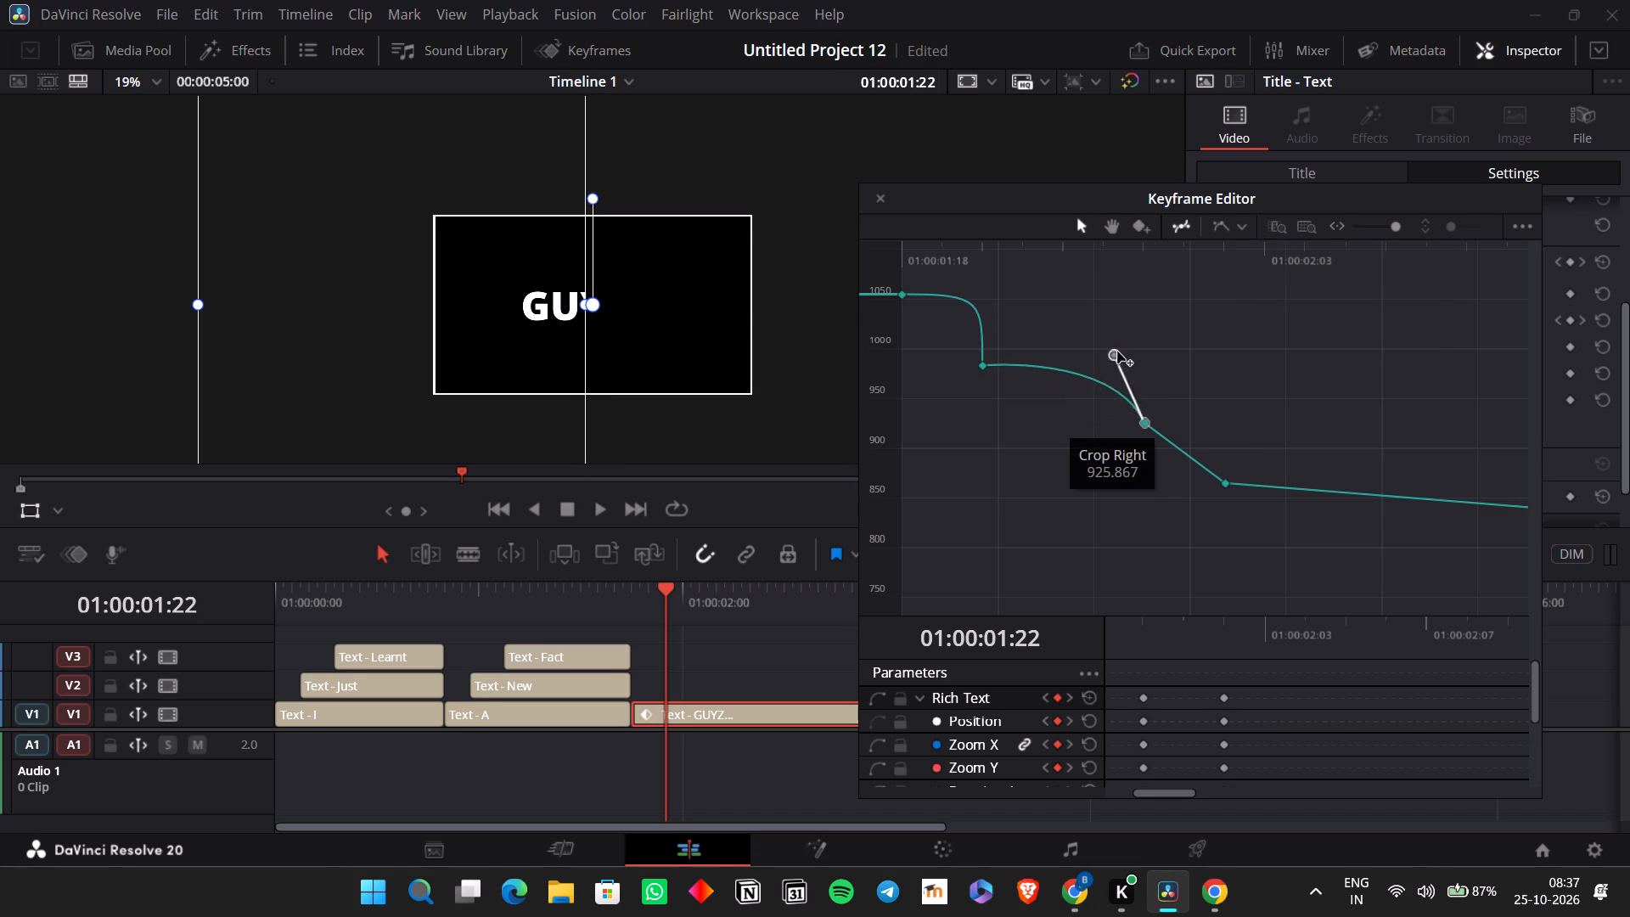
{"action": "left_click_drag", "start_coordinate": [1117, 351], "coordinate": [1163, 346]}
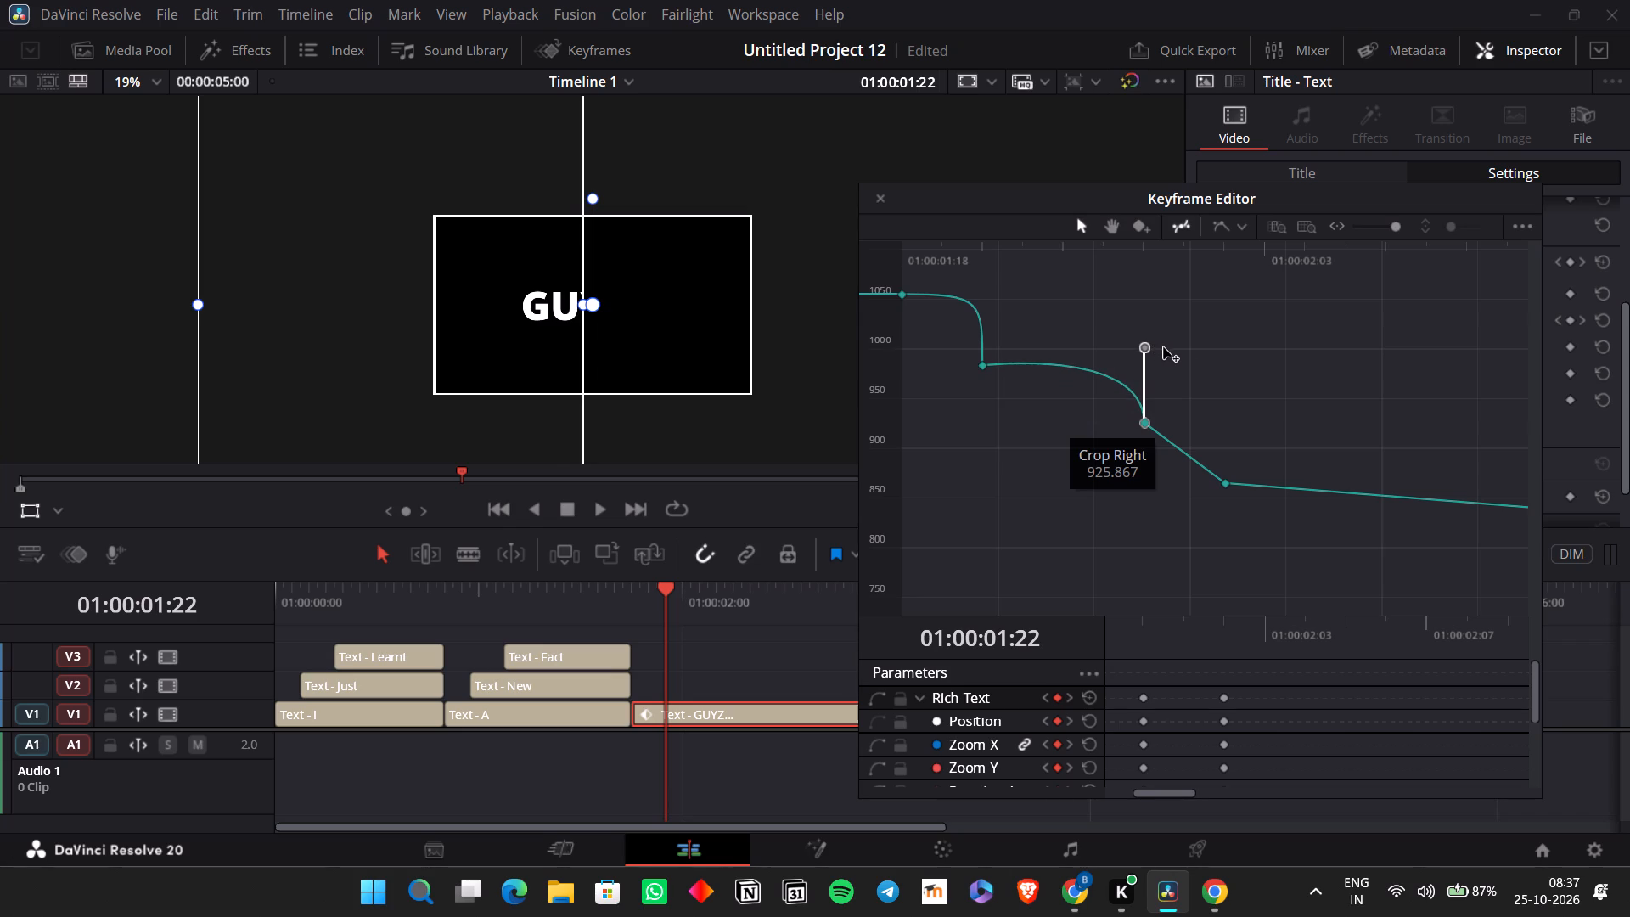
Nudge the vertical incoming handle of the Crop Right keyframe at 01:00:02:00 slightly higher.
{"action": "left_click_drag", "start_coordinate": [1163, 346], "coordinate": [1176, 345]}
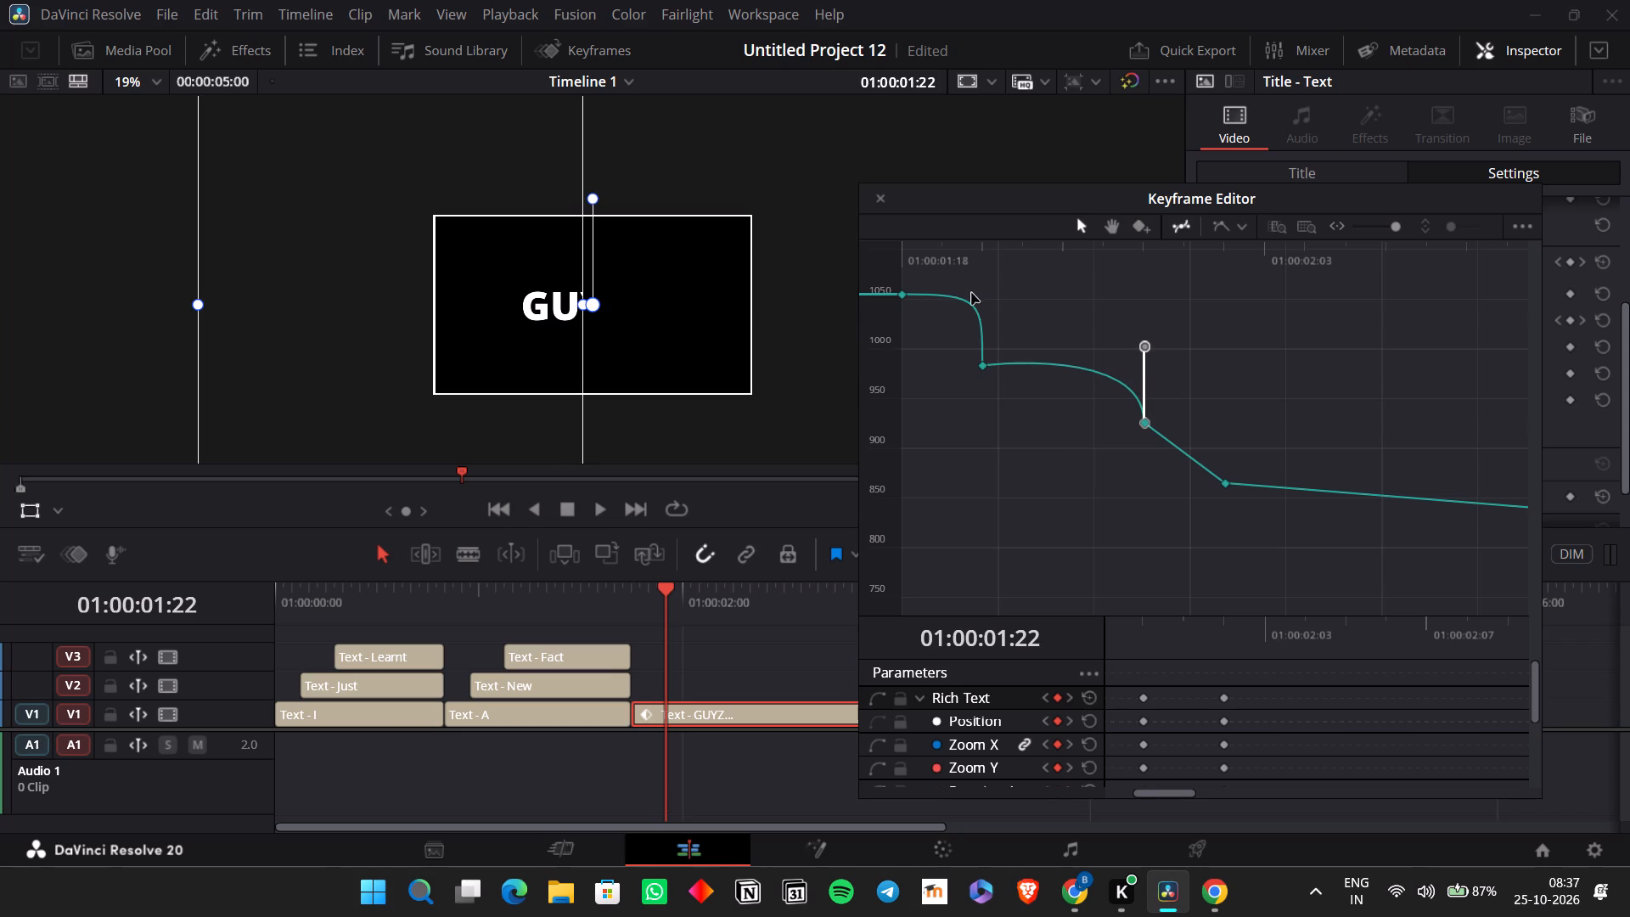
Return the playhead to the start of the "GUYZ..." clip and play the letter-by-letter reveal, replaying it to check the easing.
{"action": "left_click_drag", "start_coordinate": [653, 597], "coordinate": [637, 597]}
{"action": "key", "text": "space"}
{"action": "key", "text": "space"}
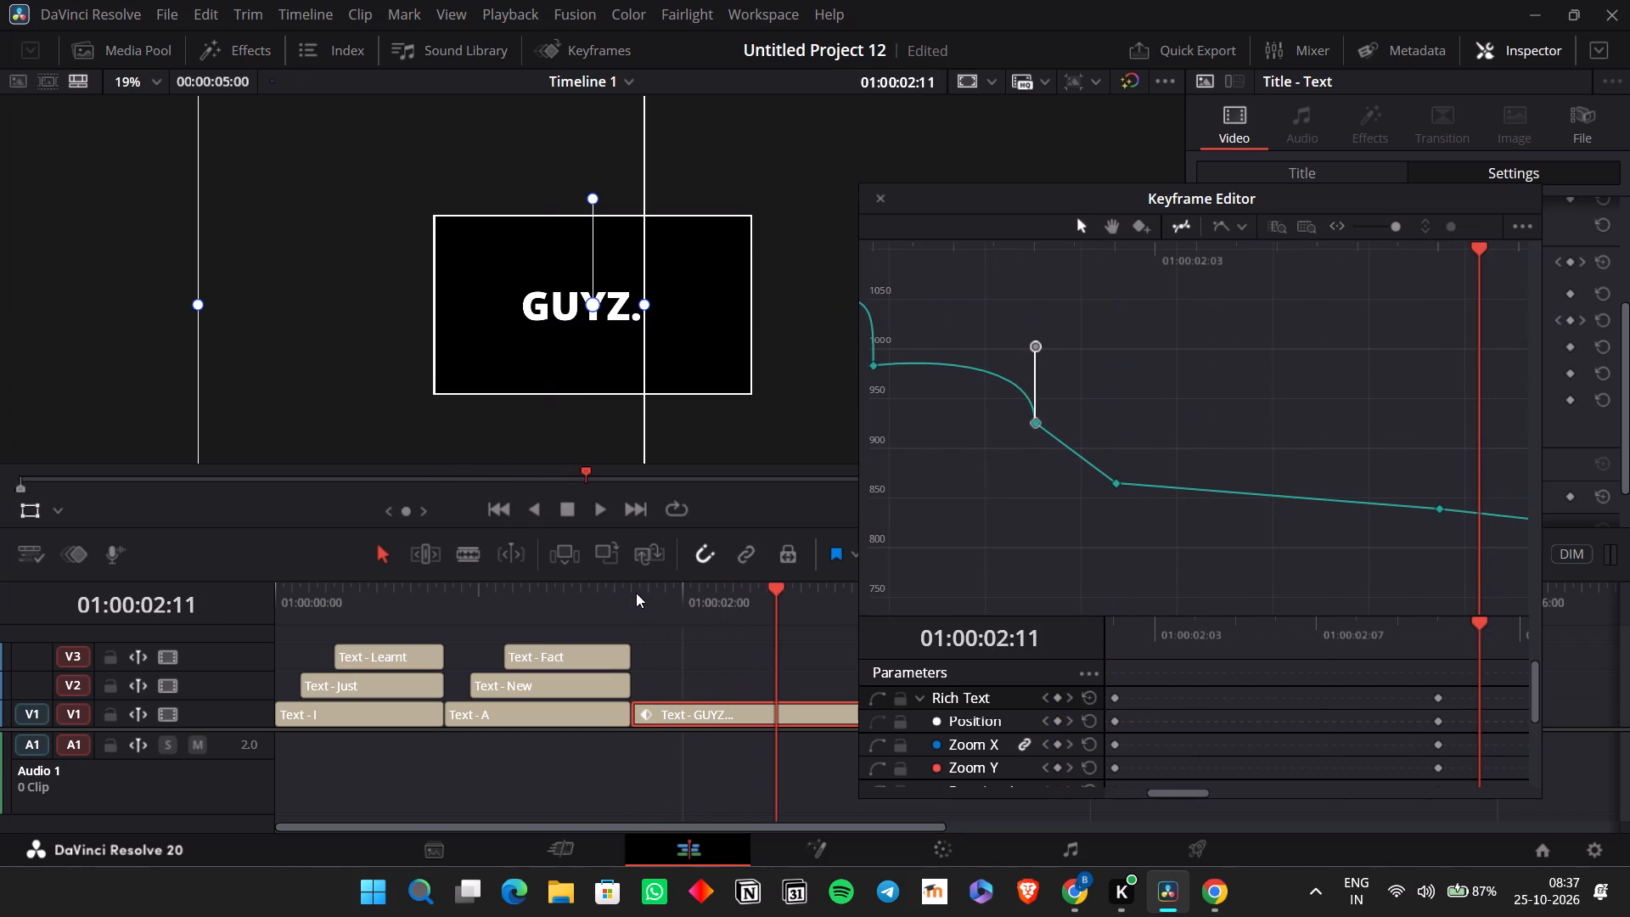
{"action": "left_click", "coordinate": [636, 593]}
{"action": "key", "text": "space"}
{"action": "key", "text": "space"}
{"action": "key", "text": "space"}
{"action": "key", "text": "space"}
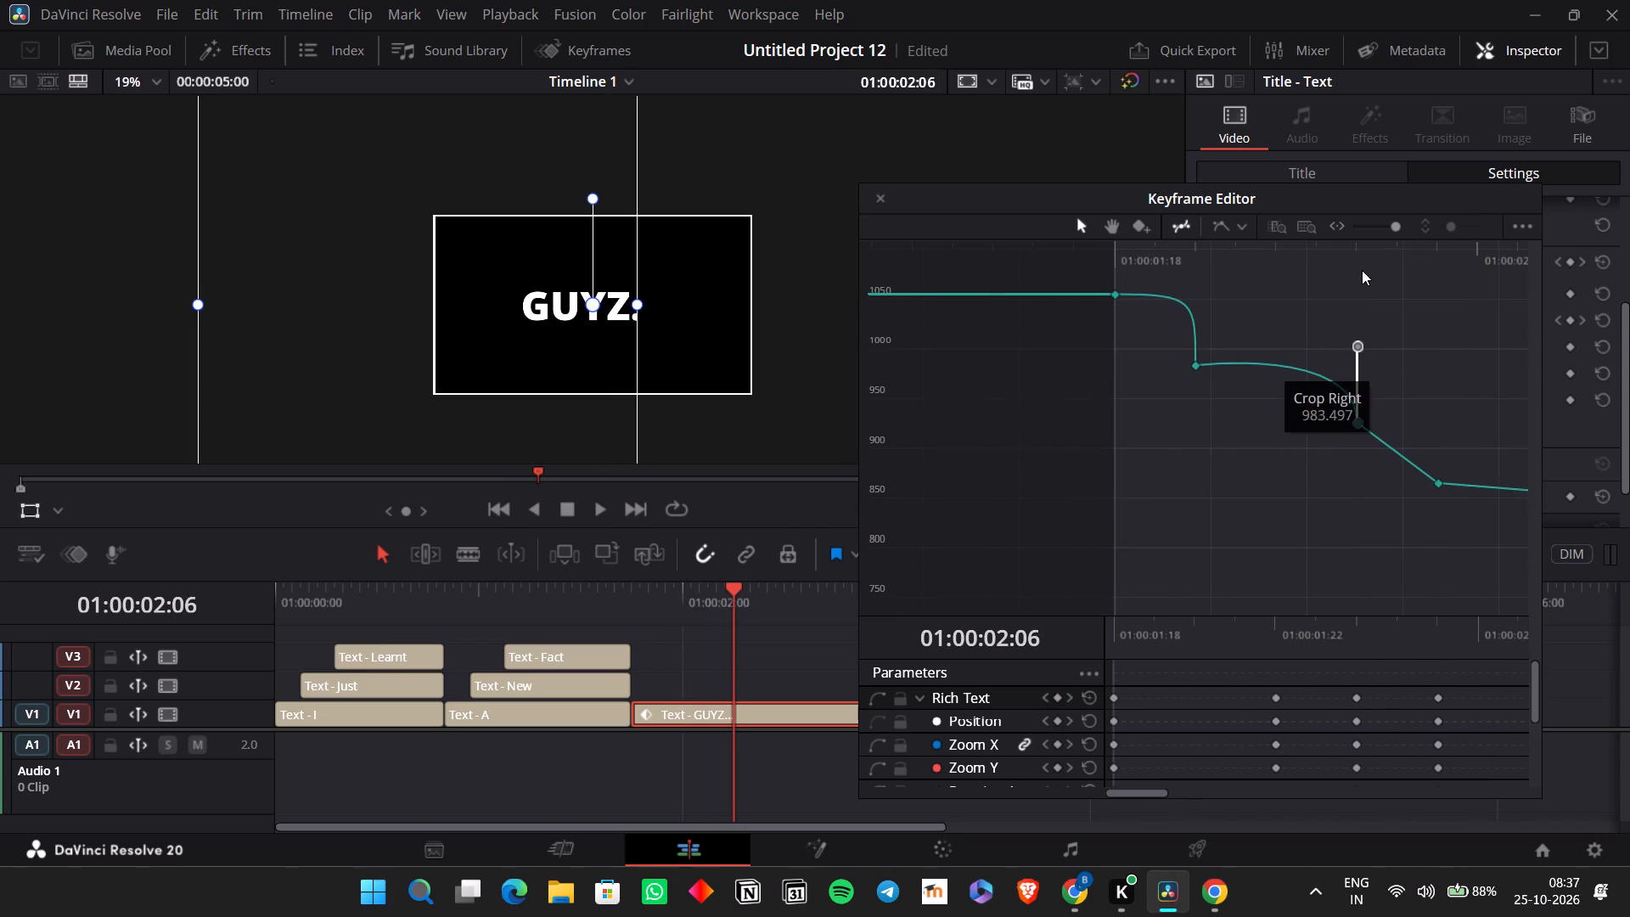
Move the playhead to 01:00:02:02 and select the Crop Right keyframe there.
{"action": "left_click", "coordinate": [1364, 261]}
{"action": "key", "text": "Right"}
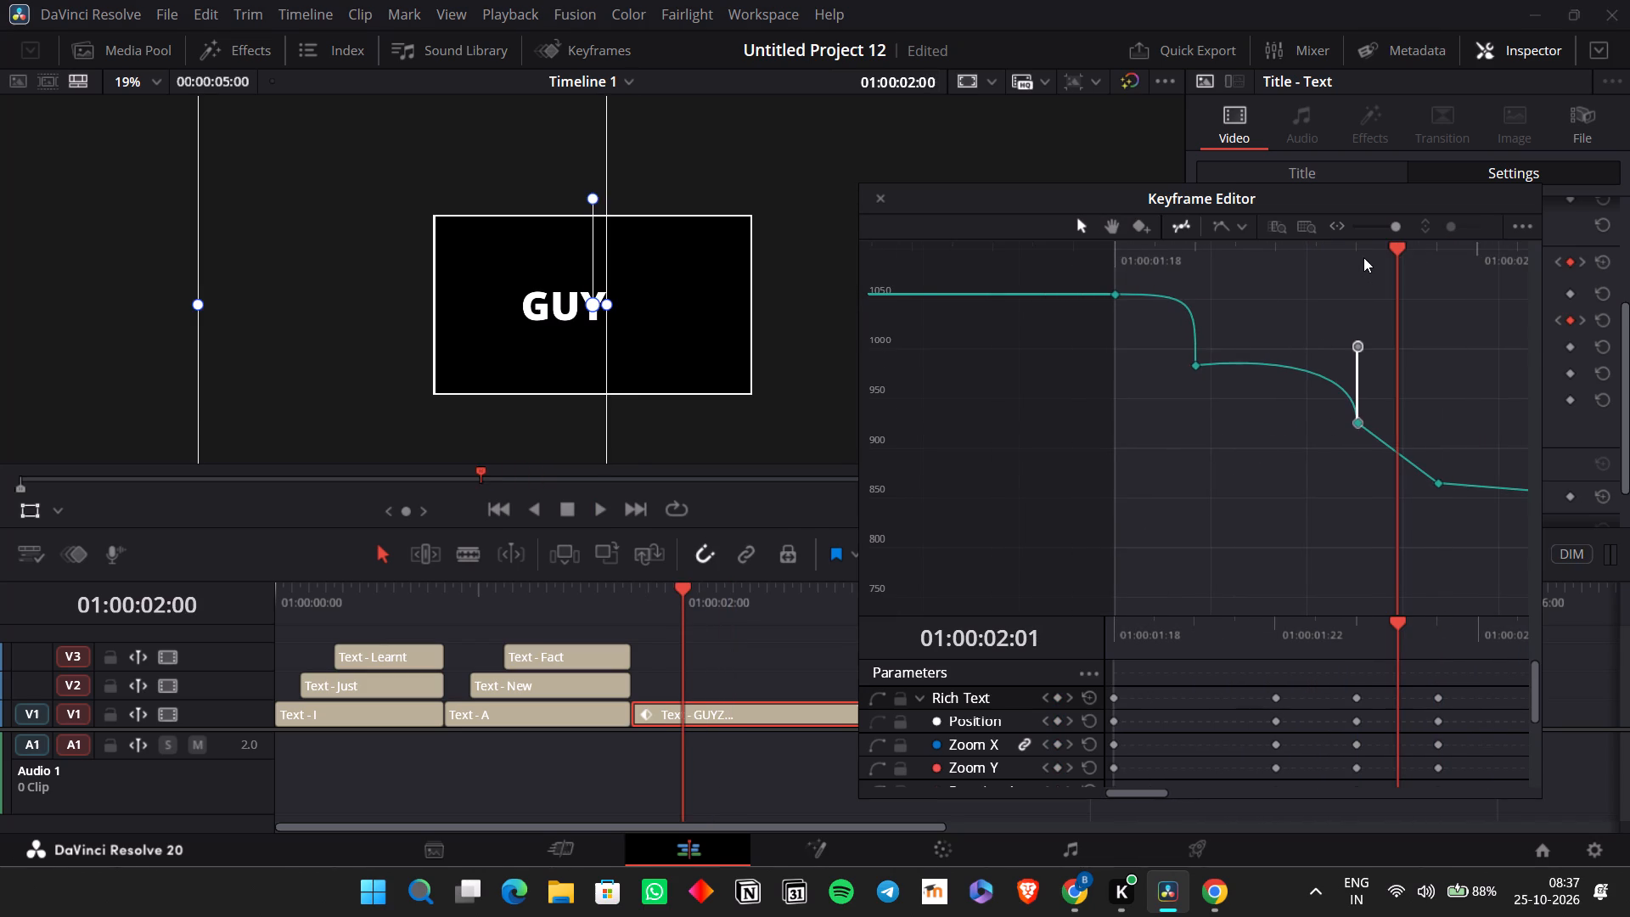
{"action": "key", "text": "Right"}
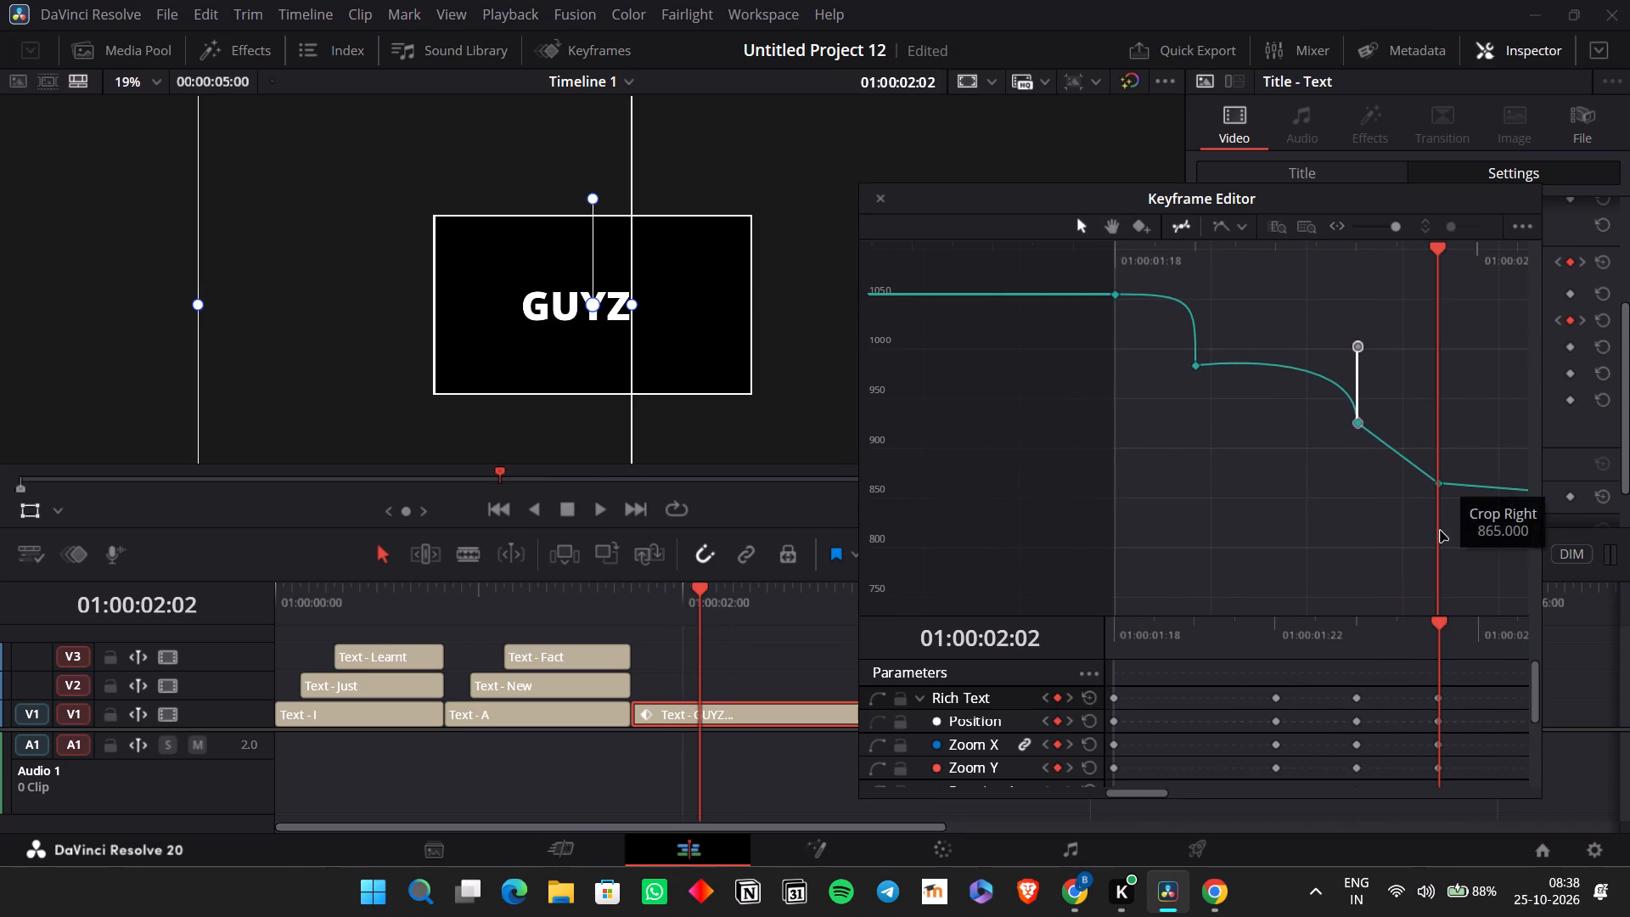
{"action": "left_click_drag", "start_coordinate": [1470, 543], "coordinate": [1419, 429]}
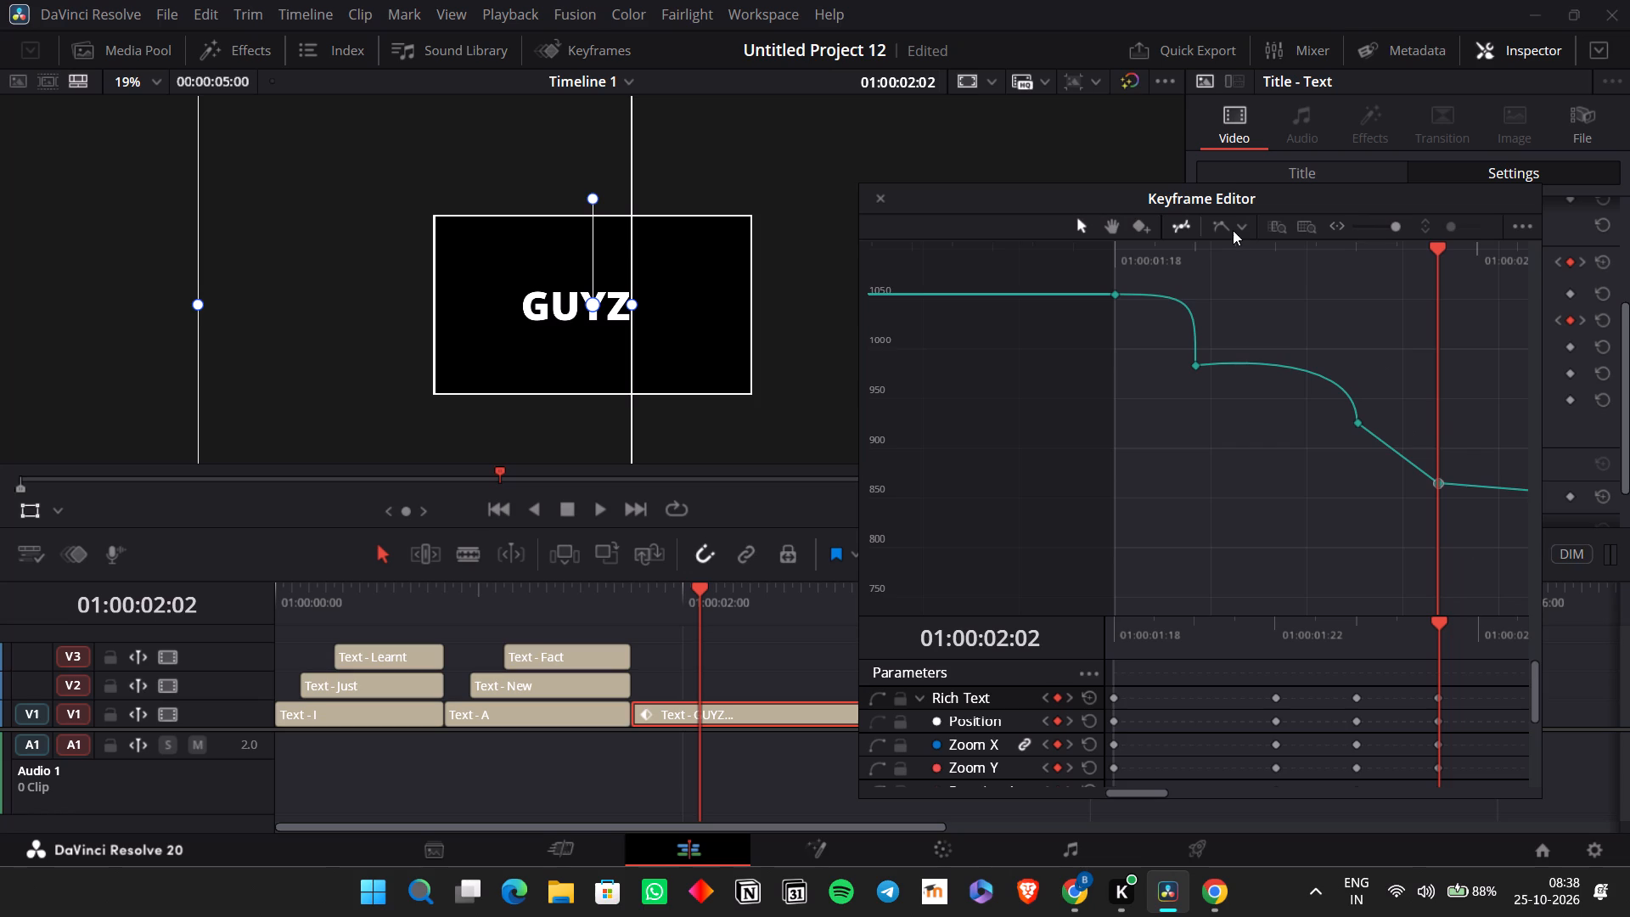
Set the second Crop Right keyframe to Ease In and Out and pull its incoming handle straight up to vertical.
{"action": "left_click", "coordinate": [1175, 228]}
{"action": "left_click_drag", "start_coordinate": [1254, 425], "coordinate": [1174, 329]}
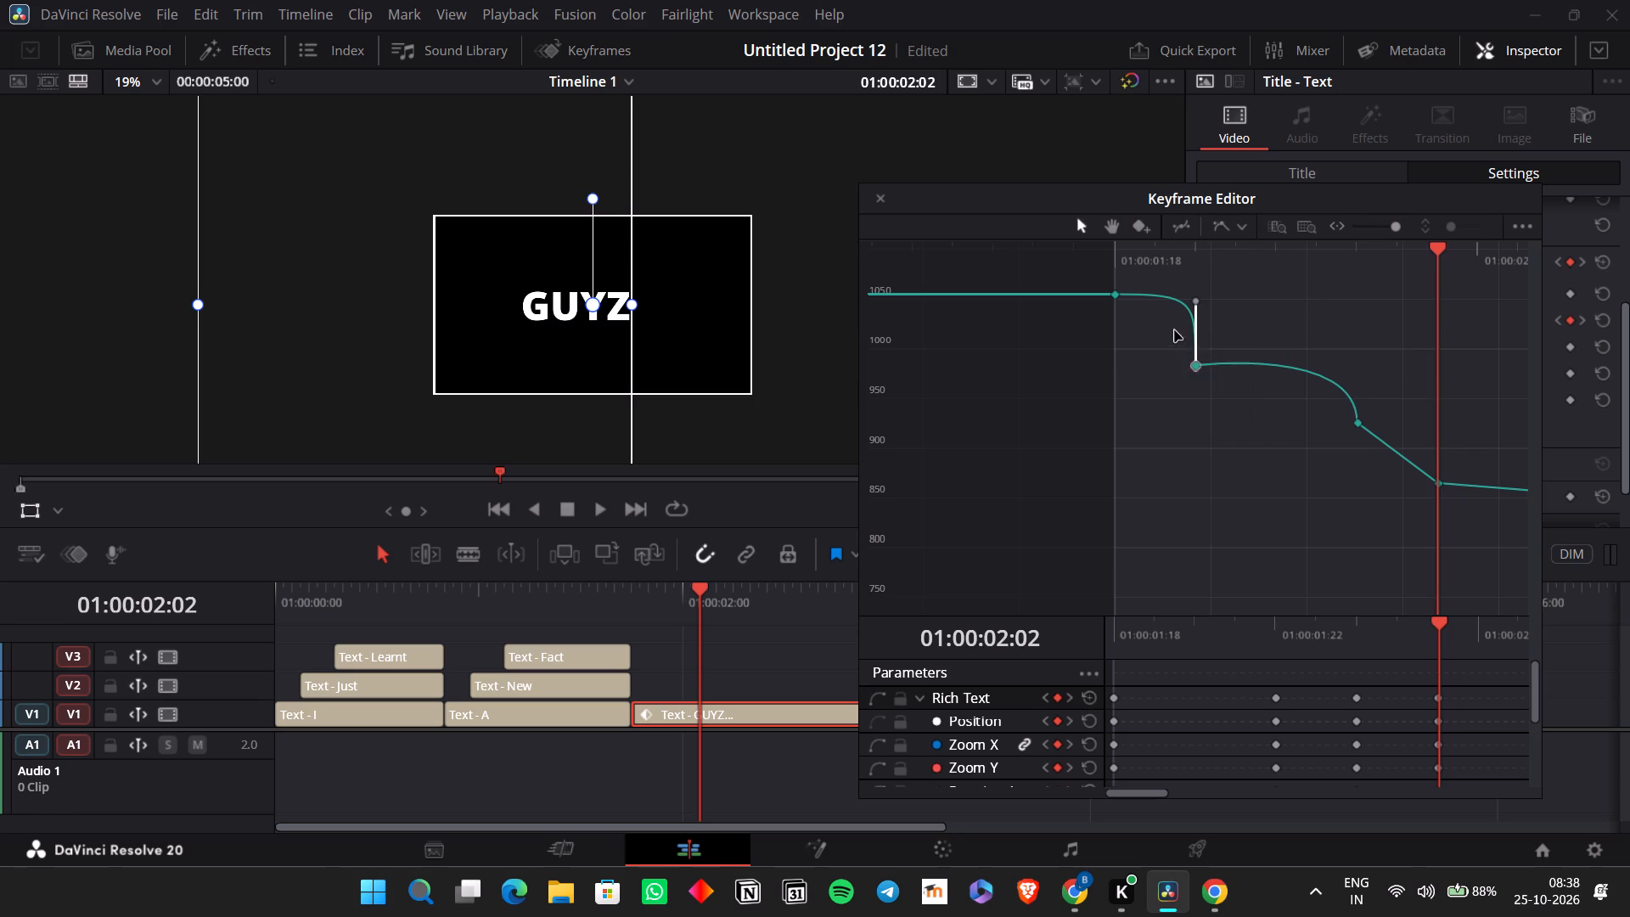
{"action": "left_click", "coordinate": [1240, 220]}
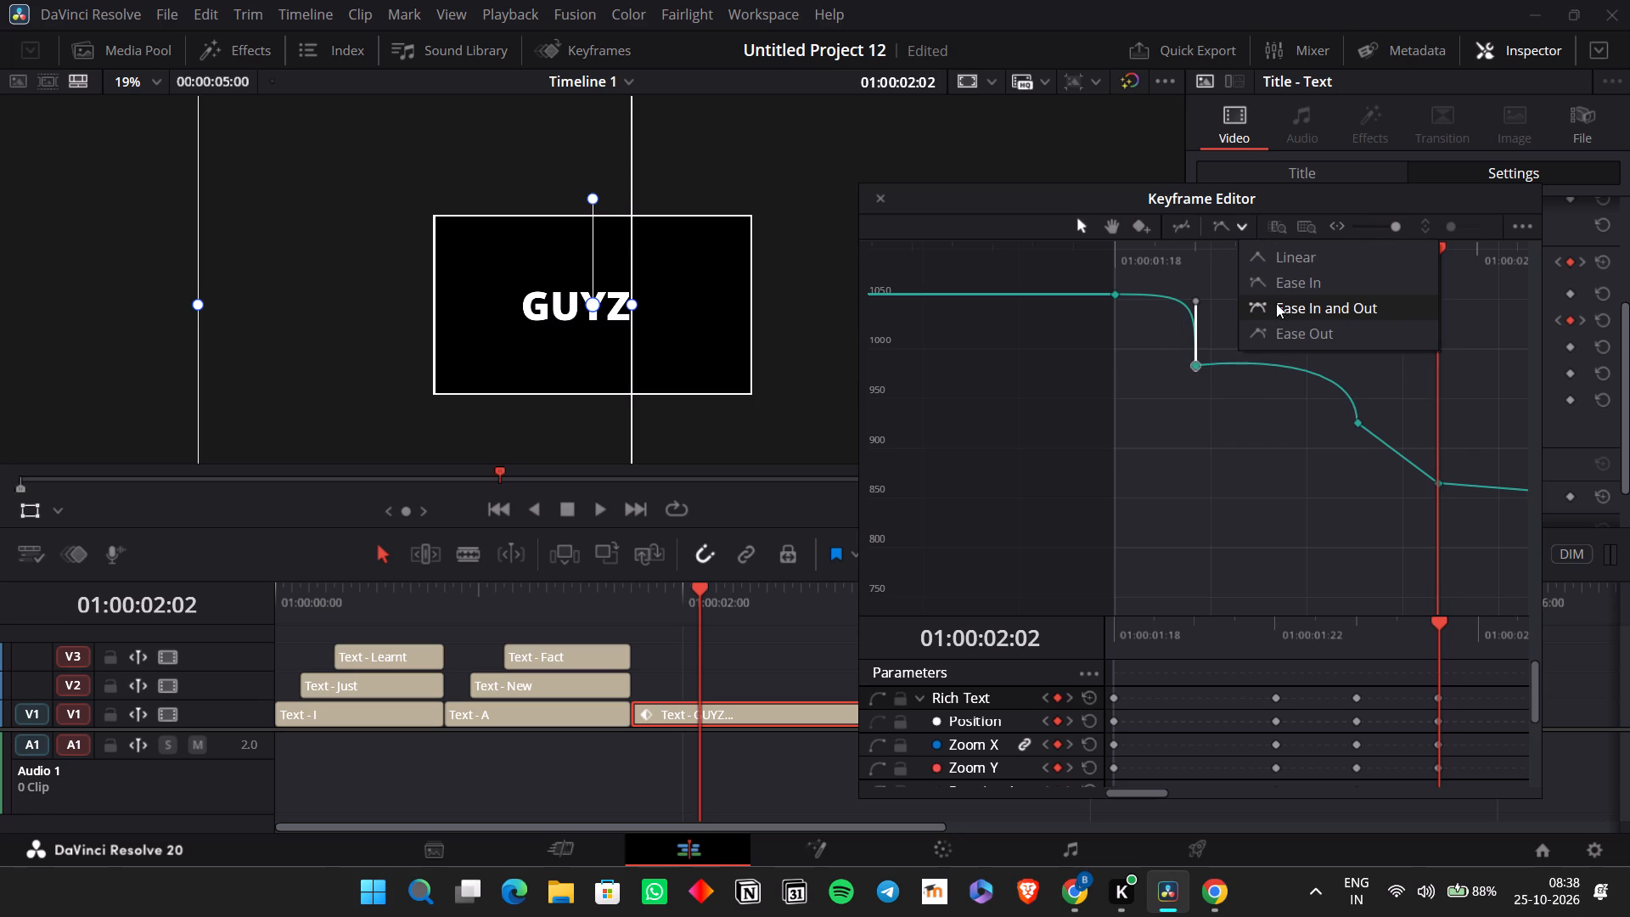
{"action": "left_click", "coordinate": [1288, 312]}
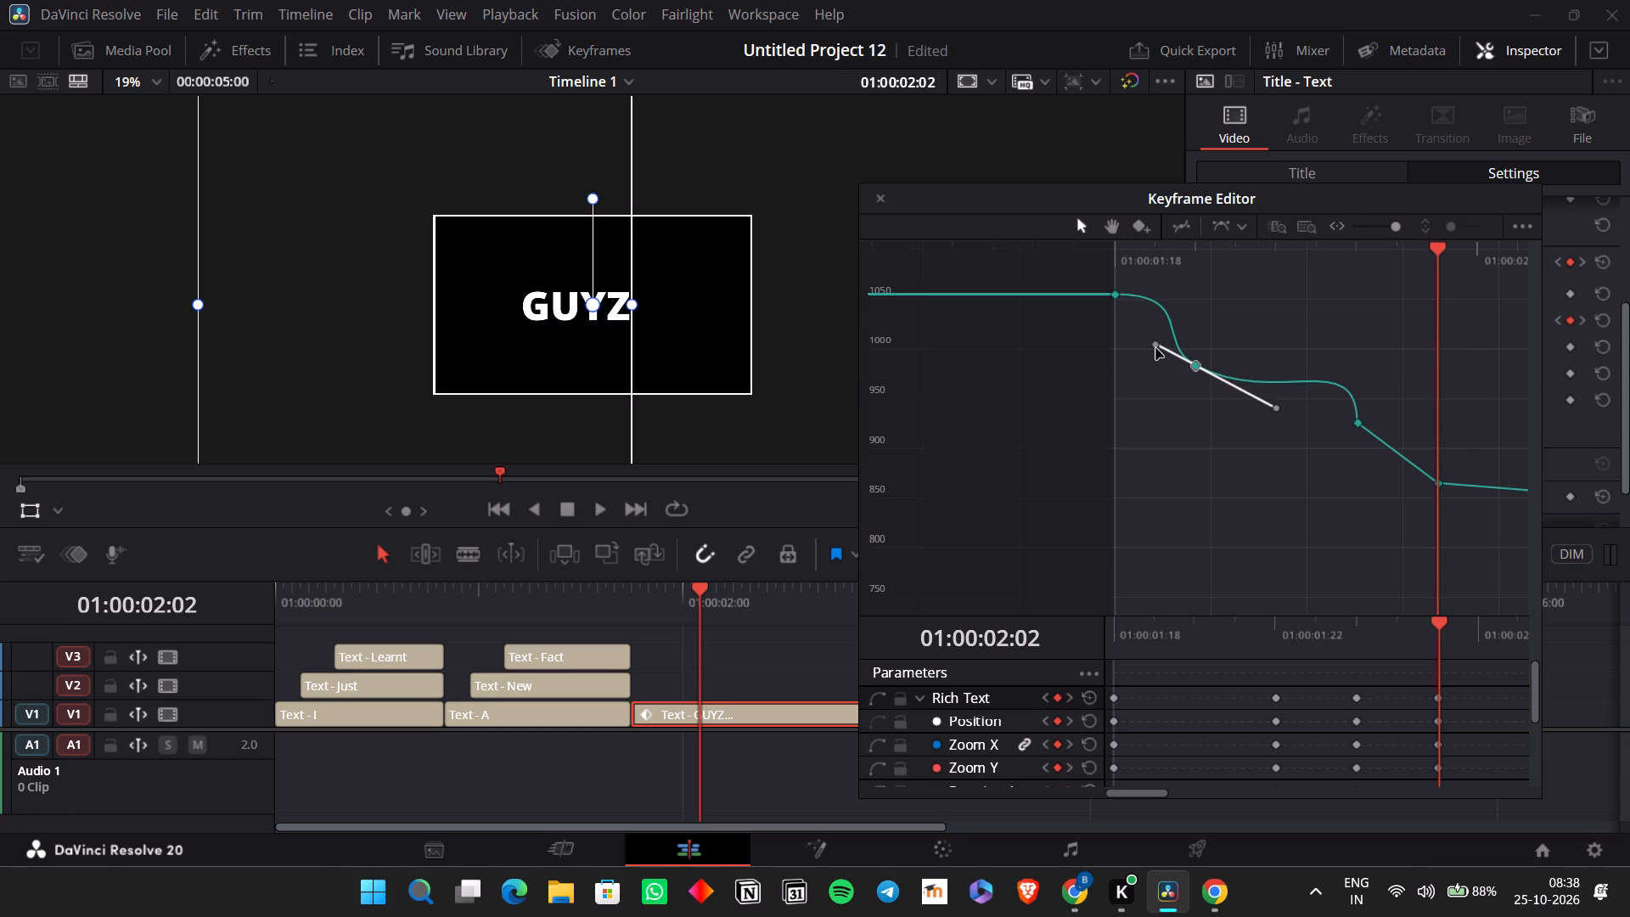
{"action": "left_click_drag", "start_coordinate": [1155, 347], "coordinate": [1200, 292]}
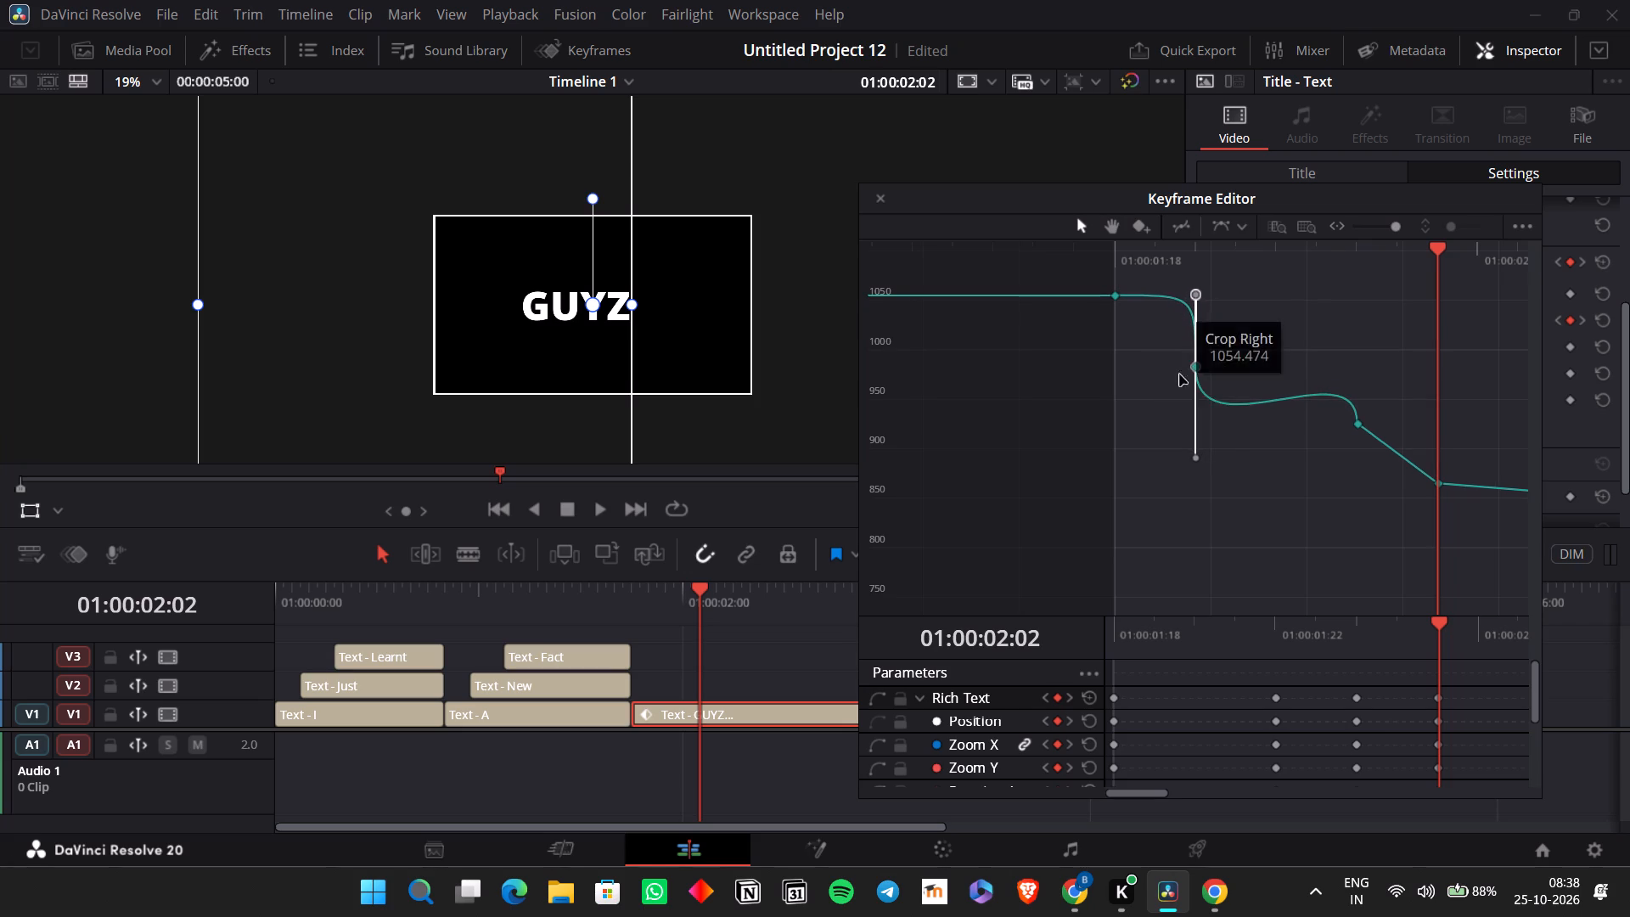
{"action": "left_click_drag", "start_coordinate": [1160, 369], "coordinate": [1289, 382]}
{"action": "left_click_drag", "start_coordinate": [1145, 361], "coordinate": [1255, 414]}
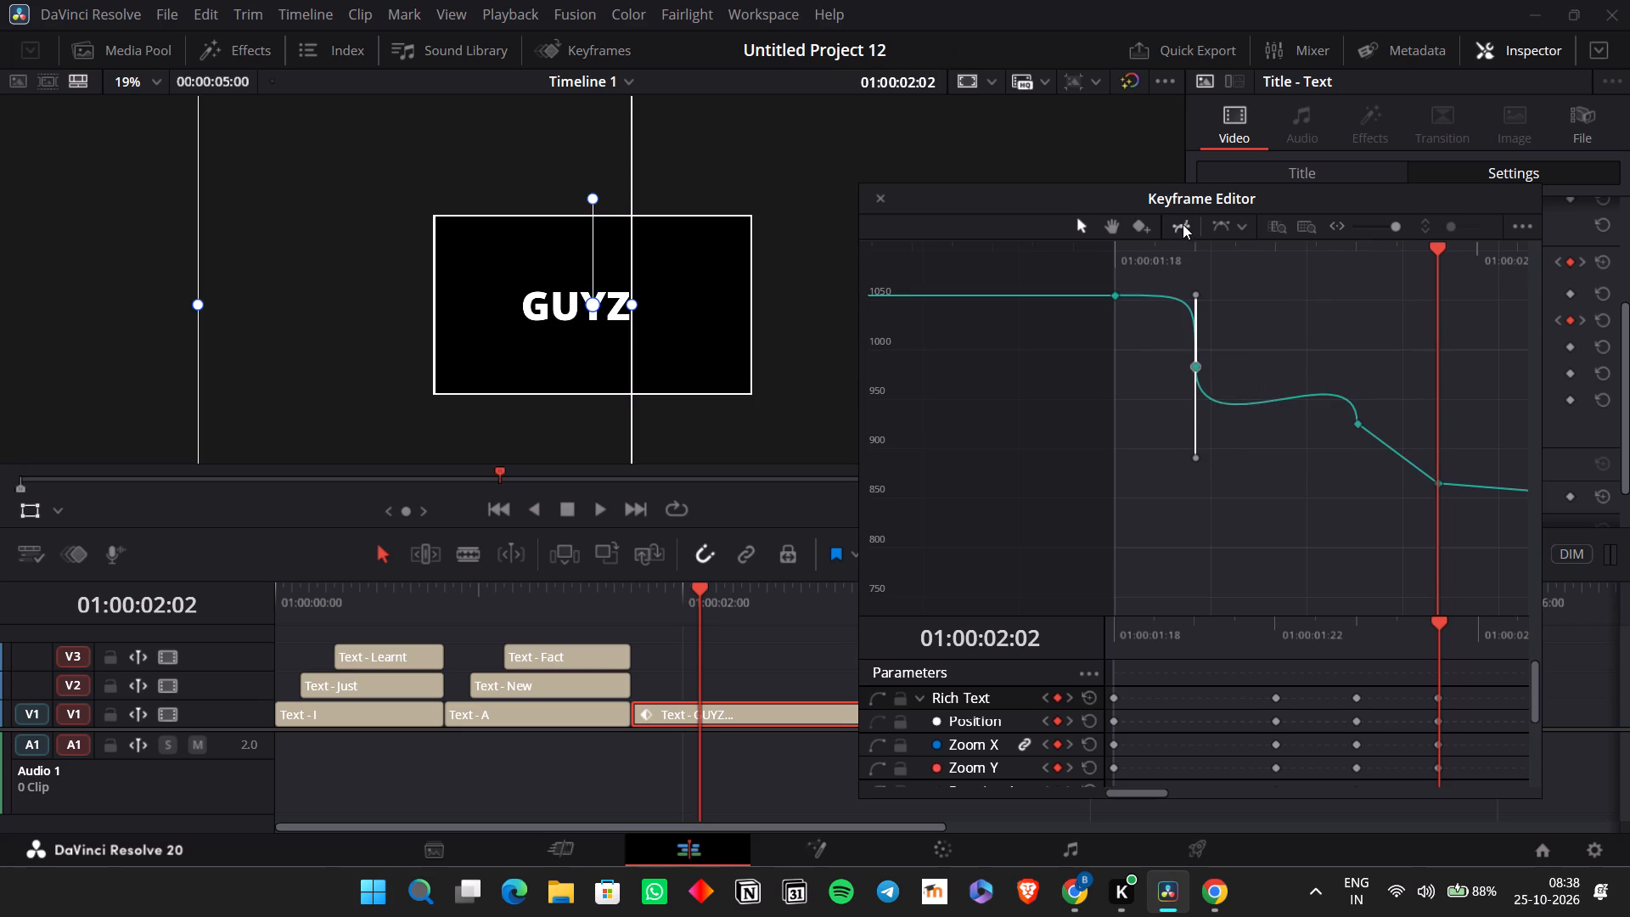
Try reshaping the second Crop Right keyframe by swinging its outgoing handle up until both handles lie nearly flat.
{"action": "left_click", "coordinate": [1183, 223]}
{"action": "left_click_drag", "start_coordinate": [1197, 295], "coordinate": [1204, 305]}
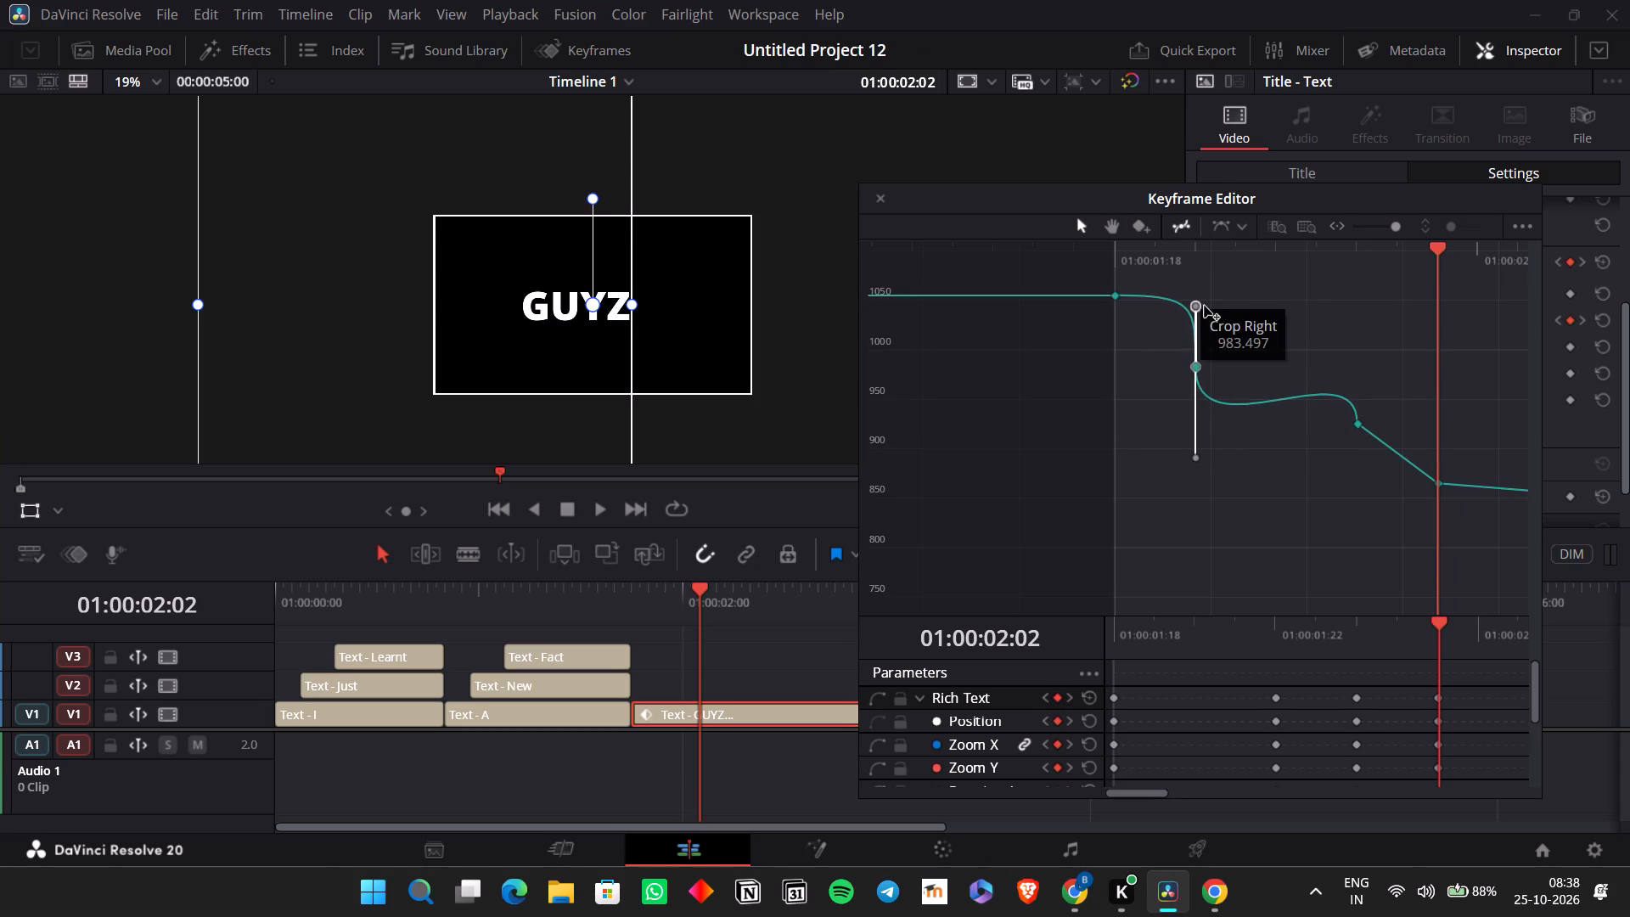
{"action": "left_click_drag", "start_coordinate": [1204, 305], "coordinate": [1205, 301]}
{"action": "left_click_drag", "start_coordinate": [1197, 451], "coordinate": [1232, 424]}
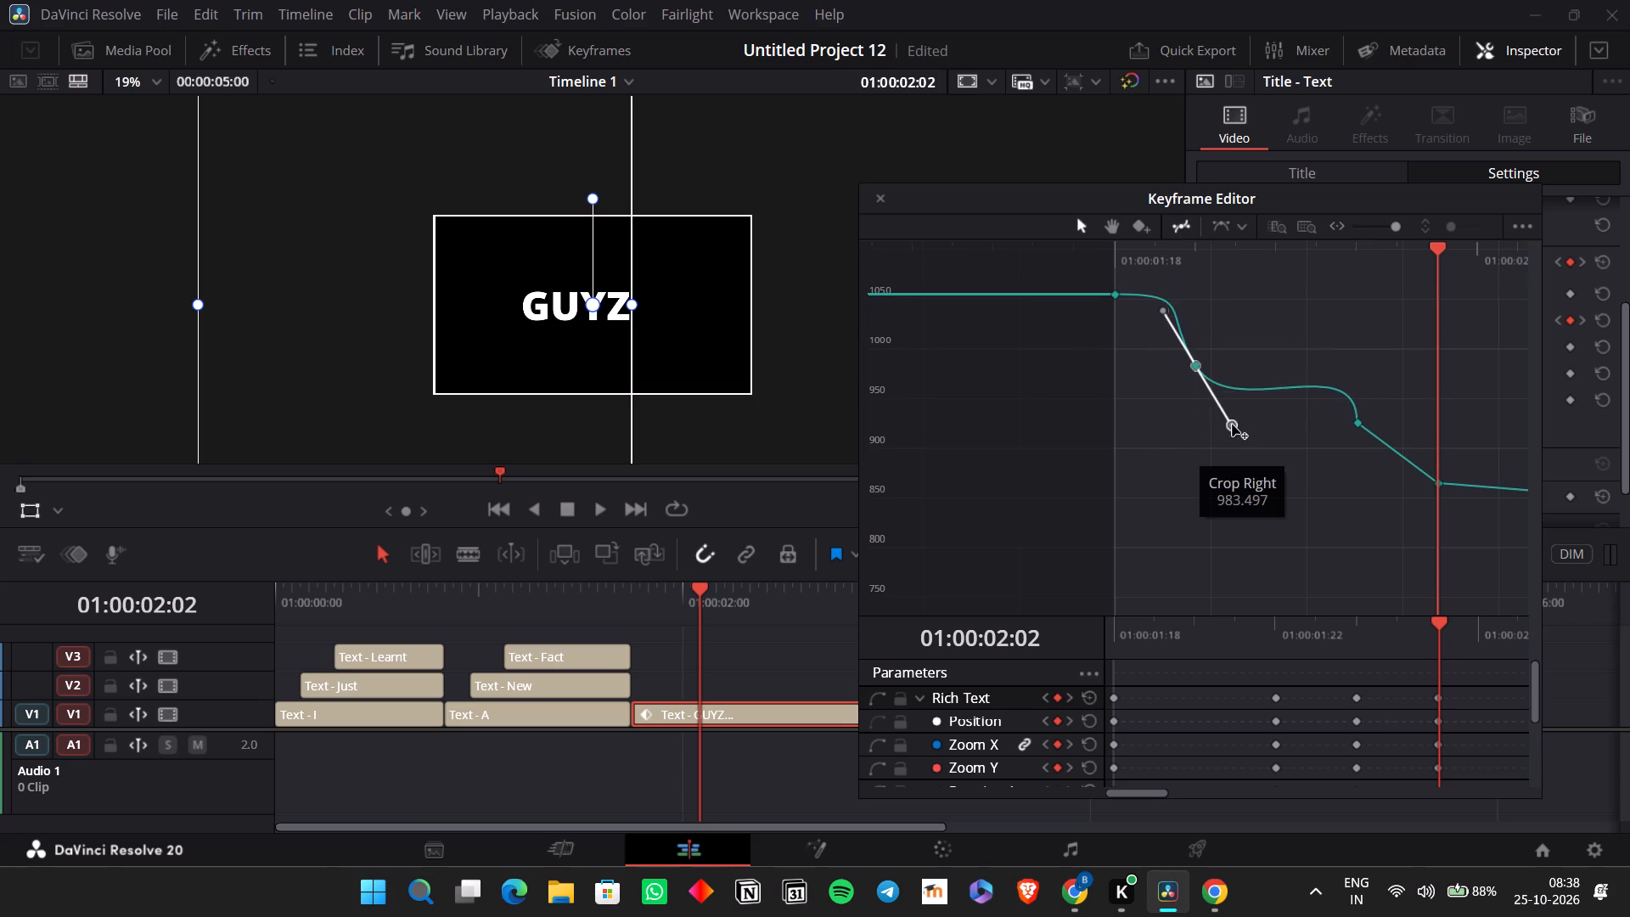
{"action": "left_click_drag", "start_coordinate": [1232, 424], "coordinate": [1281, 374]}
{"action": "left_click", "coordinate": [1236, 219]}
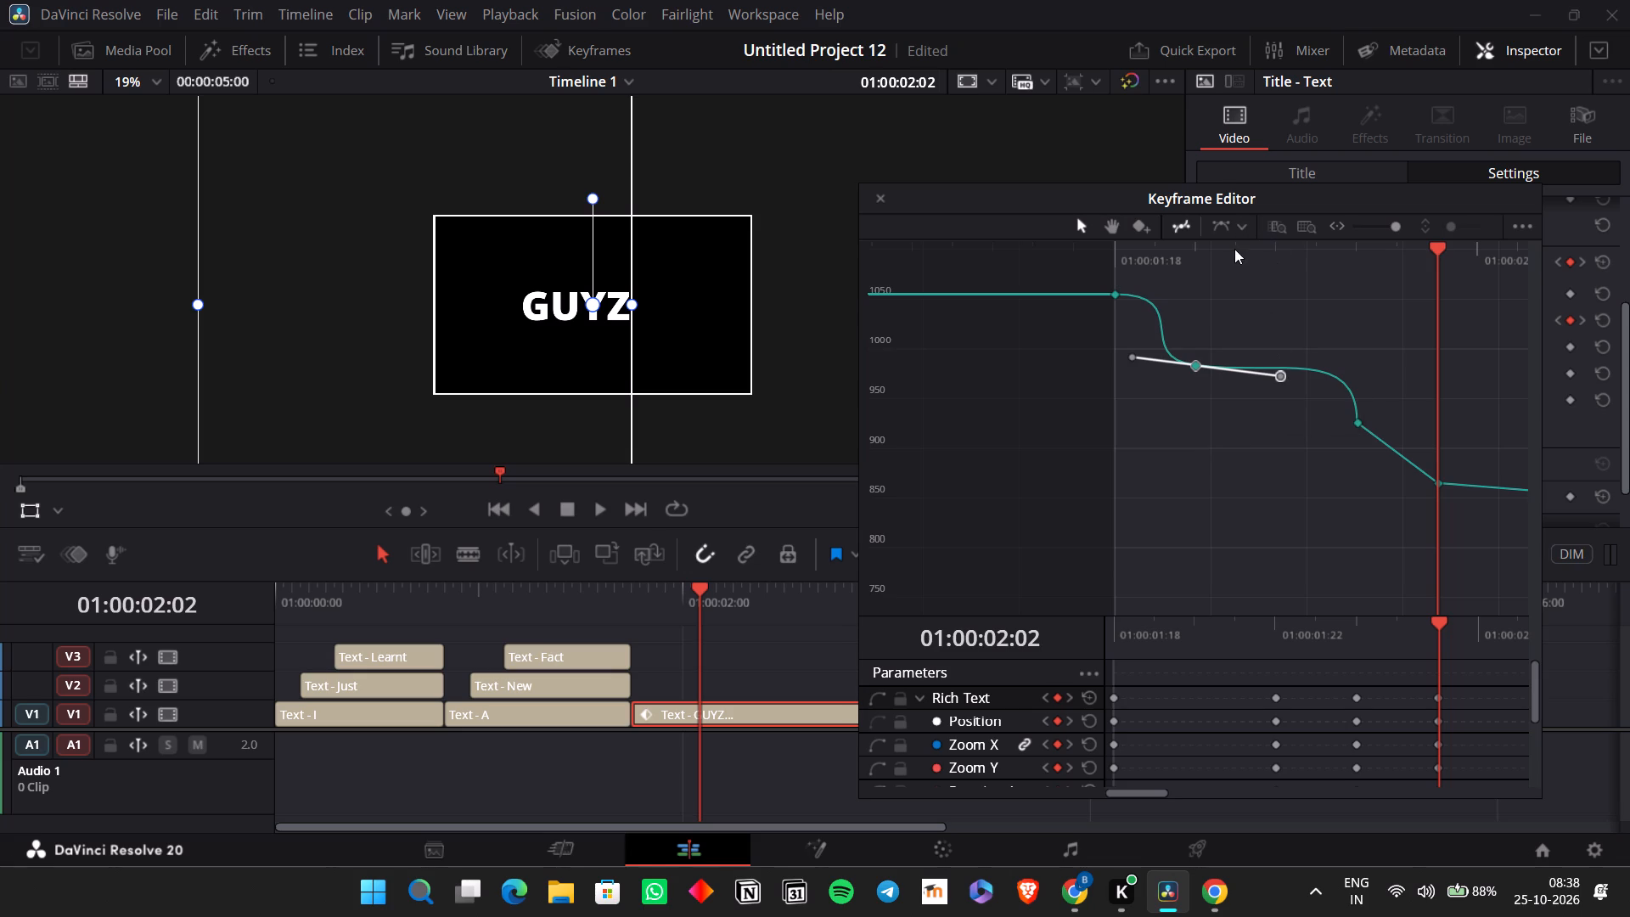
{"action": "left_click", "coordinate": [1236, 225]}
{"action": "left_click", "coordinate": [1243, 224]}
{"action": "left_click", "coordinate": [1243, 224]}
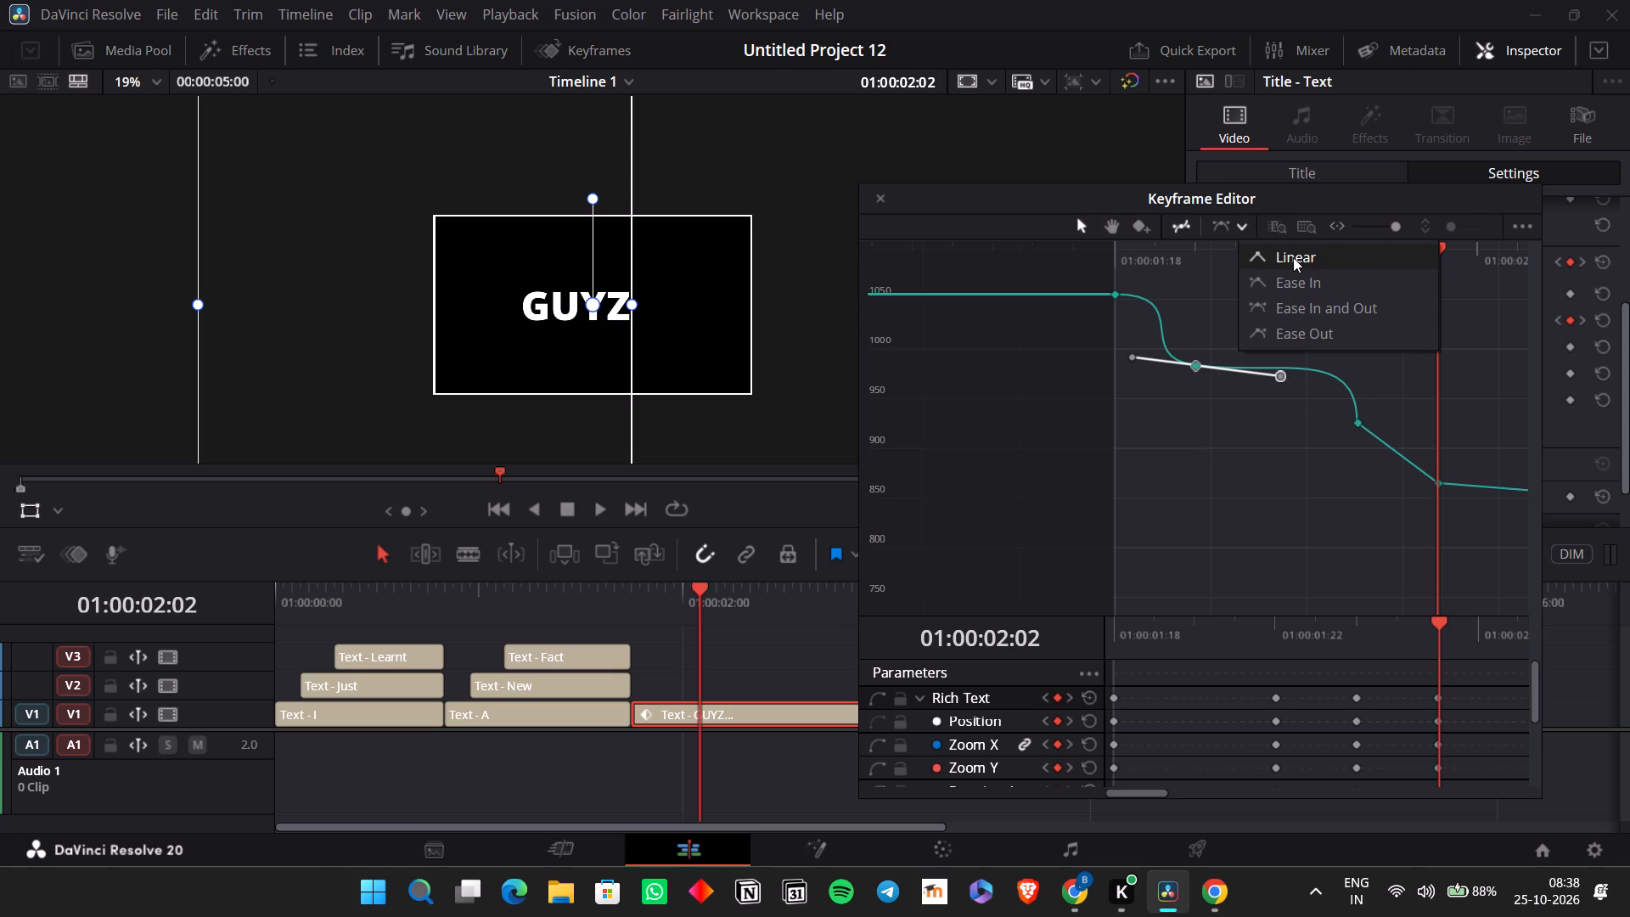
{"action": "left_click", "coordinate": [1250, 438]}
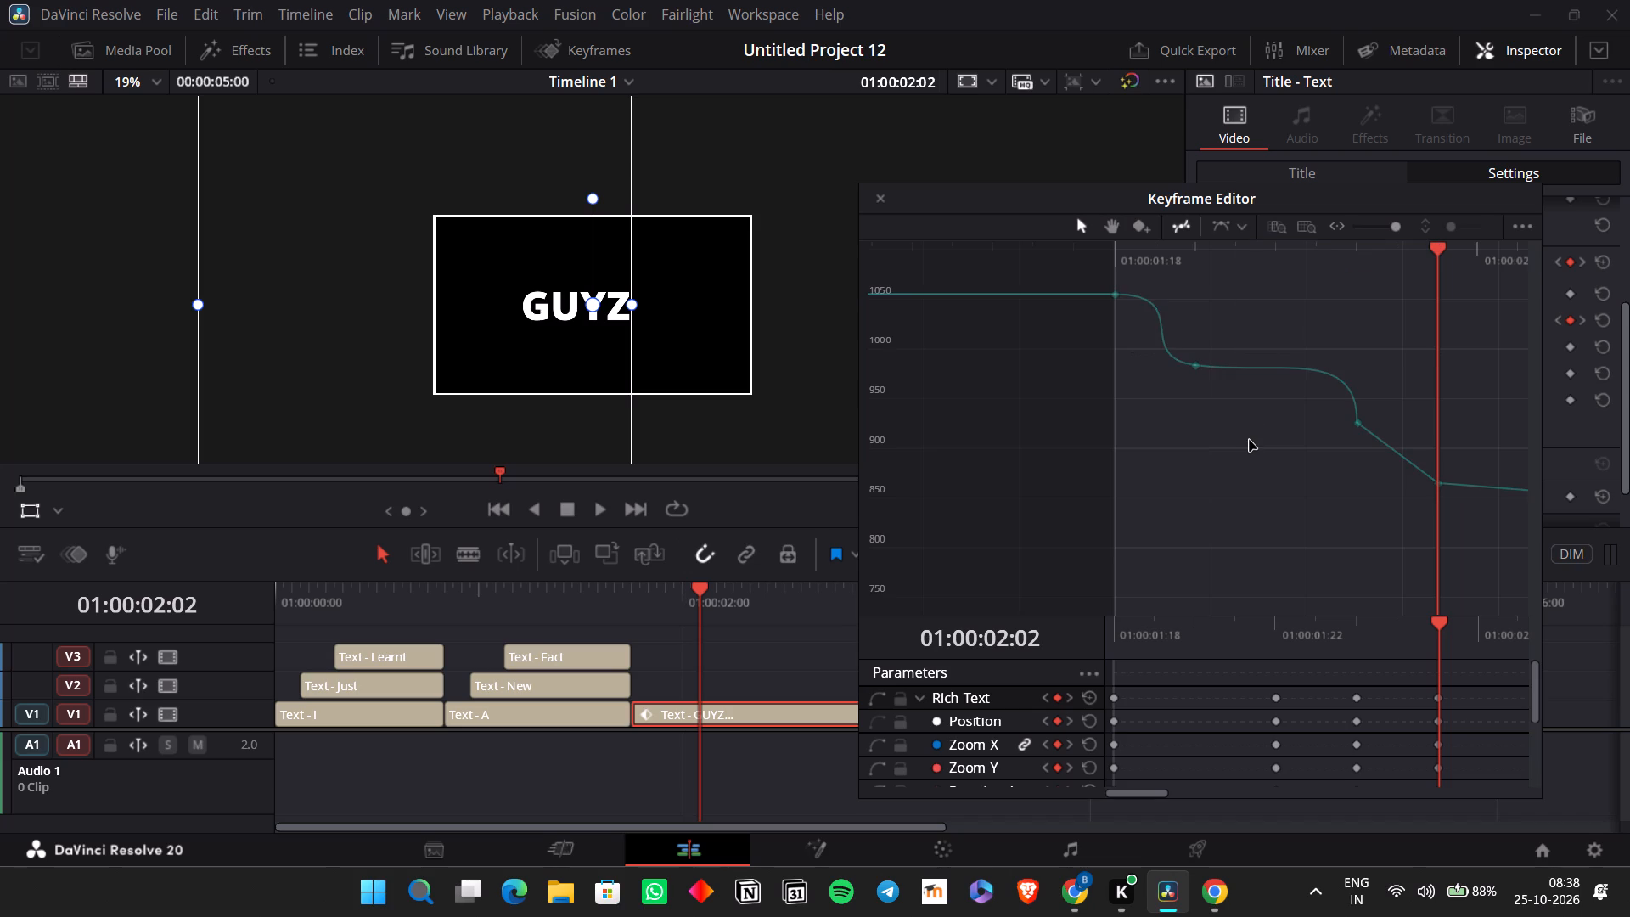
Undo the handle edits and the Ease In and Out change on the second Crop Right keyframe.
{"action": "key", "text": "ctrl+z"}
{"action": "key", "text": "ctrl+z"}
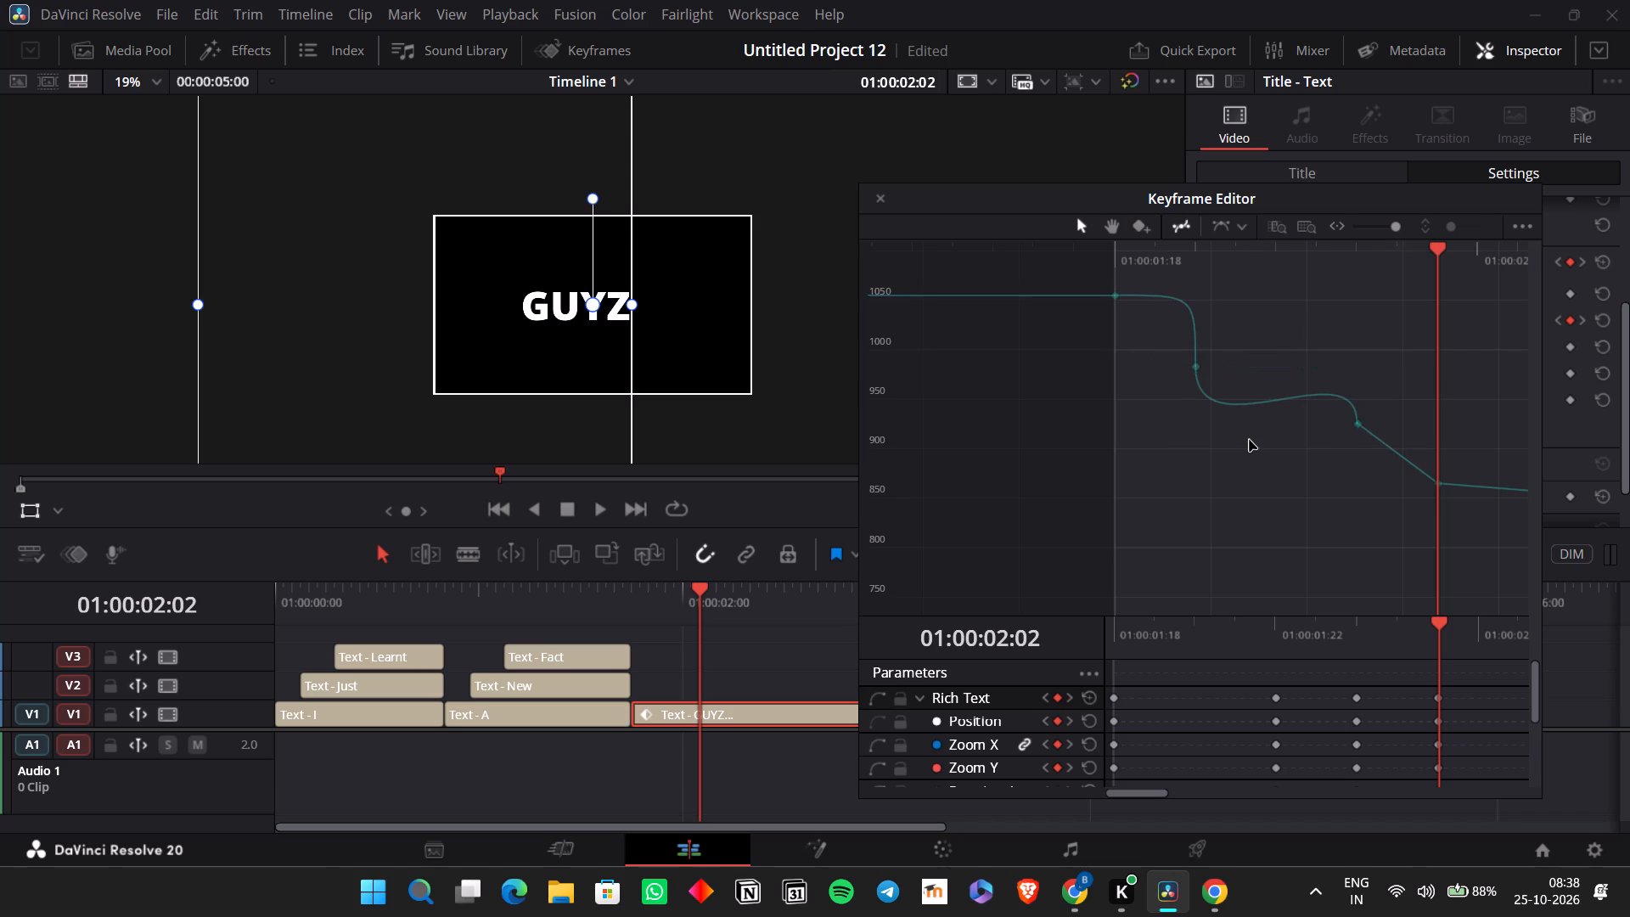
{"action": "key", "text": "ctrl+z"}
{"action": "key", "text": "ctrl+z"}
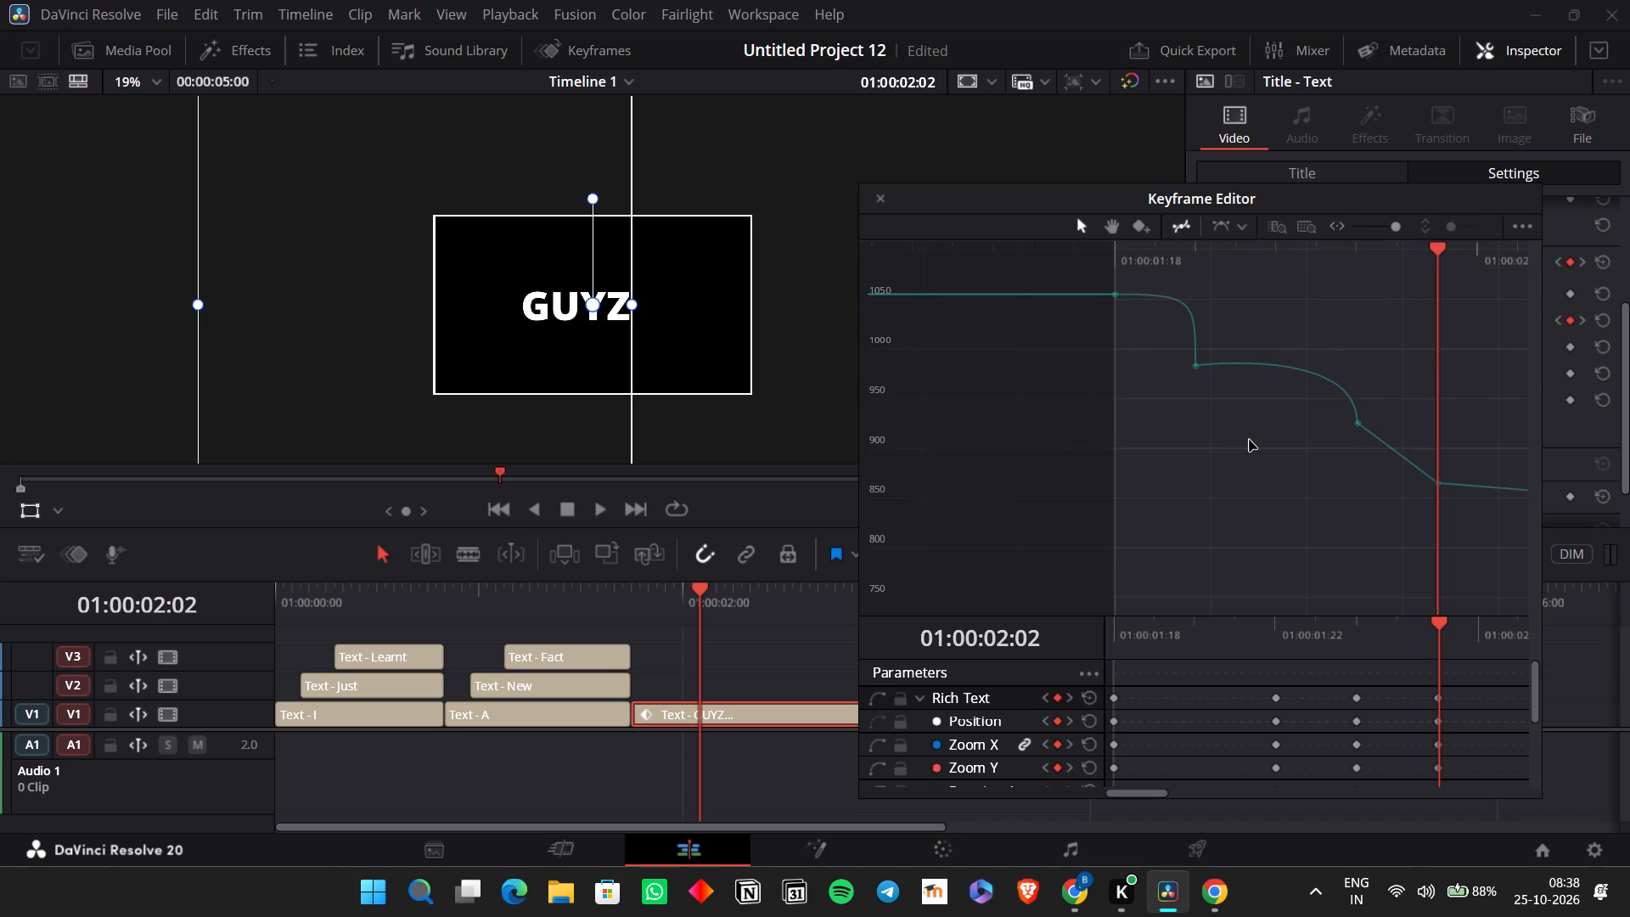
Set the Crop Right keyframe at 01:00:02:02 to Ease In and make its incoming handle vertical, ending just above the previous keyframe's level.
{"action": "scroll", "coordinate": [1249, 439], "scroll_direction": "left", "scroll_amount": 1}
{"action": "left_click", "coordinate": [1305, 442]}
{"action": "left_click_drag", "start_coordinate": [1313, 422], "coordinate": [1370, 442]}
{"action": "left_click_drag", "start_coordinate": [1471, 414], "coordinate": [1426, 537]}
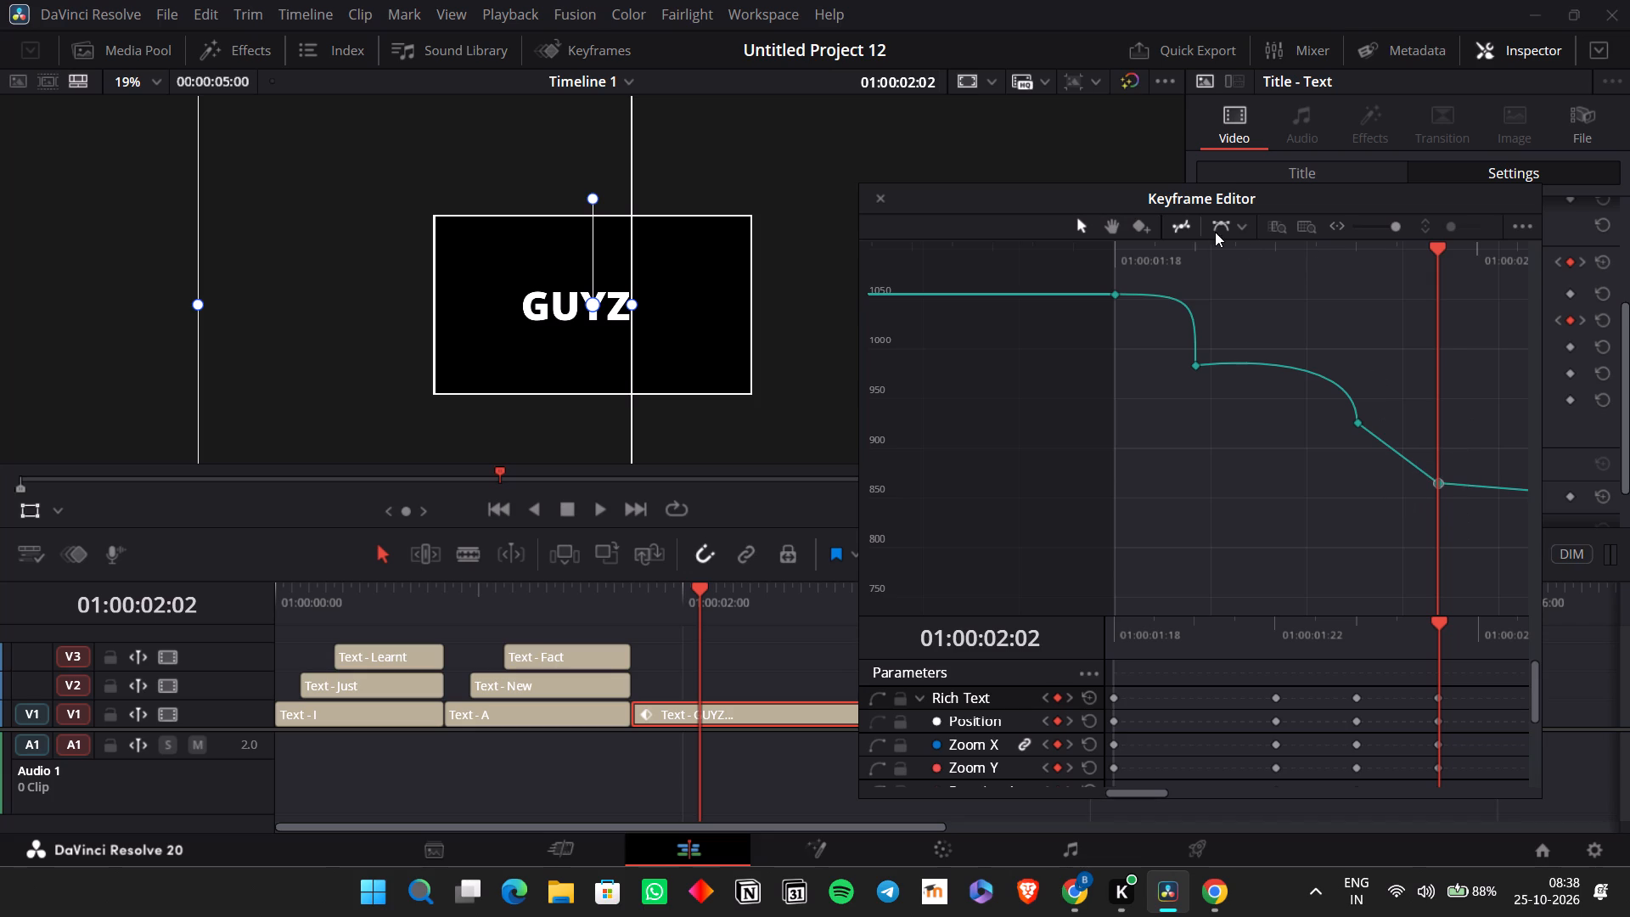
{"action": "left_click", "coordinate": [1242, 227]}
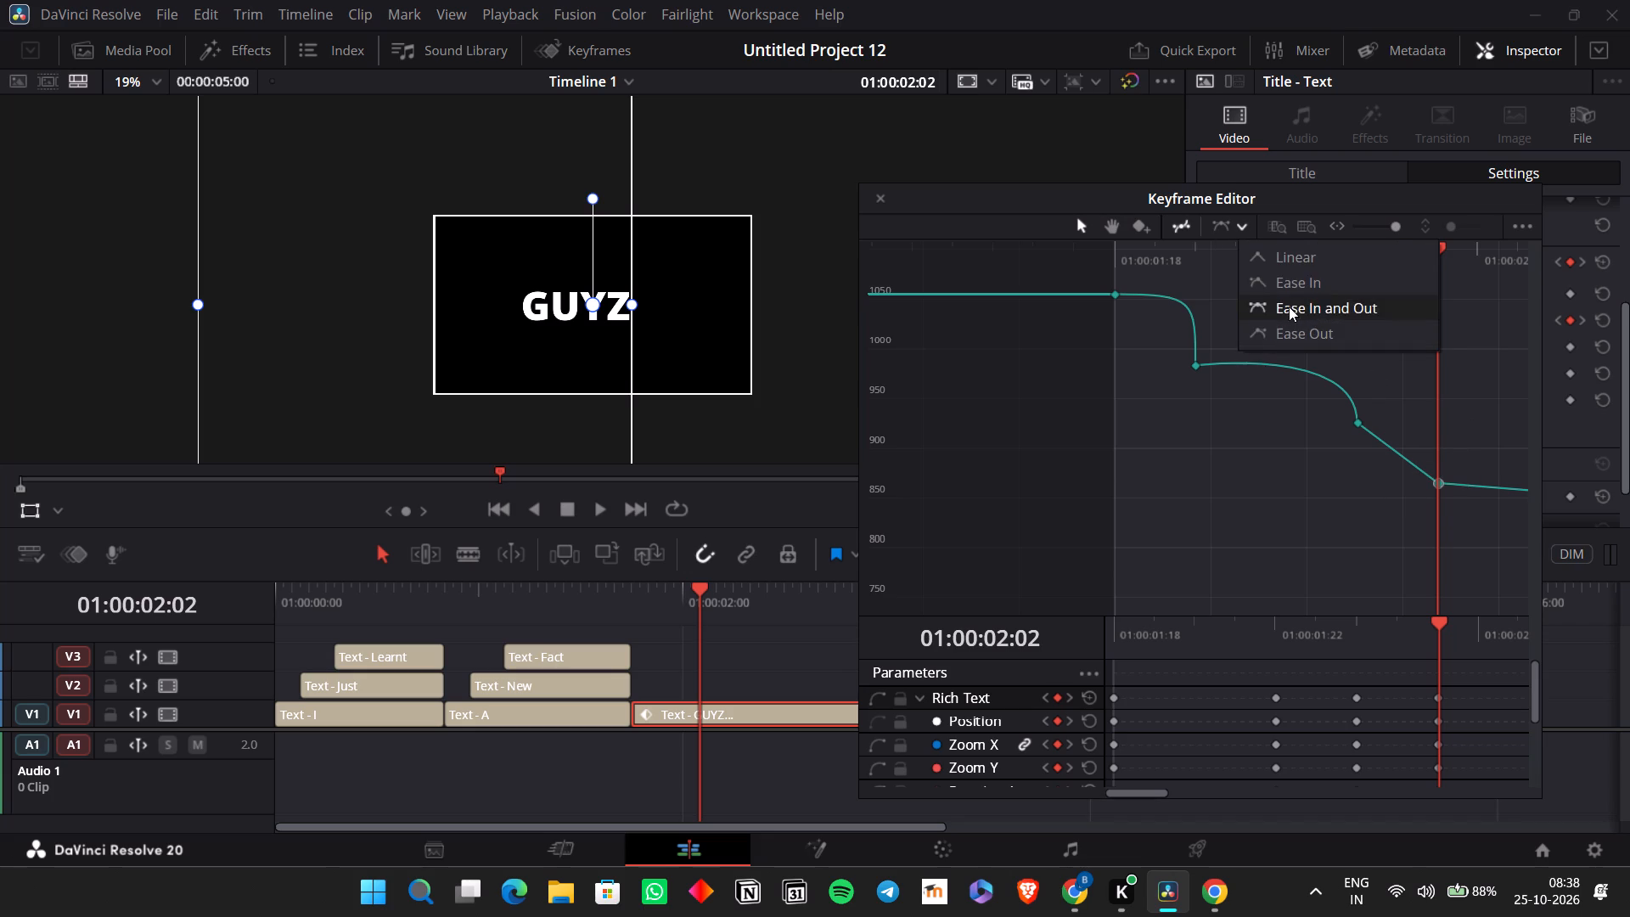
{"action": "left_click", "coordinate": [1292, 290]}
{"action": "left_click_drag", "start_coordinate": [1398, 480], "coordinate": [1418, 451]}
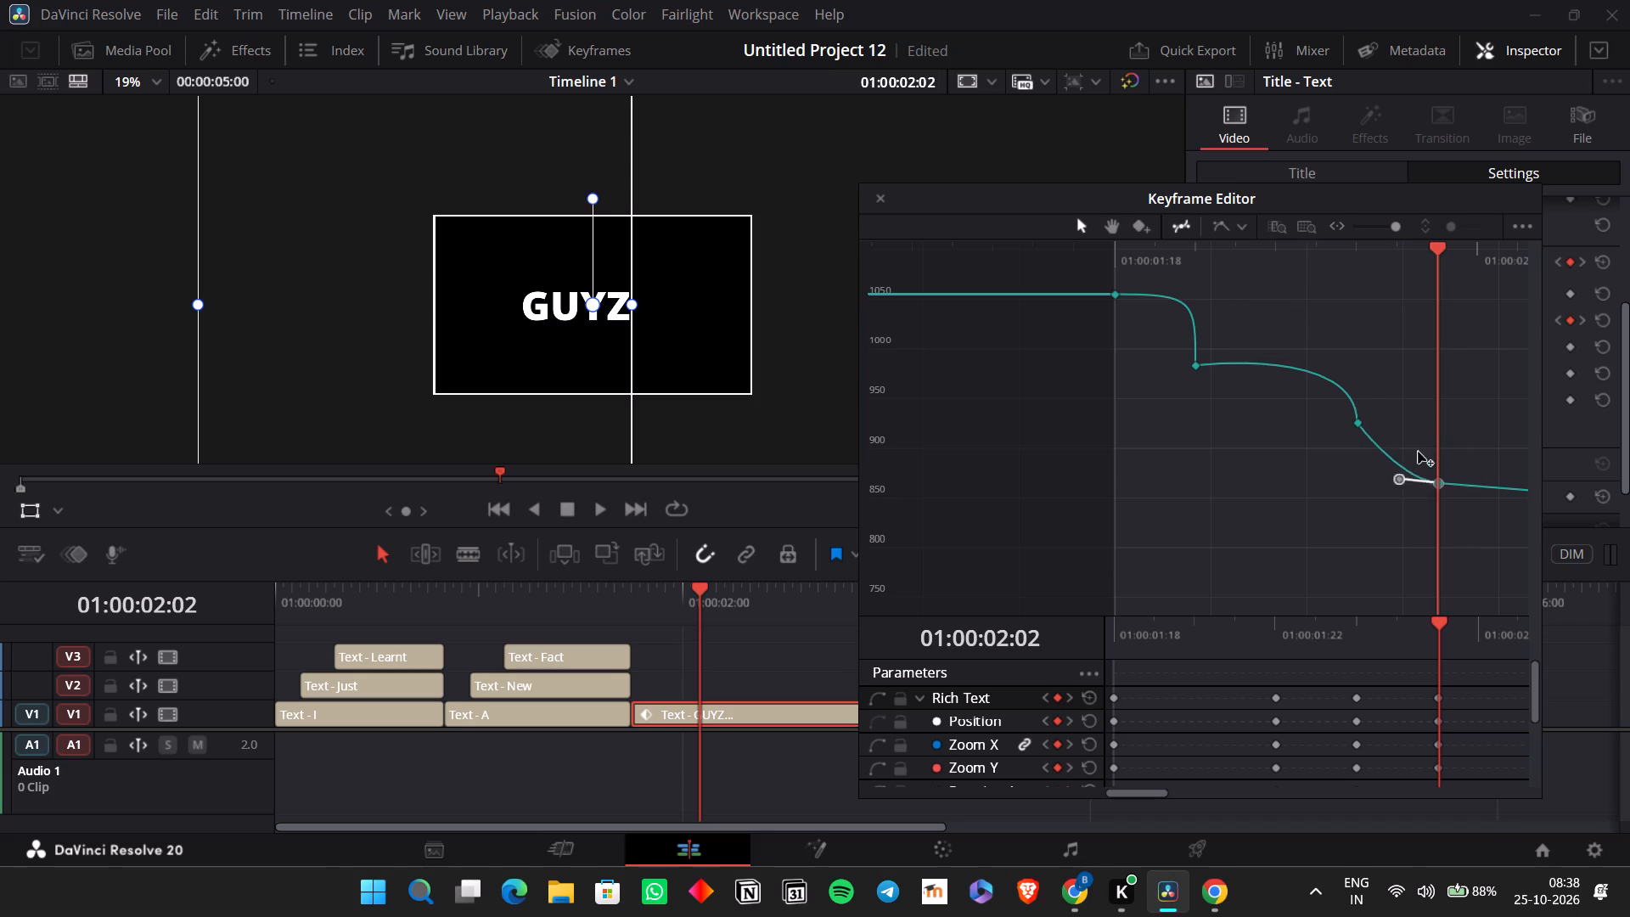
{"action": "left_click_drag", "start_coordinate": [1418, 451], "coordinate": [1470, 326]}
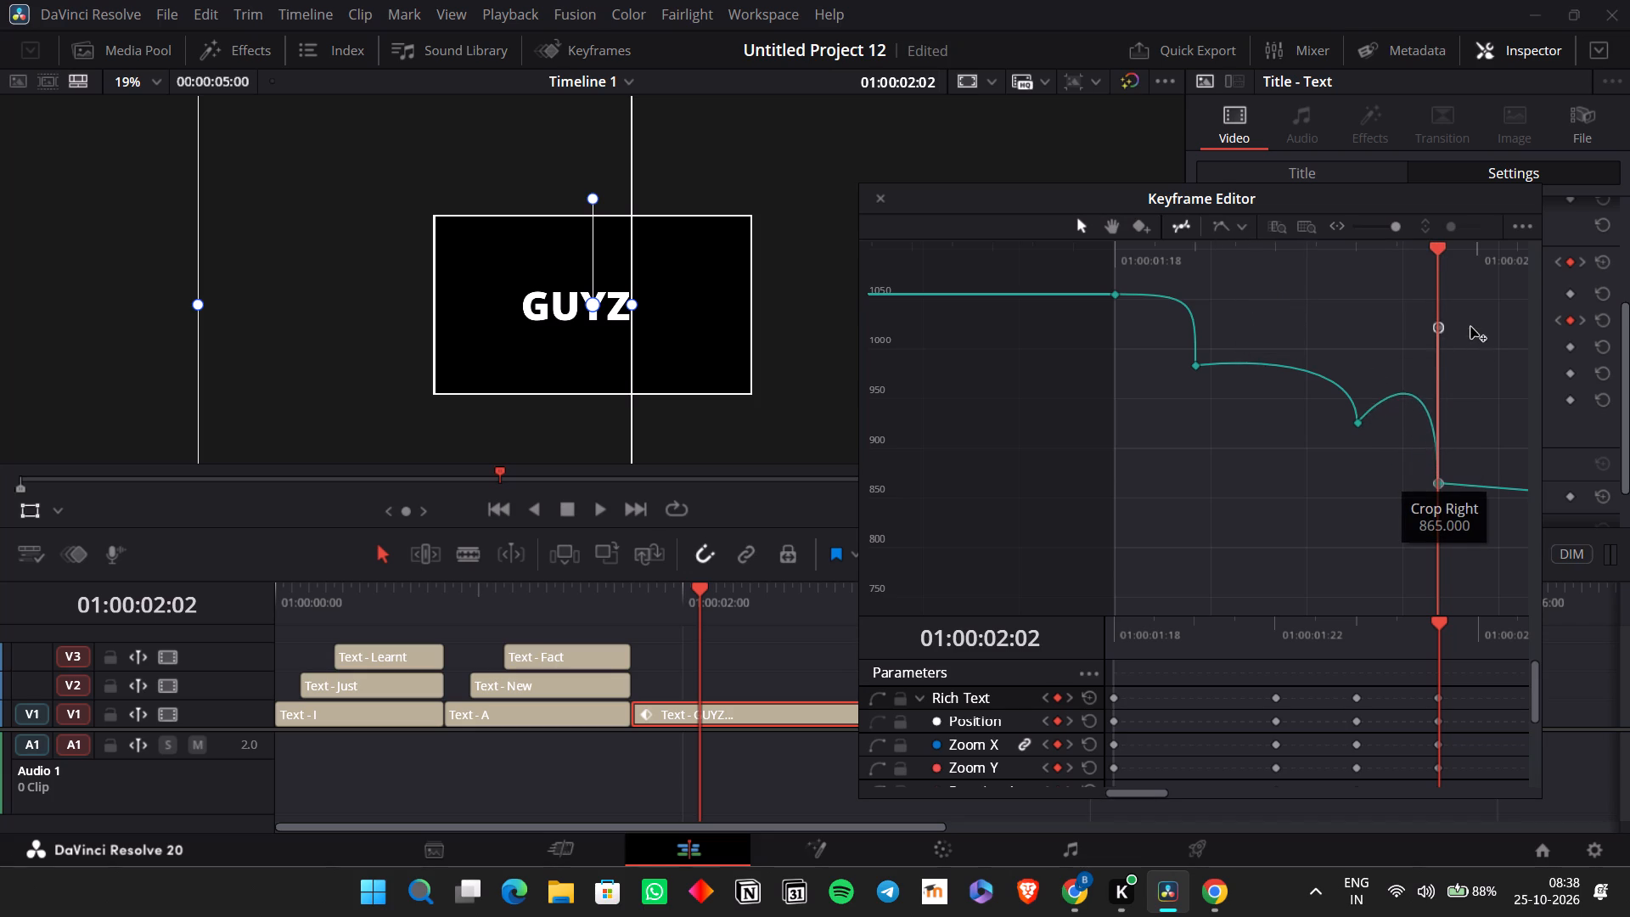
{"action": "left_click_drag", "start_coordinate": [1470, 326], "coordinate": [1503, 407]}
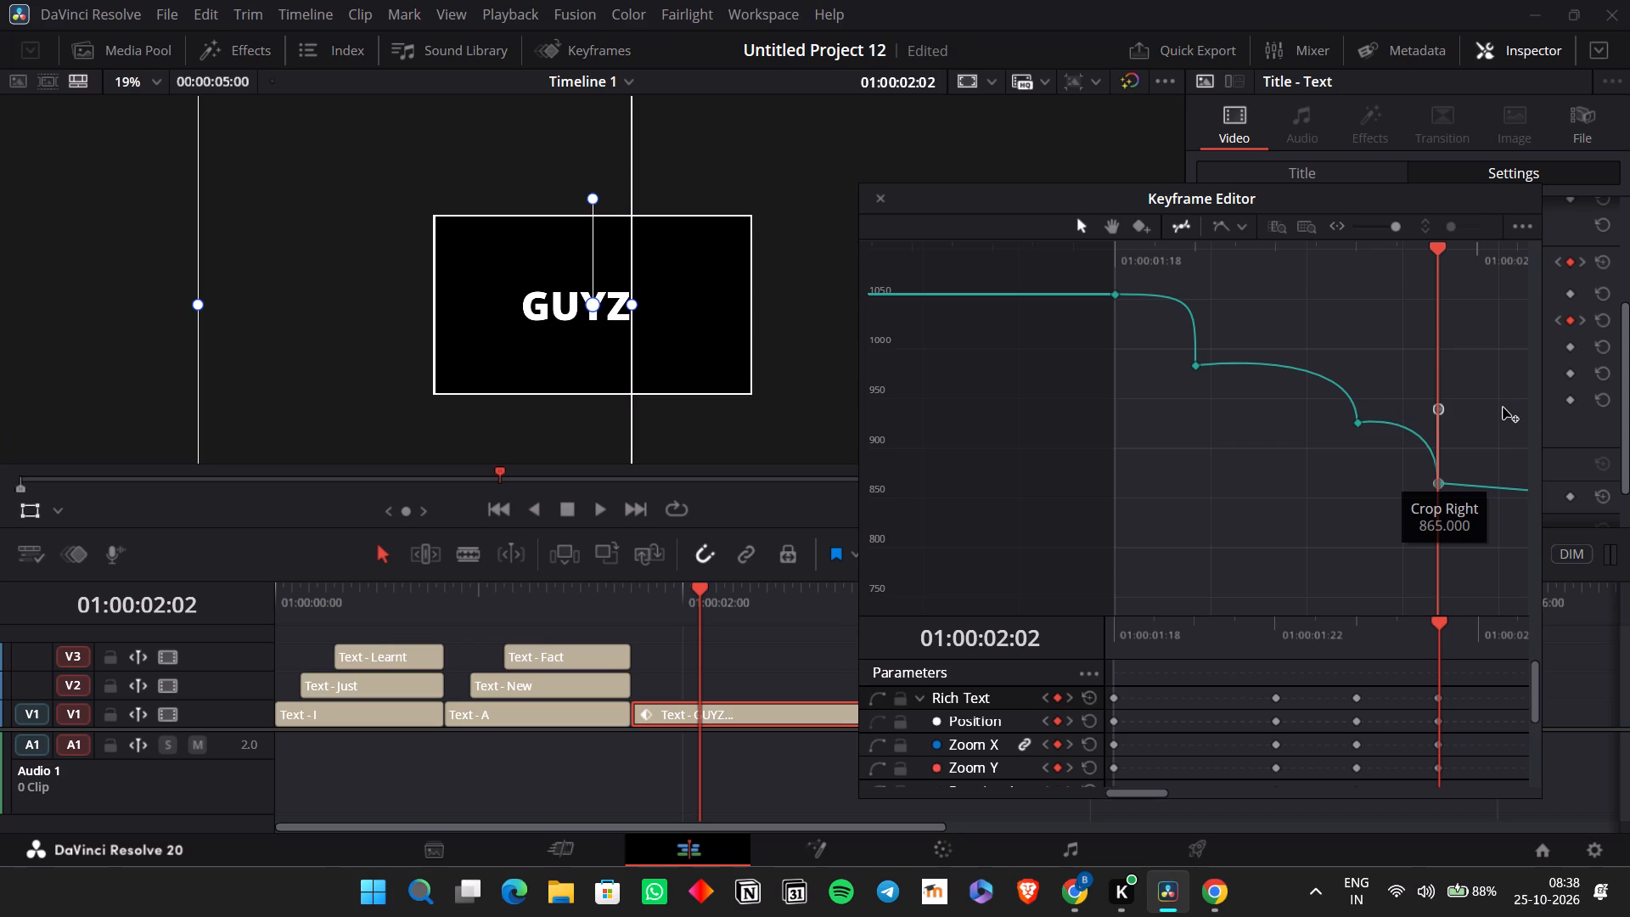
{"action": "left_click_drag", "start_coordinate": [1503, 407], "coordinate": [1508, 408]}
Scrub back to the beginning of the "GUYZ..." reveal and play it through to check the eased steps.
{"action": "left_click_drag", "start_coordinate": [1254, 251], "coordinate": [1232, 247]}
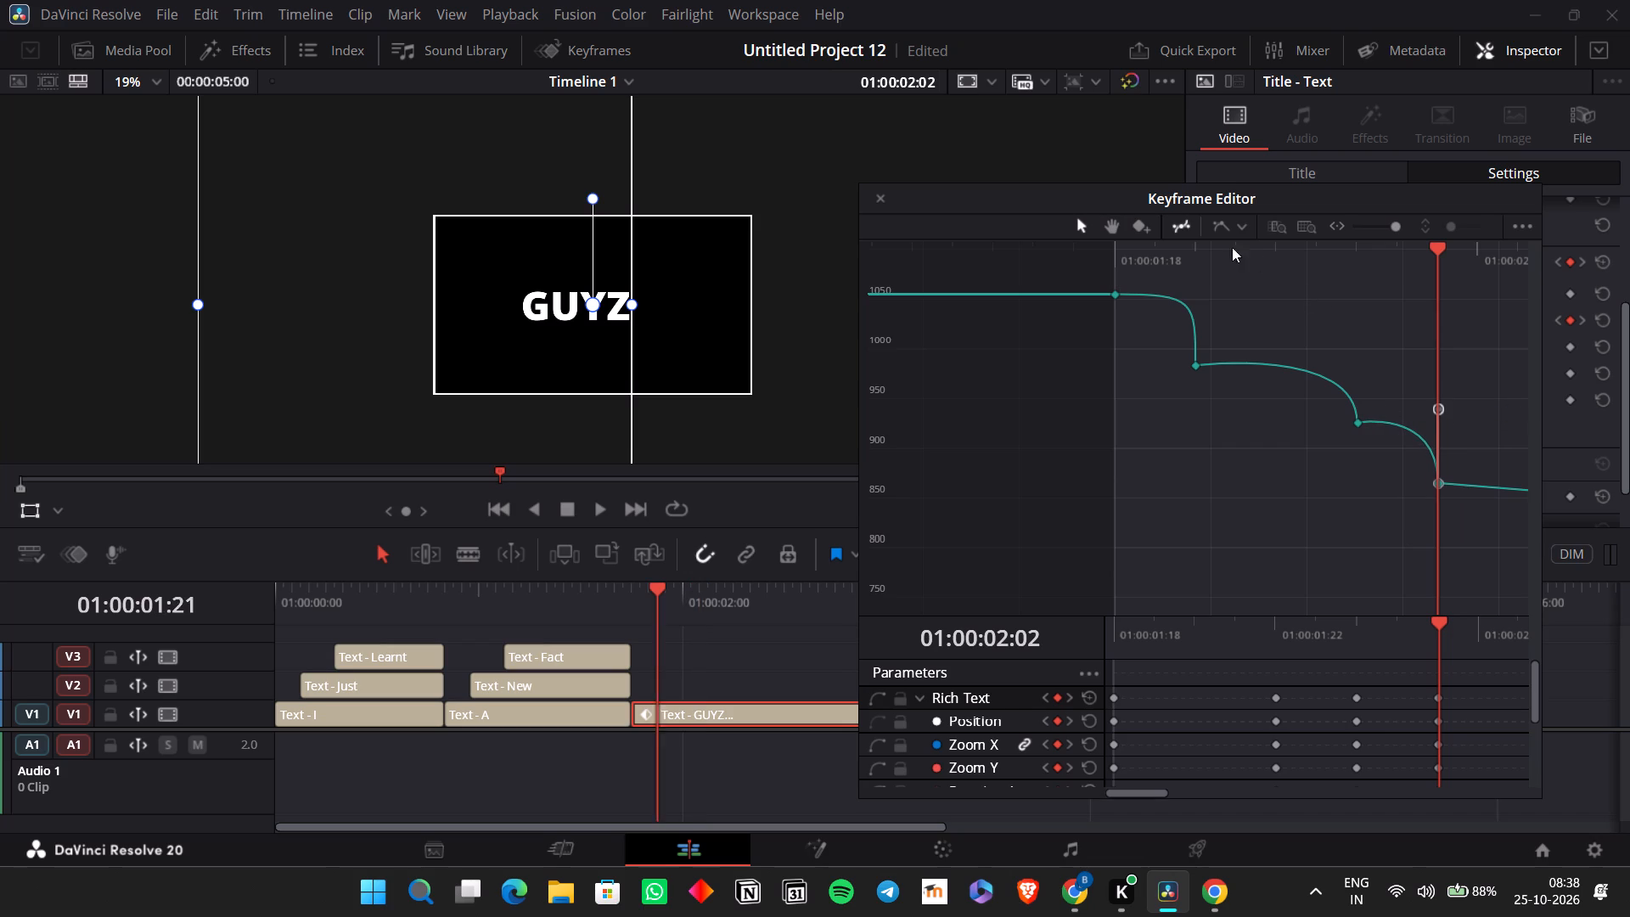
{"action": "left_click_drag", "start_coordinate": [1232, 247], "coordinate": [1090, 233]}
{"action": "key", "text": "space"}
{"action": "key", "text": "space"}
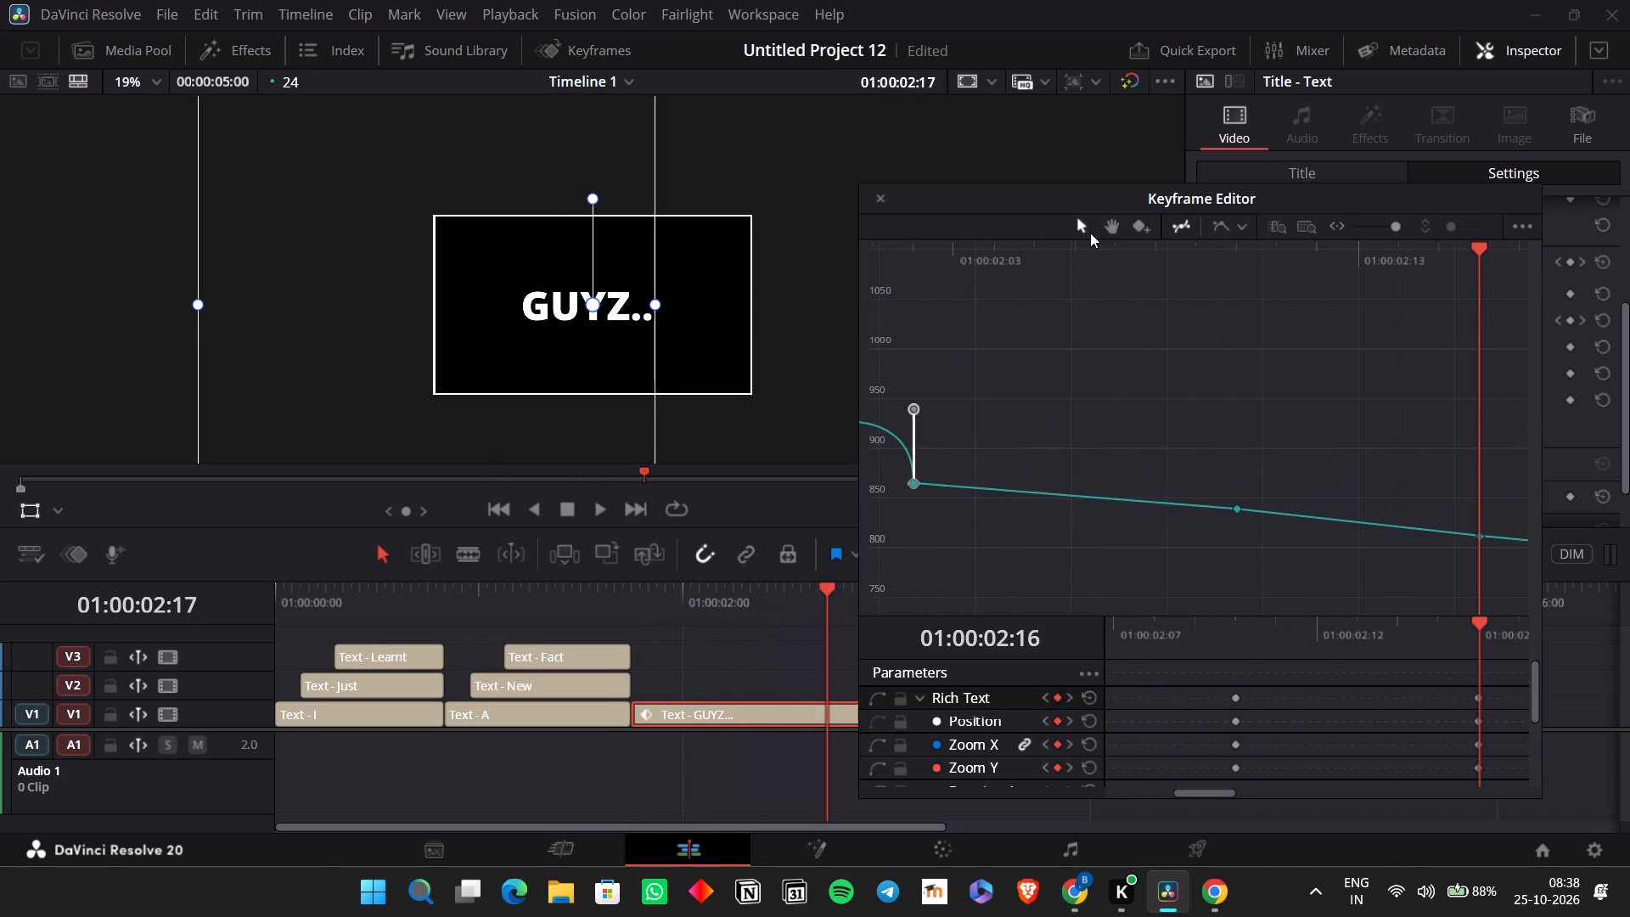
{"action": "key", "text": "space"}
{"action": "key", "text": "space"}
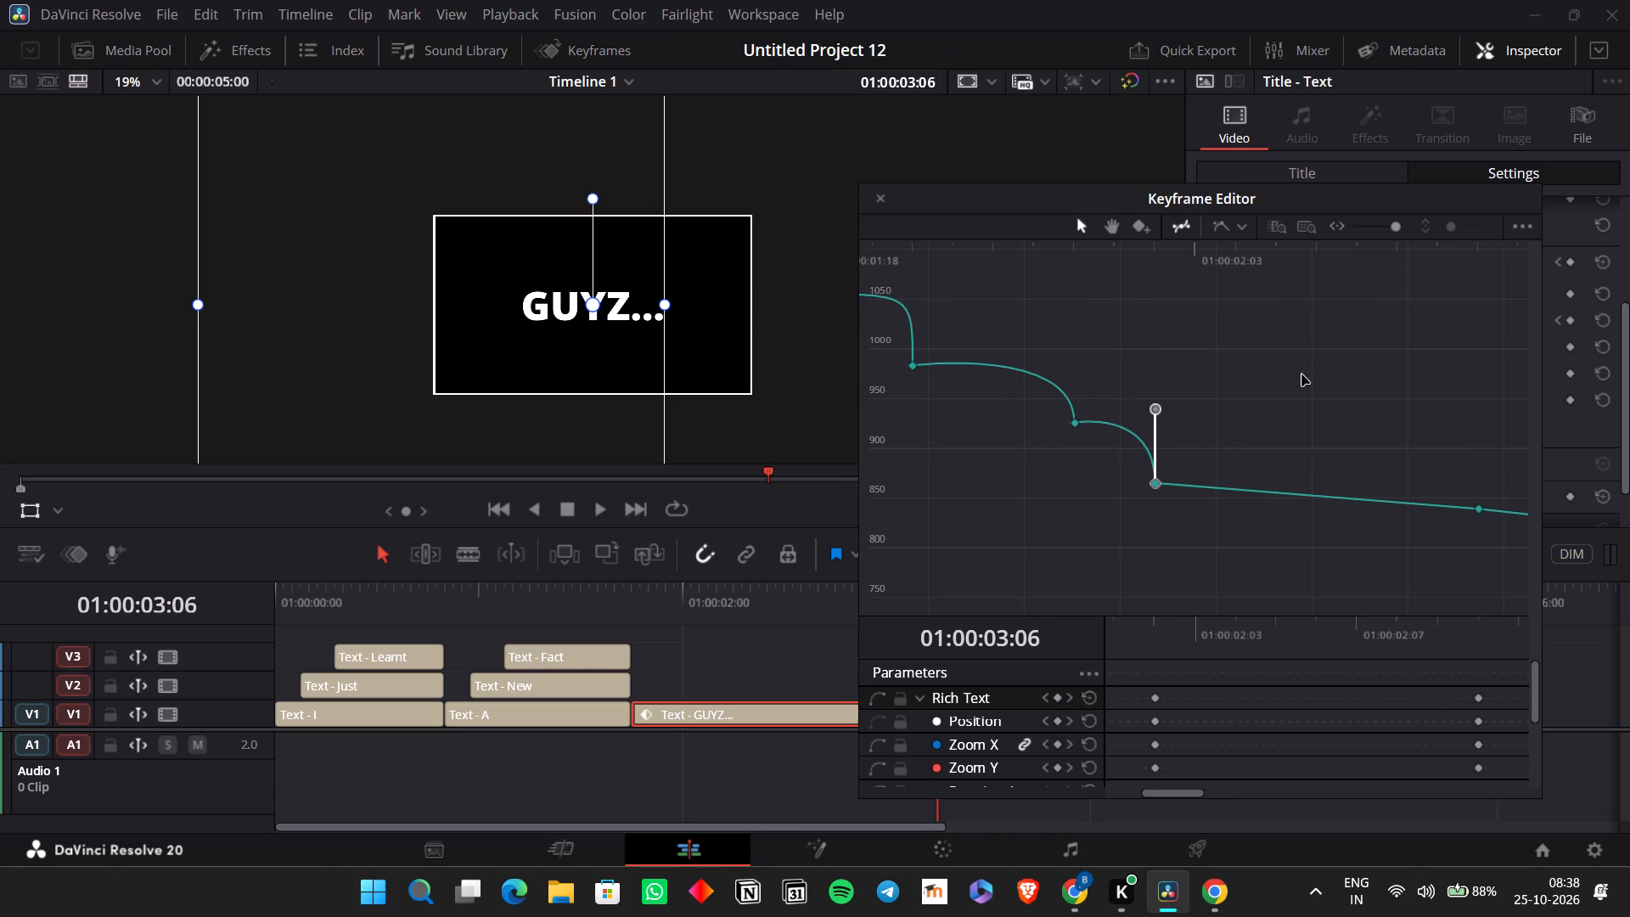
Set the Crop Right keyframe following 01:00:02:02 to Ease In and make its incoming handle vertical, ending just above the previous keyframe's level.
{"action": "left_click_drag", "start_coordinate": [1504, 573], "coordinate": [1448, 475]}
{"action": "left_click", "coordinate": [1229, 224]}
{"action": "scroll", "coordinate": [1241, 335], "scroll_direction": "left", "scroll_amount": 1}
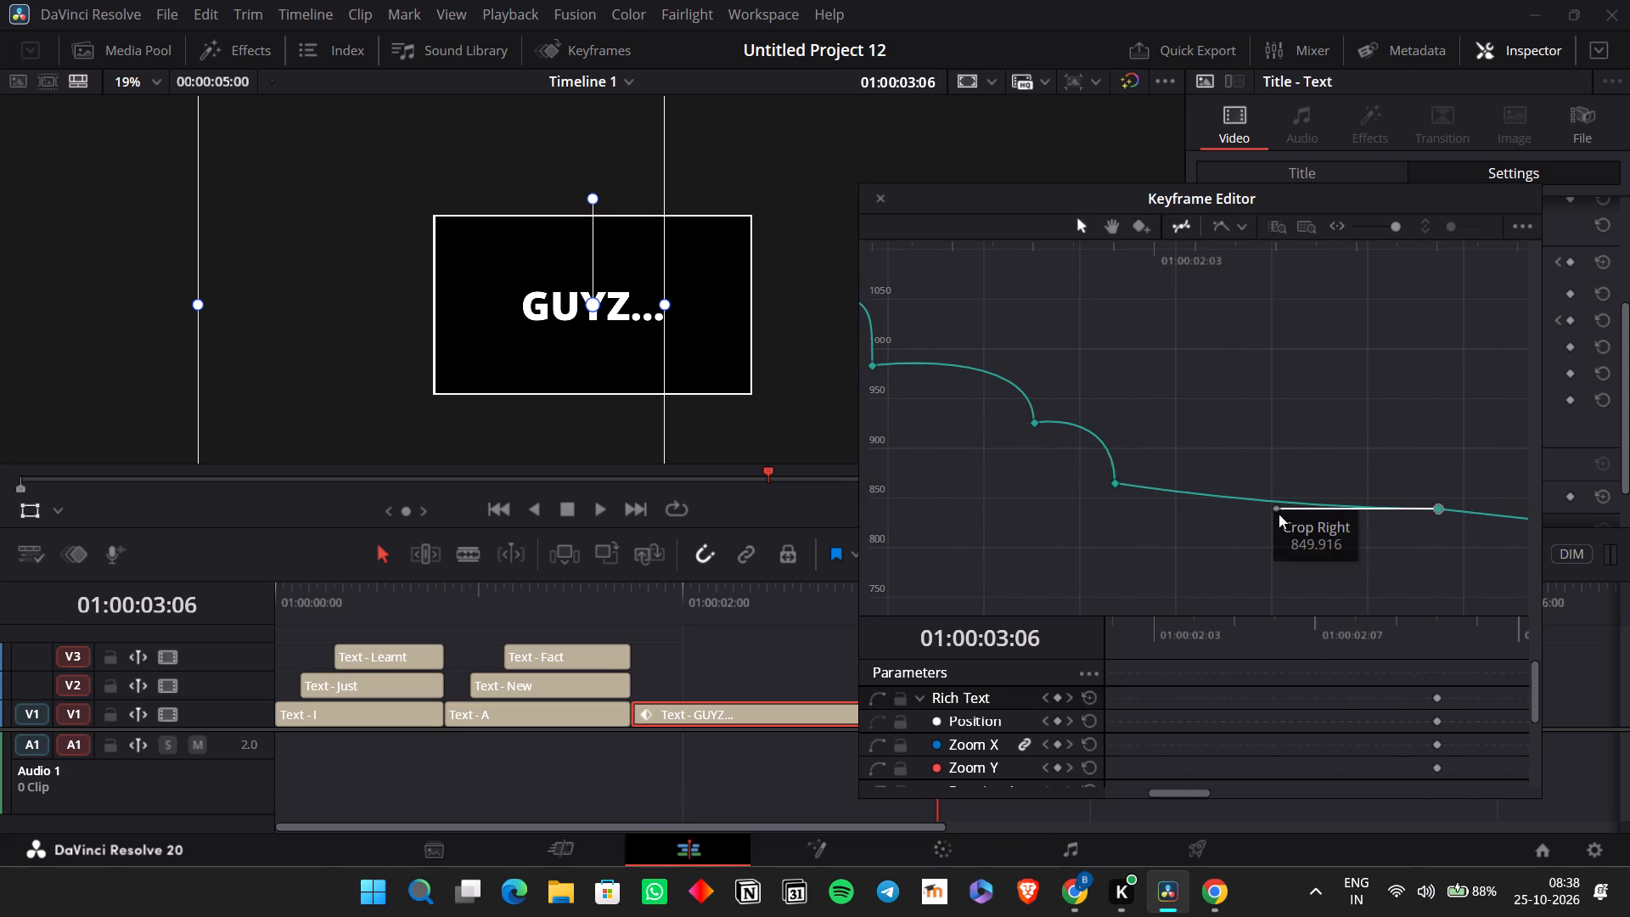
{"action": "left_click_drag", "start_coordinate": [1279, 507], "coordinate": [1479, 458]}
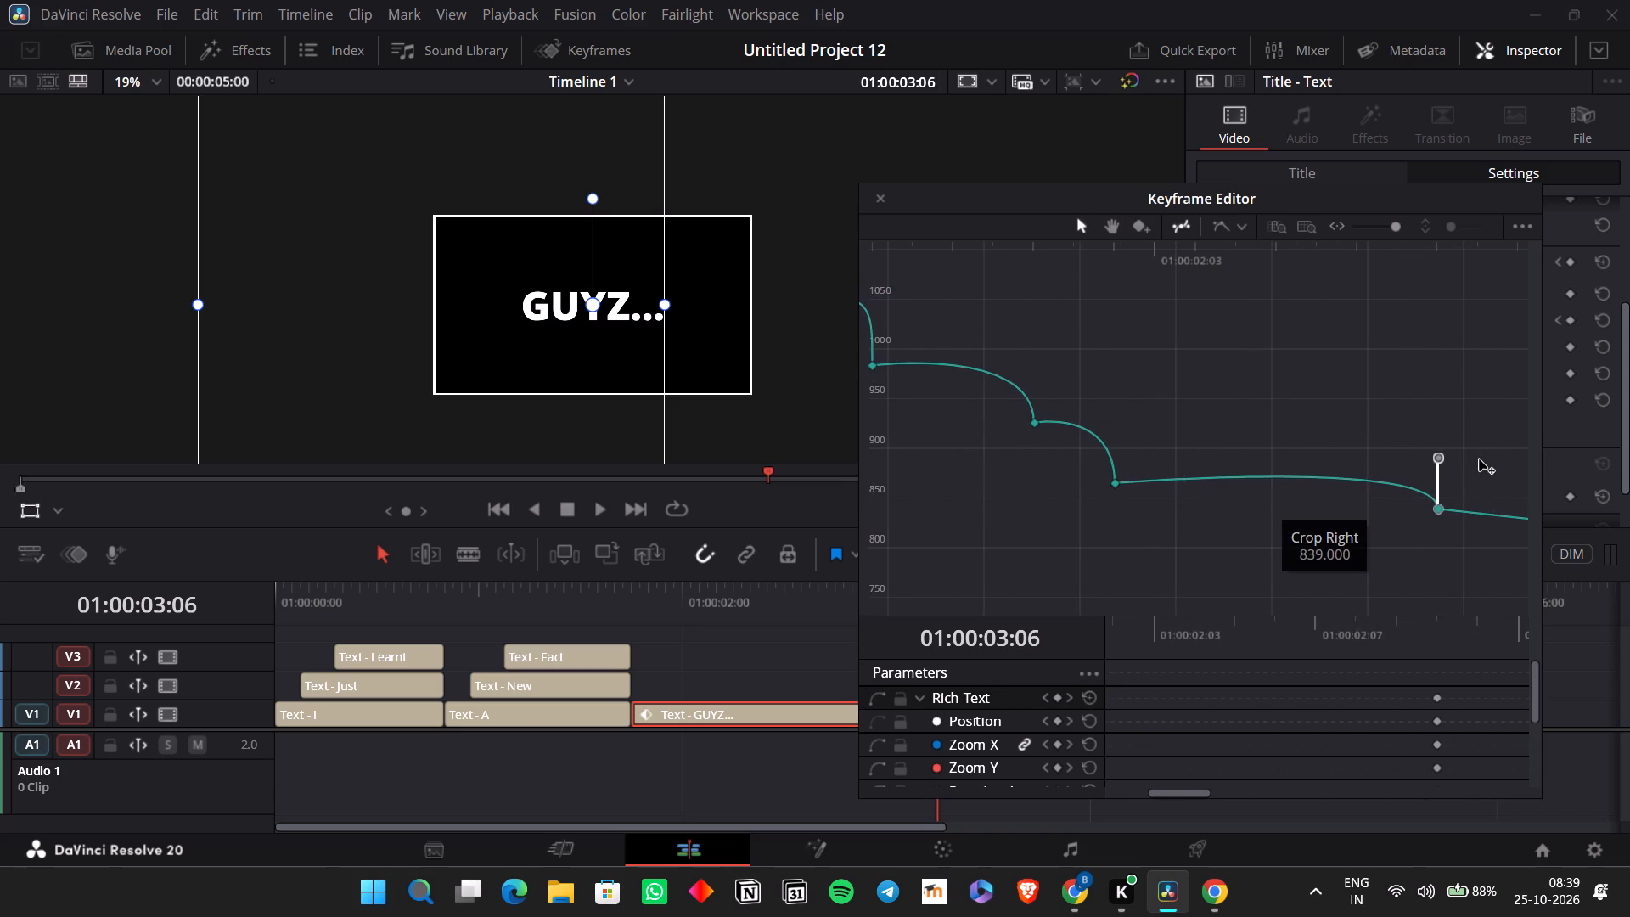
{"action": "left_click_drag", "start_coordinate": [1479, 458], "coordinate": [1481, 472]}
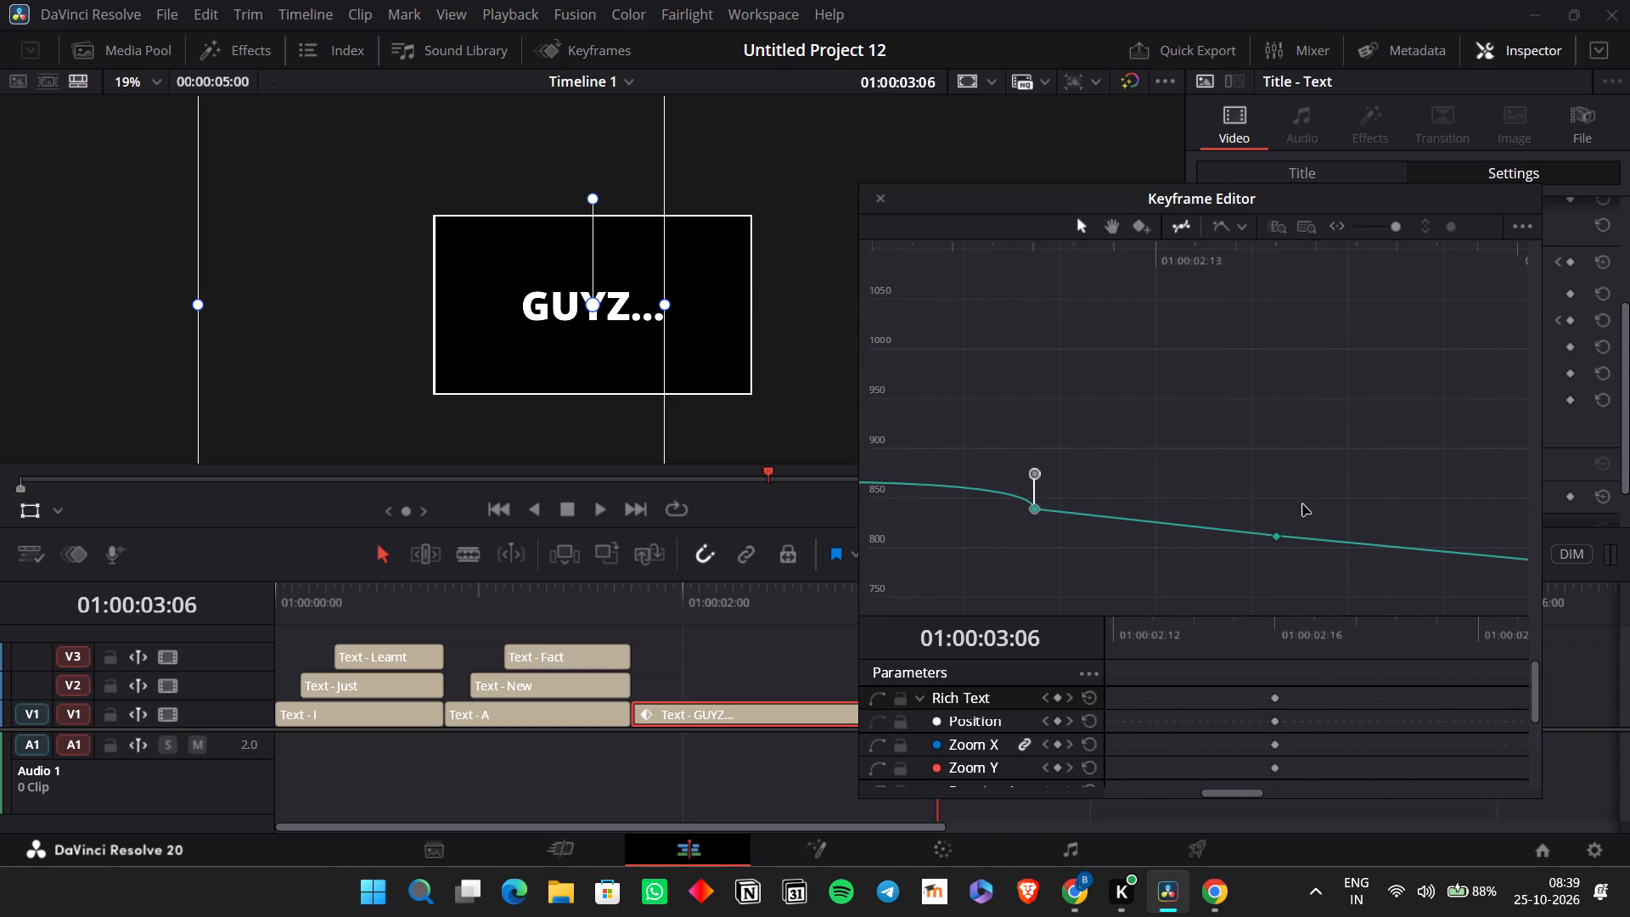
Set the Crop Right keyframe at 01:00:02:16 to Ease In and make its incoming handle vertical, ending just above the previous keyframe's level.
{"action": "left_click_drag", "start_coordinate": [1299, 504], "coordinate": [1186, 563]}
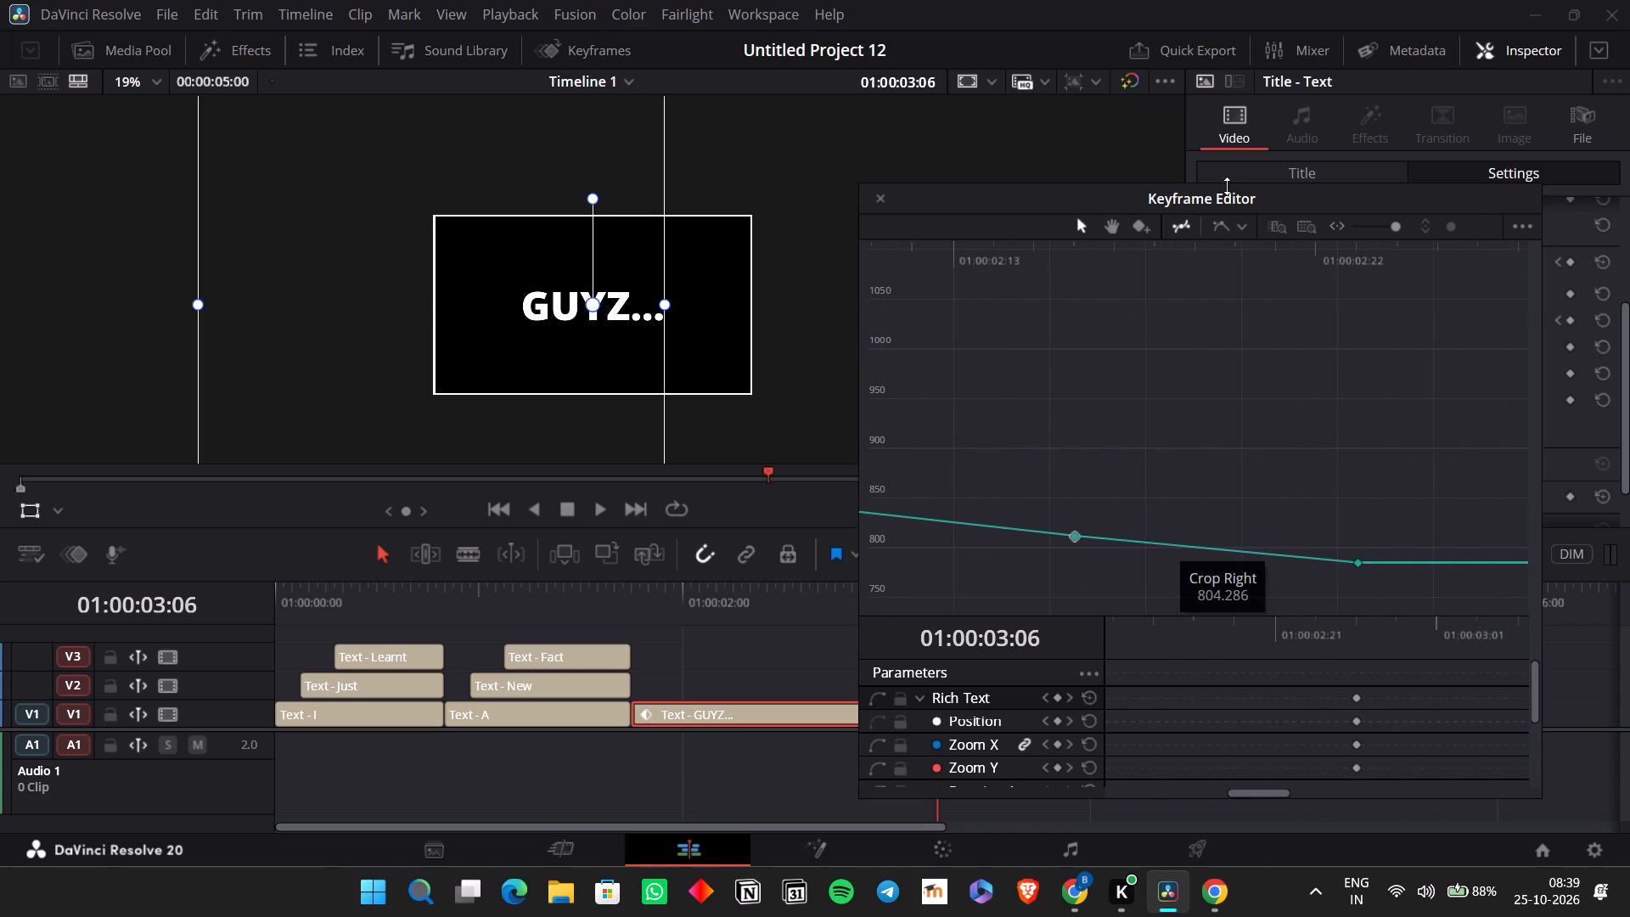
{"action": "left_click", "coordinate": [1224, 226]}
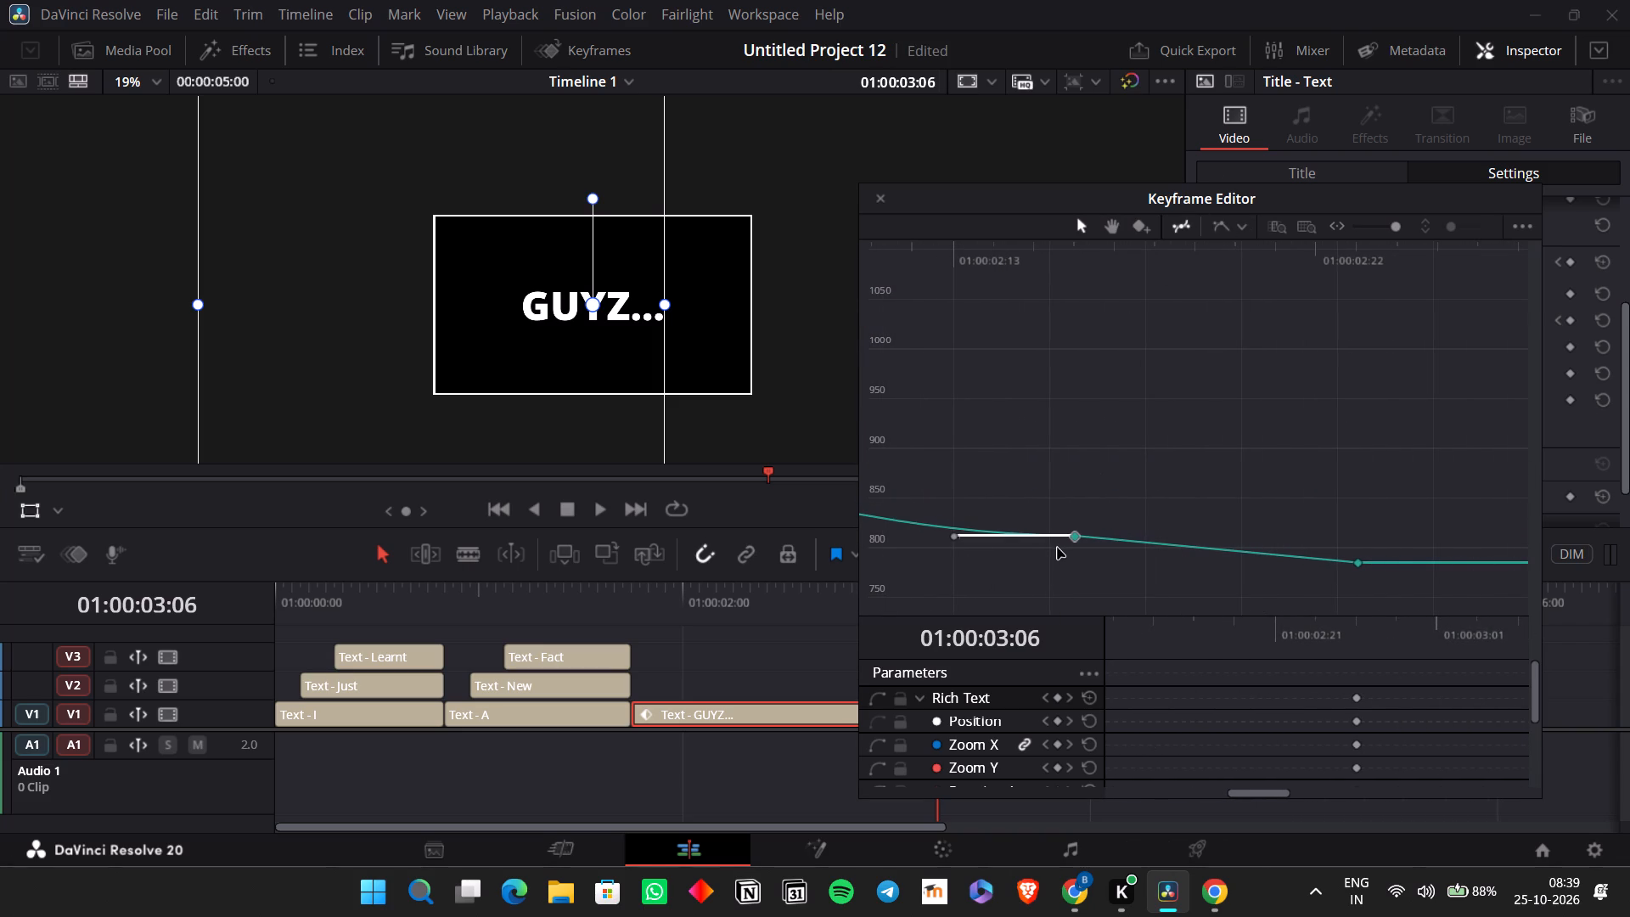
{"action": "left_click_drag", "start_coordinate": [994, 533], "coordinate": [1020, 526]}
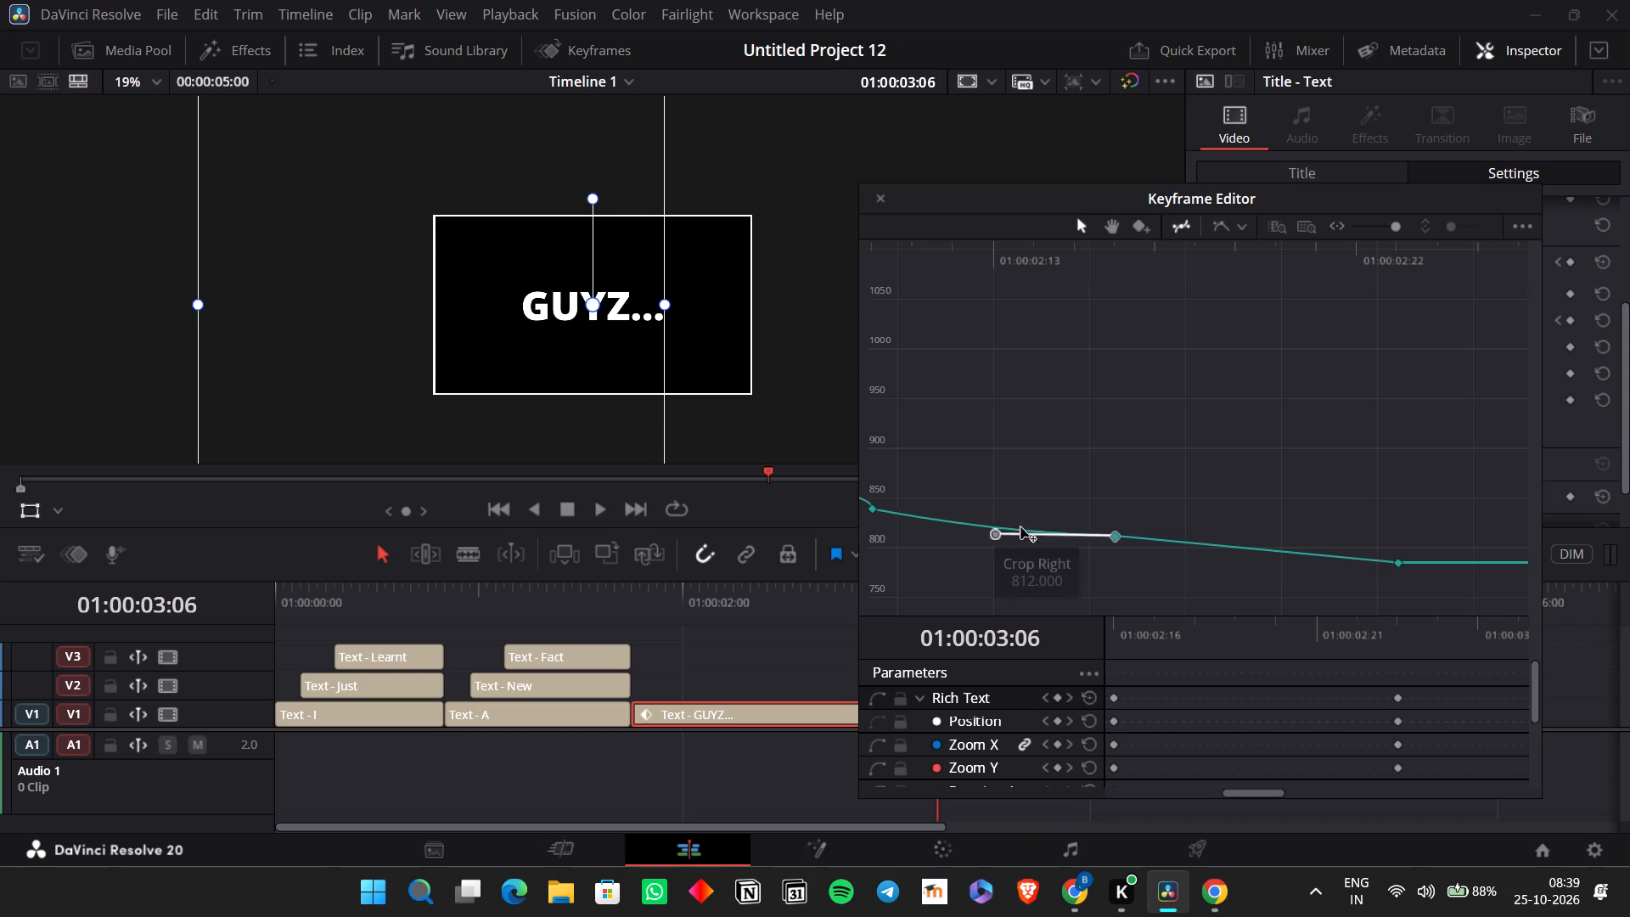
{"action": "left_click_drag", "start_coordinate": [1020, 526], "coordinate": [1127, 504]}
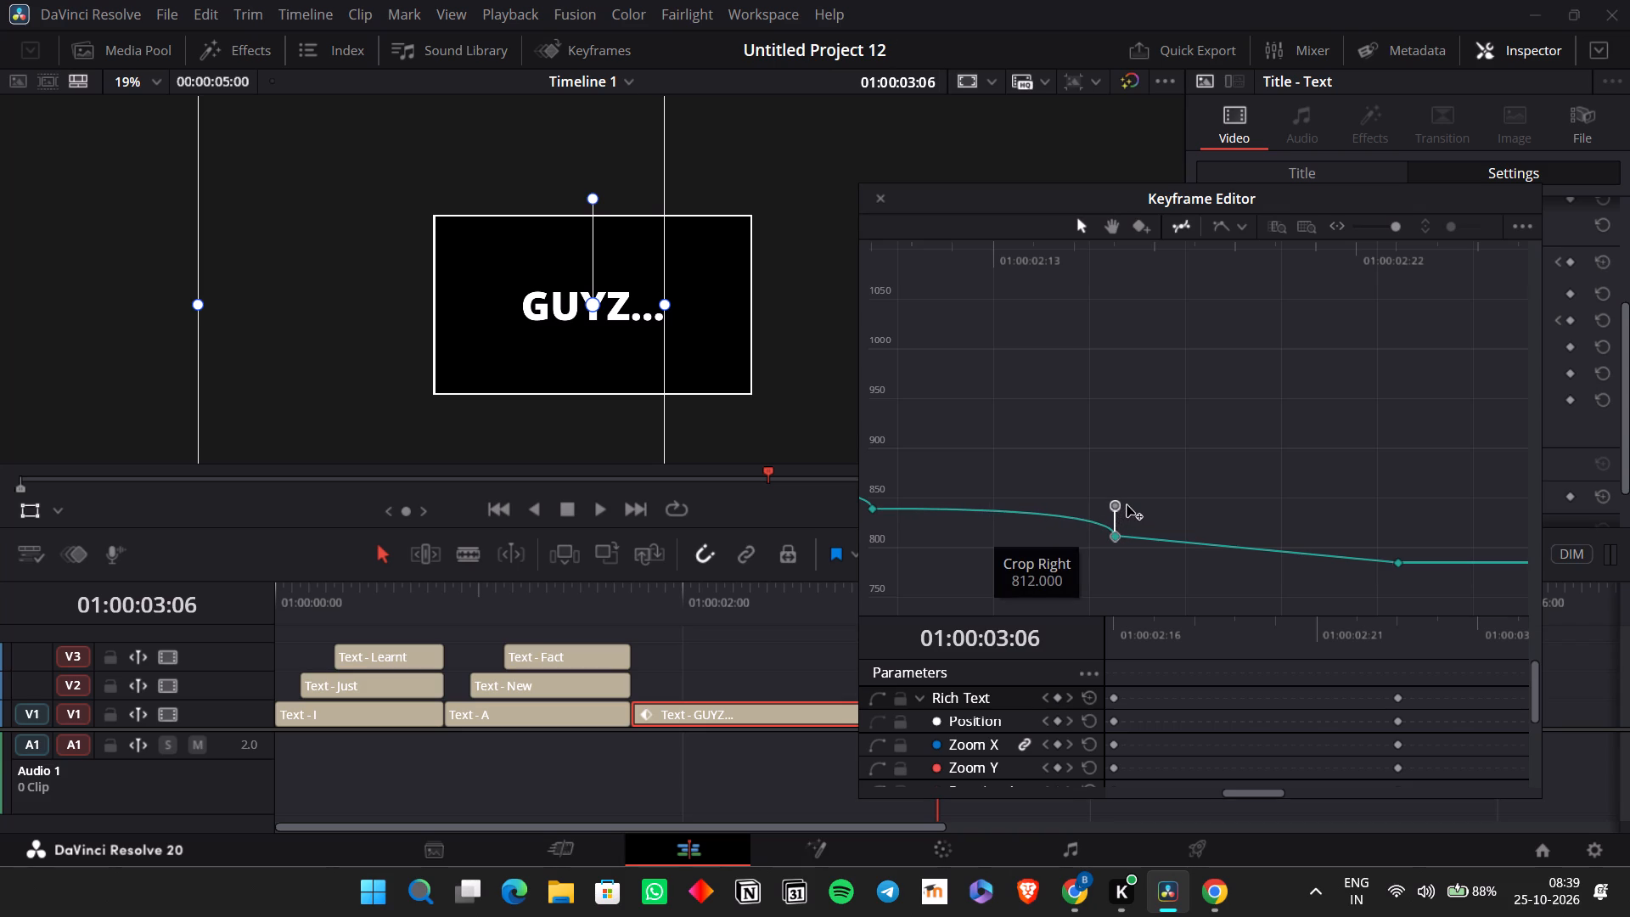
{"action": "left_click_drag", "start_coordinate": [1127, 504], "coordinate": [1128, 504]}
Set the last Crop Right keyframe at 01:00:02:23 to Ease In and make its incoming handle vertical, ending just above the previous keyframe's level.
{"action": "left_click_drag", "start_coordinate": [1424, 526], "coordinate": [1380, 584]}
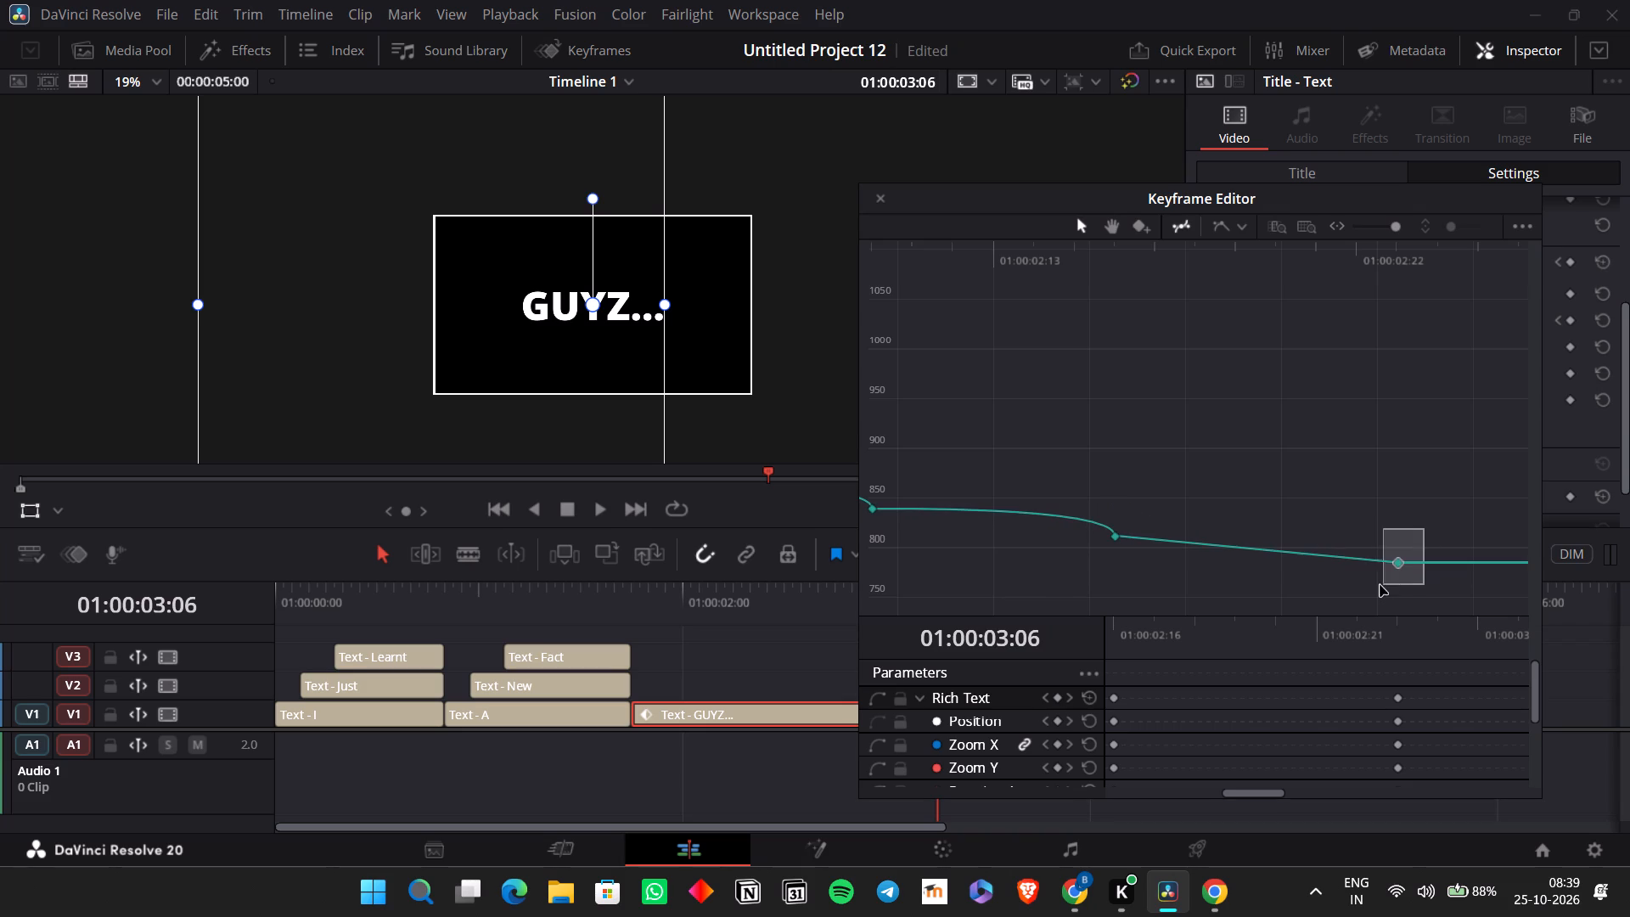
{"action": "left_click_drag", "start_coordinate": [1380, 584], "coordinate": [1364, 584]}
{"action": "left_click", "coordinate": [1224, 224]}
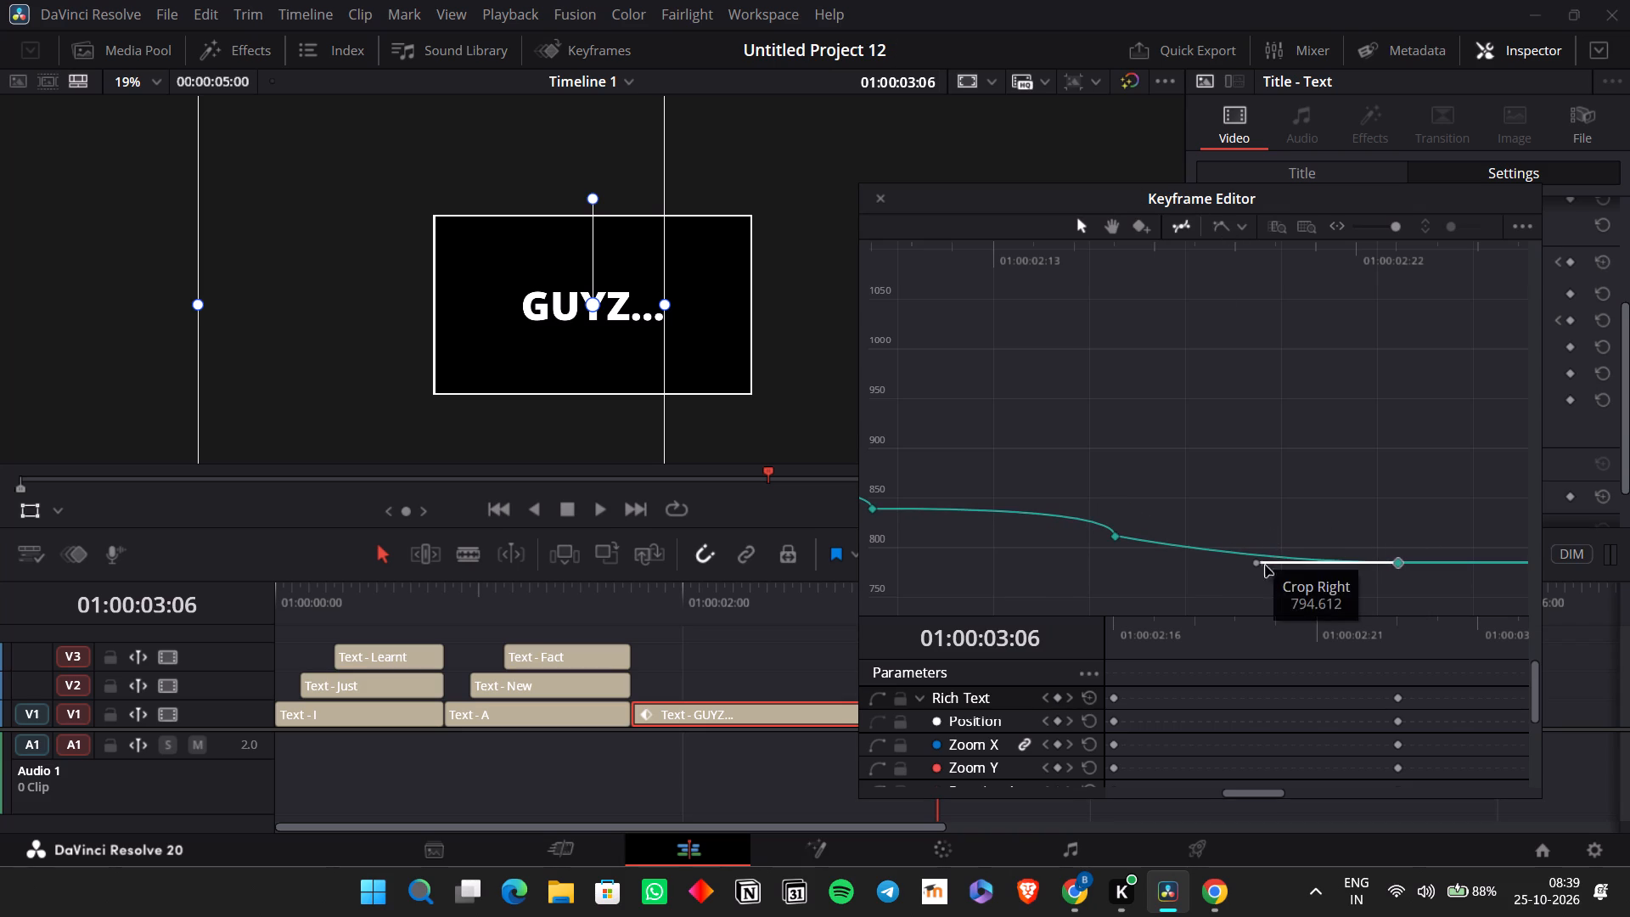
{"action": "left_click_drag", "start_coordinate": [1255, 560], "coordinate": [1416, 537]}
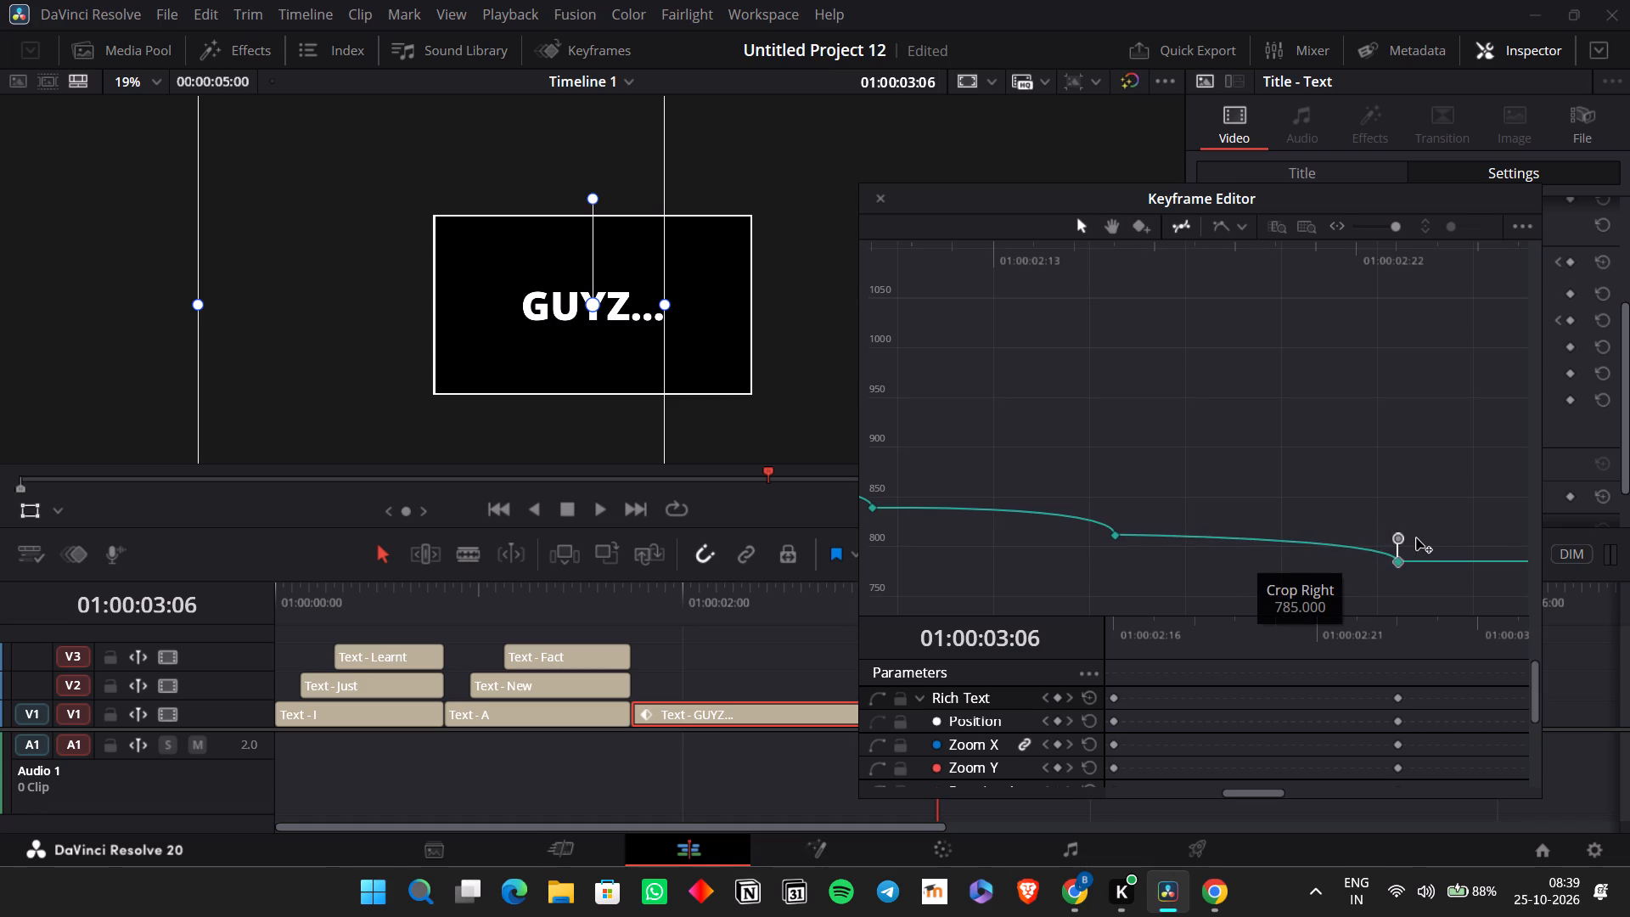
{"action": "left_click_drag", "start_coordinate": [1416, 537], "coordinate": [1417, 526]}
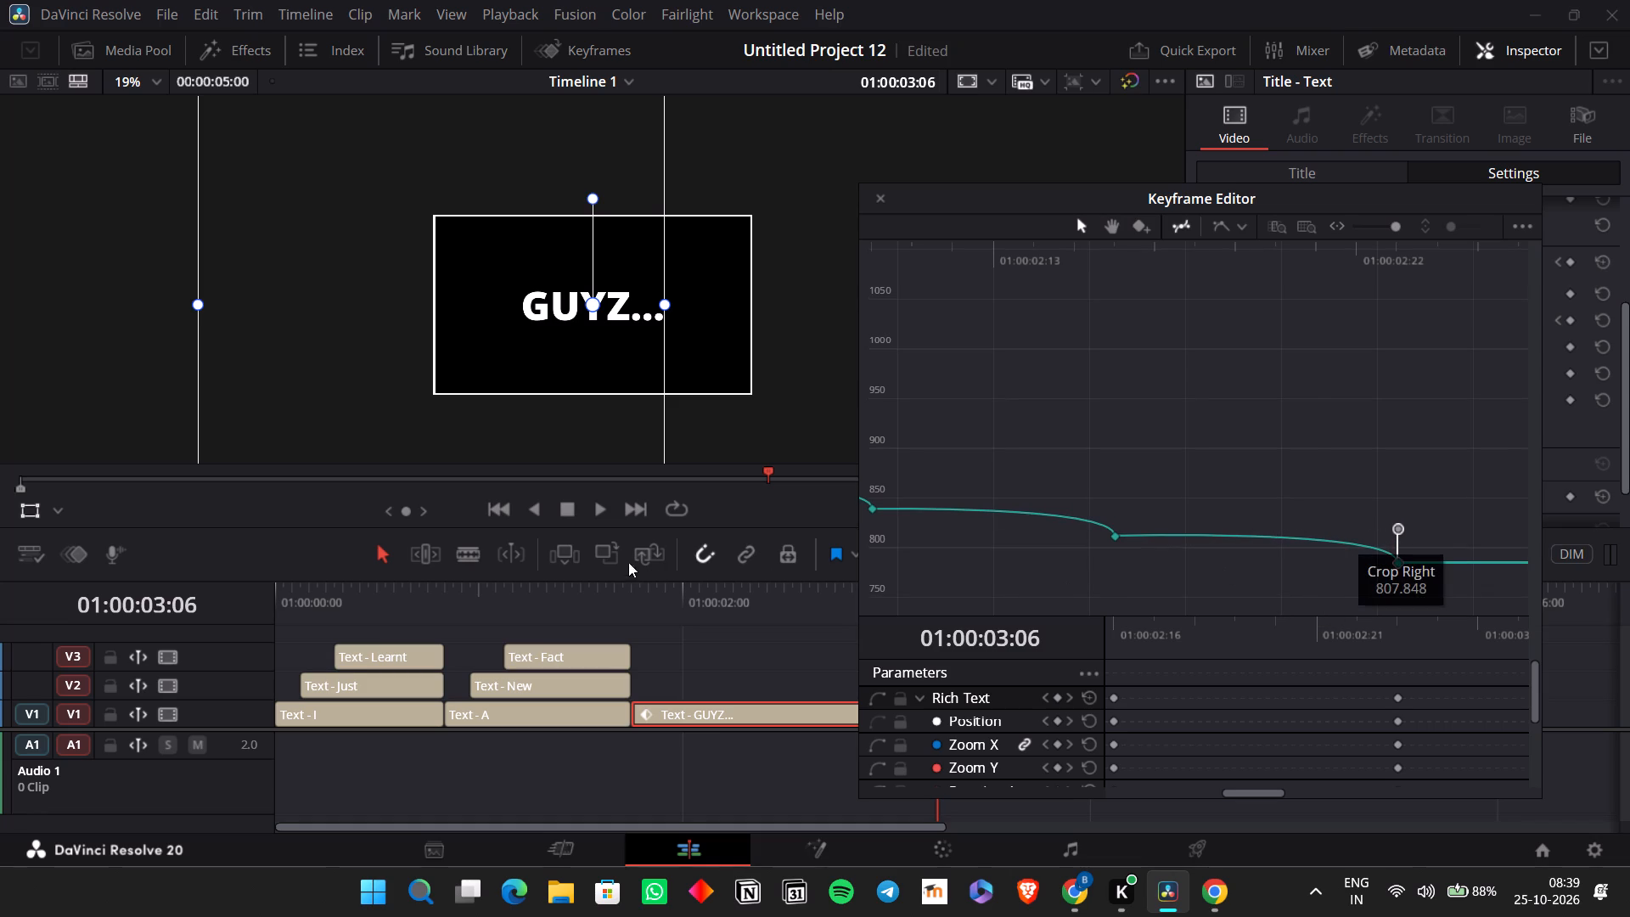
Play the "GUYZ..." reveal through, then replay from the start of the timeline to check the fully eased curve.
{"action": "left_click", "coordinate": [642, 587]}
{"action": "key", "text": "space"}
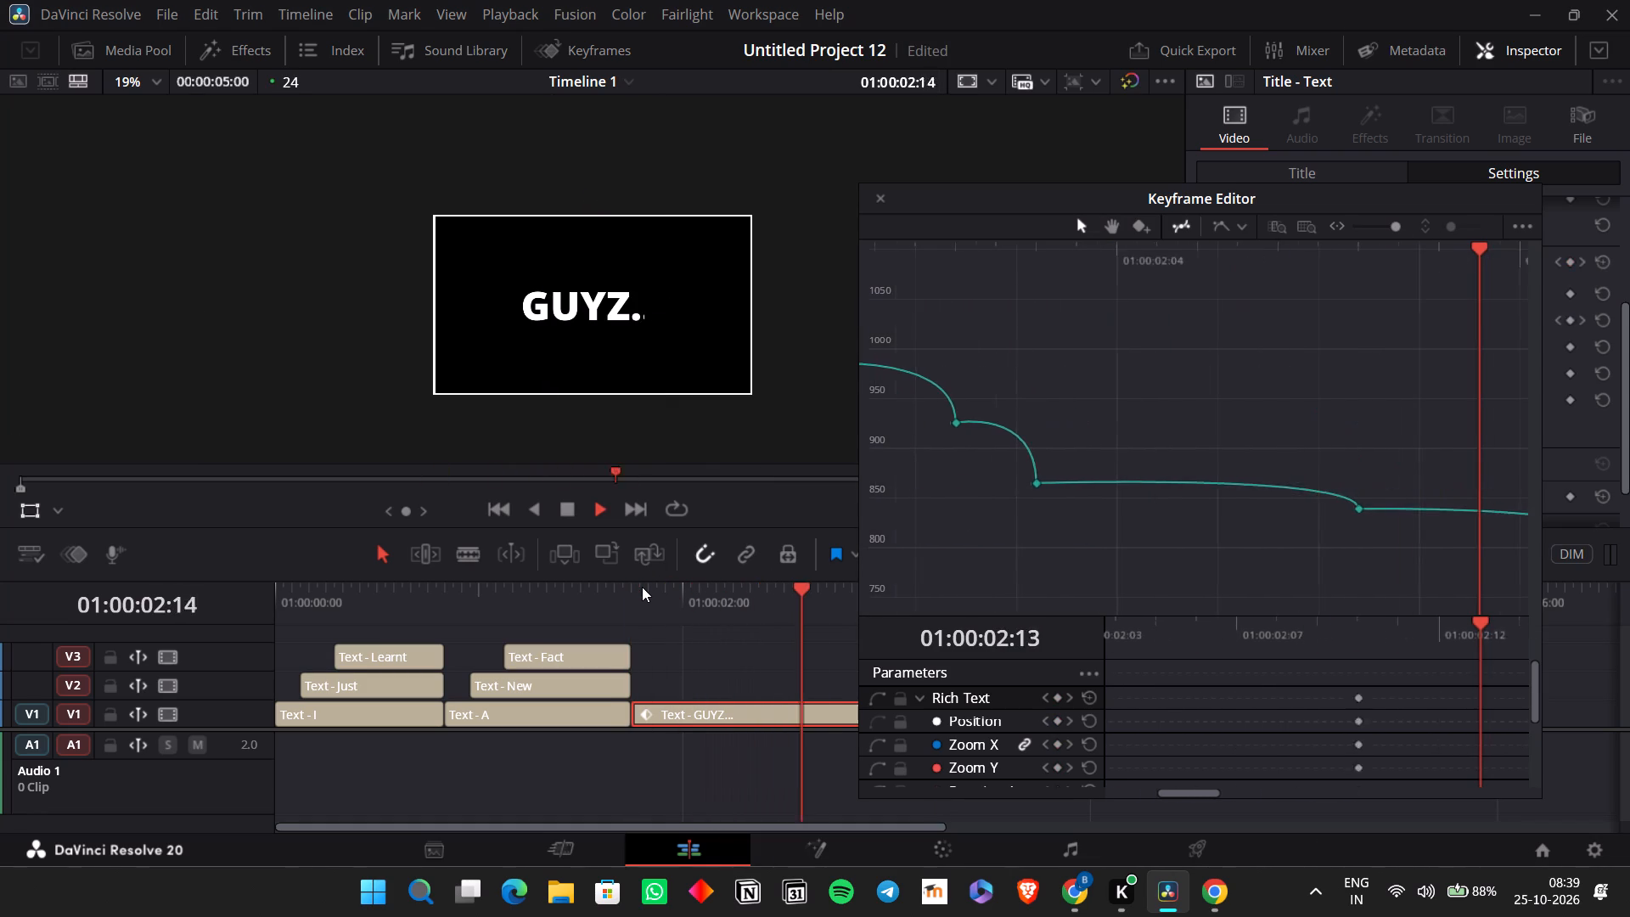
{"action": "key", "text": "space"}
{"action": "scroll", "coordinate": [631, 629], "scroll_direction": "right", "scroll_amount": 3}
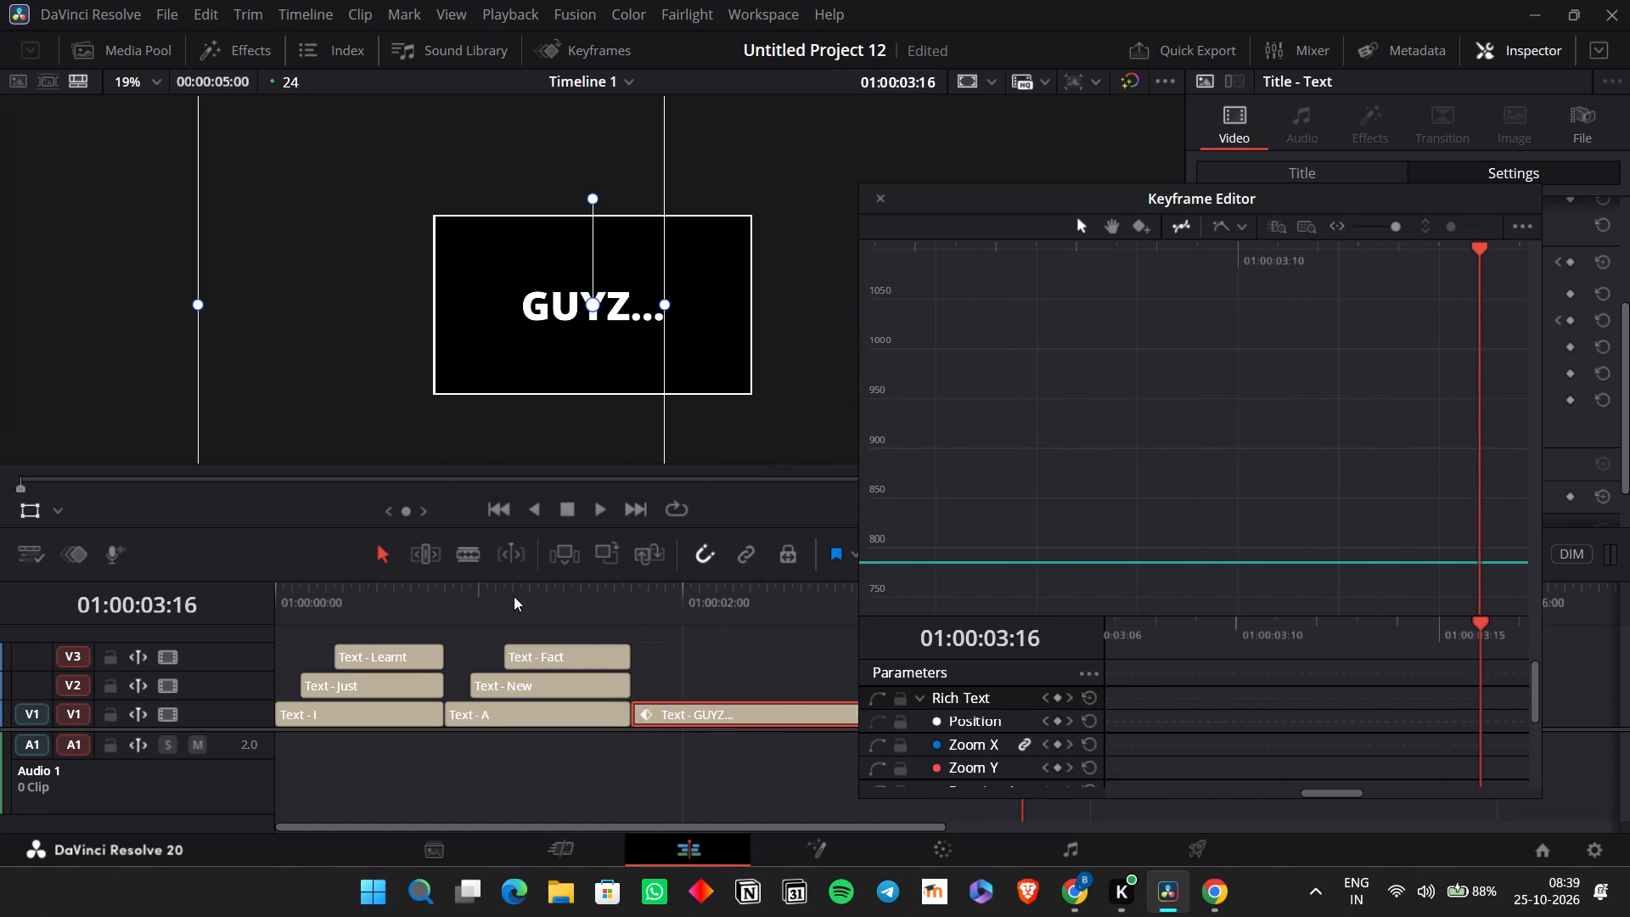
{"action": "left_click_drag", "start_coordinate": [509, 590], "coordinate": [141, 622]}
{"action": "key", "text": "space"}
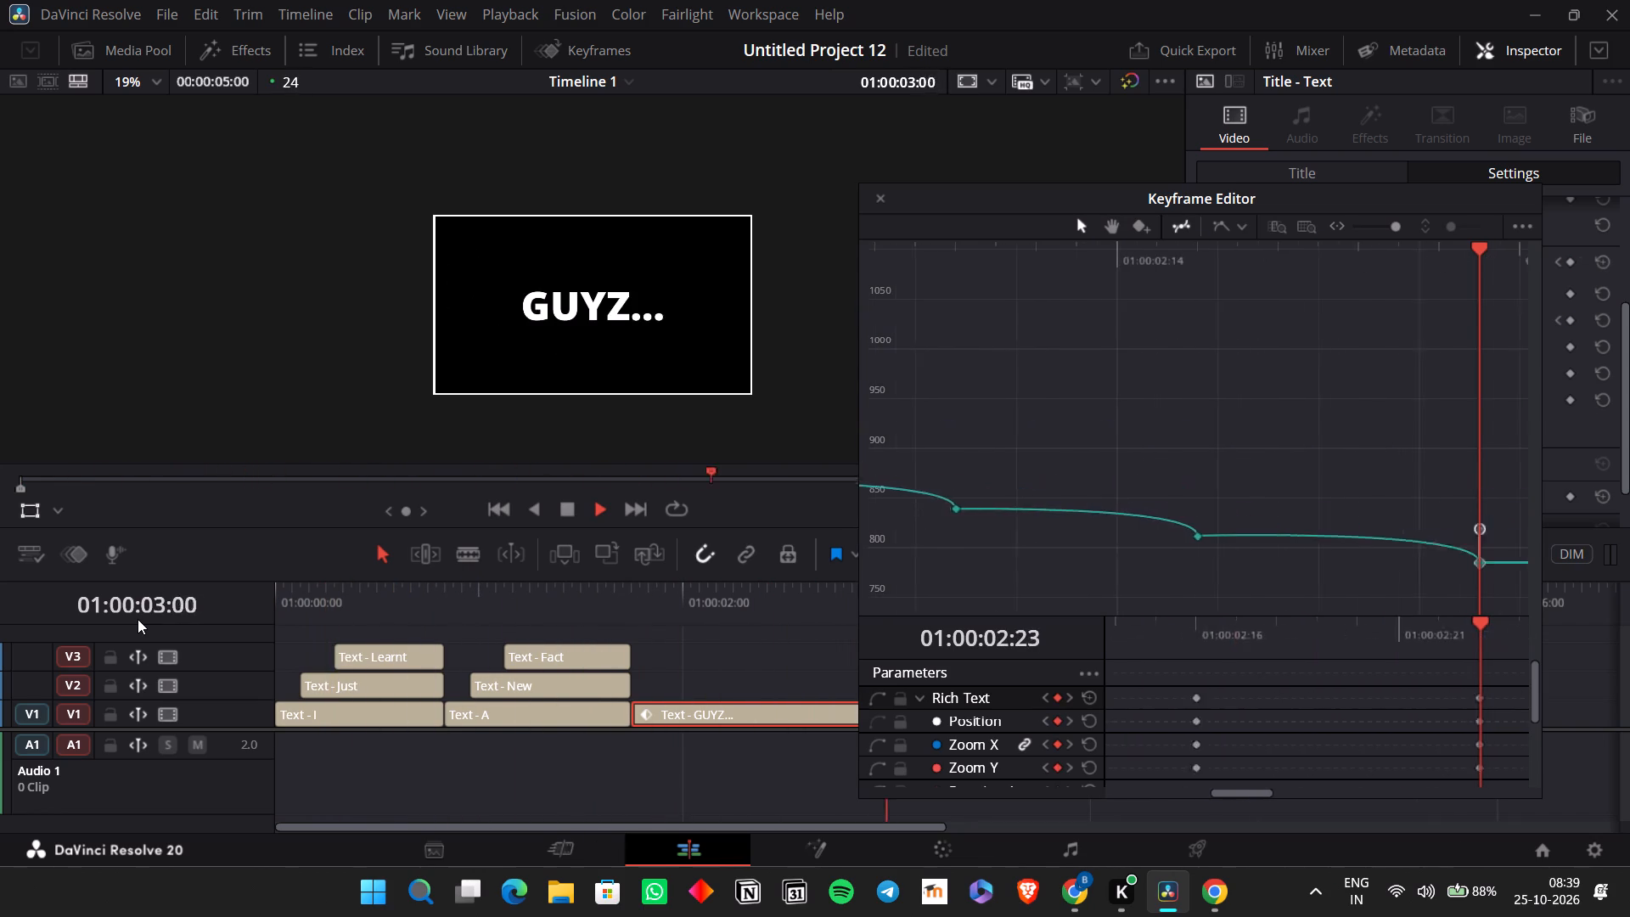
{"action": "key", "text": "space"}
Close the floating Keyframe Editor window.
{"action": "scroll", "coordinate": [535, 679], "scroll_direction": "left", "scroll_amount": 1}
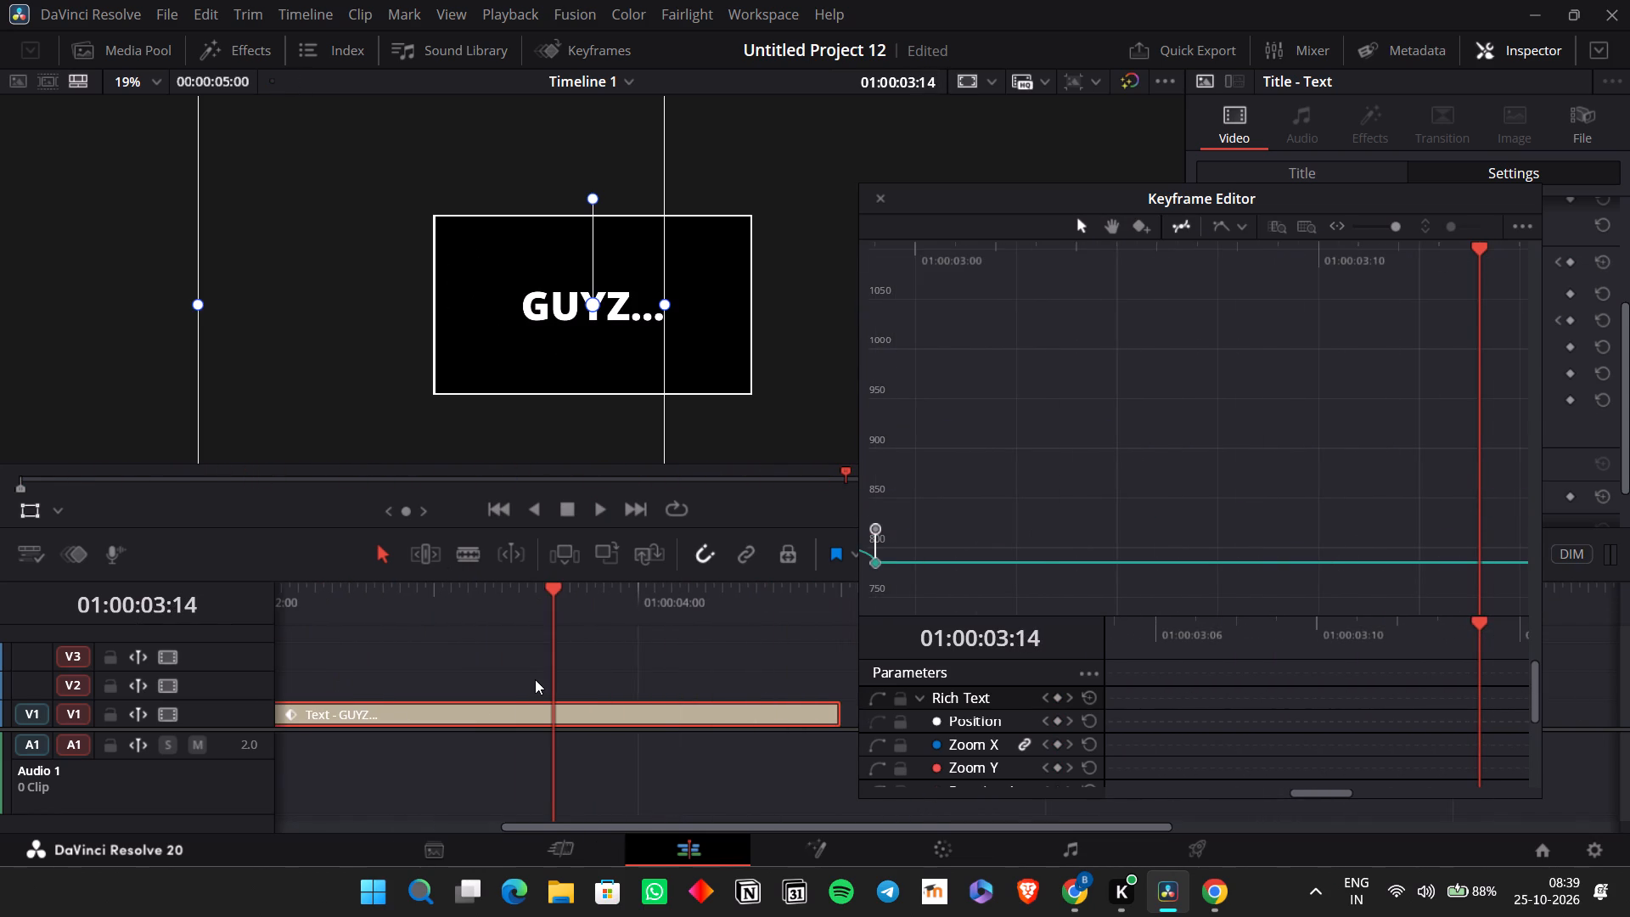
{"action": "scroll", "coordinate": [535, 679], "scroll_direction": "left", "scroll_amount": 1}
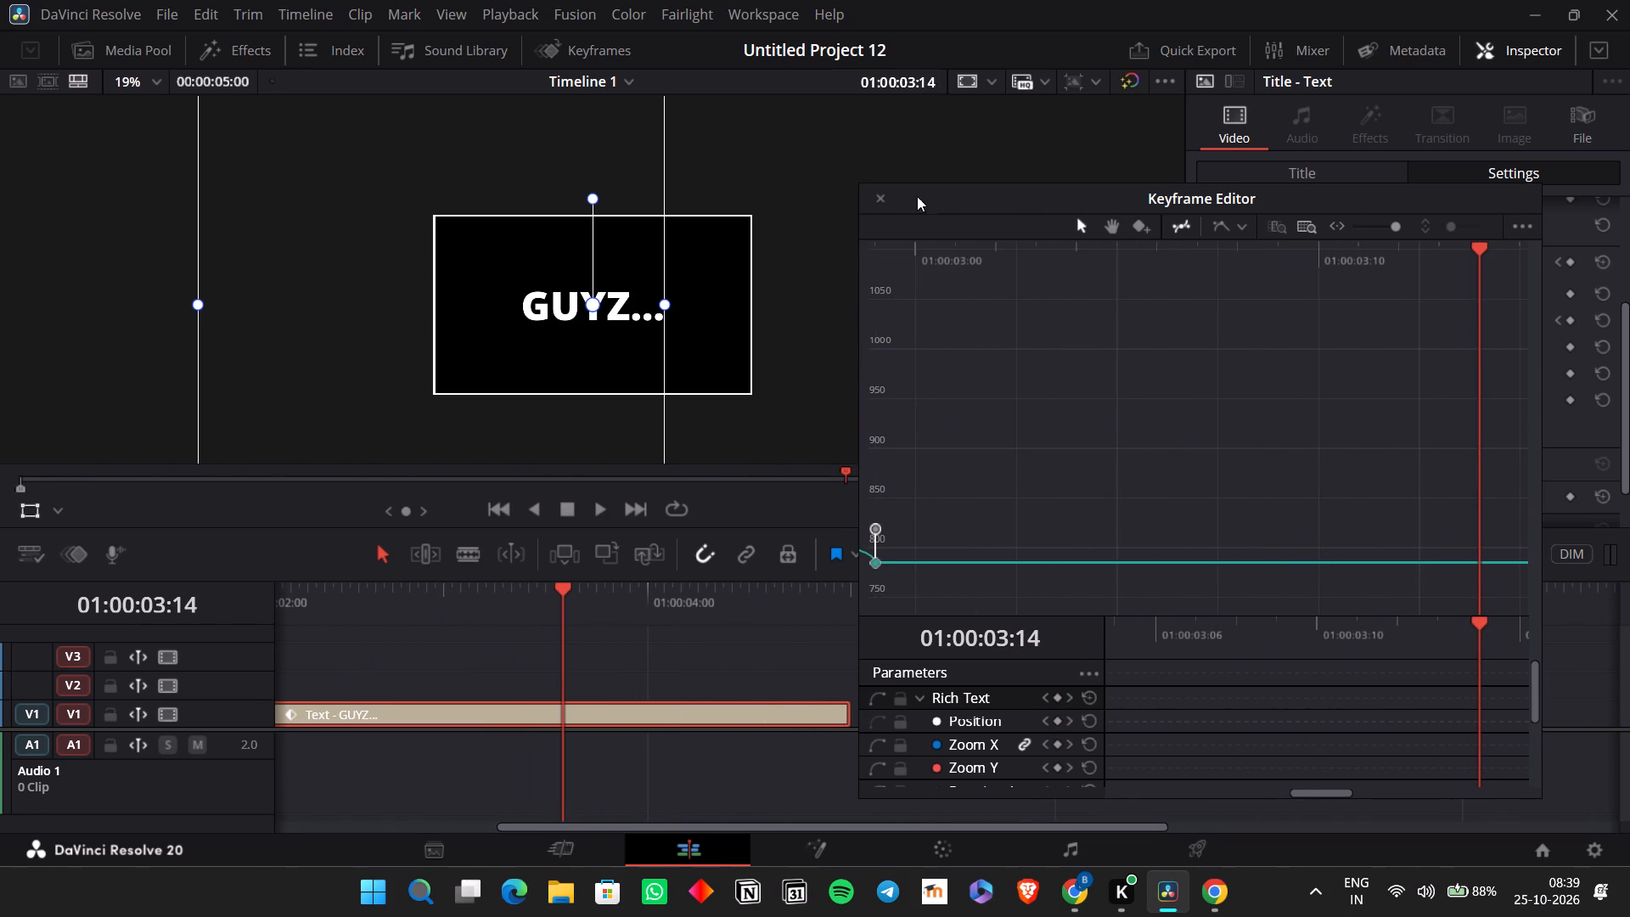
{"action": "left_click", "coordinate": [877, 196]}
Split the "GUYZ..." clip at 01:00:03:01, two frames after its last Crop Right keyframe.
{"action": "scroll", "coordinate": [931, 526], "scroll_direction": "right", "scroll_amount": 1}
{"action": "scroll", "coordinate": [839, 608], "scroll_direction": "right", "scroll_amount": 1}
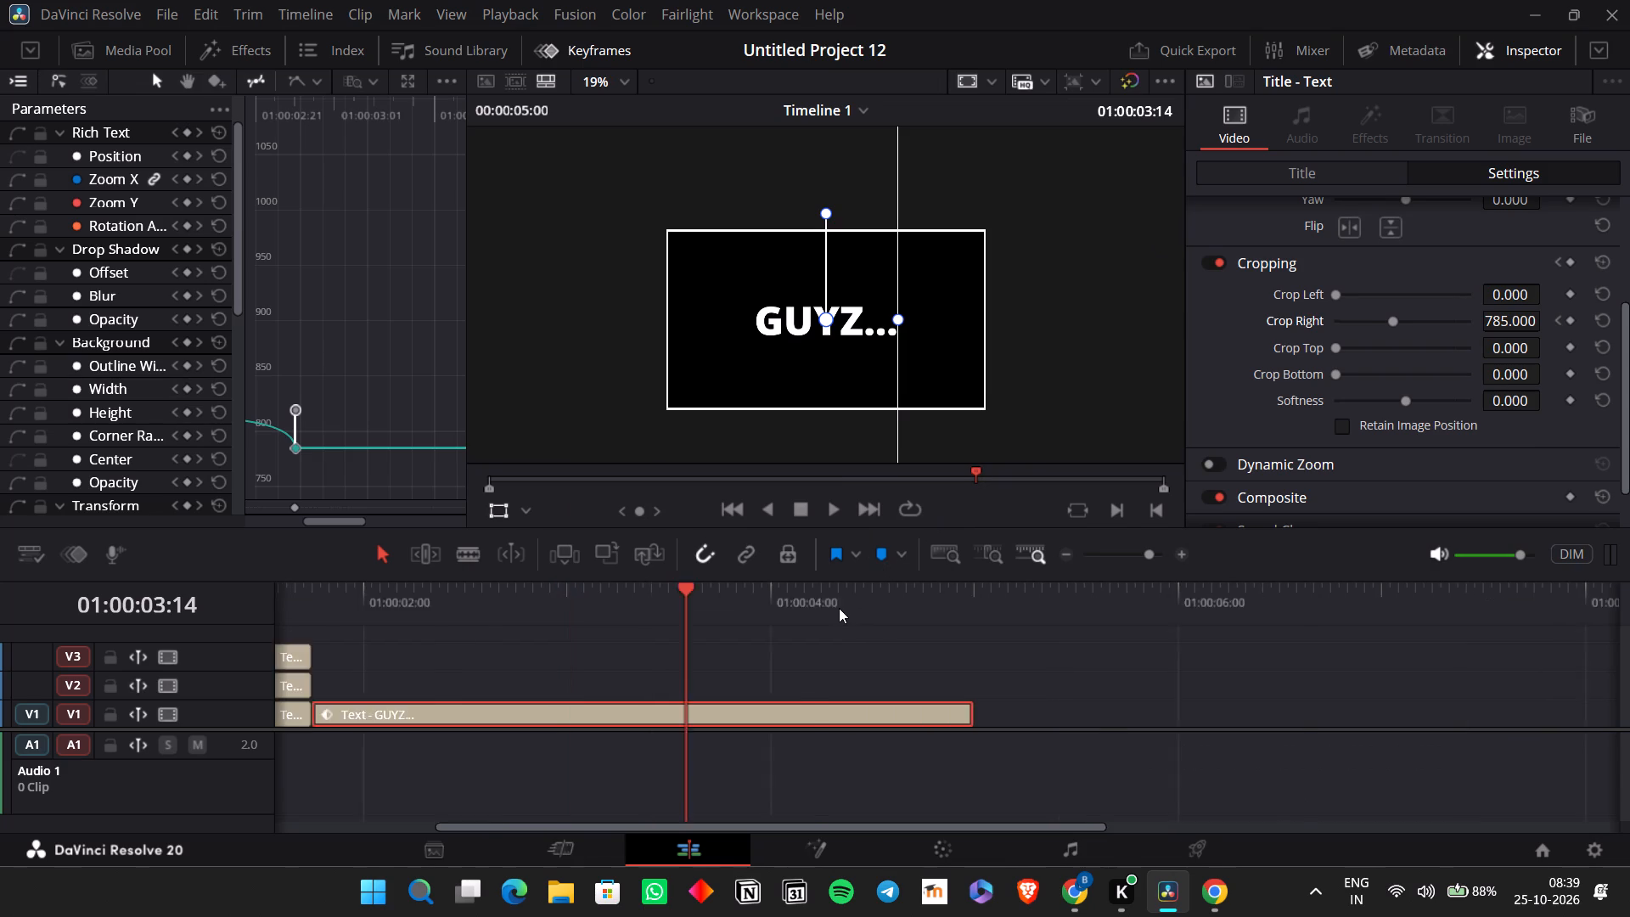
{"action": "scroll", "coordinate": [839, 608], "scroll_direction": "right", "scroll_amount": 1}
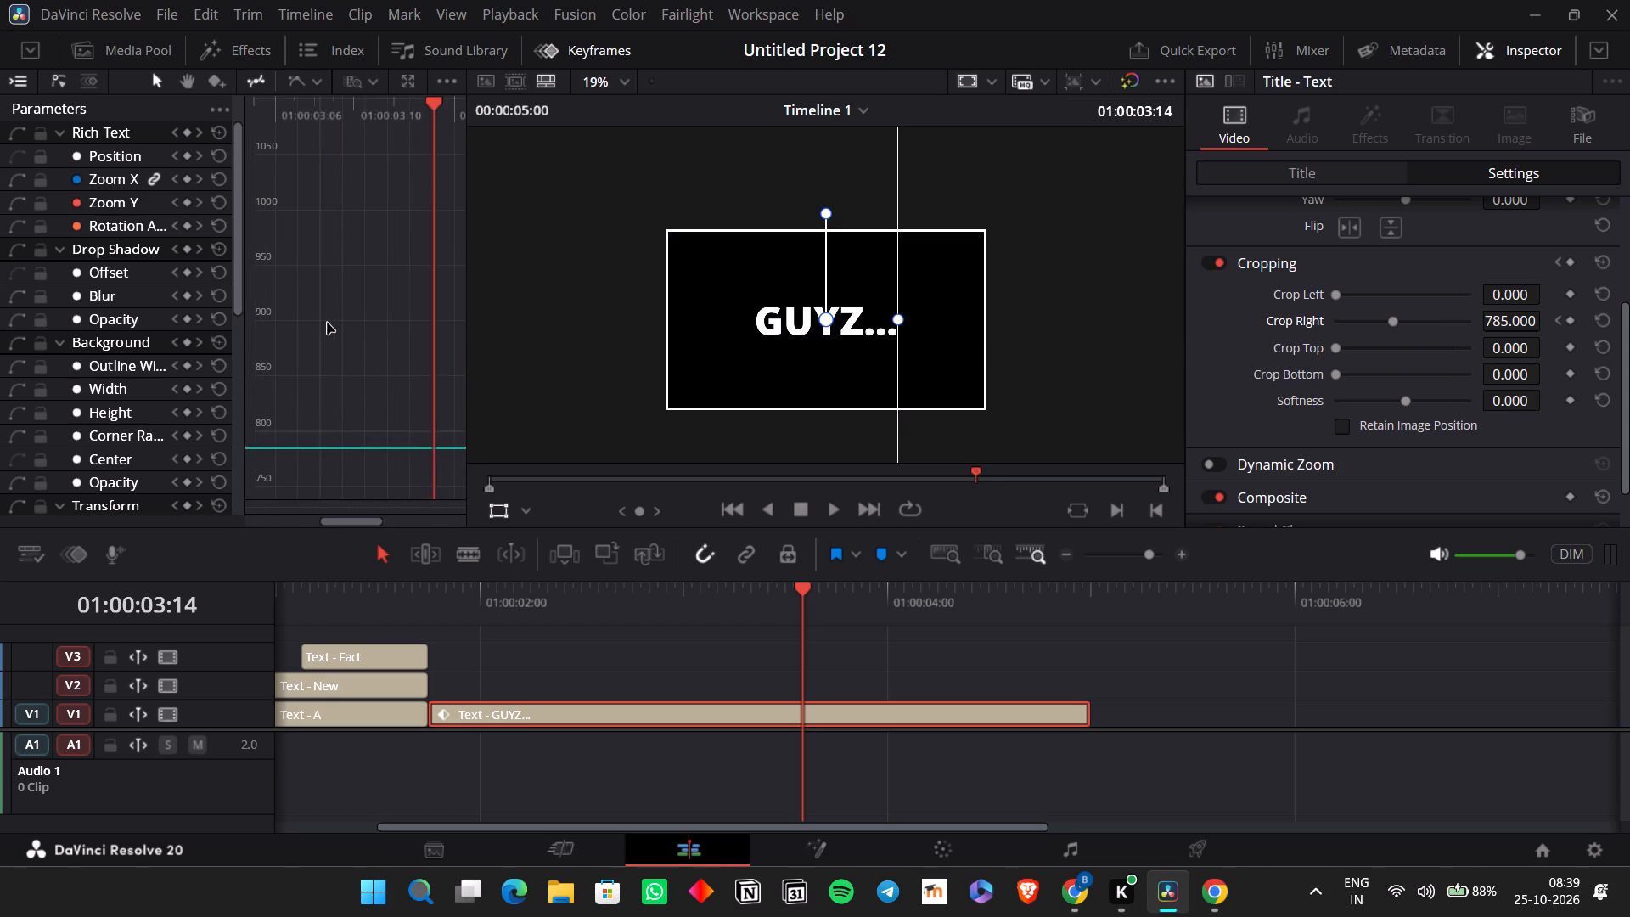
{"action": "scroll", "coordinate": [336, 325], "scroll_direction": "left", "scroll_amount": 1}
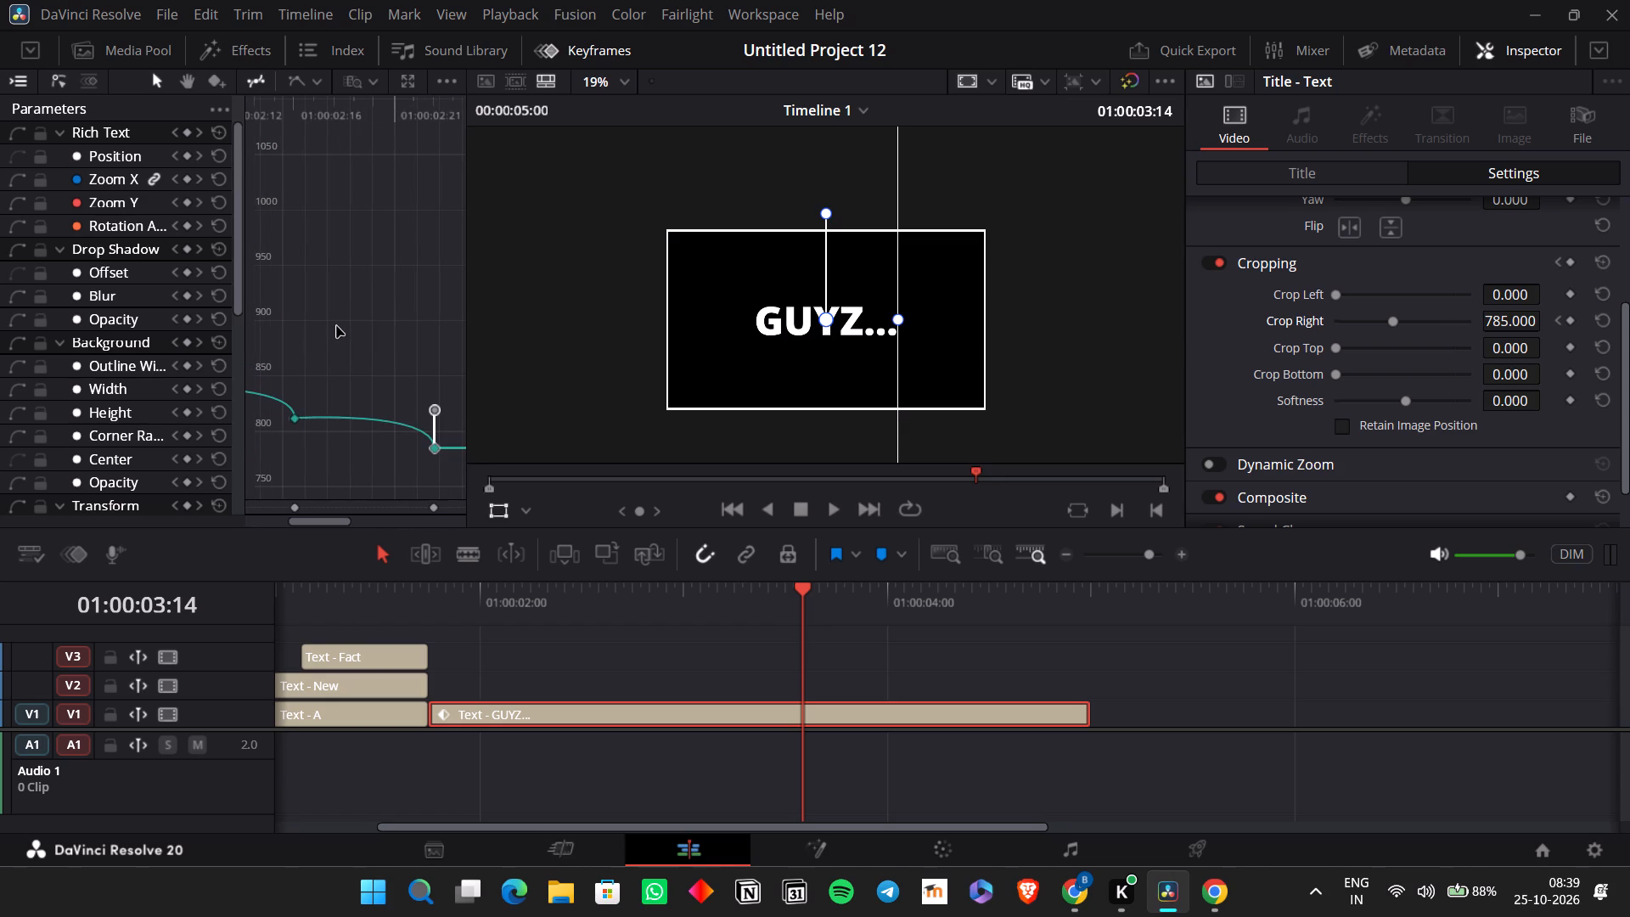
{"action": "left_click", "coordinate": [414, 106]}
{"action": "key", "text": "Right"}
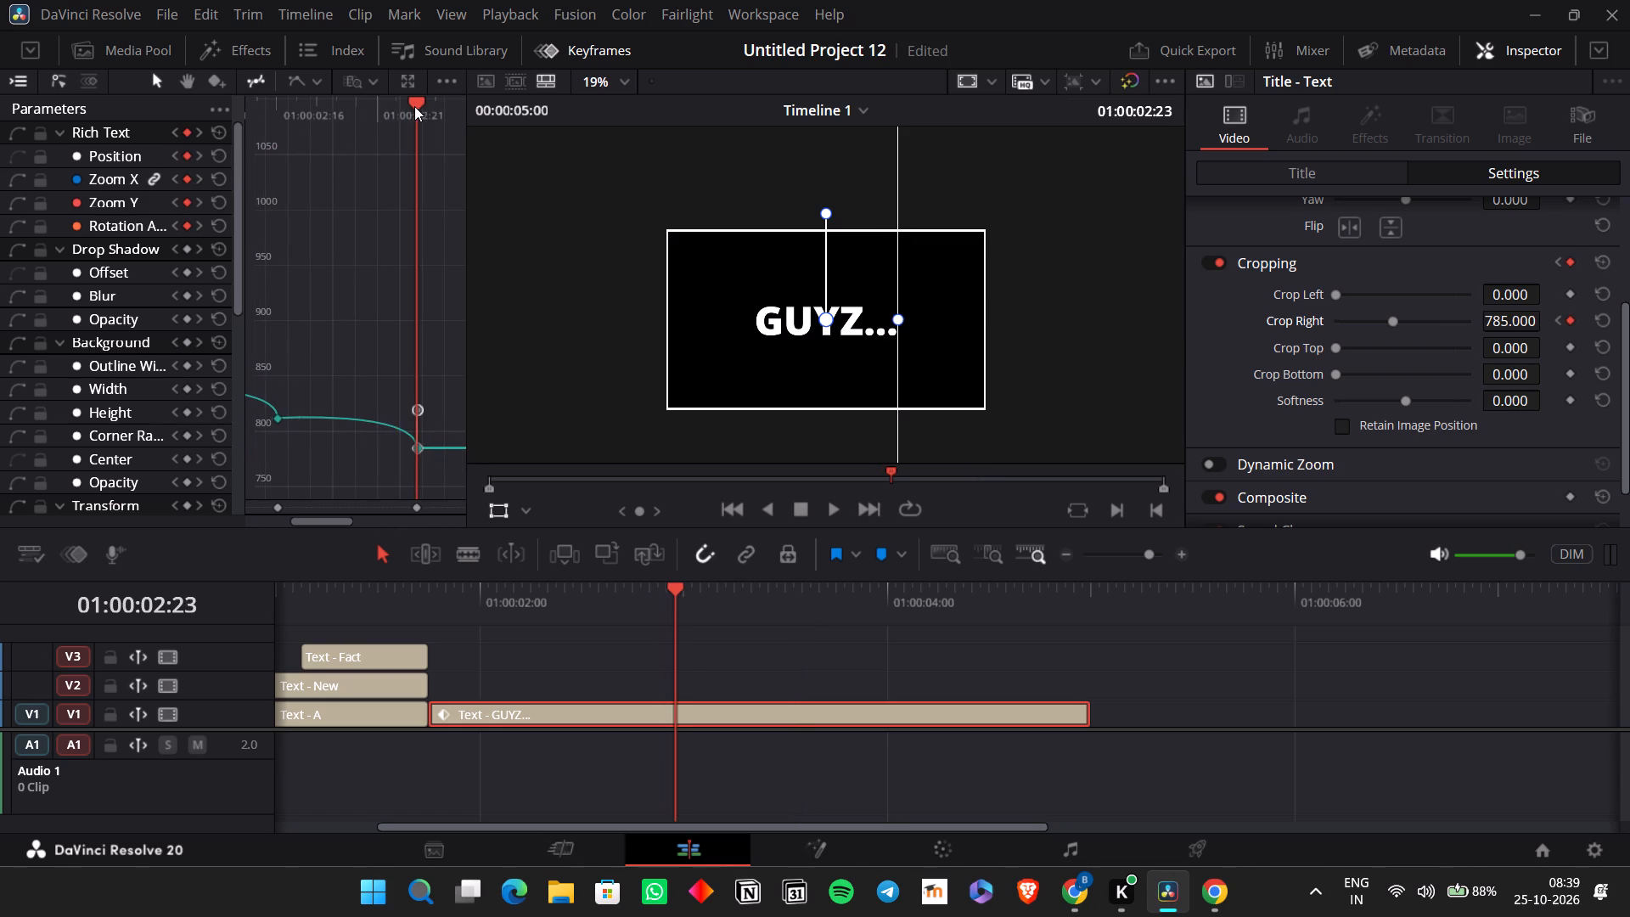
{"action": "key", "text": "Right"}
{"action": "key", "text": "Right"}
{"action": "key", "text": "Left"}
{"action": "key", "text": "Right"}
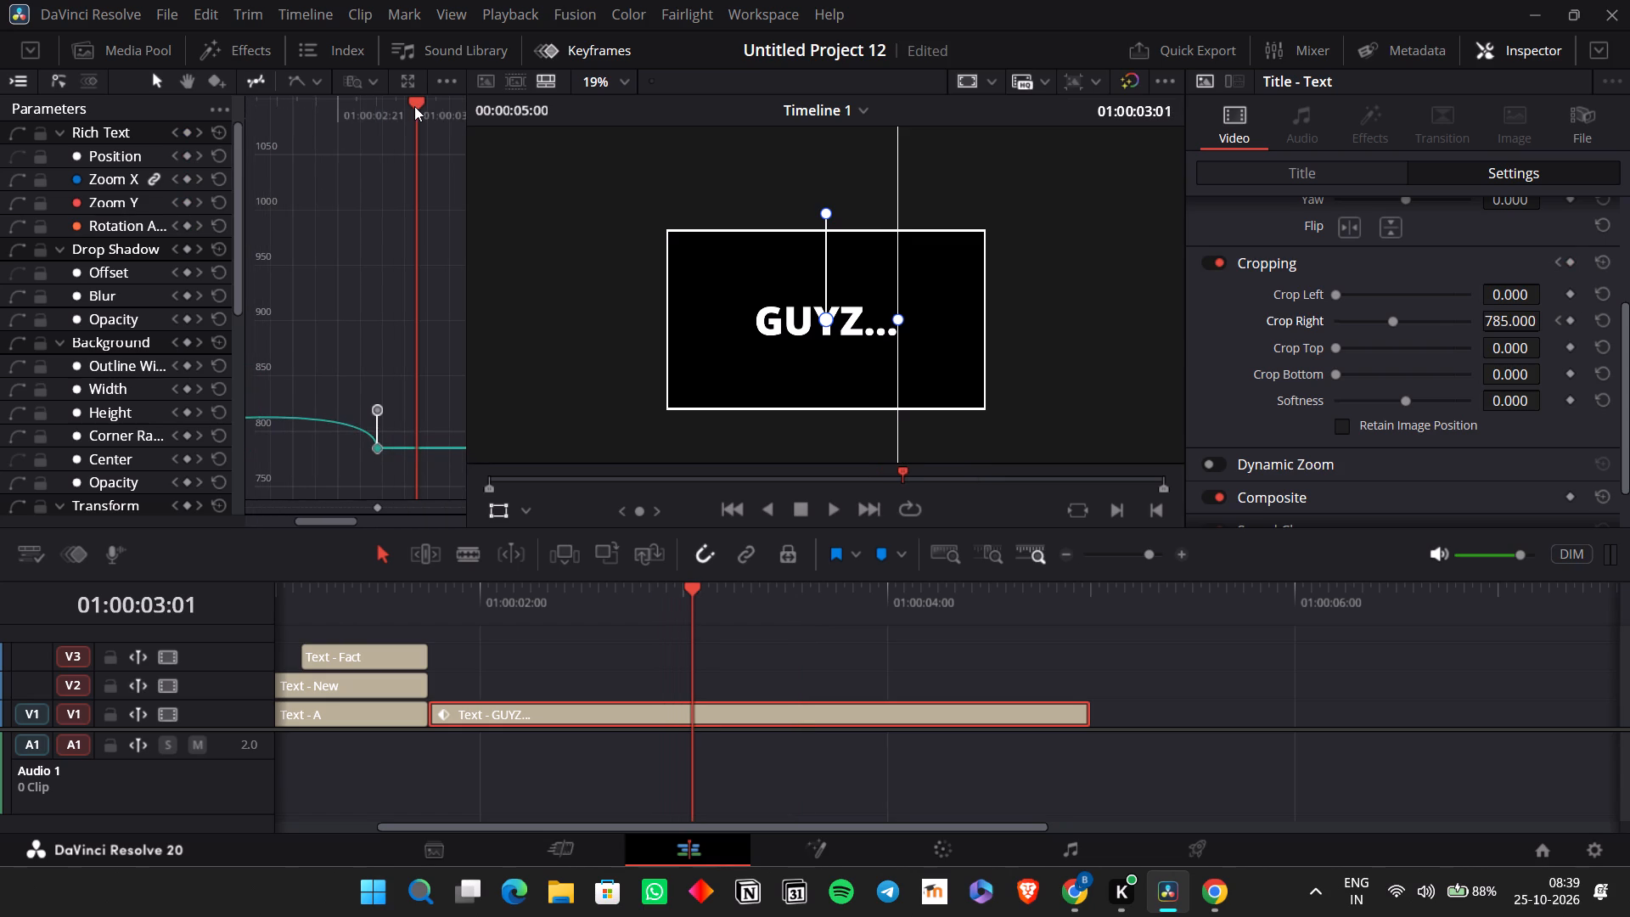
{"action": "key", "text": "ctrl+b"}
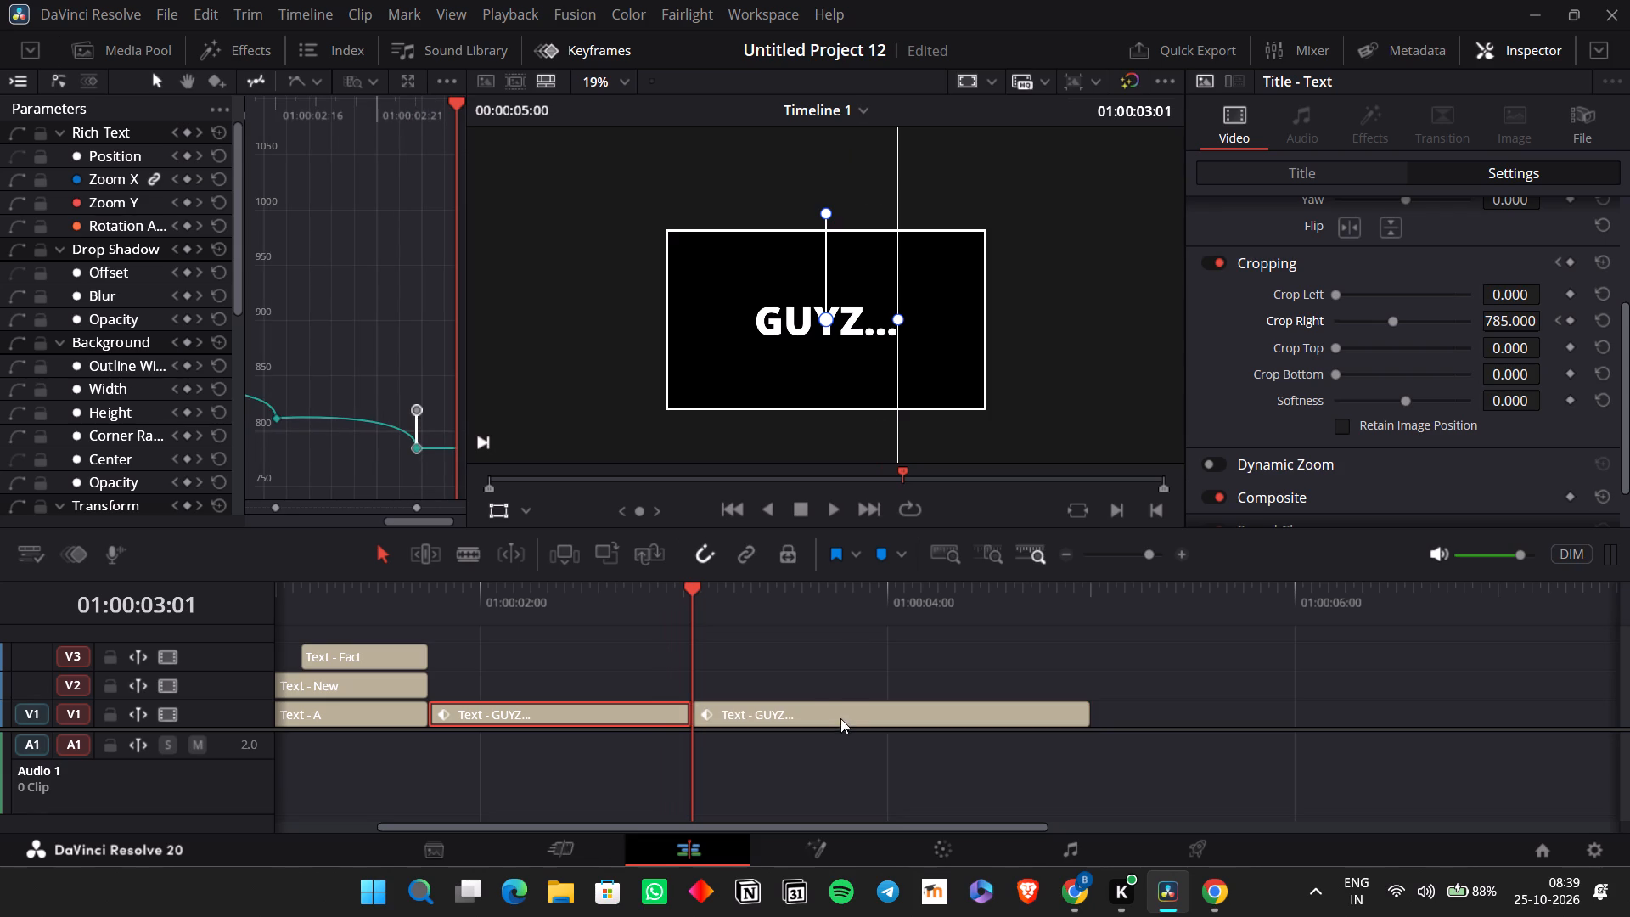
Move the second piece of the split "GUYZ..." clip up to track V2, keeping its start at 01:00:03:01.
{"action": "left_click", "coordinate": [824, 684]}
{"action": "left_click_drag", "start_coordinate": [824, 684], "coordinate": [876, 725]}
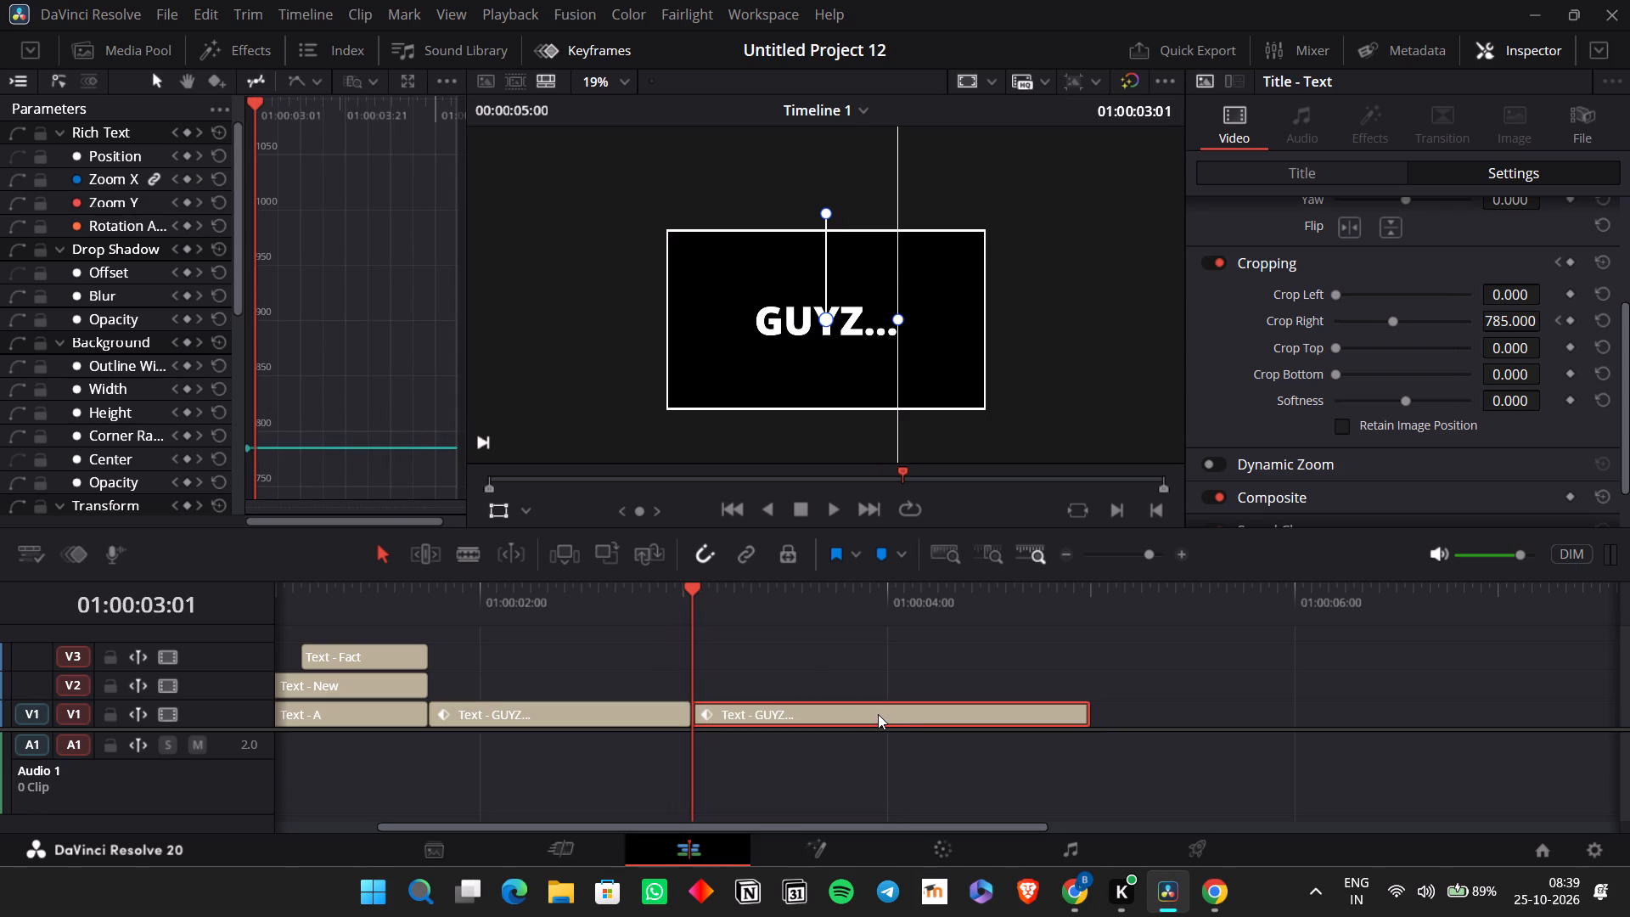
{"action": "left_click_drag", "start_coordinate": [878, 714], "coordinate": [871, 684]}
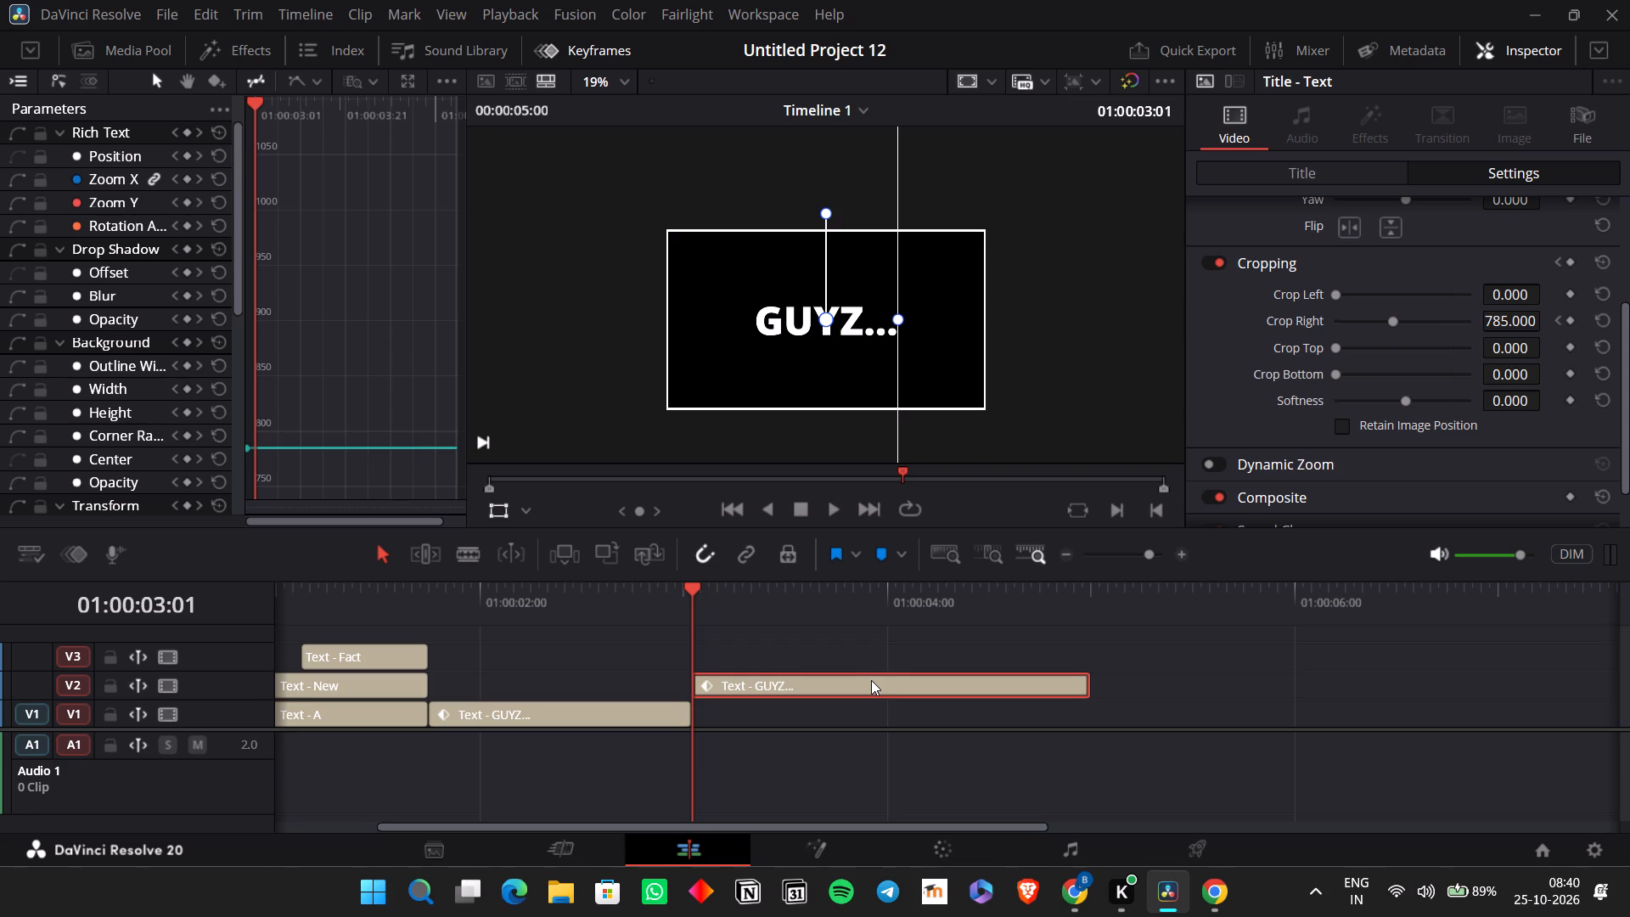
Replace the text of the "GUYZ..." clip on V2 with "One".
{"action": "left_click", "coordinate": [869, 682]}
{"action": "scroll", "coordinate": [1419, 270], "scroll_direction": "up", "scroll_amount": 7}
{"action": "double_click", "coordinate": [1326, 156]}
{"action": "left_click", "coordinate": [1320, 158]}
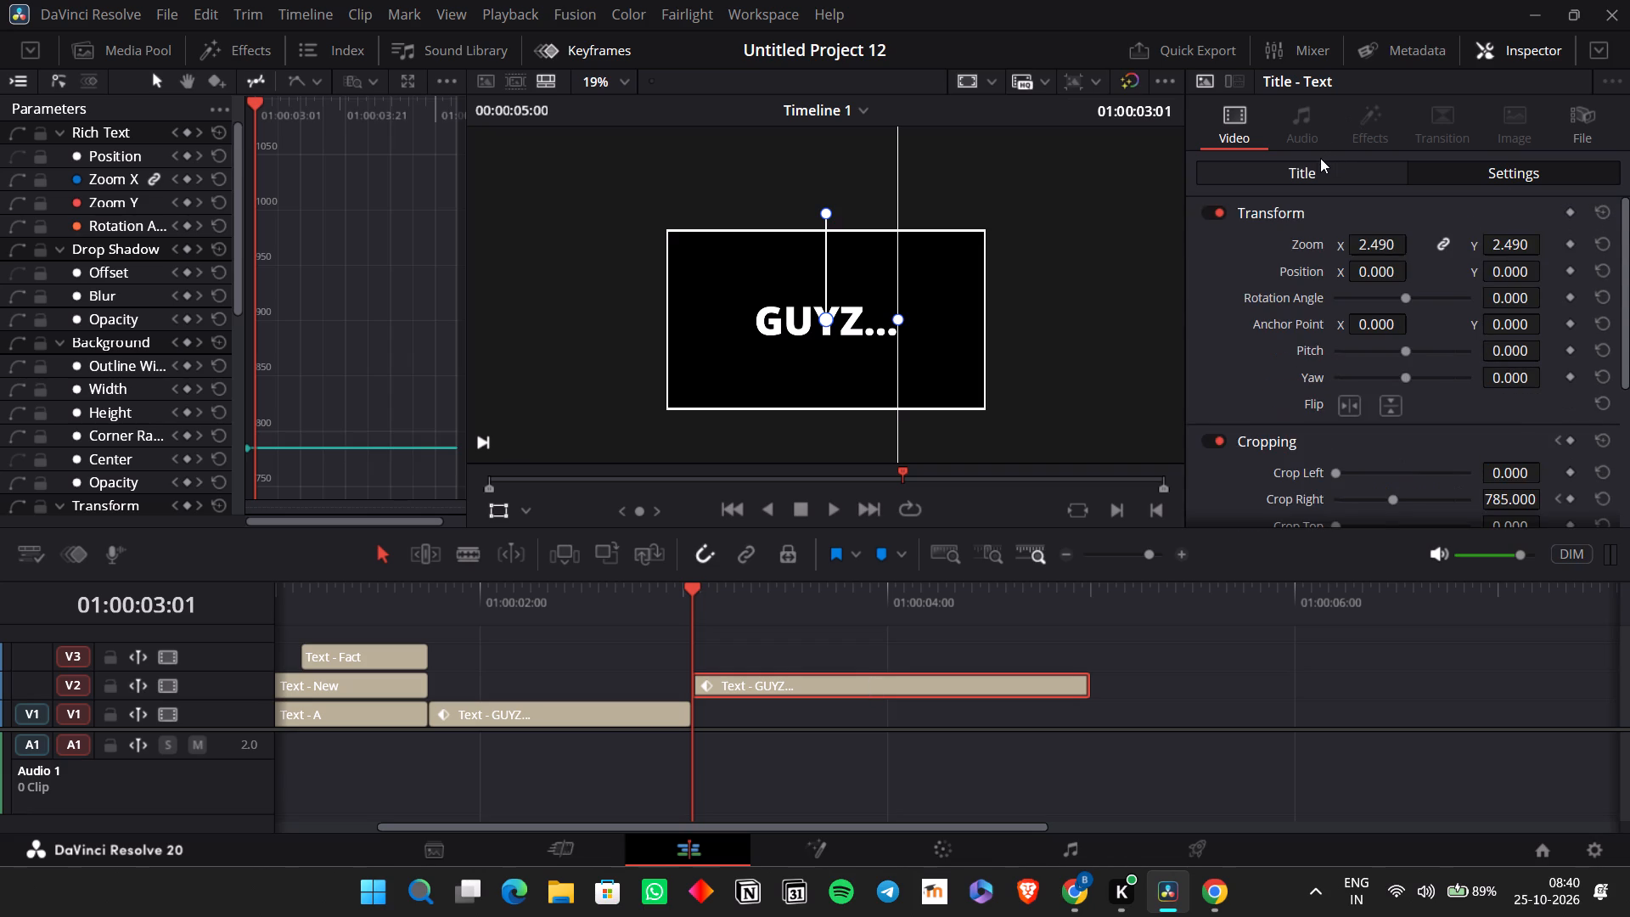
{"action": "left_click", "coordinate": [1312, 166]}
{"action": "left_click_drag", "start_coordinate": [1392, 282], "coordinate": [880, 183]}
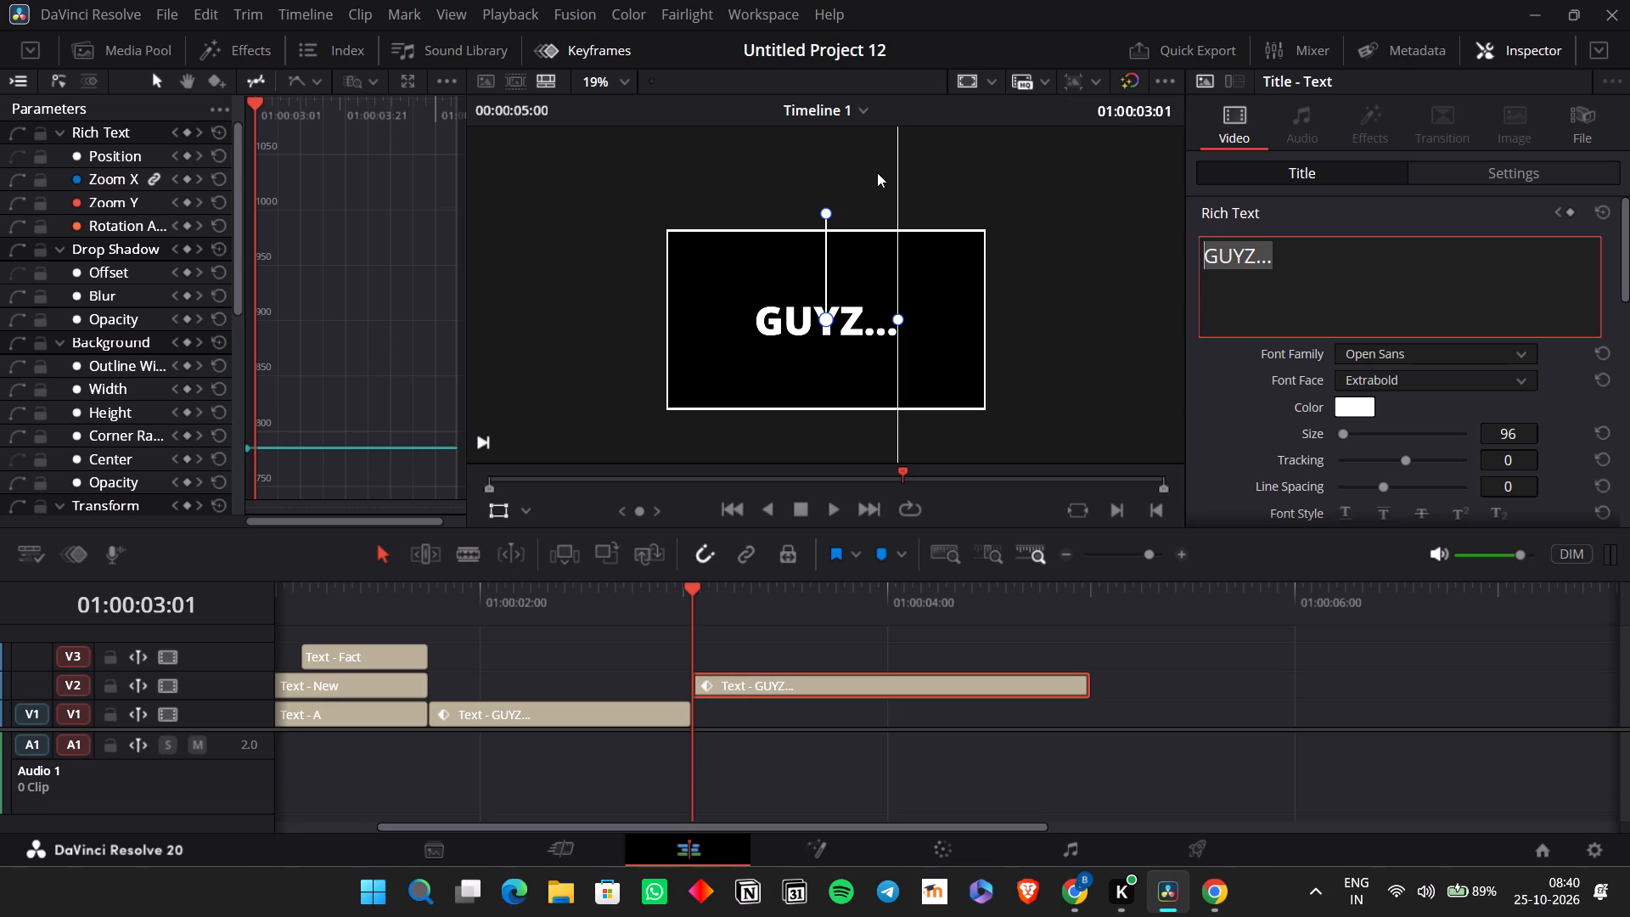
{"action": "key", "text": "n"}
{"action": "key", "text": "BackSpace"}
{"action": "key", "text": "BackSpace"}
{"action": "key", "text": "BackSpace"}
{"action": "key", "text": "BackSpace"}
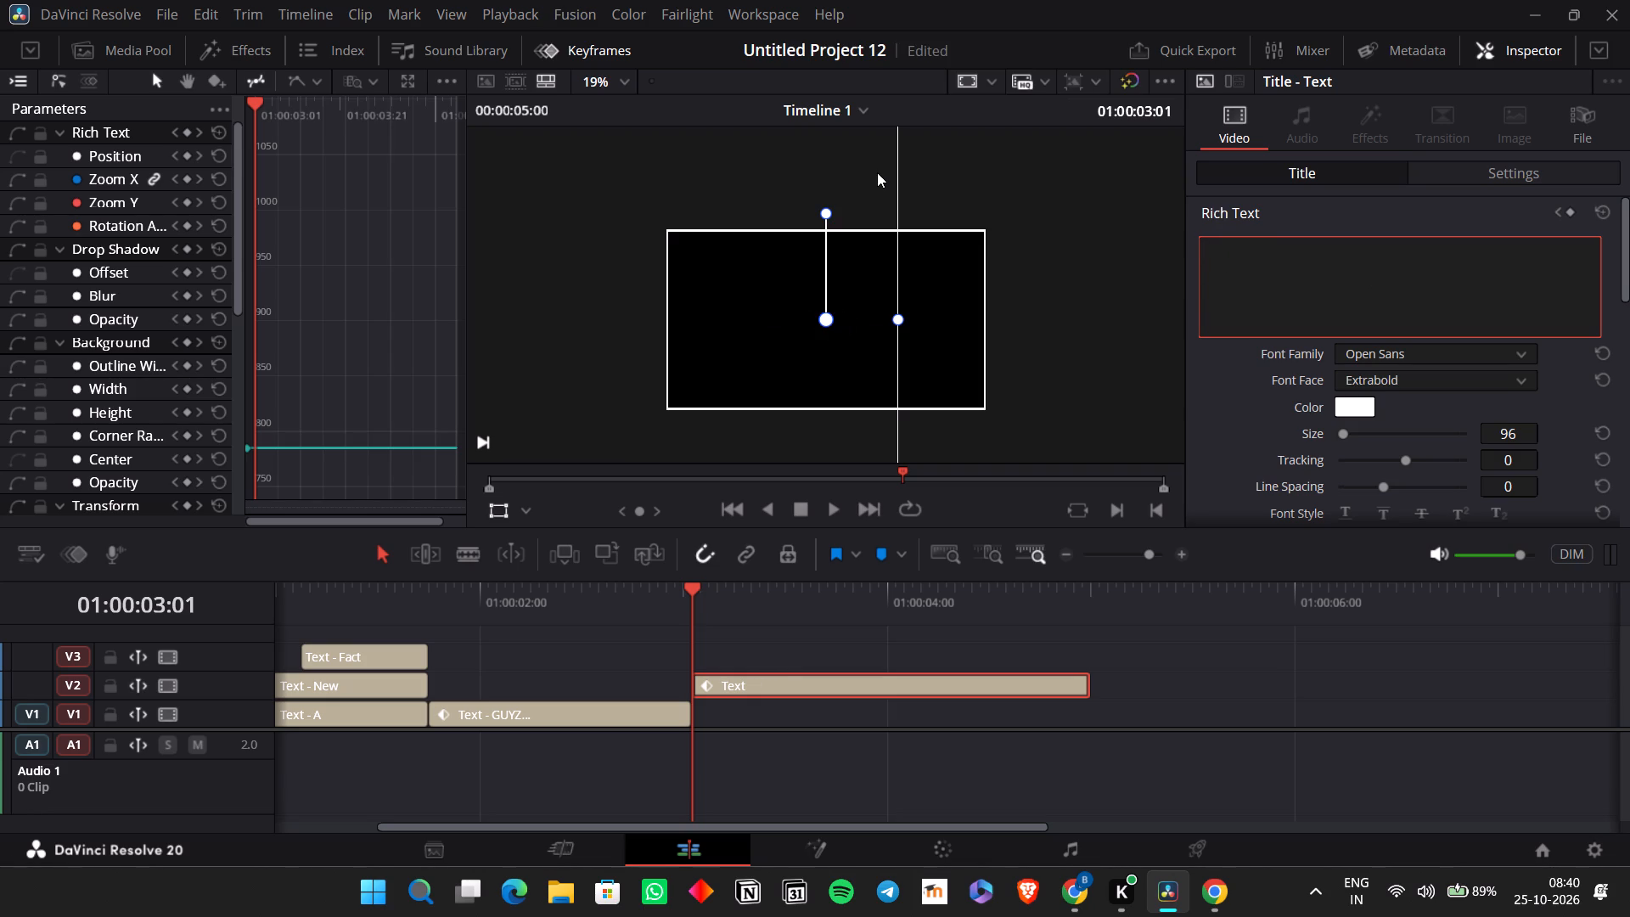
{"action": "type", "text": "nw"}
{"action": "key", "text": "BackSpace"}
{"action": "key", "text": "e"}
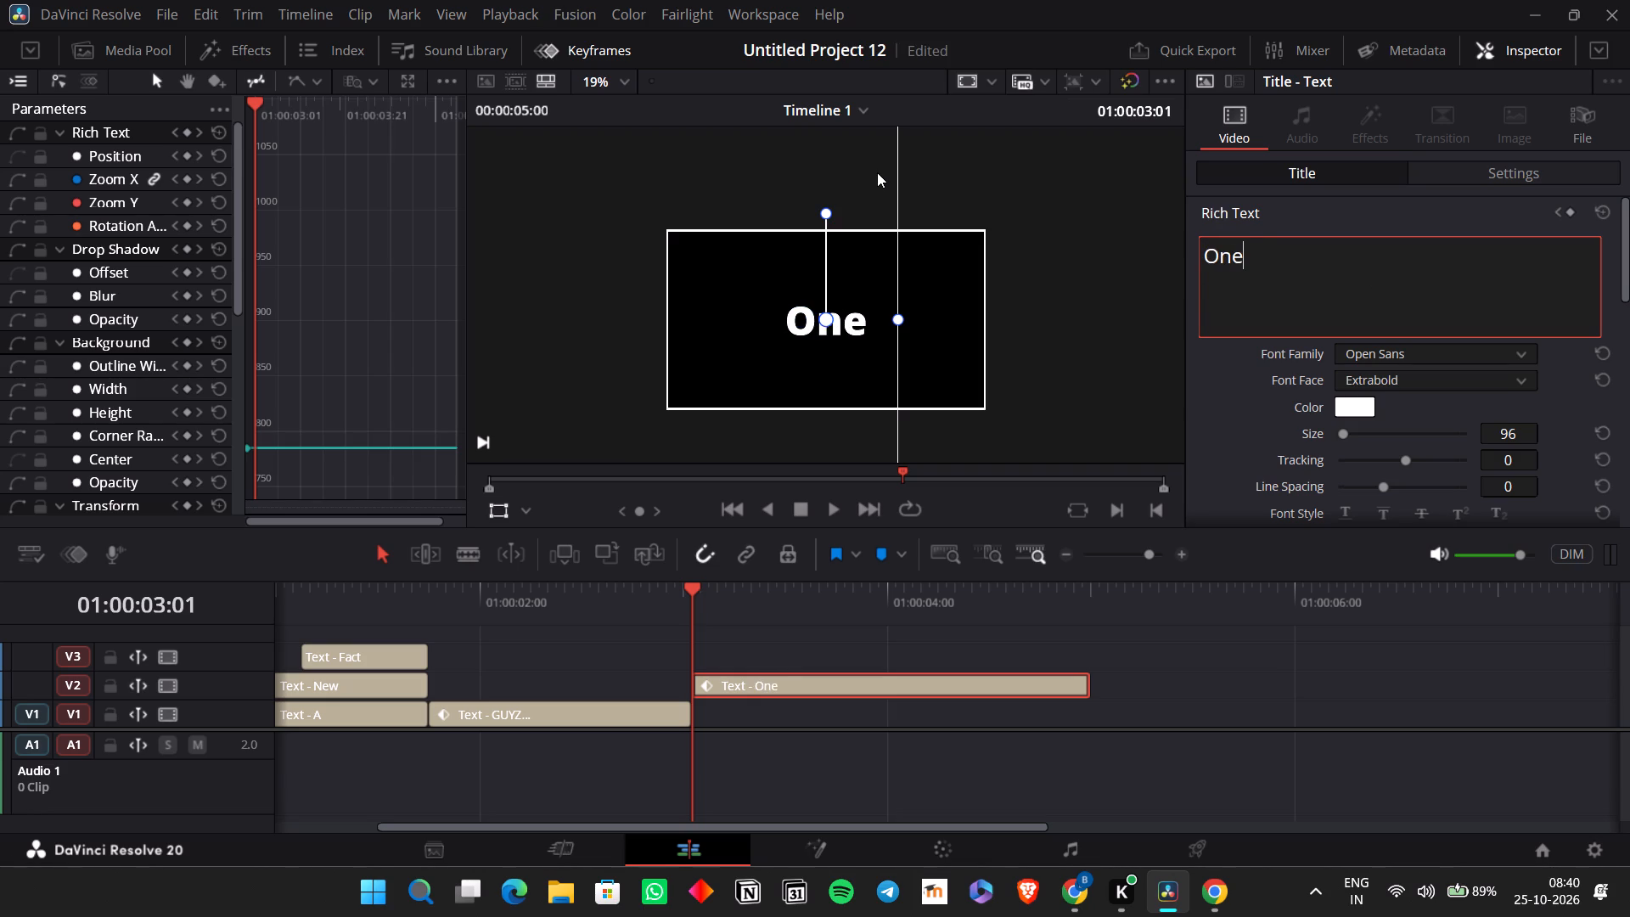
Split the "One" clip on V2 at 01:00:03:04 and change the text of the remaining longer piece to "A".
{"action": "left_click", "coordinate": [740, 691]}
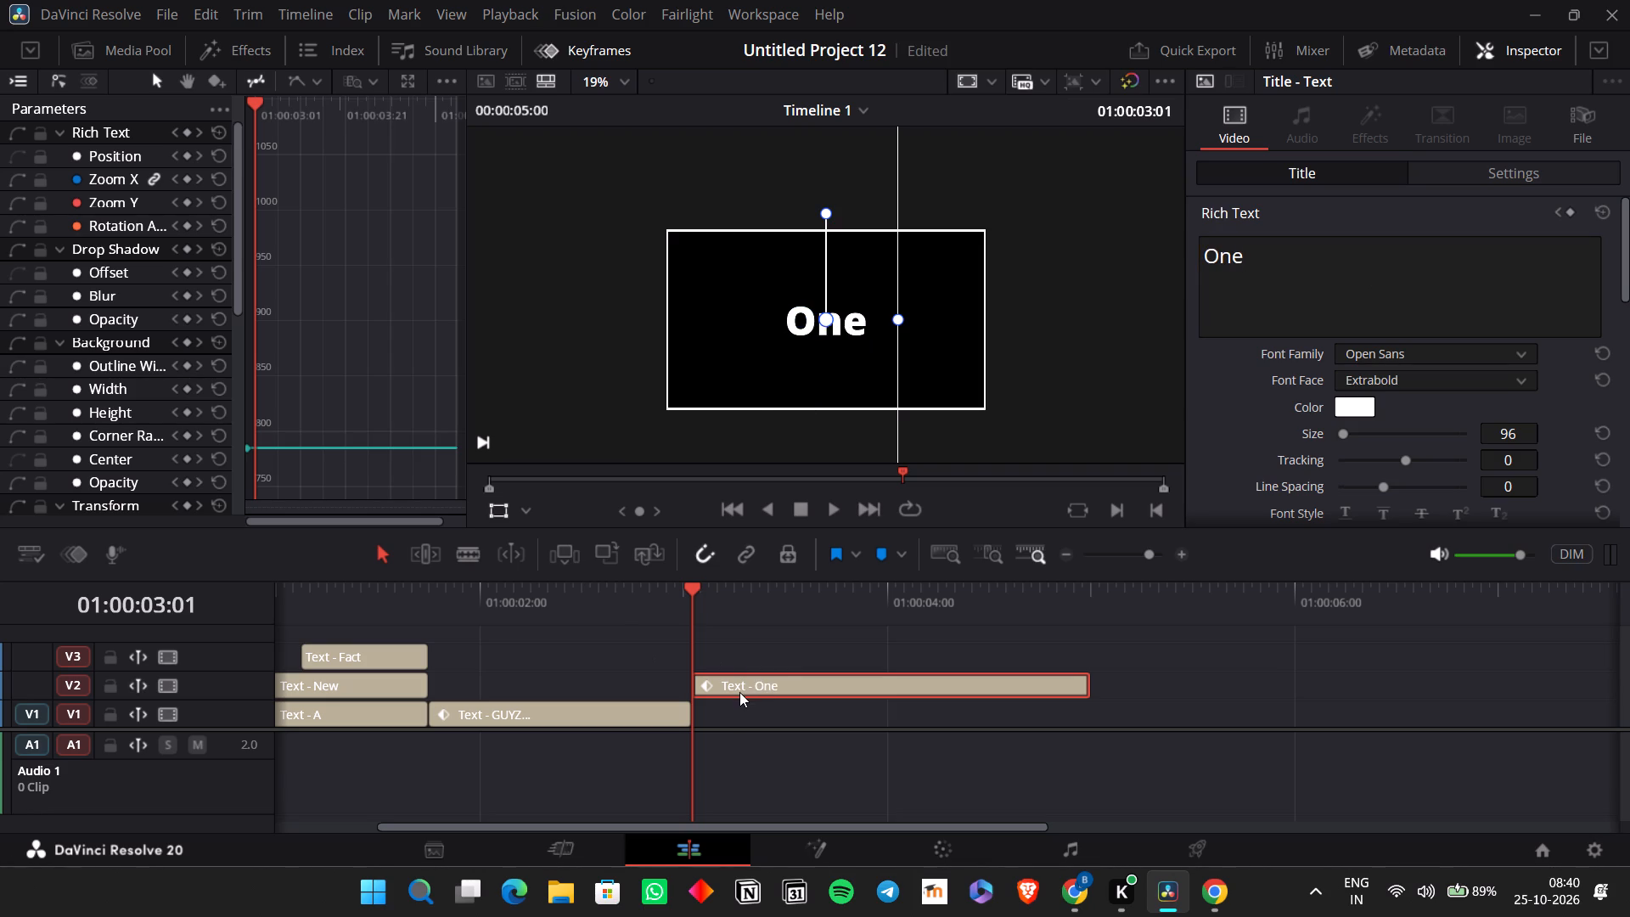
{"action": "key", "text": "space"}
{"action": "key", "text": "space"}
{"action": "key", "text": "ctrl+b"}
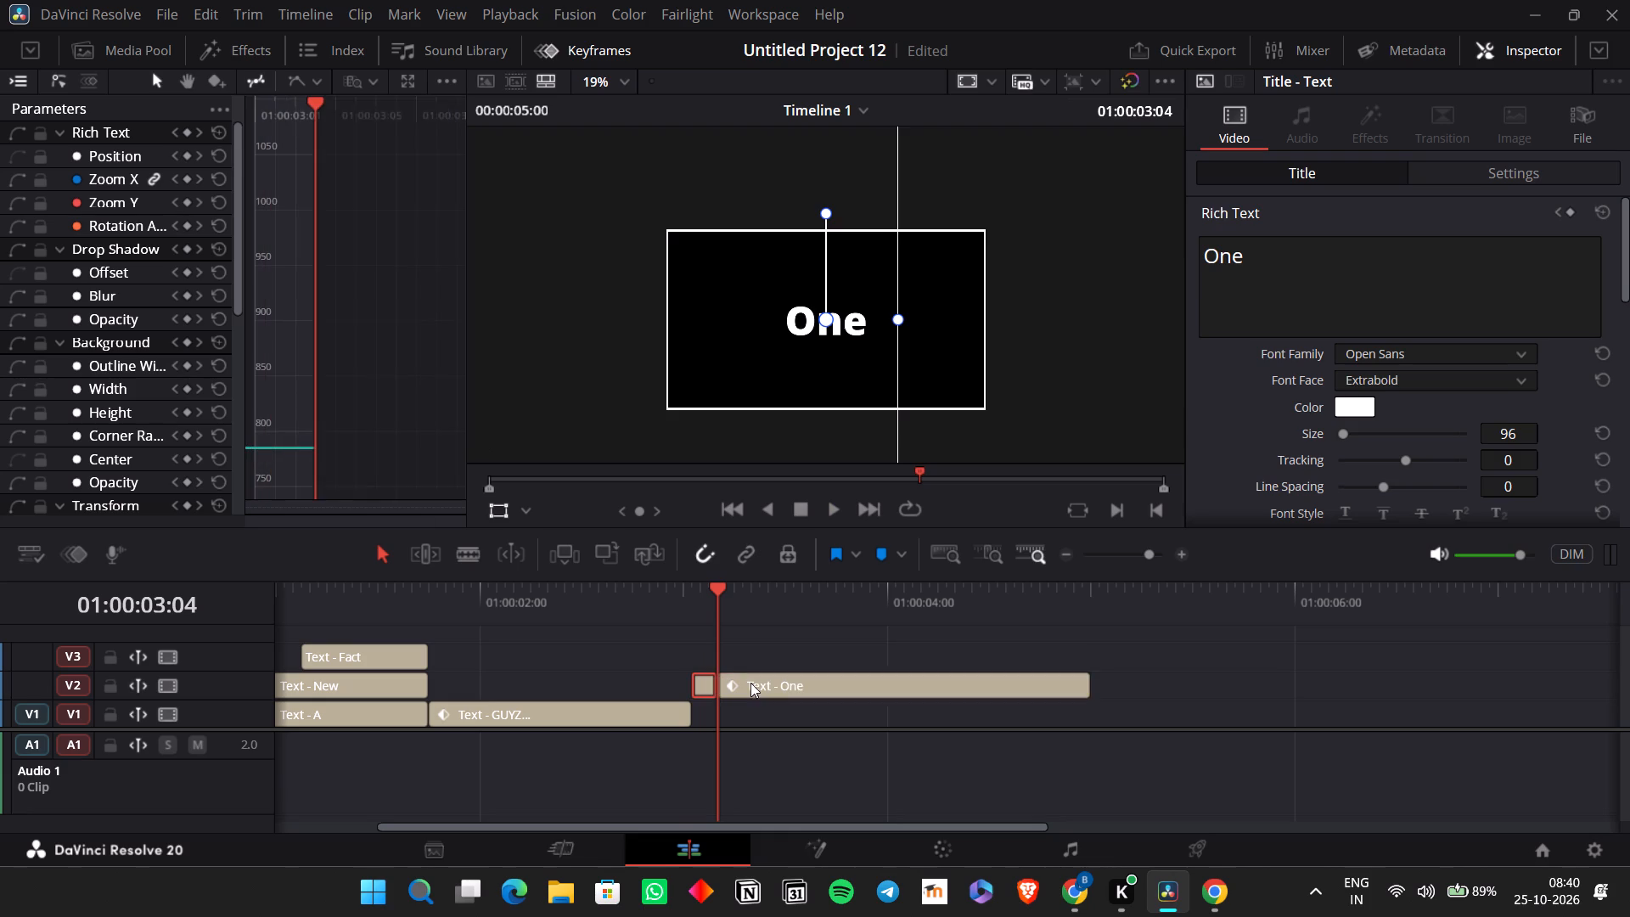
{"action": "left_click", "coordinate": [750, 683]}
{"action": "left_click_drag", "start_coordinate": [1311, 265], "coordinate": [1085, 233]}
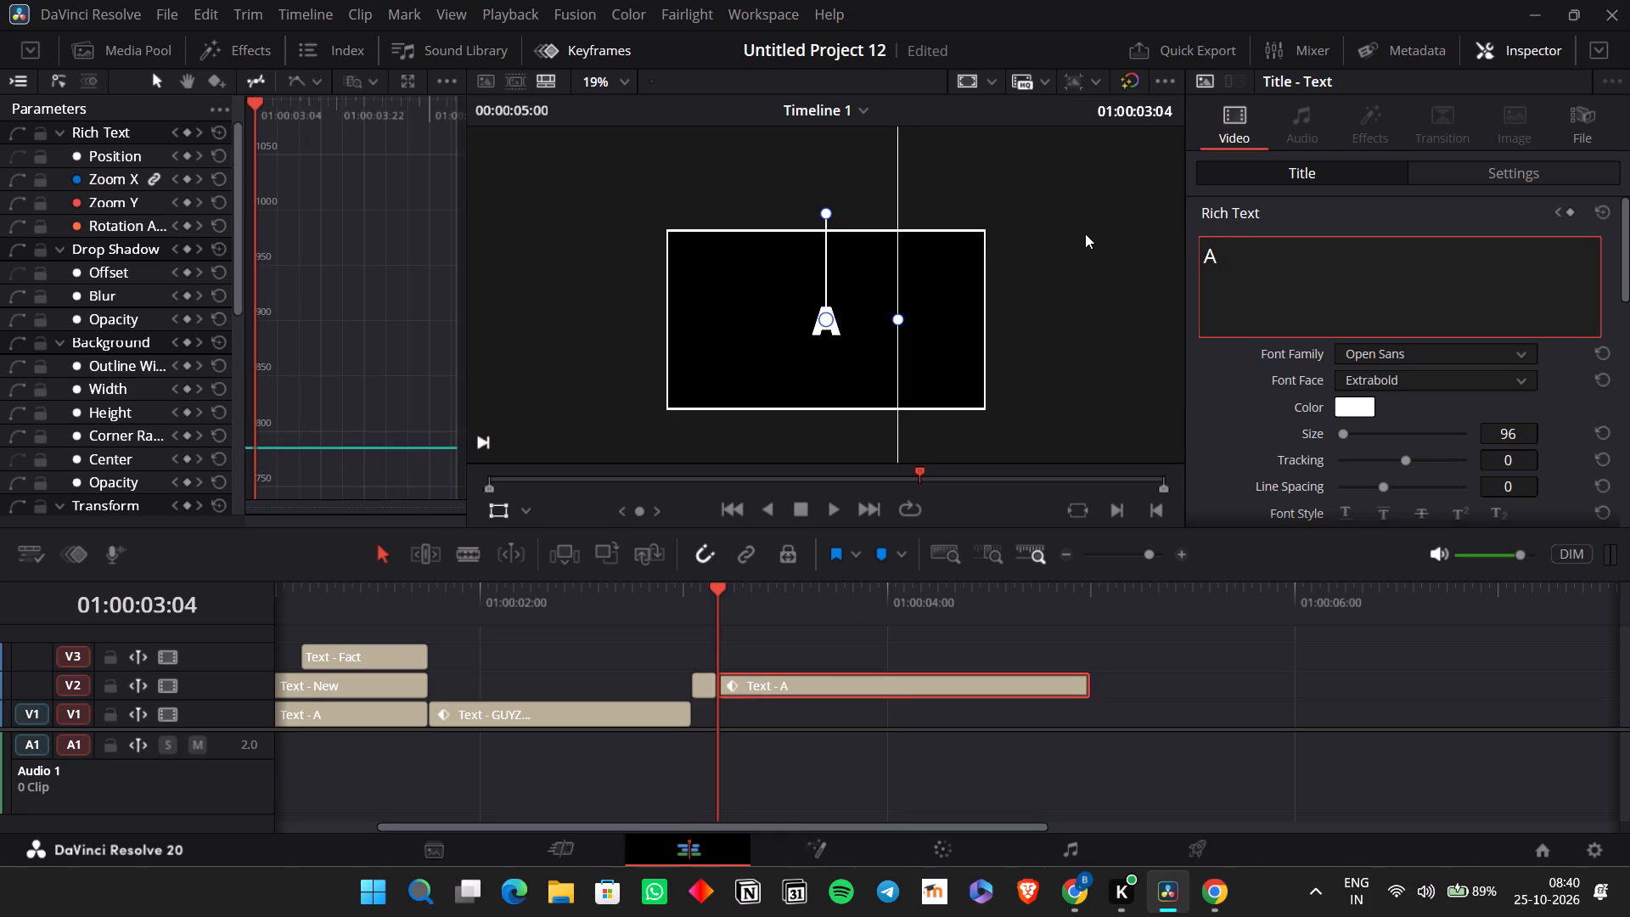
Split the "A" clip on V2 at 01:00:03:07 and change the text of the remaining longer piece to "Perfume".
{"action": "double_click", "coordinate": [905, 671]}
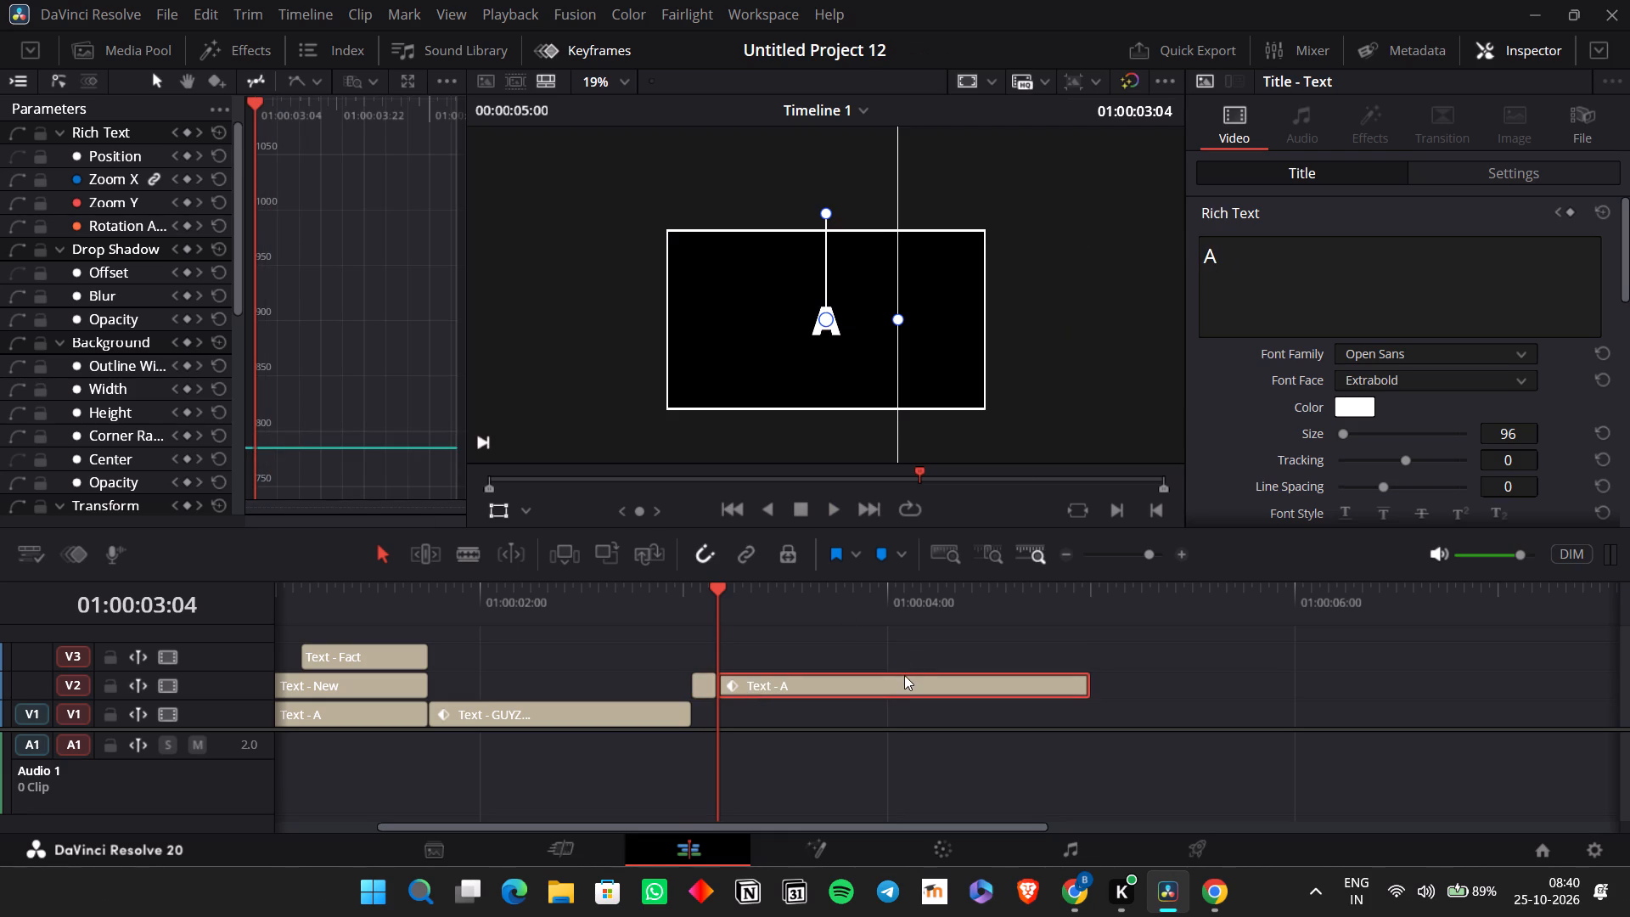
{"action": "key", "text": "space"}
{"action": "key", "text": "space"}
{"action": "key", "text": "ctrl+b"}
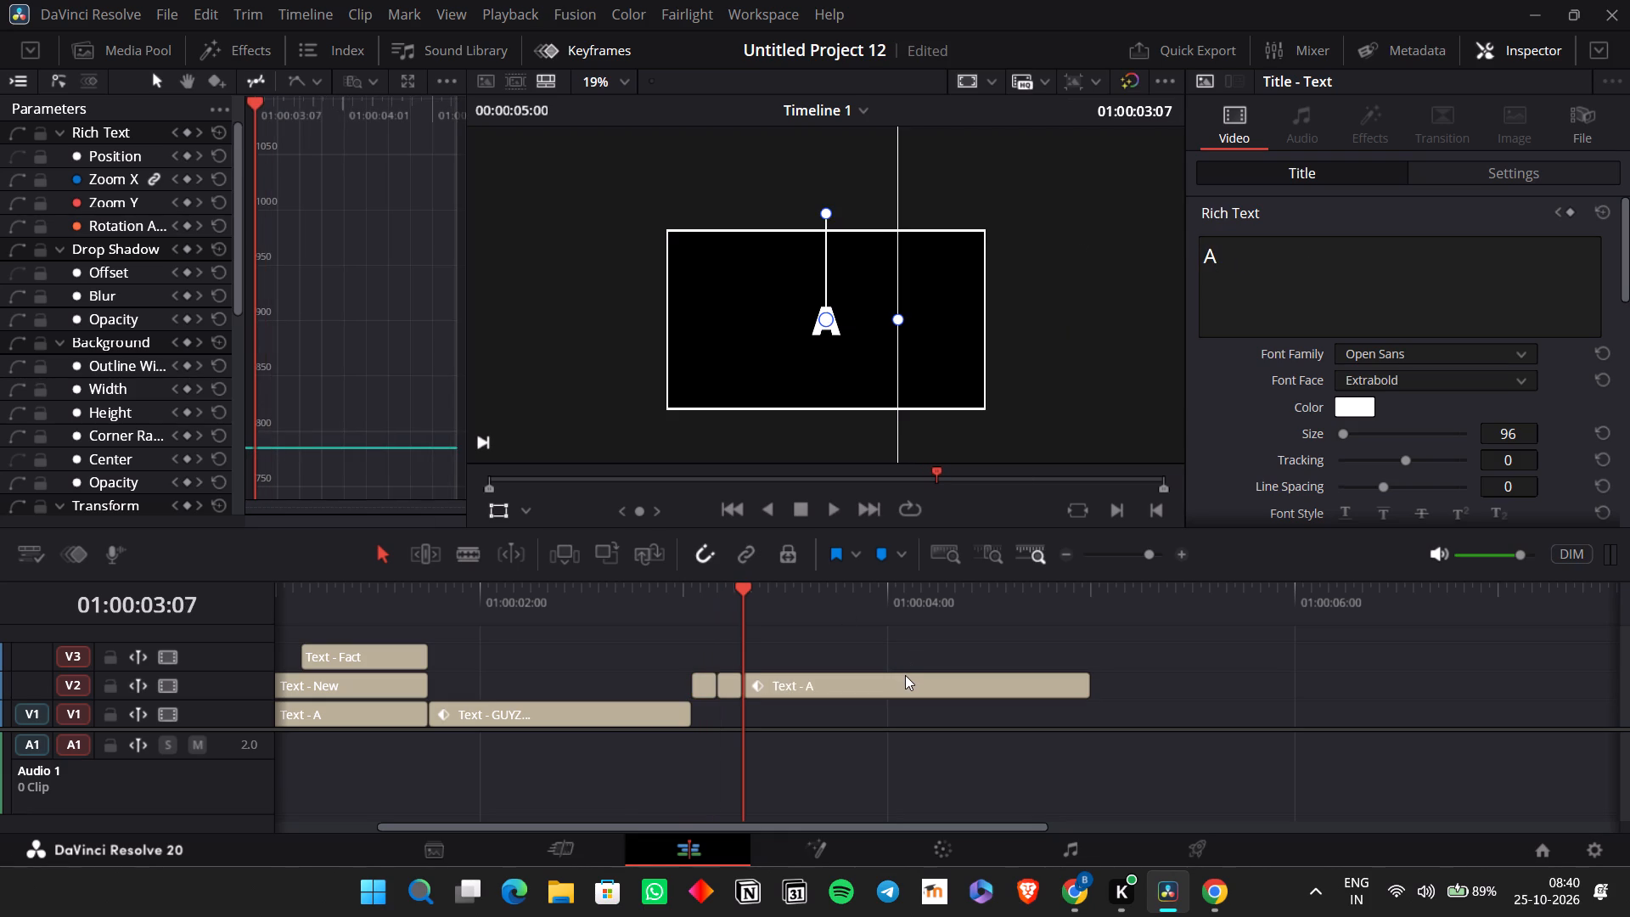
{"action": "left_click", "coordinate": [905, 675]}
{"action": "left_click_drag", "start_coordinate": [1256, 266], "coordinate": [1103, 256]}
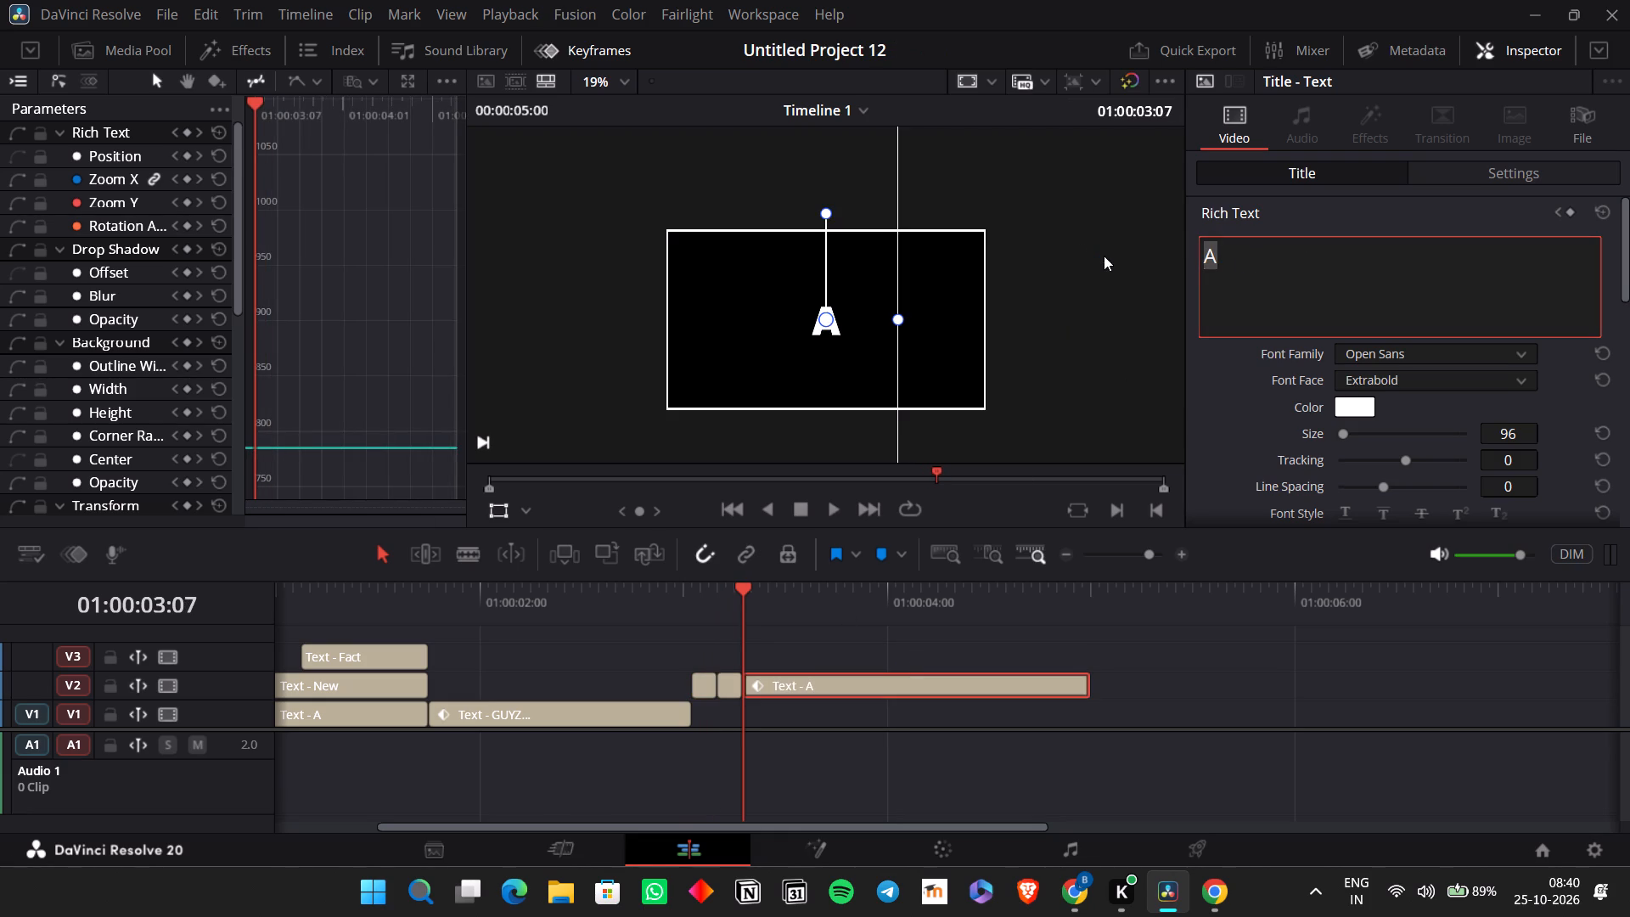
{"action": "type", "text": "erfume"}
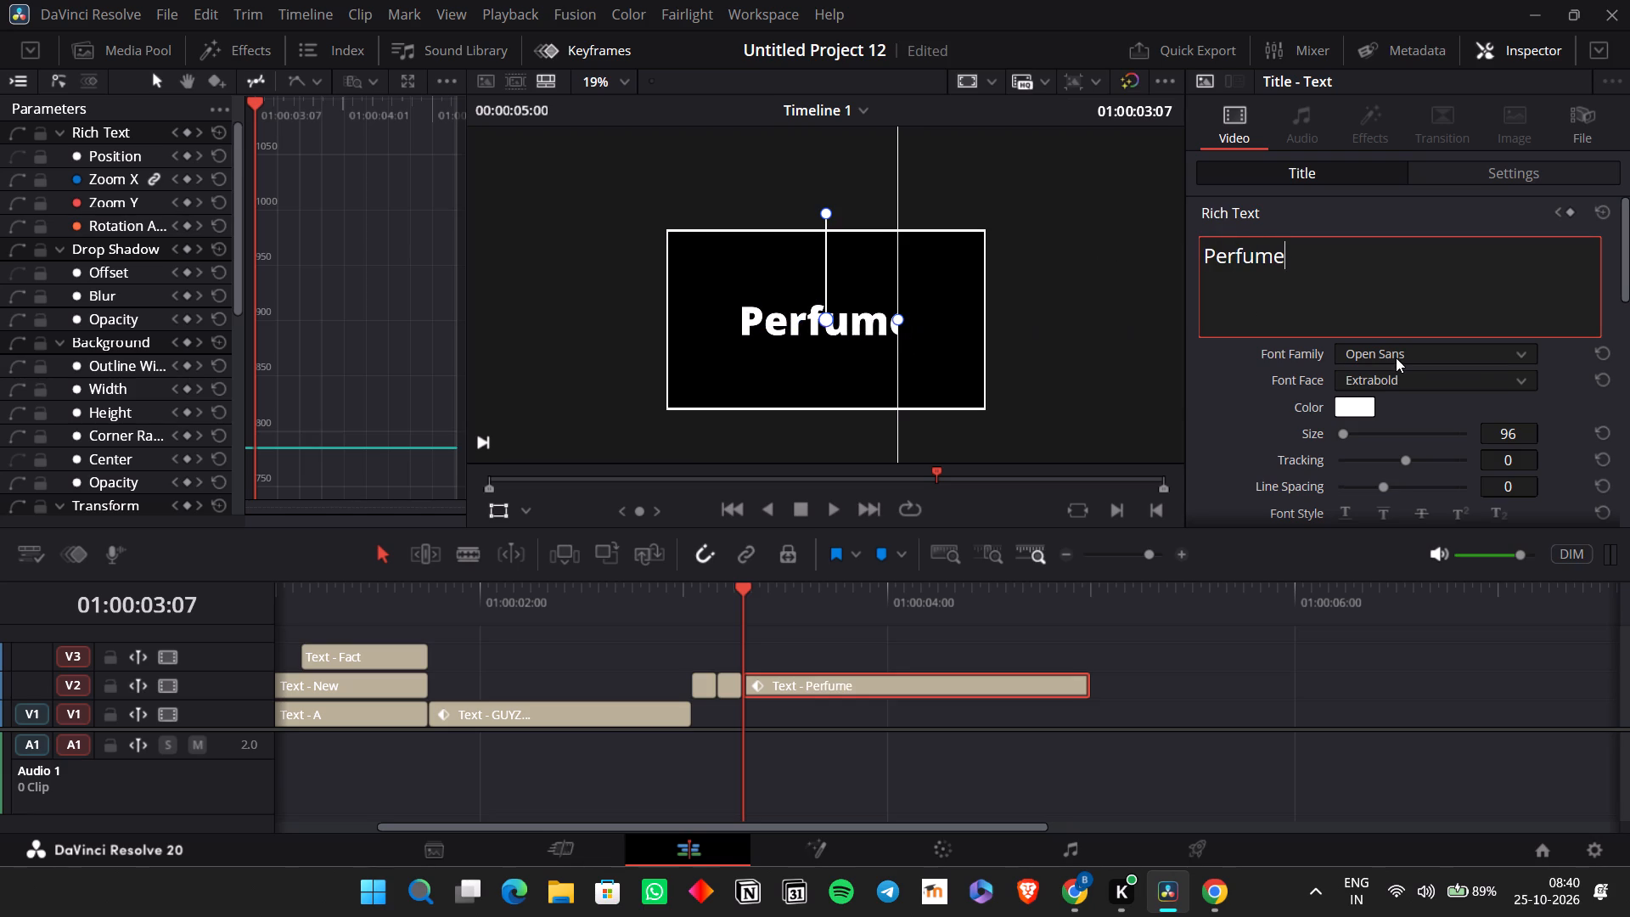
Set Crop Right of the "Perfume" clip to 0 at 01:00:03:07.
{"action": "scroll", "coordinate": [1401, 364], "scroll_direction": "down", "scroll_amount": 5}
{"action": "left_click", "coordinate": [1511, 174]}
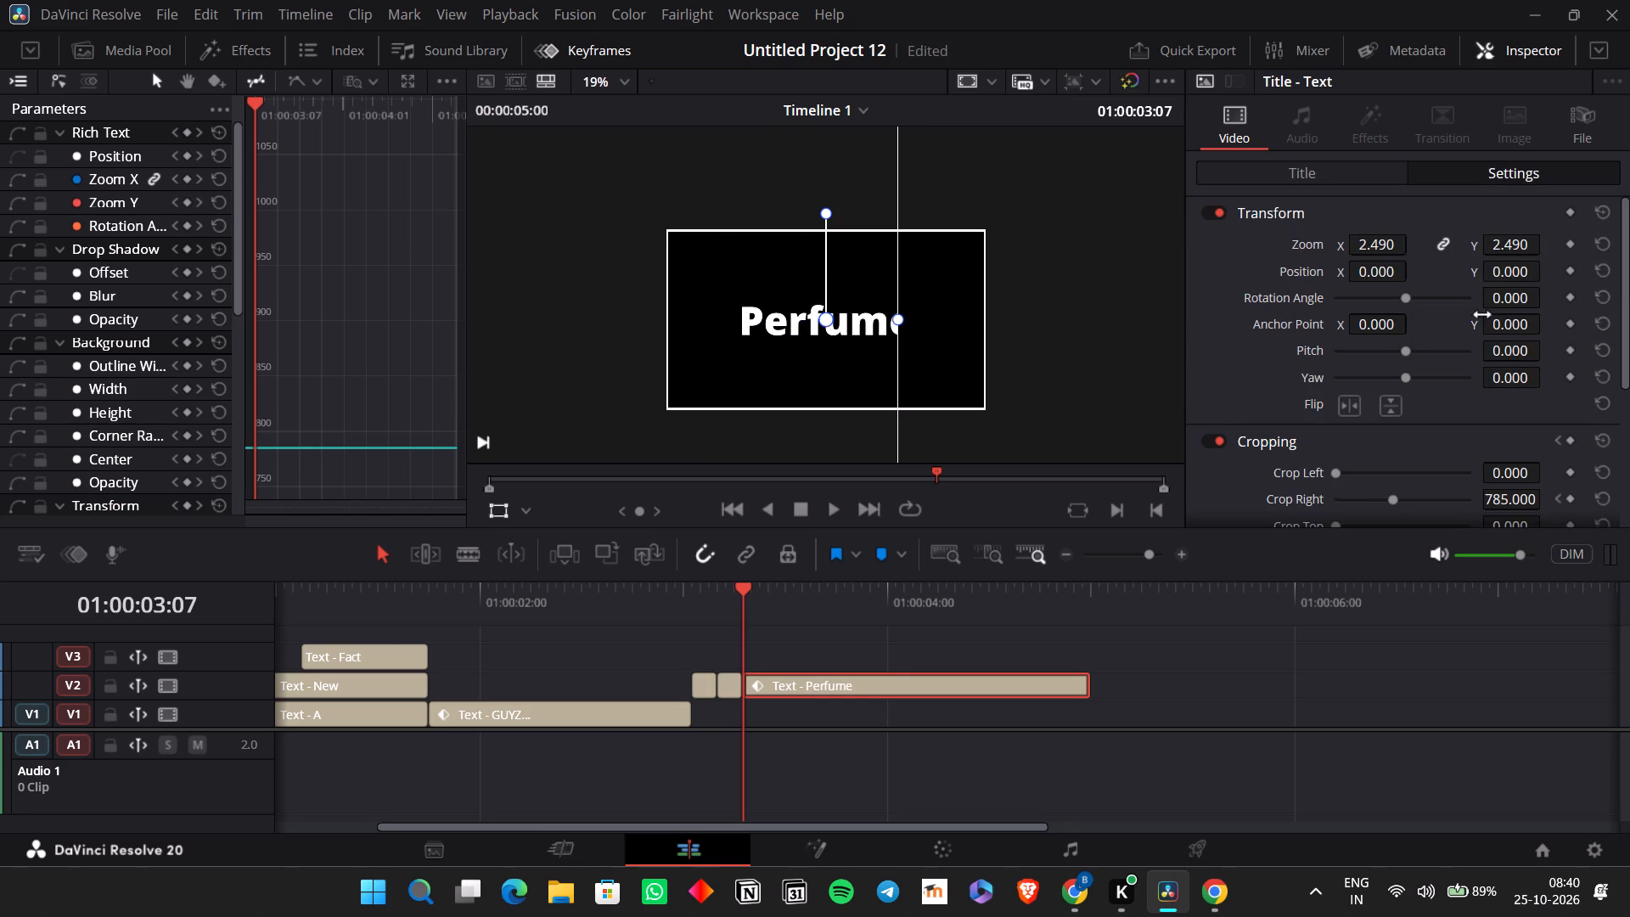
{"action": "scroll", "coordinate": [1396, 282], "scroll_direction": "down", "scroll_amount": 3}
{"action": "double_click", "coordinate": [1526, 310]}
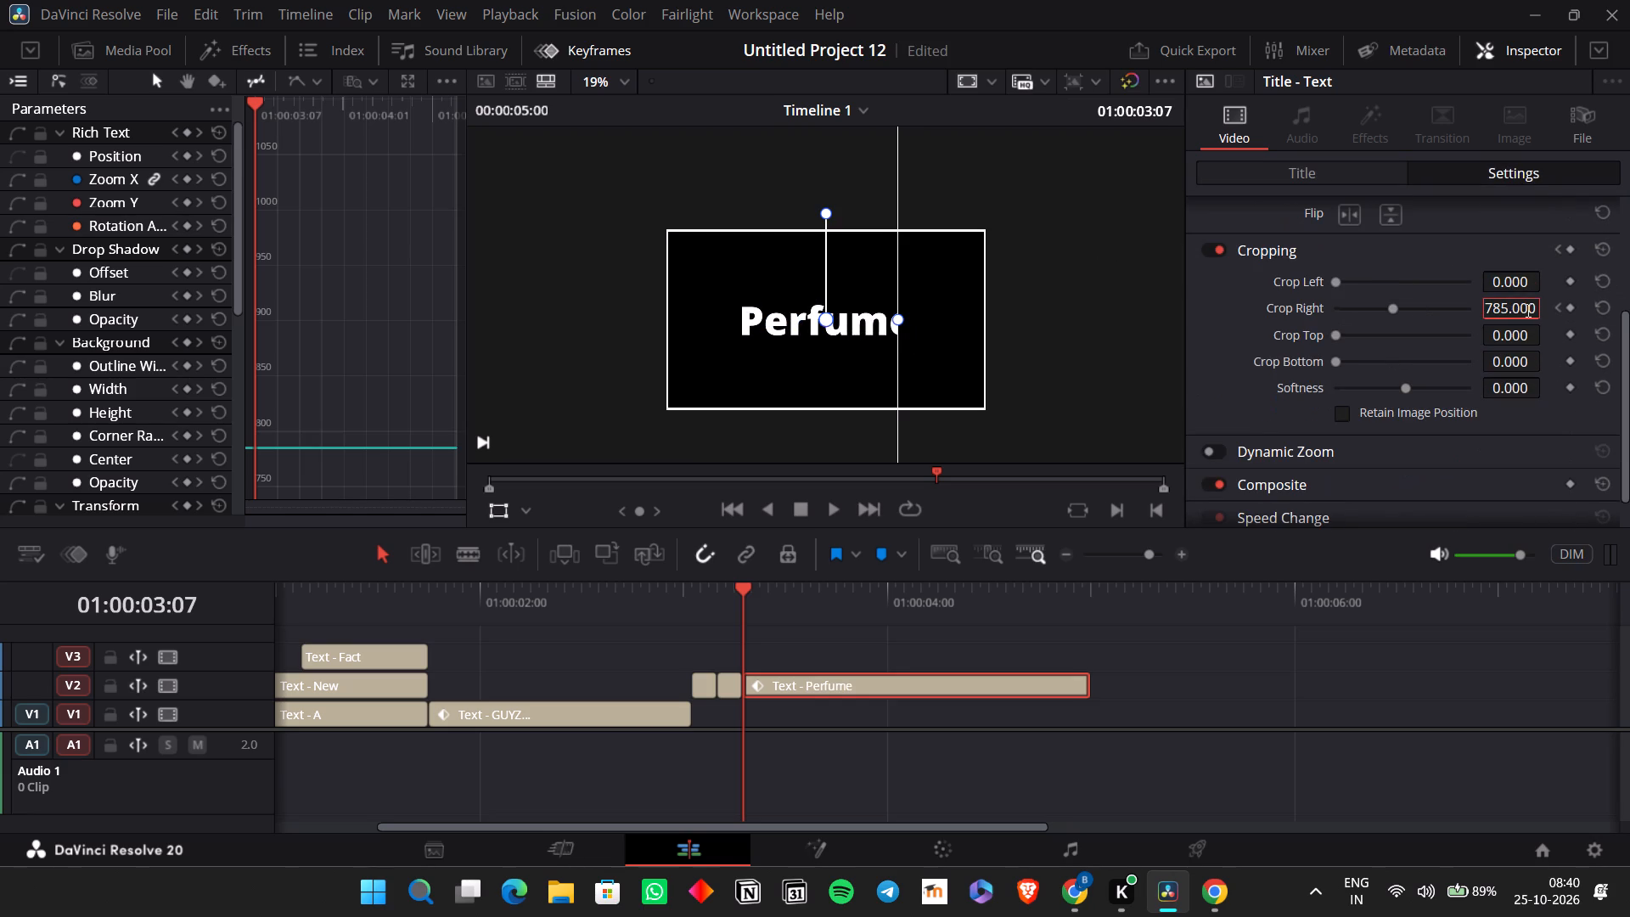
{"action": "key", "text": "0"}
{"action": "key", "text": "Return"}
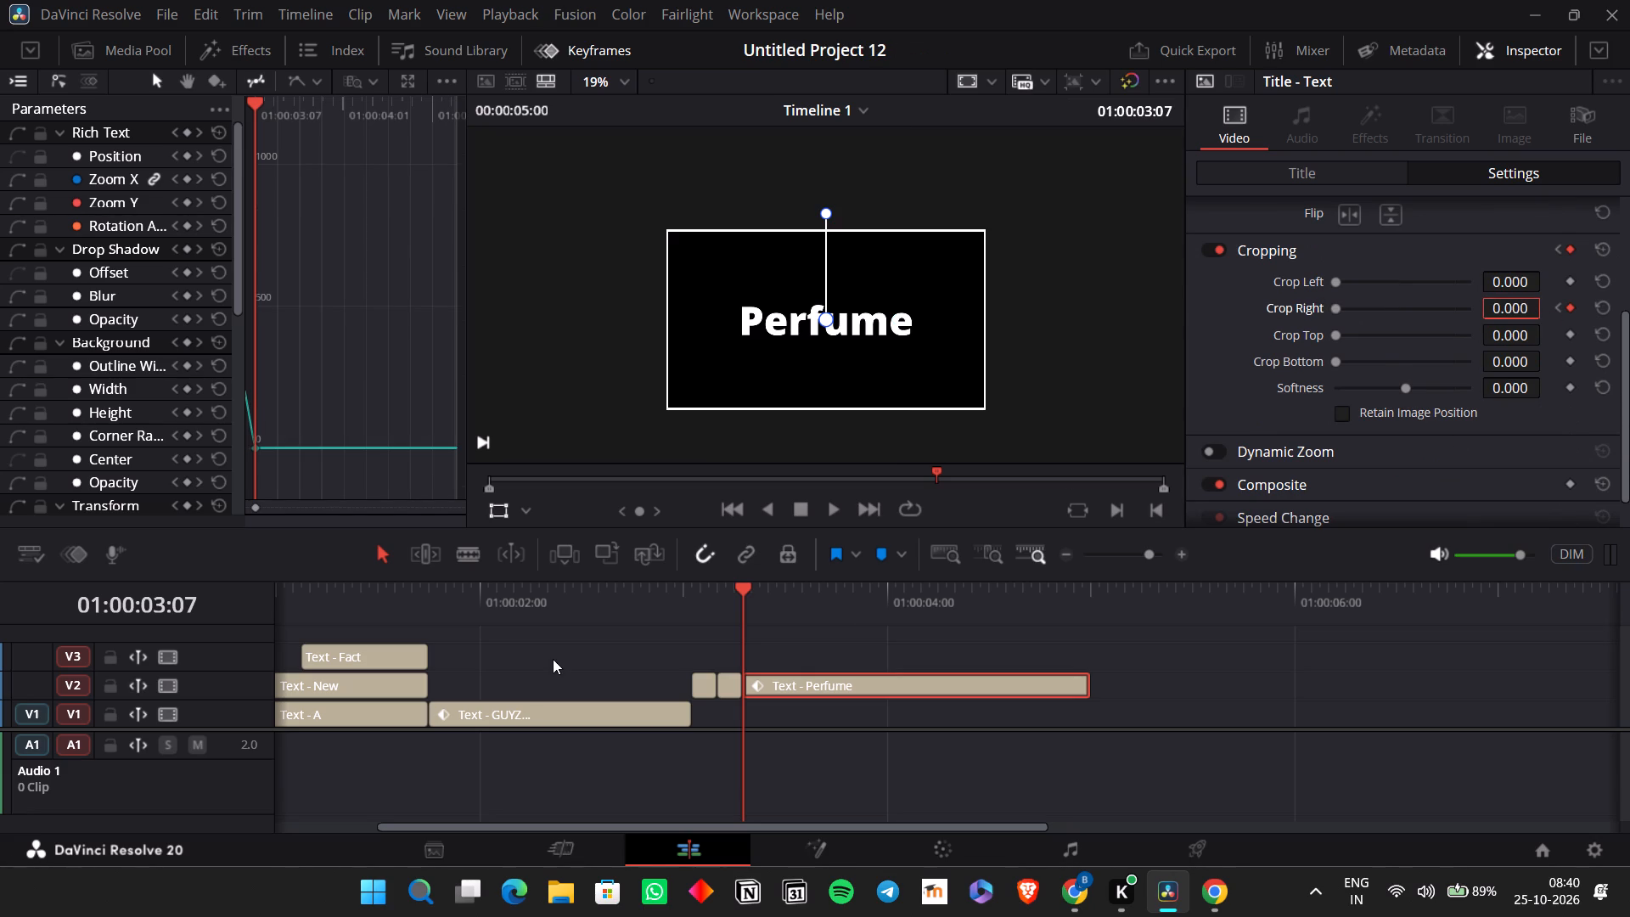
Add a Crop Right keyframe for the "Perfume" clip at 01:00:03:01 and set its value to 0.
{"action": "key", "text": "Left"}
{"action": "key", "text": "Left"}
{"action": "key", "text": "Left"}
{"action": "key", "text": "Left"}
{"action": "key", "text": "Left"}
{"action": "key", "text": "Left"}
{"action": "key", "text": "Left"}
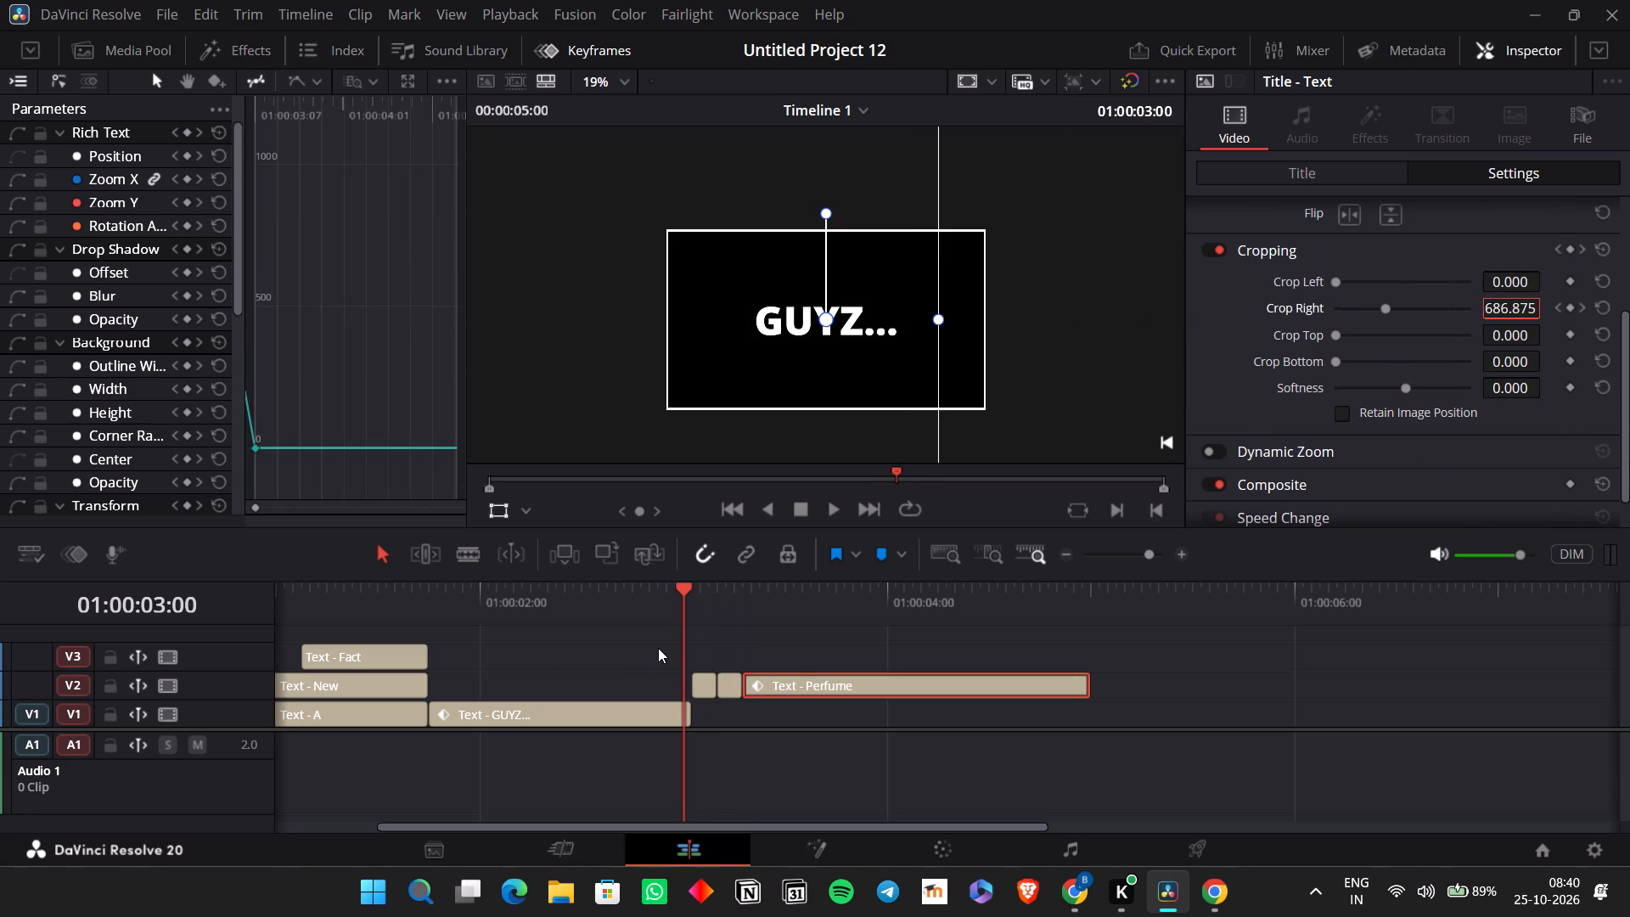
{"action": "key", "text": "Left"}
{"action": "key", "text": "Right"}
{"action": "key", "text": "Right"}
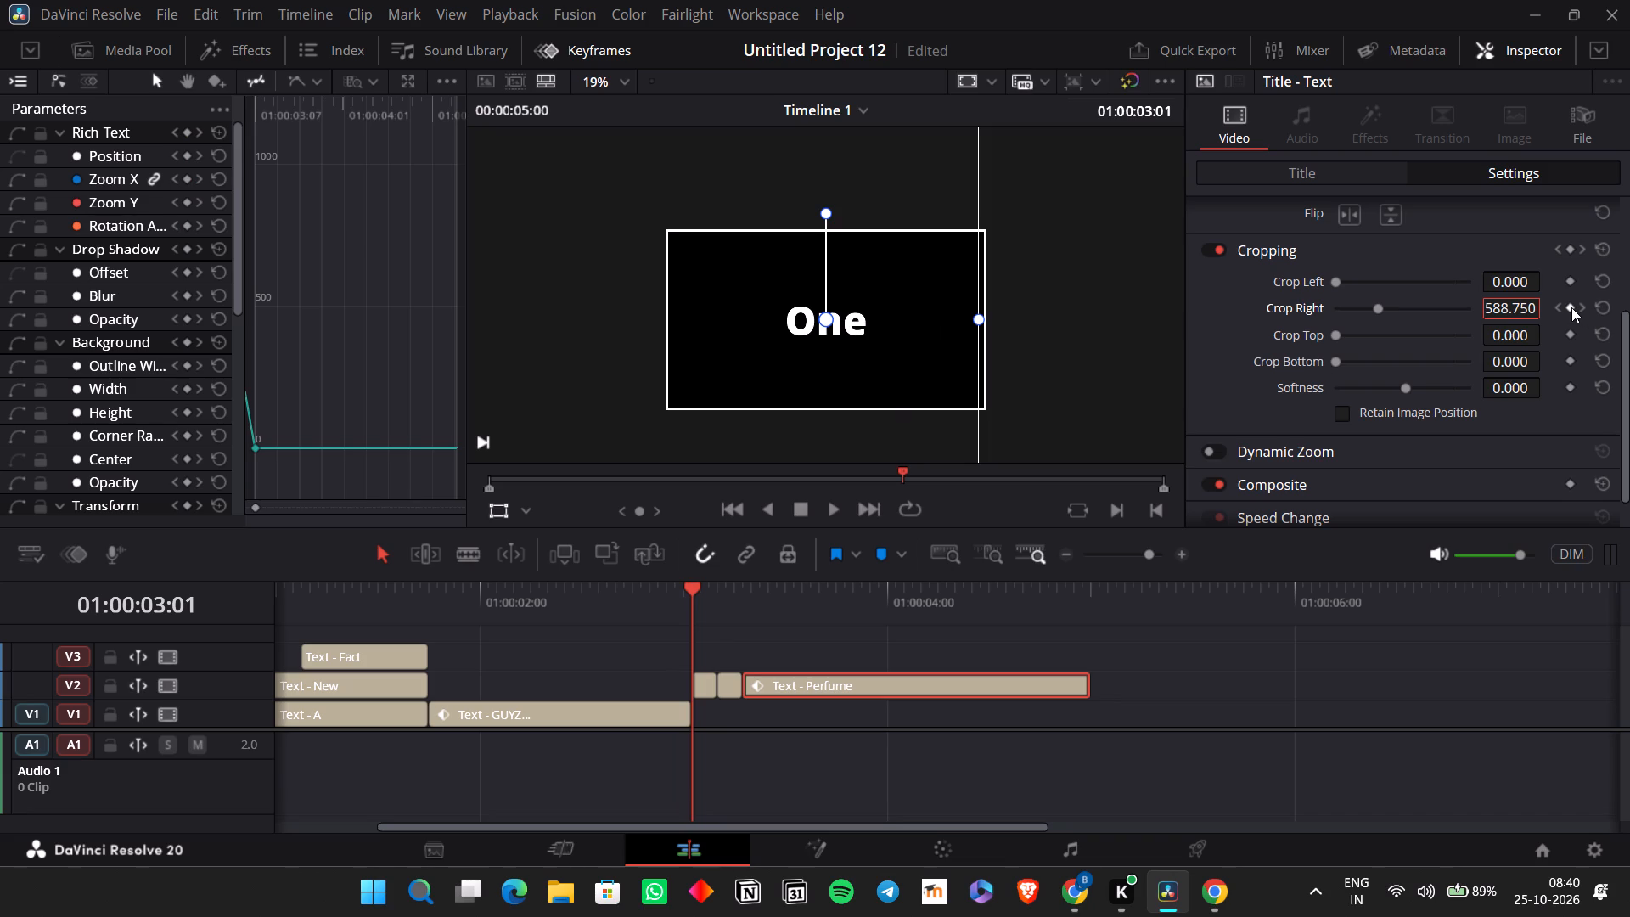
{"action": "left_click", "coordinate": [1571, 307]}
{"action": "double_click", "coordinate": [1517, 304]}
{"action": "key", "text": "0"}
{"action": "key", "text": "Return"}
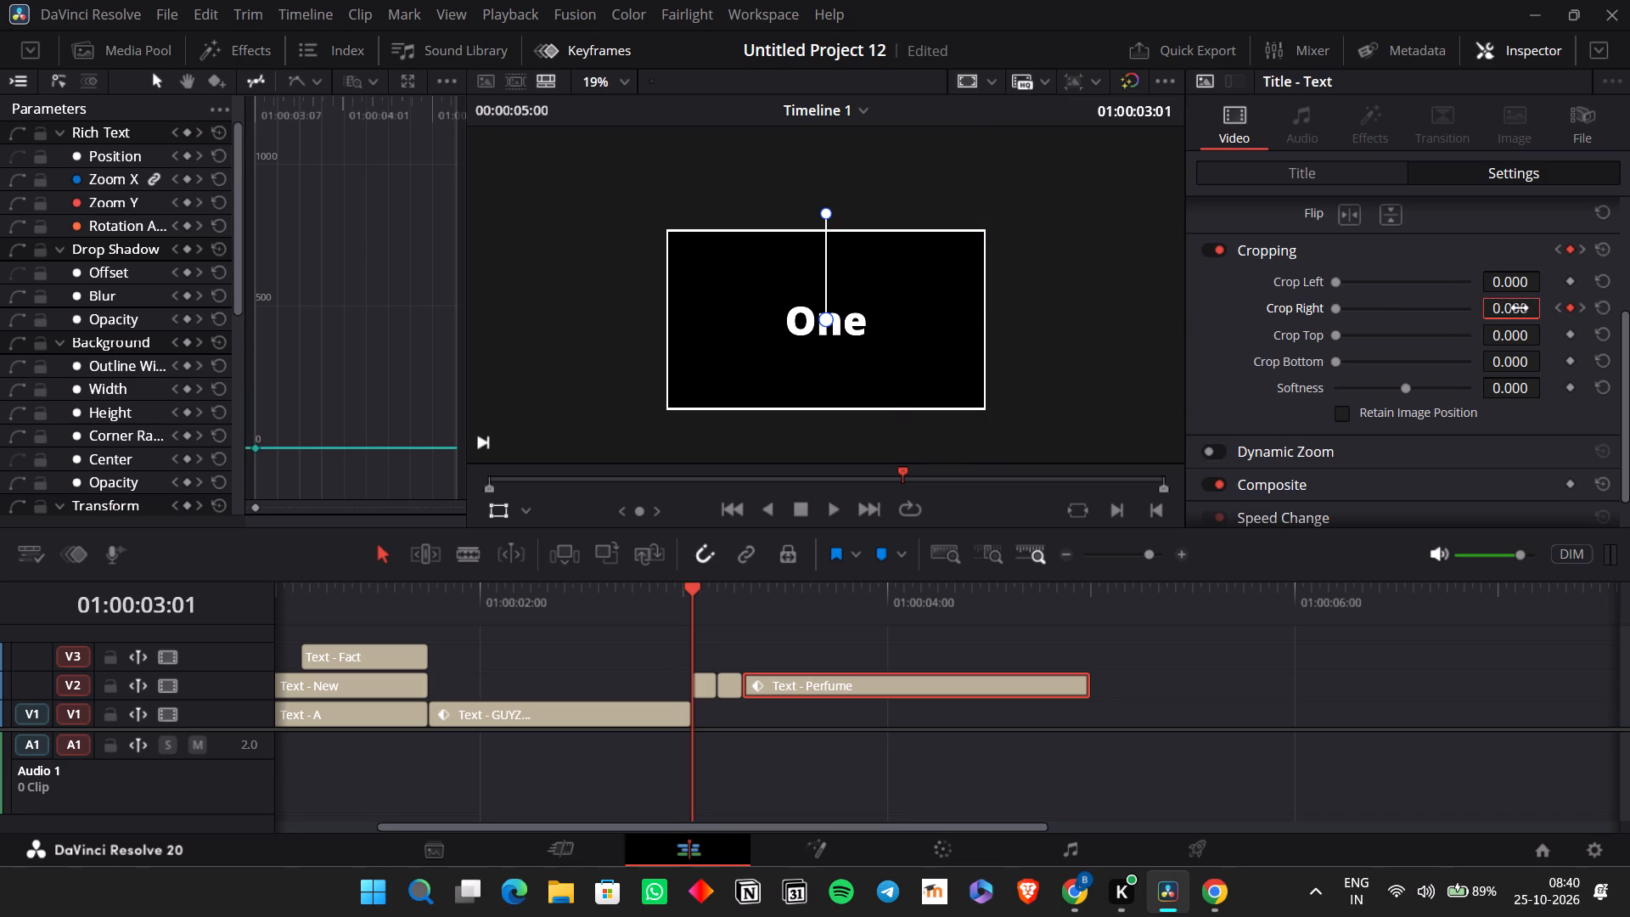
{"action": "left_click", "coordinate": [1579, 308]}
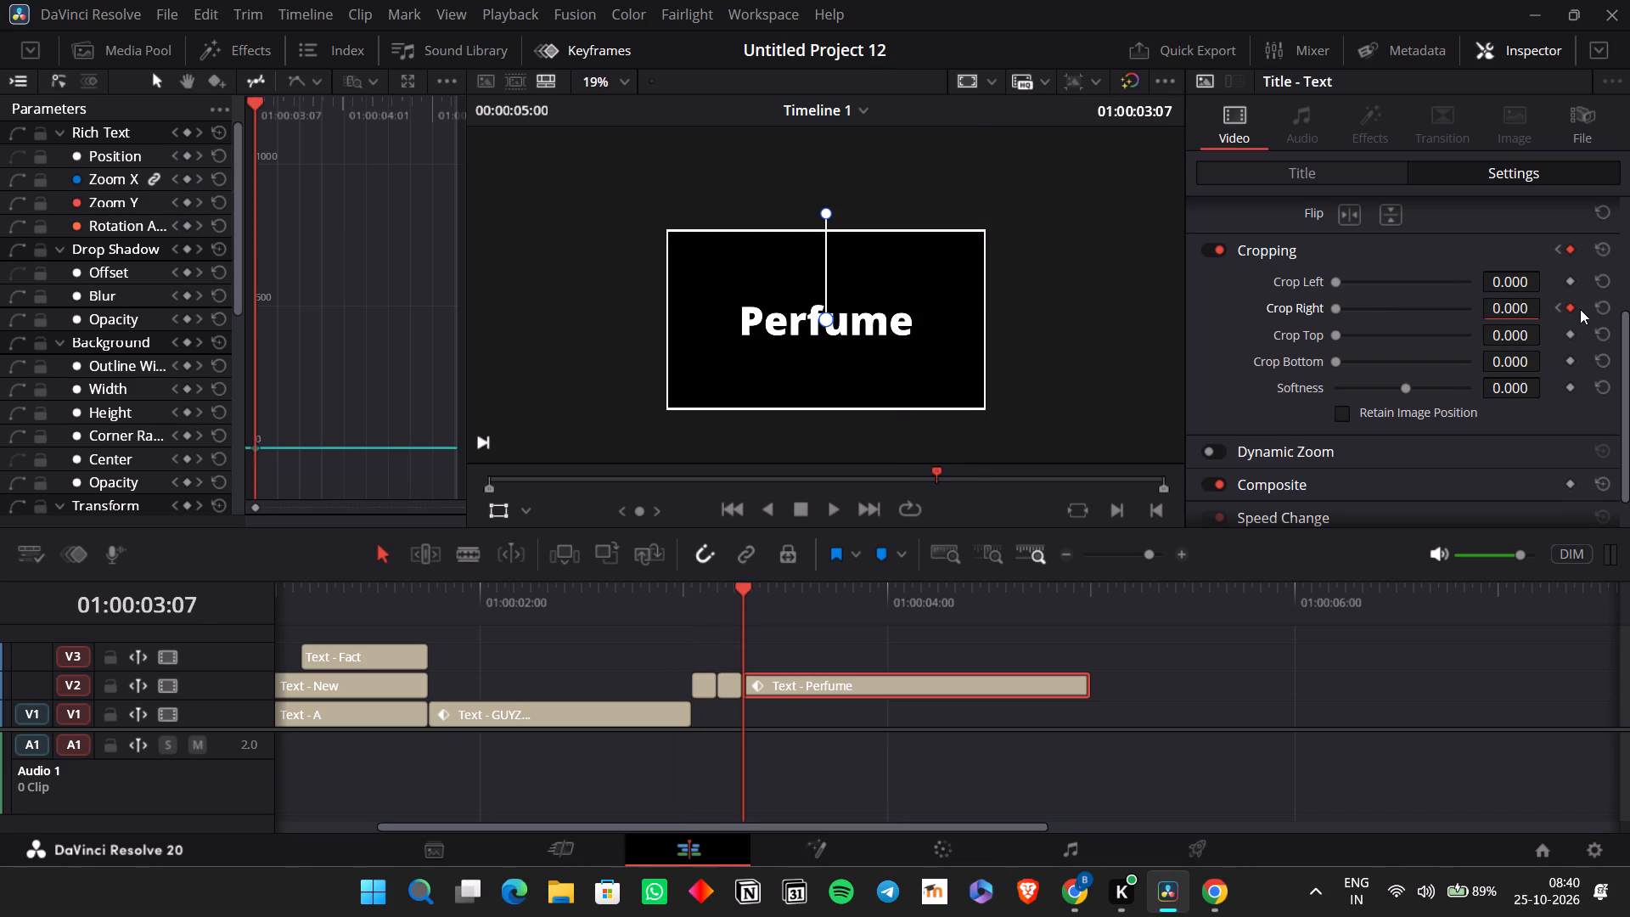
Play back the passage from "GUYZ..." into the short word titles repeatedly to check its timing.
{"action": "left_click", "coordinate": [576, 596]}
{"action": "key", "text": "space"}
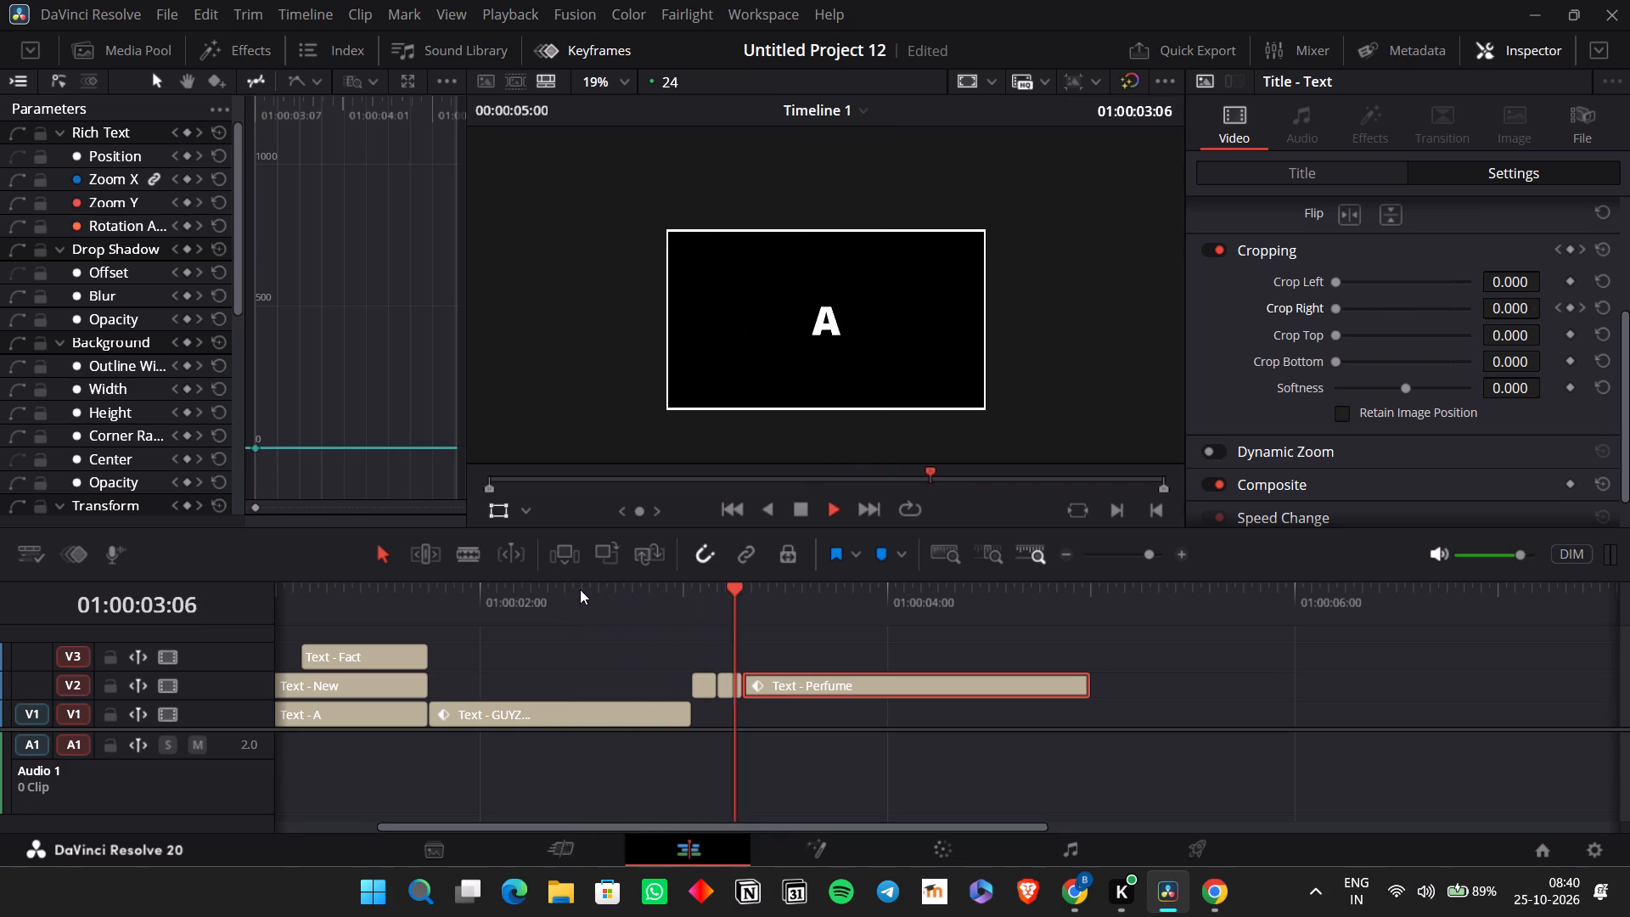
{"action": "key", "text": "space"}
{"action": "left_click", "coordinate": [692, 586]}
{"action": "key", "text": "space"}
{"action": "key", "text": "space"}
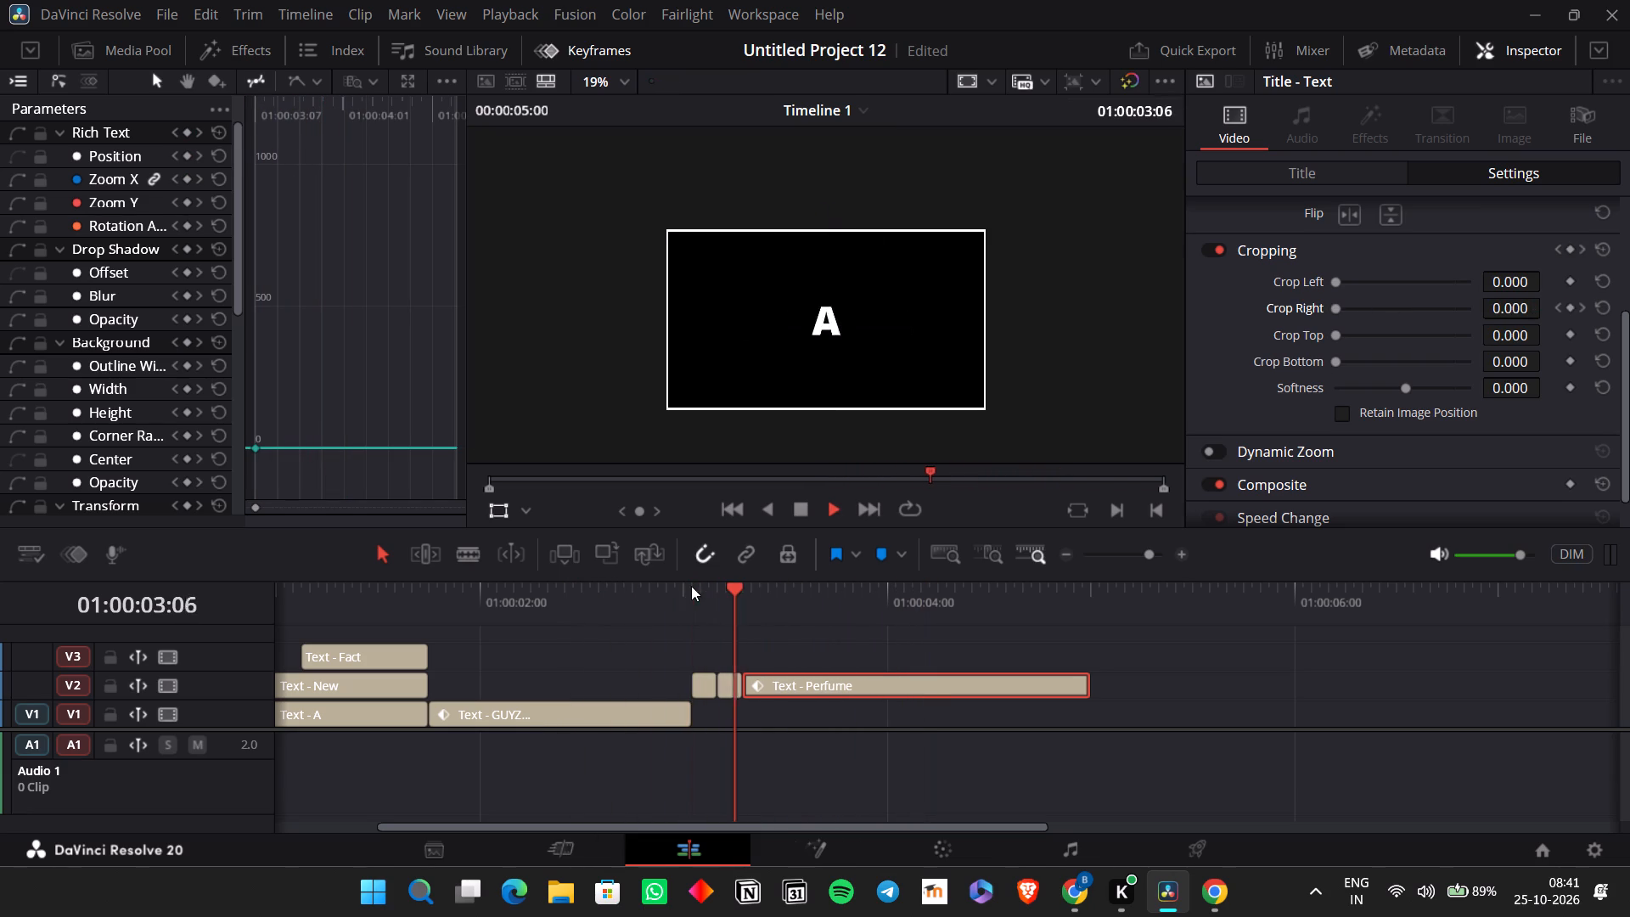
{"action": "left_click", "coordinate": [678, 594]}
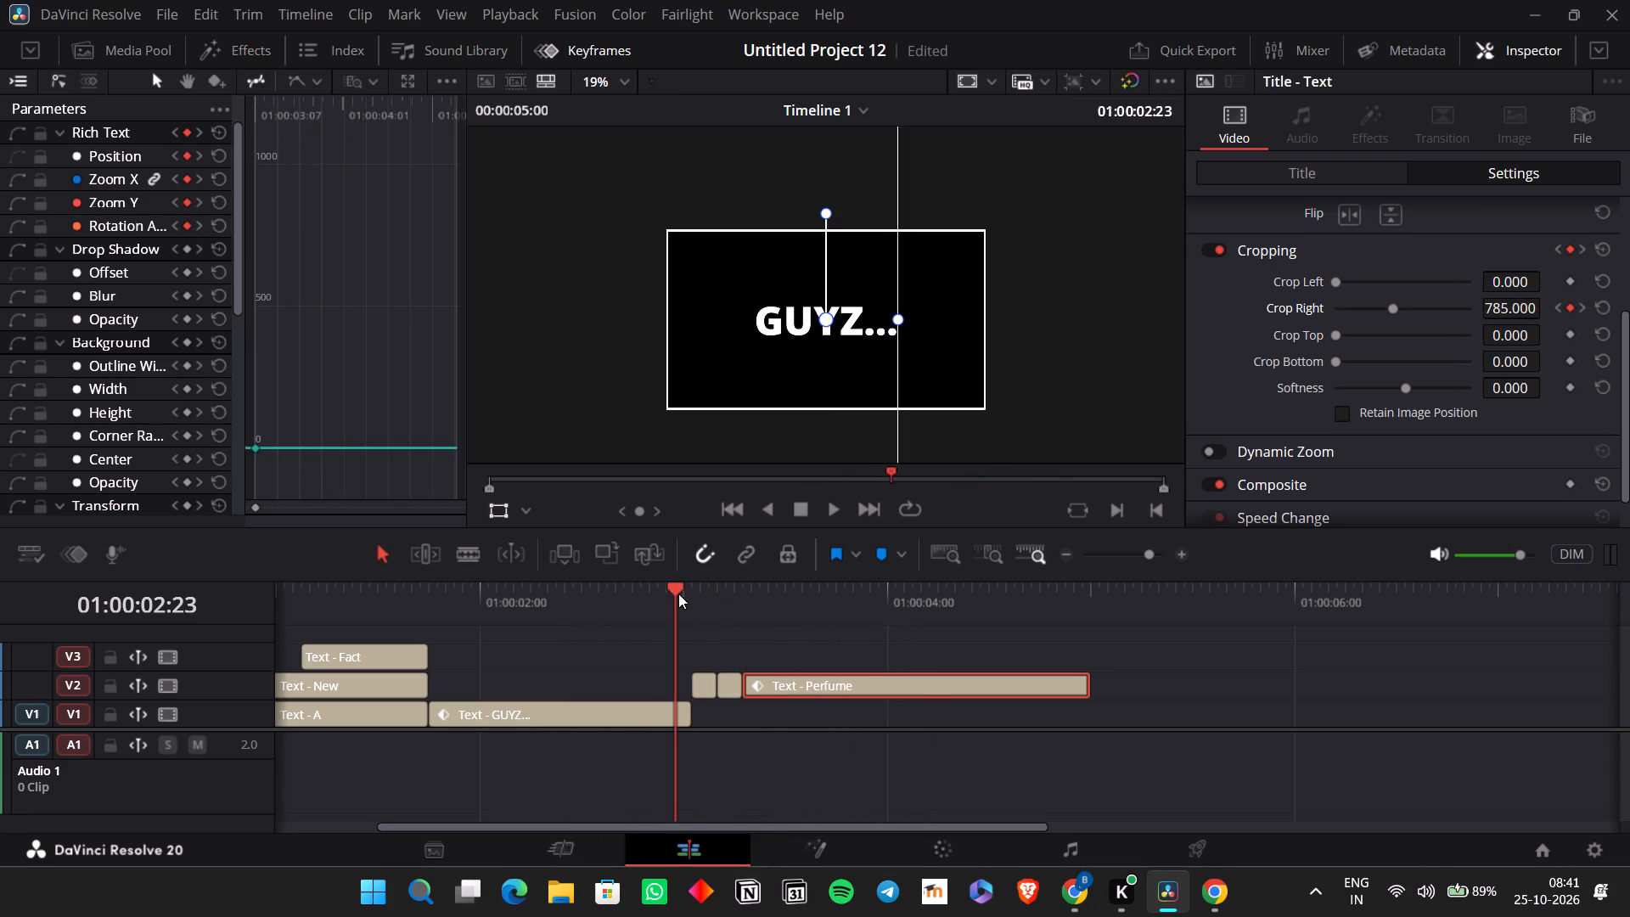
{"action": "key", "text": "space"}
{"action": "key", "text": "space"}
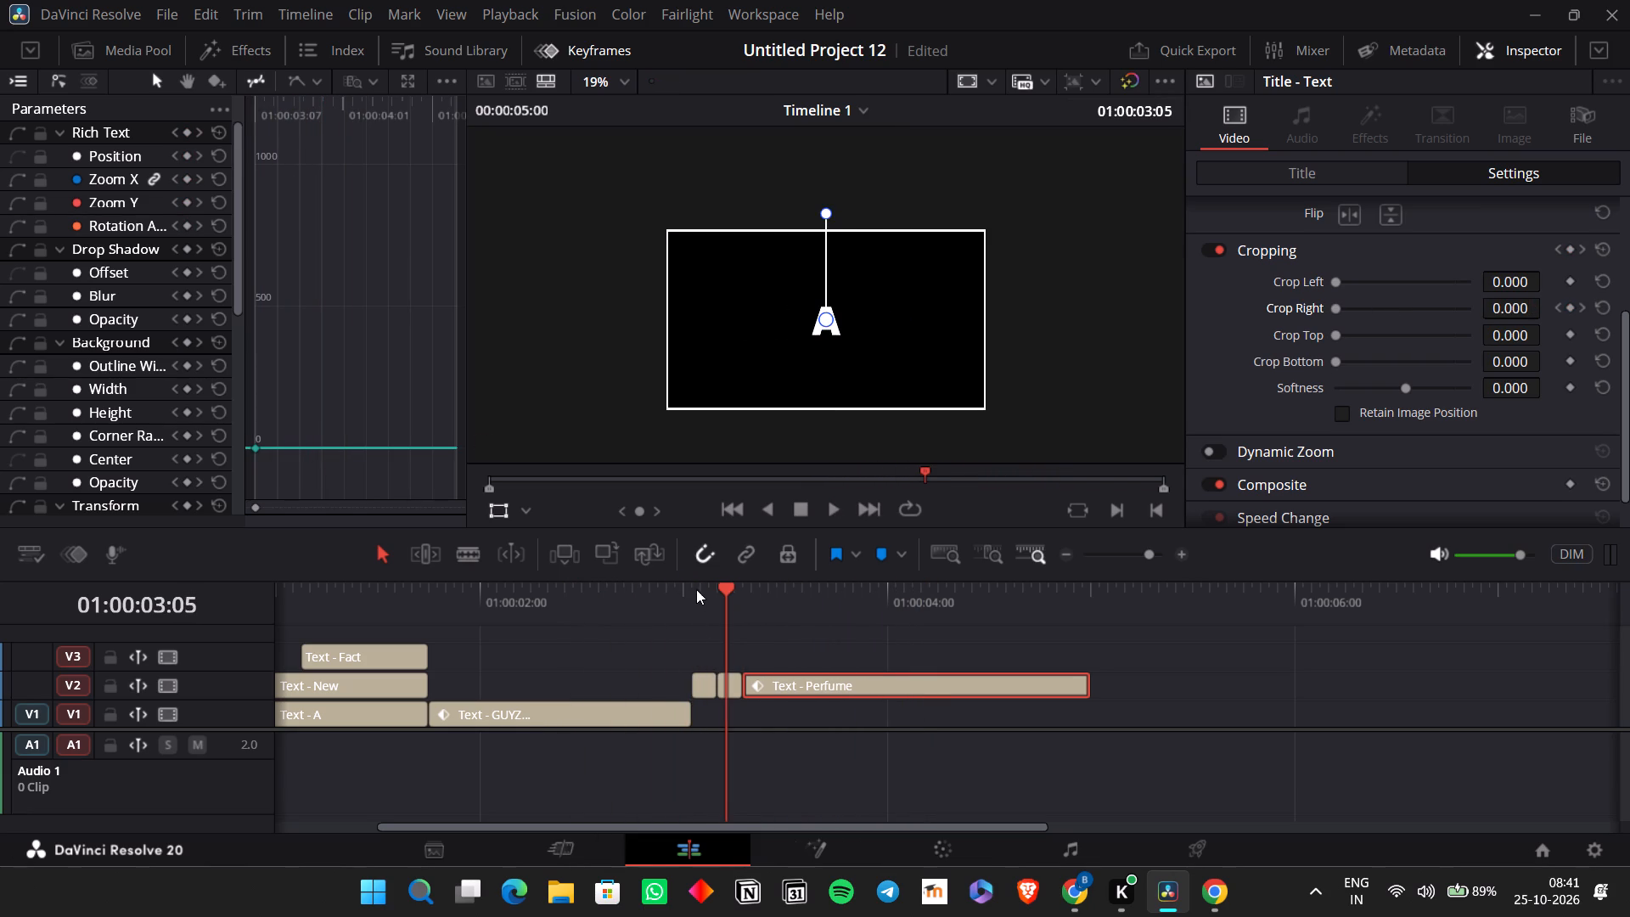
Replace the text of the "One" clip at 01:00:03:01 on V2 with "When".
{"action": "left_click", "coordinate": [696, 589]}
{"action": "left_click", "coordinate": [699, 678]}
{"action": "scroll", "coordinate": [1335, 346], "scroll_direction": "up", "scroll_amount": 4}
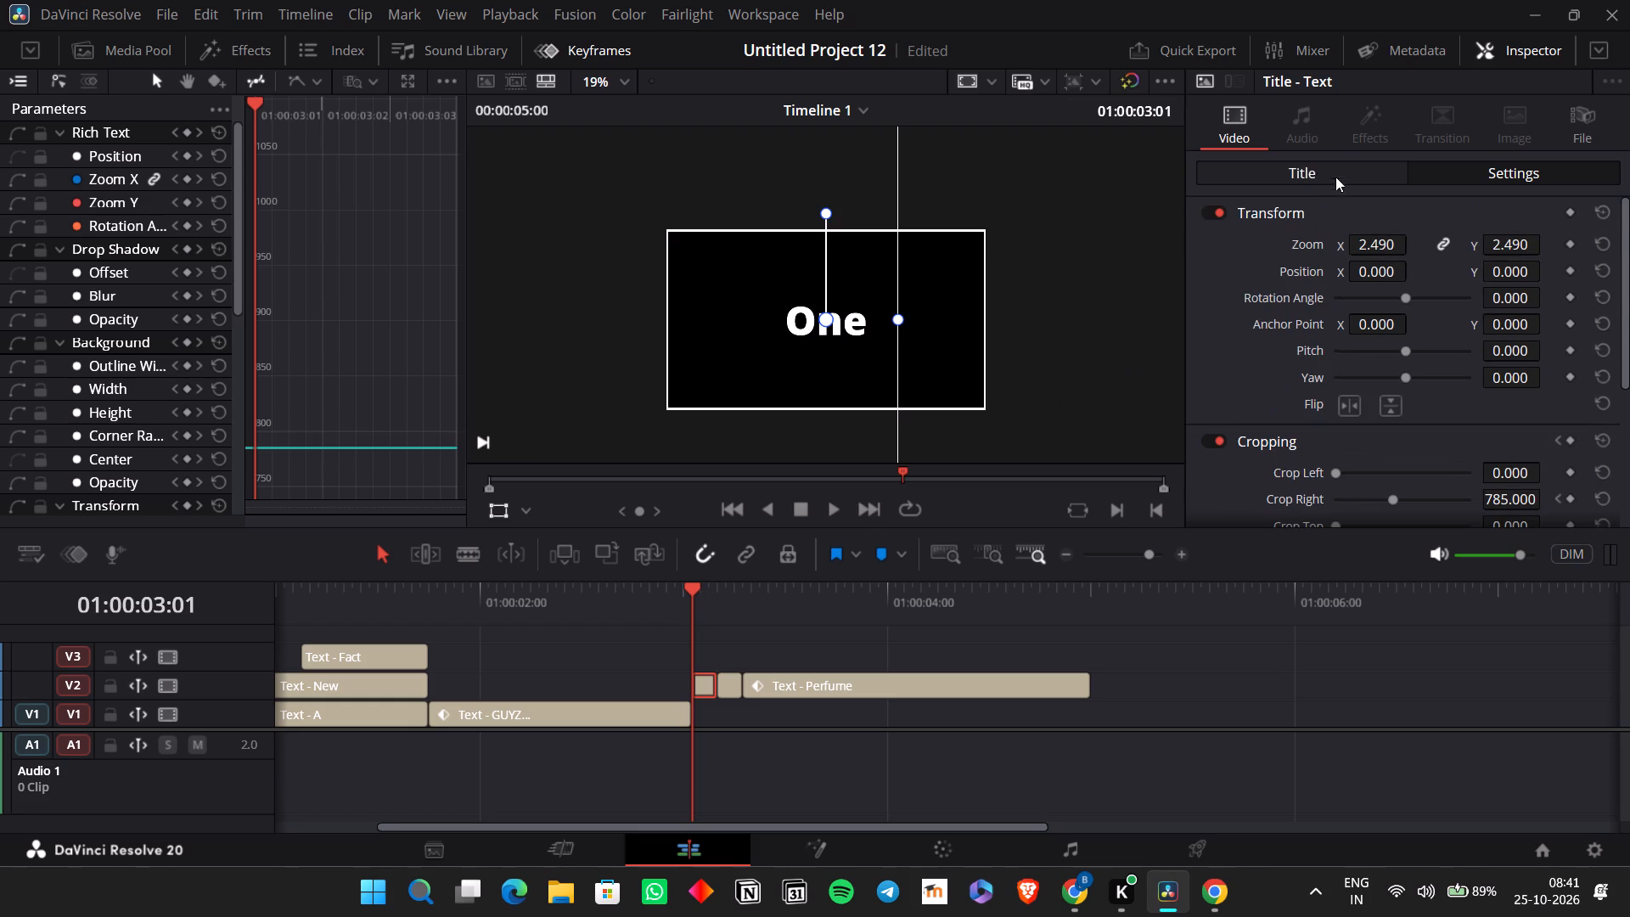
{"action": "left_click", "coordinate": [1326, 188]}
{"action": "left_click", "coordinate": [1326, 180]}
{"action": "scroll", "coordinate": [1335, 250], "scroll_direction": "up", "scroll_amount": 5}
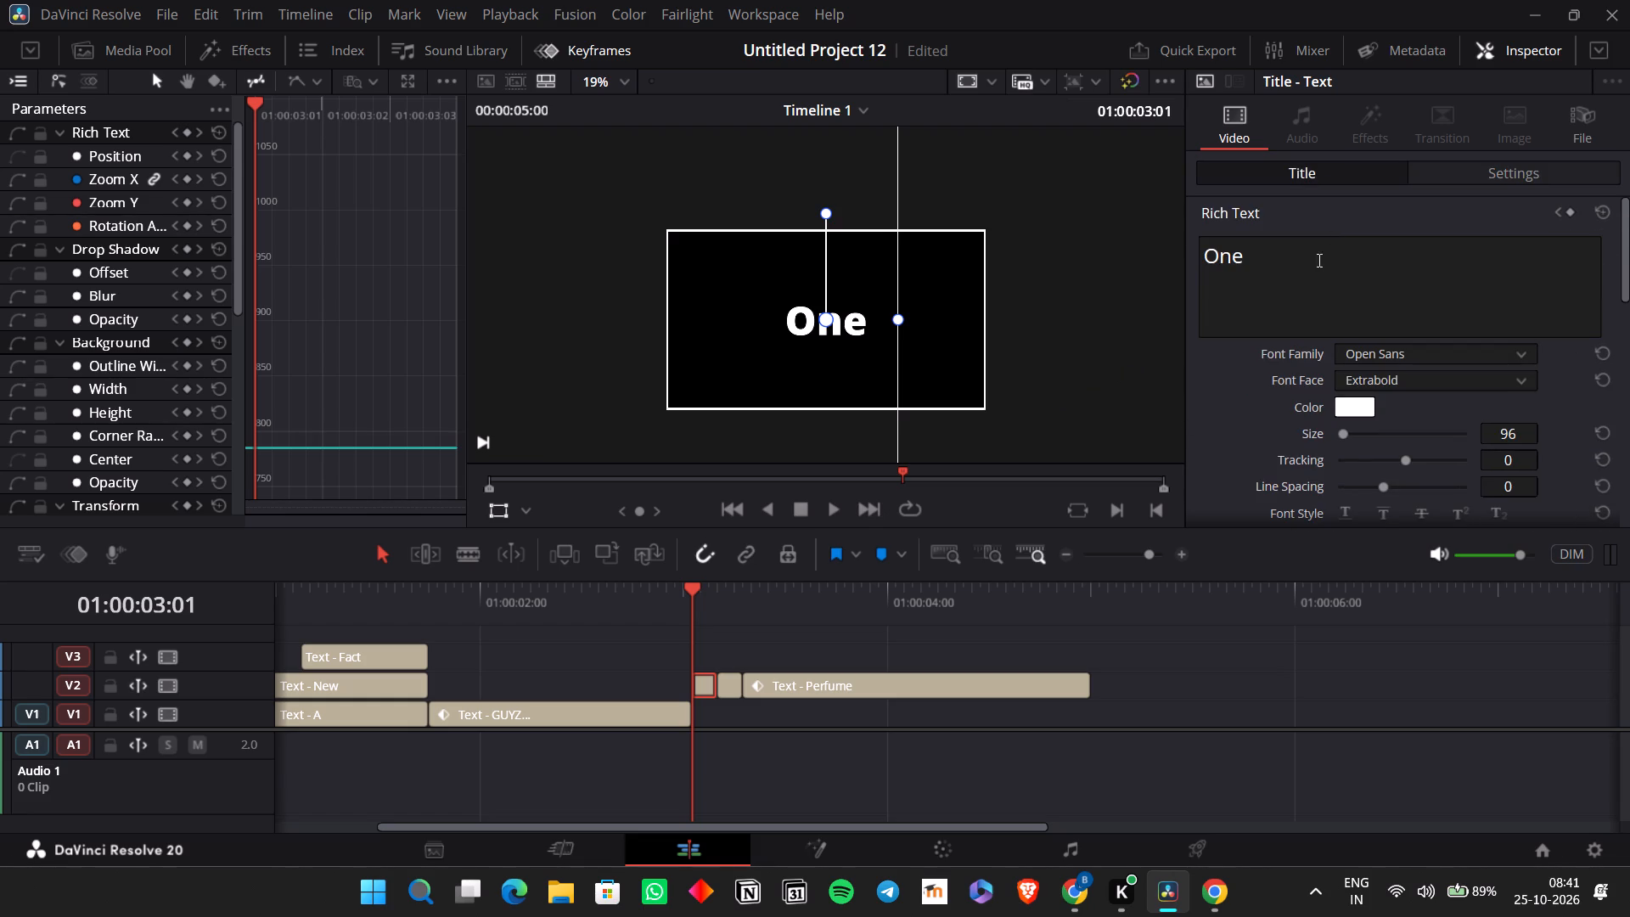
{"action": "left_click_drag", "start_coordinate": [1316, 260], "coordinate": [1007, 205]}
{"action": "type", "text": "hen"}
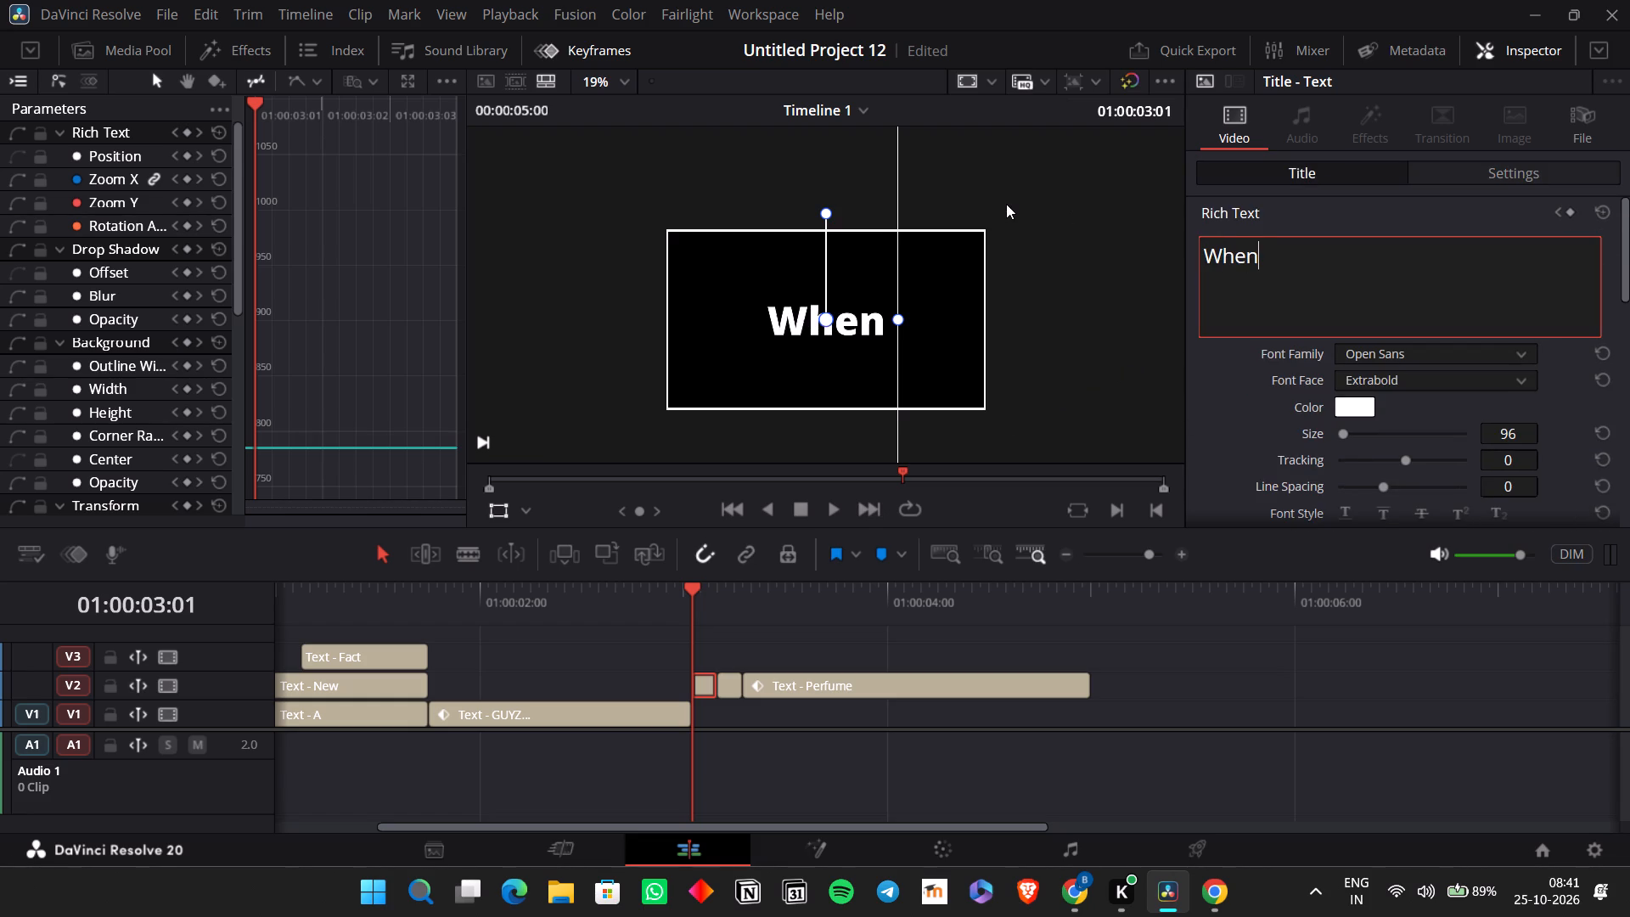
Extend the end of the "When" clip over the short "A" clip to the start of "Perfume" at 01:00:03:07.
{"action": "left_click", "coordinate": [716, 689]}
{"action": "left_click", "coordinate": [1177, 554]}
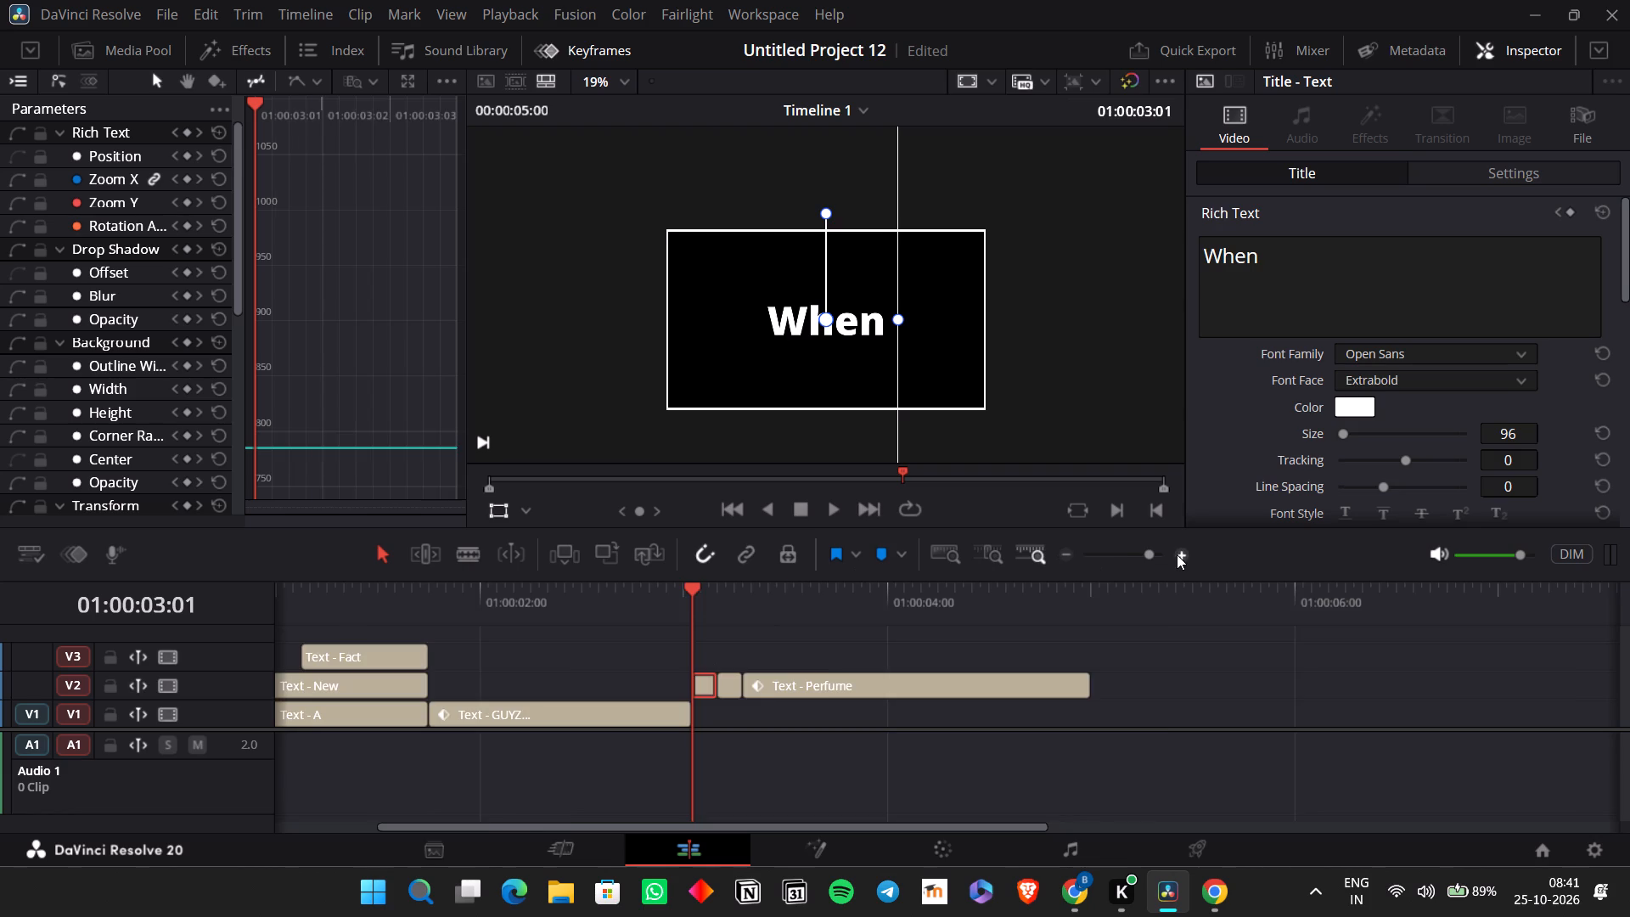
{"action": "left_click_drag", "start_coordinate": [828, 678], "coordinate": [874, 684]}
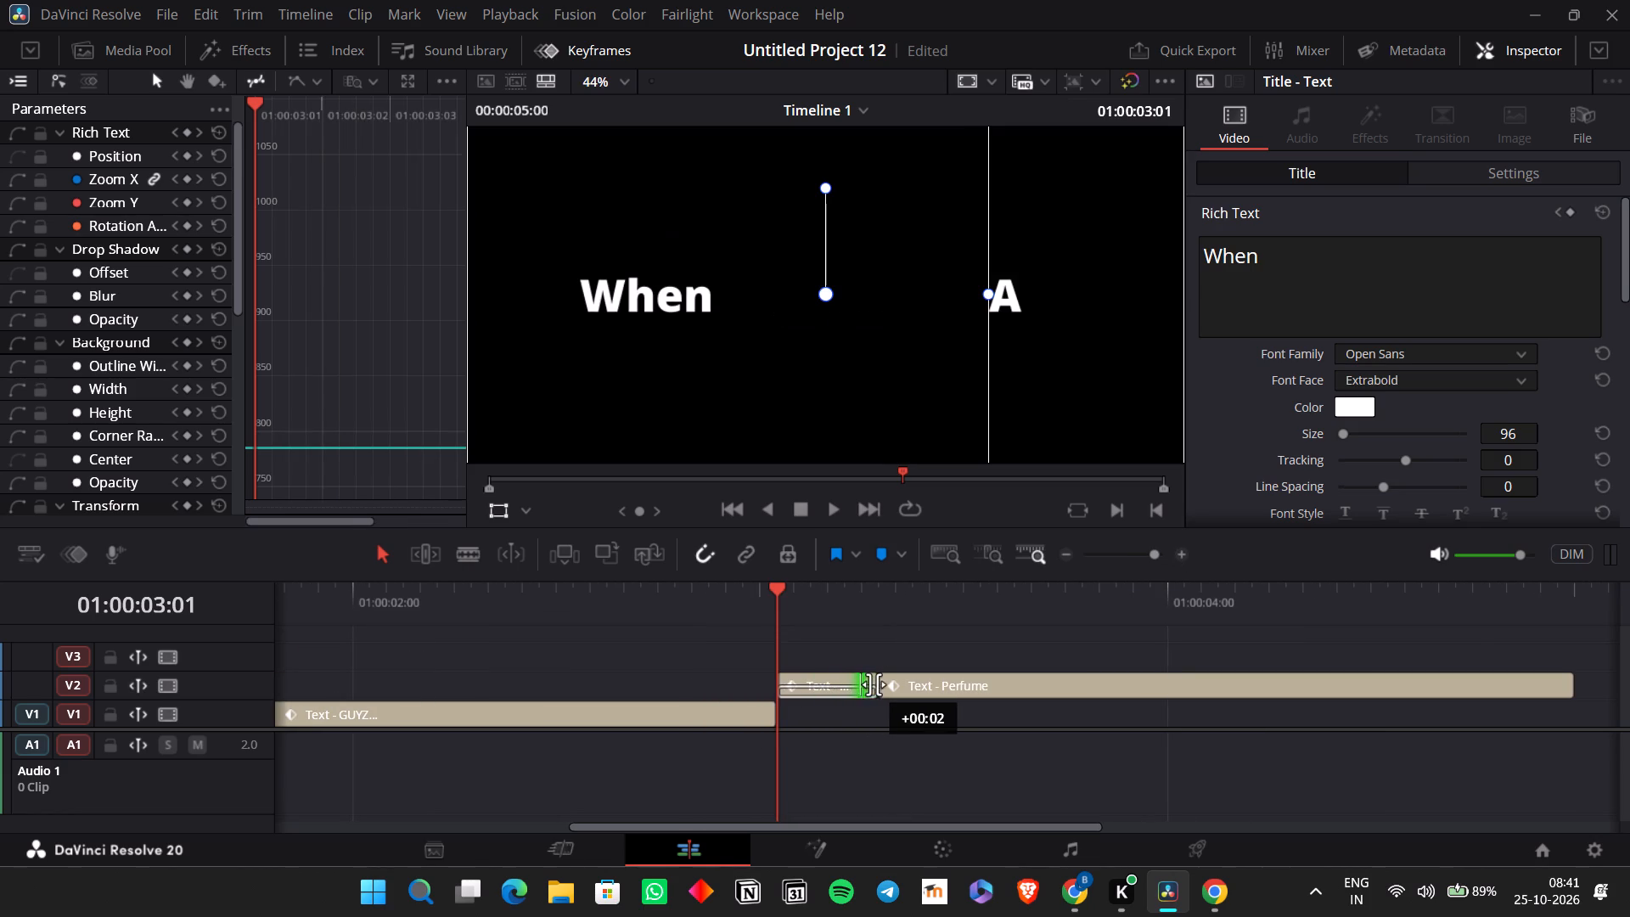
{"action": "left_click_drag", "start_coordinate": [874, 684], "coordinate": [884, 686]}
{"action": "left_click", "coordinate": [893, 689]}
{"action": "left_click", "coordinate": [812, 677]}
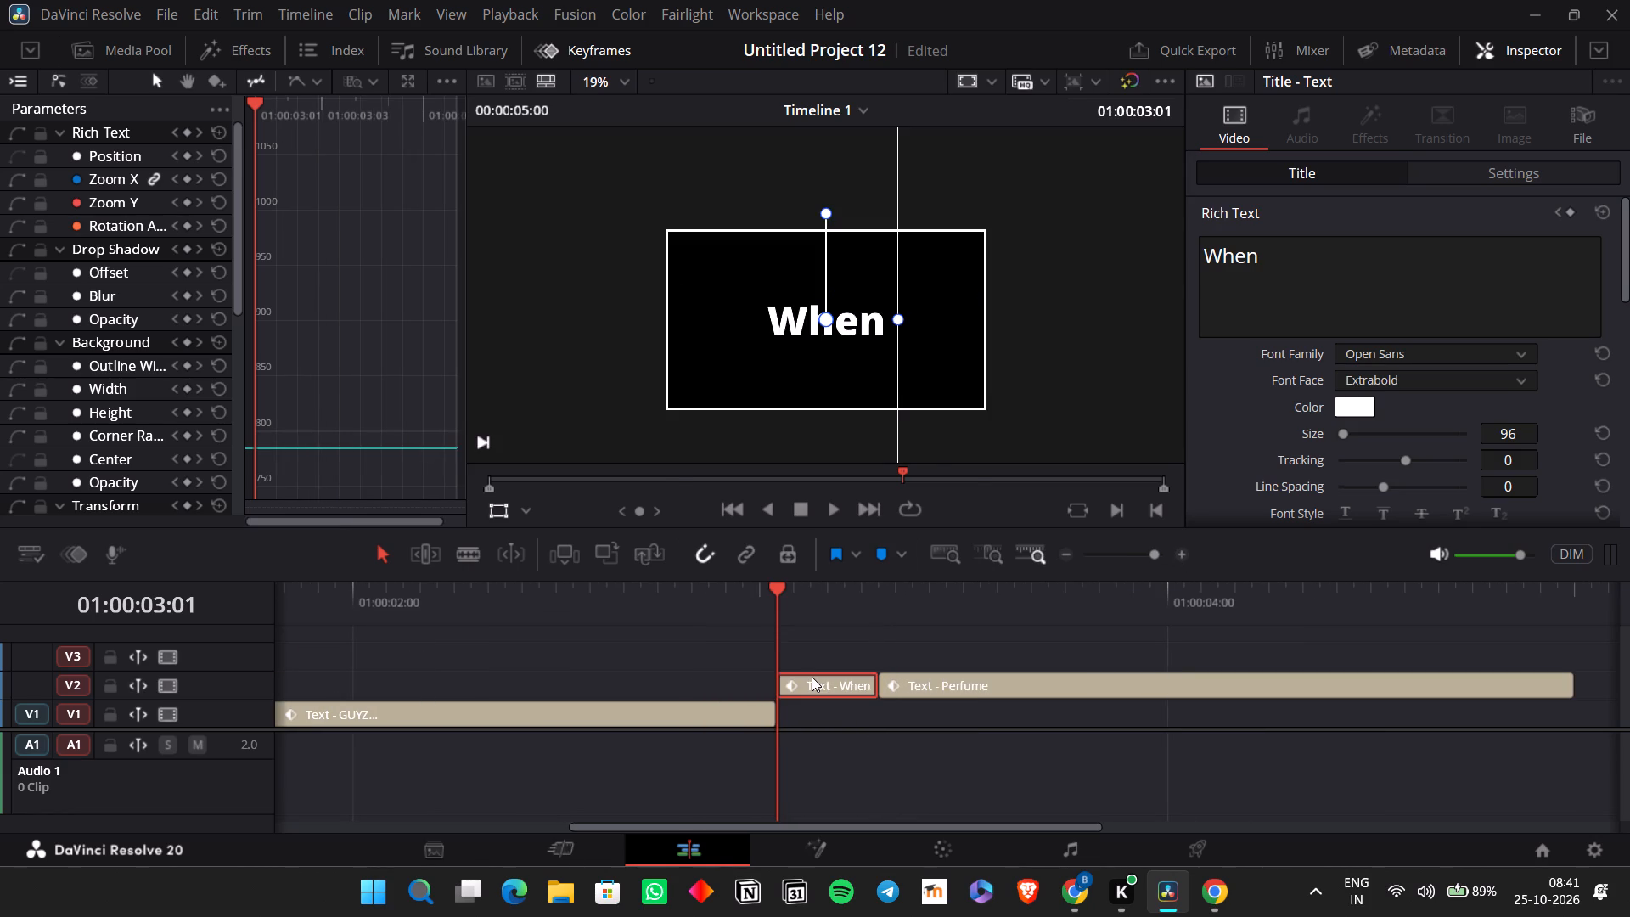
Split the "Perfume" clip on V2 at 01:00:03:12 and change the text of the shorter first piece to "A".
{"action": "key", "text": "space"}
{"action": "key", "text": "space"}
{"action": "left_click", "coordinate": [878, 596]}
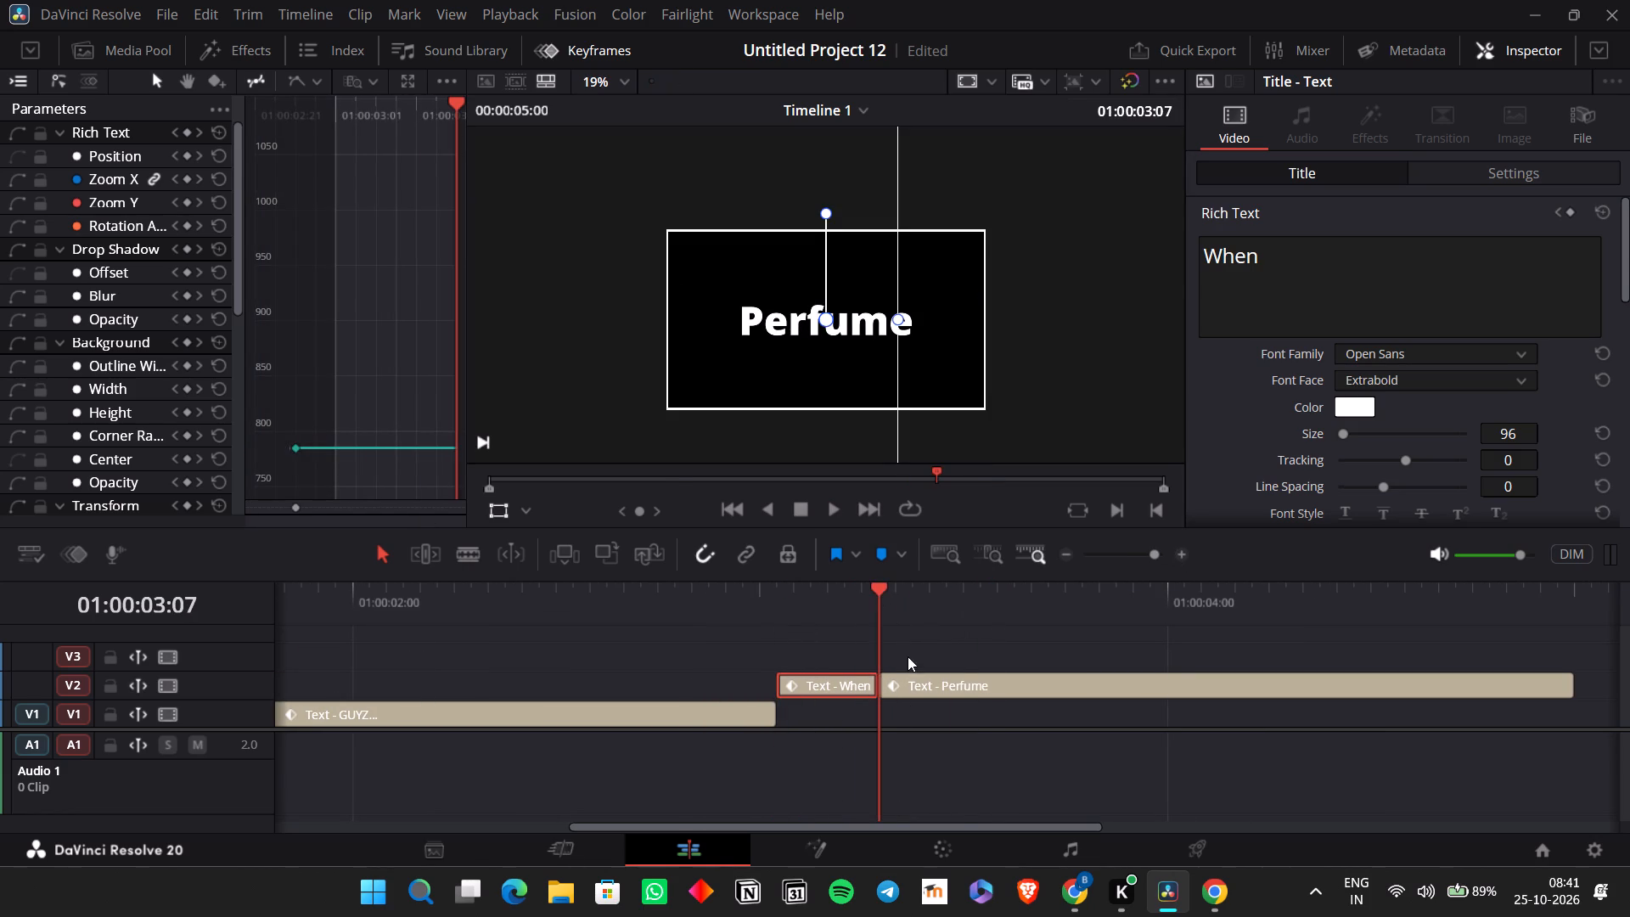
{"action": "key", "text": "space"}
{"action": "key", "text": "space"}
{"action": "left_click", "coordinate": [919, 684]}
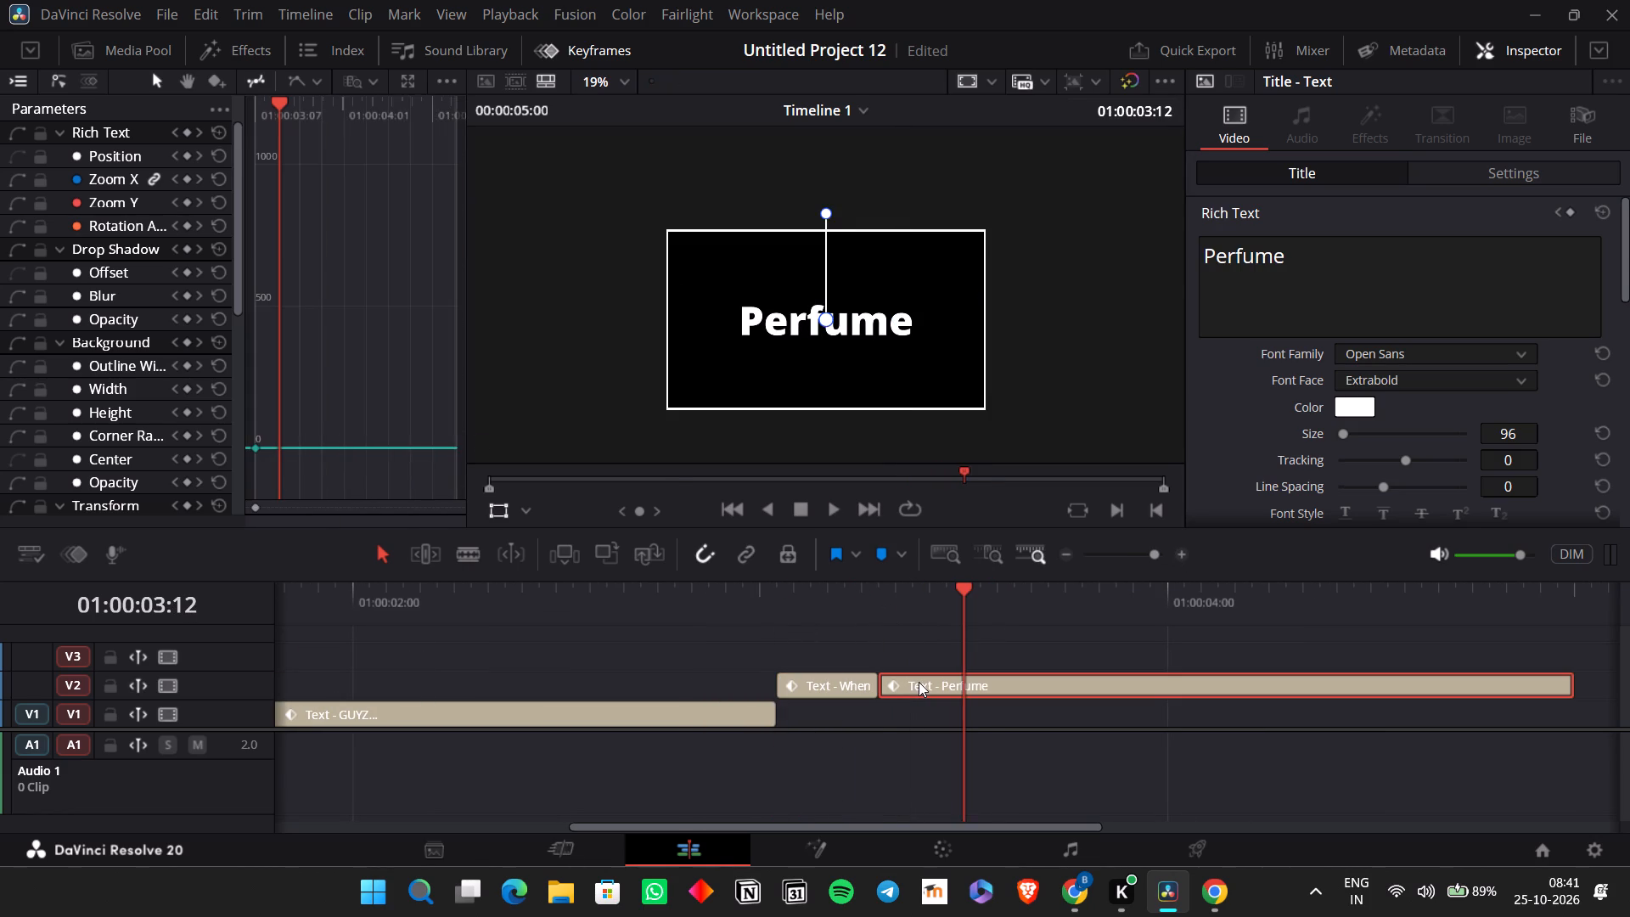
{"action": "key", "text": "ctrl+b"}
{"action": "left_click", "coordinate": [919, 681]}
{"action": "left_click_drag", "start_coordinate": [1316, 267], "coordinate": [1054, 244]}
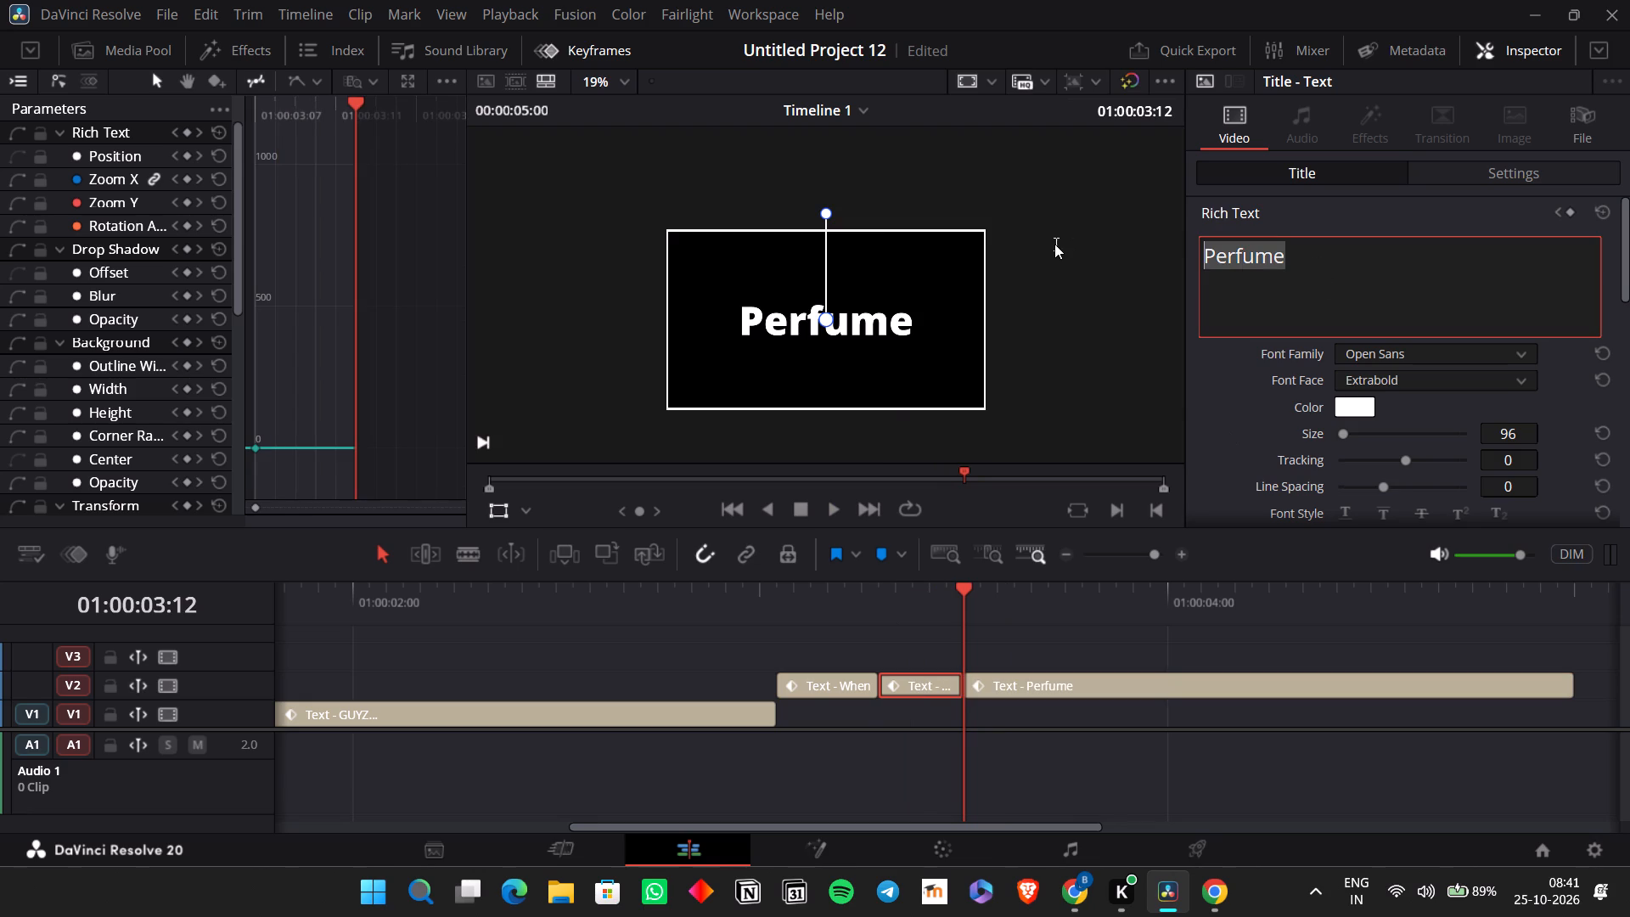
Split the "Perfume" clip on V2 at 01:00:03:19 and change the text of the remaining longer piece to "Bottole".
{"action": "left_click", "coordinate": [756, 595]}
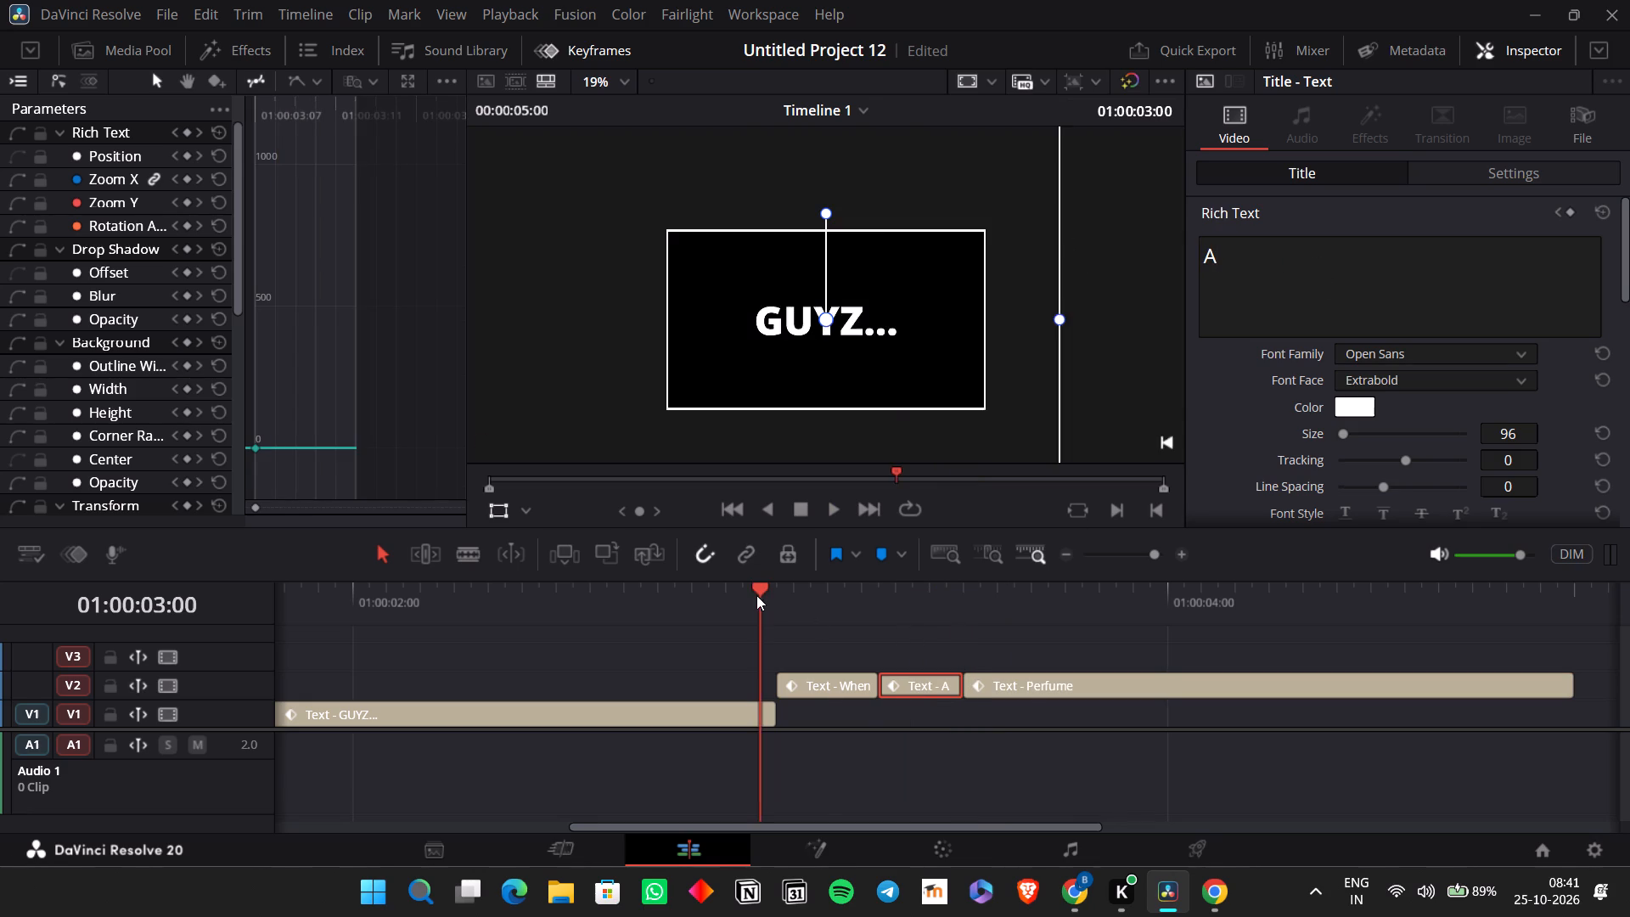
{"action": "key", "text": "space"}
{"action": "key", "text": "space"}
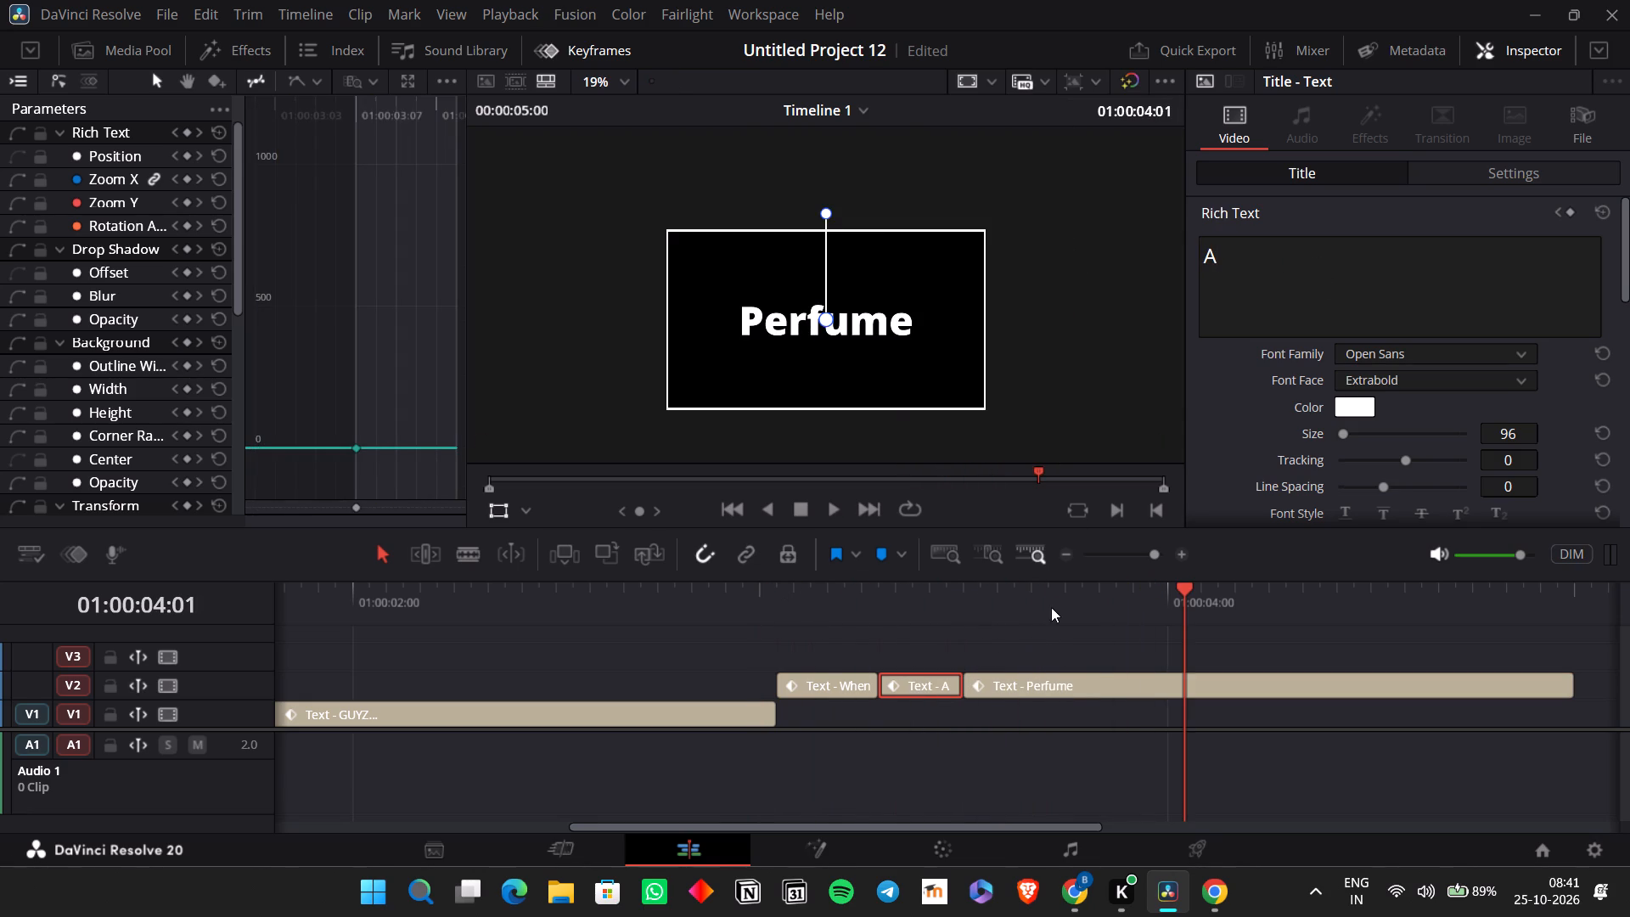
{"action": "left_click", "coordinate": [1063, 582]}
{"action": "left_click", "coordinate": [1081, 593]}
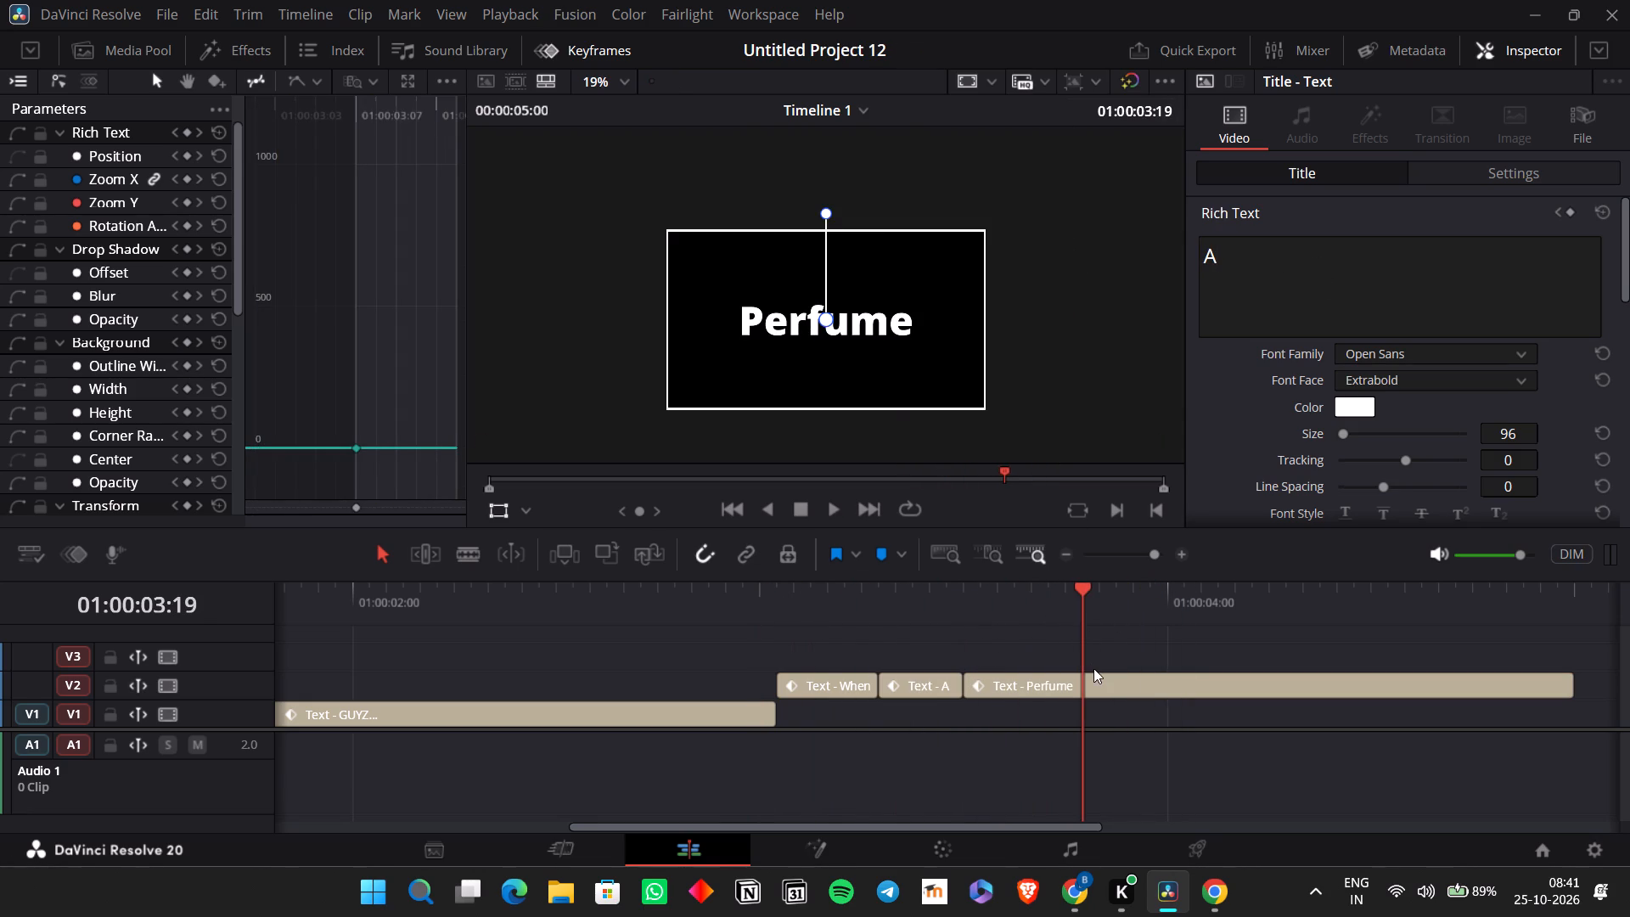
{"action": "left_click", "coordinate": [1093, 668]}
{"action": "left_click", "coordinate": [1094, 679]}
{"action": "key", "text": "ctrl+b"}
{"action": "scroll", "coordinate": [1099, 693], "scroll_direction": "left", "scroll_amount": 1}
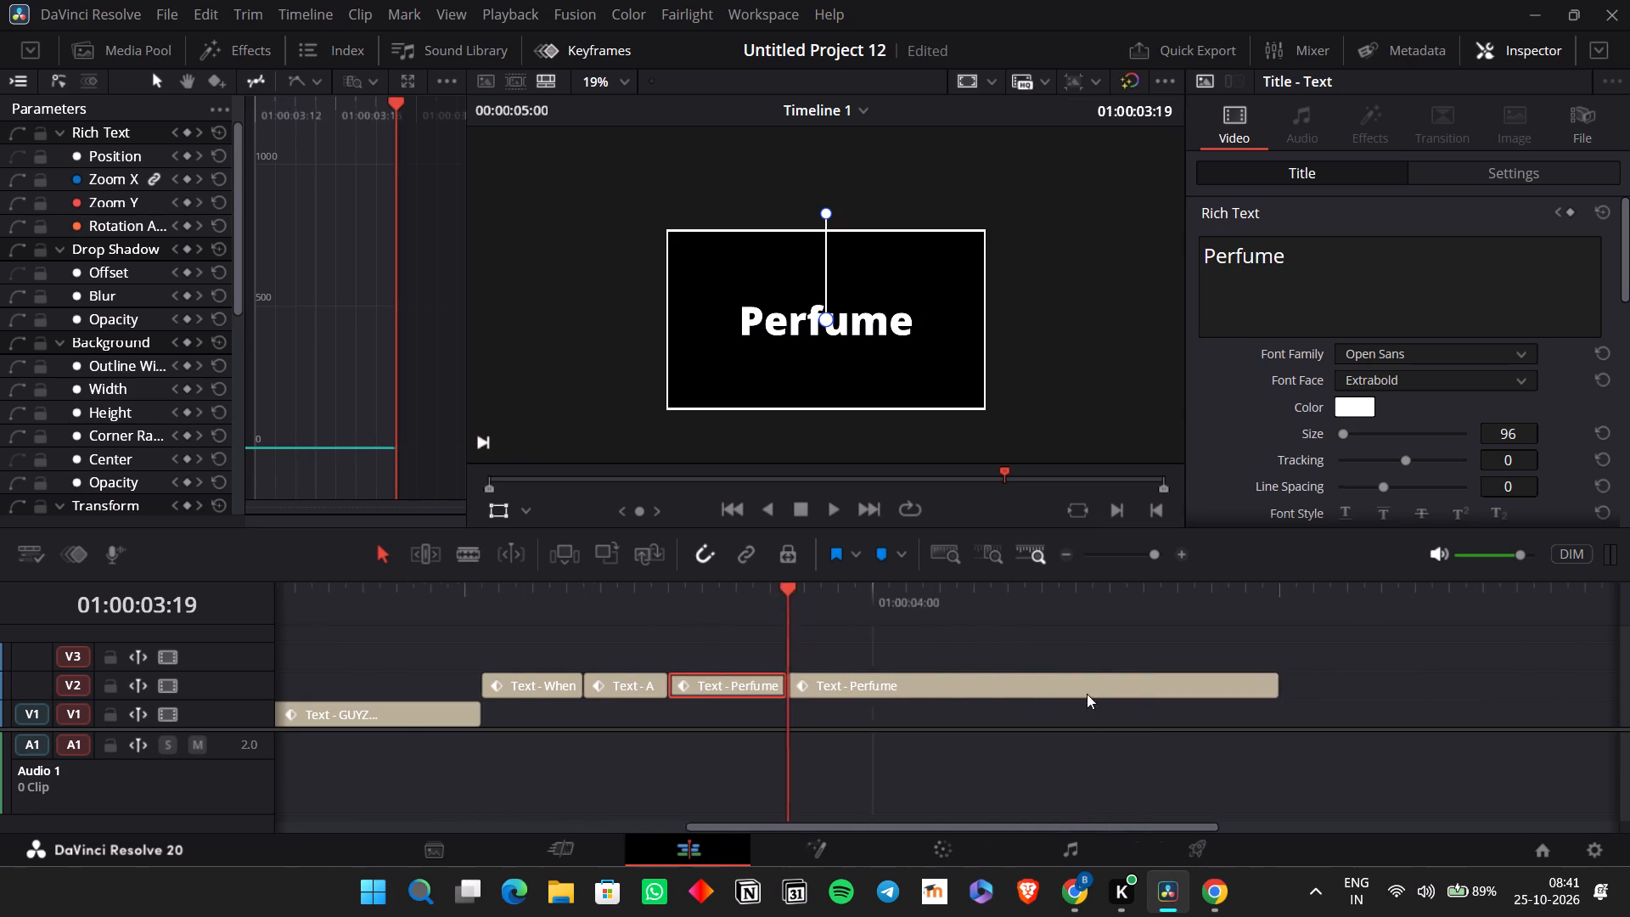
{"action": "scroll", "coordinate": [1087, 694], "scroll_direction": "left", "scroll_amount": 1}
{"action": "left_click", "coordinate": [940, 680]}
{"action": "left_click_drag", "start_coordinate": [1327, 279], "coordinate": [1032, 257]}
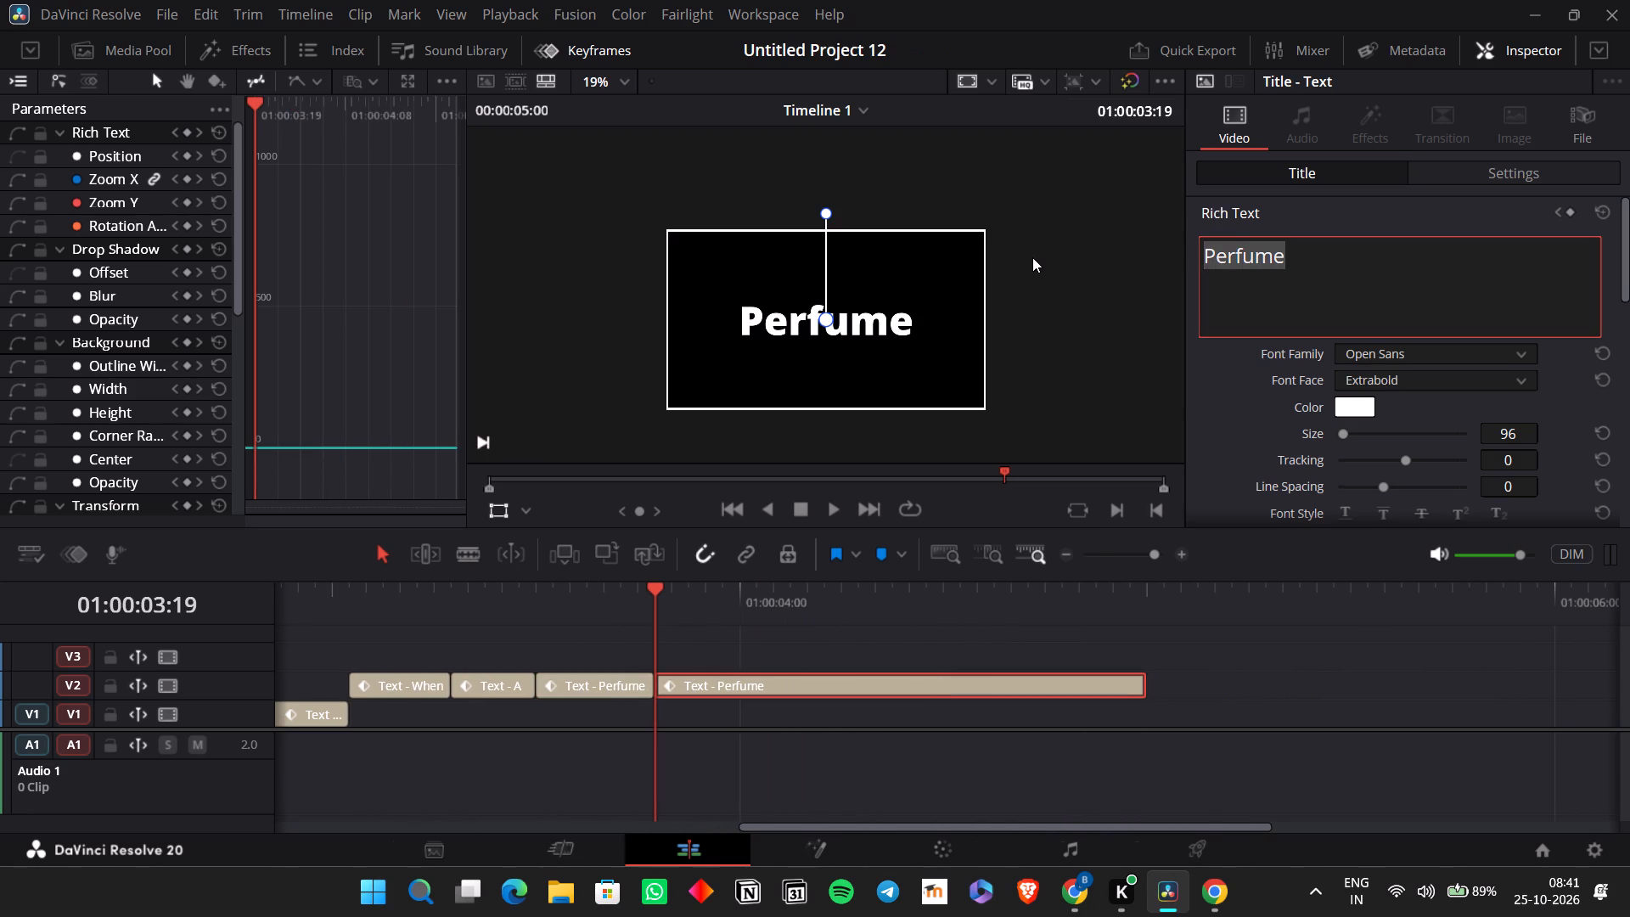
{"action": "type", "text": "ottole"}
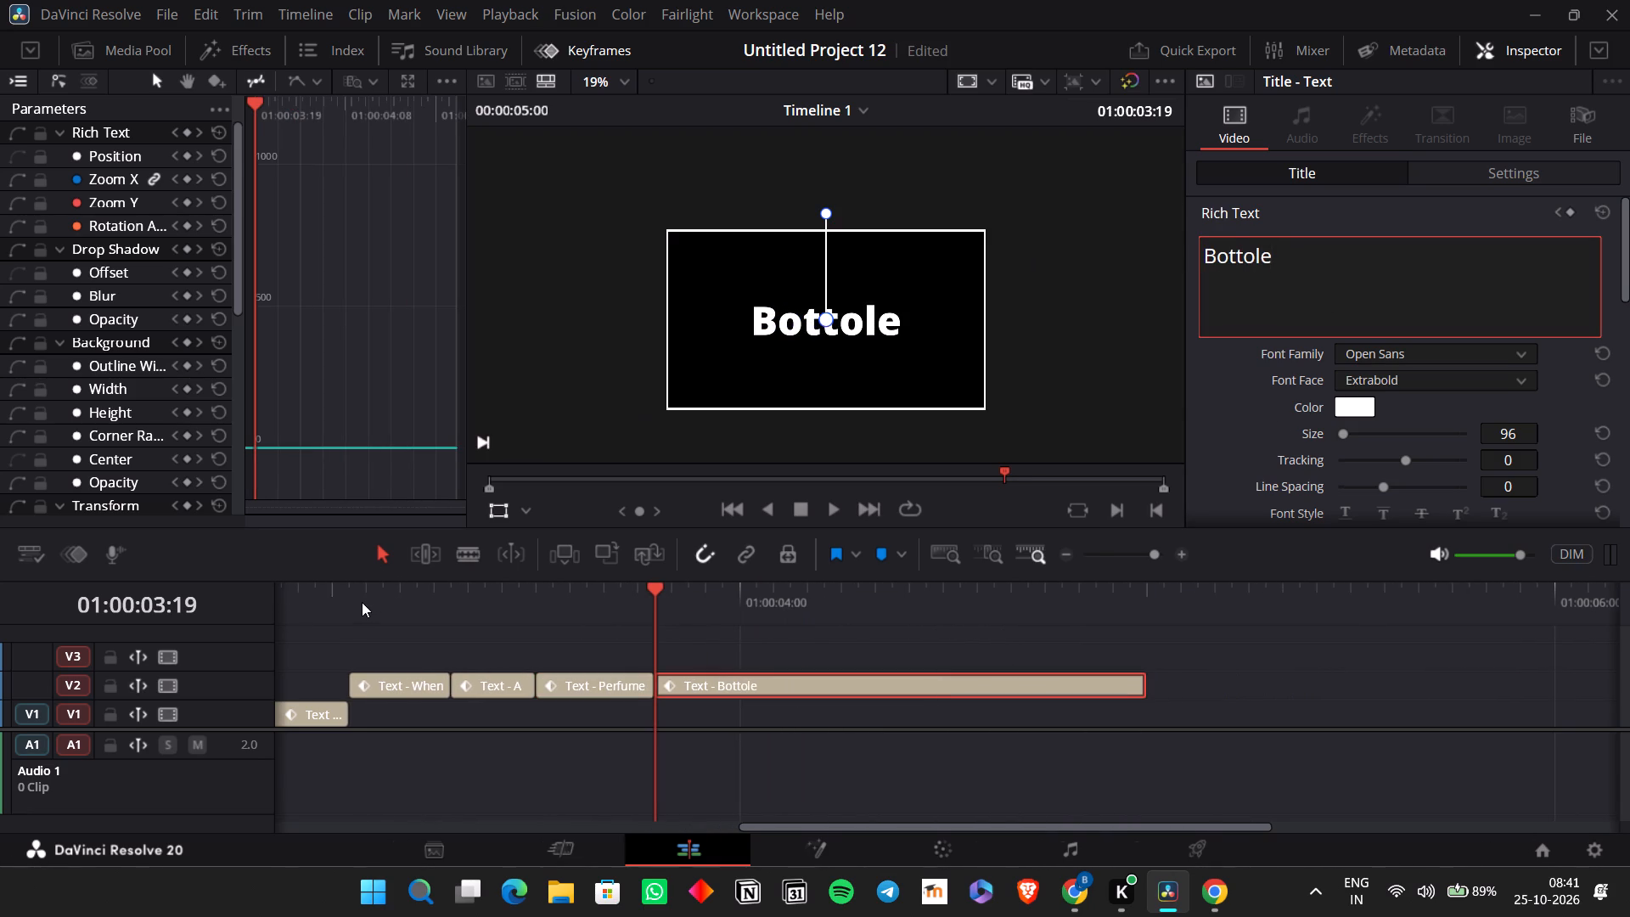
Split the "Bottole" clip on V2 at 01:00:04:05 and change the text of the remaining longer piece to "Breaks".
{"action": "left_click", "coordinate": [351, 599]}
{"action": "key", "text": "space"}
{"action": "key", "text": "space"}
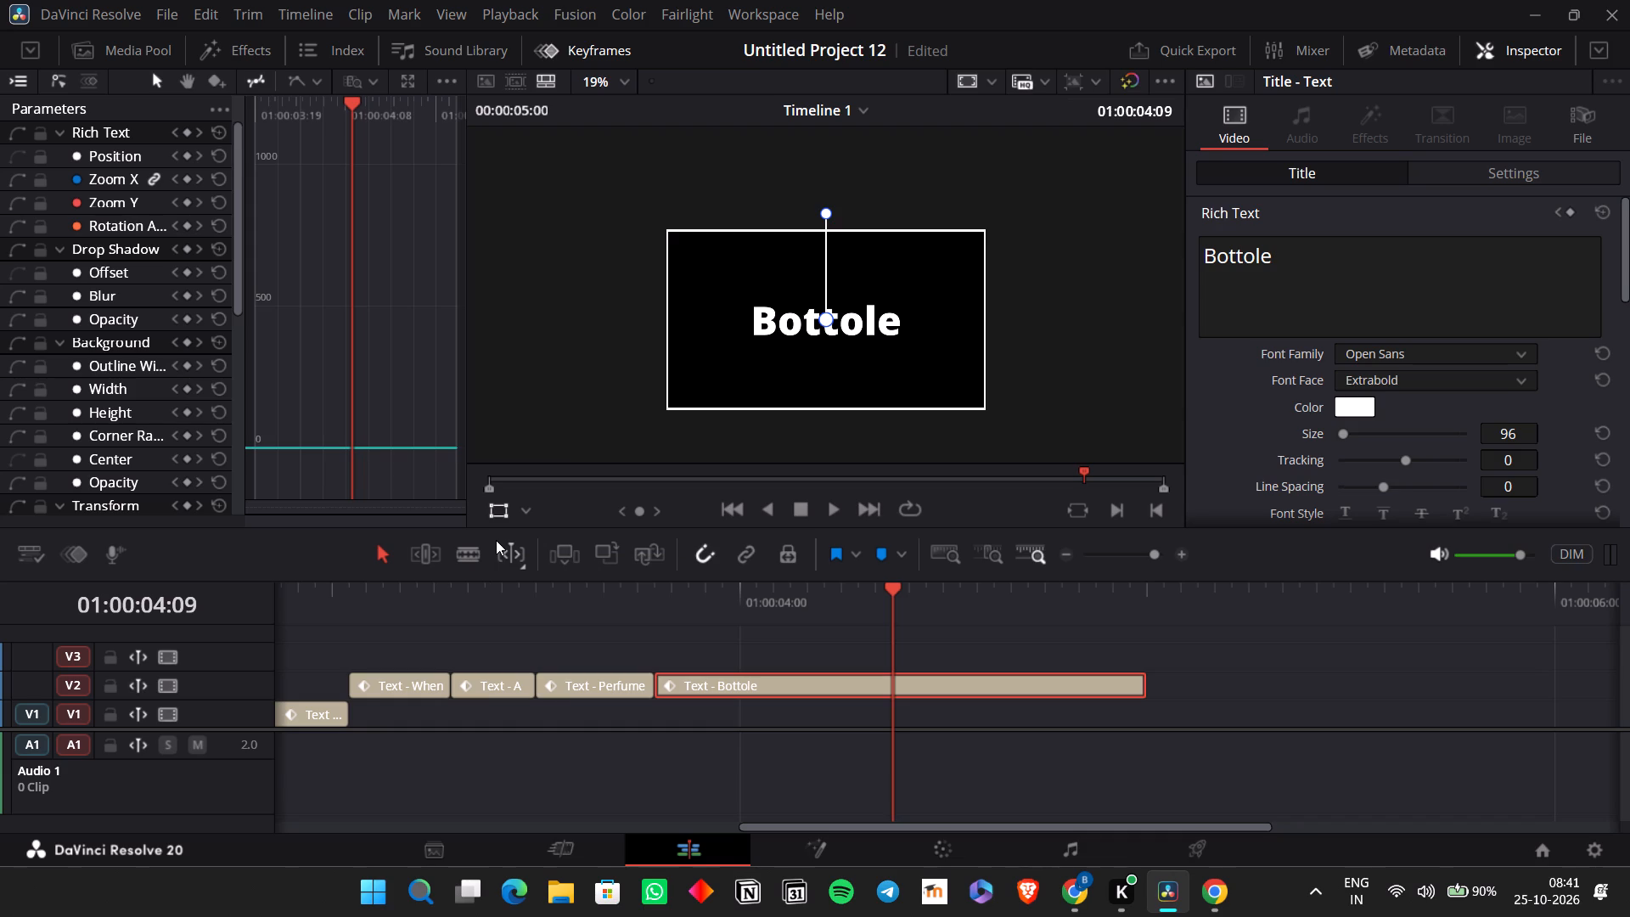
{"action": "left_click", "coordinate": [807, 595]}
{"action": "left_click_drag", "start_coordinate": [807, 591], "coordinate": [830, 594]}
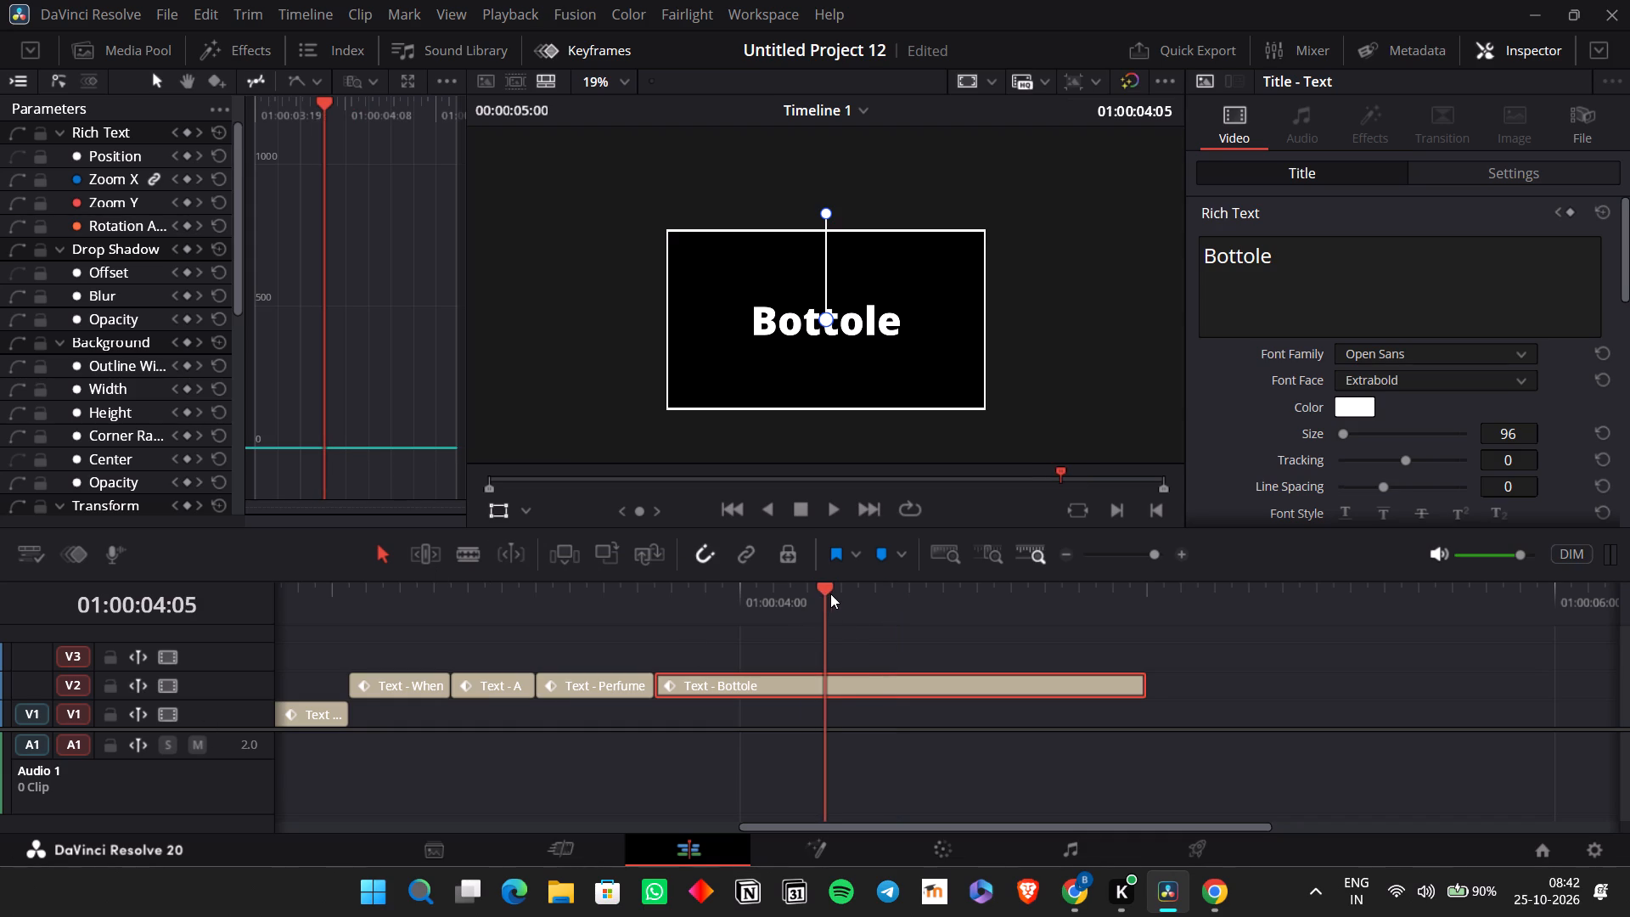
{"action": "left_click_drag", "start_coordinate": [830, 594], "coordinate": [831, 594]}
{"action": "key", "text": "ctrl+b"}
{"action": "double_click", "coordinate": [840, 674]}
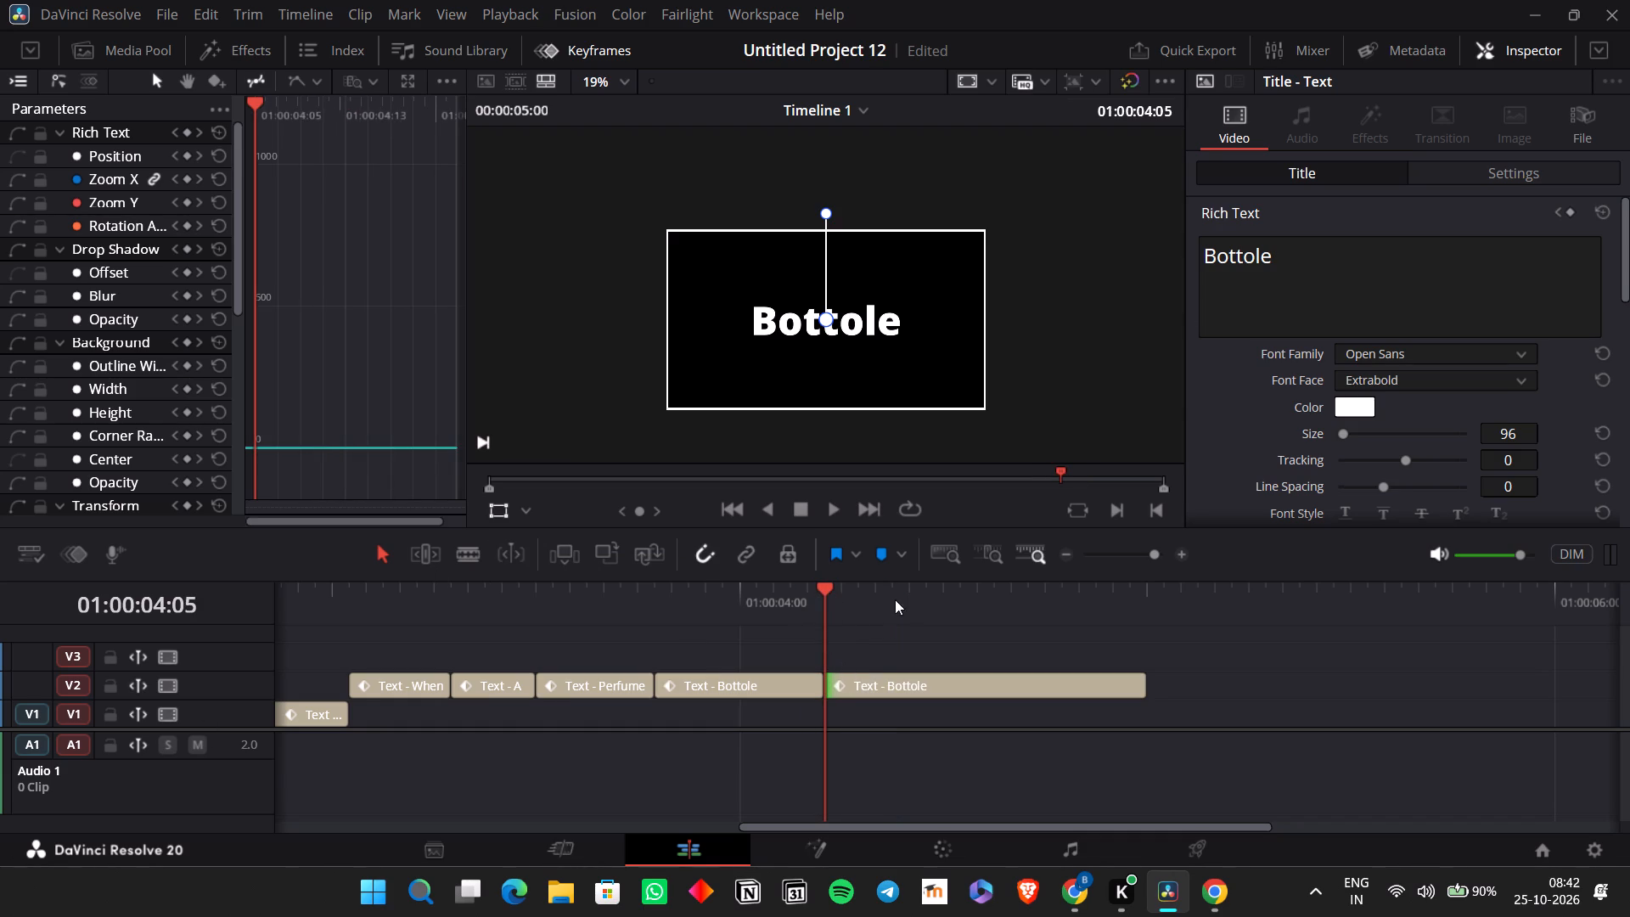
{"action": "left_click", "coordinate": [1069, 673]}
{"action": "left_click_drag", "start_coordinate": [1310, 263], "coordinate": [1100, 242]}
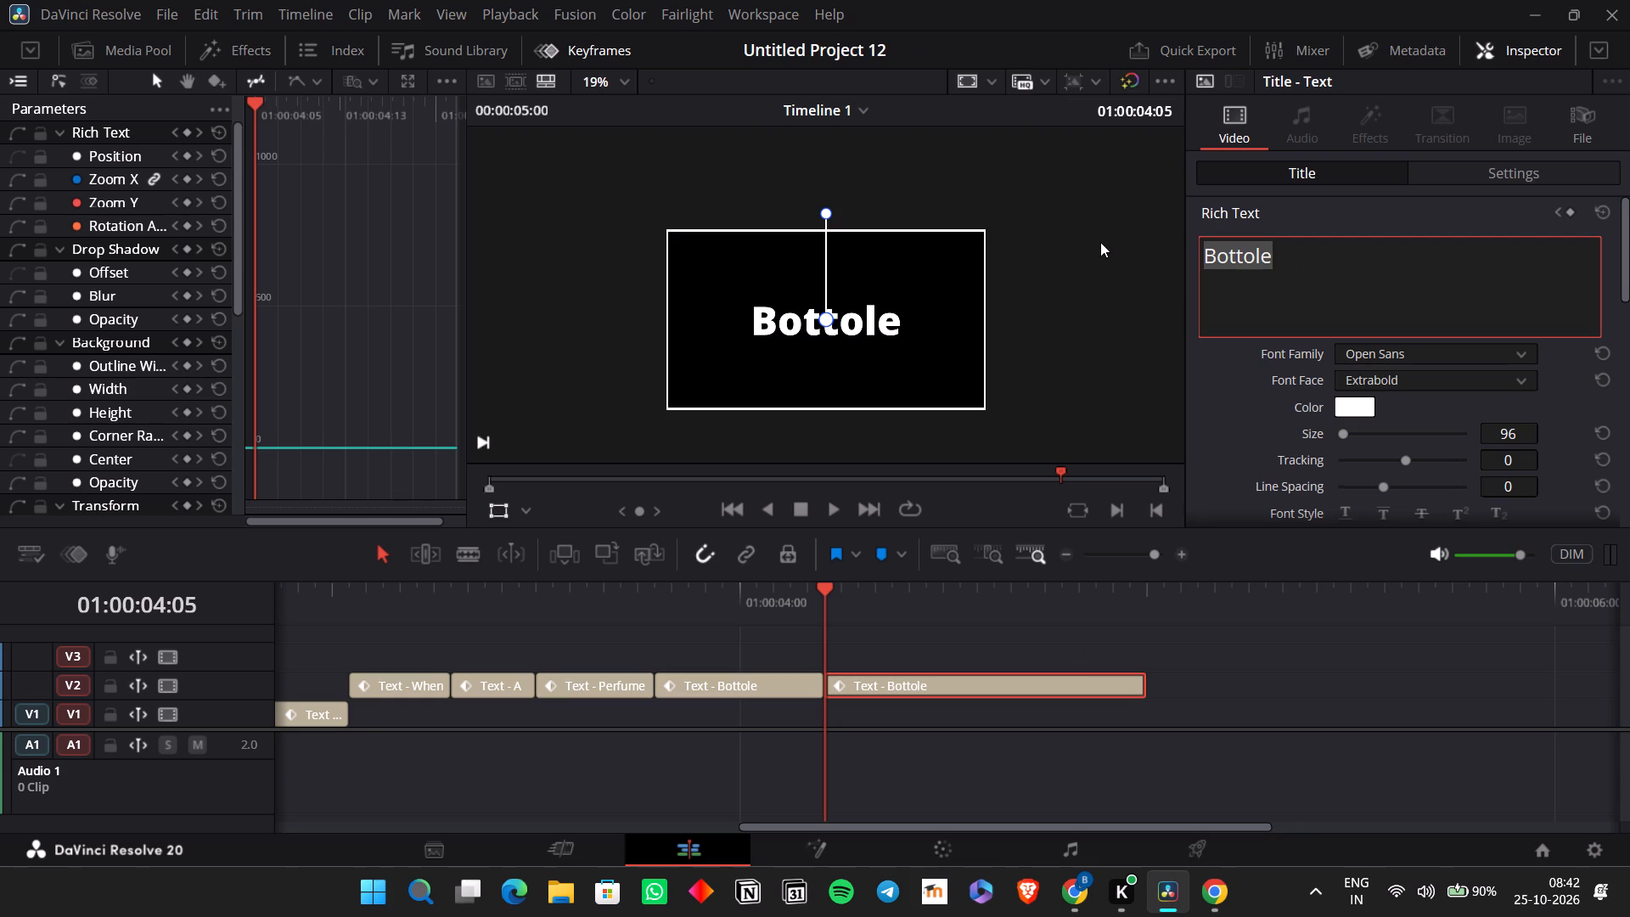
{"action": "key", "text": "e"}
{"action": "key", "text": "BackSpace"}
{"action": "type", "text": "reaks"}
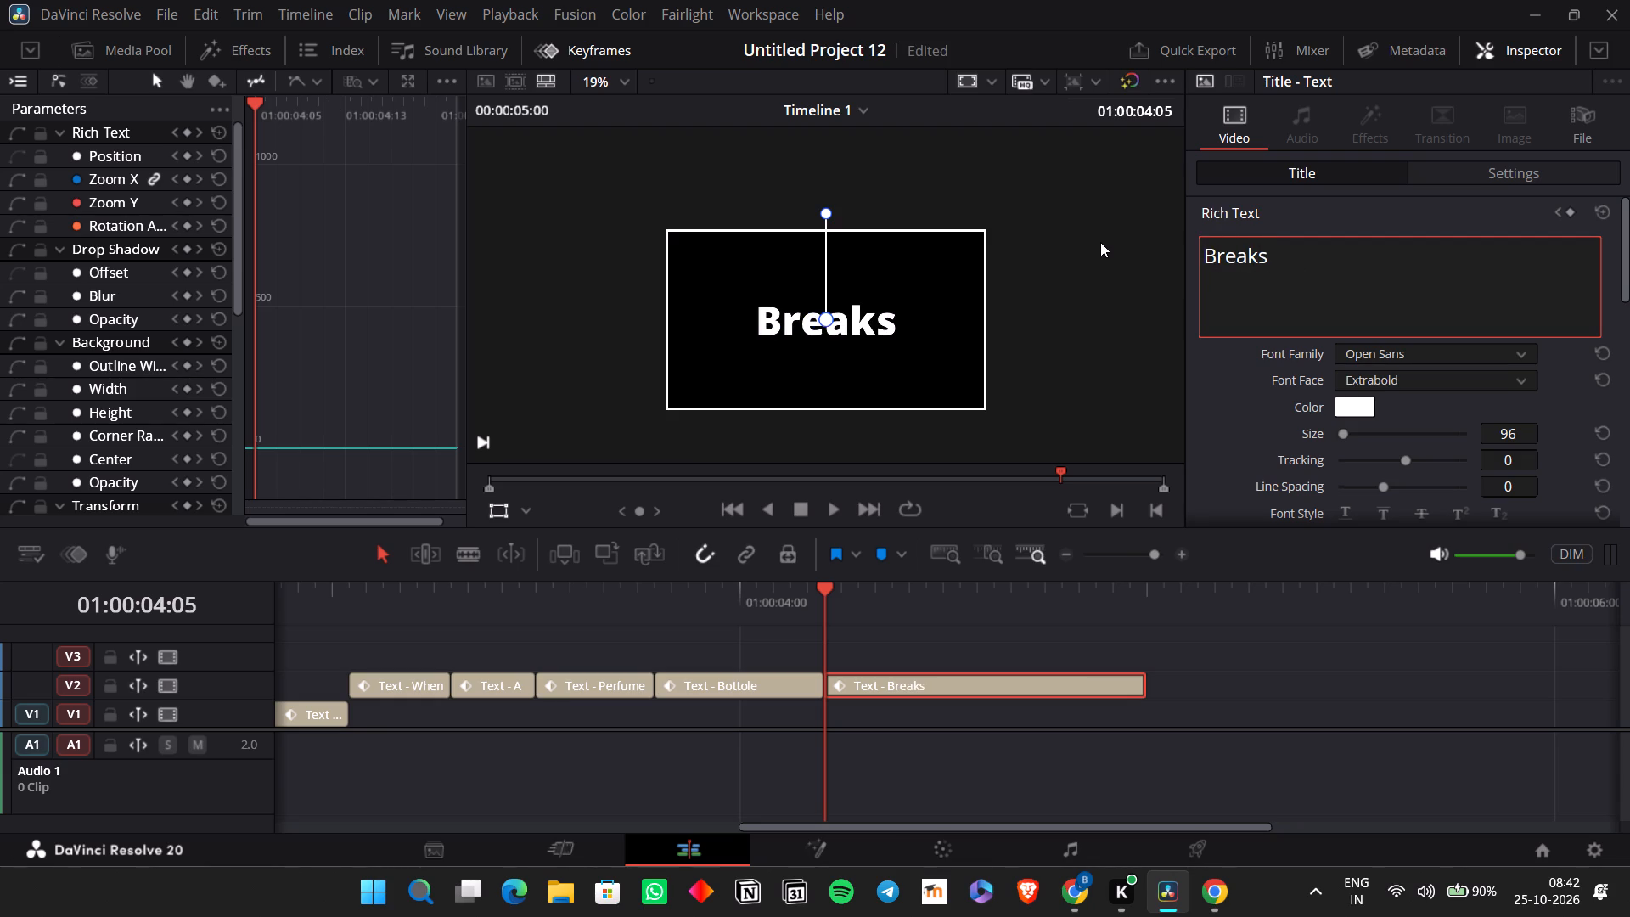
Play back the word titles from 01:00:03:00 through "Breaks" to check their timing, and return to 01:00:04:03.
{"action": "left_click", "coordinate": [340, 586]}
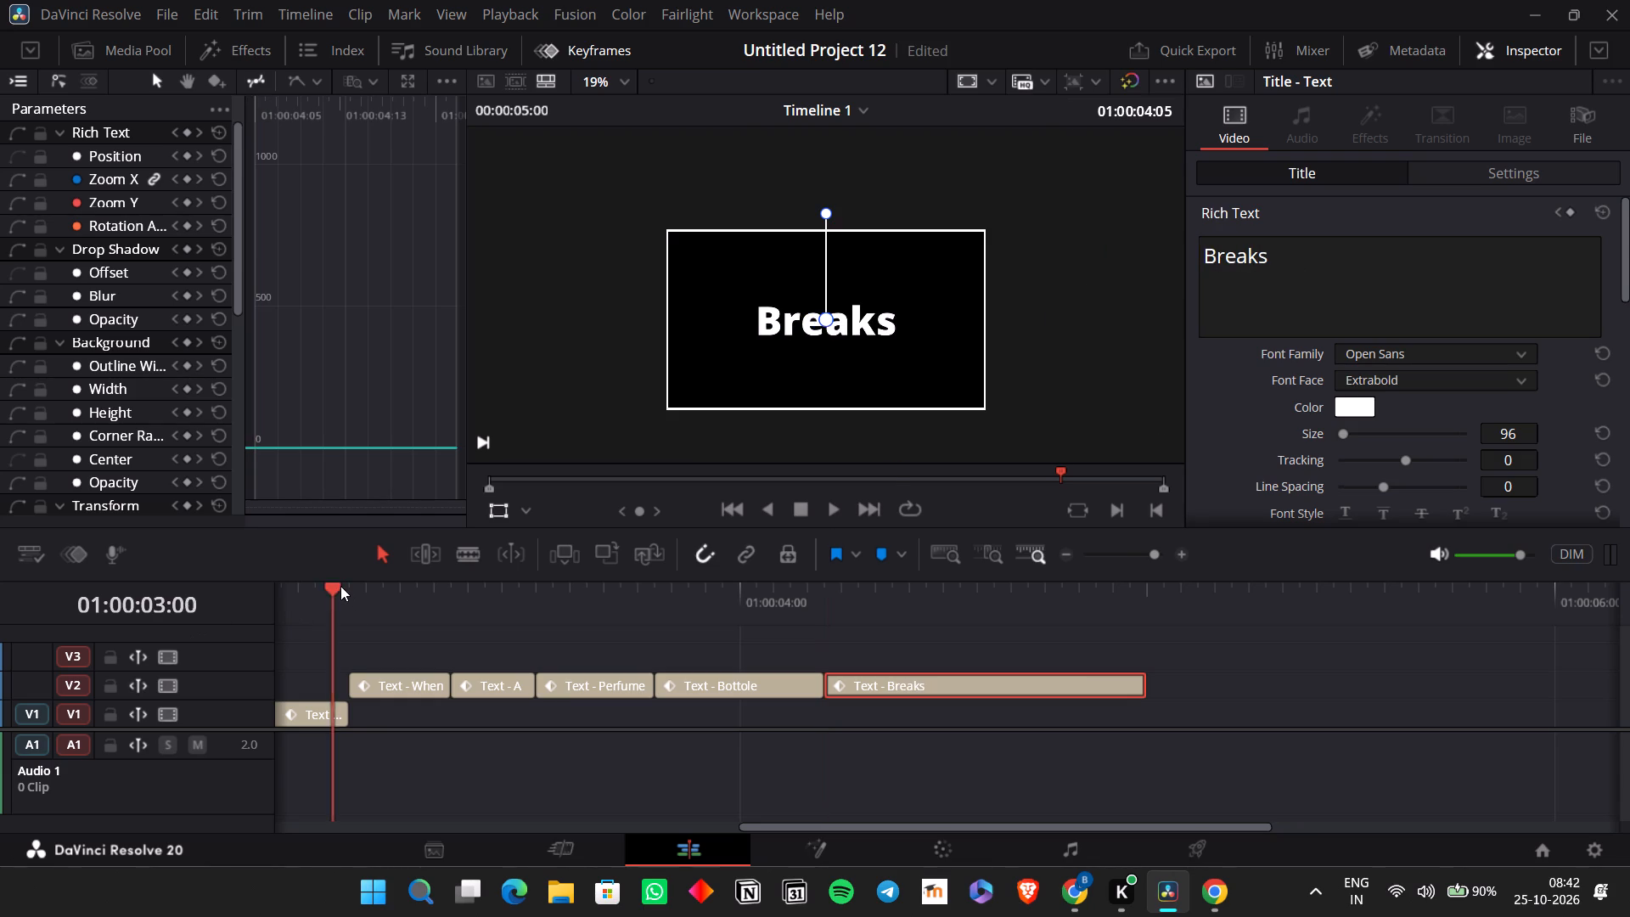
{"action": "key", "text": "space"}
{"action": "key", "text": "space"}
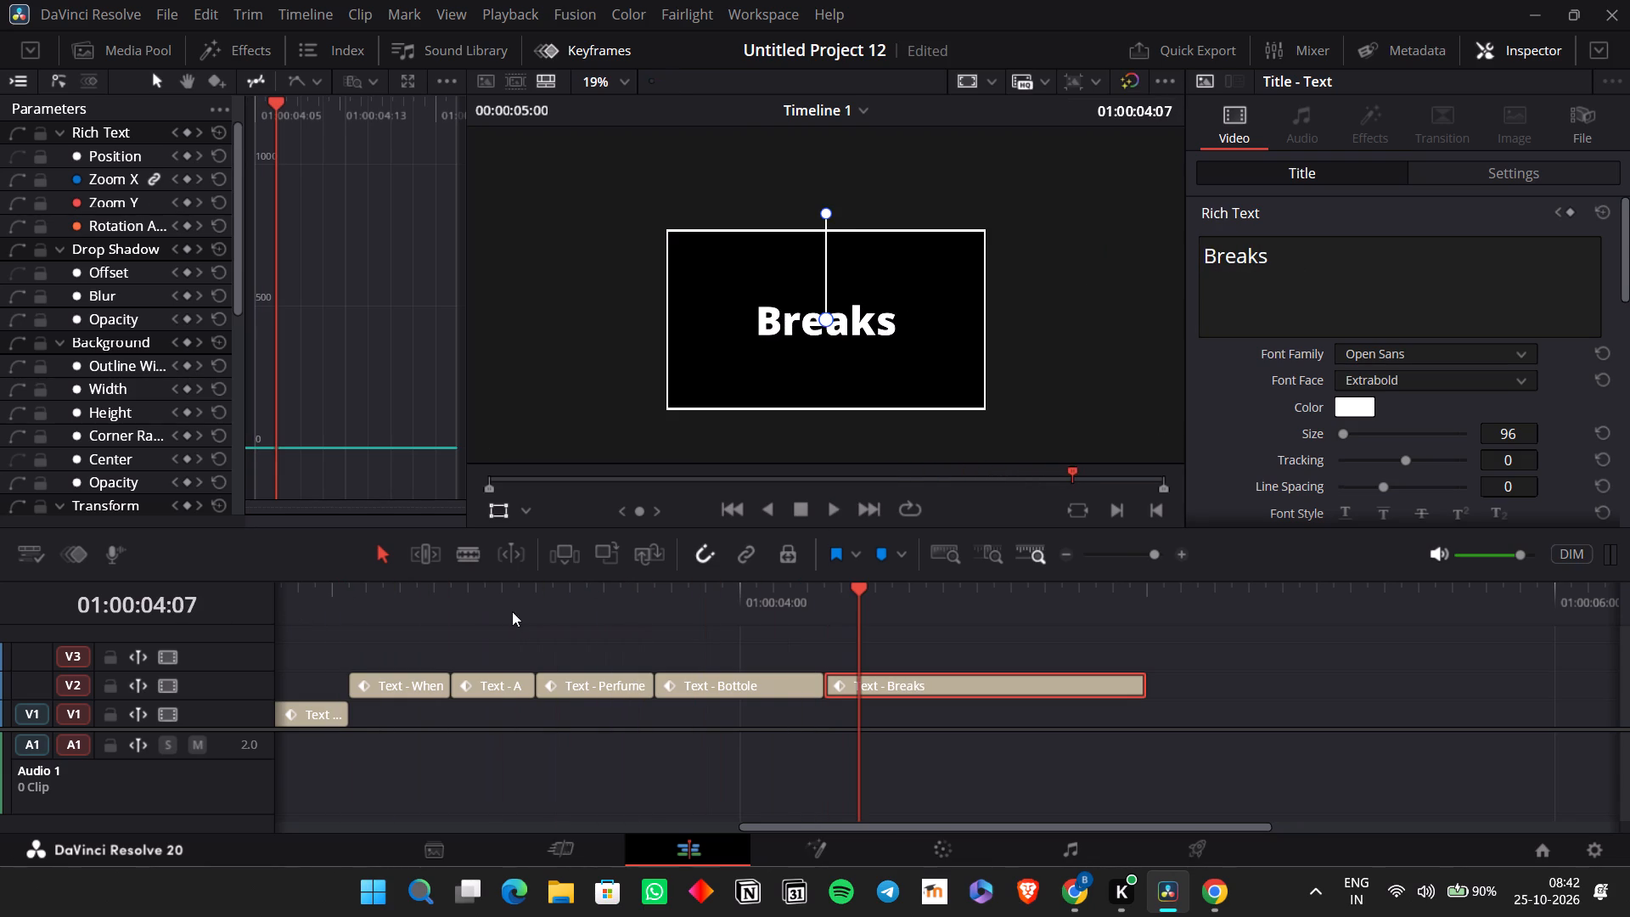
{"action": "left_click", "coordinate": [794, 596]}
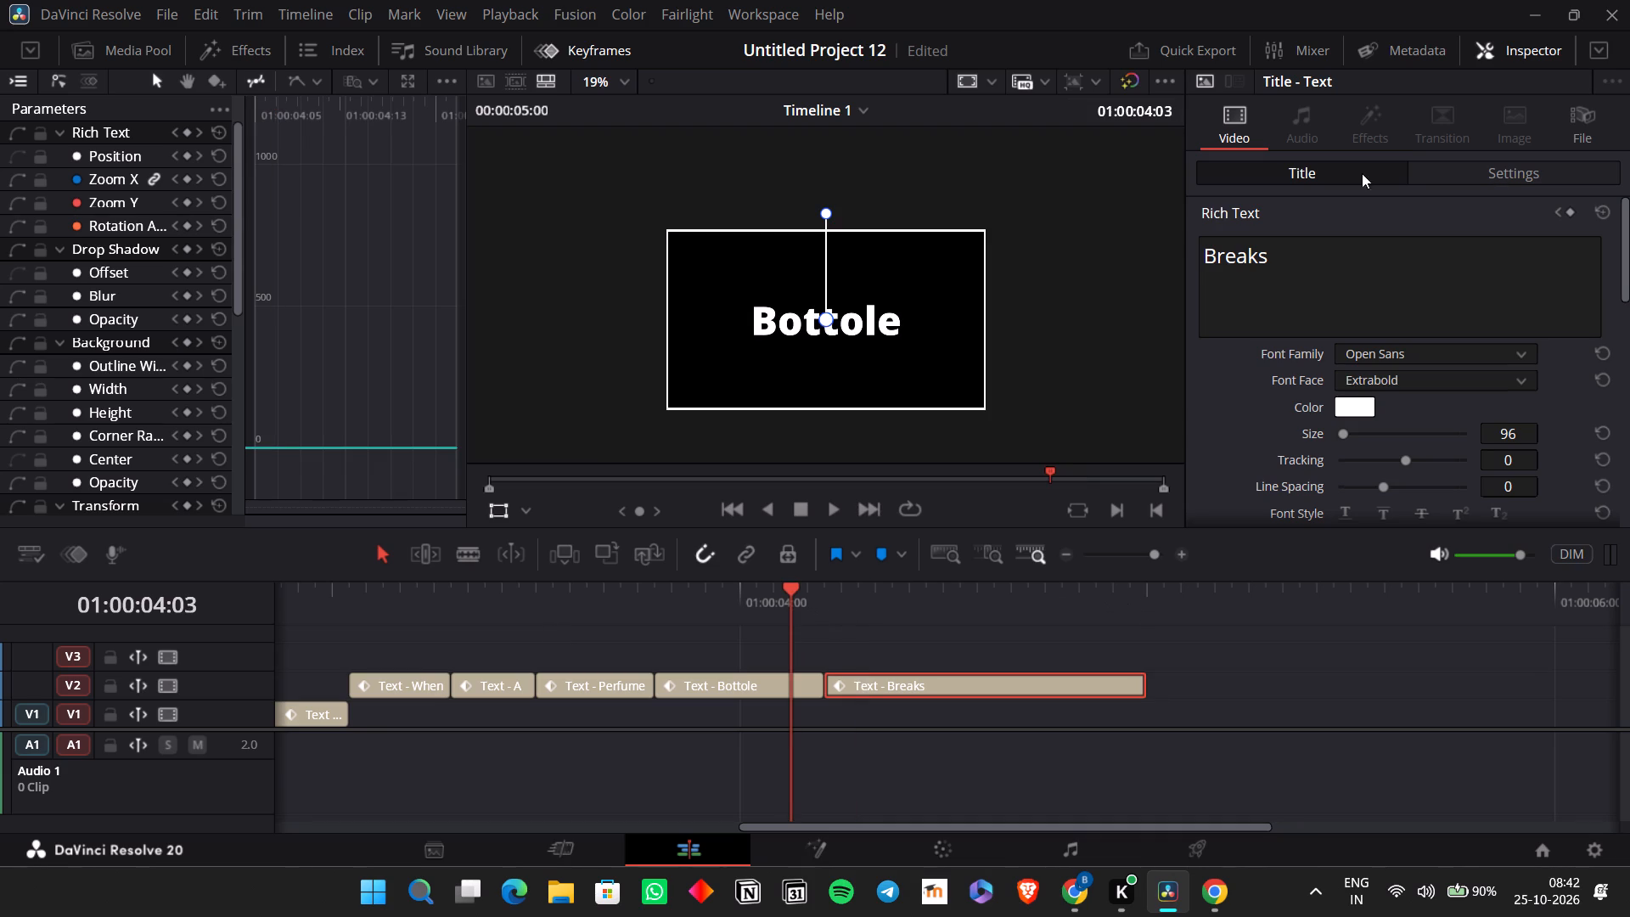
Correct the text of the "Bottole" clip on V2 to "Bottle".
{"action": "left_click_drag", "start_coordinate": [668, 644], "coordinate": [727, 747]}
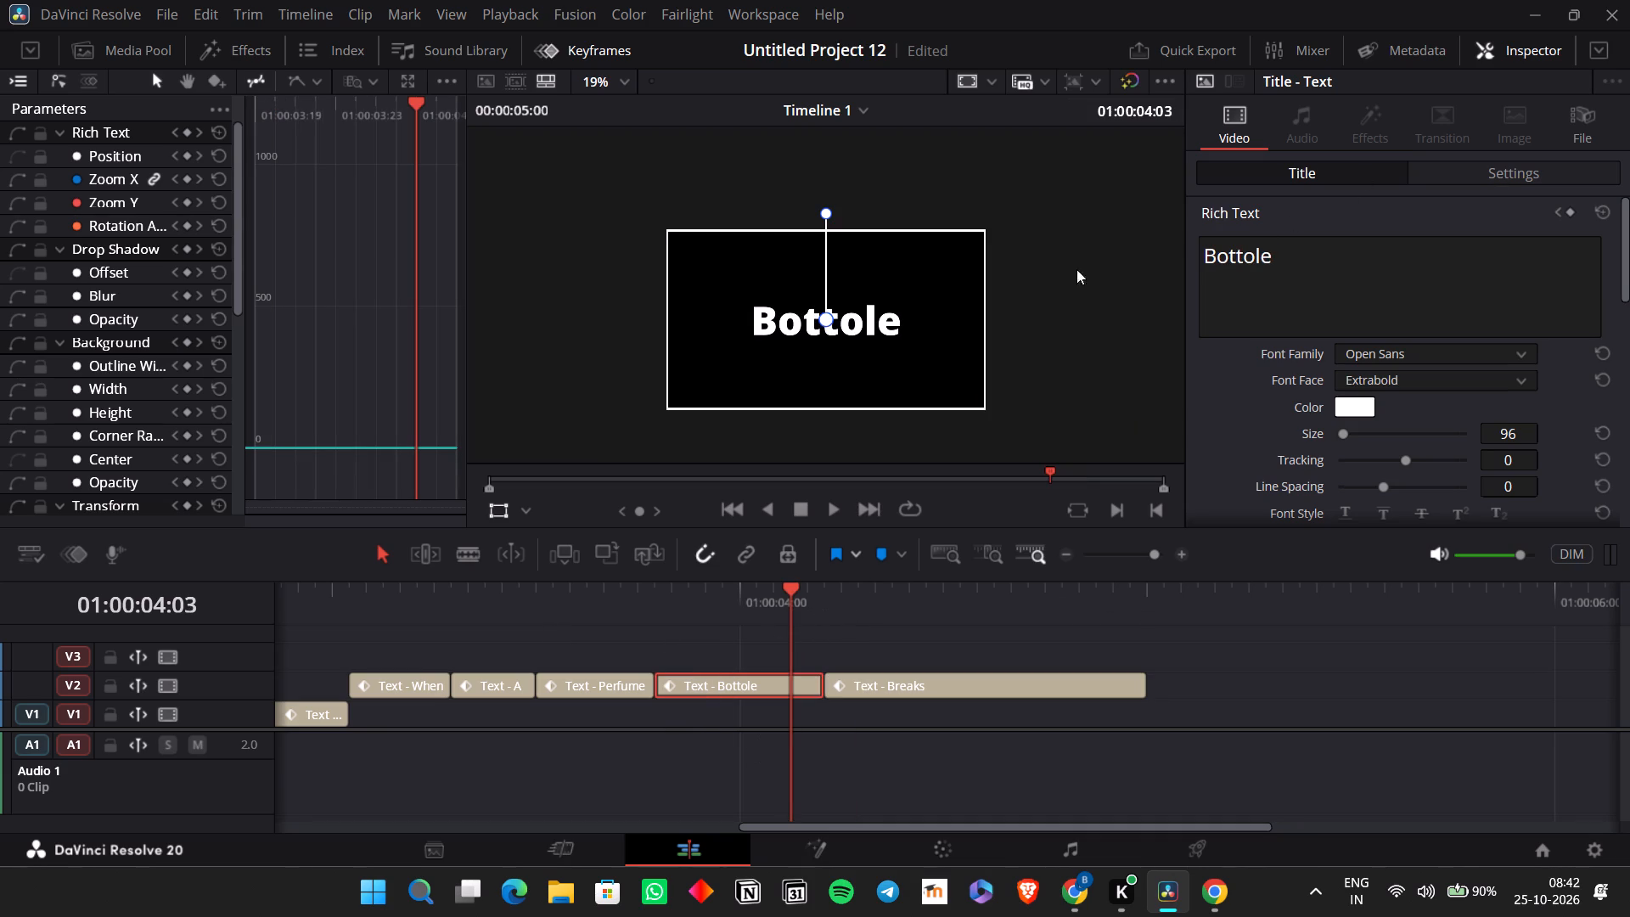
{"action": "left_click", "coordinate": [1261, 262]}
{"action": "key", "text": "Left"}
{"action": "key", "text": "BackSpace"}
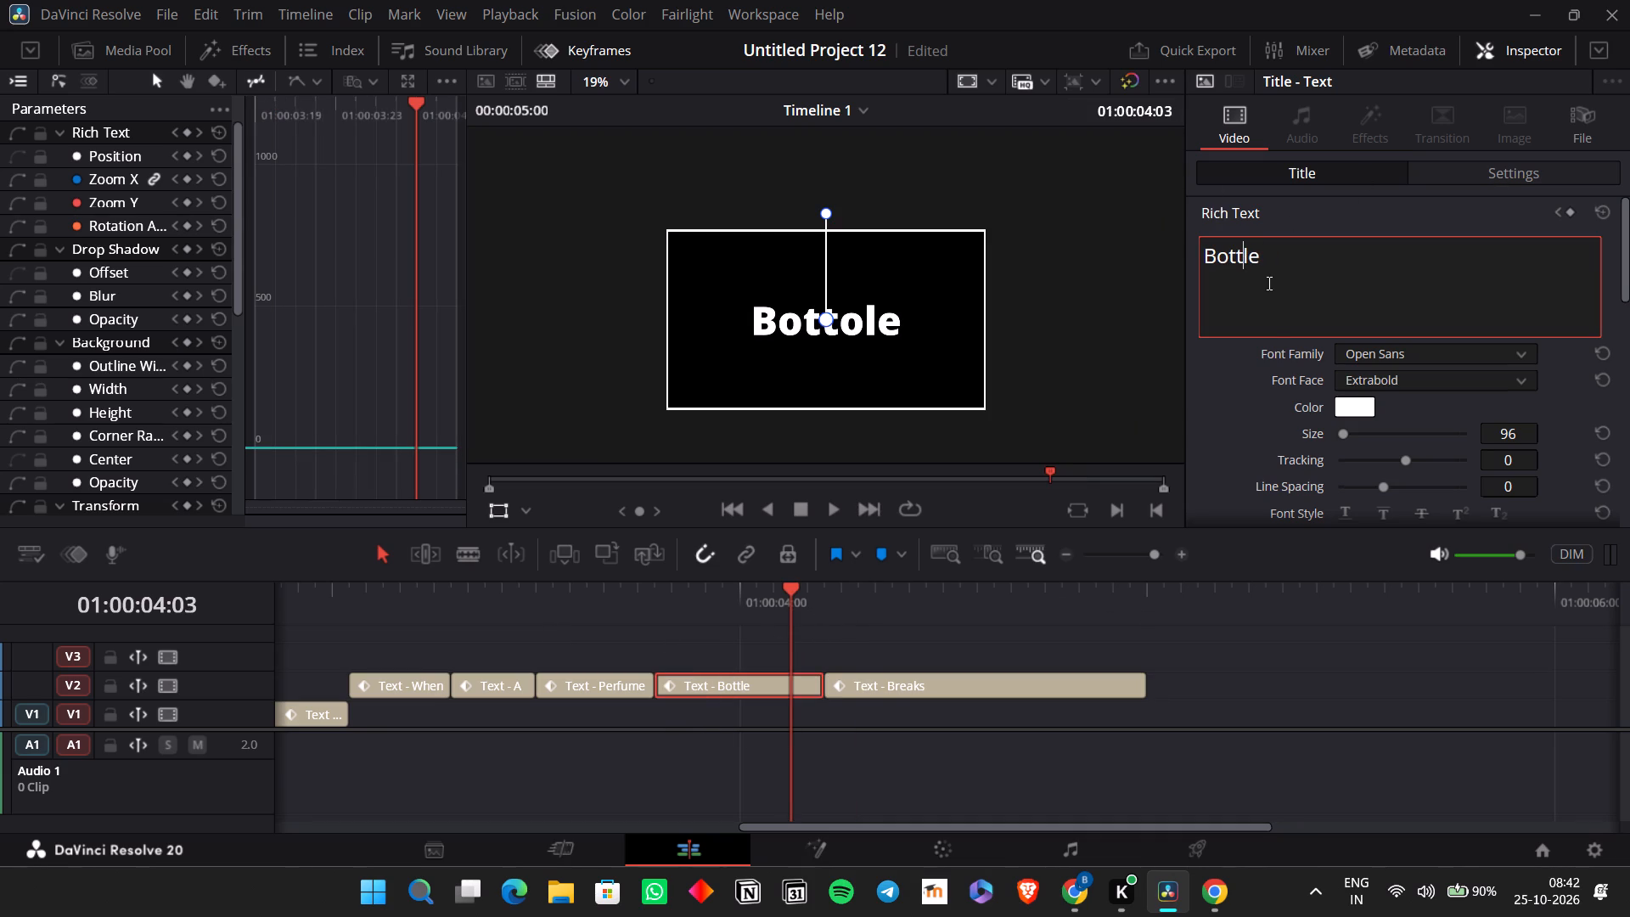
{"action": "left_click", "coordinate": [1245, 638]}
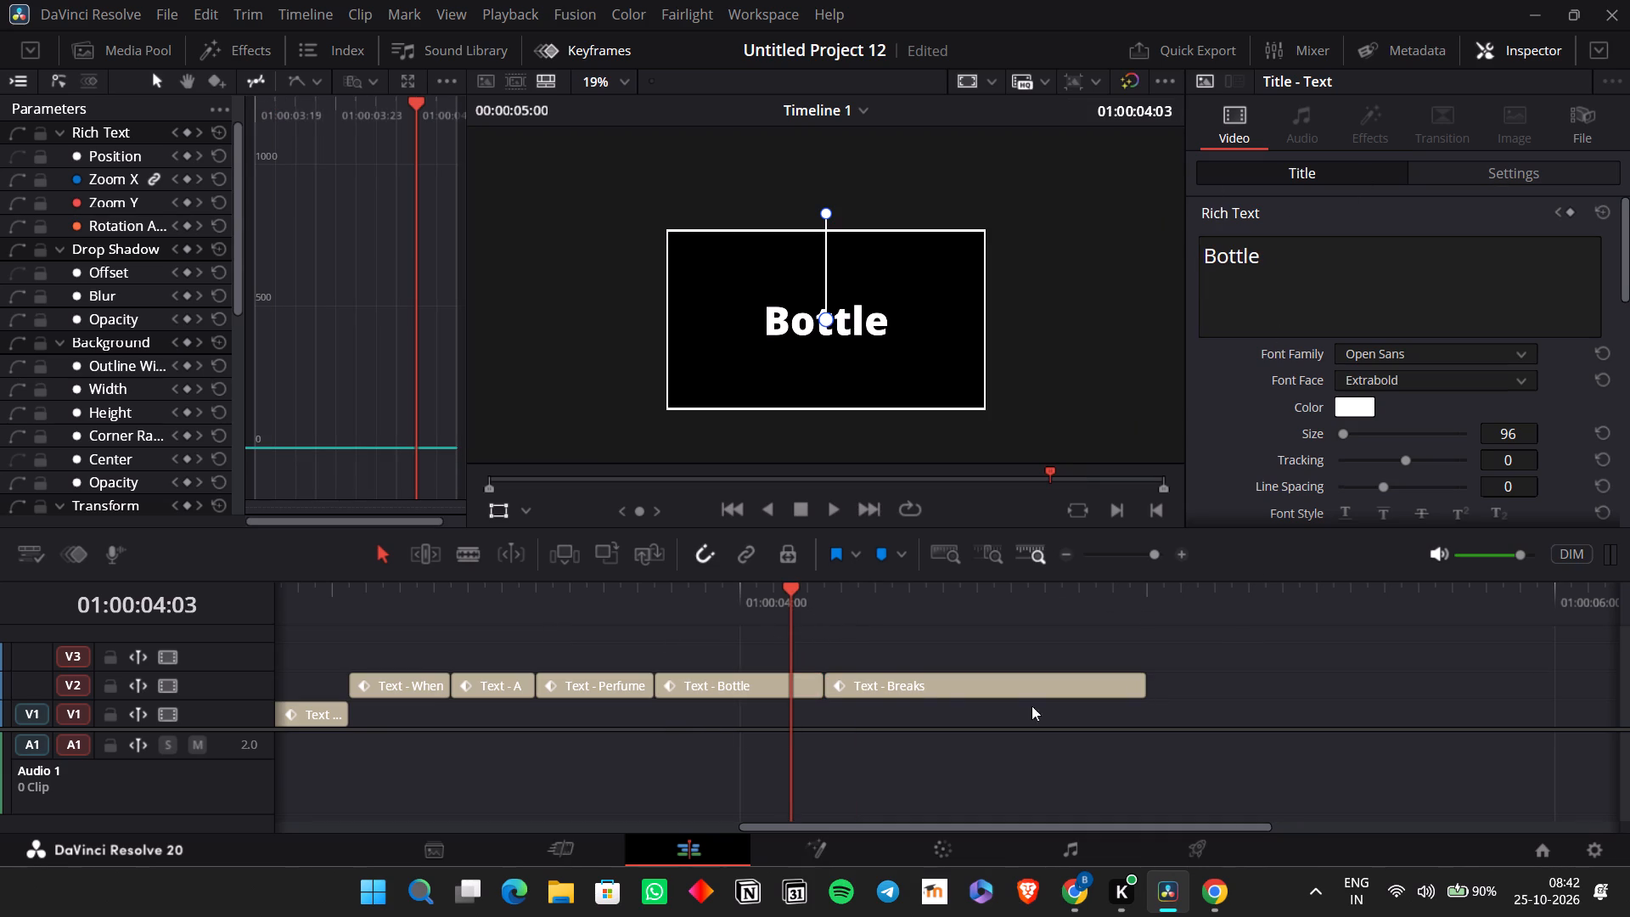
Play back the change from "Bottle" to "Breaks" around 01:00:04:05 to check its timing.
{"action": "left_click", "coordinate": [885, 597]}
{"action": "left_click", "coordinate": [822, 599]}
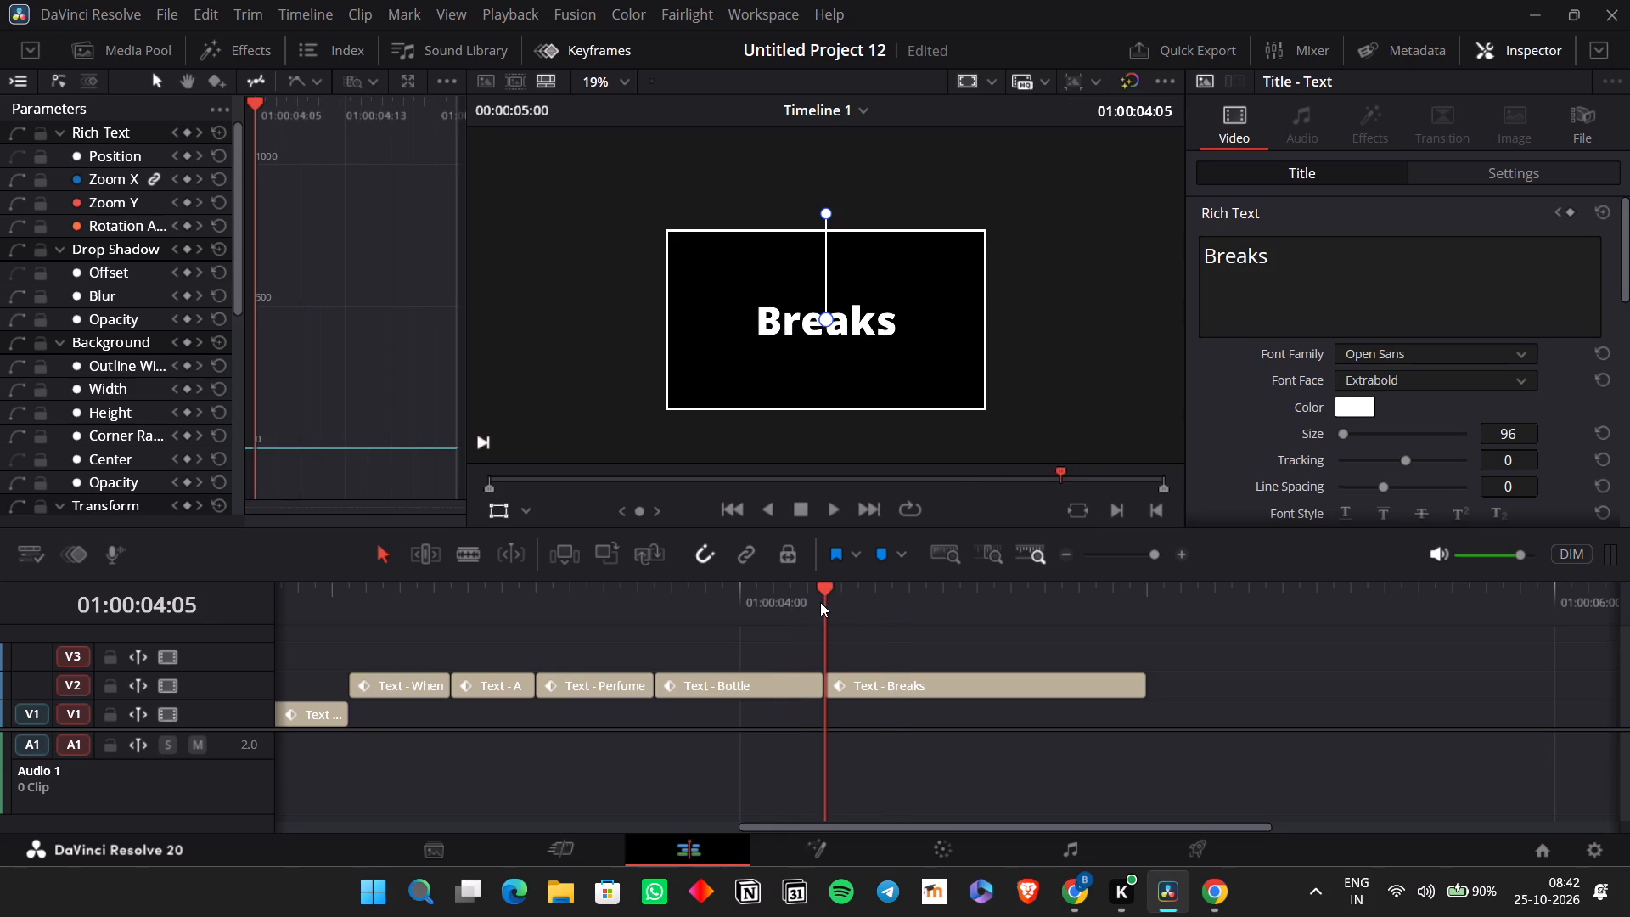
{"action": "left_click", "coordinate": [770, 604]}
{"action": "key", "text": "space"}
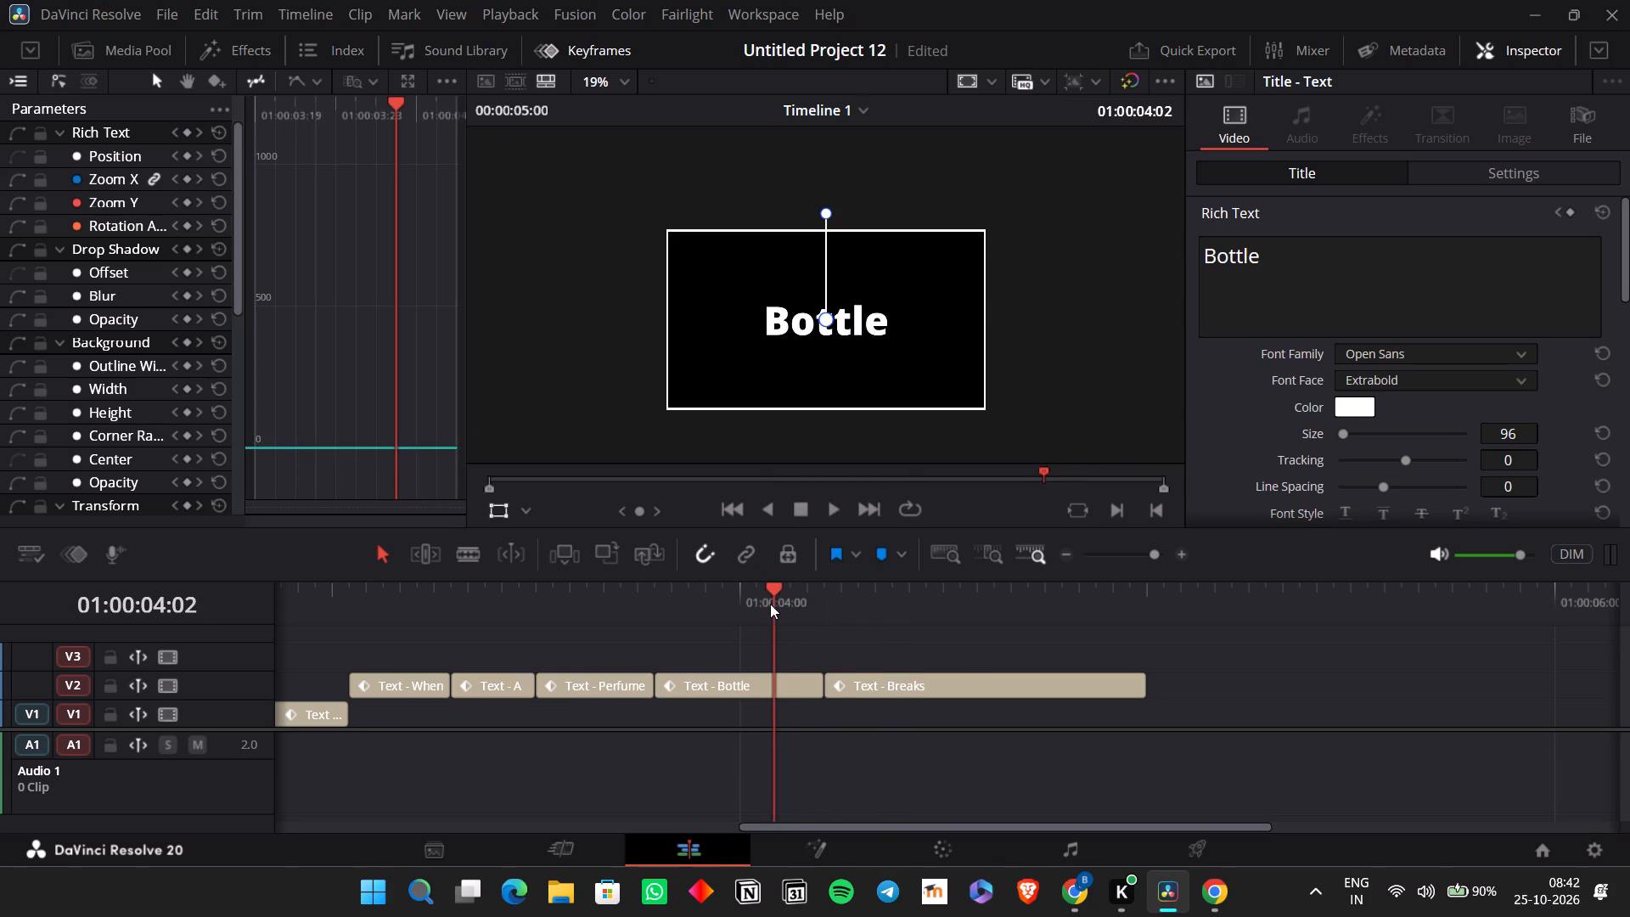
{"action": "key", "text": "space"}
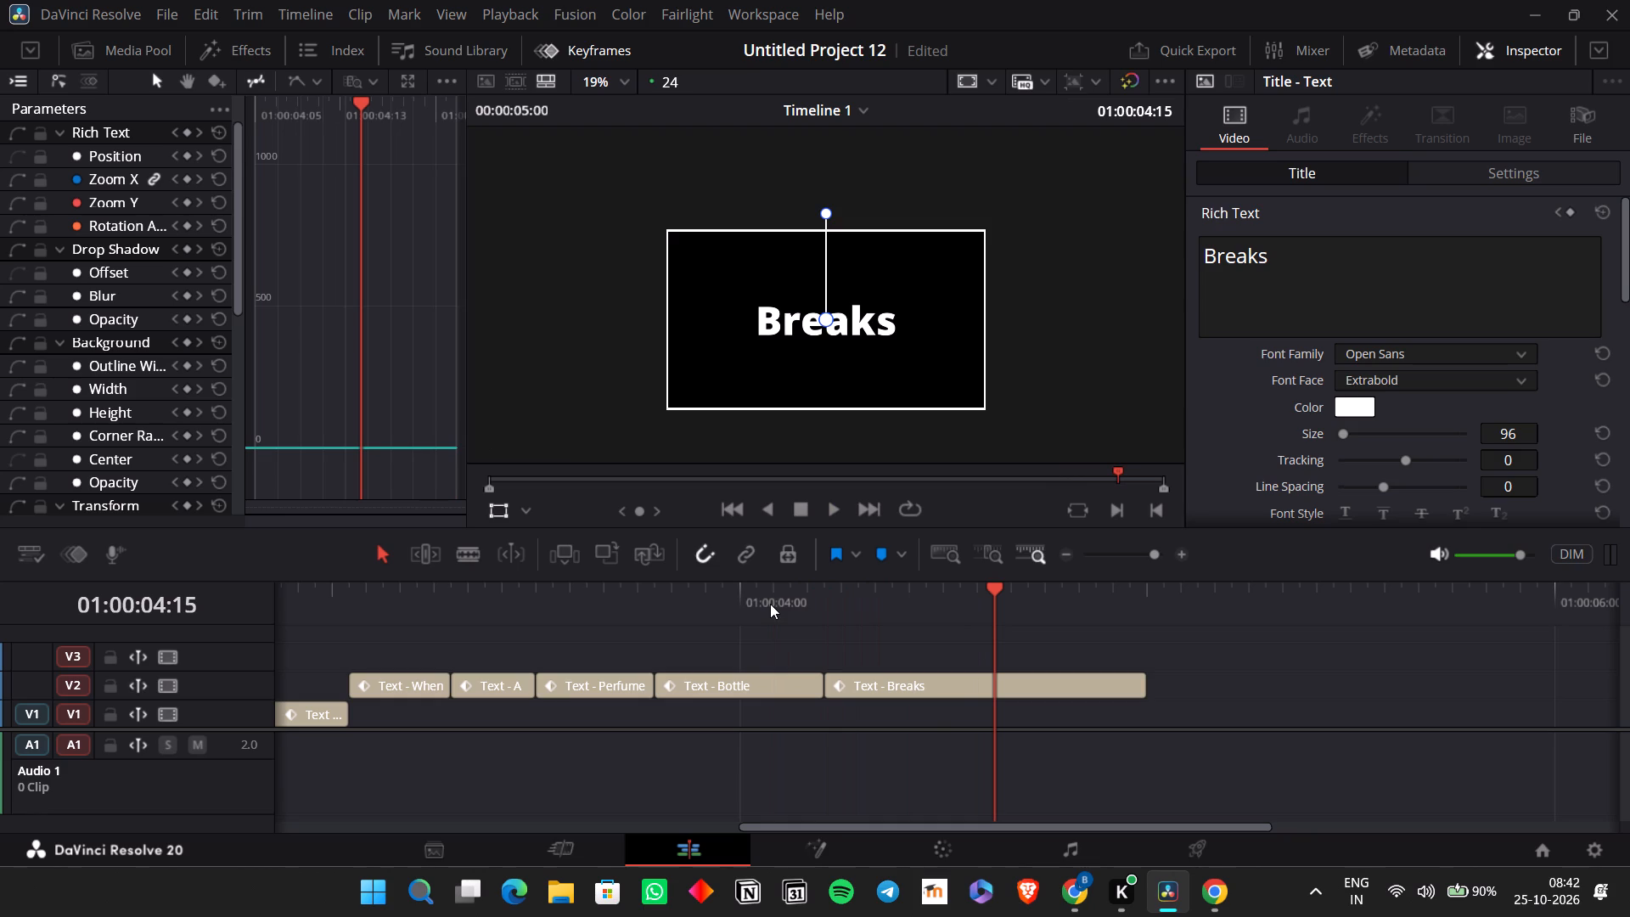
{"action": "left_click", "coordinate": [822, 586]}
{"action": "key", "text": "space"}
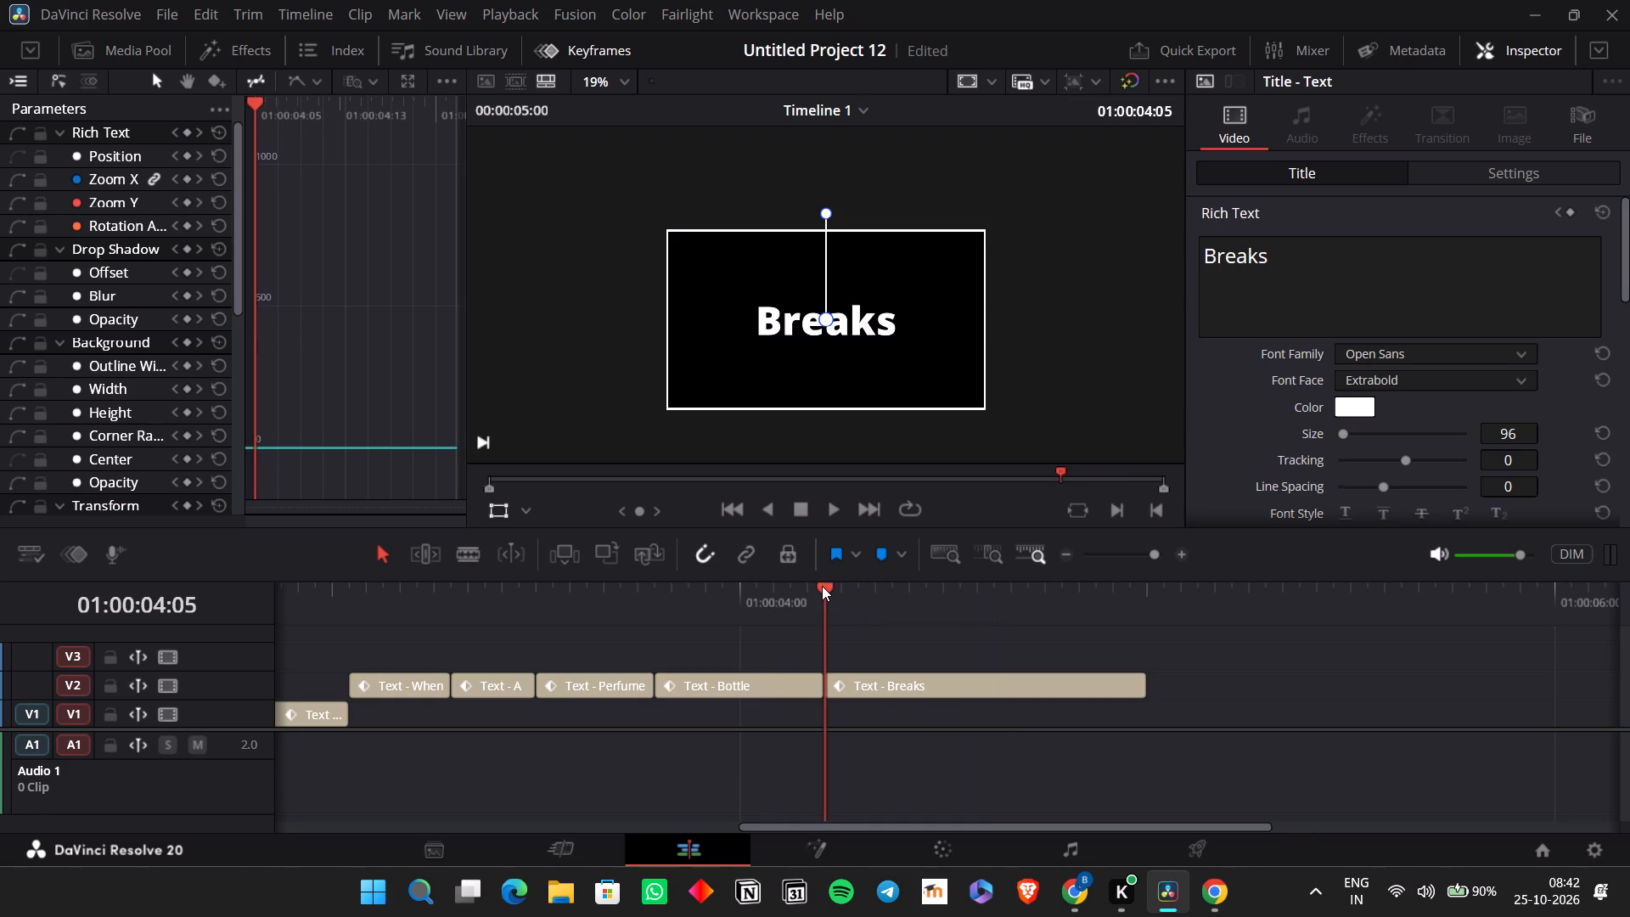
{"action": "key", "text": "space"}
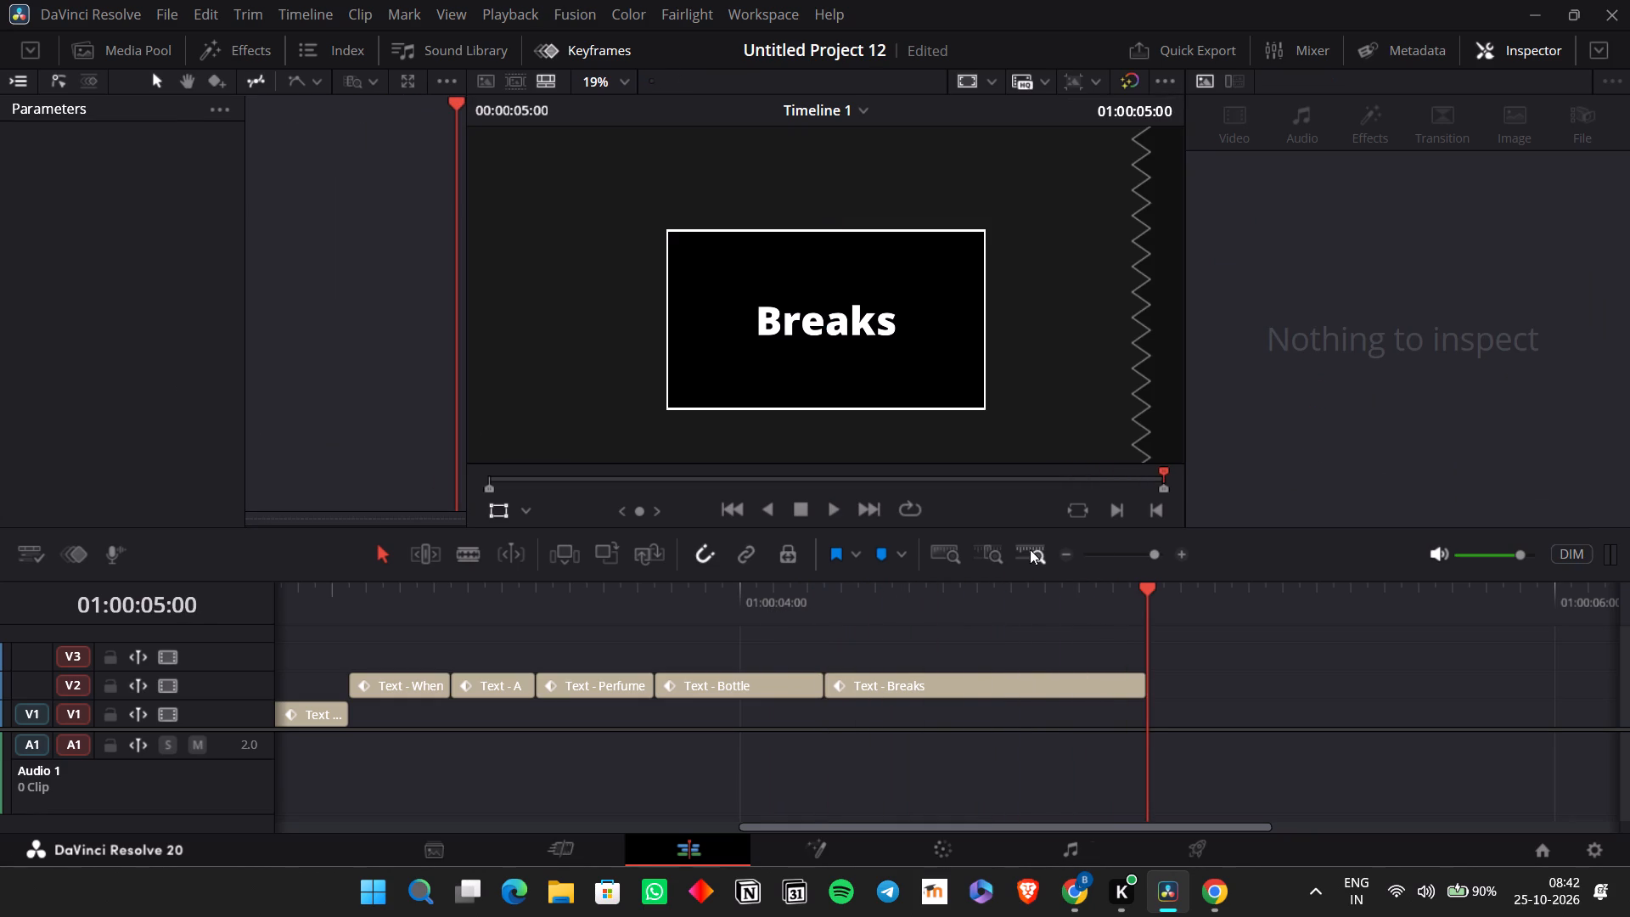
Extend the end of the "Breaks" clip on V2 to about 01:00:05:11.
{"action": "left_click", "coordinate": [1065, 554]}
{"action": "scroll", "coordinate": [1049, 624], "scroll_direction": "left", "scroll_amount": 1}
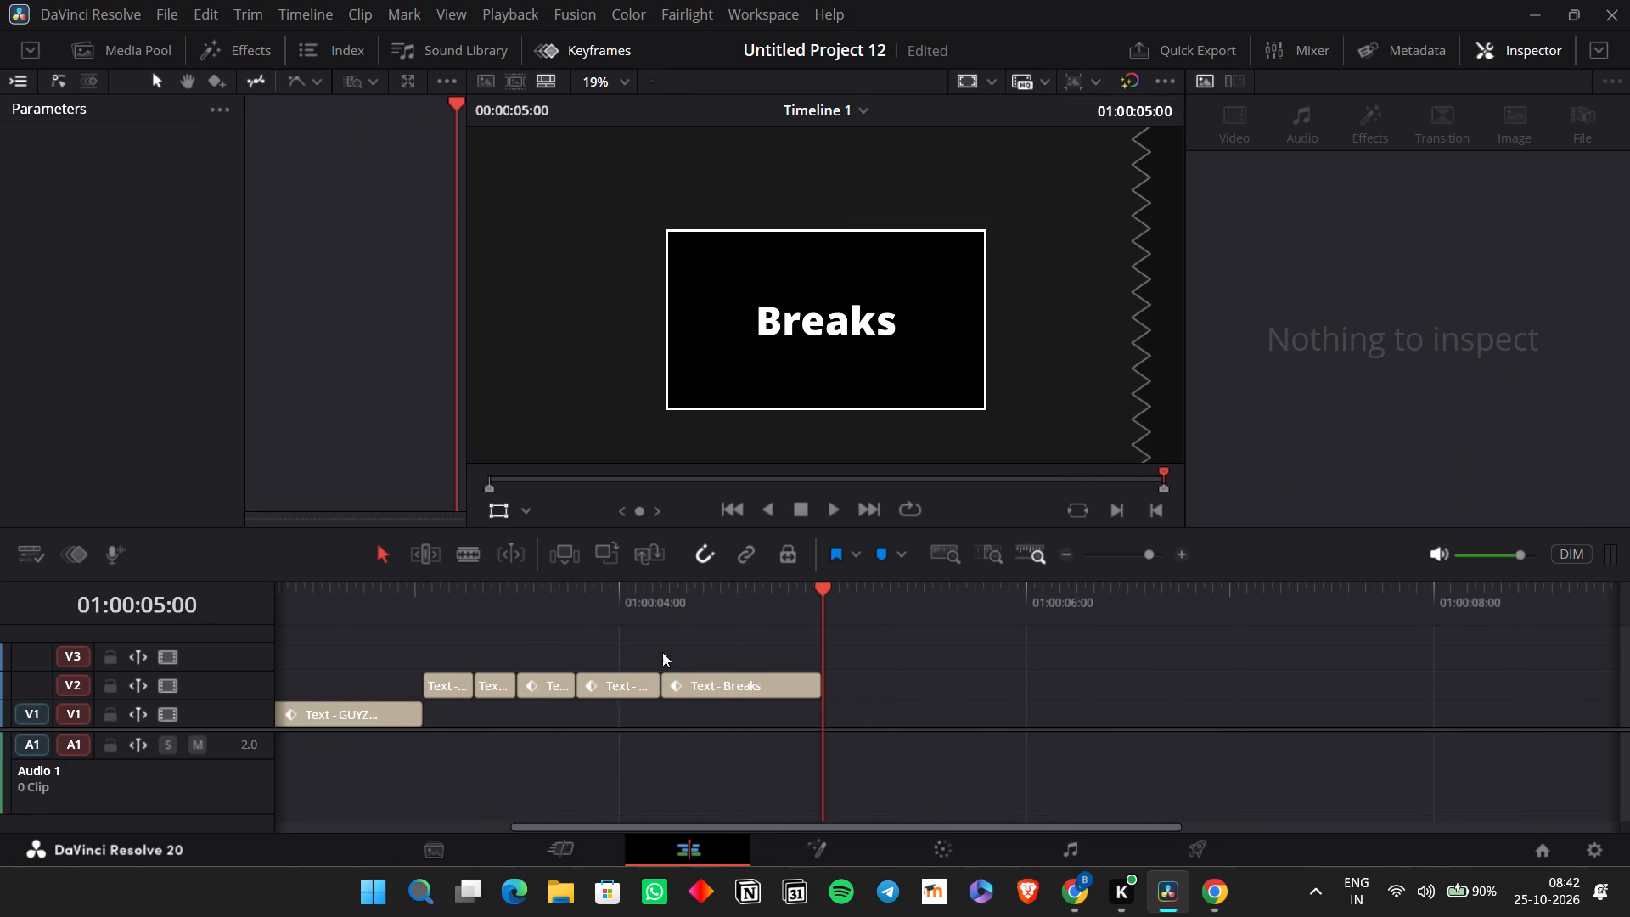
{"action": "left_click_drag", "start_coordinate": [815, 684], "coordinate": [893, 689]}
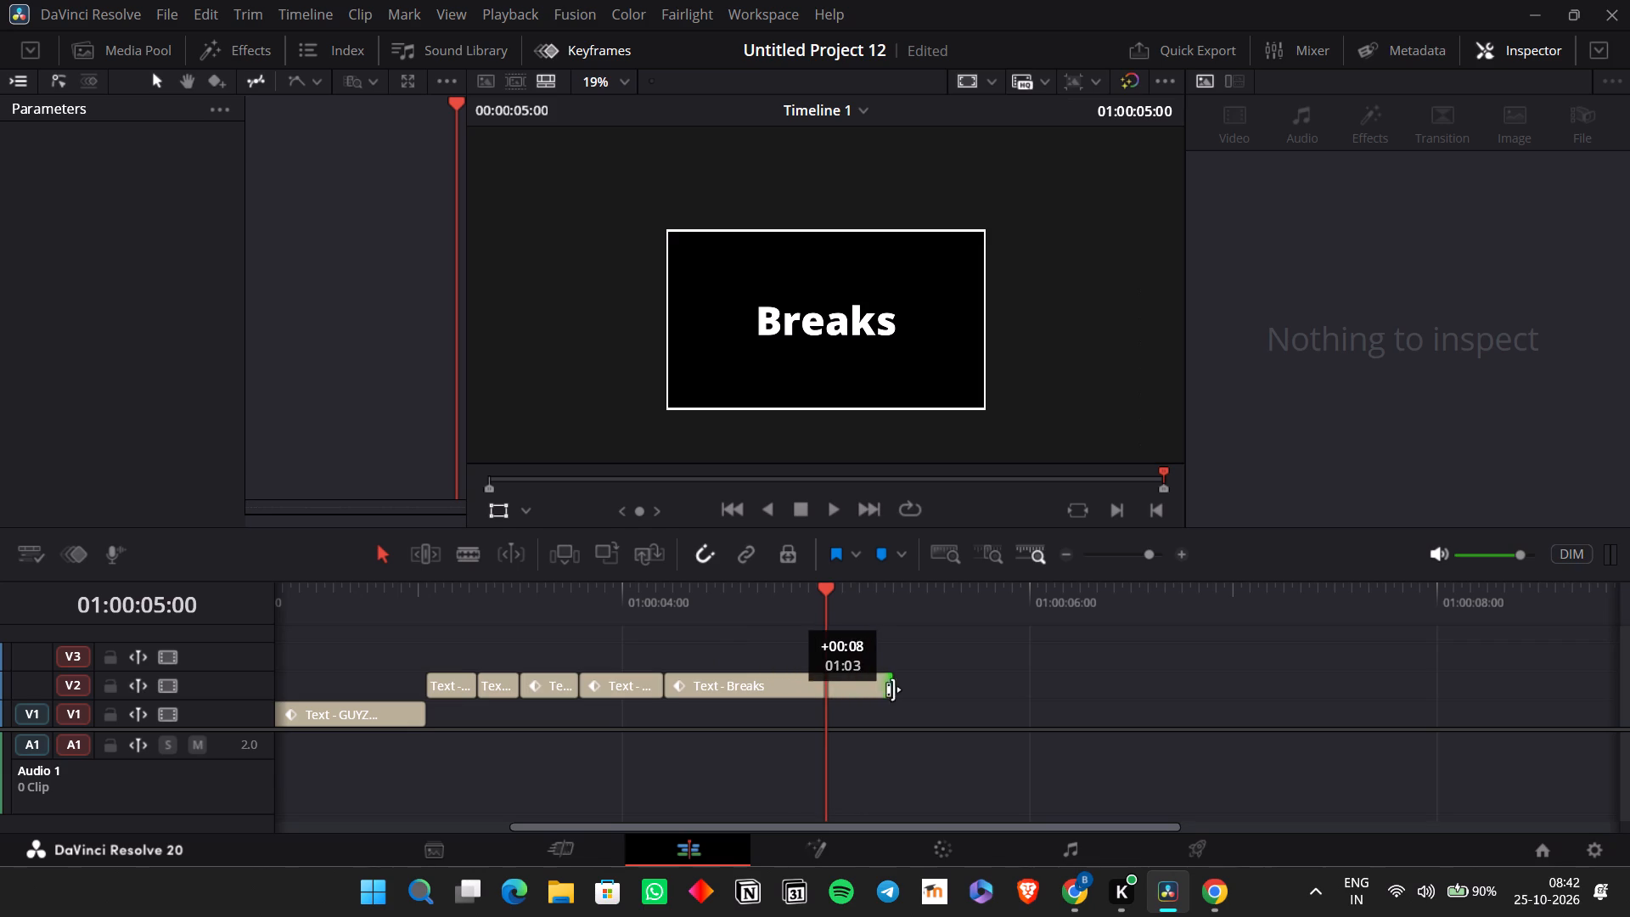
{"action": "left_click_drag", "start_coordinate": [893, 689], "coordinate": [910, 689]}
Play back the word titles from just before "When" into "Breaks" to check their timing.
{"action": "left_click_drag", "start_coordinate": [834, 647], "coordinate": [741, 690]}
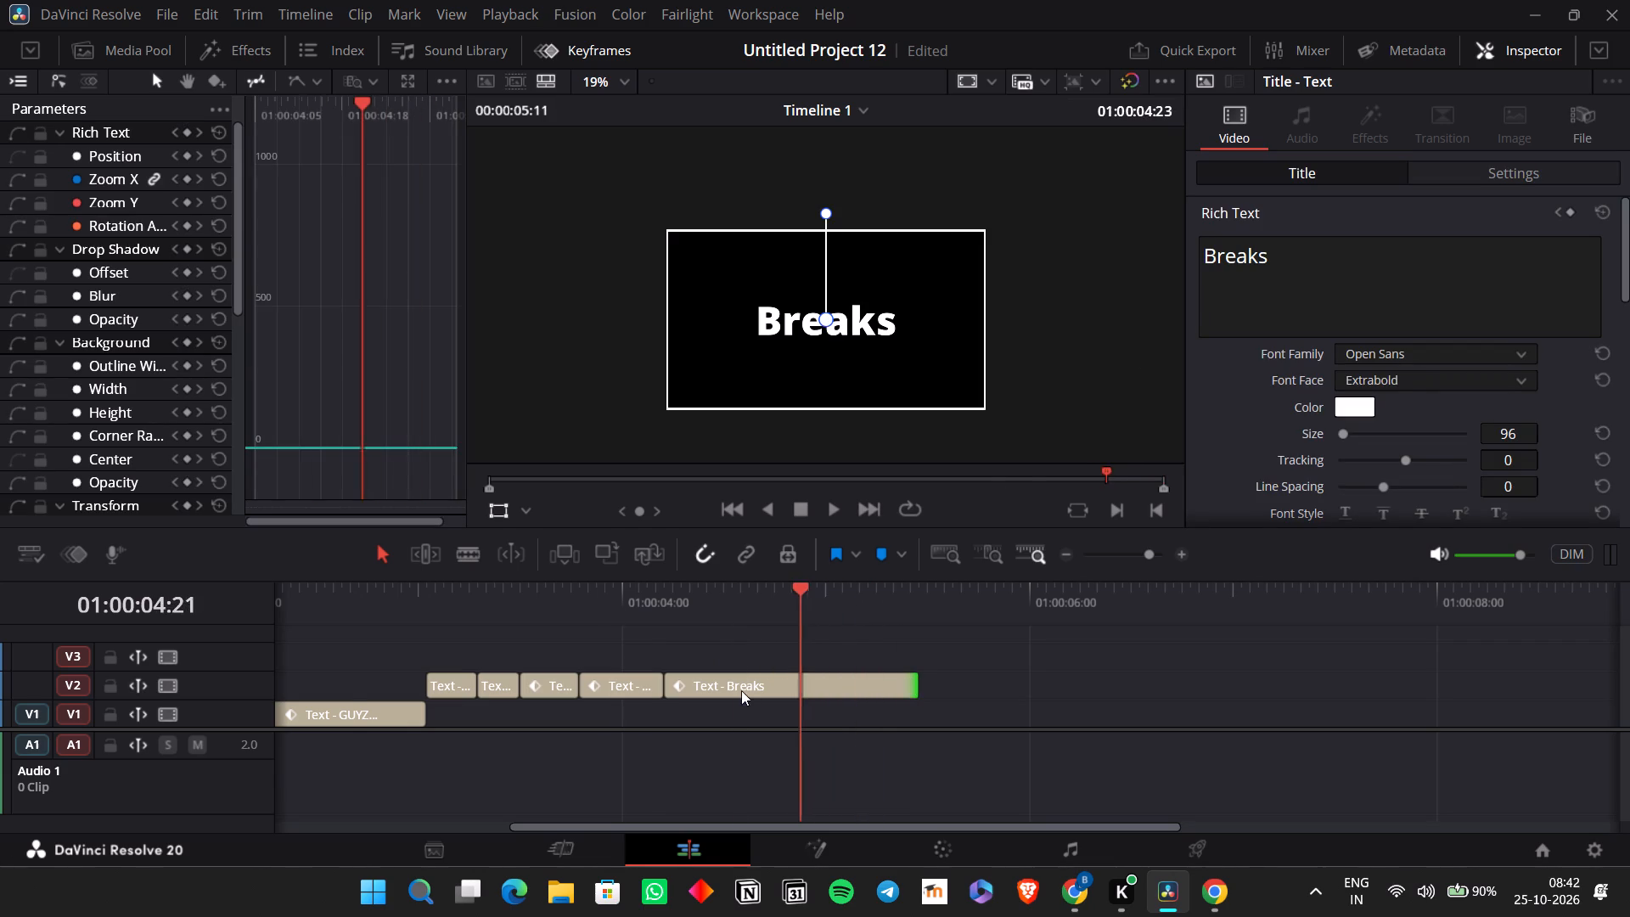
{"action": "left_click_drag", "start_coordinate": [741, 690], "coordinate": [351, 650]}
{"action": "key", "text": "space"}
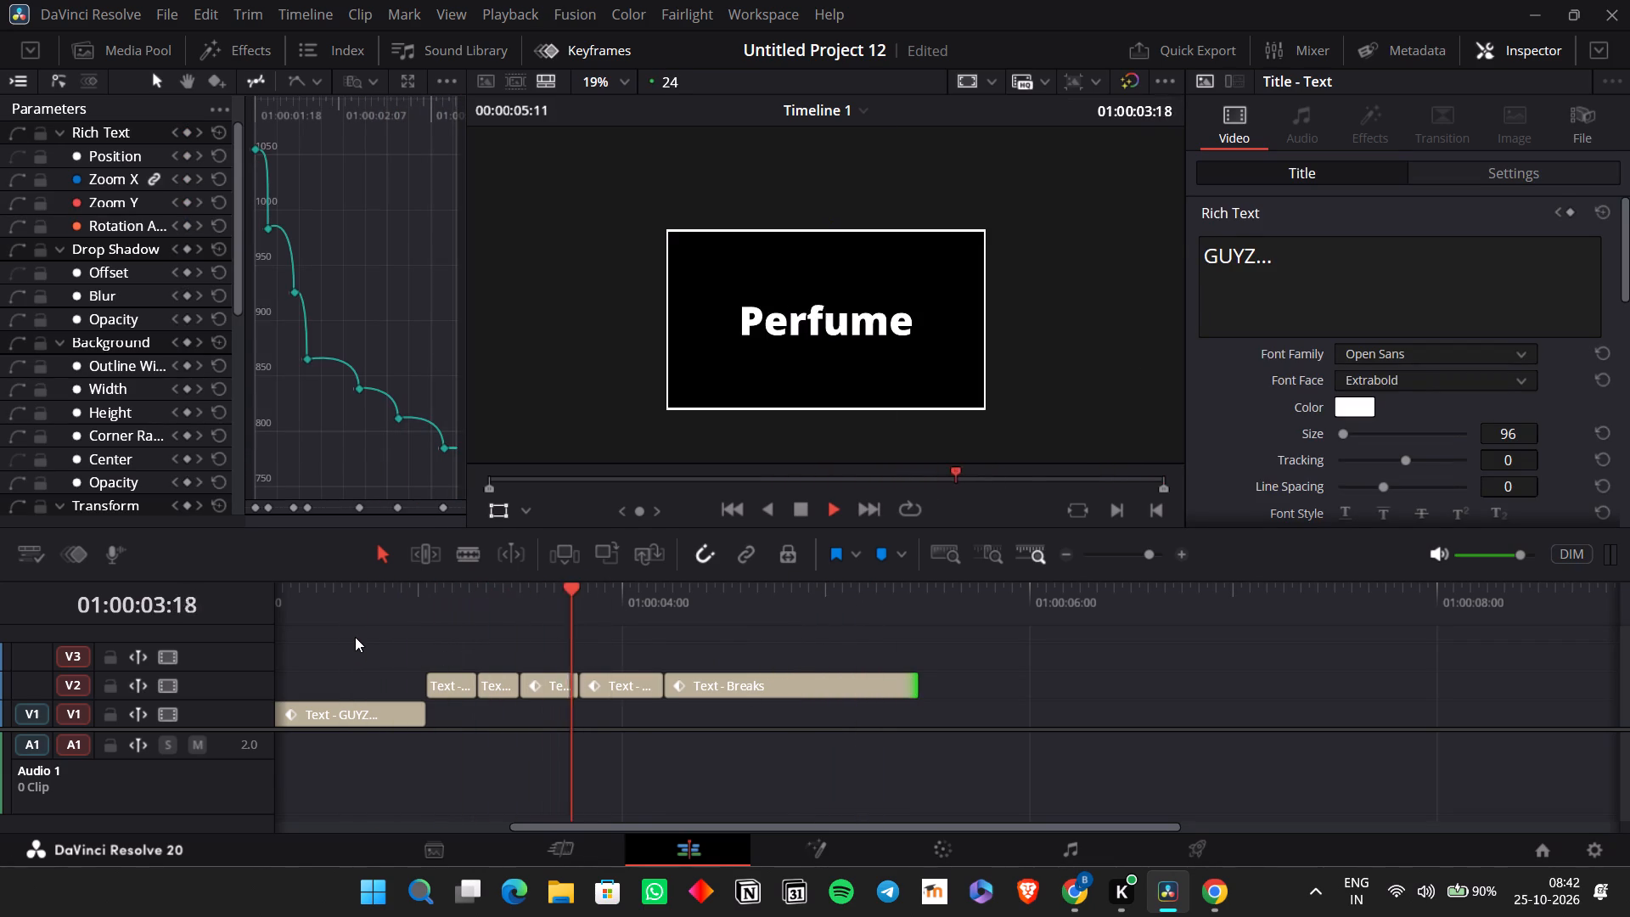
{"action": "key", "text": "space"}
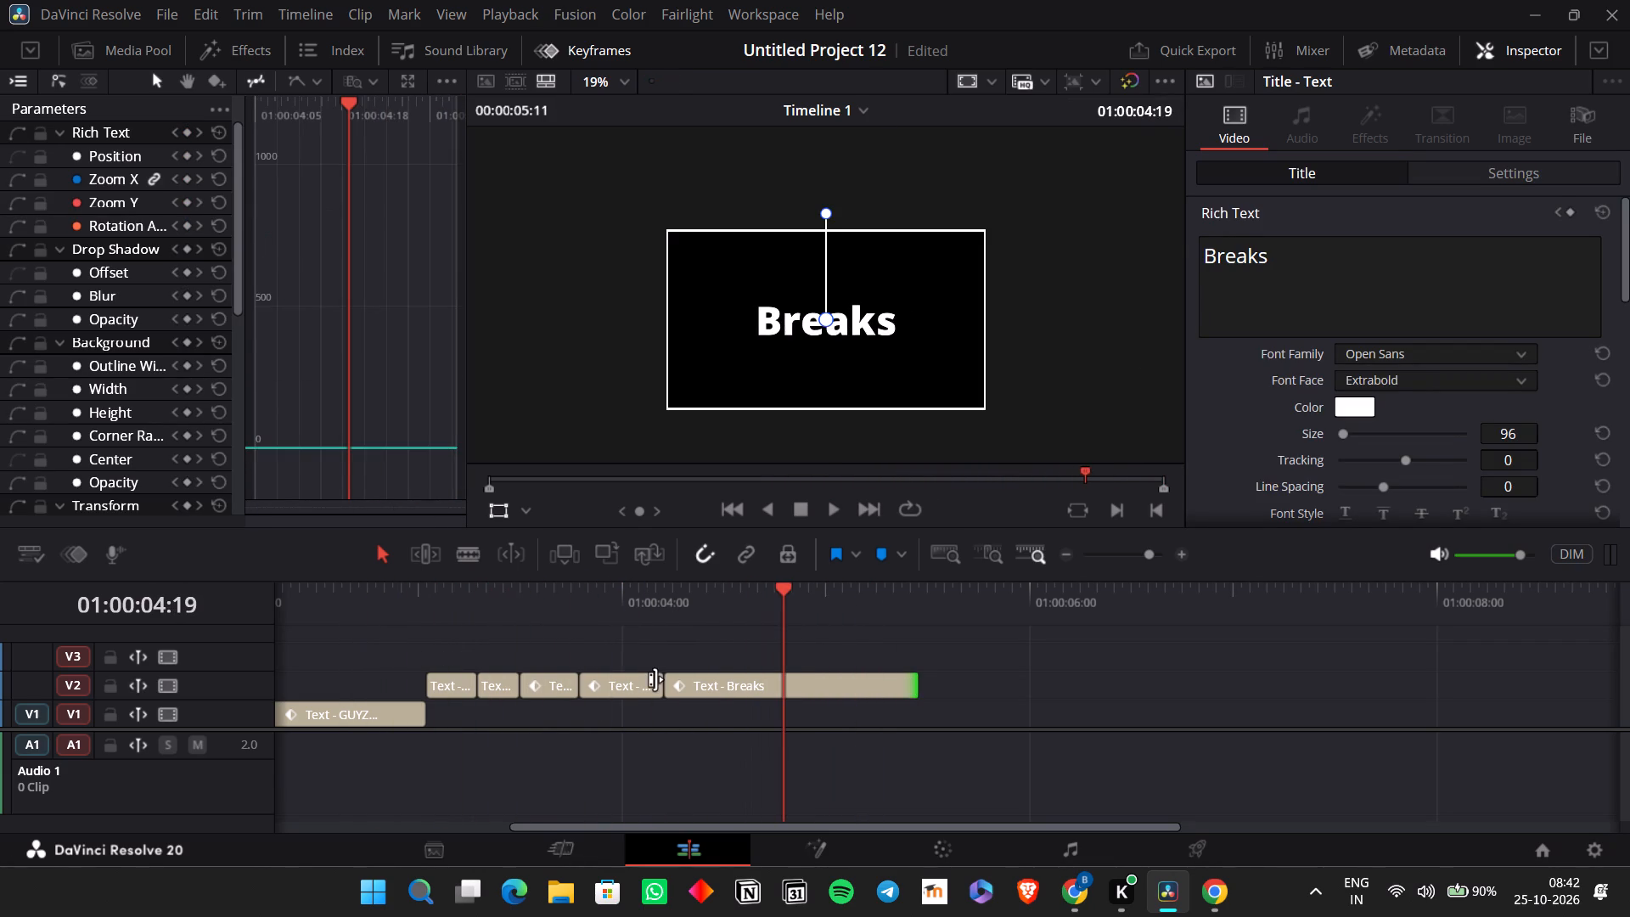
Roll the cut between "Bottle" and "Breaks" to 01:00:04:07 and play back the word titles up to 01:00:05:08.
{"action": "left_click_drag", "start_coordinate": [660, 682], "coordinate": [683, 690]}
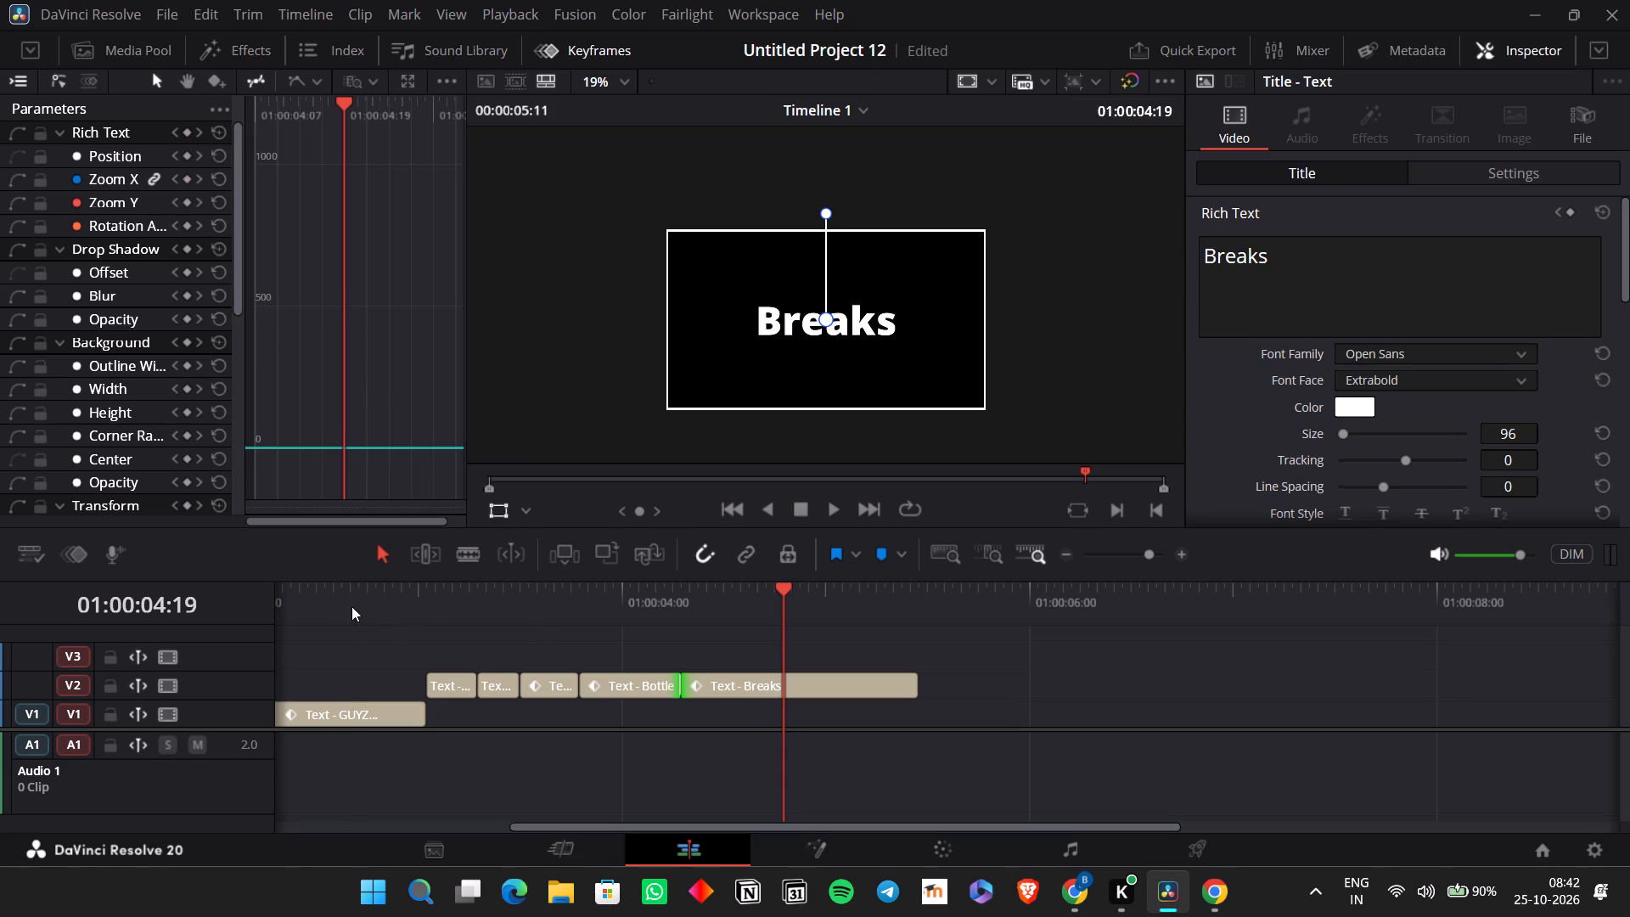
{"action": "left_click", "coordinate": [351, 606]}
{"action": "key", "text": "space"}
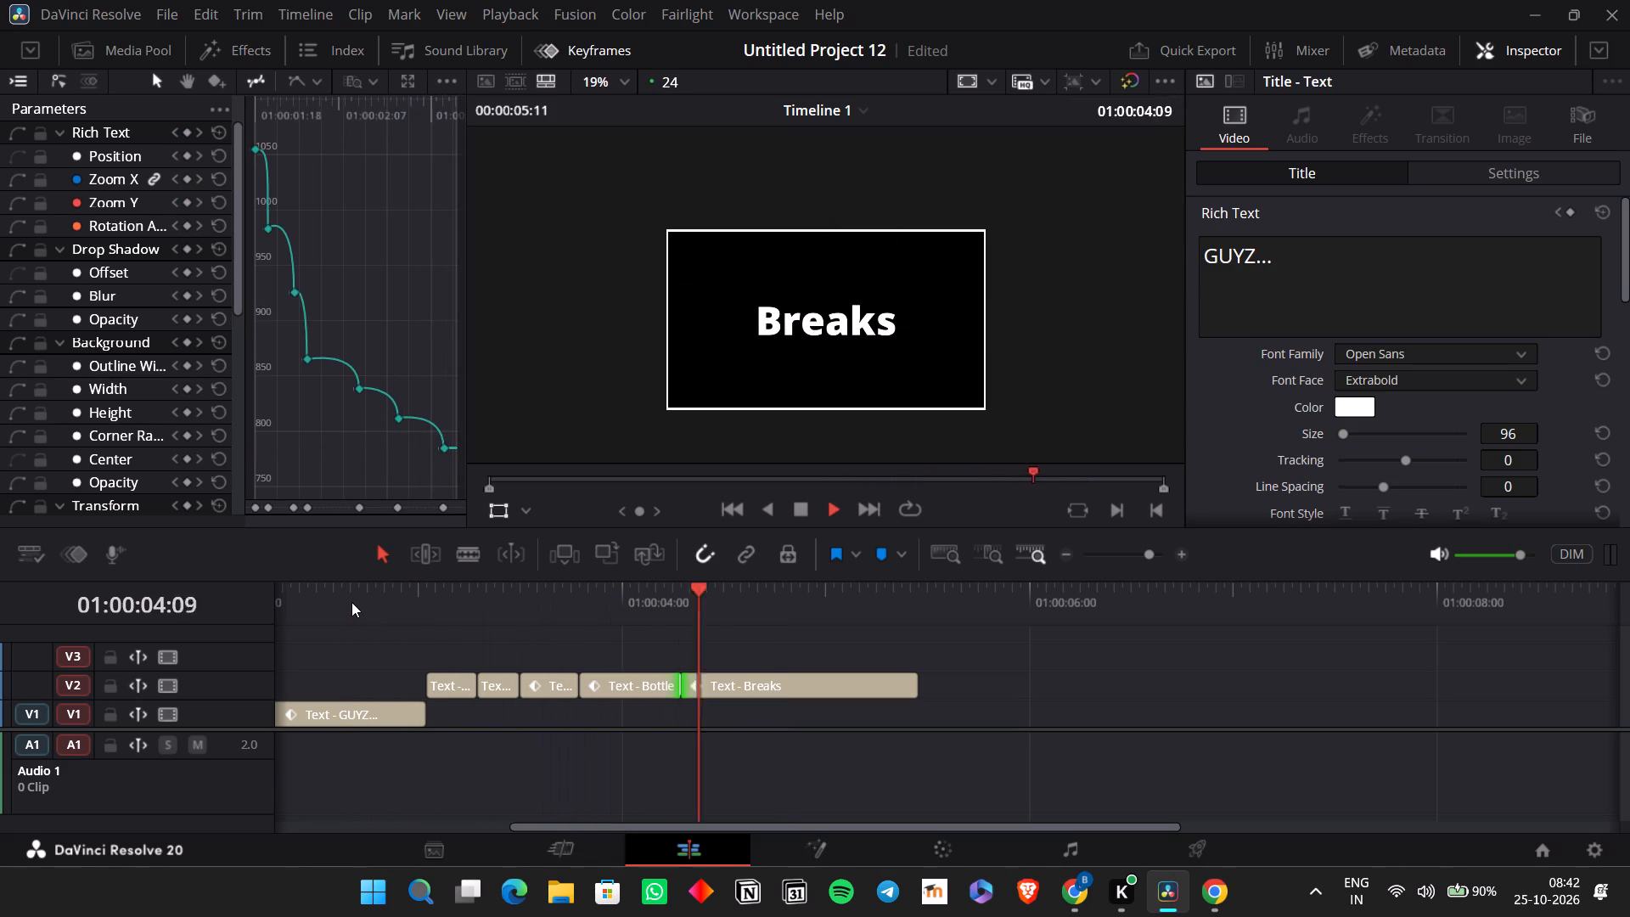
{"action": "key", "text": "space"}
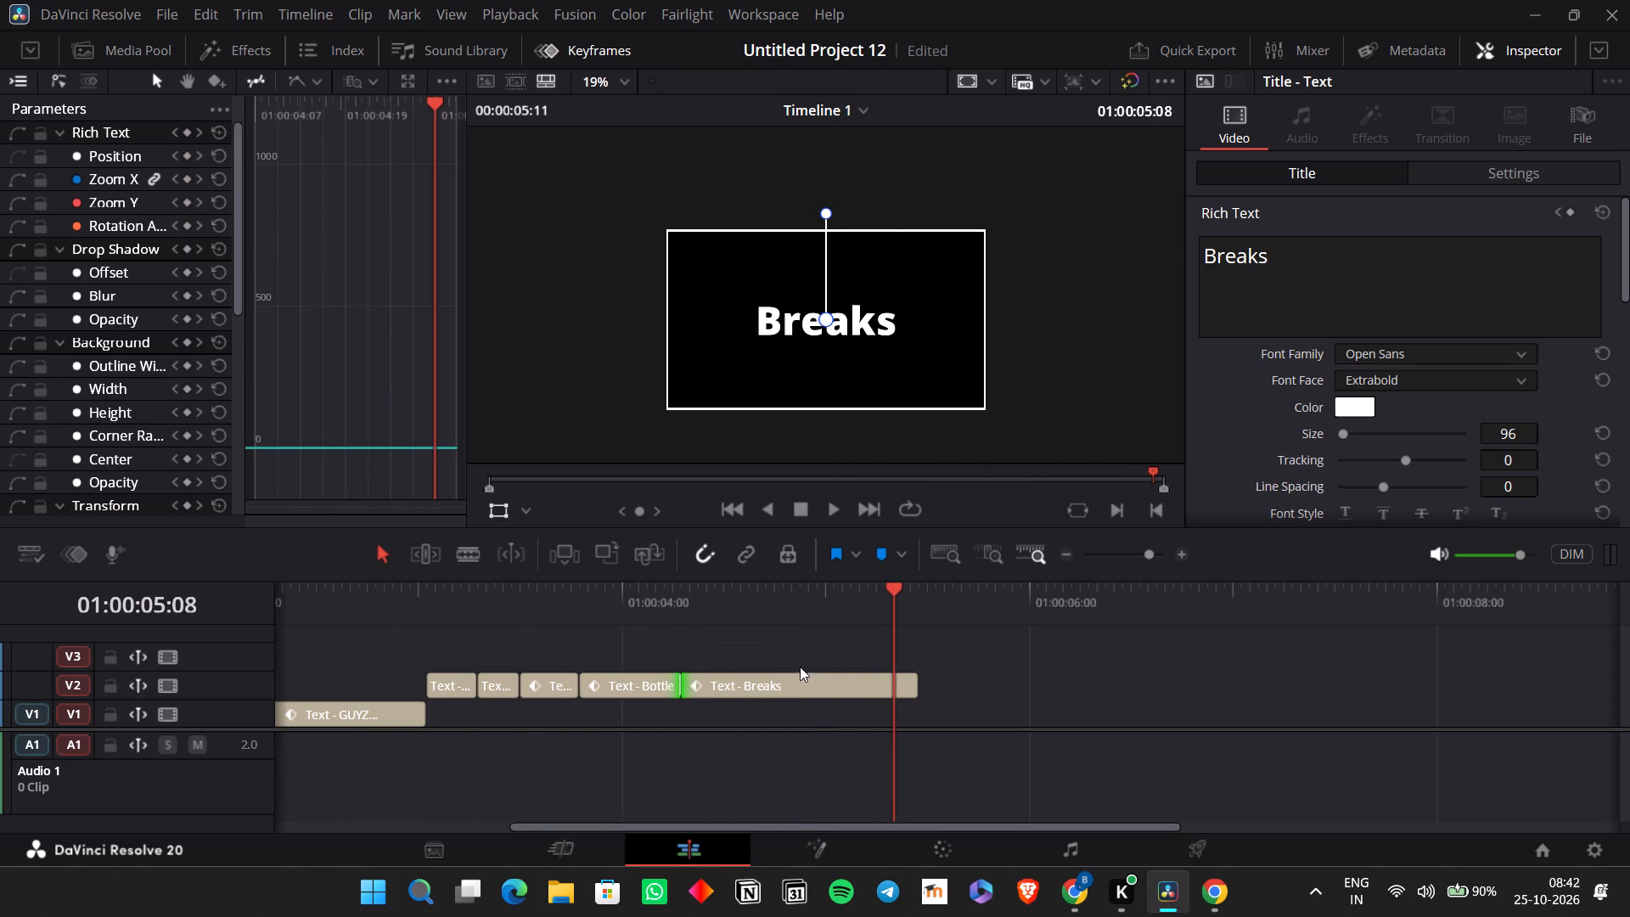
Extend the end of the "Breaks" clip on V2 to about 01:00:06:06.
{"action": "left_click_drag", "start_coordinate": [918, 685], "coordinate": [919, 686]}
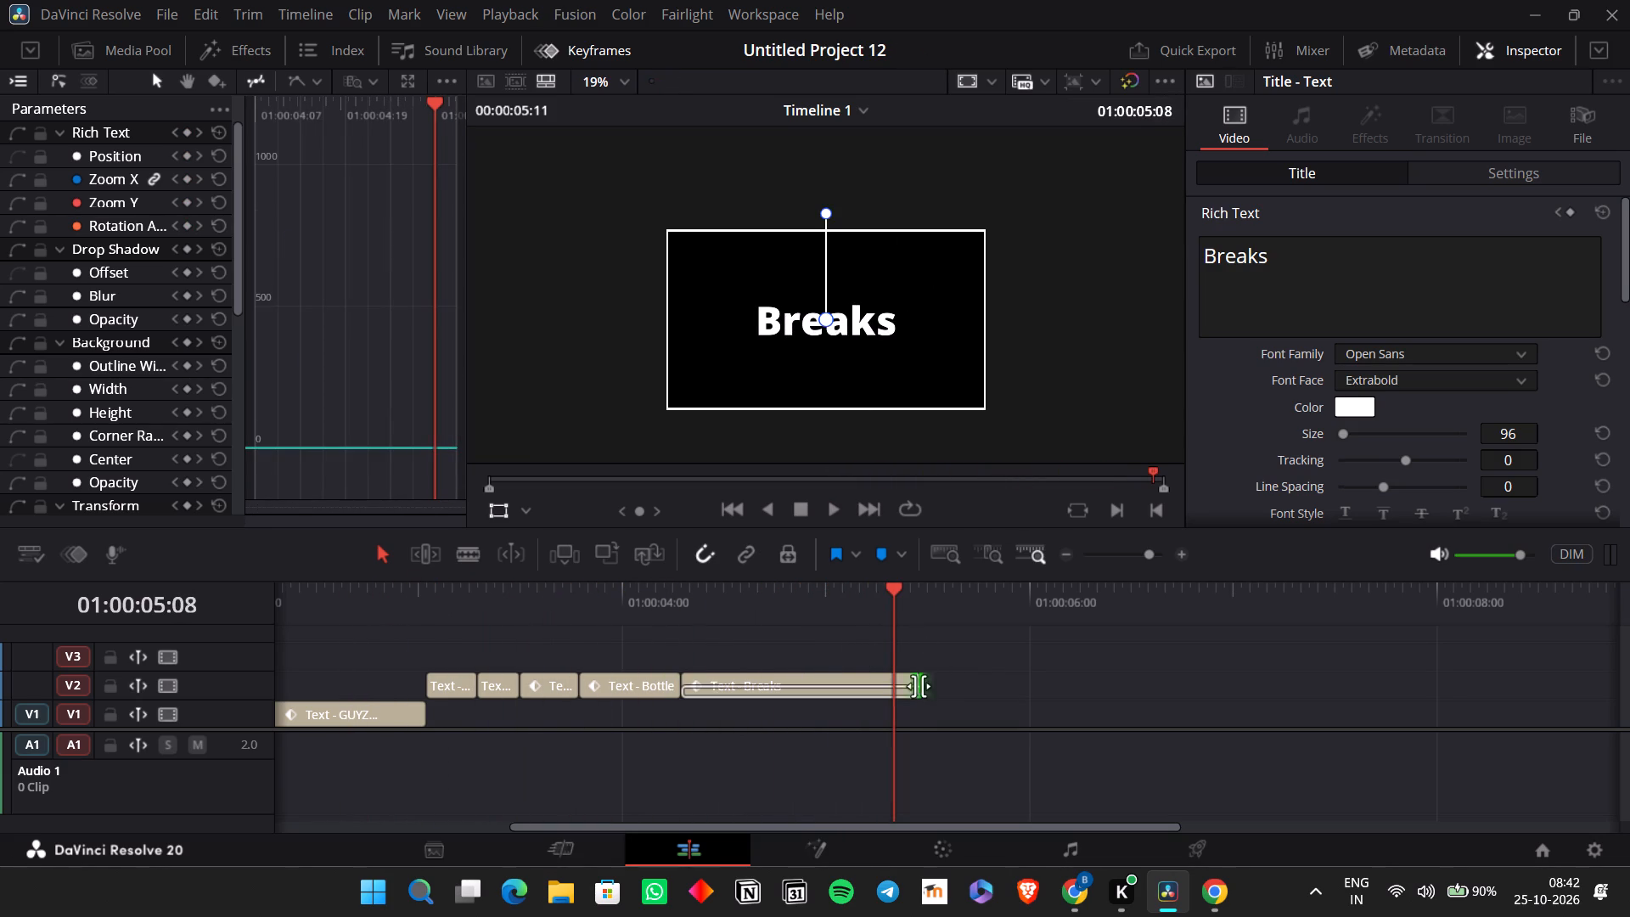
{"action": "left_click_drag", "start_coordinate": [919, 686], "coordinate": [1087, 693]}
Split the "Breaks" clip on V2 at 01:00:05:08 and change the text of the second piece to "Breaks.".
{"action": "key", "text": "ctrl+b"}
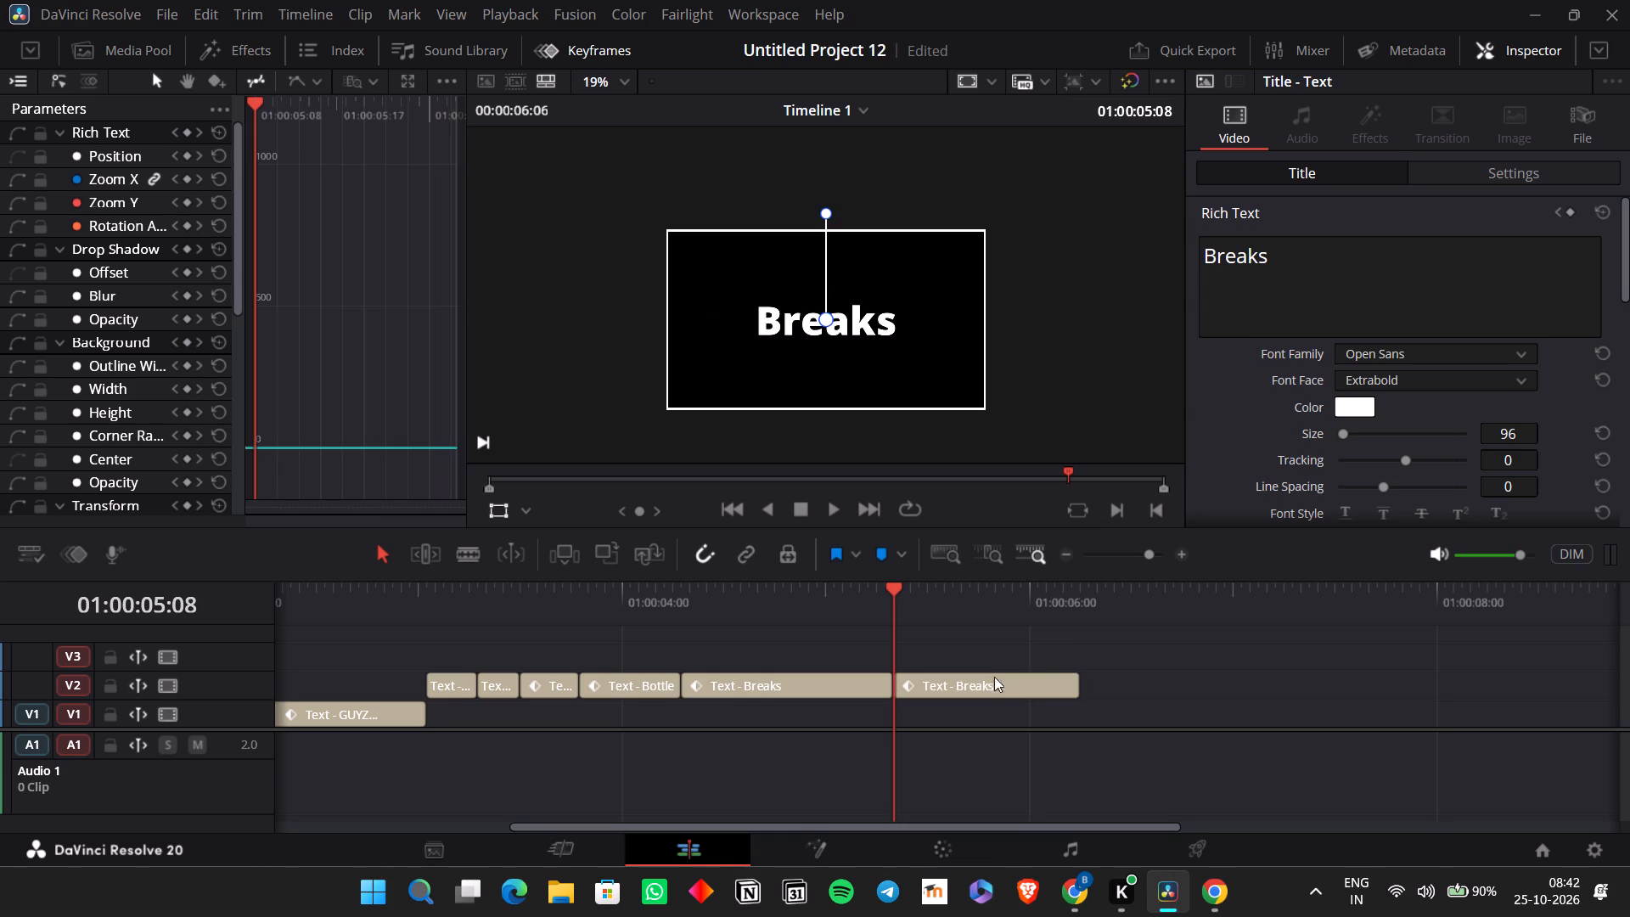
{"action": "left_click", "coordinate": [988, 673]}
{"action": "left_click", "coordinate": [1281, 245]}
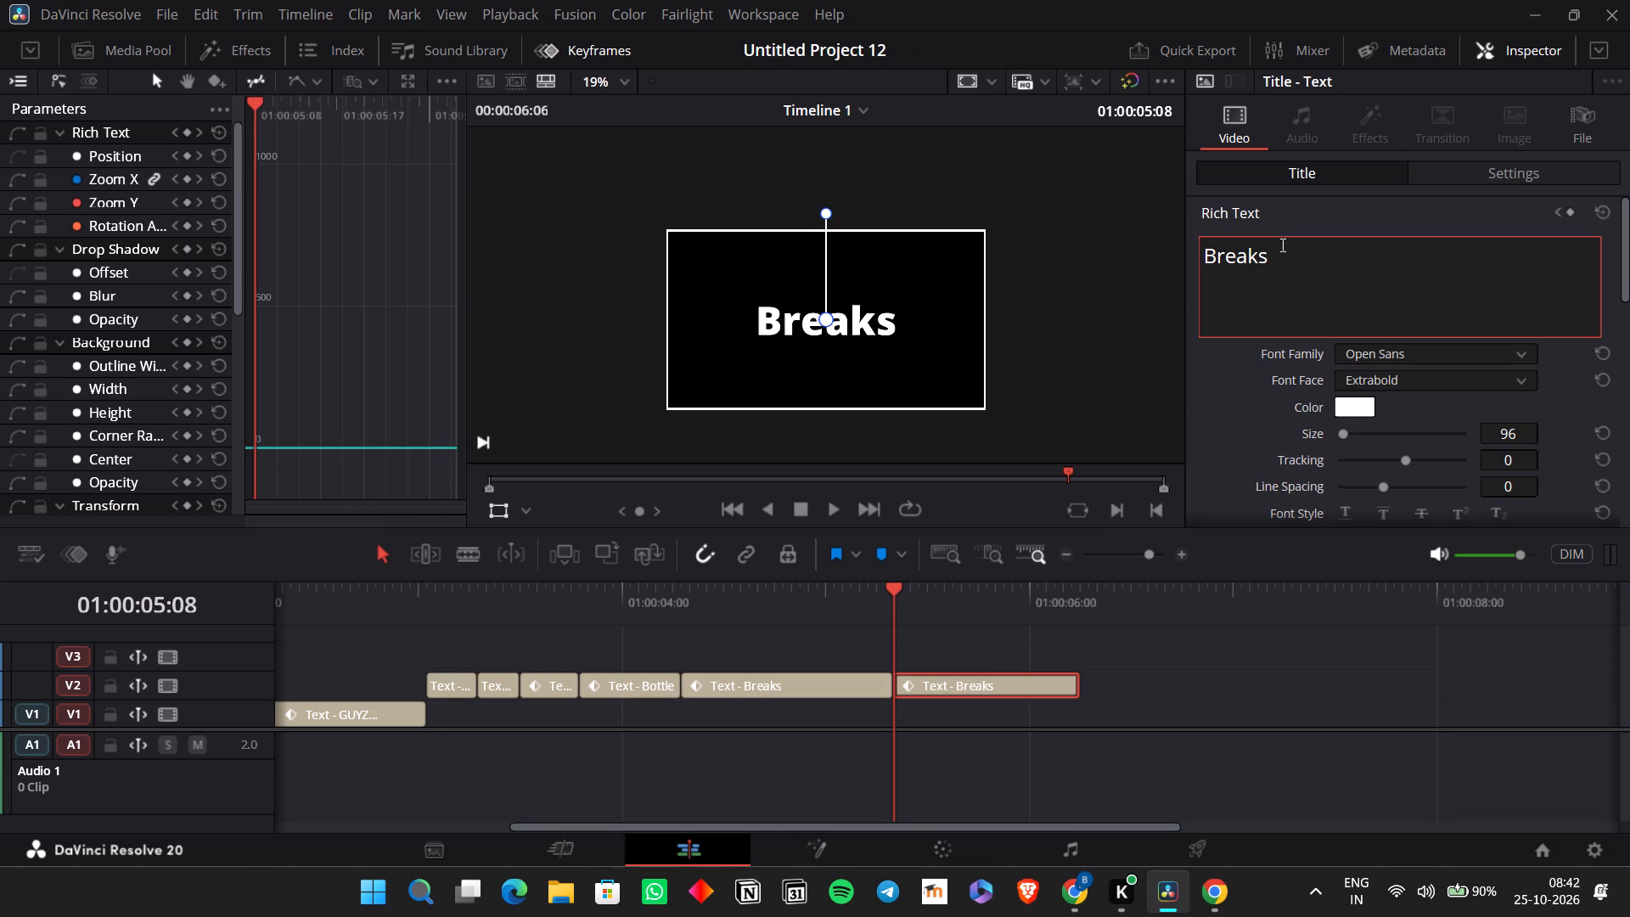
{"action": "key", "text": "period"}
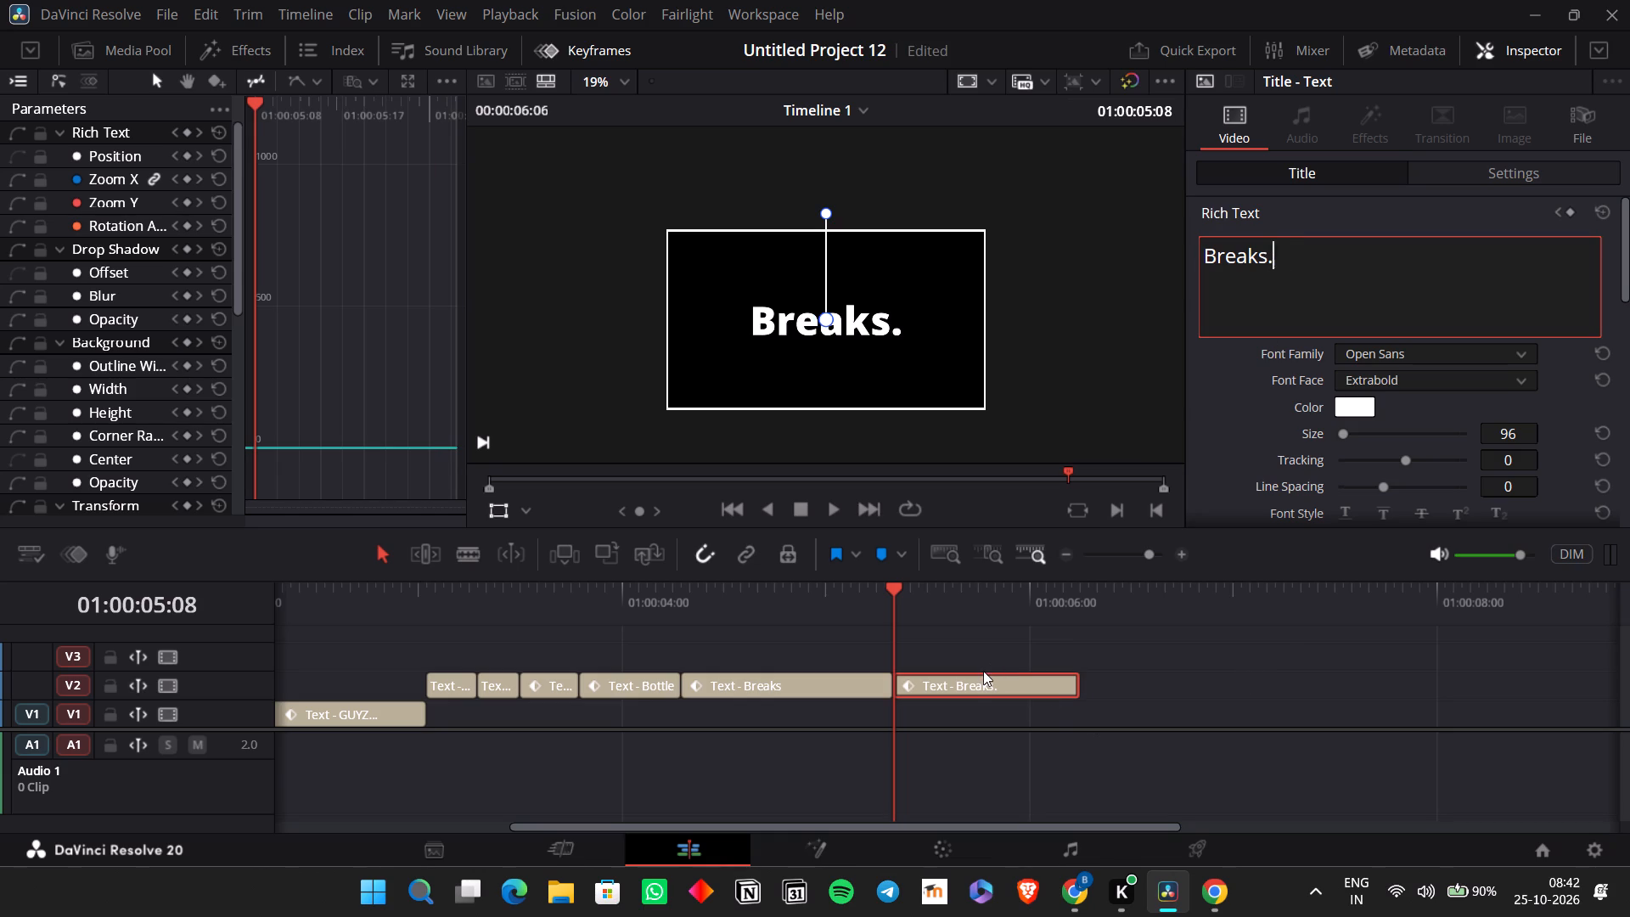
{"action": "left_click", "coordinate": [983, 671]}
{"action": "left_click", "coordinate": [981, 680]}
Split the "Breaks." clip on V2 at 01:00:05:13 and change the text of the remaining longer piece to "Breaks..".
{"action": "key", "text": "space"}
{"action": "key", "text": "space"}
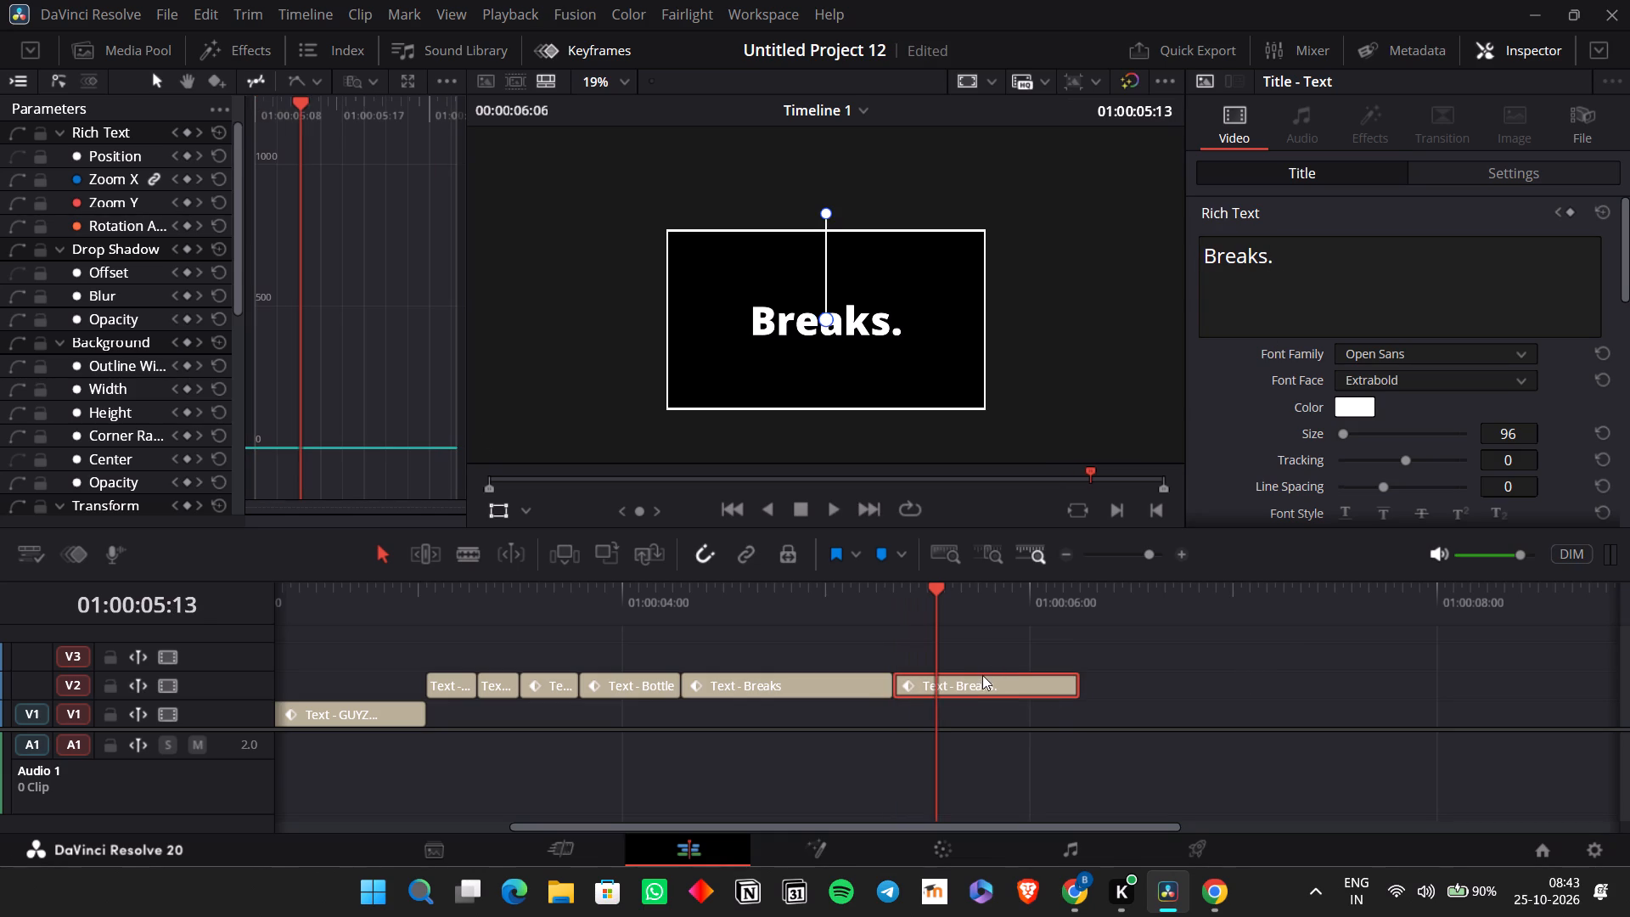
{"action": "key", "text": "ctrl+b"}
{"action": "left_click", "coordinate": [982, 675]}
{"action": "left_click", "coordinate": [1413, 258]}
{"action": "key", "text": "period"}
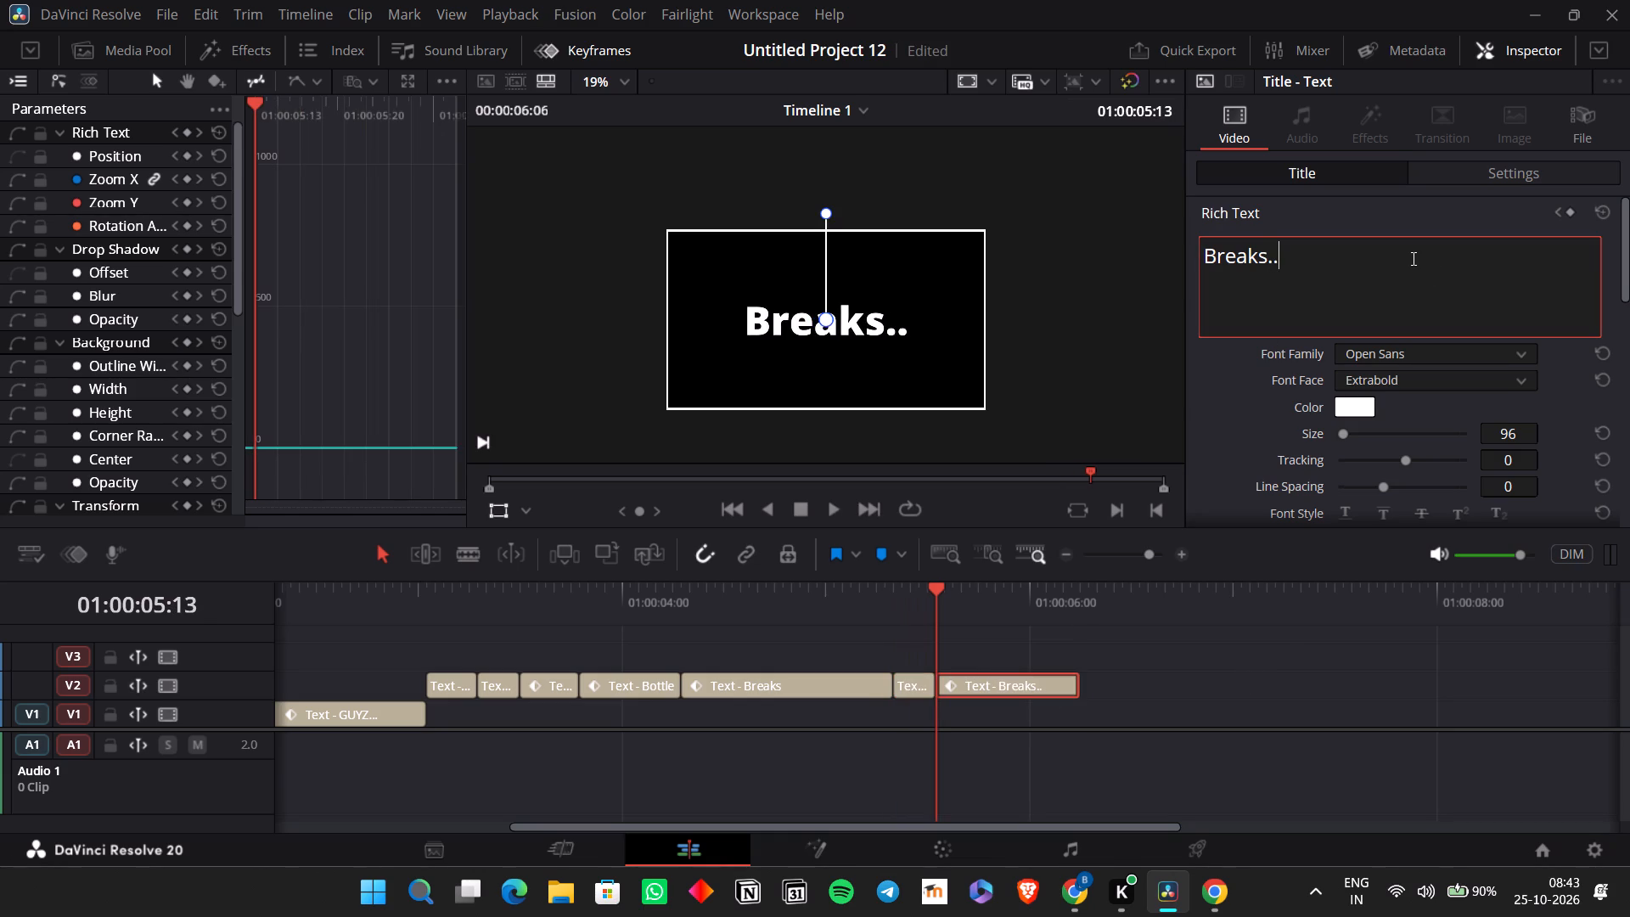
{"action": "left_click", "coordinate": [1023, 675]}
Play into the "Breaks.." clip and step frame by frame around 01:00:05:19 to examine the timing for another cut.
{"action": "key", "text": "space"}
{"action": "key", "text": "space"}
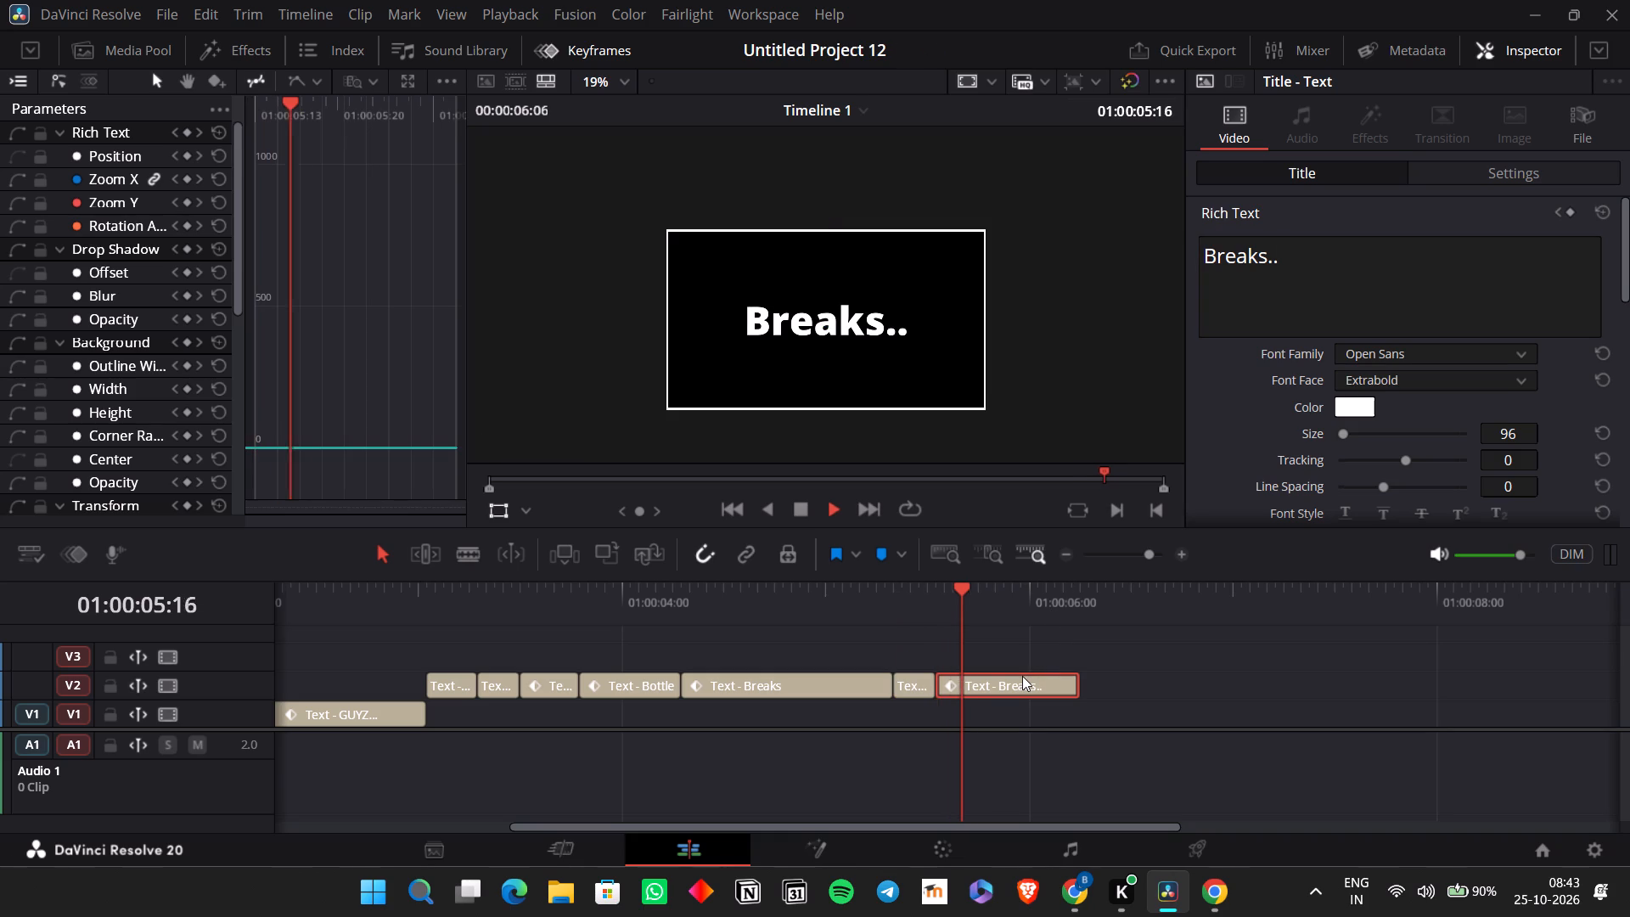
{"action": "key", "text": "Right"}
{"action": "key", "text": "Right"}
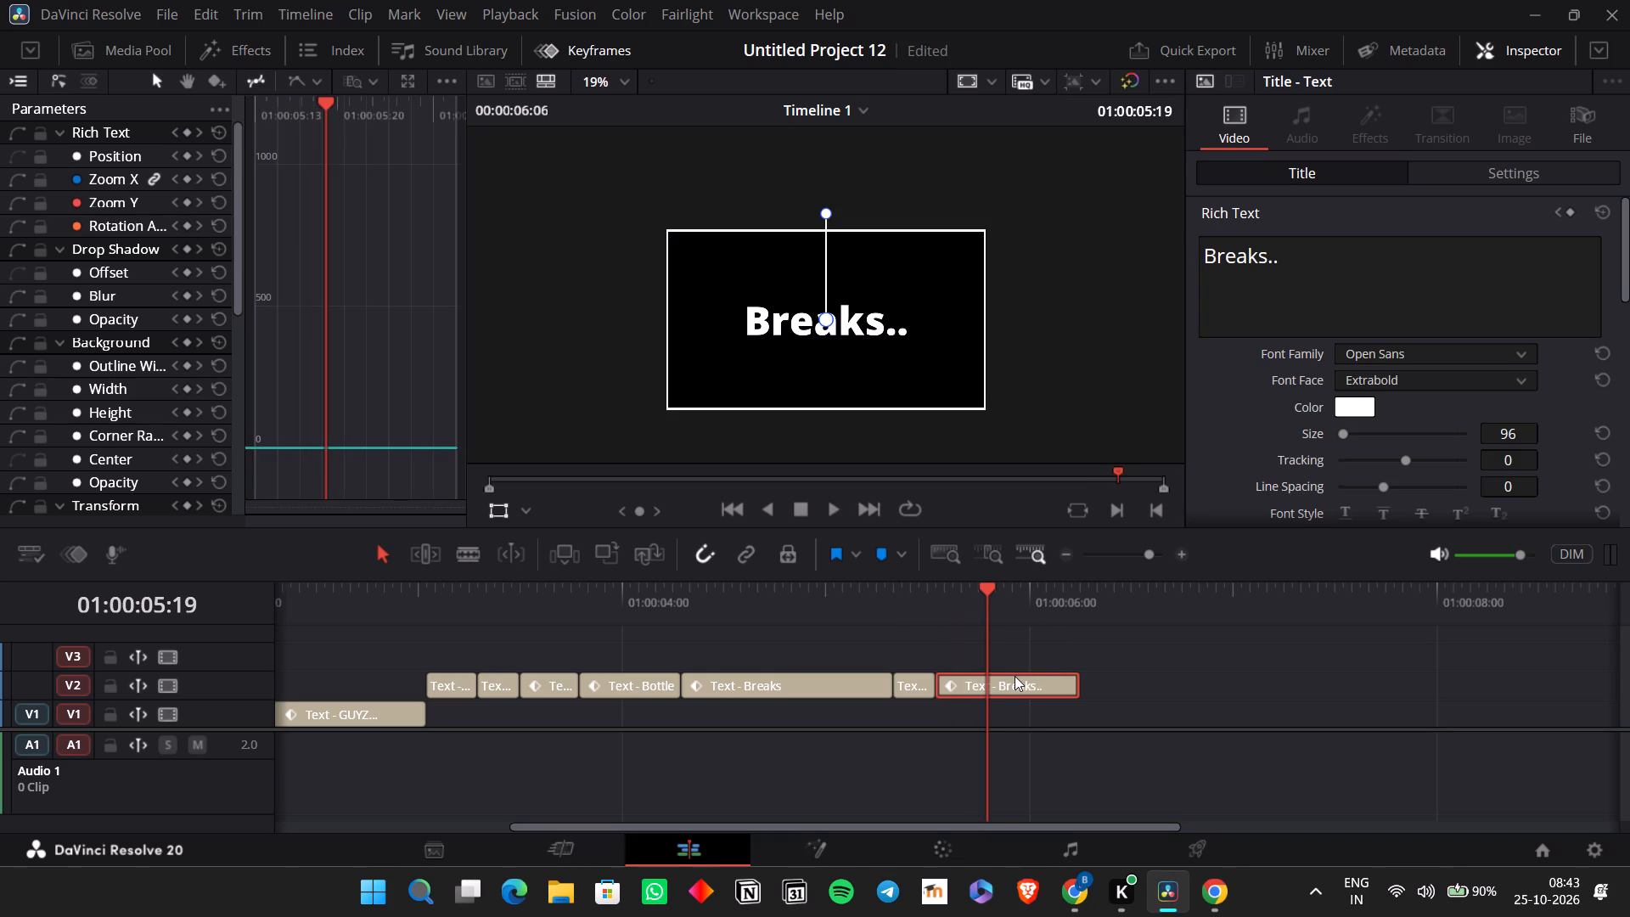
{"action": "key", "text": "Left"}
{"action": "key", "text": "Right"}
{"action": "key", "text": "Left"}
{"action": "key", "text": "Right"}
Copy the short "Breaks." clip and paste it twice in succession on V2, starting at 01:00:05:13.
{"action": "left_click", "coordinate": [898, 690]}
{"action": "left_click", "coordinate": [899, 689]}
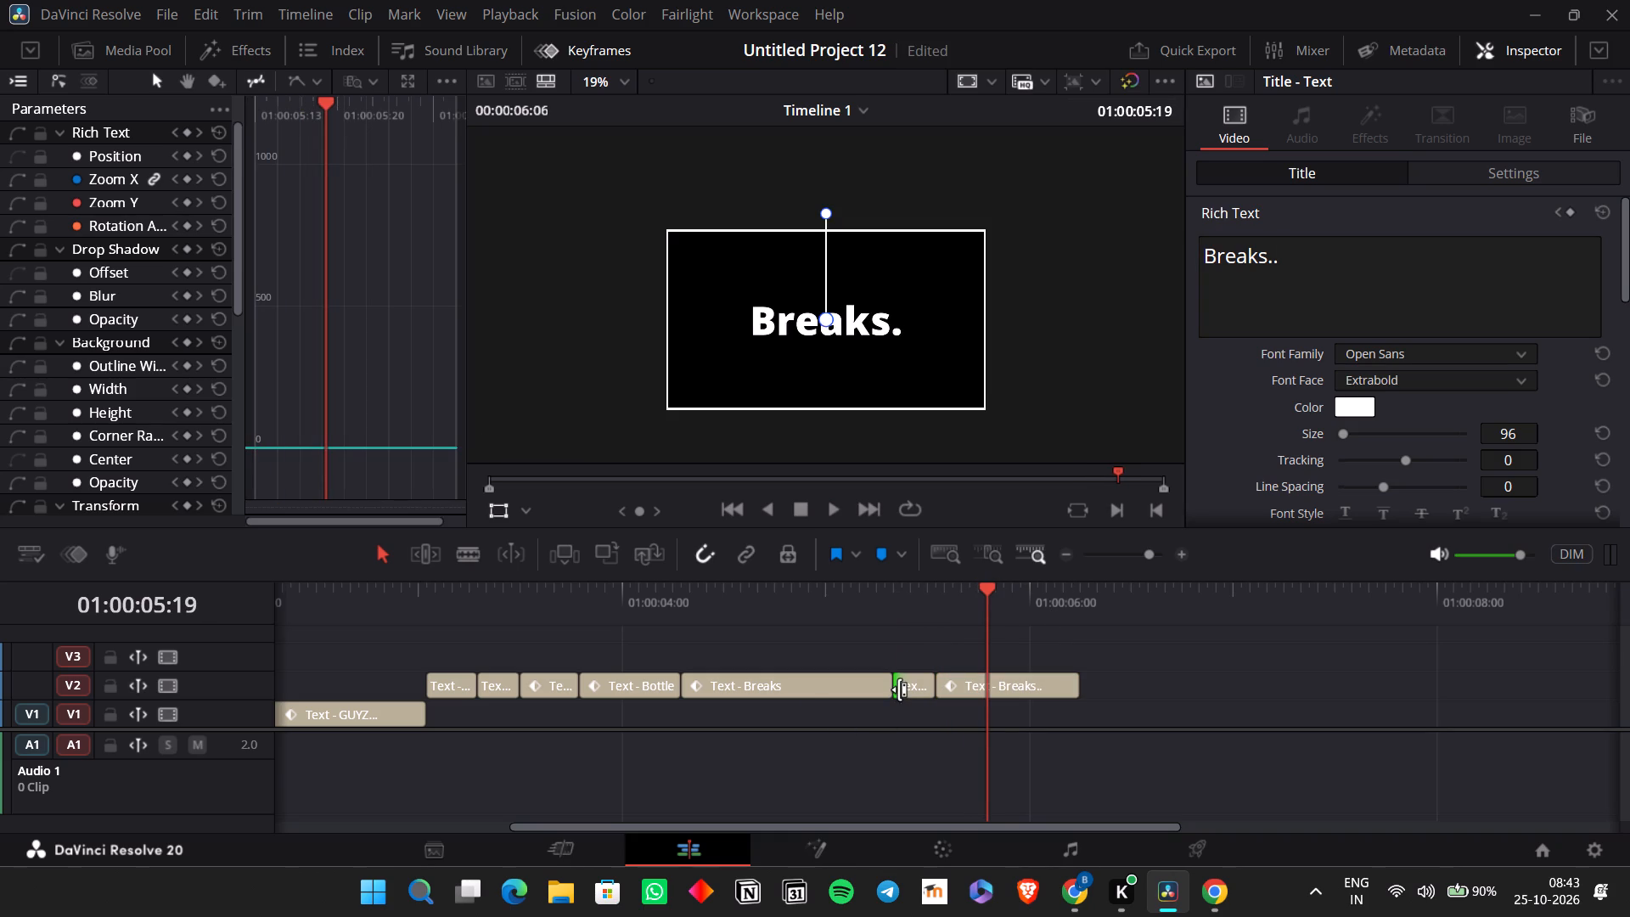
{"action": "left_click", "coordinate": [905, 686]}
{"action": "key", "text": "ctrl+c"}
{"action": "left_click", "coordinate": [936, 584]}
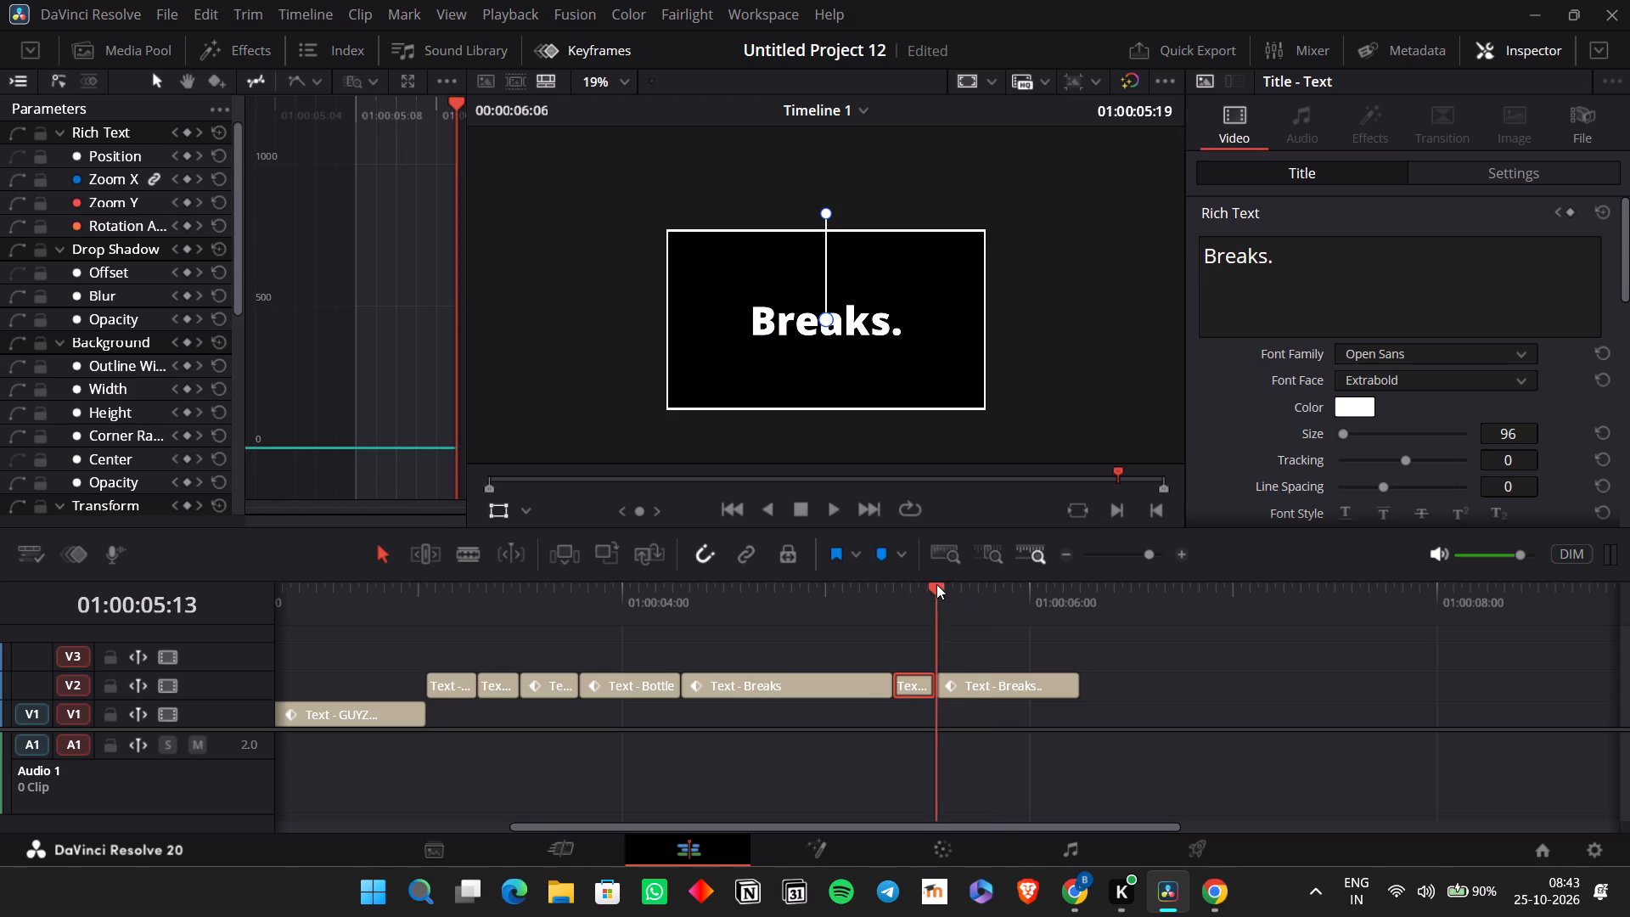
{"action": "left_click", "coordinate": [982, 680]}
{"action": "key", "text": "ctrl+b"}
{"action": "key", "text": "ctrl+v"}
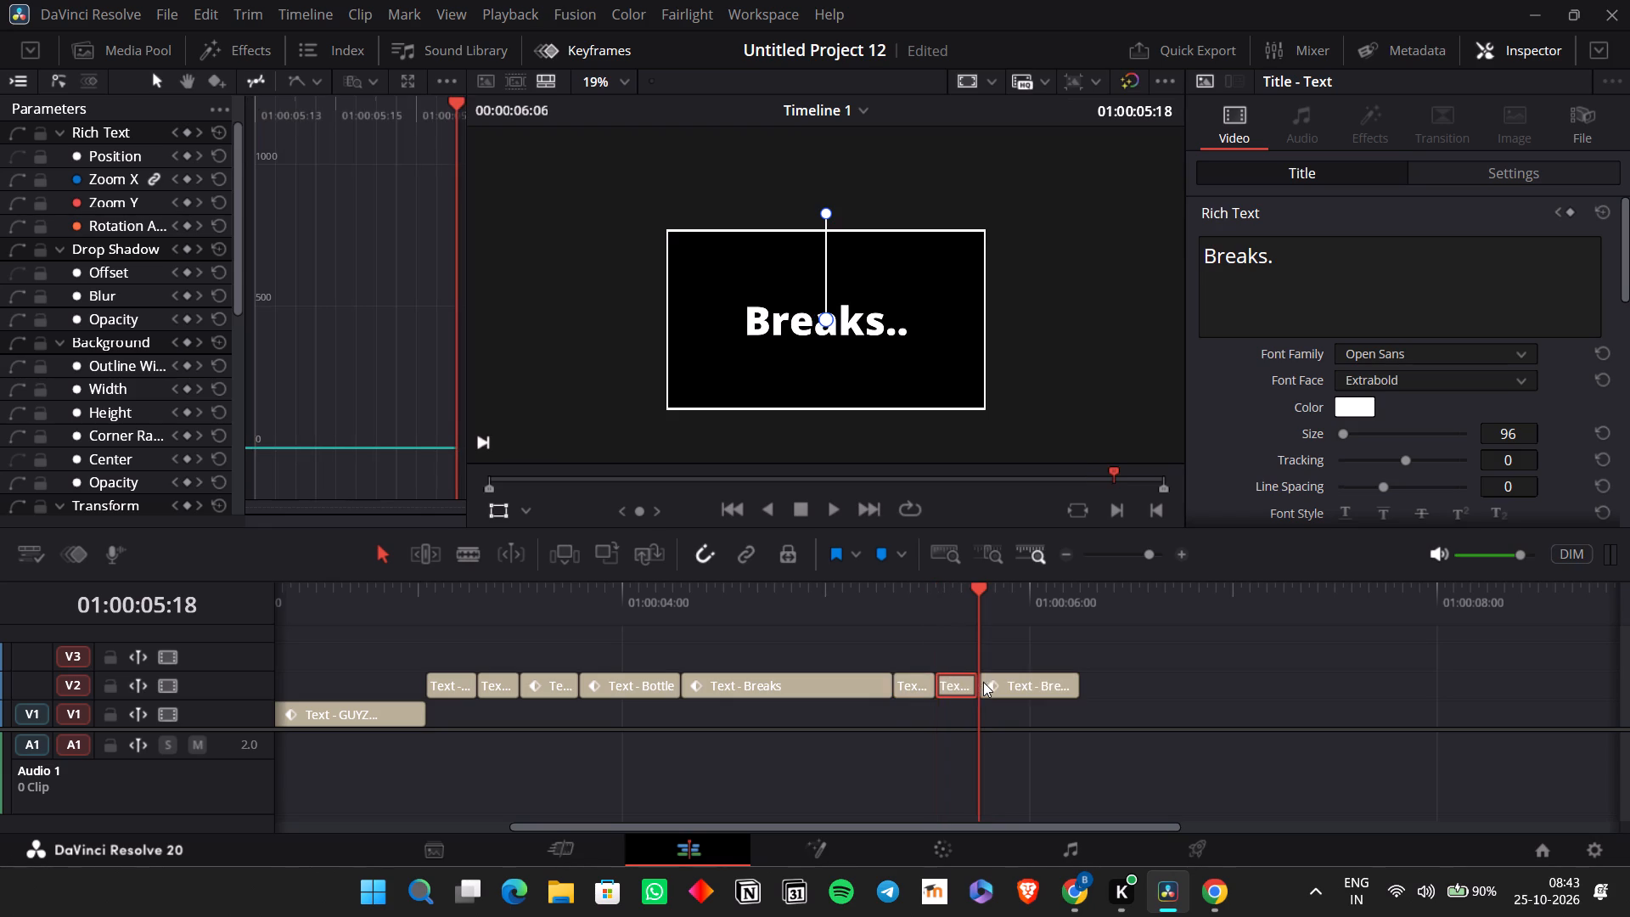
{"action": "key", "text": "ctrl+v"}
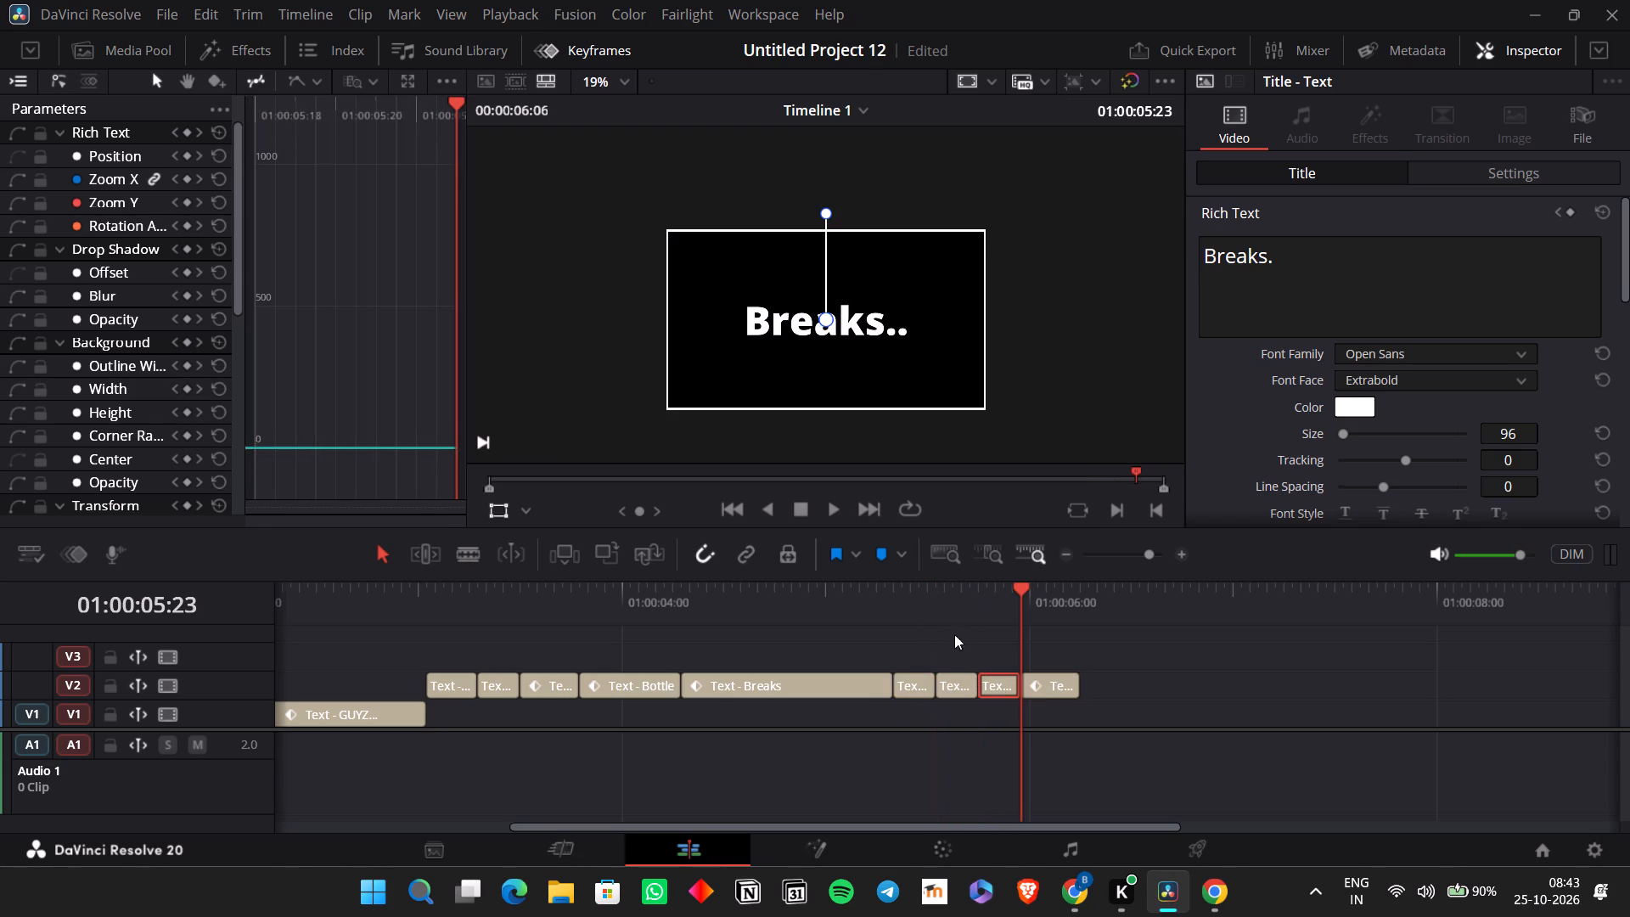
Change the text of the first pasted clip to "Breaks.." and of the second pasted clip to "Breaks...".
{"action": "left_click", "coordinate": [952, 611]}
{"action": "left_click", "coordinate": [961, 674]}
{"action": "left_click", "coordinate": [1352, 255]}
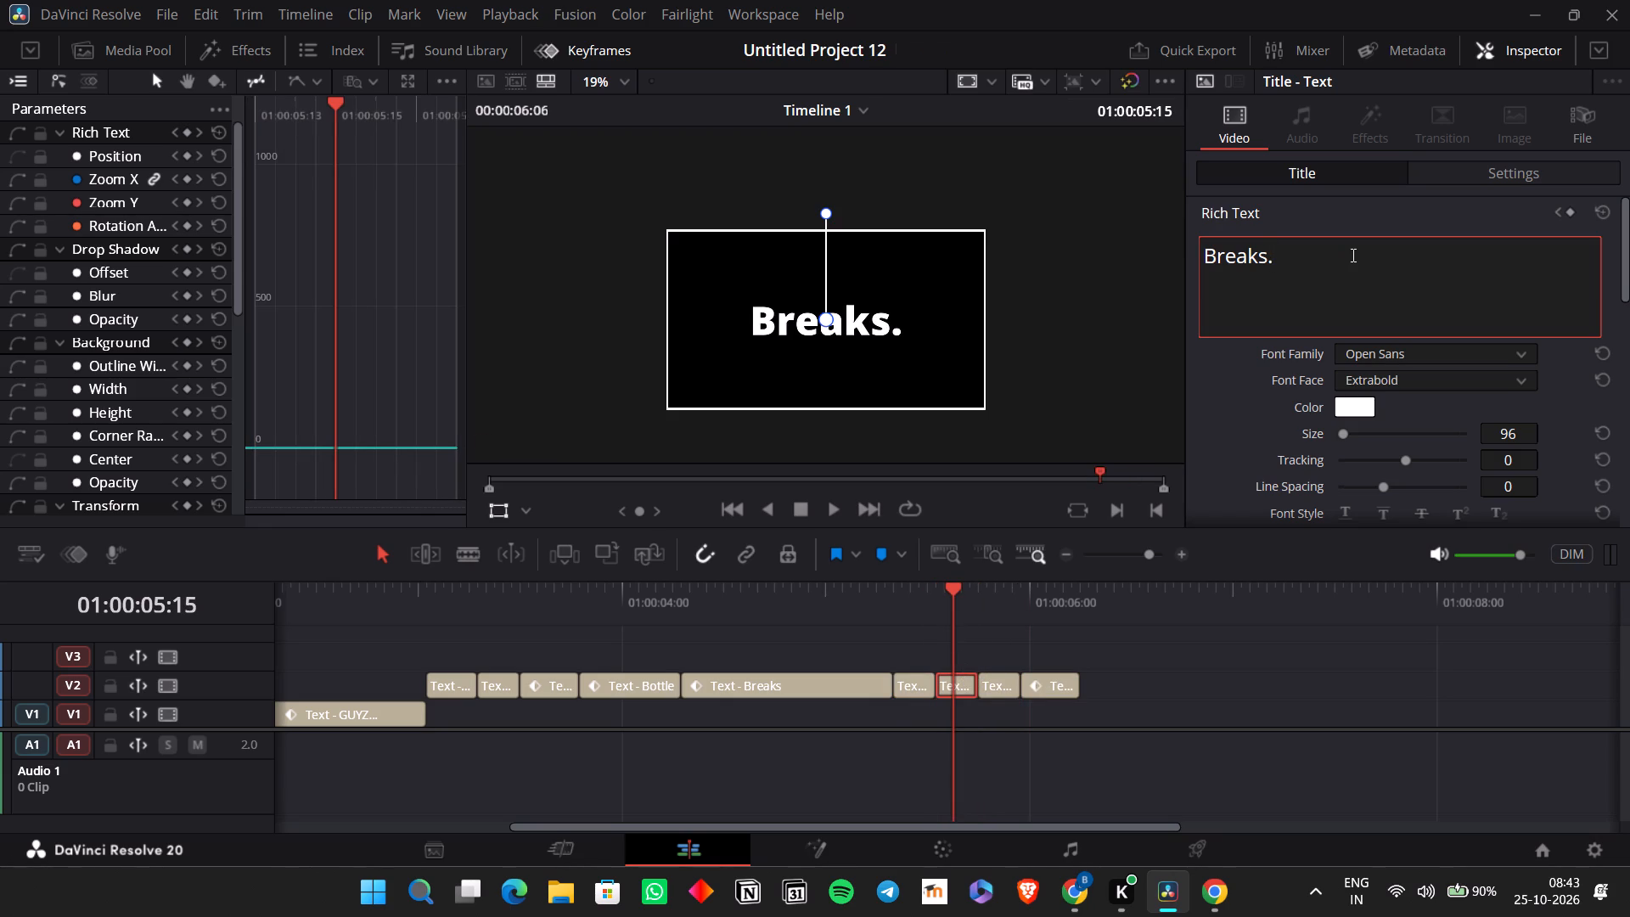
{"action": "key", "text": "period"}
{"action": "left_click", "coordinate": [1002, 686]}
{"action": "left_click", "coordinate": [1339, 250]}
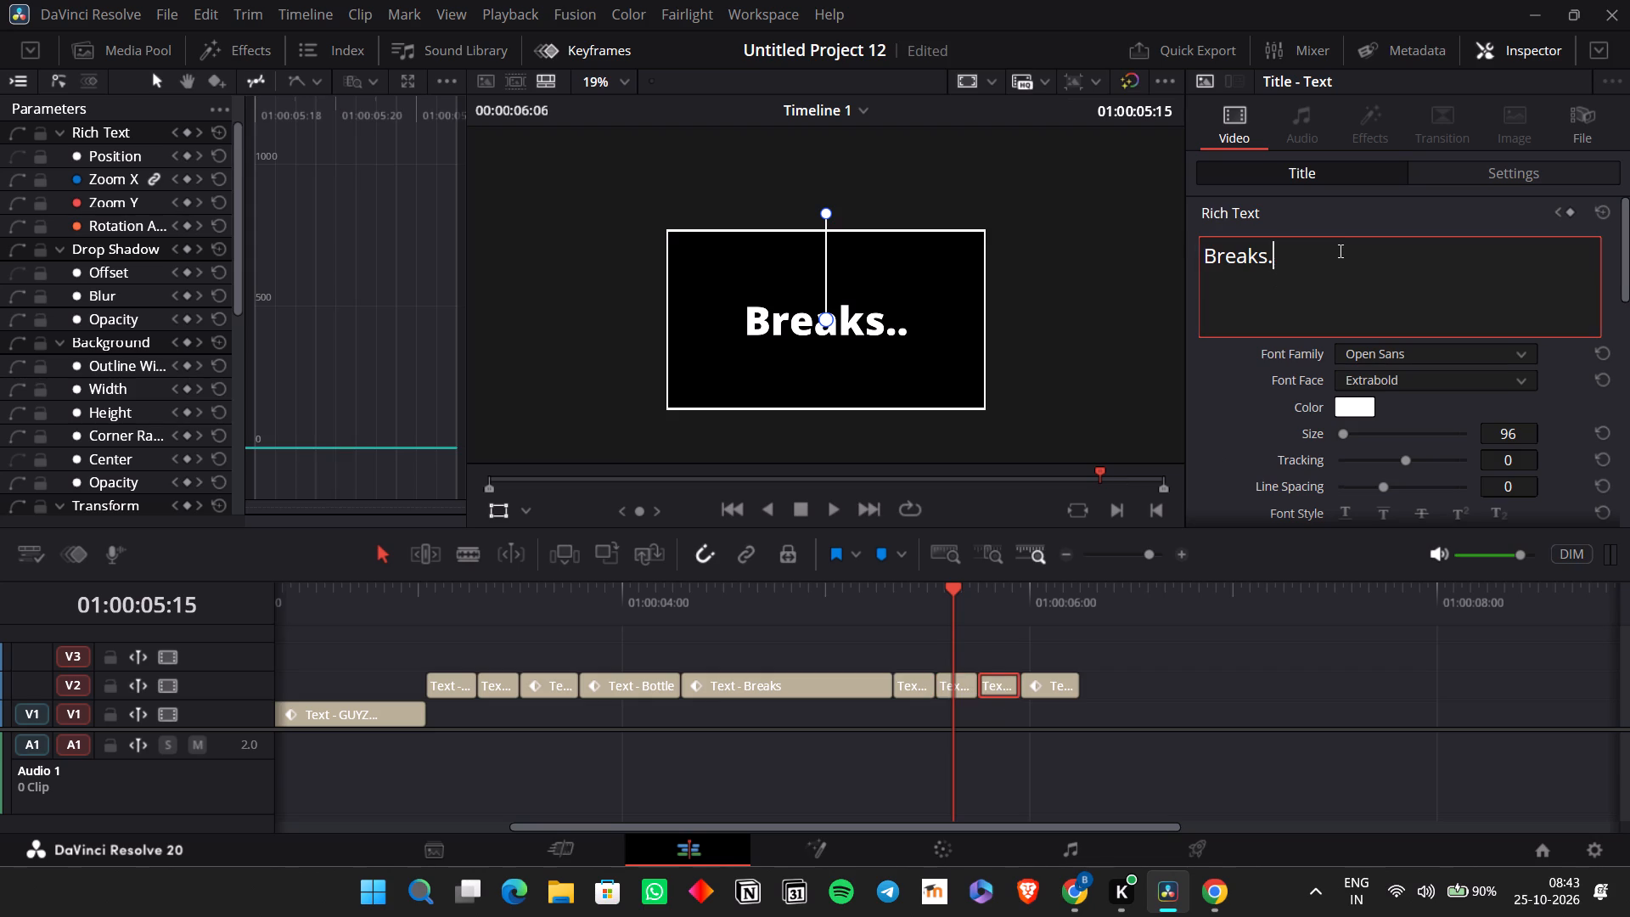
{"action": "key", "text": "period"}
{"action": "key", "text": "period"}
Play back the word titles from just before "When" to the end of the timeline to check the added dots.
{"action": "left_click", "coordinate": [398, 596]}
{"action": "key", "text": "space"}
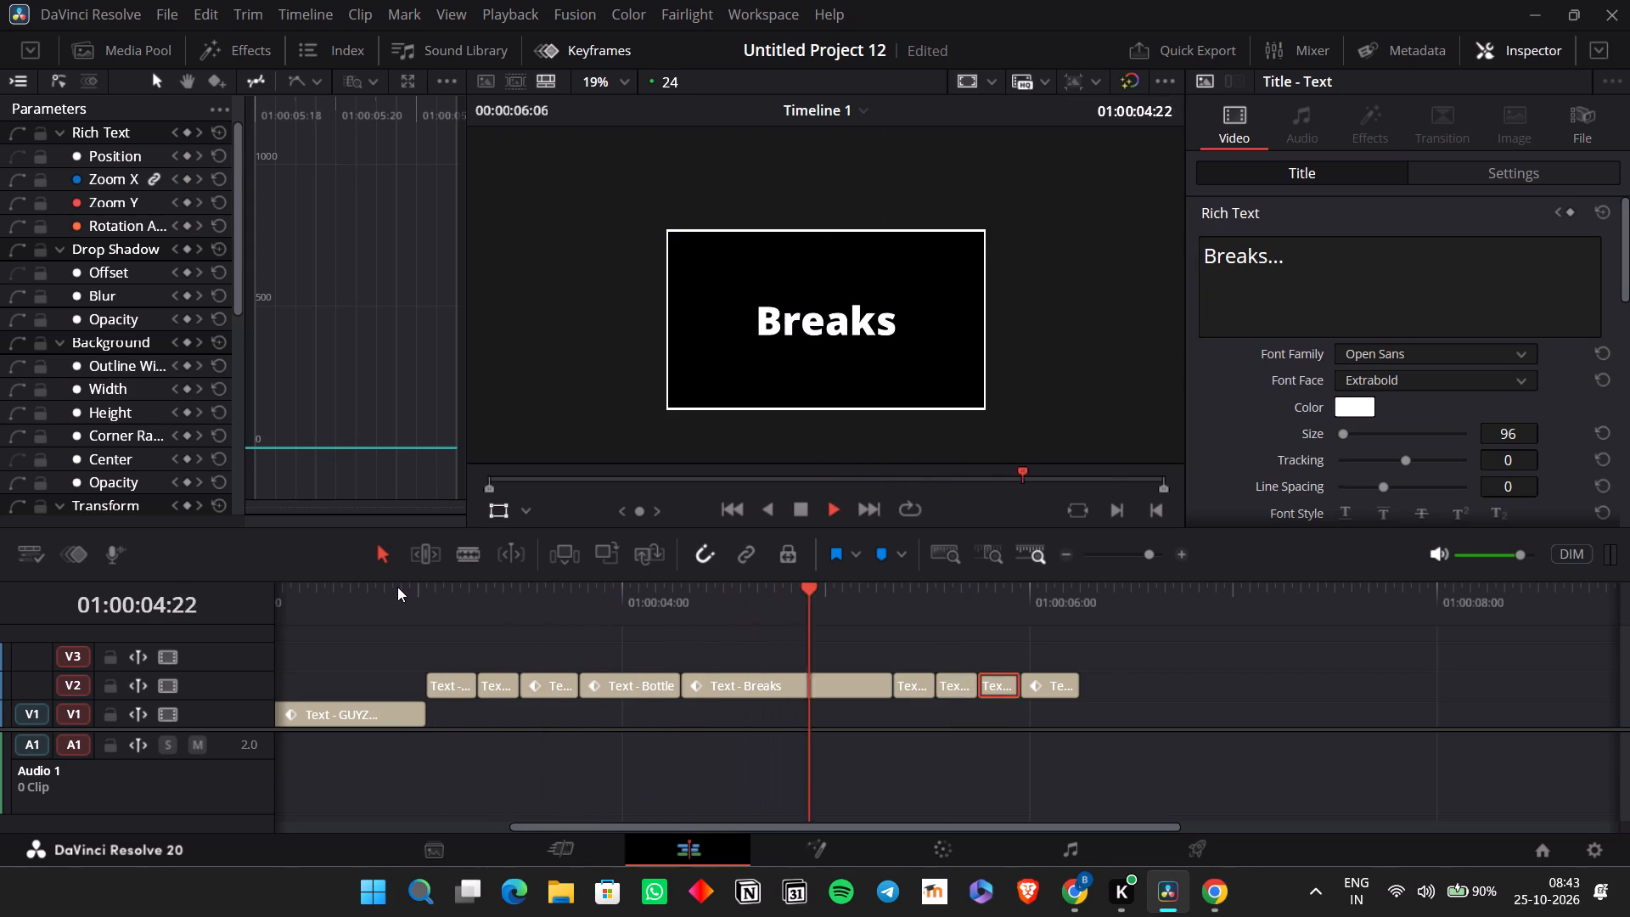
{"action": "key", "text": "space"}
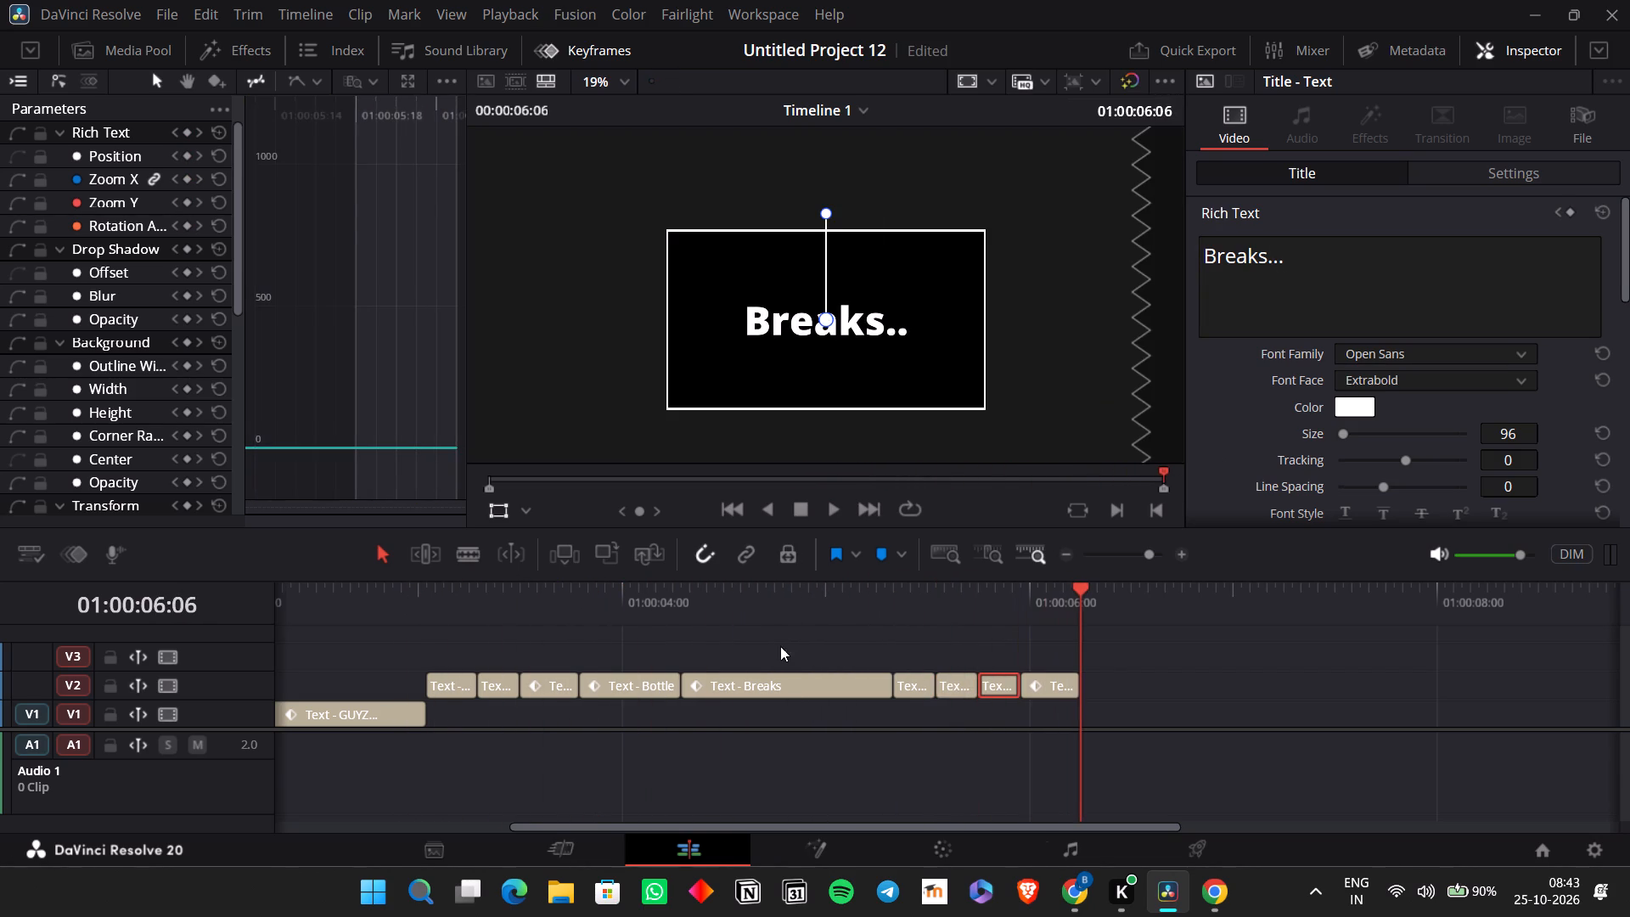
Change the last V2 title's text to "It" and extend the clip's end to about 01:00:08:09.
{"action": "left_click", "coordinate": [1032, 590]}
{"action": "left_click", "coordinate": [1058, 674]}
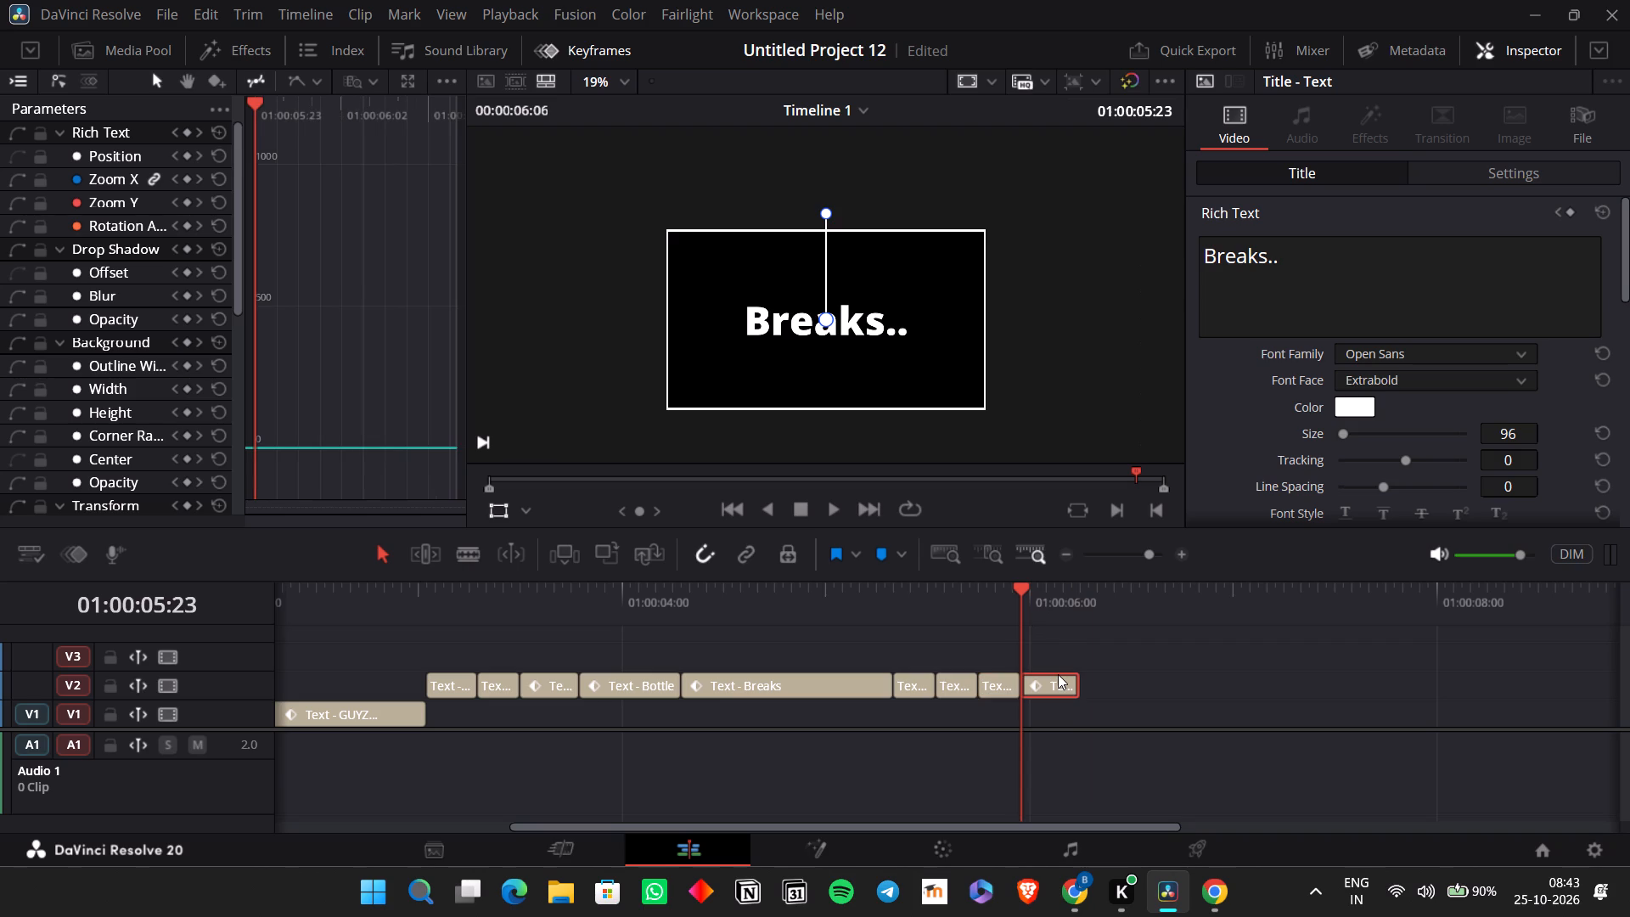
{"action": "left_click_drag", "start_coordinate": [1286, 247], "coordinate": [981, 246]}
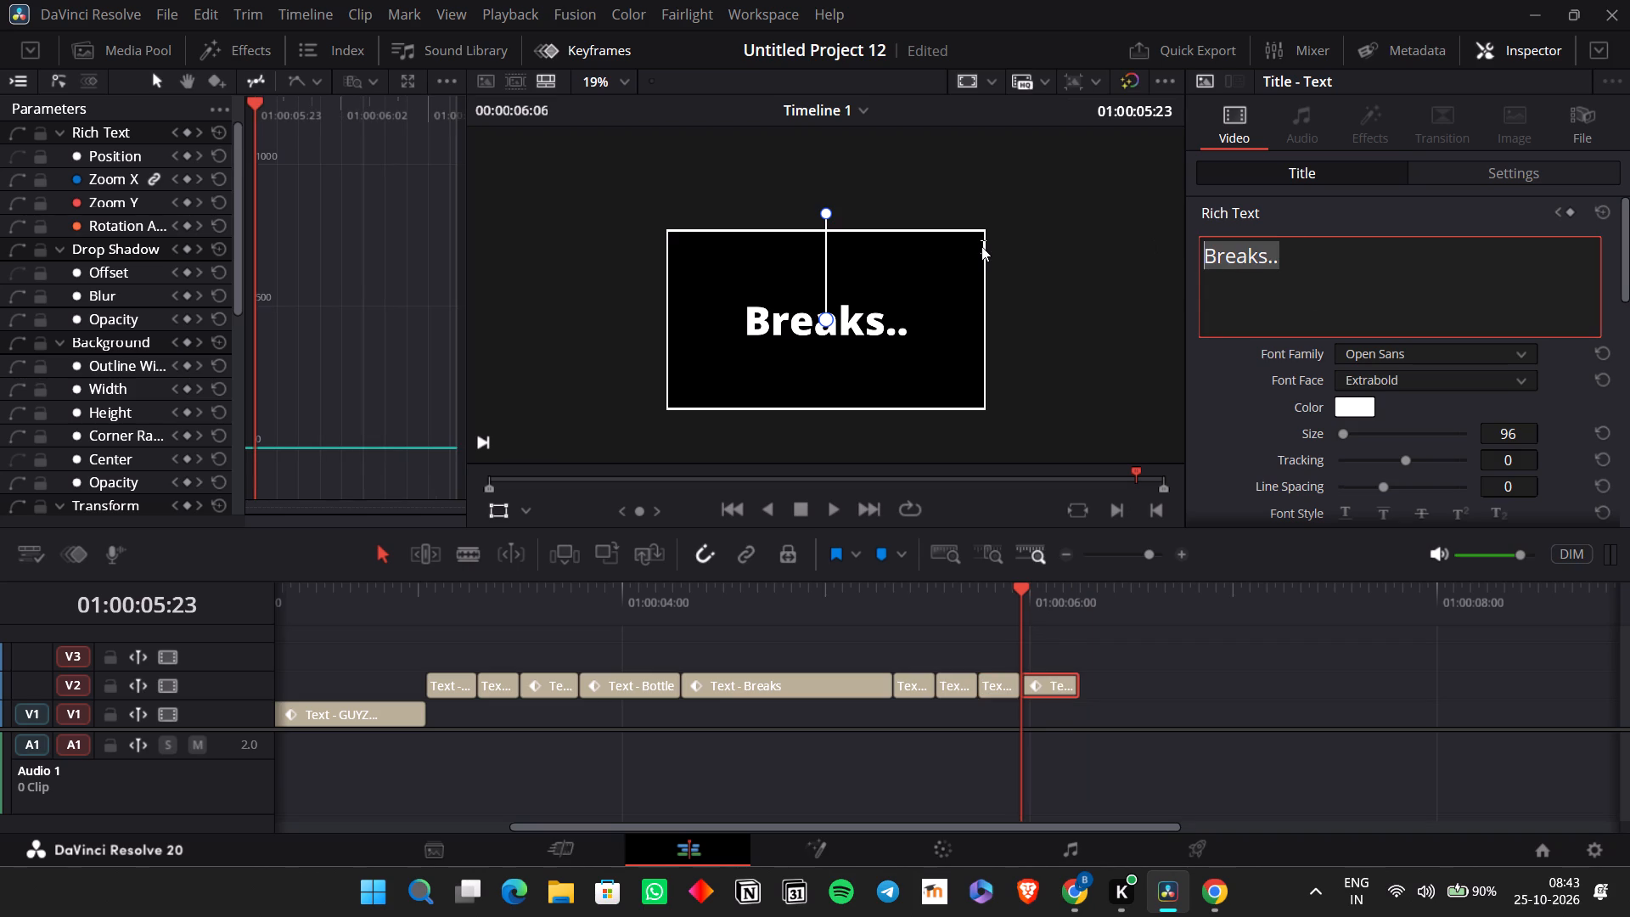
{"action": "scroll", "coordinate": [981, 244], "scroll_direction": "up", "scroll_amount": 1}
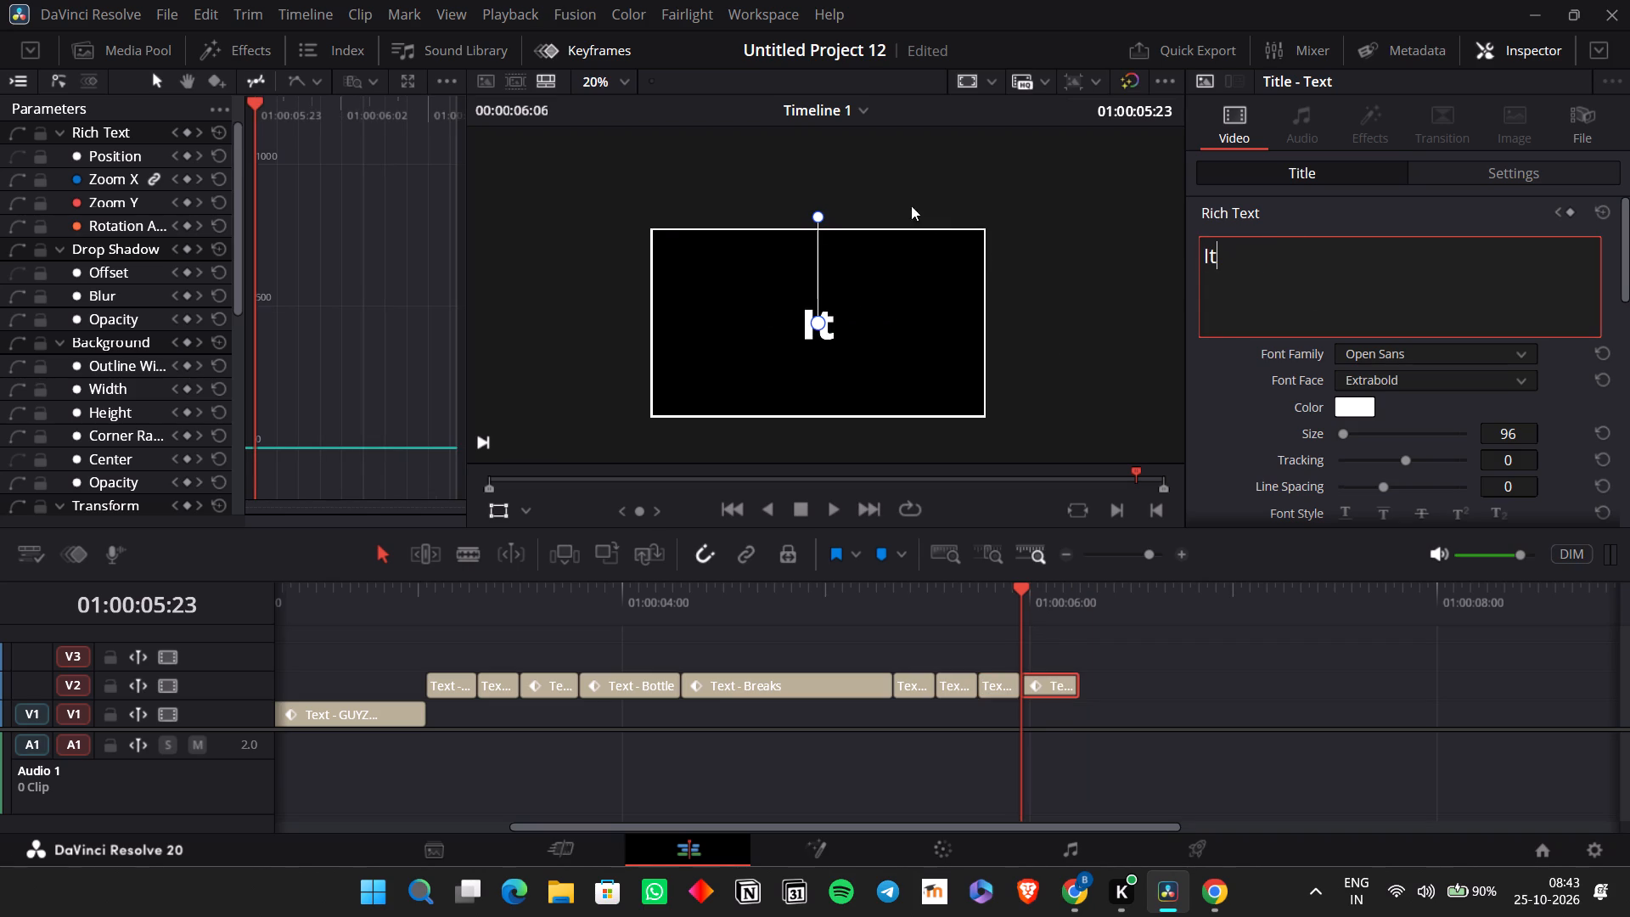
{"action": "scroll", "coordinate": [909, 306], "scroll_direction": "up", "scroll_amount": 4}
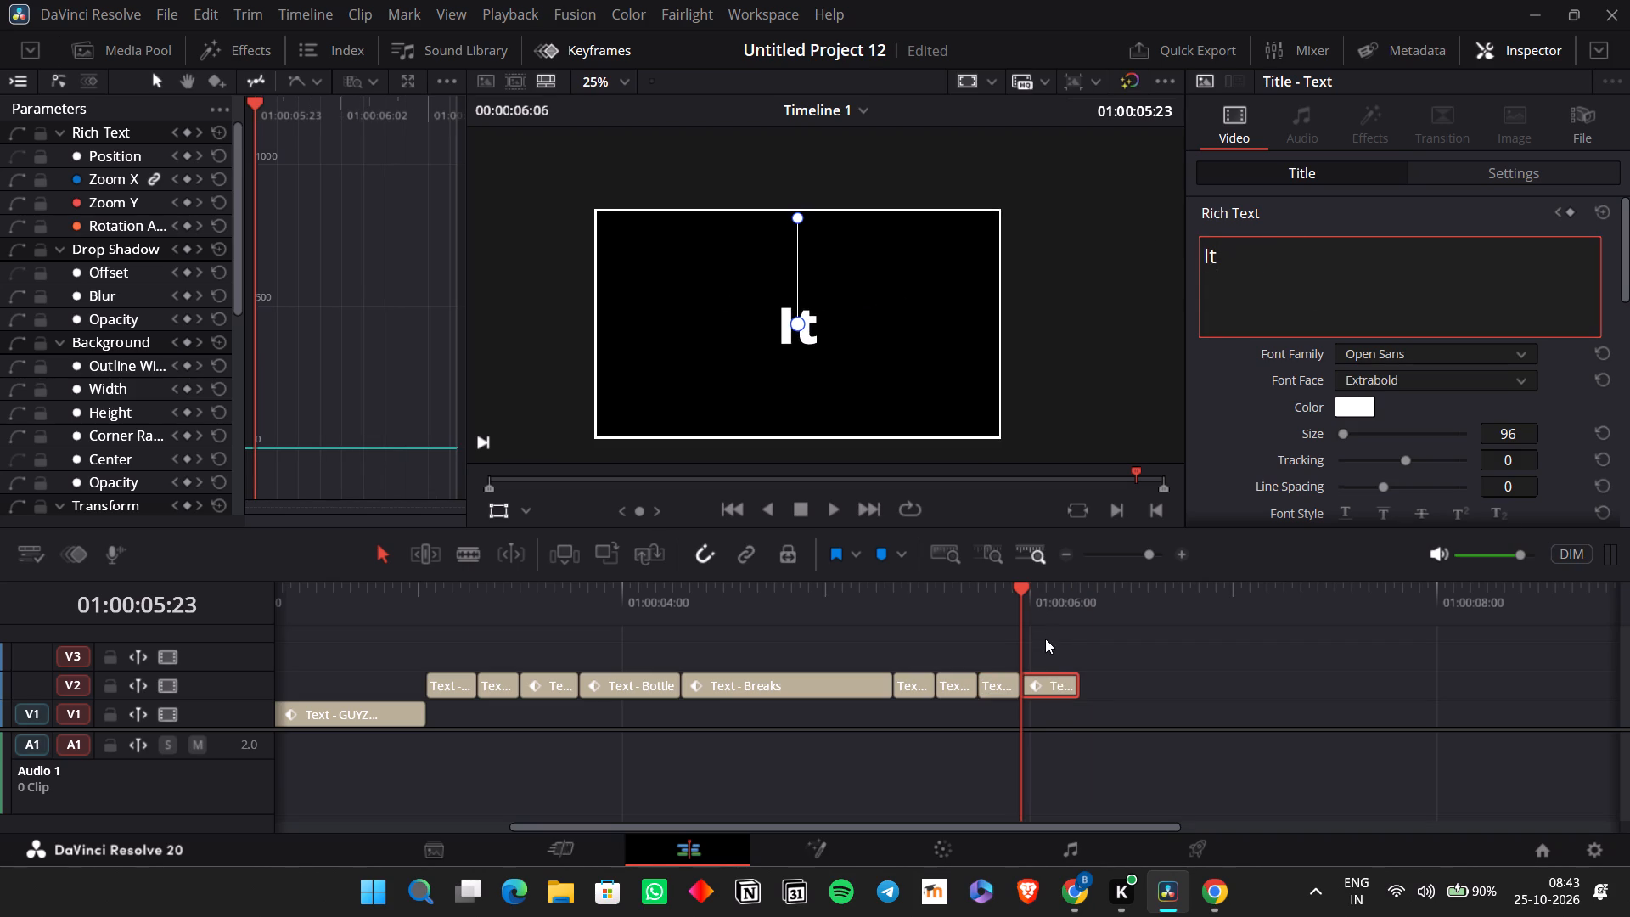
{"action": "left_click_drag", "start_coordinate": [1076, 681], "coordinate": [1510, 637]}
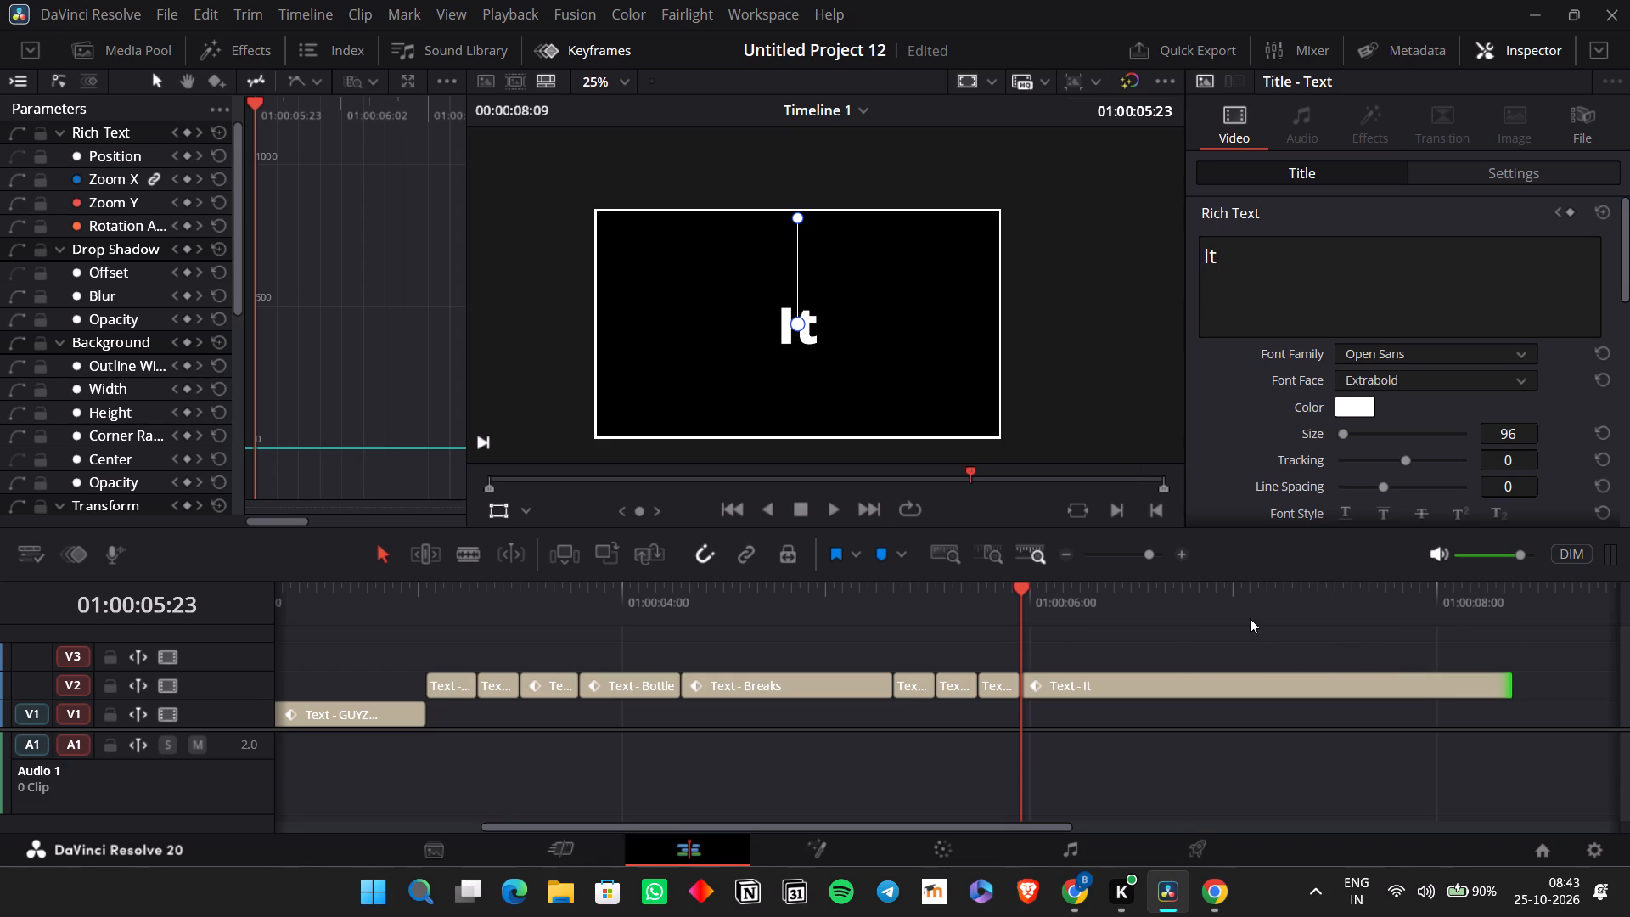
Split the "It" clip at 01:00:06:08 and change the second part's text to "Smells".
{"action": "scroll", "coordinate": [1143, 556], "scroll_direction": "left", "scroll_amount": 1}
{"action": "left_click", "coordinate": [1187, 553]}
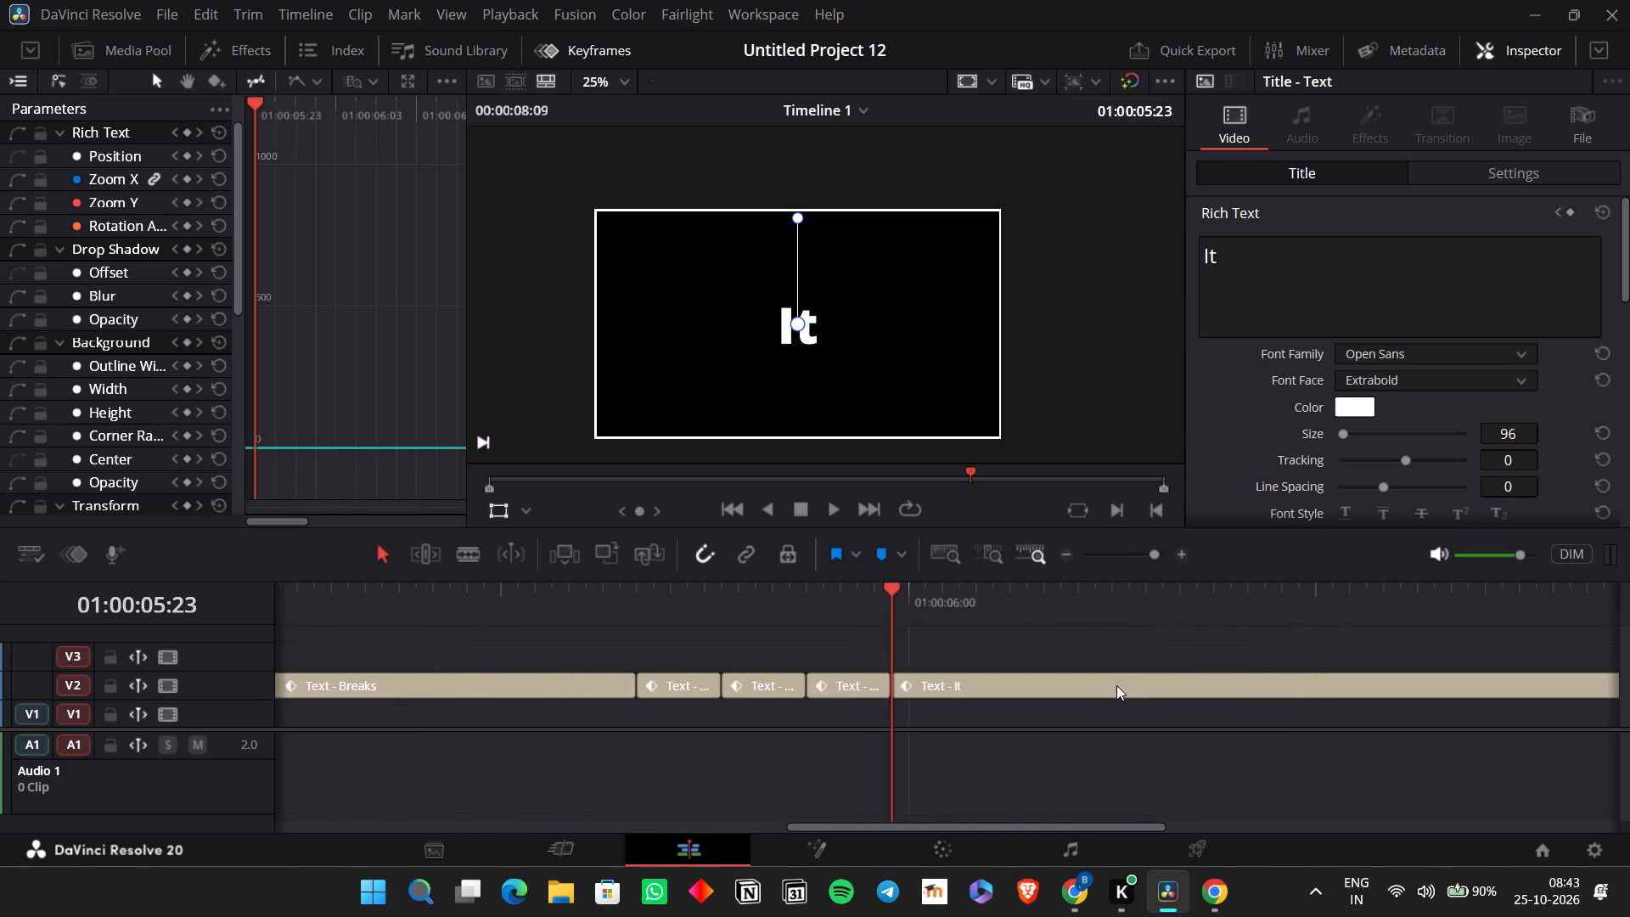
{"action": "scroll", "coordinate": [1116, 685], "scroll_direction": "left", "scroll_amount": 1}
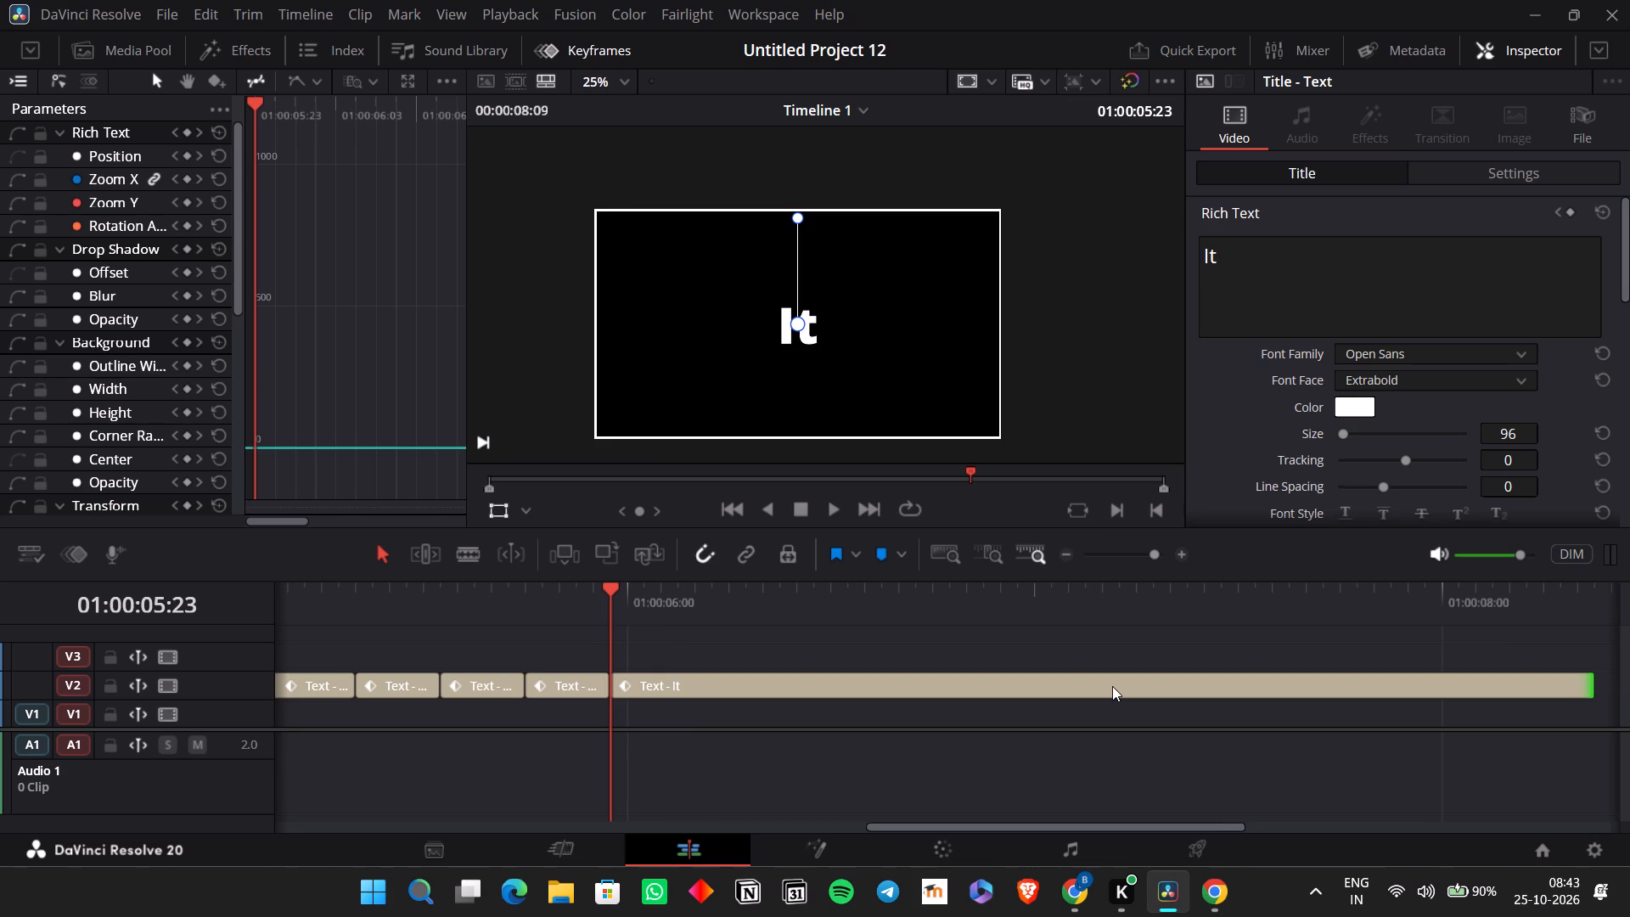
{"action": "left_click", "coordinate": [1032, 683]}
{"action": "key", "text": "space"}
{"action": "key", "text": "space"}
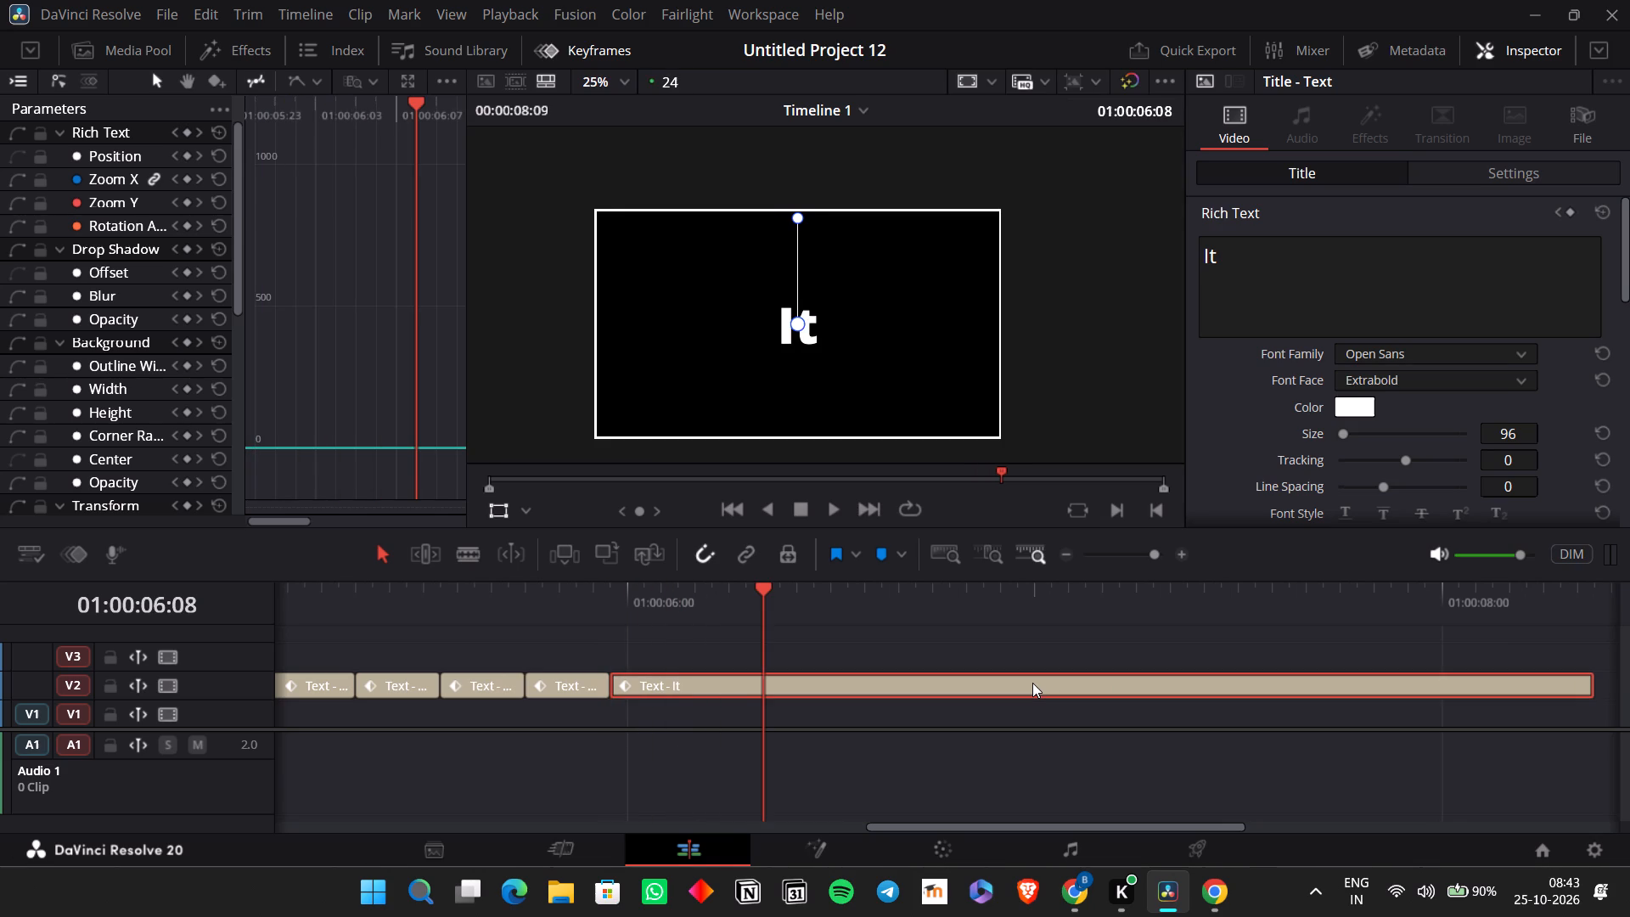
{"action": "key", "text": "ctrl+b"}
{"action": "left_click", "coordinate": [1032, 683]}
{"action": "left_click_drag", "start_coordinate": [1272, 286], "coordinate": [1163, 242]}
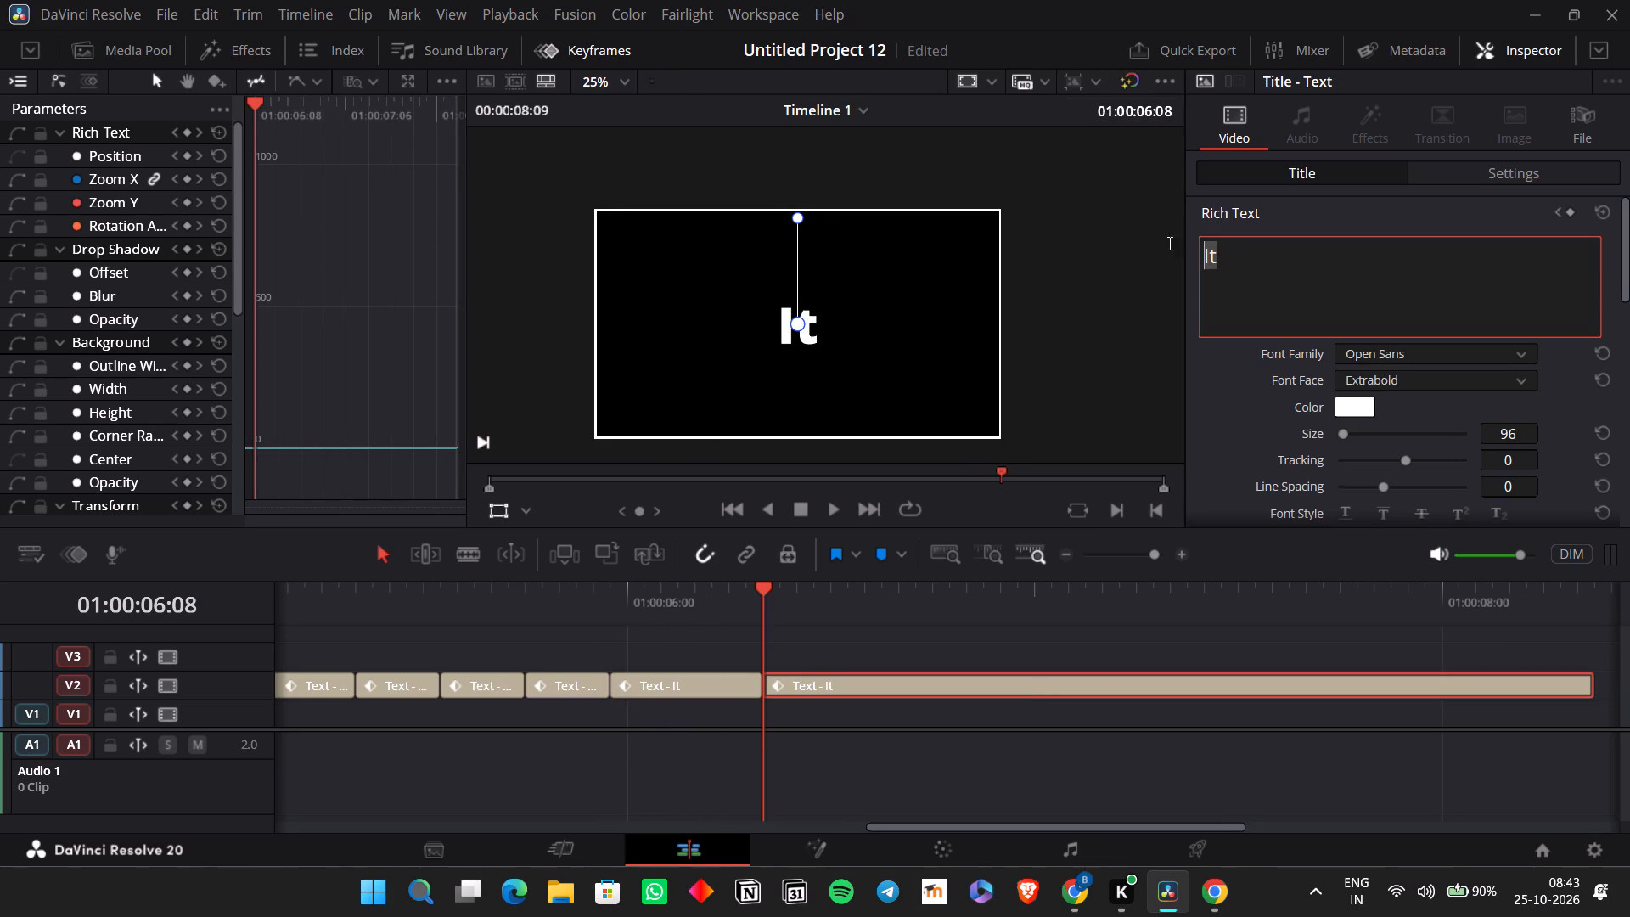
{"action": "left_click_drag", "start_coordinate": [1163, 242], "coordinate": [1155, 242]}
{"action": "type", "text": "mells"}
Split the "Smells" clip at 01:00:06:22 and change the second part's text to "Stronger".
{"action": "left_click", "coordinate": [880, 677]}
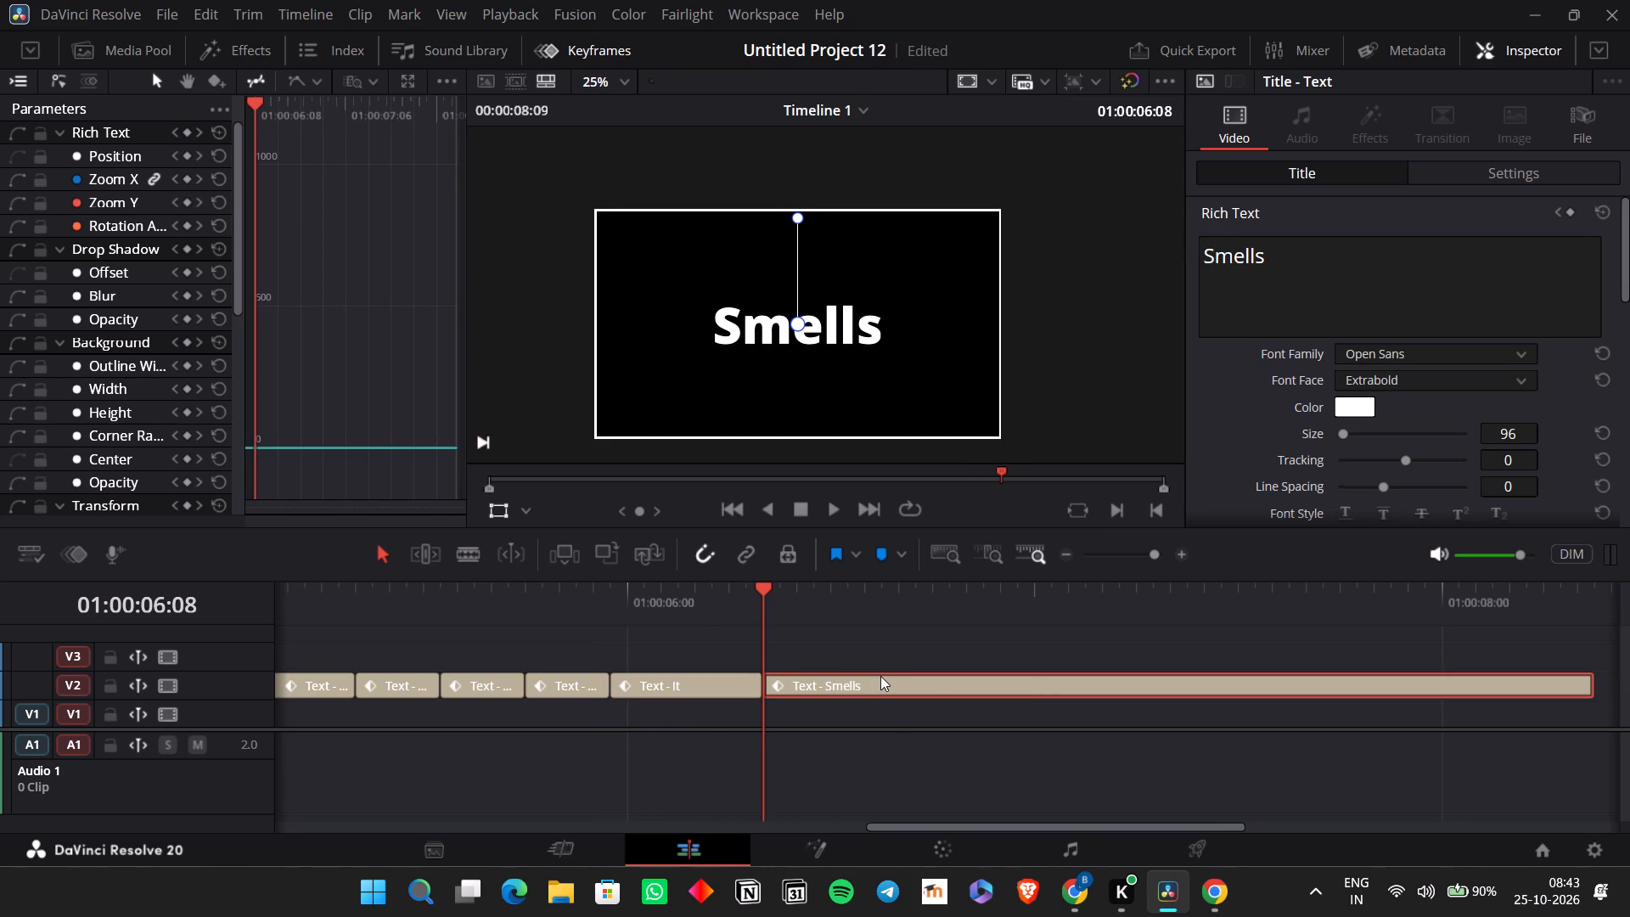
{"action": "key", "text": "space"}
{"action": "key", "text": "space"}
{"action": "key", "text": "ctrl+b"}
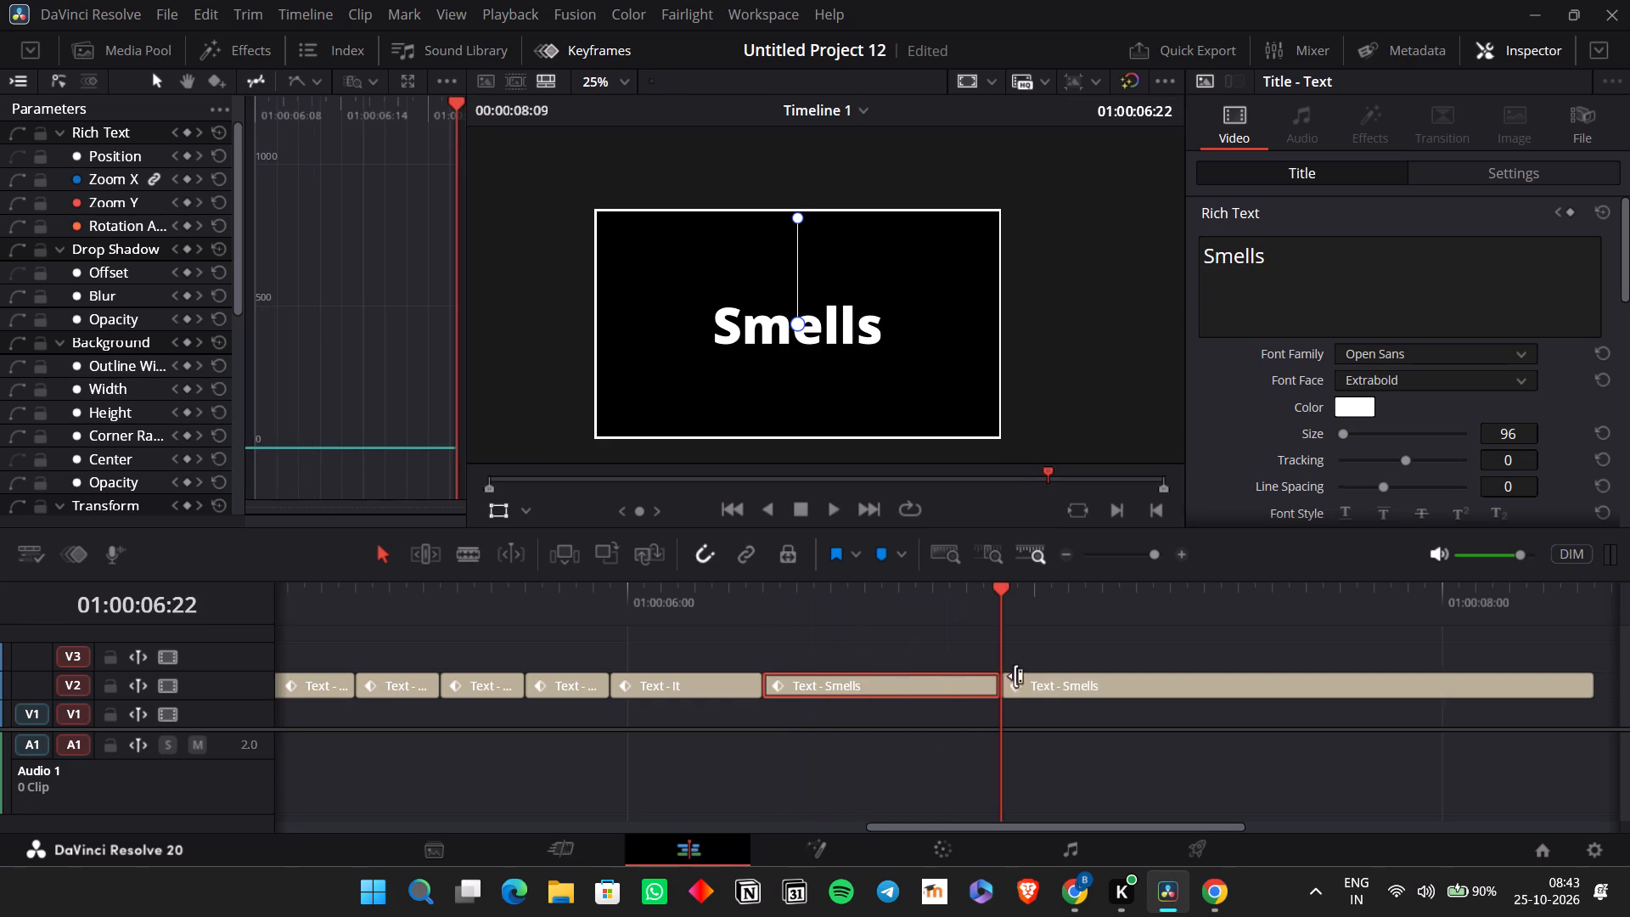
{"action": "left_click", "coordinate": [1047, 672]}
{"action": "left_click_drag", "start_coordinate": [1294, 271], "coordinate": [1013, 252]}
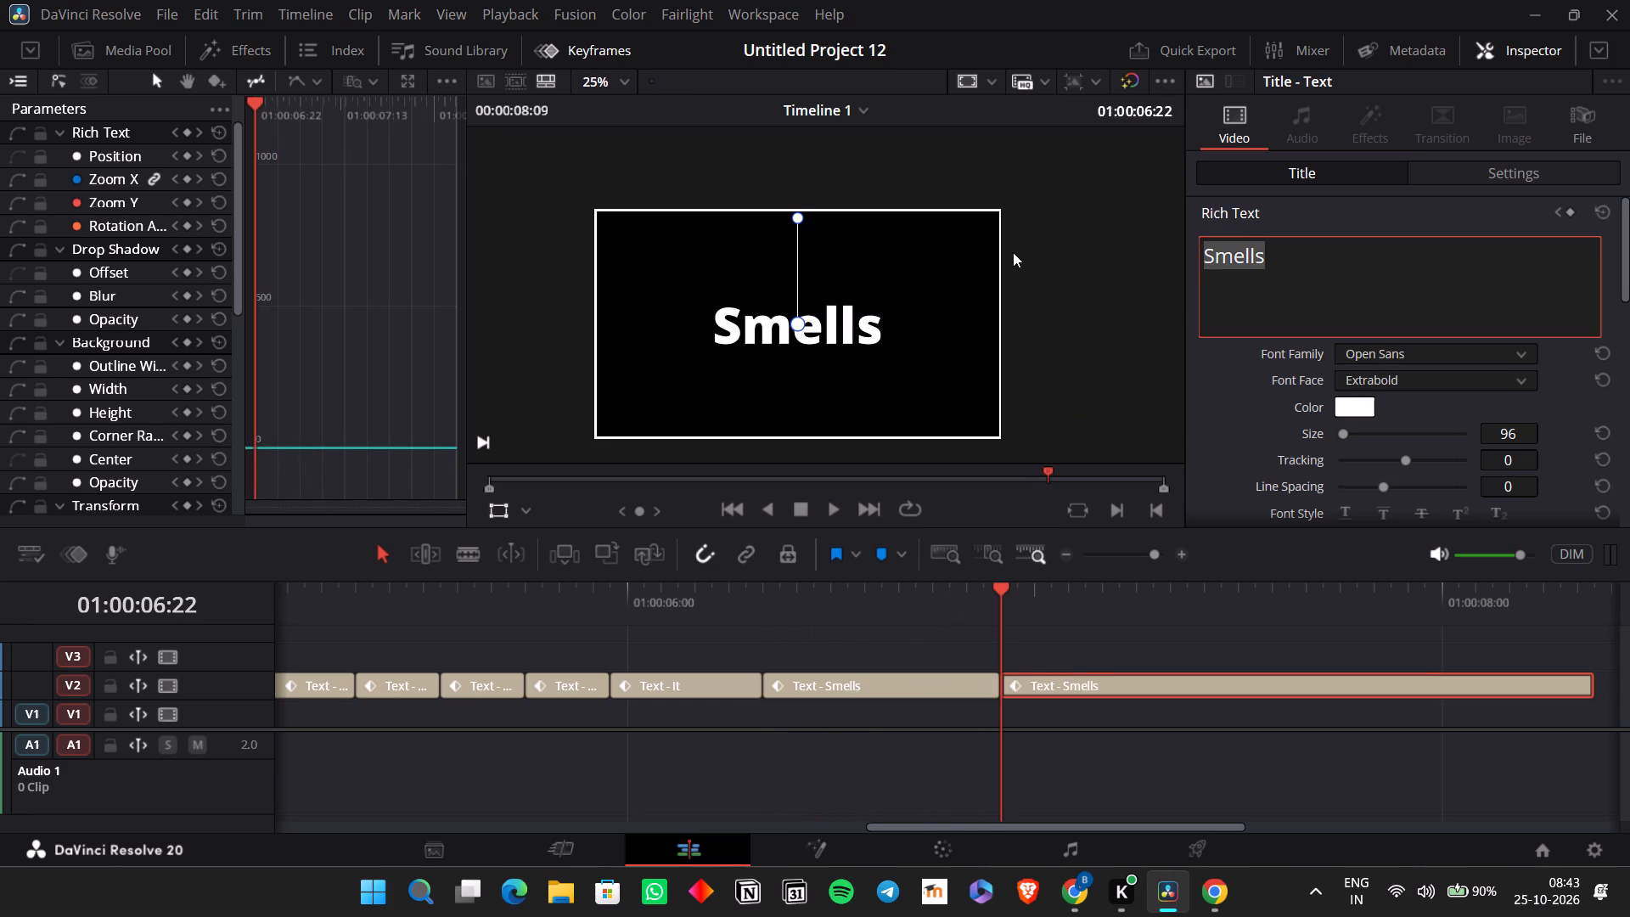
{"action": "type", "text": "tronger"}
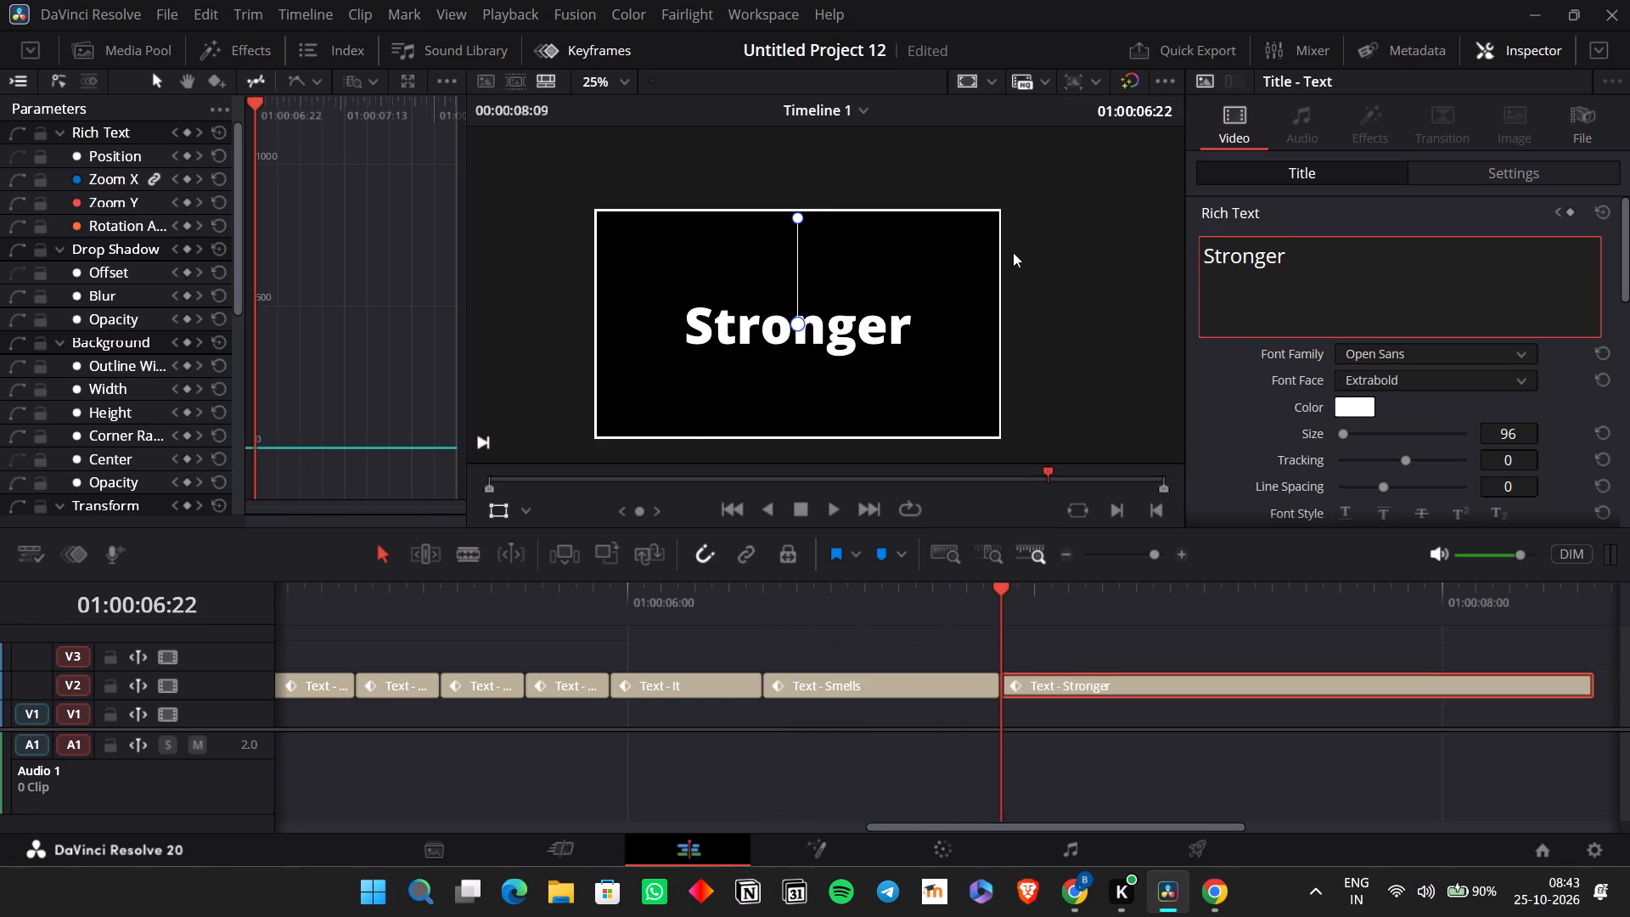
Split the "Stronger" clip at 01:00:08:00 and move the trailing piece onto V1, ending at 01:00:08:00.
{"action": "left_click", "coordinate": [1066, 677]}
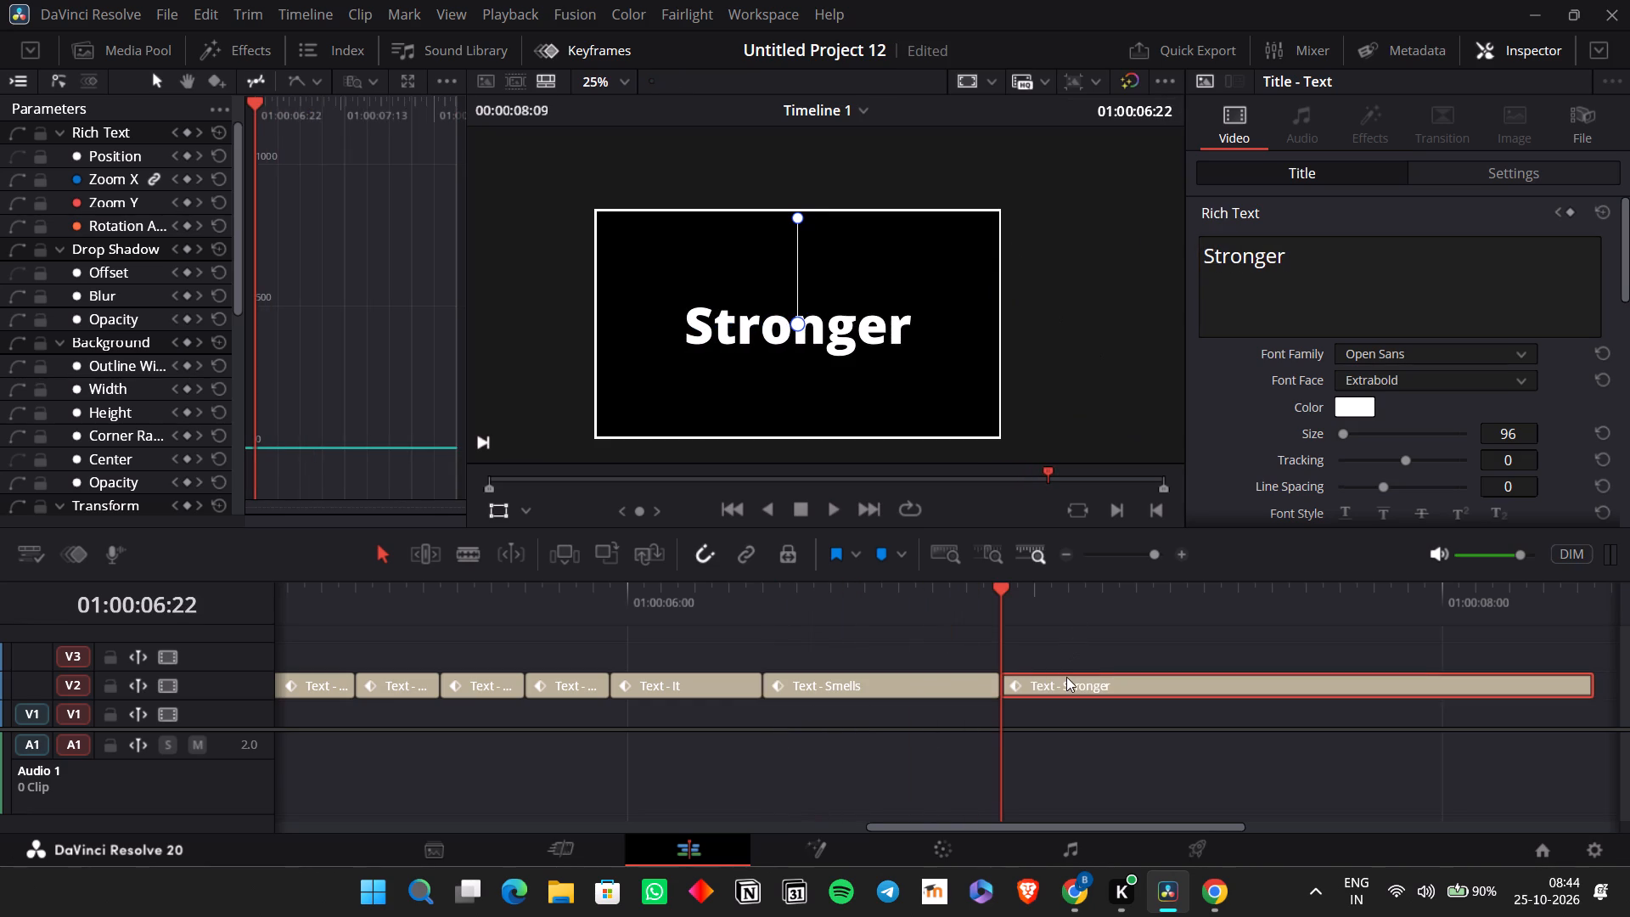
{"action": "scroll", "coordinate": [1313, 573], "scroll_direction": "left", "scroll_amount": 1}
{"action": "key", "text": "space"}
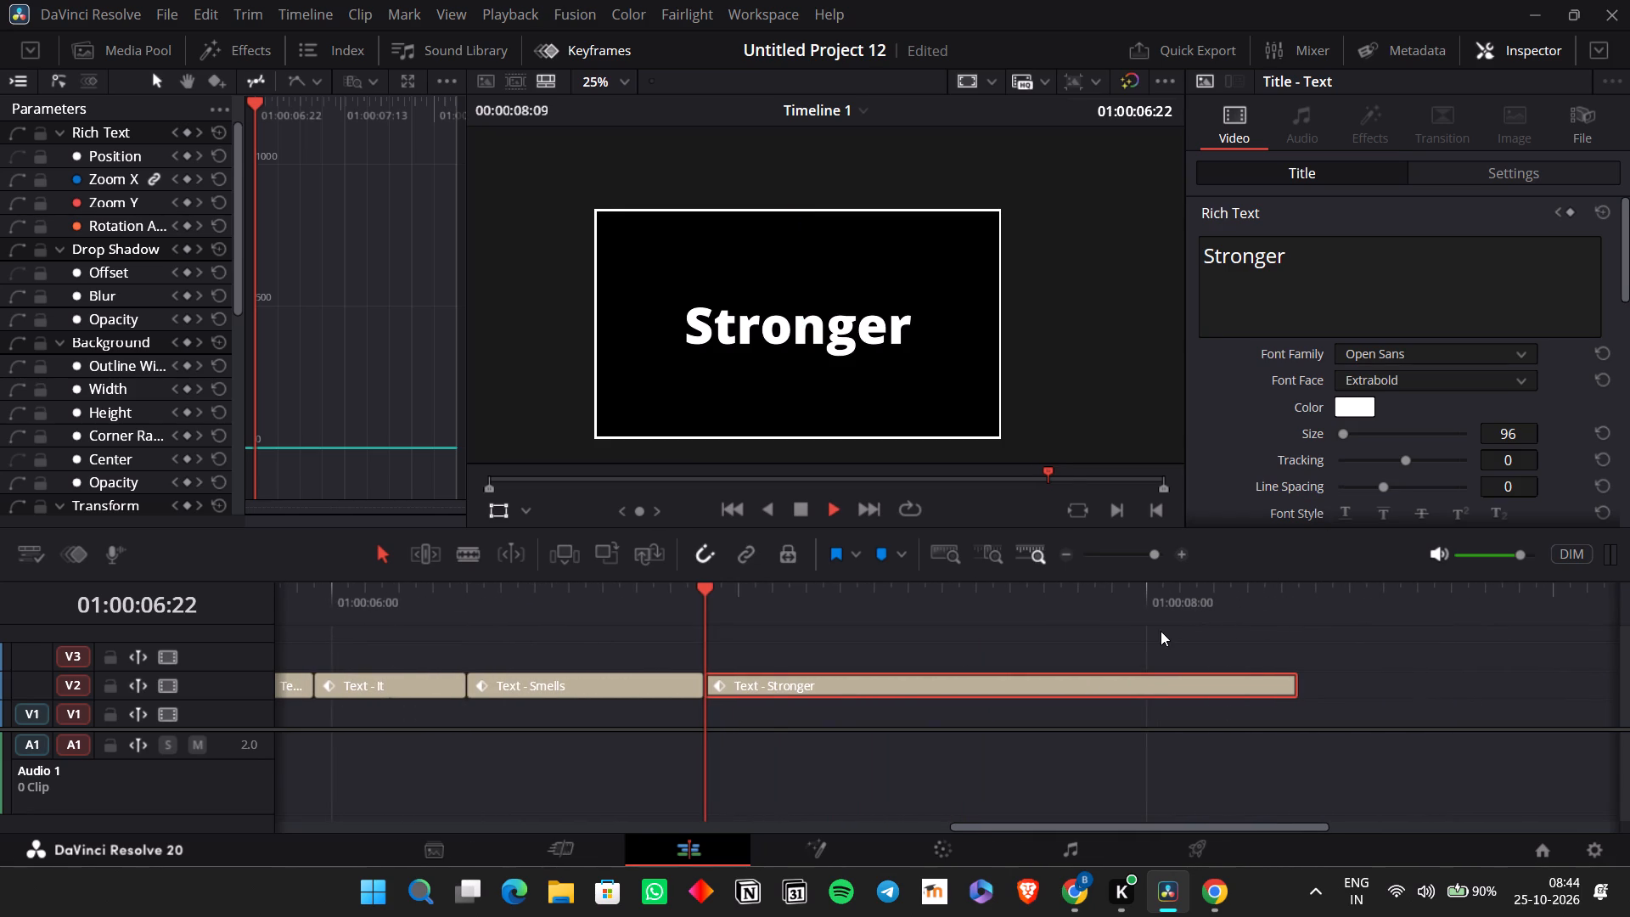
{"action": "key", "text": "space"}
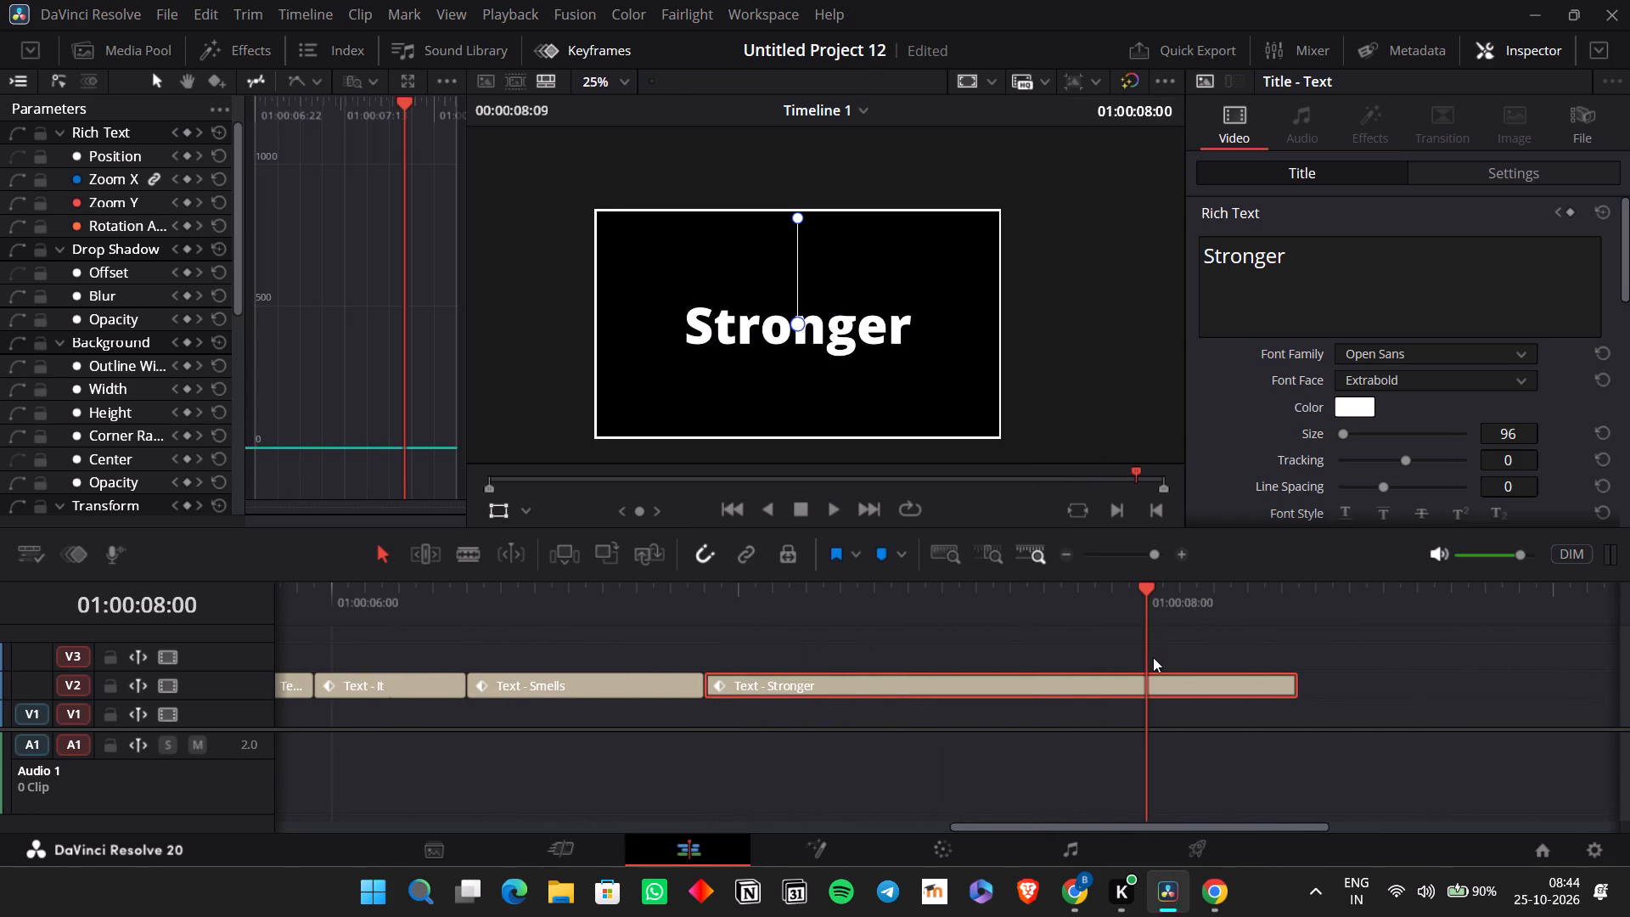
{"action": "key", "text": "ctrl+b"}
{"action": "left_click_drag", "start_coordinate": [1190, 675], "coordinate": [761, 728]}
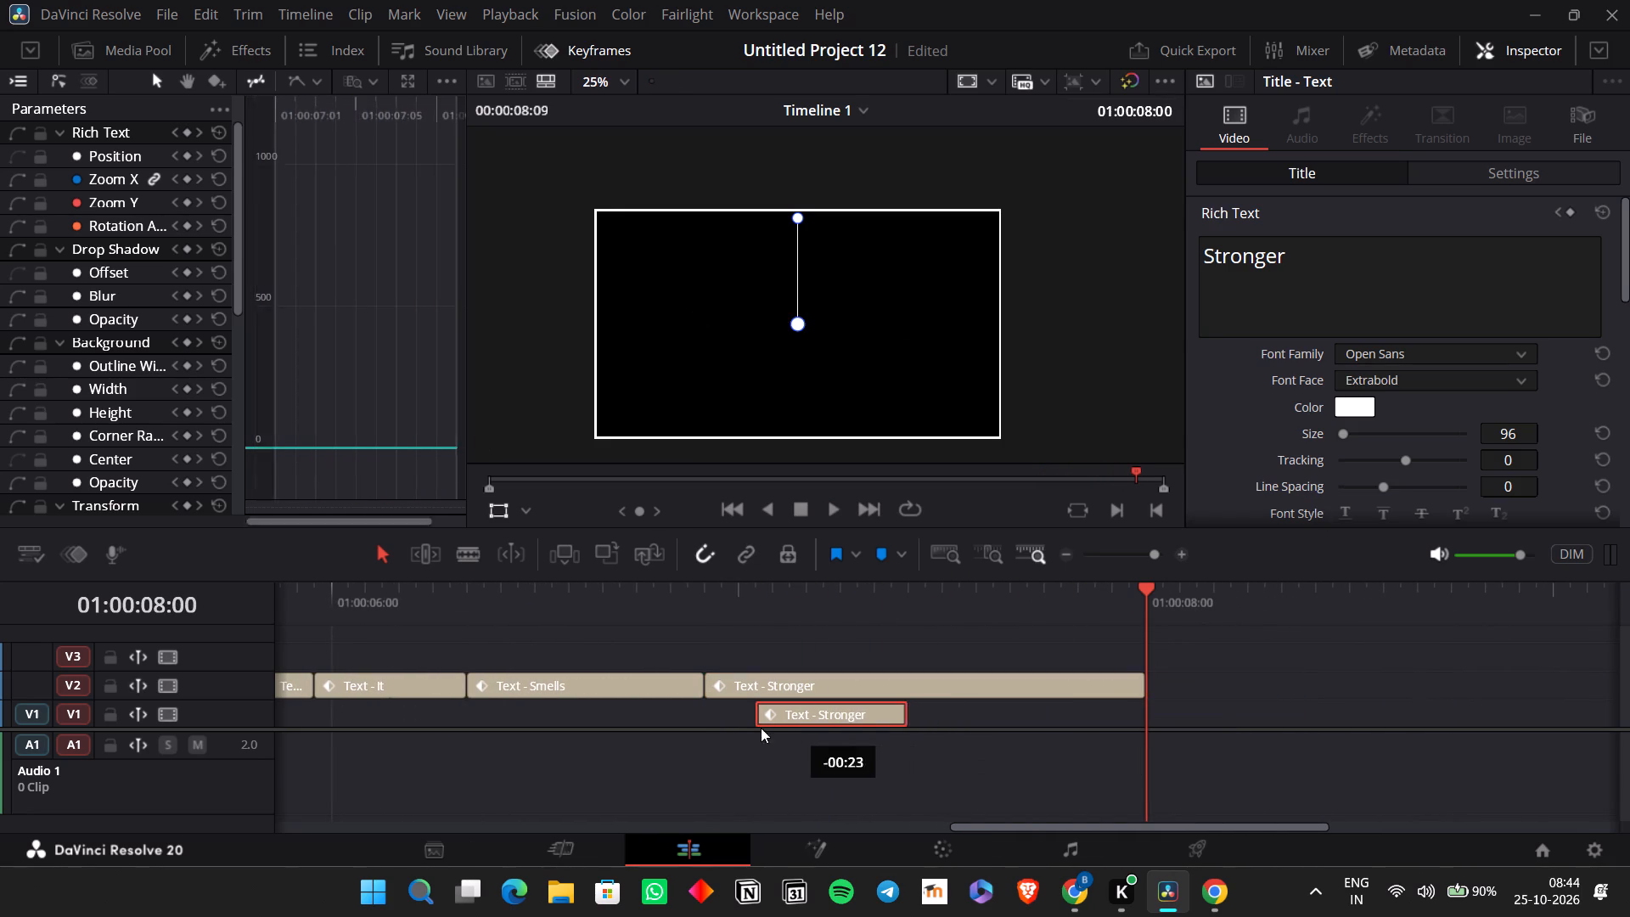
{"action": "left_click_drag", "start_coordinate": [761, 728], "coordinate": [1024, 714]}
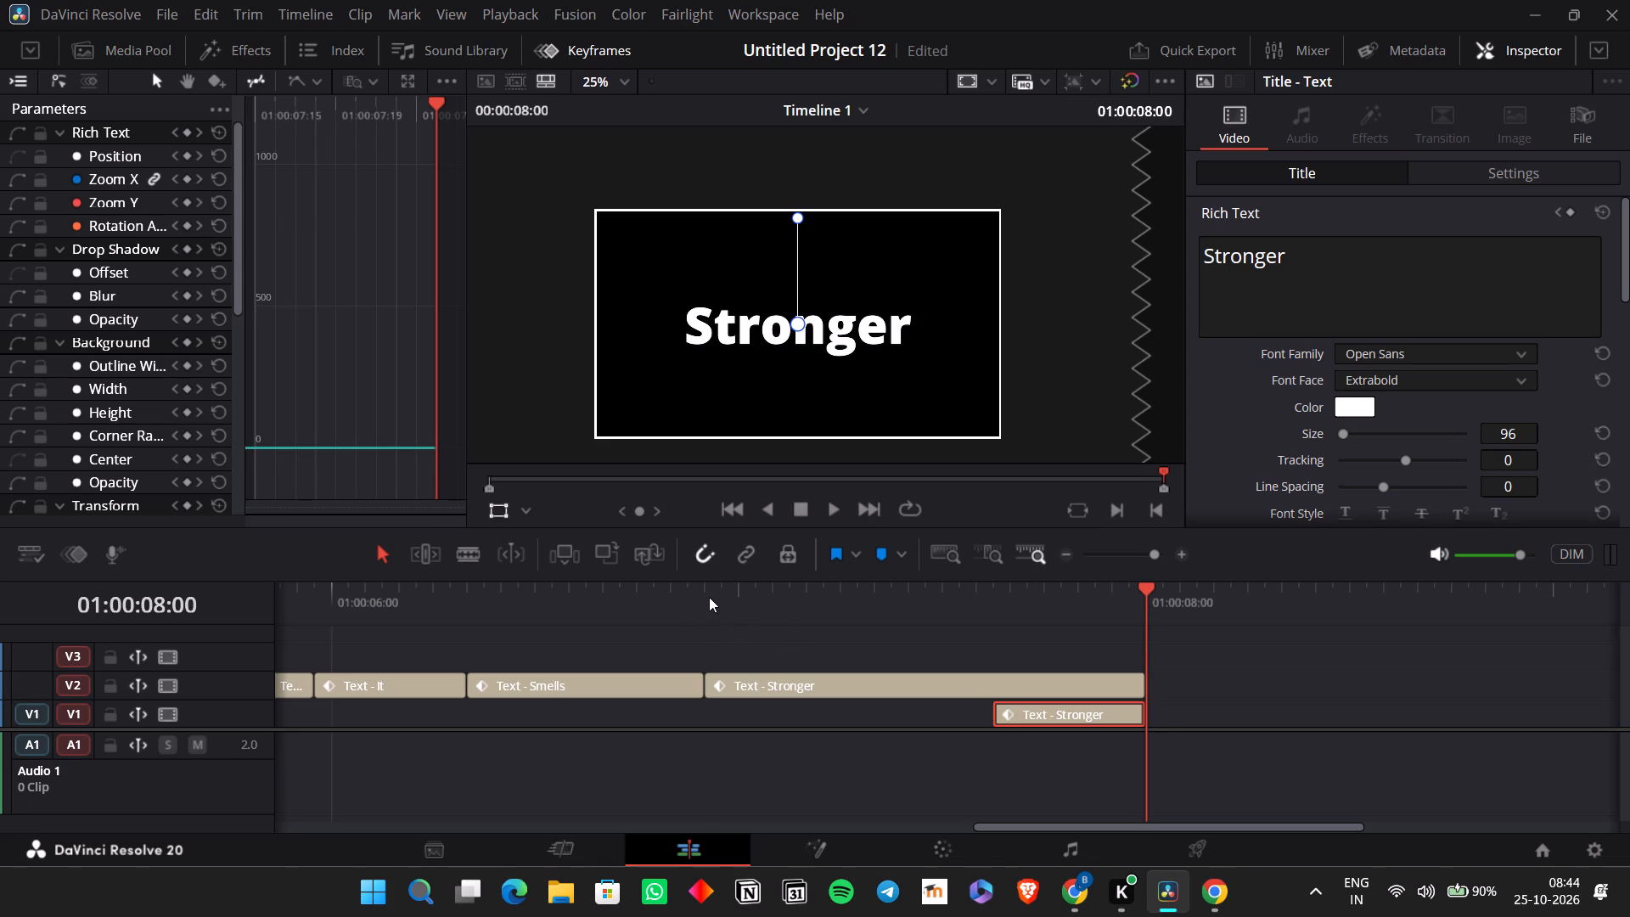
Play back the "Stronger" section for timing and extend the V1 clip's start back to about 01:00:07:11.
{"action": "left_click", "coordinate": [709, 597]}
{"action": "key", "text": "space"}
{"action": "key", "text": "space"}
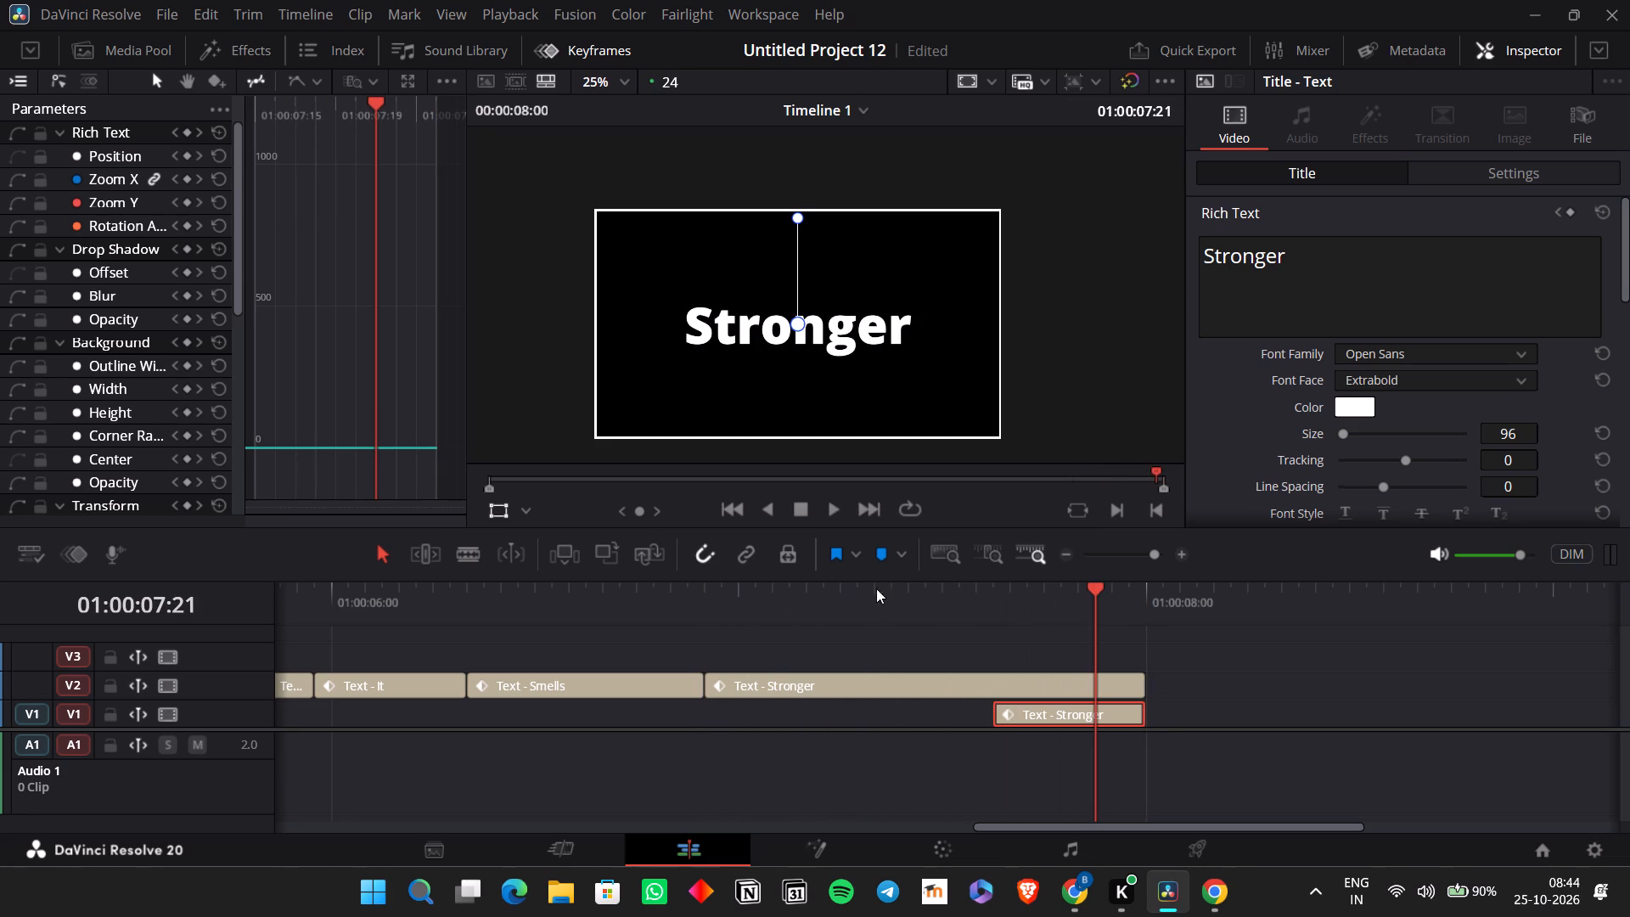
{"action": "left_click", "coordinate": [936, 587]}
{"action": "left_click_drag", "start_coordinate": [1002, 710], "coordinate": [933, 714]}
{"action": "left_click", "coordinate": [907, 592]}
{"action": "left_click", "coordinate": [941, 588]}
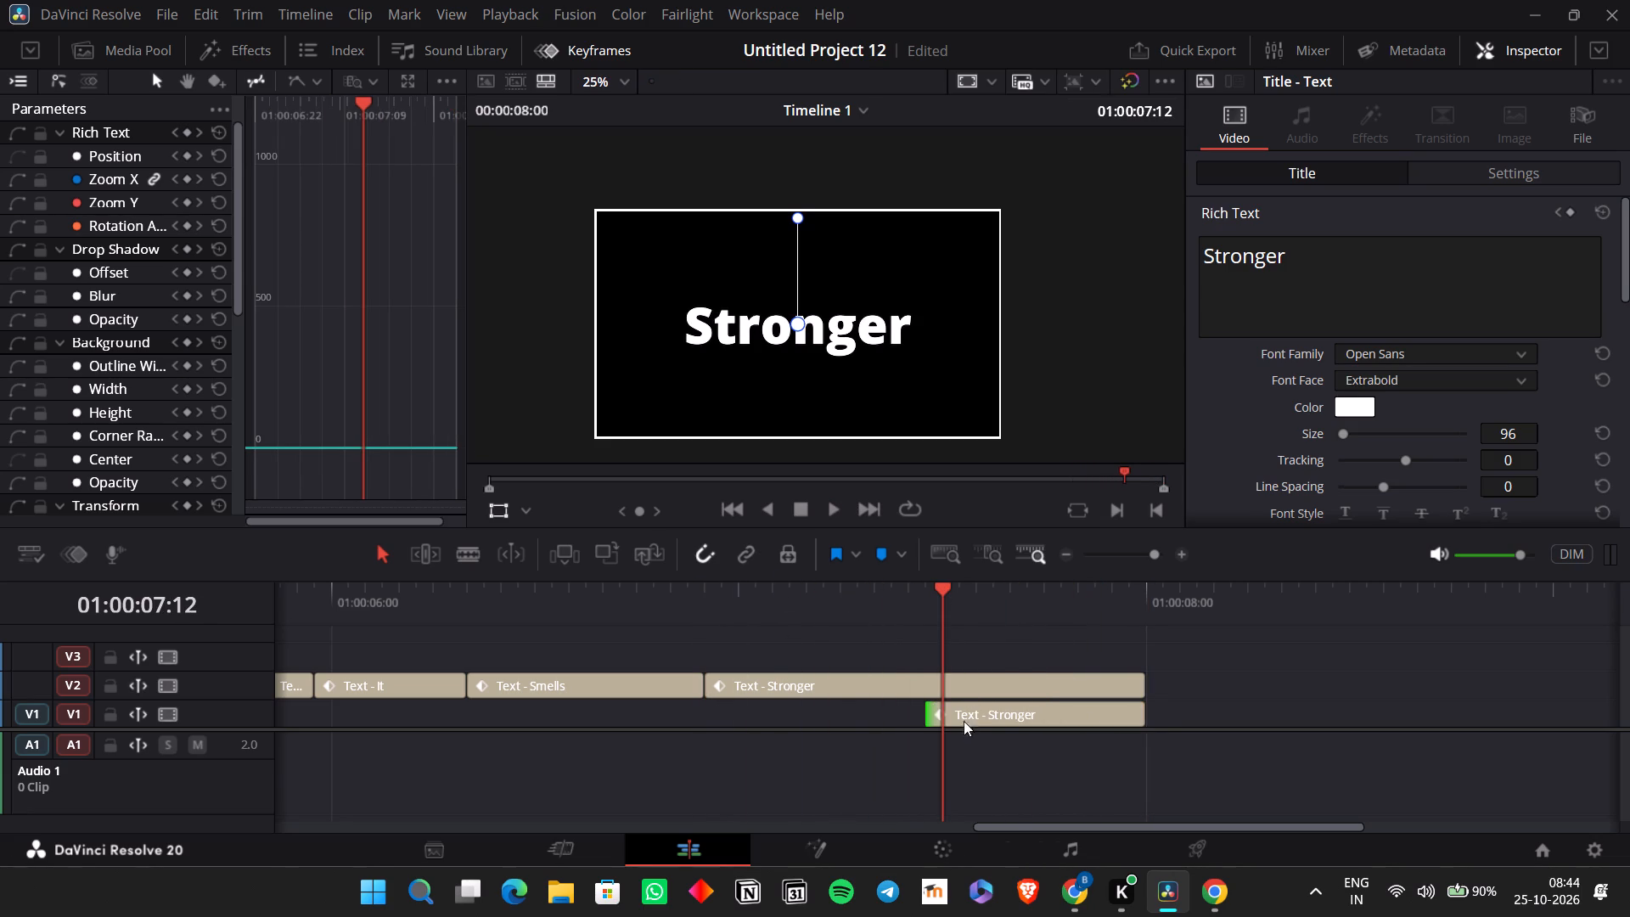
Set the font face of the V1 "Stronger" title to Bold Italic.
{"action": "left_click", "coordinate": [958, 713]}
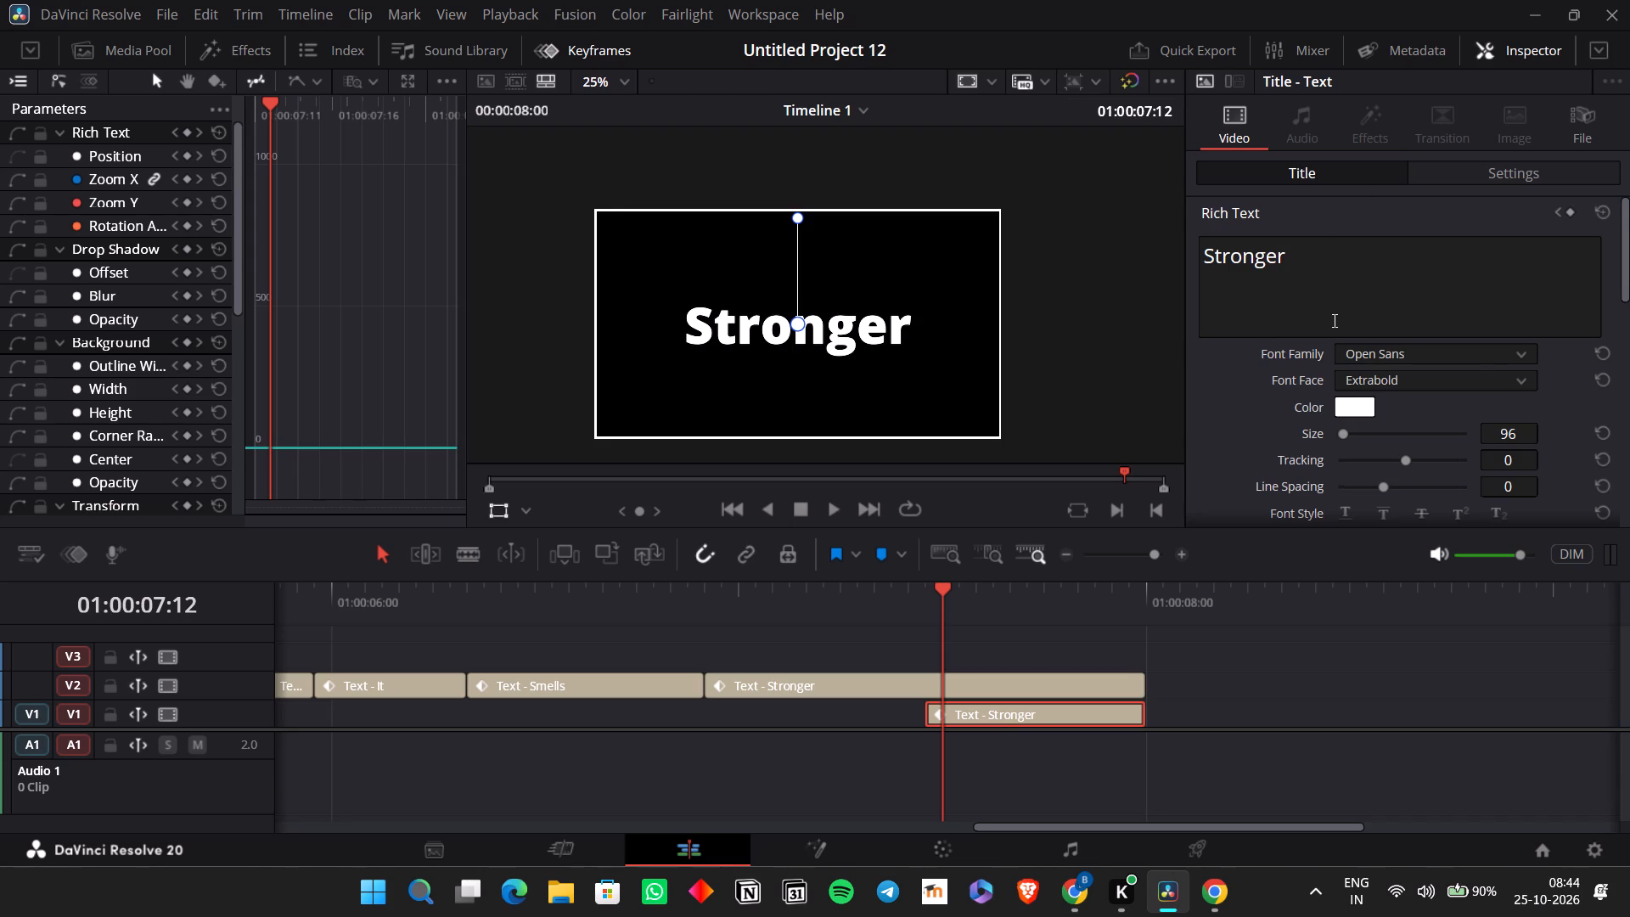
{"action": "scroll", "coordinate": [1333, 321], "scroll_direction": "down", "scroll_amount": 2}
{"action": "left_click", "coordinate": [1377, 243]}
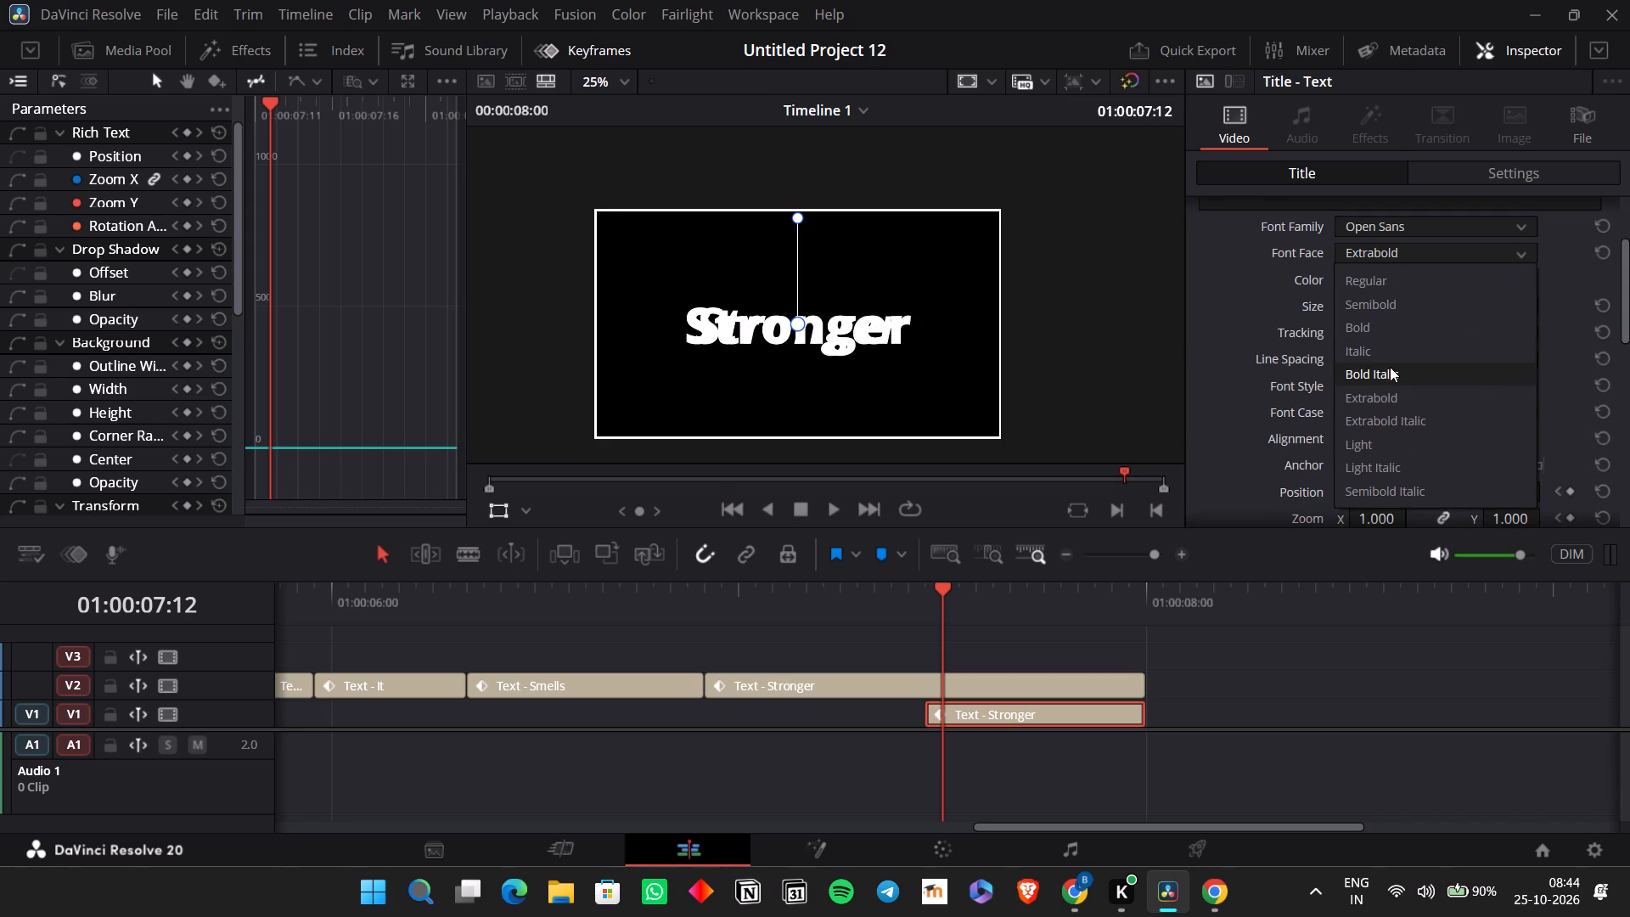
{"action": "left_click", "coordinate": [1390, 367]}
Set the V1 title's transform zoom to 1.250 and offset it to the right, with position Y at 100, over the large "Stronger".
{"action": "left_click", "coordinate": [1532, 168]}
{"action": "left_click_drag", "start_coordinate": [1390, 274], "coordinate": [1390, 275]}
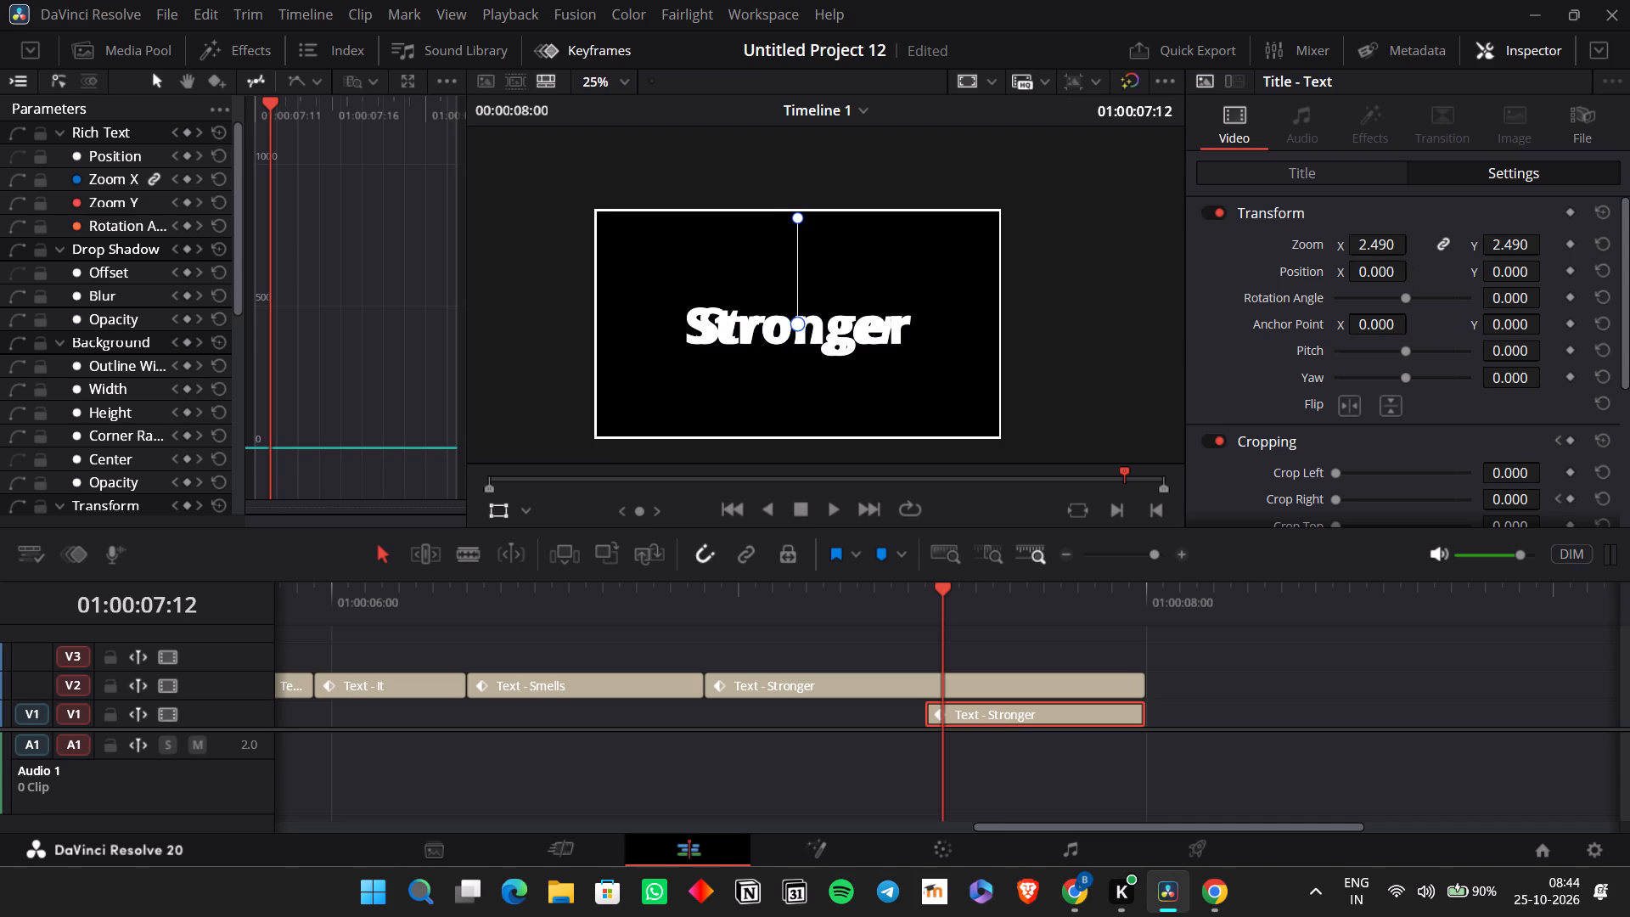
{"action": "left_click_drag", "start_coordinate": [1390, 275], "coordinate": [1505, 275]}
{"action": "left_click_drag", "start_coordinate": [1367, 247], "coordinate": [1397, 249]}
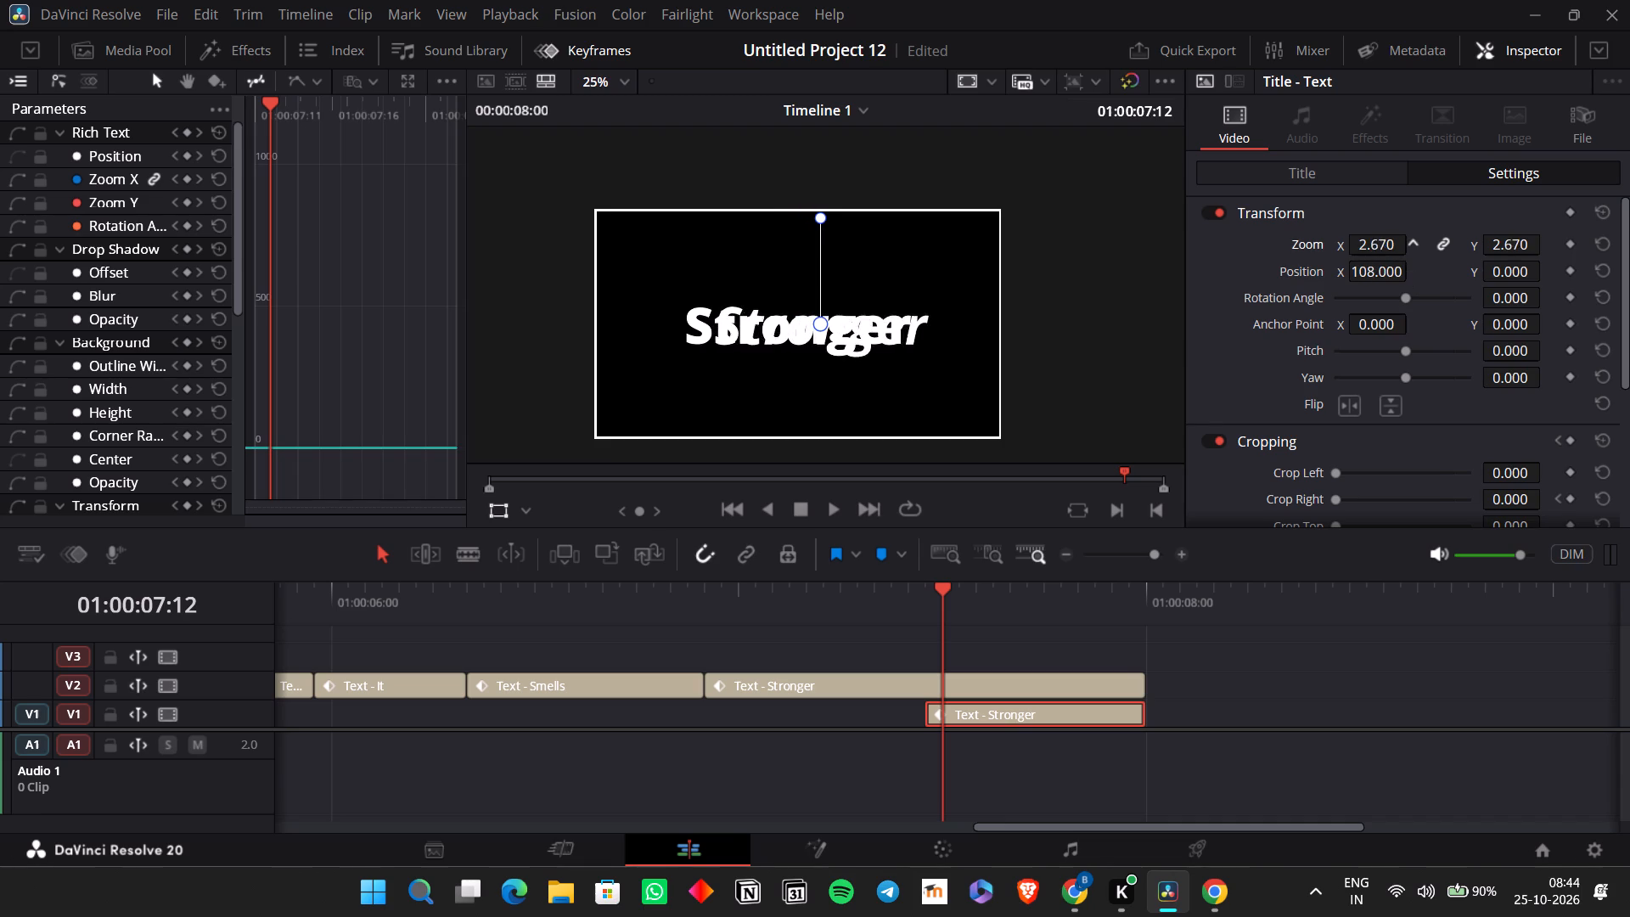
{"action": "left_click_drag", "start_coordinate": [1397, 249], "coordinate": [1235, 273]}
{"action": "left_click_drag", "start_coordinate": [1382, 273], "coordinate": [1424, 274]}
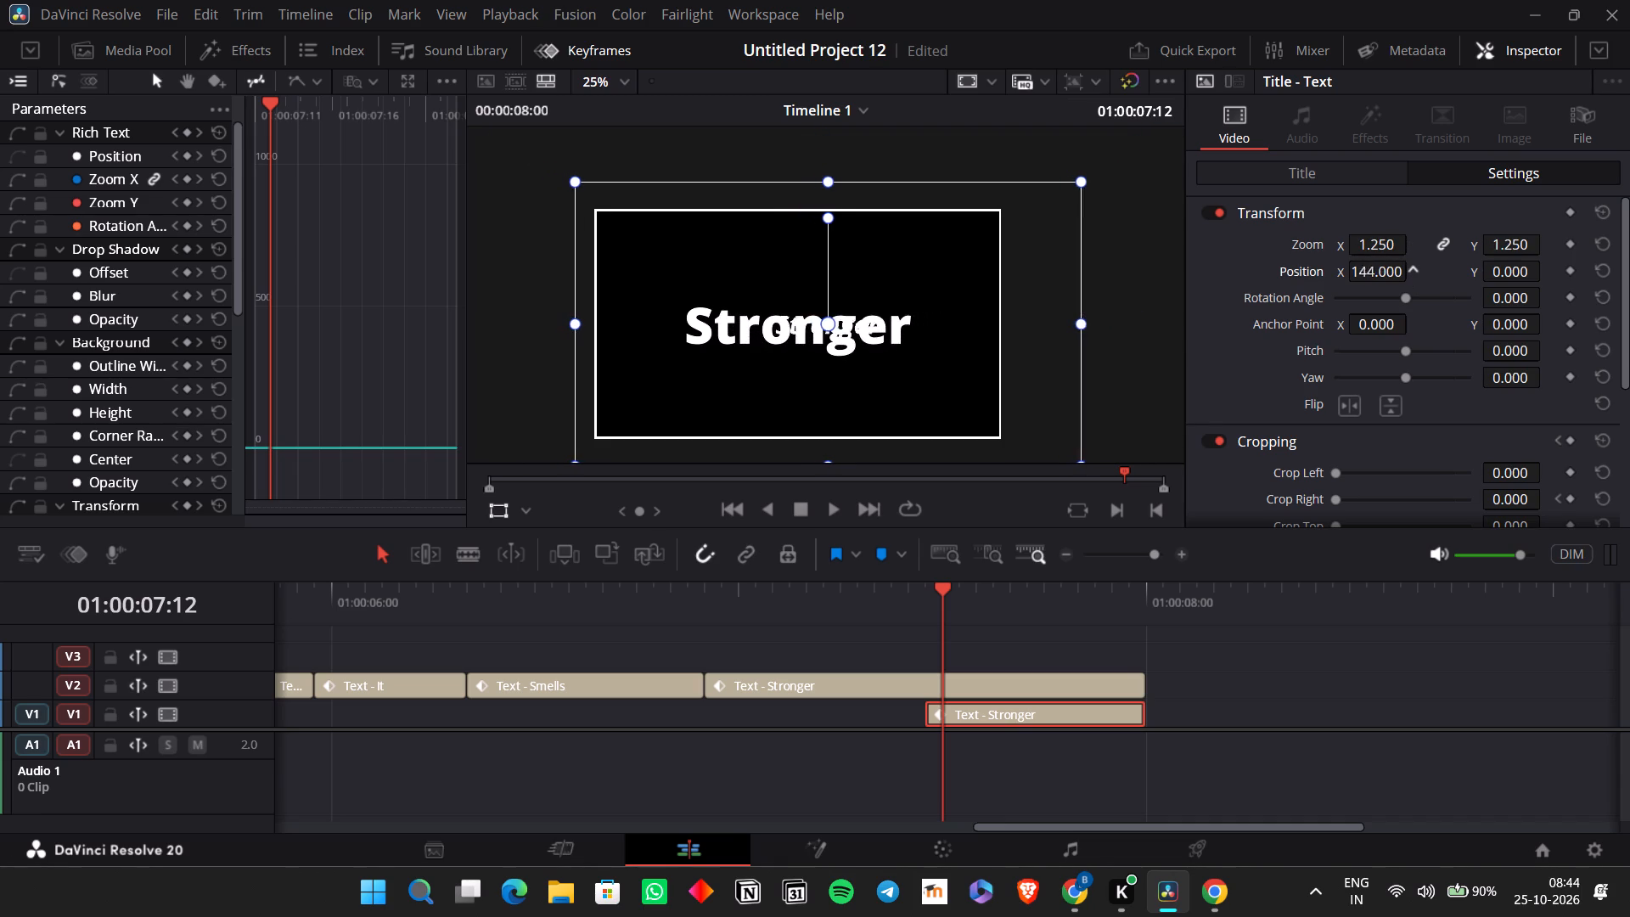
{"action": "left_click_drag", "start_coordinate": [1424, 274], "coordinate": [1555, 284]}
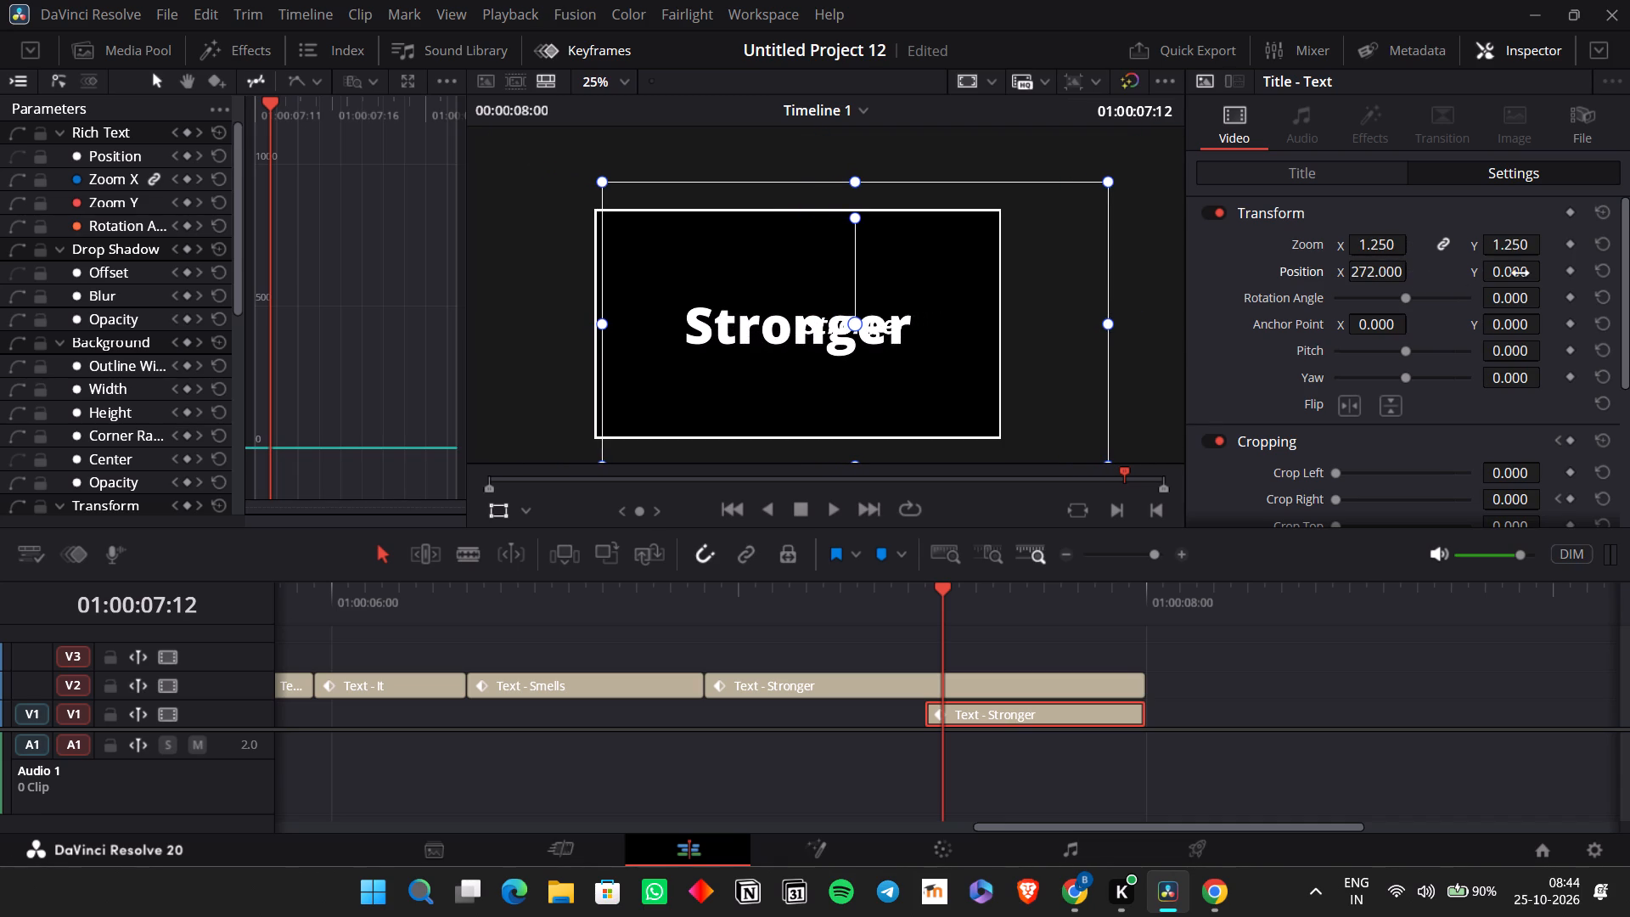
{"action": "left_click_drag", "start_coordinate": [1520, 270], "coordinate": [817, 458]}
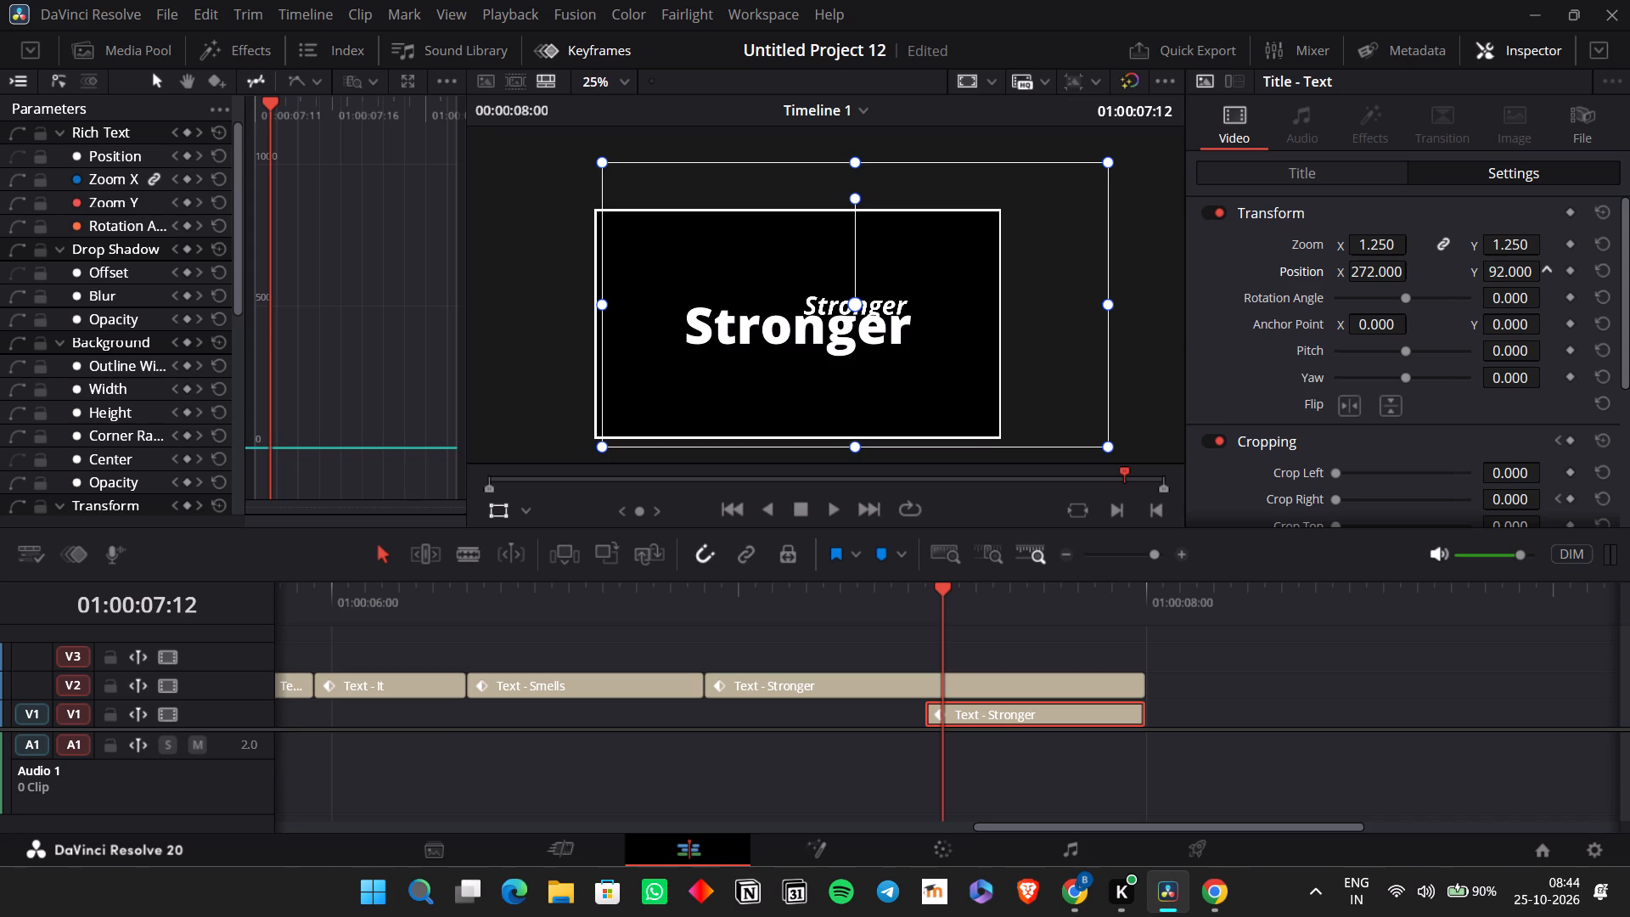
{"action": "left_click_drag", "start_coordinate": [817, 458], "coordinate": [826, 459]}
{"action": "scroll", "coordinate": [857, 307], "scroll_direction": "up", "scroll_amount": 12}
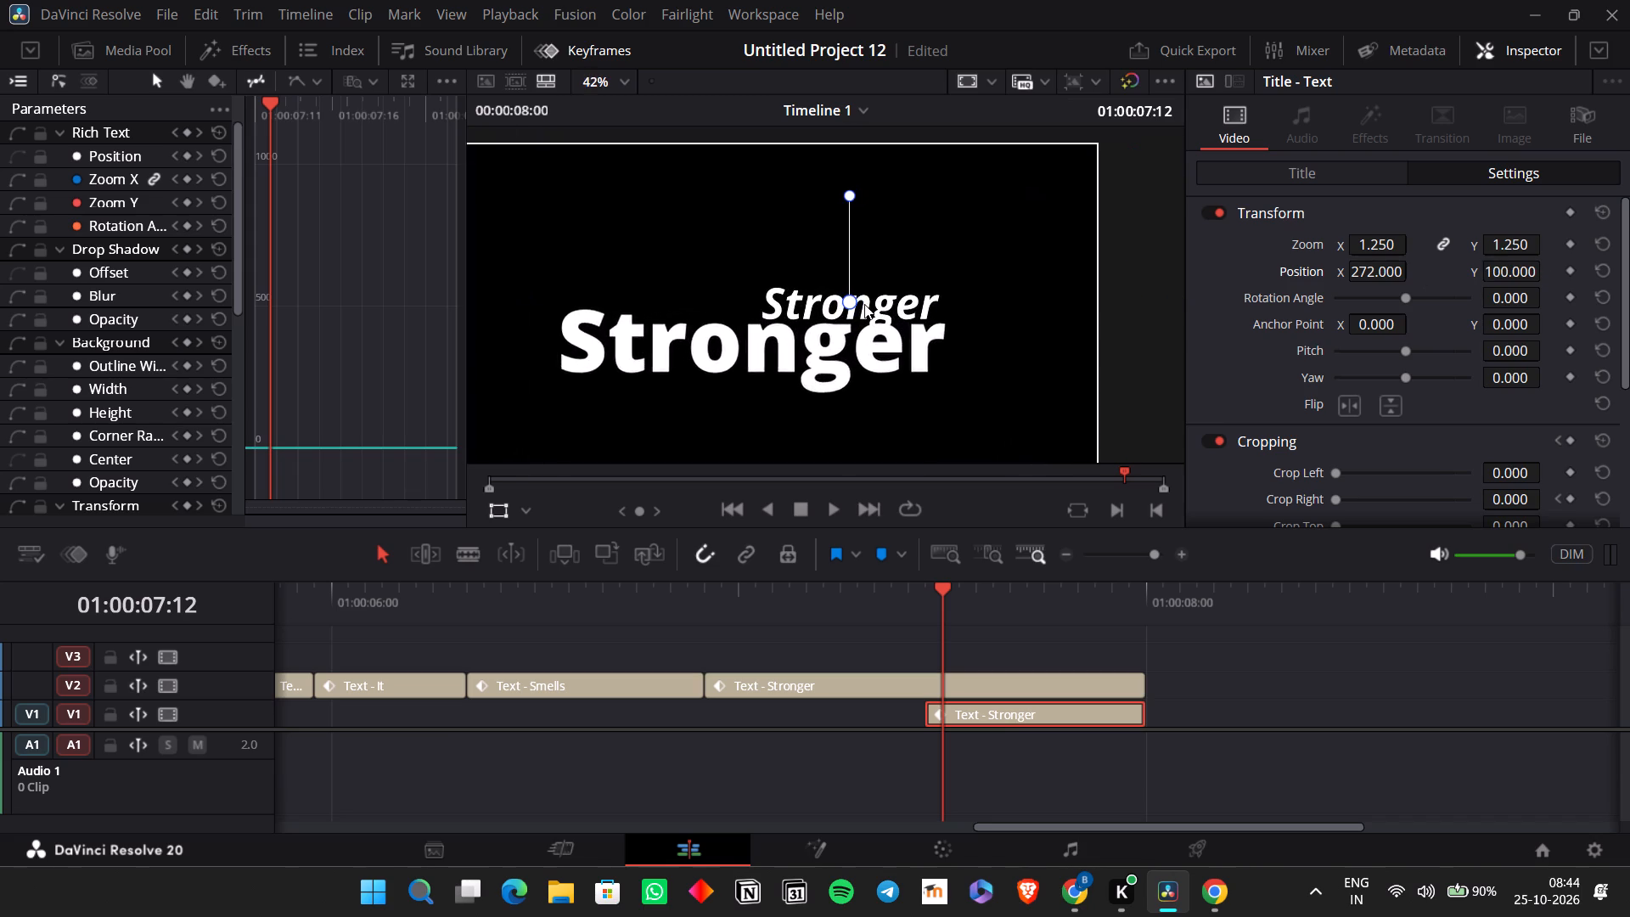
{"action": "scroll", "coordinate": [864, 304], "scroll_direction": "up", "scroll_amount": 6}
{"action": "left_click_drag", "start_coordinate": [1382, 269], "coordinate": [1421, 273]}
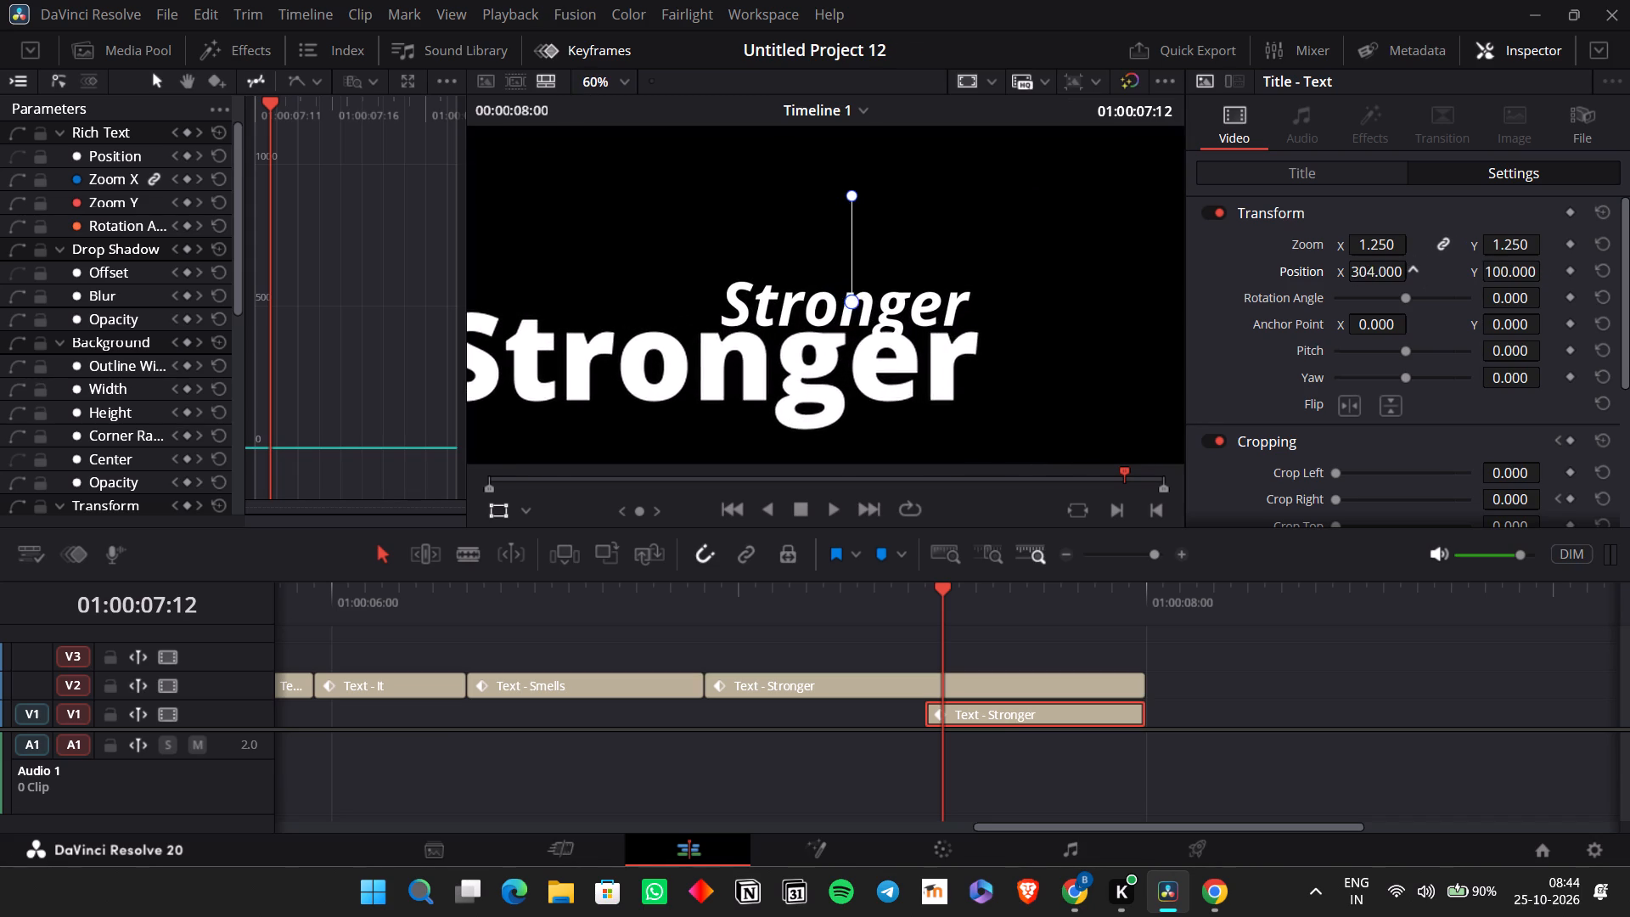
{"action": "left_click_drag", "start_coordinate": [1421, 273], "coordinate": [1425, 273]}
Change the V1 title's text from the duplicated word to "Than".
{"action": "left_click", "coordinate": [1291, 155]}
{"action": "left_click", "coordinate": [1295, 170]}
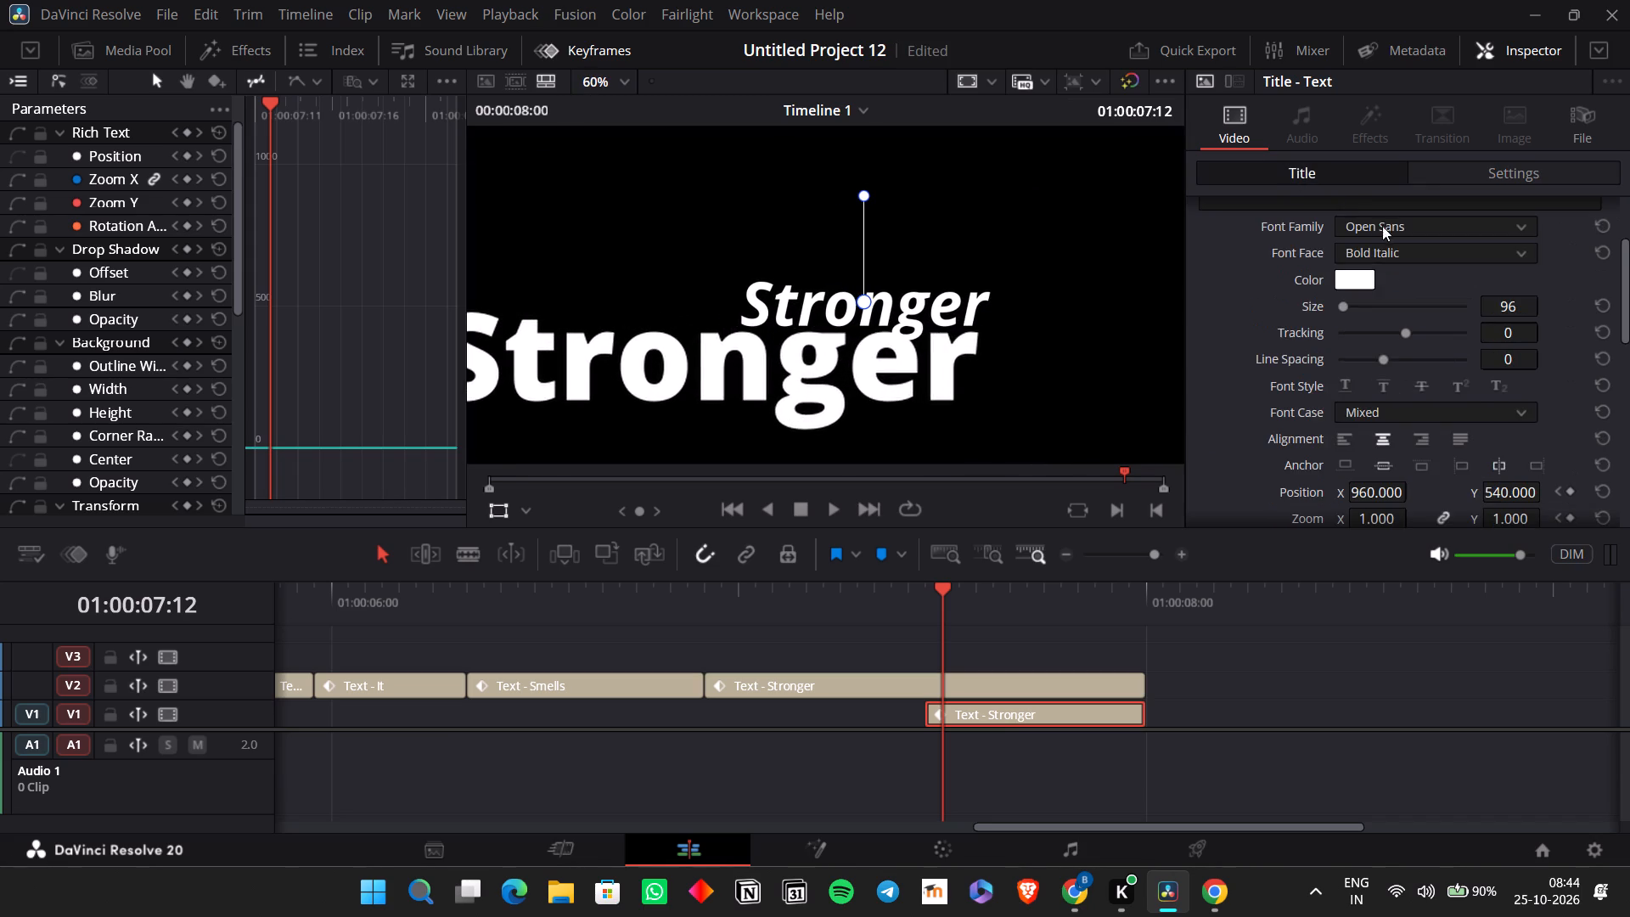
{"action": "scroll", "coordinate": [1340, 301], "scroll_direction": "up", "scroll_amount": 5}
{"action": "left_click_drag", "start_coordinate": [1307, 262], "coordinate": [1125, 264]}
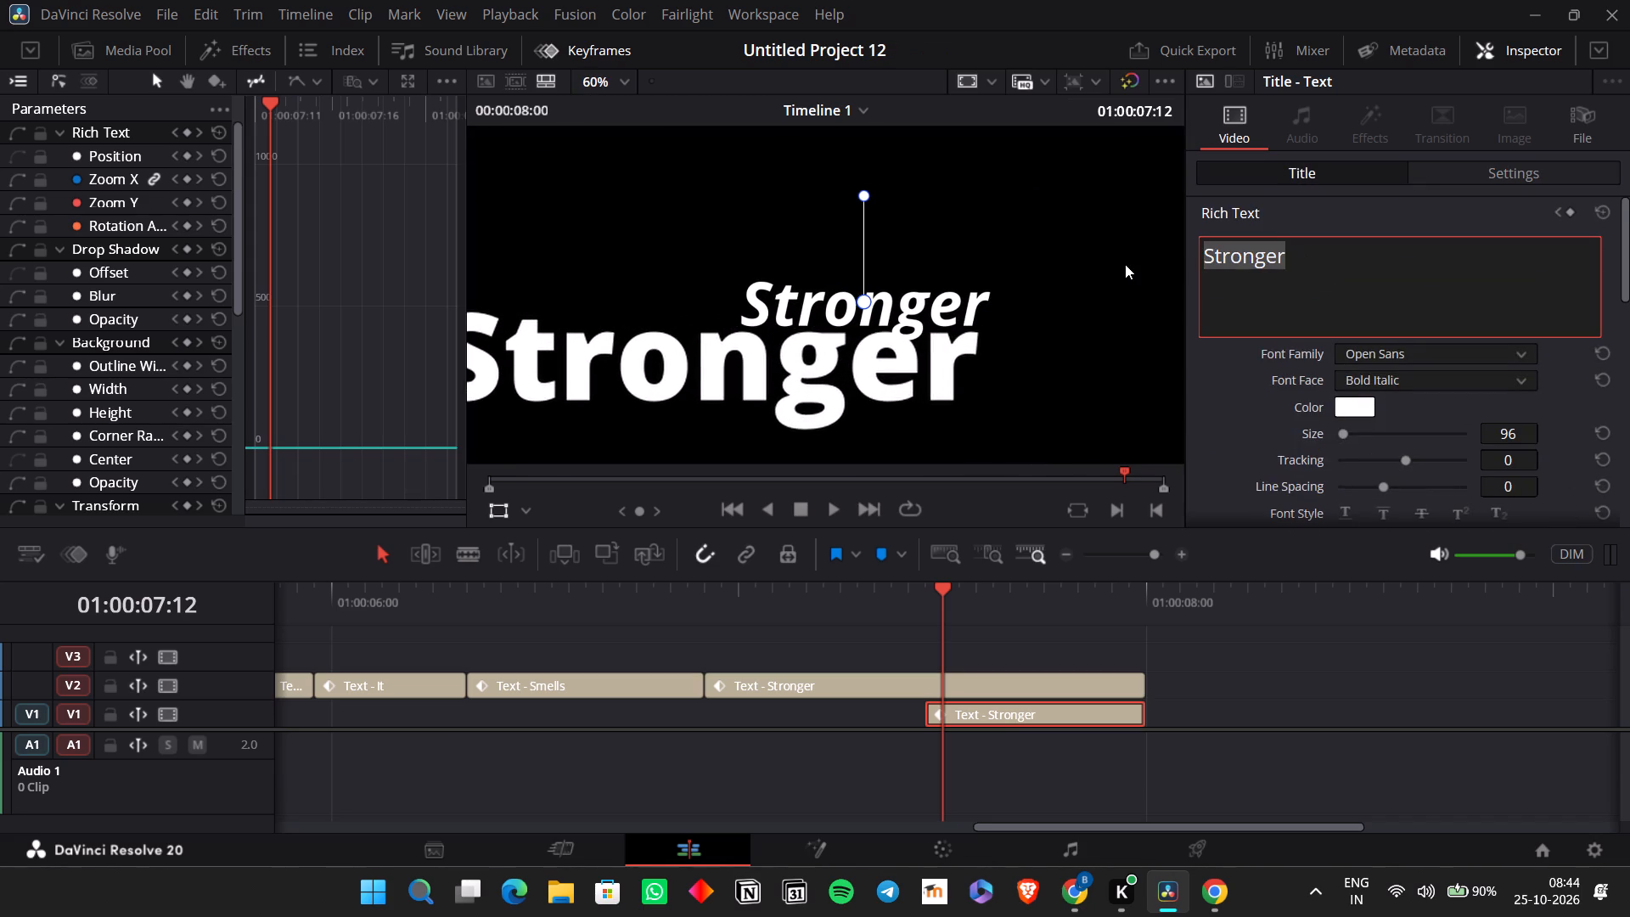
{"action": "key", "text": "BackSpace"}
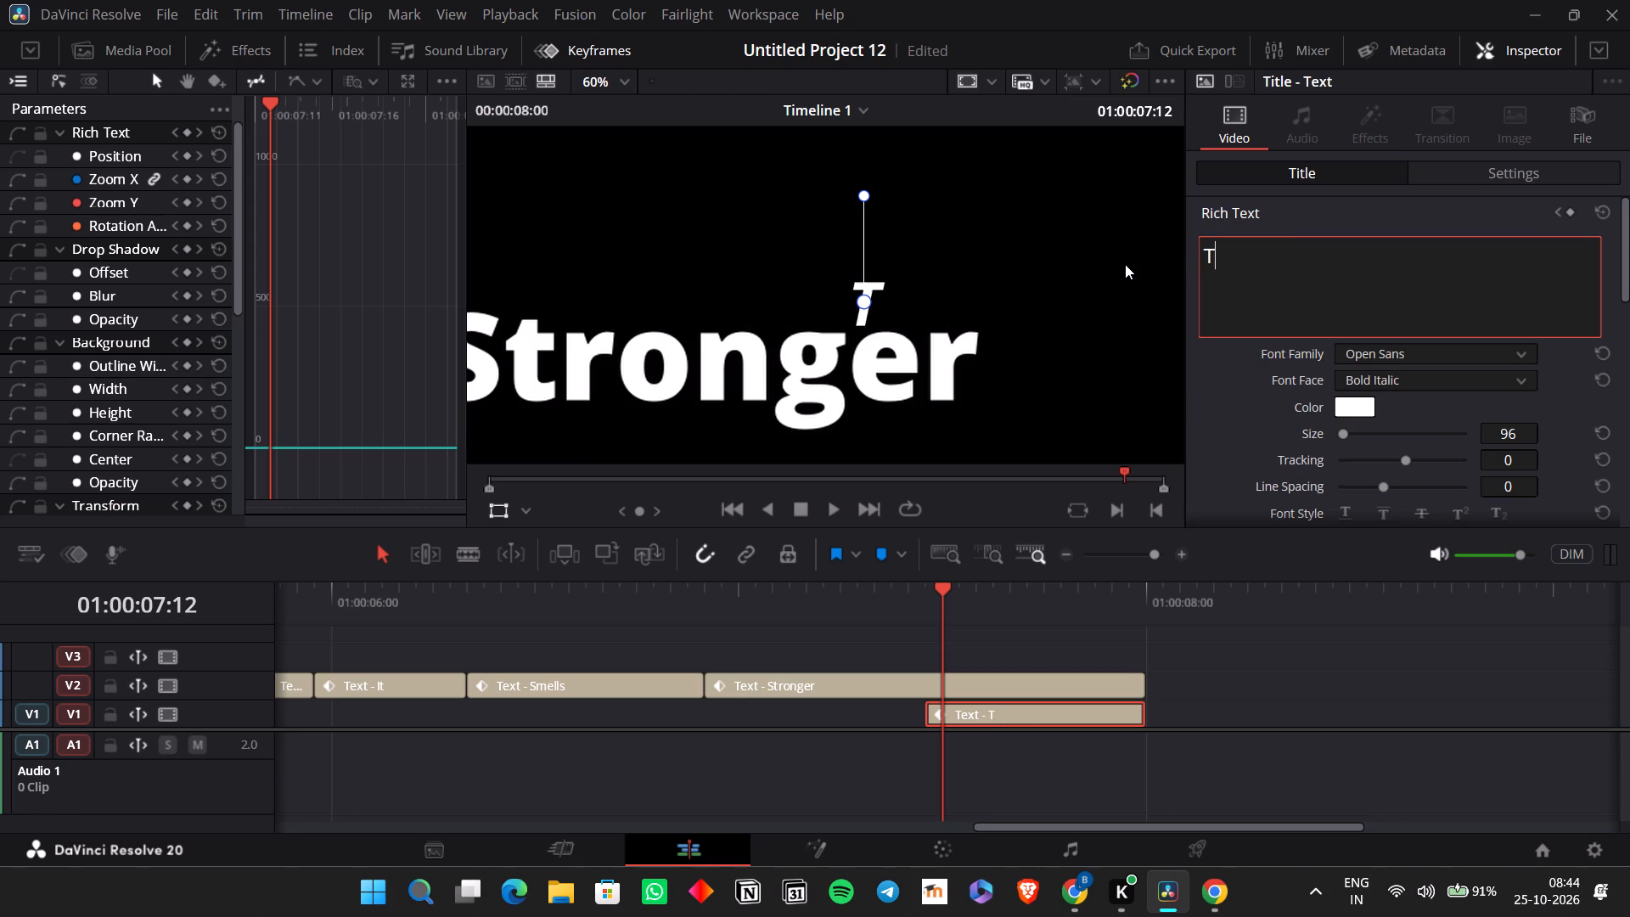
{"action": "key", "text": "h"}
{"action": "key", "text": "n"}
{"action": "key", "text": "BackSpace"}
{"action": "type", "text": "abn"}
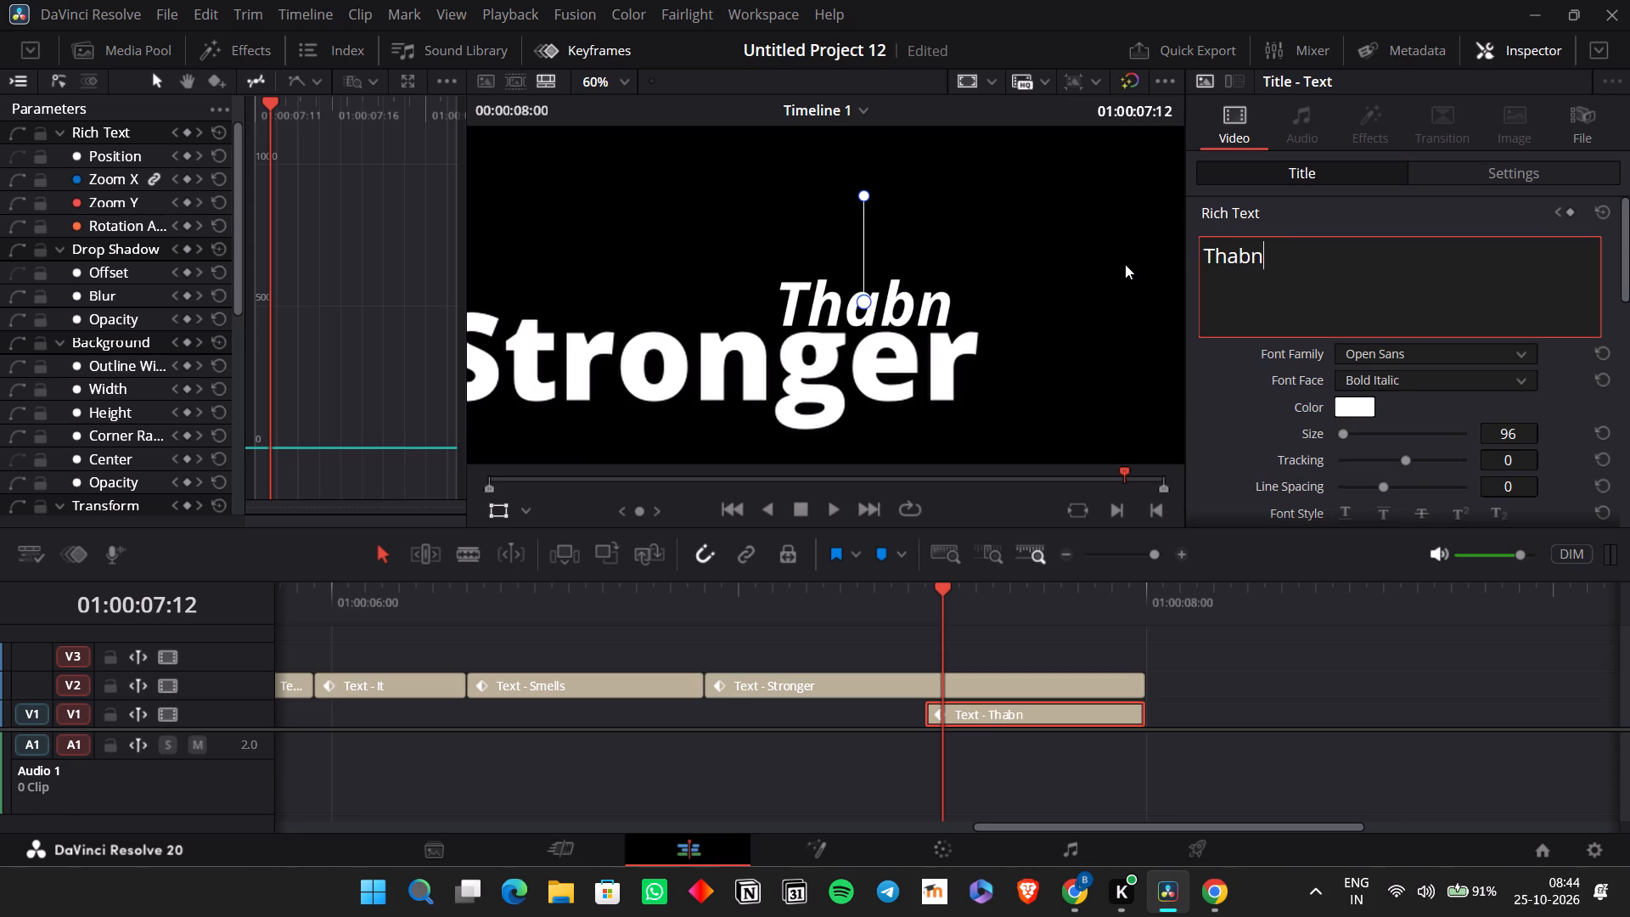
{"action": "key", "text": "BackSpace"}
{"action": "key", "text": "BackSpace"}
{"action": "key", "text": "n"}
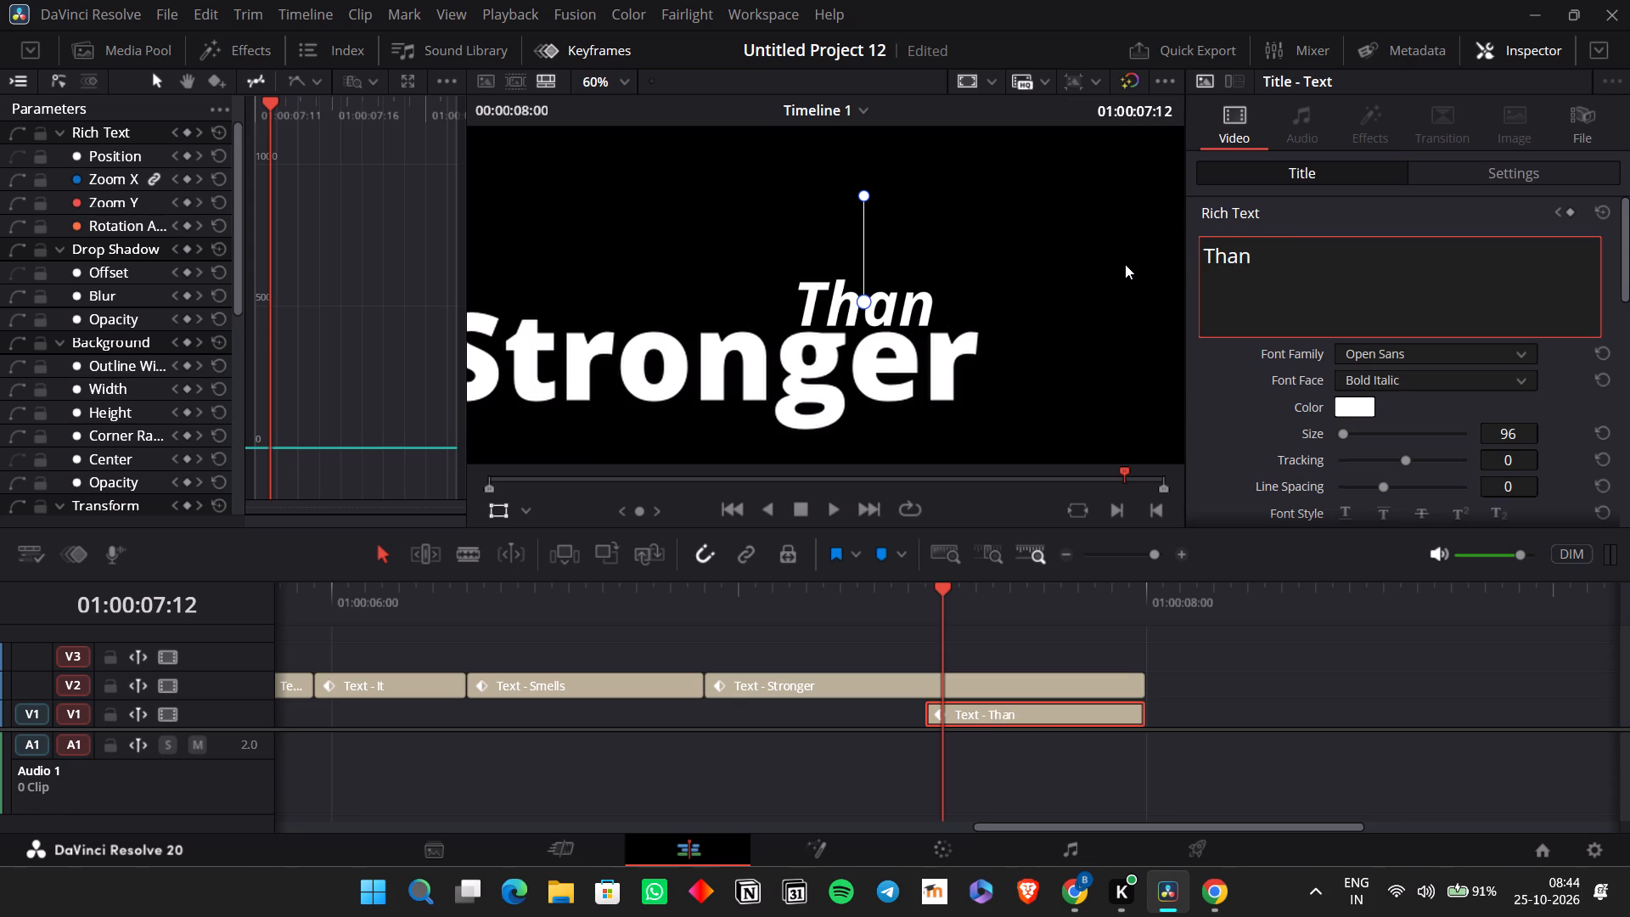
{"action": "left_click", "coordinate": [587, 581]}
{"action": "key", "text": "space"}
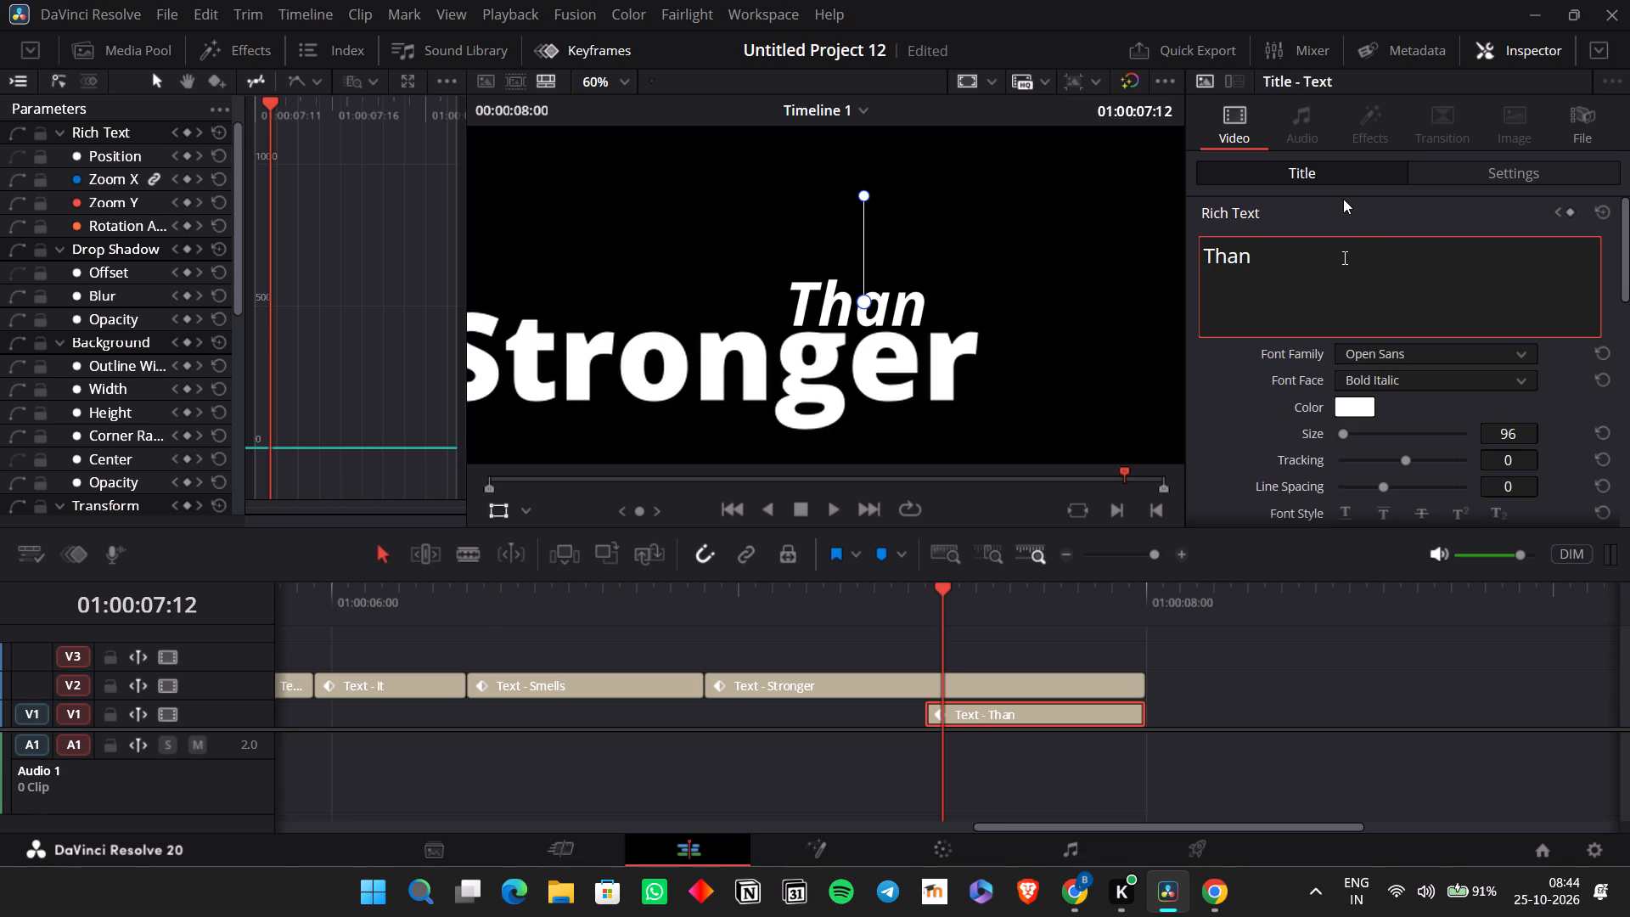
Remove the trailing space after "Than" and move that title to position X 408, Y 103 above the end of "Stronger".
{"action": "key", "text": "BackSpace"}
{"action": "left_click", "coordinate": [1269, 172]}
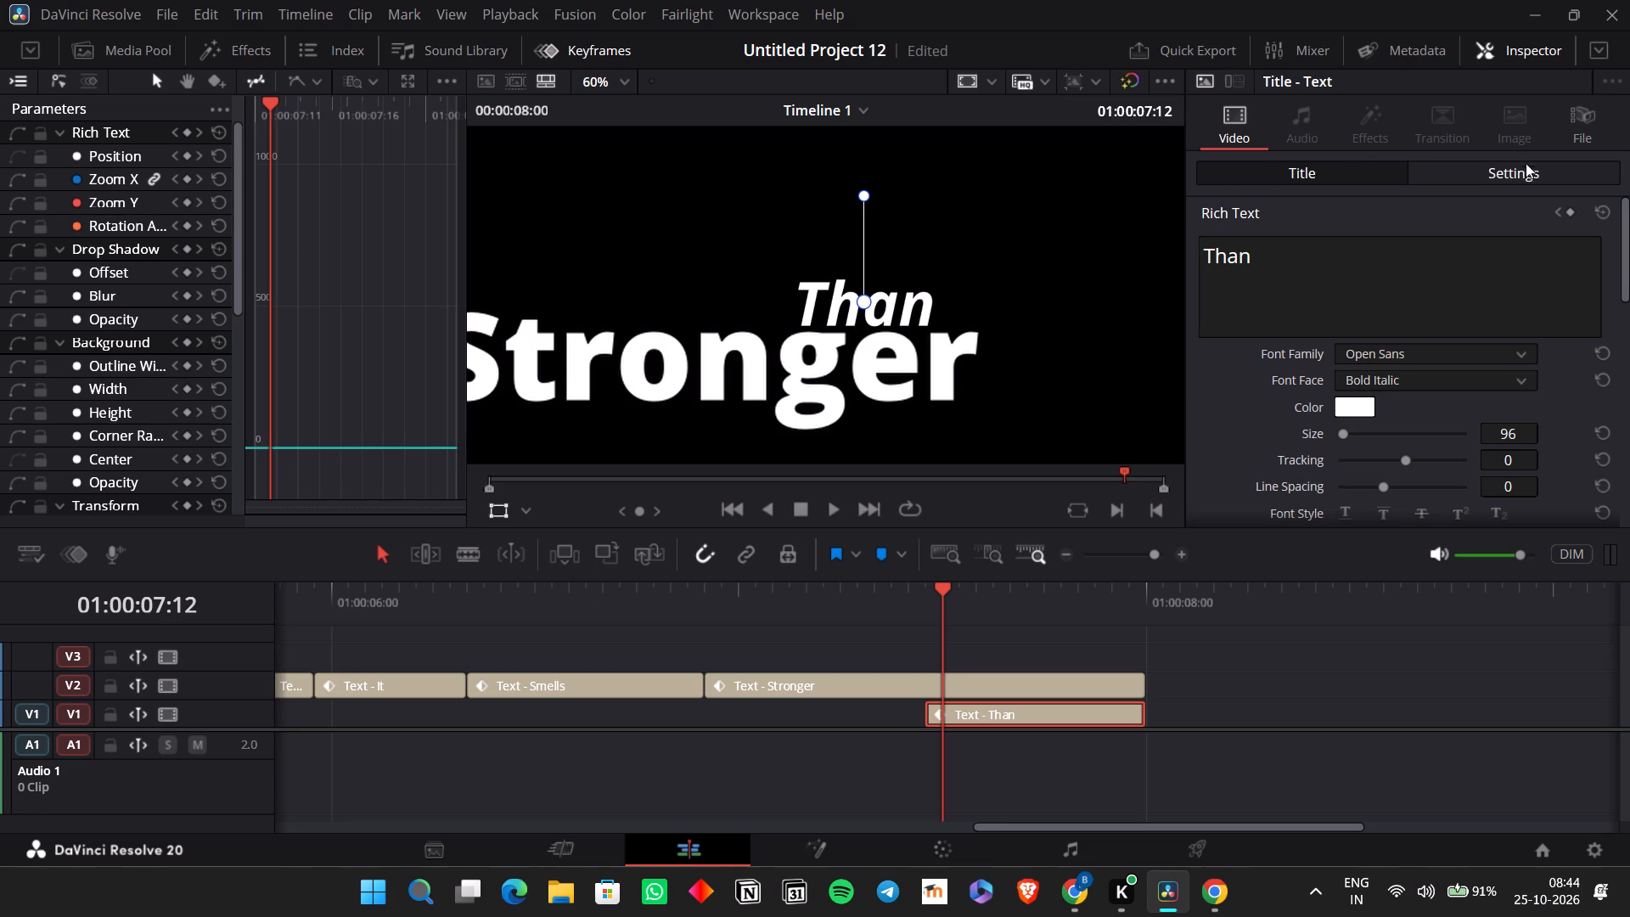
{"action": "left_click", "coordinate": [1526, 167]}
{"action": "left_click_drag", "start_coordinate": [1504, 272], "coordinate": [1520, 278]}
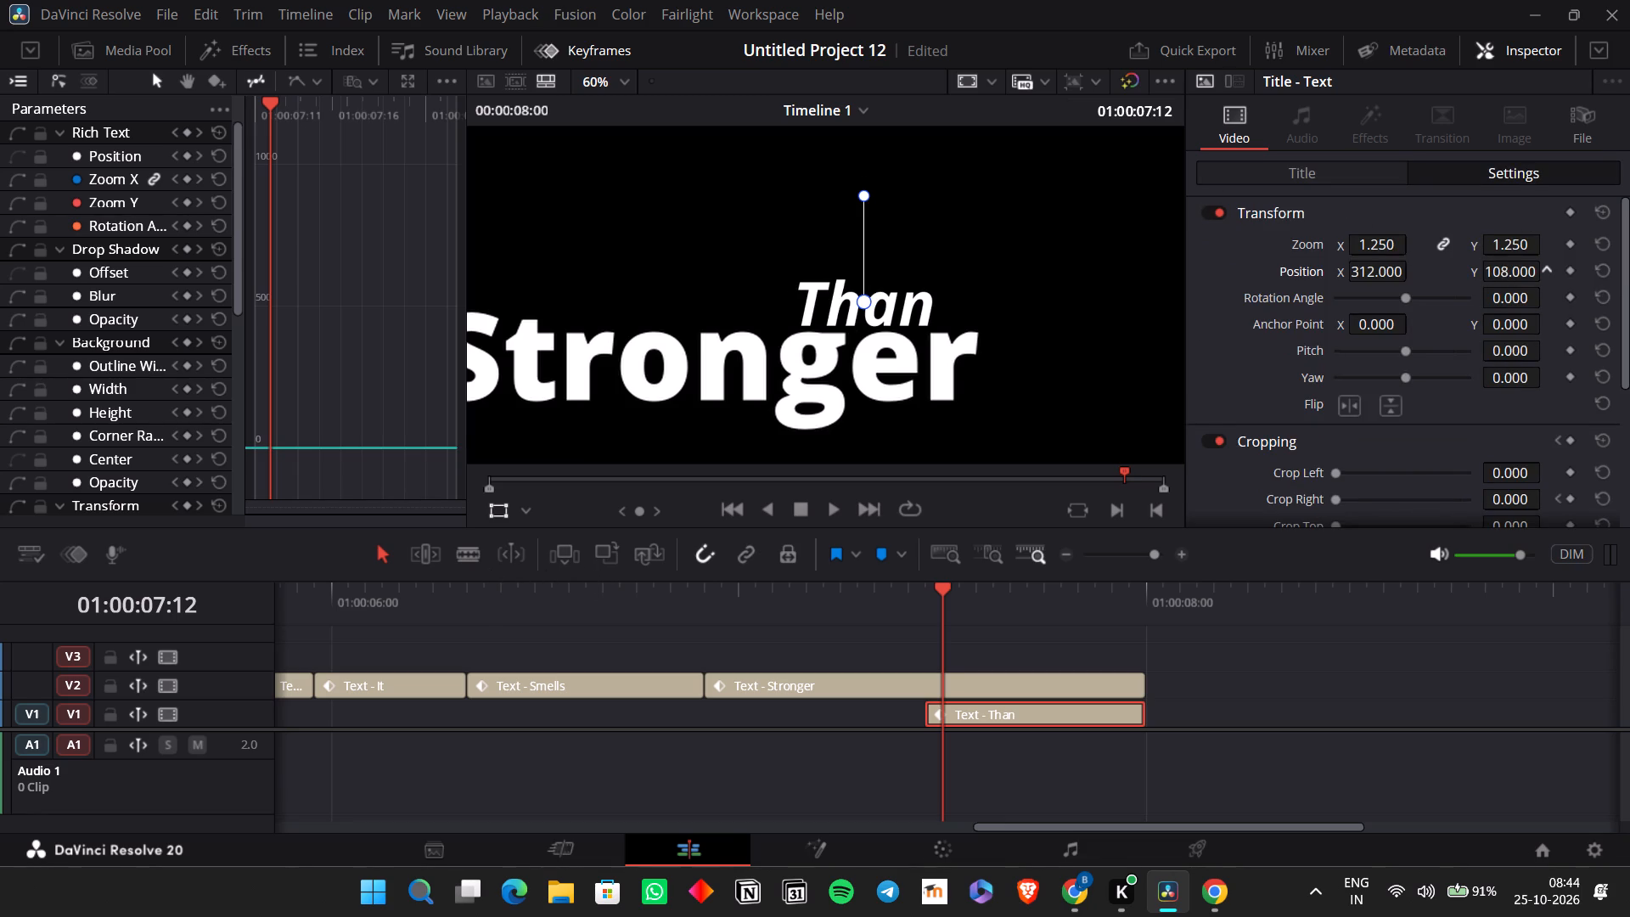
{"action": "left_click_drag", "start_coordinate": [1520, 278], "coordinate": [1516, 303]}
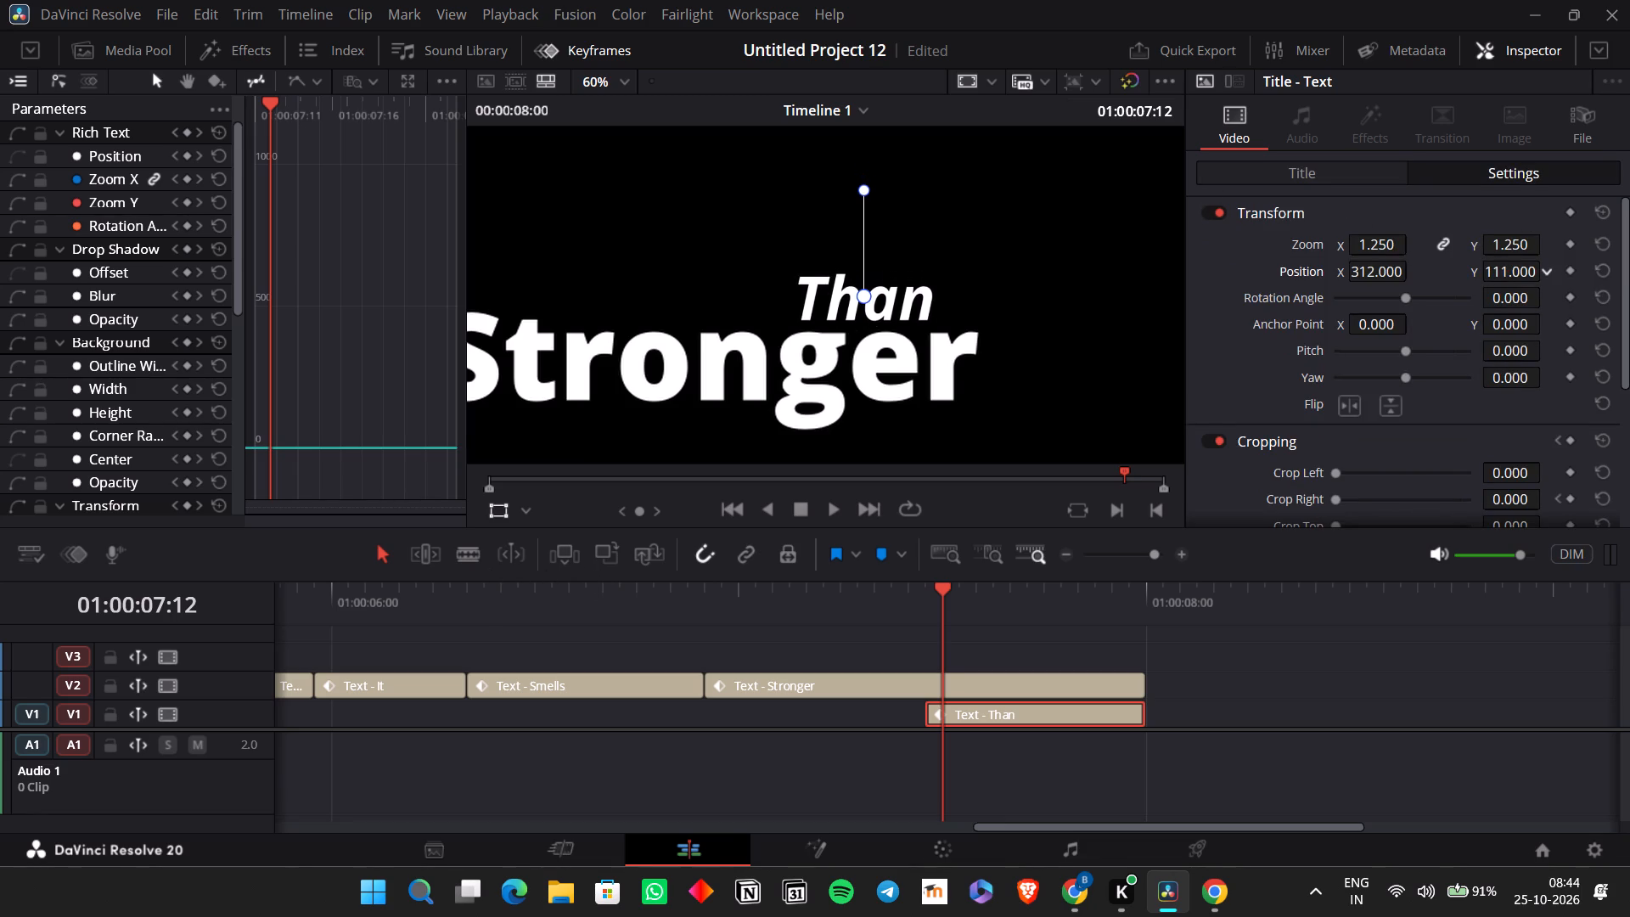
{"action": "left_click_drag", "start_coordinate": [1516, 303], "coordinate": [1508, 306]}
{"action": "left_click_drag", "start_coordinate": [1390, 271], "coordinate": [1444, 277]}
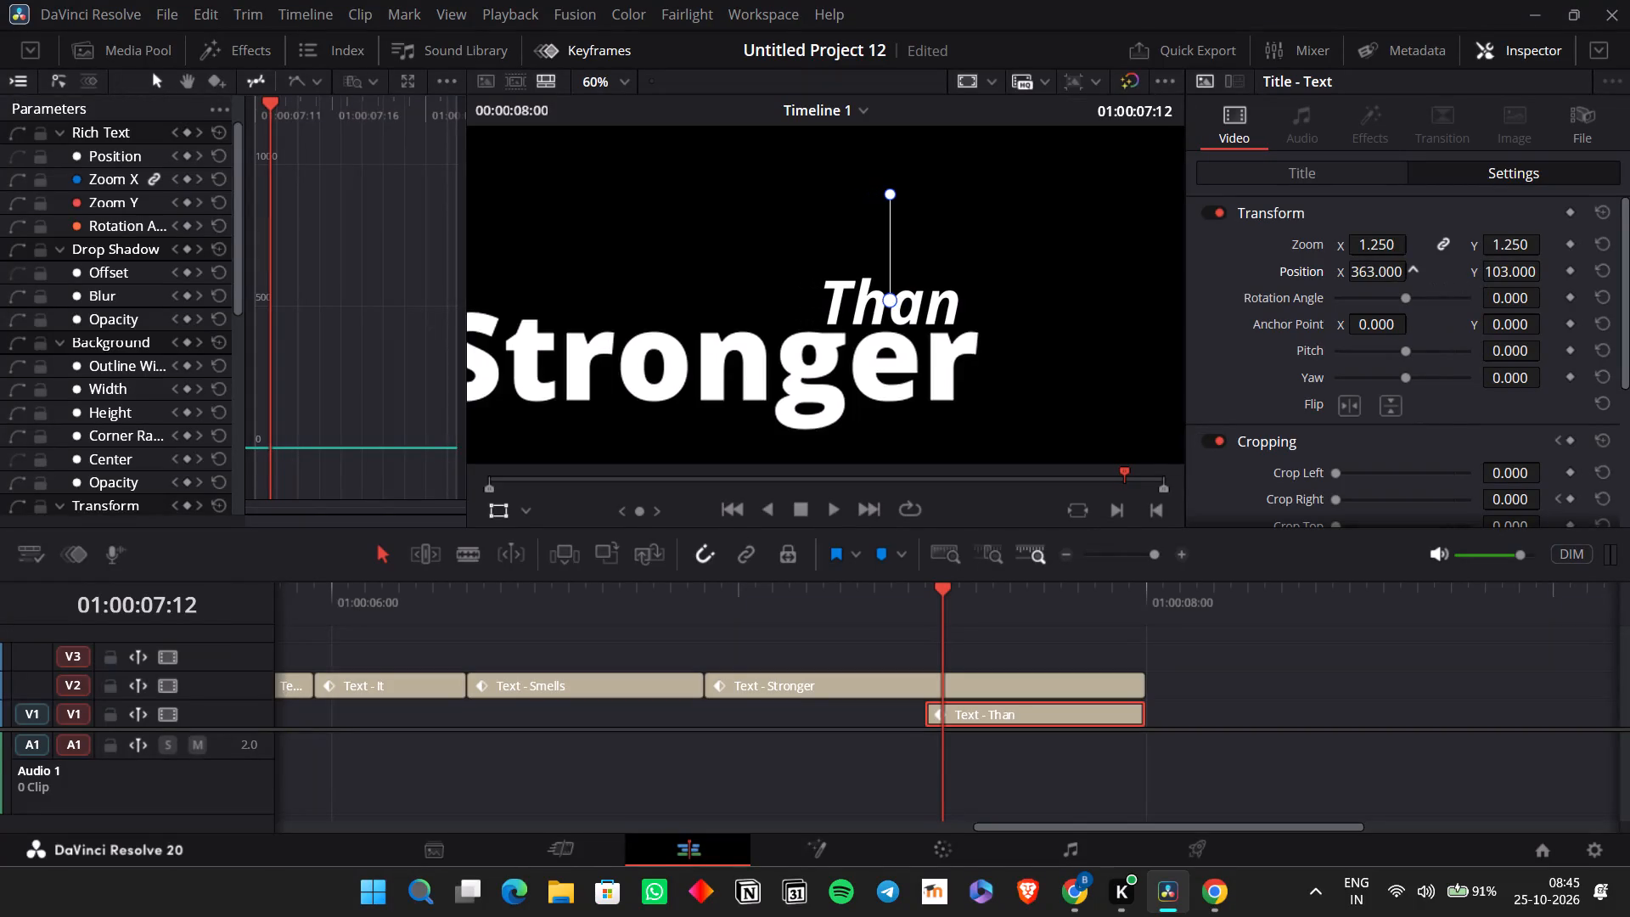
{"action": "left_click_drag", "start_coordinate": [1444, 277], "coordinate": [1492, 279]}
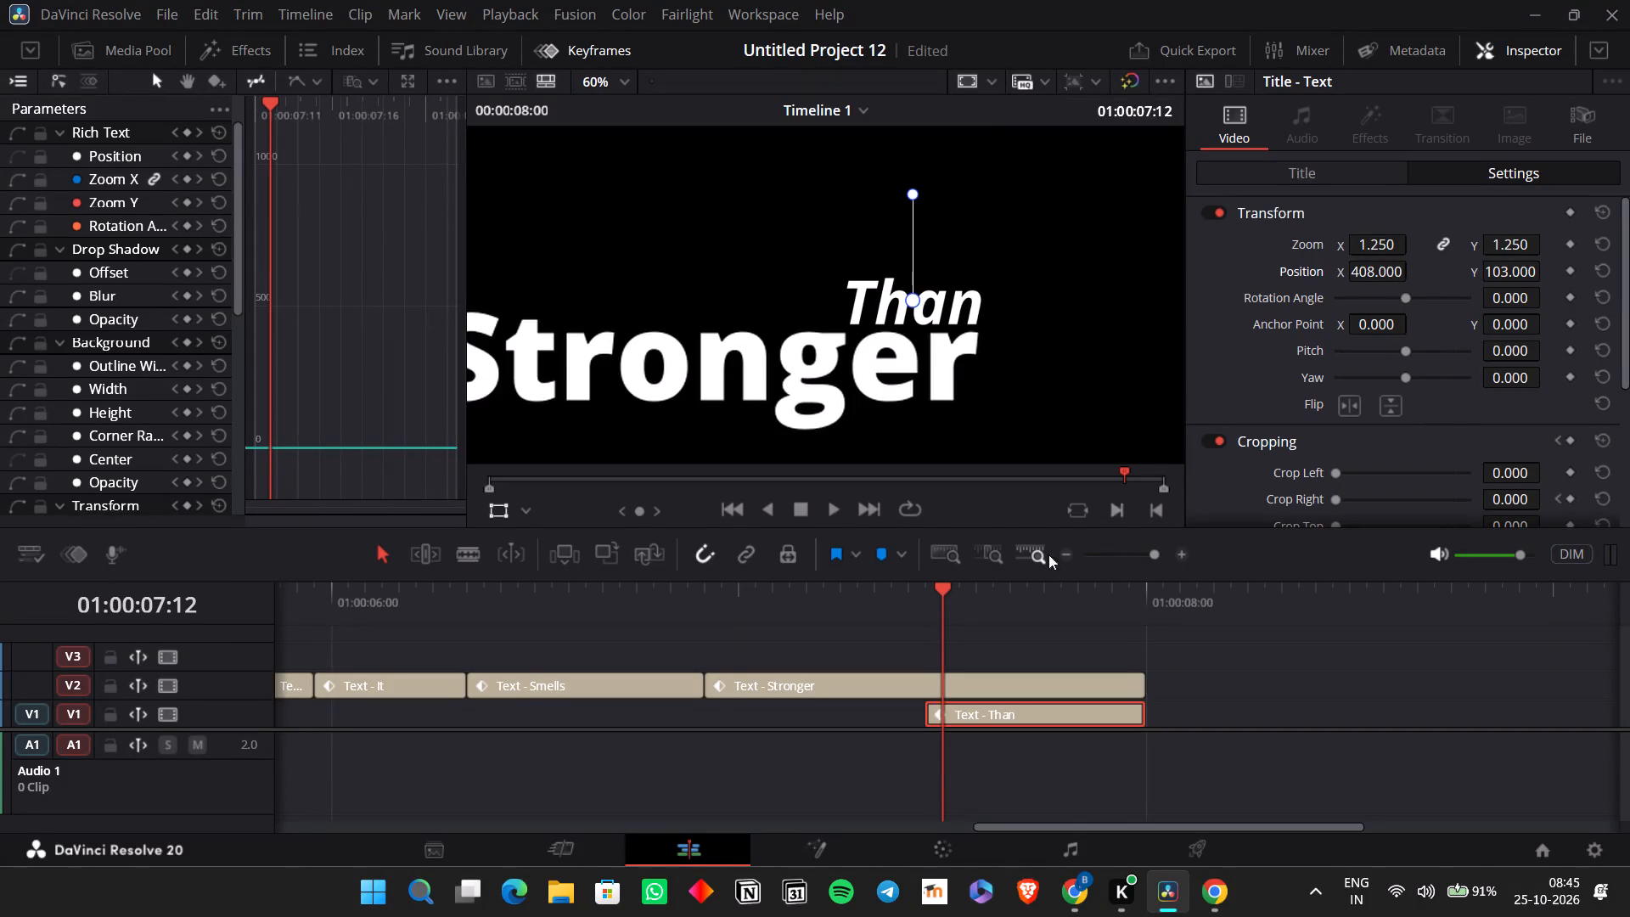
Play back the section from "Smells" through "Than" to check the word timing and the placement of "Than".
{"action": "left_click", "coordinate": [492, 598]}
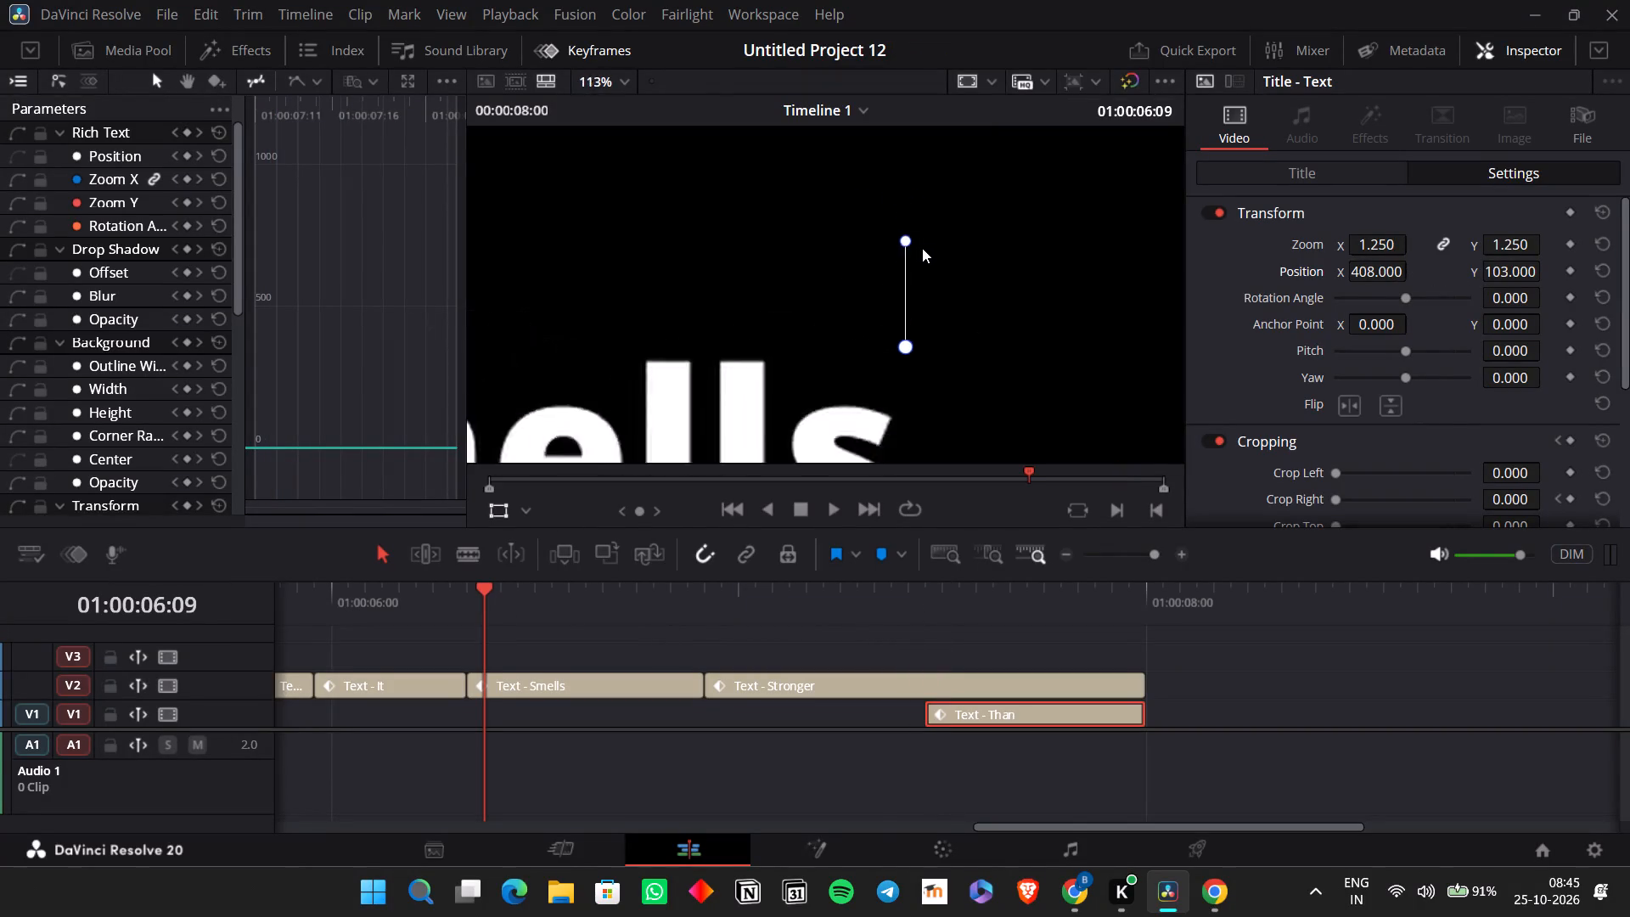
{"action": "key", "text": "space"}
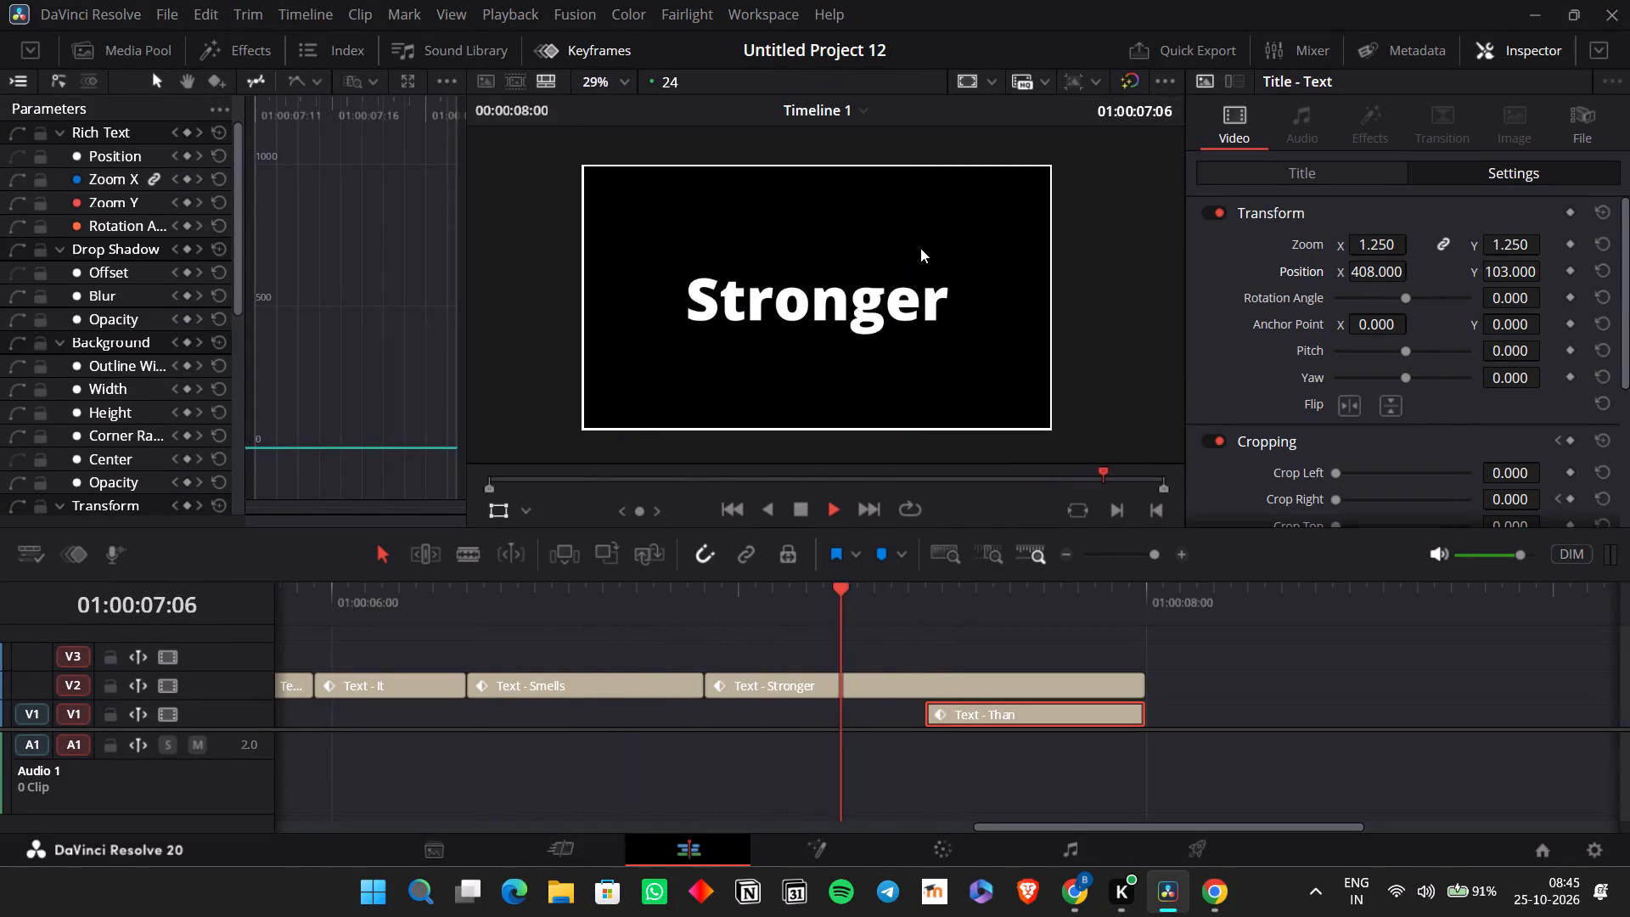
{"action": "key", "text": "space"}
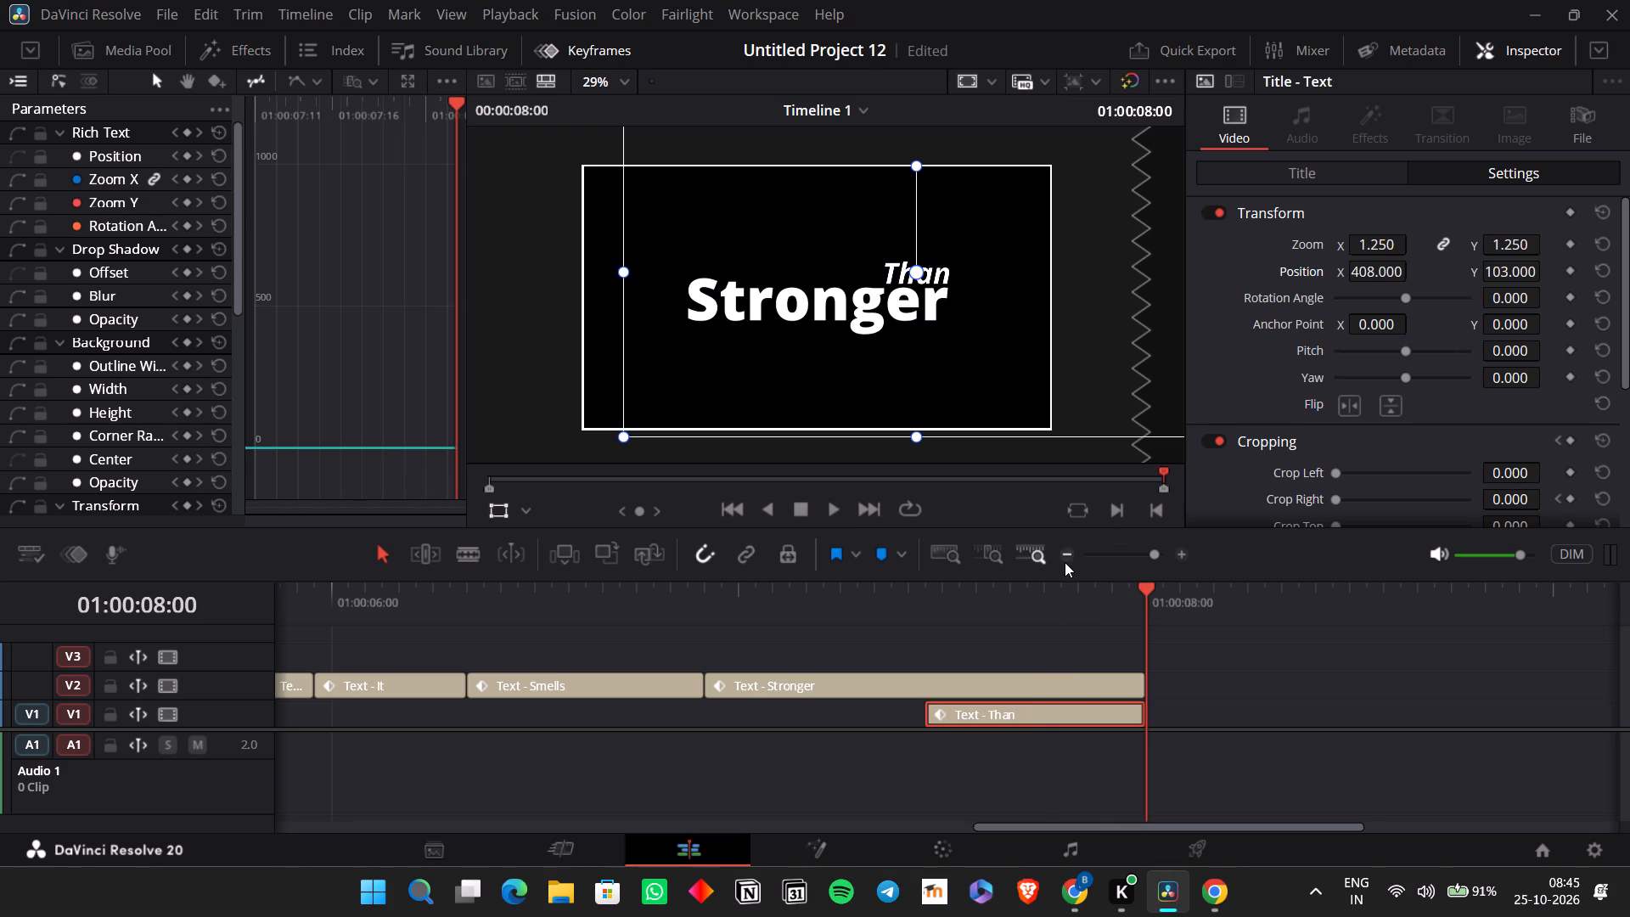
{"action": "left_click", "coordinate": [1064, 563]}
{"action": "left_click", "coordinate": [1066, 554]}
{"action": "scroll", "coordinate": [1071, 585], "scroll_direction": "right", "scroll_amount": 2}
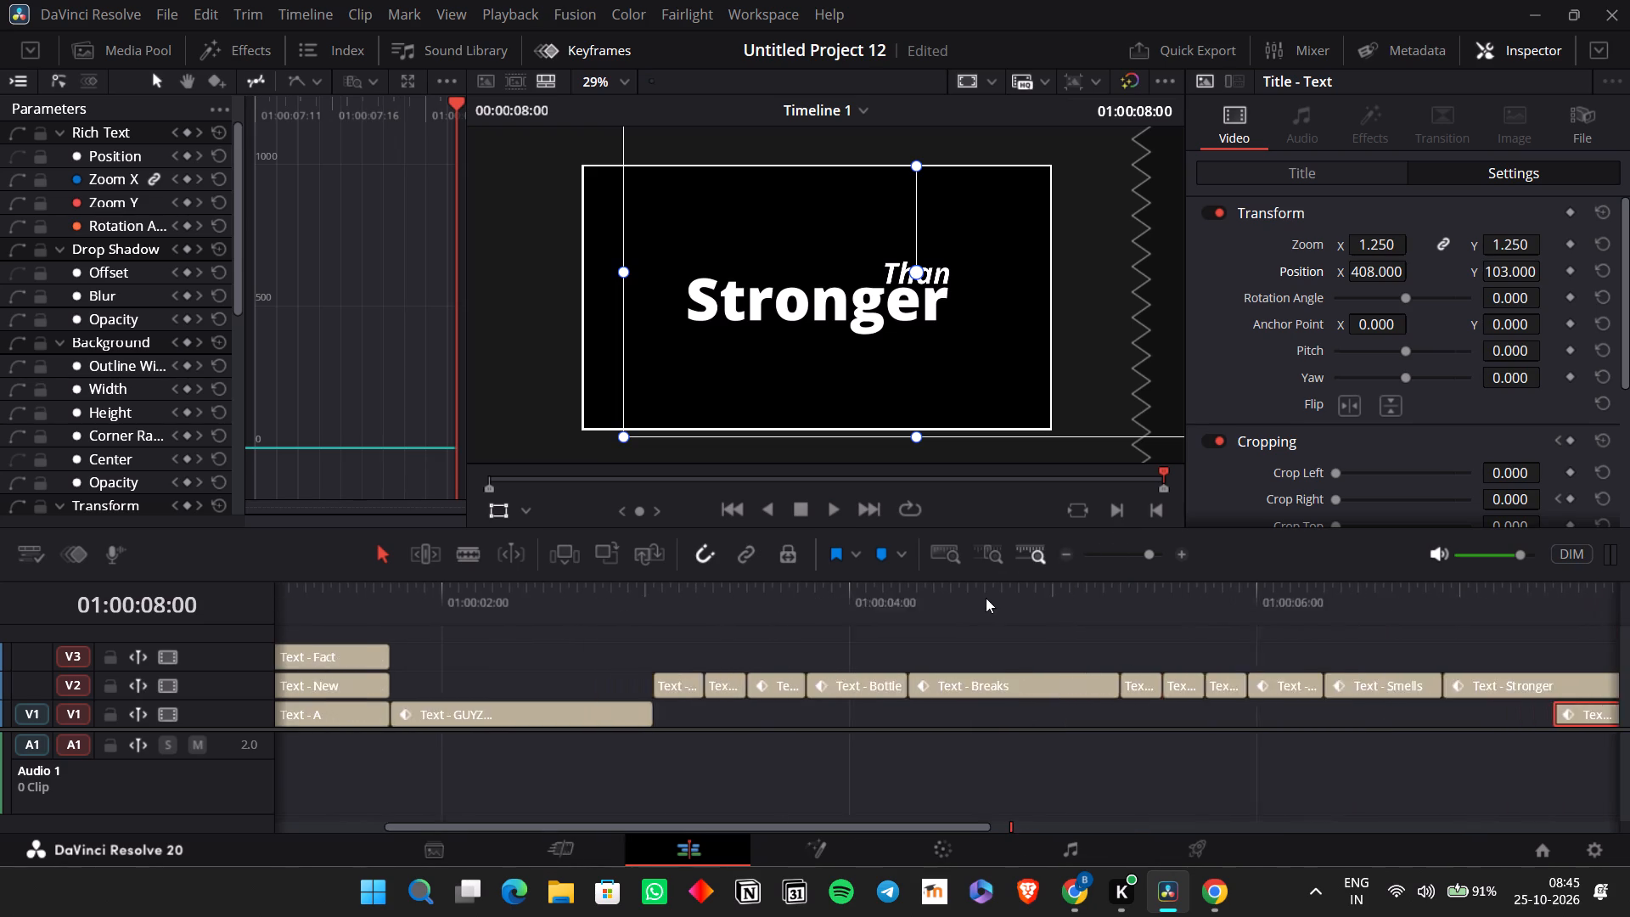
{"action": "scroll", "coordinate": [986, 598], "scroll_direction": "right", "scroll_amount": 3}
{"action": "left_click", "coordinate": [880, 597]}
{"action": "key", "text": "space"}
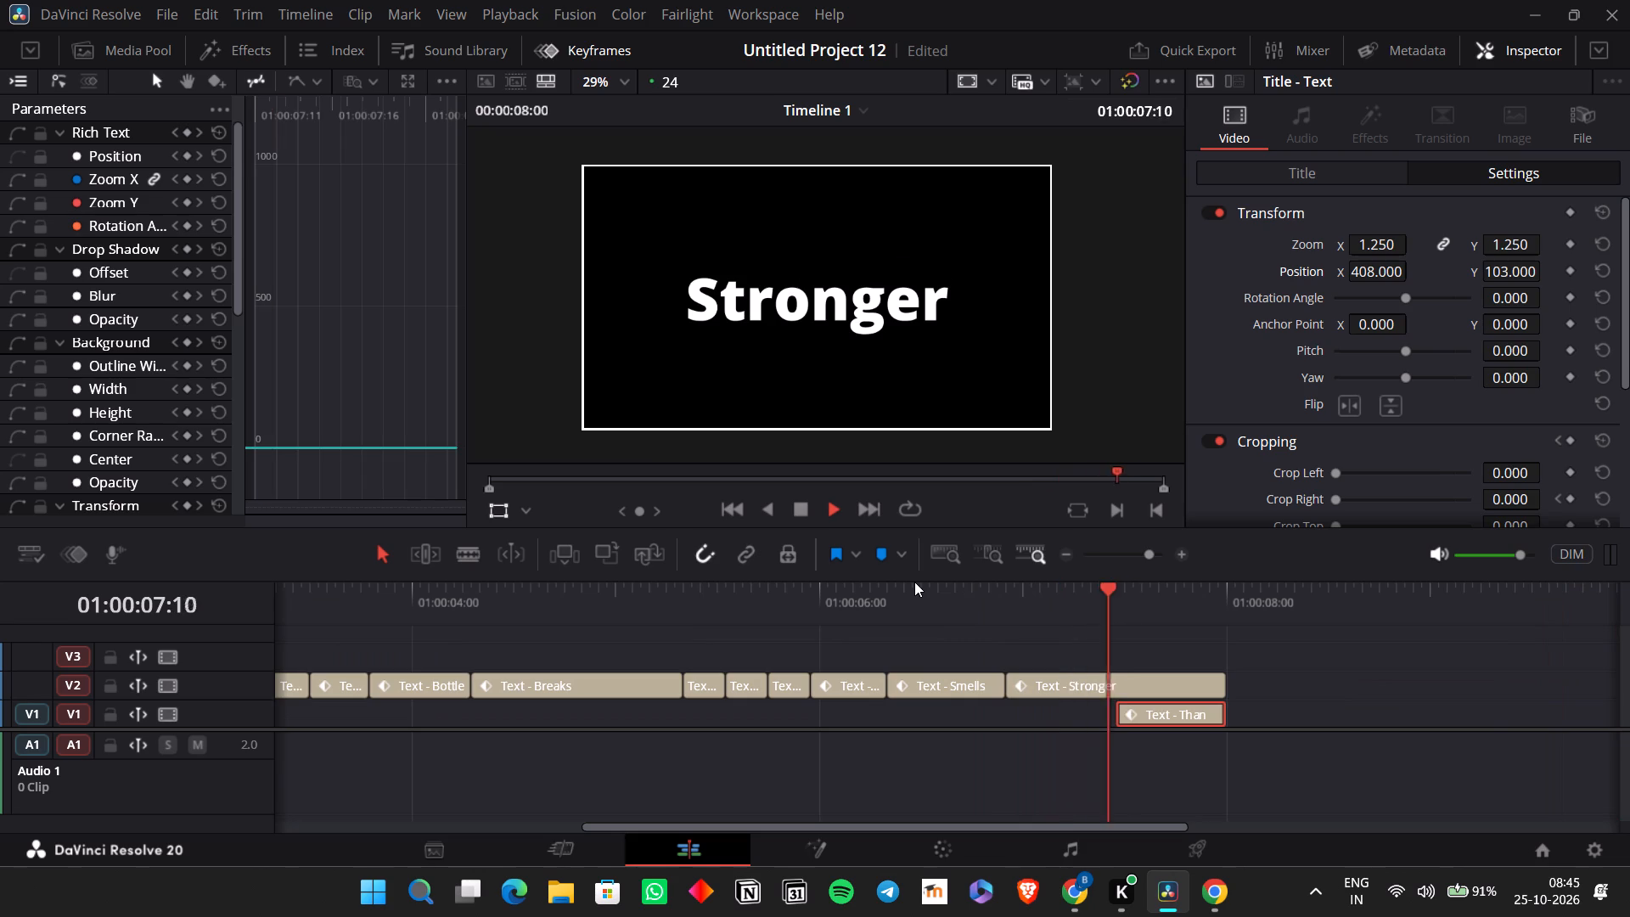
{"action": "key", "text": "space"}
{"action": "scroll", "coordinate": [1305, 788], "scroll_direction": "left", "scroll_amount": 1}
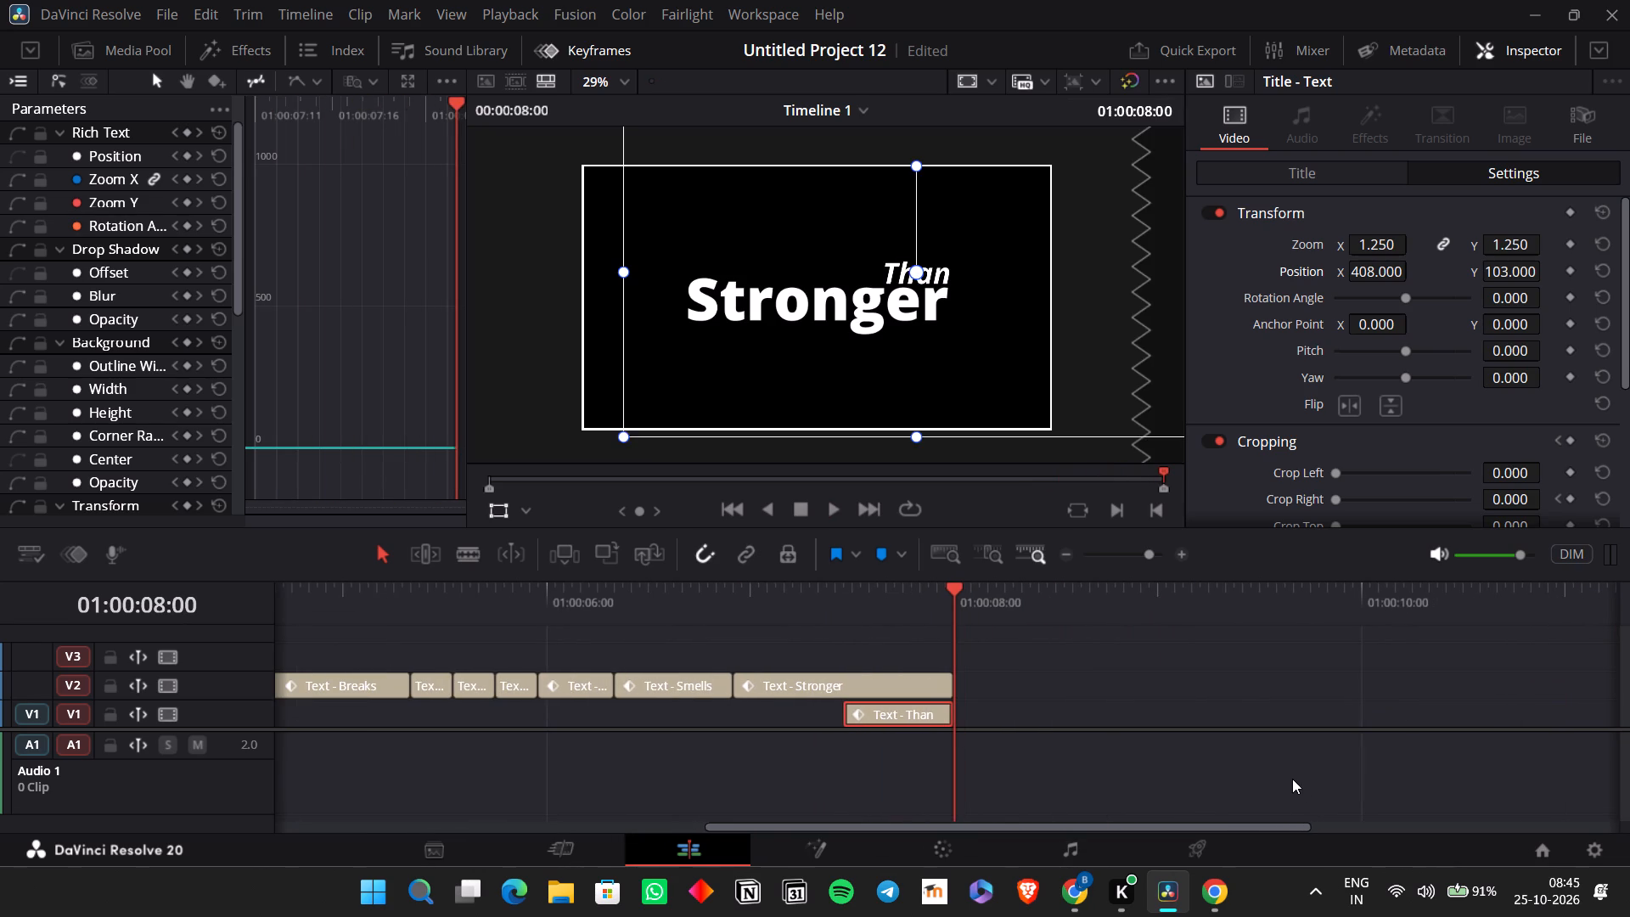
{"action": "scroll", "coordinate": [1292, 779], "scroll_direction": "left", "scroll_amount": 1}
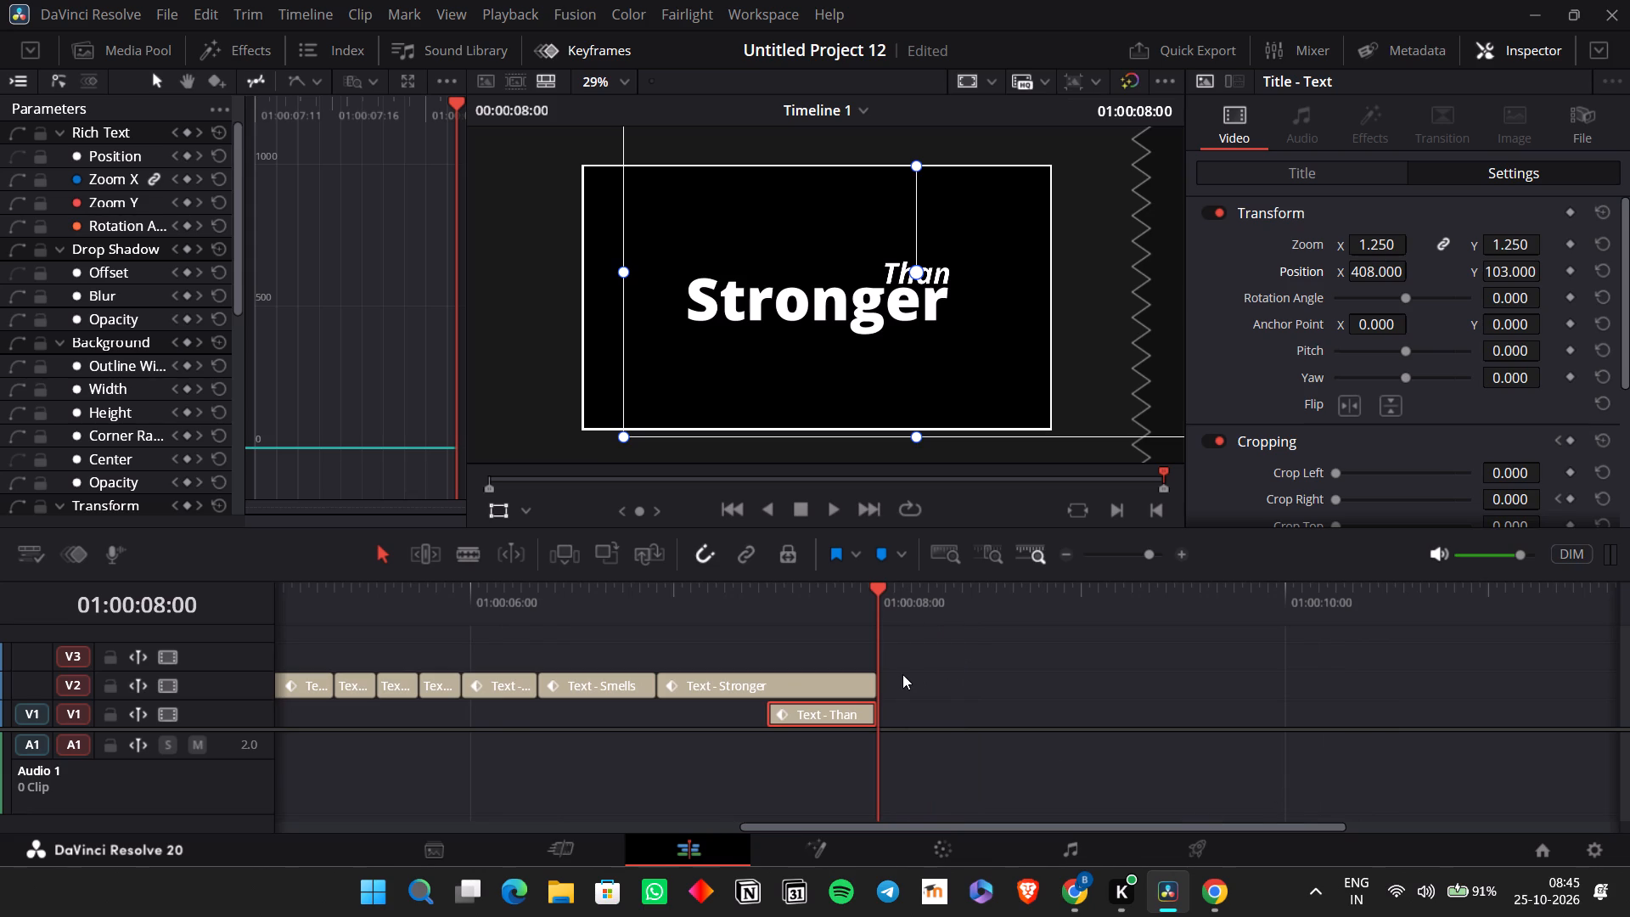
{"action": "left_click", "coordinate": [868, 602]}
{"action": "left_click", "coordinate": [1178, 560]}
{"action": "left_click", "coordinate": [551, 323]}
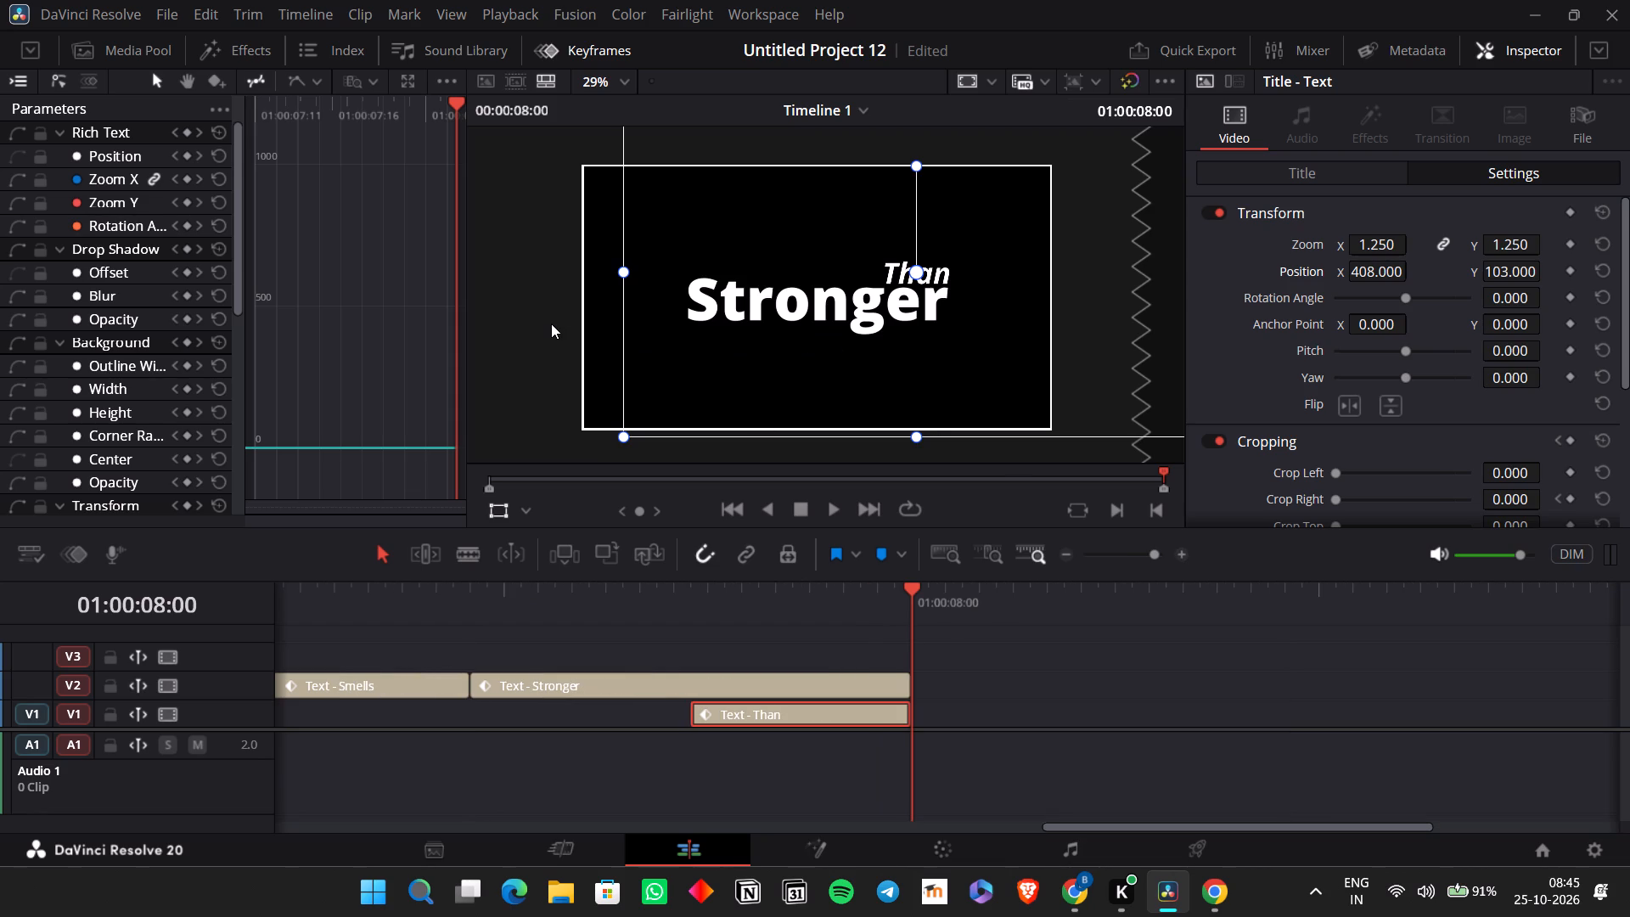
{"action": "left_click", "coordinate": [551, 323]}
{"action": "left_click", "coordinate": [759, 645]}
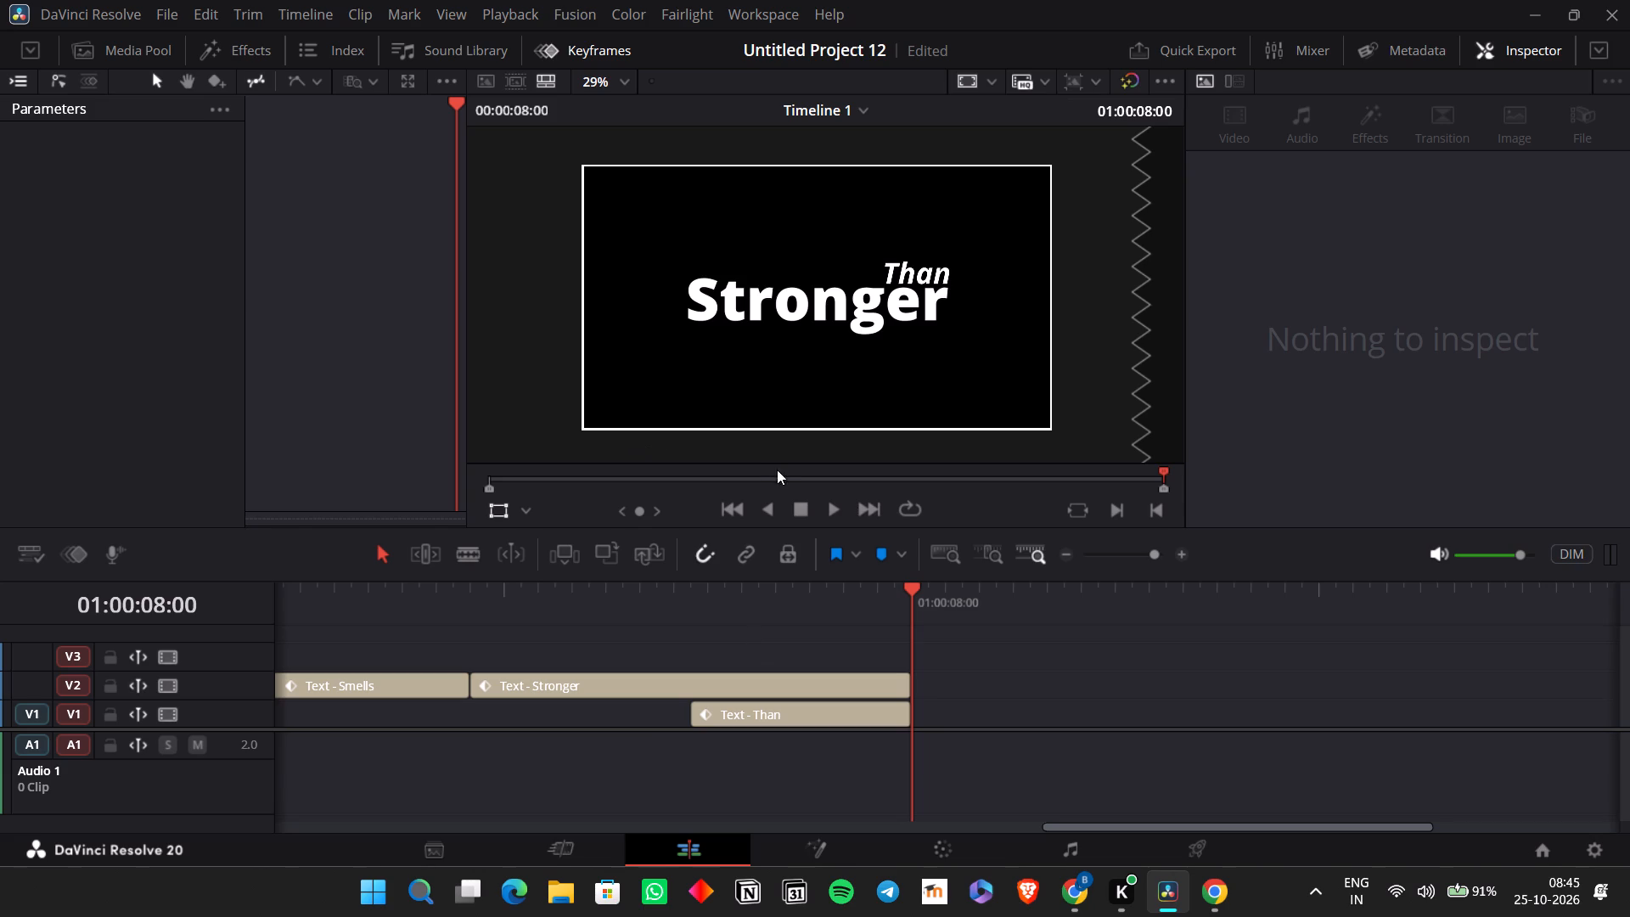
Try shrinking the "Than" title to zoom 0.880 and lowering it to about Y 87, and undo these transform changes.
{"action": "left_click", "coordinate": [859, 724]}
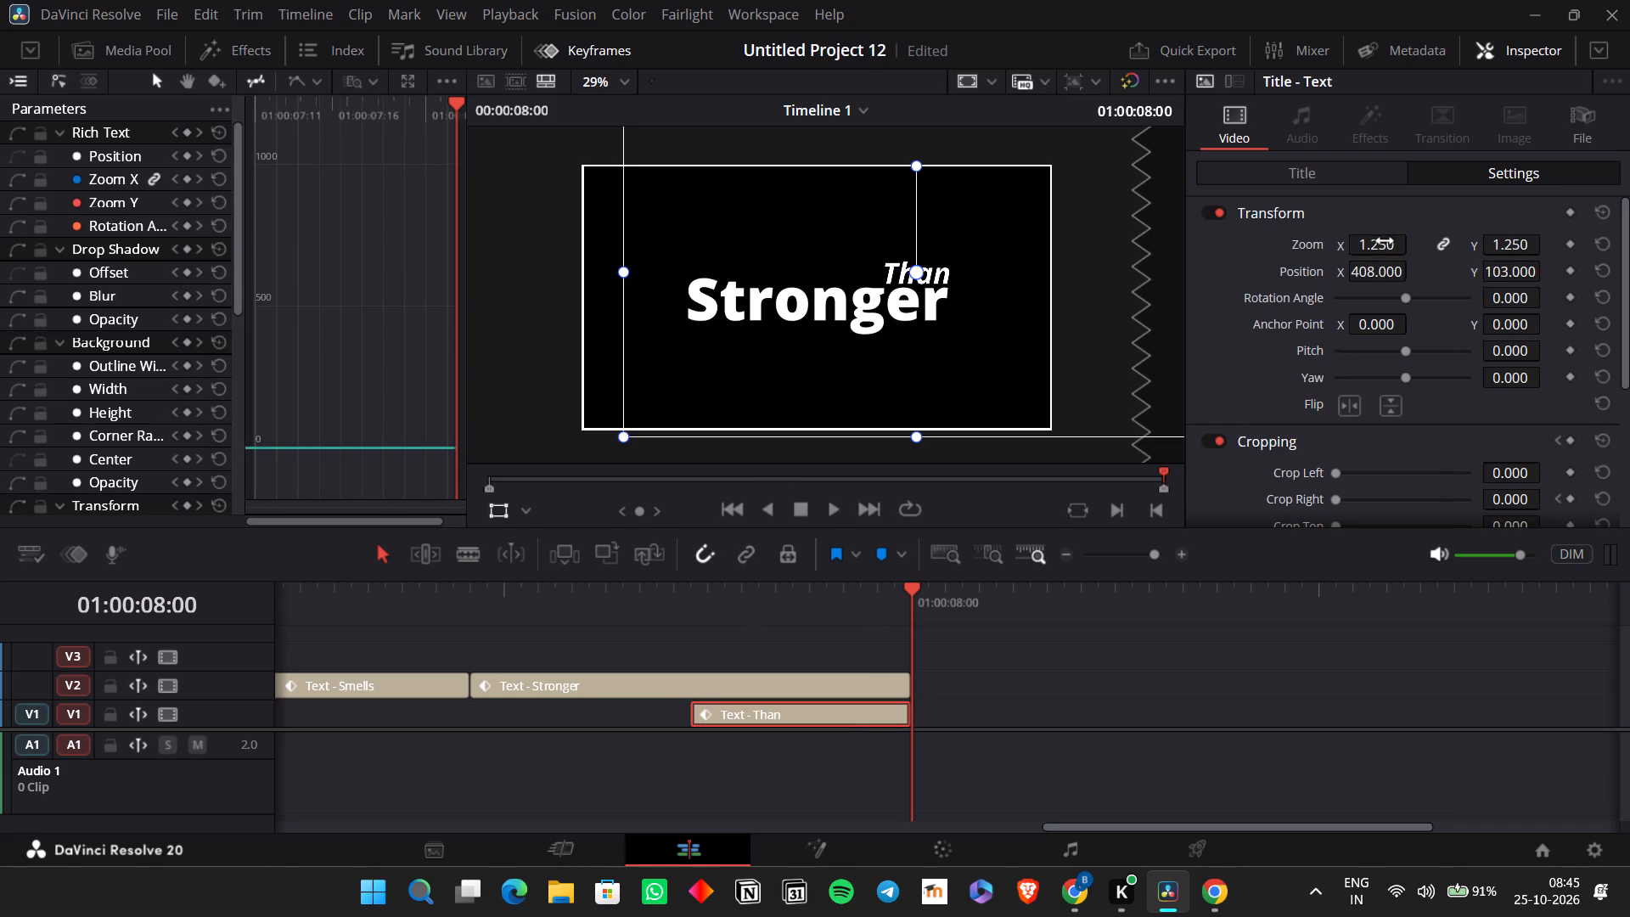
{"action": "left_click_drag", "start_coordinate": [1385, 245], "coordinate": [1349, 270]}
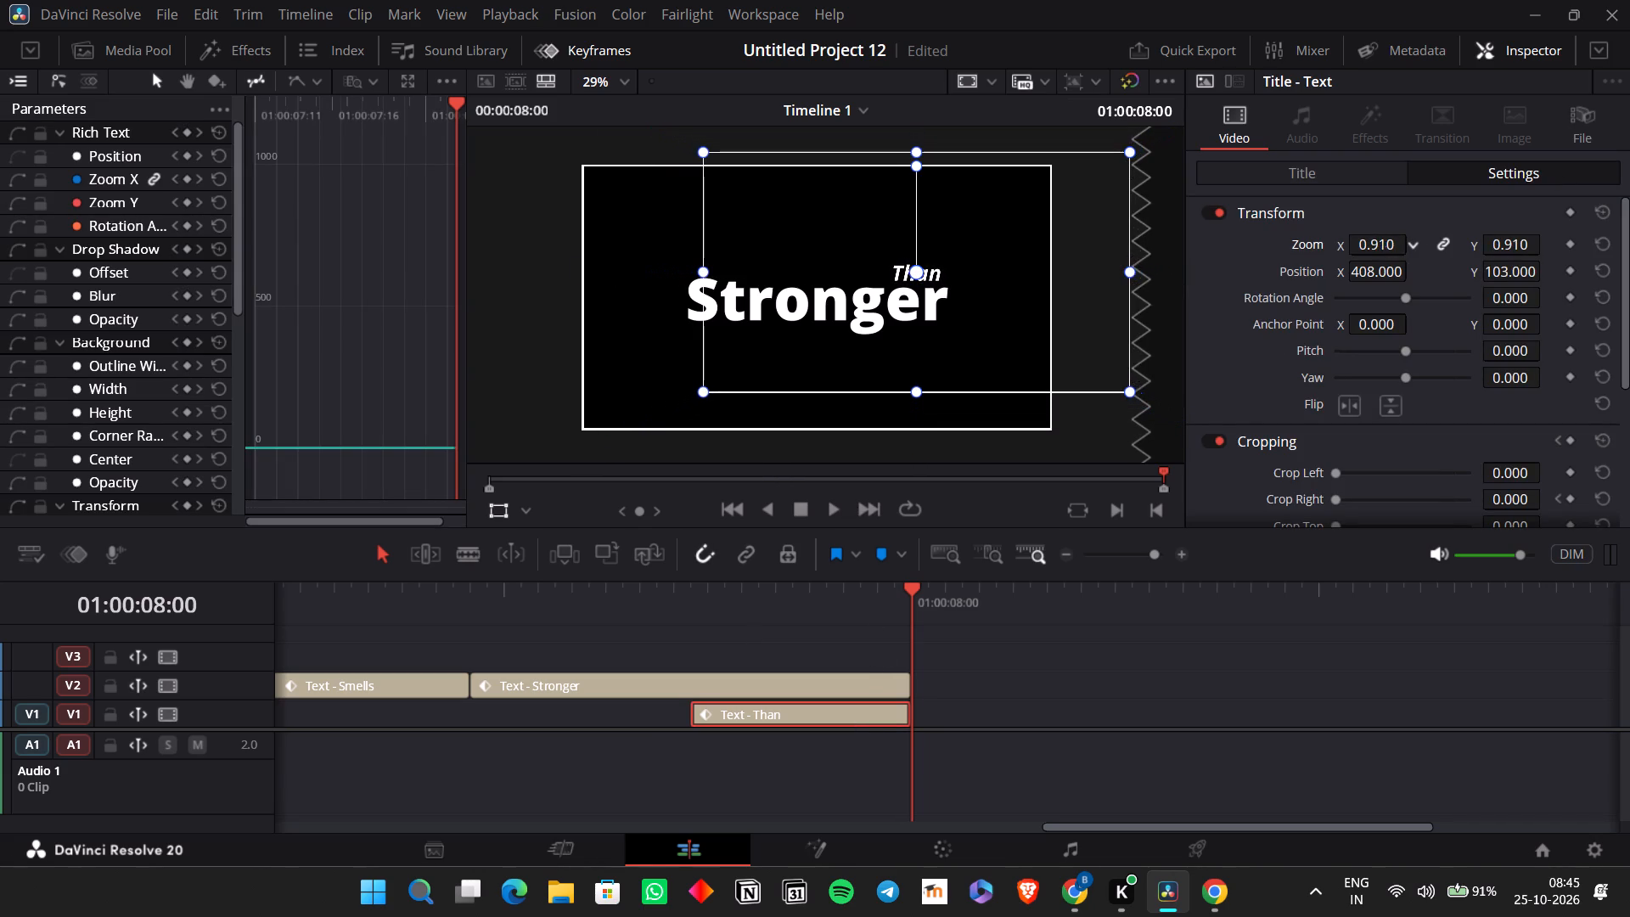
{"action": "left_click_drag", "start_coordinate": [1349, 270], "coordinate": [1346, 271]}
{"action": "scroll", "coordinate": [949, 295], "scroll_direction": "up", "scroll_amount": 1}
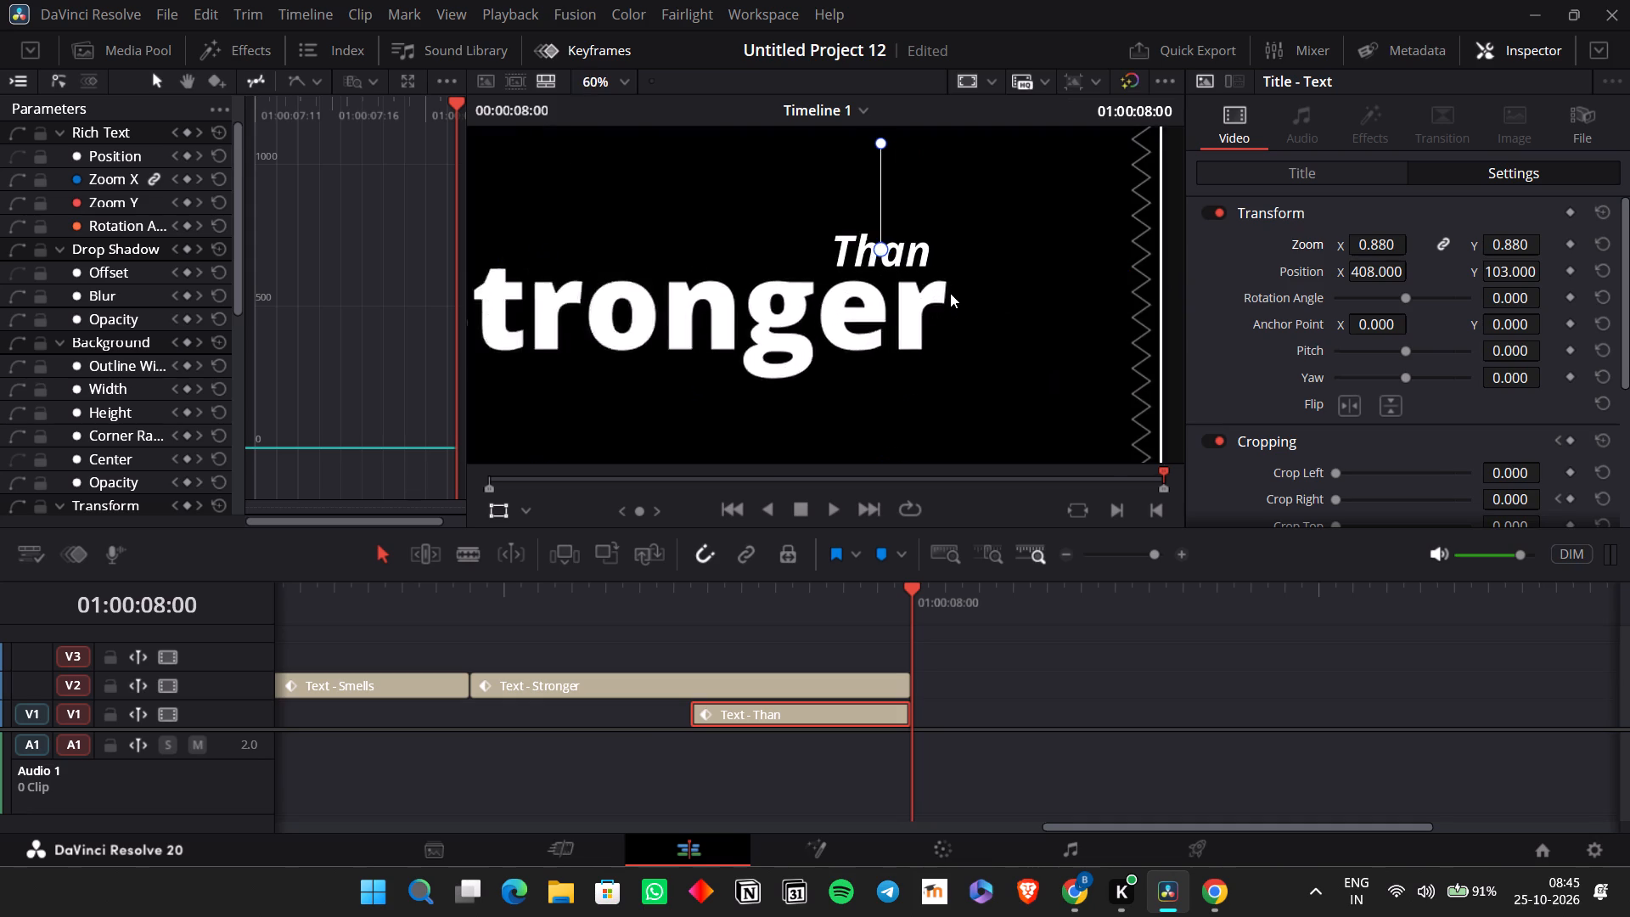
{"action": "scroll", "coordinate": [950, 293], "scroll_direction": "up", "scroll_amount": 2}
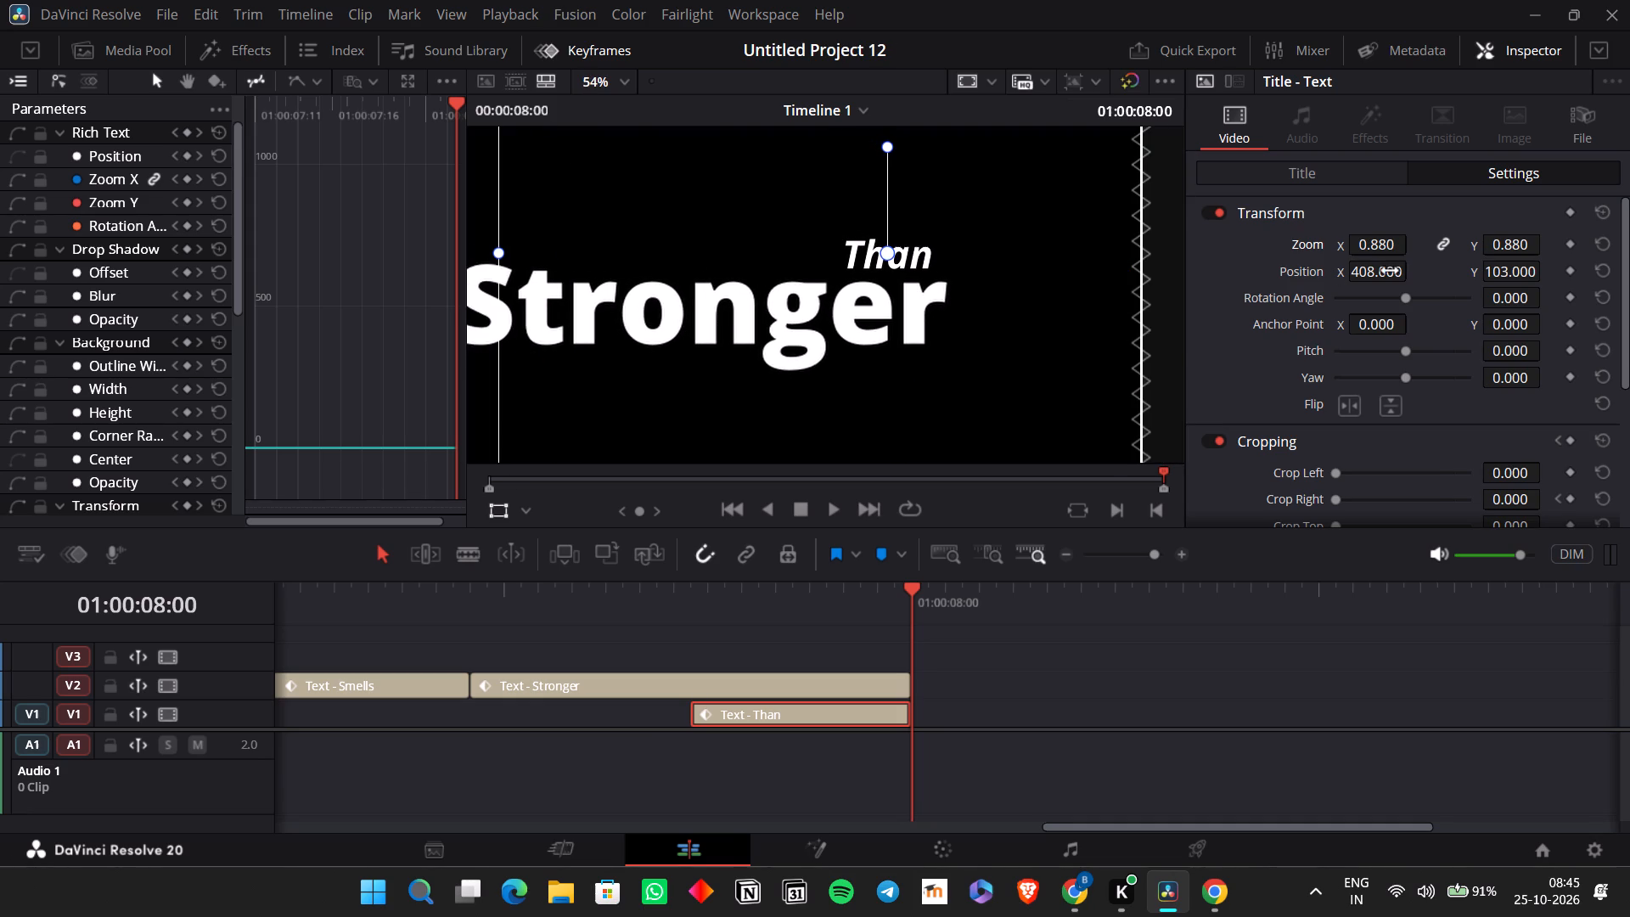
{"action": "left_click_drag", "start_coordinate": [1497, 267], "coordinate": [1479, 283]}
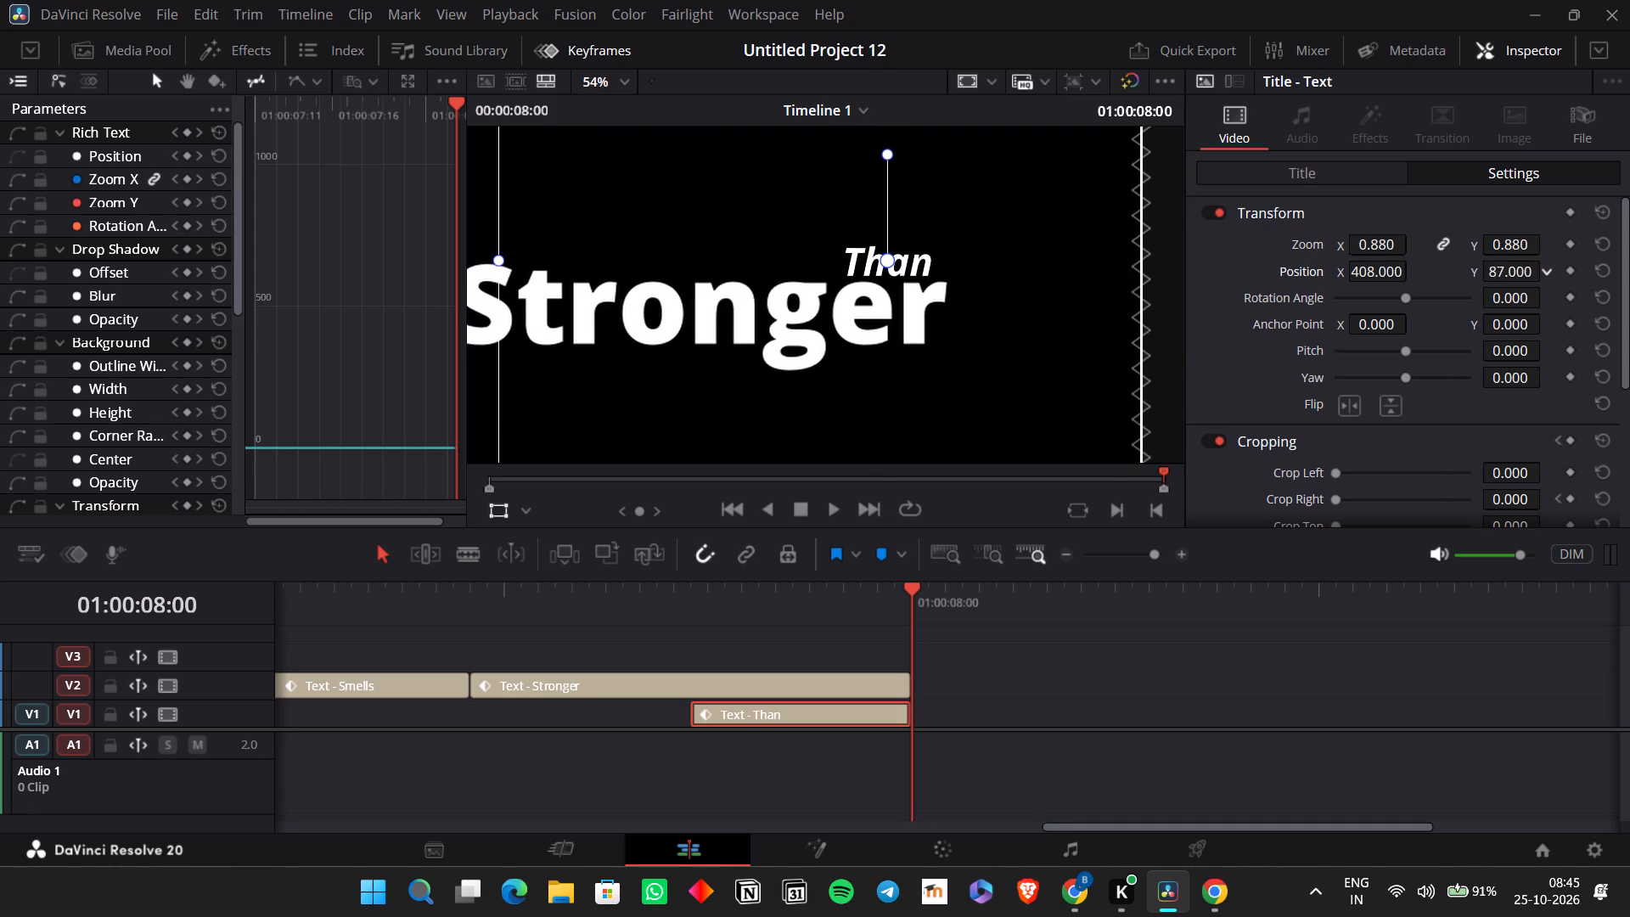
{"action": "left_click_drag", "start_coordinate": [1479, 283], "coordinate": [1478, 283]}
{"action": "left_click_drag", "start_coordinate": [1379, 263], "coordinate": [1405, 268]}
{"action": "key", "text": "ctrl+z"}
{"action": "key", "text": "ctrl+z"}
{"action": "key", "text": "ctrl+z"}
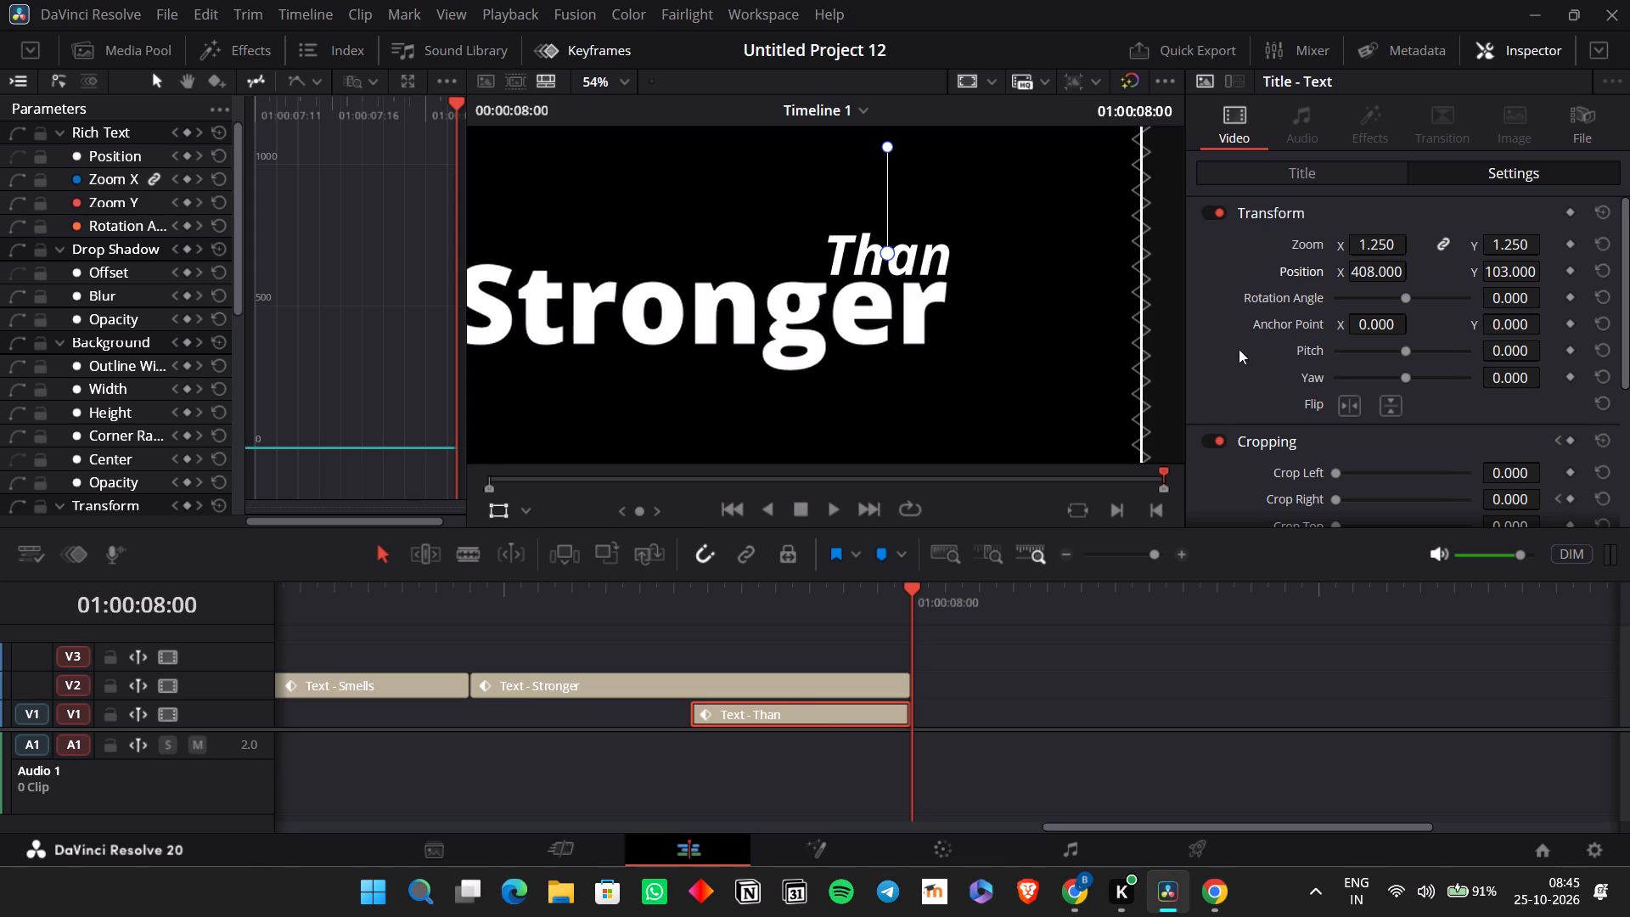
Duplicate the "Than" clip and place the copy on V3, aligned directly above the original.
{"action": "left_click", "coordinate": [819, 712]}
{"action": "key", "text": "ctrl+c"}
{"action": "key", "text": "ctrl+v"}
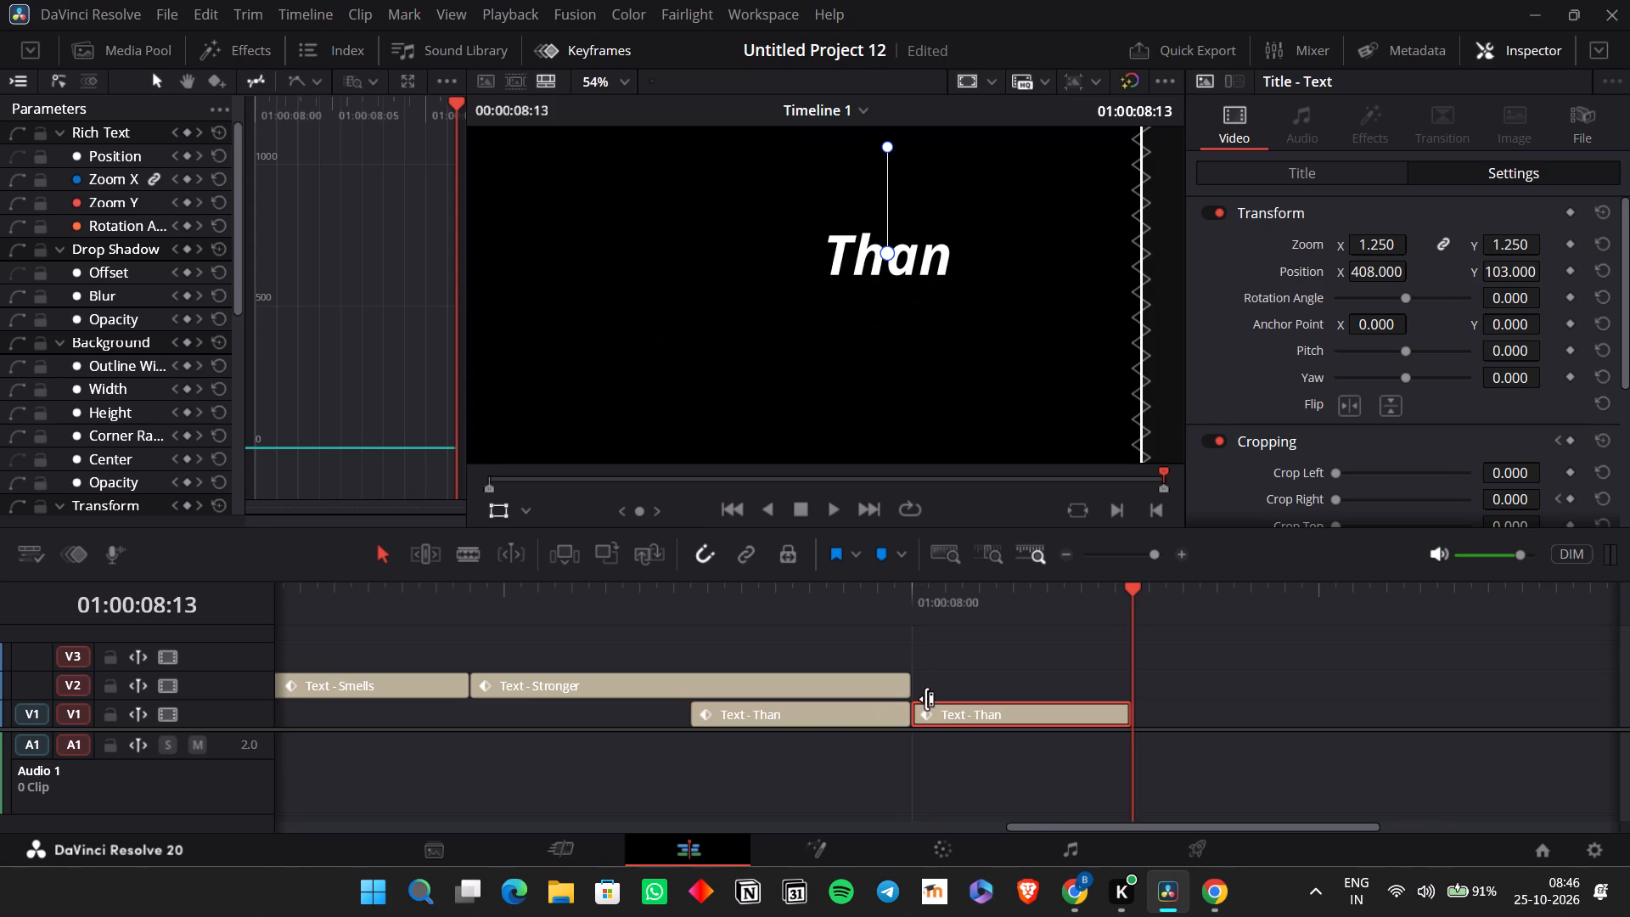
{"action": "left_click_drag", "start_coordinate": [943, 712], "coordinate": [711, 661]}
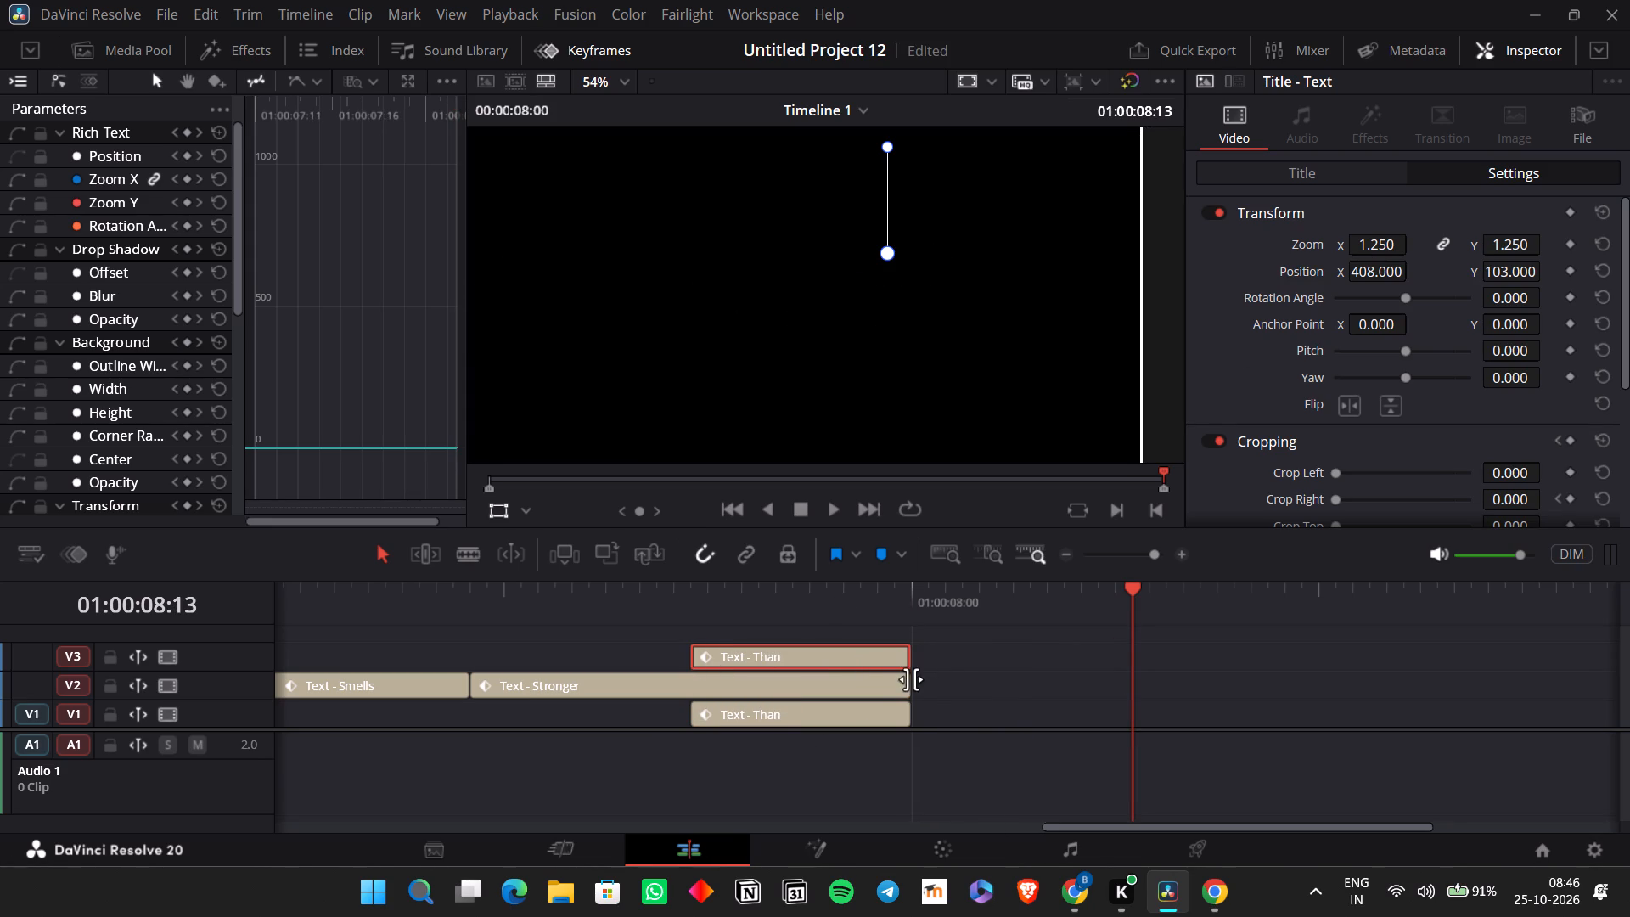
Extend the ends of the V2 "Stronger" and V1 "Than" clips to about 01:00:08:06.
{"action": "left_click_drag", "start_coordinate": [911, 679], "coordinate": [1016, 672]}
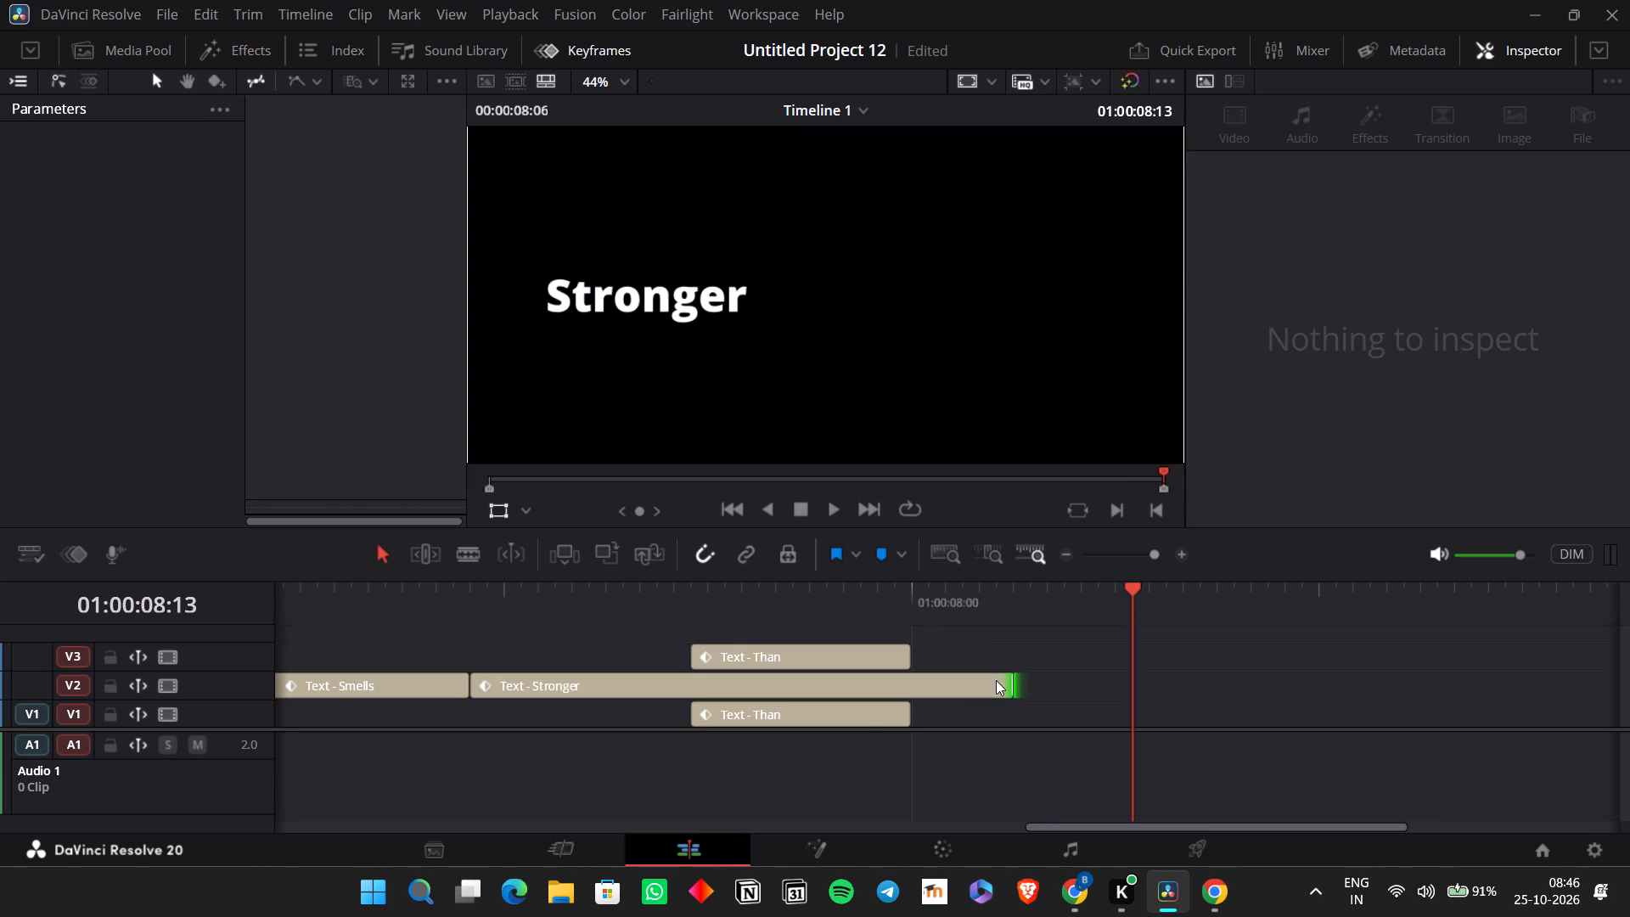
{"action": "left_click_drag", "start_coordinate": [908, 714], "coordinate": [1012, 708]}
Move the V3 "Than" copy to end with the clips below and trim its start to about 01:00:08:00.
{"action": "left_click_drag", "start_coordinate": [862, 653], "coordinate": [966, 655]}
{"action": "left_click", "coordinate": [790, 654]}
{"action": "left_click_drag", "start_coordinate": [797, 657], "coordinate": [902, 647]}
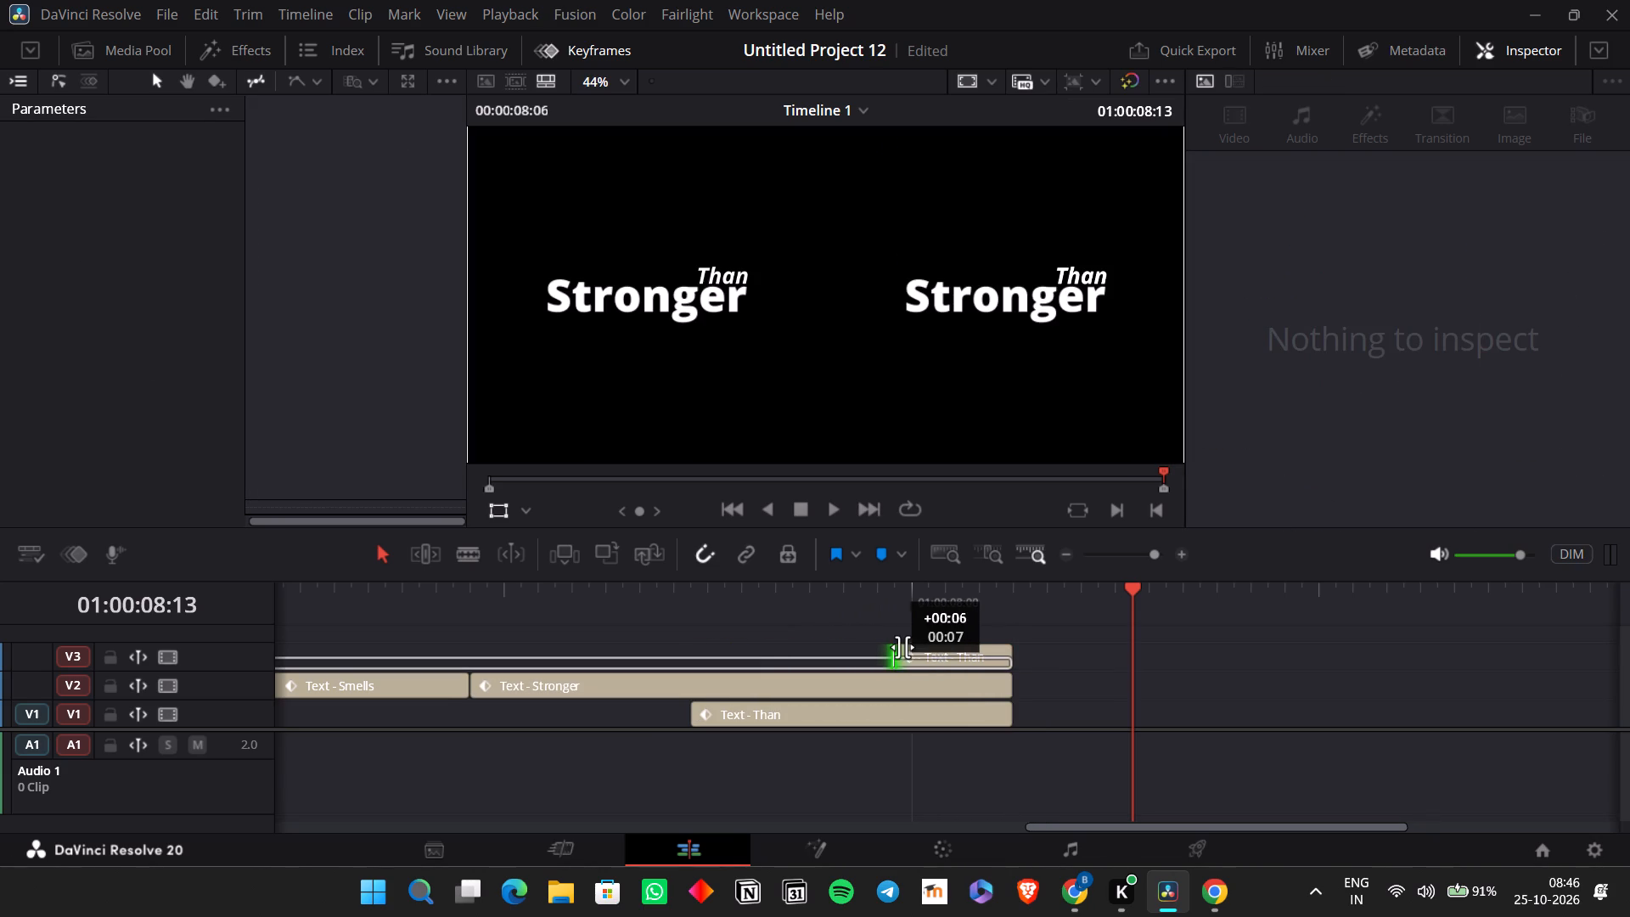
{"action": "left_click_drag", "start_coordinate": [902, 647], "coordinate": [928, 644]}
Raise the V3 copy to position Y 204 and change its text to "It's".
{"action": "left_click", "coordinate": [904, 592]}
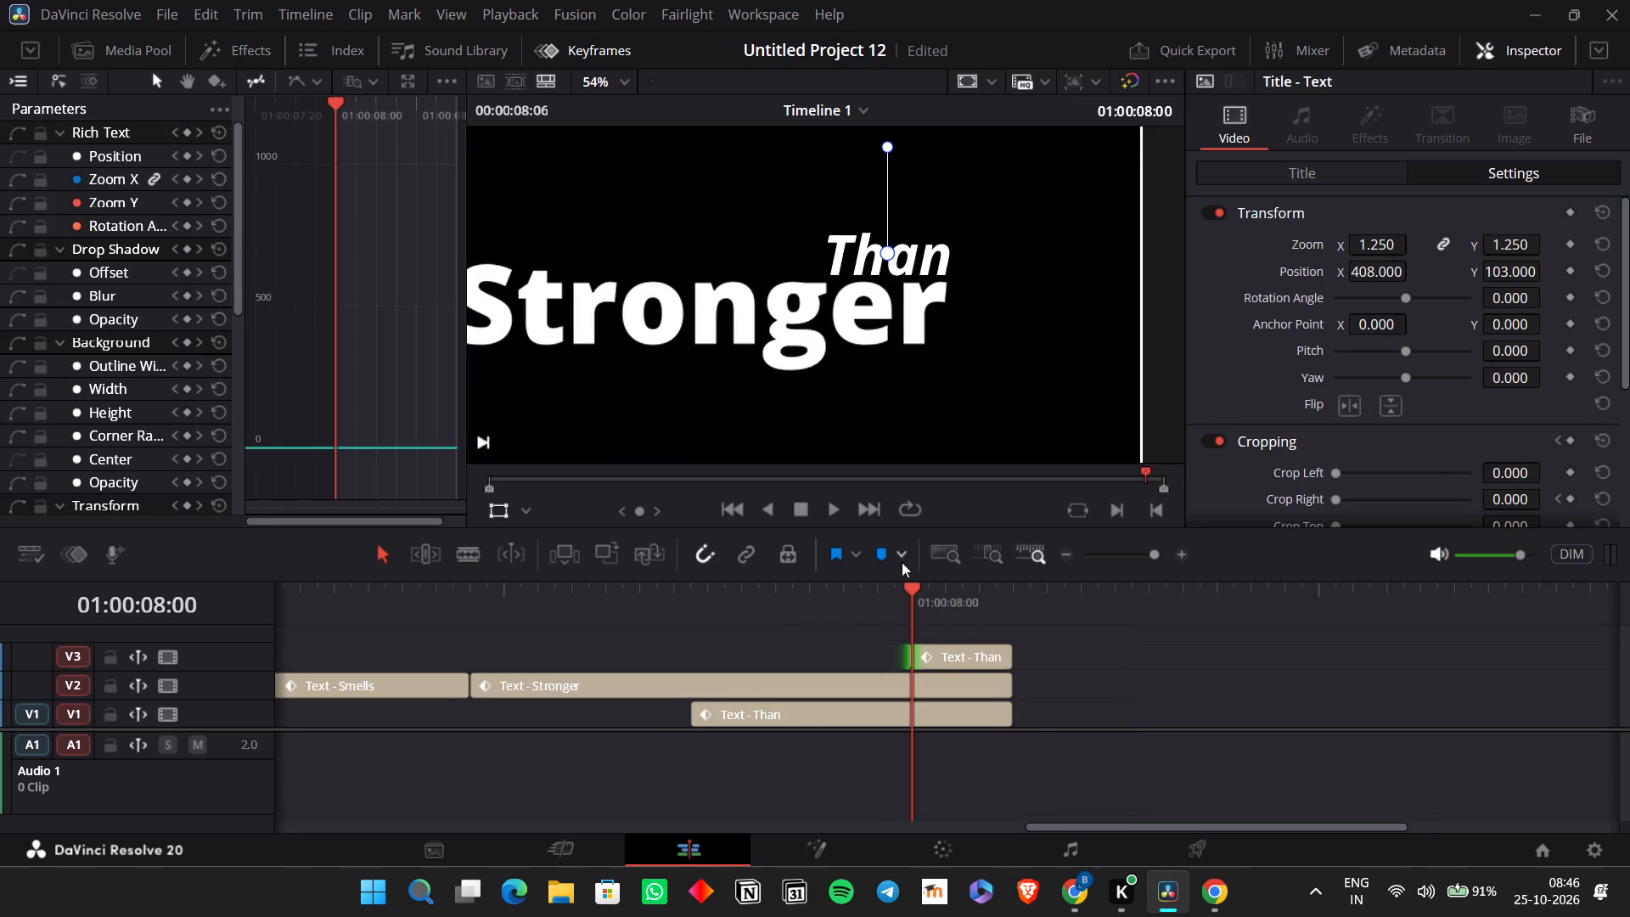
{"action": "left_click", "coordinate": [953, 645]}
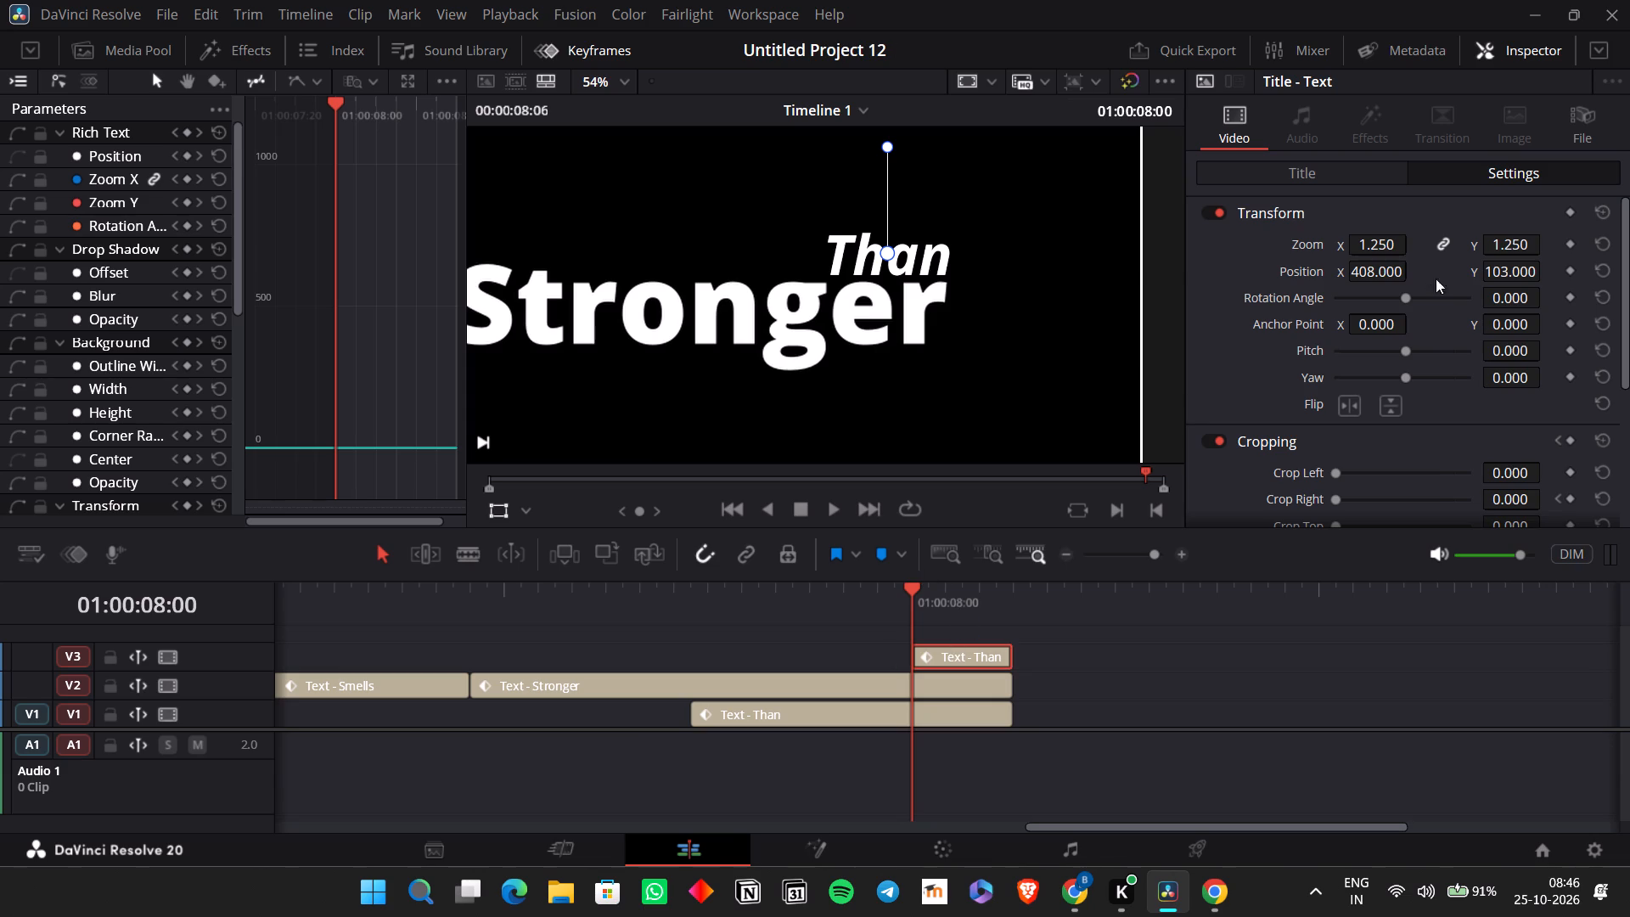
{"action": "left_click_drag", "start_coordinate": [1513, 266], "coordinate": [1604, 269]}
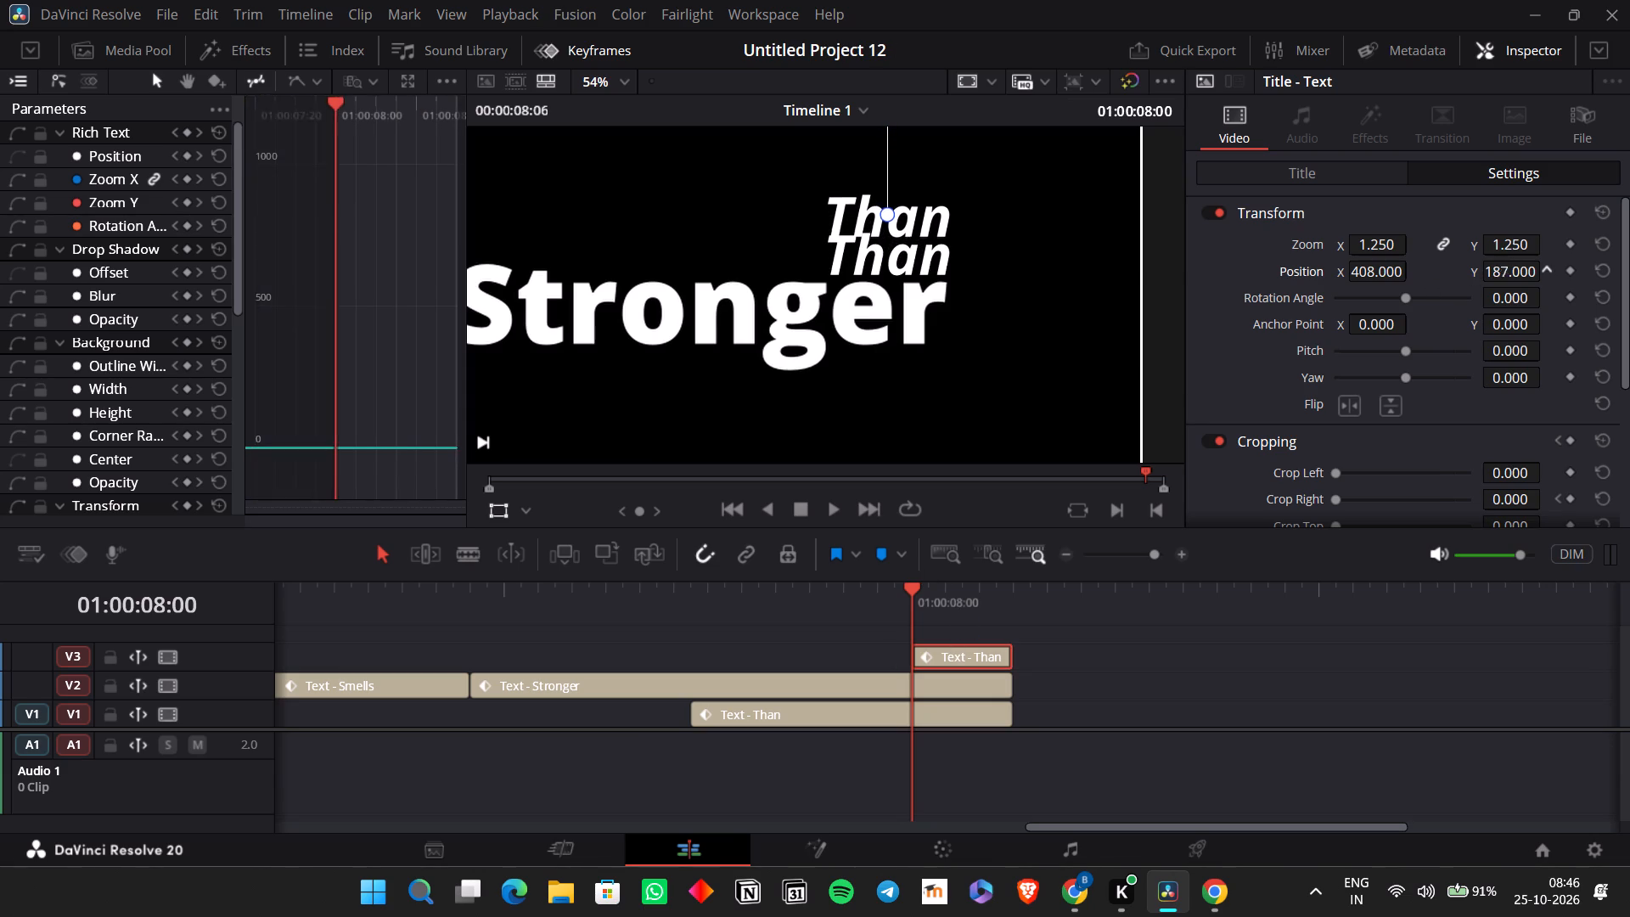
{"action": "left_click_drag", "start_coordinate": [1604, 269], "coordinate": [826, 458]}
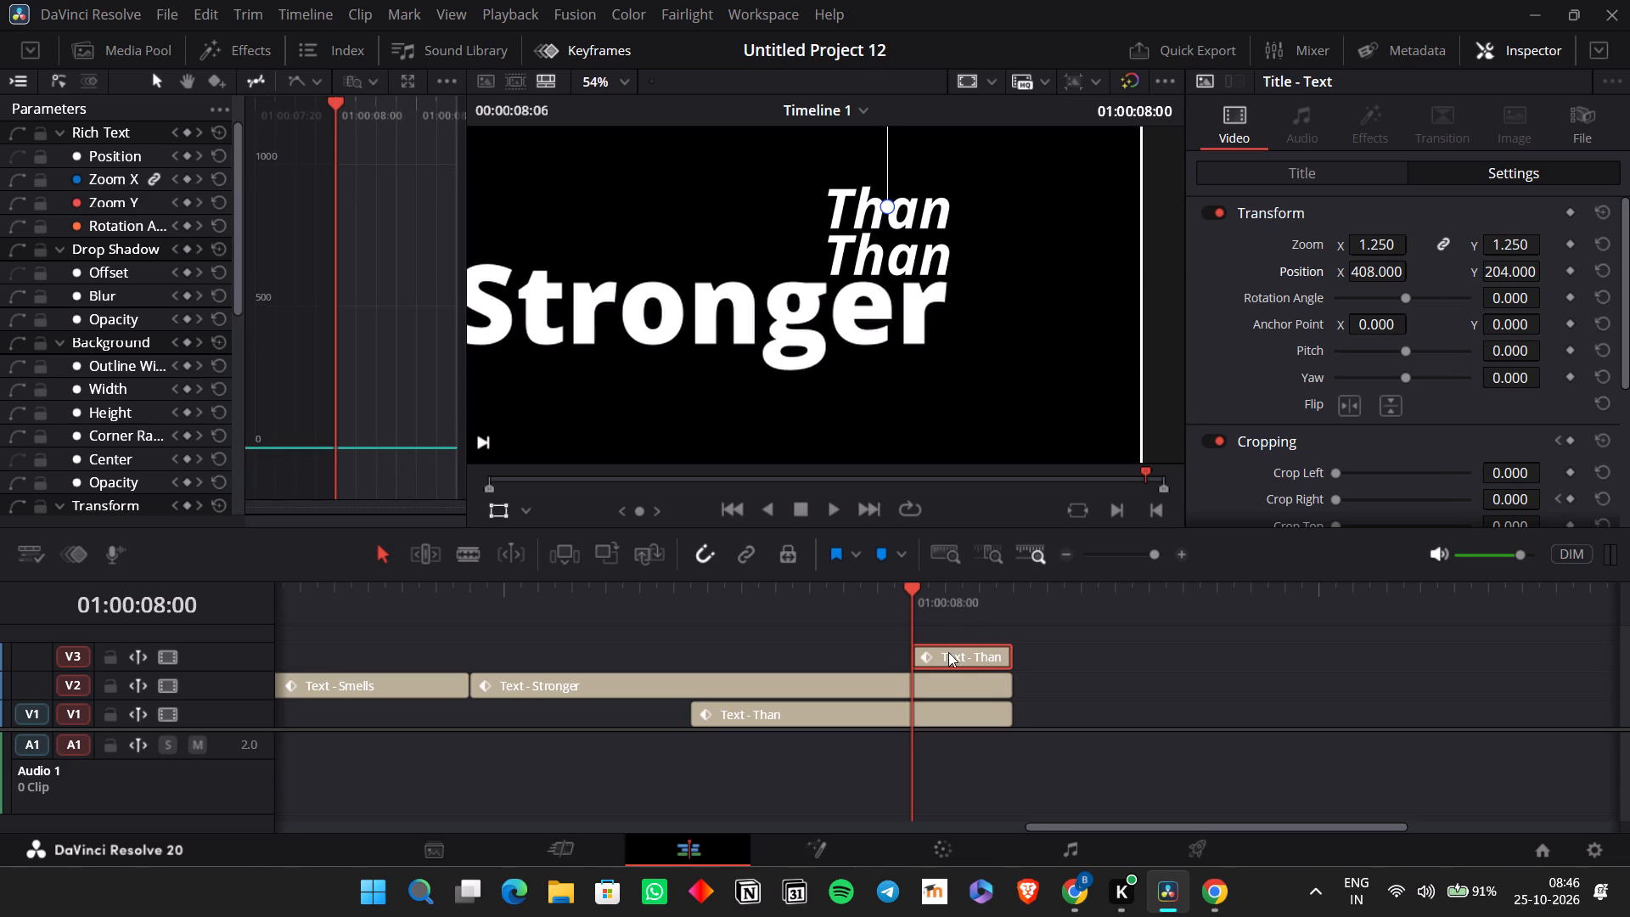
{"action": "left_click", "coordinate": [948, 652]}
{"action": "left_click", "coordinate": [1308, 171]}
{"action": "left_click_drag", "start_coordinate": [1288, 245], "coordinate": [1122, 259]}
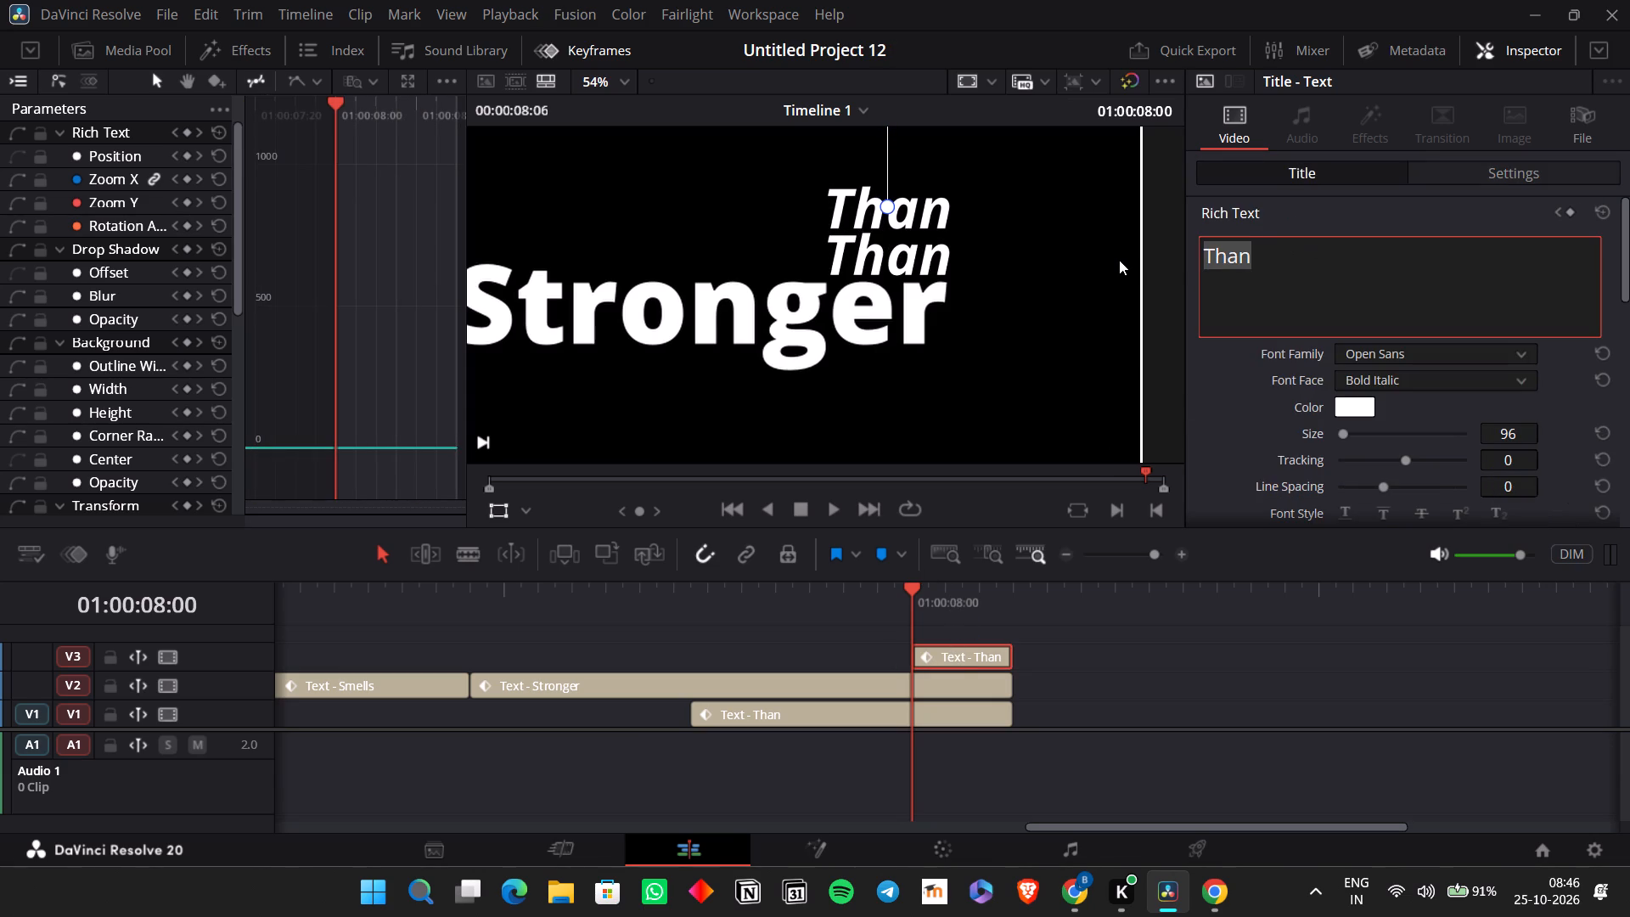
{"action": "key", "text": "t"}
{"action": "type", "text": "'s"}
Scale the V3 "It's" title to zoom 0.630 and move it to position X 500, Y 156.
{"action": "left_click", "coordinate": [1471, 180]}
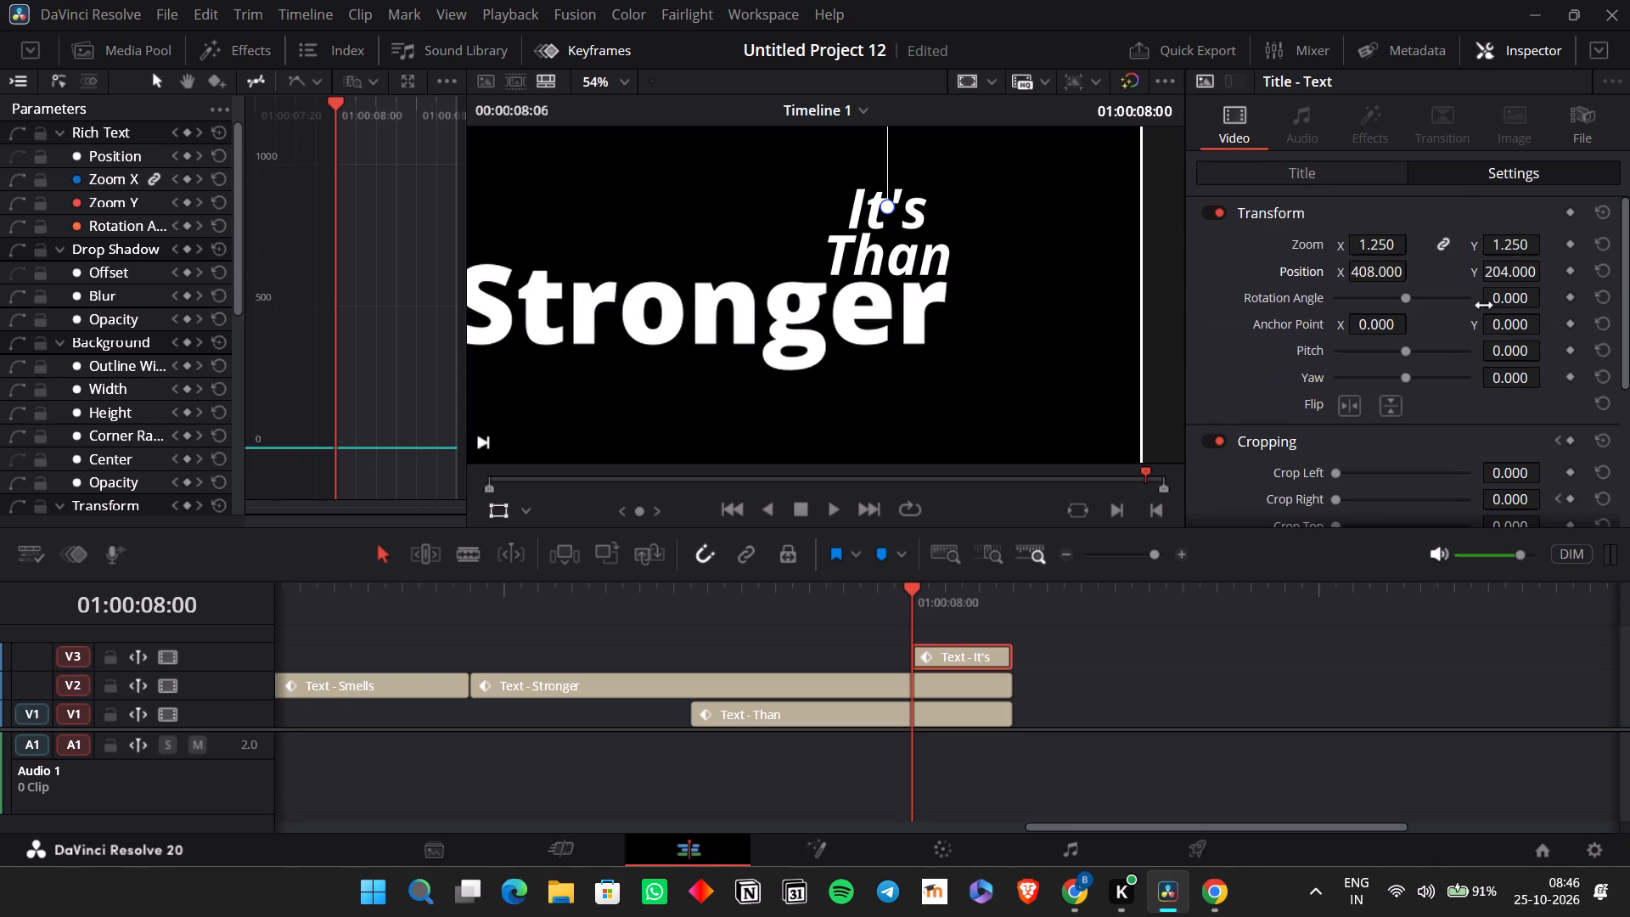
{"action": "left_click_drag", "start_coordinate": [1383, 251], "coordinate": [1301, 250]}
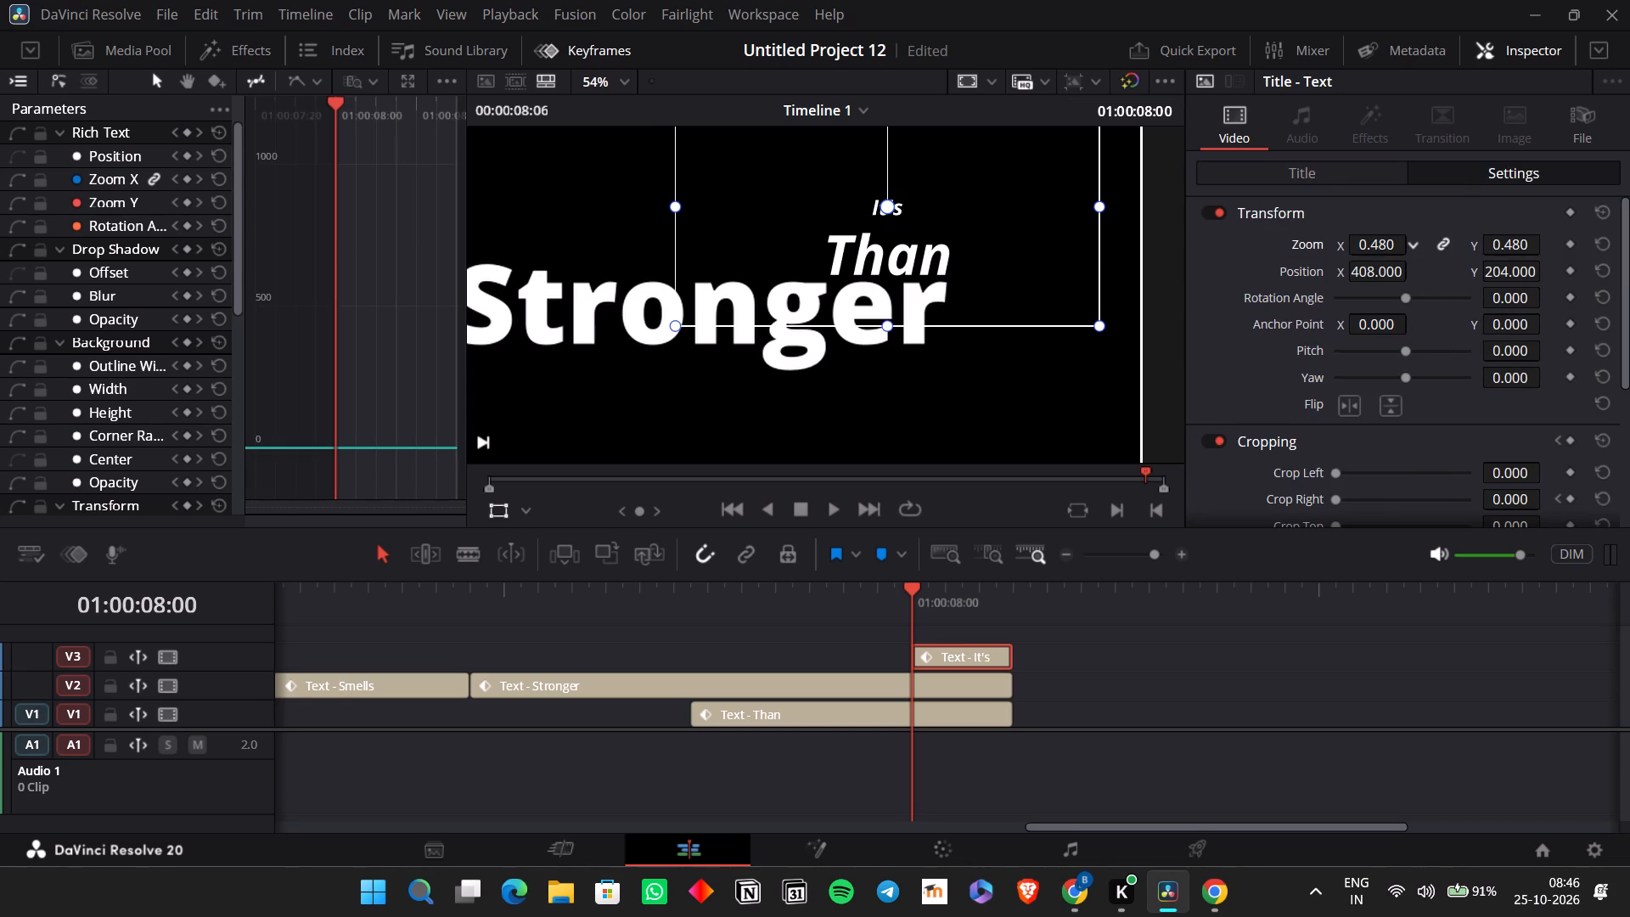
{"action": "left_click_drag", "start_coordinate": [1301, 250], "coordinate": [1317, 251]}
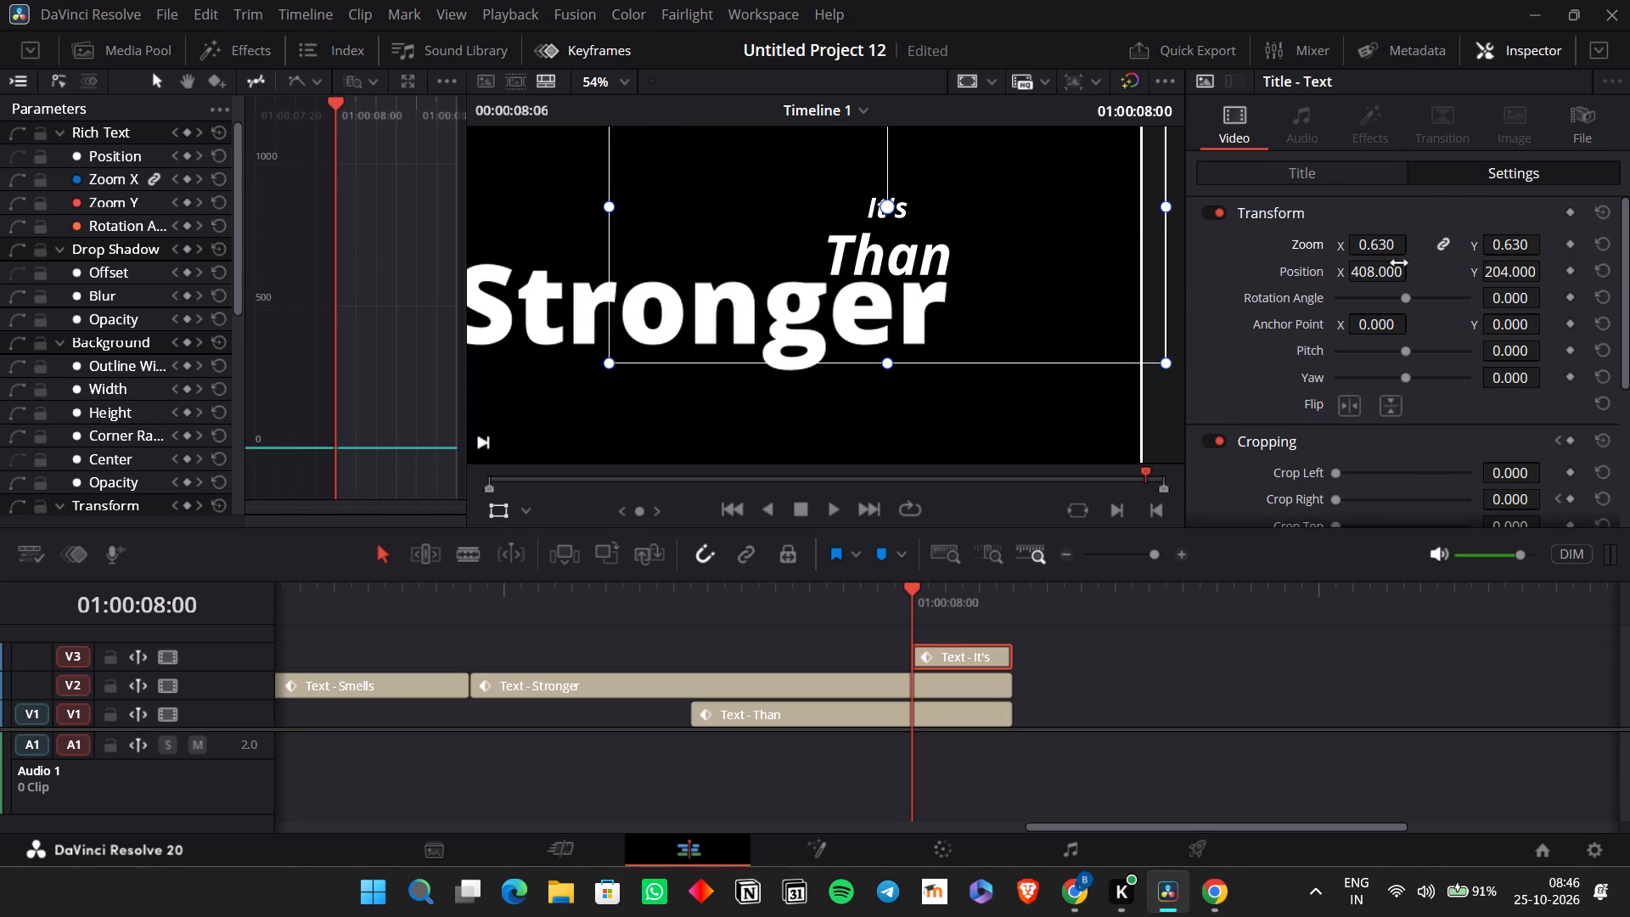
{"action": "left_click_drag", "start_coordinate": [1490, 270], "coordinate": [1490, 306]}
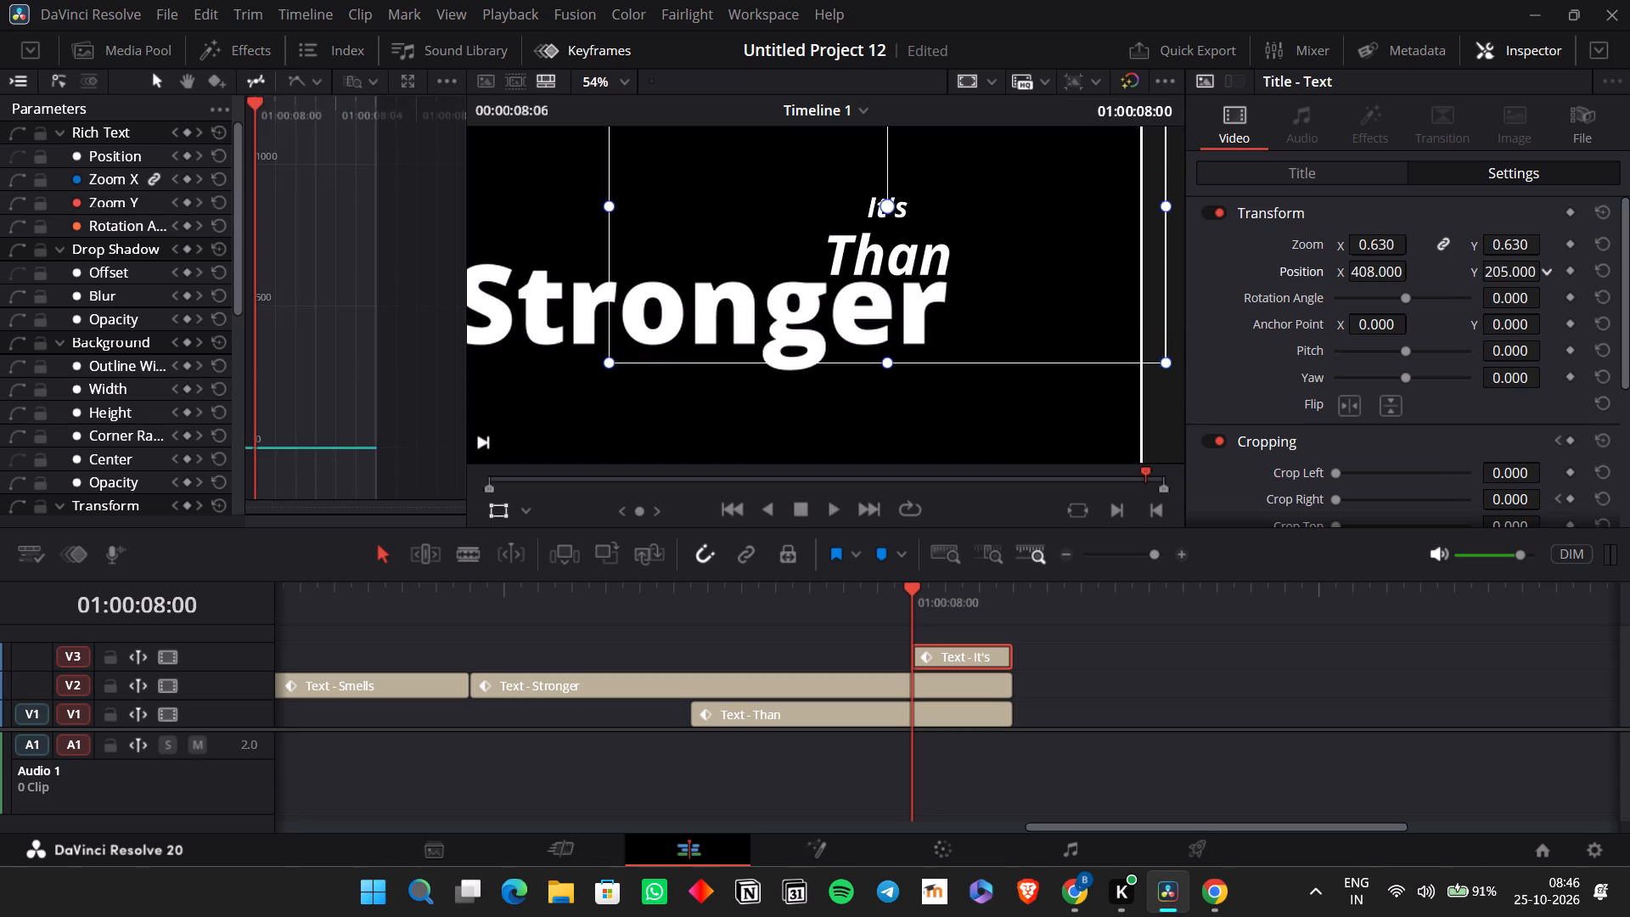
{"action": "left_click_drag", "start_coordinate": [1490, 306], "coordinate": [1439, 323]}
{"action": "left_click_drag", "start_coordinate": [1402, 269], "coordinate": [1498, 274]}
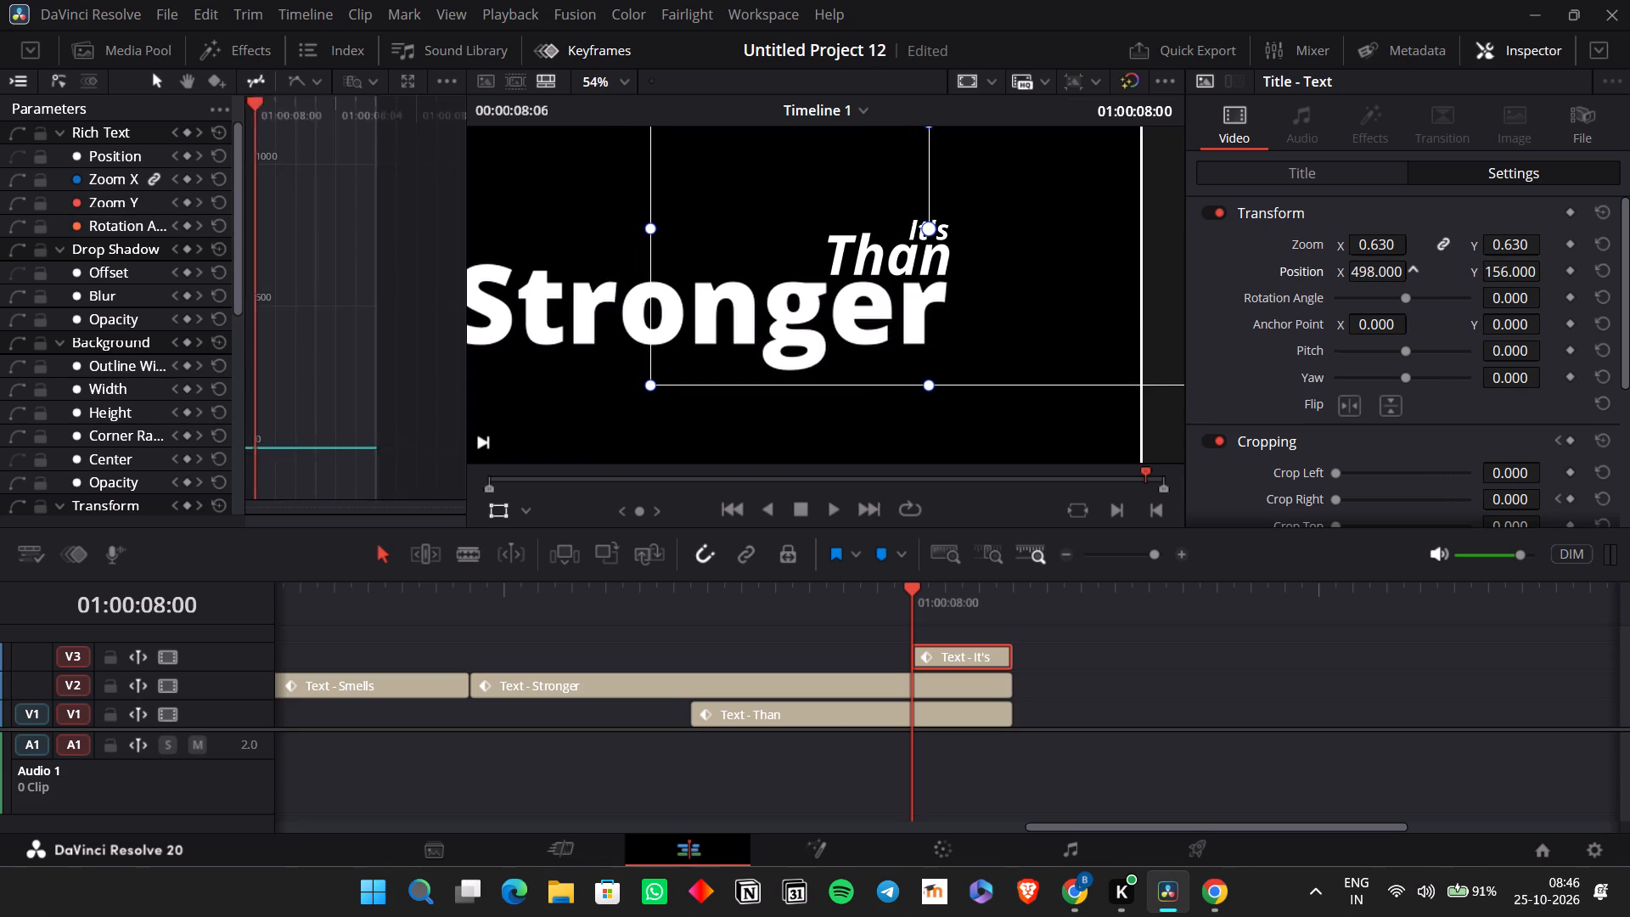
{"action": "left_click_drag", "start_coordinate": [1498, 274], "coordinate": [1500, 274]}
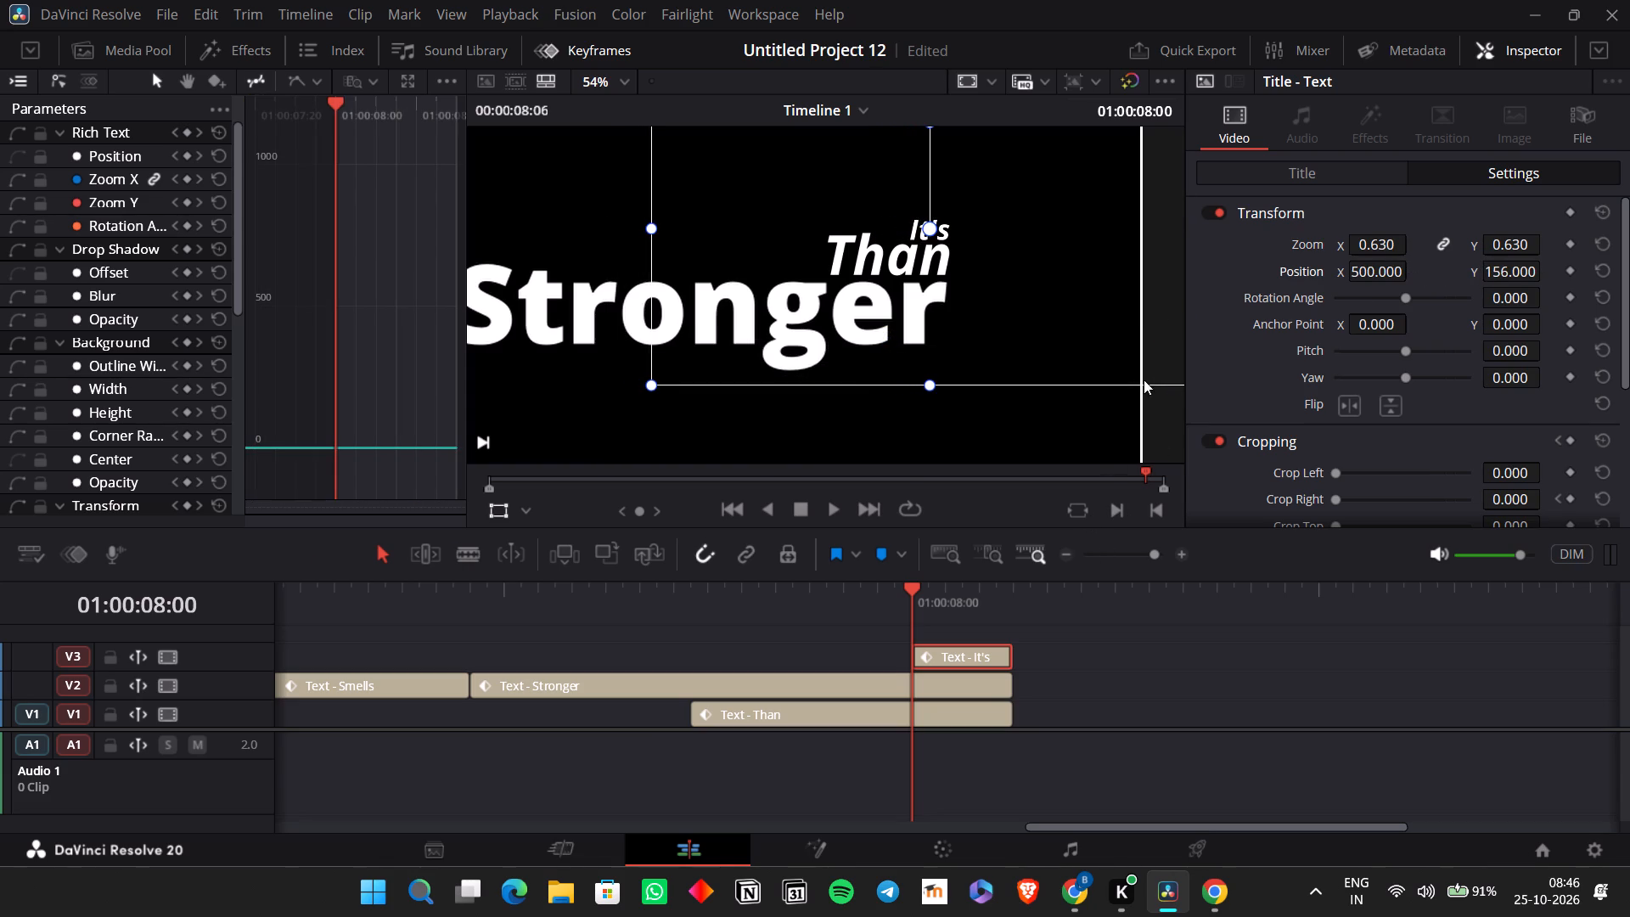
Check the placement of "It's" above "Than" in the full frame with the transform overlay hidden.
{"action": "scroll", "coordinate": [924, 299], "scroll_direction": "down", "scroll_amount": 12}
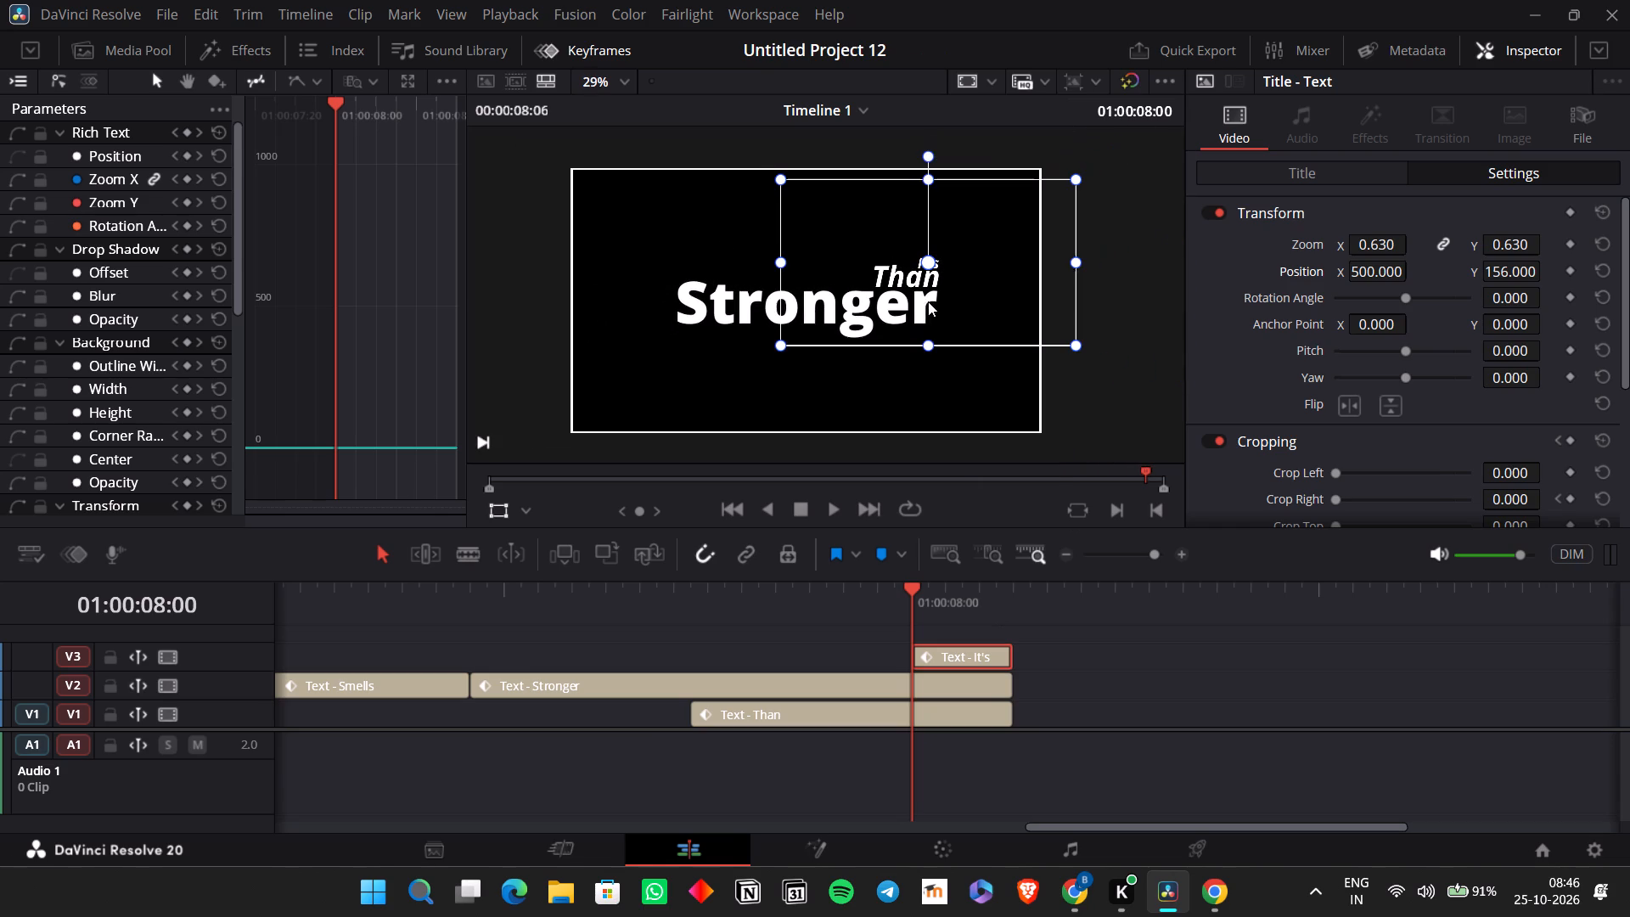
{"action": "scroll", "coordinate": [928, 301], "scroll_direction": "down", "scroll_amount": 1}
{"action": "left_click", "coordinate": [493, 386]}
{"action": "left_click", "coordinate": [570, 364]}
{"action": "left_click", "coordinate": [554, 322]}
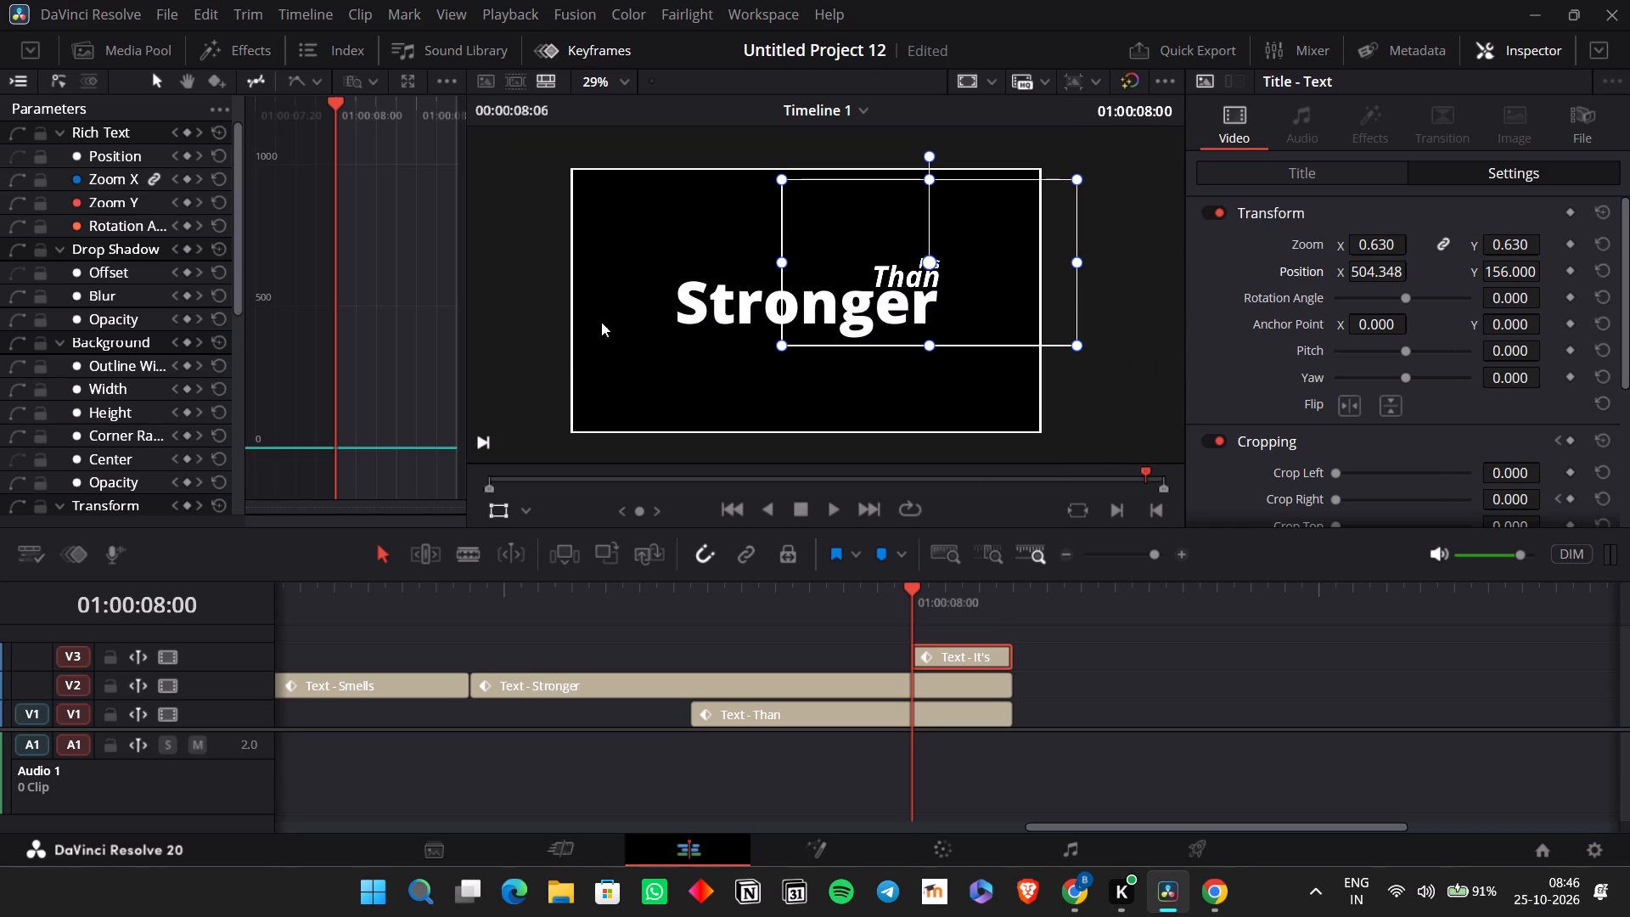
{"action": "left_click", "coordinate": [1119, 397]}
{"action": "left_click", "coordinate": [500, 507]}
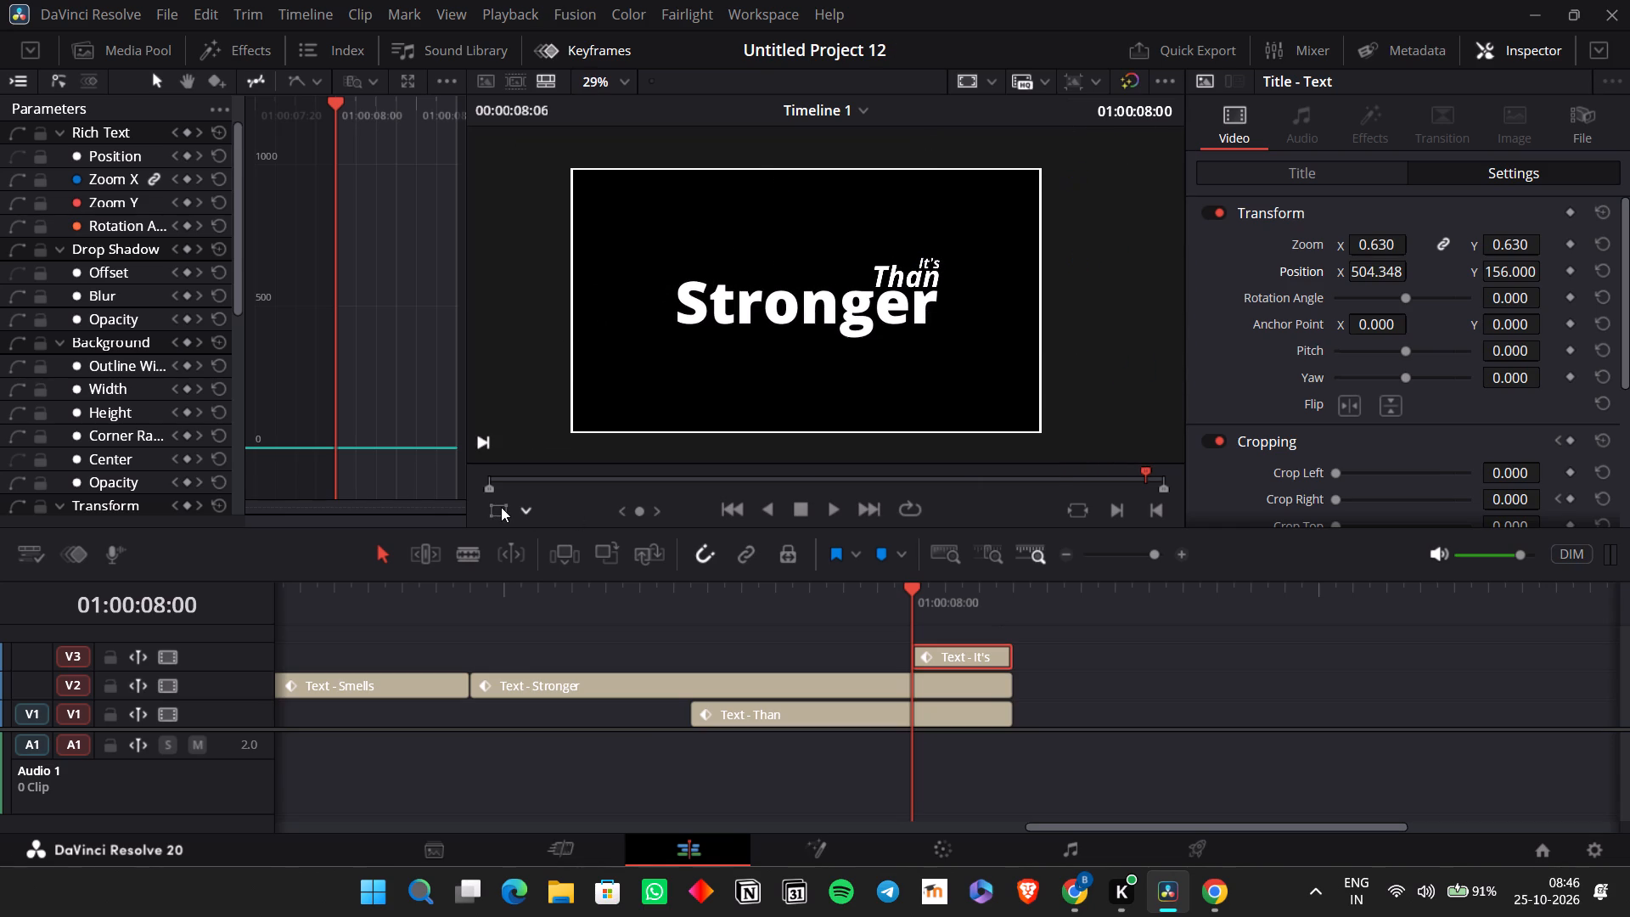
{"action": "left_click", "coordinate": [501, 507]}
{"action": "left_click", "coordinate": [501, 507]}
{"action": "left_click", "coordinate": [492, 516]}
Nudge the V1 "Than" title's horizontal position slightly to line its end up with the end of "Stronger".
{"action": "scroll", "coordinate": [973, 277], "scroll_direction": "up", "scroll_amount": 7}
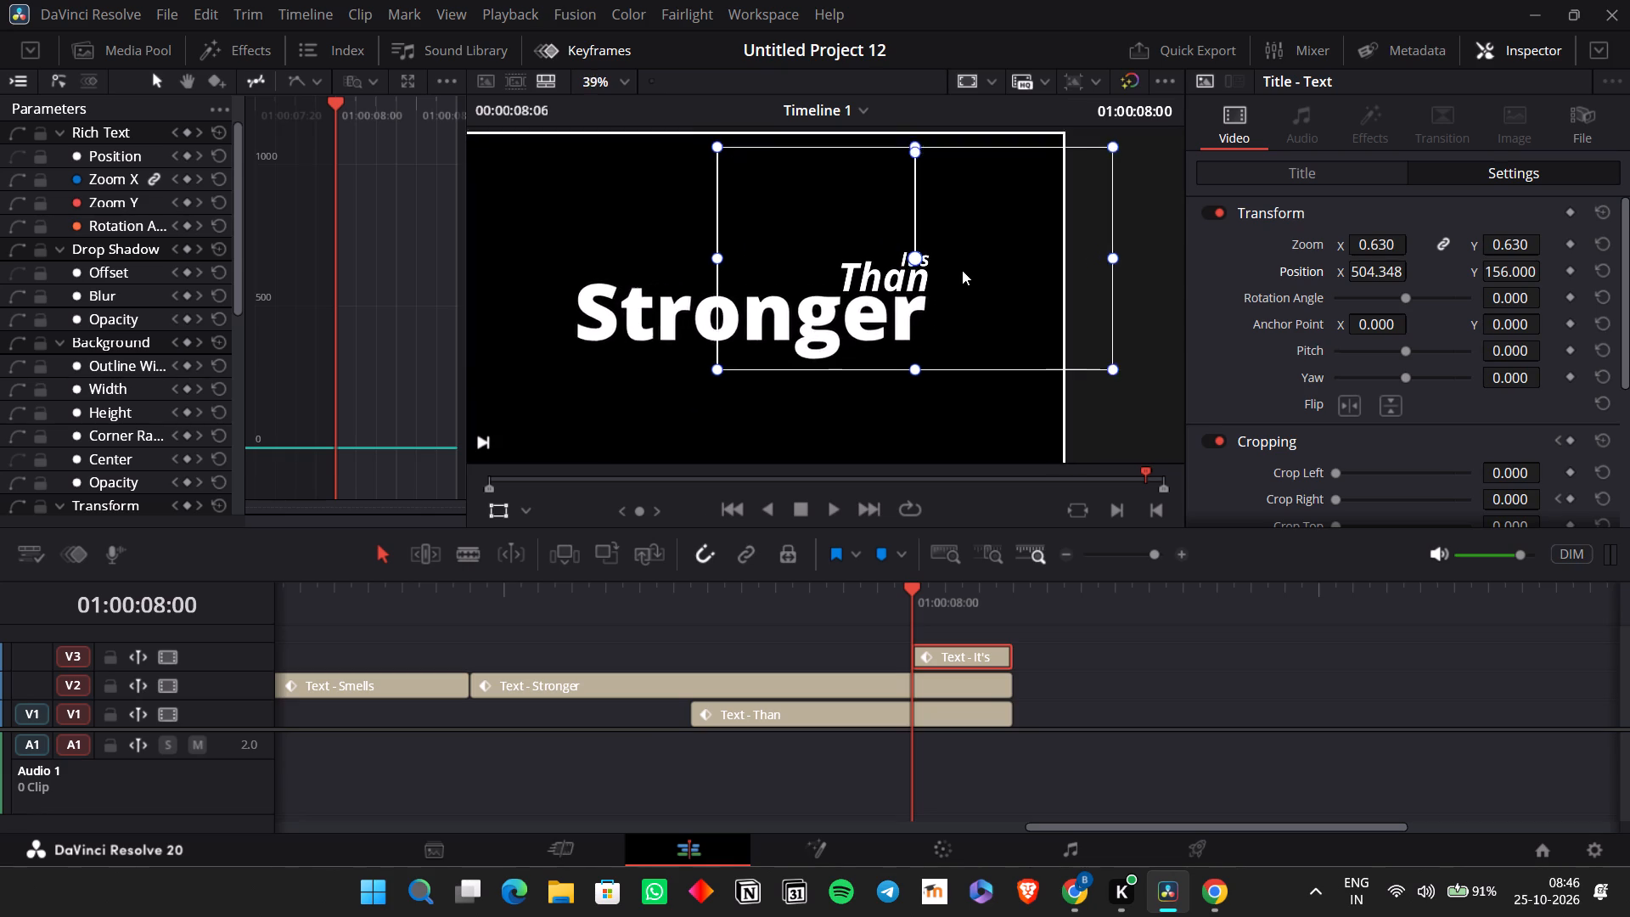
{"action": "scroll", "coordinate": [962, 270], "scroll_direction": "up", "scroll_amount": 20}
{"action": "scroll", "coordinate": [962, 270], "scroll_direction": "up", "scroll_amount": 12}
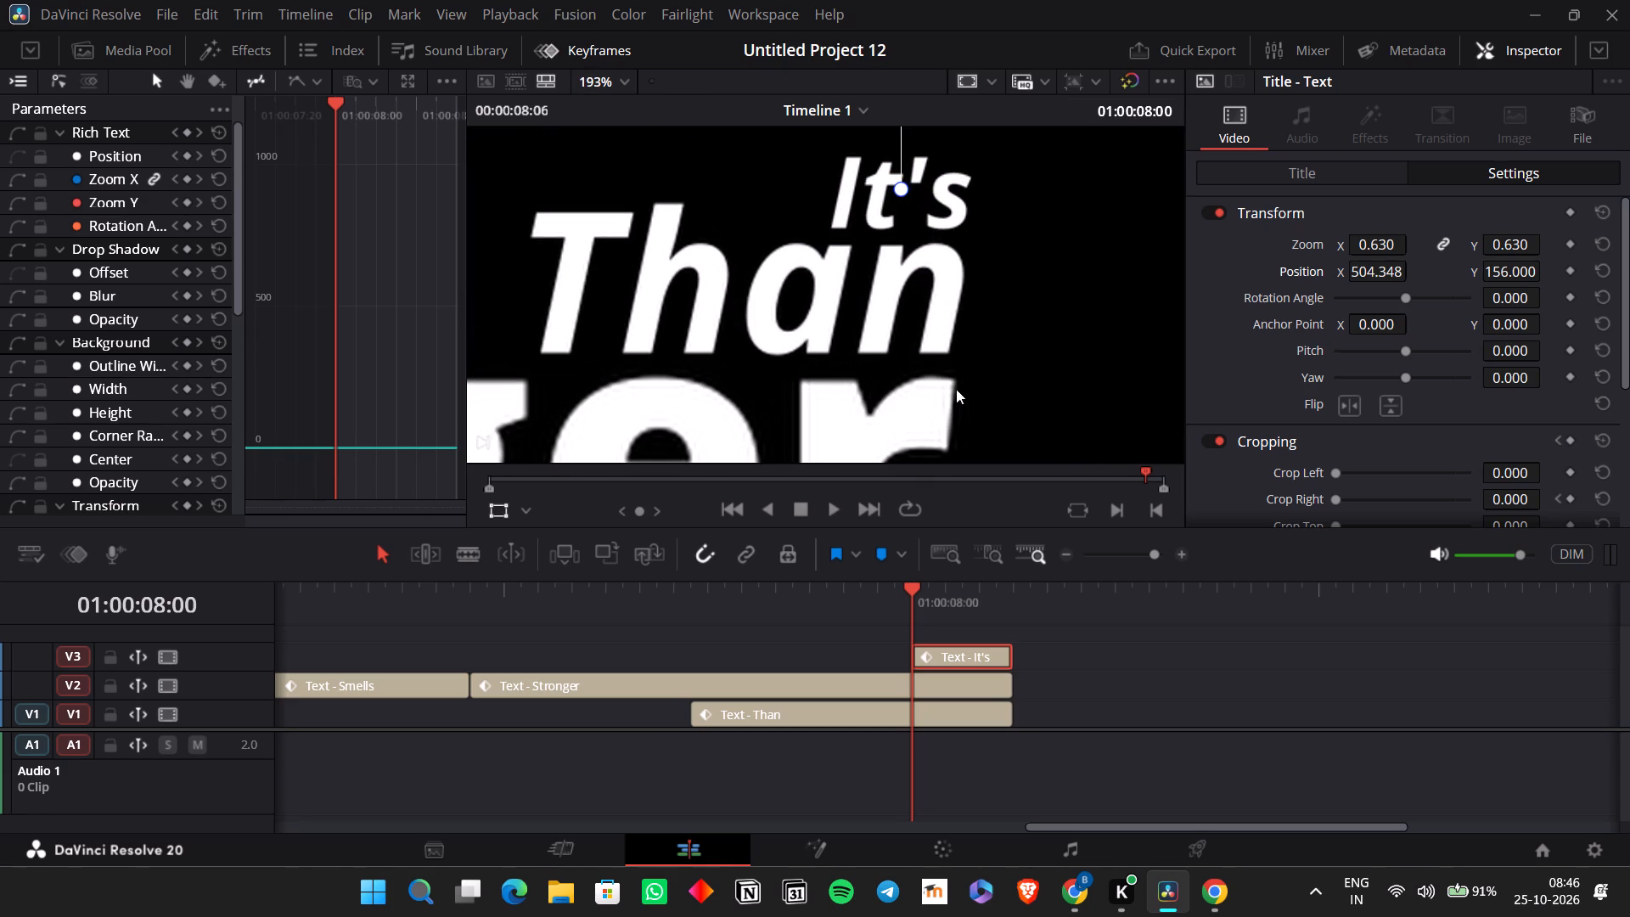
{"action": "left_click", "coordinate": [919, 704]}
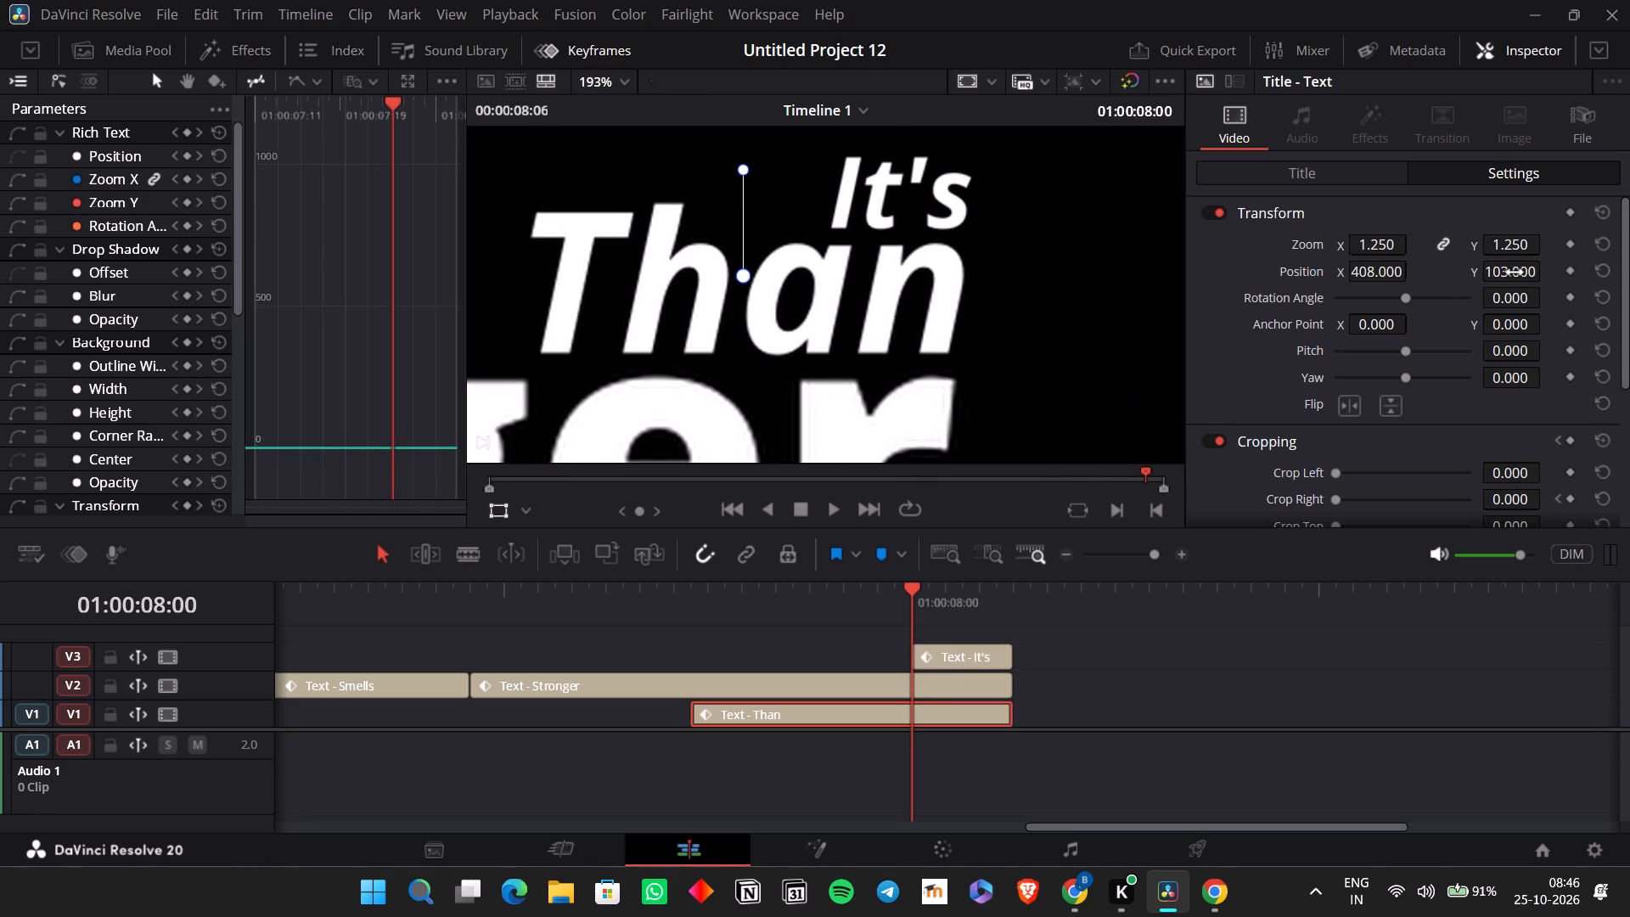
{"action": "left_click_drag", "start_coordinate": [1515, 273], "coordinate": [1500, 277]}
{"action": "key", "text": "ctrl+z"}
{"action": "left_click_drag", "start_coordinate": [1389, 281], "coordinate": [1395, 290]}
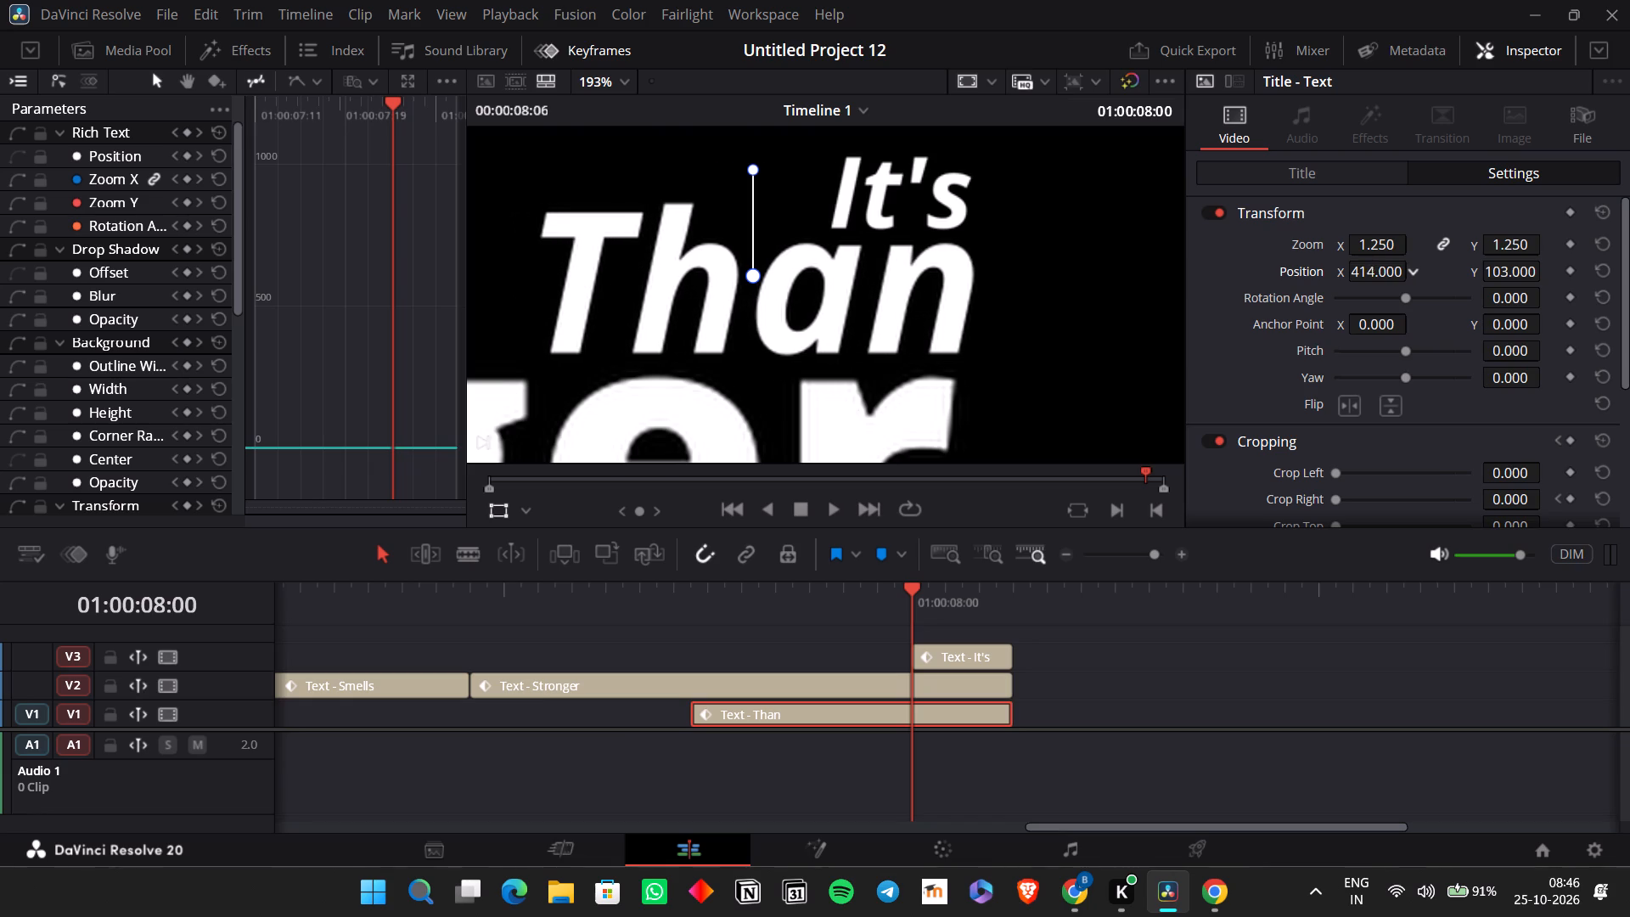
{"action": "left_click_drag", "start_coordinate": [1395, 290], "coordinate": [1385, 296]}
Shift the V3 "It's" title to position X 493.348 so it lines up with the end of "Than".
{"action": "left_click", "coordinate": [968, 654]}
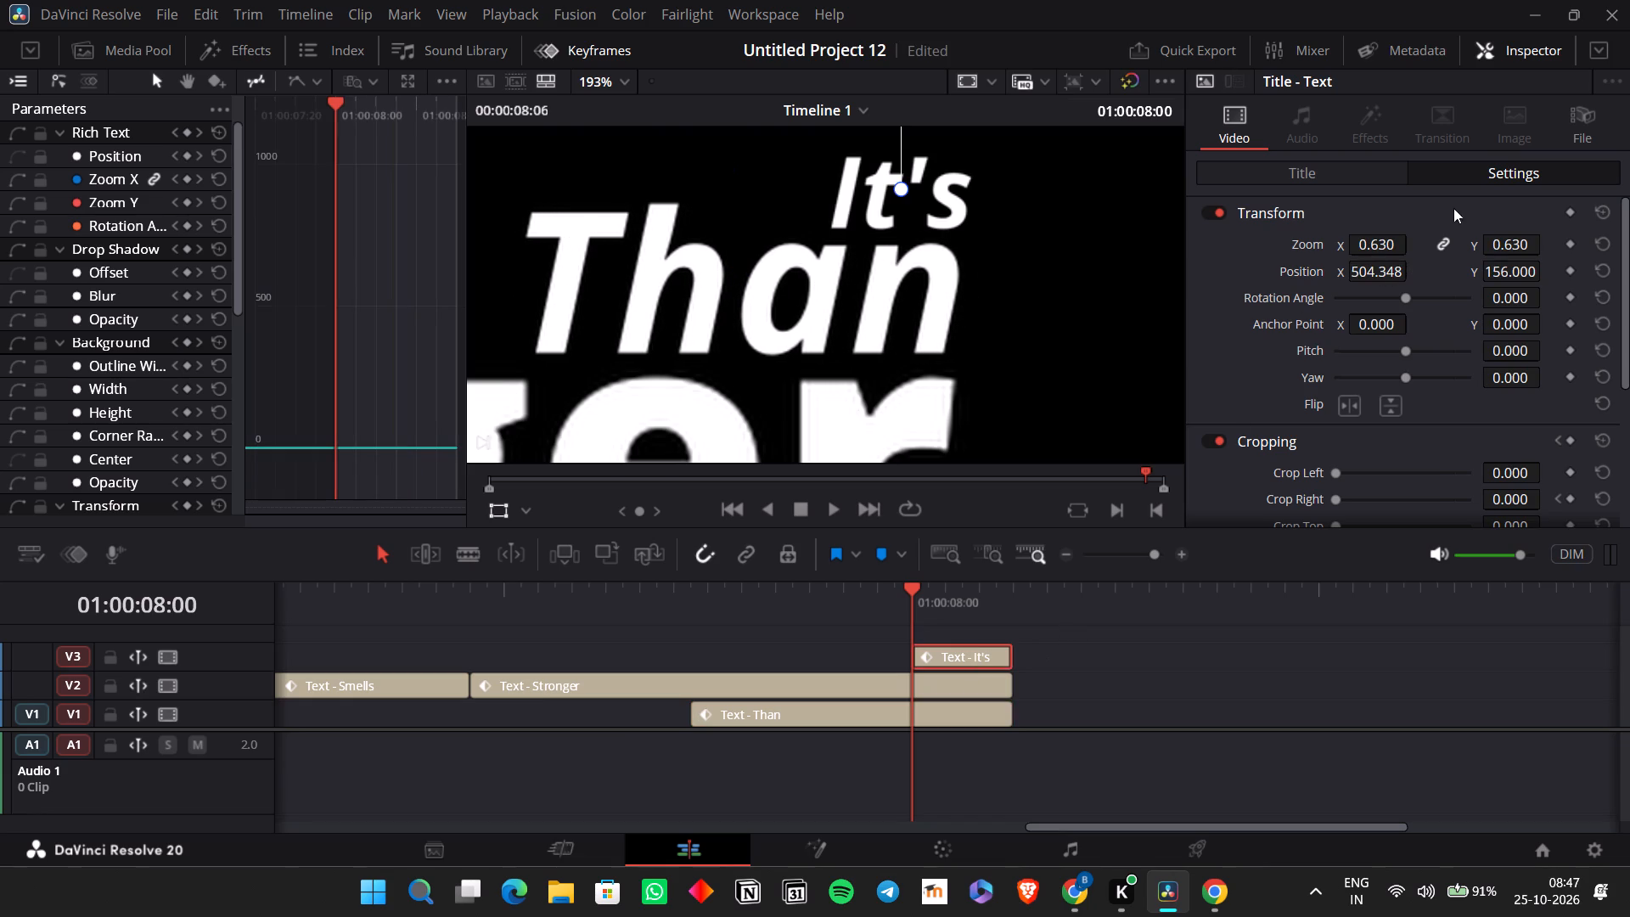
{"action": "left_click_drag", "start_coordinate": [1393, 269], "coordinate": [1377, 274]}
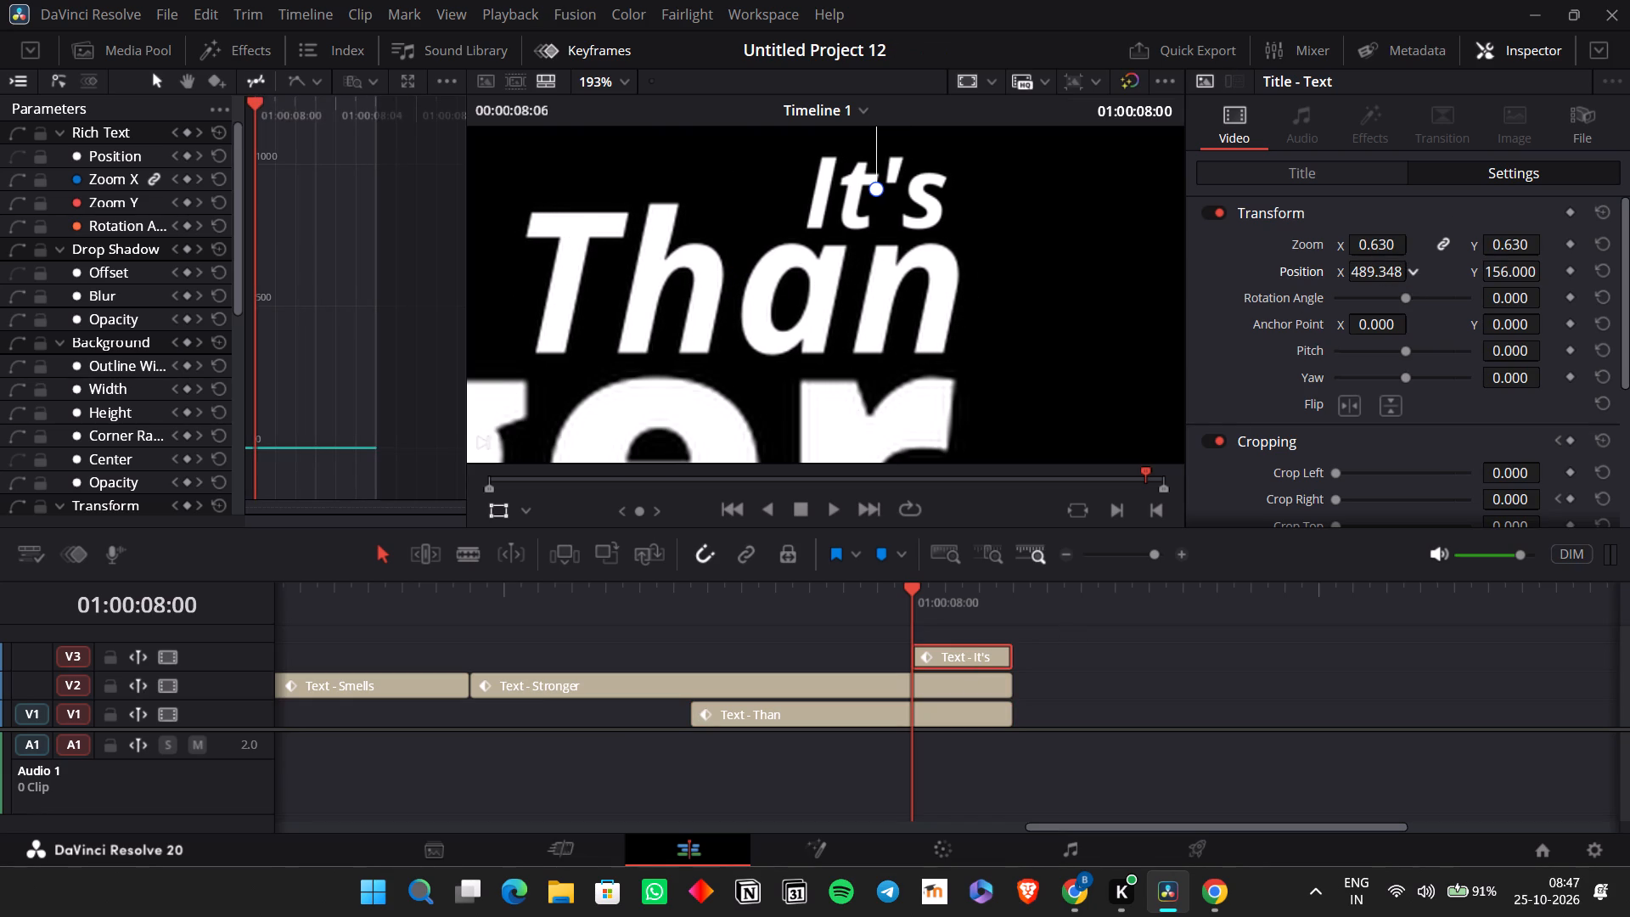
{"action": "left_click_drag", "start_coordinate": [1377, 274], "coordinate": [1382, 277]}
Hide the transform overlay and play back the "Stronger Than It's" section in the full frame.
{"action": "scroll", "coordinate": [1082, 314], "scroll_direction": "down", "scroll_amount": 20}
{"action": "scroll", "coordinate": [1082, 314], "scroll_direction": "down", "scroll_amount": 8}
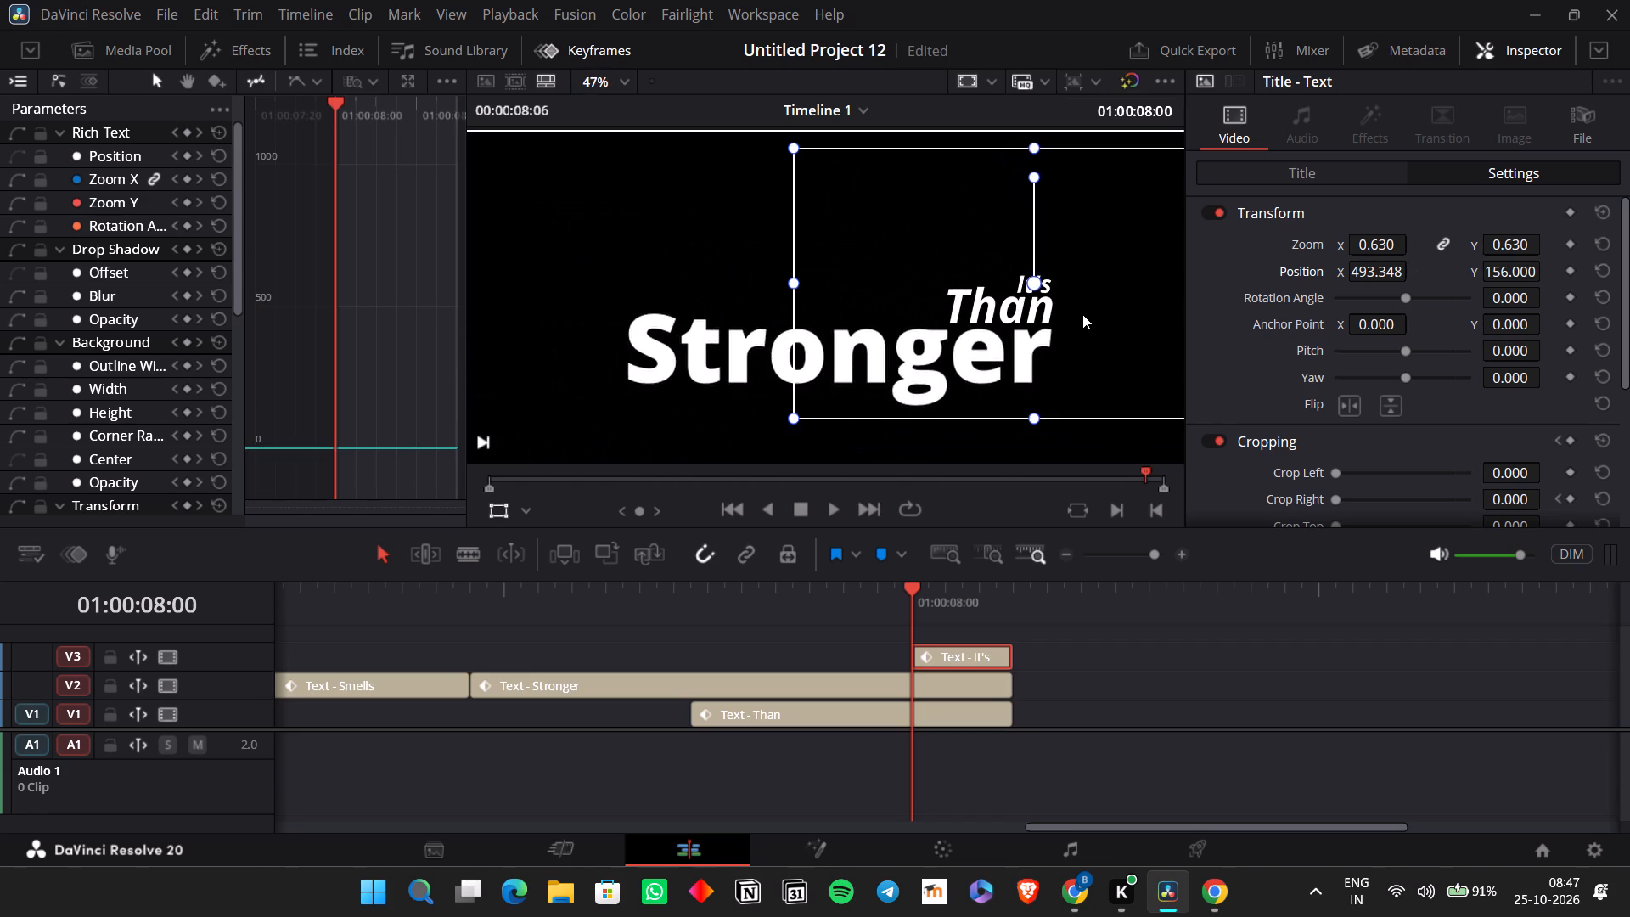
{"action": "scroll", "coordinate": [1082, 314], "scroll_direction": "down", "scroll_amount": 8}
{"action": "scroll", "coordinate": [662, 220], "scroll_direction": "down", "scroll_amount": 5}
{"action": "scroll", "coordinate": [1075, 184], "scroll_direction": "down", "scroll_amount": 2}
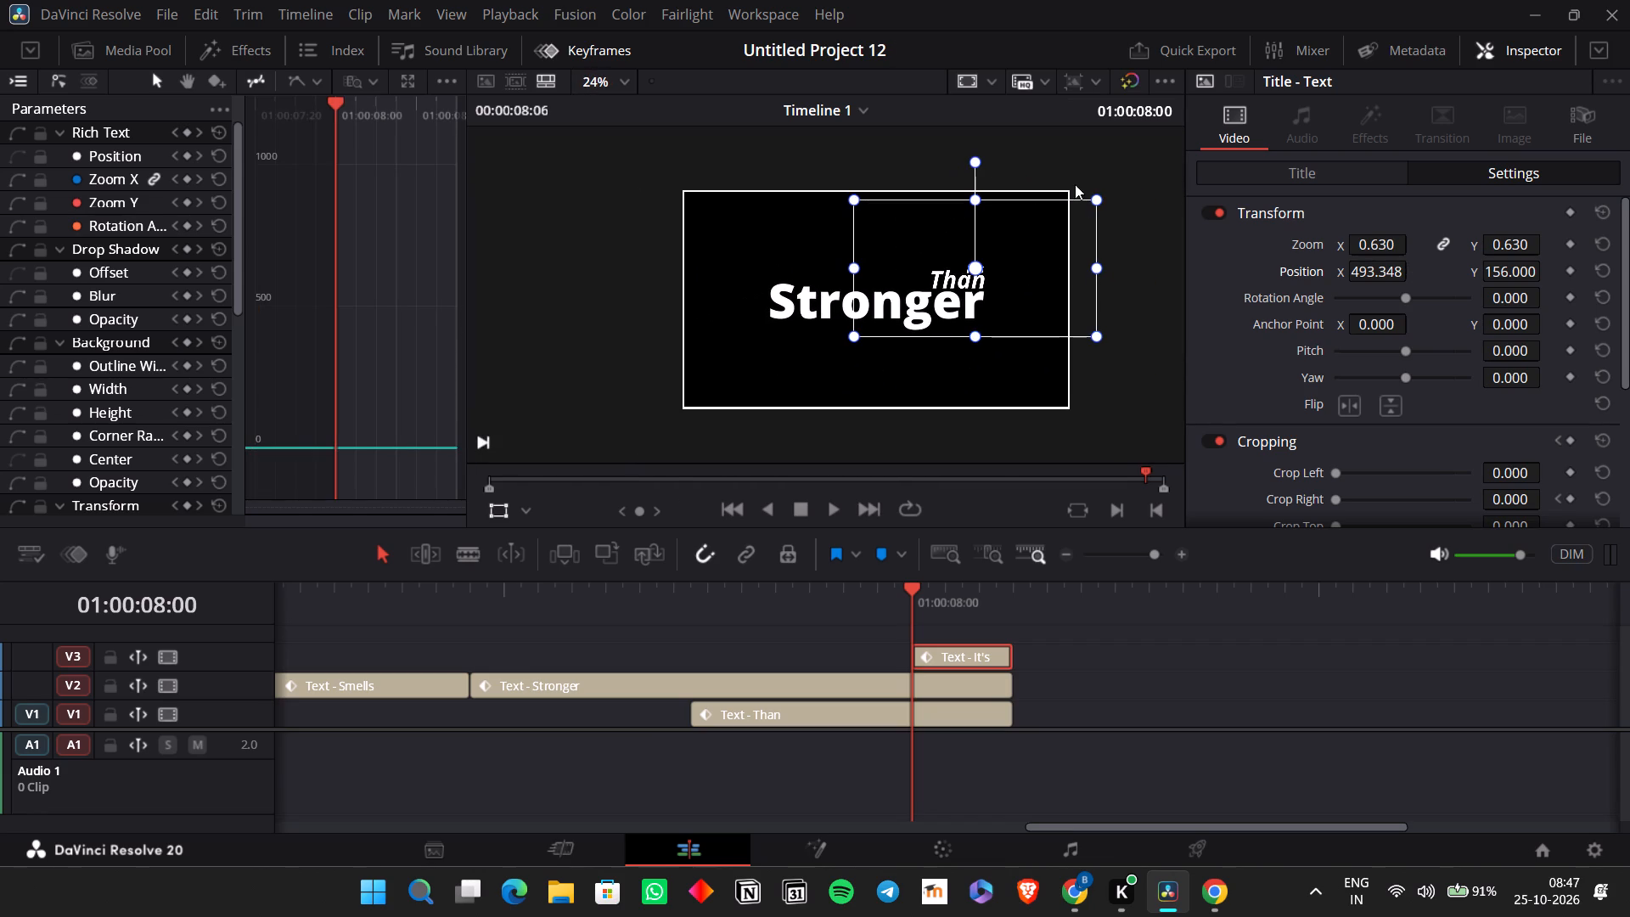
{"action": "double_click", "coordinate": [1116, 353]}
{"action": "left_click", "coordinate": [493, 506]}
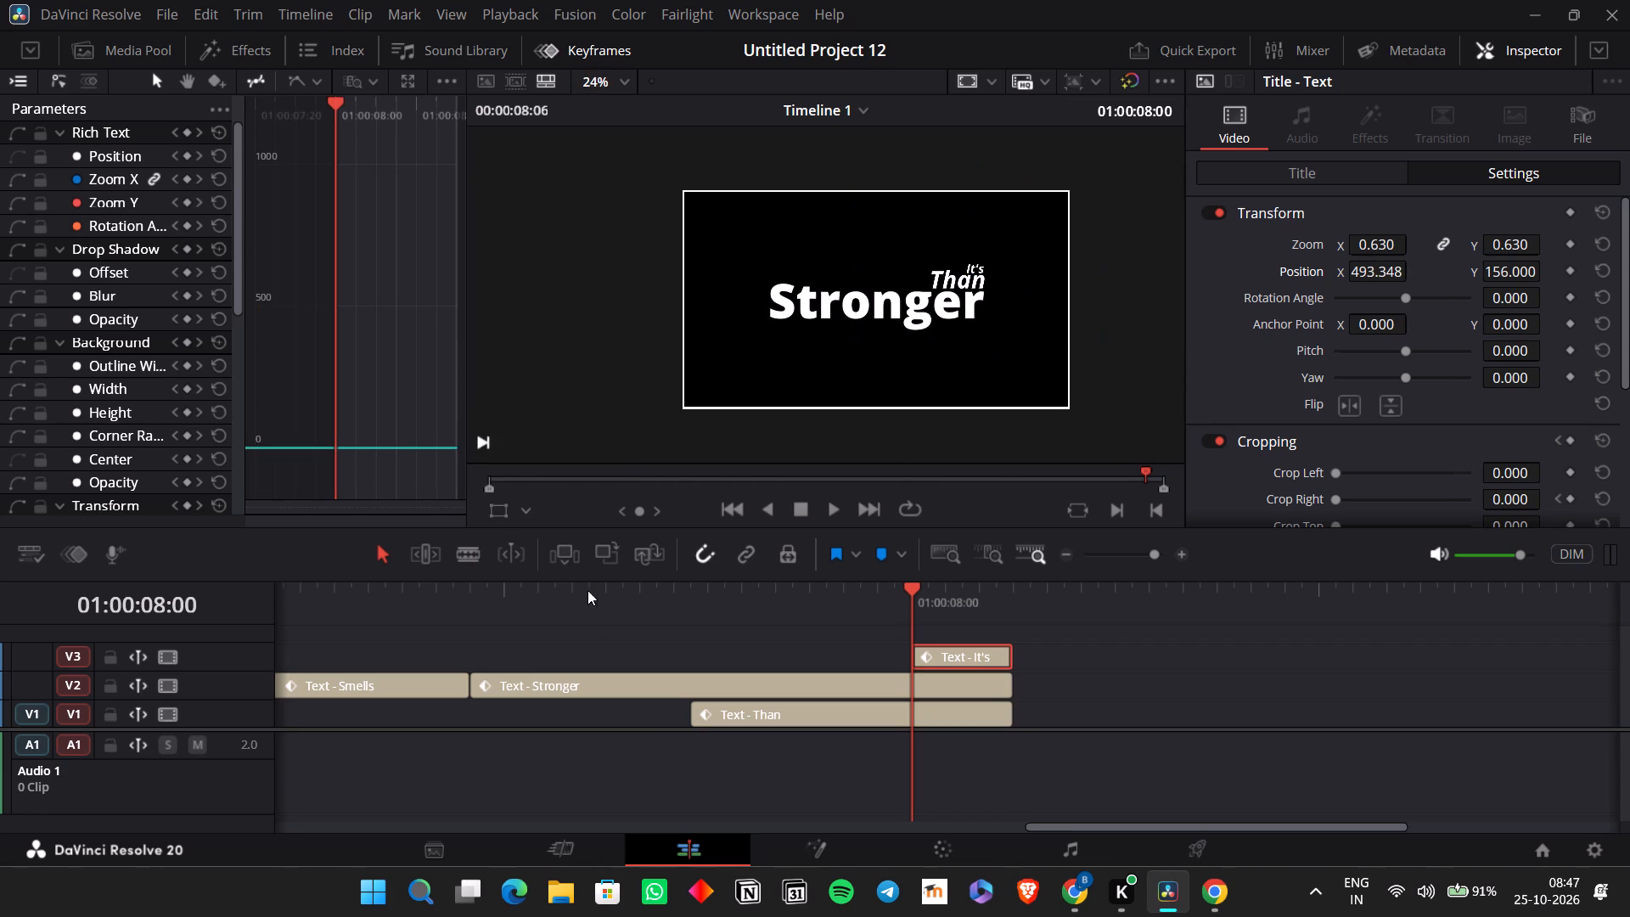
{"action": "left_click", "coordinate": [374, 601]}
{"action": "key", "text": "space"}
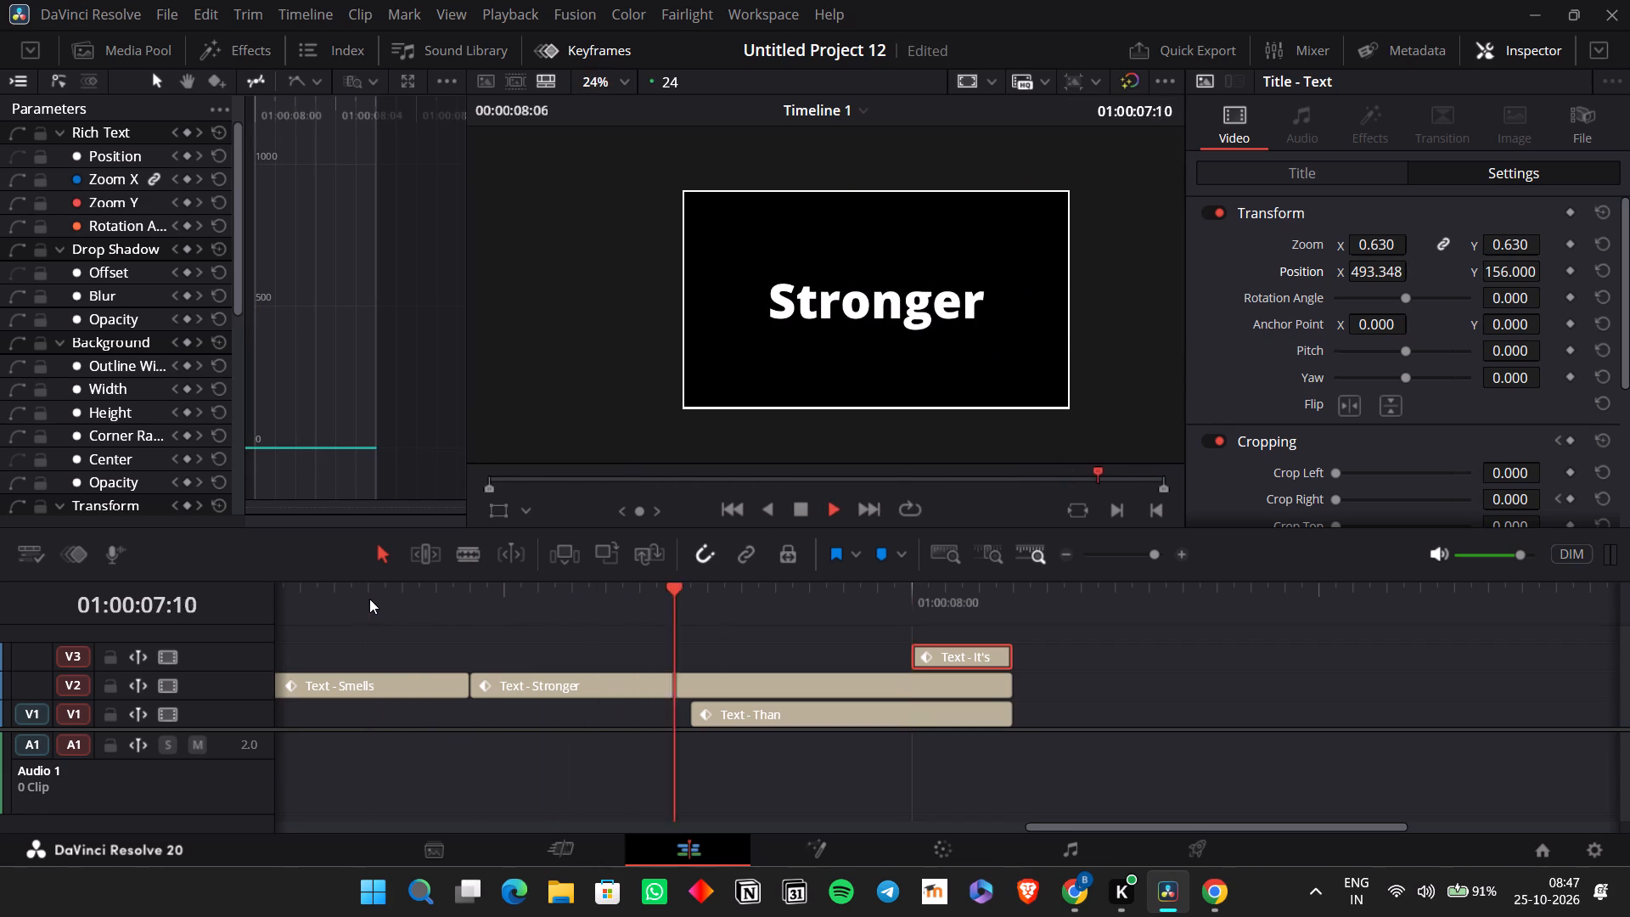
{"action": "key", "text": "space"}
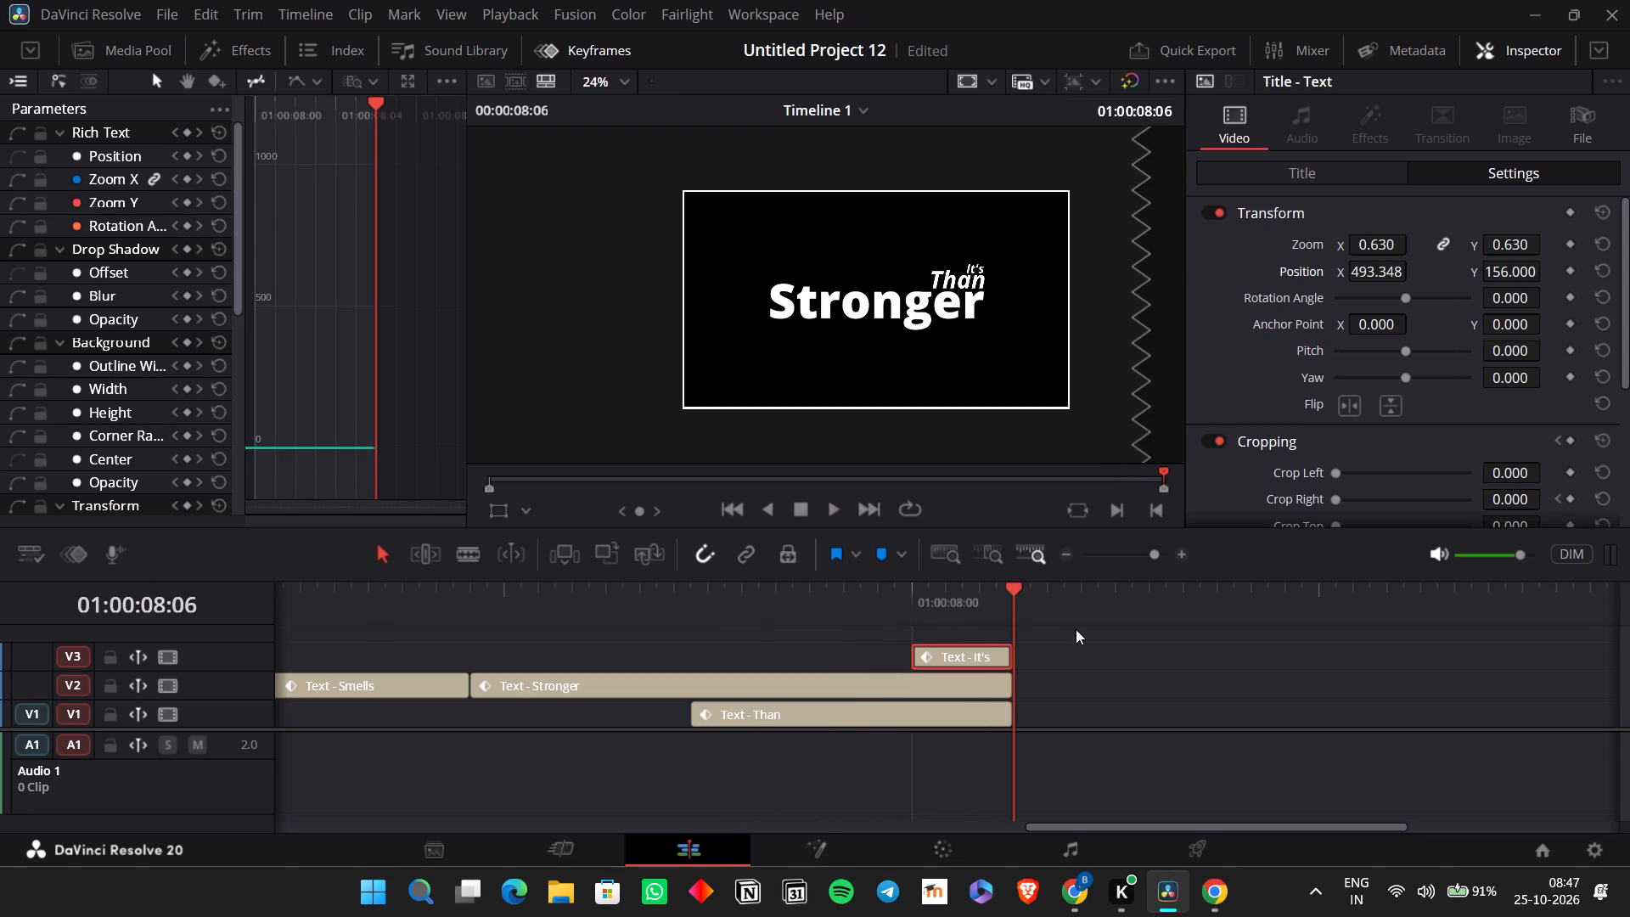
Duplicate the V2 "Stronger" clip and place the copy on V2 directly after the original, at 01:00:08:06.
{"action": "left_click", "coordinate": [1067, 650]}
{"action": "left_click", "coordinate": [1001, 687]}
{"action": "left_click", "coordinate": [987, 684]}
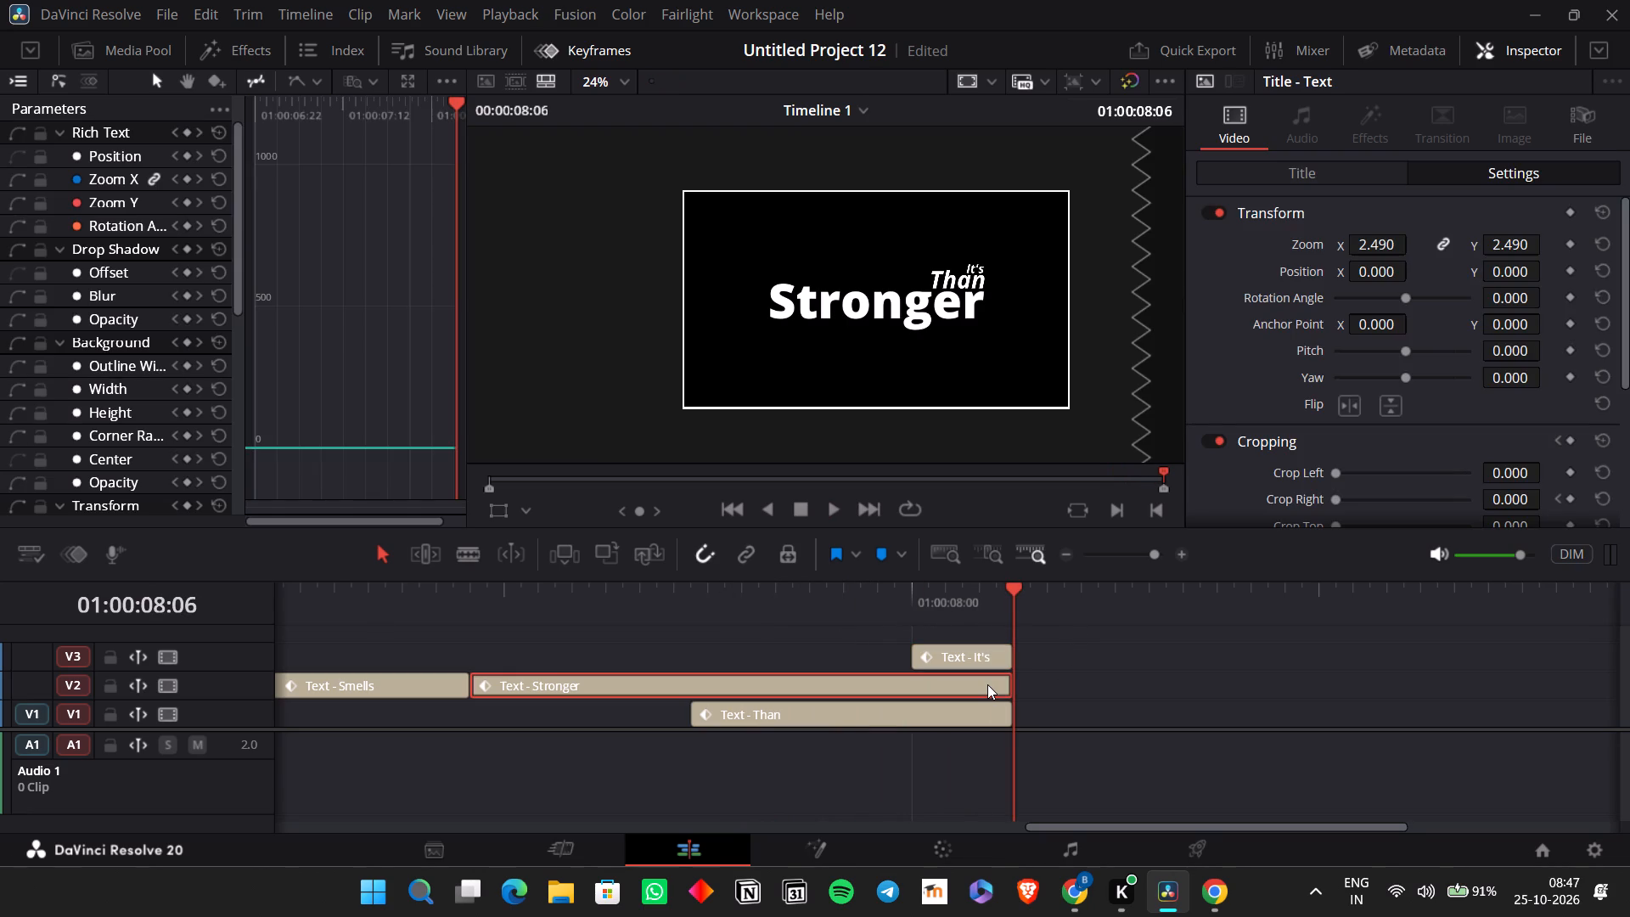
{"action": "key", "text": "ctrl+c"}
{"action": "key", "text": "ctrl+v"}
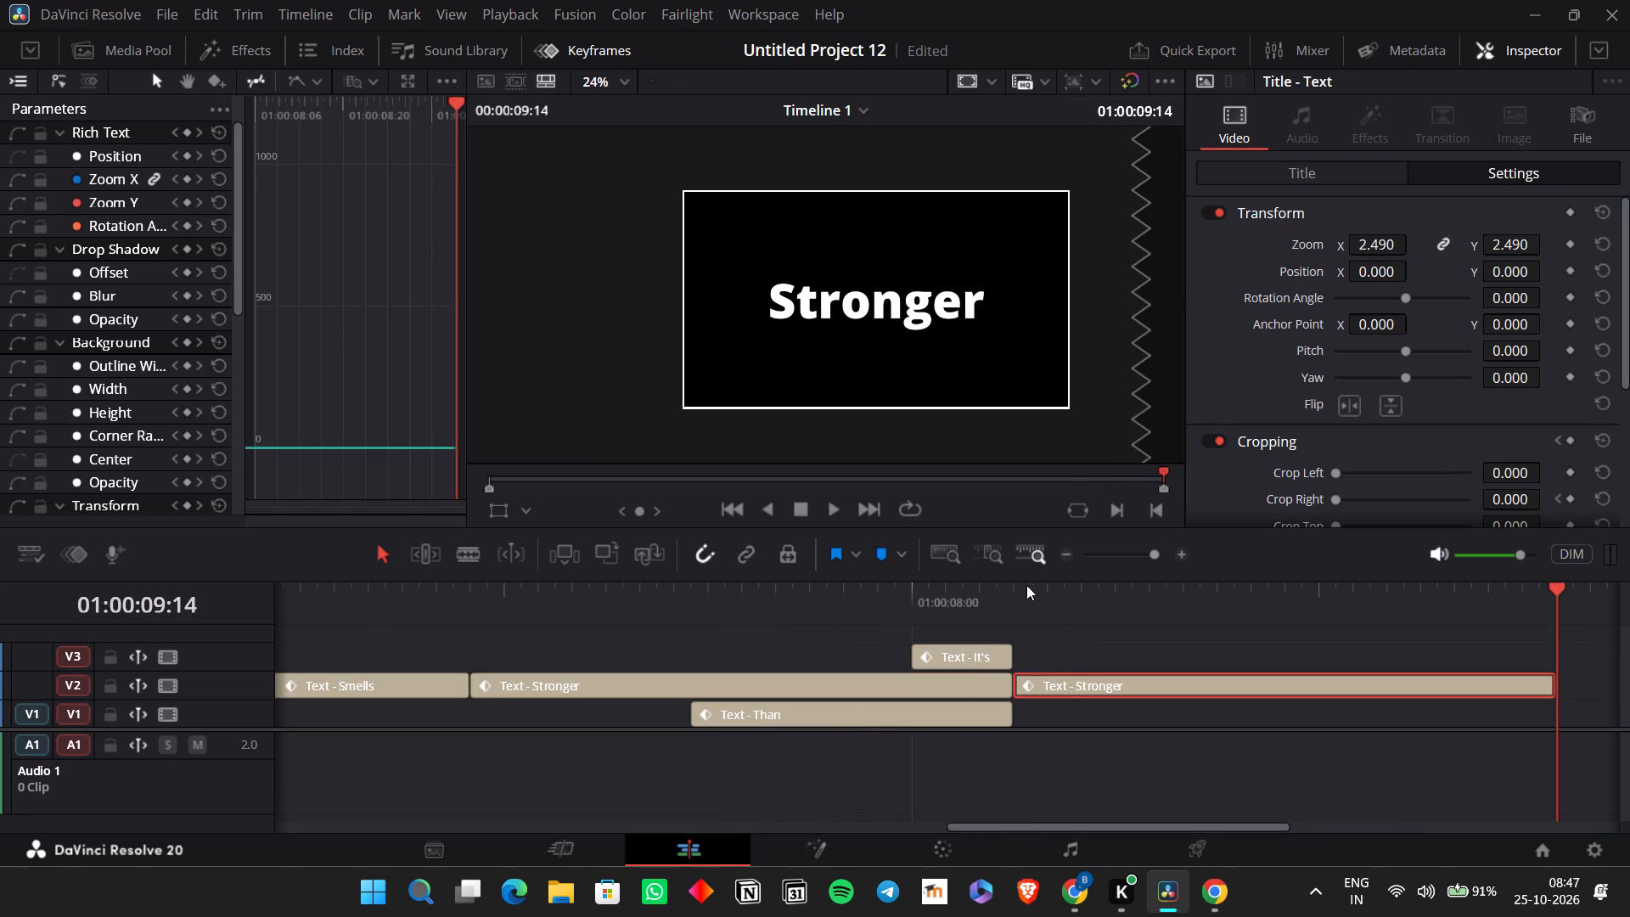
Change the text of the new V2 "Stronger" copy to "Ever".
{"action": "left_click", "coordinate": [1017, 585]}
{"action": "left_click", "coordinate": [1065, 692]}
{"action": "left_click", "coordinate": [1365, 170]}
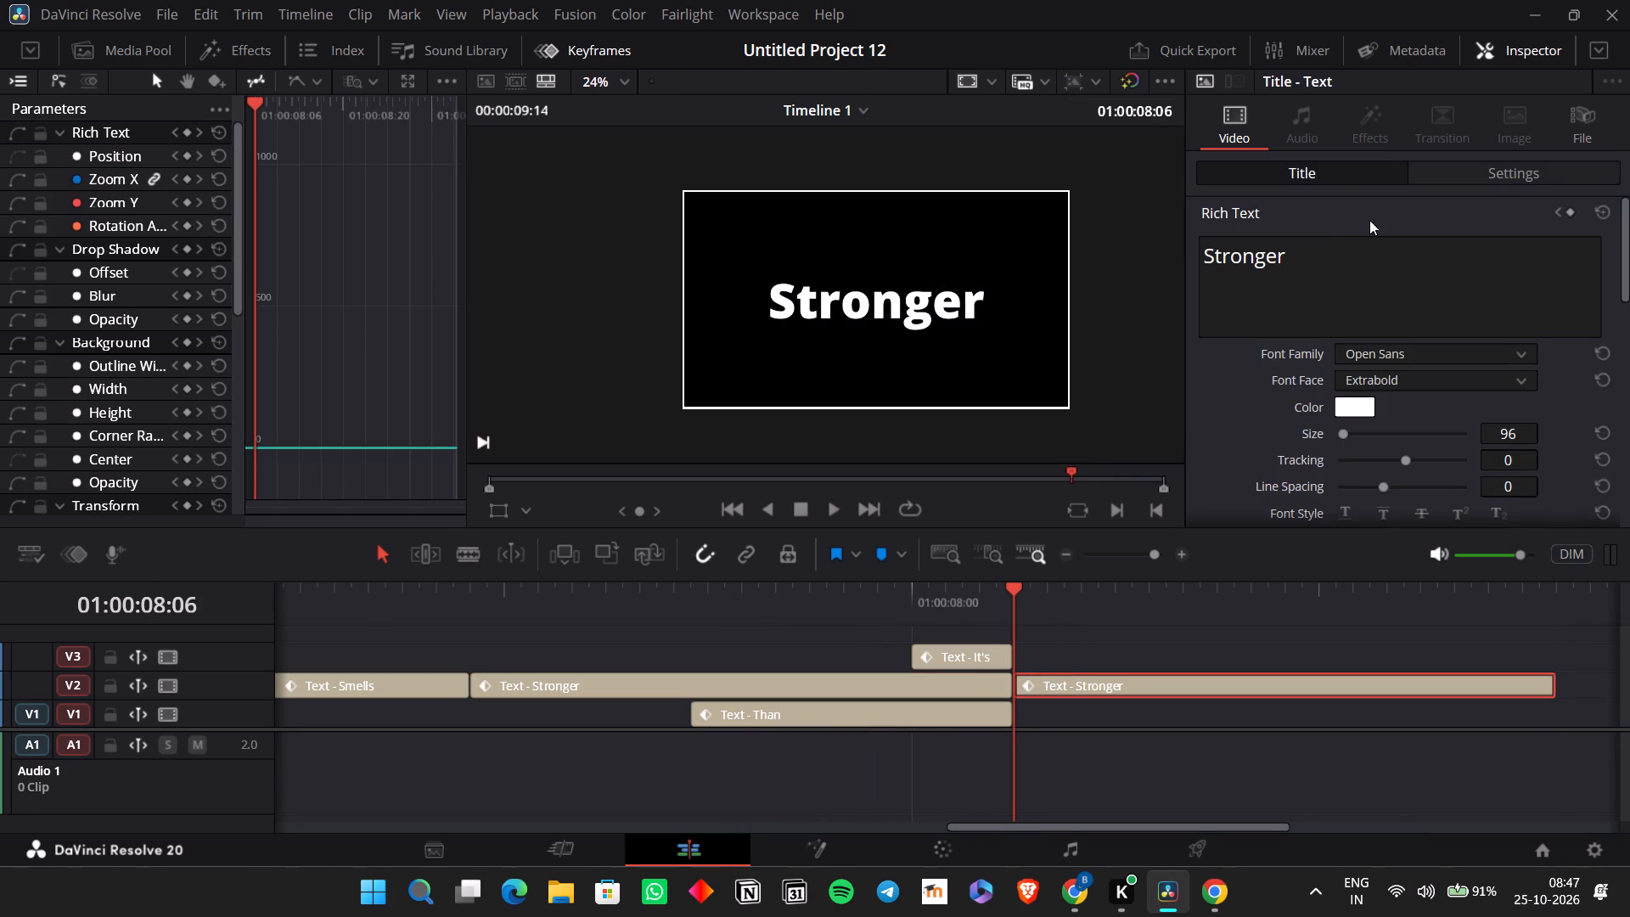
{"action": "left_click_drag", "start_coordinate": [1332, 264], "coordinate": [1187, 255]}
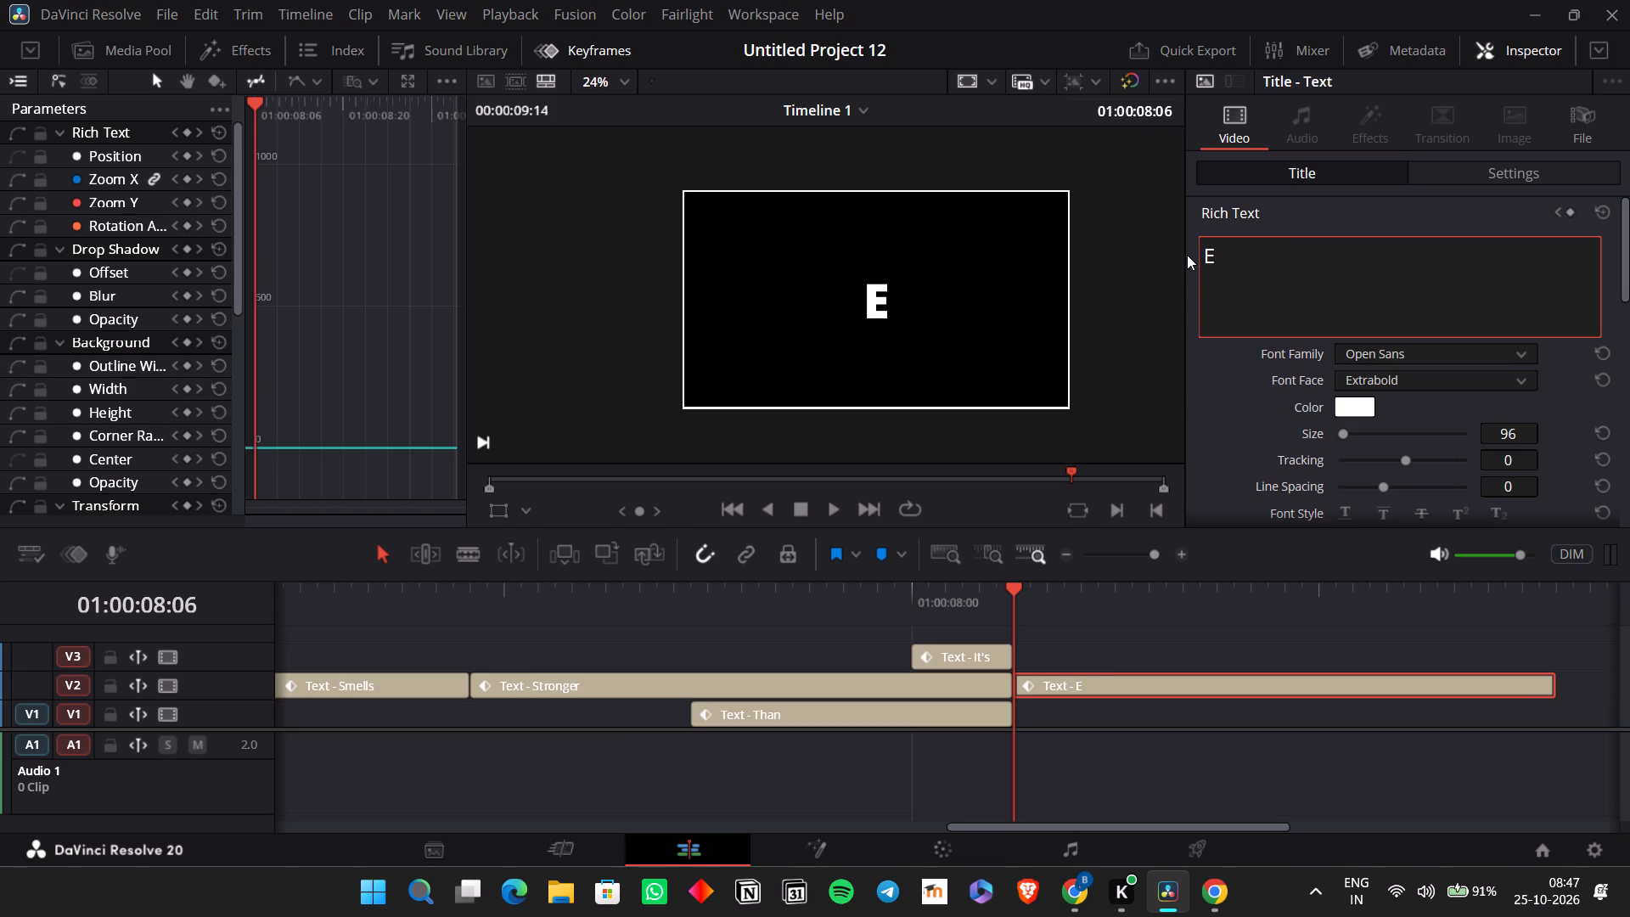
{"action": "type", "text": "ver"}
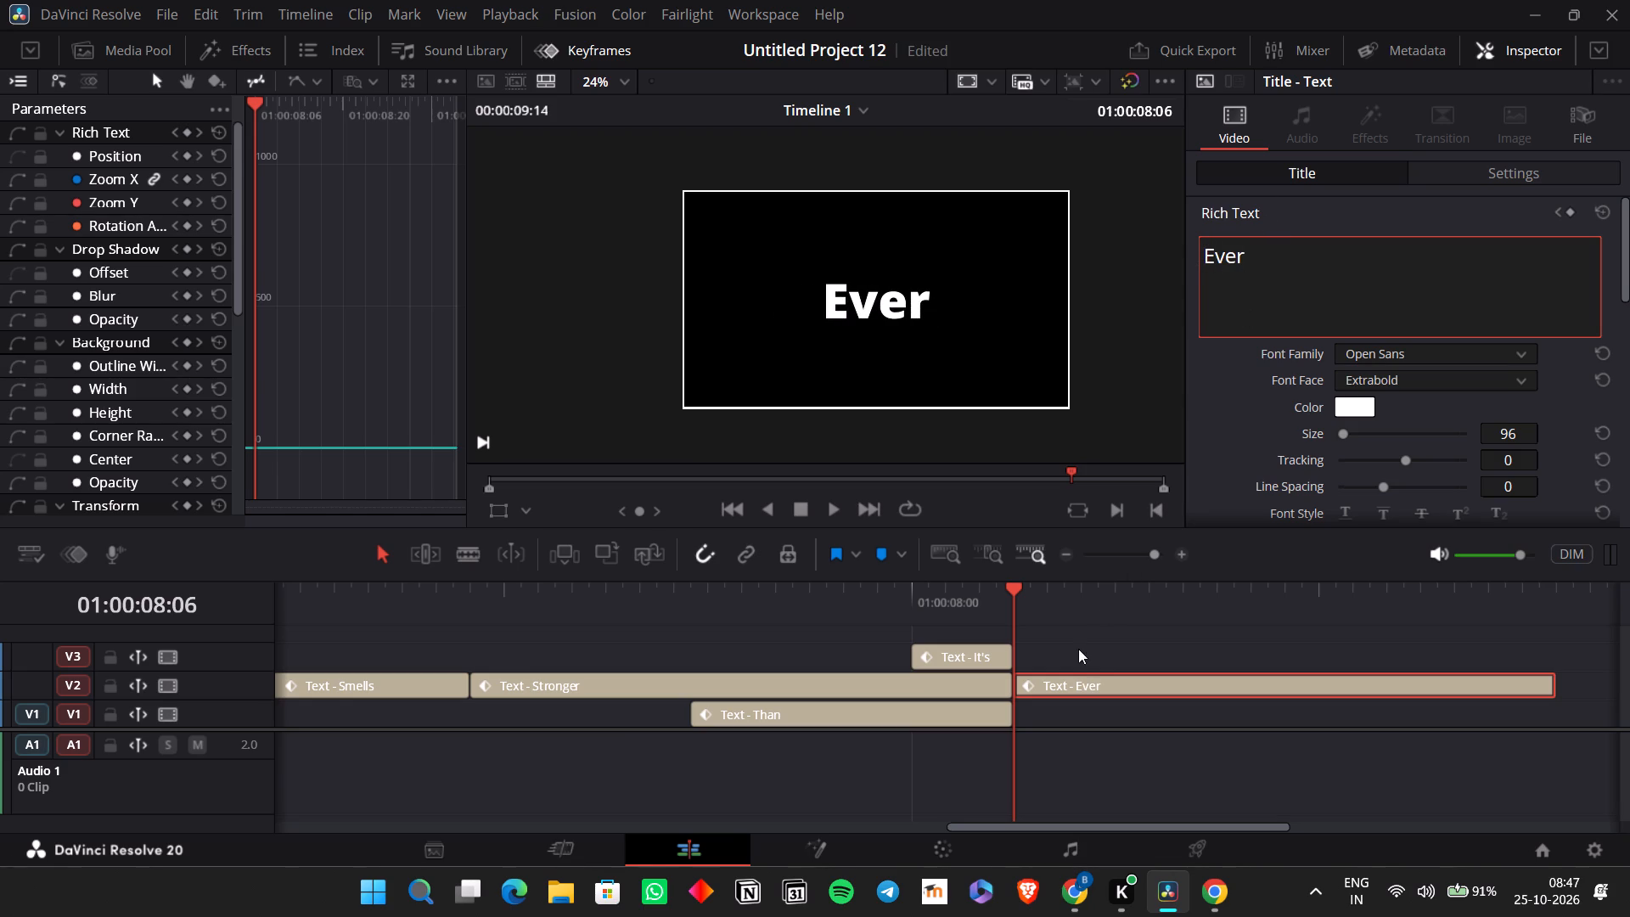
Copy the V1 "Than" and V3 "It's" clips together and paste them around the "Ever" clip, starting at 01:00:08:17.
{"action": "left_click", "coordinate": [940, 644]}
{"action": "left_click", "coordinate": [942, 709], "text": "shift"}
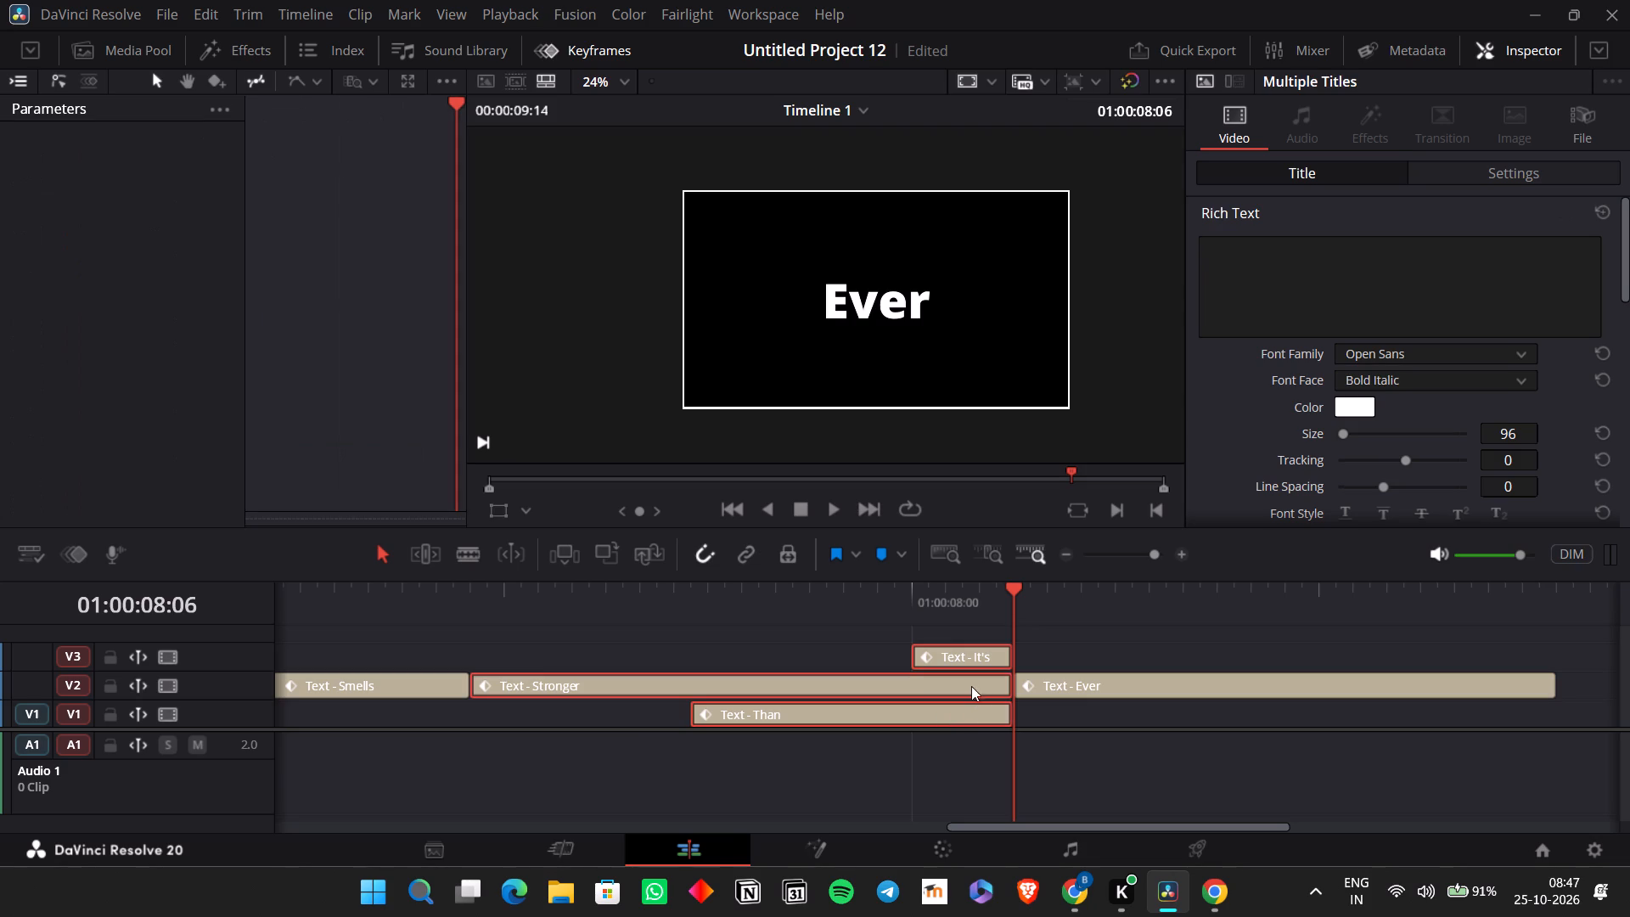
{"action": "left_click", "coordinate": [978, 656]}
{"action": "left_click_drag", "start_coordinate": [1100, 717], "coordinate": [964, 717]}
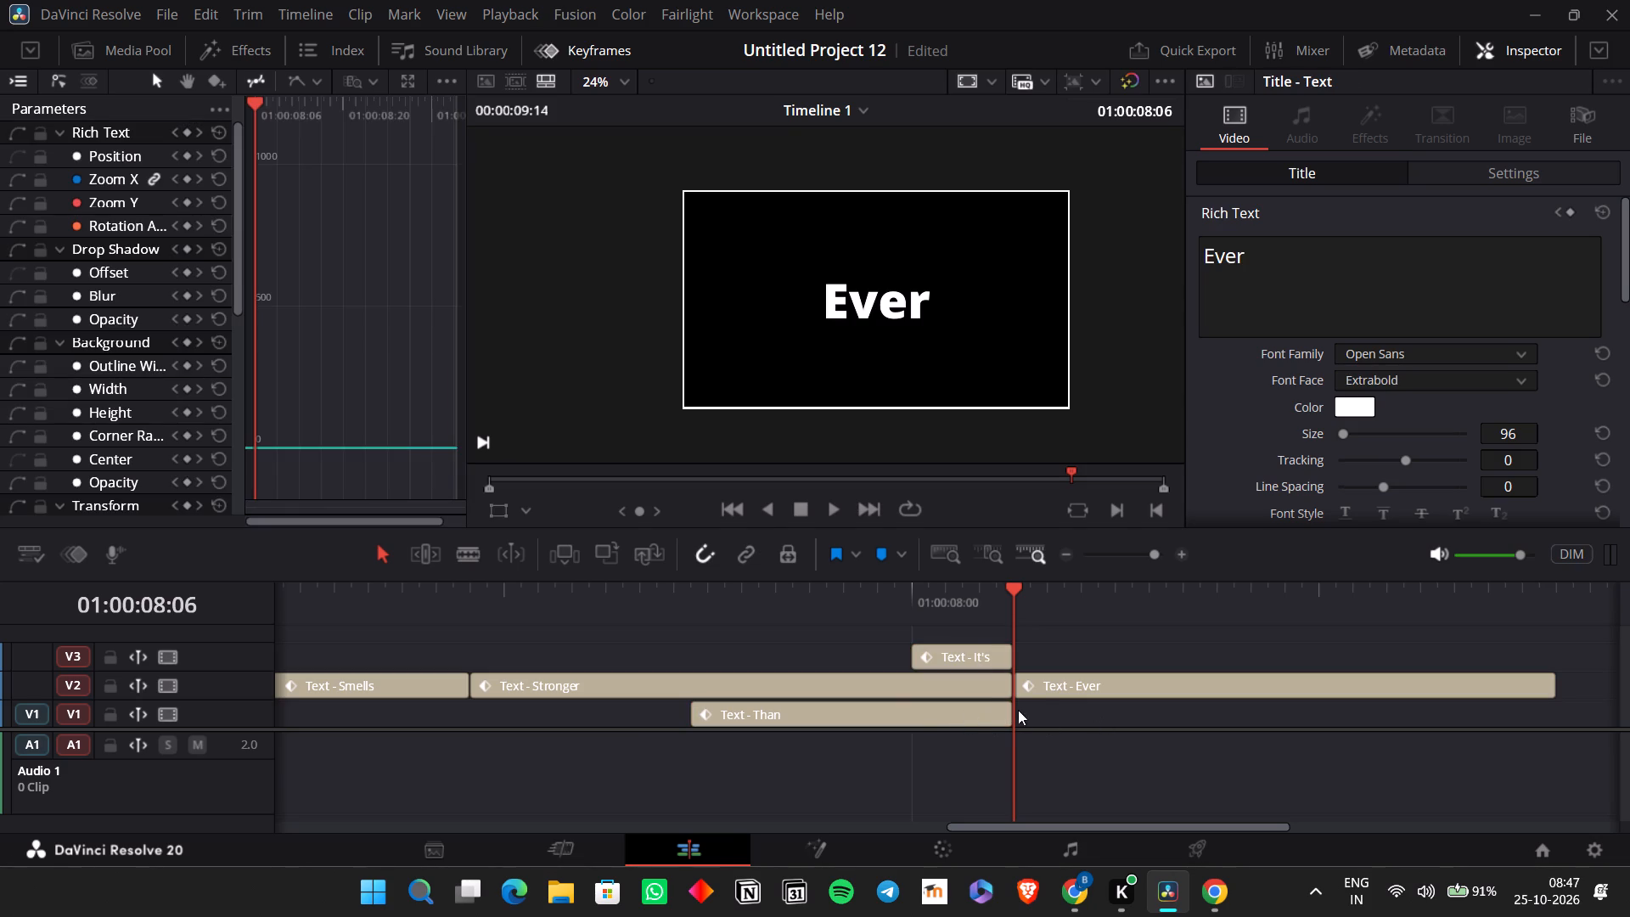
{"action": "left_click_drag", "start_coordinate": [1020, 710], "coordinate": [879, 715]}
{"action": "left_click", "coordinate": [900, 707]}
{"action": "left_click", "coordinate": [955, 650], "text": "ctrl"}
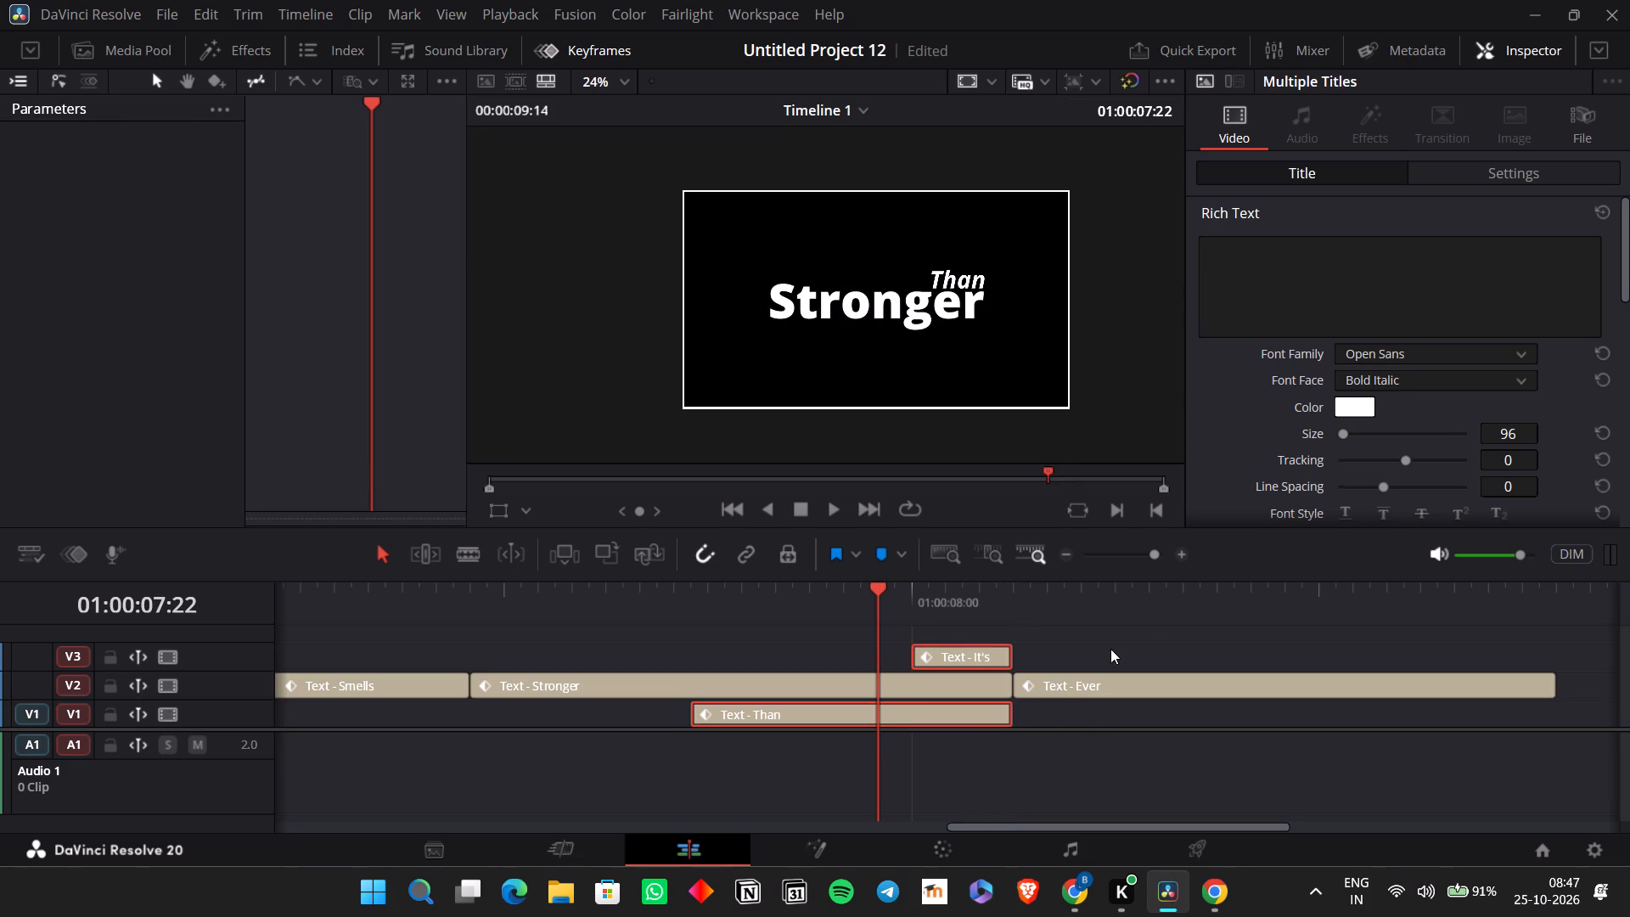
{"action": "key", "text": "ctrl+c"}
{"action": "left_click", "coordinate": [1015, 599]}
{"action": "left_click", "coordinate": [1240, 609]}
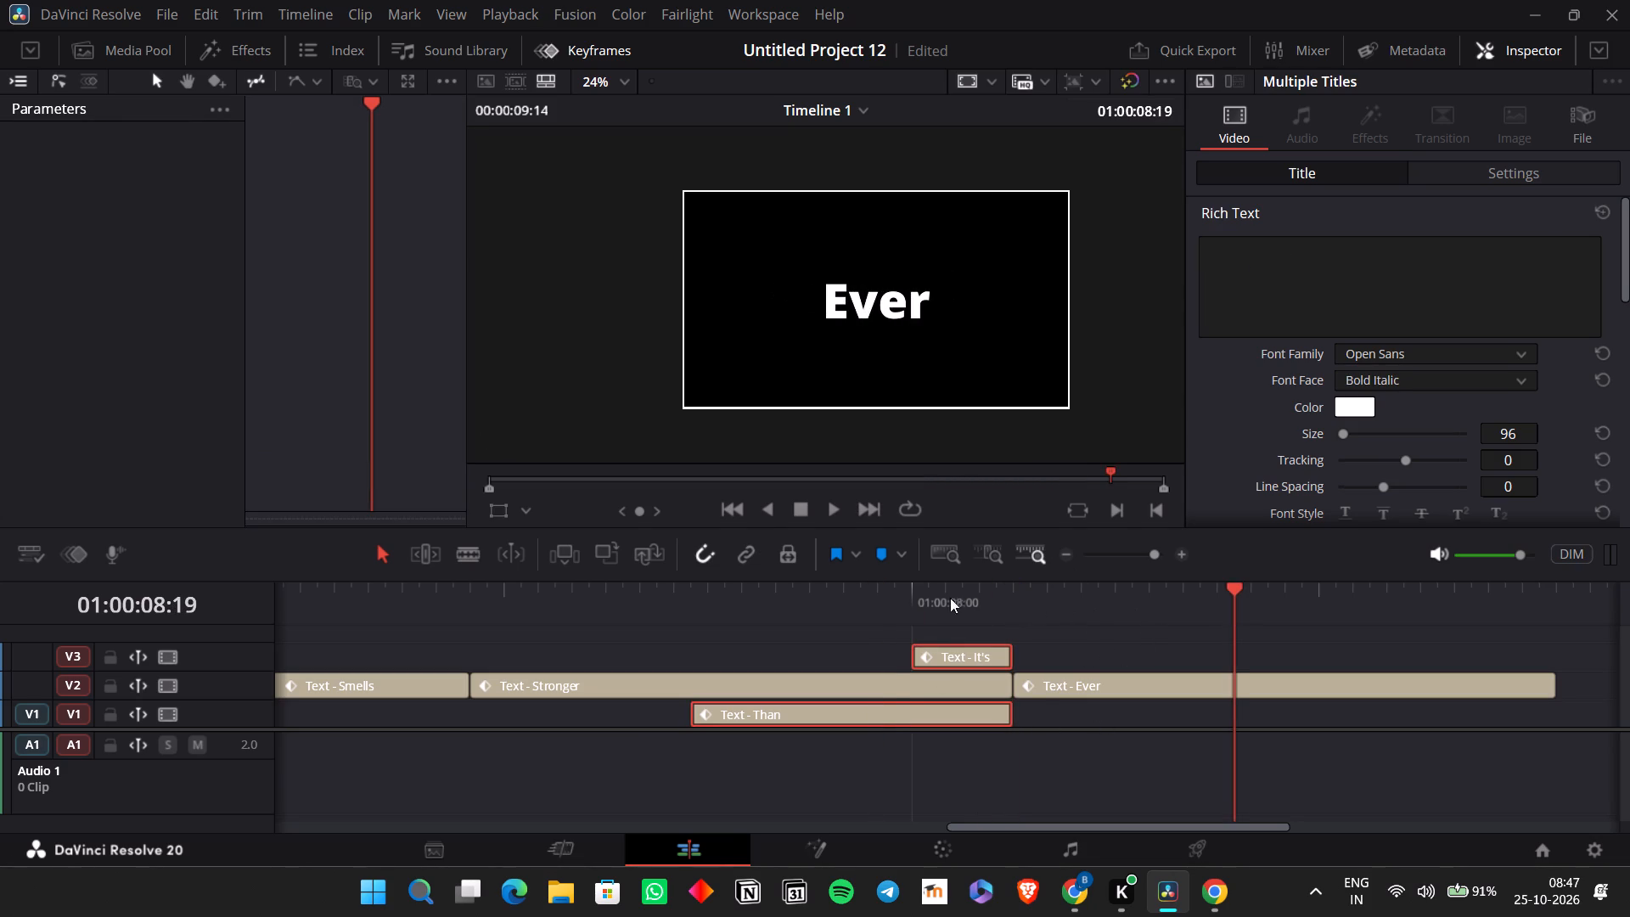
{"action": "left_click", "coordinate": [896, 589]}
{"action": "key", "text": "space"}
{"action": "key", "text": "space"}
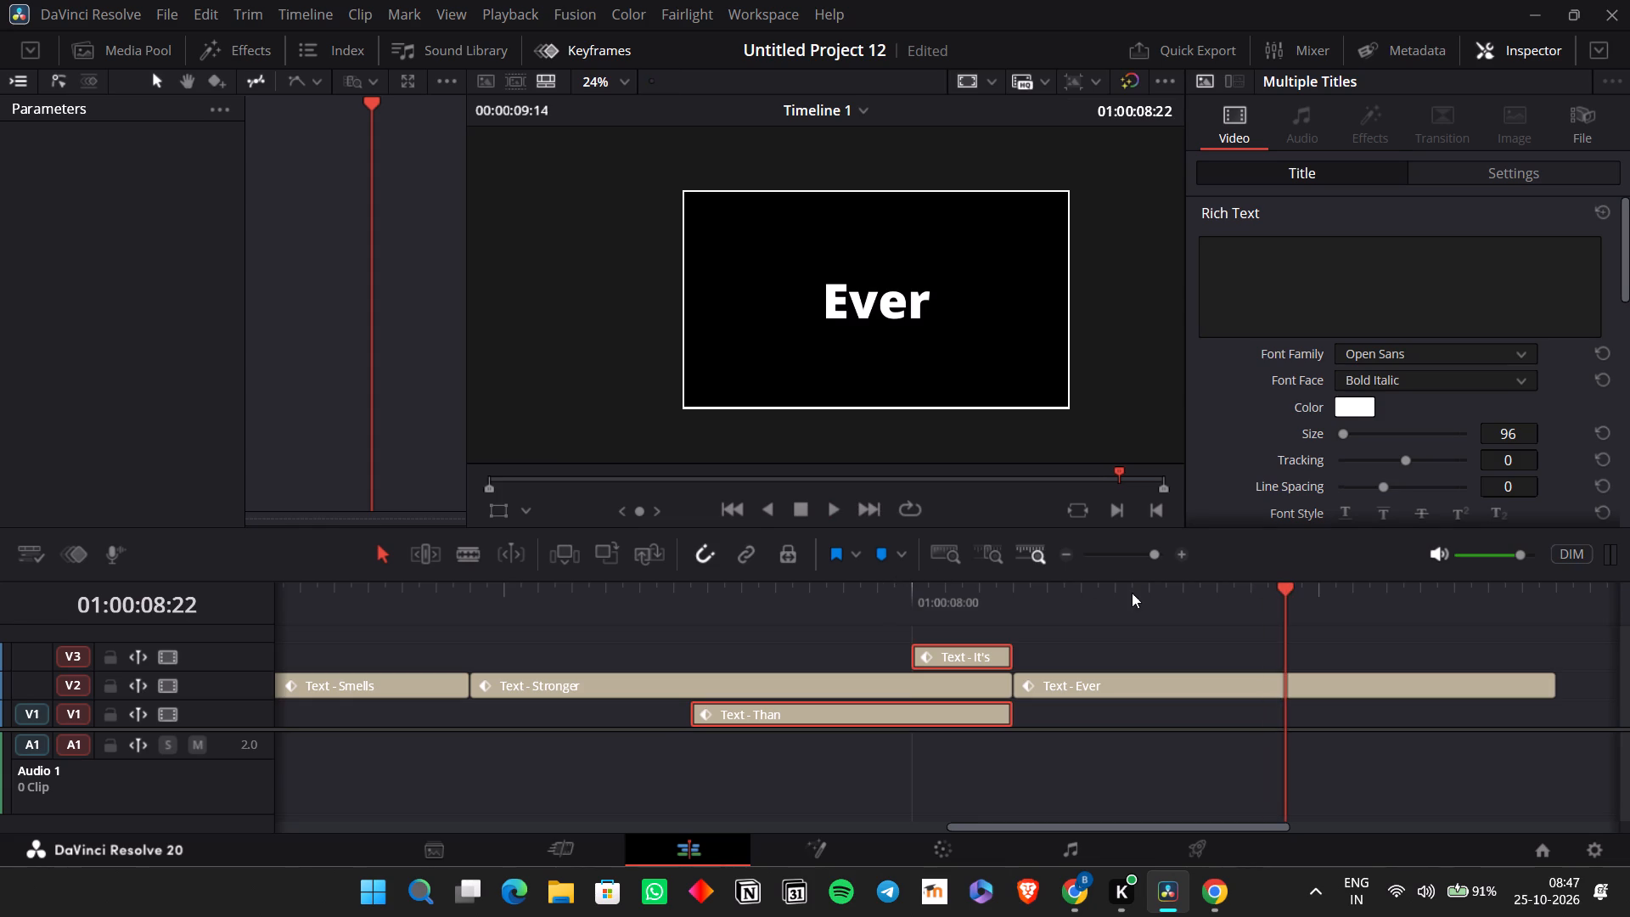
{"action": "left_click", "coordinate": [1173, 582]}
{"action": "left_click", "coordinate": [1207, 587]}
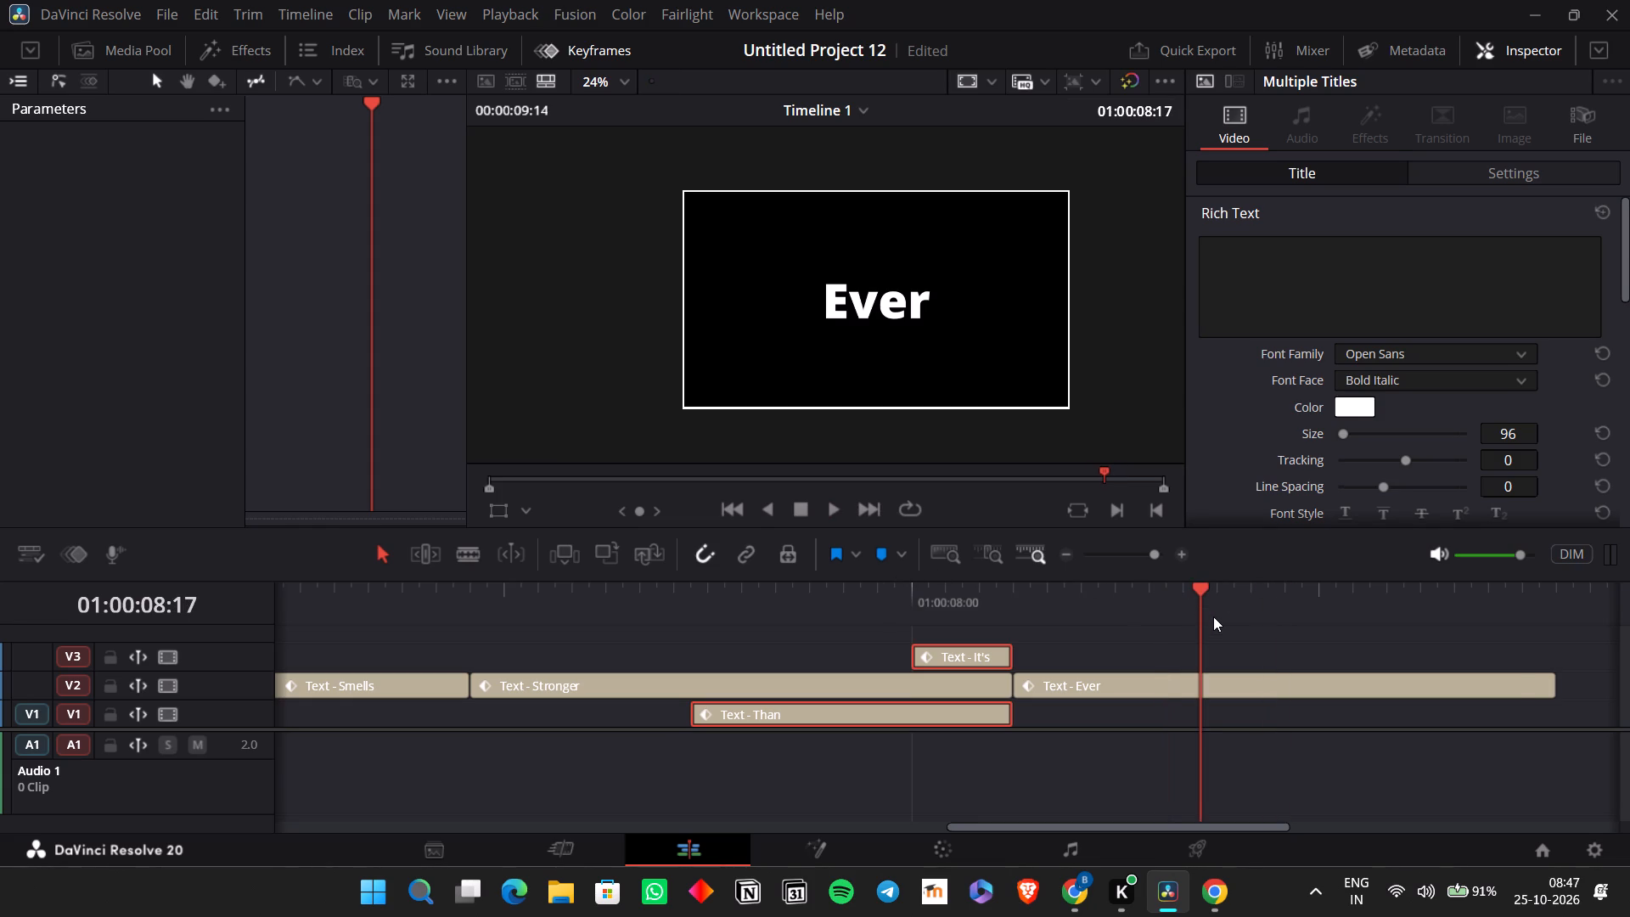
{"action": "key", "text": "ctrl+v"}
Play back the "Ever" section with the pasted "Than" and "It's" clips.
{"action": "scroll", "coordinate": [1300, 655], "scroll_direction": "left", "scroll_amount": 1}
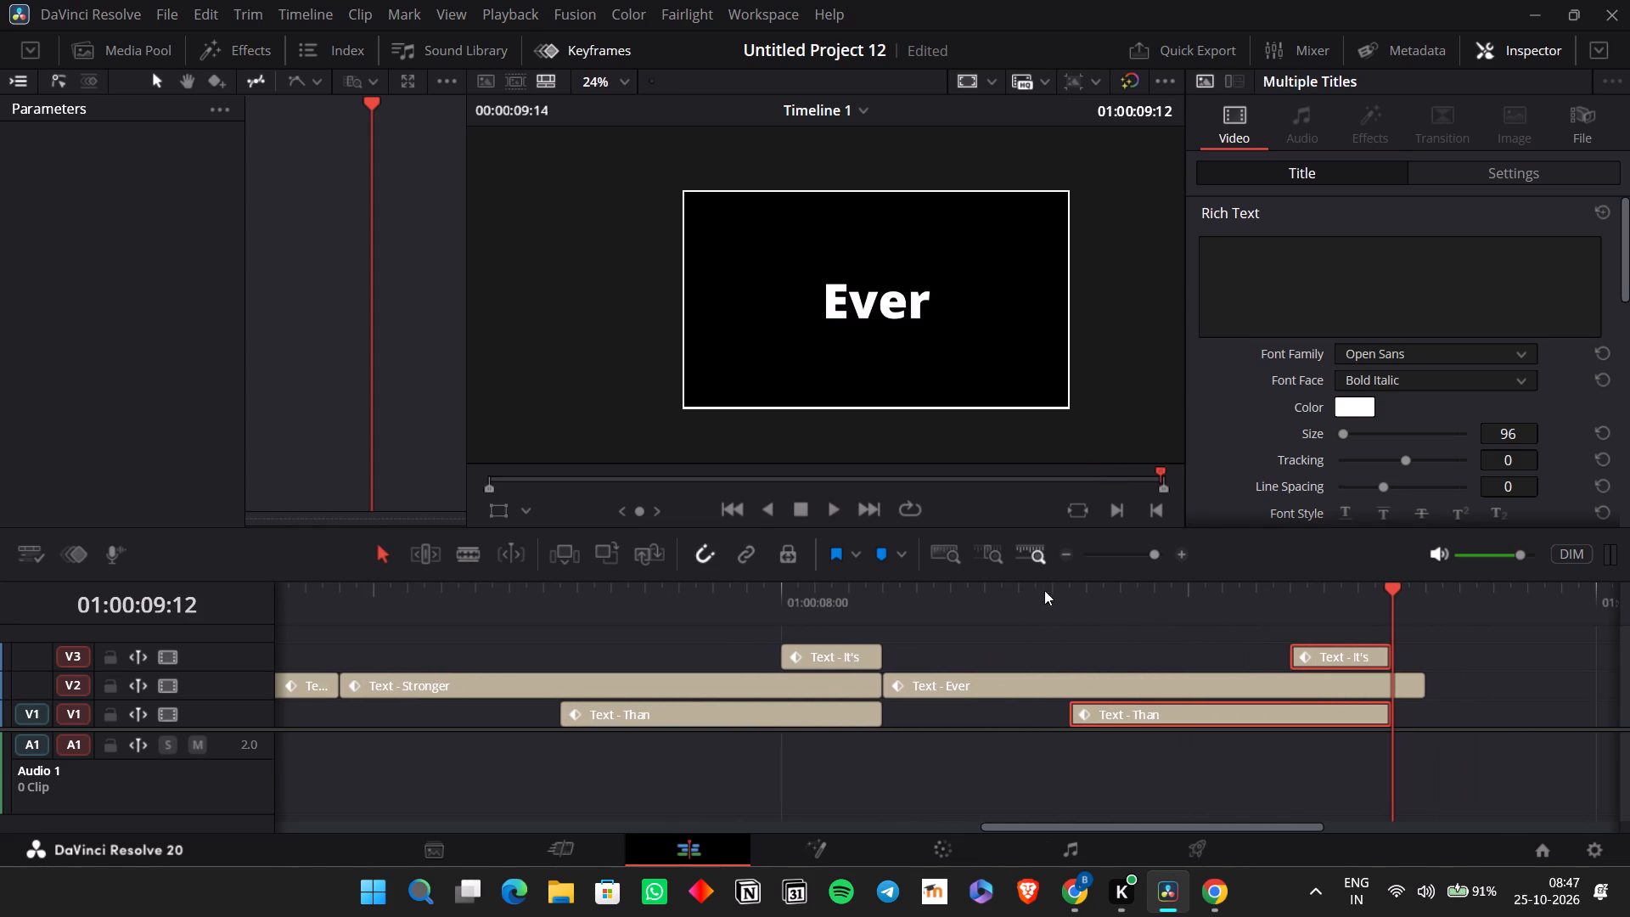
{"action": "left_click", "coordinate": [868, 581]}
{"action": "left_click", "coordinate": [870, 601]}
{"action": "key", "text": "space"}
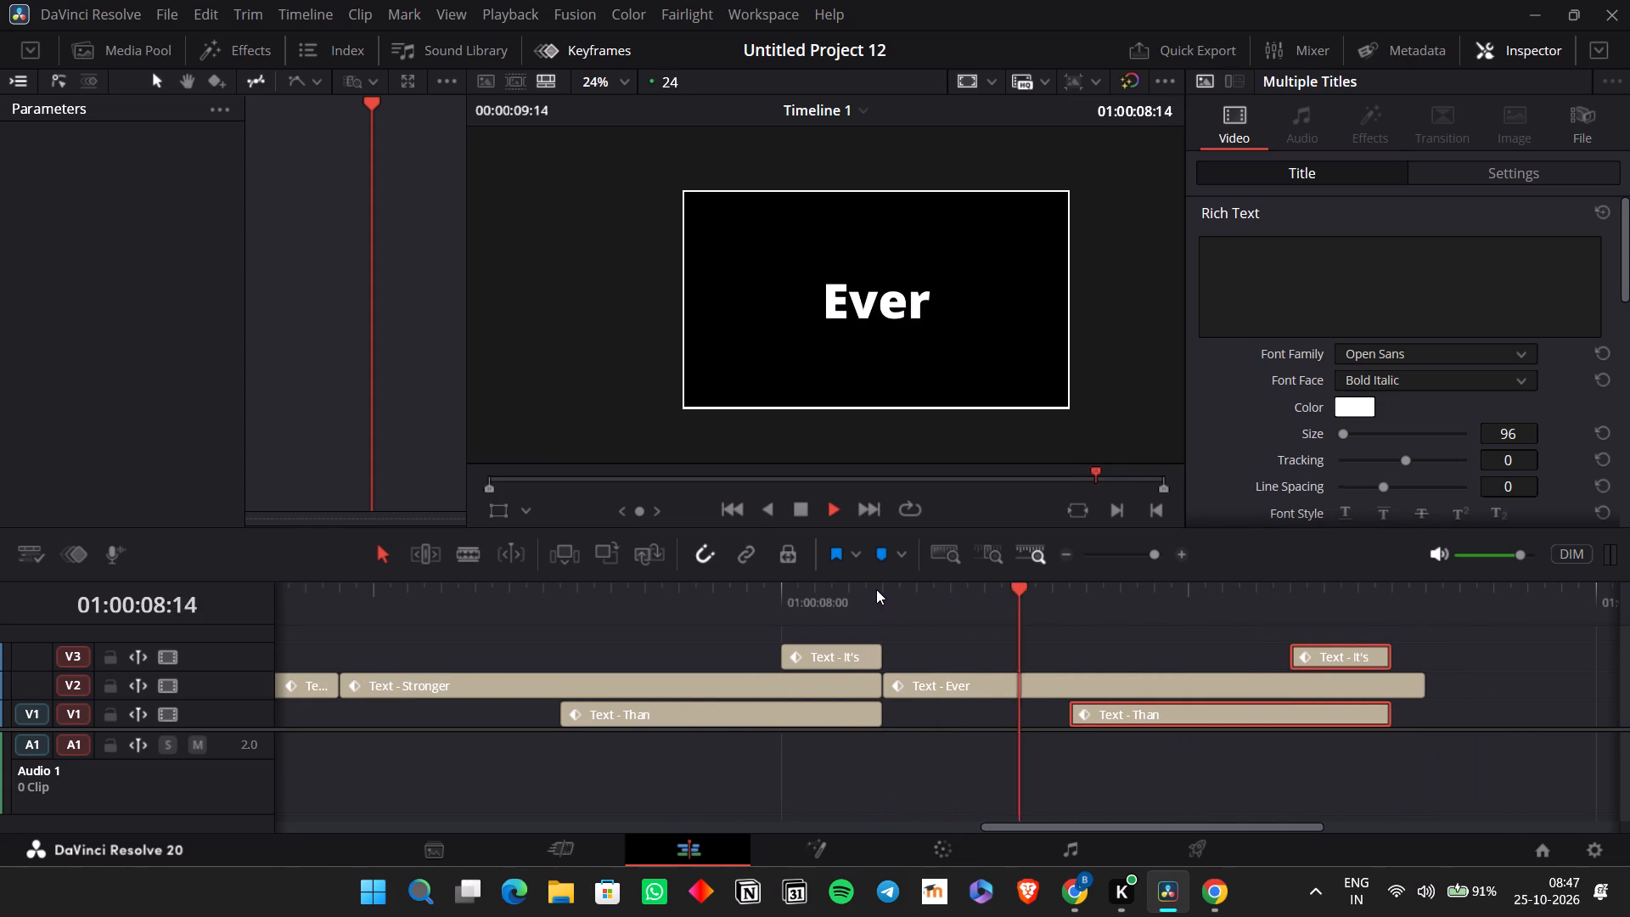
{"action": "key", "text": "space"}
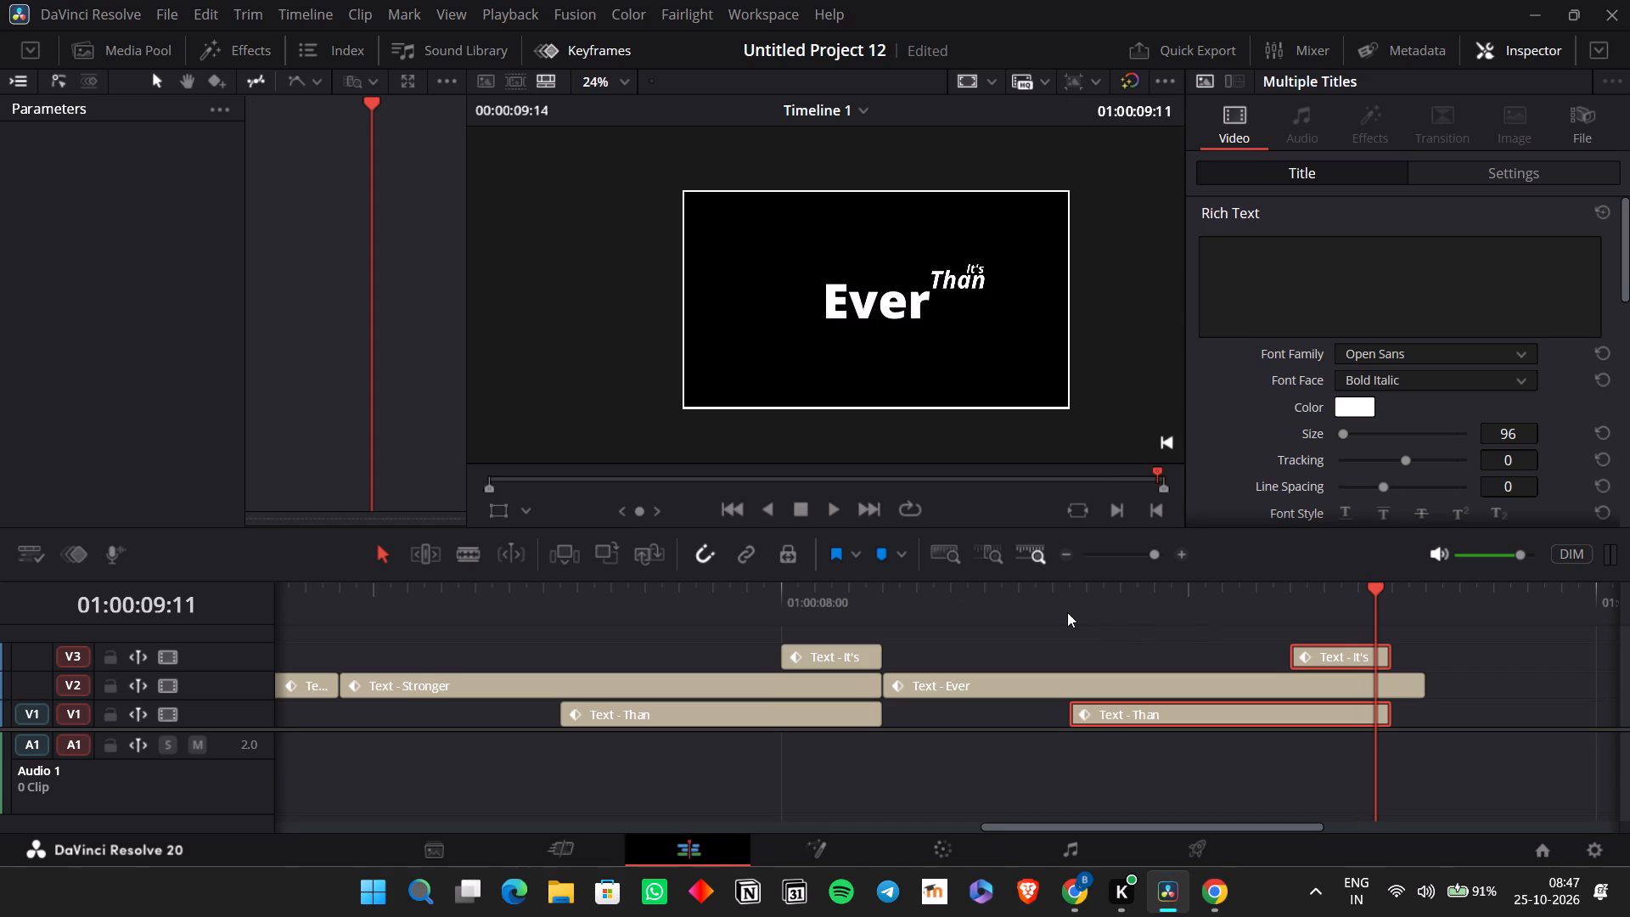
Replace the text of both selected copies, on V1 and V3 over the "Ever" clip, with "Smells".
{"action": "left_click", "coordinate": [1102, 595]}
{"action": "left_click", "coordinate": [1121, 709]}
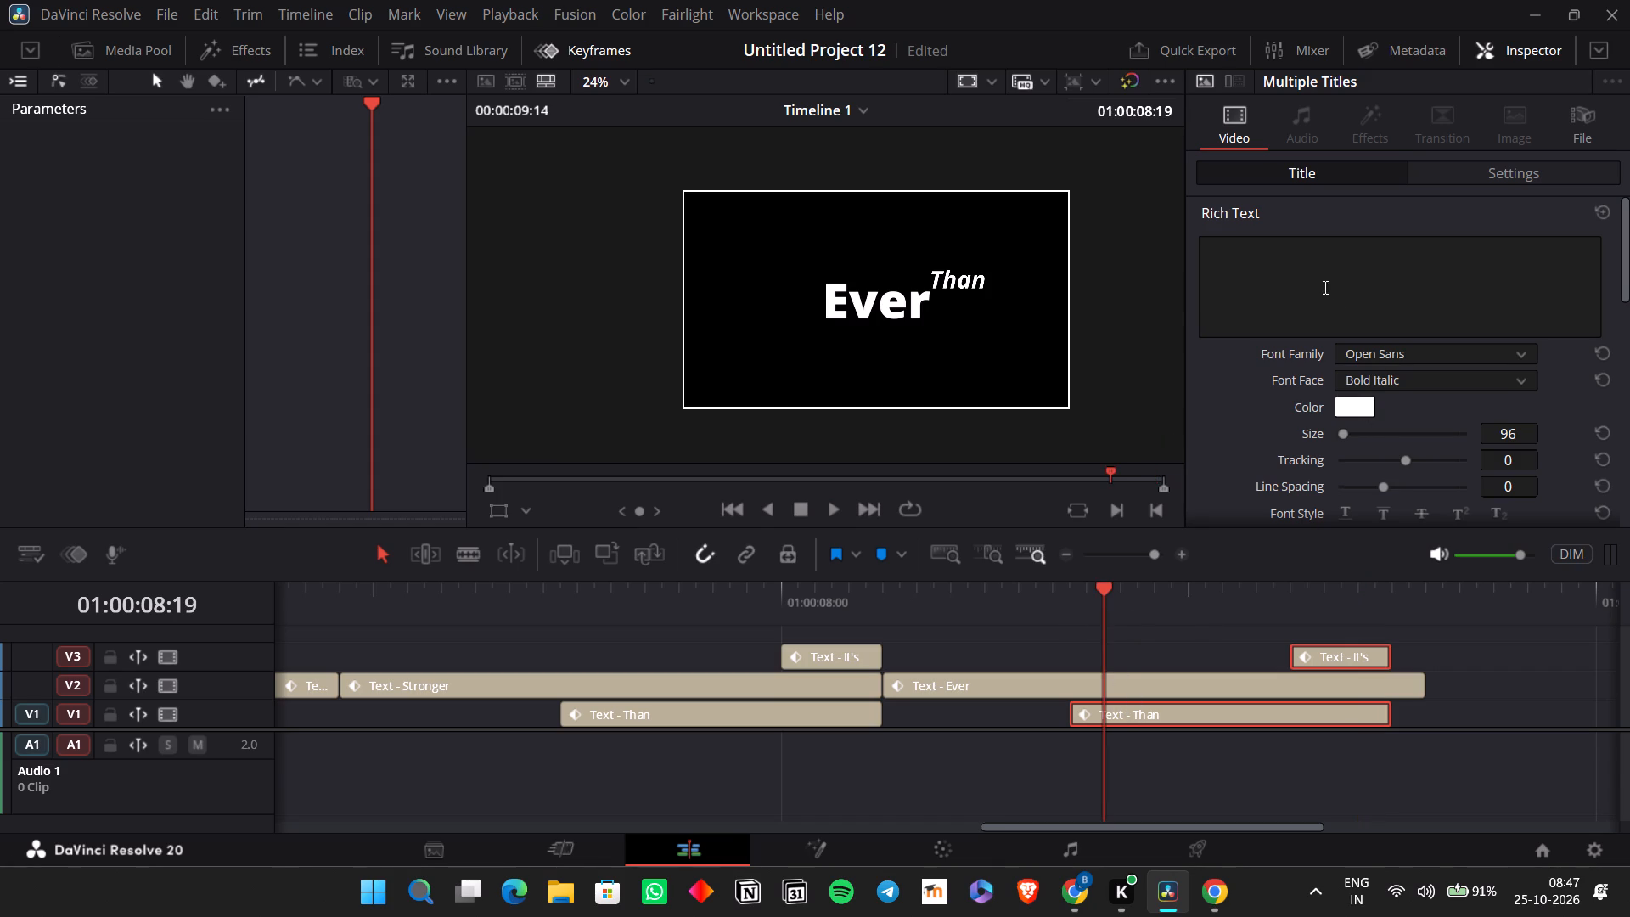
{"action": "left_click", "coordinate": [1311, 273]}
{"action": "scroll", "coordinate": [1311, 273], "scroll_direction": "up", "scroll_amount": 4}
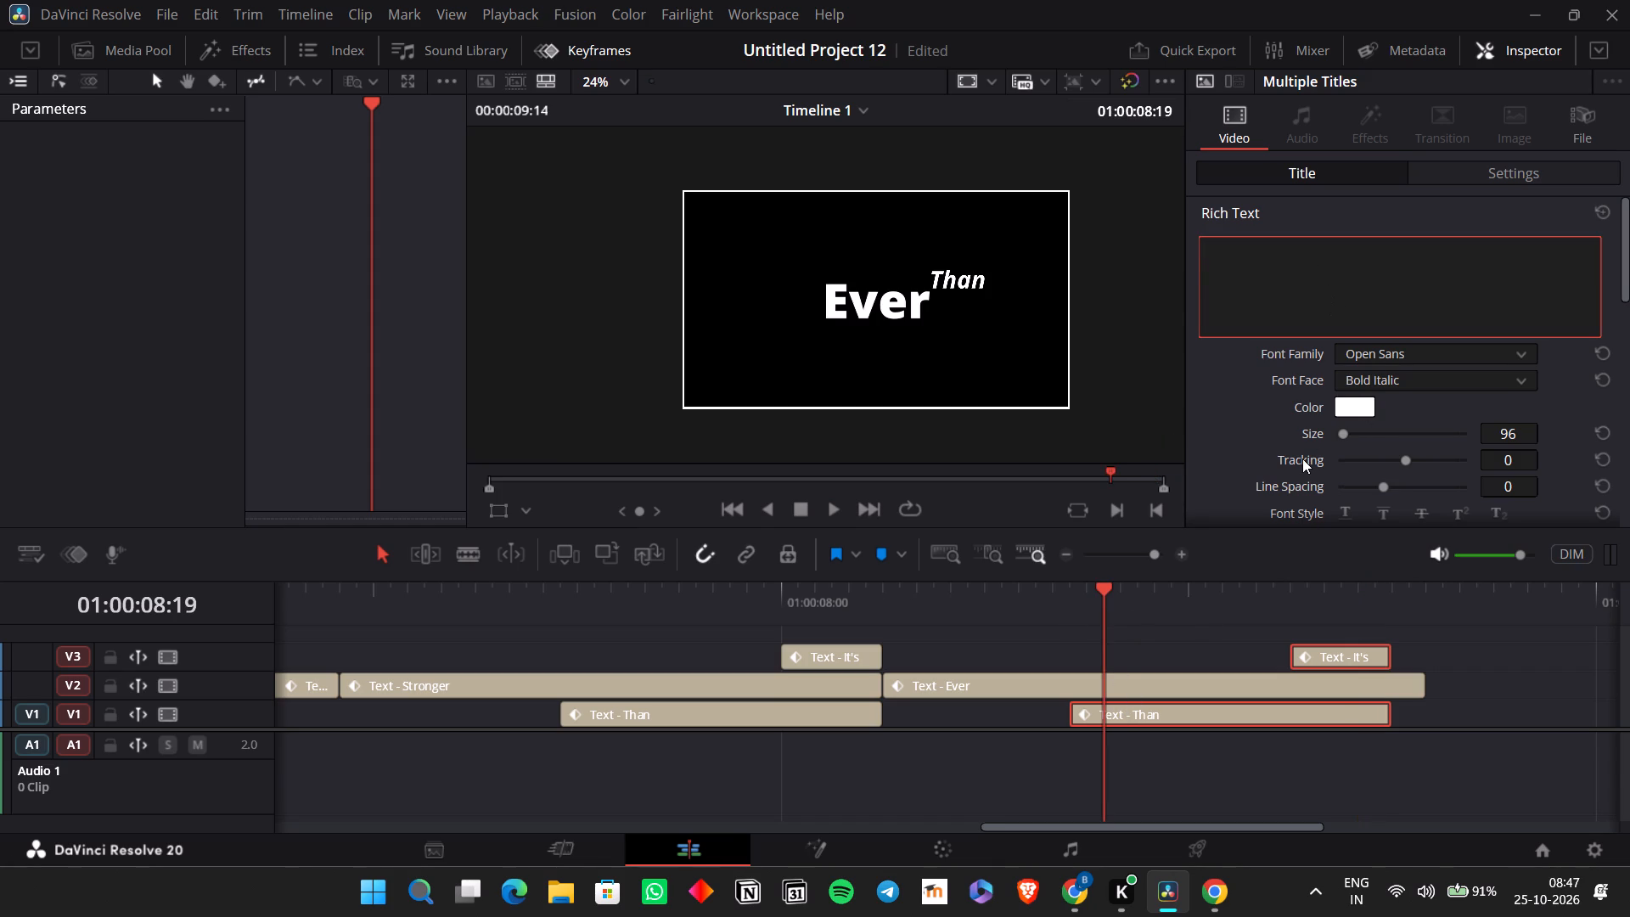
{"action": "type", "text": "mells"}
Shift both "Smells" titles about 500 left and 247 down so the word sits under the start of "Ever".
{"action": "left_click", "coordinate": [1490, 170]}
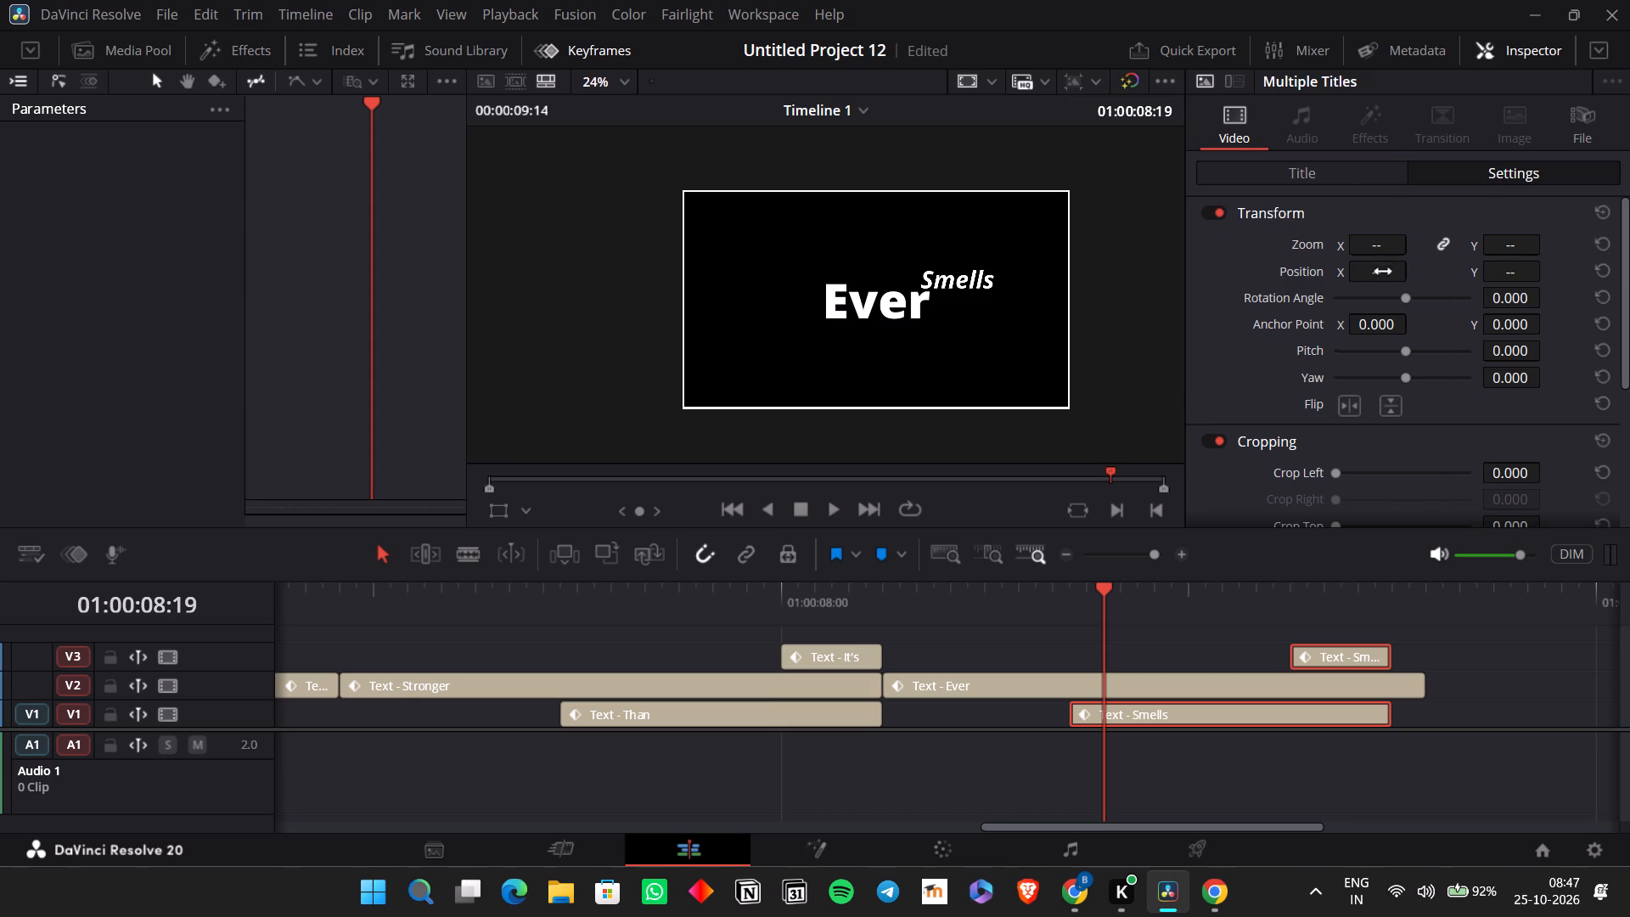
{"action": "left_click_drag", "start_coordinate": [1383, 273], "coordinate": [844, 345]}
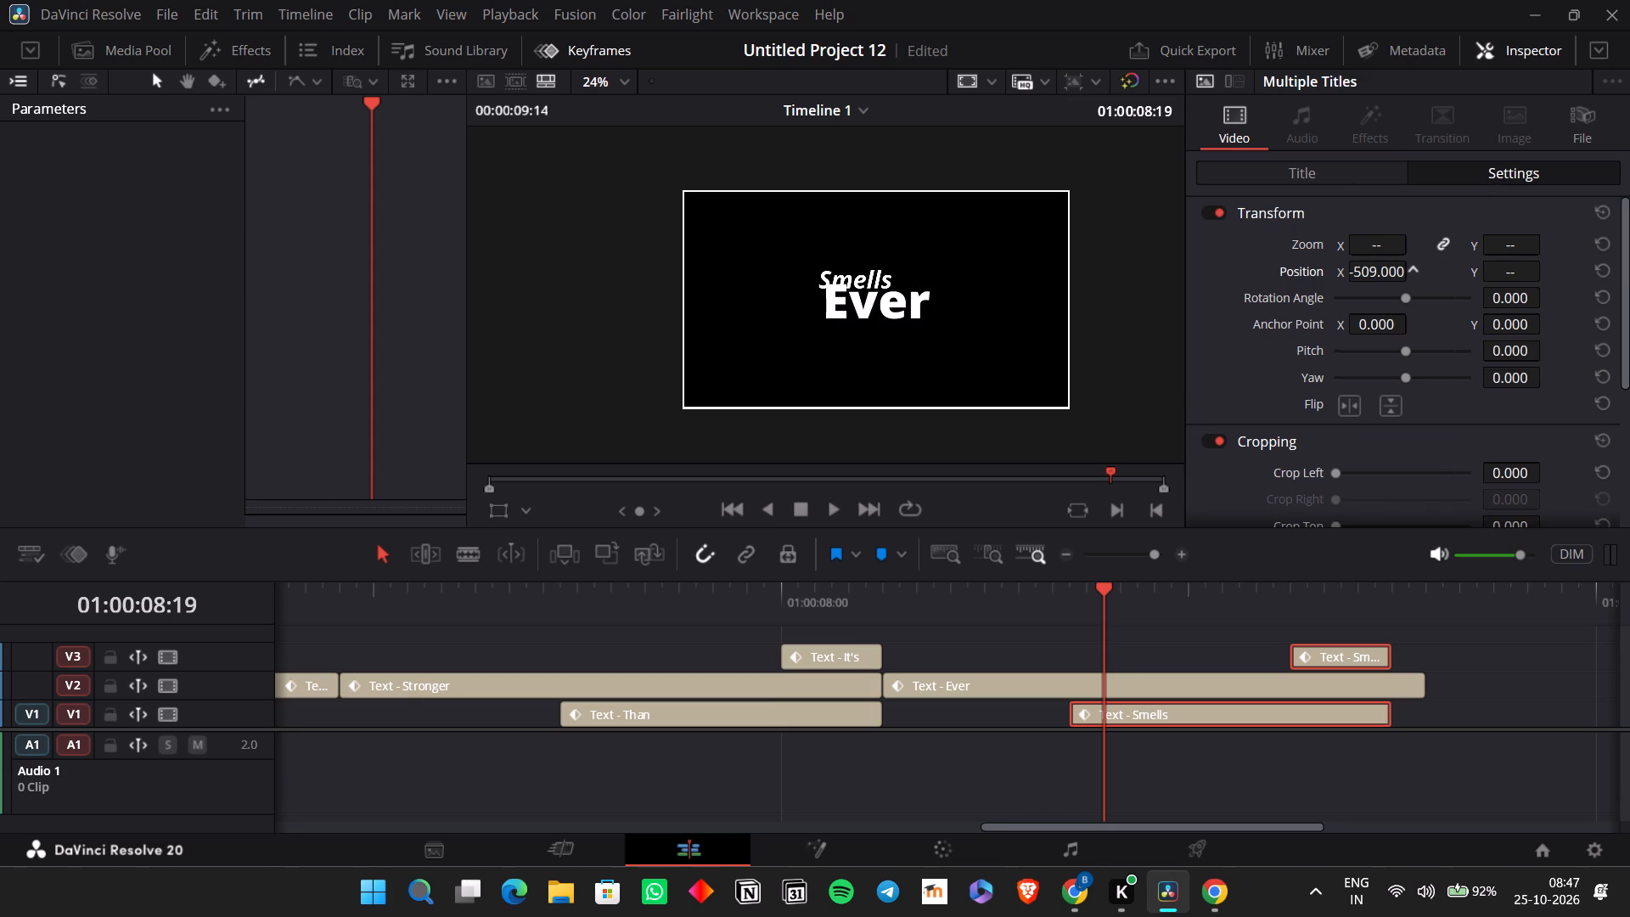
{"action": "left_click_drag", "start_coordinate": [844, 345], "coordinate": [853, 345]}
{"action": "left_click_drag", "start_coordinate": [1521, 277], "coordinate": [1498, 315]}
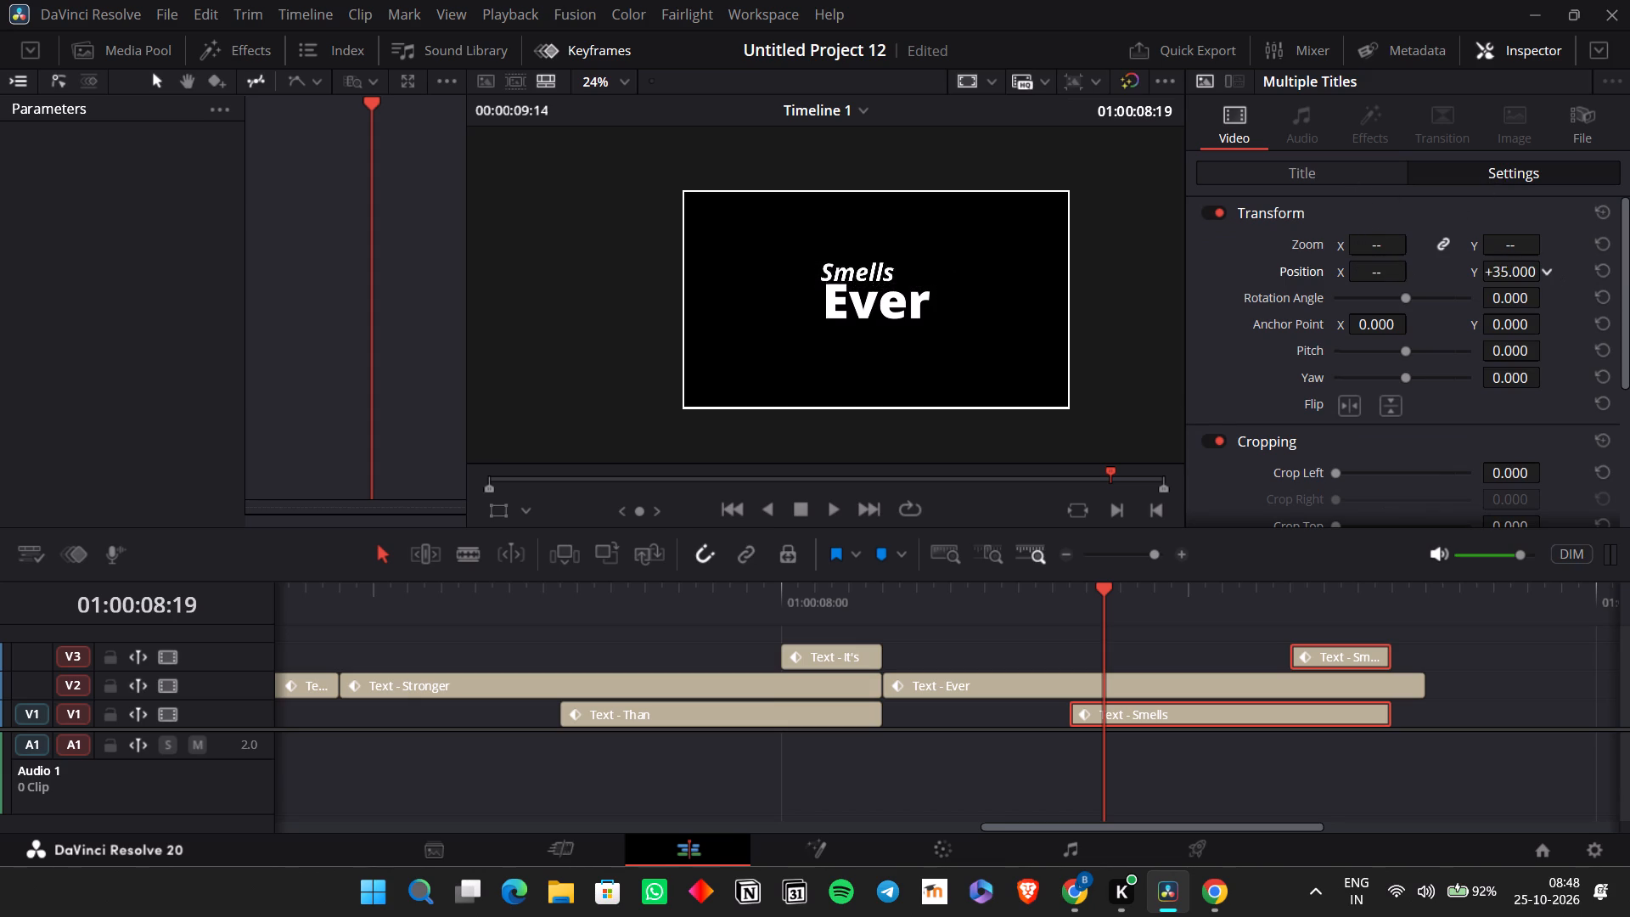
{"action": "left_click_drag", "start_coordinate": [1498, 315], "coordinate": [1260, 393]}
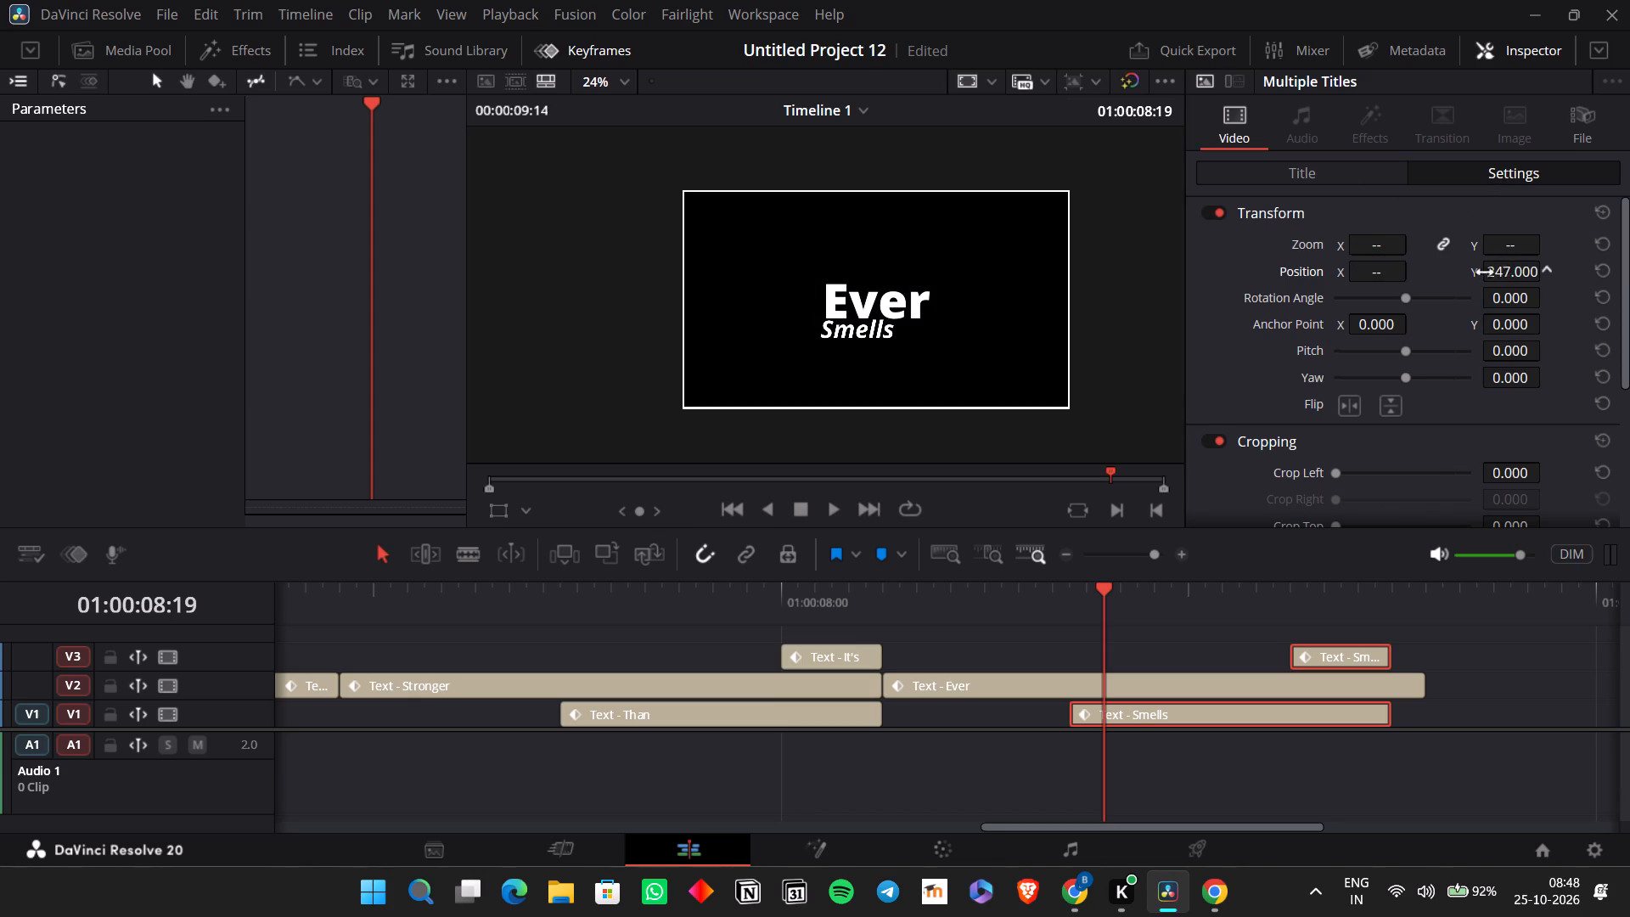
Reduce the zoom of both "Smells" titles by about 0.44 and nudge them until the word lines up under the "E" of "Ever".
{"action": "scroll", "coordinate": [842, 334], "scroll_direction": "up", "scroll_amount": 1}
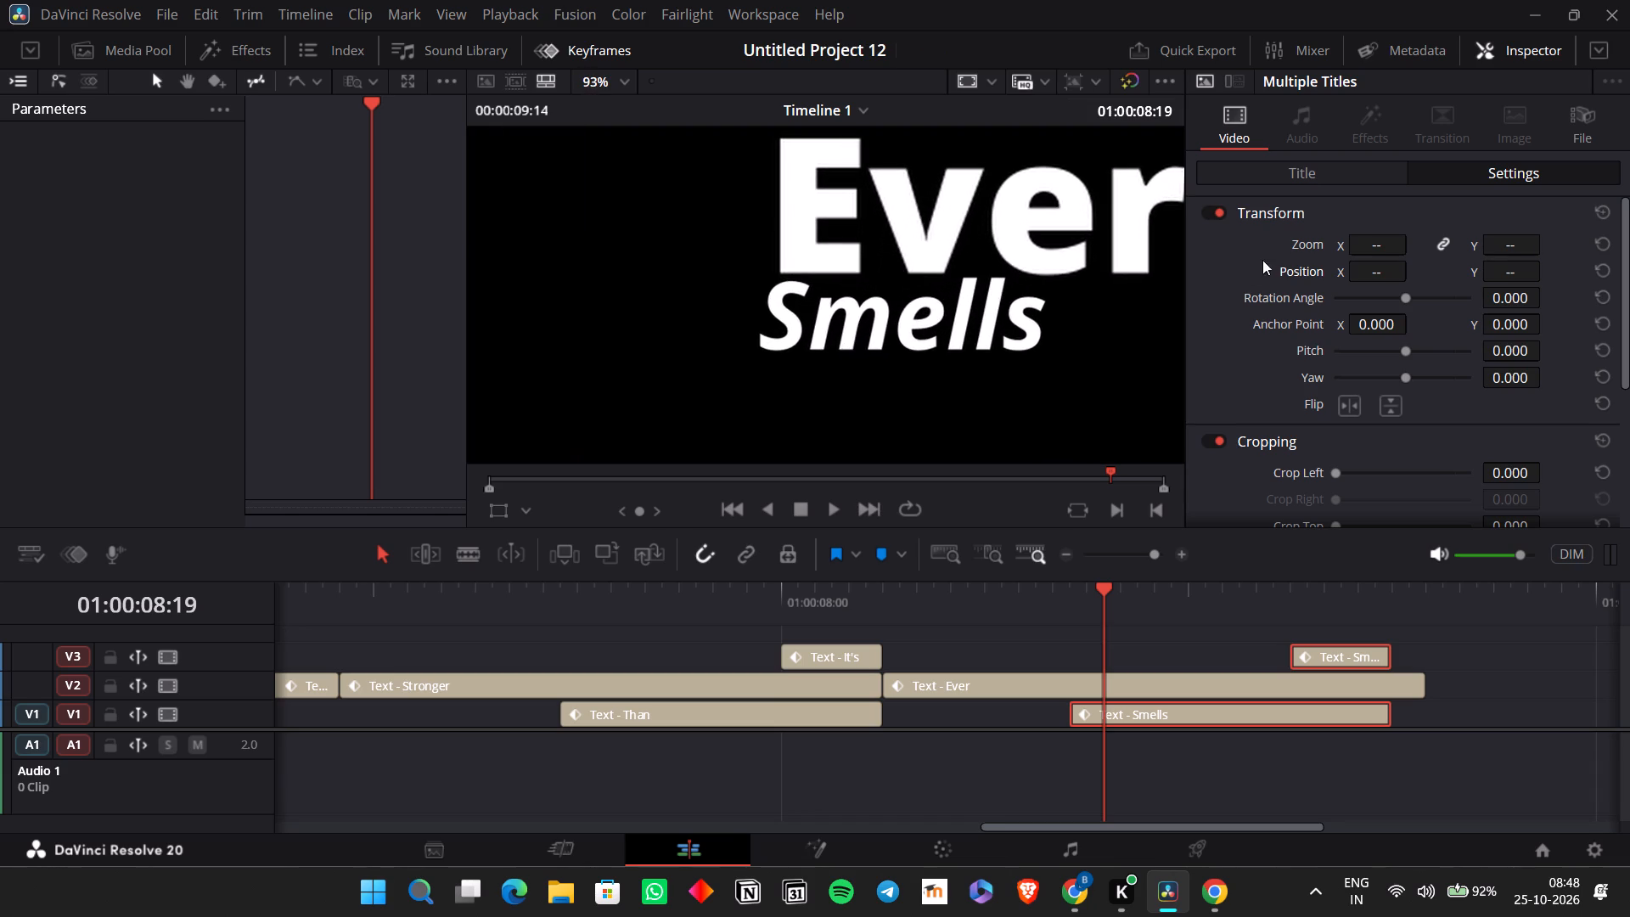
{"action": "left_click_drag", "start_coordinate": [1380, 278], "coordinate": [1393, 278]}
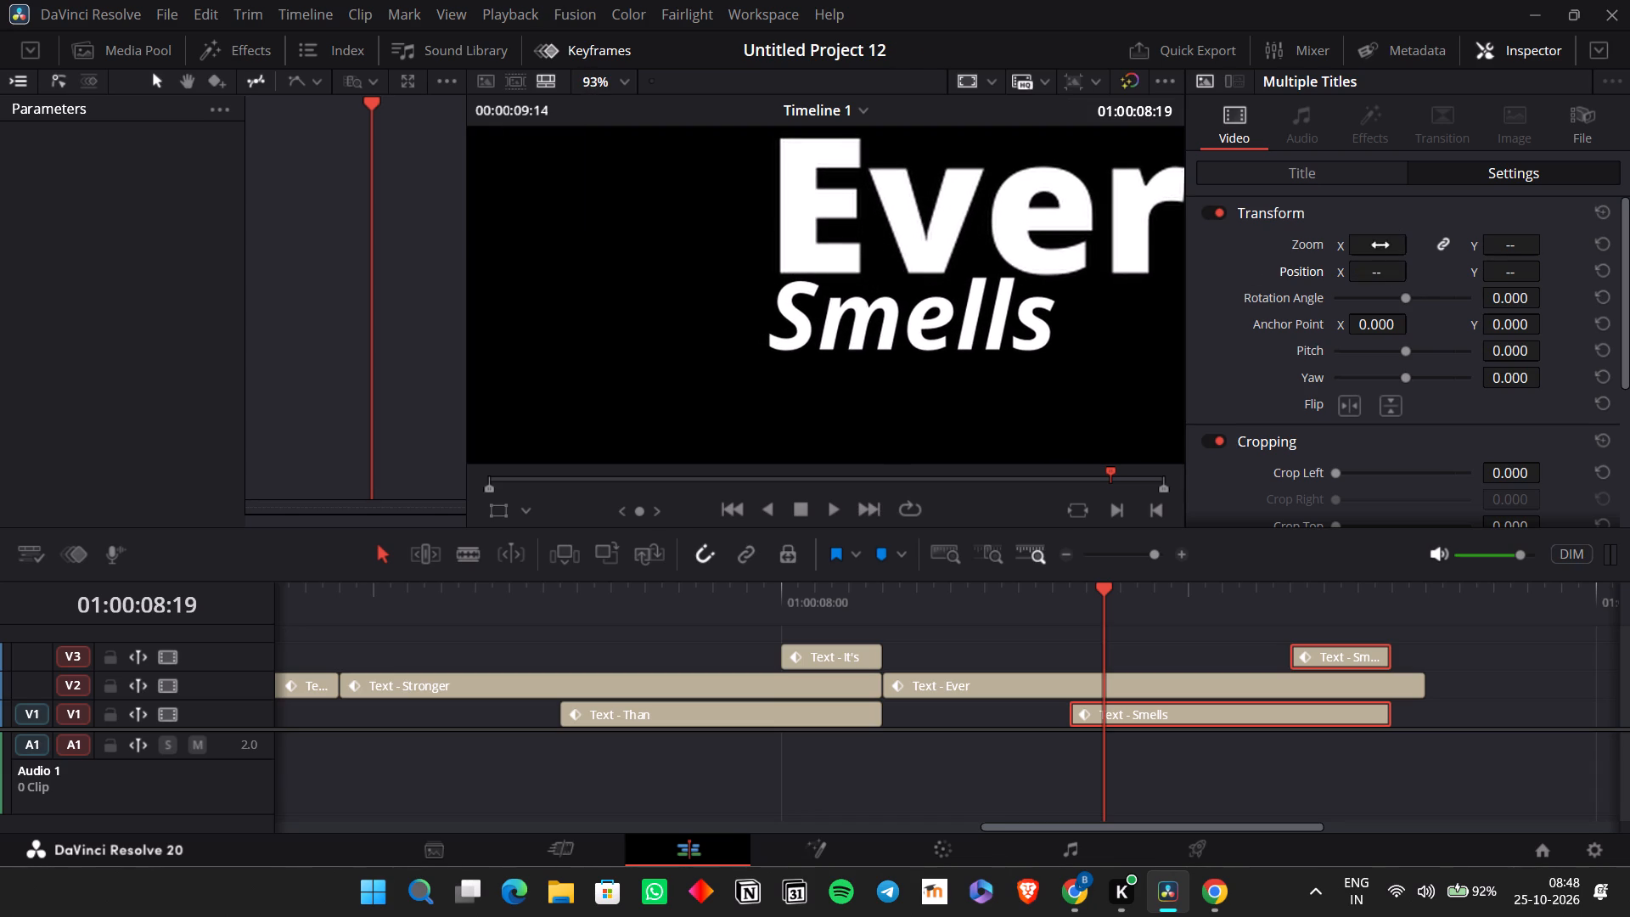
{"action": "left_click_drag", "start_coordinate": [1380, 246], "coordinate": [1334, 268]}
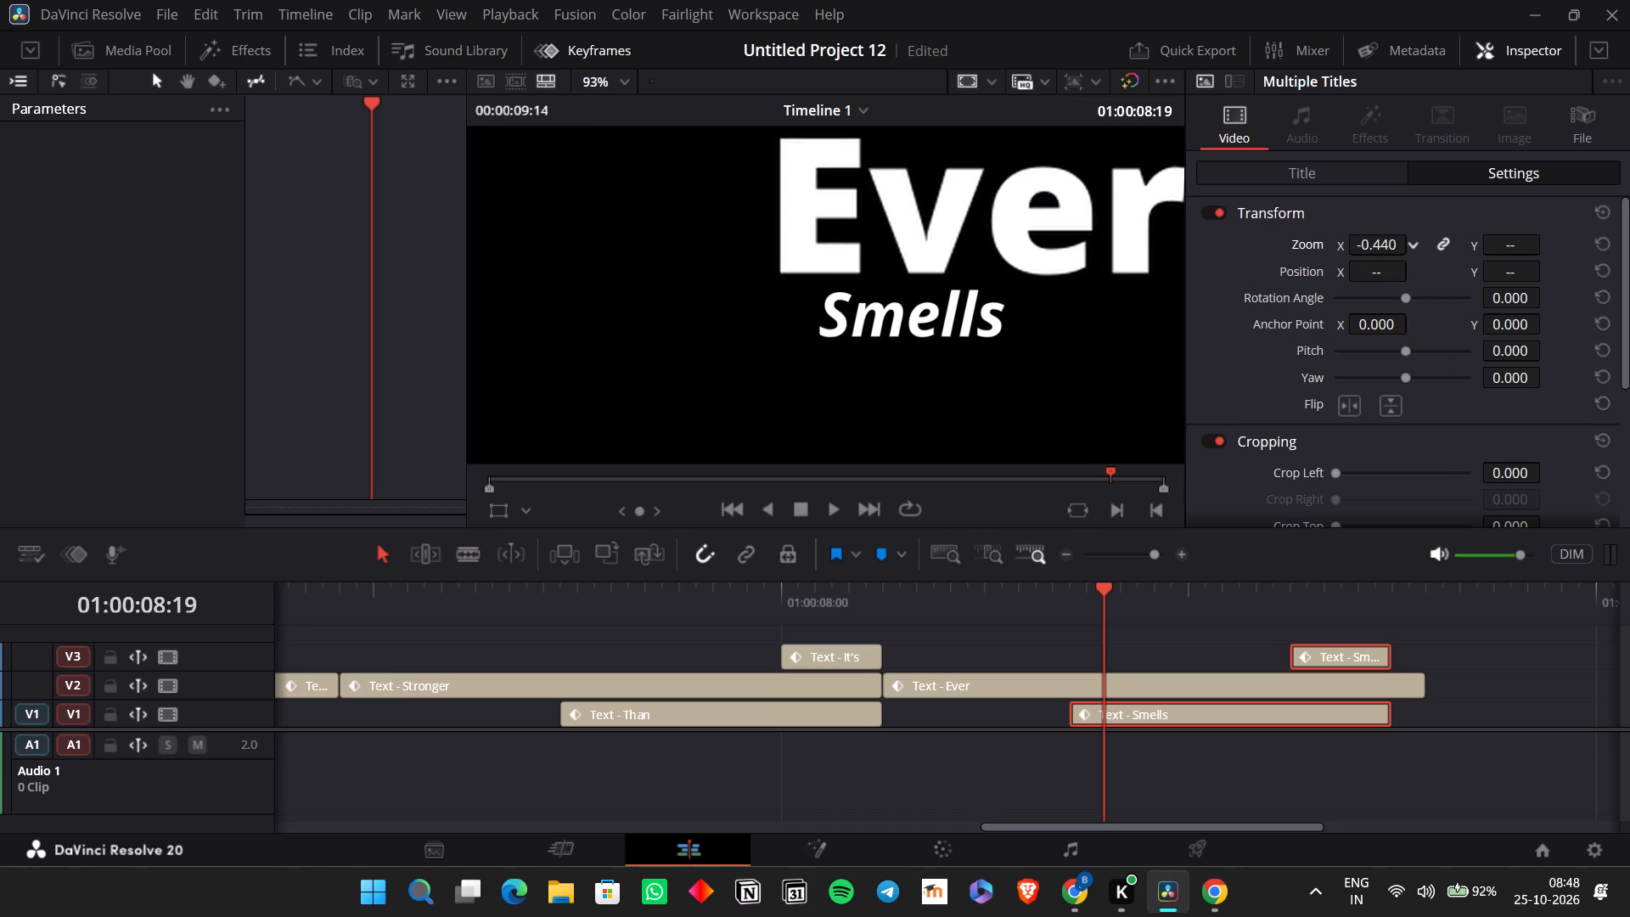
{"action": "left_click_drag", "start_coordinate": [1334, 268], "coordinate": [1332, 269]}
{"action": "left_click_drag", "start_coordinate": [1380, 272], "coordinate": [1322, 286]}
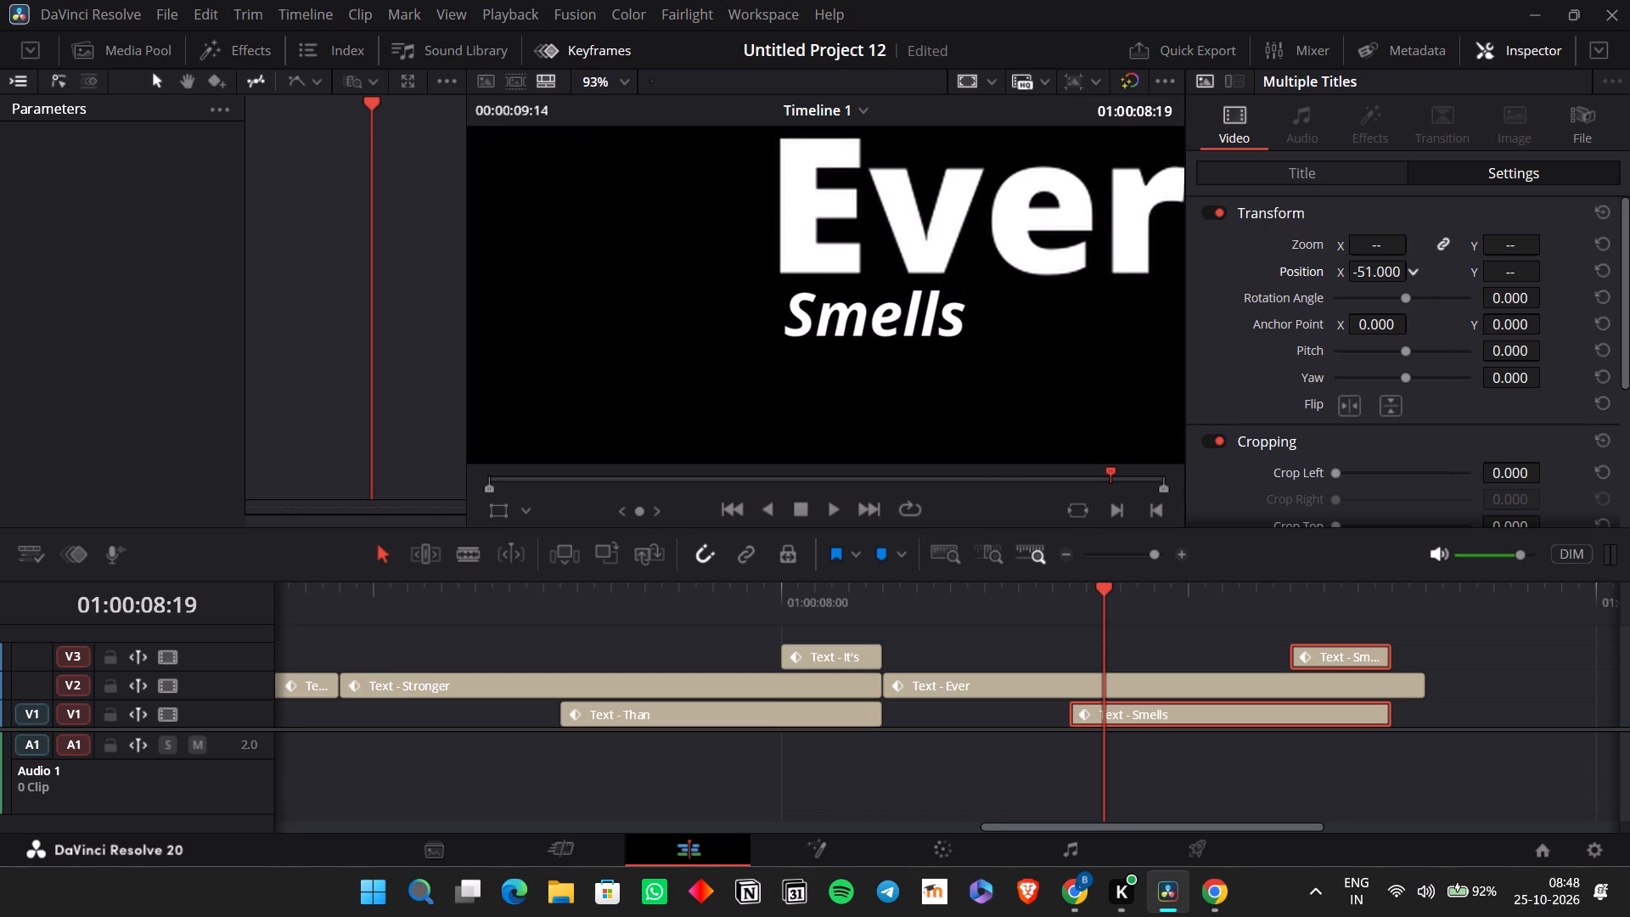
{"action": "left_click_drag", "start_coordinate": [1322, 286], "coordinate": [1321, 289]}
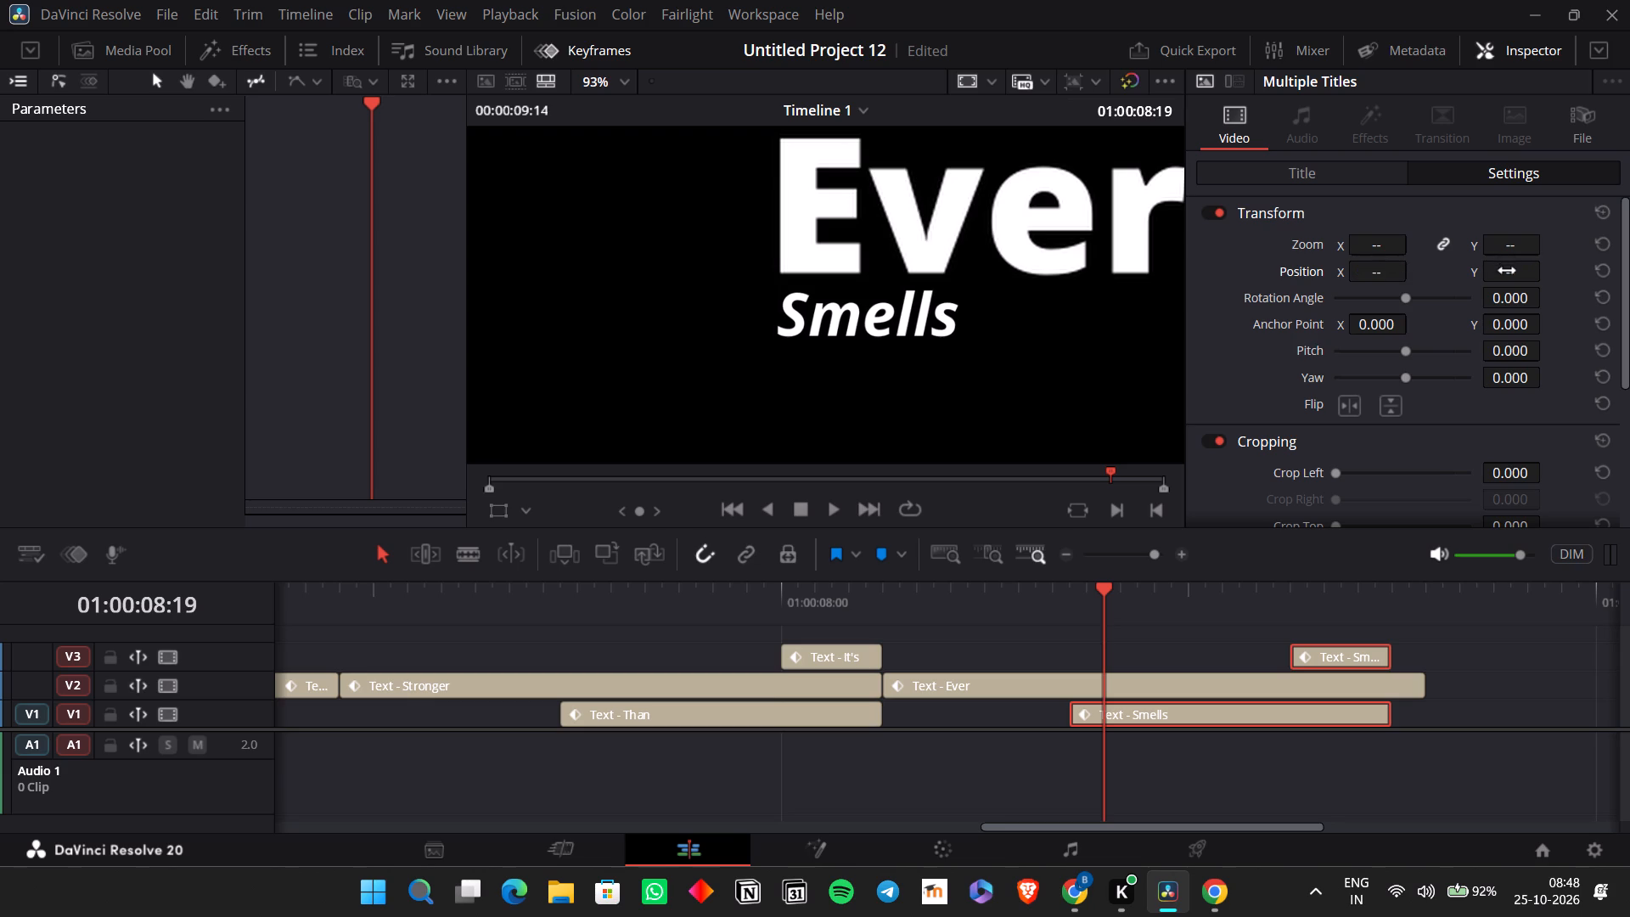
{"action": "left_click_drag", "start_coordinate": [1507, 271], "coordinate": [1526, 273]}
{"action": "scroll", "coordinate": [817, 278], "scroll_direction": "up", "scroll_amount": 1}
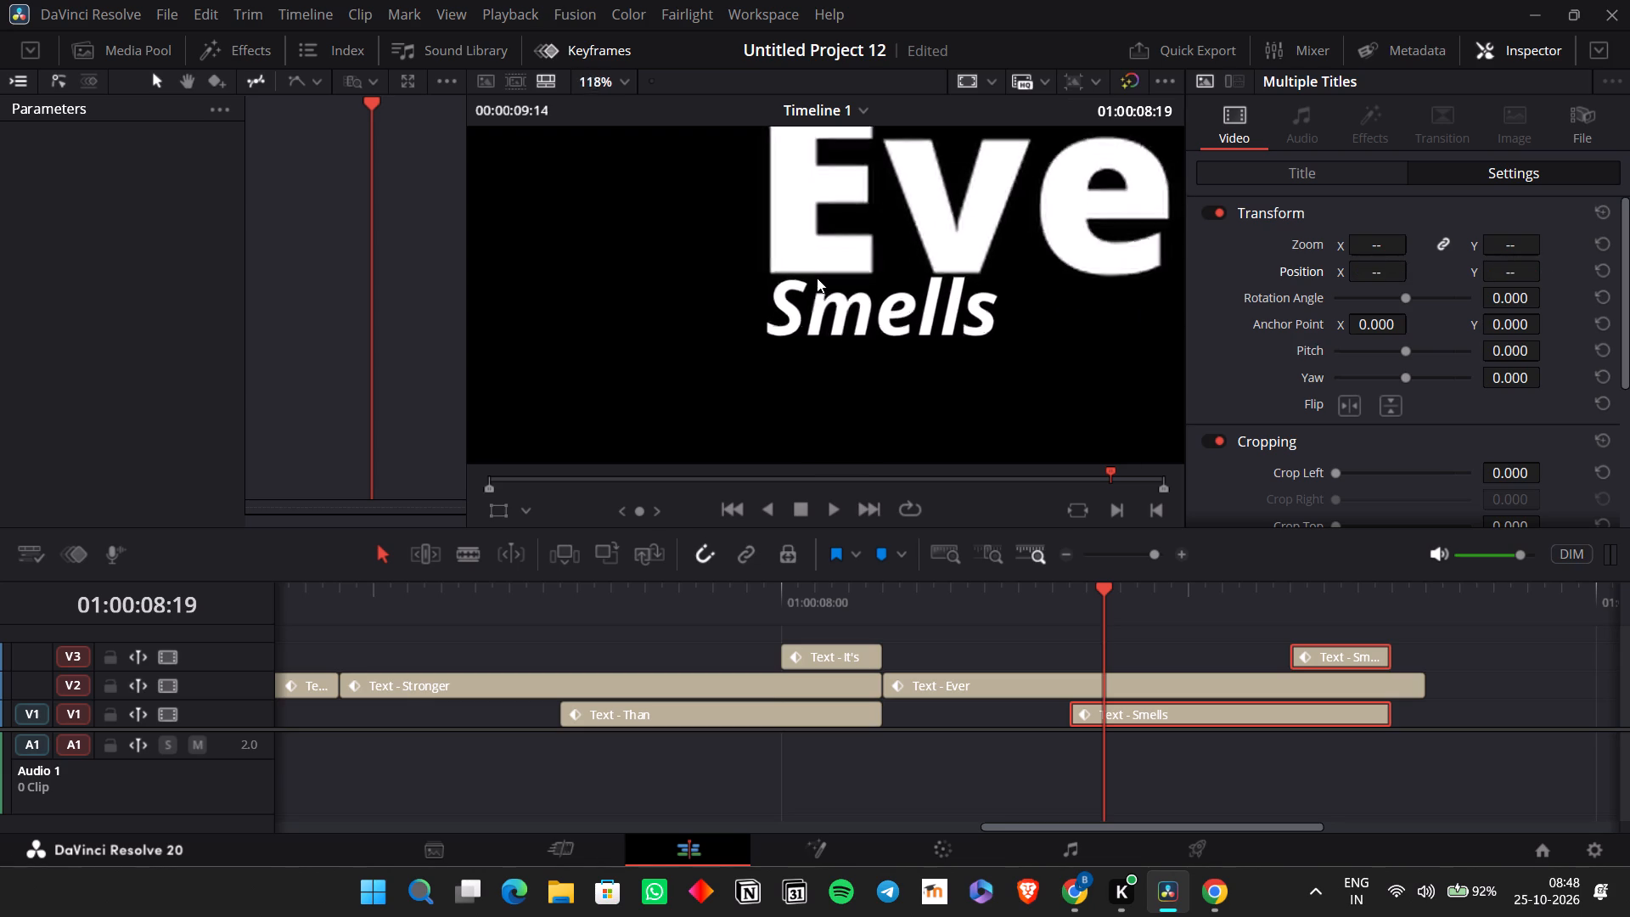
{"action": "scroll", "coordinate": [817, 278], "scroll_direction": "up", "scroll_amount": 1}
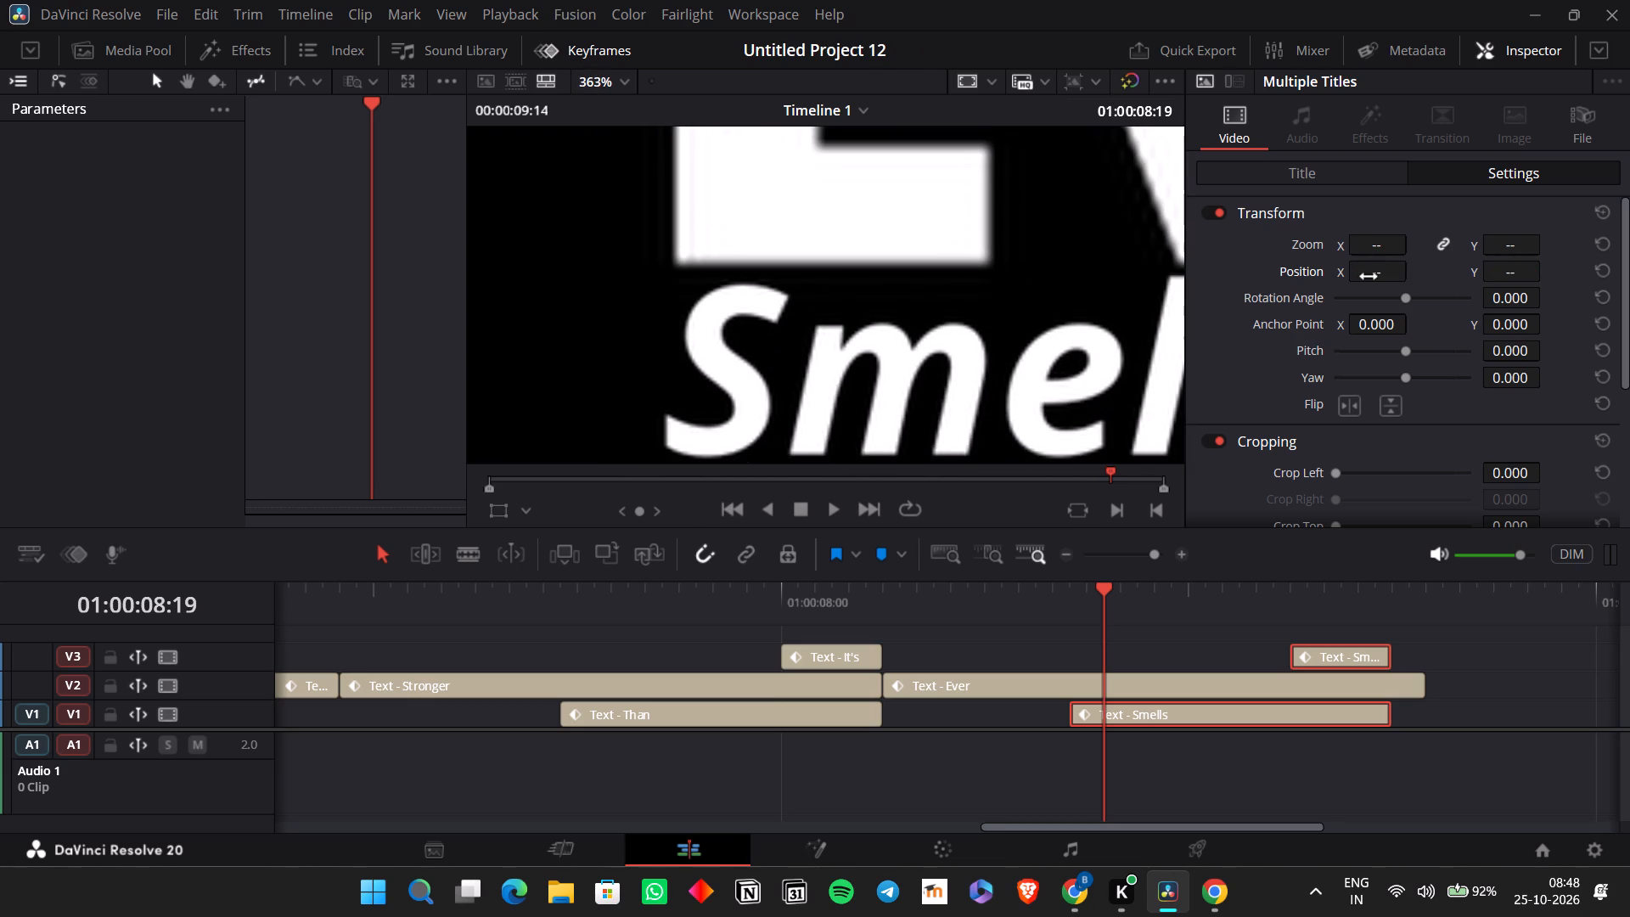
{"action": "left_click_drag", "start_coordinate": [1372, 278], "coordinate": [1375, 290]}
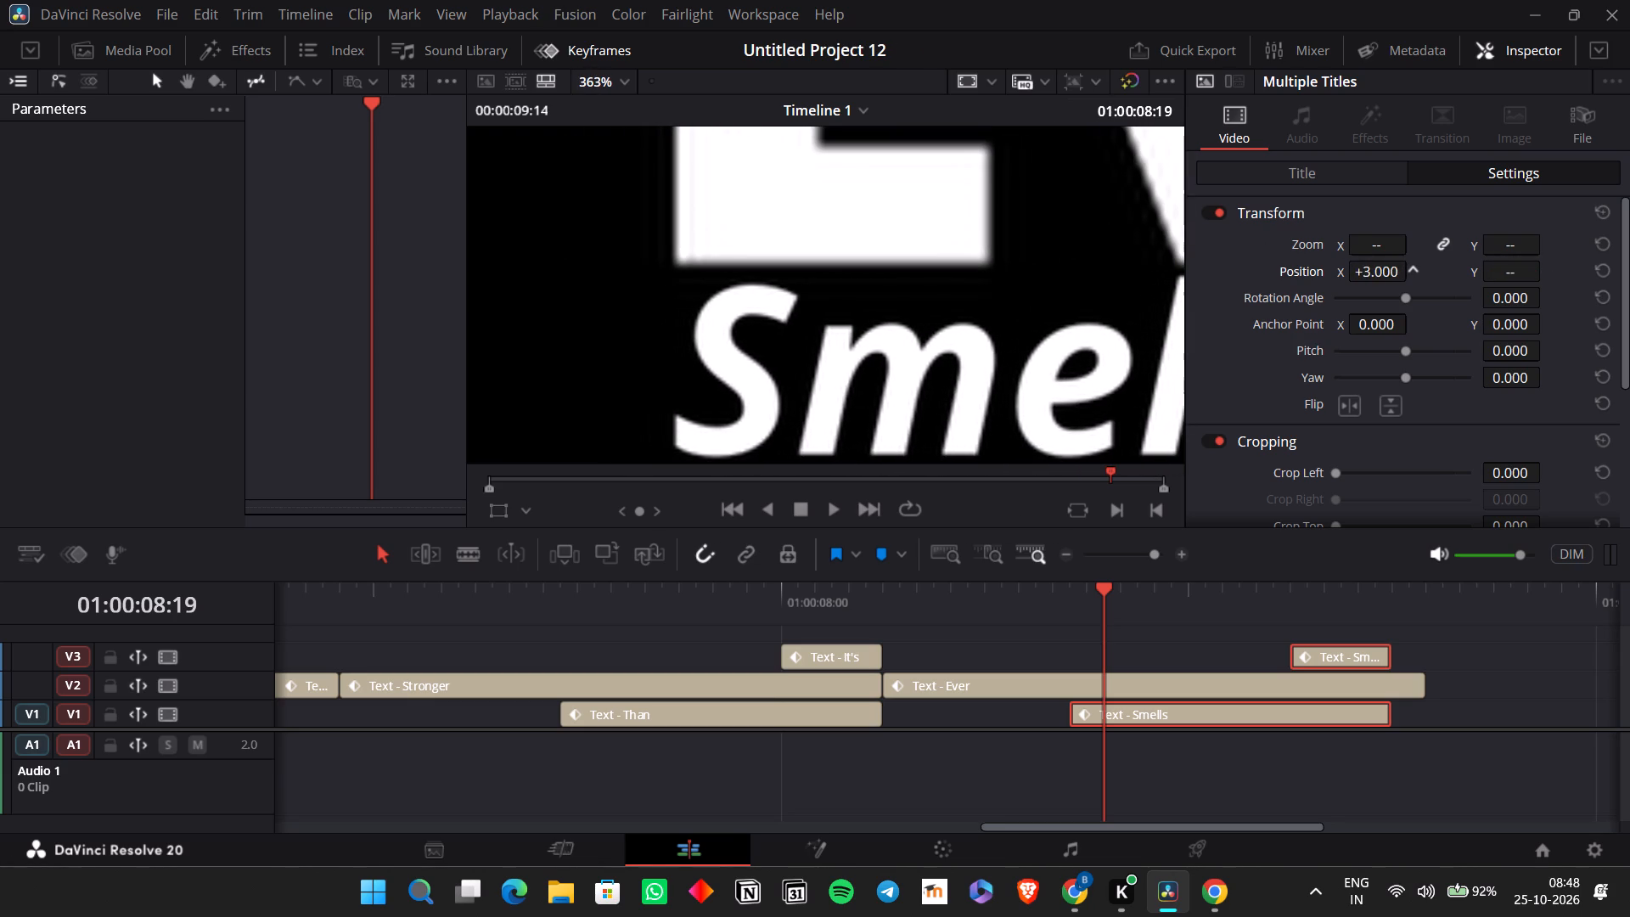
{"action": "left_click_drag", "start_coordinate": [1375, 290], "coordinate": [1378, 290]}
Bring the full frame back into view and play back the "Stronger" to "Ever" section with "Smells" beneath.
{"action": "scroll", "coordinate": [1183, 301], "scroll_direction": "down", "scroll_amount": 1}
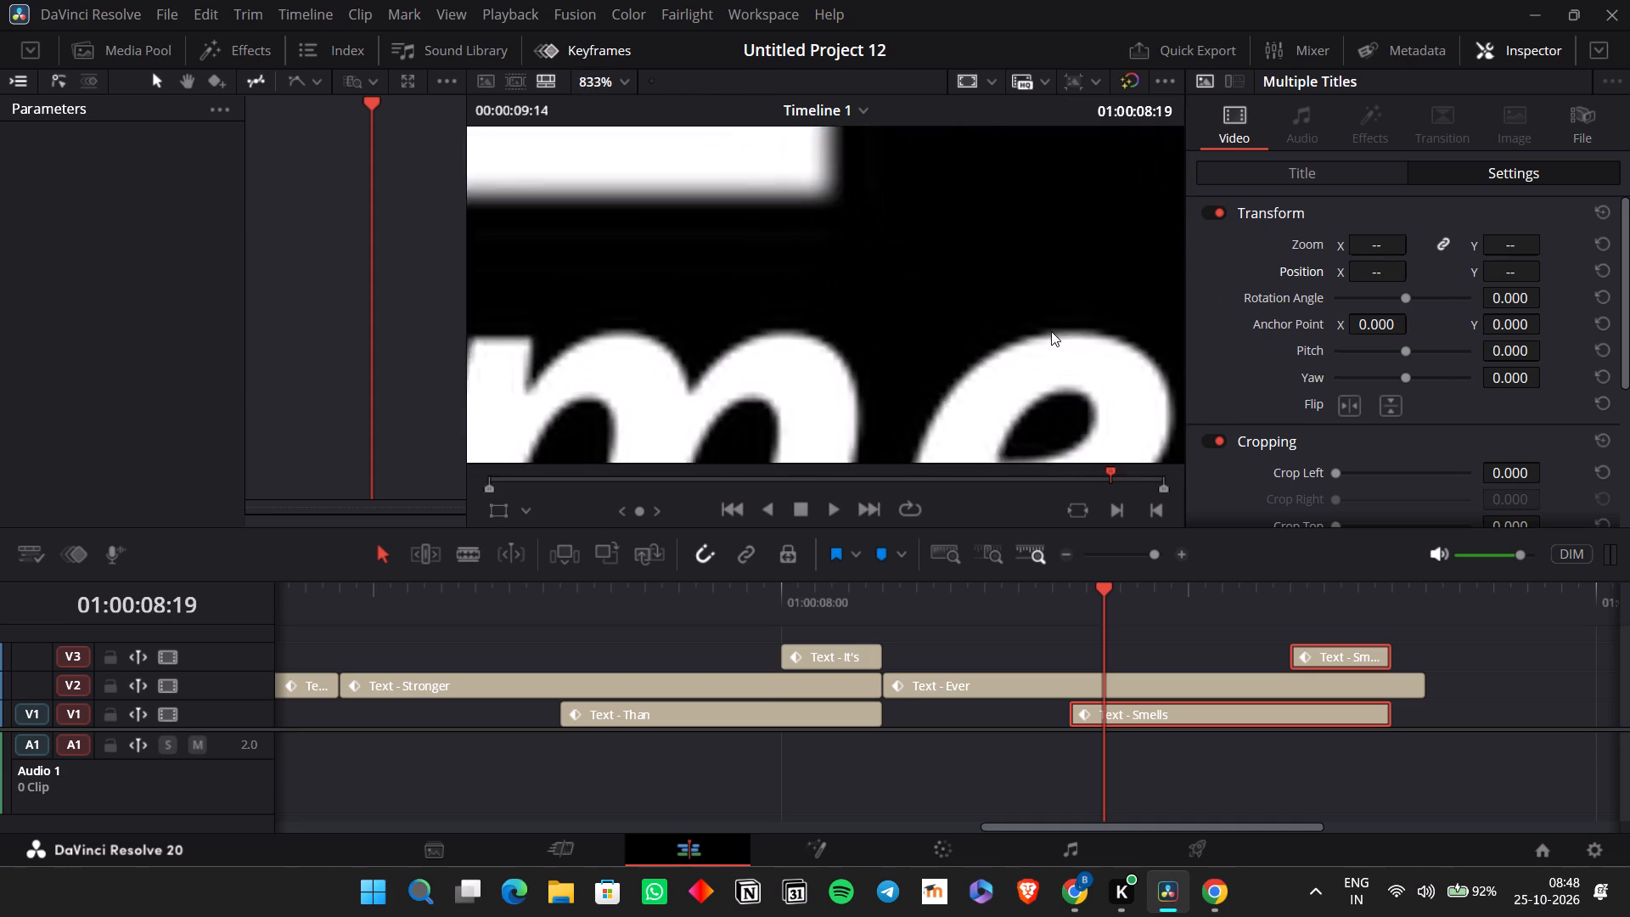
{"action": "scroll", "coordinate": [1051, 331], "scroll_direction": "down", "scroll_amount": 2}
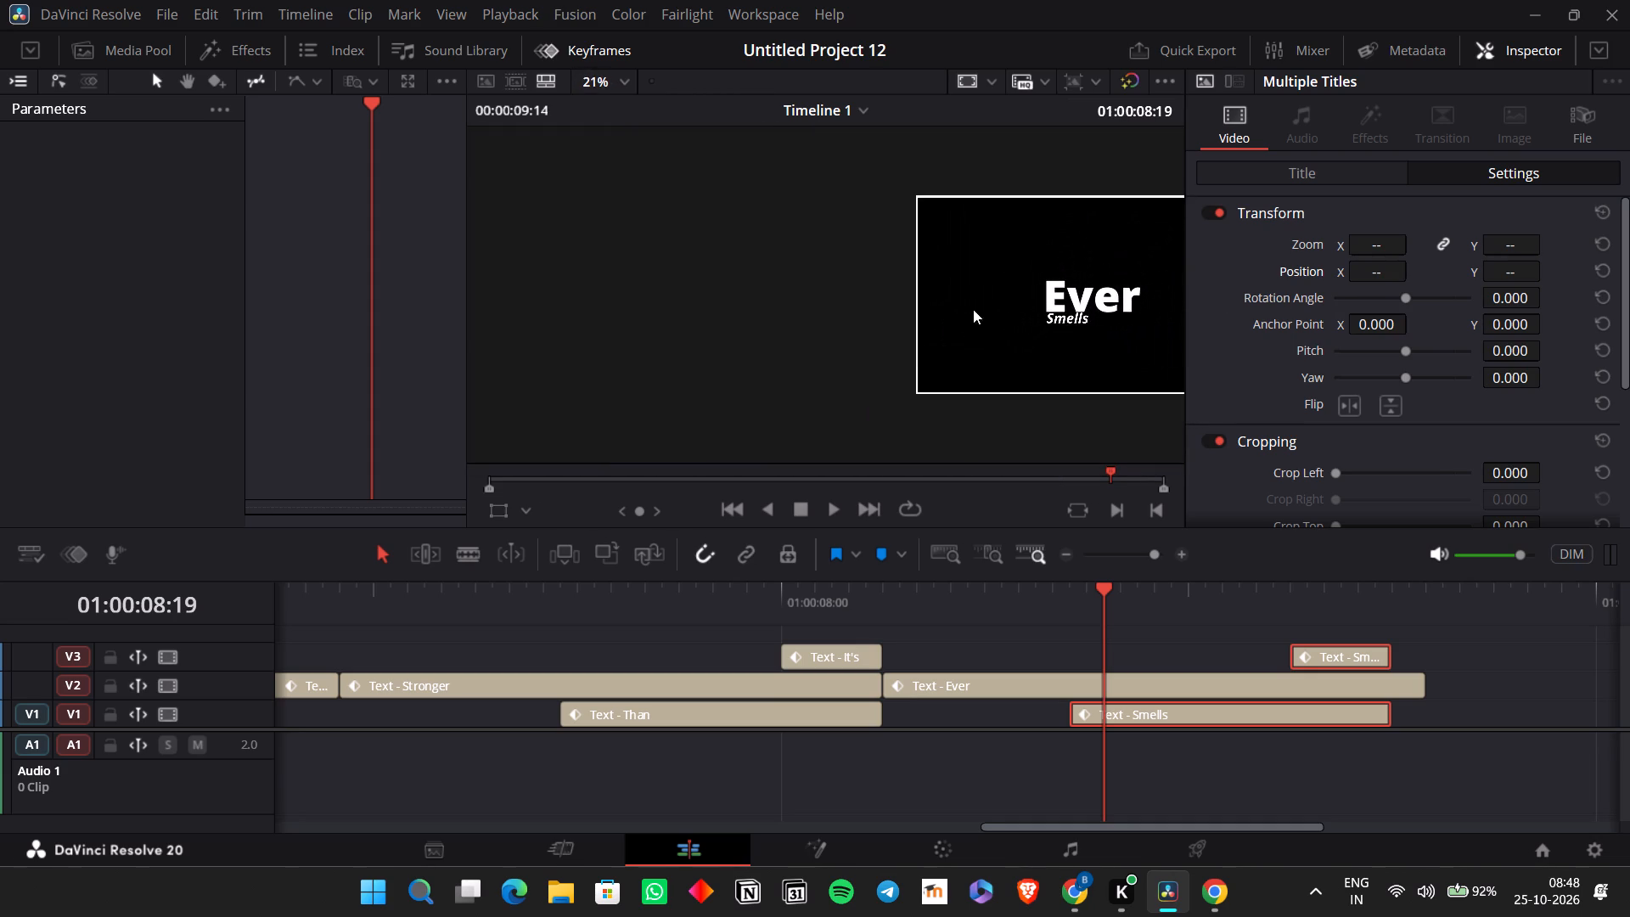
{"action": "scroll", "coordinate": [740, 285], "scroll_direction": "left", "scroll_amount": 1}
{"action": "scroll", "coordinate": [912, 289], "scroll_direction": "up", "scroll_amount": 1}
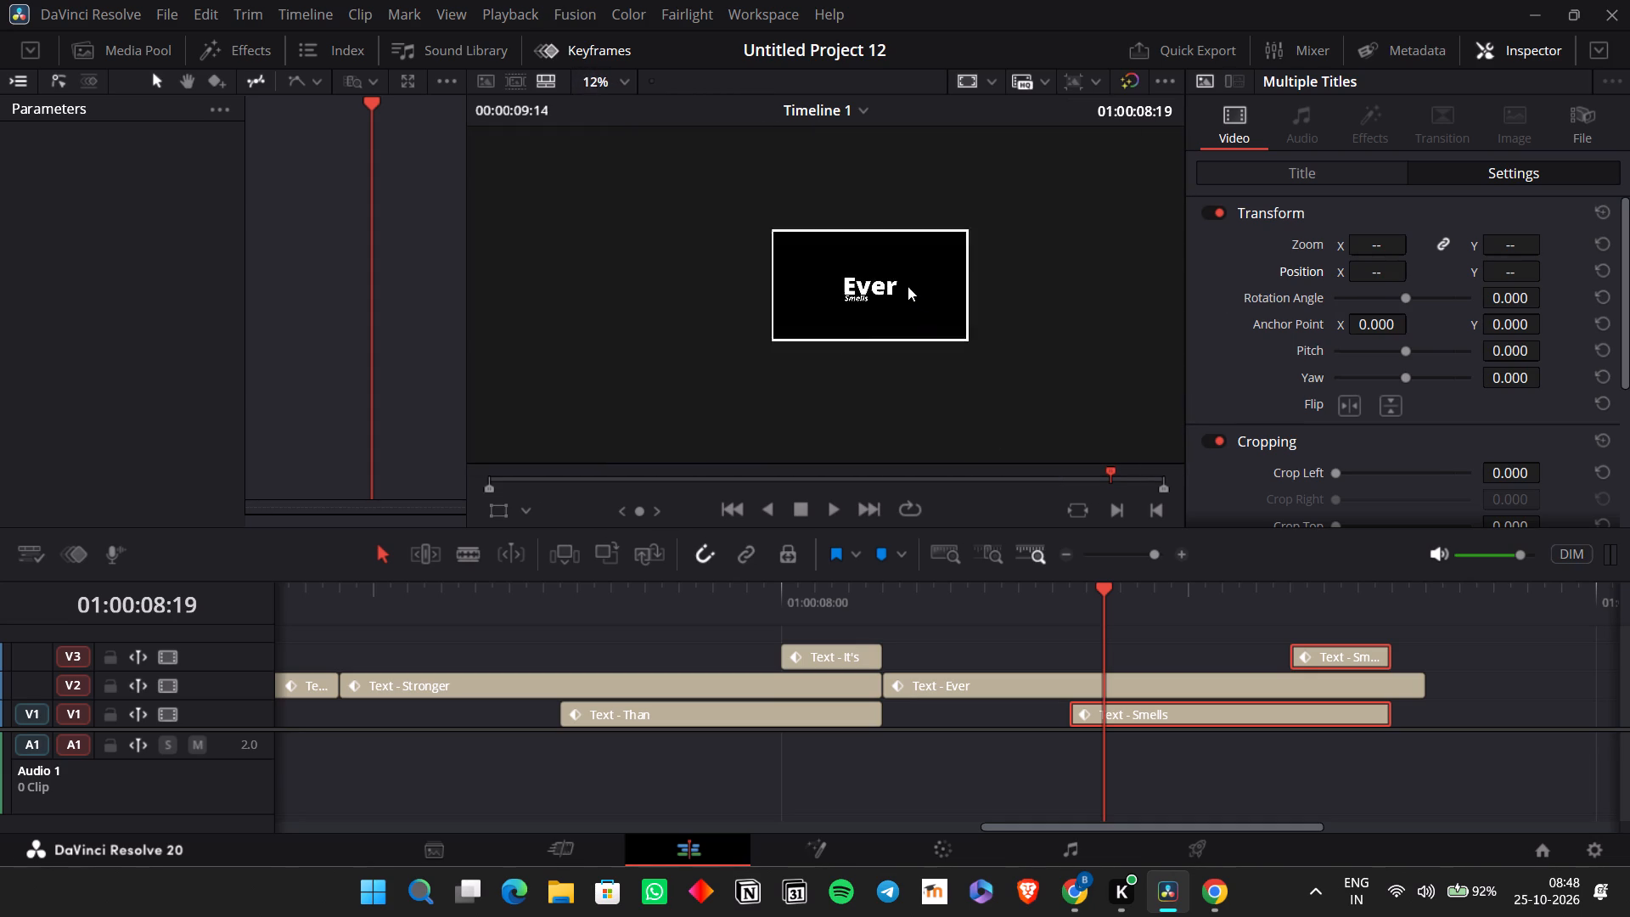
{"action": "scroll", "coordinate": [908, 286], "scroll_direction": "up", "scroll_amount": 2}
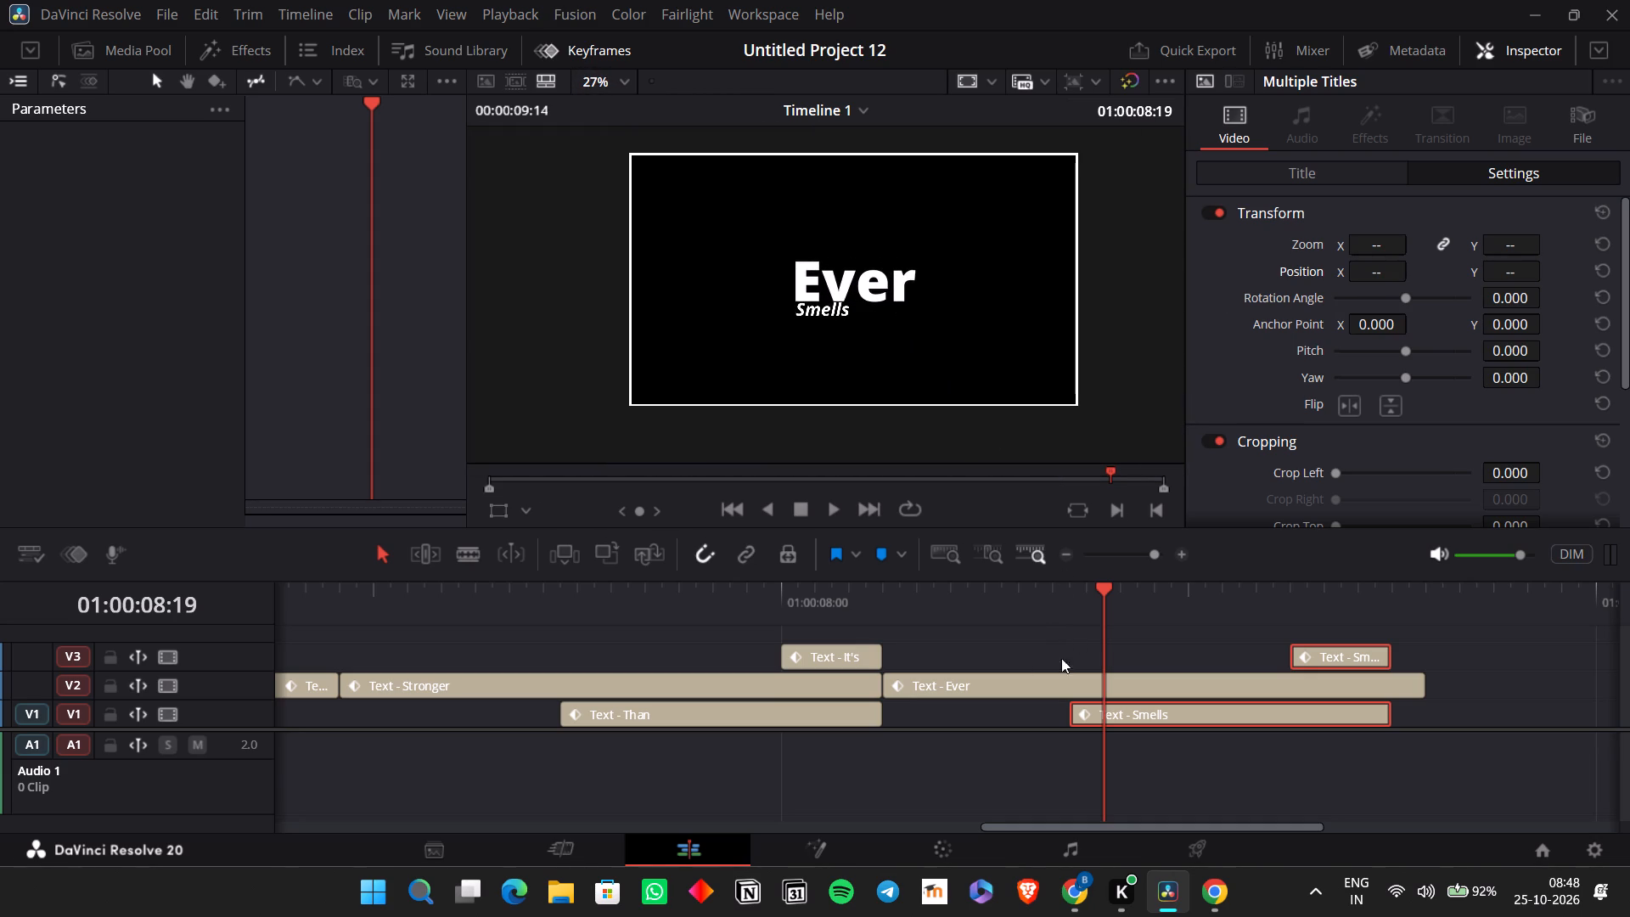
{"action": "left_click", "coordinate": [461, 600]}
{"action": "key", "text": "space"}
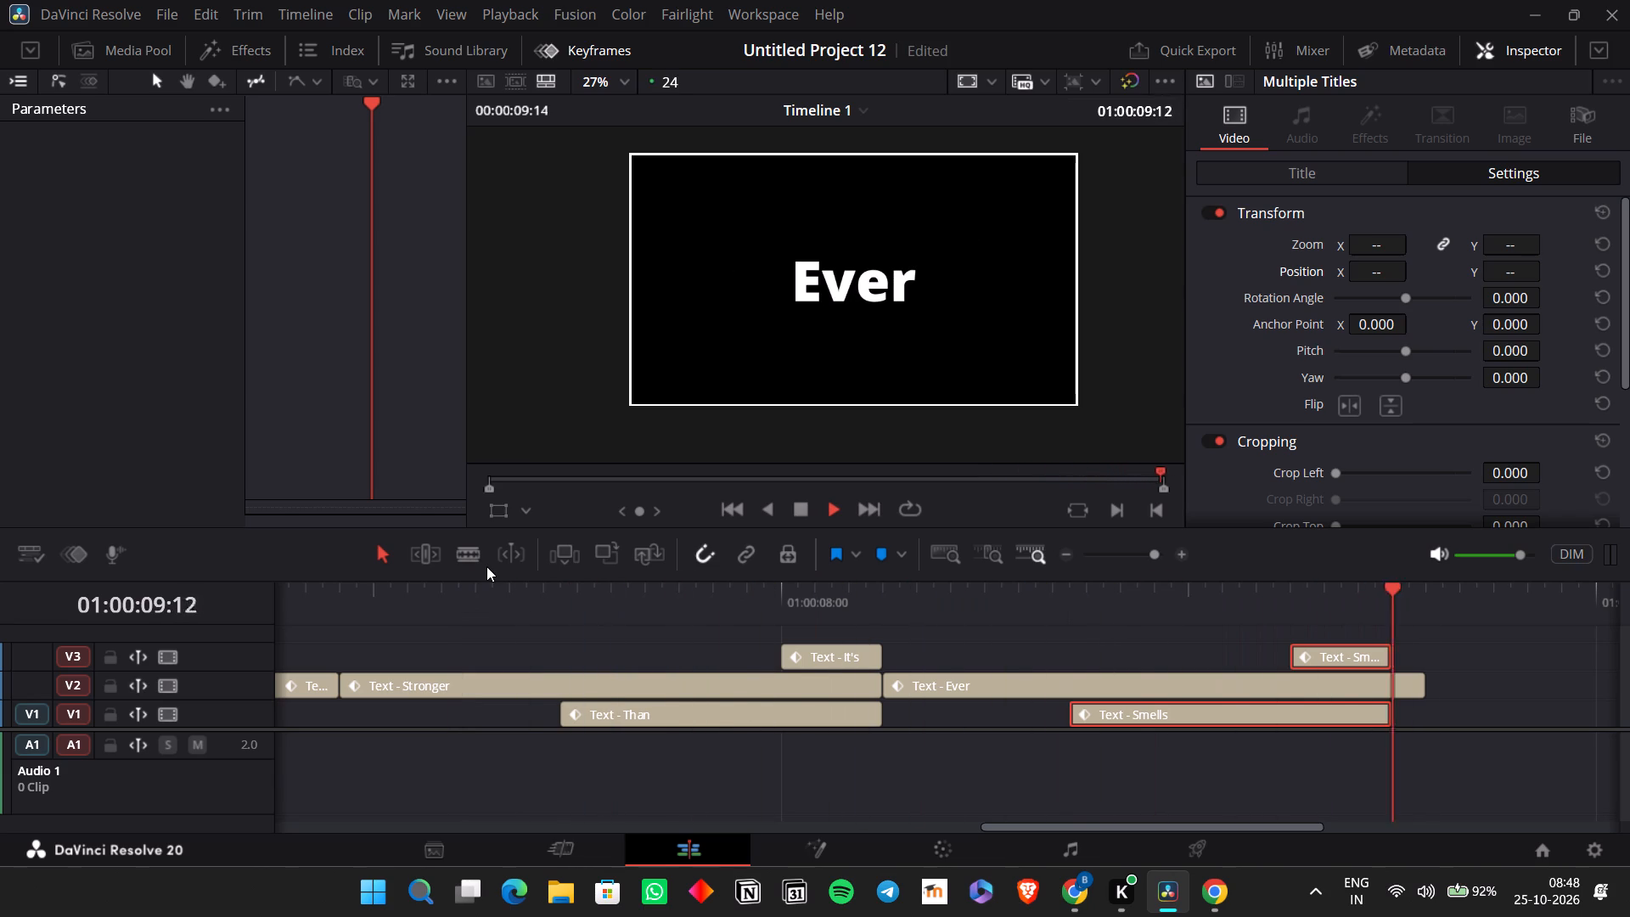
{"action": "key", "text": "space"}
Change the V1 title text under "Ever" from "Smells" to "Smelled".
{"action": "left_click", "coordinate": [1075, 597]}
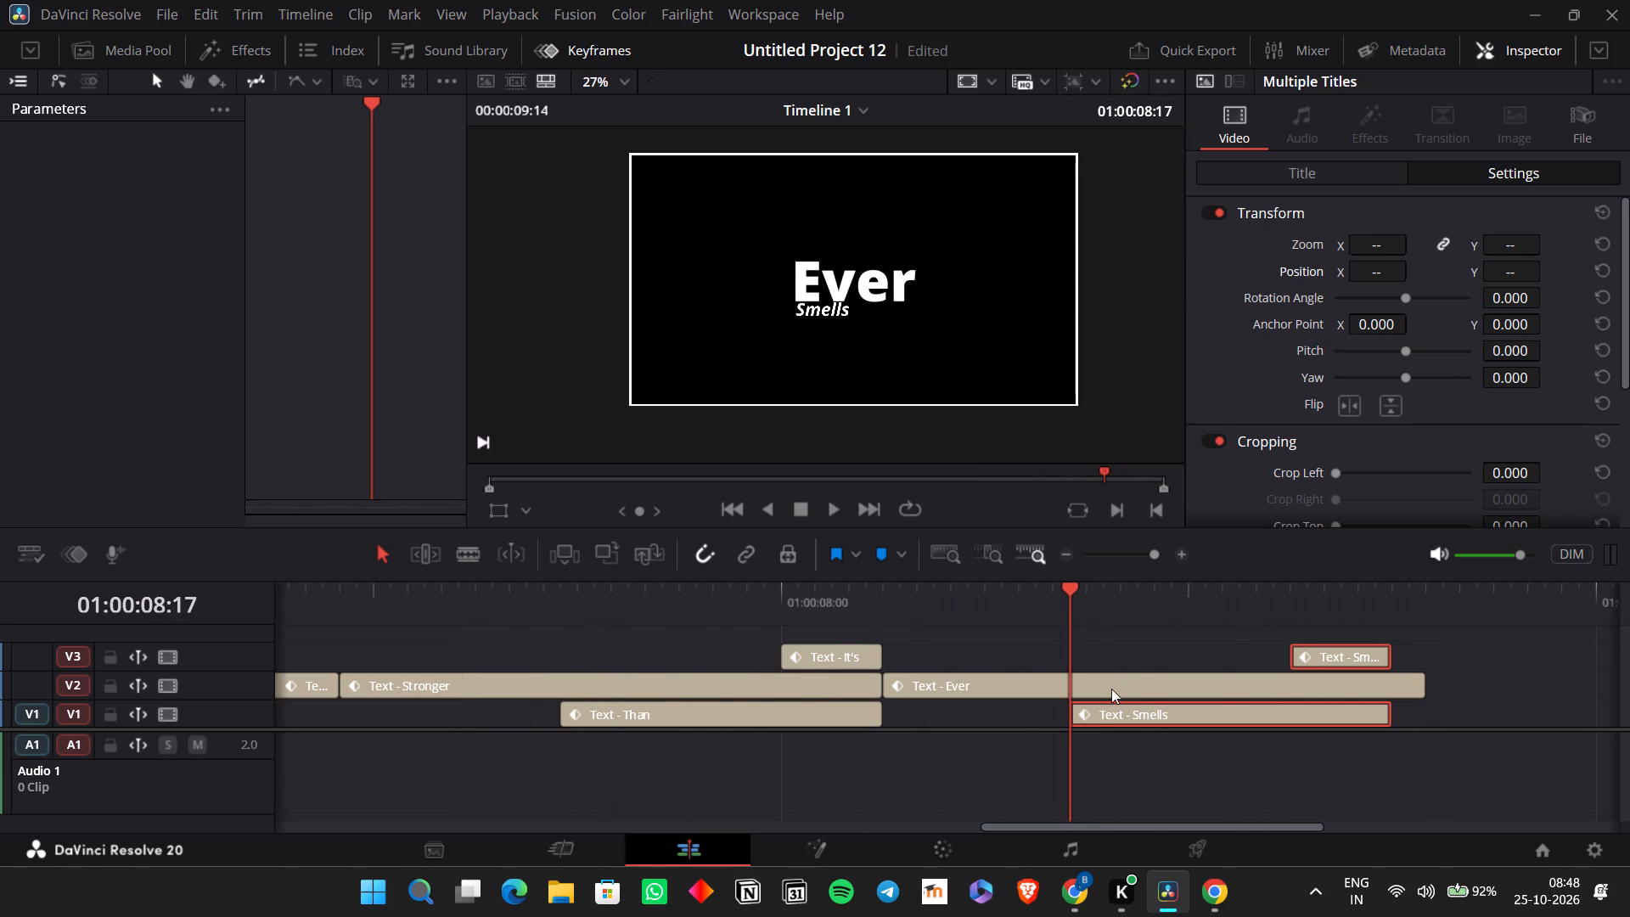
{"action": "left_click", "coordinate": [1094, 712]}
{"action": "left_click", "coordinate": [1320, 180]}
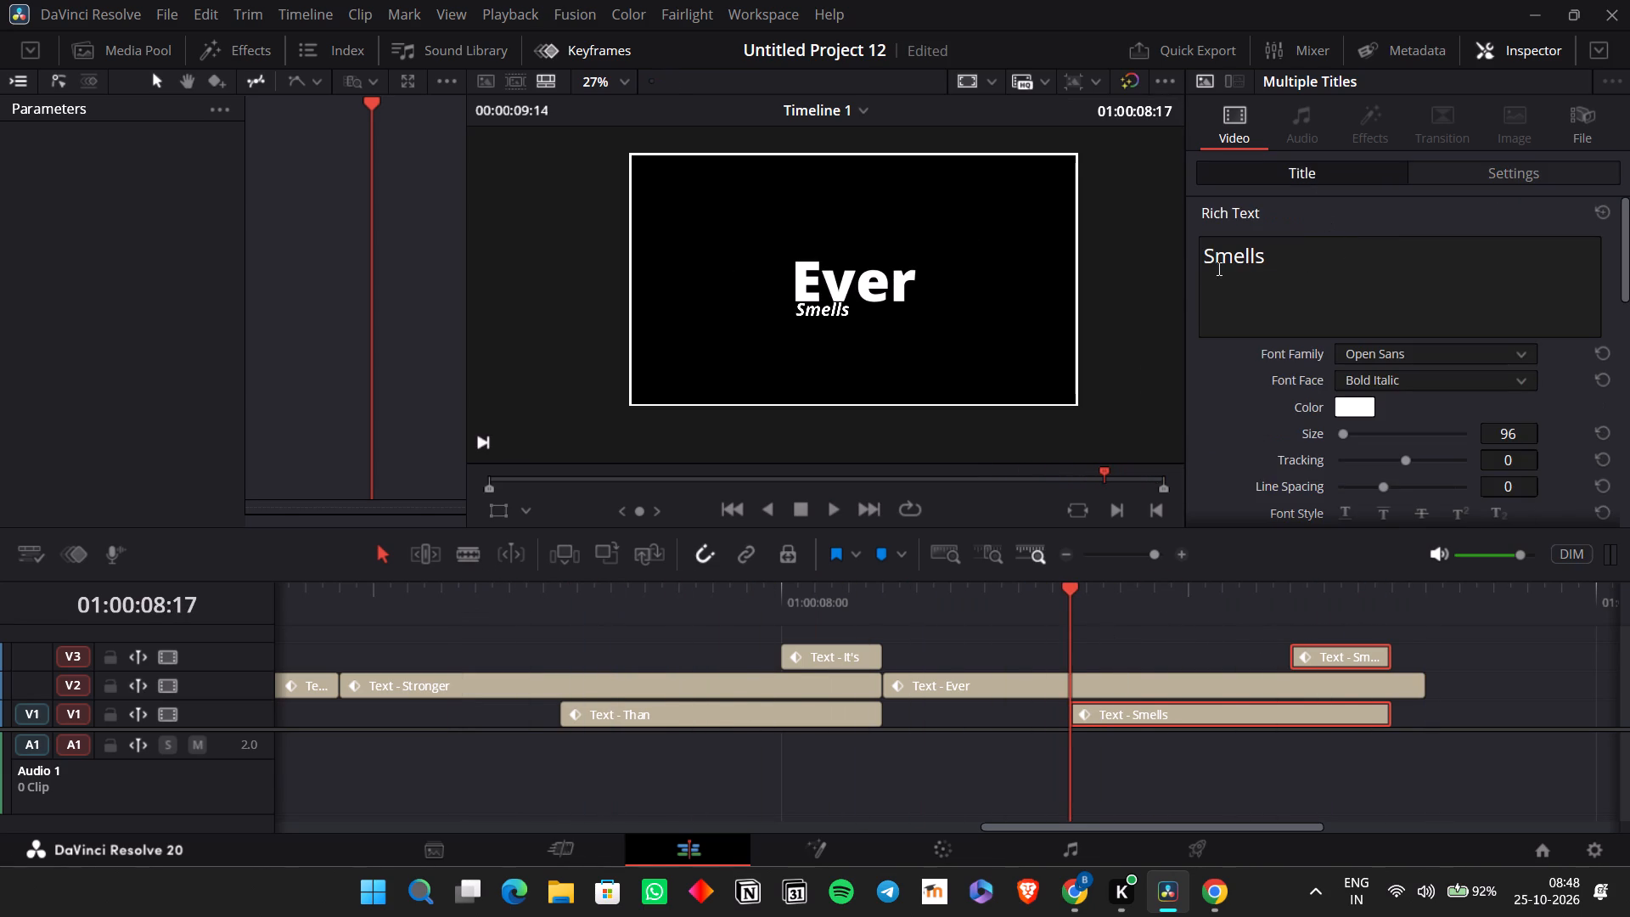
{"action": "left_click", "coordinate": [1301, 248]}
{"action": "key", "text": "BackSpace"}
{"action": "type", "text": "ed"}
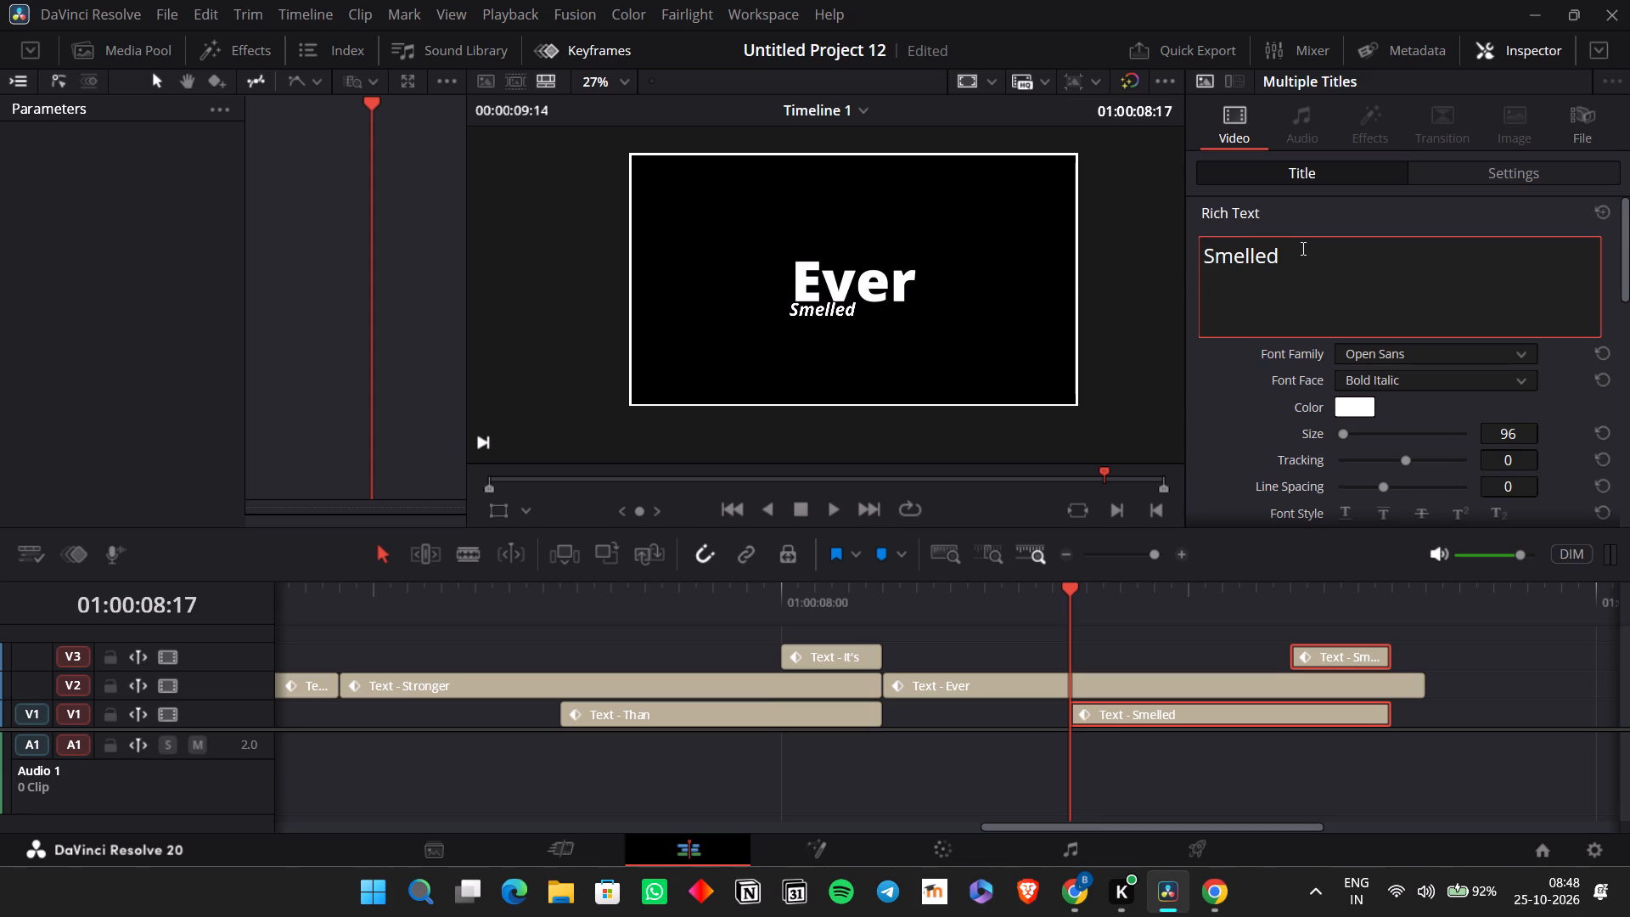
Nudge the position of the "Smelled" title so its start lines up with the left edge of "Ever".
{"action": "left_click", "coordinate": [1446, 161]}
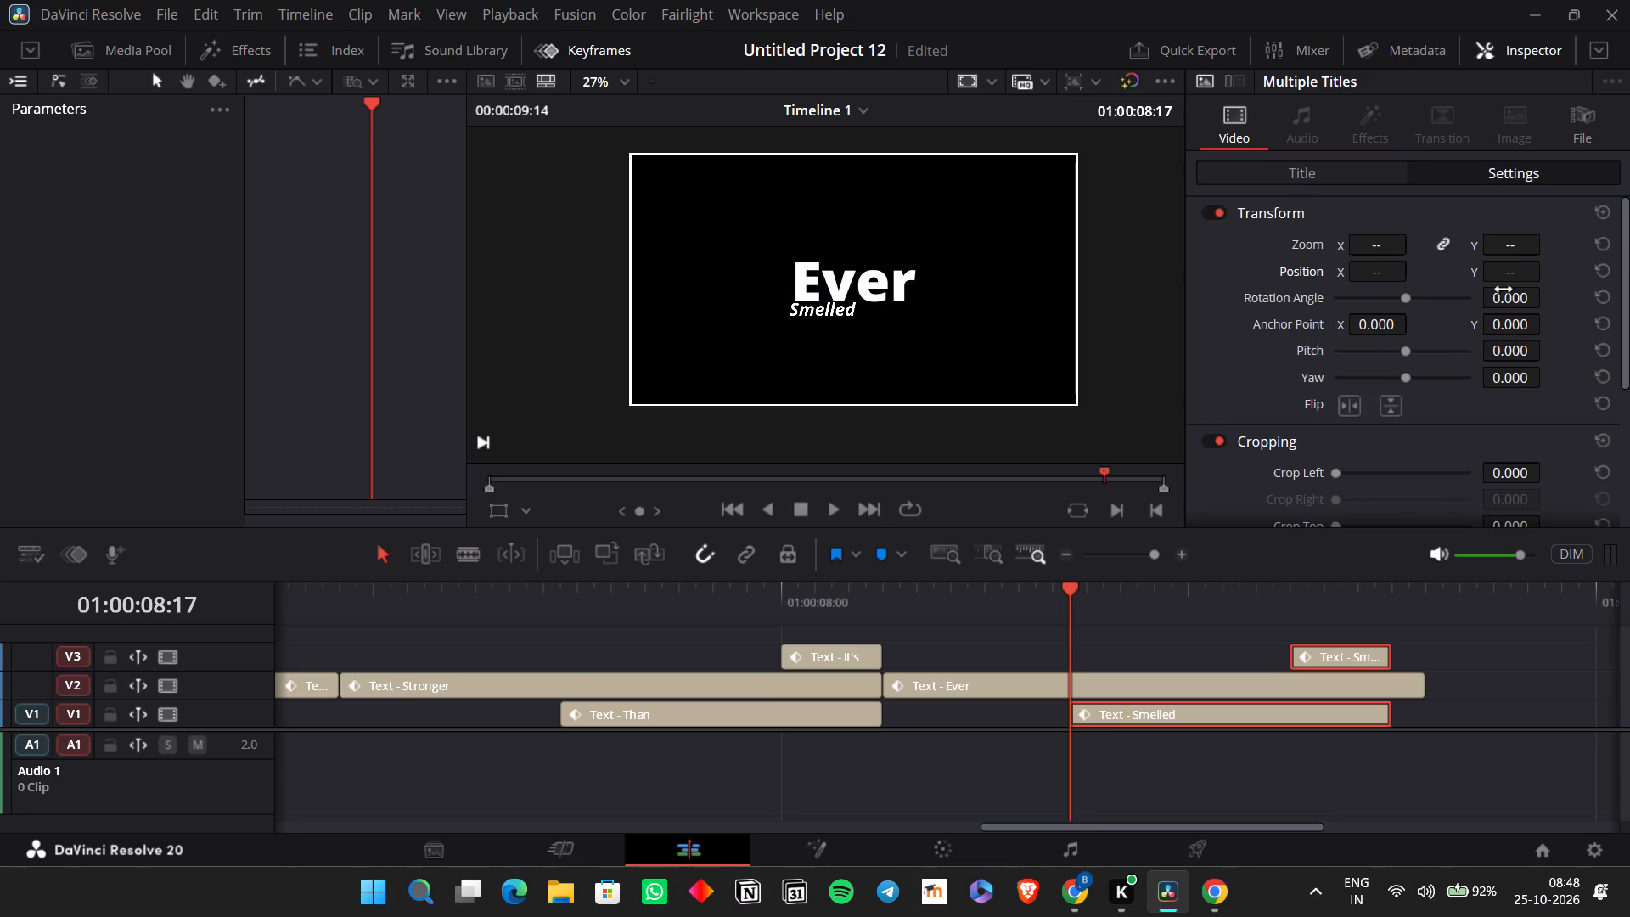
{"action": "left_click", "coordinate": [1505, 277]}
{"action": "left_click", "coordinate": [1505, 277]}
{"action": "left_click_drag", "start_coordinate": [1385, 273], "coordinate": [1395, 276]}
Select only the V3 clip starting near 01:00:09:06 and change its text to "Before".
{"action": "left_click", "coordinate": [1296, 594]}
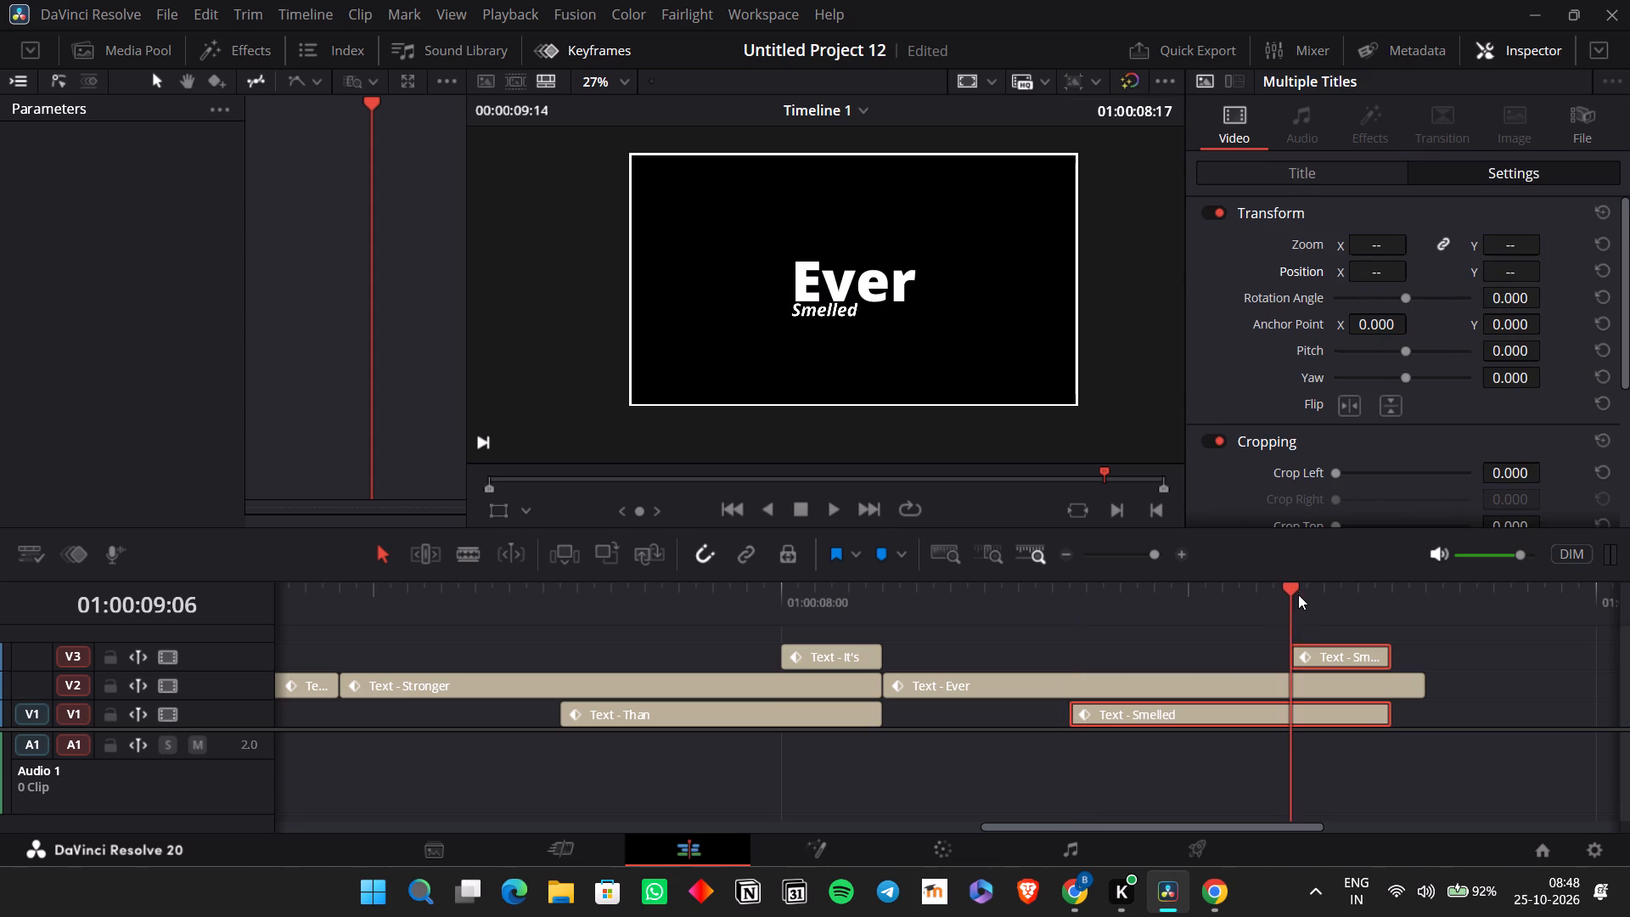
{"action": "left_click", "coordinate": [1600, 669]}
{"action": "left_click", "coordinate": [1391, 648]}
{"action": "left_click", "coordinate": [1384, 651]}
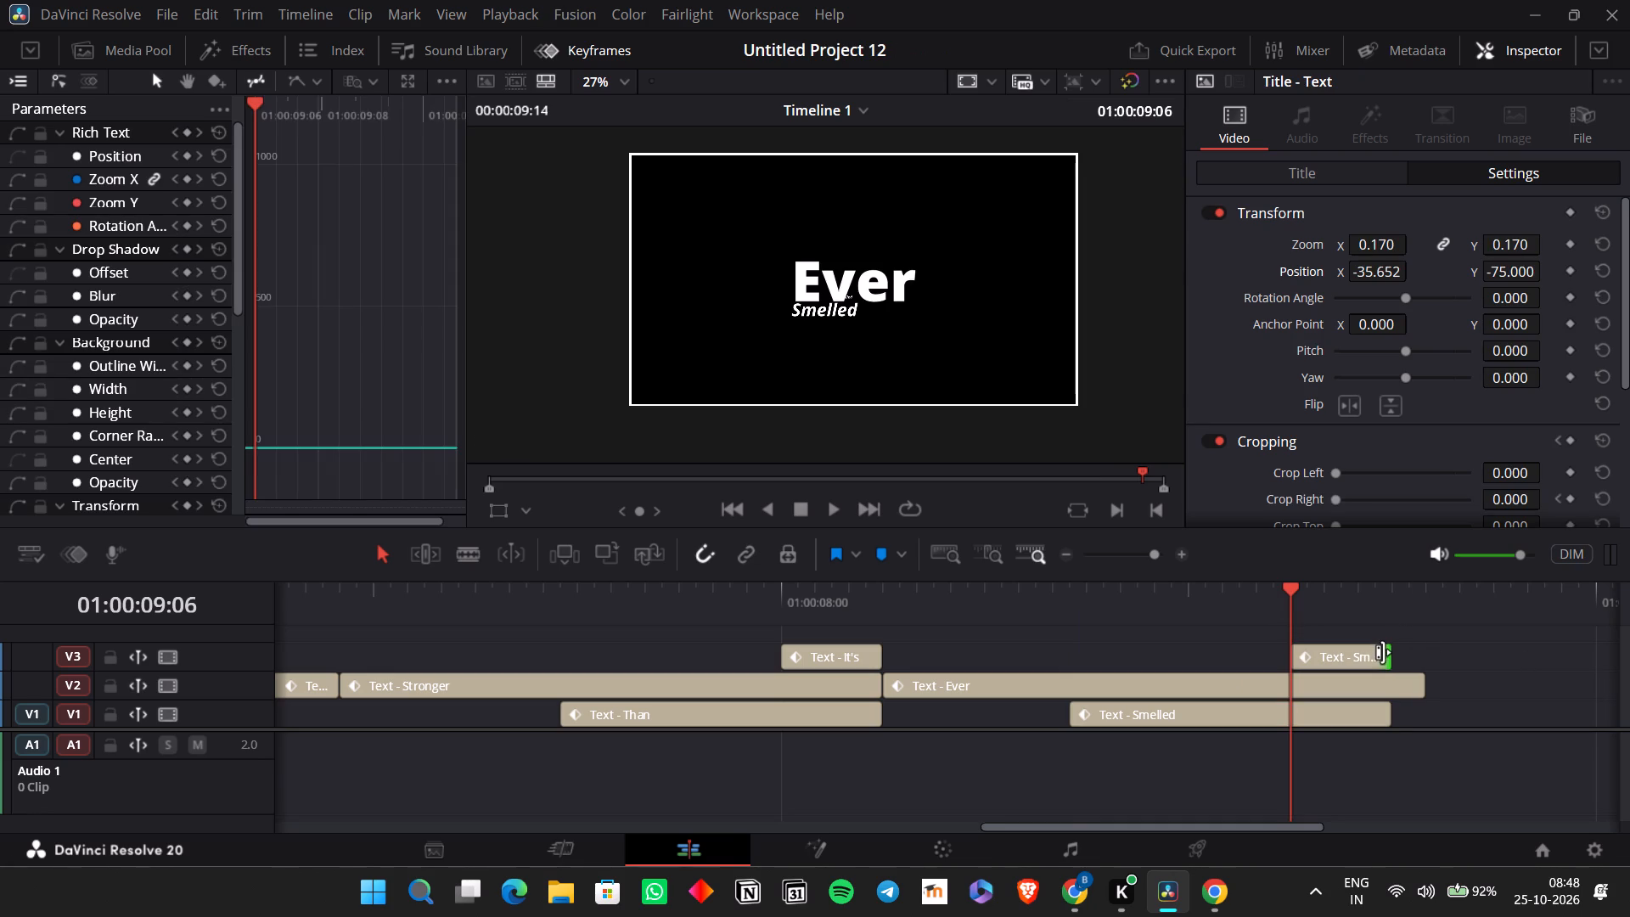
{"action": "left_click", "coordinate": [1363, 650]}
{"action": "scroll", "coordinate": [1414, 253], "scroll_direction": "up", "scroll_amount": 3}
{"action": "left_click", "coordinate": [1318, 172]}
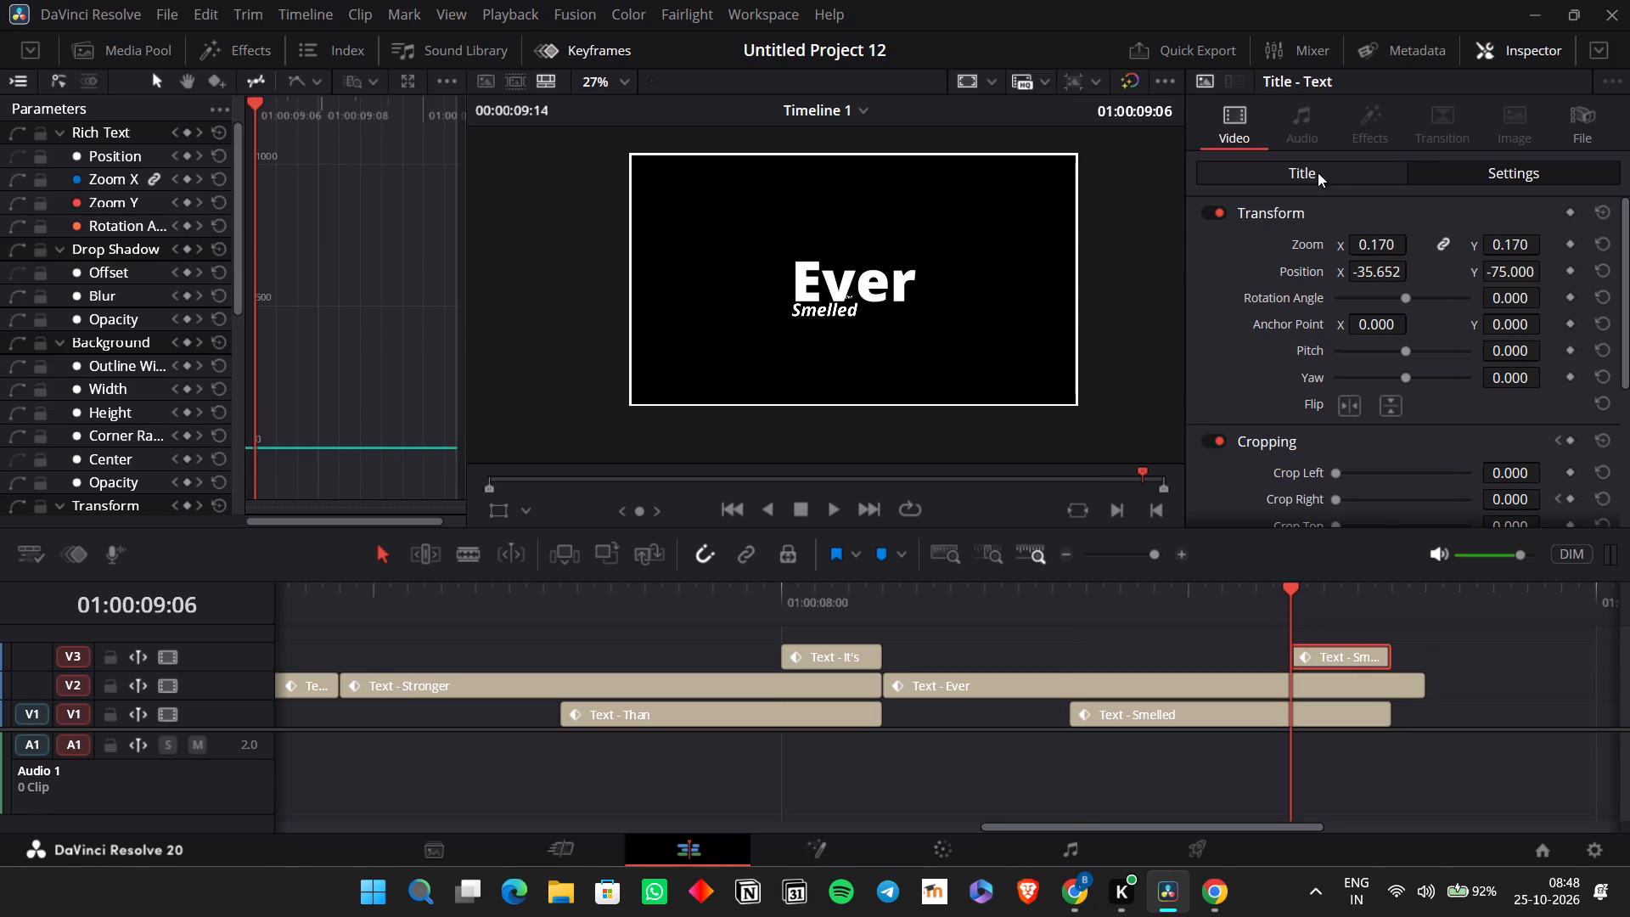
{"action": "left_click_drag", "start_coordinate": [1315, 268], "coordinate": [1138, 242]}
{"action": "type", "text": "efore"}
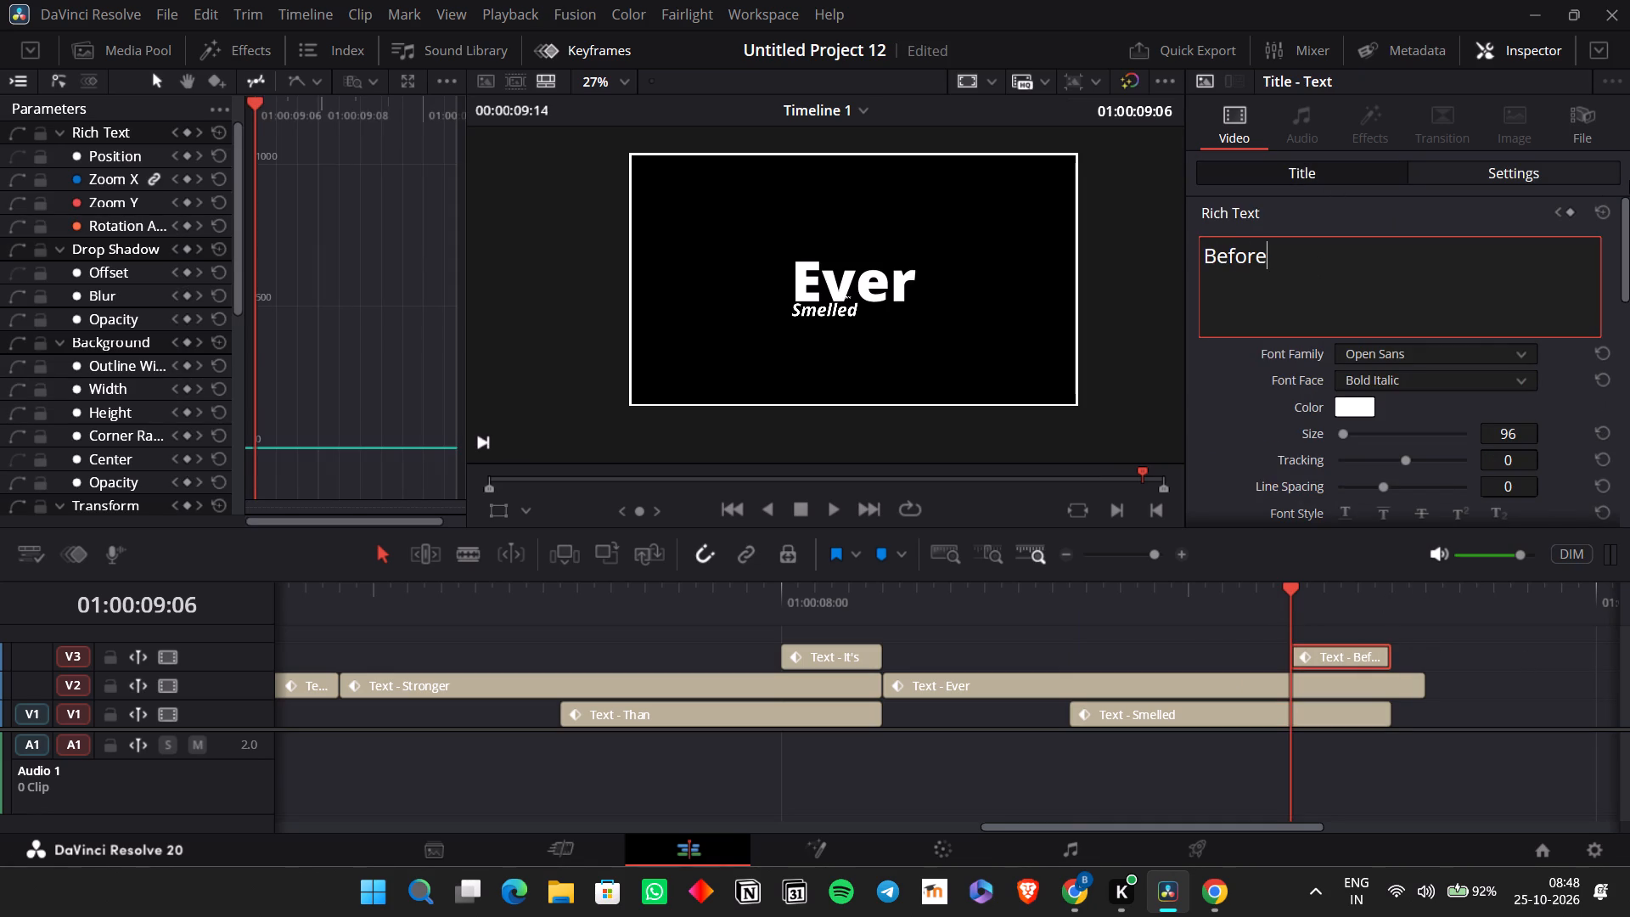
Move the "Before" title above the end of "Ever", at about X 225, Y 59, and enlarge its zoom to 0.540.
{"action": "left_click", "coordinate": [1526, 162]}
{"action": "left_click_drag", "start_coordinate": [1500, 267], "coordinate": [846, 457]}
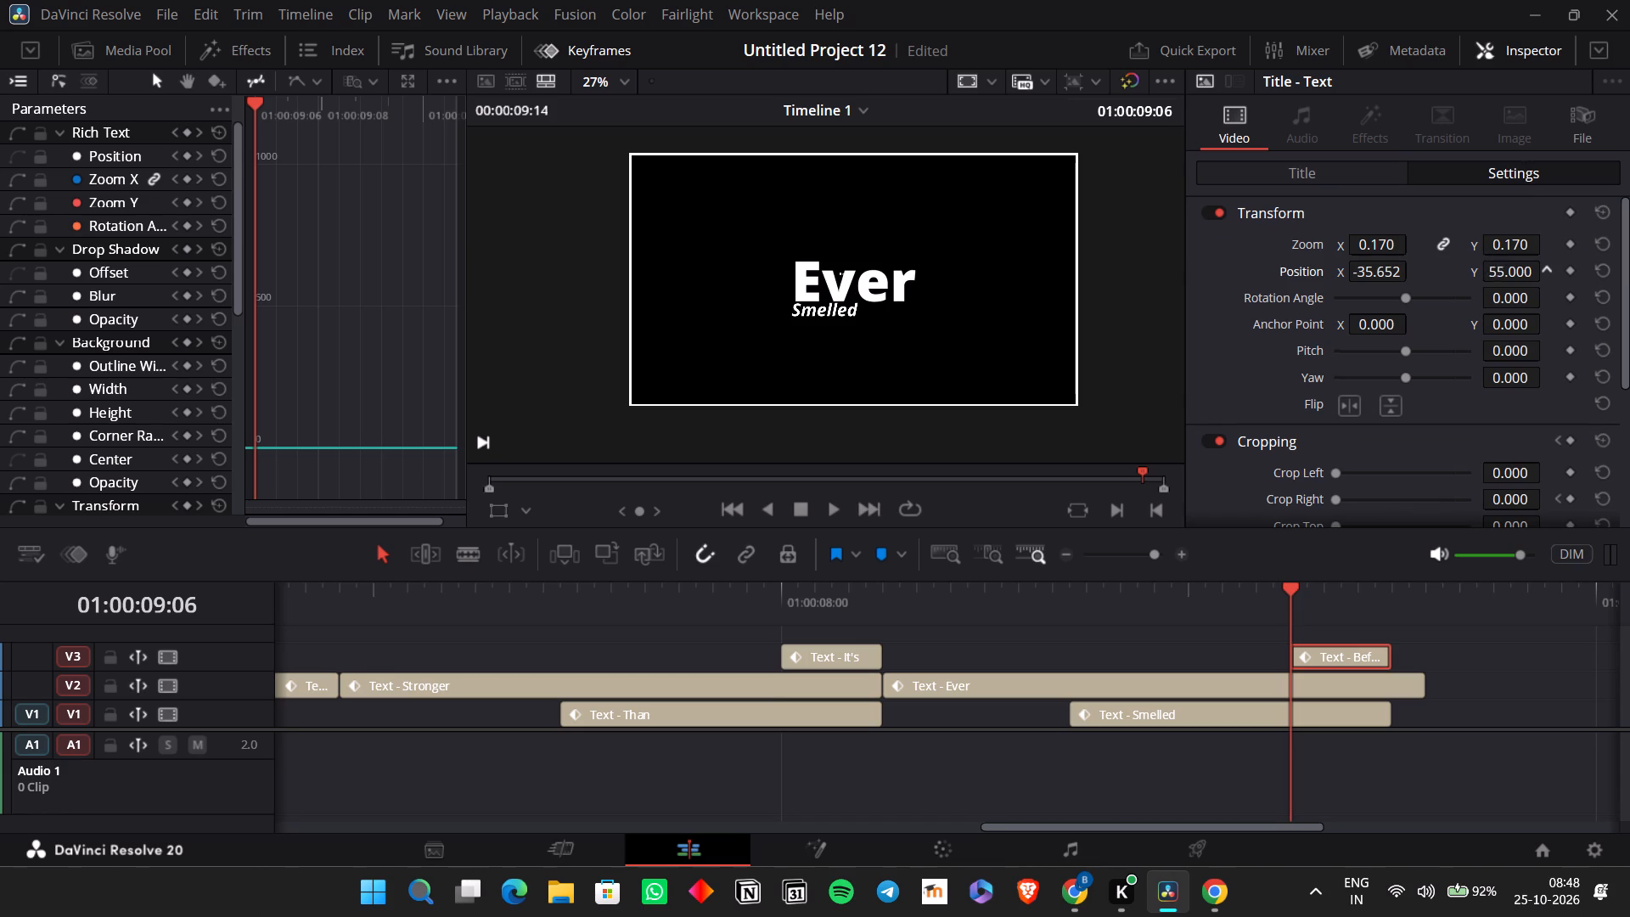
{"action": "left_click_drag", "start_coordinate": [846, 457], "coordinate": [844, 469]}
{"action": "left_click_drag", "start_coordinate": [1382, 277], "coordinate": [1448, 276]}
{"action": "left_click_drag", "start_coordinate": [1448, 276], "coordinate": [874, 457]}
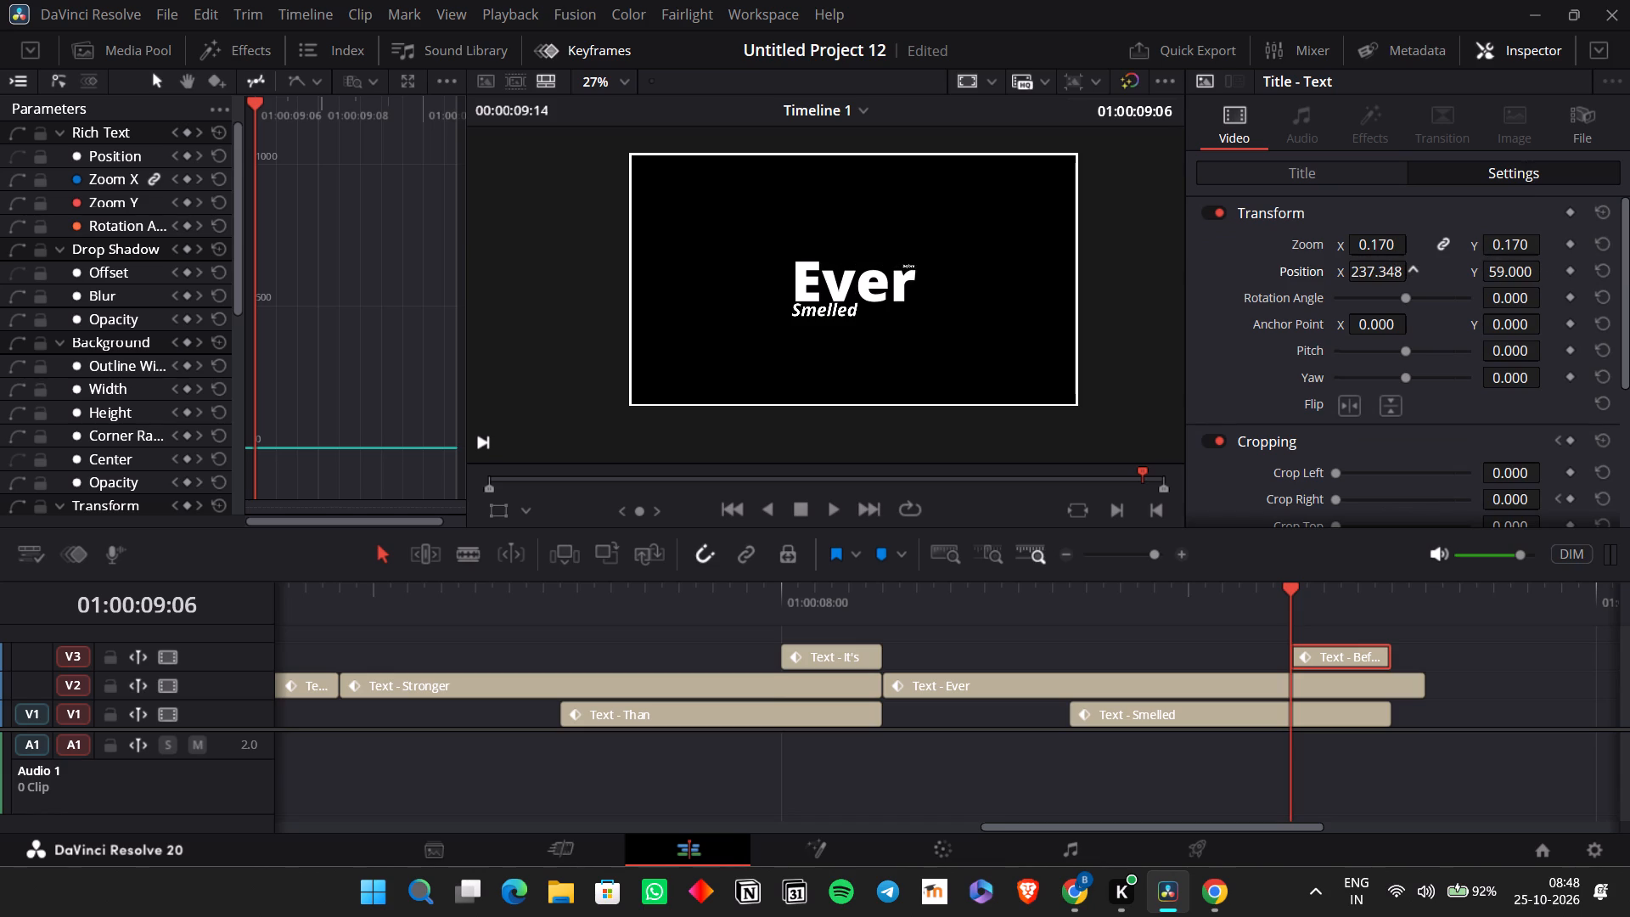
{"action": "left_click_drag", "start_coordinate": [874, 457], "coordinate": [862, 458]}
{"action": "left_click_drag", "start_coordinate": [1359, 241], "coordinate": [1388, 245]}
{"action": "left_click_drag", "start_coordinate": [1388, 245], "coordinate": [1391, 263]}
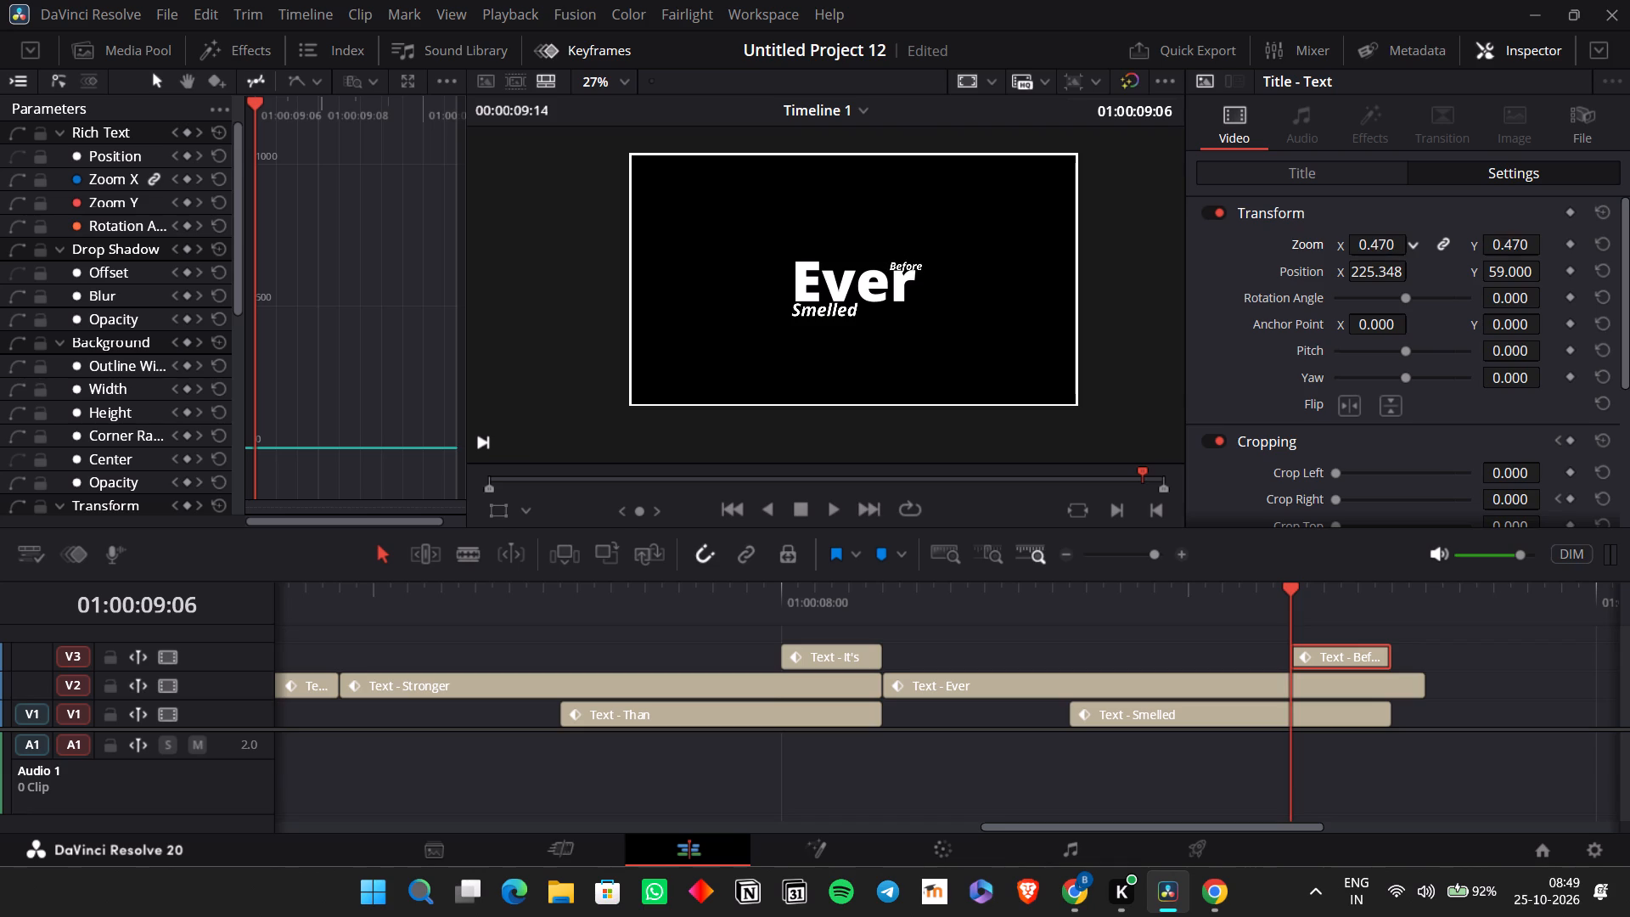
{"action": "left_click_drag", "start_coordinate": [1391, 263], "coordinate": [1398, 260]}
Fine-tune the "Before" title's position to X 187.348, Y 64.000 so it ends flush with "Ever".
{"action": "left_click_drag", "start_coordinate": [1367, 269], "coordinate": [1365, 267]}
{"action": "left_click_drag", "start_coordinate": [1365, 267], "coordinate": [1334, 271]}
{"action": "left_click_drag", "start_coordinate": [1496, 260], "coordinate": [1509, 262]}
{"action": "left_click", "coordinate": [1504, 277]}
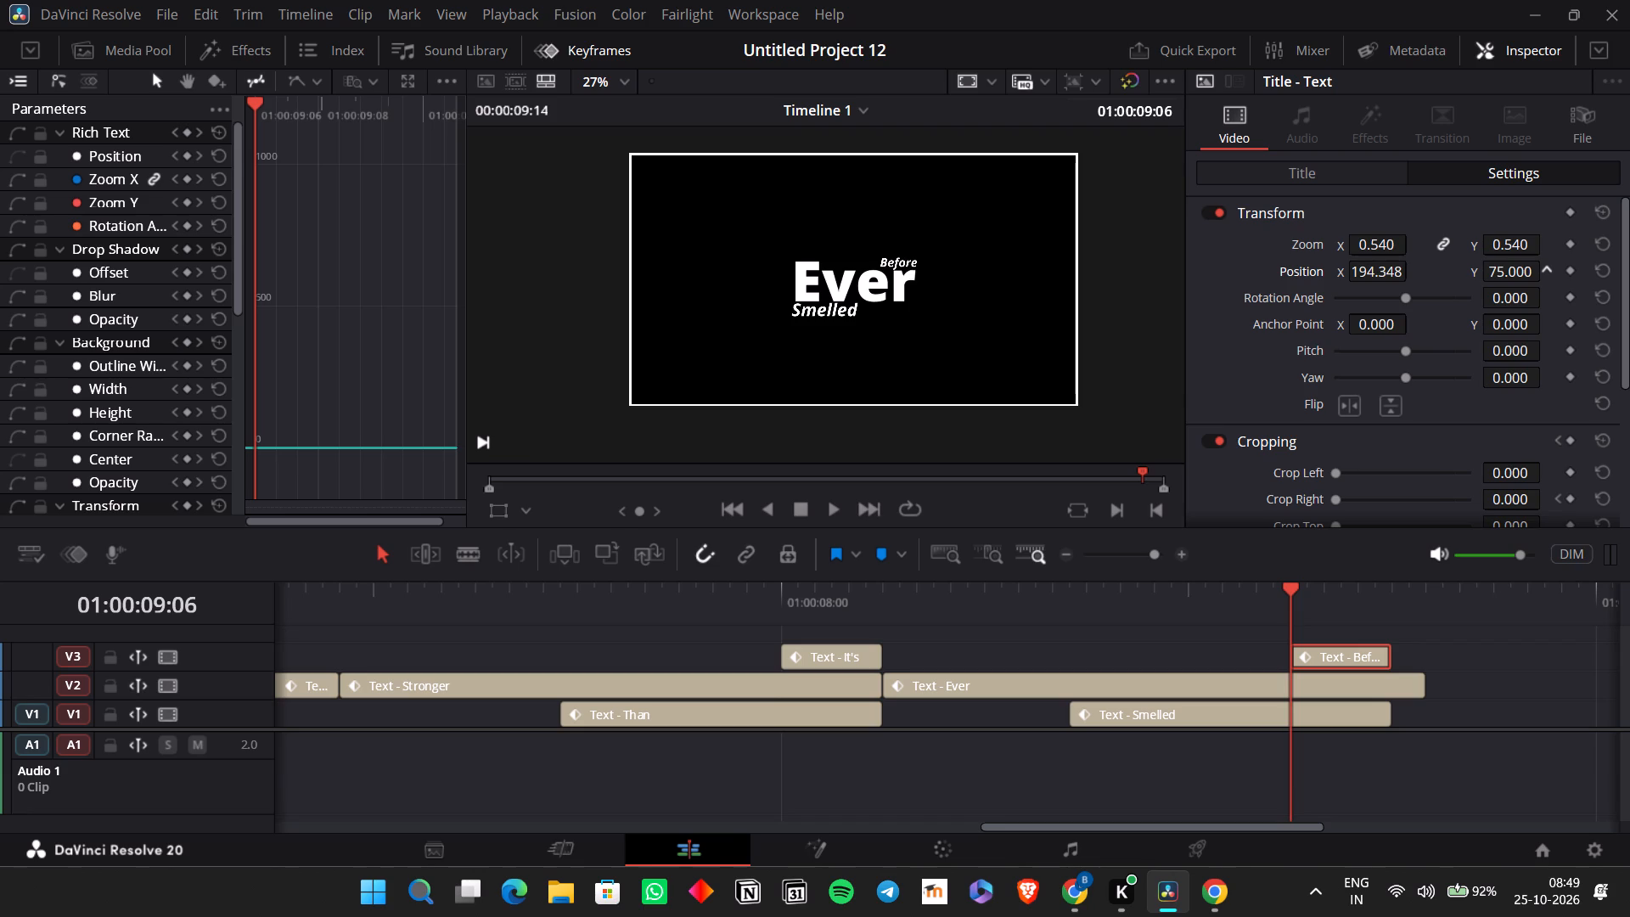
{"action": "left_click_drag", "start_coordinate": [1379, 268], "coordinate": [1368, 273]}
{"action": "left_click_drag", "start_coordinate": [1368, 273], "coordinate": [1371, 273]}
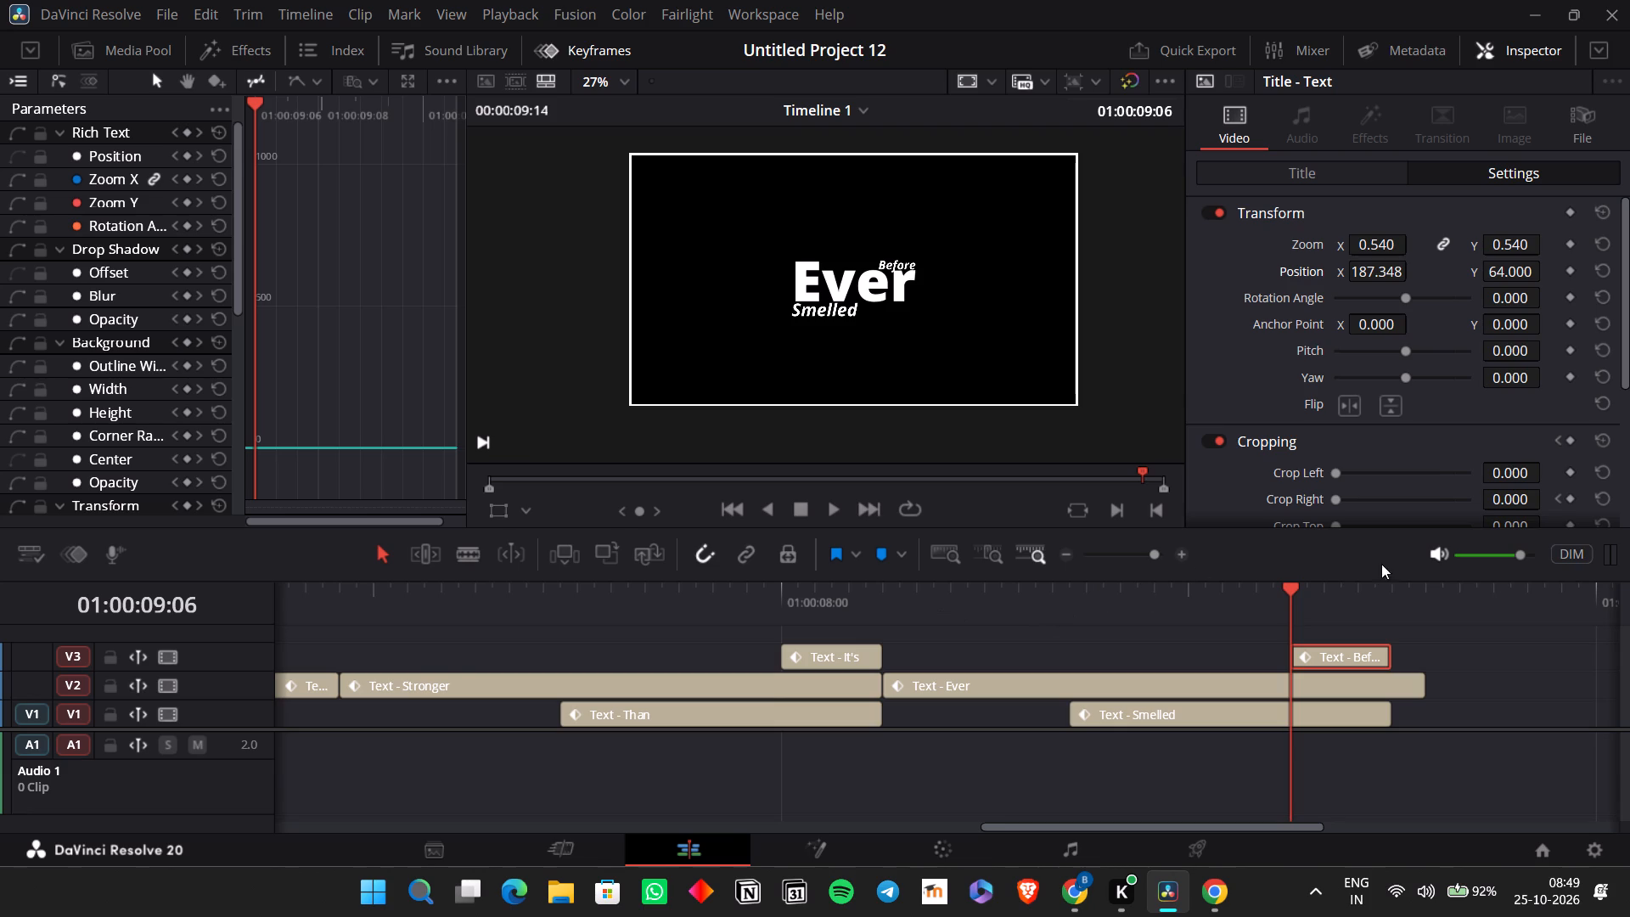
Play back the title sequence from the beginning, from the end of "GUYZ...", and again over the closing "Ever Smelled Before" words.
{"action": "left_click", "coordinate": [1064, 559]}
{"action": "scroll", "coordinate": [1097, 729], "scroll_direction": "right", "scroll_amount": 8}
{"action": "scroll", "coordinate": [888, 633], "scroll_direction": "right", "scroll_amount": 1}
{"action": "left_click_drag", "start_coordinate": [693, 595], "coordinate": [0, 629]}
{"action": "key", "text": "space"}
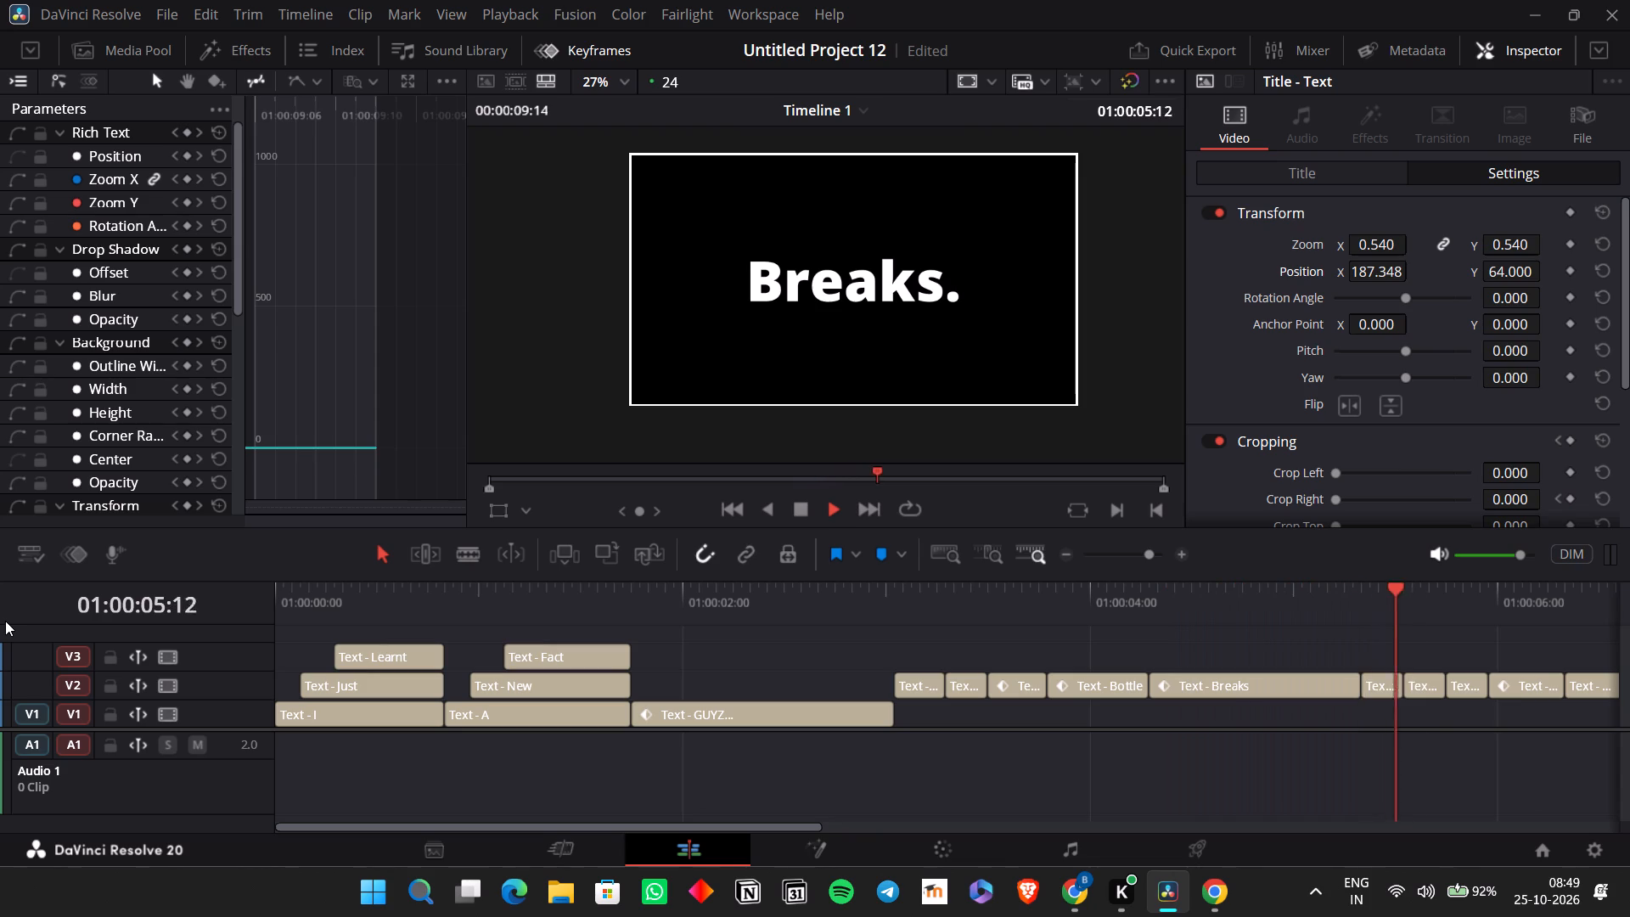
{"action": "key", "text": "space"}
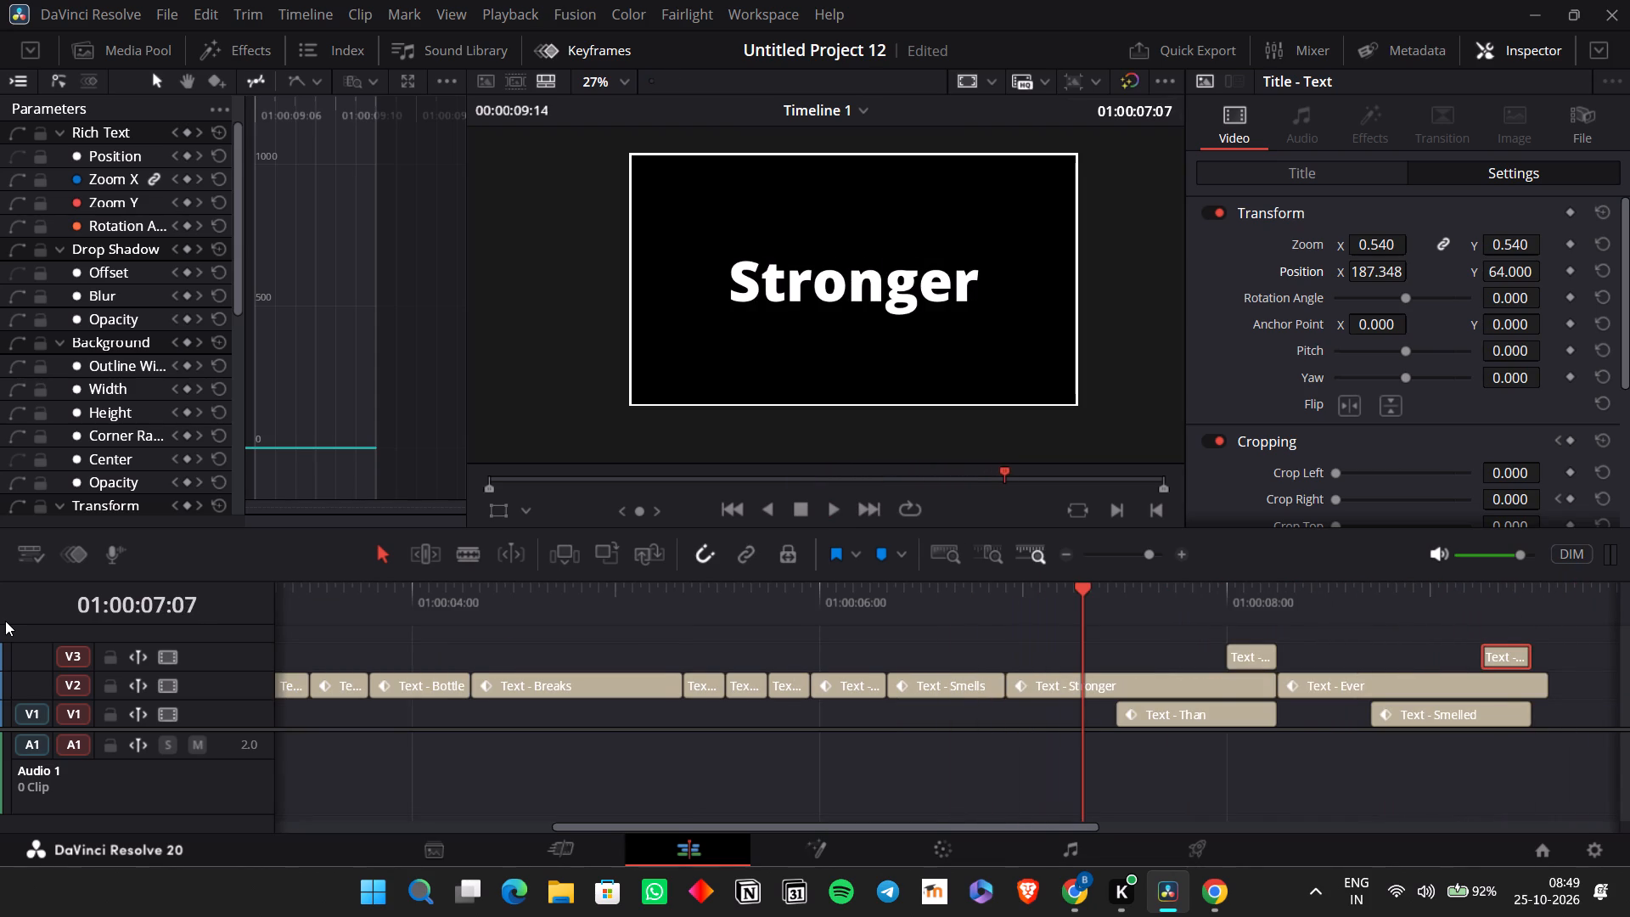
{"action": "scroll", "coordinate": [258, 679], "scroll_direction": "right", "scroll_amount": 2}
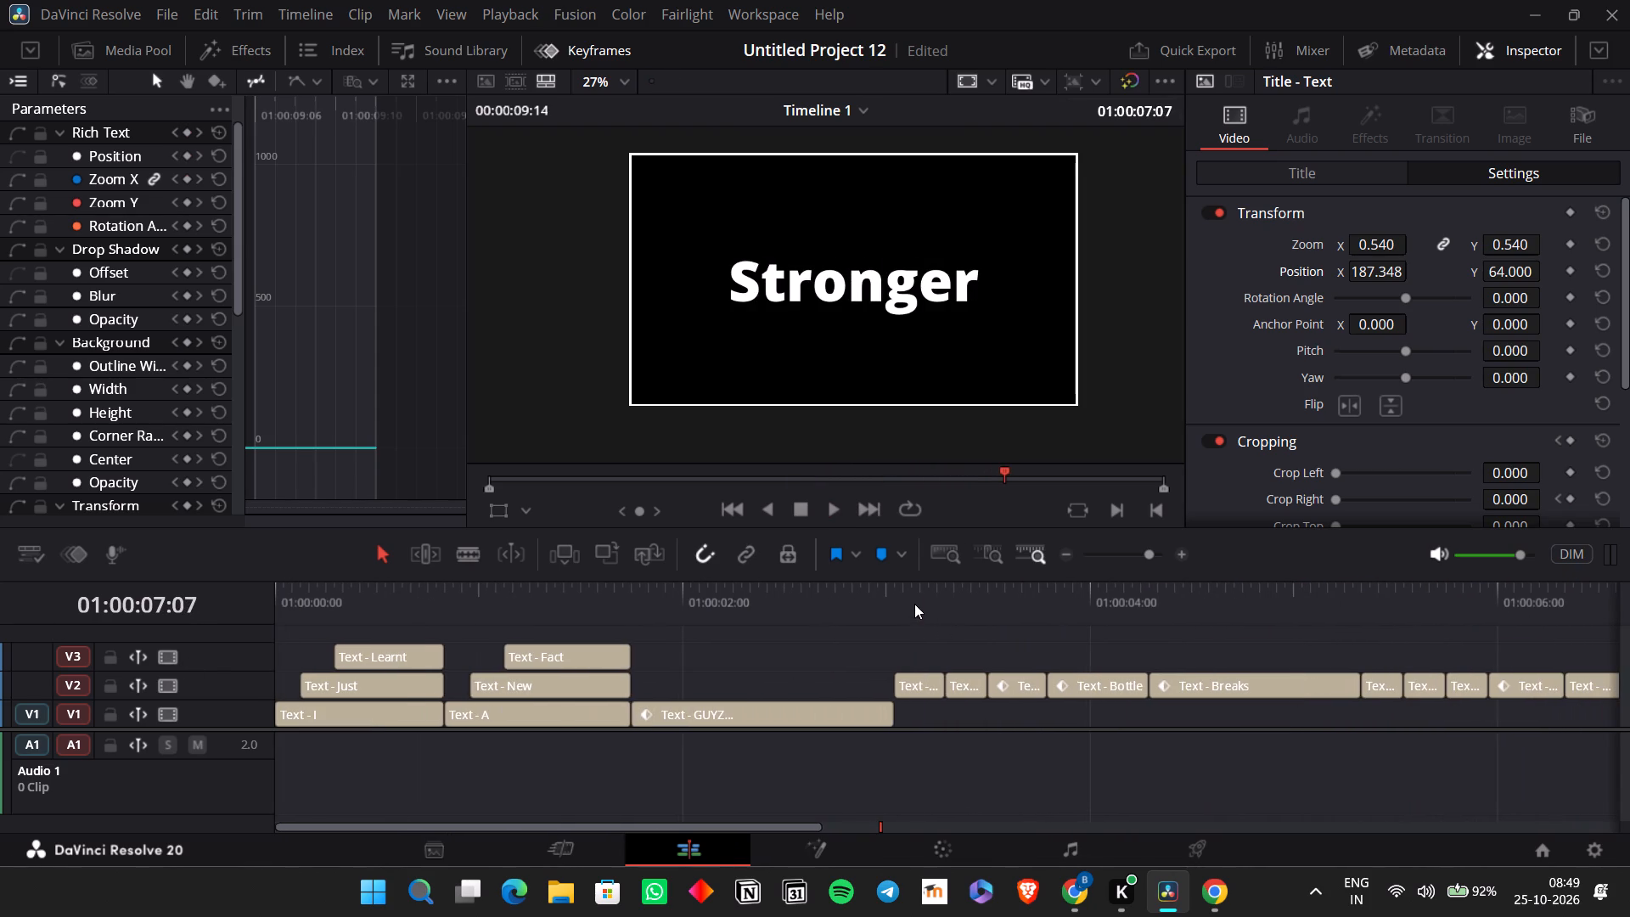
{"action": "left_click", "coordinate": [913, 603]}
{"action": "key", "text": "space"}
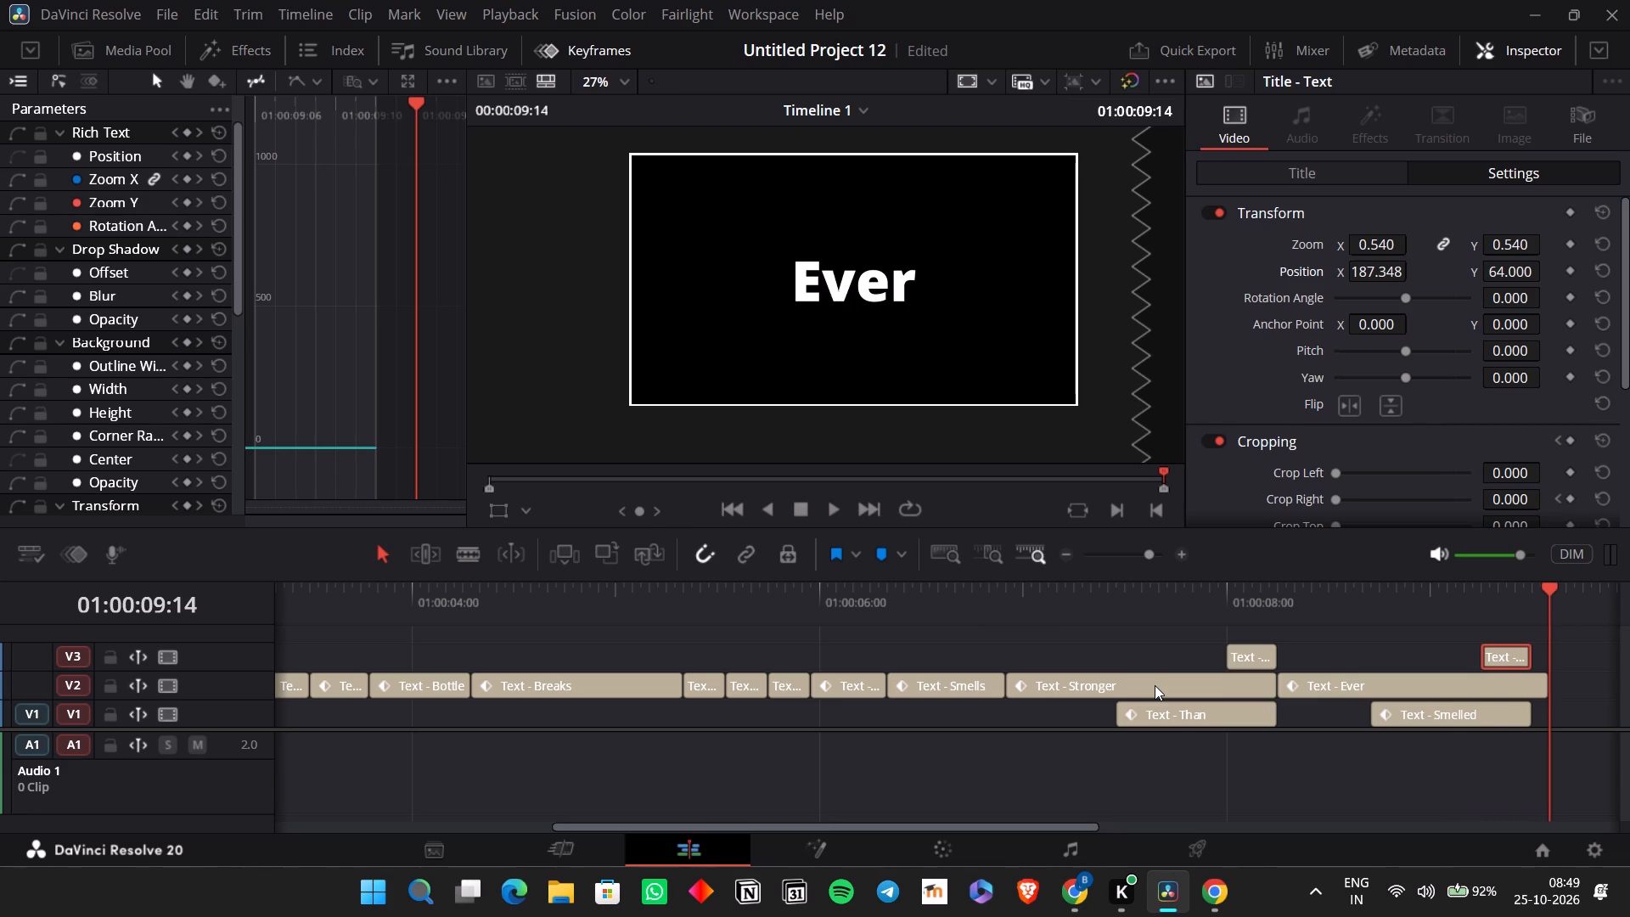
{"action": "scroll", "coordinate": [1155, 685], "scroll_direction": "left", "scroll_amount": 1}
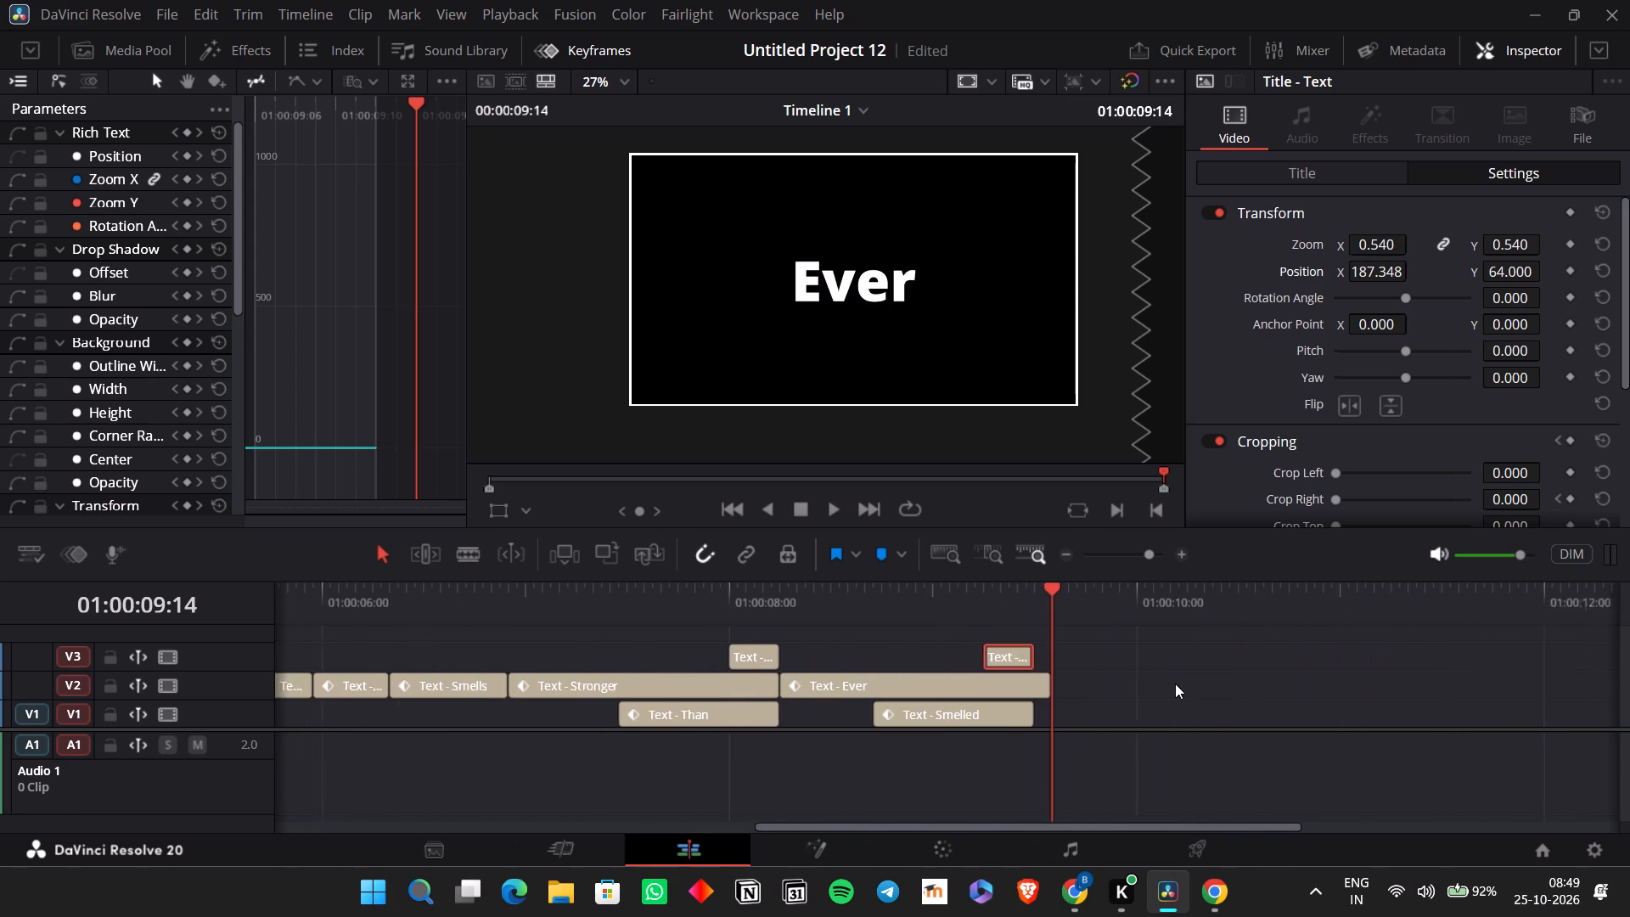
{"action": "scroll", "coordinate": [1175, 684], "scroll_direction": "left", "scroll_amount": 1}
{"action": "left_click", "coordinate": [911, 596]}
{"action": "key", "text": "space"}
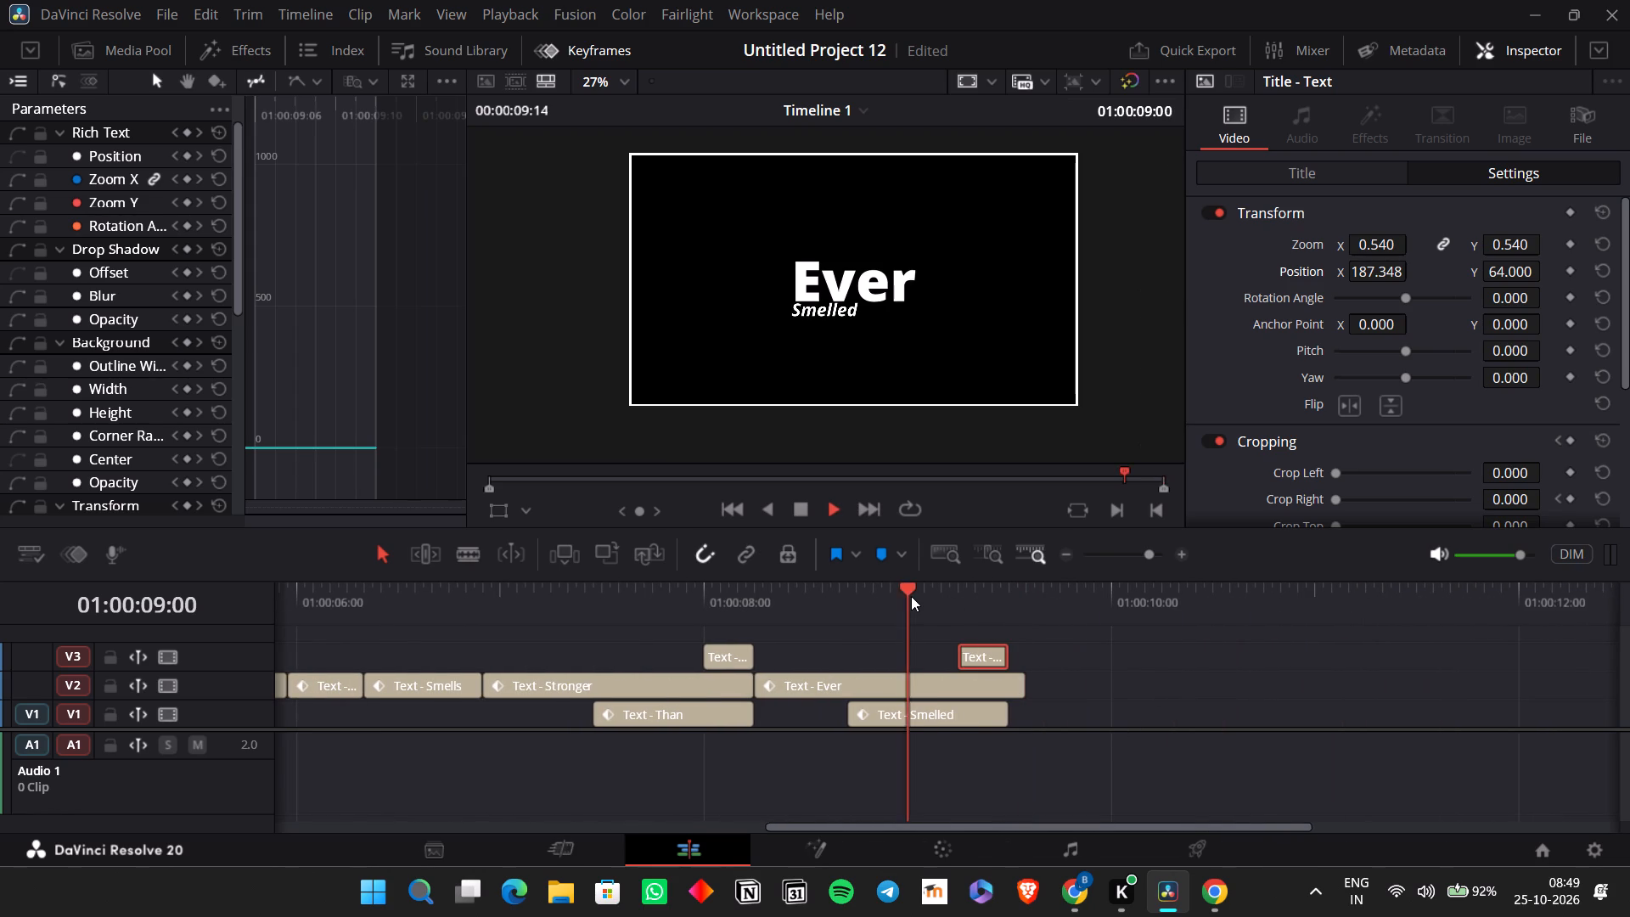
{"action": "key", "text": "space"}
Extend the V3 "Before" and V1 "Smelled" clips to end with "Ever" at 01:00:09:14, and play back the section.
{"action": "left_click_drag", "start_coordinate": [1004, 653], "coordinate": [1006, 653]}
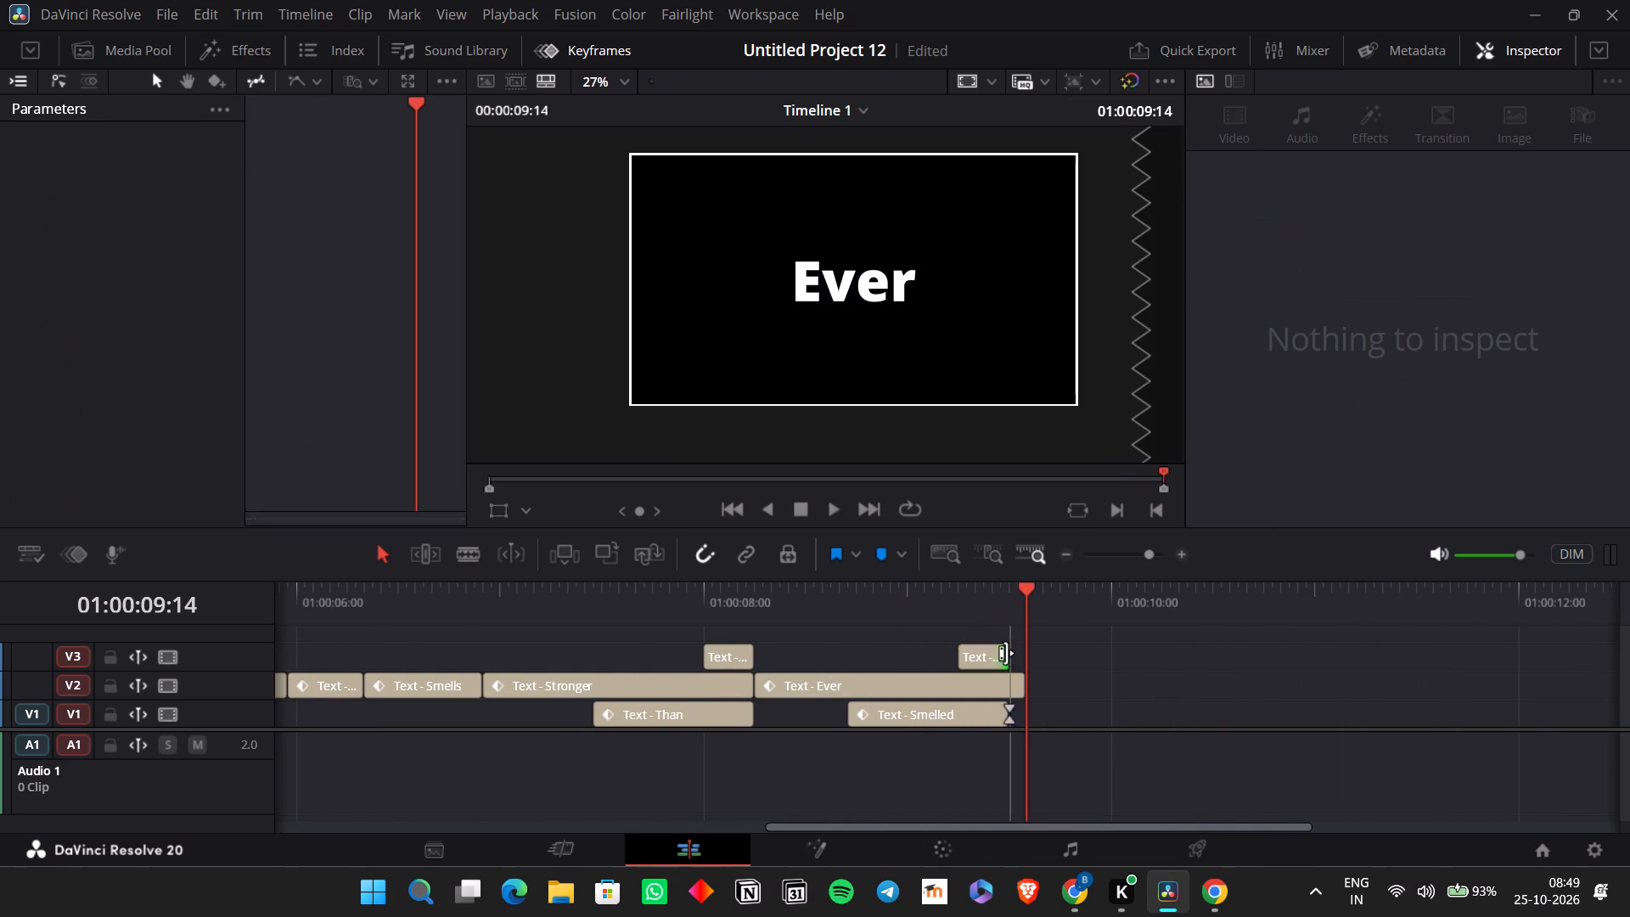
{"action": "left_click_drag", "start_coordinate": [1006, 653], "coordinate": [1019, 655]}
{"action": "left_click_drag", "start_coordinate": [1008, 709], "coordinate": [1024, 714]}
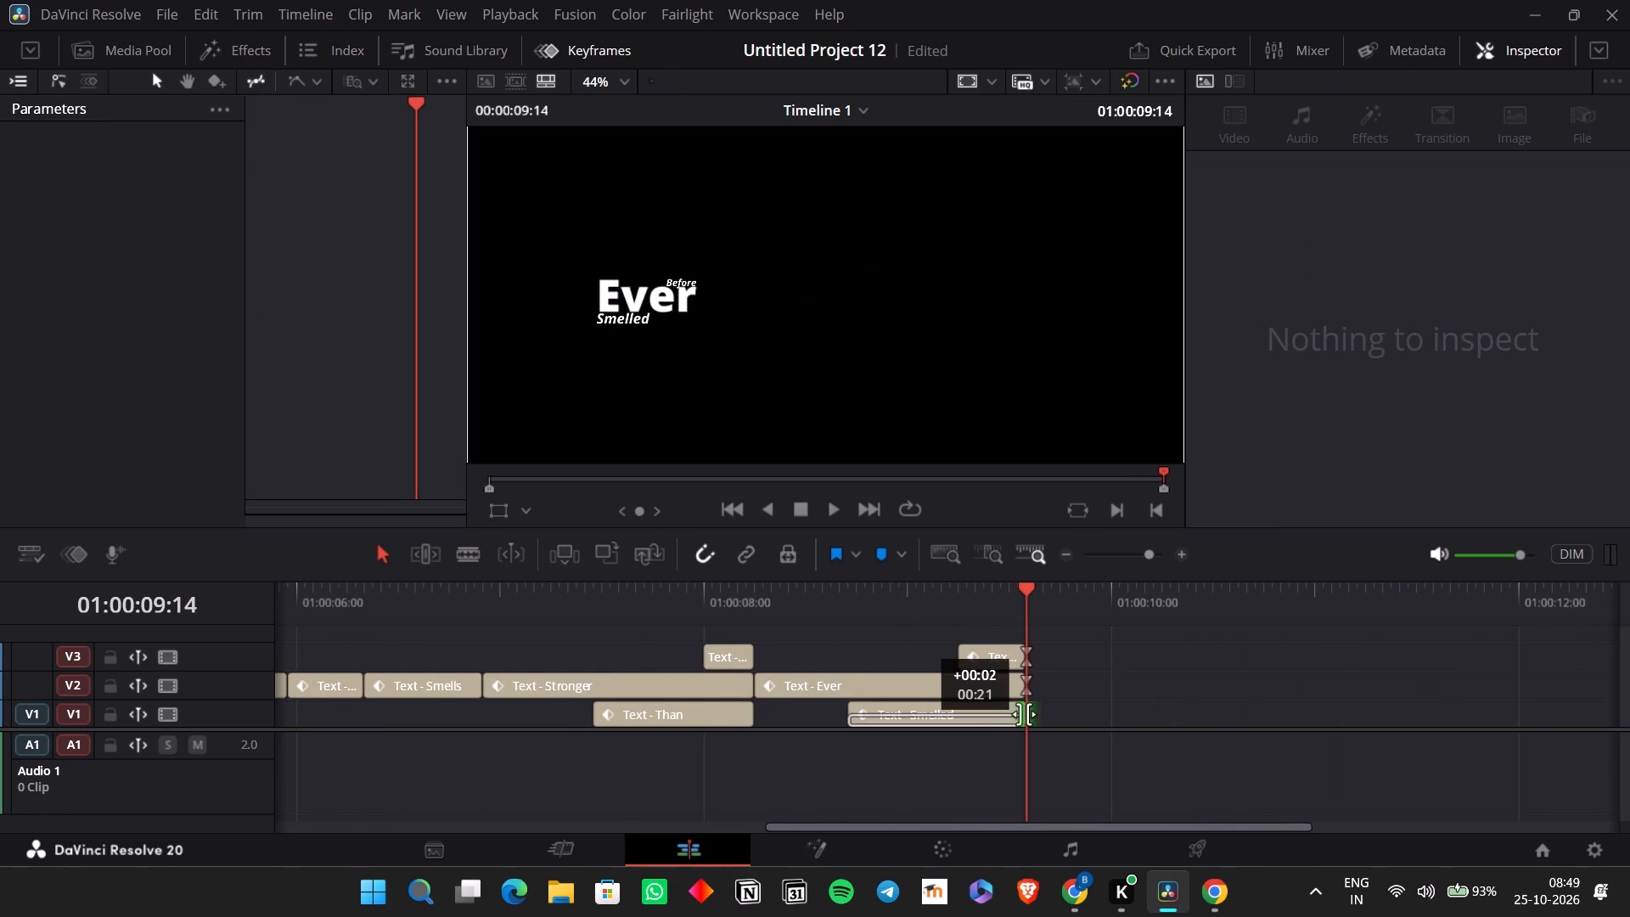
{"action": "left_click_drag", "start_coordinate": [1024, 714], "coordinate": [1020, 713]}
{"action": "left_click", "coordinate": [836, 605]}
{"action": "key", "text": "space"}
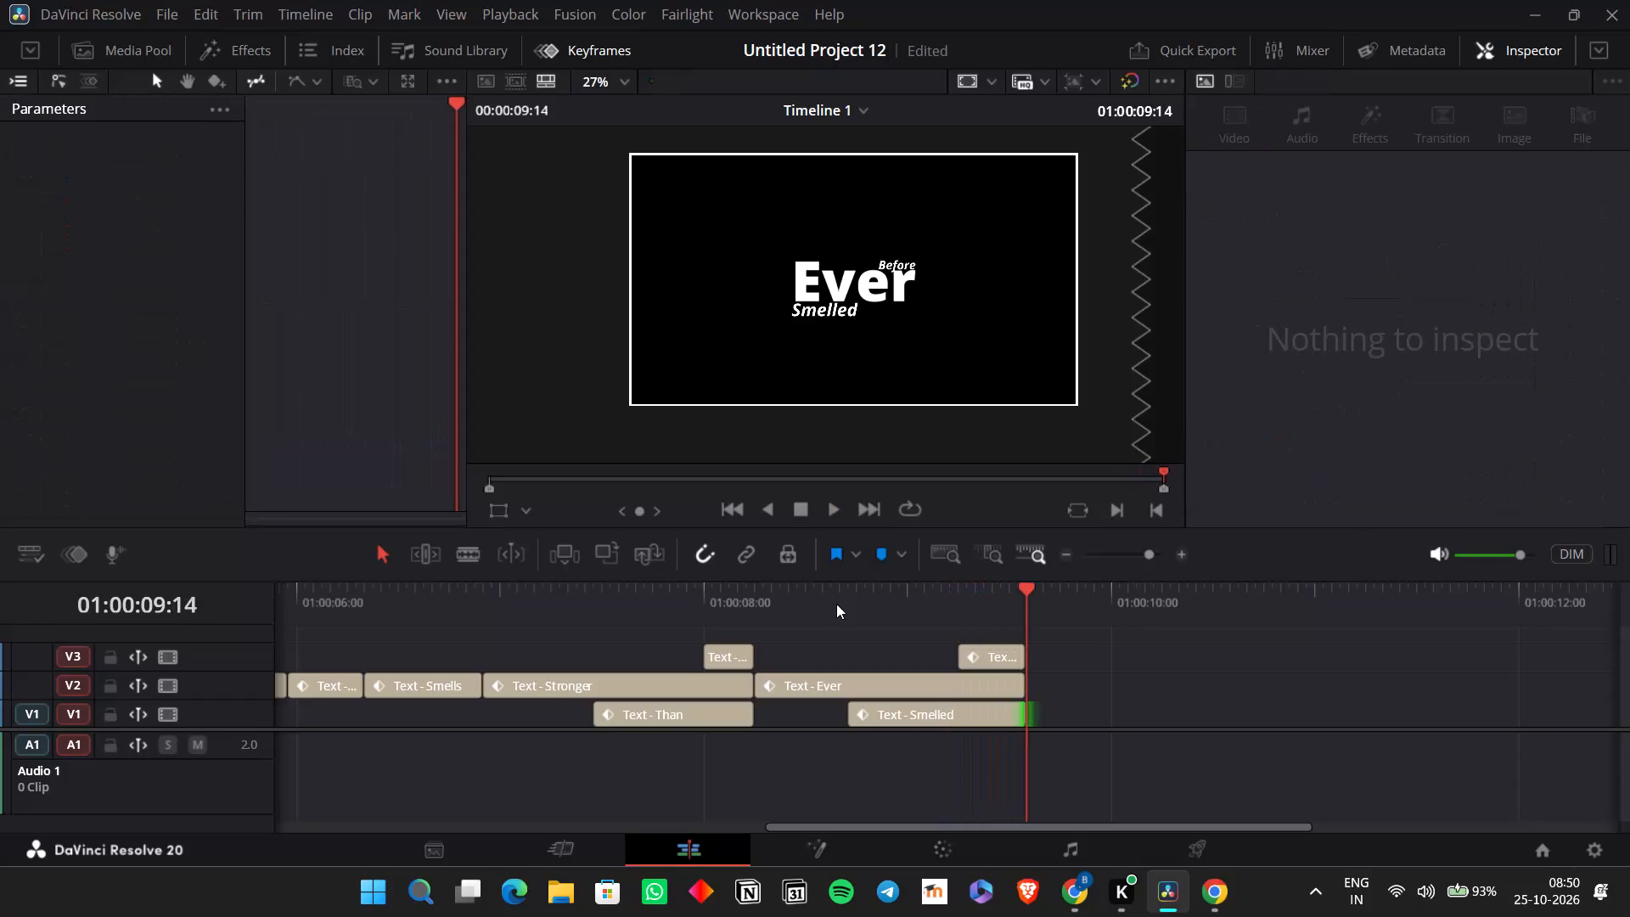
Duplicate the V2 "Ever" clip directly after the original, starting at 01:00:09:14.
{"action": "left_click", "coordinate": [1001, 679]}
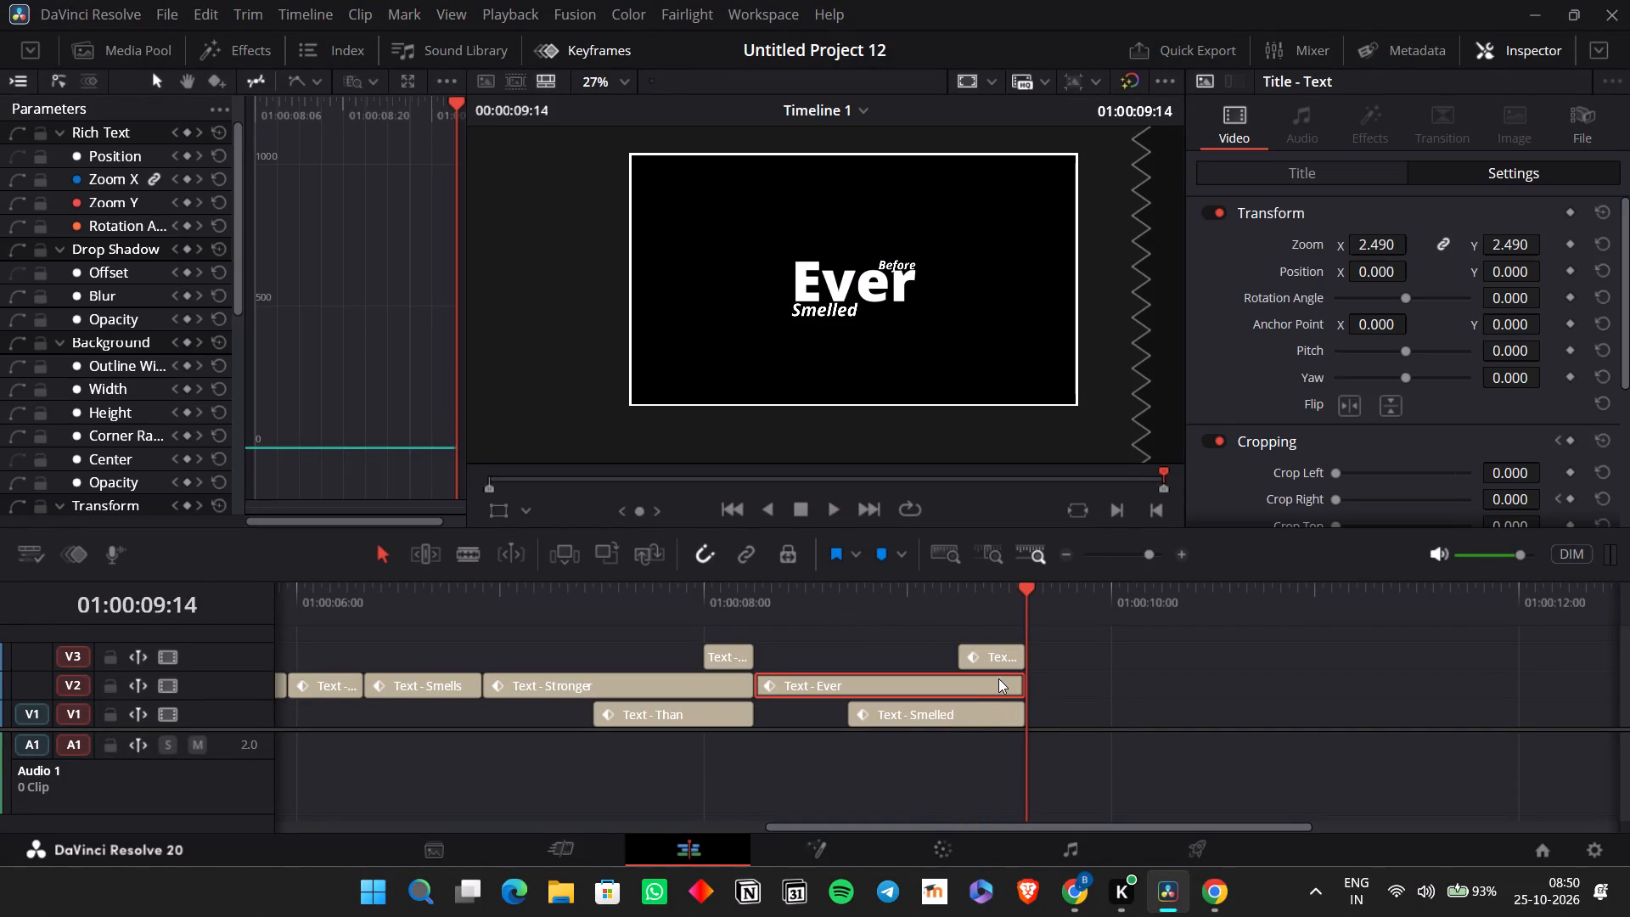
{"action": "key", "text": "ctrl+c"}
{"action": "left_click", "coordinate": [1116, 689]}
{"action": "key", "text": "ctrl+v"}
{"action": "left_click", "coordinate": [1030, 599]}
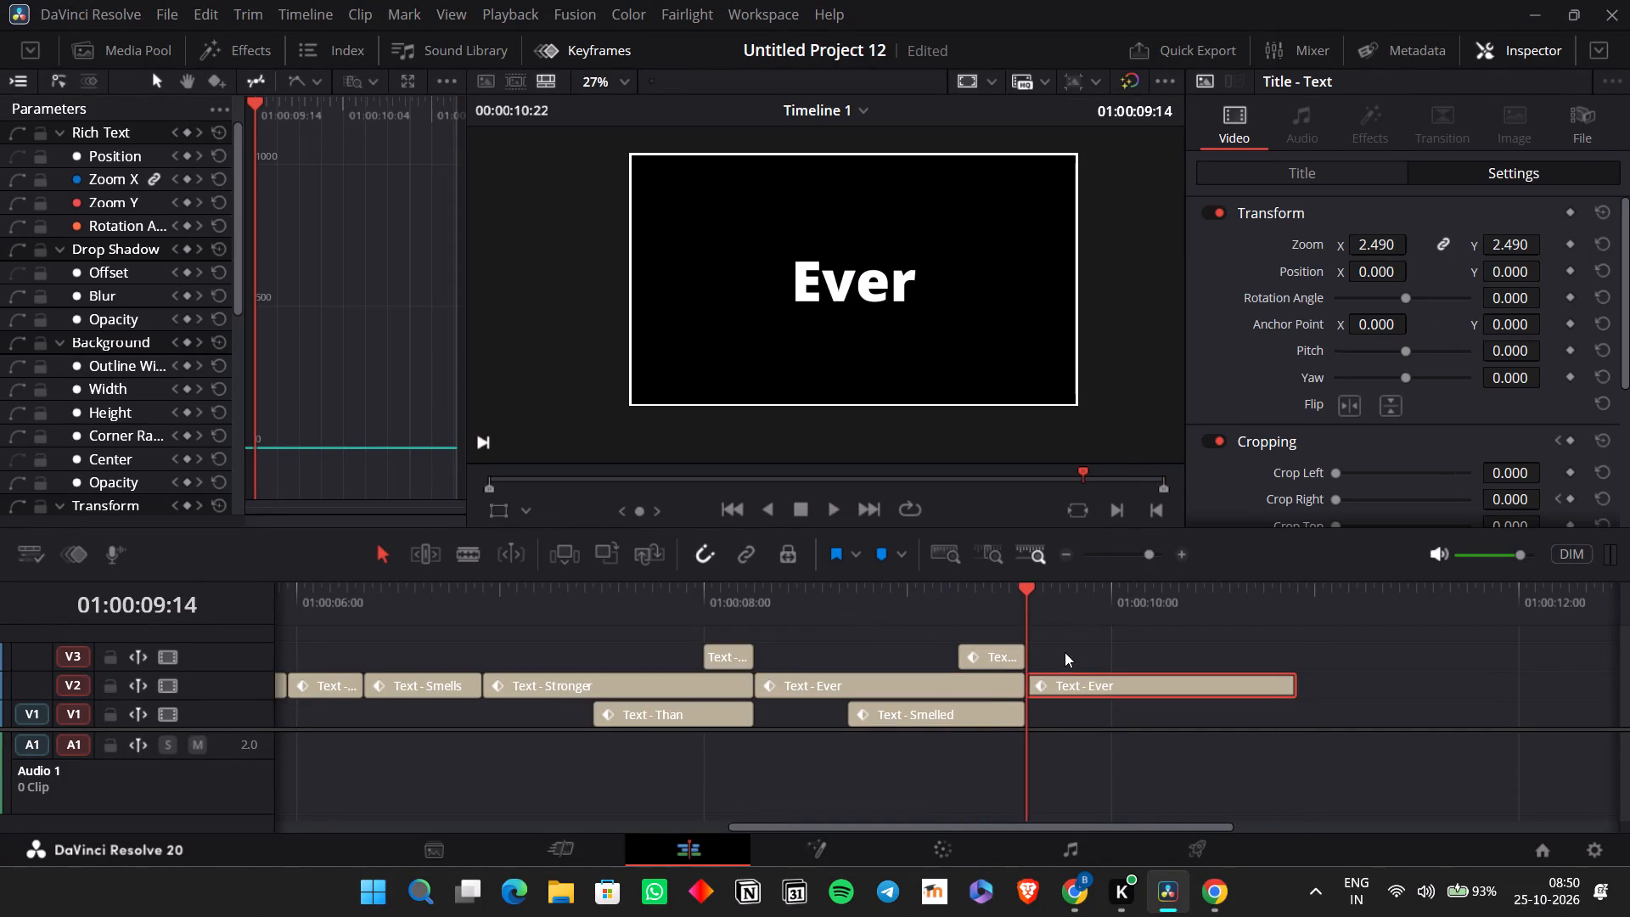
Change the text of the duplicated V2 clip at 01:00:09:14 to "But".
{"action": "left_click", "coordinate": [1072, 684]}
{"action": "left_click", "coordinate": [1288, 177]}
{"action": "left_click_drag", "start_coordinate": [1341, 250], "coordinate": [979, 246]}
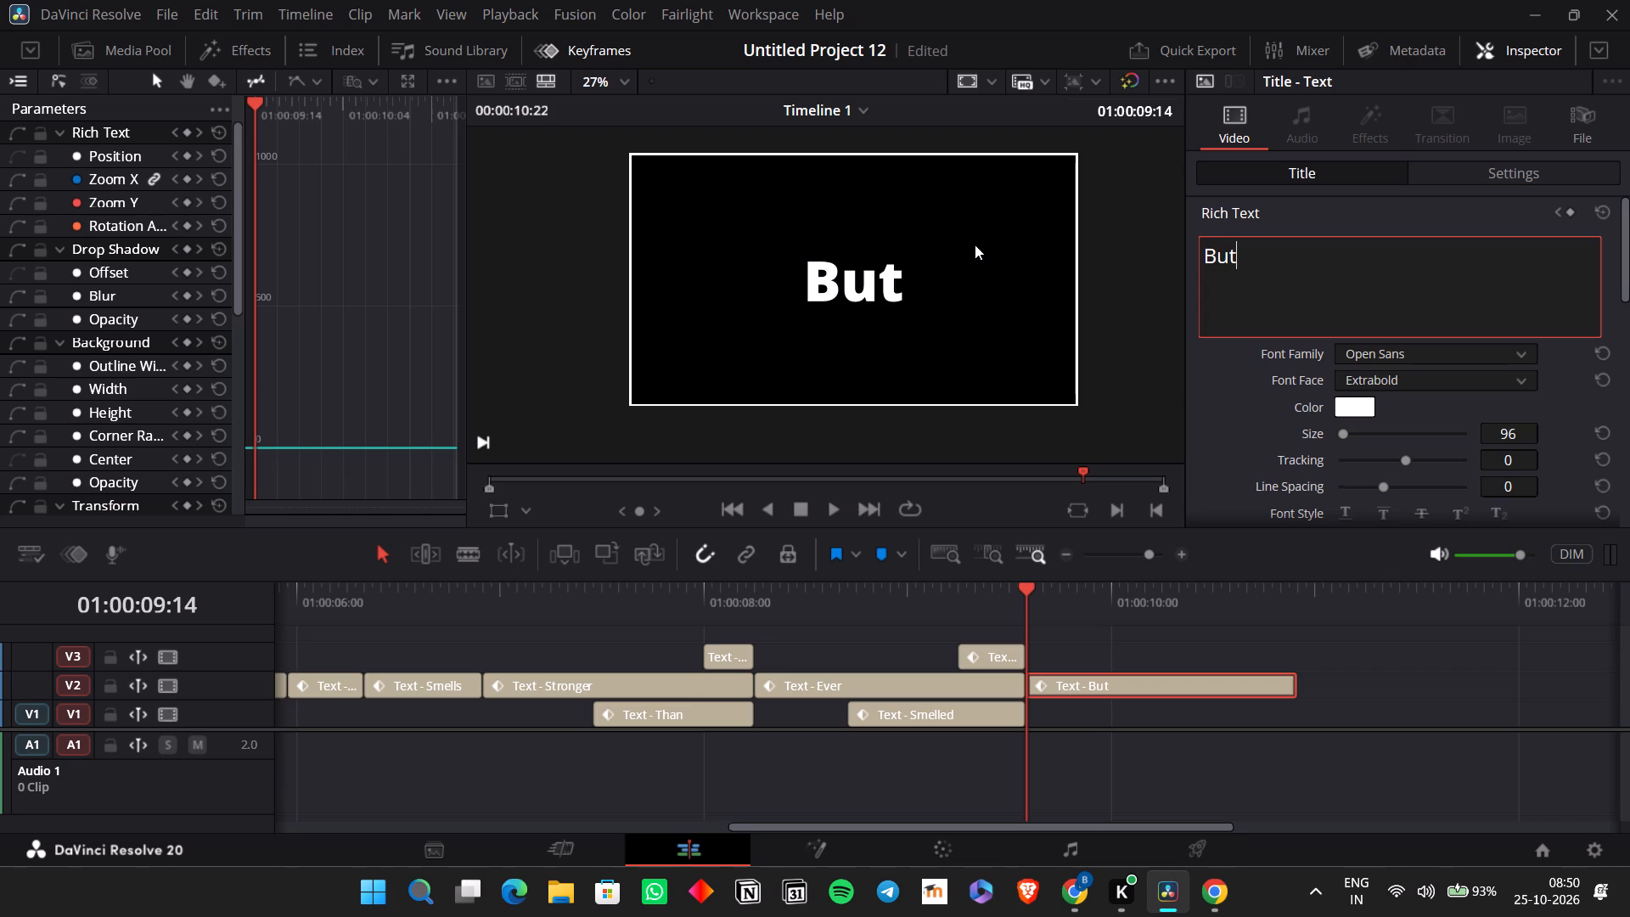
{"action": "key", "text": "space"}
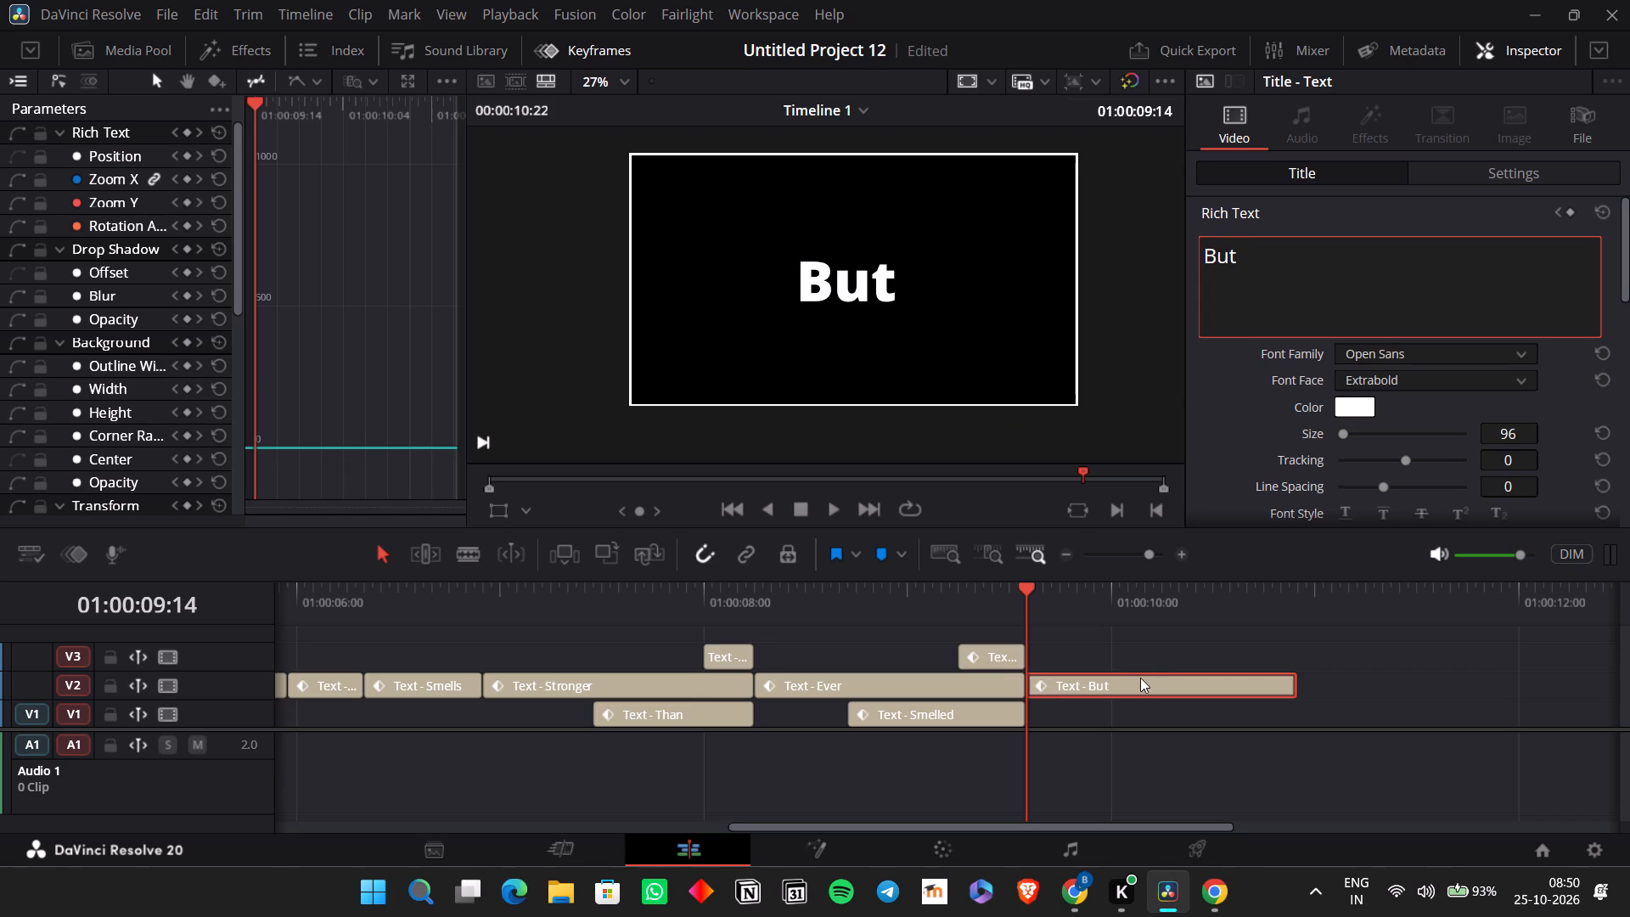
{"action": "key", "text": "BackSpace"}
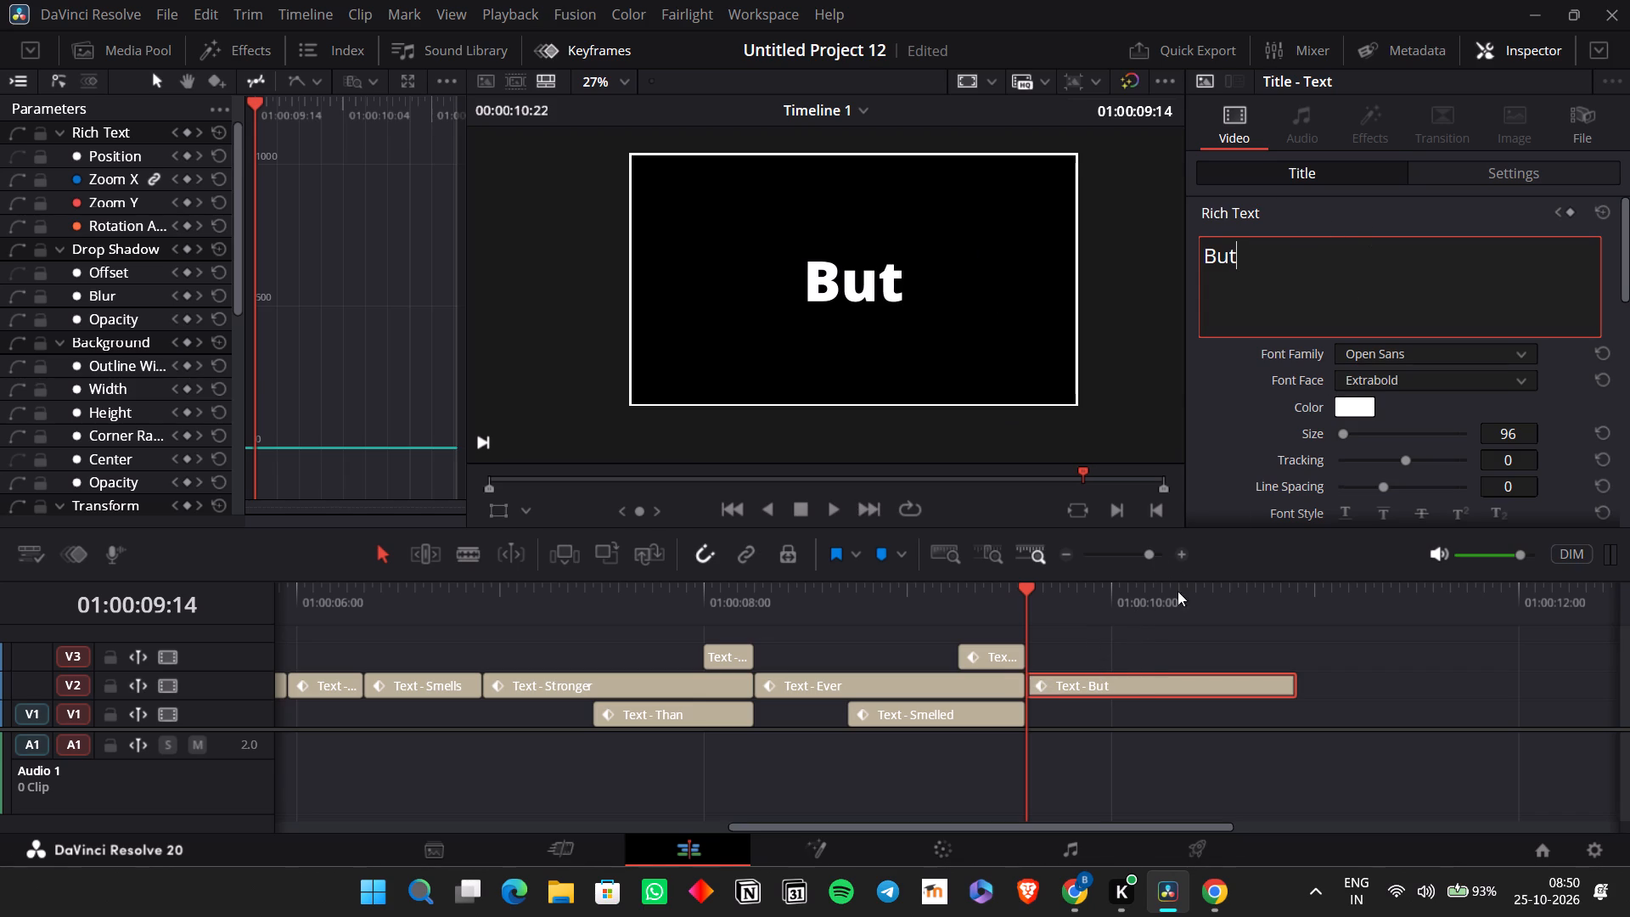
{"action": "key", "text": "space"}
{"action": "key", "text": "BackSpace"}
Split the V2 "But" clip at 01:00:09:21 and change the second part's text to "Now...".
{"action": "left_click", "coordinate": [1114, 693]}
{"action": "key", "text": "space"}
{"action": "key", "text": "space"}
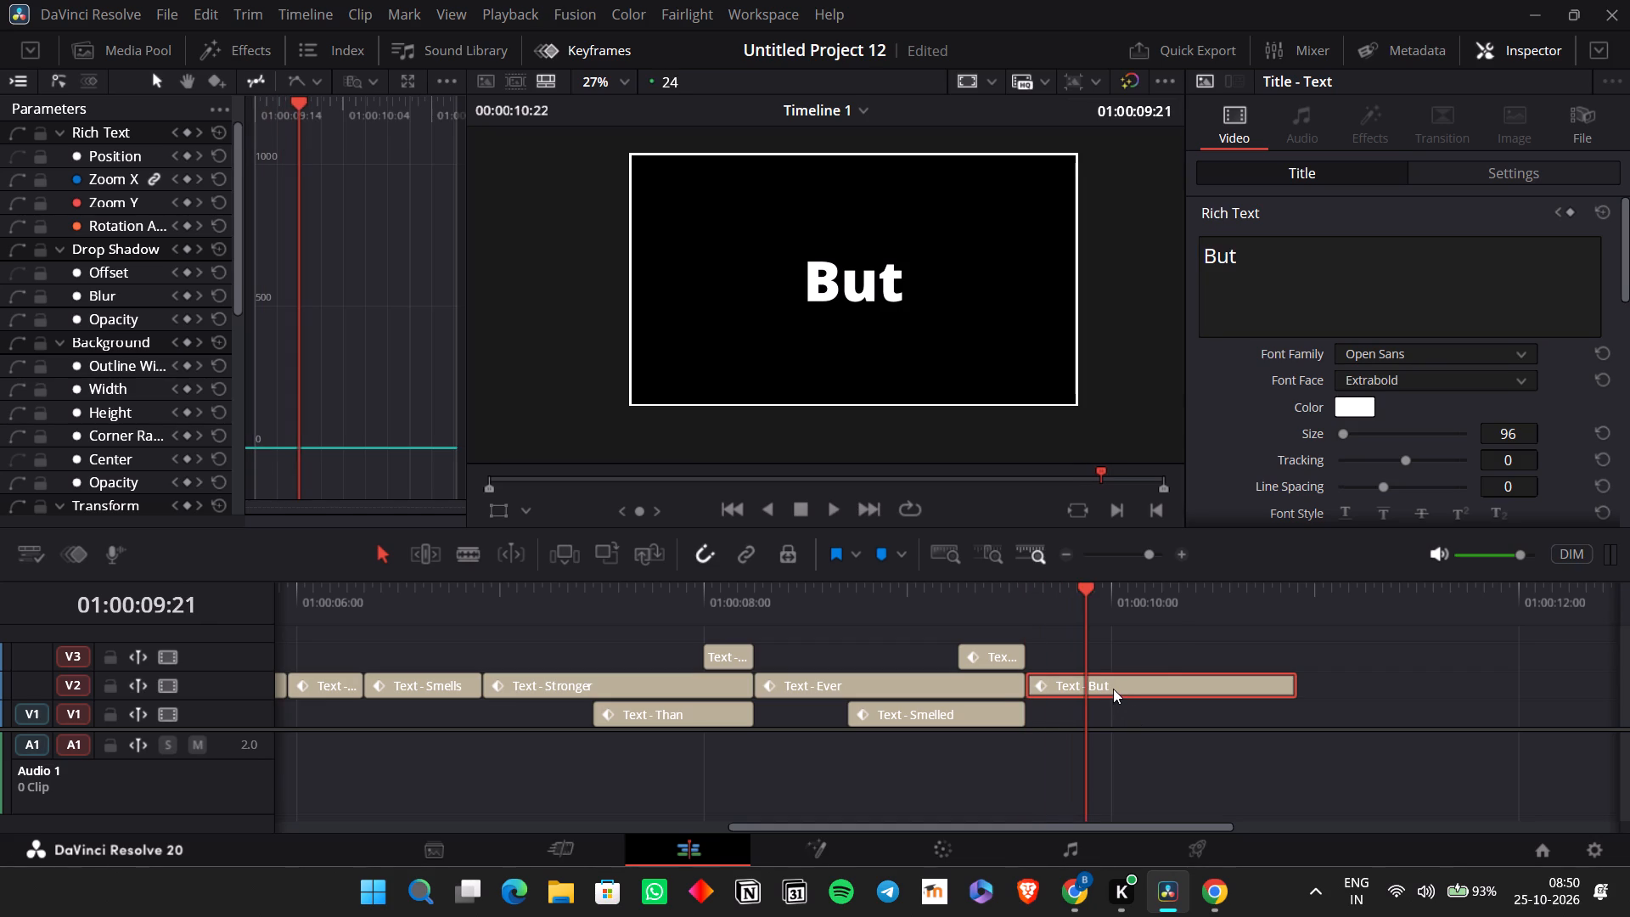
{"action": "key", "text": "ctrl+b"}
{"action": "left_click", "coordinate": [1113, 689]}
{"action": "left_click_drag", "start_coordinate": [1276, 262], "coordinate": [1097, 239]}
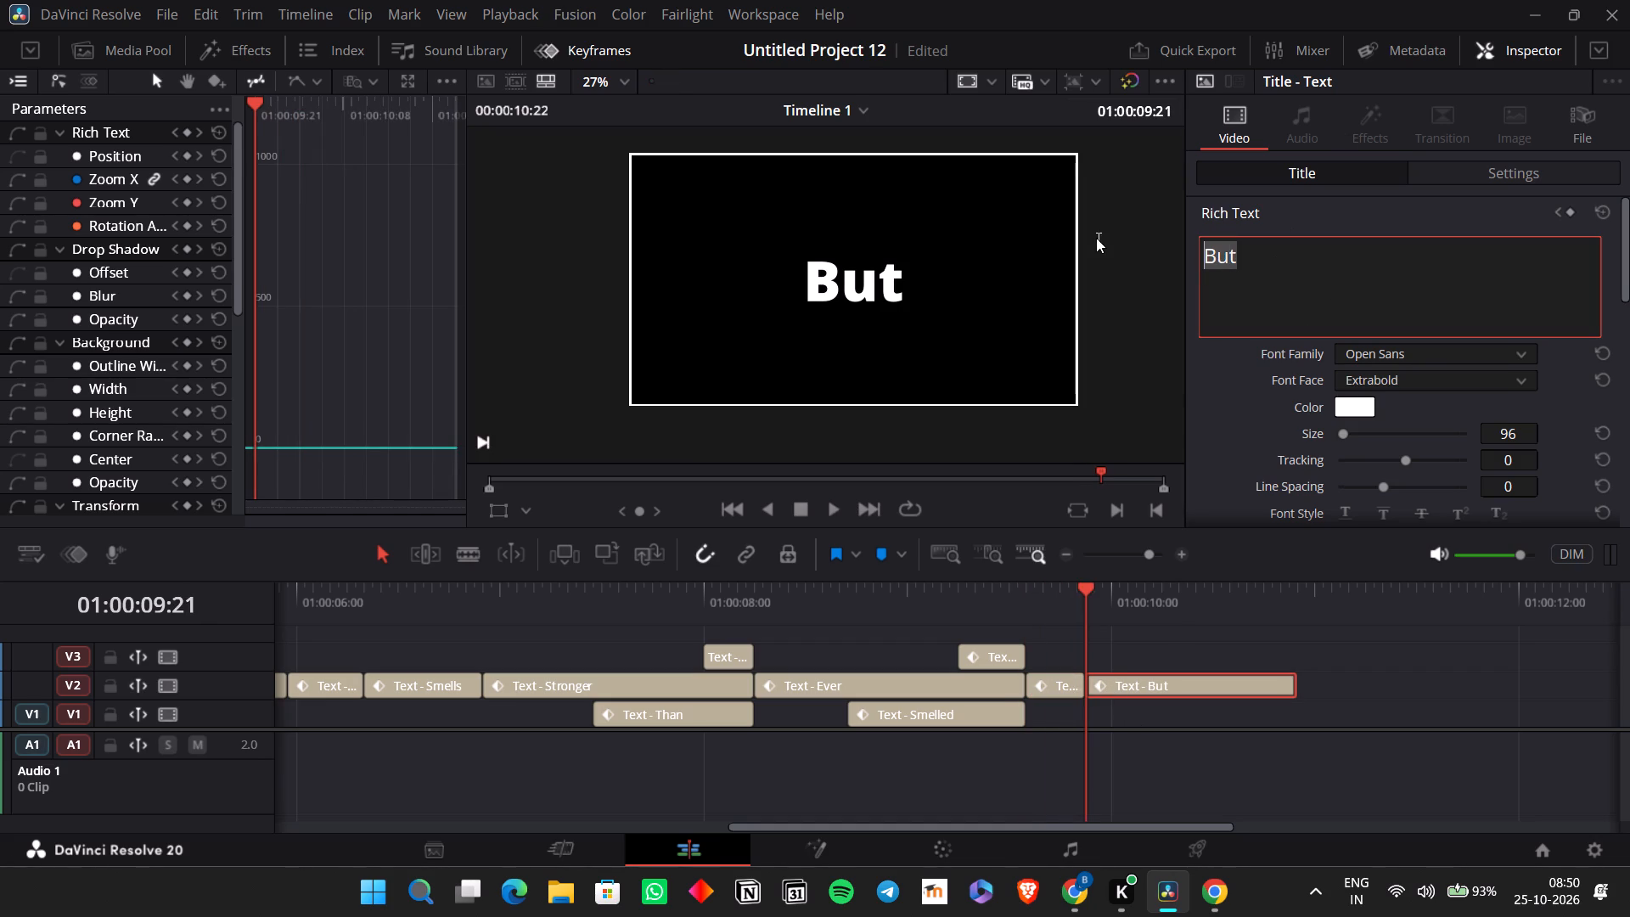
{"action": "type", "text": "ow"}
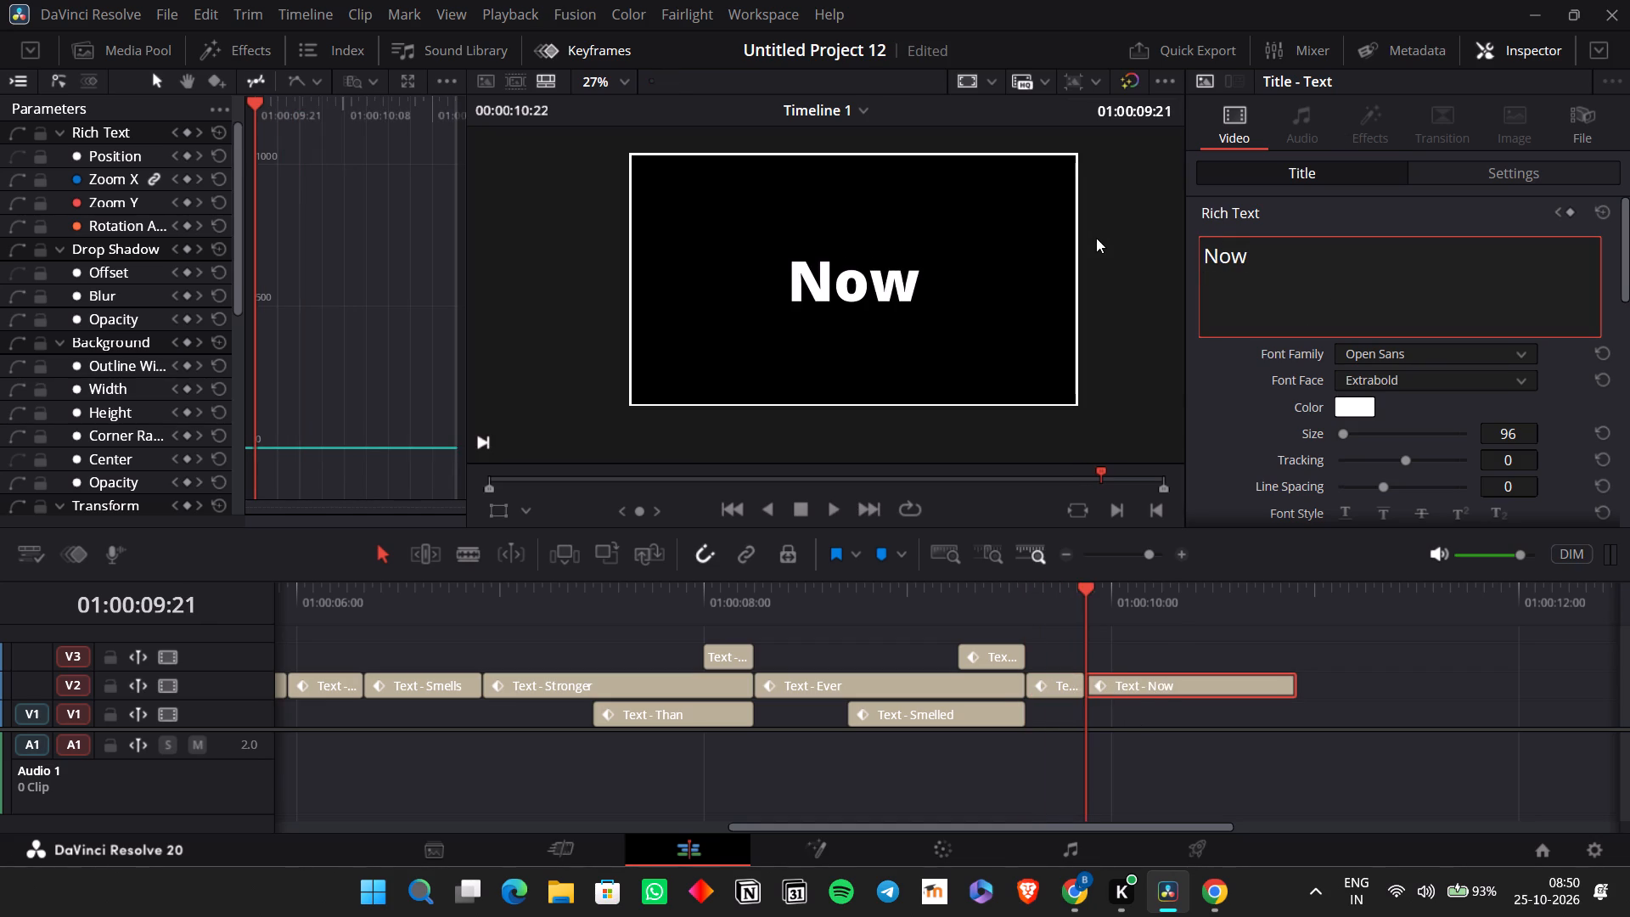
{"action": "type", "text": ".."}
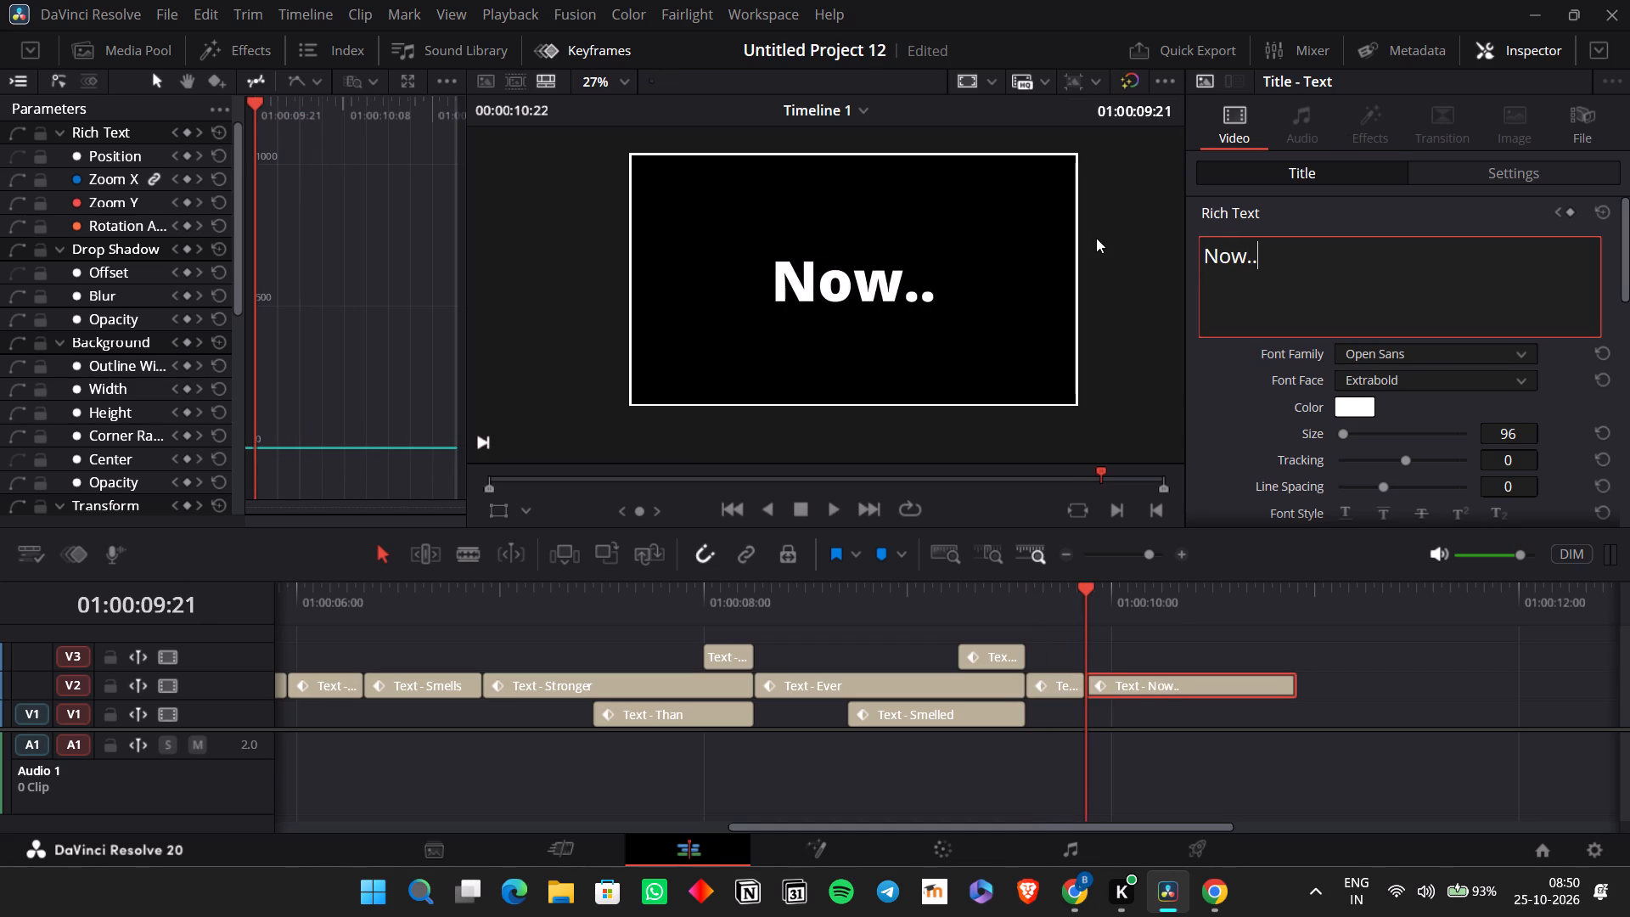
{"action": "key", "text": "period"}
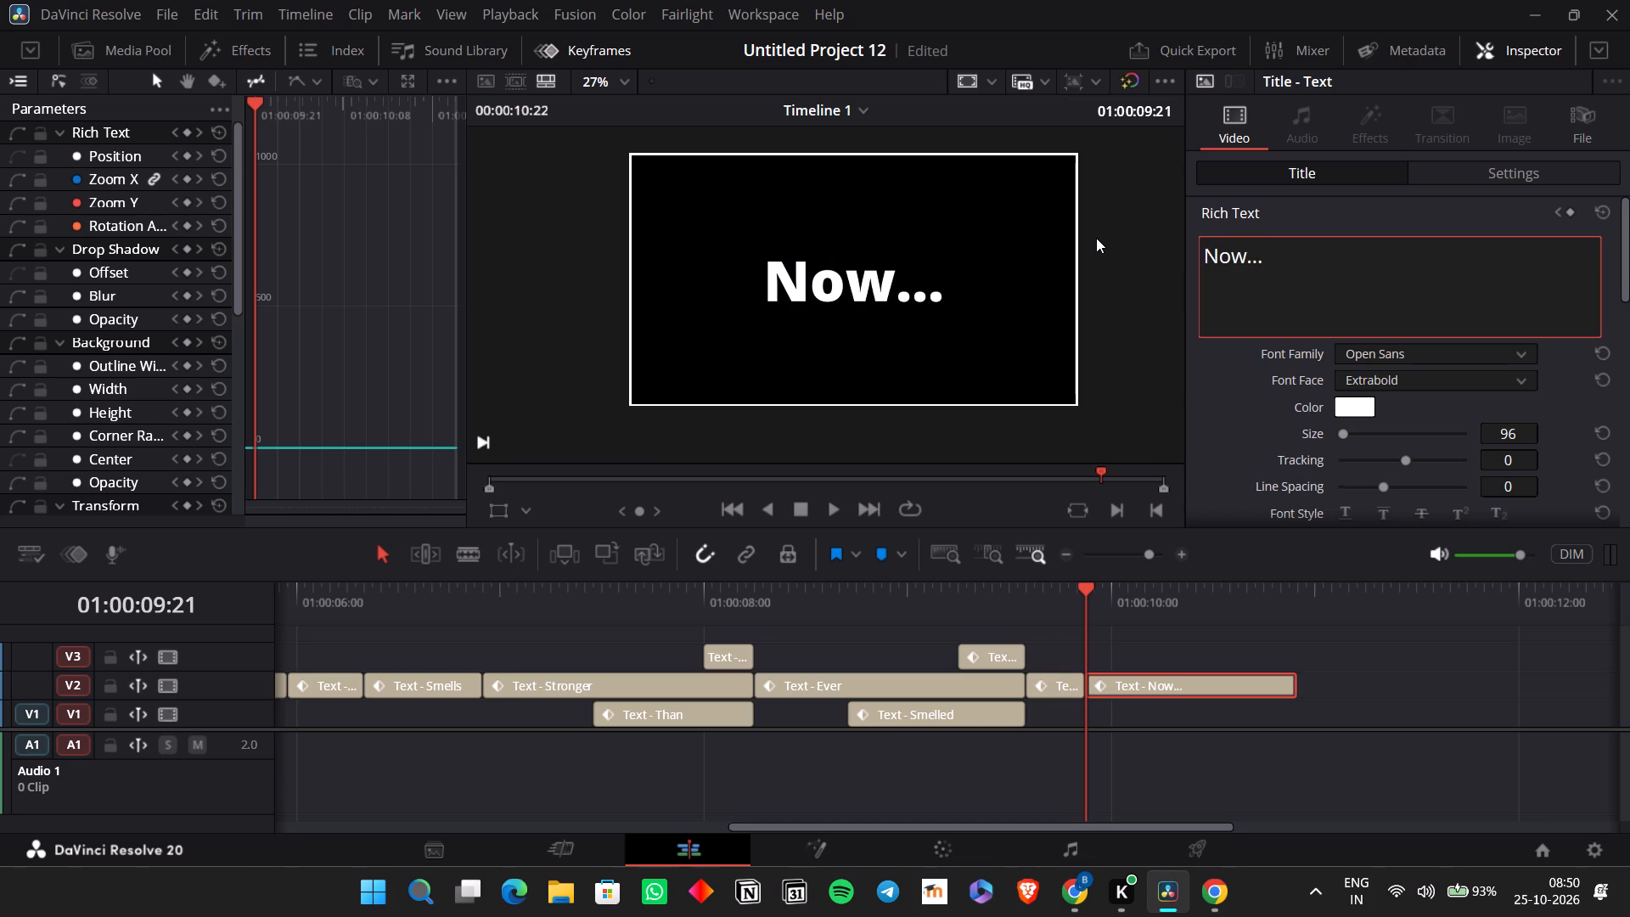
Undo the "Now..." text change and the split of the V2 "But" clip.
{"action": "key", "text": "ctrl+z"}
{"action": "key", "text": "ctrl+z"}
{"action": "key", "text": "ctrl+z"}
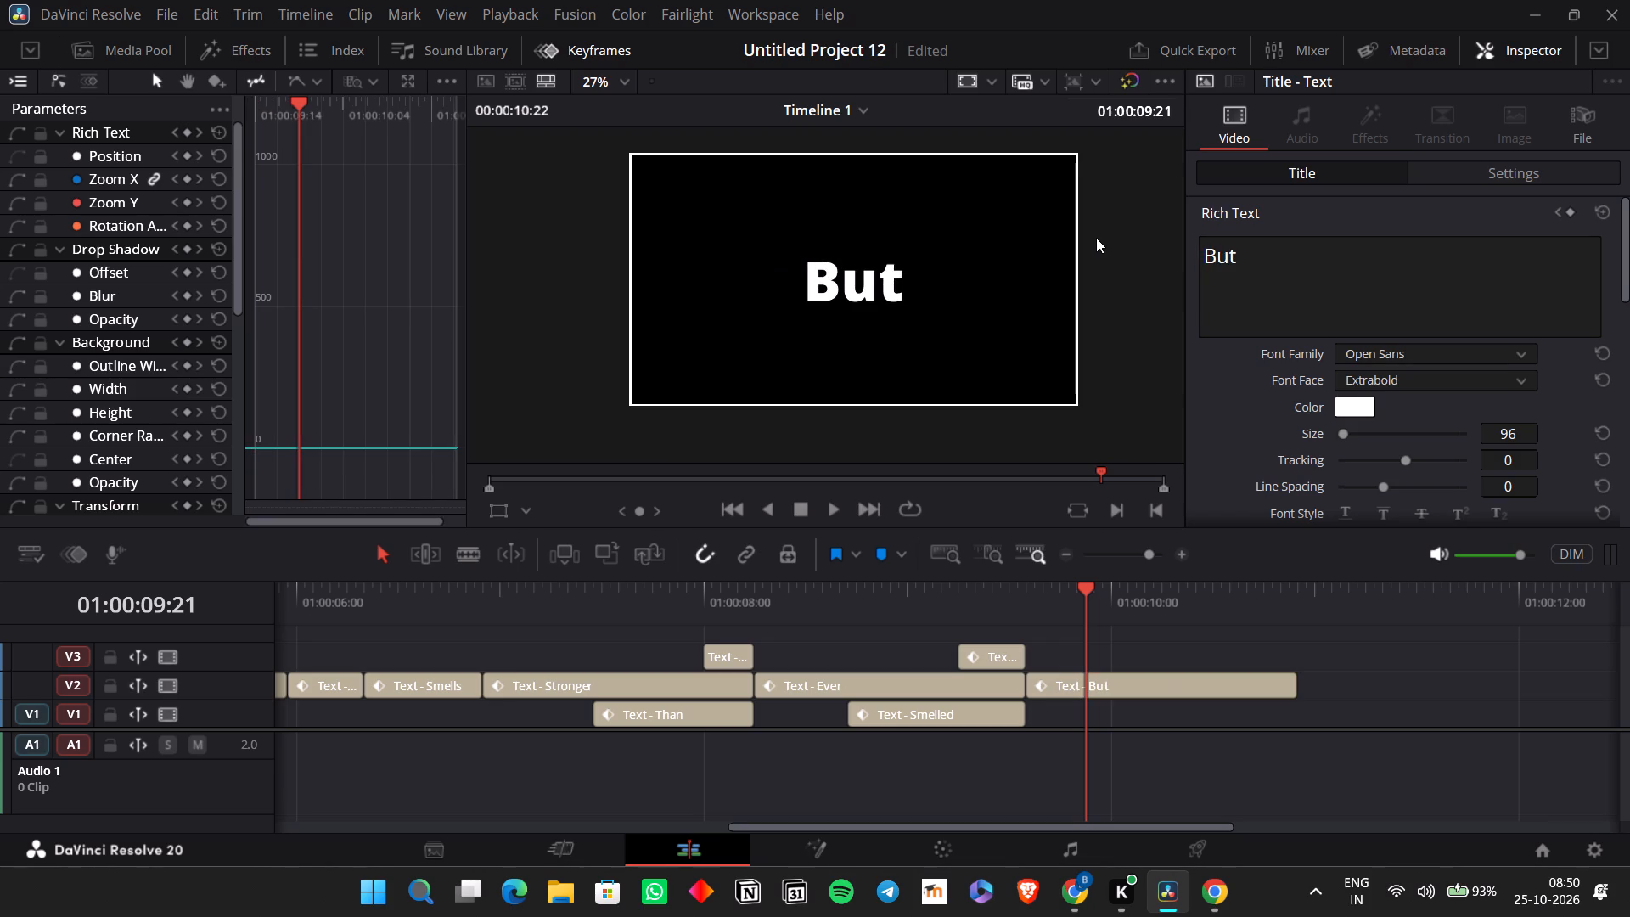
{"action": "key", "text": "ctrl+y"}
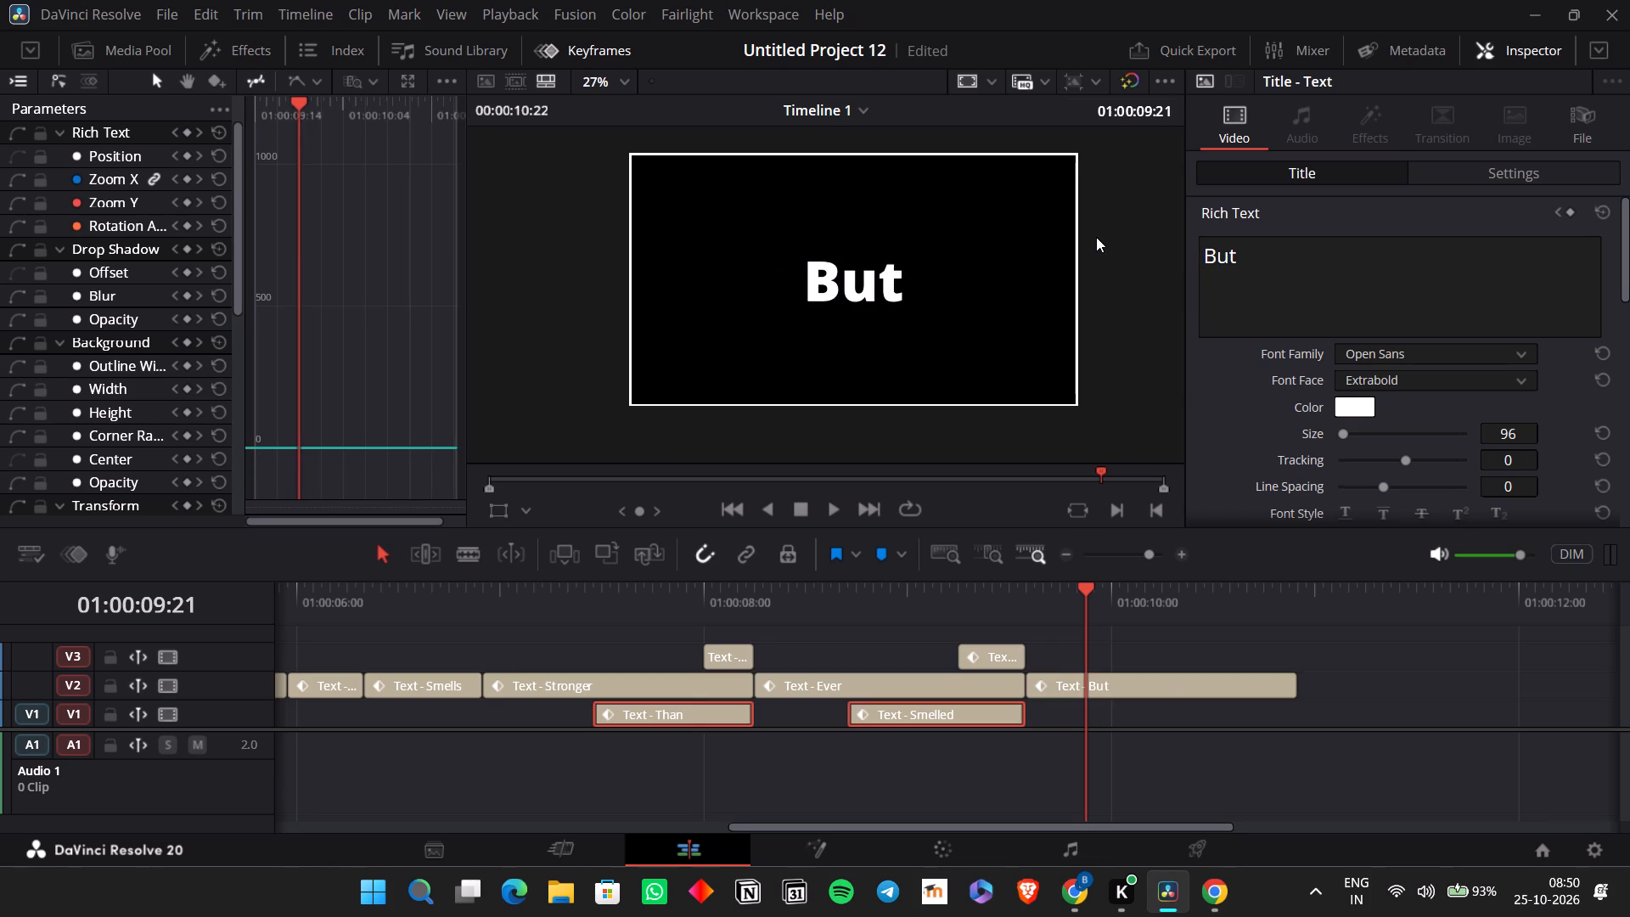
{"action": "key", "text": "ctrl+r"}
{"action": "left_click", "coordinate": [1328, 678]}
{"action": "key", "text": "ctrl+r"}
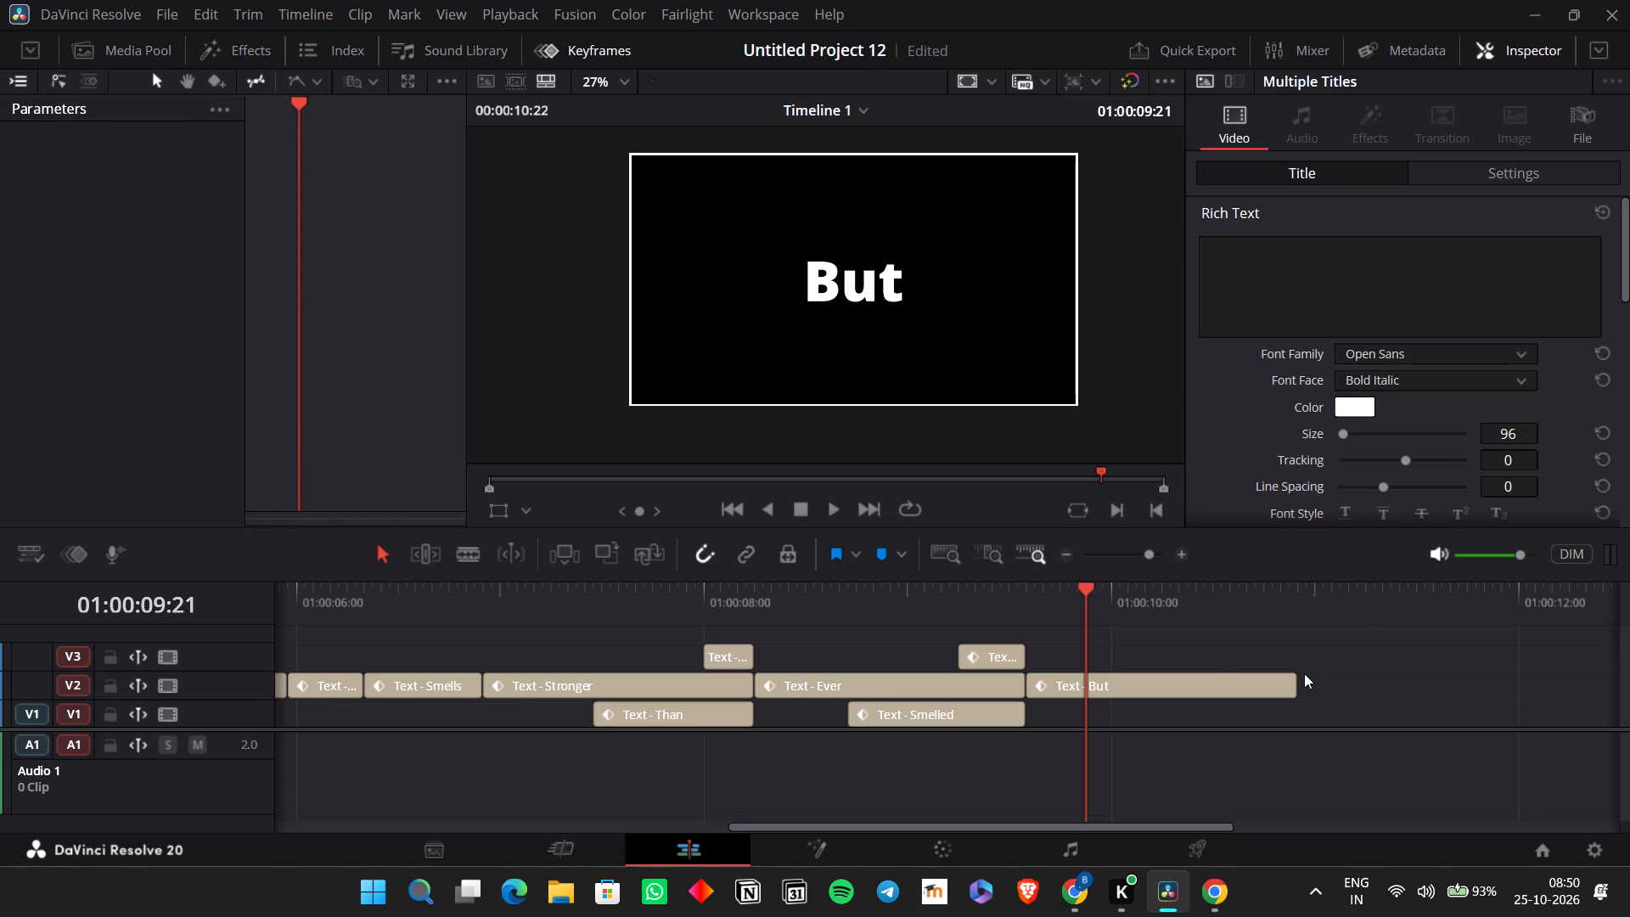
Select the V2 "But" clip, save the project, and play back the clip from its start.
{"action": "left_click", "coordinate": [1221, 675]}
{"action": "key", "text": "ctrl+s"}
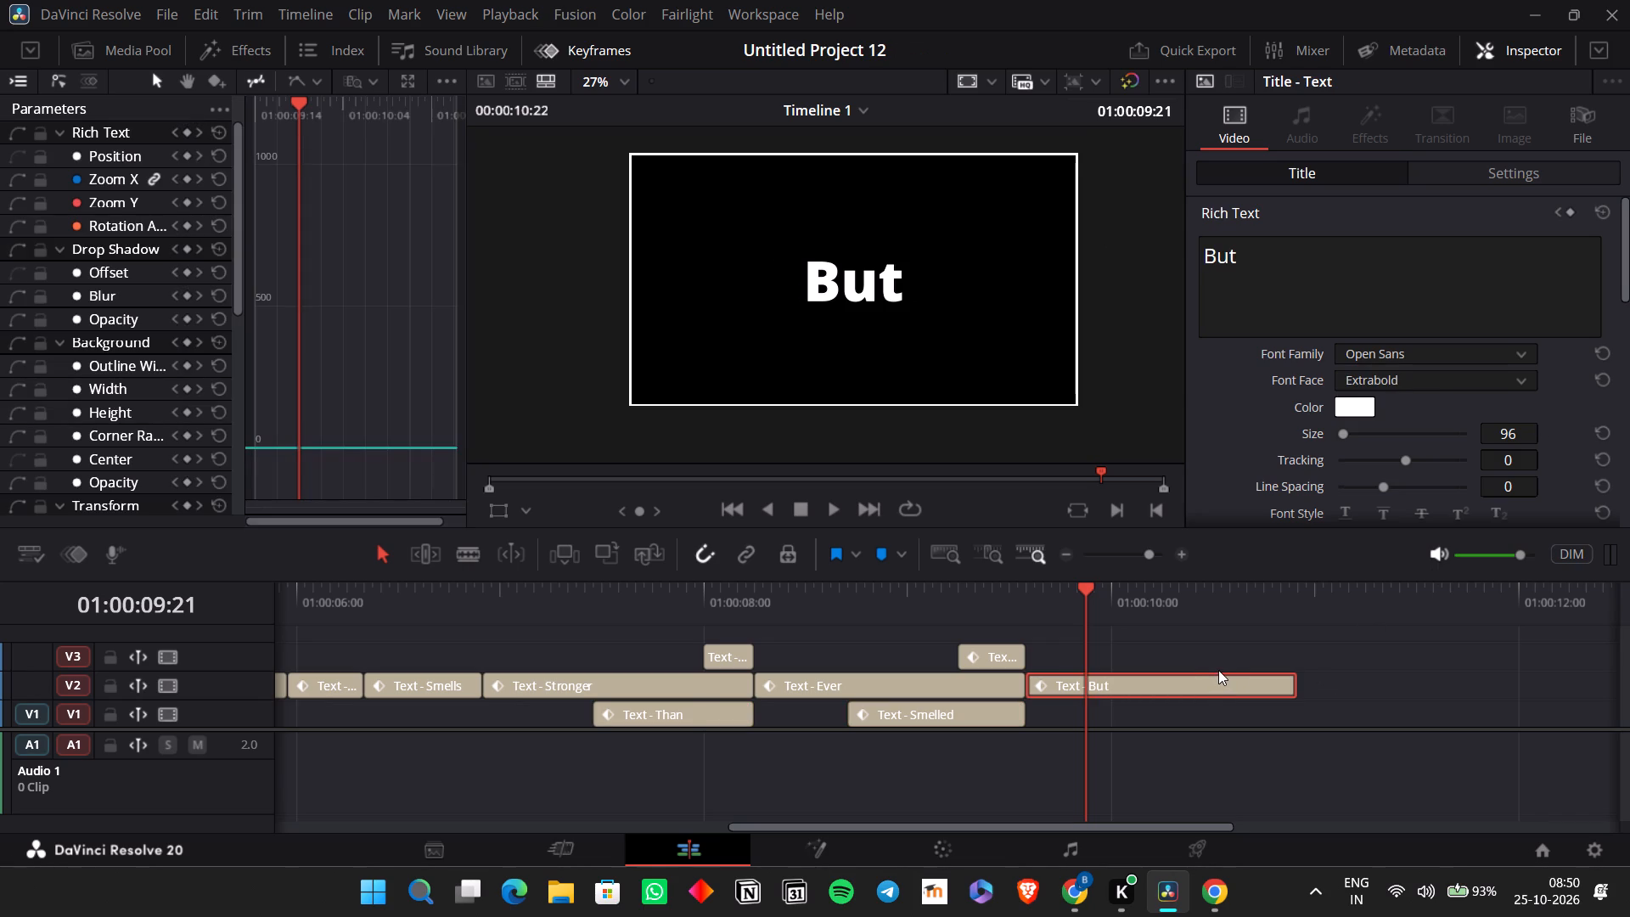
{"action": "left_click", "coordinate": [1148, 688]}
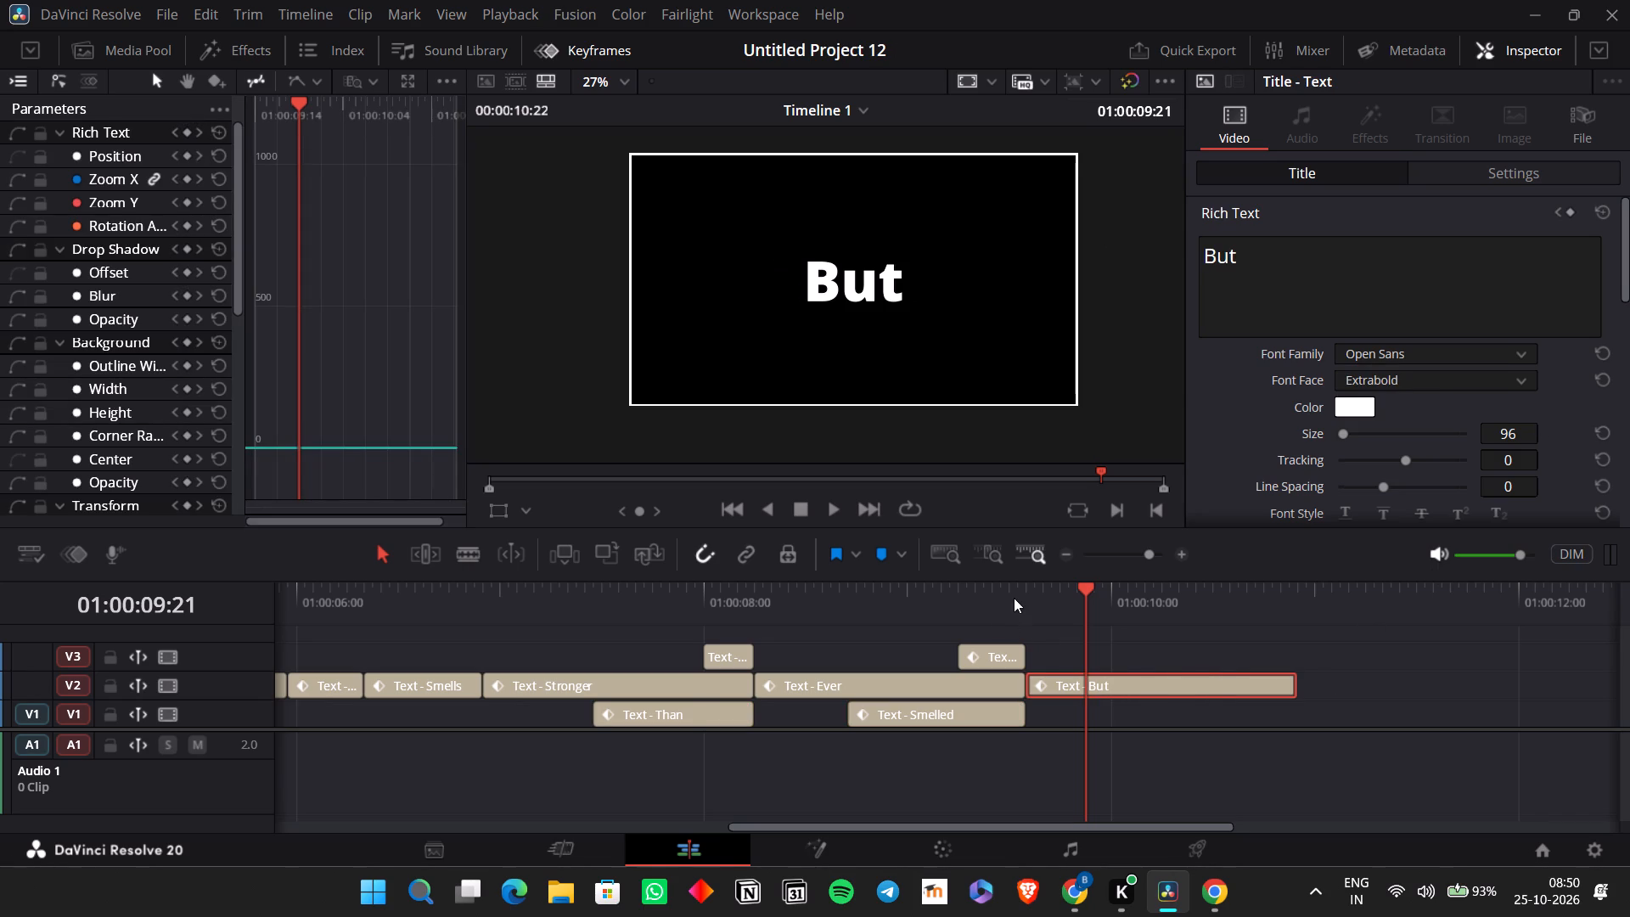
{"action": "left_click", "coordinate": [1028, 589]}
{"action": "key", "text": "space"}
{"action": "key", "text": "space"}
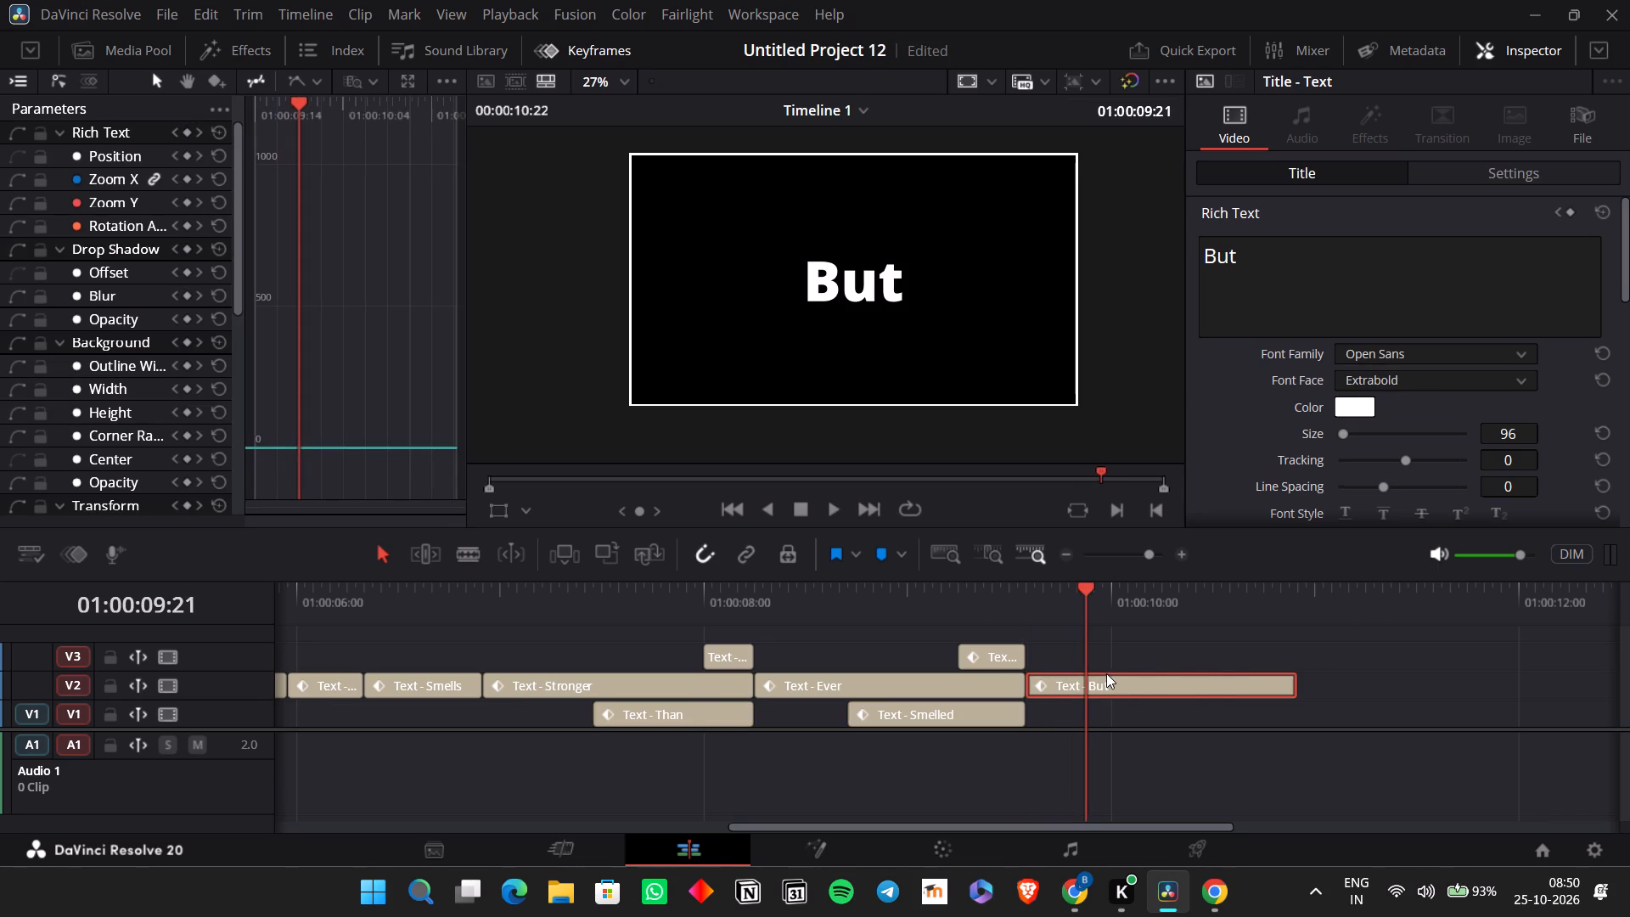
Split the V2 "But" clip at 01:00:09:21 and change the second part's text to "Now".
{"action": "key", "text": "ctrl+b"}
{"action": "left_click", "coordinate": [1113, 686]}
{"action": "left_click_drag", "start_coordinate": [1115, 273], "coordinate": [1093, 272]}
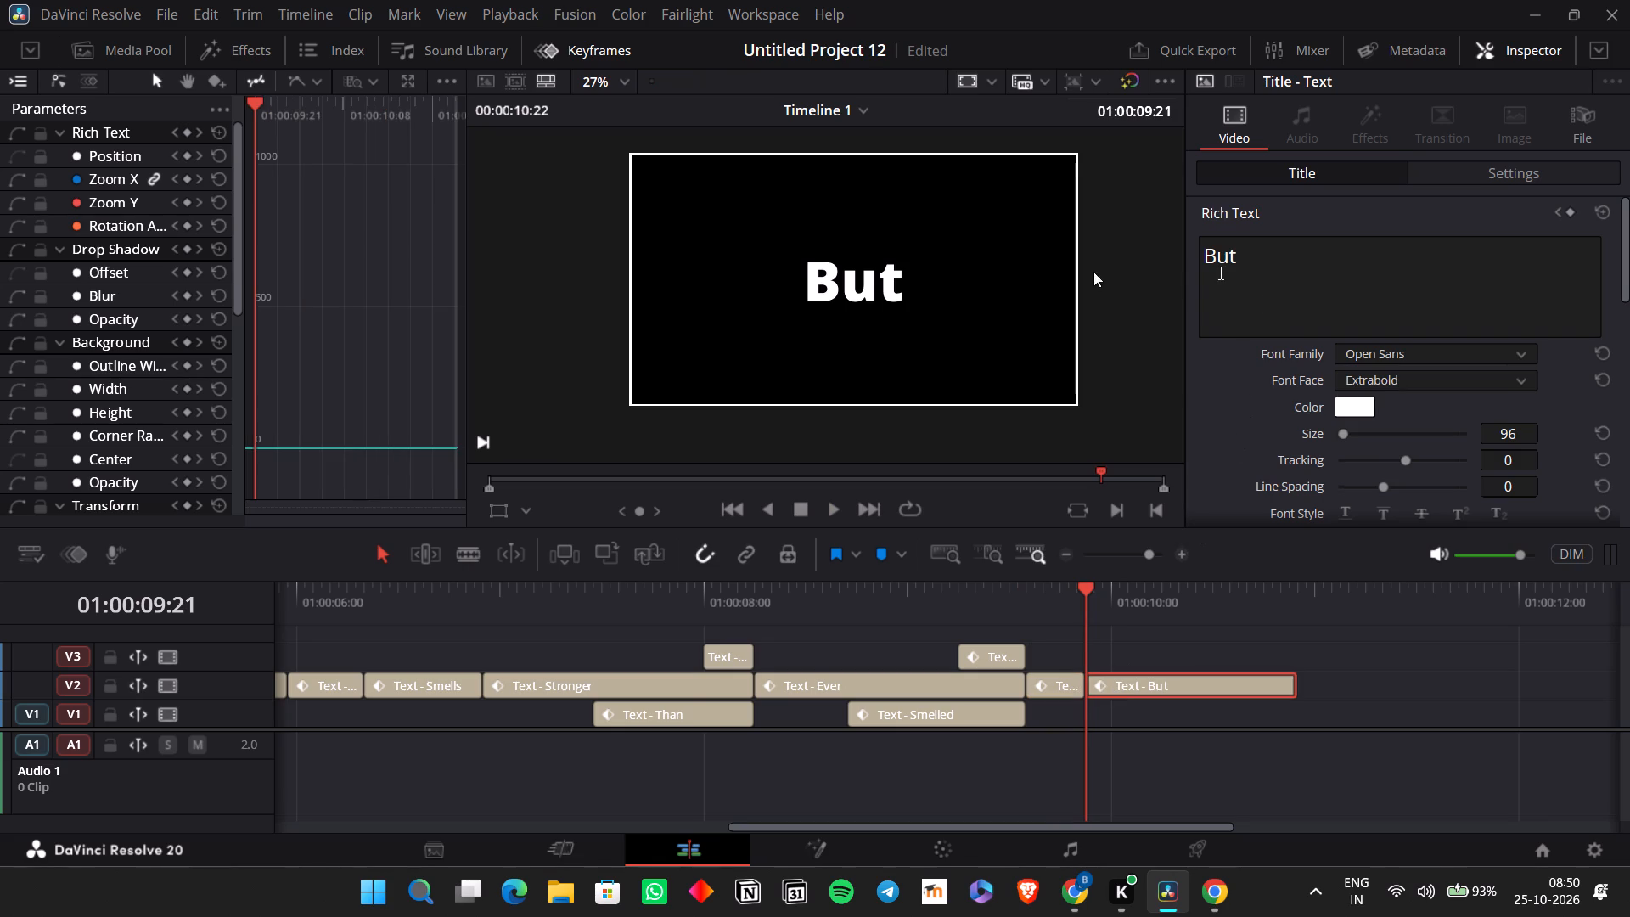
{"action": "left_click_drag", "start_coordinate": [1093, 272], "coordinate": [1093, 272]}
{"action": "left_click_drag", "start_coordinate": [1095, 250], "coordinate": [1009, 250]}
{"action": "left_click_drag", "start_coordinate": [1292, 232], "coordinate": [1008, 260]}
{"action": "left_click_drag", "start_coordinate": [1252, 255], "coordinate": [1006, 251]}
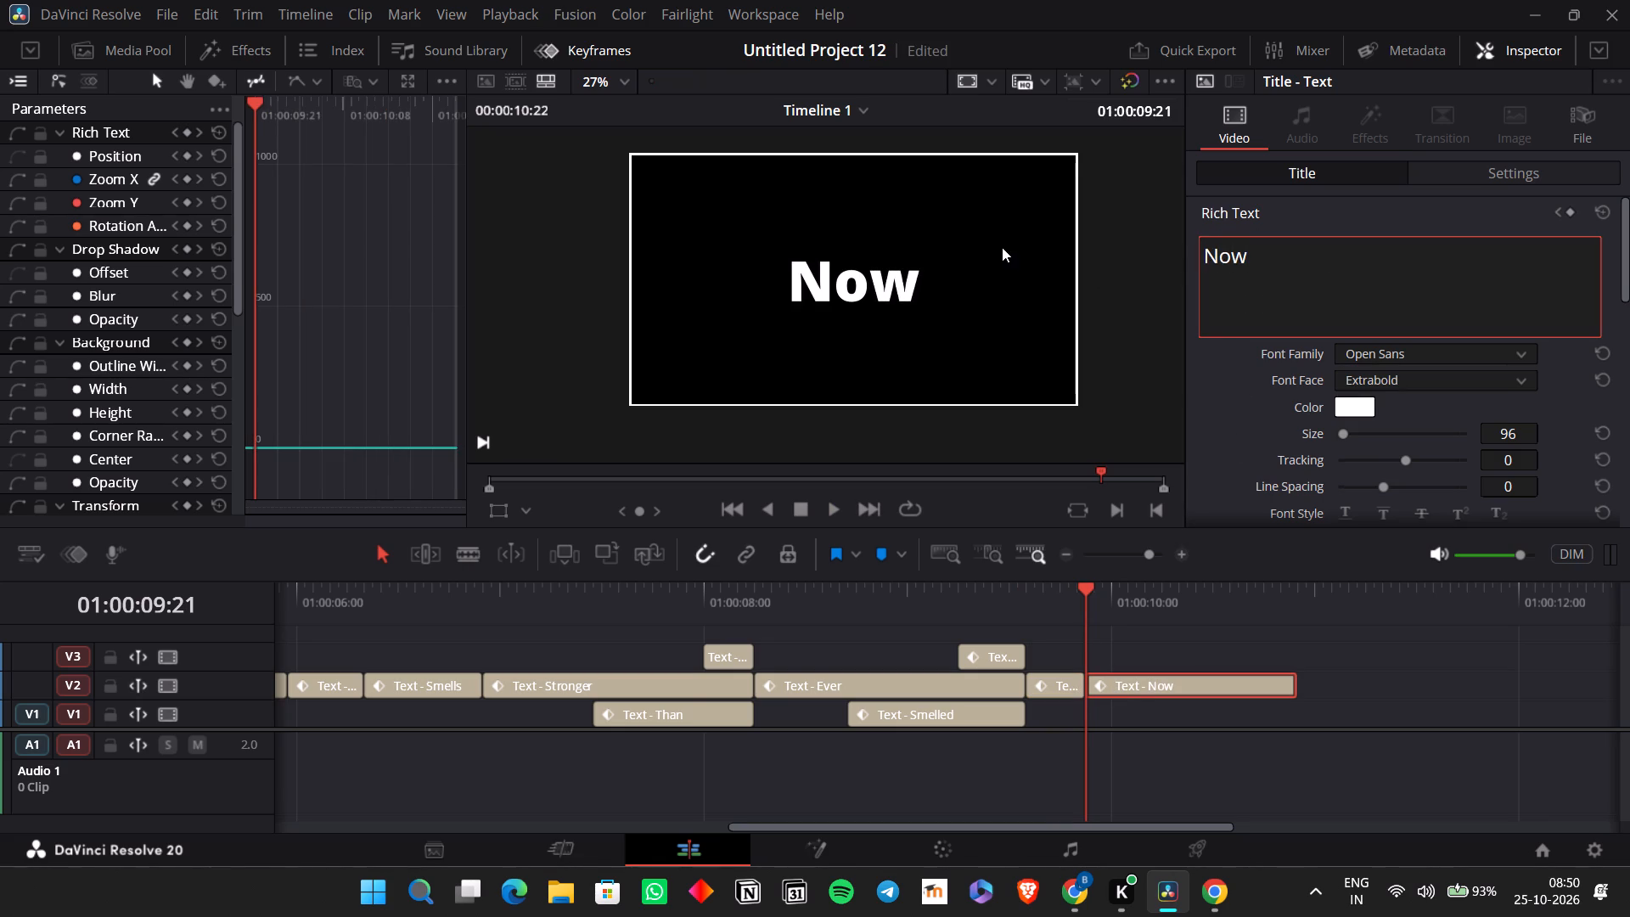
Move the short "But" clip up to V3, extend it to the end of the "Now" clip, and play the section back.
{"action": "left_click", "coordinate": [1042, 581]}
{"action": "left_click", "coordinate": [1030, 589]}
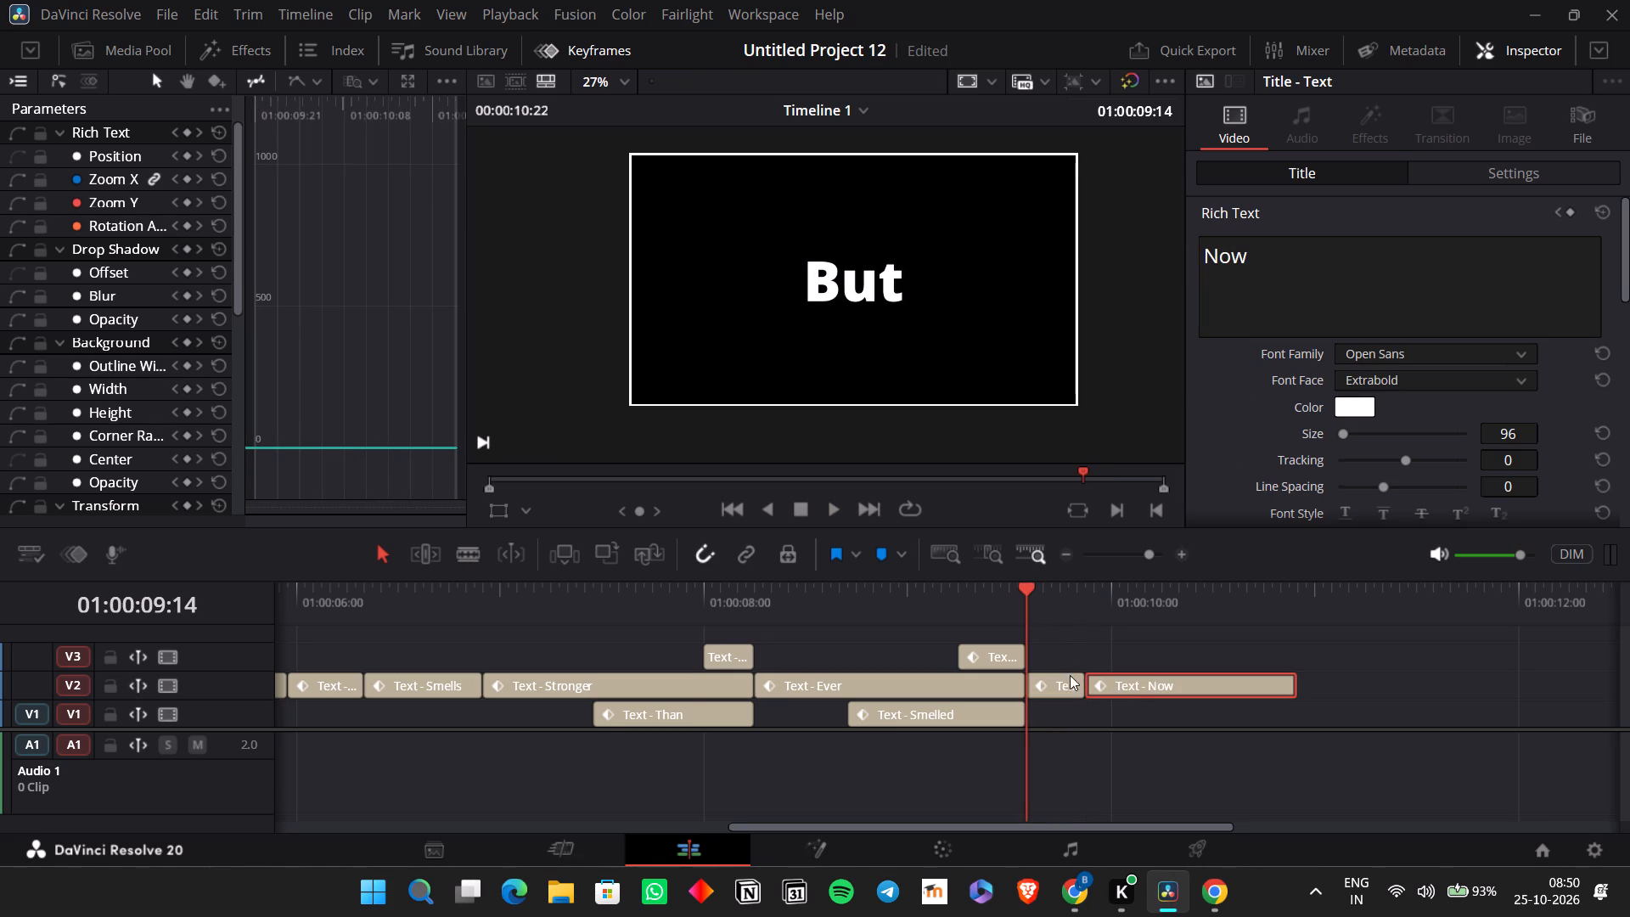
{"action": "left_click_drag", "start_coordinate": [1062, 676], "coordinate": [1054, 655]}
{"action": "left_click", "coordinate": [1121, 678]}
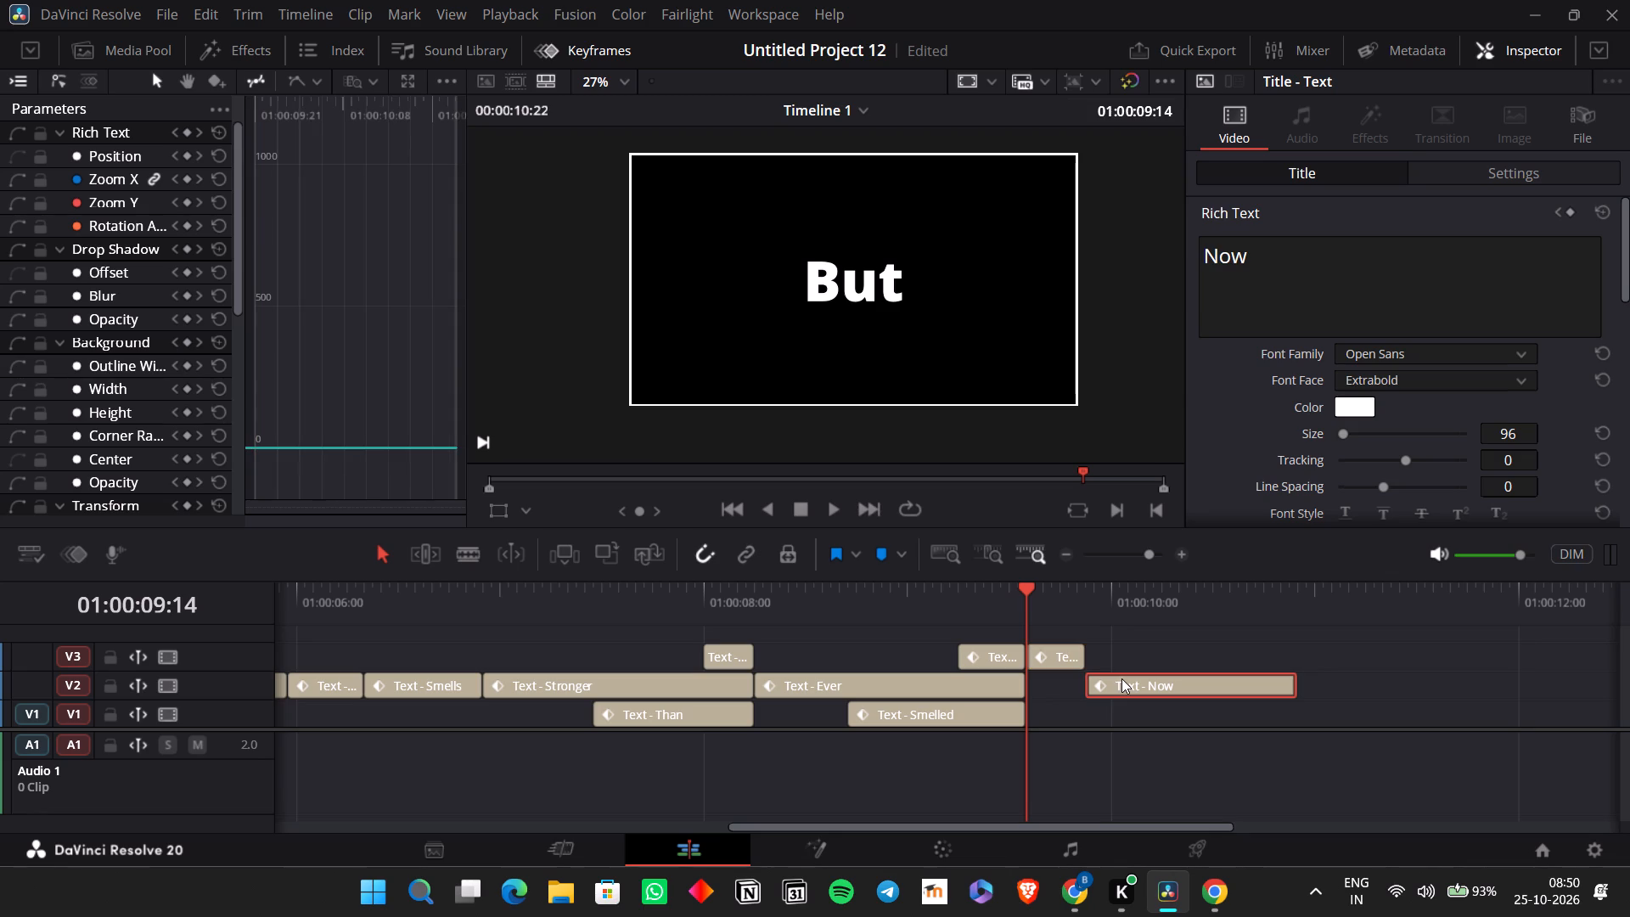
{"action": "left_click_drag", "start_coordinate": [1083, 665], "coordinate": [1228, 657]}
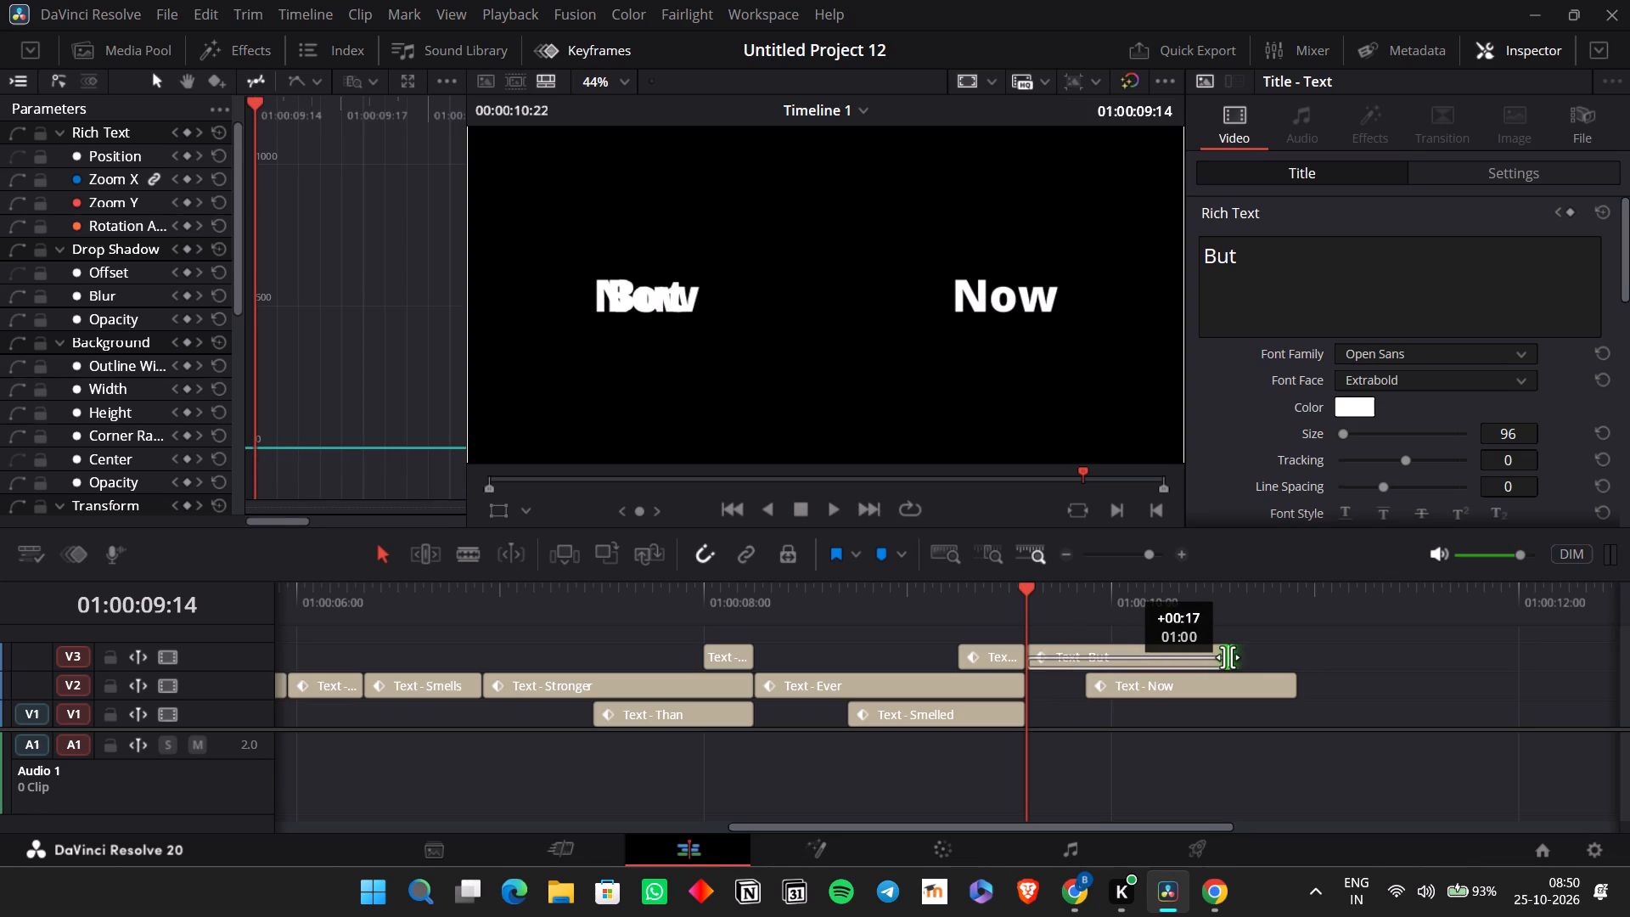
{"action": "left_click_drag", "start_coordinate": [1228, 657], "coordinate": [1227, 656]}
{"action": "key", "text": "space"}
{"action": "key", "text": "space"}
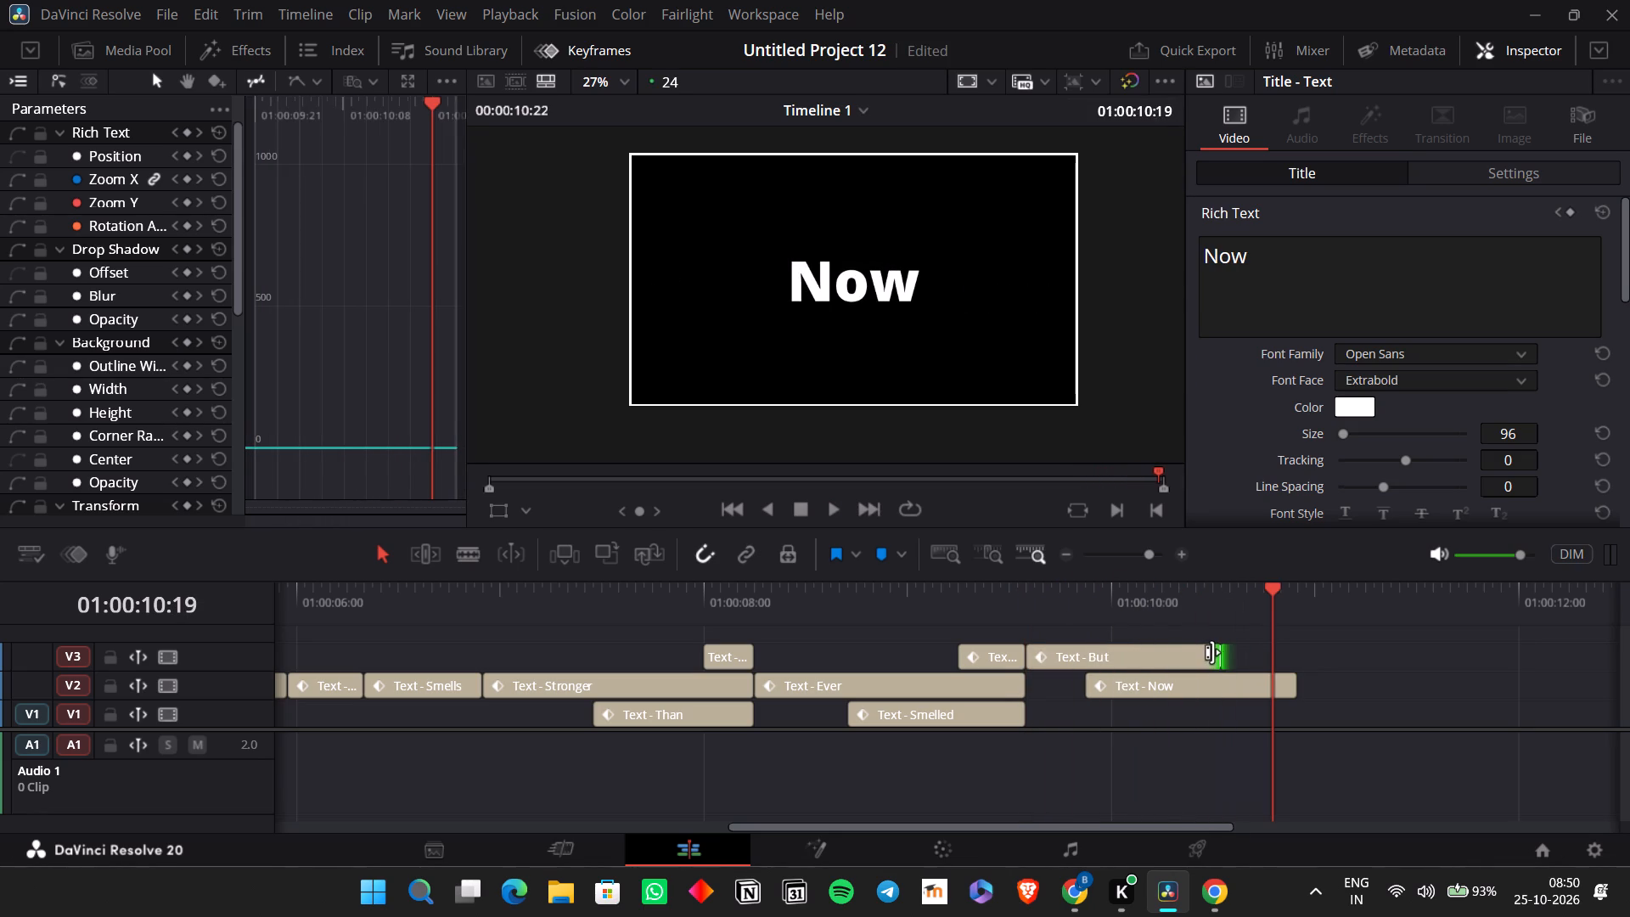
{"action": "left_click_drag", "start_coordinate": [1218, 652], "coordinate": [1296, 649]}
{"action": "left_click", "coordinate": [1024, 586]}
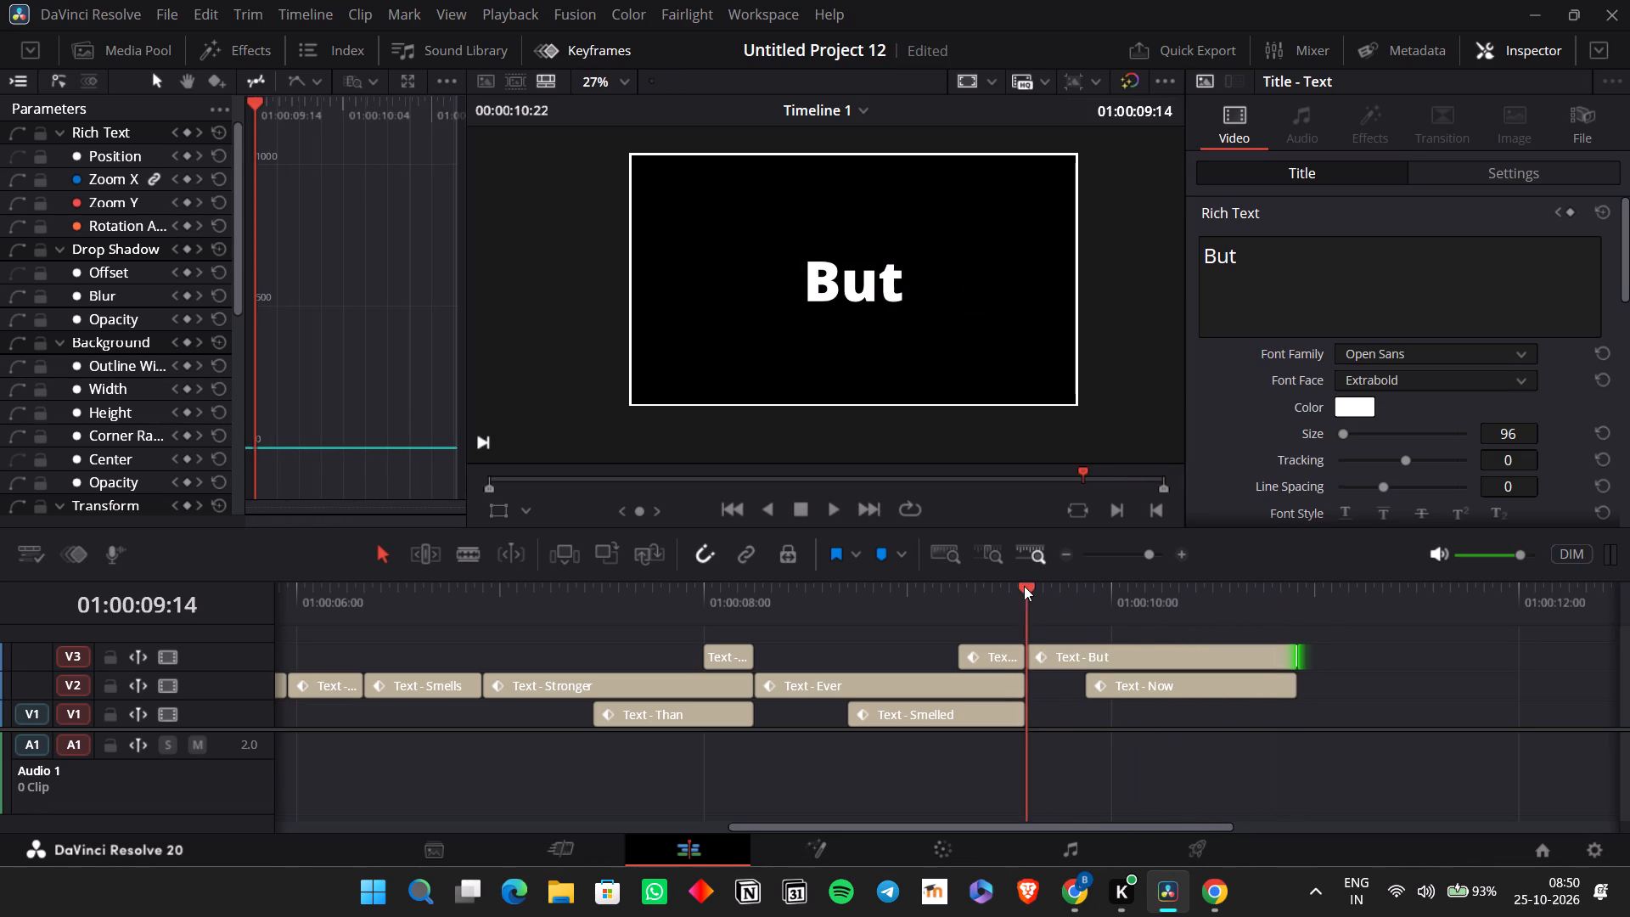
{"action": "key", "text": "space"}
{"action": "key", "text": "space"}
Set the V3 "But" clip's rotation angle to 90 so the word stands vertically.
{"action": "left_click", "coordinate": [1074, 588]}
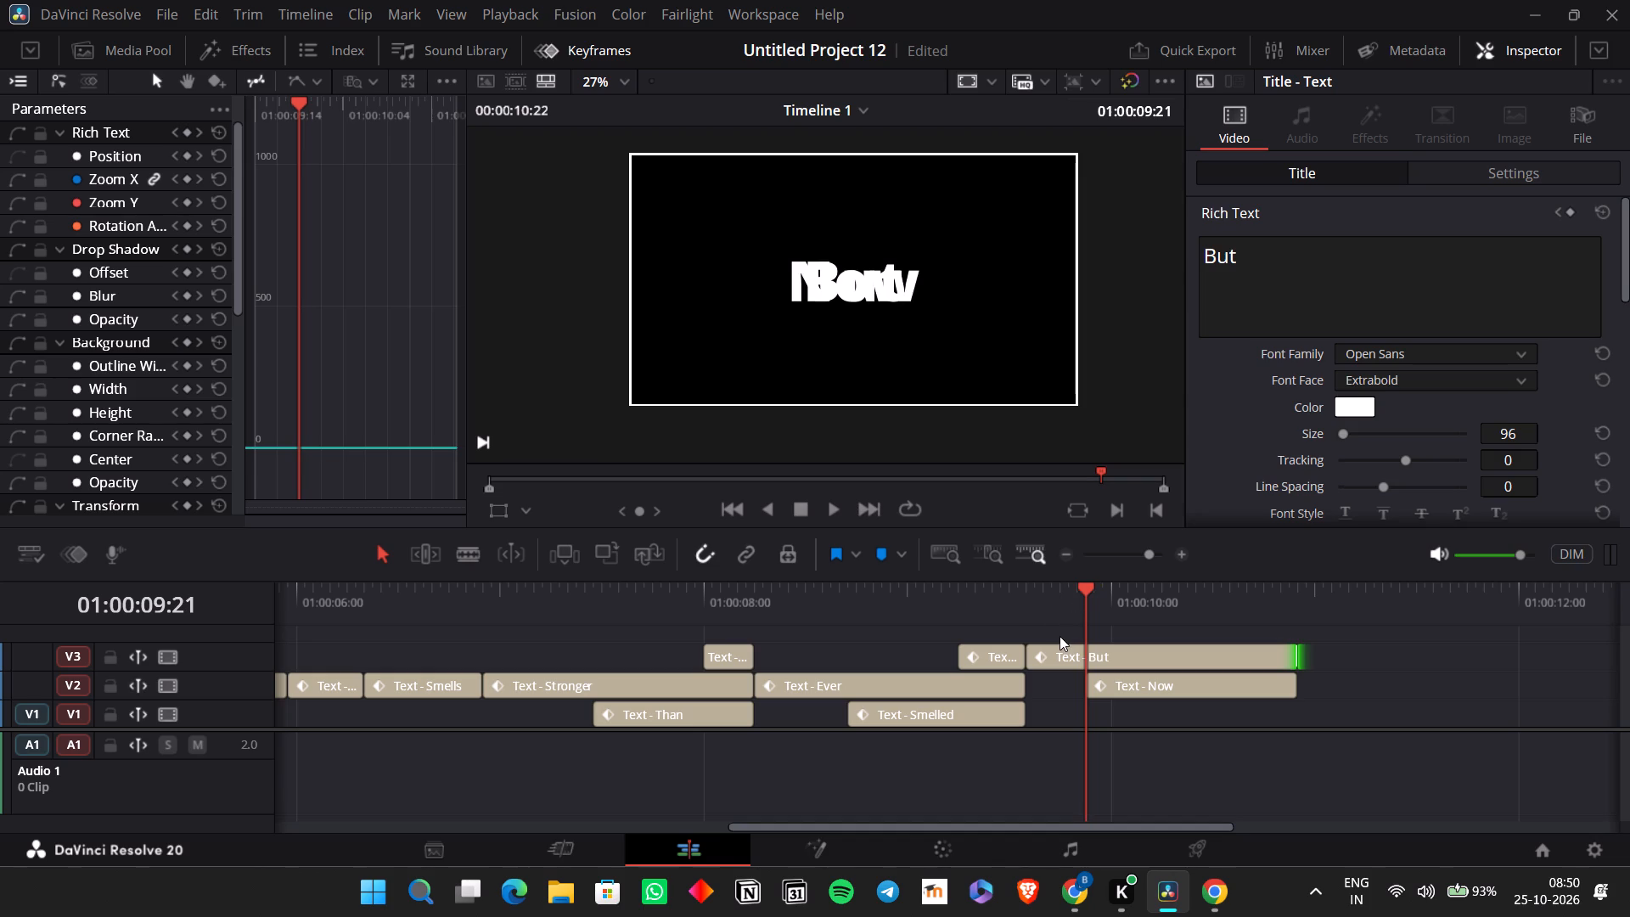
{"action": "left_click", "coordinate": [1075, 593]}
{"action": "key", "text": "Left"}
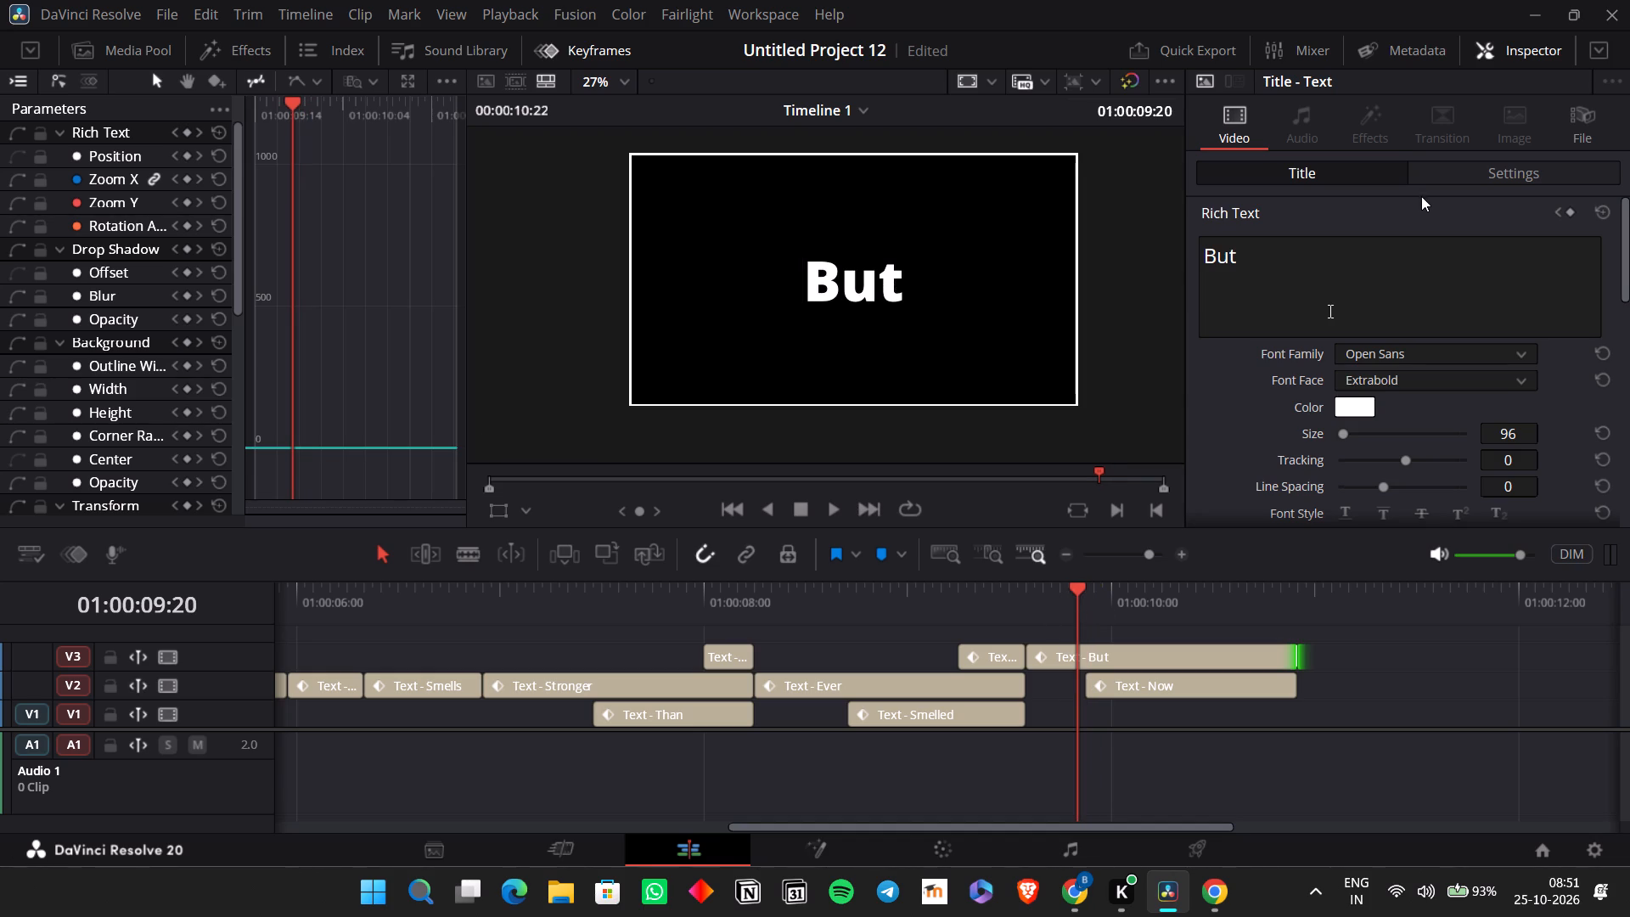
{"action": "left_click", "coordinate": [1509, 167]}
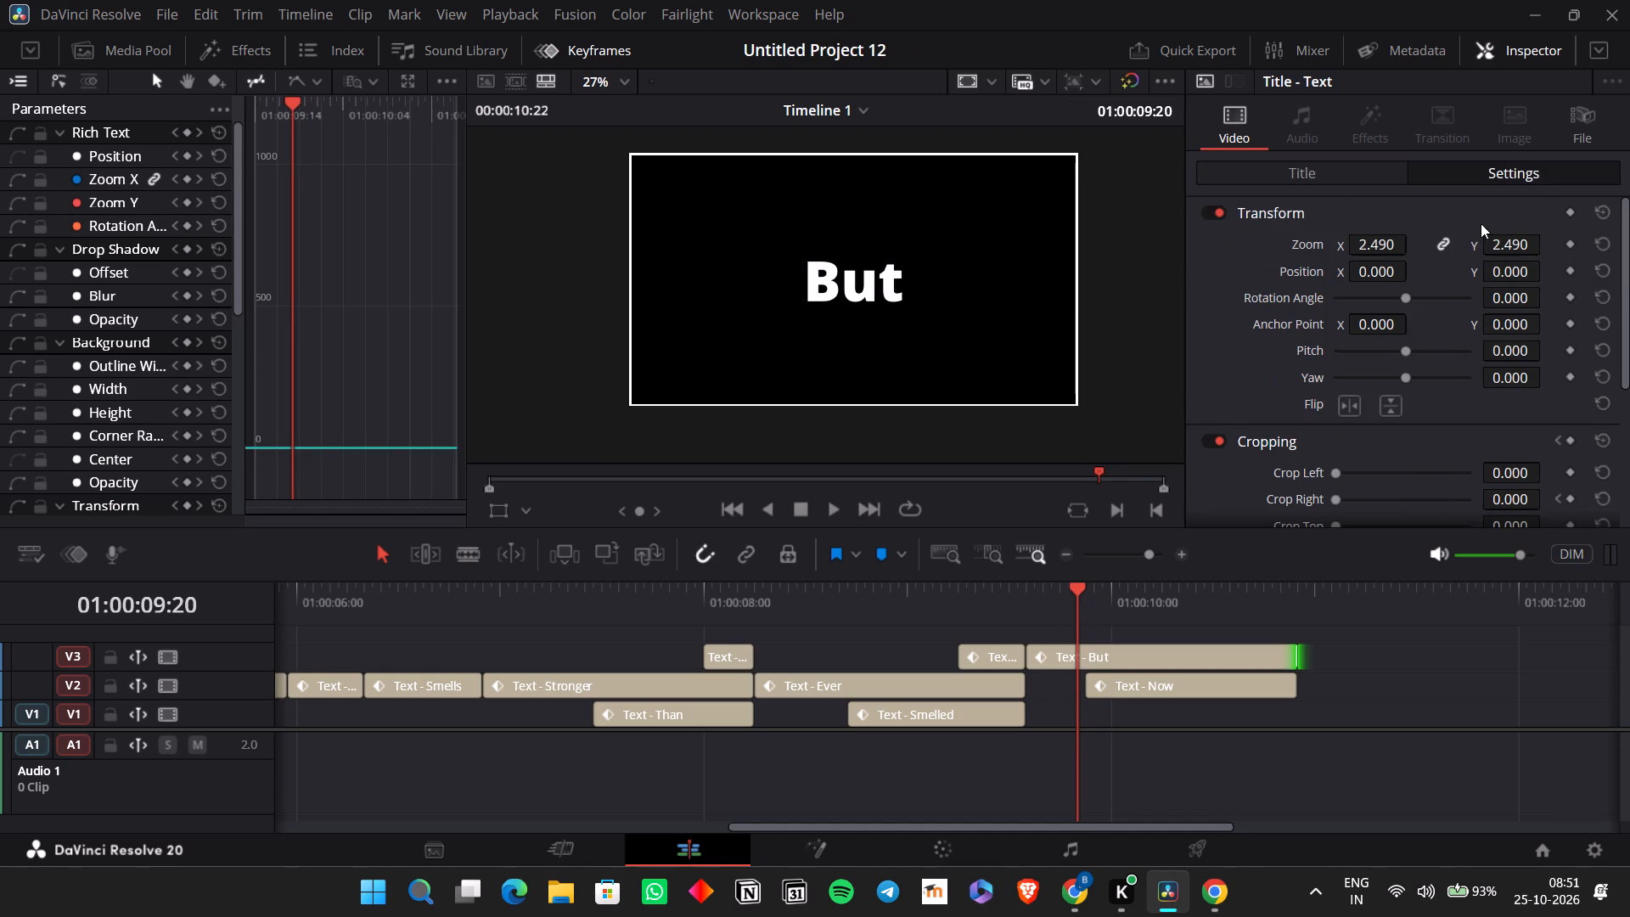
{"action": "left_click_drag", "start_coordinate": [1502, 297], "coordinate": [1565, 312]}
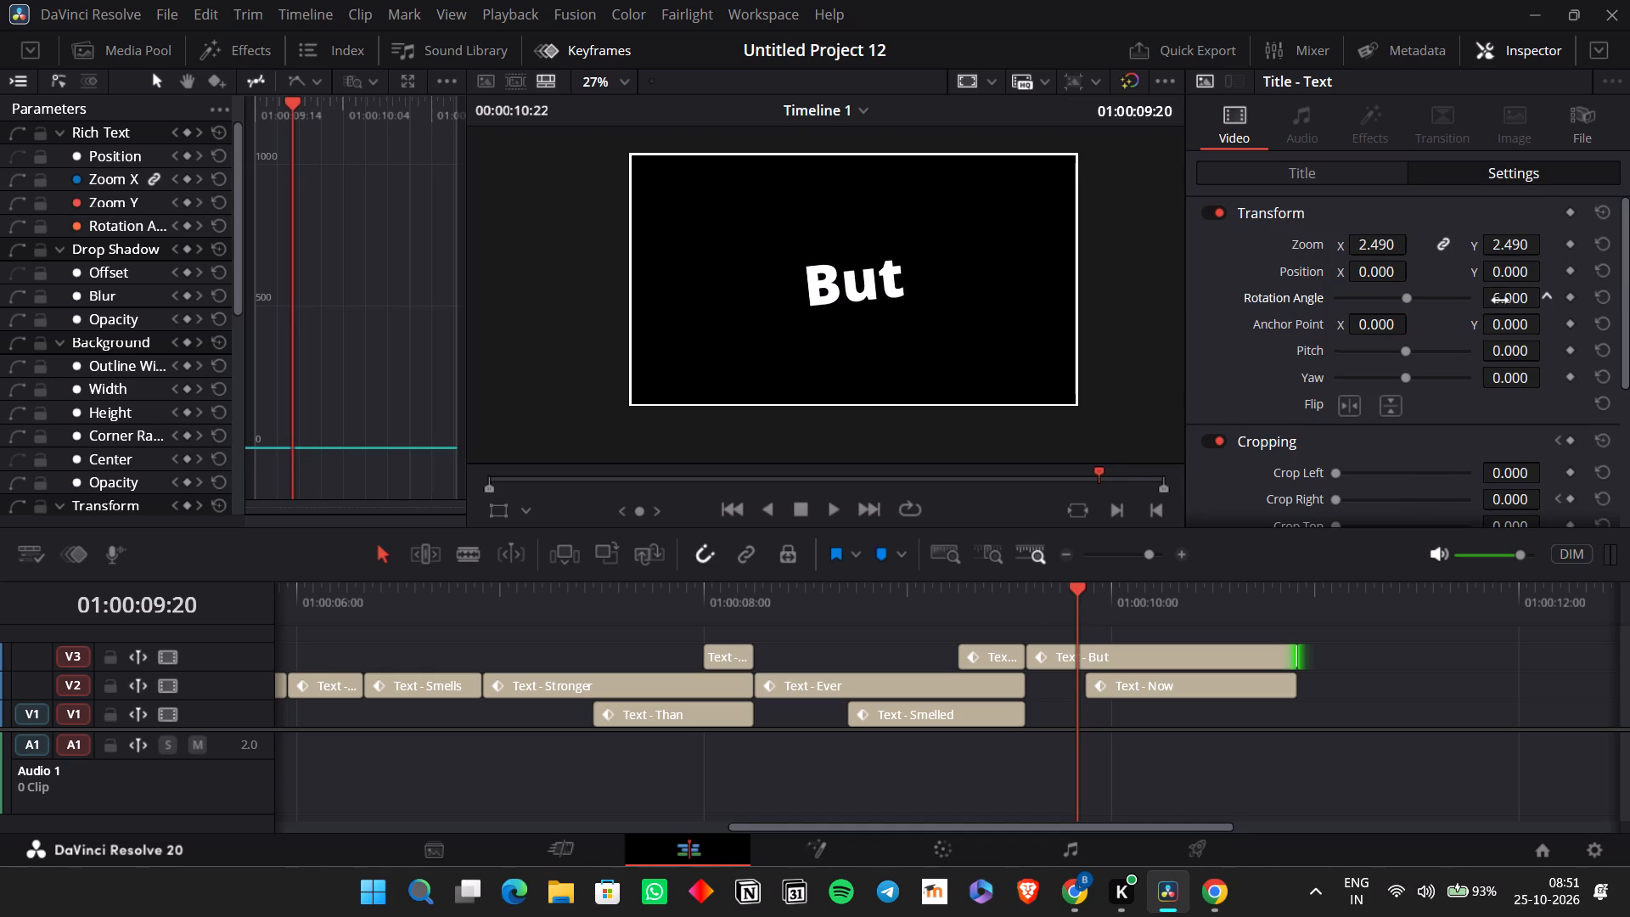
{"action": "triple_click", "coordinate": [1489, 306]}
{"action": "type", "text": "90"}
{"action": "key", "text": "Return"}
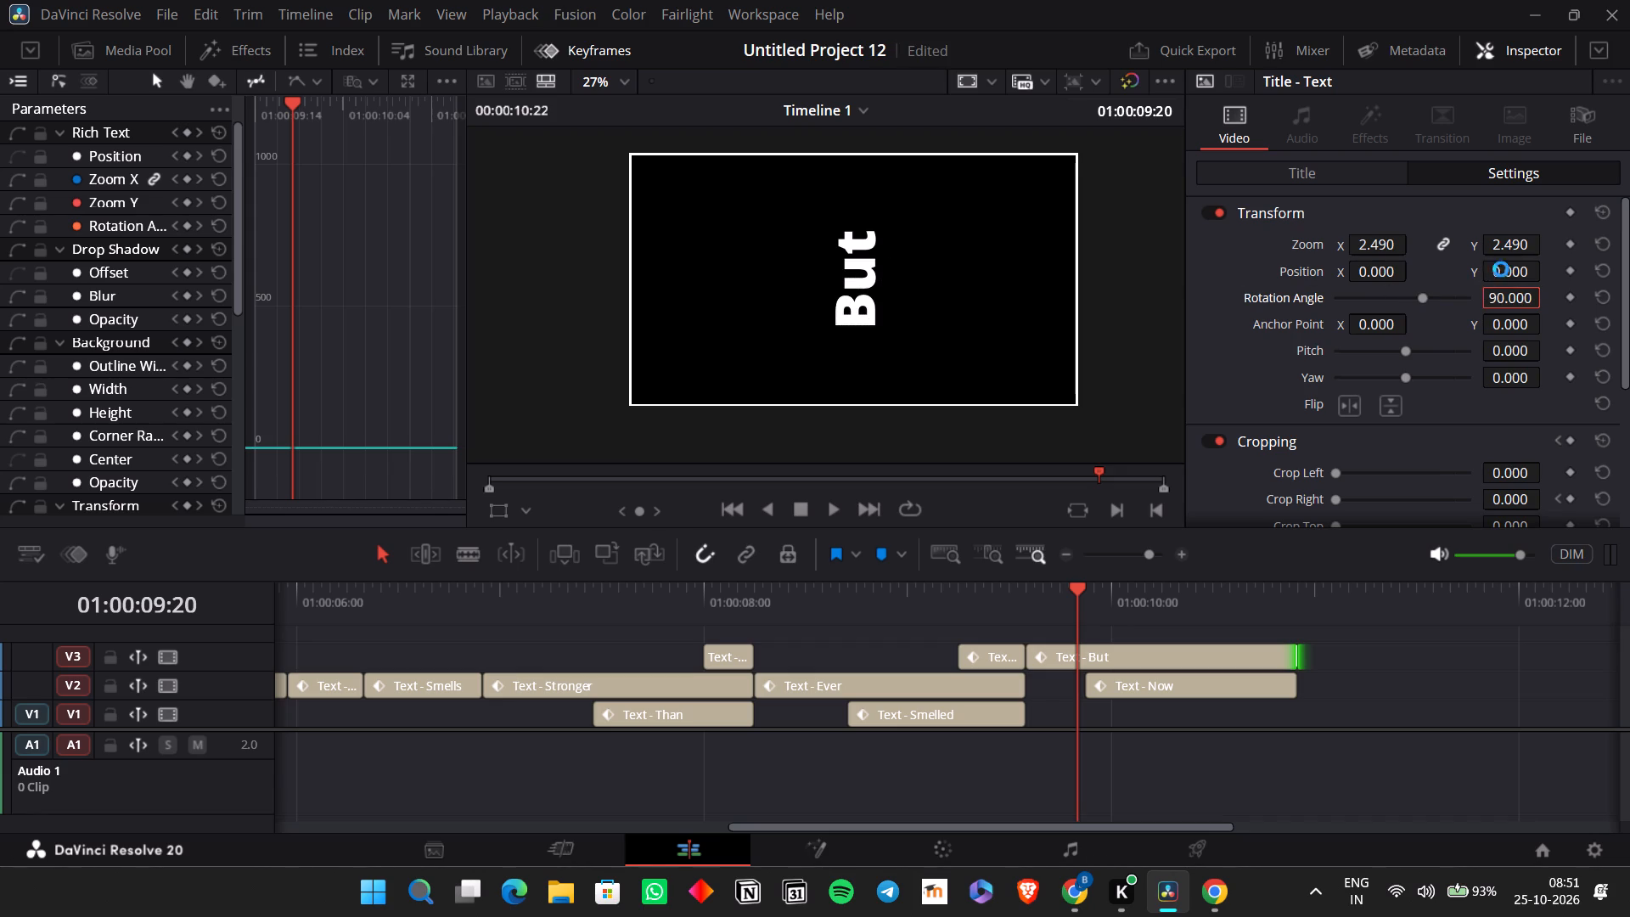
Scale the vertical "But" down to zoom 1.070 and place it beside the "N" of "Now" at position X -320, Y -10.
{"action": "left_click_drag", "start_coordinate": [1502, 269], "coordinate": [1491, 273]}
{"action": "left_click_drag", "start_coordinate": [1393, 254], "coordinate": [1376, 253]}
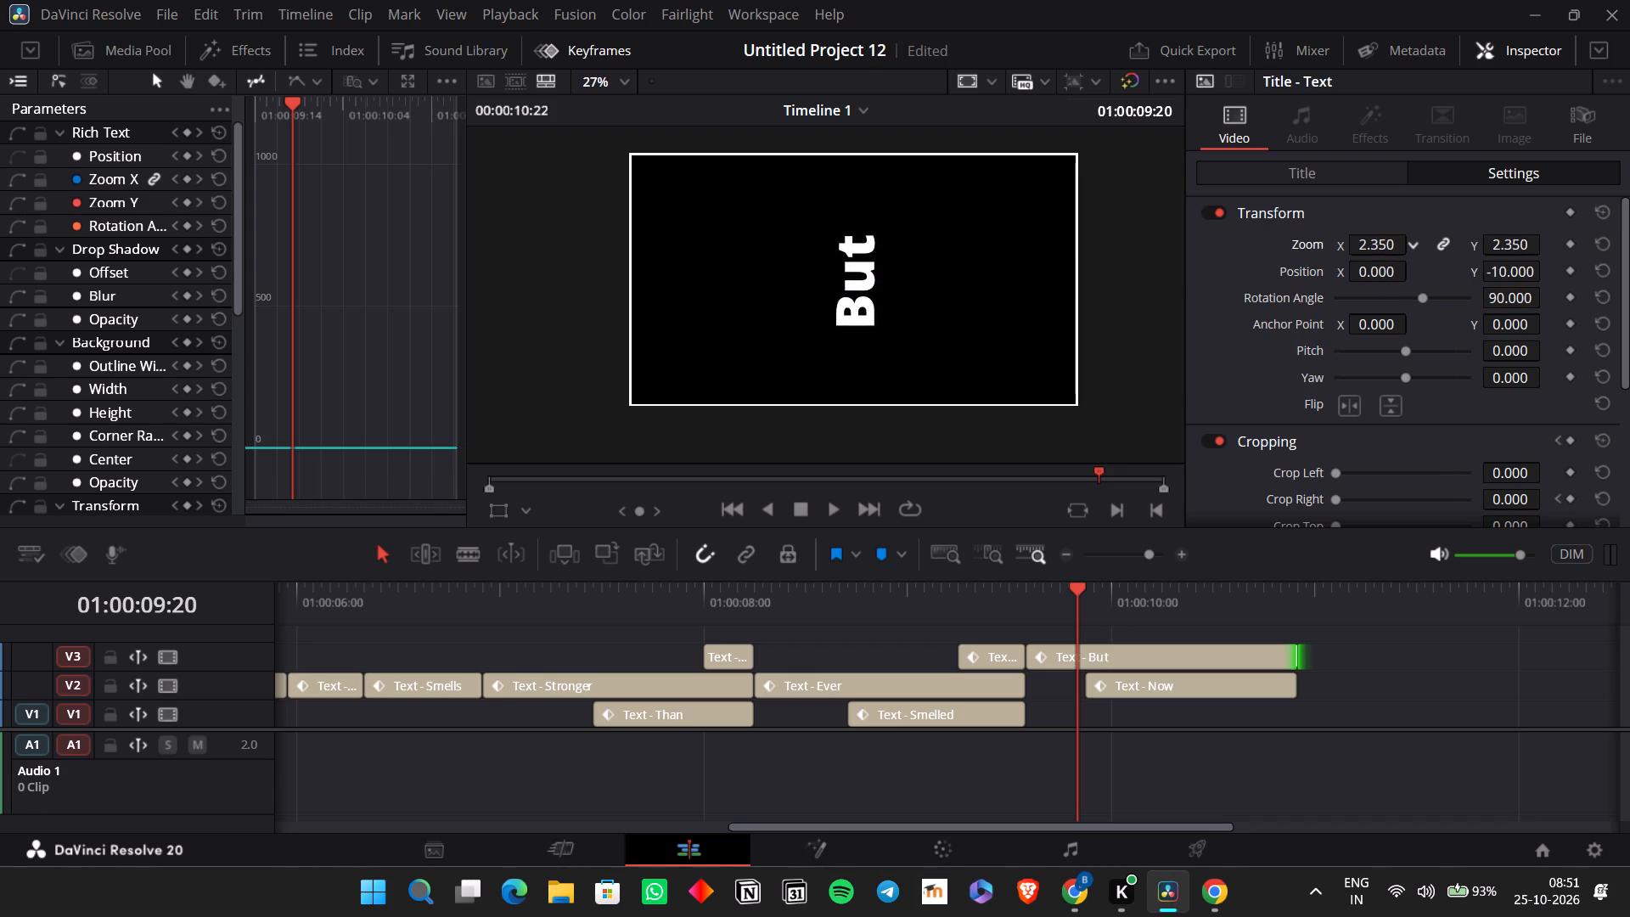
{"action": "left_click_drag", "start_coordinate": [1376, 253], "coordinate": [1254, 270]}
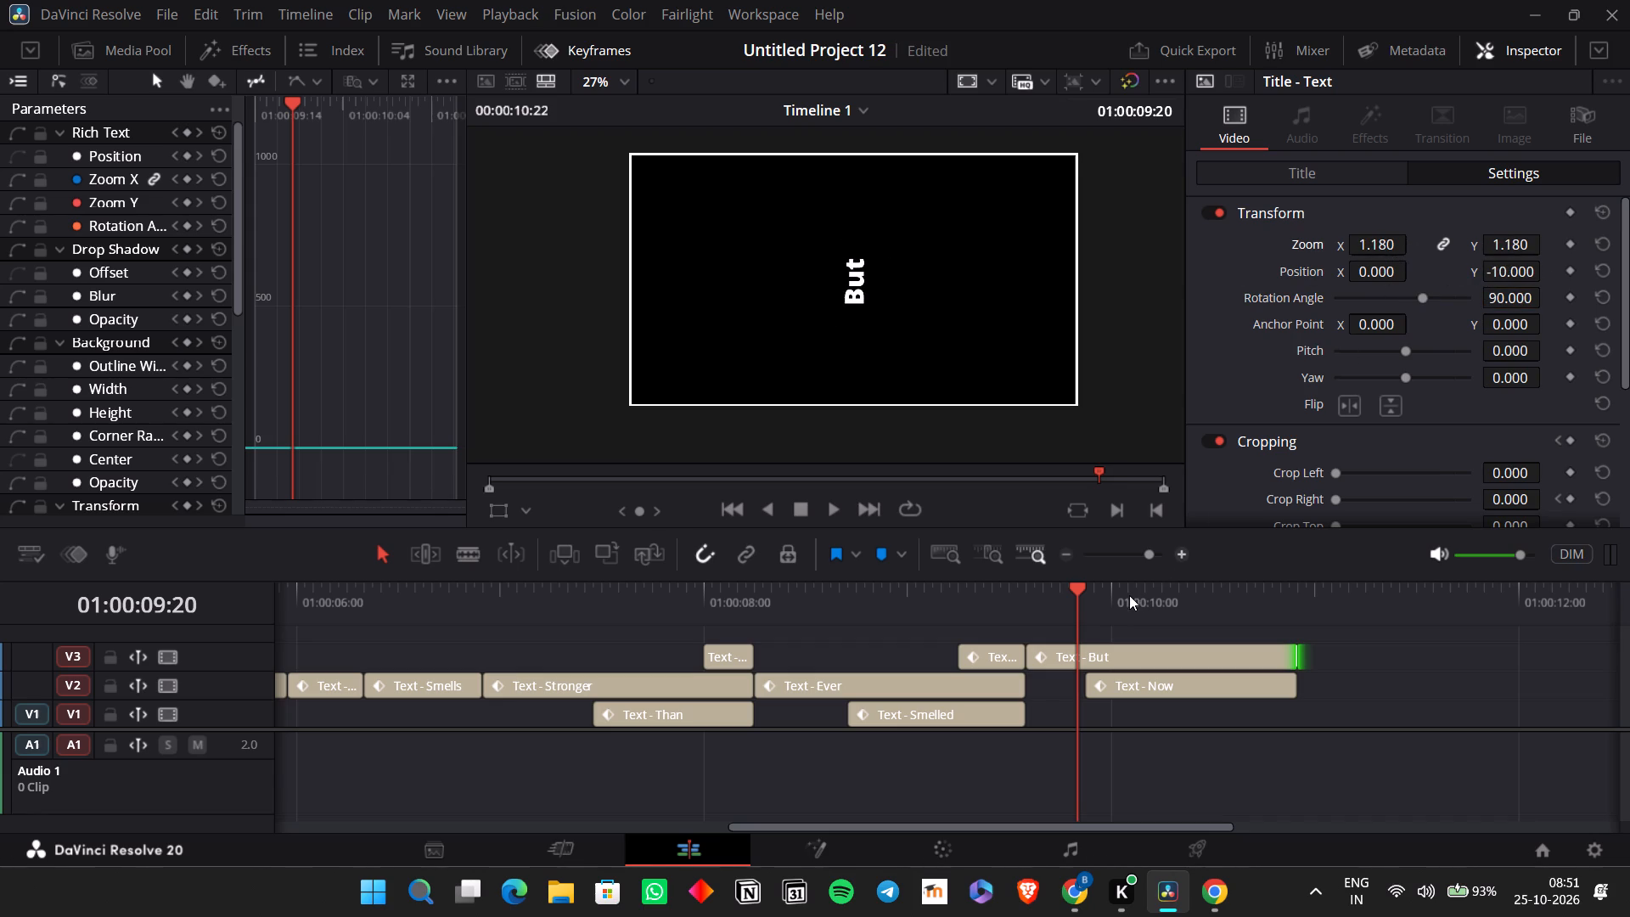
{"action": "left_click", "coordinate": [1116, 593]}
{"action": "left_click", "coordinate": [1391, 250]}
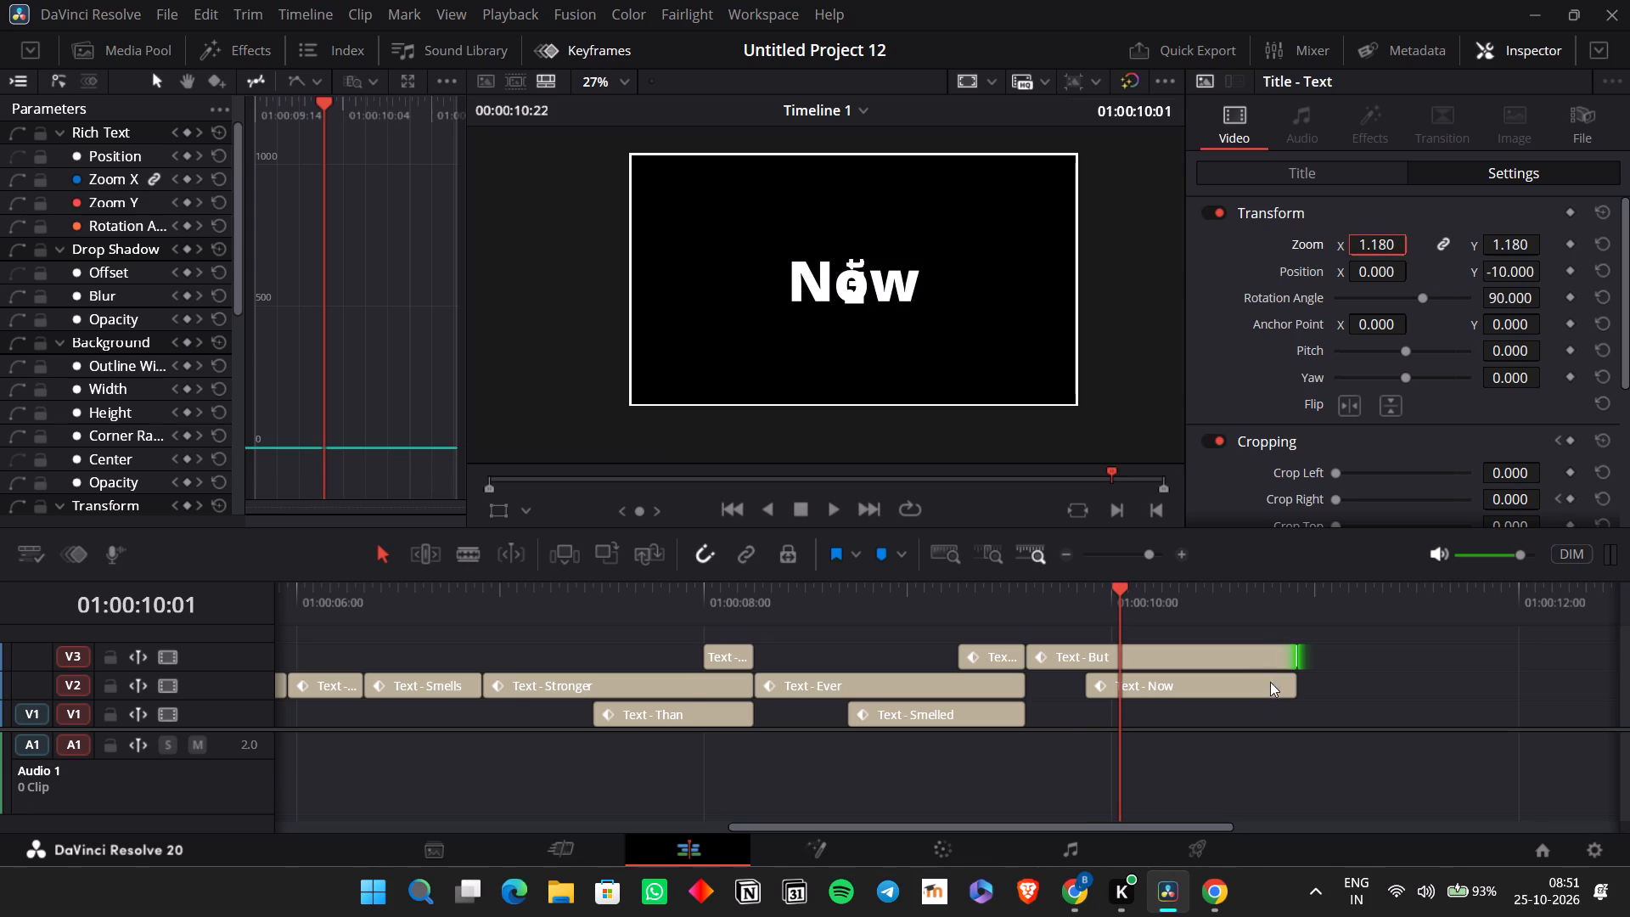
{"action": "left_click", "coordinate": [1245, 655]}
{"action": "left_click_drag", "start_coordinate": [1369, 245], "coordinate": [1419, 244]}
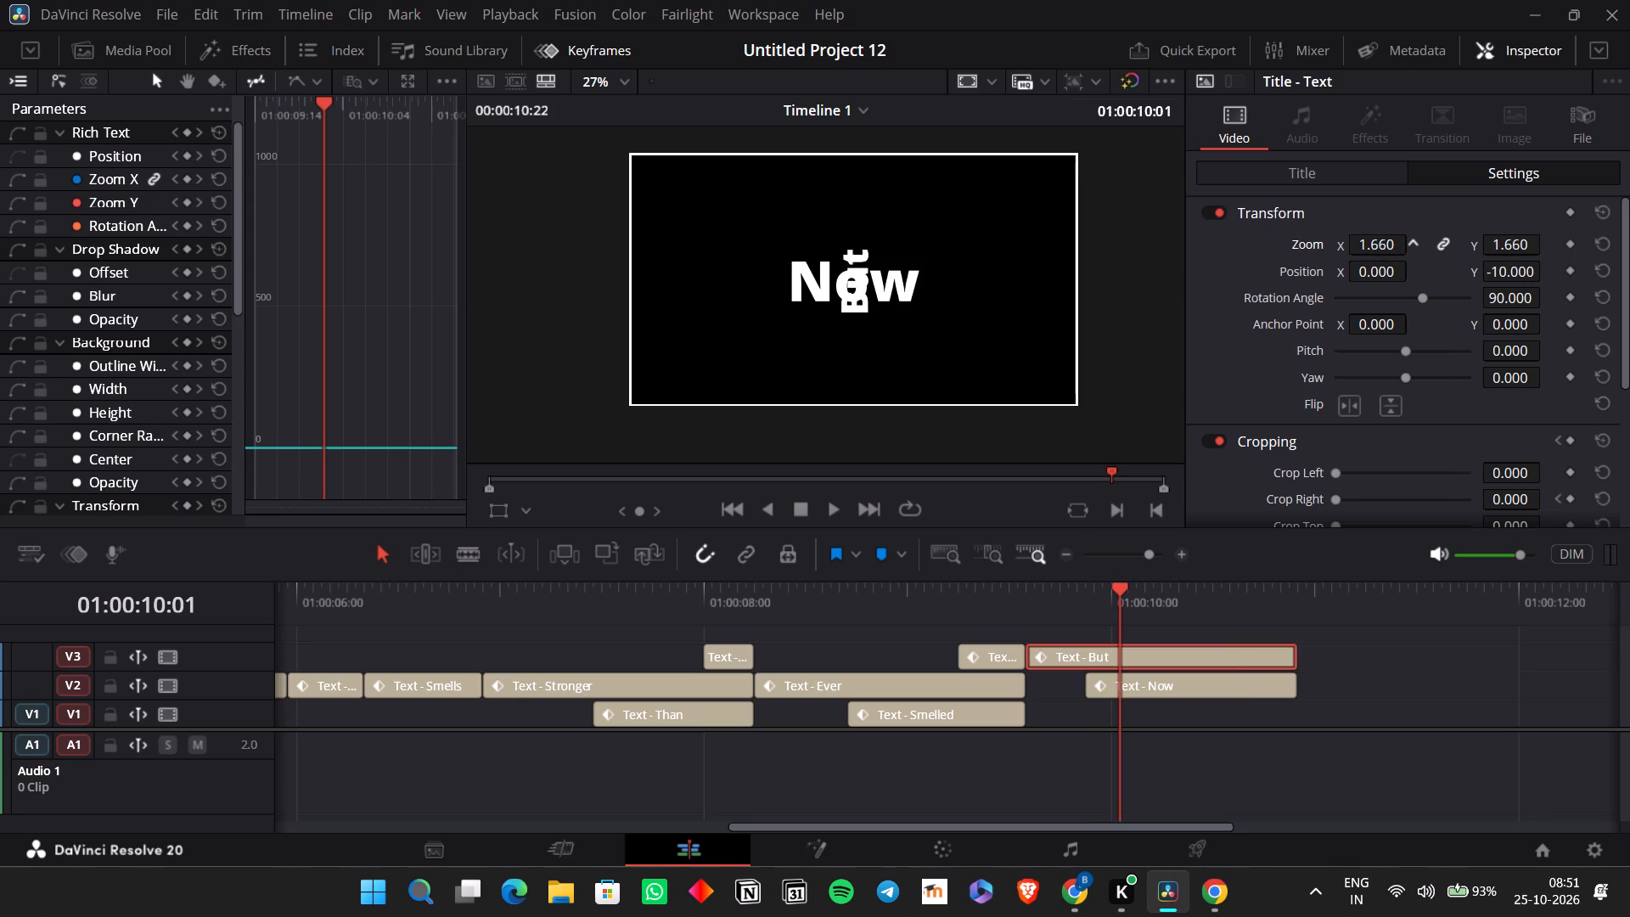
{"action": "left_click_drag", "start_coordinate": [1419, 244], "coordinate": [1383, 251]}
{"action": "left_click_drag", "start_coordinate": [1377, 269], "coordinate": [1004, 283]}
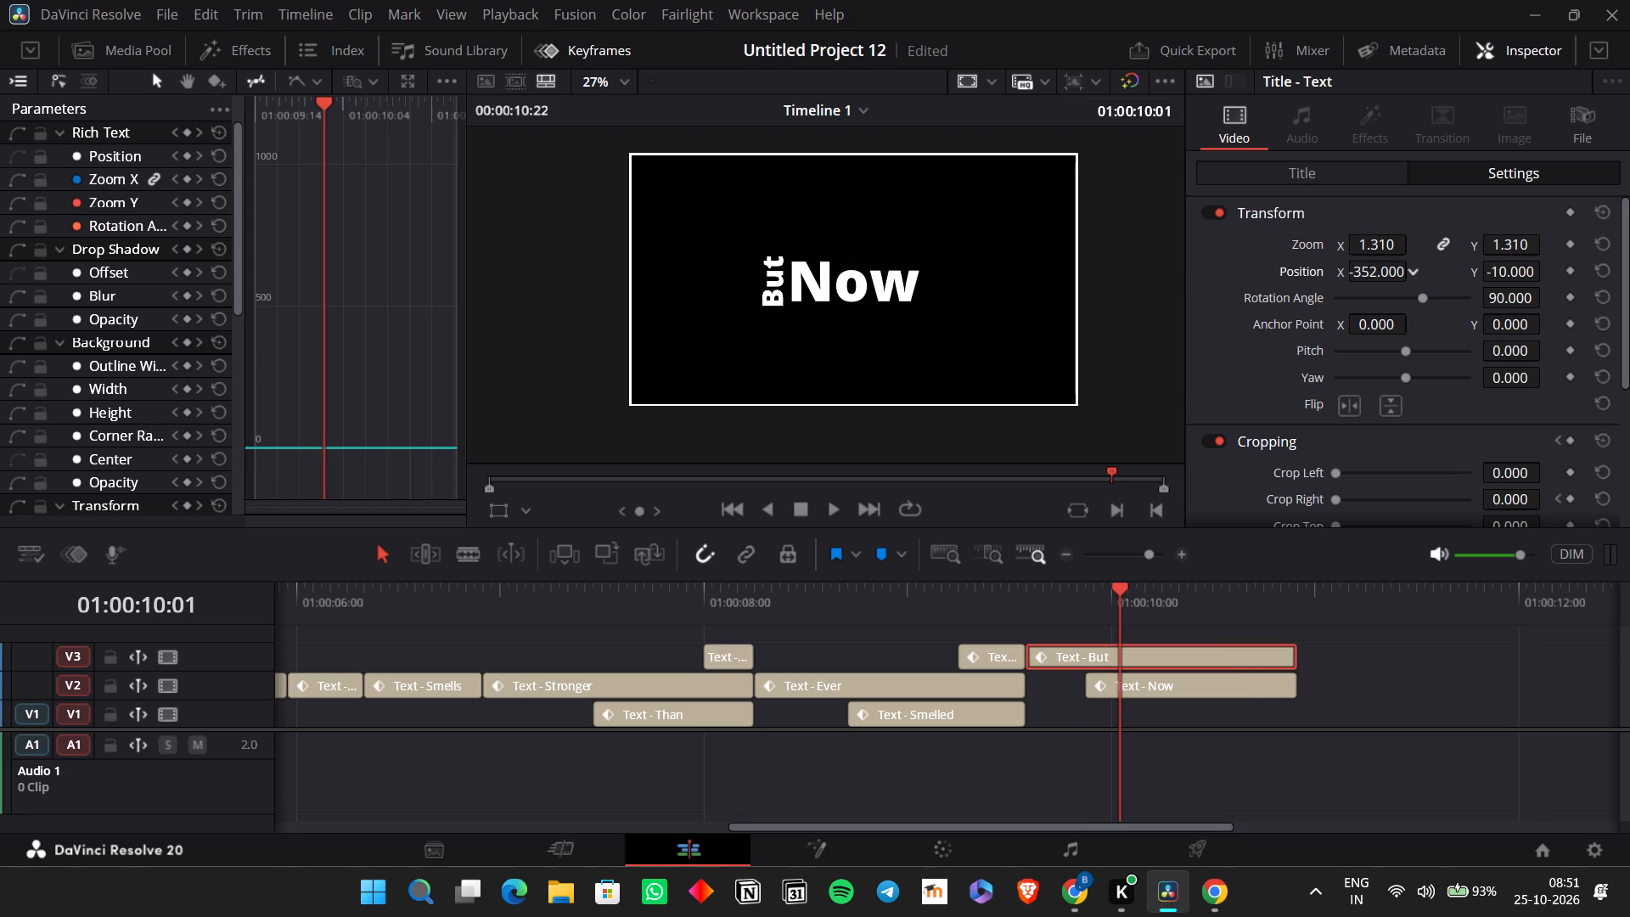
{"action": "left_click_drag", "start_coordinate": [1004, 283], "coordinate": [1037, 288]}
{"action": "left_click_drag", "start_coordinate": [1390, 245], "coordinate": [1356, 252]}
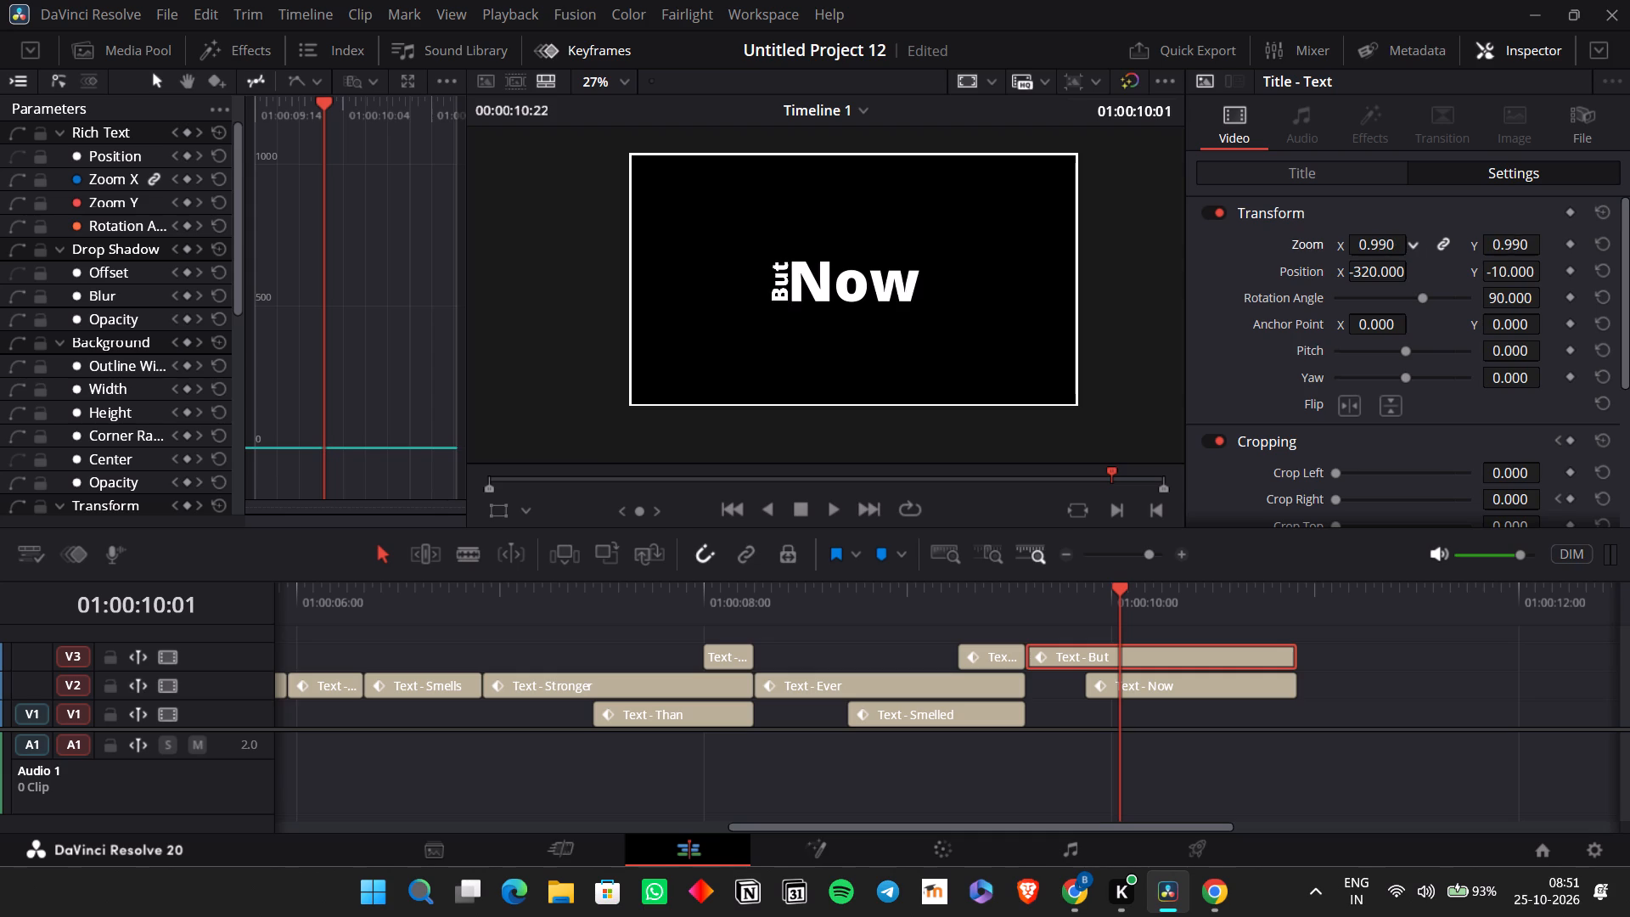
{"action": "left_click_drag", "start_coordinate": [1356, 252], "coordinate": [1365, 253]}
Fine-tune the fit of "But" against the "N" with zoom 1.040 and position X -314.
{"action": "scroll", "coordinate": [794, 278], "scroll_direction": "up", "scroll_amount": 1}
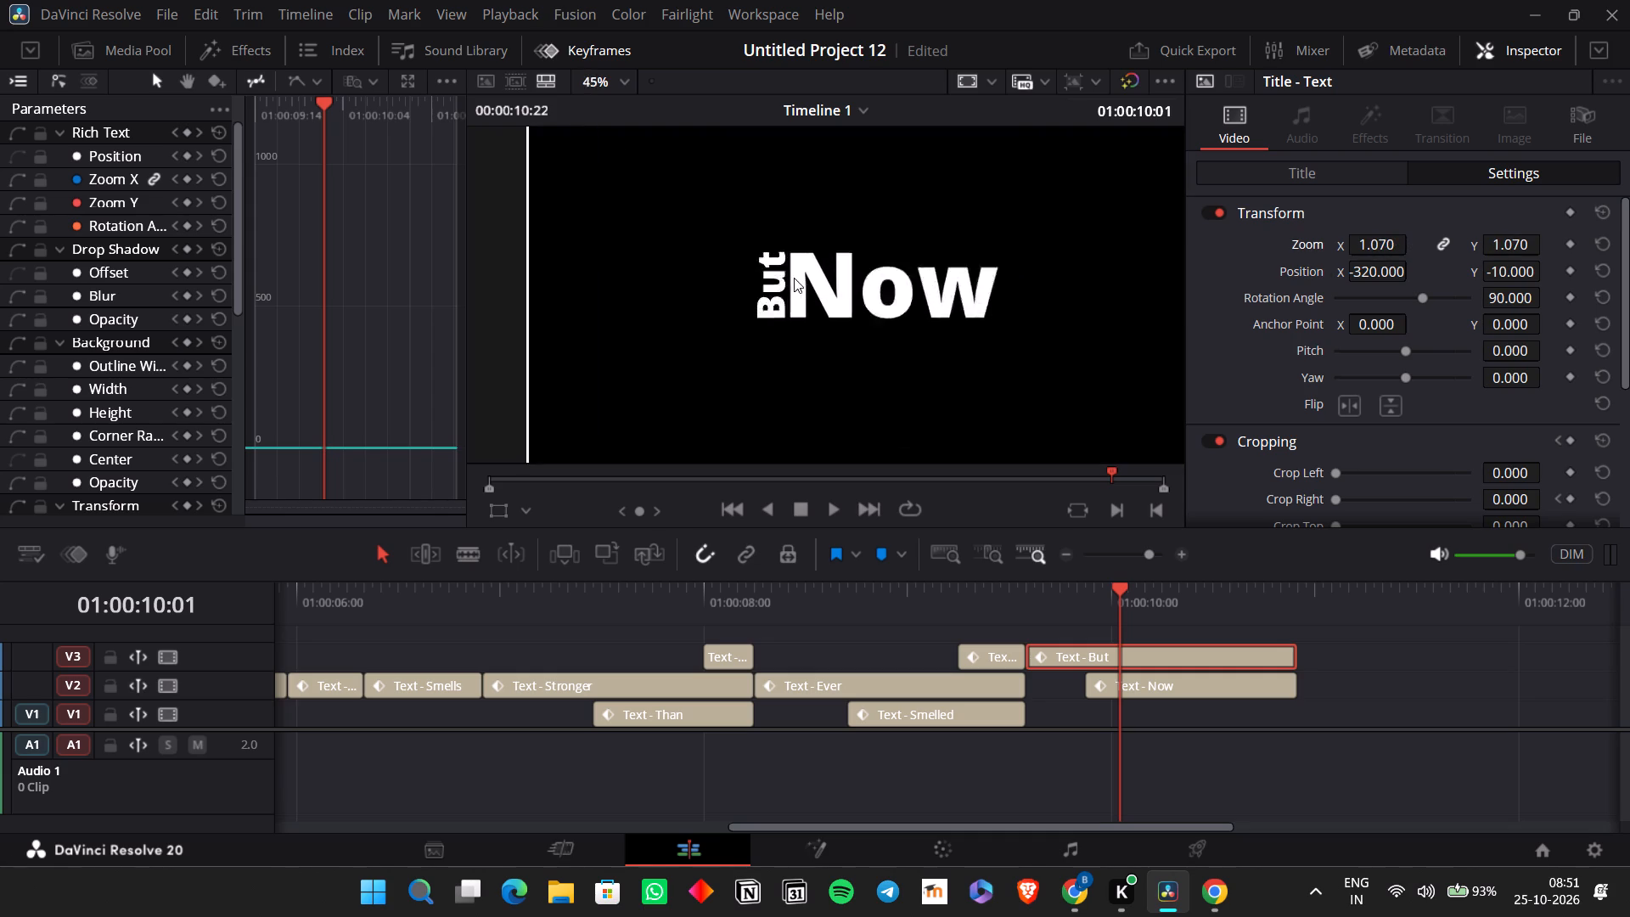
{"action": "scroll", "coordinate": [794, 278], "scroll_direction": "up", "scroll_amount": 1}
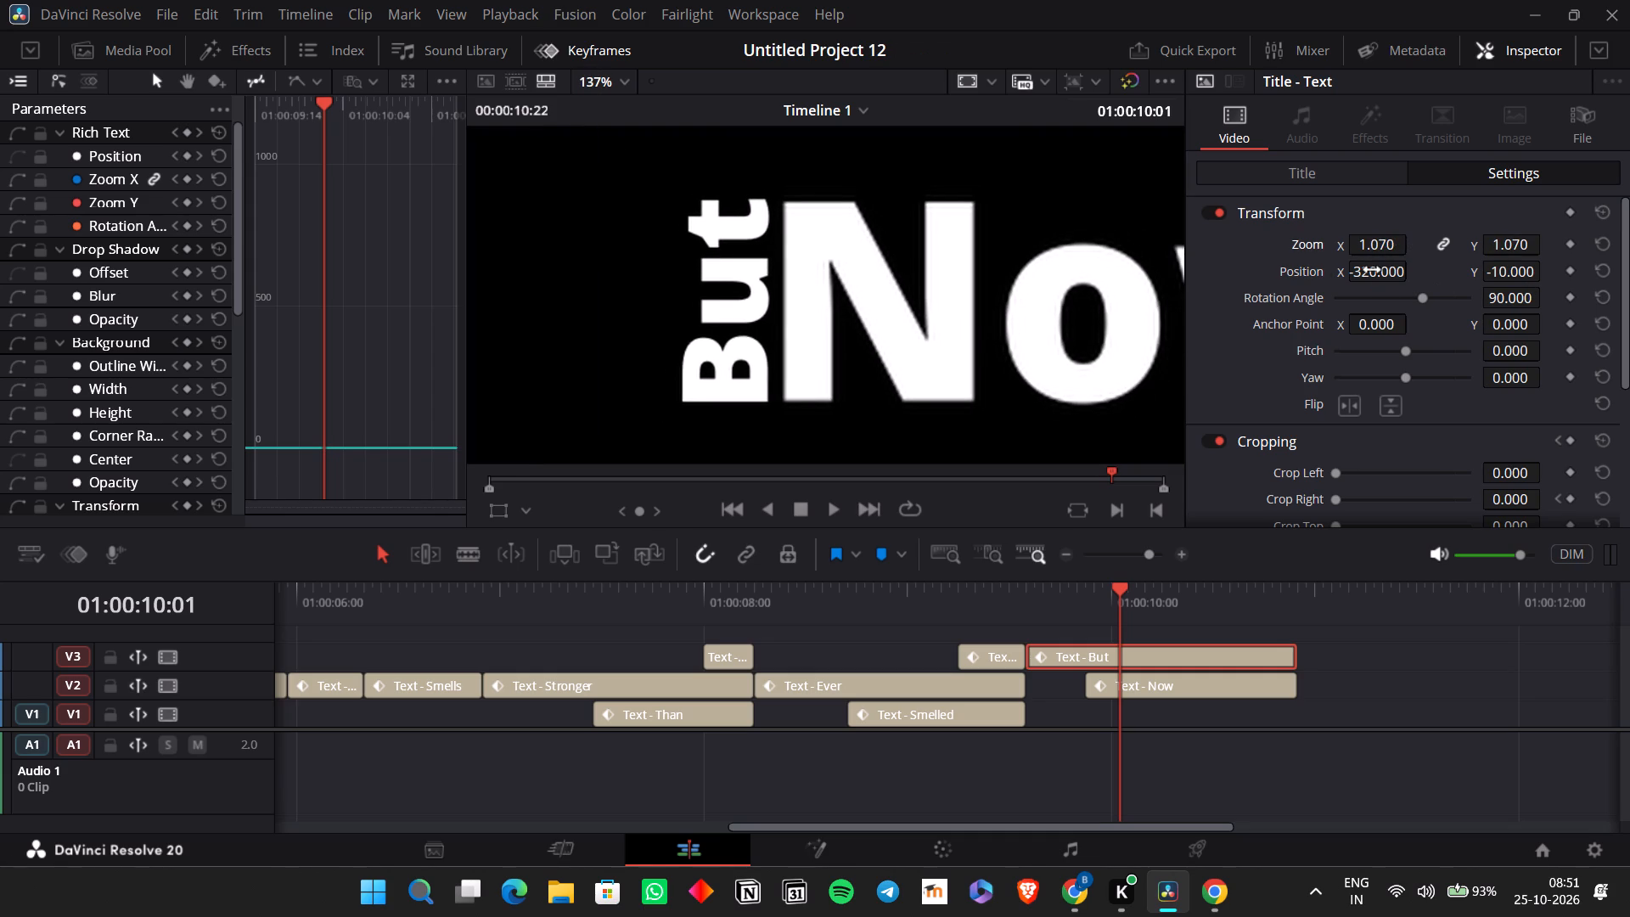
{"action": "left_click_drag", "start_coordinate": [1372, 270], "coordinate": [1385, 292]}
{"action": "left_click", "coordinate": [1371, 245]}
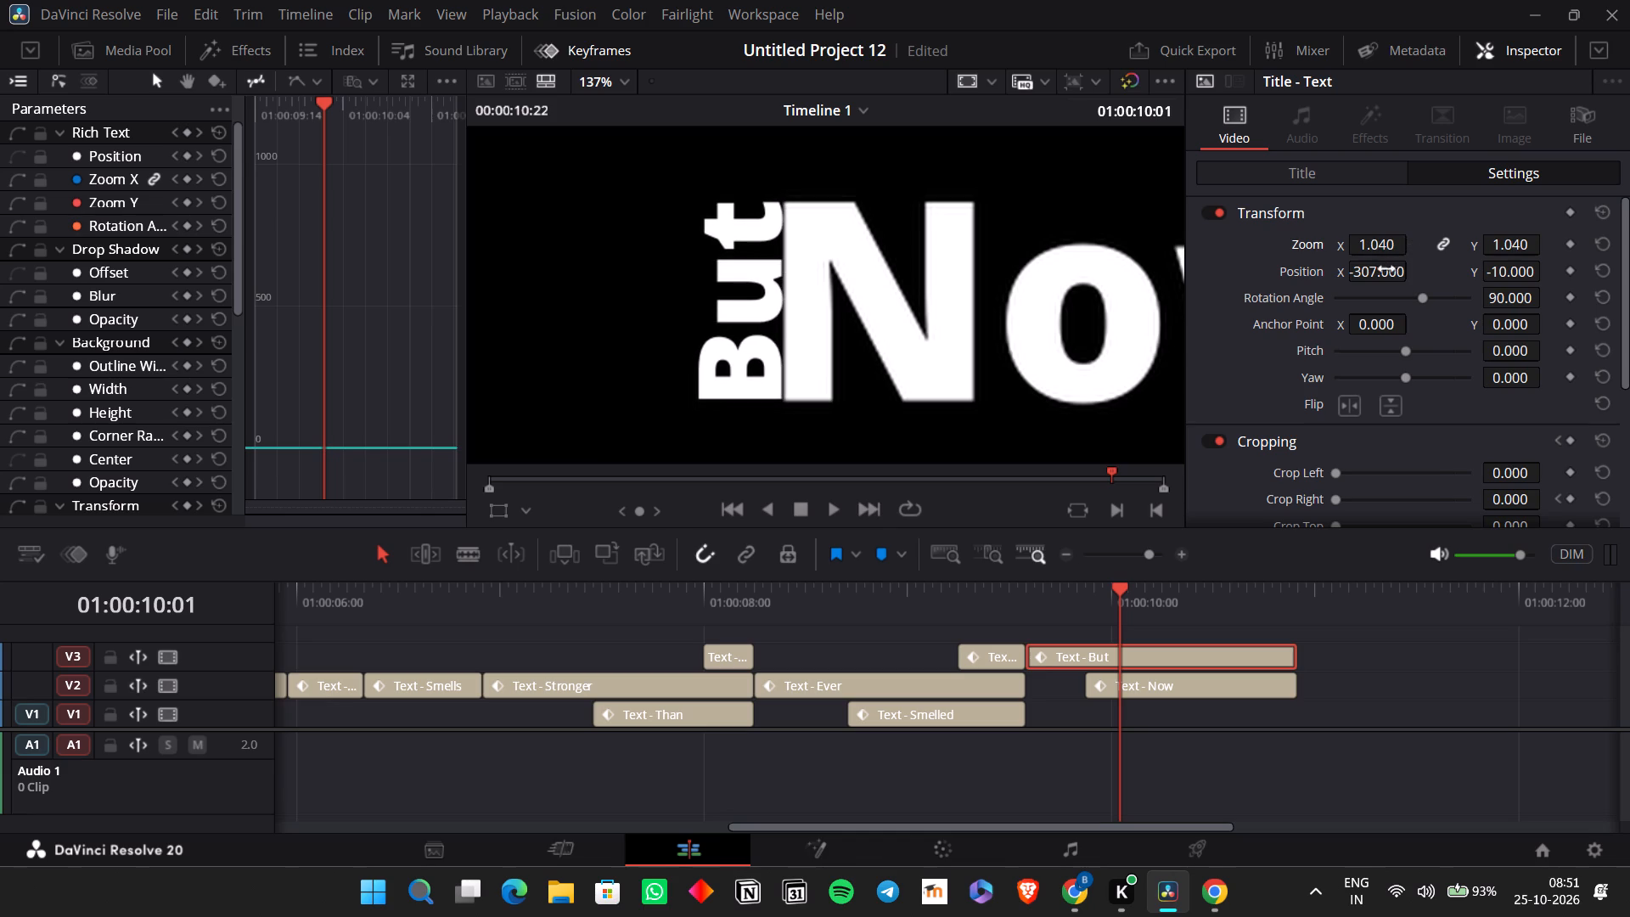
{"action": "left_click_drag", "start_coordinate": [1386, 274], "coordinate": [1379, 278]}
{"action": "scroll", "coordinate": [697, 353], "scroll_direction": "down", "scroll_amount": 1}
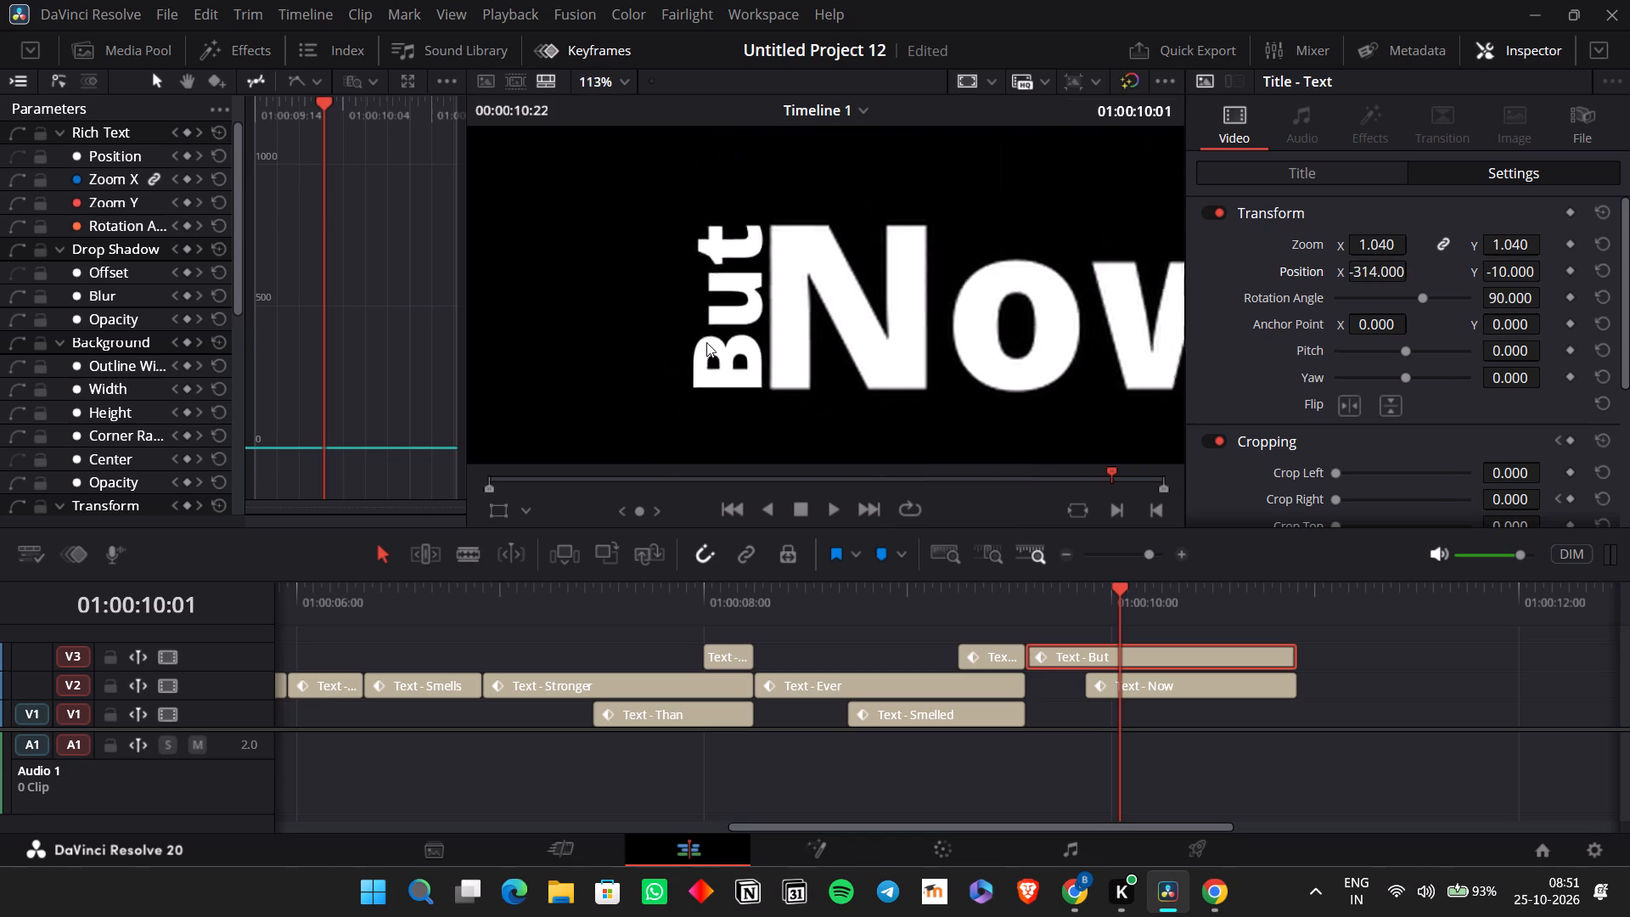
{"action": "scroll", "coordinate": [706, 342], "scroll_direction": "down", "scroll_amount": 1}
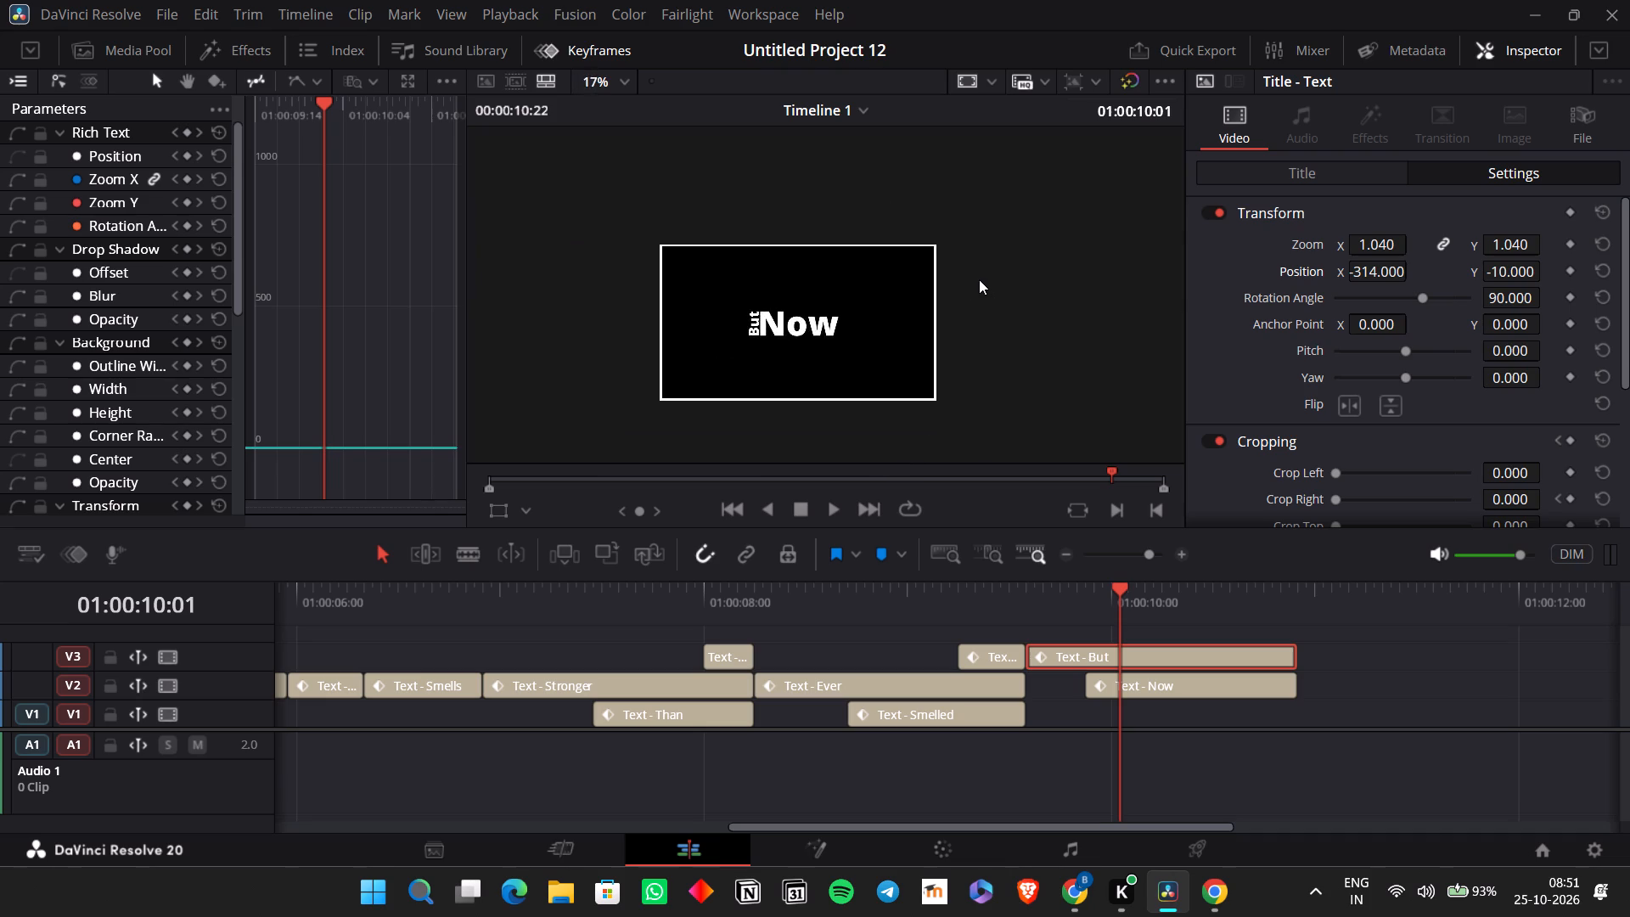
{"action": "scroll", "coordinate": [979, 279], "scroll_direction": "down", "scroll_amount": 1}
{"action": "scroll", "coordinate": [800, 323], "scroll_direction": "up", "scroll_amount": 1}
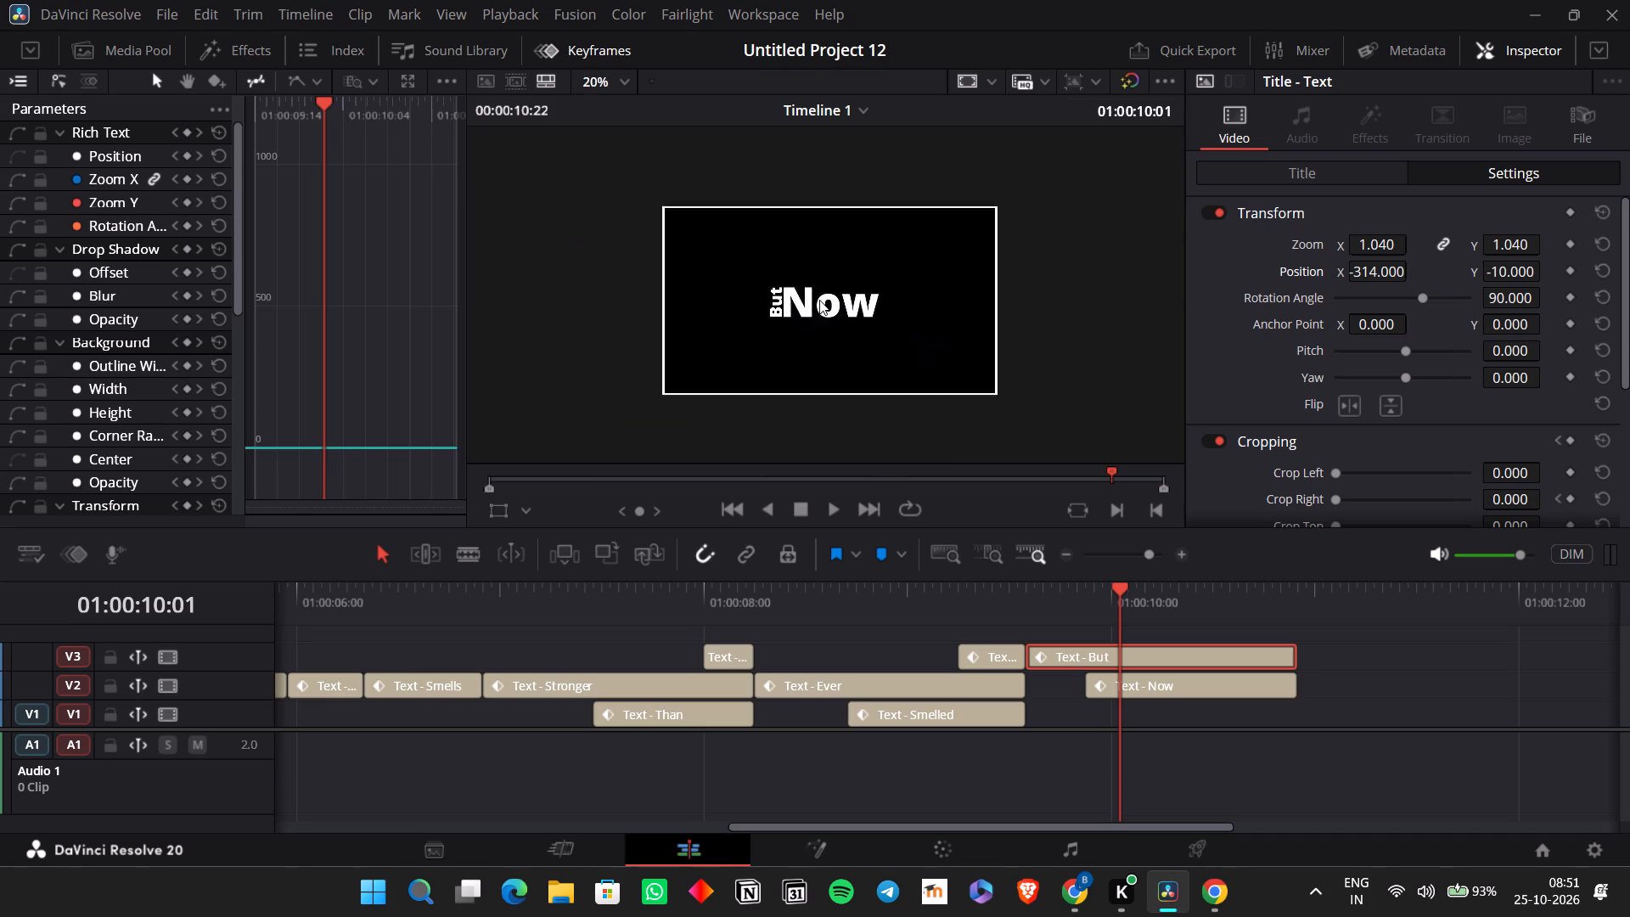
{"action": "scroll", "coordinate": [819, 300], "scroll_direction": "up", "scroll_amount": 1}
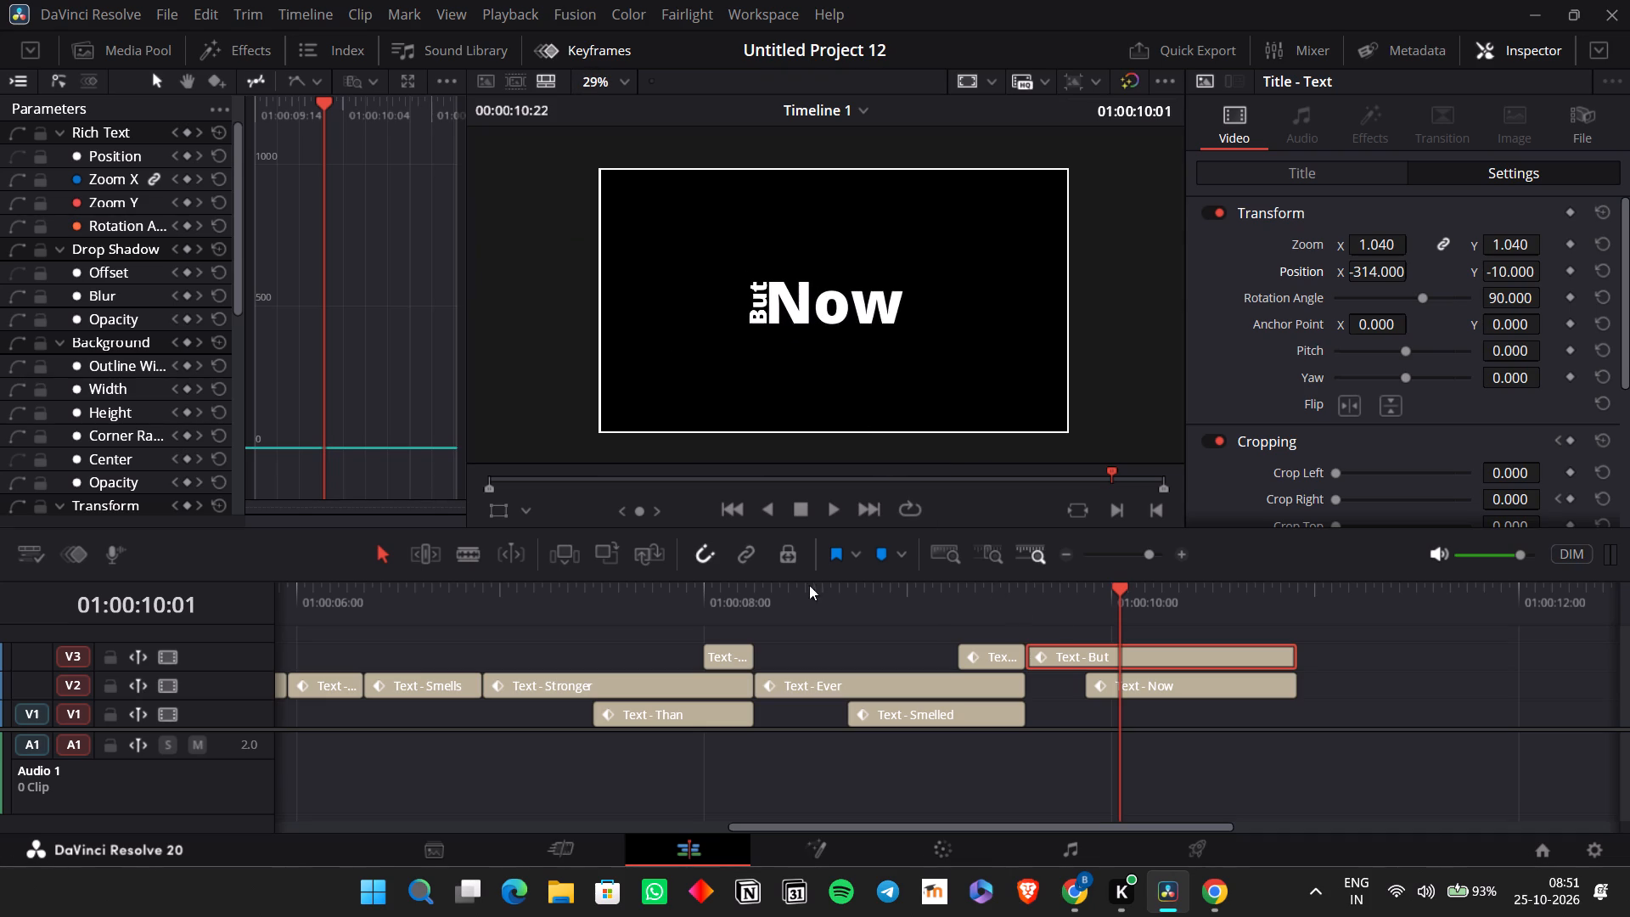
Play back the "But Now" section several times to check its timing, and look over the "But" clip's title settings.
{"action": "left_click", "coordinate": [743, 583]}
{"action": "key", "text": "space"}
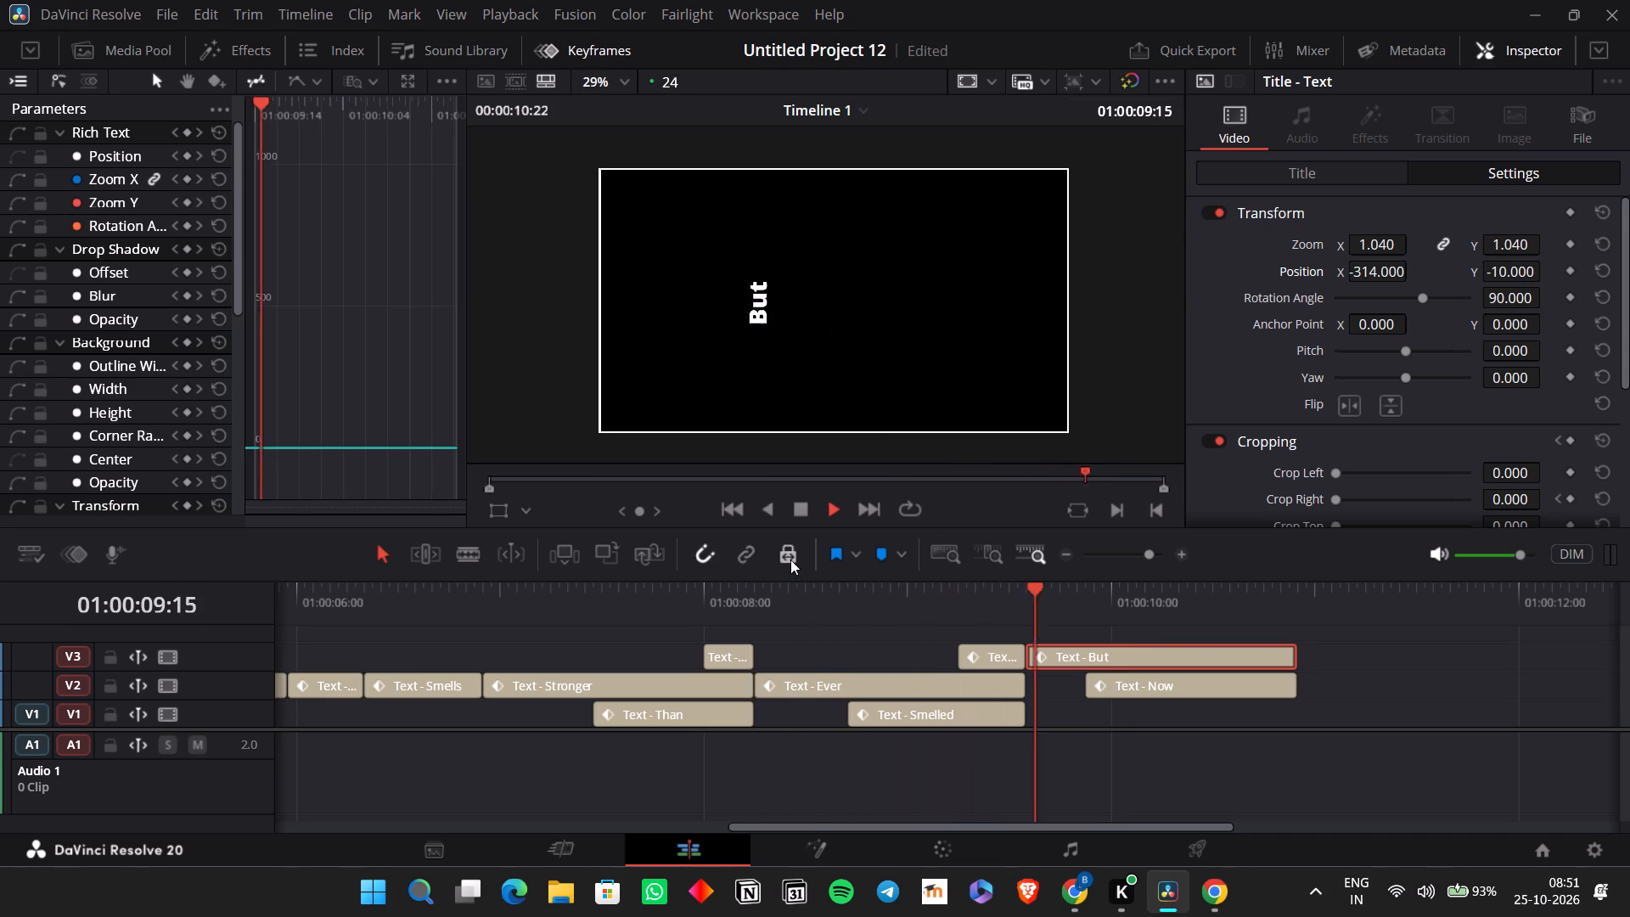
{"action": "key", "text": "space"}
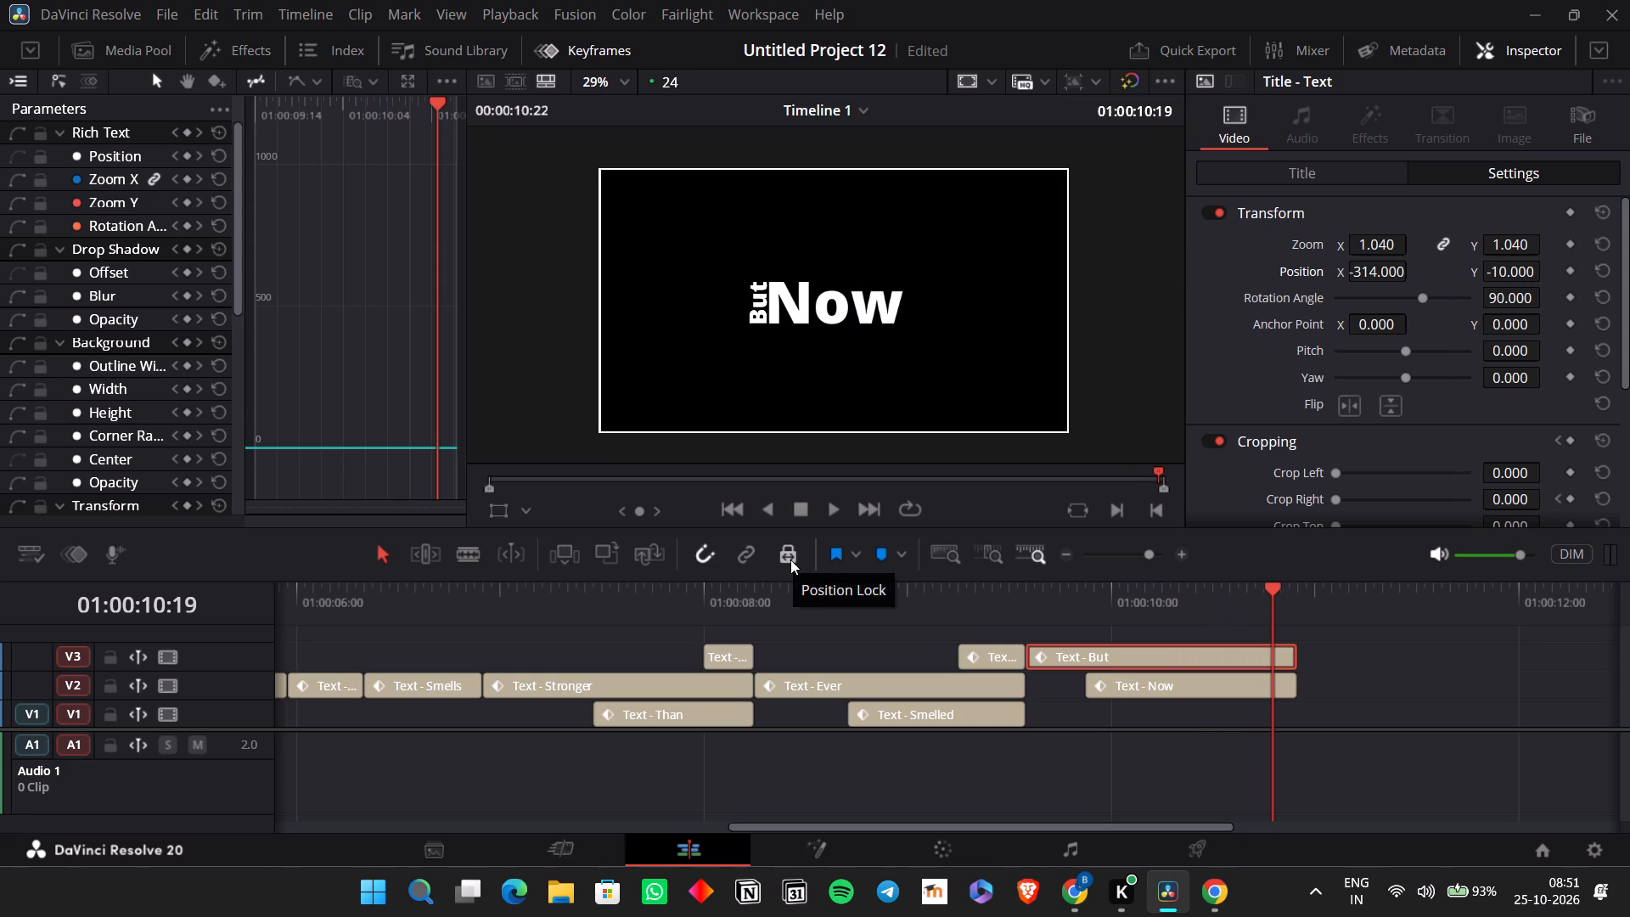
{"action": "left_click", "coordinate": [1048, 596]}
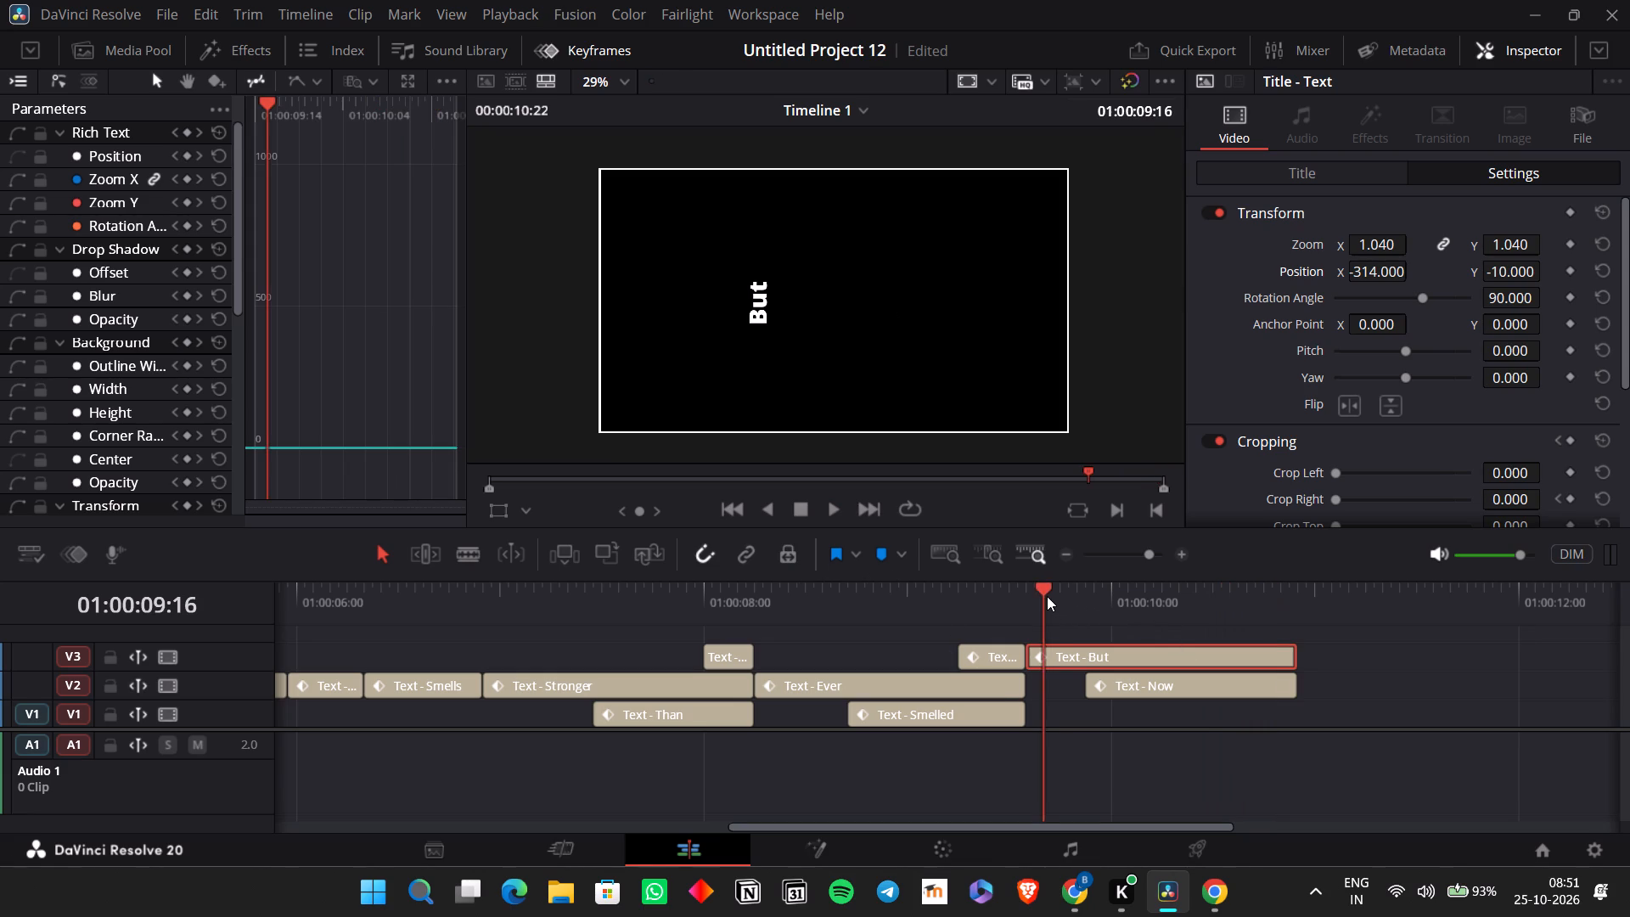
{"action": "key", "text": "space"}
{"action": "key", "text": "space"}
{"action": "key", "text": "space"}
{"action": "key", "text": "space"}
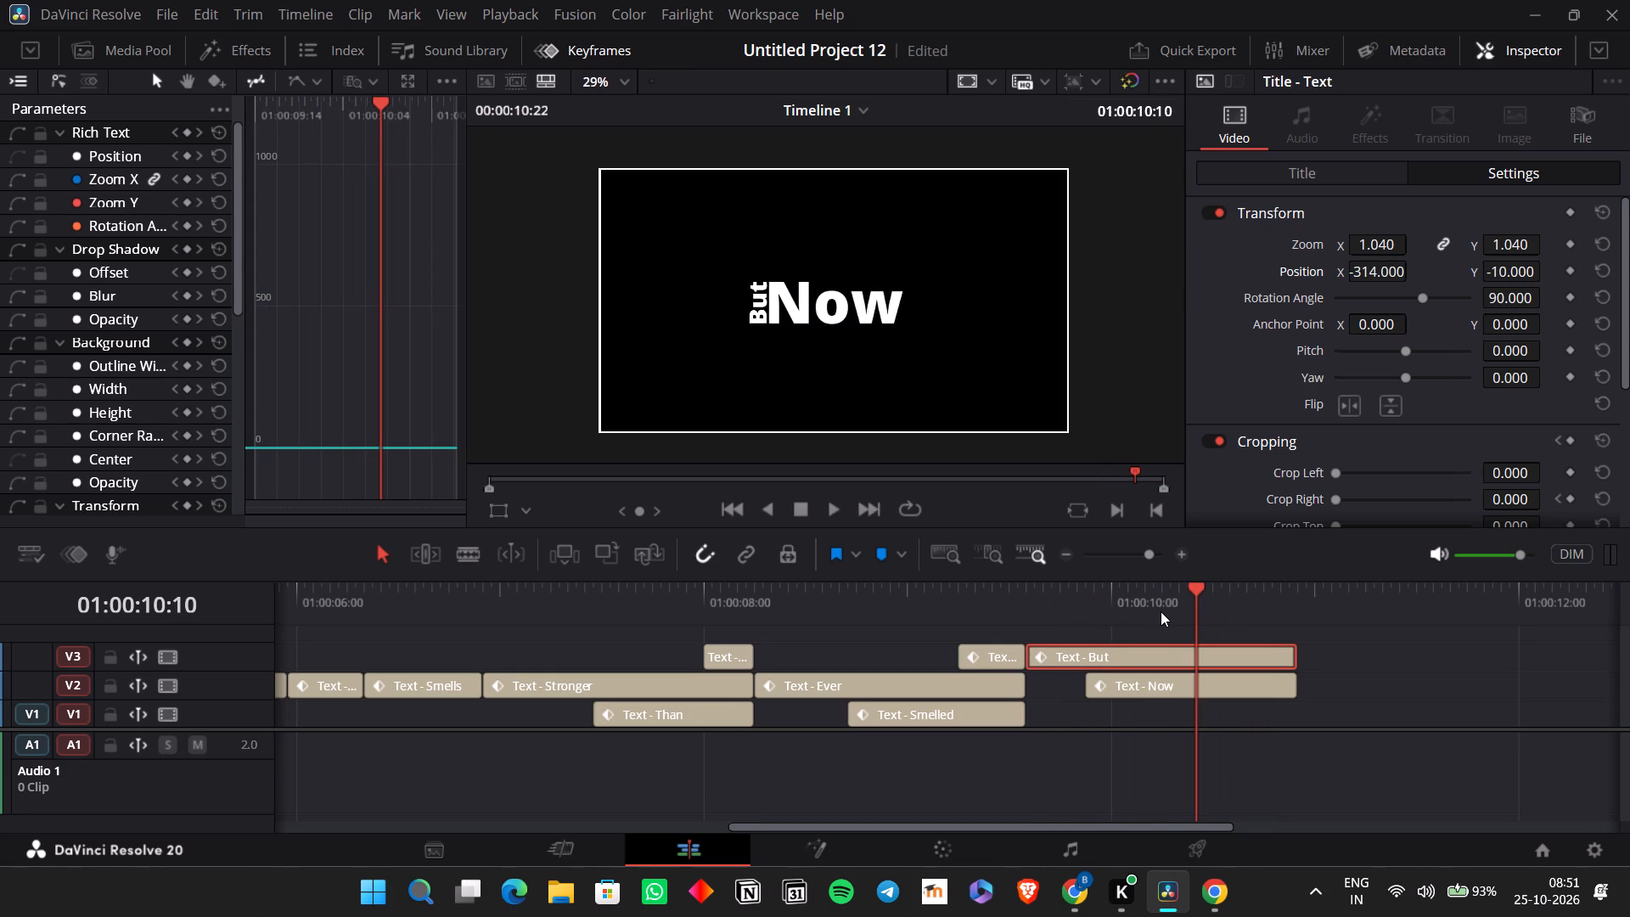
{"action": "scroll", "coordinate": [1161, 611], "scroll_direction": "left", "scroll_amount": 1}
{"action": "left_click", "coordinate": [1297, 180]}
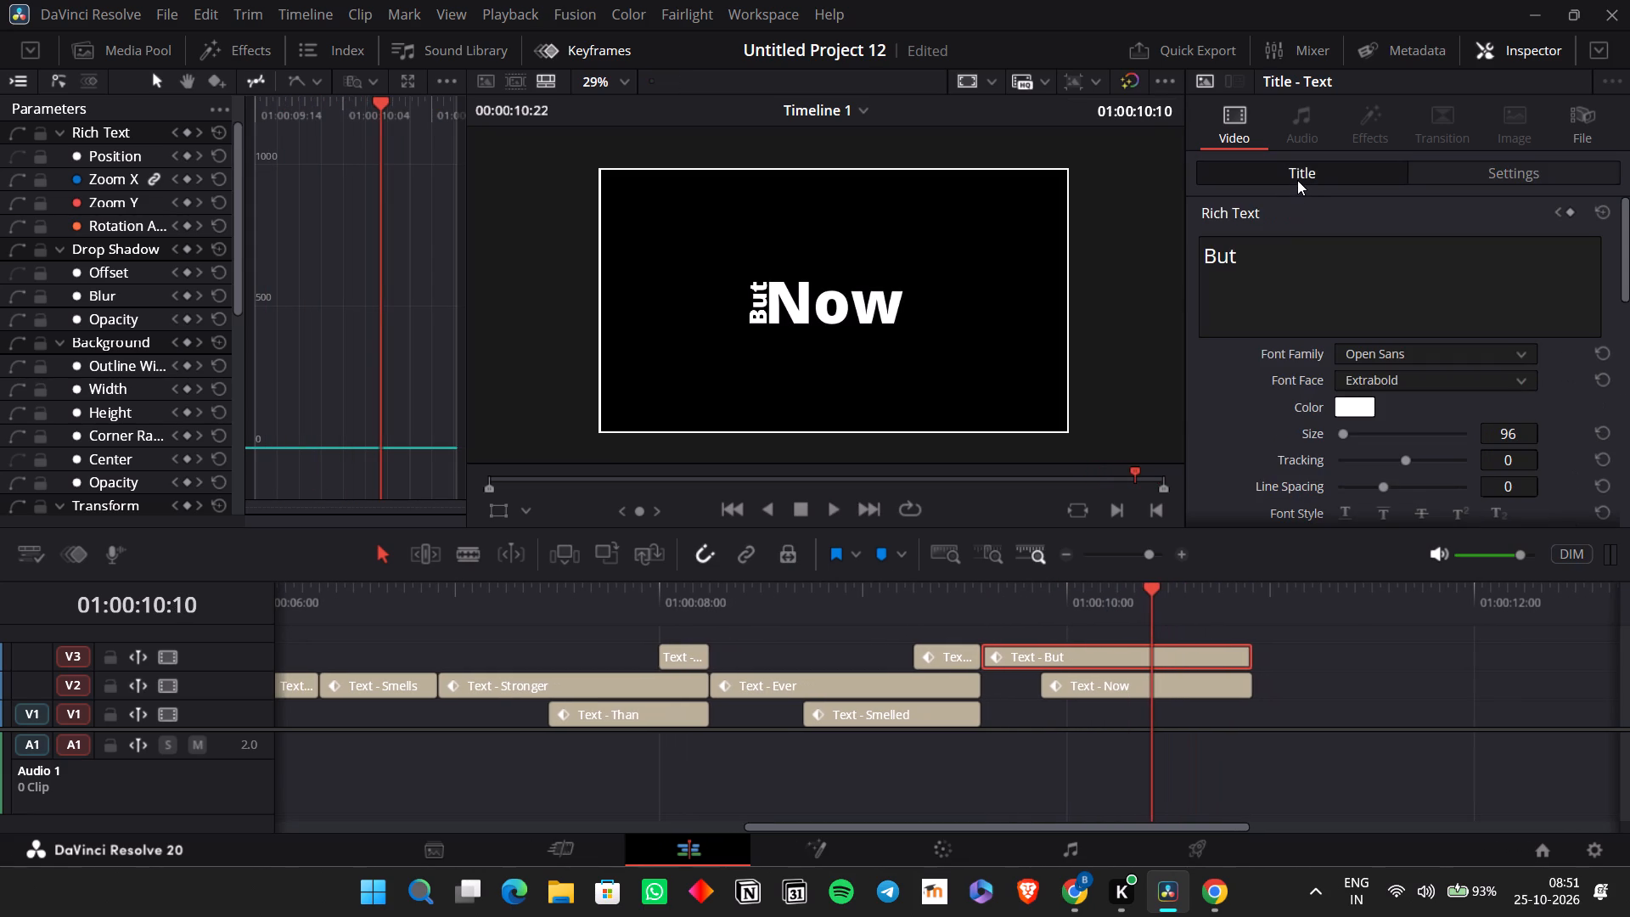
{"action": "scroll", "coordinate": [1330, 415], "scroll_direction": "down", "scroll_amount": 1}
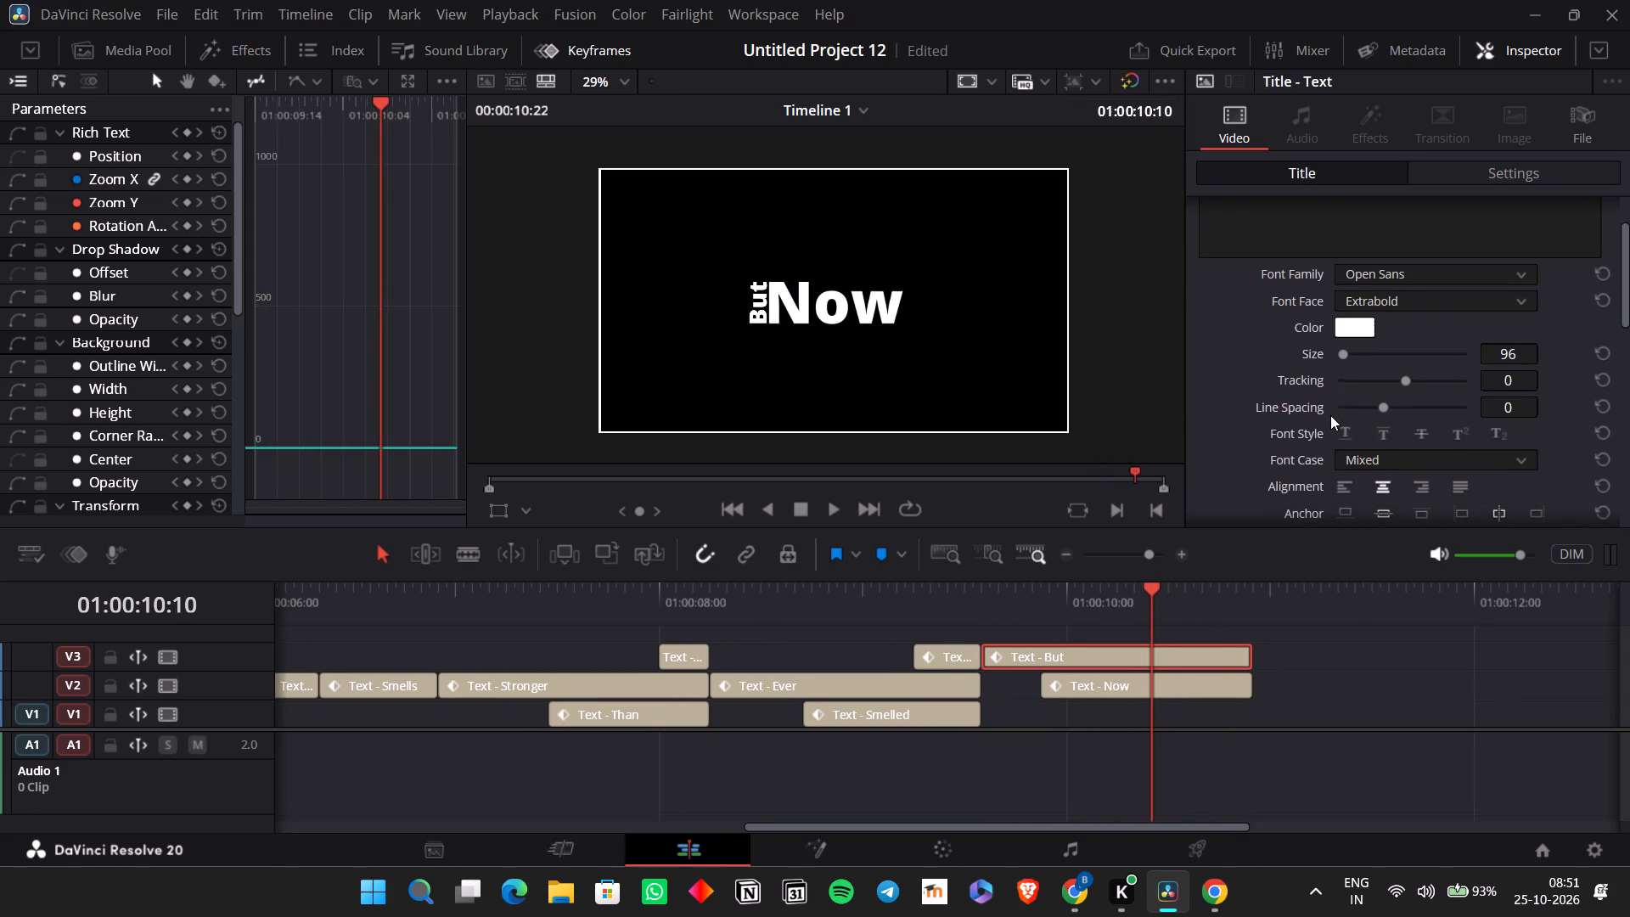
{"action": "scroll", "coordinate": [1330, 415], "scroll_direction": "down", "scroll_amount": 2}
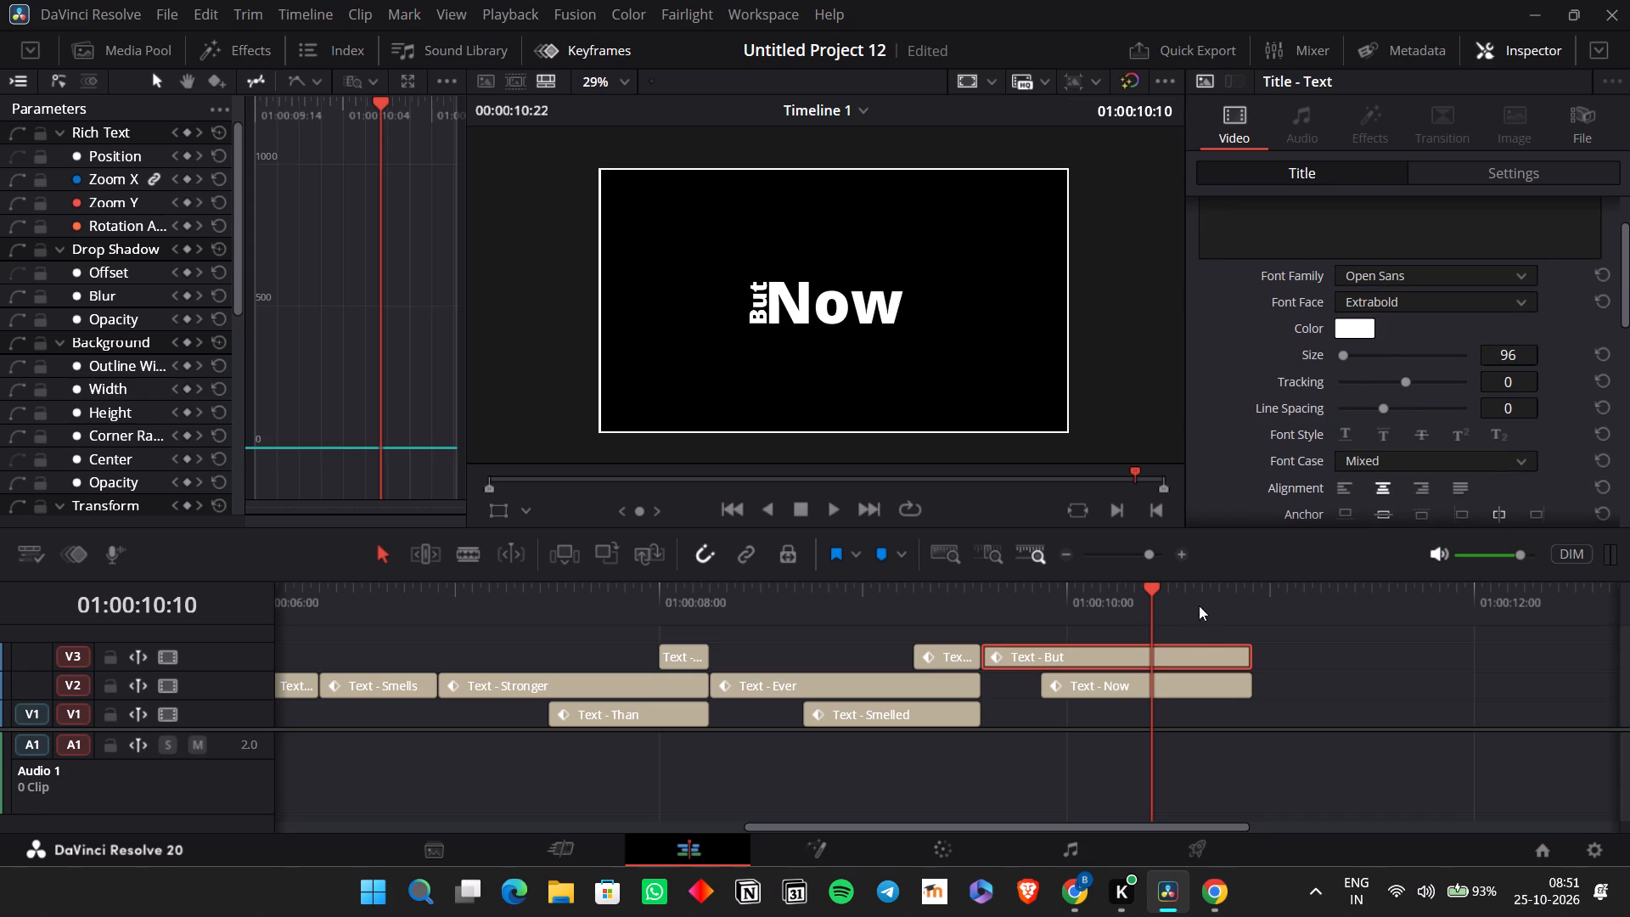
{"action": "scroll", "coordinate": [1199, 605], "scroll_direction": "down", "scroll_amount": 1}
{"action": "left_click", "coordinate": [992, 594]}
{"action": "key", "text": "space"}
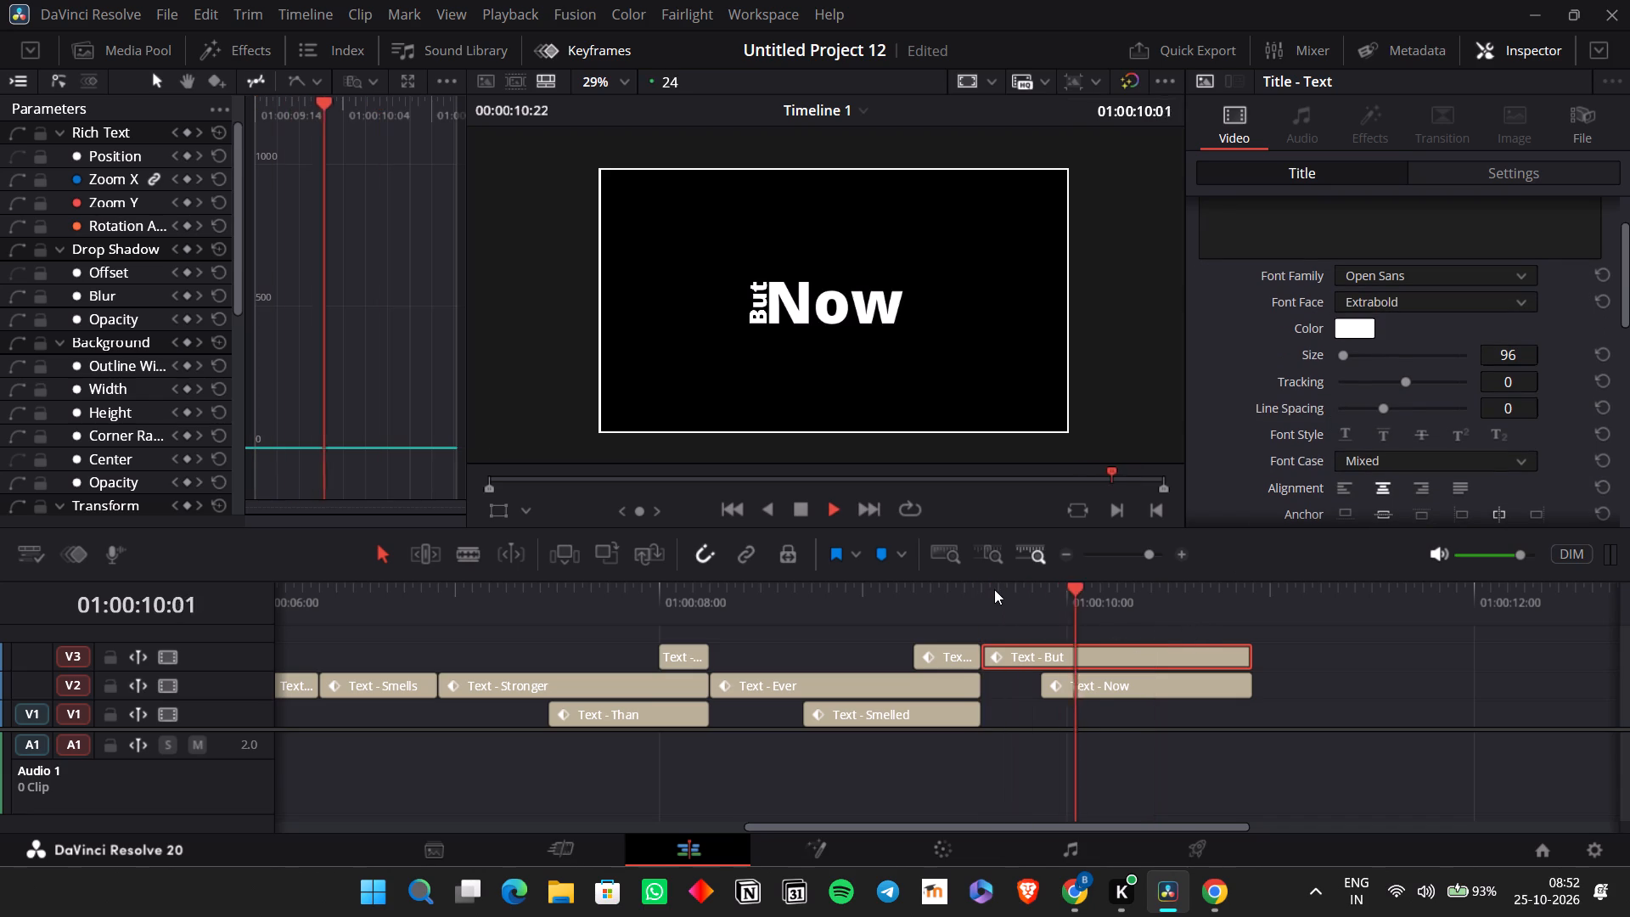
{"action": "key", "text": "space"}
Extend the end of the V3 "But" clip to about 01:00:12:04.
{"action": "scroll", "coordinate": [1251, 661], "scroll_direction": "left", "scroll_amount": 1}
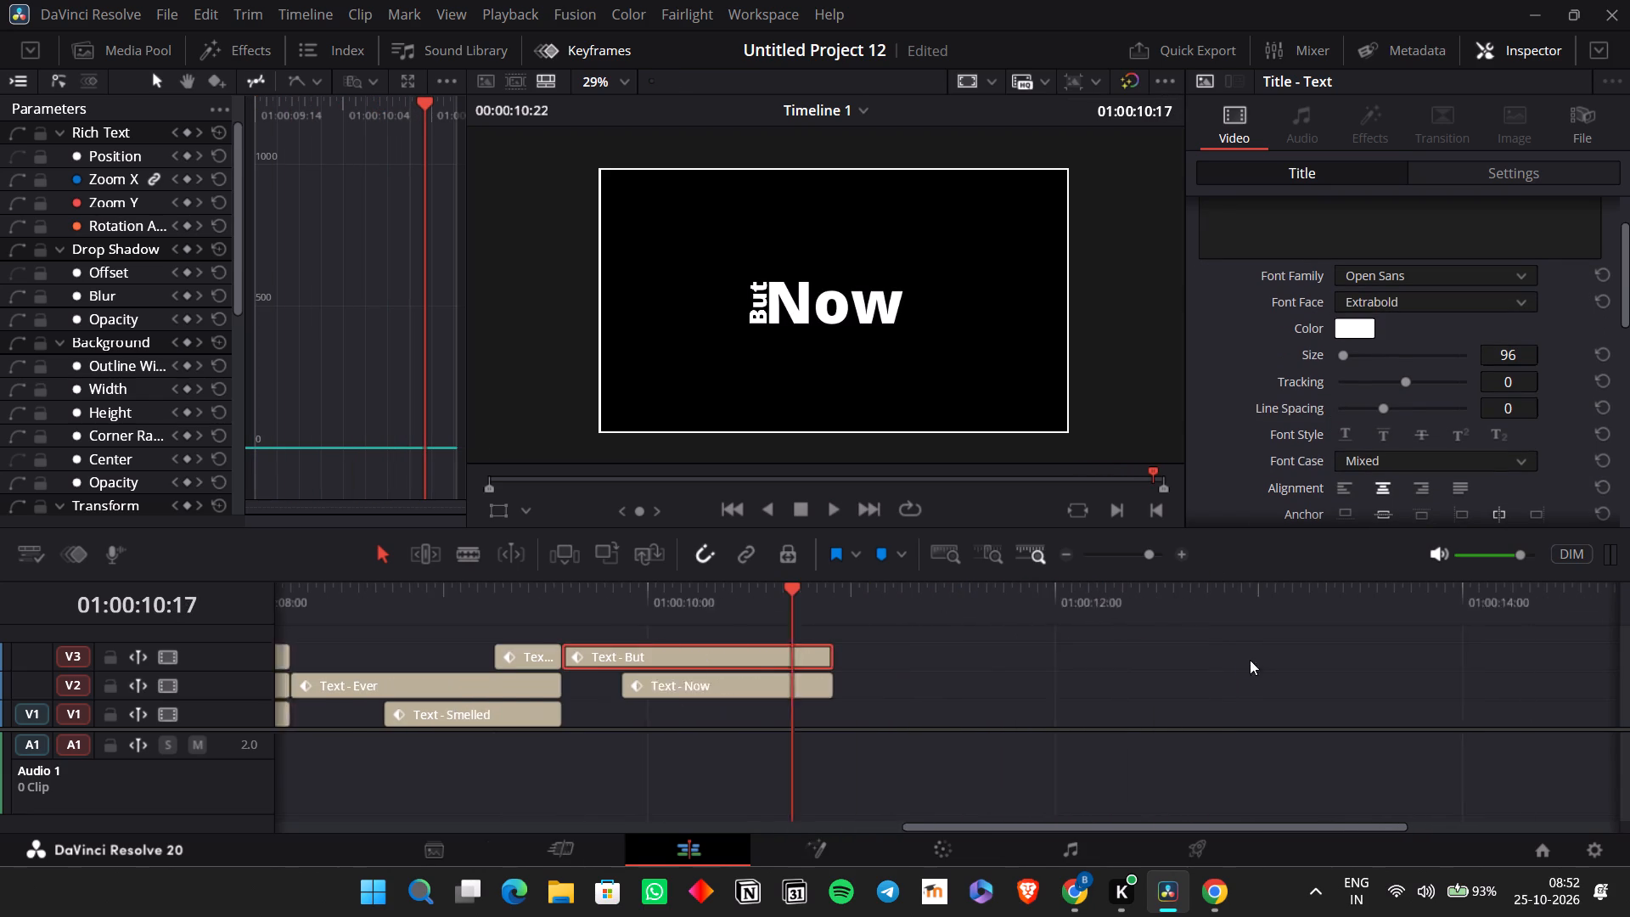
{"action": "scroll", "coordinate": [1250, 660], "scroll_direction": "left", "scroll_amount": 1}
{"action": "left_click_drag", "start_coordinate": [807, 650], "coordinate": [1063, 666]}
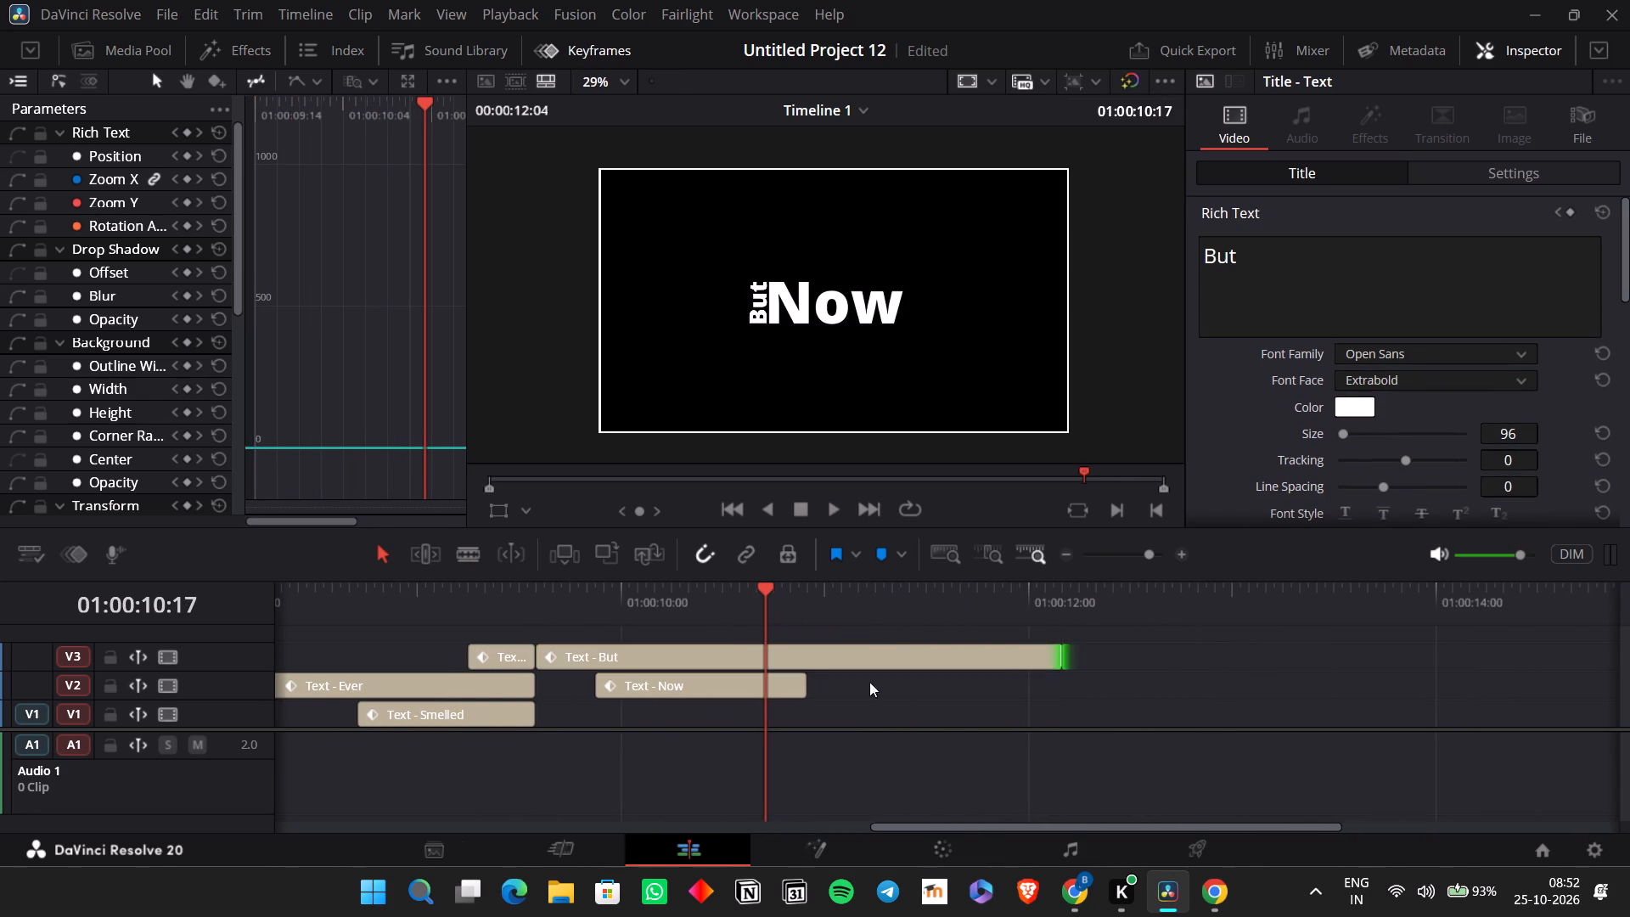
Extend the end of the V2 "Now" clip to about 01:00:12:04, level with the end of the "But" clip.
{"action": "left_click_drag", "start_coordinate": [797, 679], "coordinate": [1062, 675]}
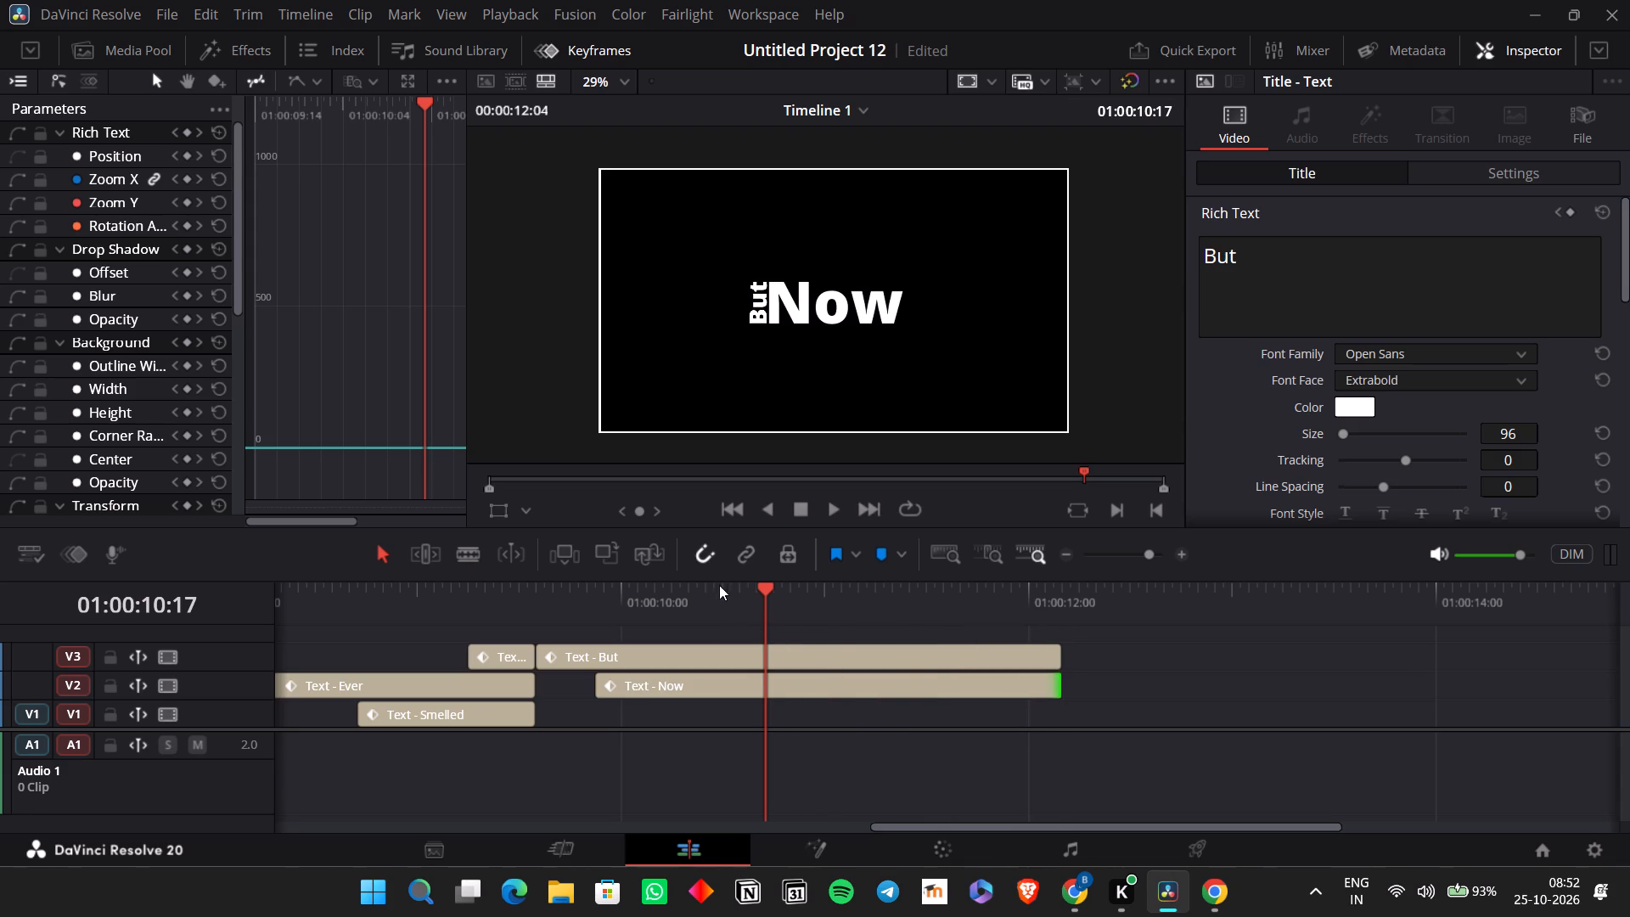
{"action": "left_click", "coordinate": [651, 593]}
{"action": "key", "text": "space"}
{"action": "key", "text": "space"}
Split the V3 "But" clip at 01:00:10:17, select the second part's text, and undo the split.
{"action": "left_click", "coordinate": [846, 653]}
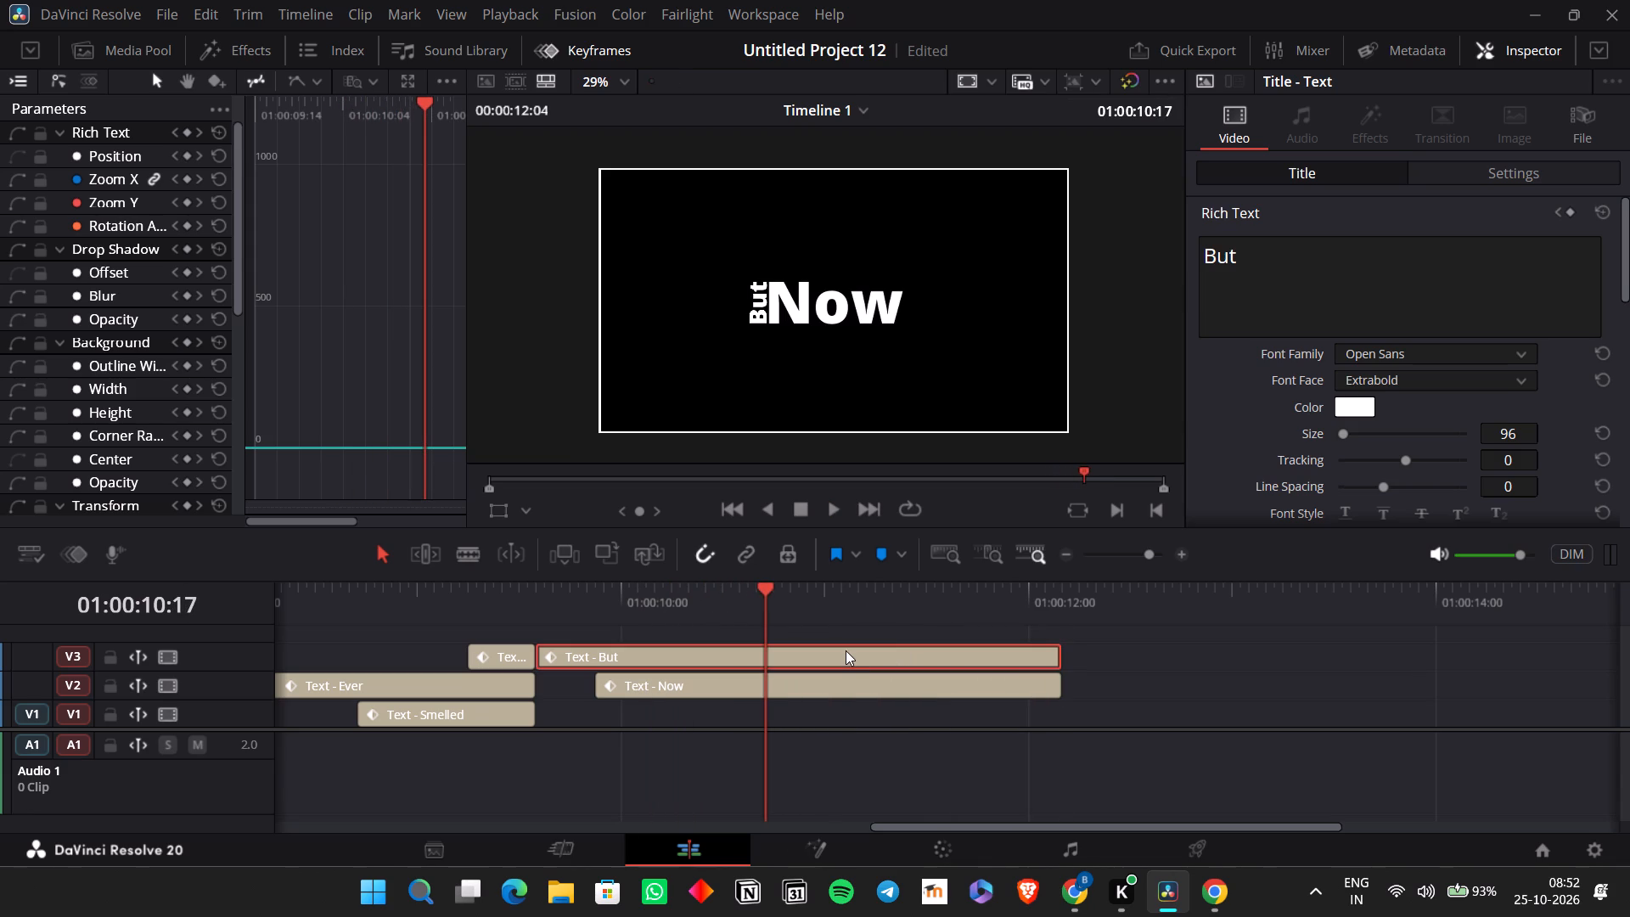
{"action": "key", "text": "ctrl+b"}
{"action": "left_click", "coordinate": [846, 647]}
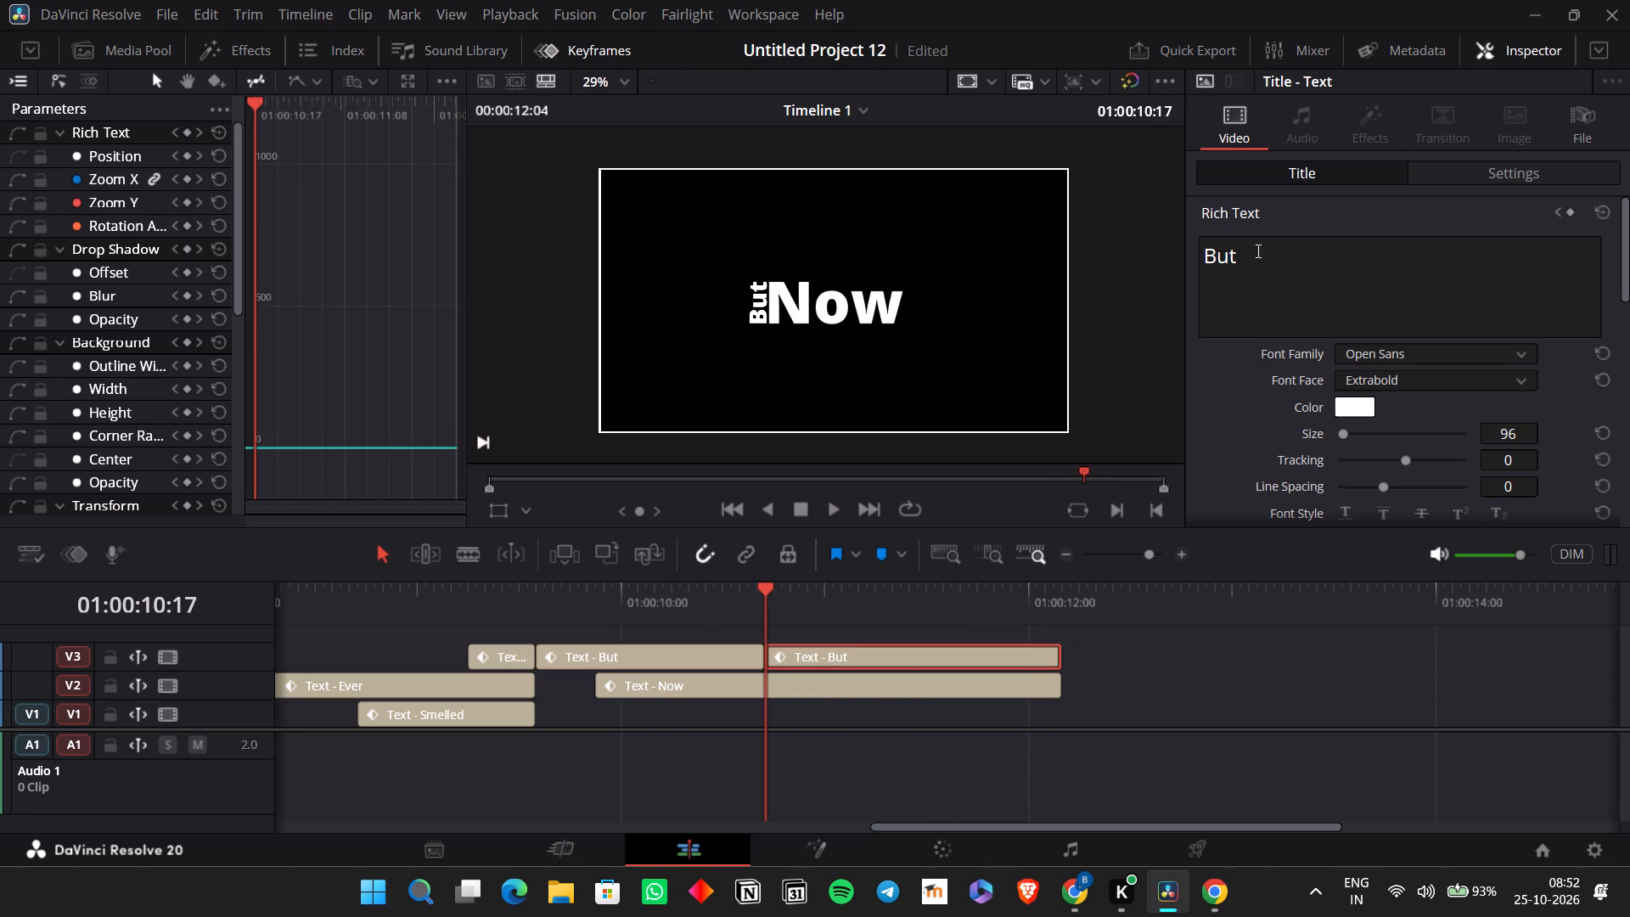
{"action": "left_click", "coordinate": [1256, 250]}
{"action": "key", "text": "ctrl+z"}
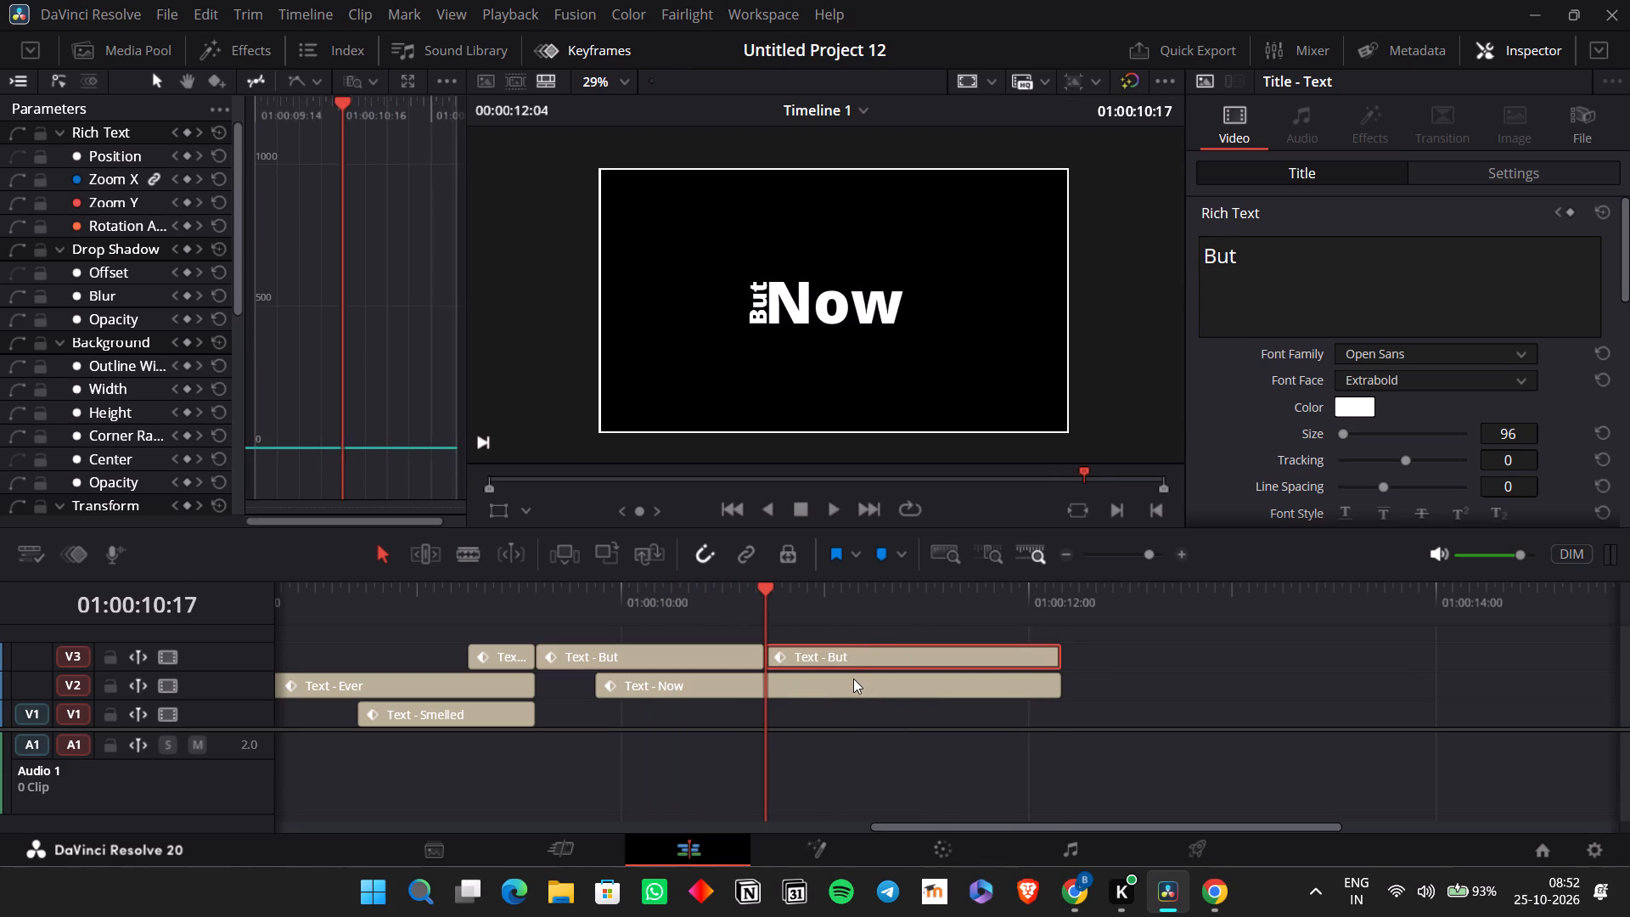
Split the V2 "Now" clip at 01:00:10:17 and change the second part's text to "Now.".
{"action": "left_click", "coordinate": [853, 678]}
{"action": "key", "text": "ctrl+b"}
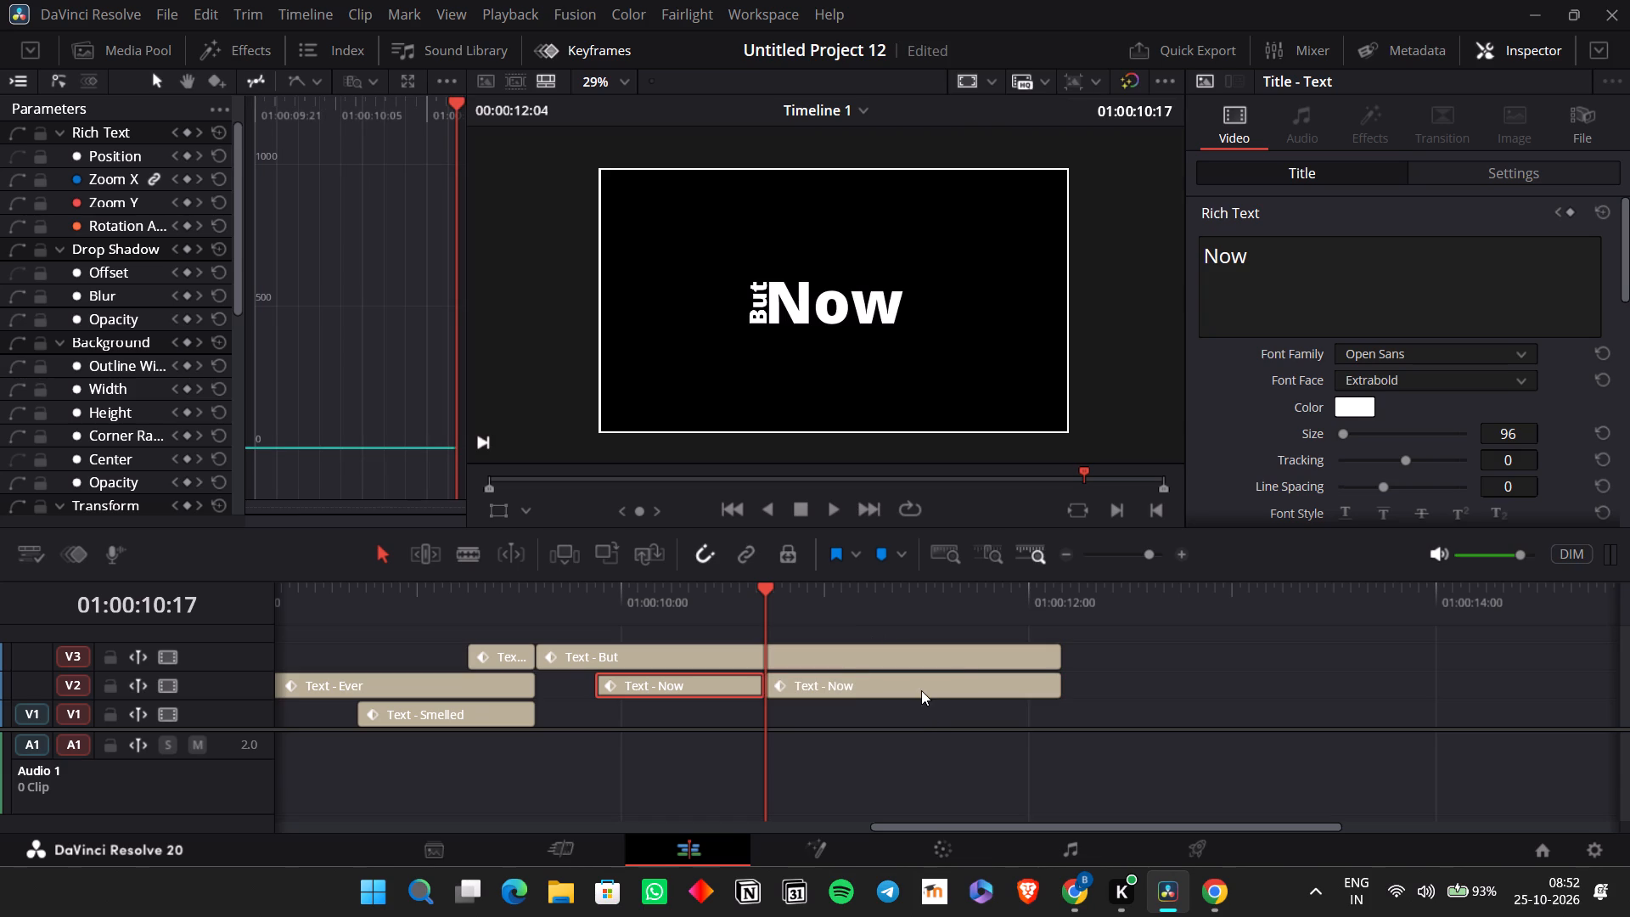
{"action": "left_click", "coordinate": [921, 690]}
{"action": "left_click", "coordinate": [1293, 263]}
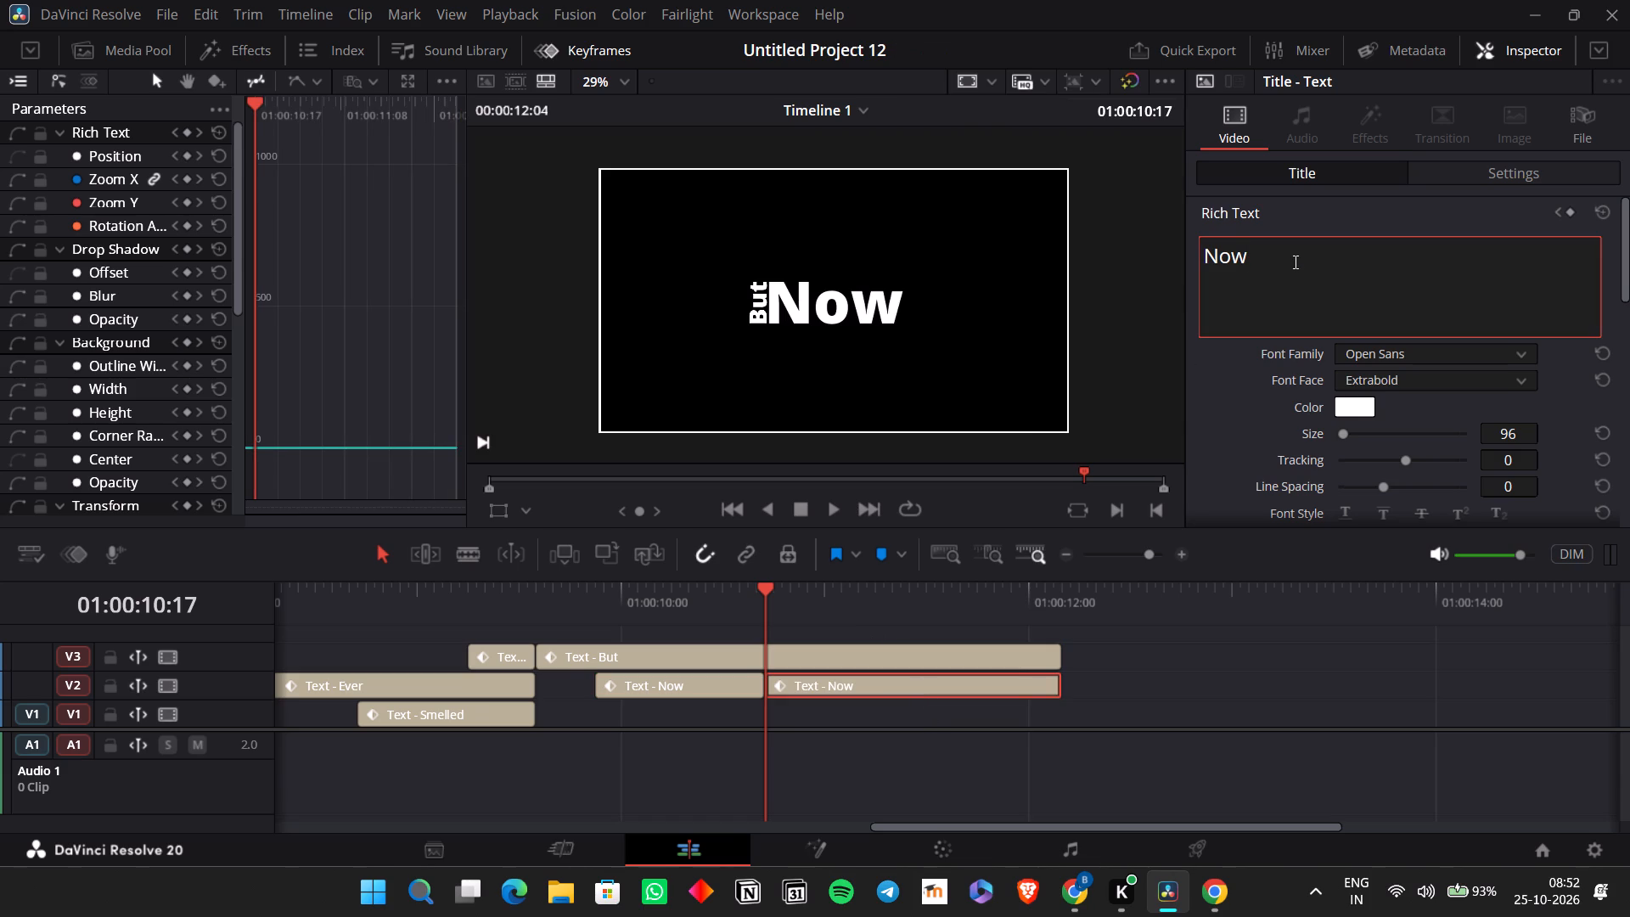
{"action": "key", "text": "period"}
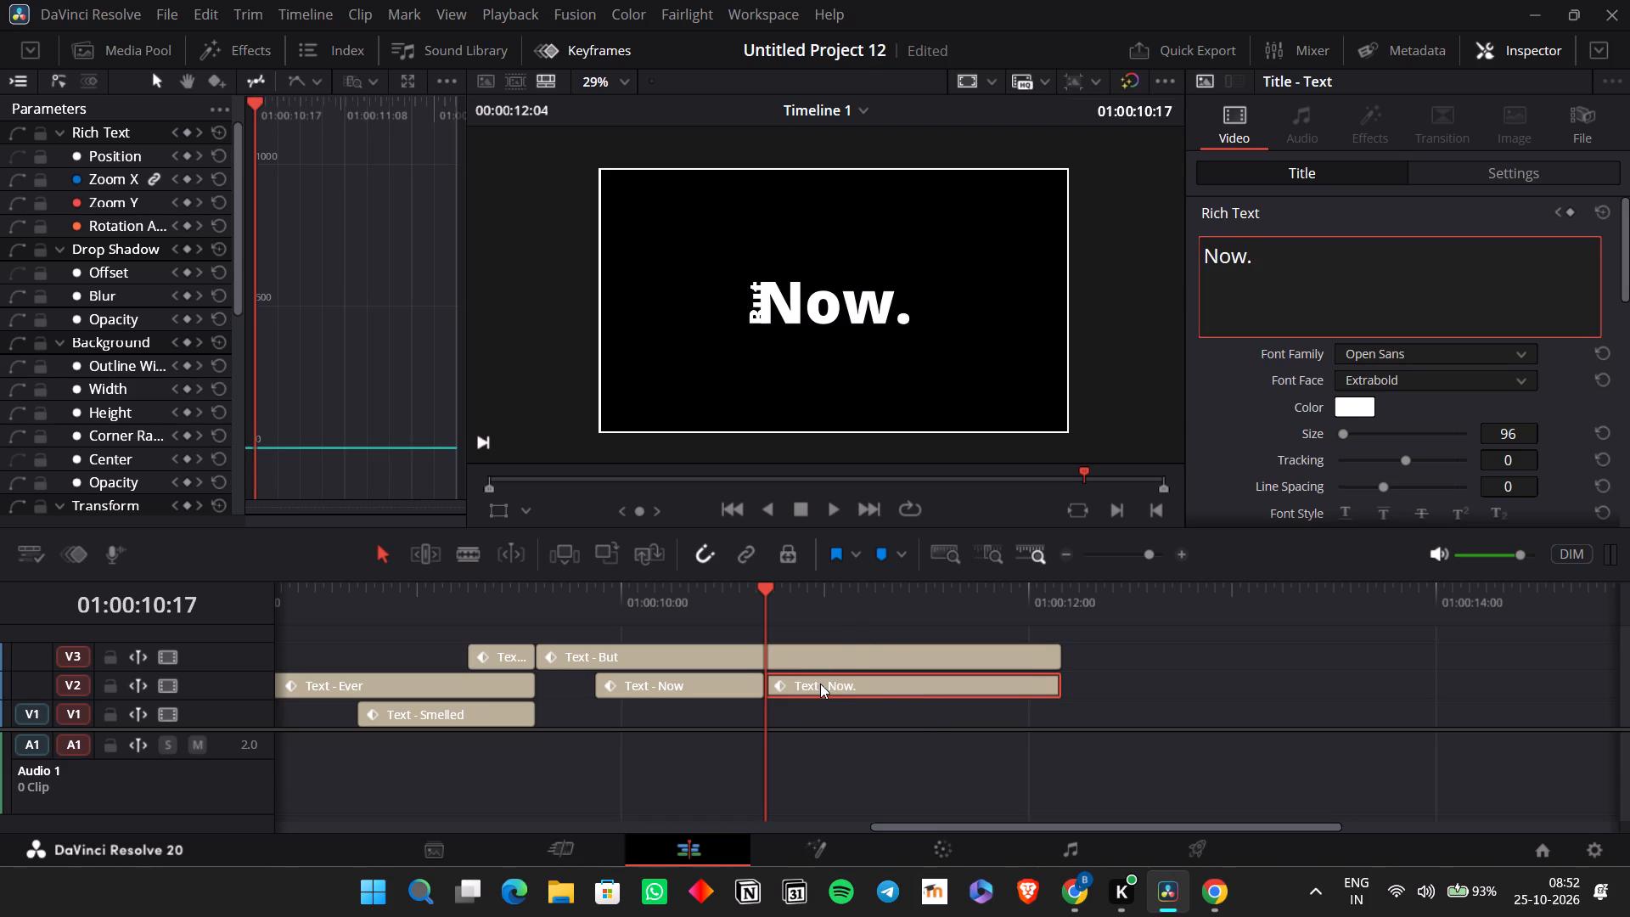
Split the "Now." clip at 01:00:10:23 and paste two copies of its short first part directly after it on V2.
{"action": "left_click", "coordinate": [820, 684]}
{"action": "key", "text": "space"}
{"action": "key", "text": "space"}
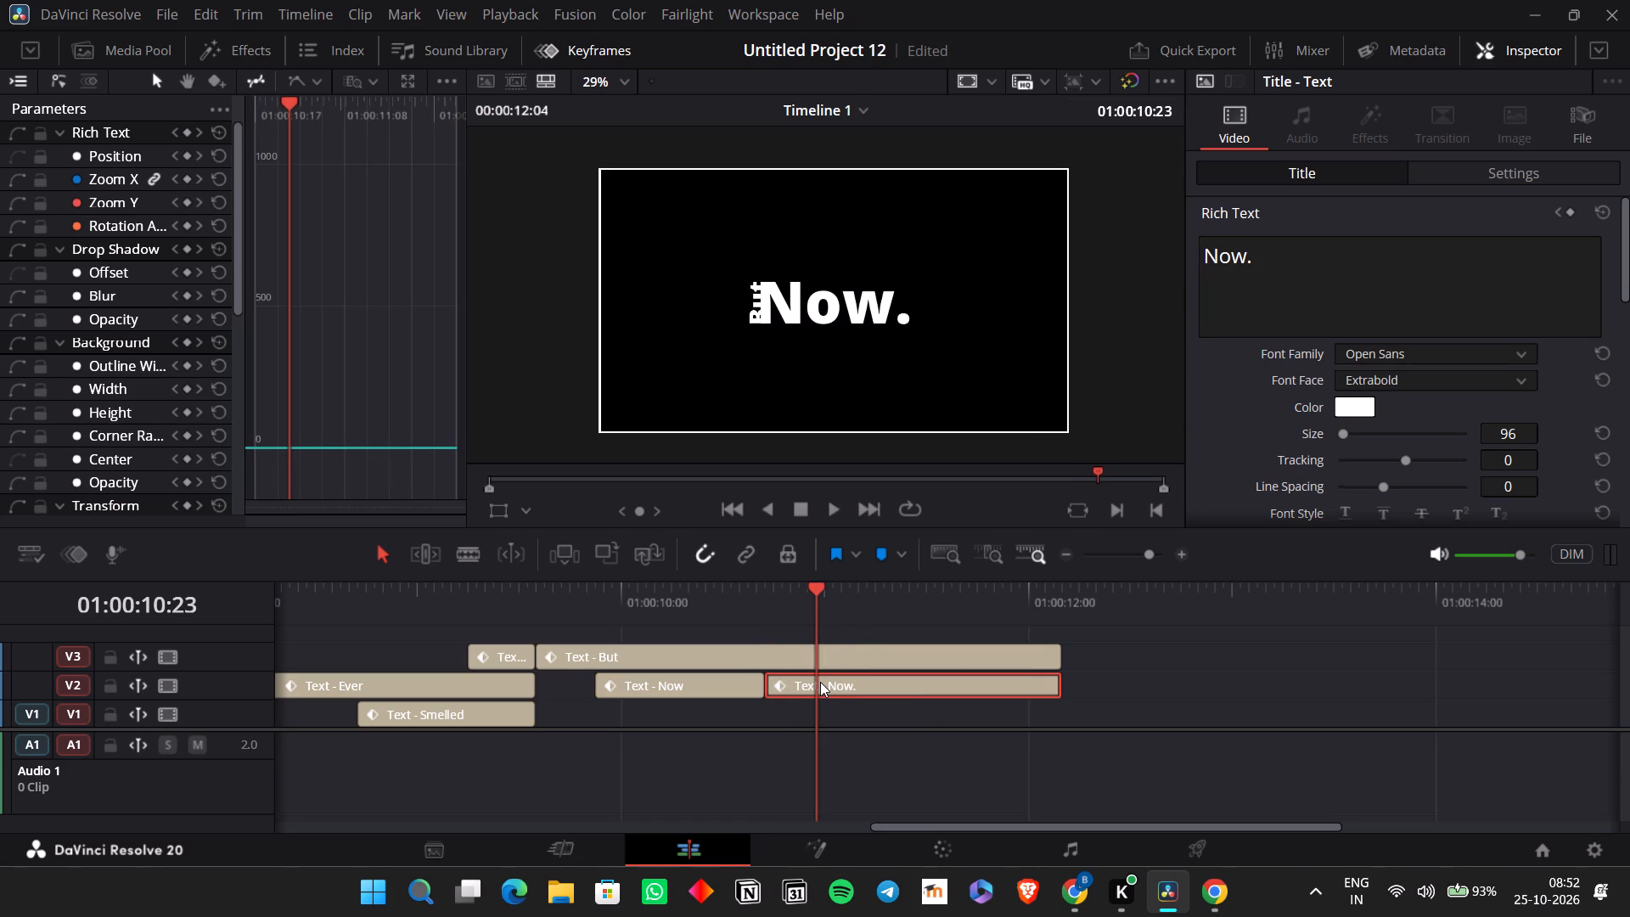
{"action": "key", "text": "ctrl+b"}
{"action": "left_click", "coordinate": [801, 681]}
{"action": "key", "text": "ctrl+c"}
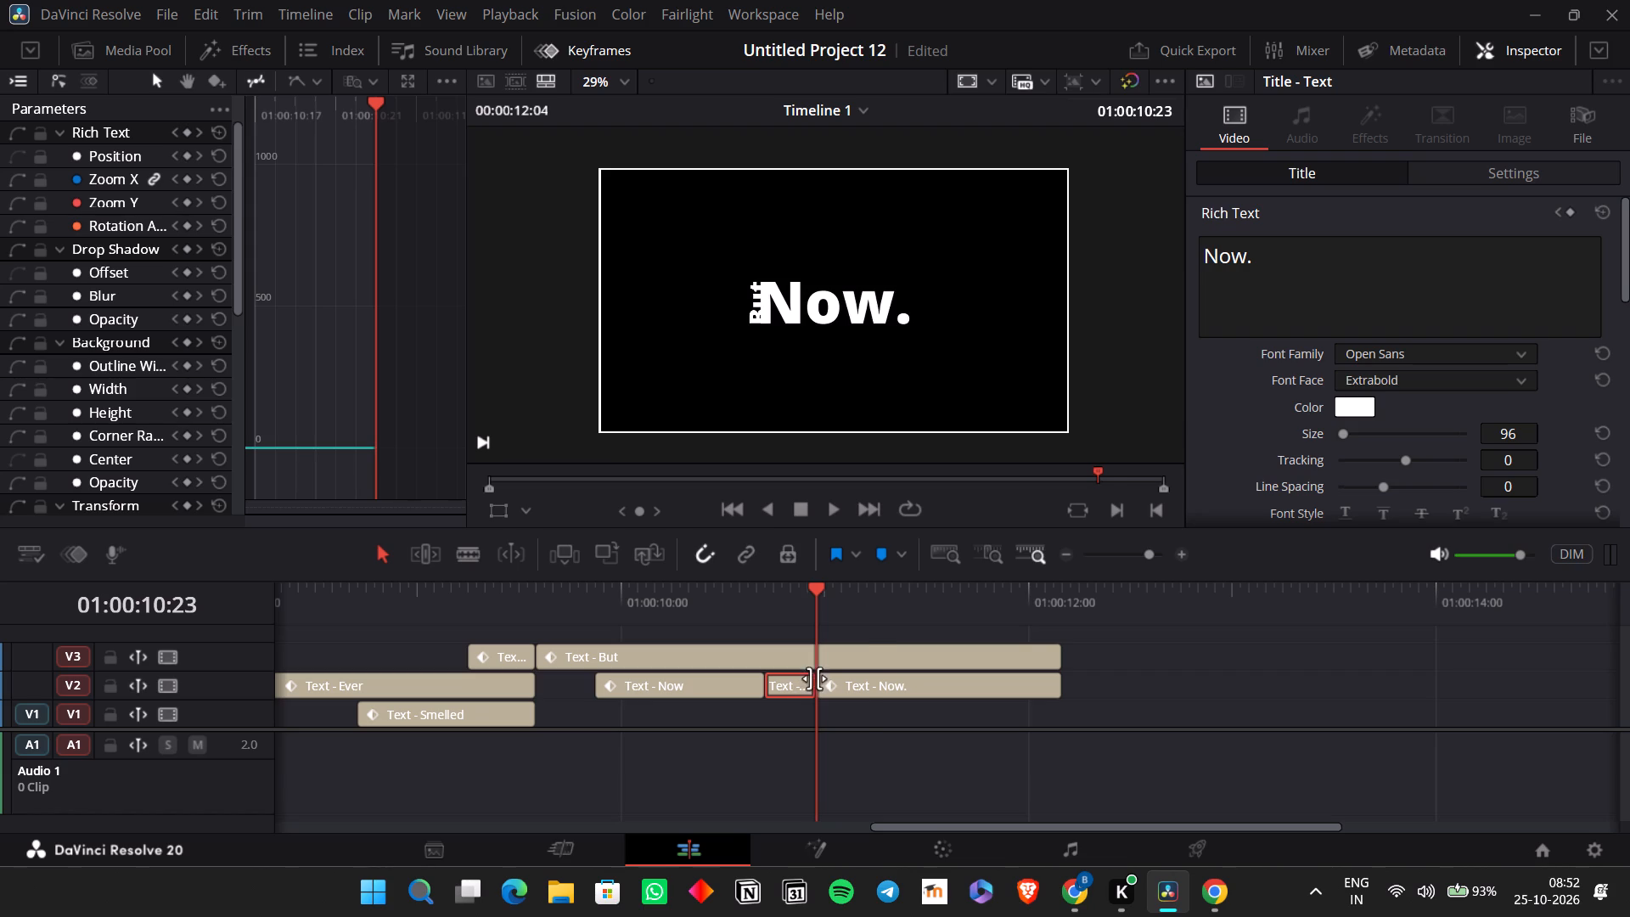
{"action": "key", "text": "ctrl+v"}
{"action": "key", "text": "ctrl+v"}
Move the first short "Now." clip down to V1 beneath the end of the "Now" clip, overlapping both words at 01:00:10:13.
{"action": "left_click", "coordinate": [778, 600]}
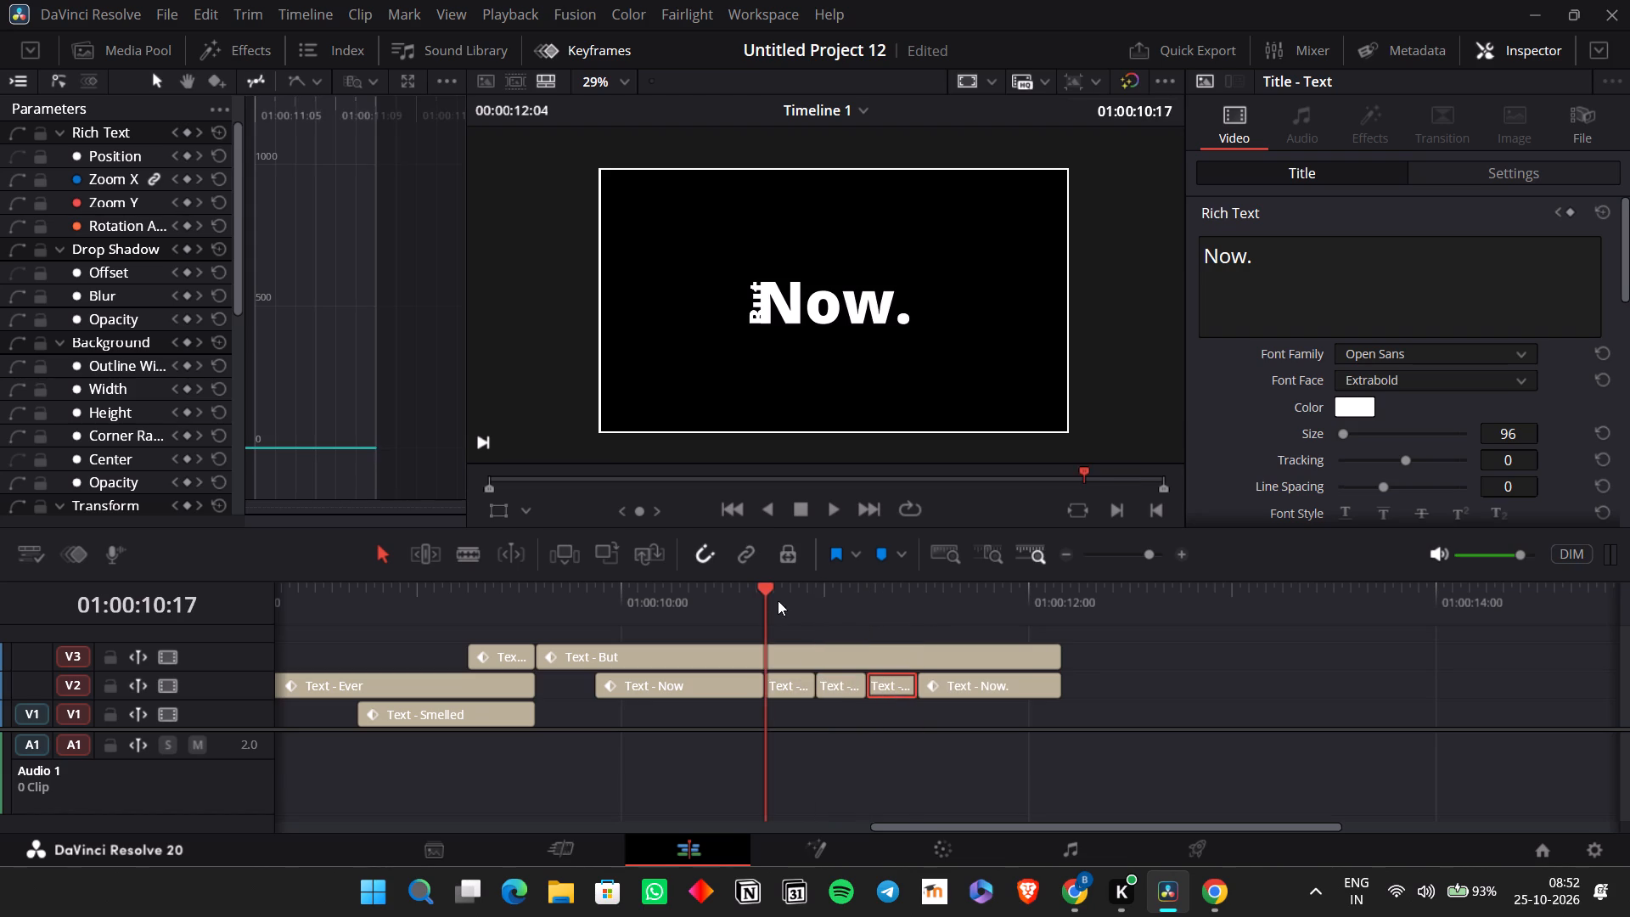
{"action": "left_click", "coordinate": [800, 695]}
{"action": "scroll", "coordinate": [760, 326], "scroll_direction": "up", "scroll_amount": 1}
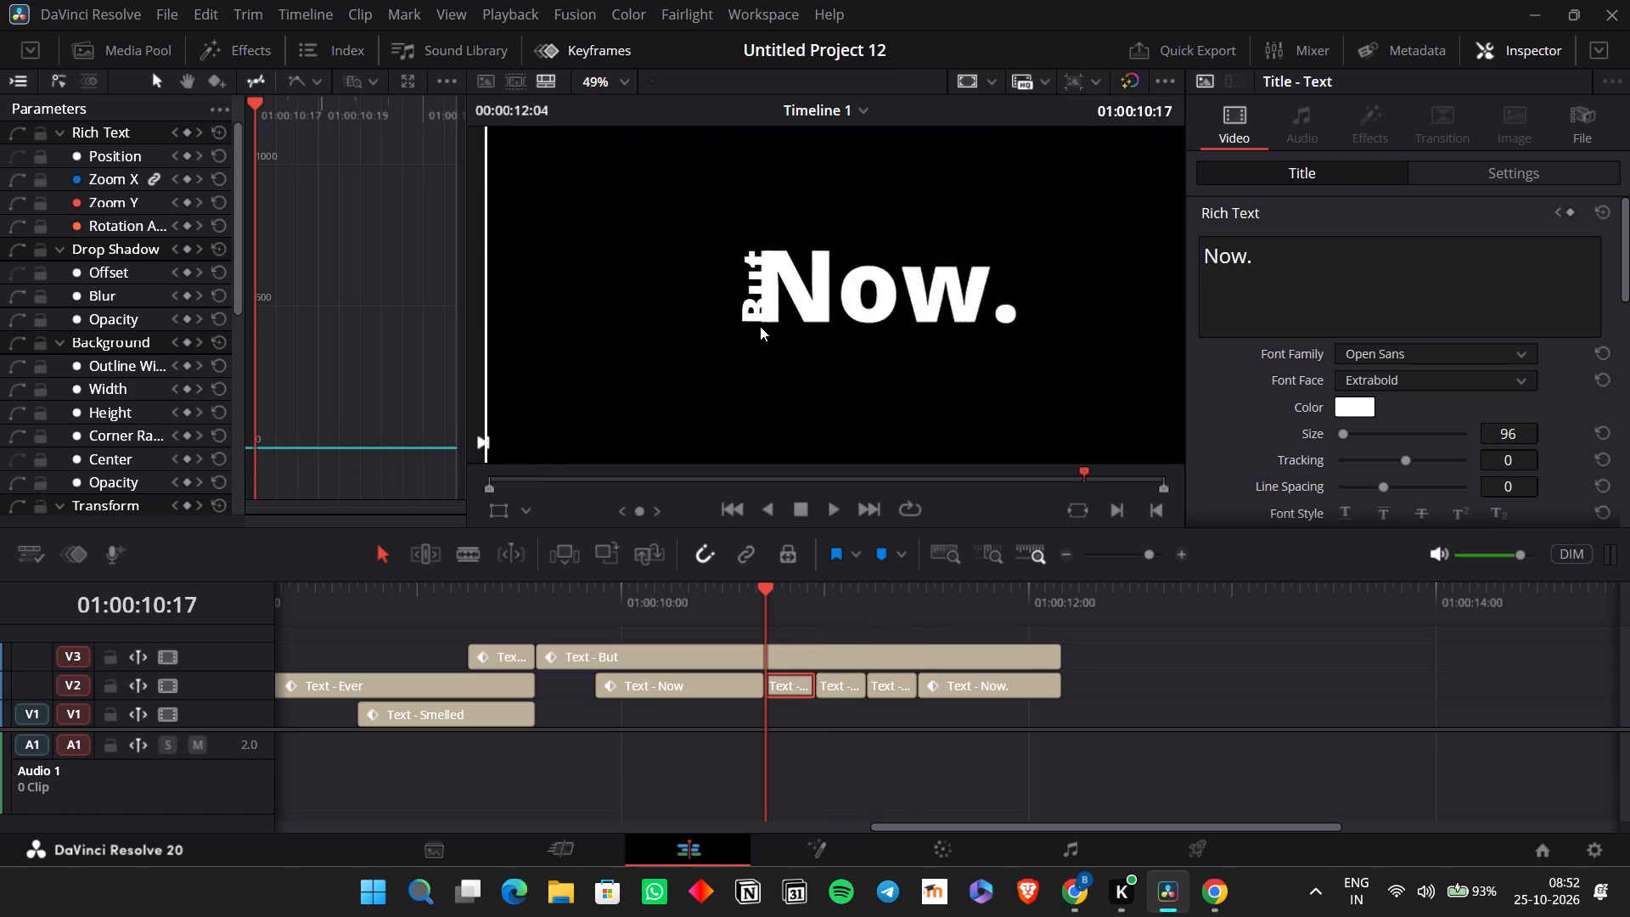
{"action": "scroll", "coordinate": [760, 326], "scroll_direction": "up", "scroll_amount": 1}
{"action": "left_click_drag", "start_coordinate": [785, 686], "coordinate": [774, 723]}
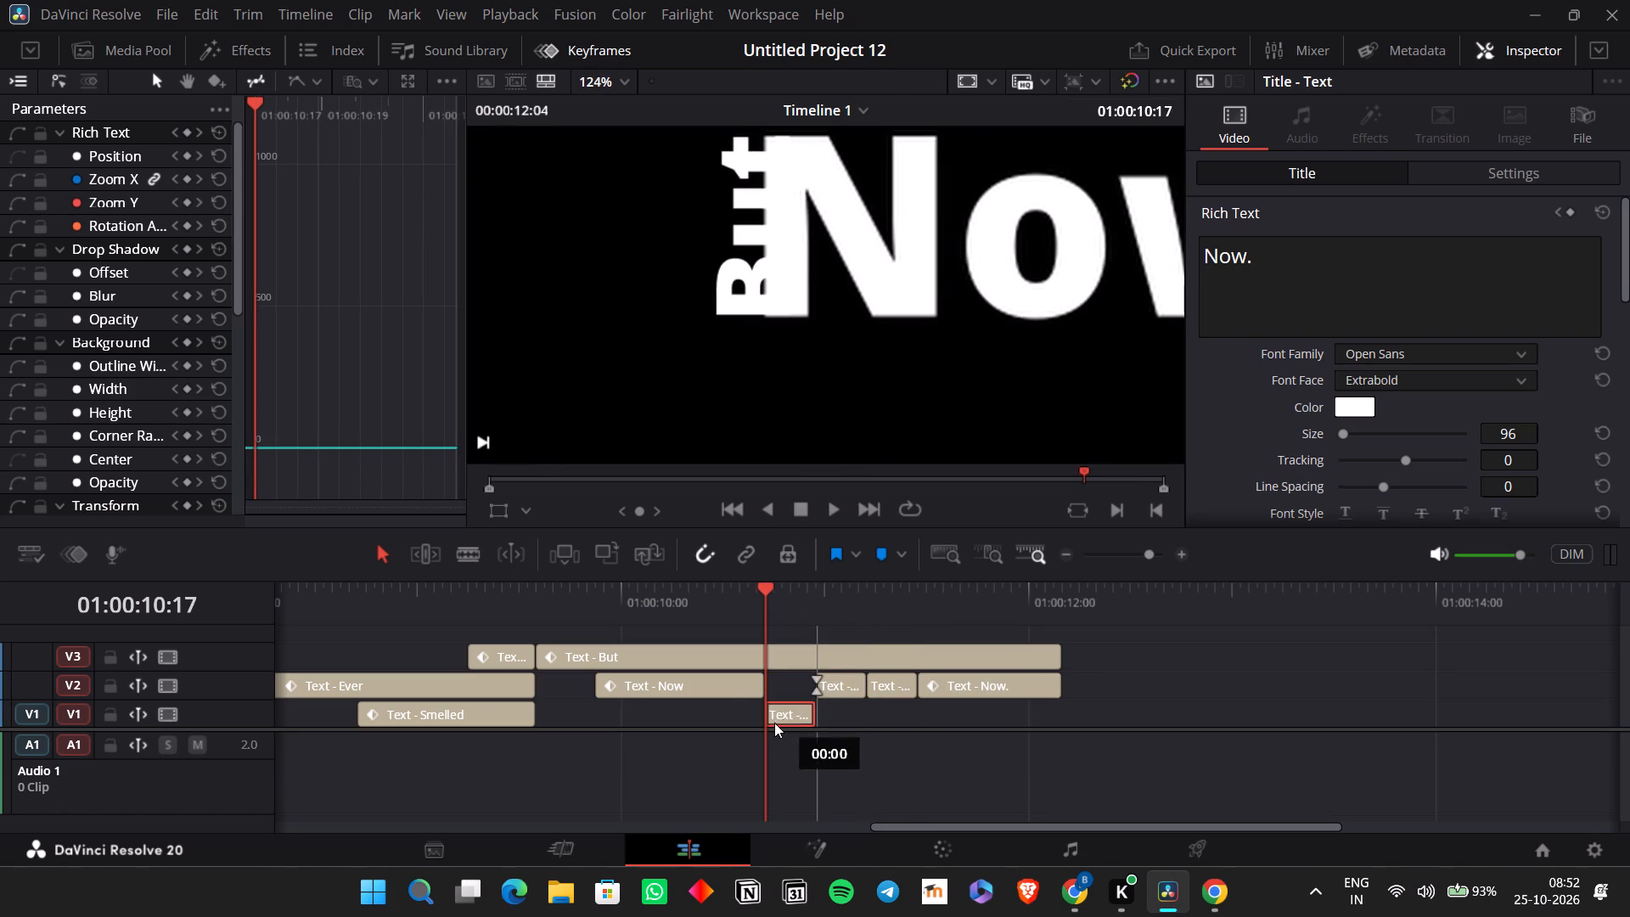
{"action": "left_click_drag", "start_coordinate": [774, 723], "coordinate": [735, 714]}
{"action": "left_click", "coordinate": [730, 600]}
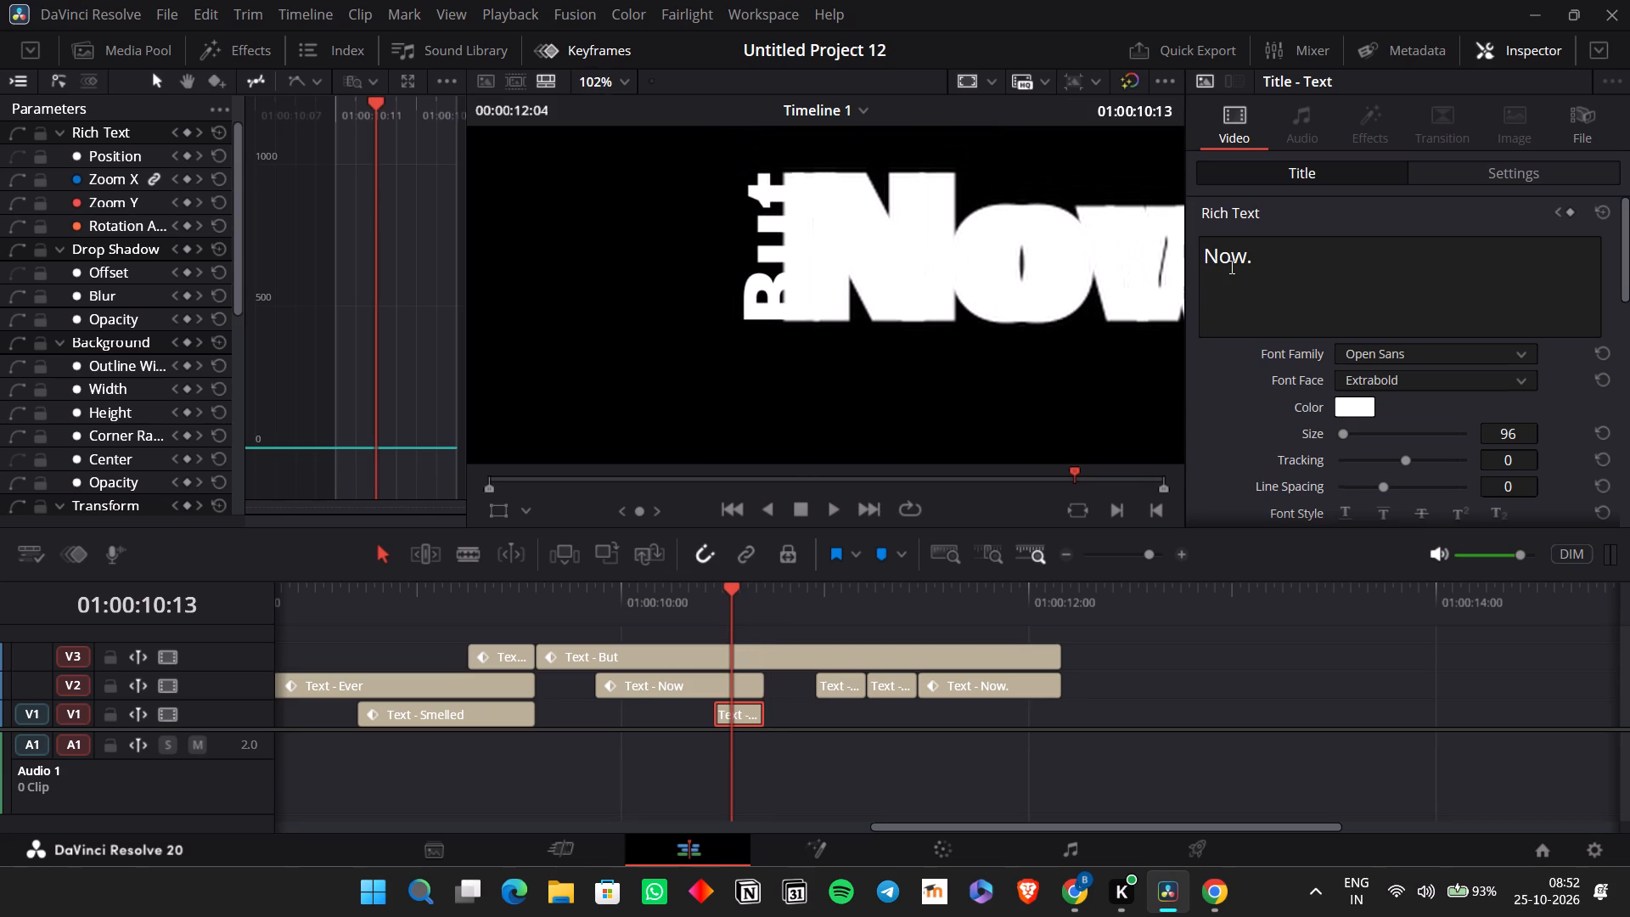
Set the short "Now." clip's Position X to 36 to line its letters up with the overlapping "Now".
{"action": "left_click", "coordinate": [1442, 157]}
{"action": "left_click", "coordinate": [1443, 171]}
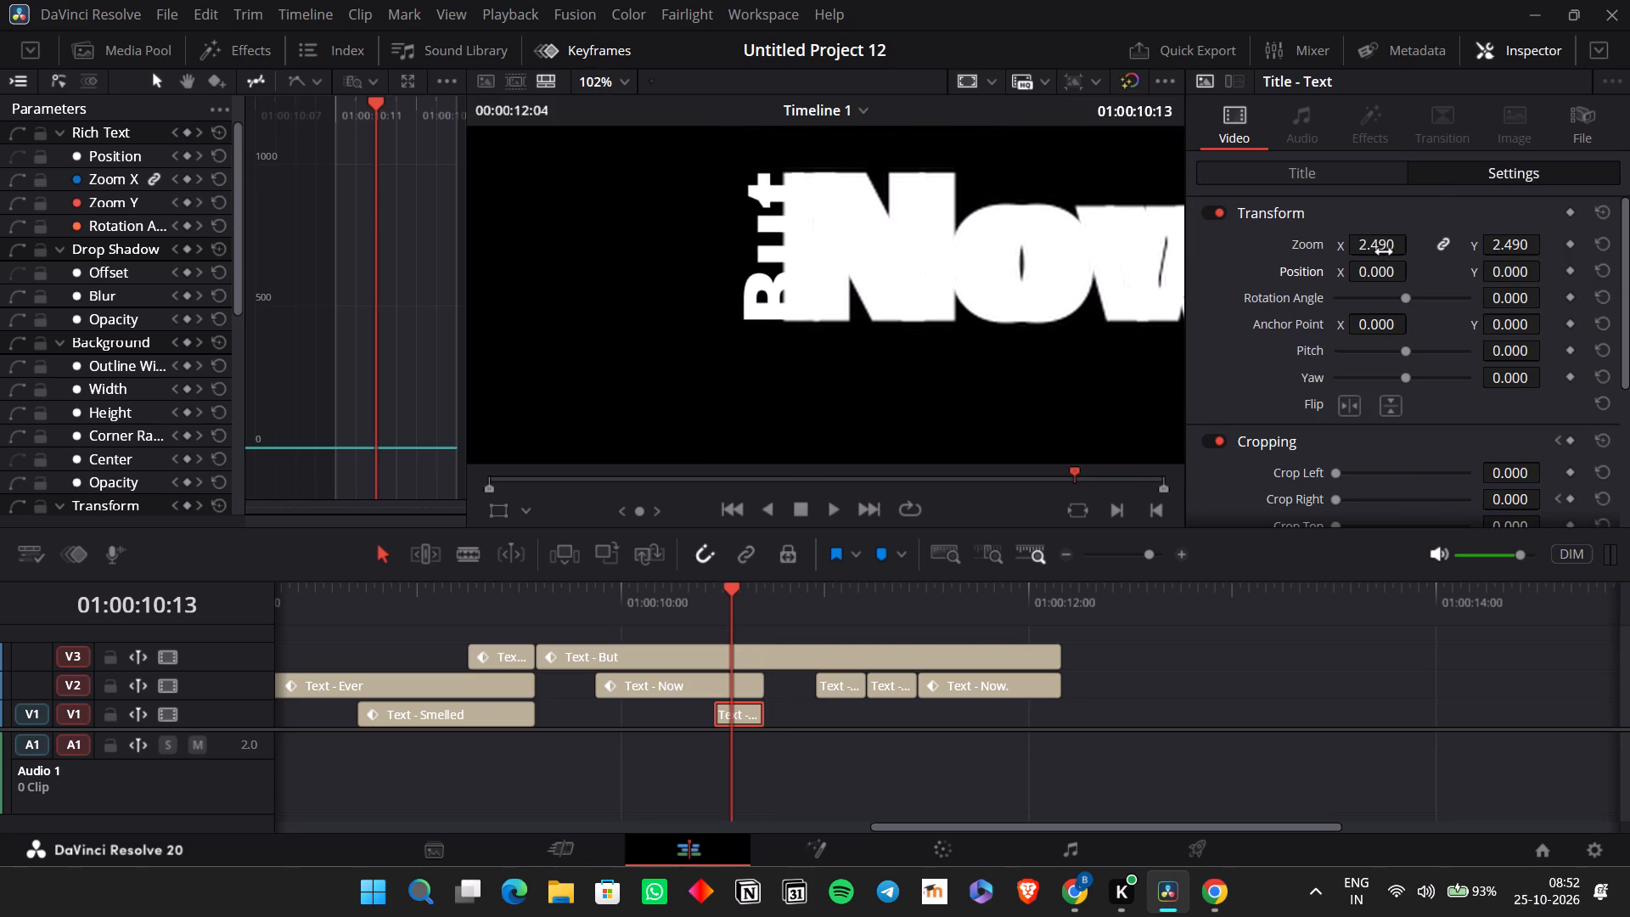
{"action": "left_click", "coordinate": [1379, 248]}
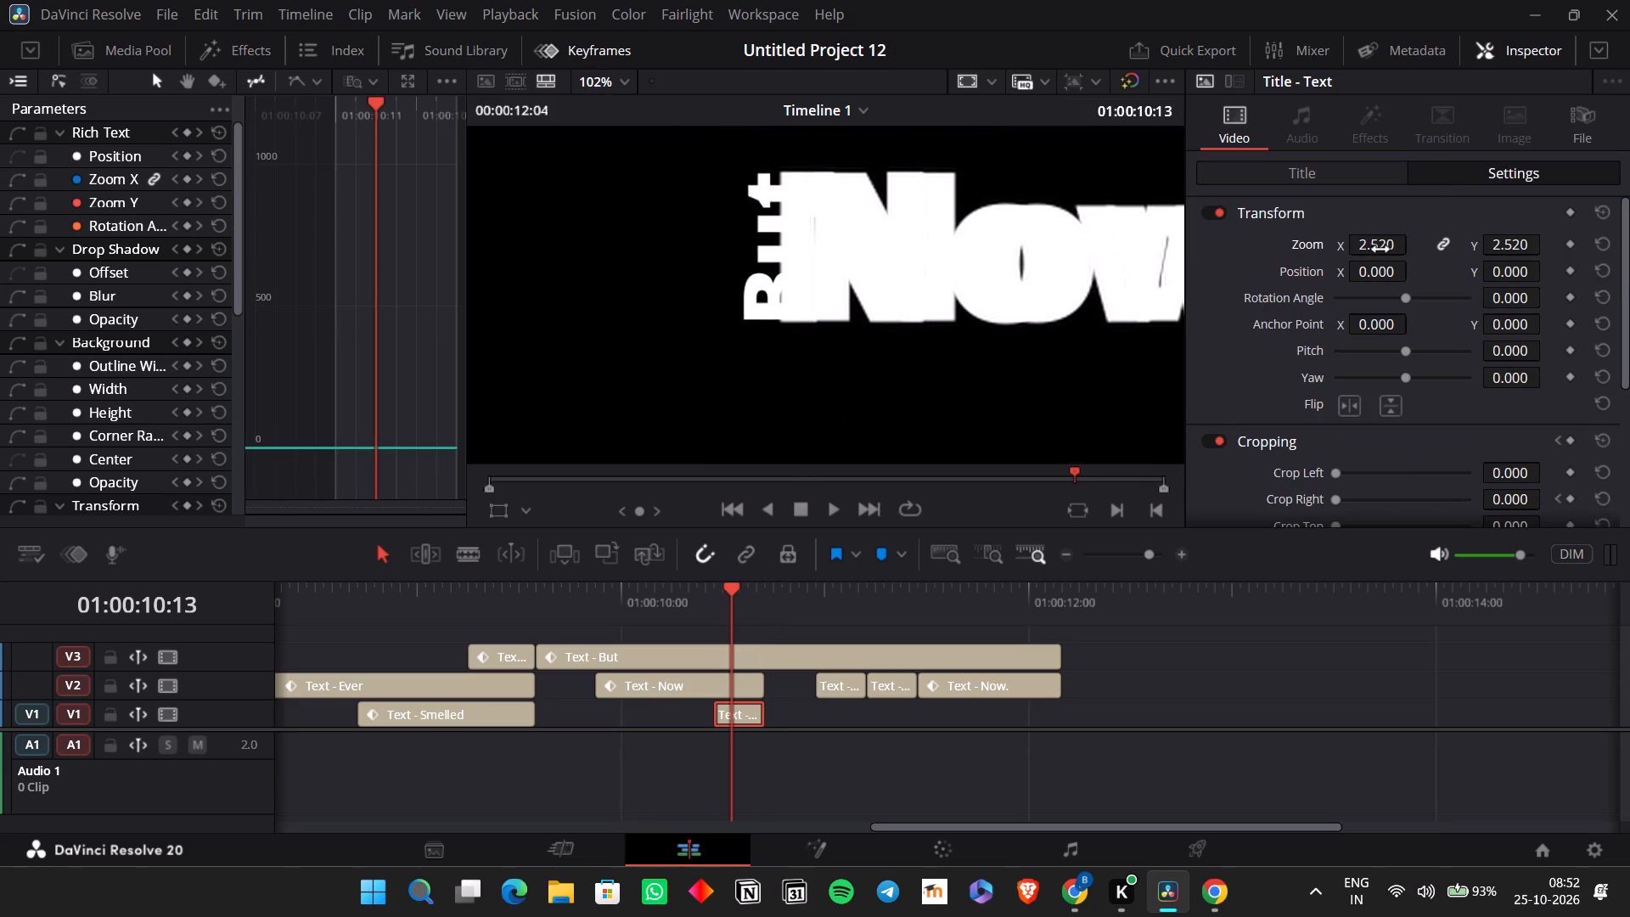
{"action": "key", "text": "ctrl+z"}
{"action": "left_click_drag", "start_coordinate": [1382, 267], "coordinate": [1395, 273]}
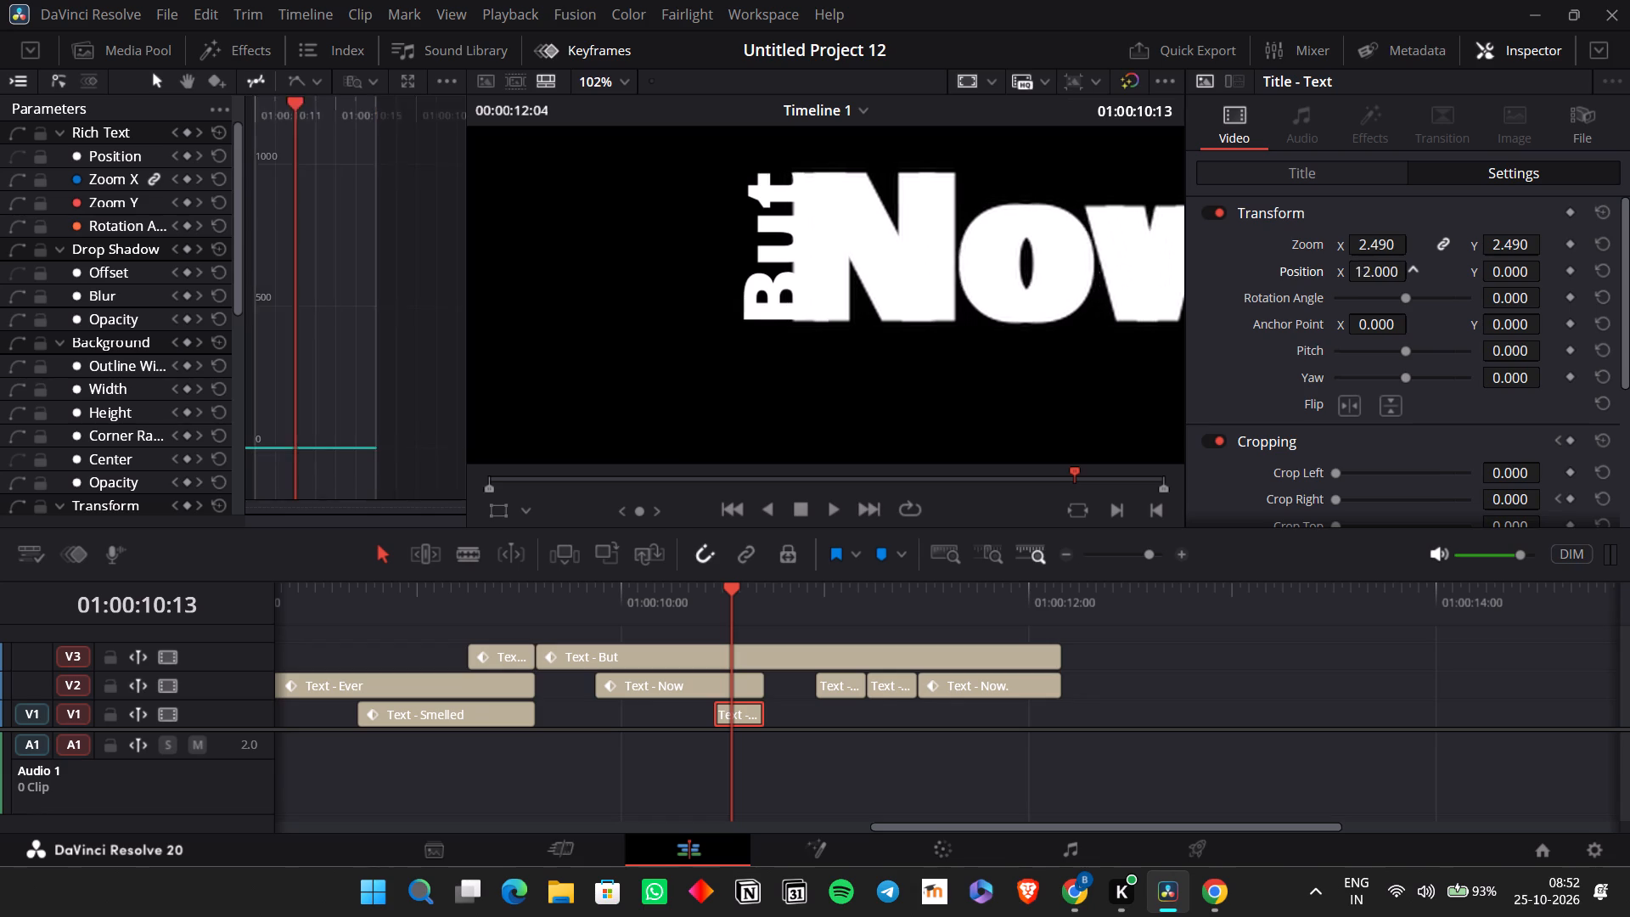
{"action": "left_click_drag", "start_coordinate": [1395, 273], "coordinate": [1411, 284]}
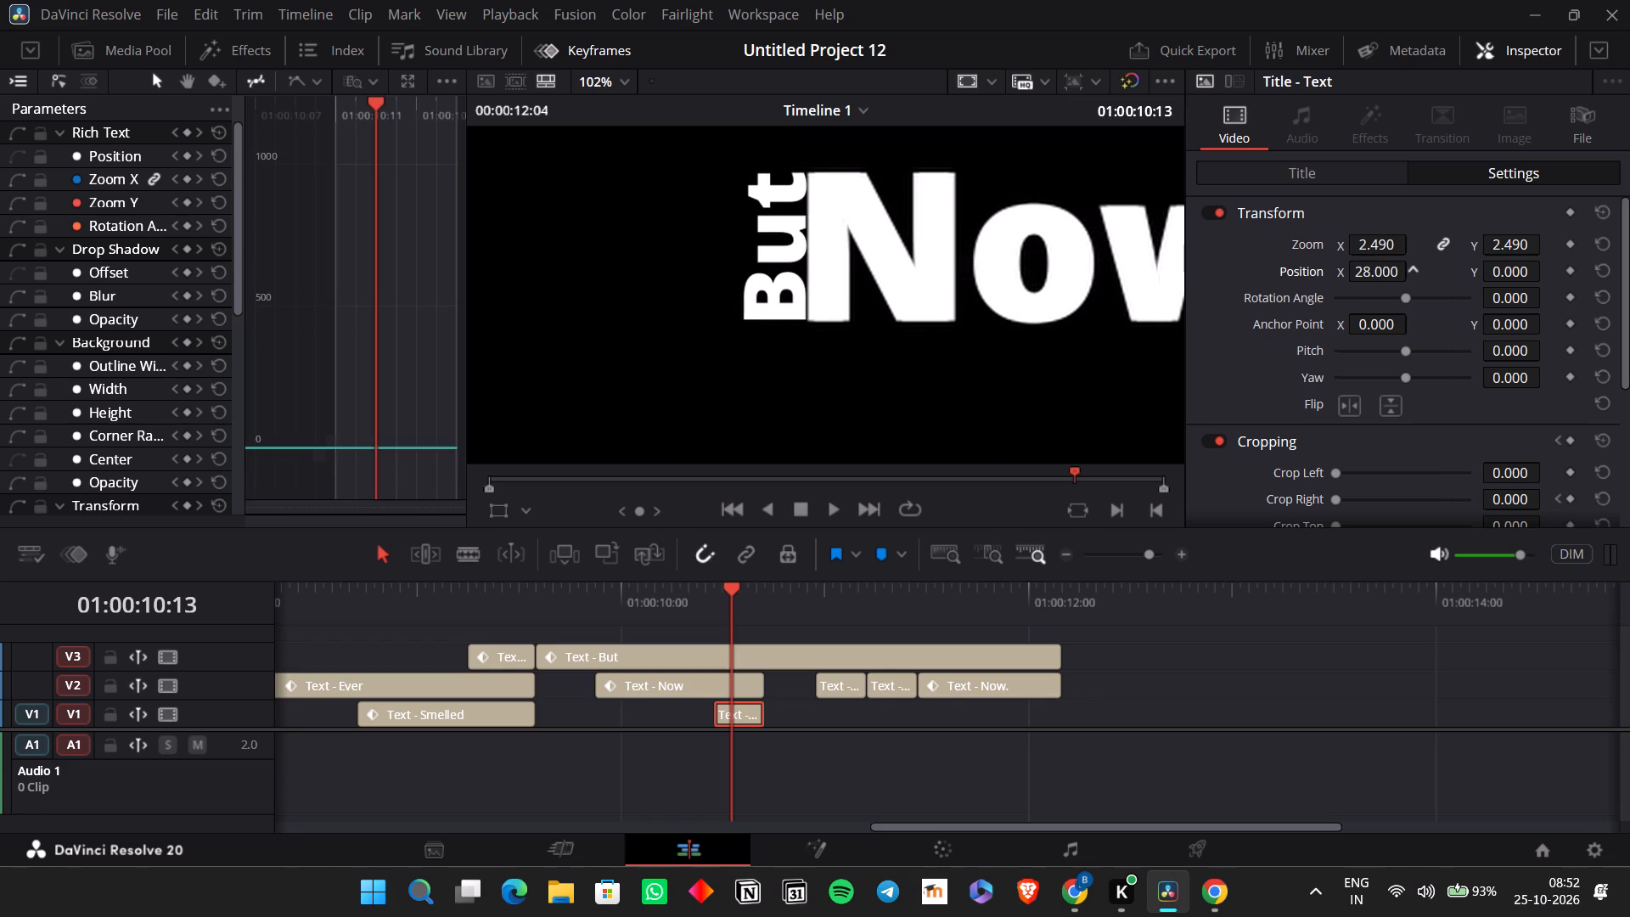
{"action": "left_click_drag", "start_coordinate": [1411, 284], "coordinate": [1423, 298]}
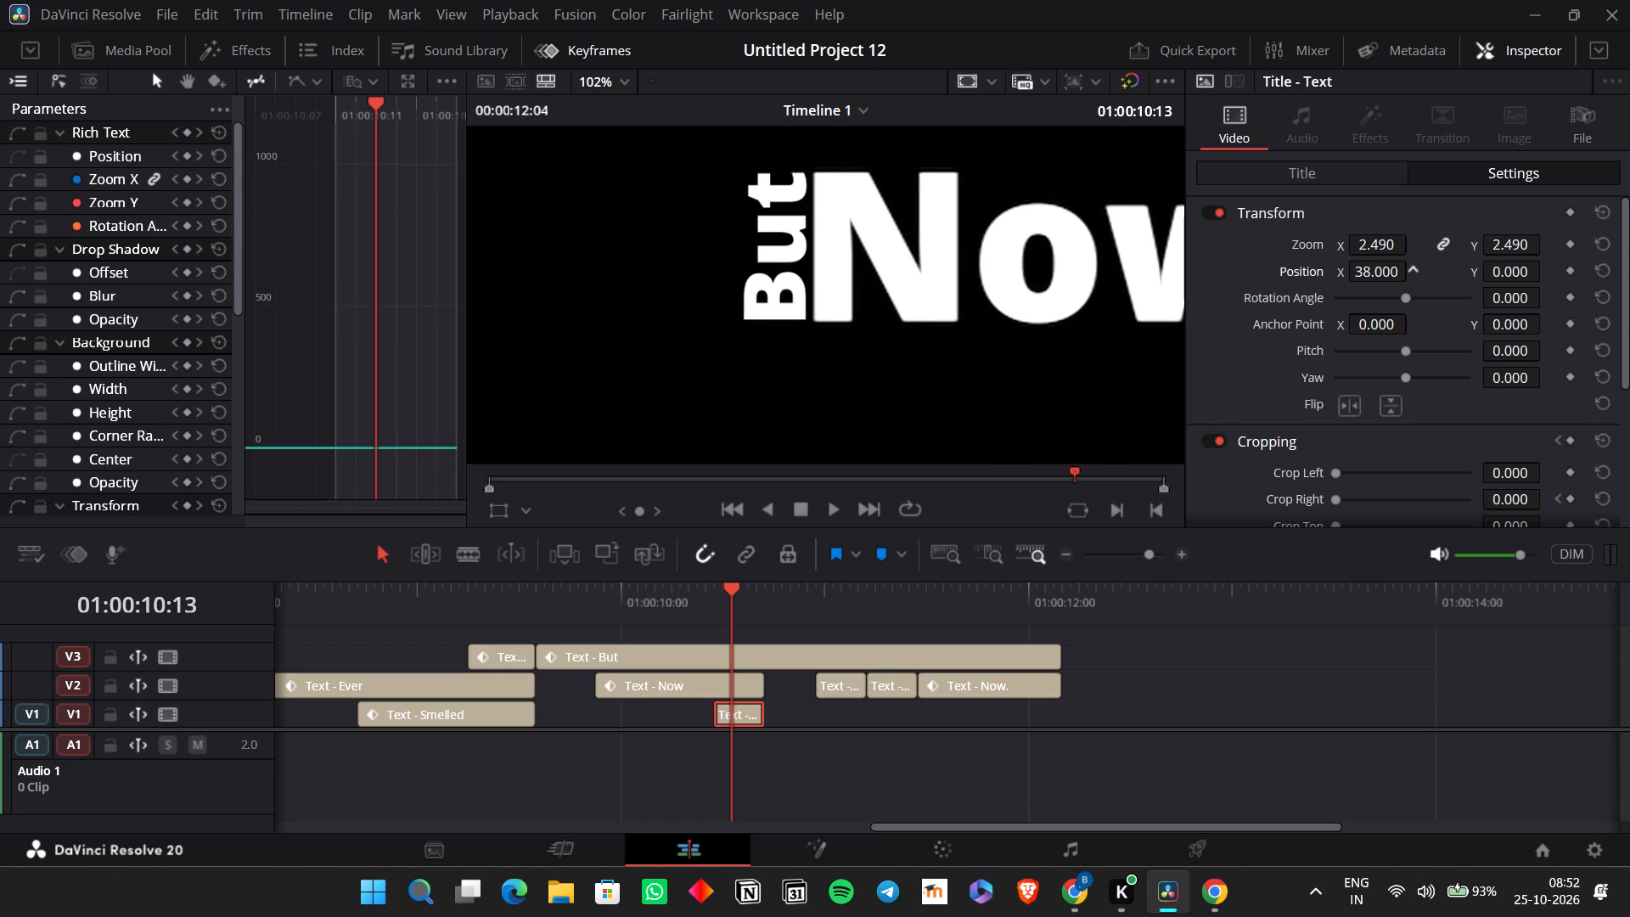
{"action": "left_click_drag", "start_coordinate": [1423, 298], "coordinate": [1413, 309]}
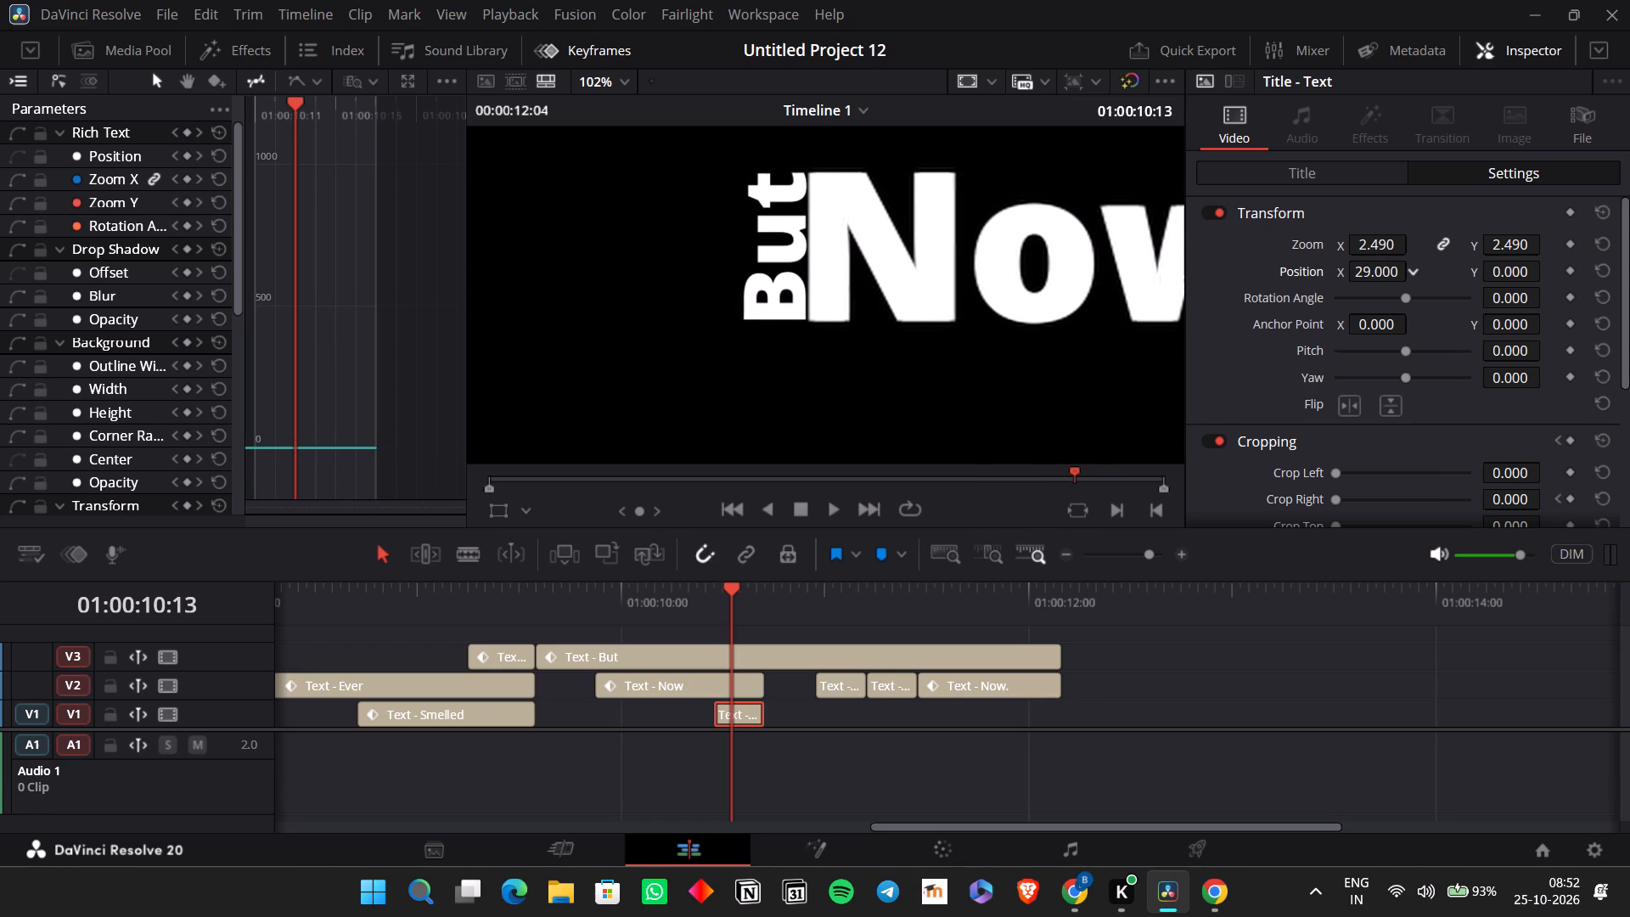
{"action": "left_click_drag", "start_coordinate": [1413, 309], "coordinate": [1413, 310]}
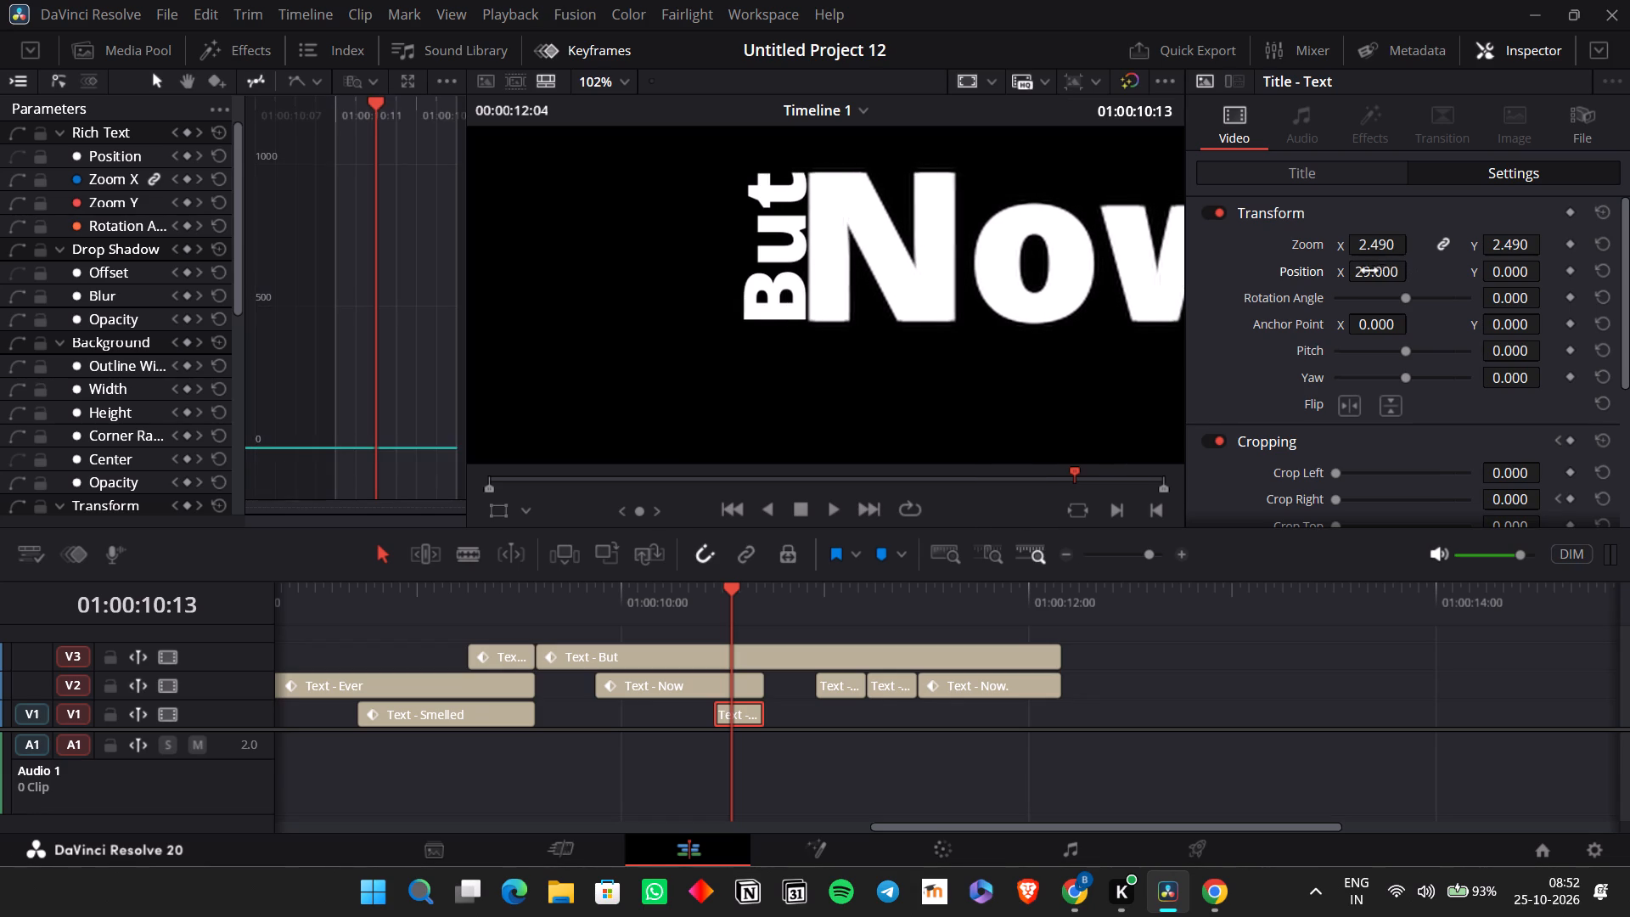
{"action": "left_click_drag", "start_coordinate": [1395, 271], "coordinate": [1402, 287]}
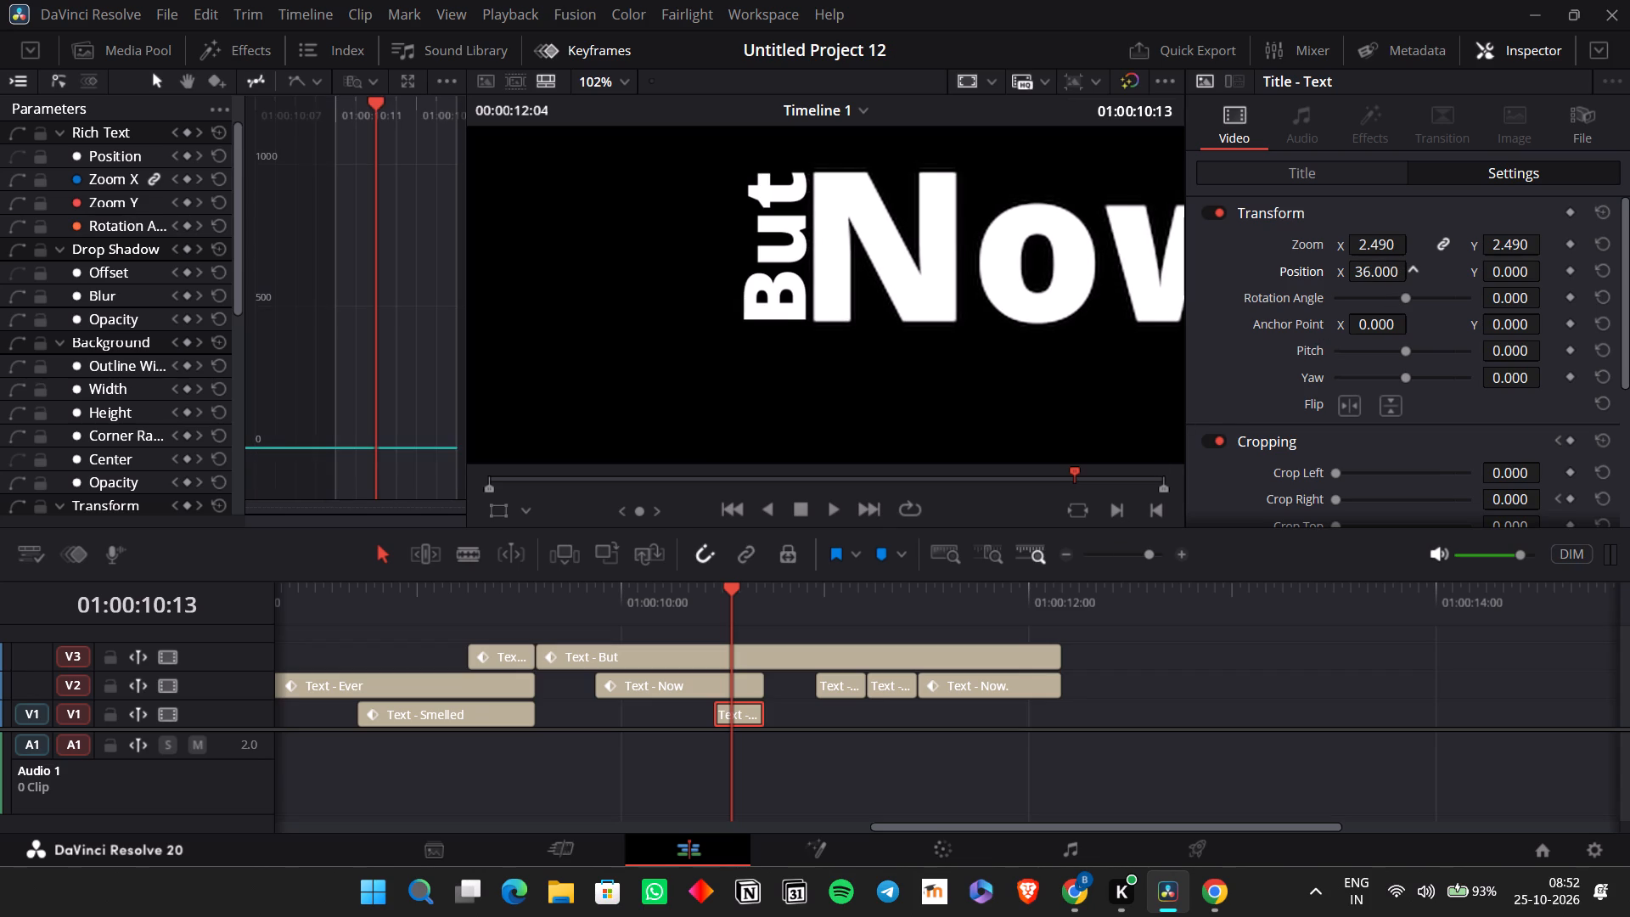
{"action": "left_click_drag", "start_coordinate": [1402, 287], "coordinate": [1404, 298]}
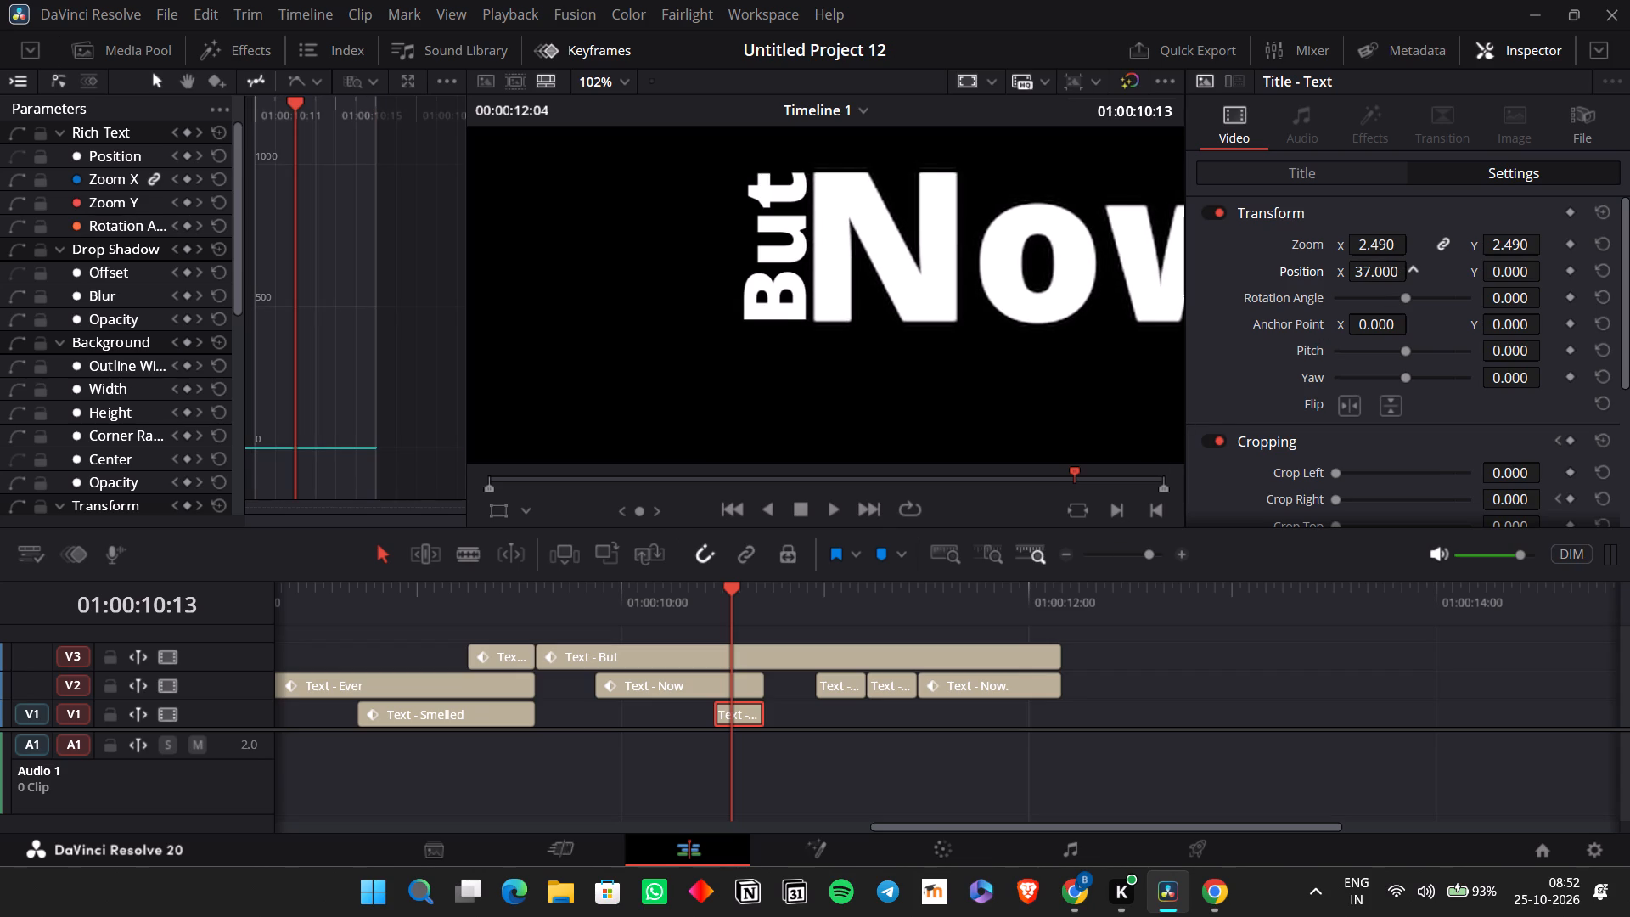
{"action": "left_click_drag", "start_coordinate": [1404, 298], "coordinate": [1402, 304]}
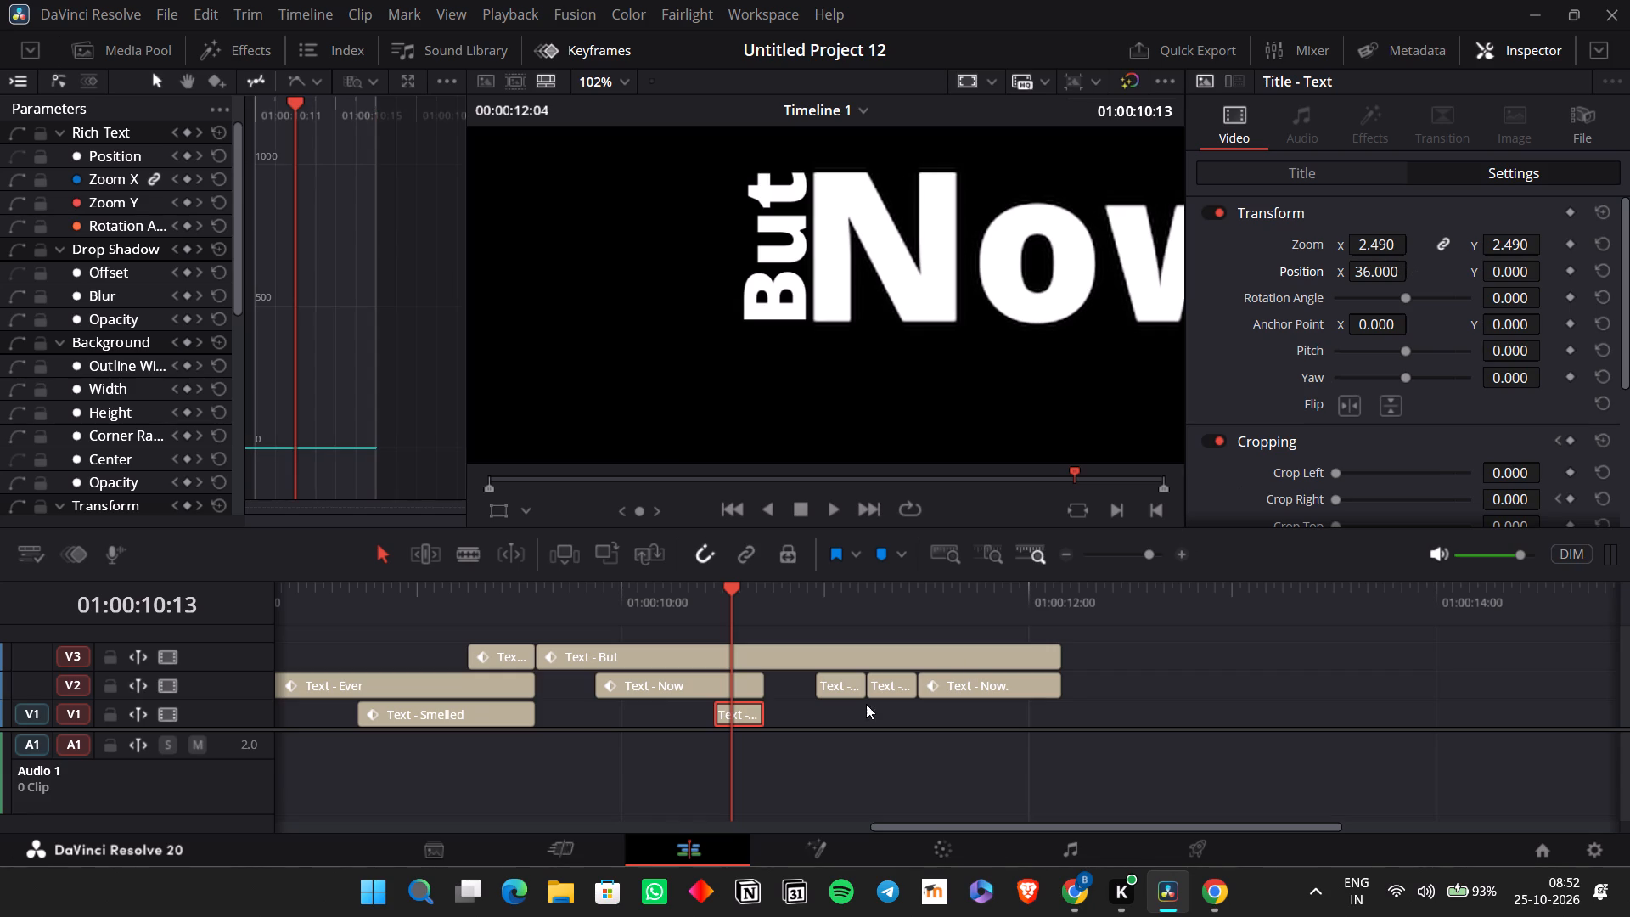
Move the aligned short "Now." clip back to V2, directly after the "Now" clip at 01:00:10:17.
{"action": "left_click_drag", "start_coordinate": [739, 711], "coordinate": [798, 689]}
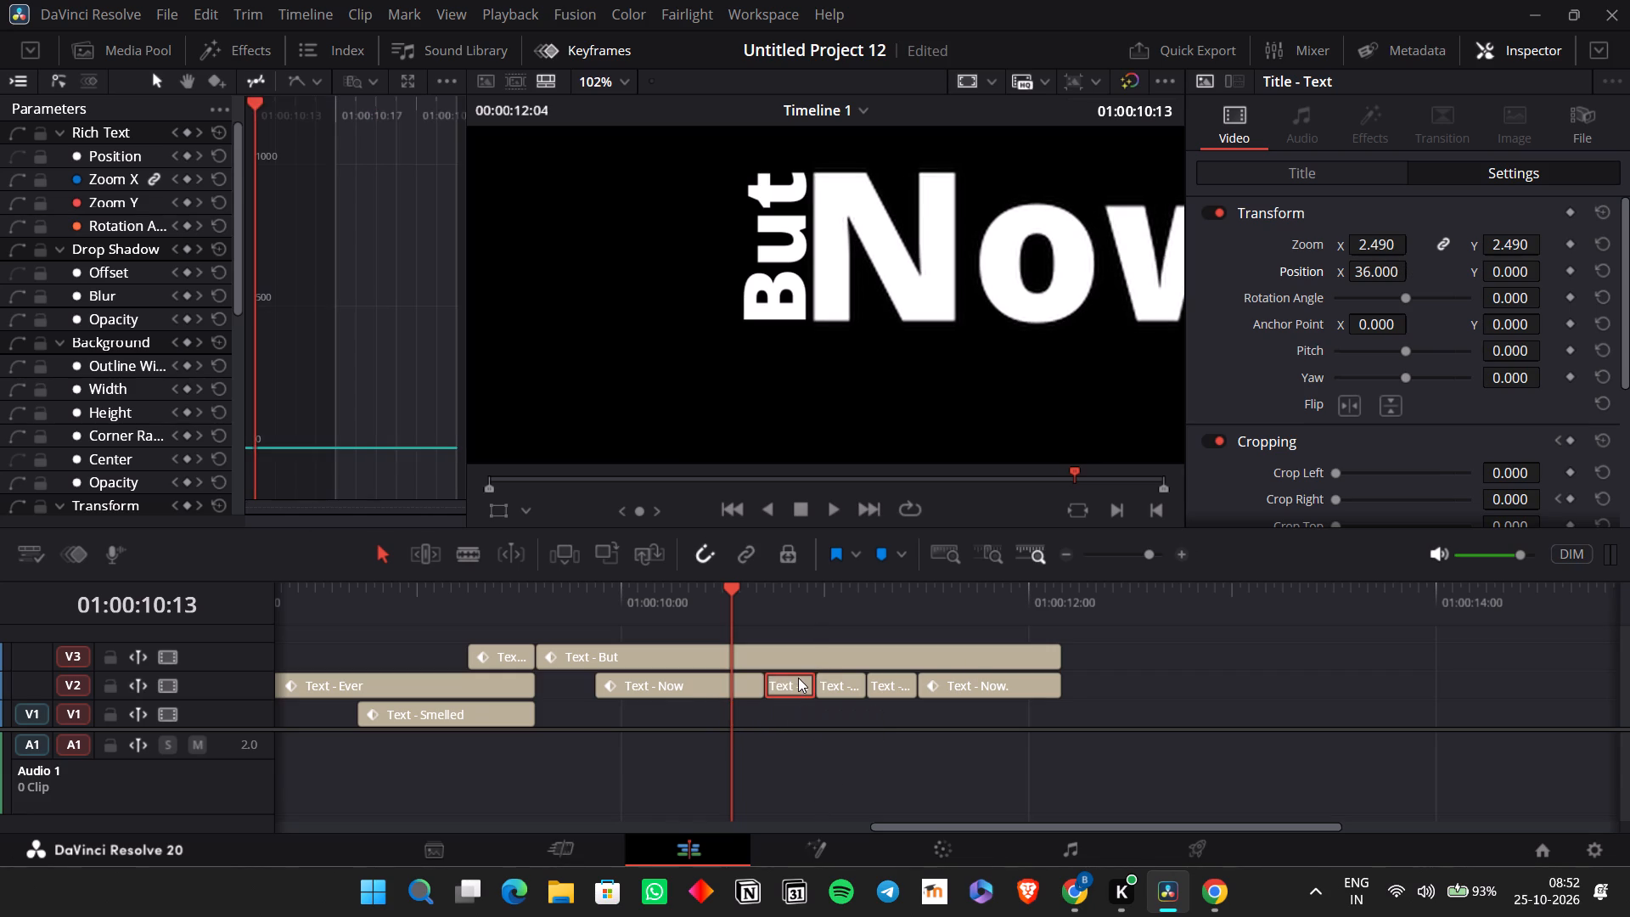
{"action": "key", "text": "space"}
{"action": "key", "text": "space"}
Compare the frames on either side of the cut at 01:00:10:17 for any shift between "Now" and "Now.".
{"action": "left_click", "coordinate": [773, 588]}
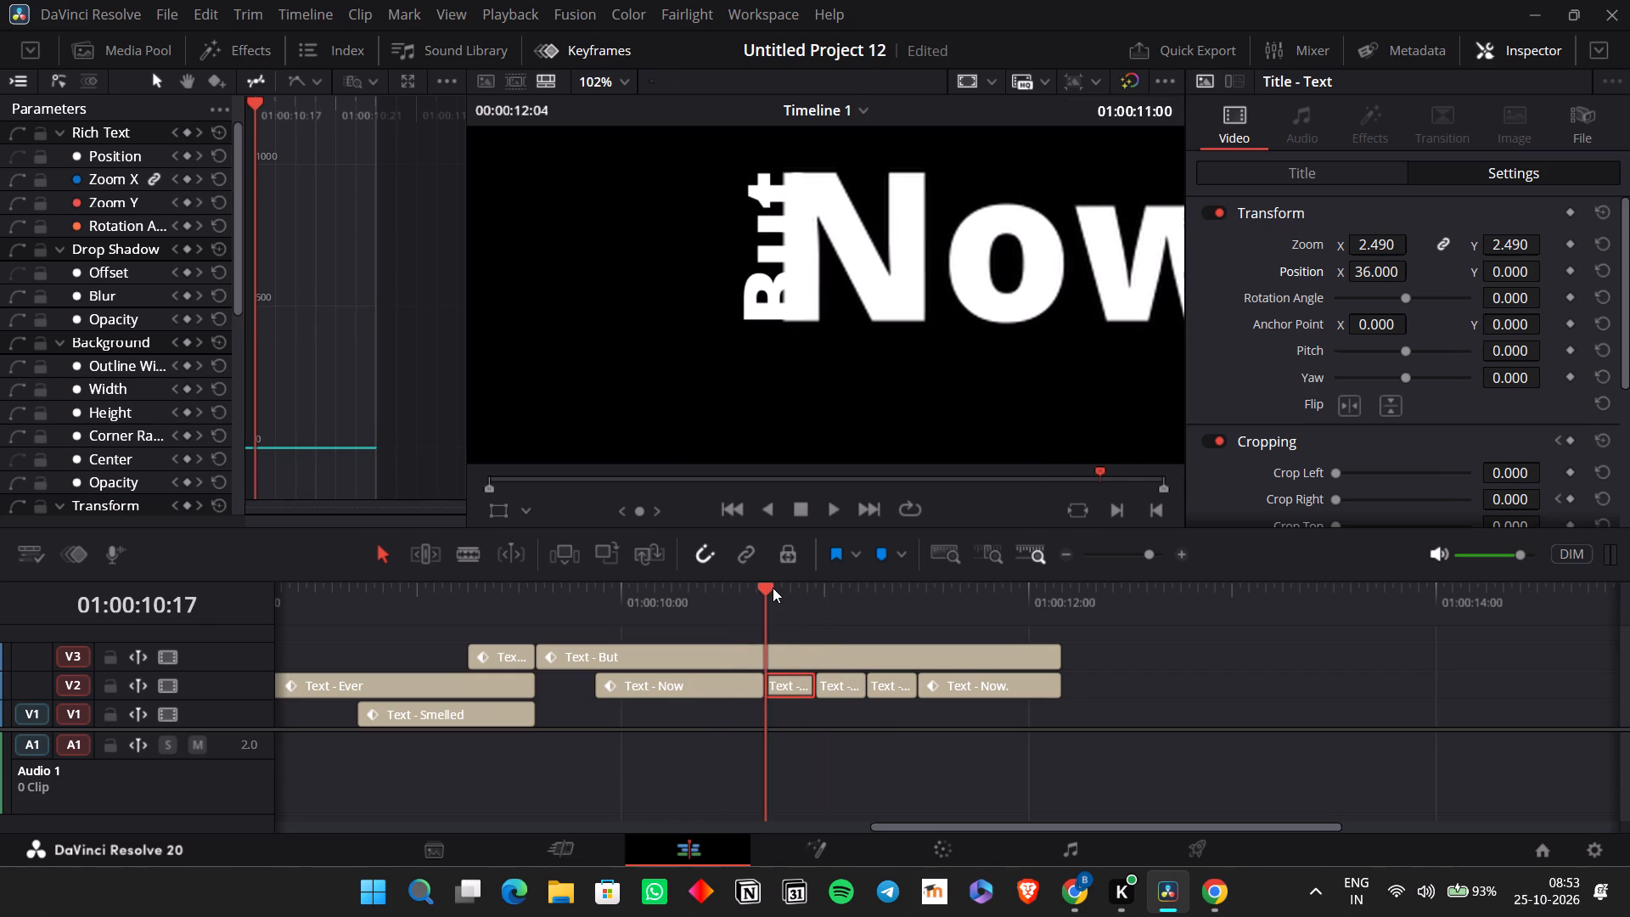
{"action": "key", "text": "Left"}
{"action": "key", "text": "Right"}
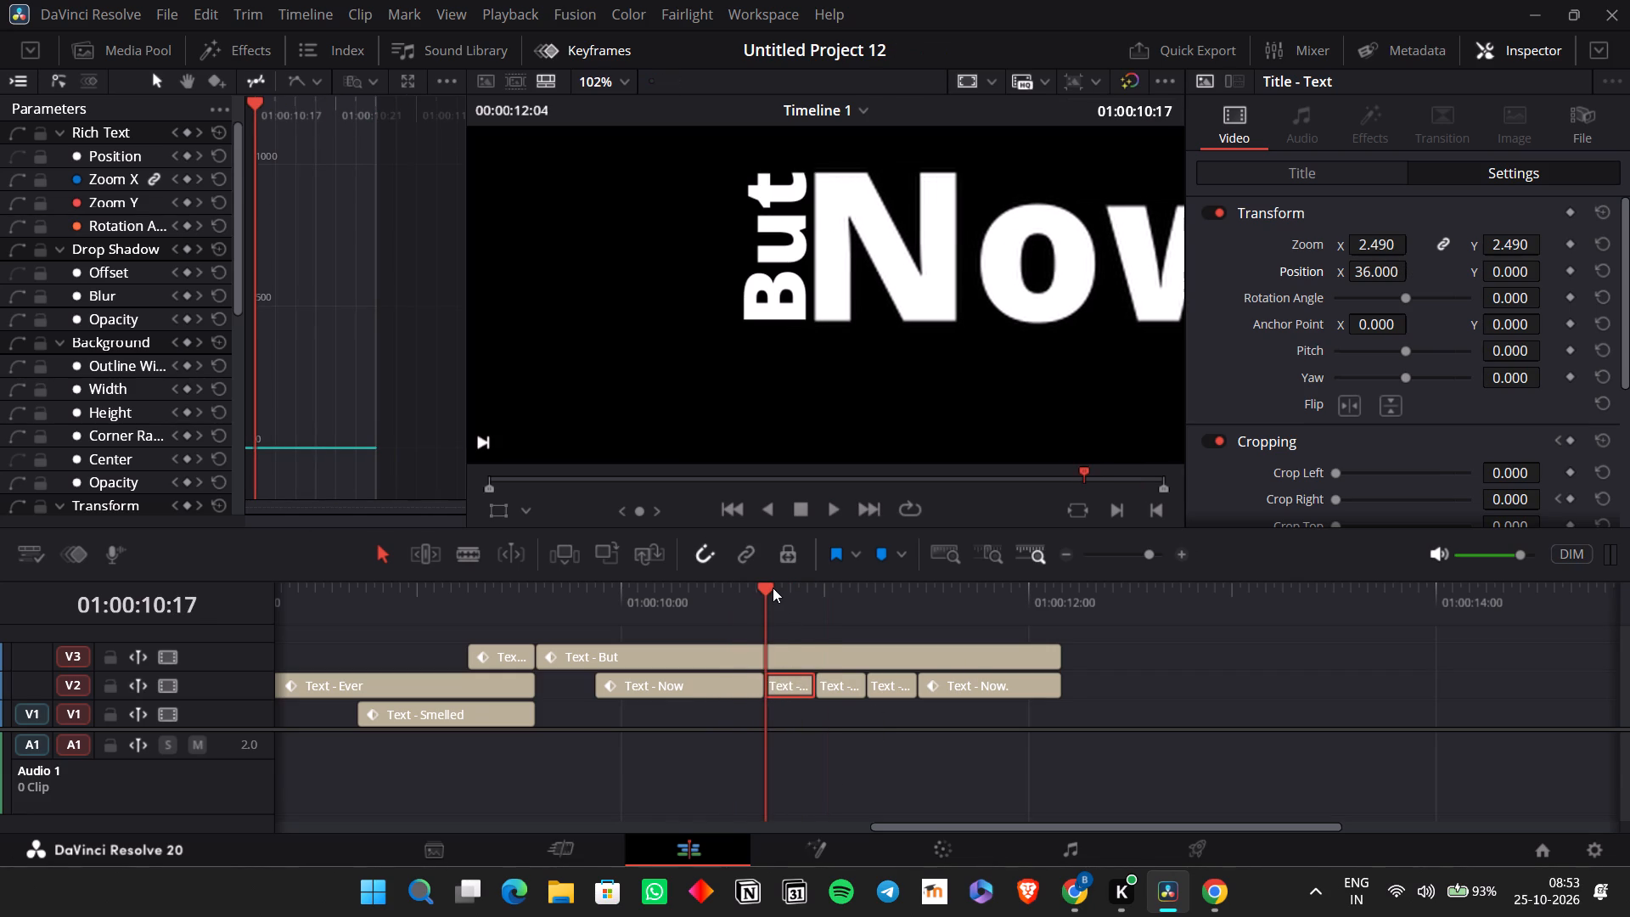
{"action": "key", "text": "Left"}
{"action": "key", "text": "Right"}
{"action": "key", "text": "Left"}
{"action": "key", "text": "Right"}
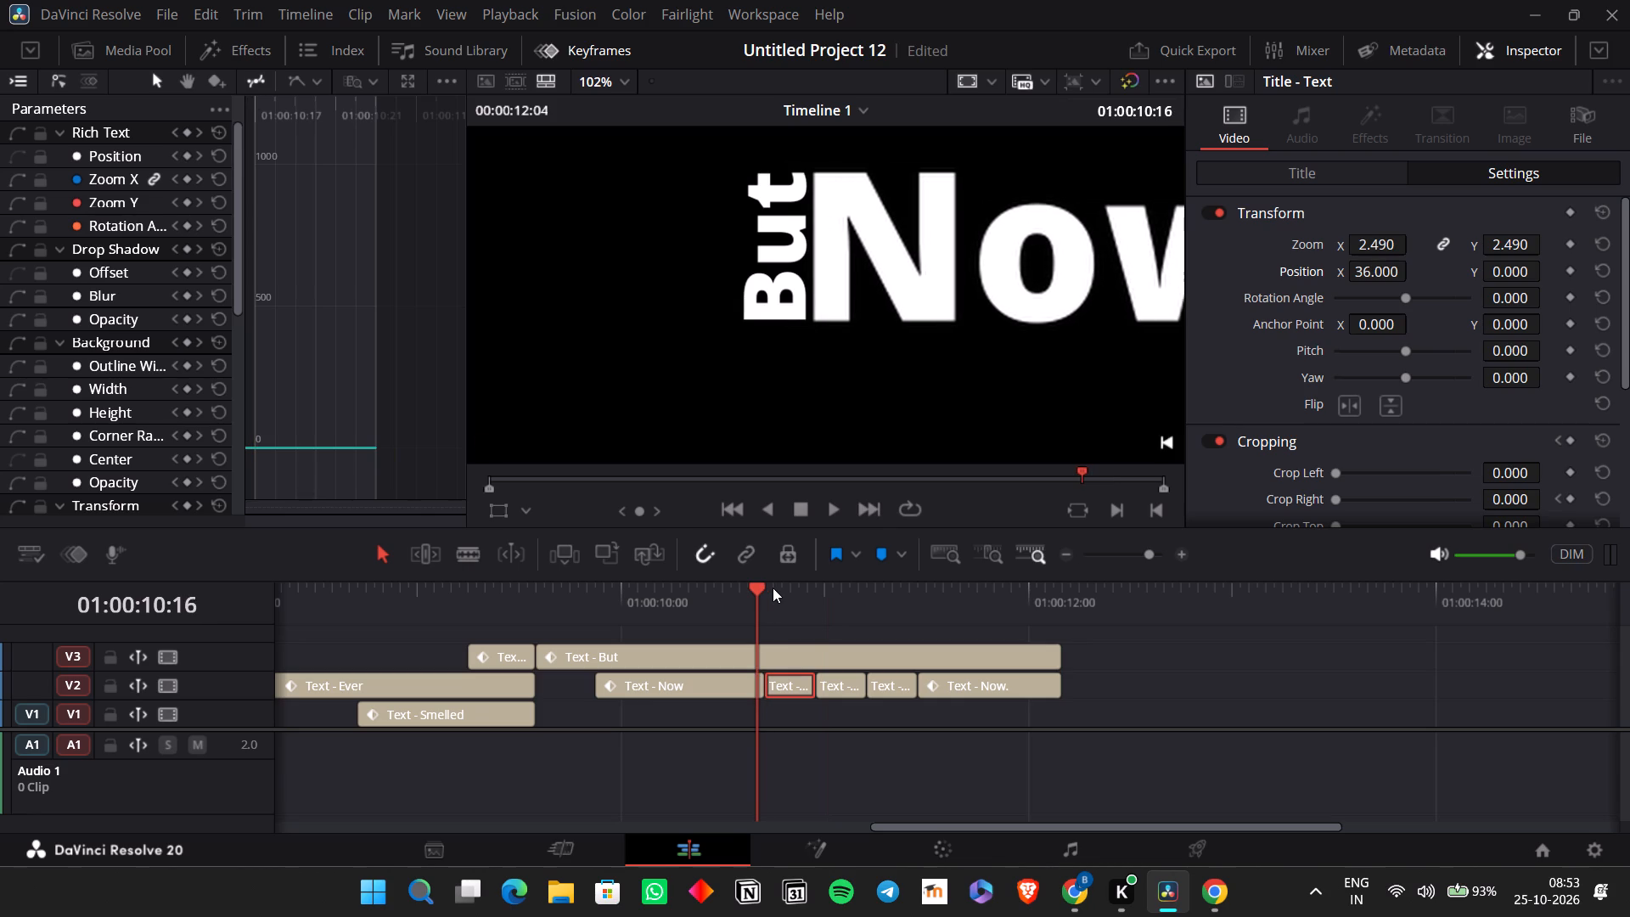
{"action": "key", "text": "Left"}
{"action": "key", "text": "Right"}
{"action": "key", "text": "Left"}
{"action": "key", "text": "Right"}
{"action": "key", "text": "Left"}
{"action": "key", "text": "Right"}
{"action": "key", "text": "Right"}
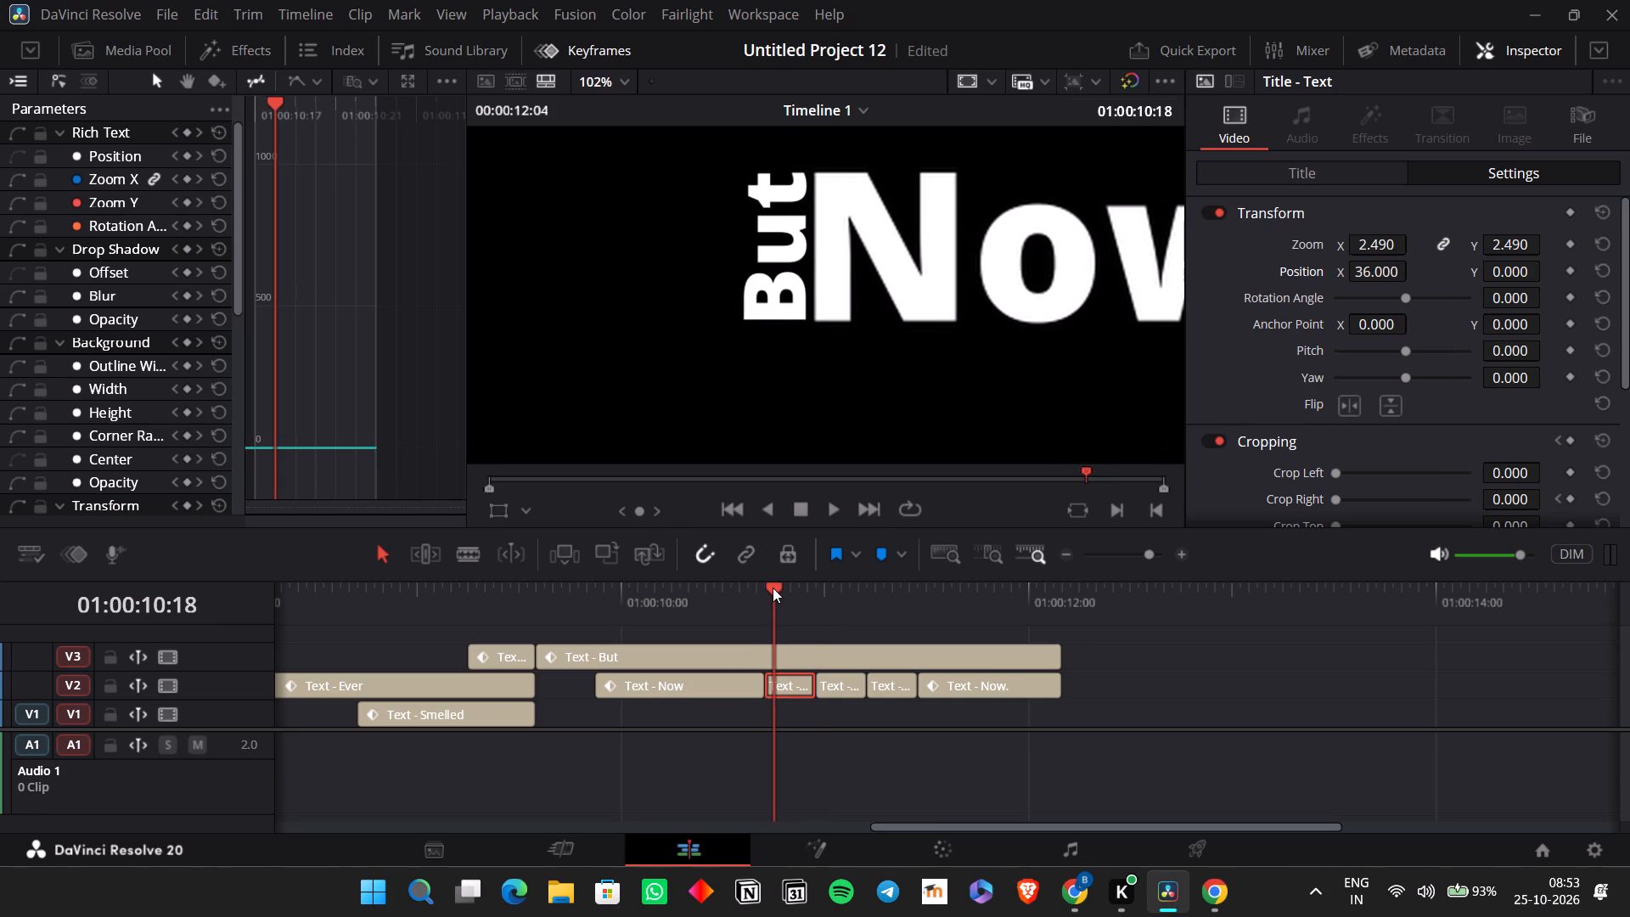
{"action": "key", "text": "Left"}
{"action": "key", "text": "Left"}
{"action": "key", "text": "Right"}
{"action": "key", "text": "Right"}
Set the first short "Now." clip's Position X to 35 and recheck its alignment near the cut.
{"action": "left_click_drag", "start_coordinate": [1379, 268], "coordinate": [1377, 275]}
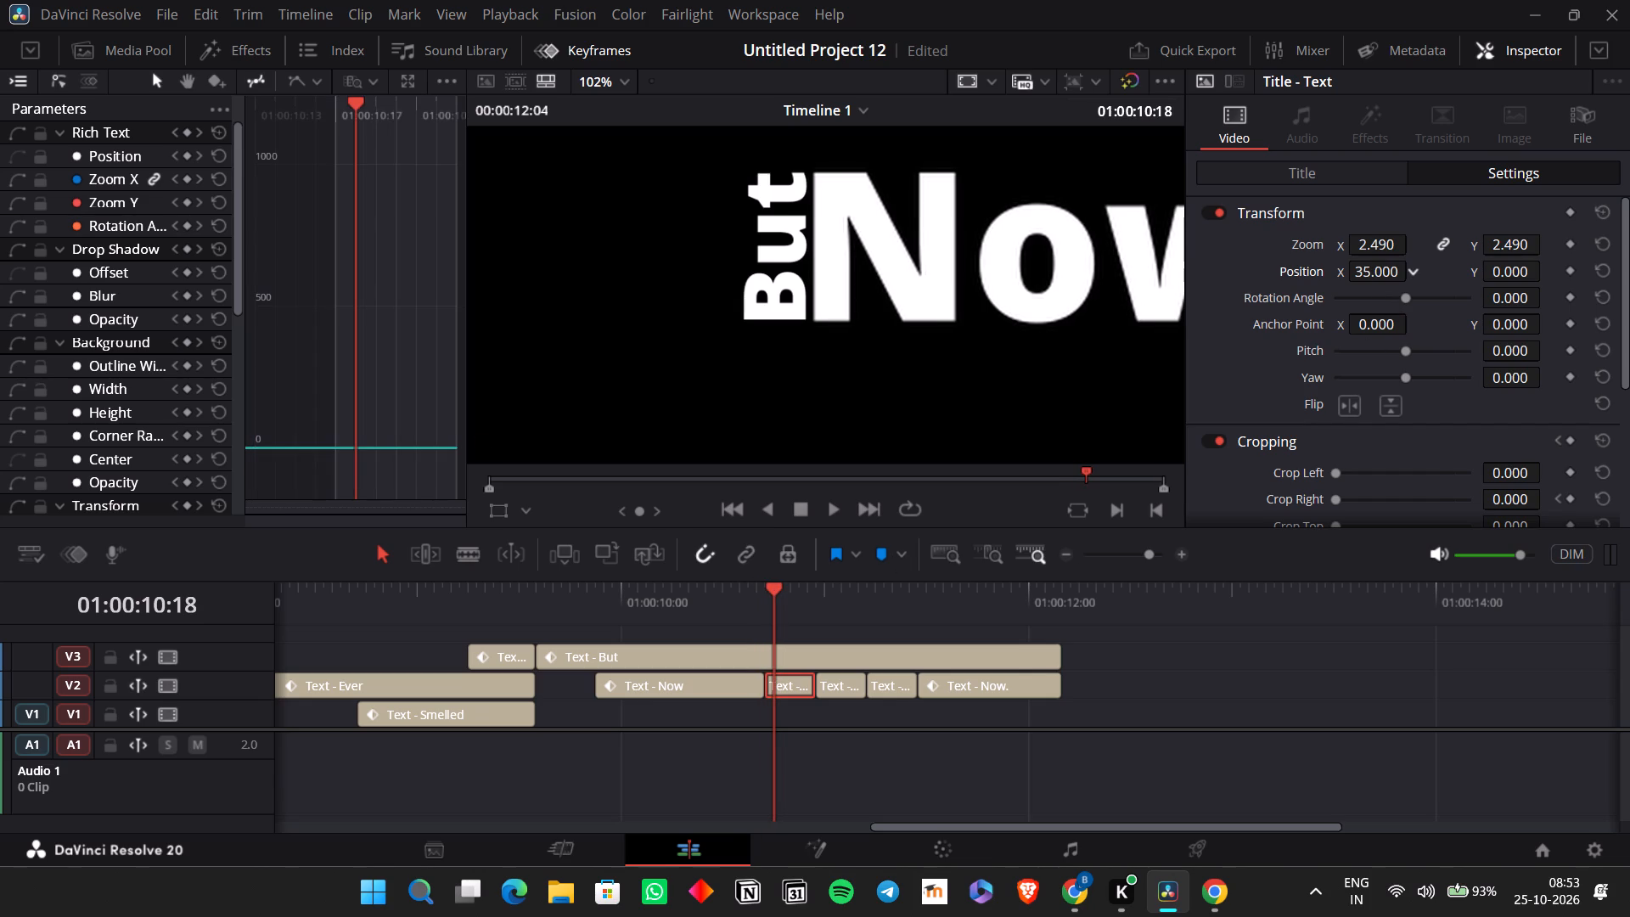
{"action": "left_click_drag", "start_coordinate": [1377, 275], "coordinate": [1377, 276]}
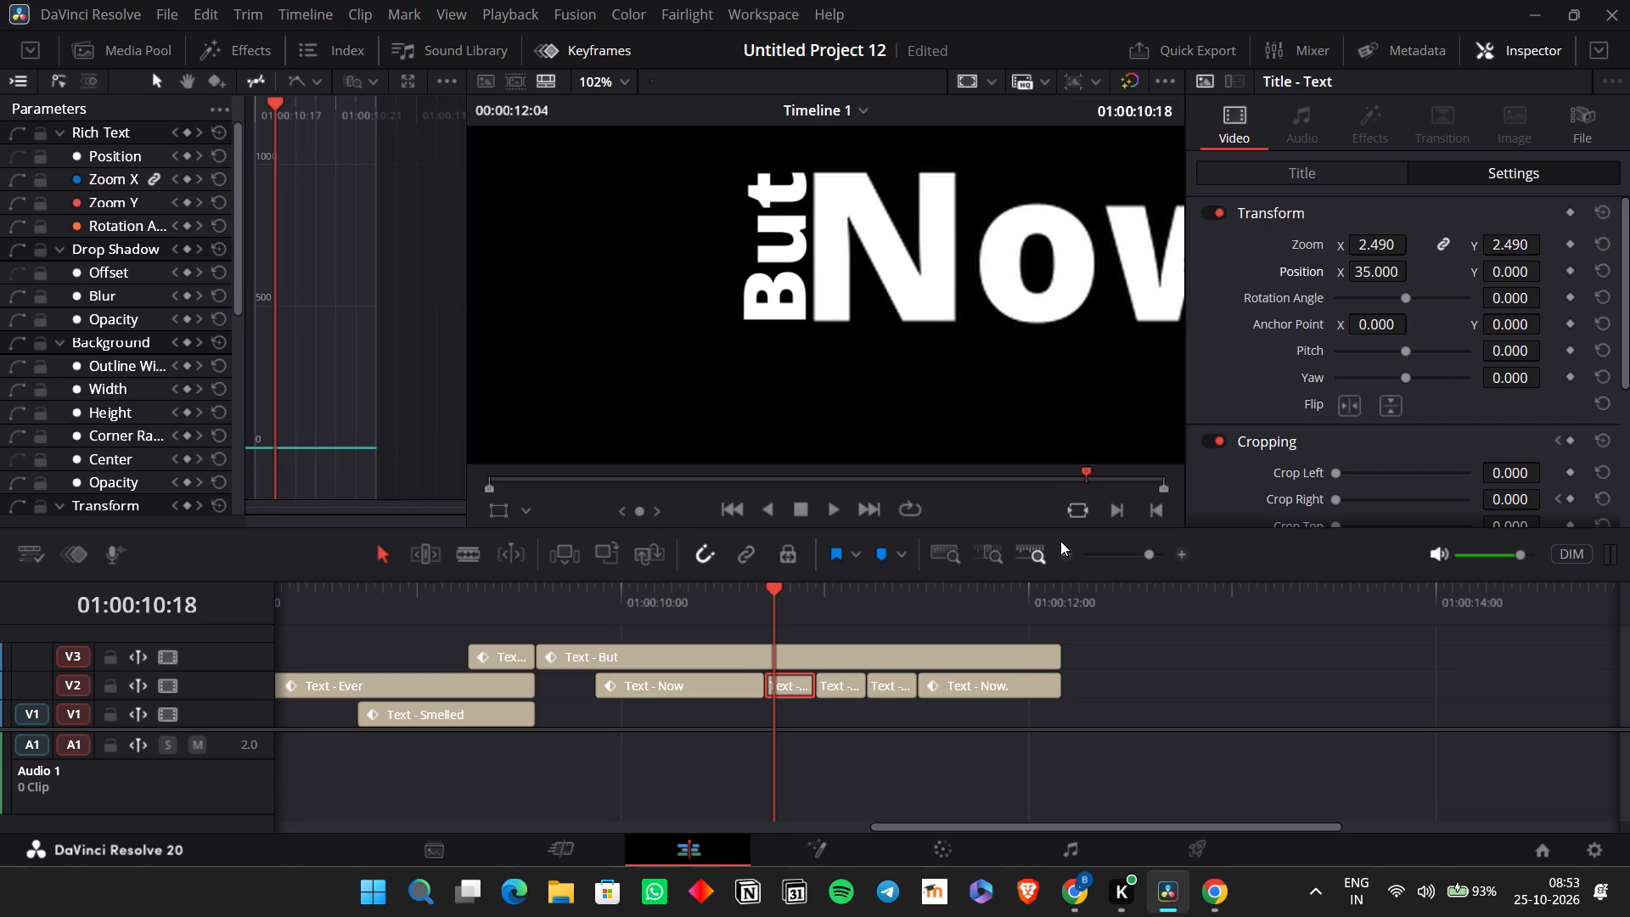
{"action": "left_click", "coordinate": [1031, 625]}
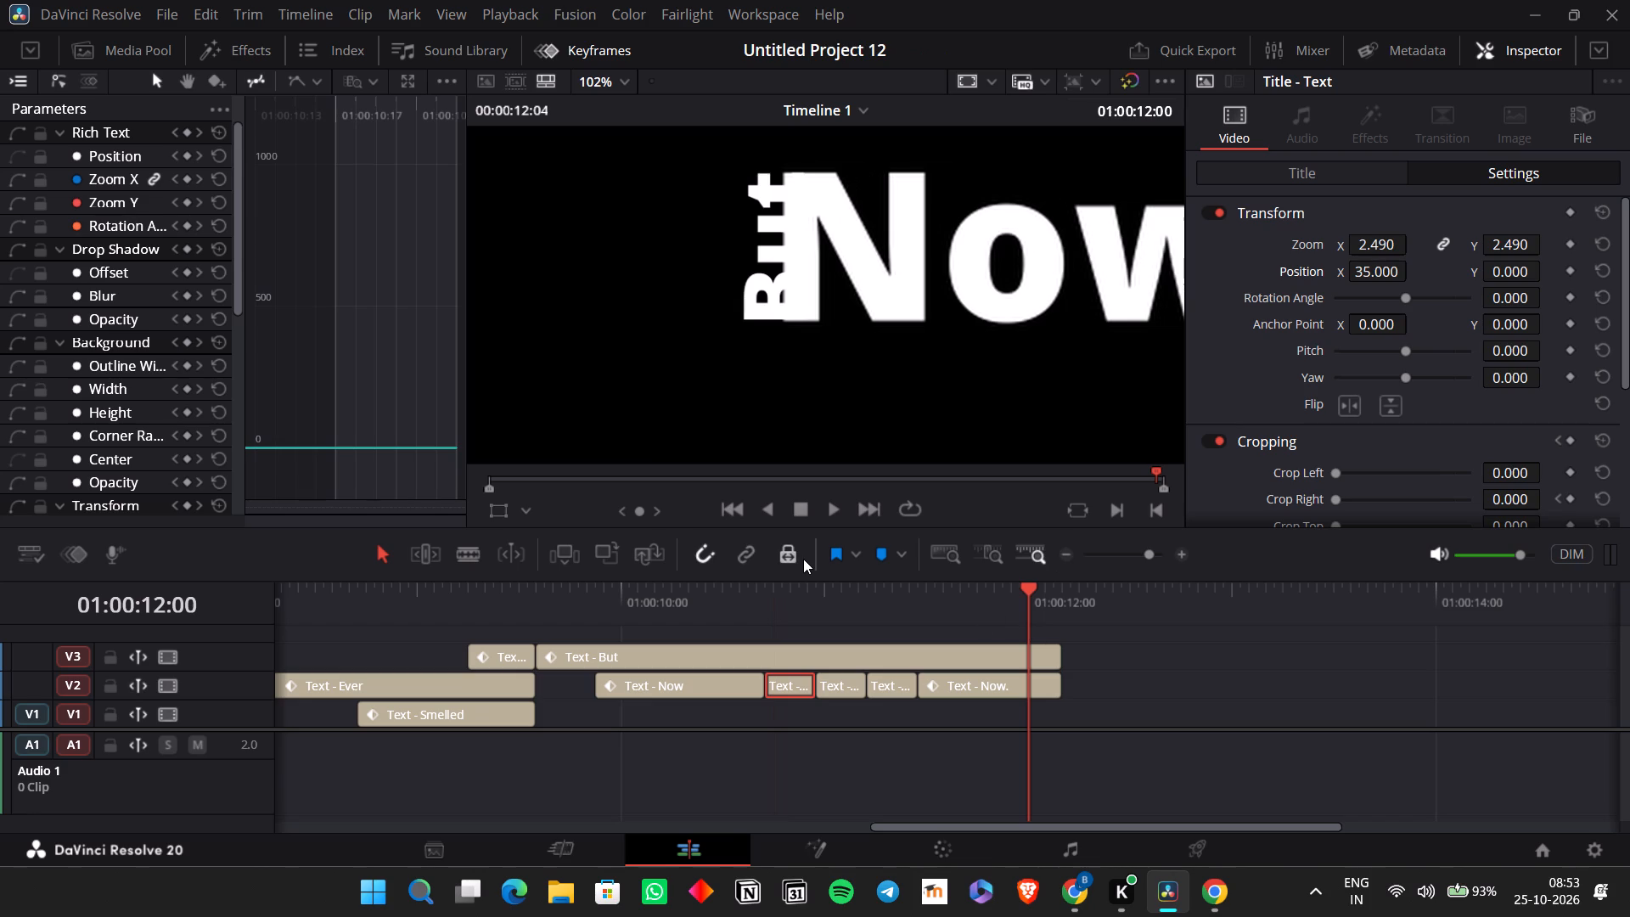
{"action": "left_click", "coordinate": [788, 601]}
{"action": "key", "text": "Left"}
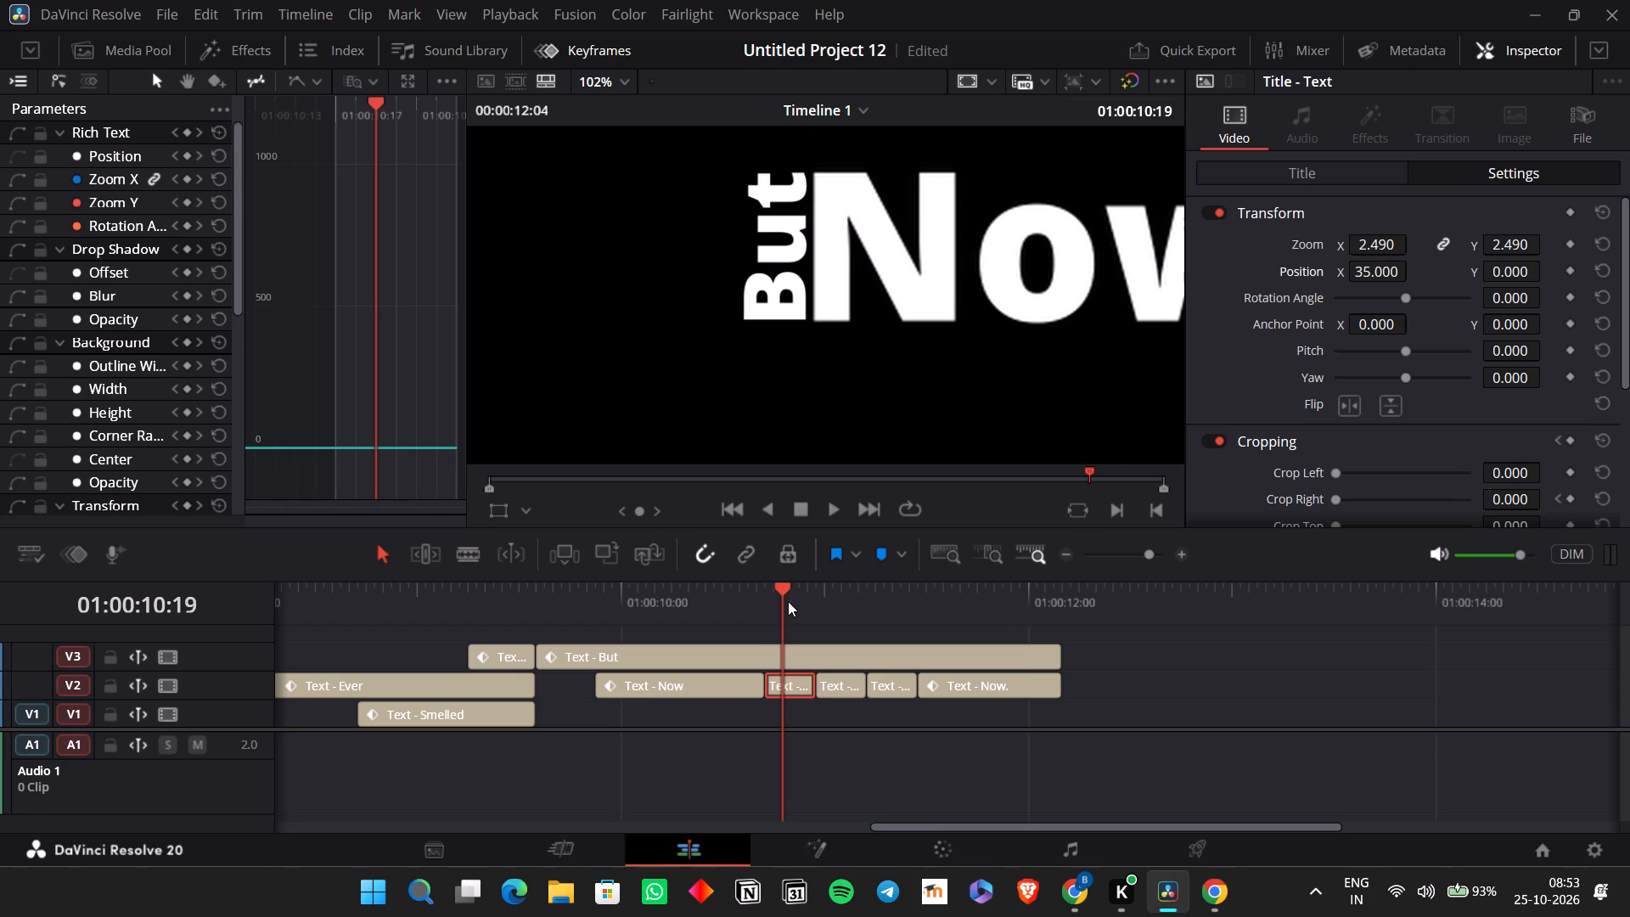
Compare the frames around the cut at 01:00:10:17 again and play through the first short "Now." clip.
{"action": "key", "text": "Left"}
{"action": "key", "text": "Left"}
{"action": "key", "text": "Left"}
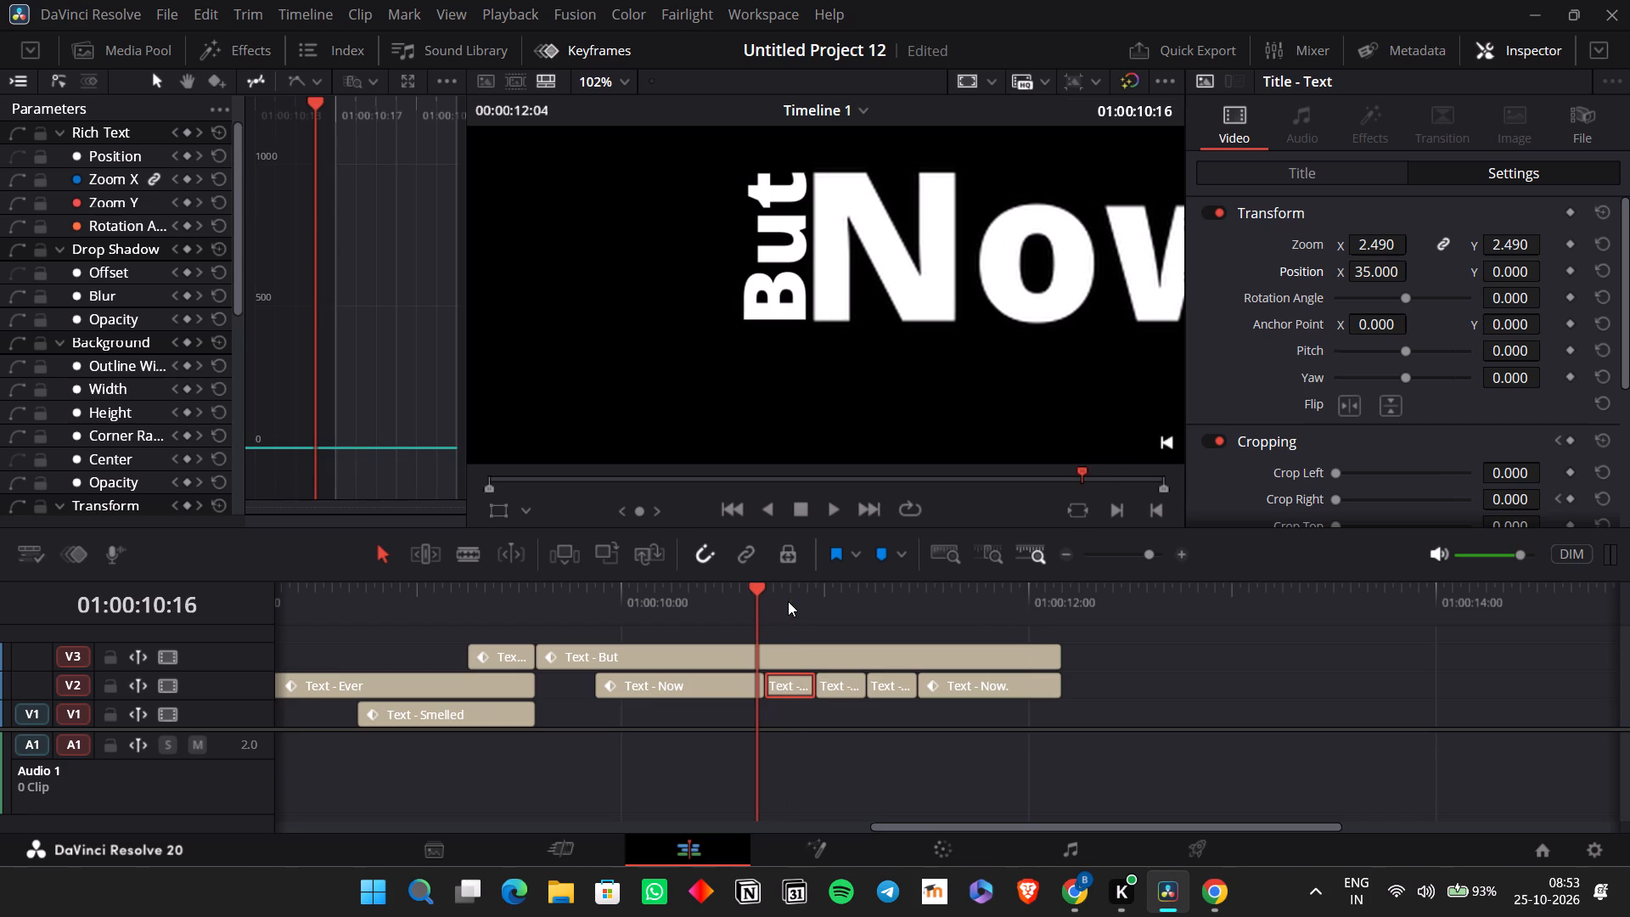
{"action": "key", "text": "Right"}
{"action": "key", "text": "Left"}
{"action": "key", "text": "Right"}
{"action": "key", "text": "Left"}
{"action": "key", "text": "space"}
{"action": "key", "text": "space"}
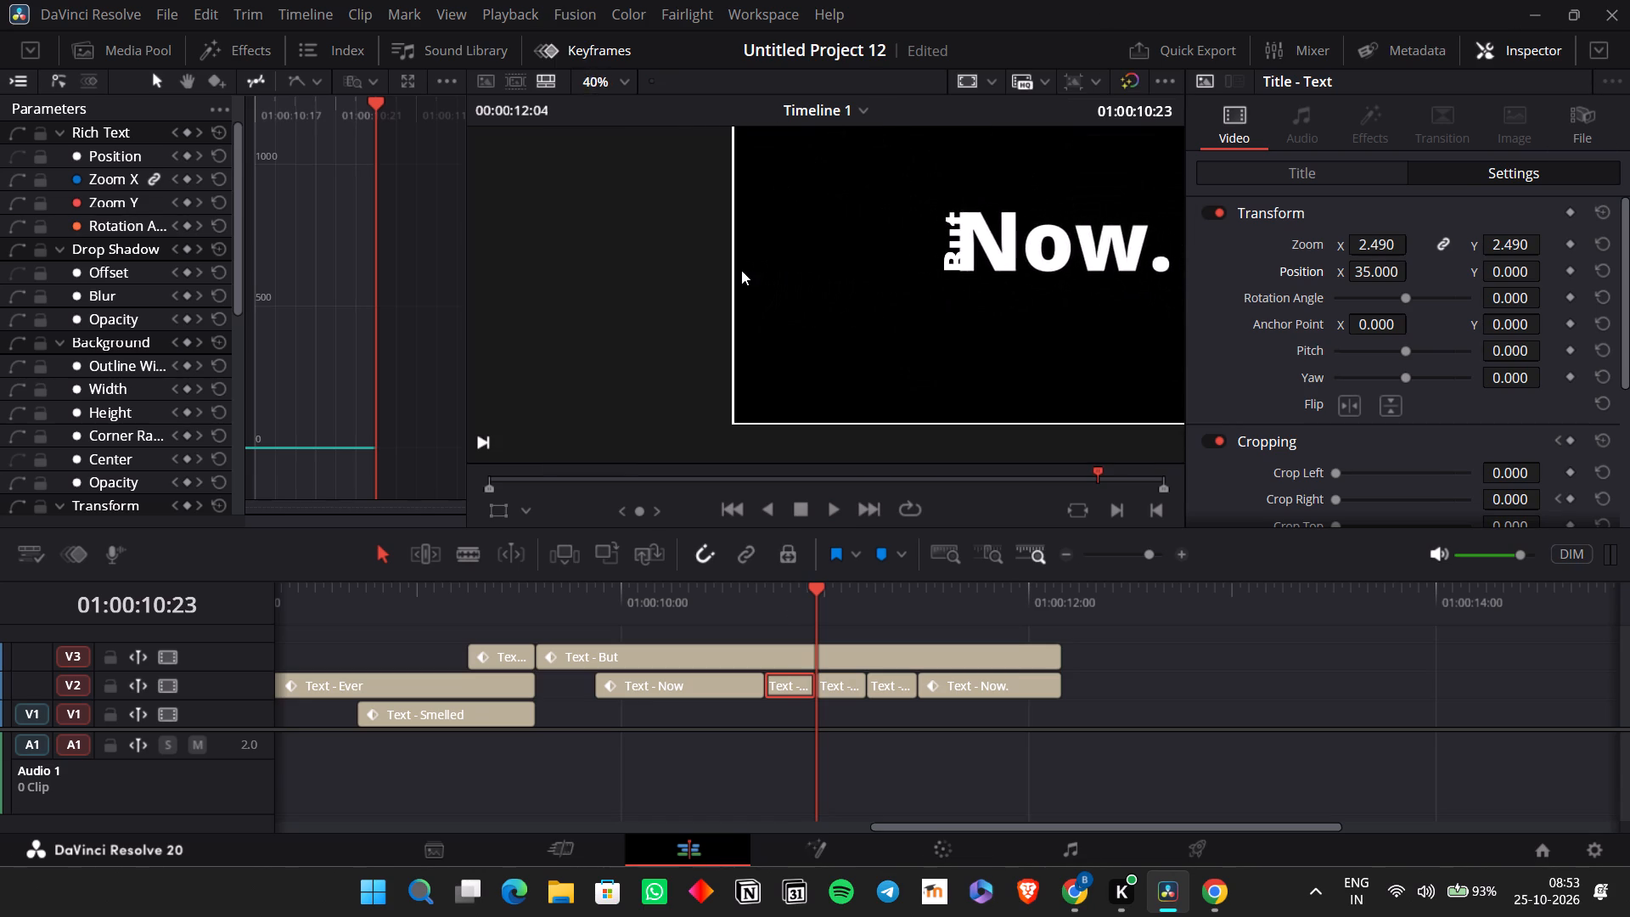
{"action": "scroll", "coordinate": [739, 270], "scroll_direction": "left", "scroll_amount": 1}
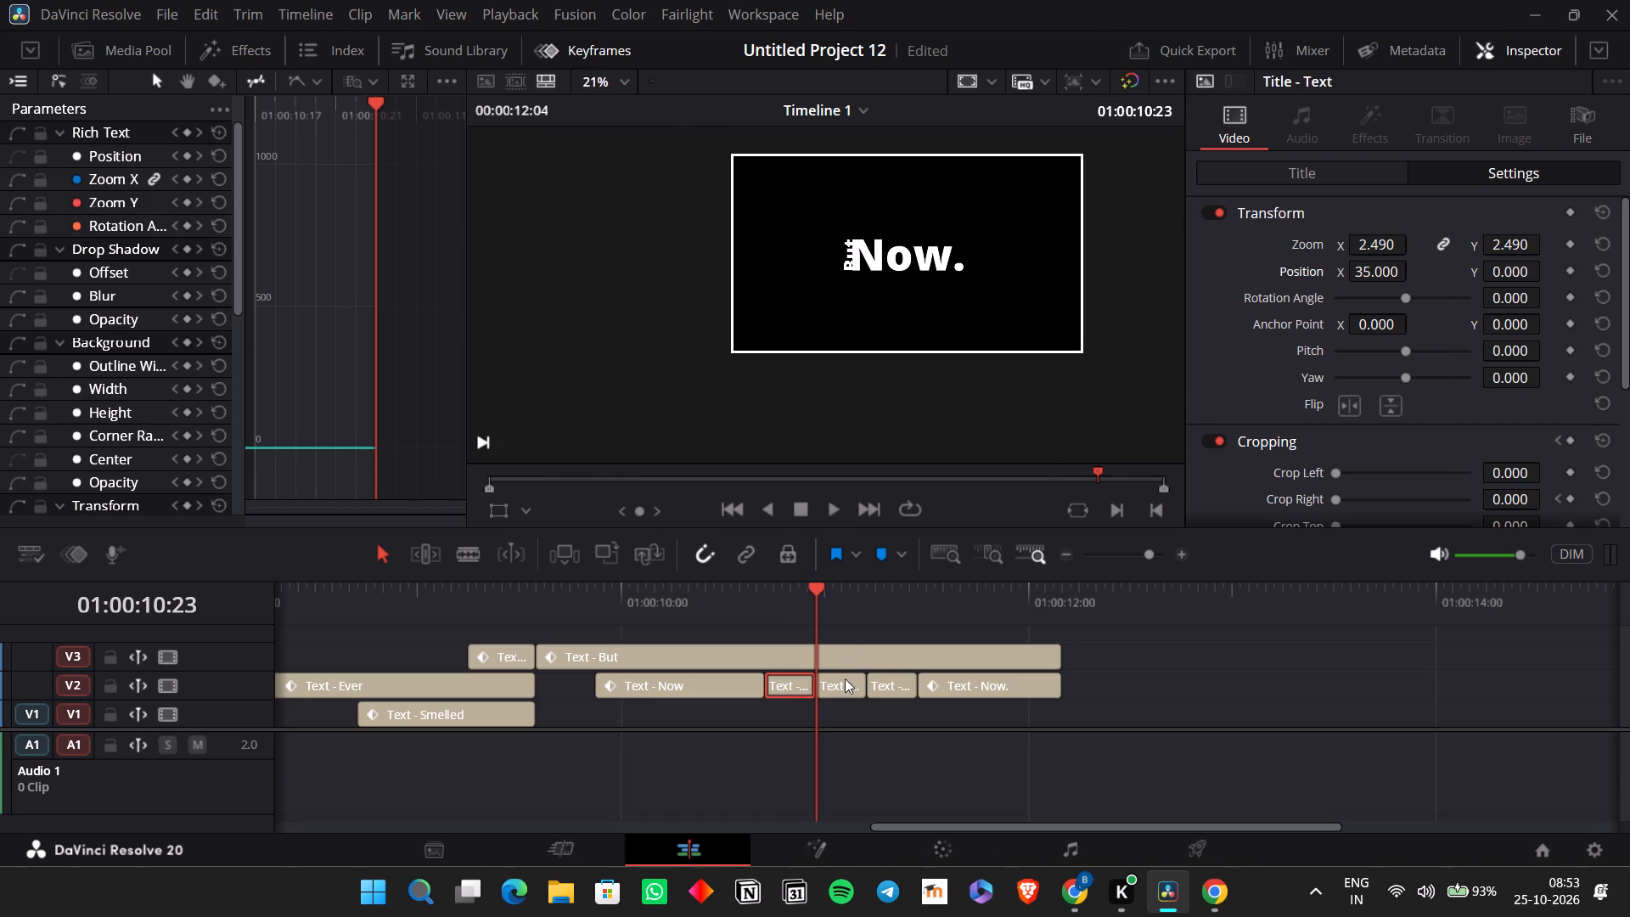
Add a second dot to the second short clip's text so it reads "Now..".
{"action": "left_click", "coordinate": [844, 680]}
{"action": "left_click", "coordinate": [784, 593]}
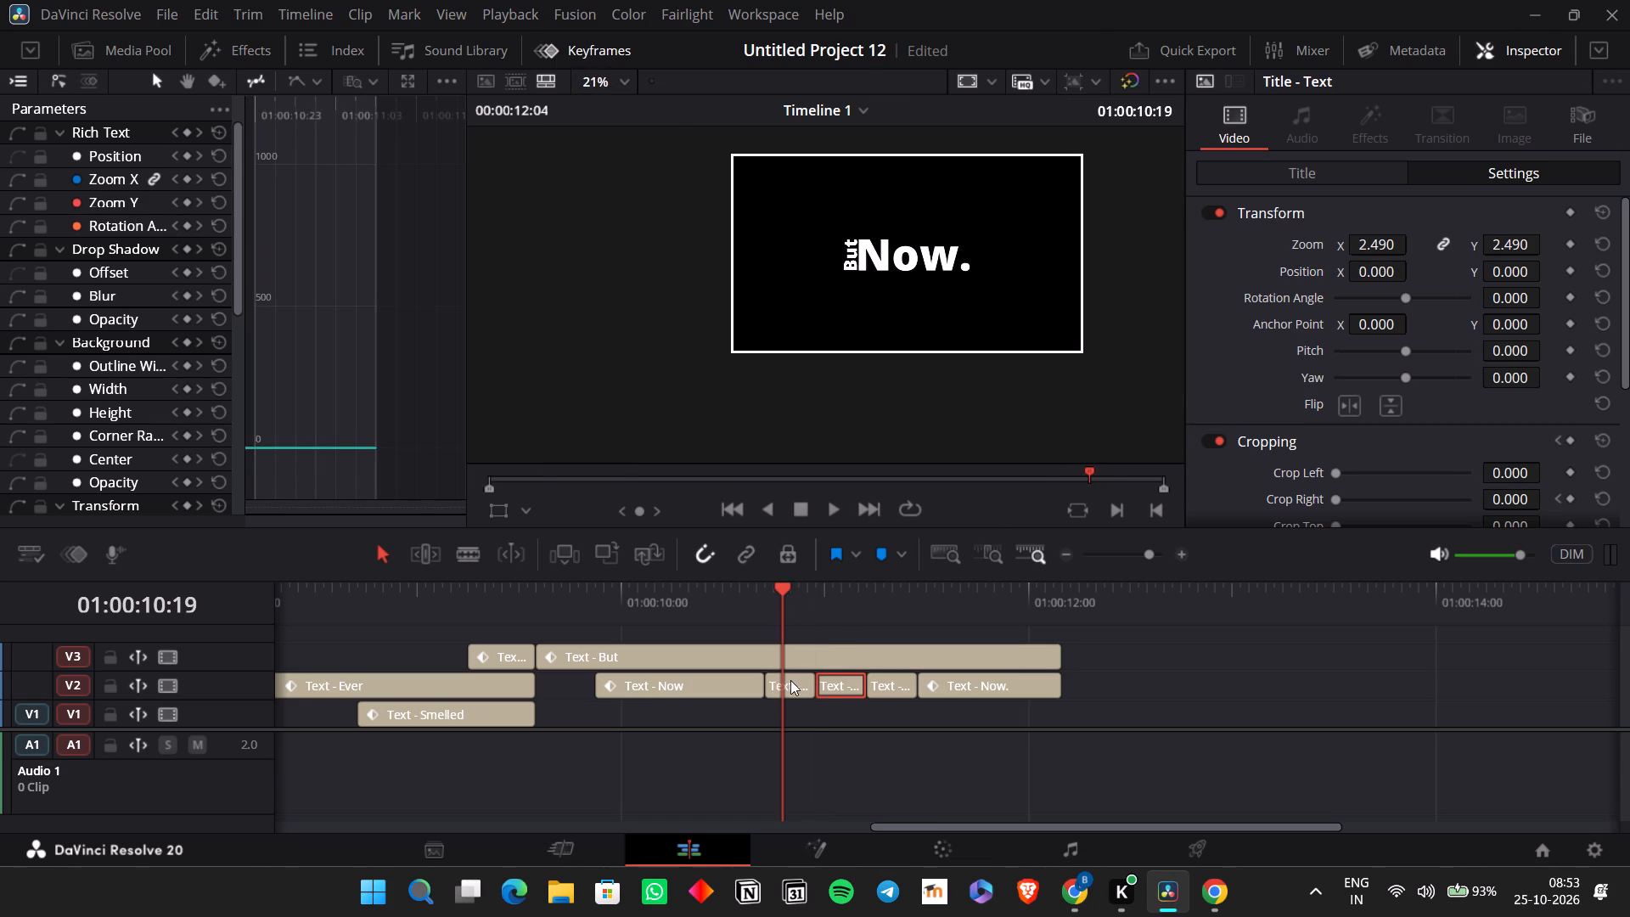
{"action": "left_click", "coordinate": [845, 593]}
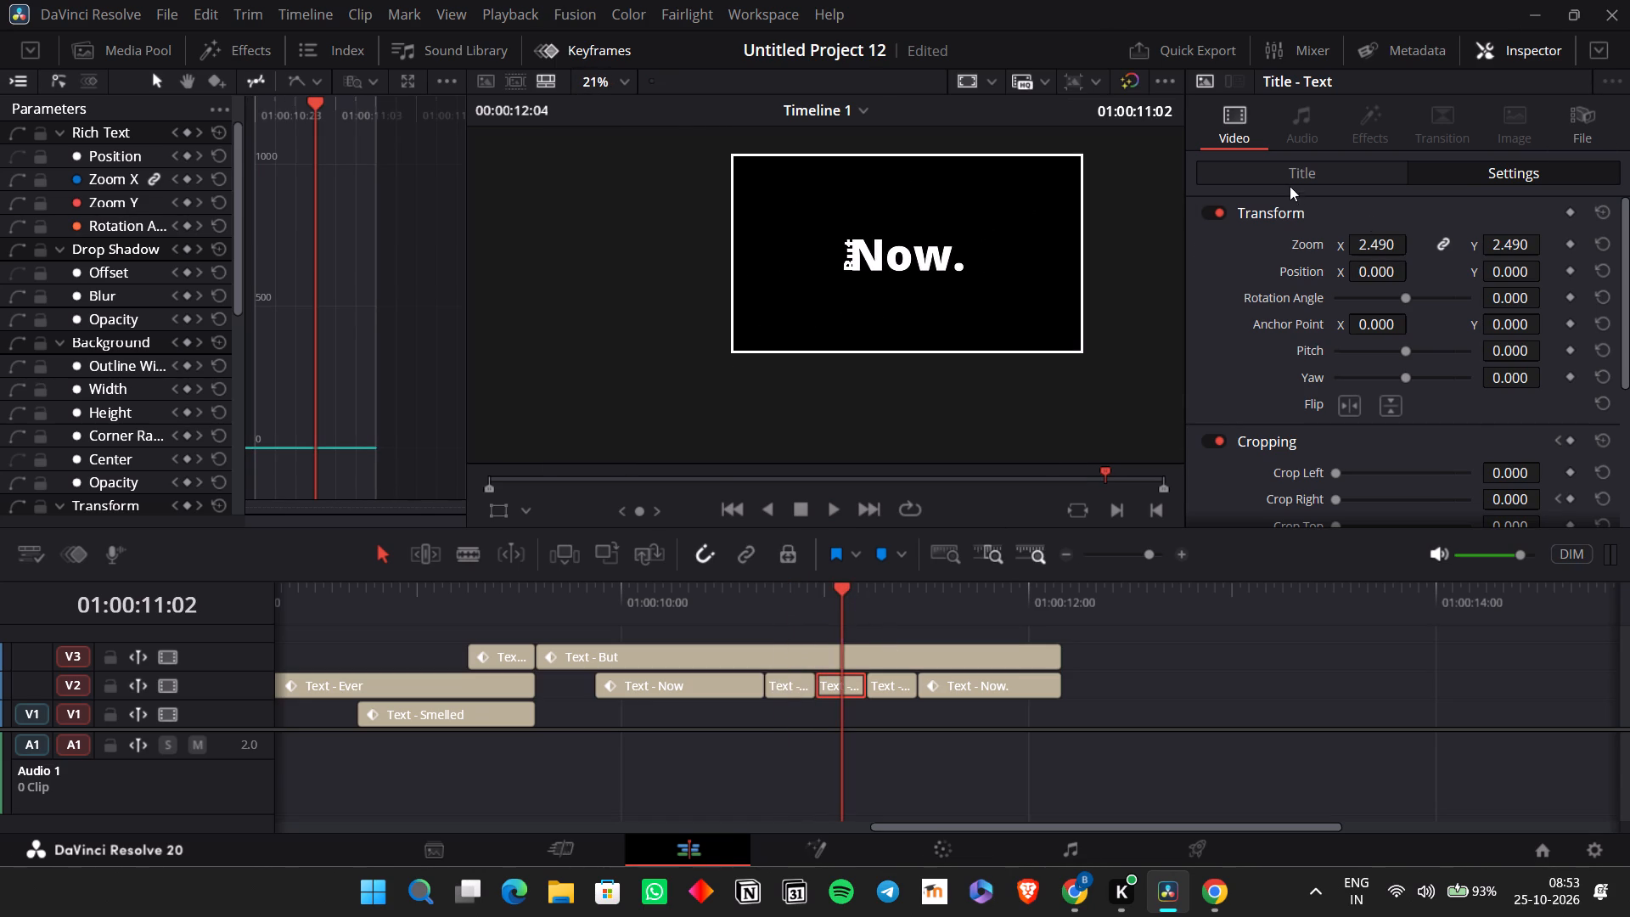
{"action": "left_click", "coordinate": [1292, 176]}
{"action": "left_click", "coordinate": [1350, 262]}
{"action": "key", "text": "period"}
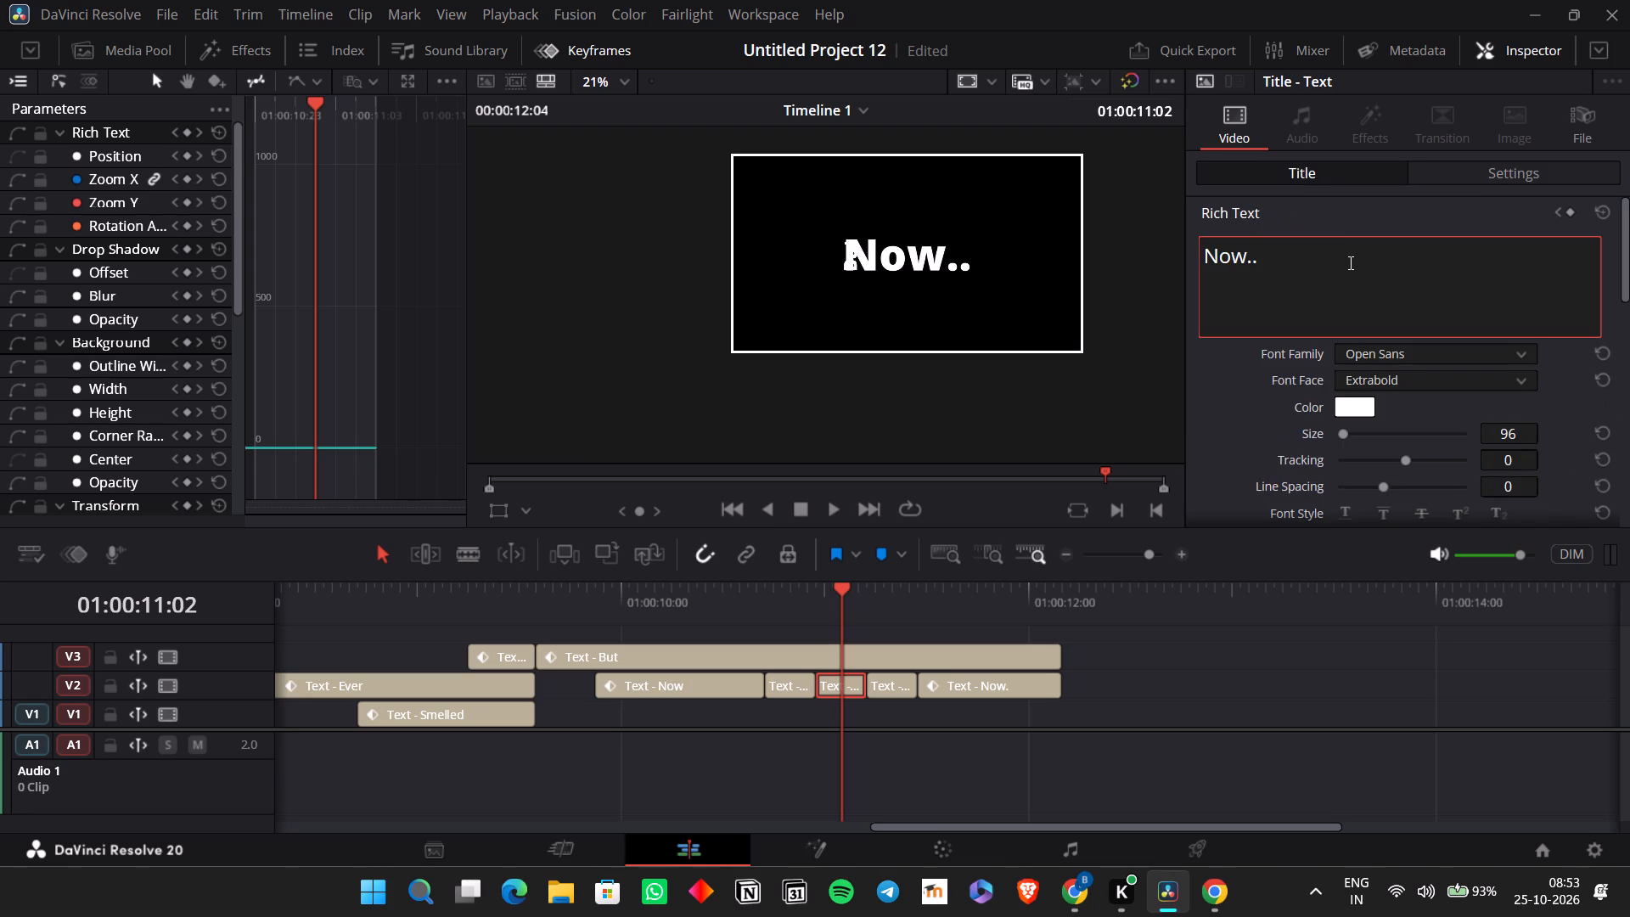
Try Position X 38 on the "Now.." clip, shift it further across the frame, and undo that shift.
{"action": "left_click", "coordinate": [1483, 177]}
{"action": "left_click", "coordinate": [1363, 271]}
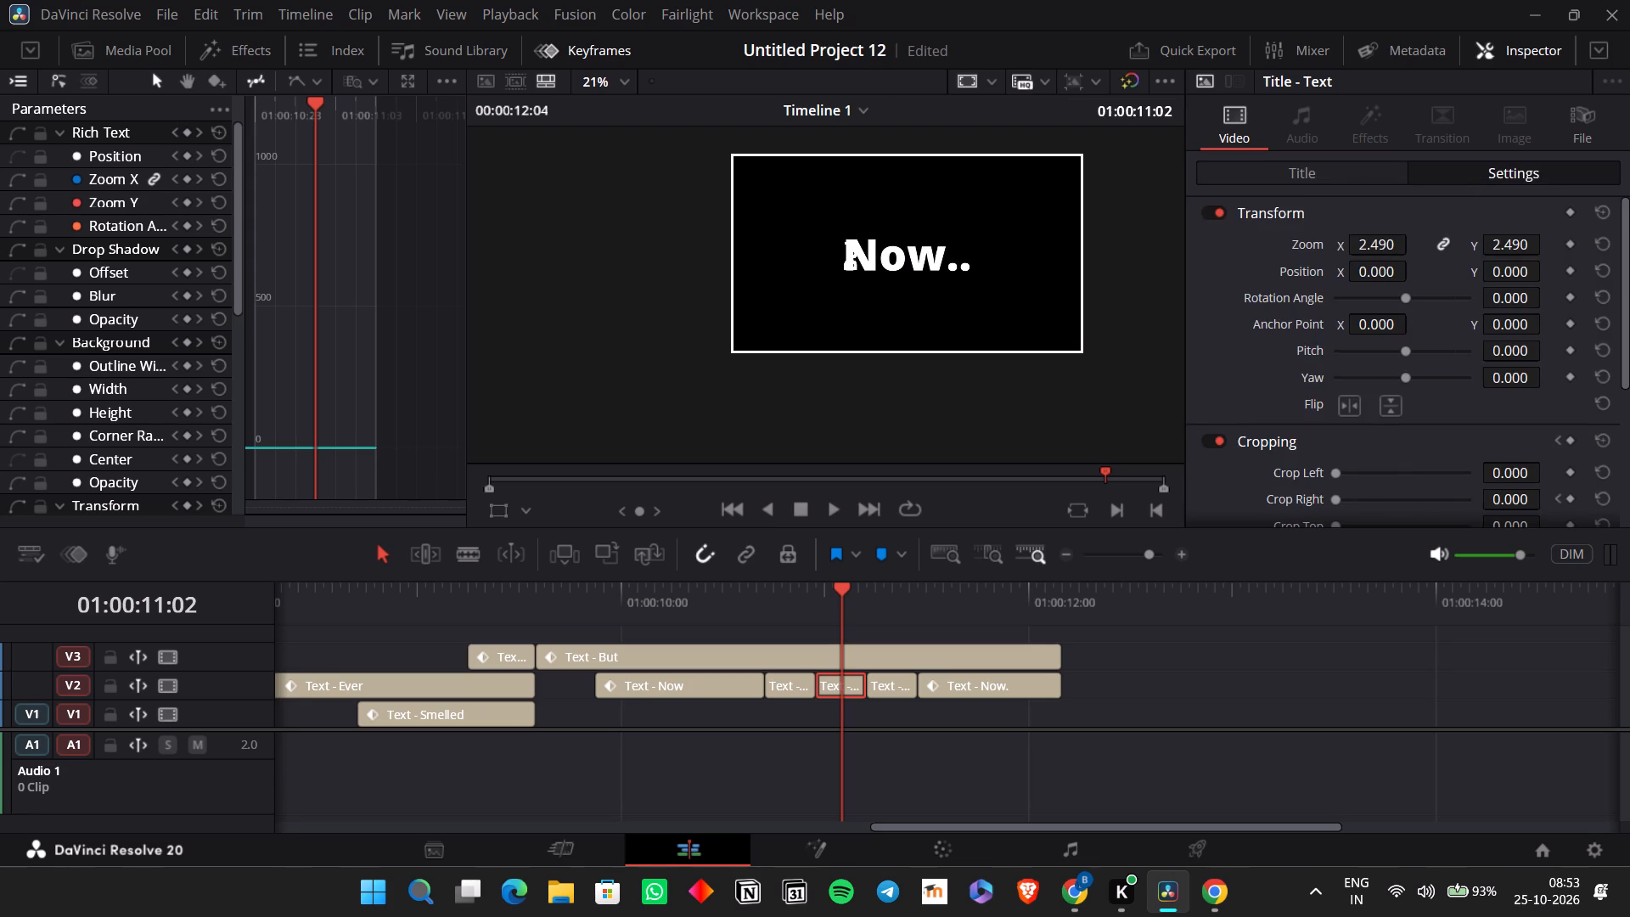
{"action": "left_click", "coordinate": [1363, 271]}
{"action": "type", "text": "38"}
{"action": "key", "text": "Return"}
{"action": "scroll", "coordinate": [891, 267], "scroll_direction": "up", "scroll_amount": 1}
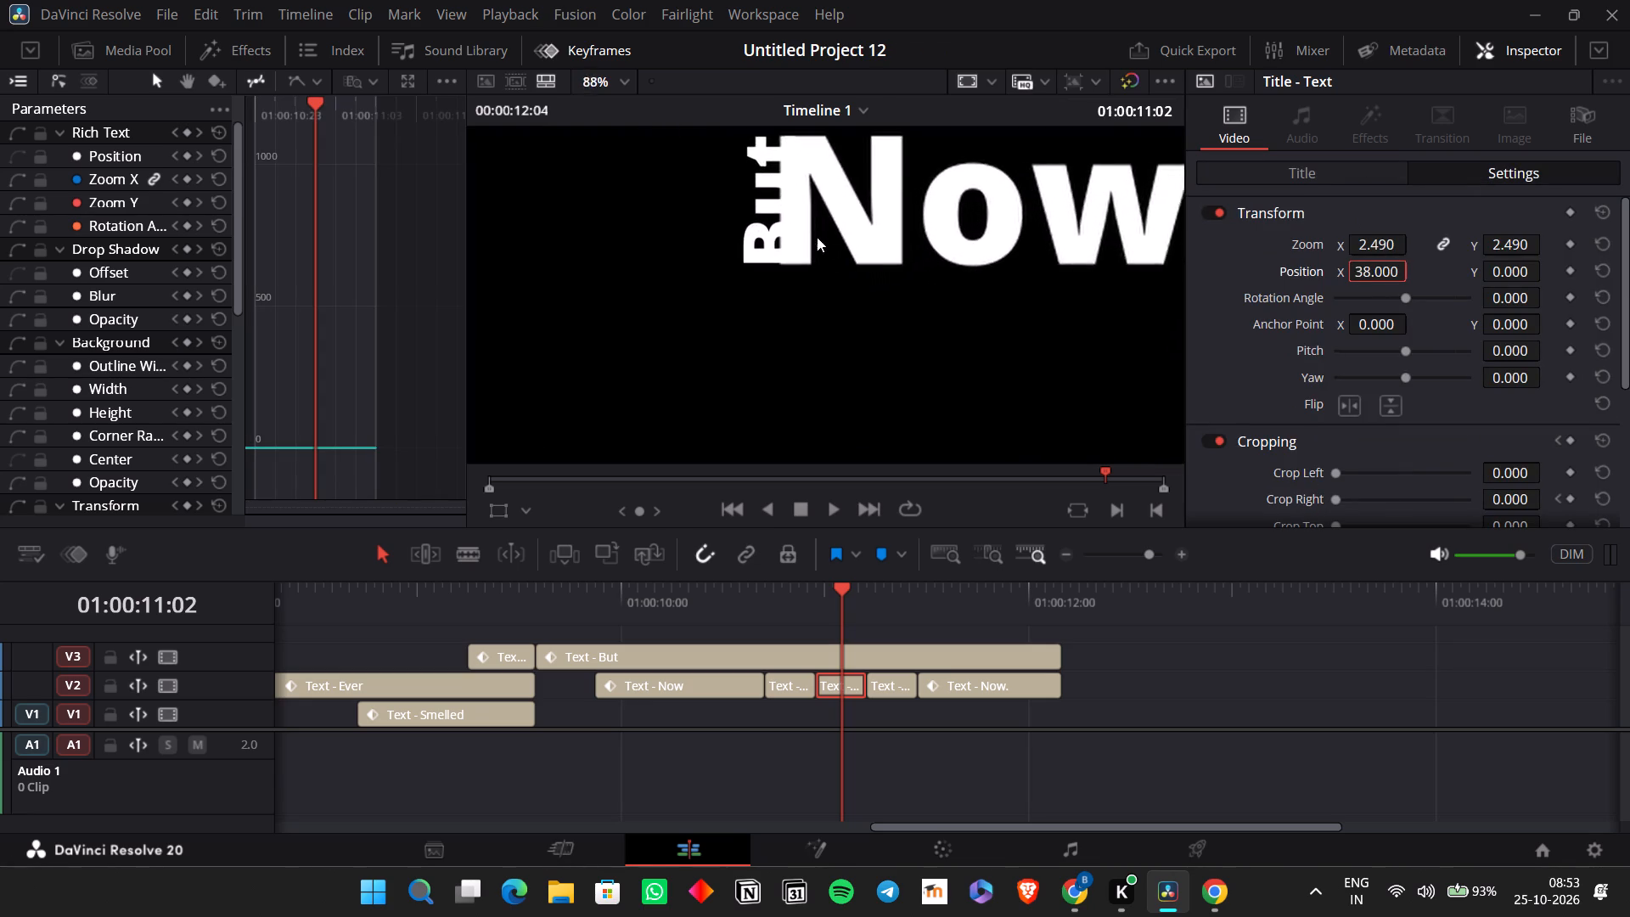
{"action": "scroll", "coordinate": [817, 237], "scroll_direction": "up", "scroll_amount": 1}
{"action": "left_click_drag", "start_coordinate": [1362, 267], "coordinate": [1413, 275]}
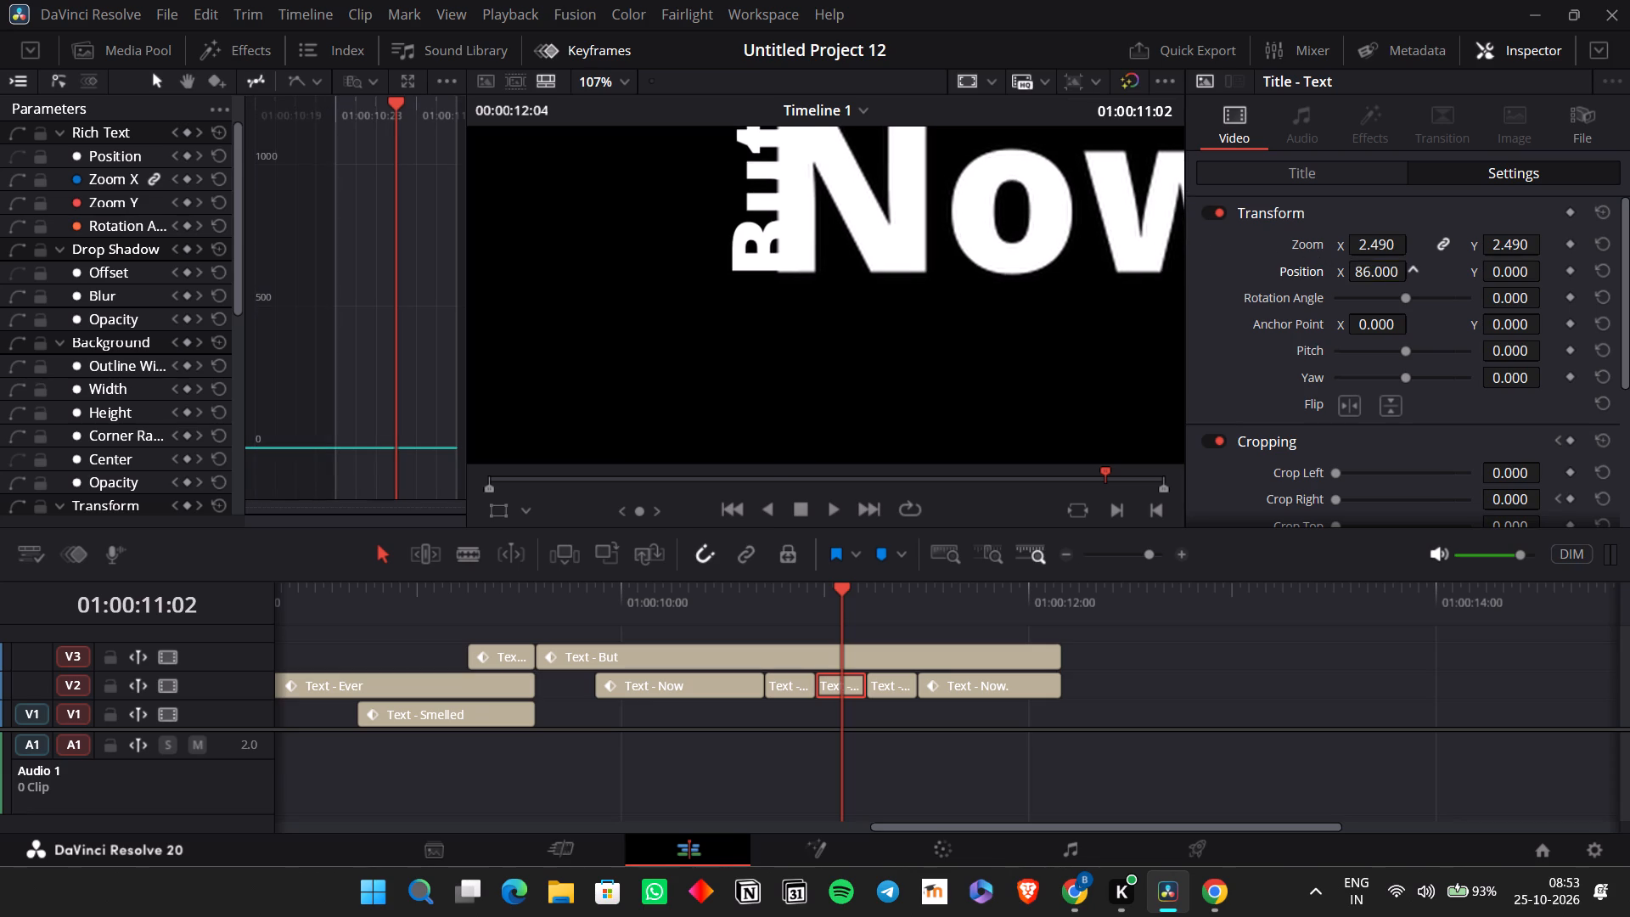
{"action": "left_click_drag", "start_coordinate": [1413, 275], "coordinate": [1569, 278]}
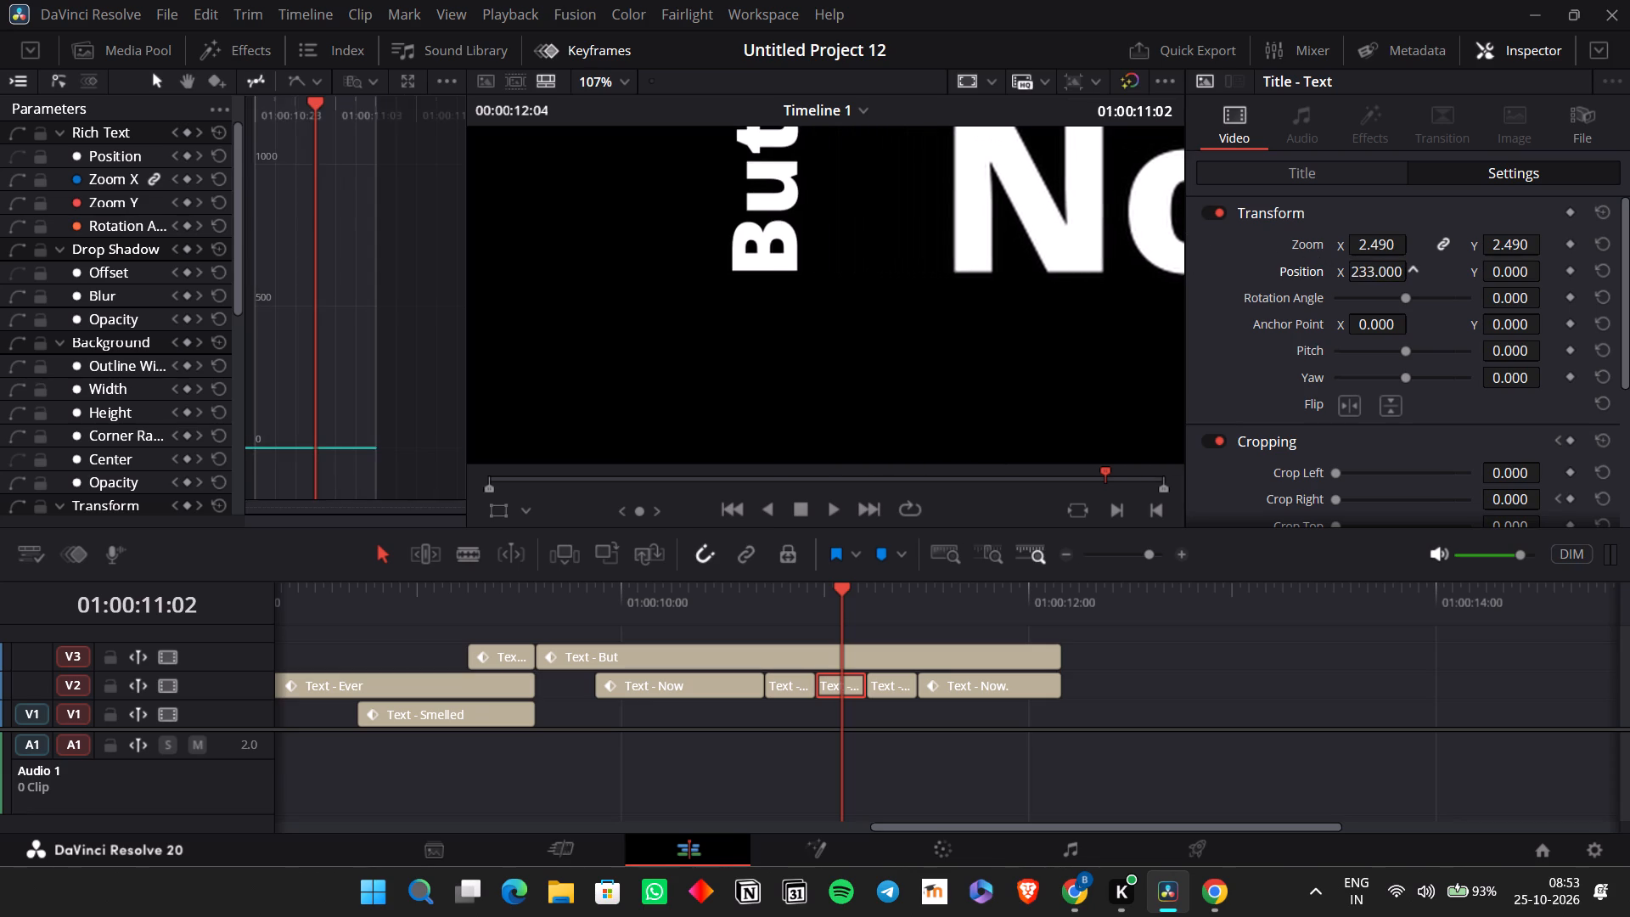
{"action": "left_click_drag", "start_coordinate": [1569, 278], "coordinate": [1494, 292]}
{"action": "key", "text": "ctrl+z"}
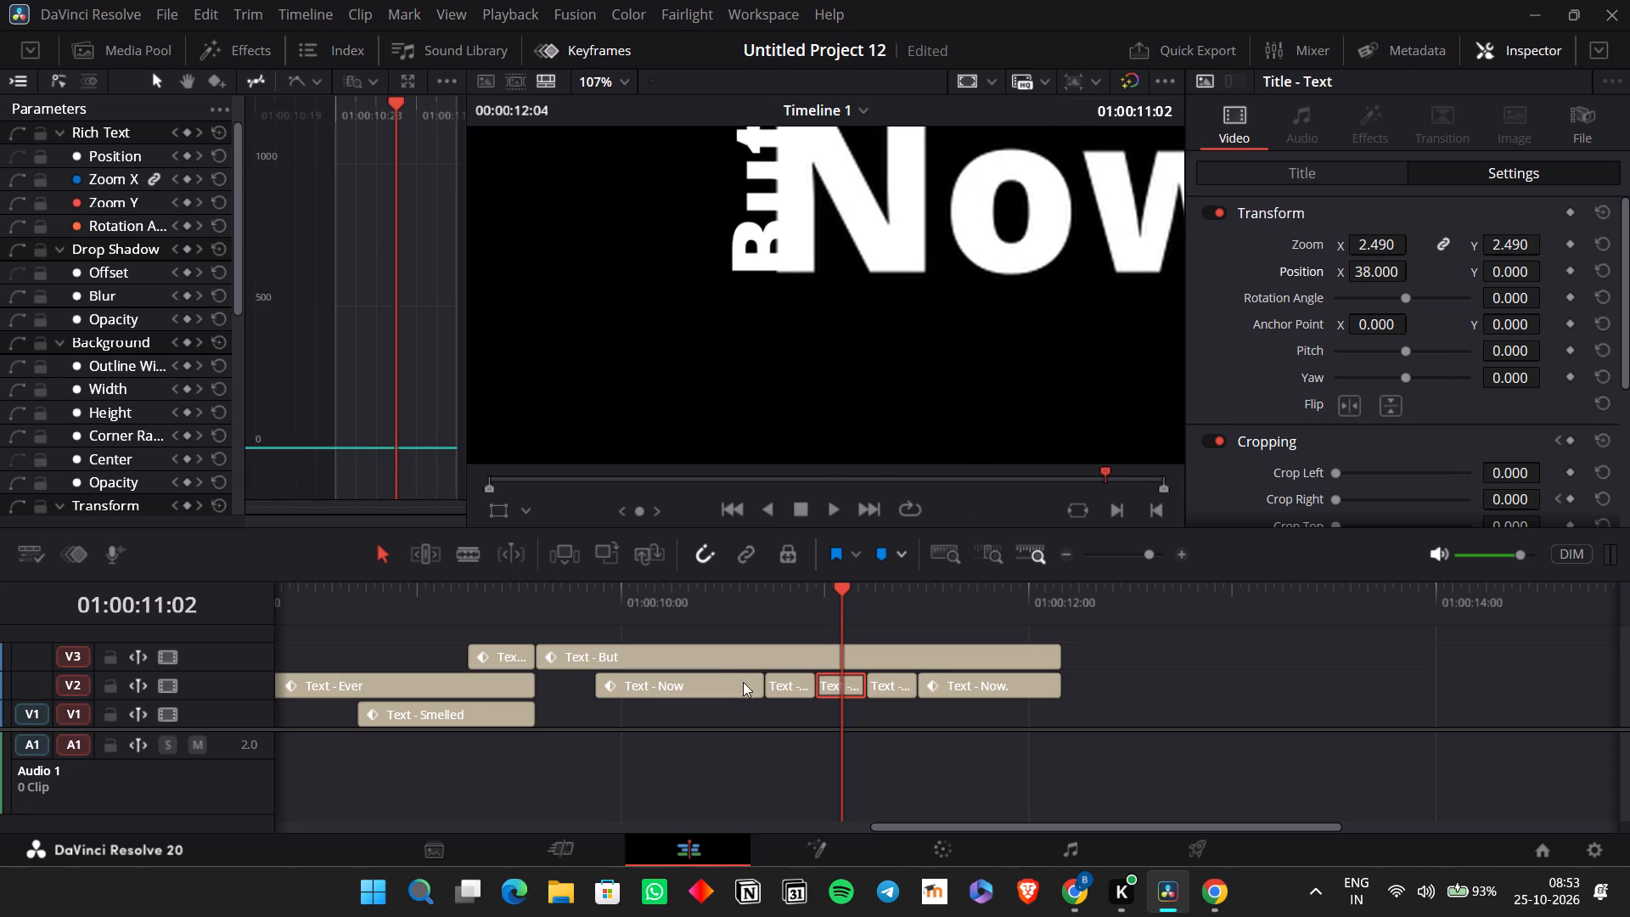
Move the "Now" clip down to V1 and extend its end to match the end of the "But" clip, as an alignment reference.
{"action": "left_click_drag", "start_coordinate": [720, 690], "coordinate": [721, 705]}
{"action": "left_click_drag", "start_coordinate": [759, 712], "coordinate": [827, 707]}
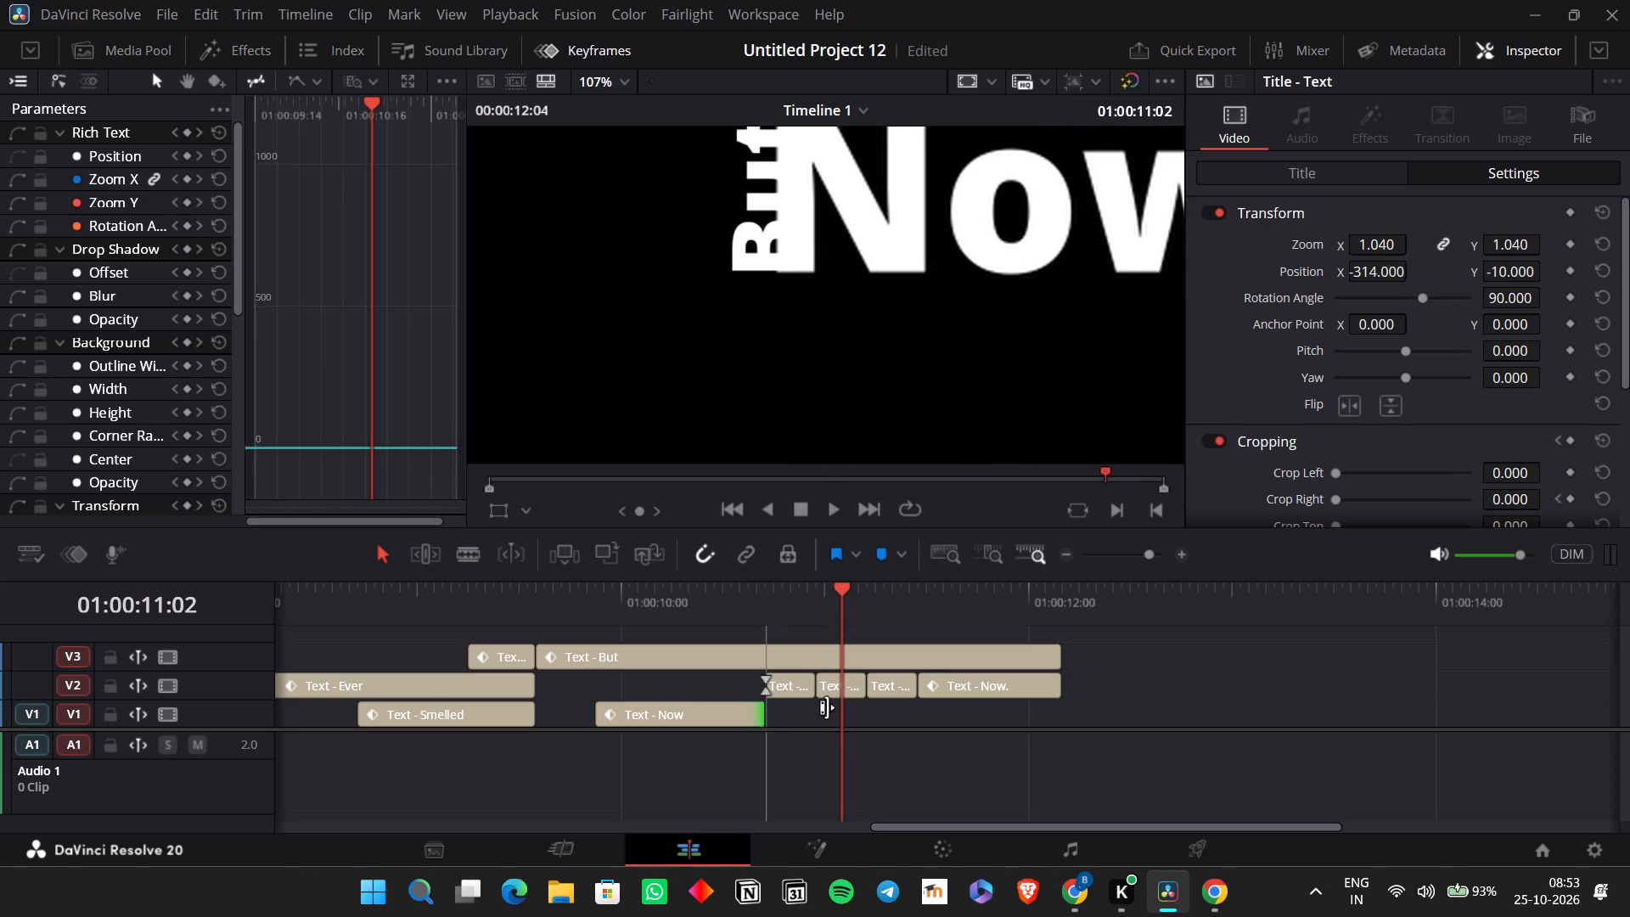
{"action": "left_click_drag", "start_coordinate": [827, 707], "coordinate": [1050, 701]}
Step across the cut at 01:00:10:17 and play on to check the first short clip's alignment with the "Now" underneath.
{"action": "left_click", "coordinate": [847, 684]}
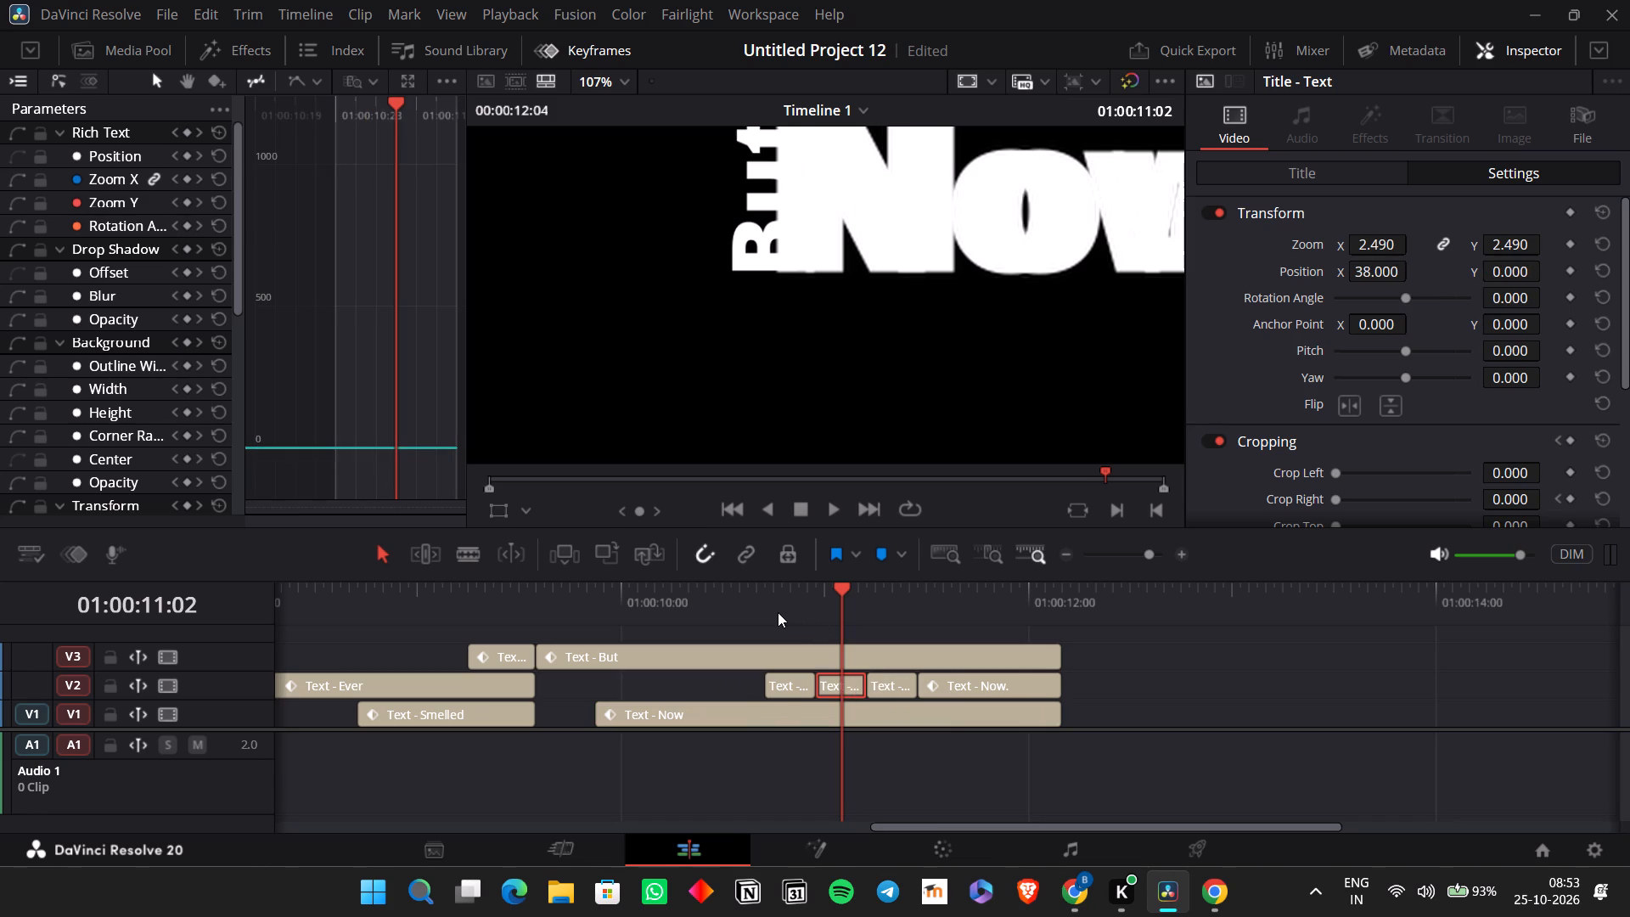
{"action": "left_click", "coordinate": [774, 610]}
{"action": "key", "text": "Left"}
{"action": "key", "text": "Right"}
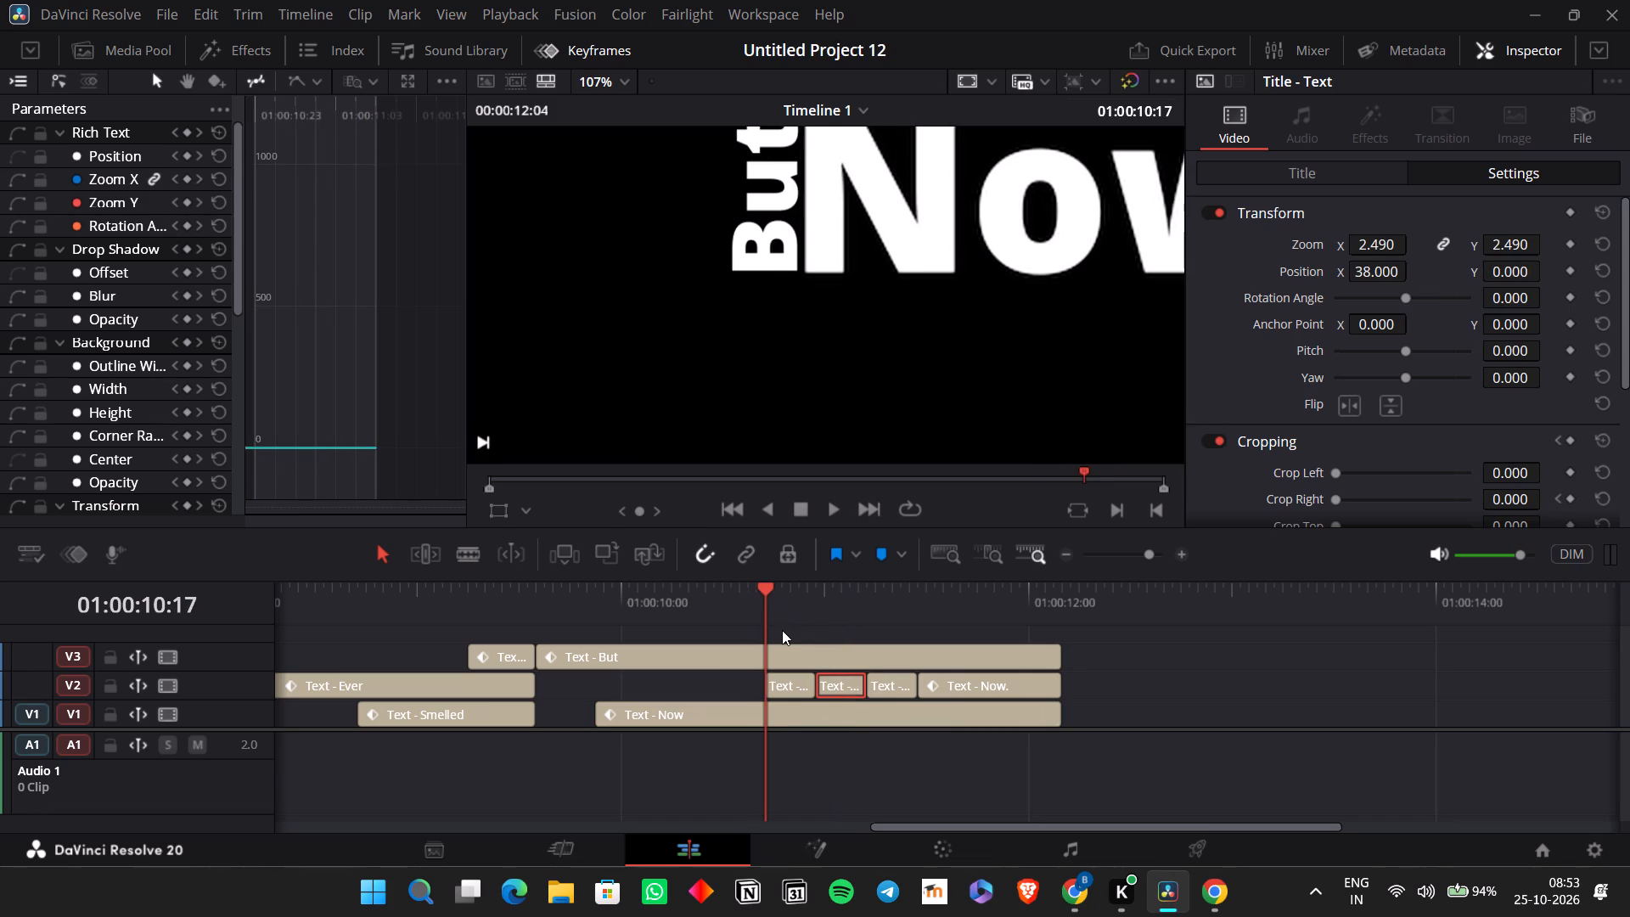
{"action": "key", "text": "Left"}
{"action": "key", "text": "Right"}
{"action": "key", "text": "Left"}
{"action": "key", "text": "Right"}
{"action": "left_click", "coordinate": [799, 696]}
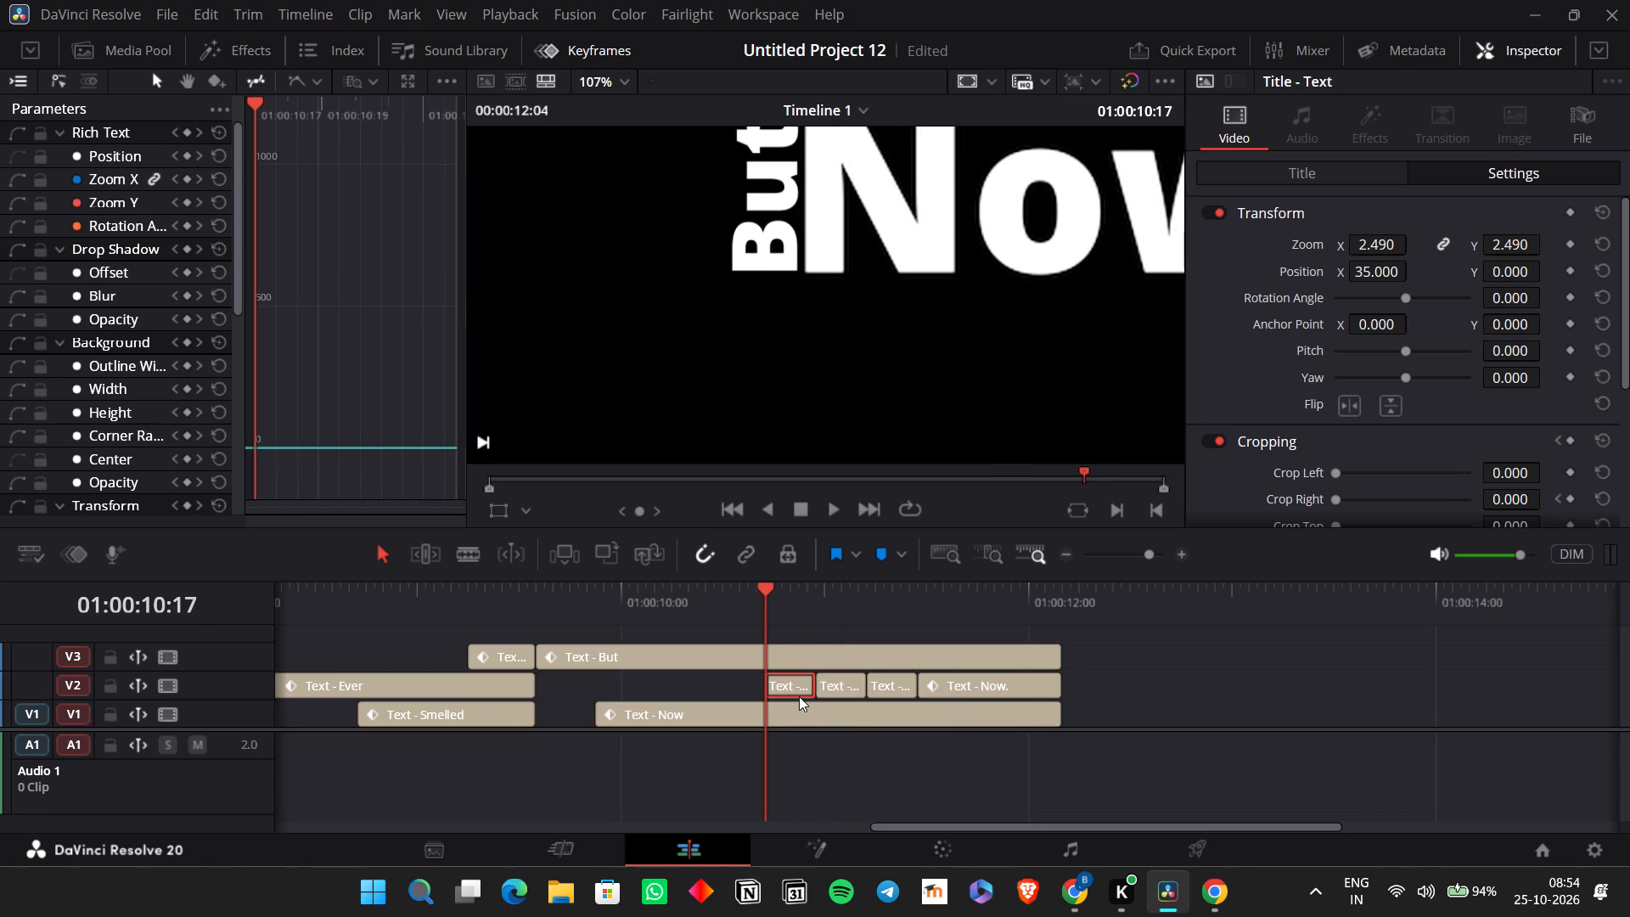
{"action": "key", "text": "Left"}
{"action": "key", "text": "Right"}
{"action": "key", "text": "Right"}
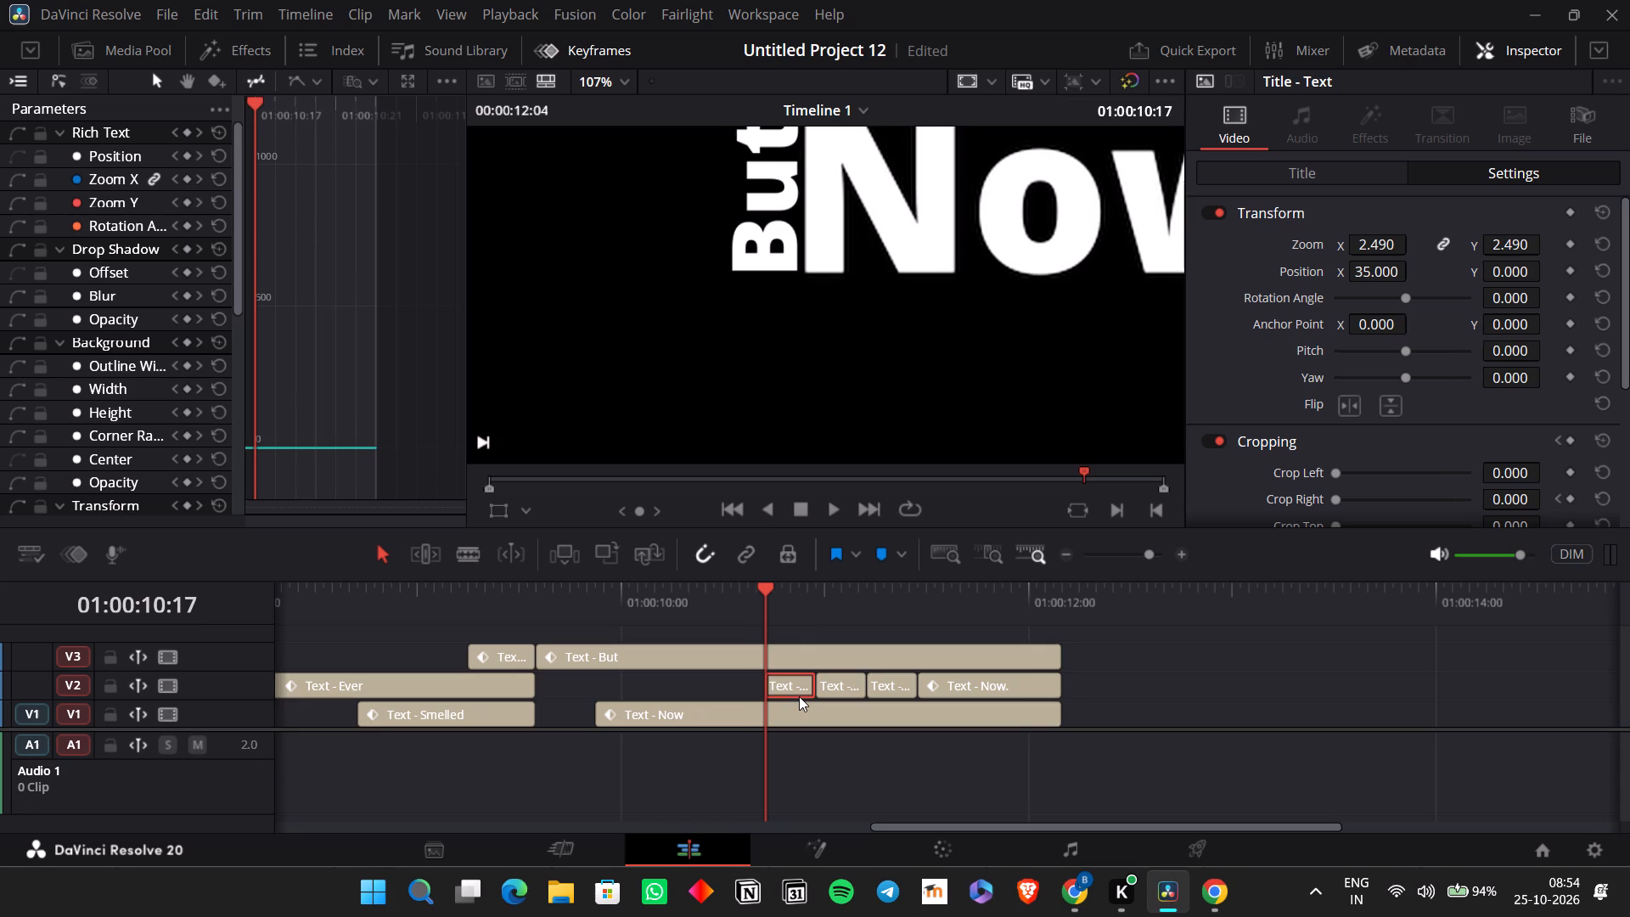
{"action": "key", "text": "space"}
{"action": "key", "text": "space"}
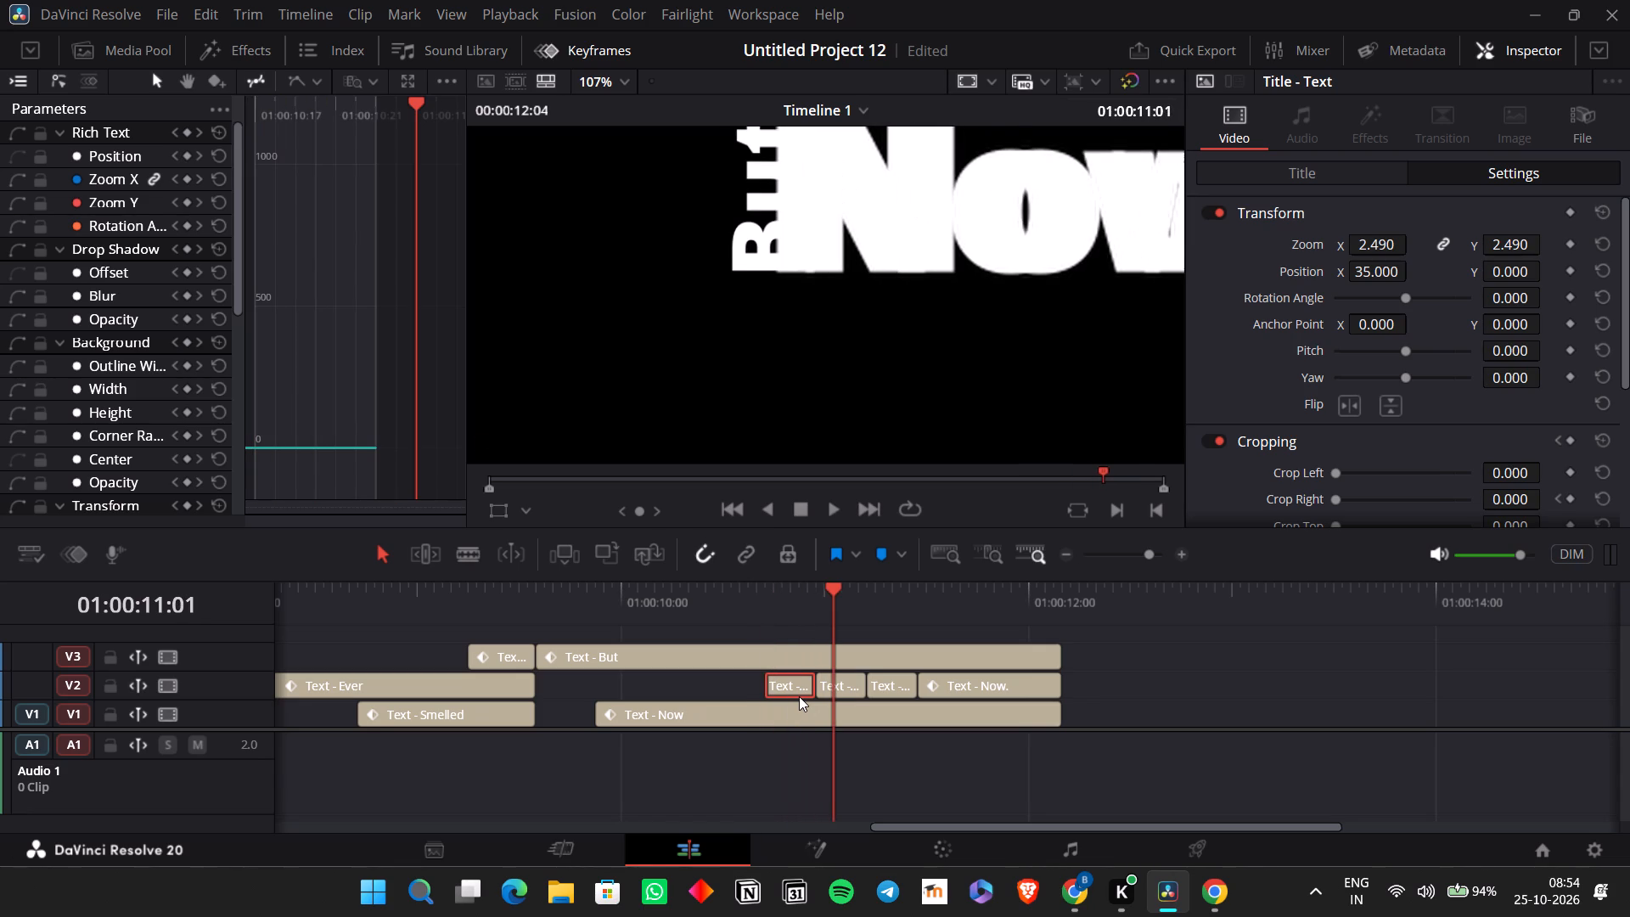
Set the "Now.." clip's Position X to 69 so its letters line up with the "Now" underneath.
{"action": "left_click", "coordinate": [845, 679]}
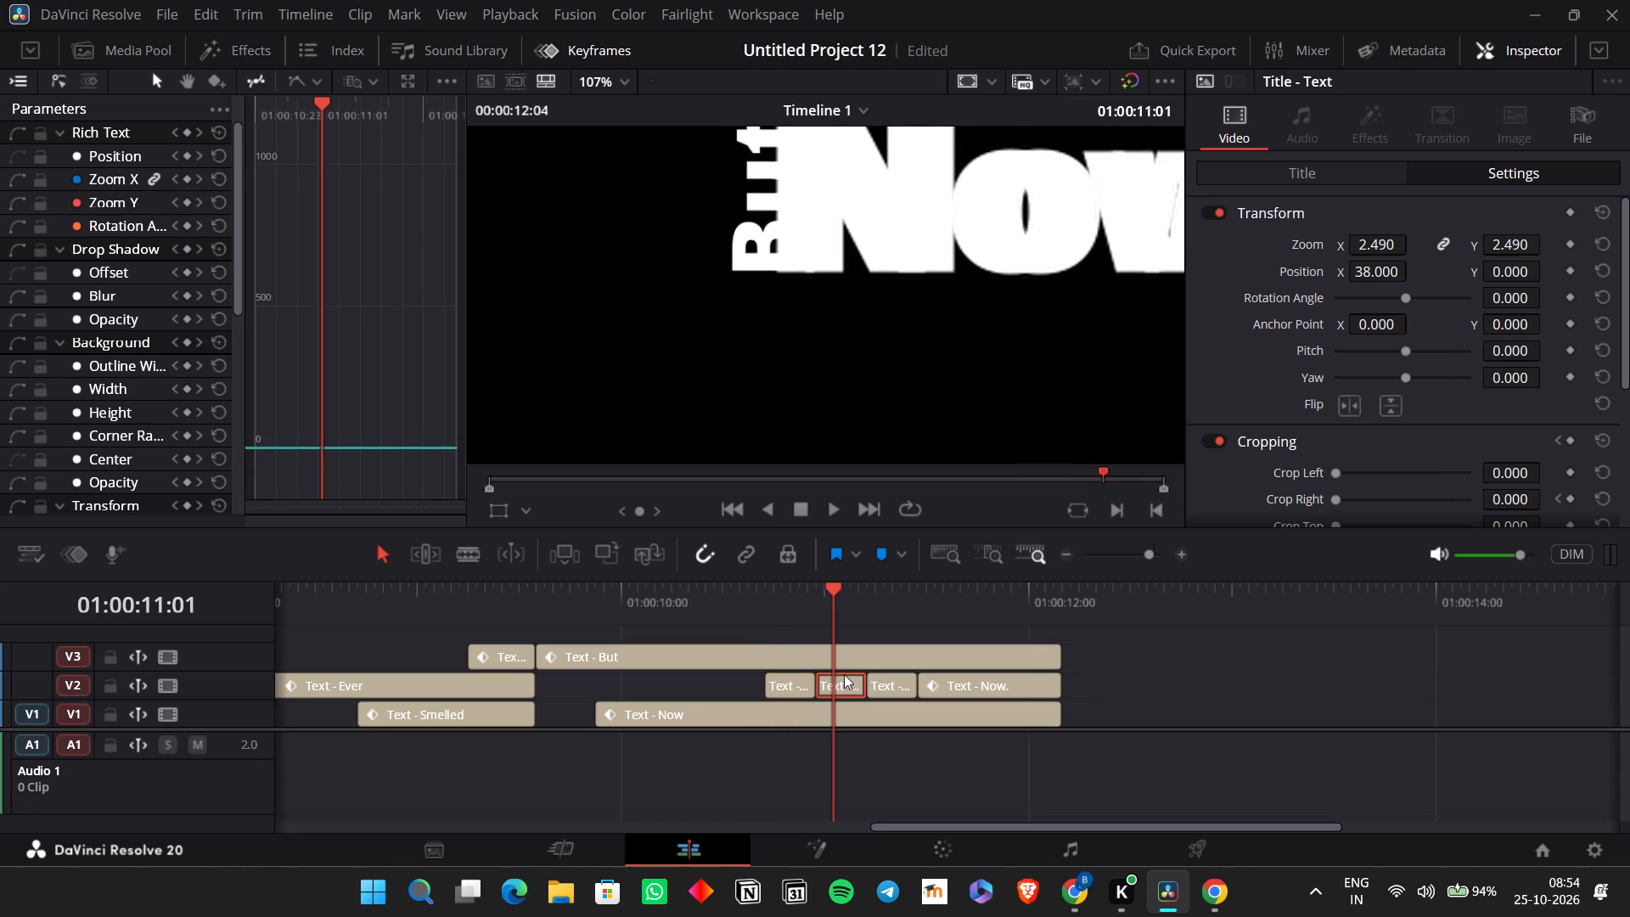
{"action": "left_click_drag", "start_coordinate": [1369, 275], "coordinate": [1399, 281]}
{"action": "left_click_drag", "start_coordinate": [1369, 275], "coordinate": [1374, 281]}
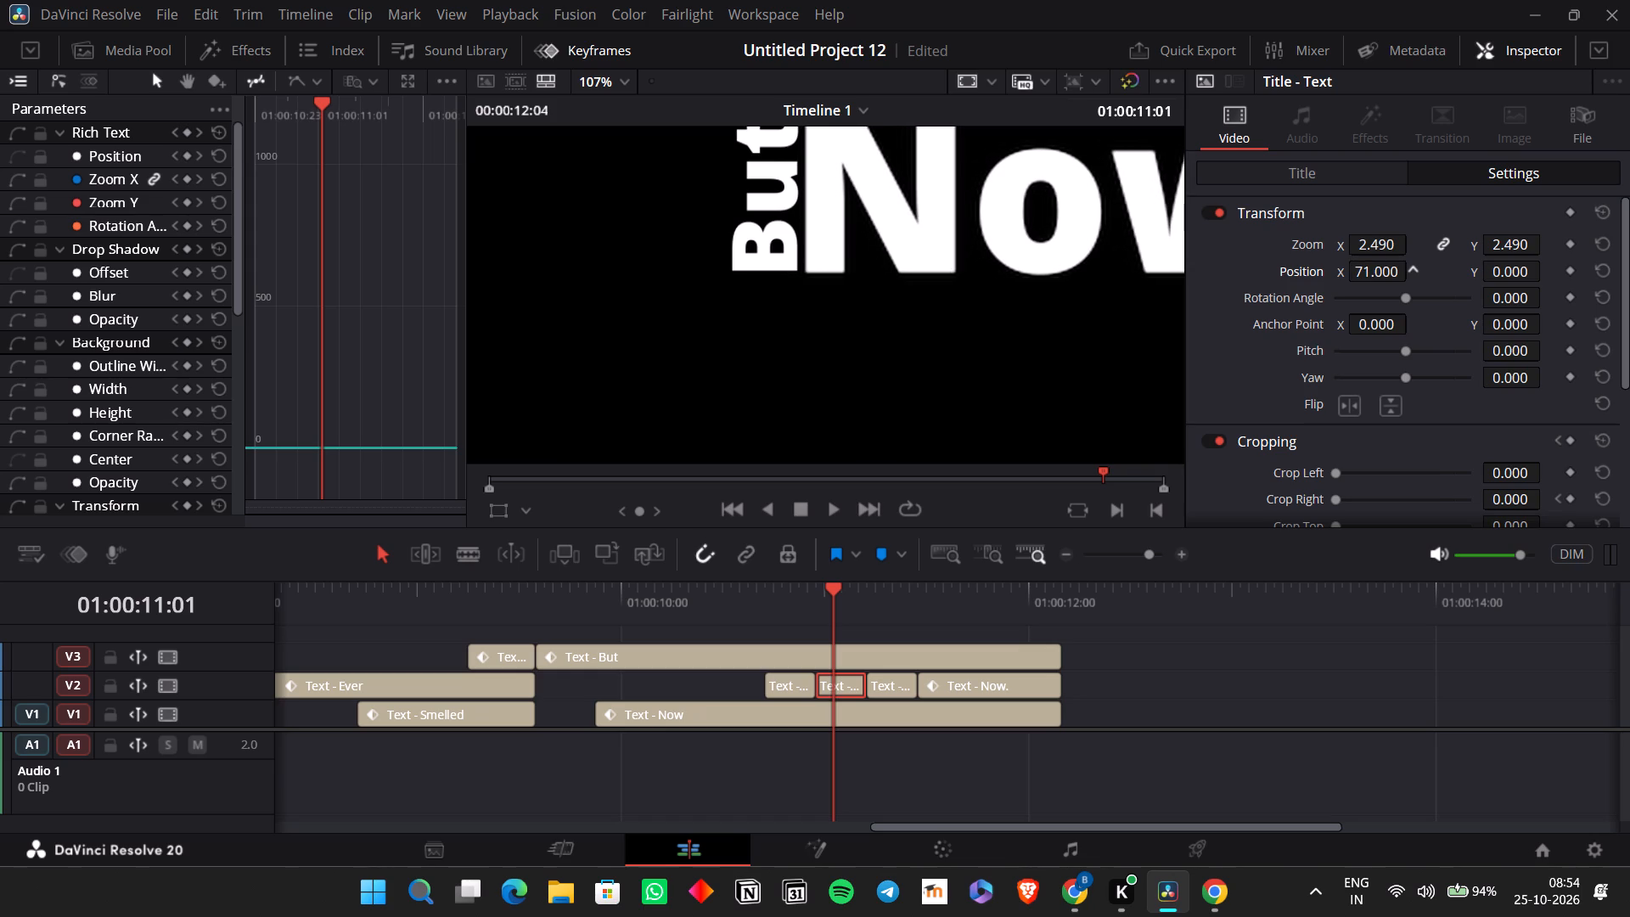
{"action": "left_click_drag", "start_coordinate": [1374, 281], "coordinate": [1382, 286]}
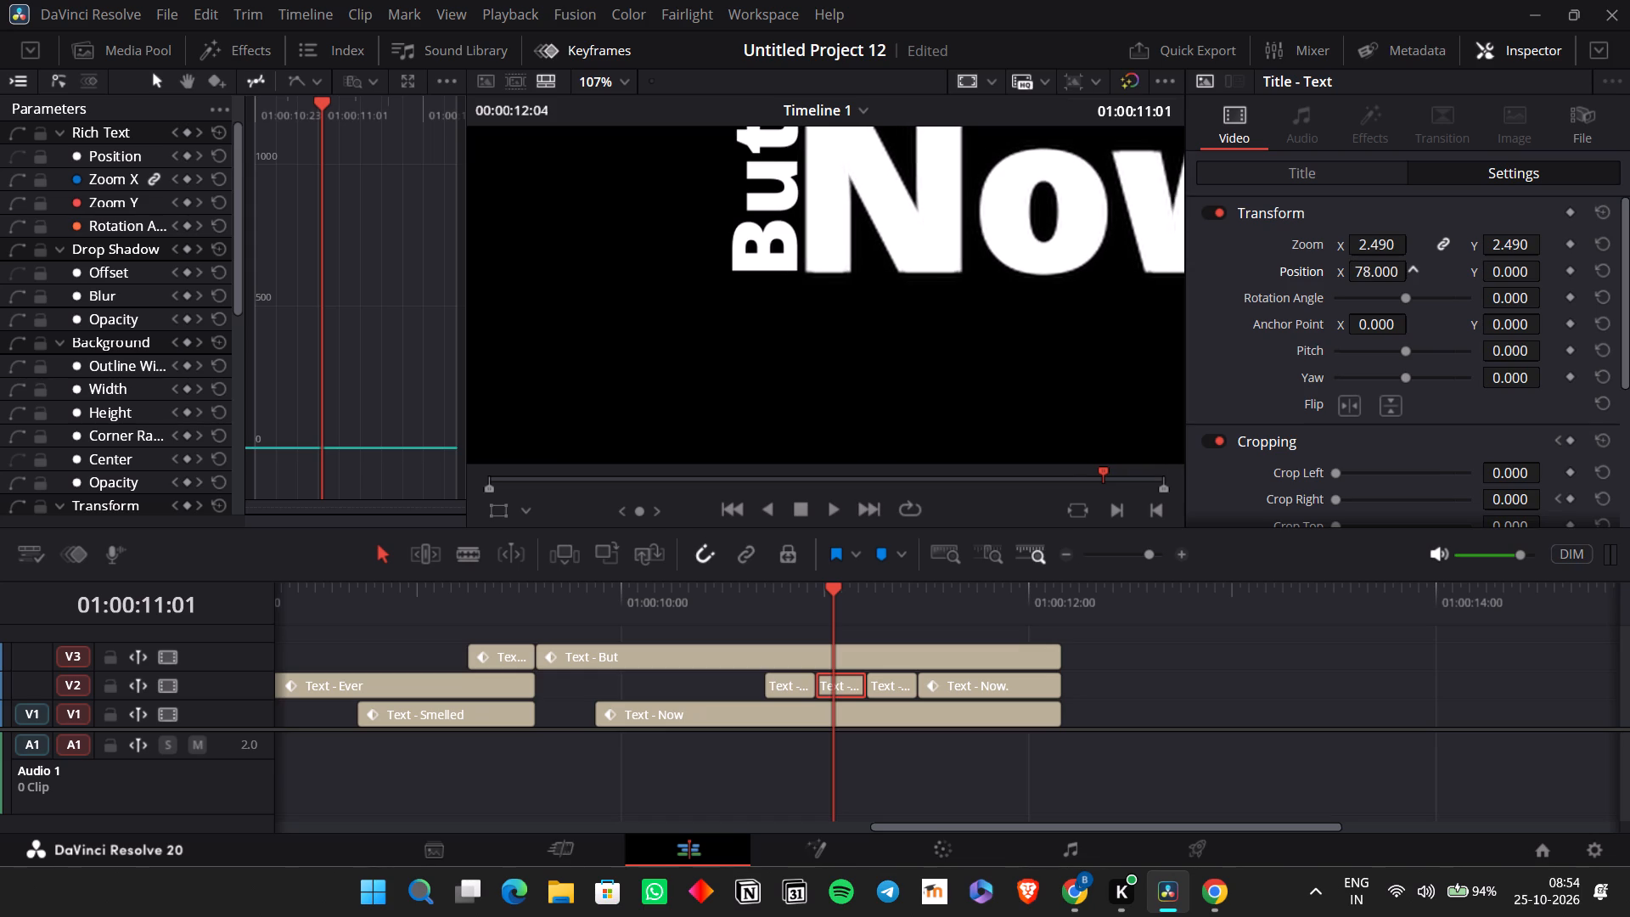
{"action": "left_click_drag", "start_coordinate": [1382, 286], "coordinate": [1372, 290]}
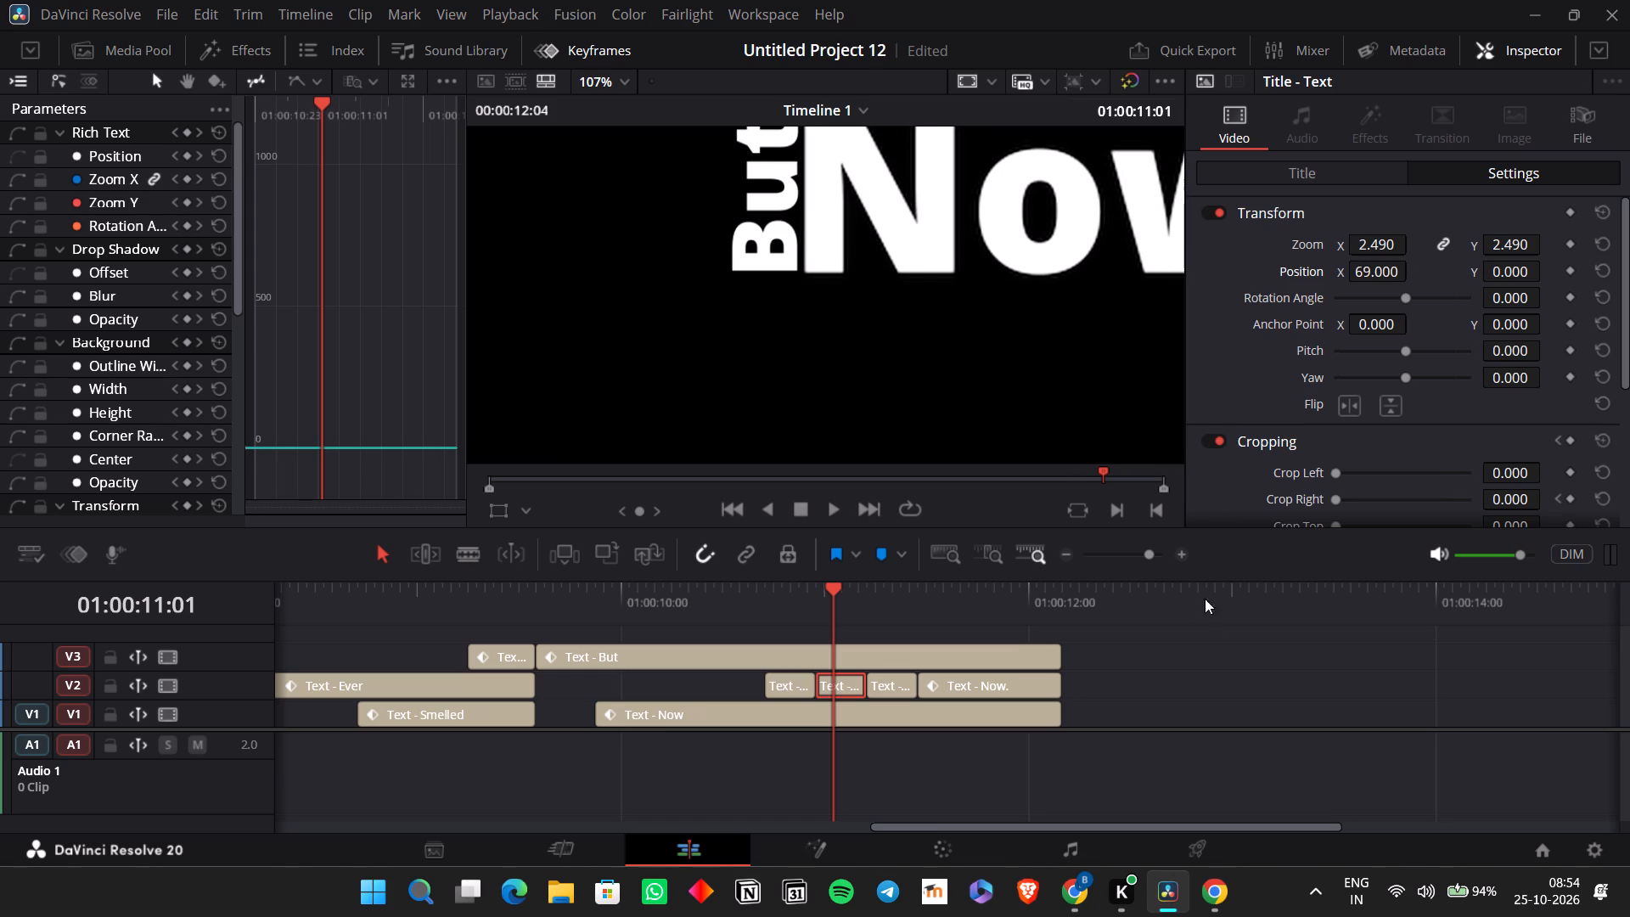
Compare the frames on either side of the cut at 01:00:10:23 for any shift between "Now." and "Now..".
{"action": "left_click", "coordinate": [1214, 646]}
{"action": "key", "text": "Left"}
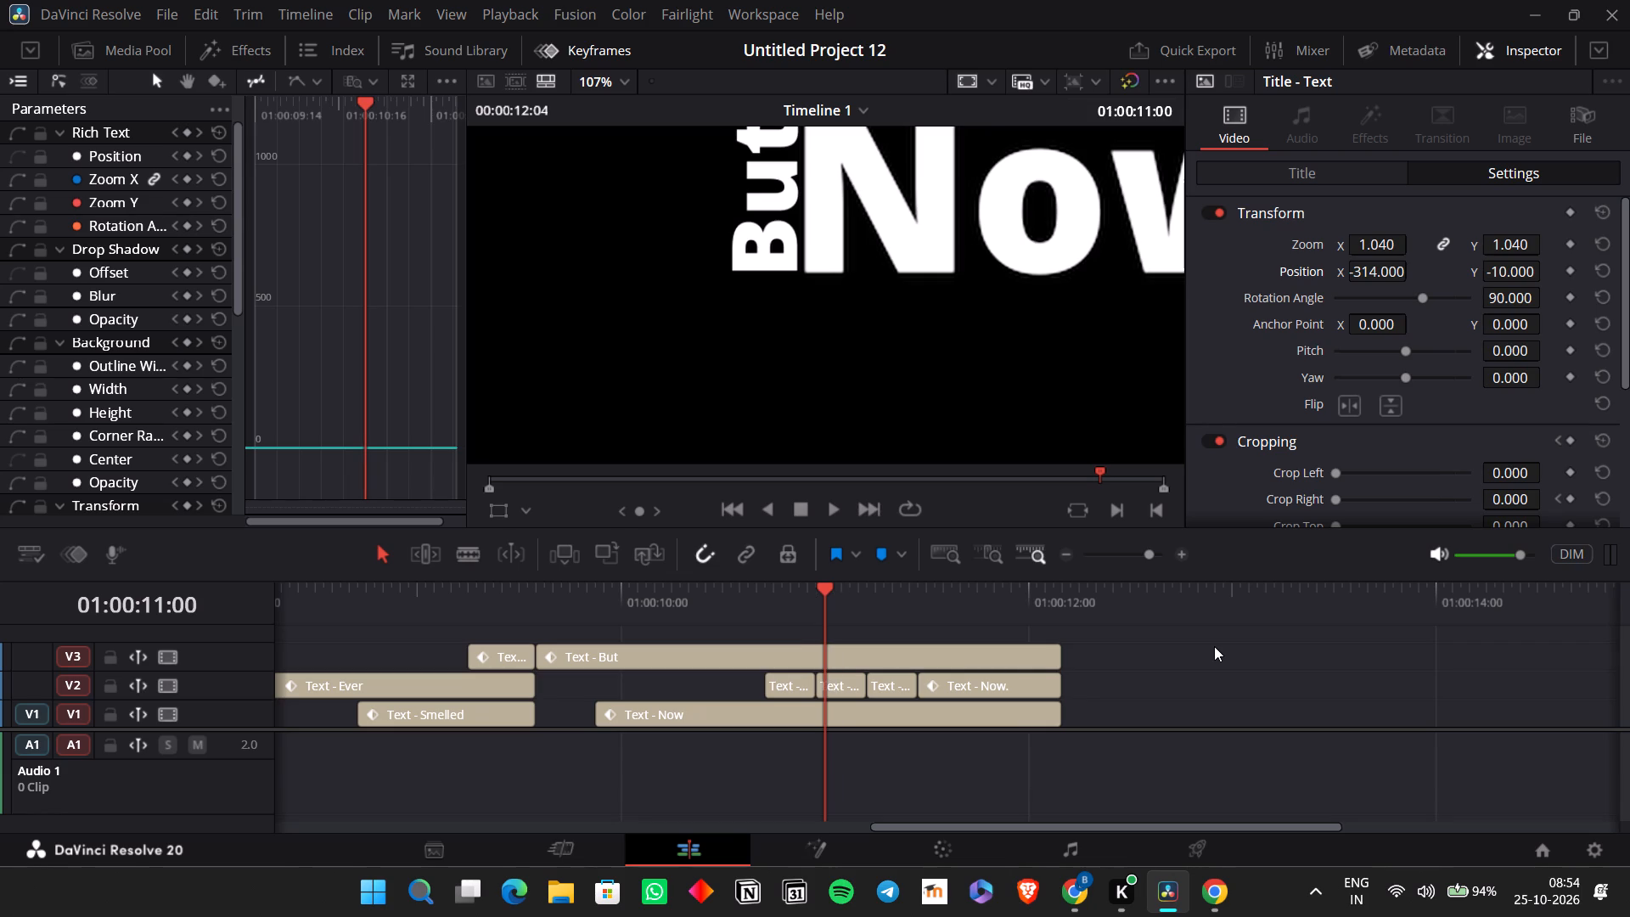
{"action": "key", "text": "Left"}
{"action": "key", "text": "Right"}
{"action": "key", "text": "Left"}
{"action": "key", "text": "Left"}
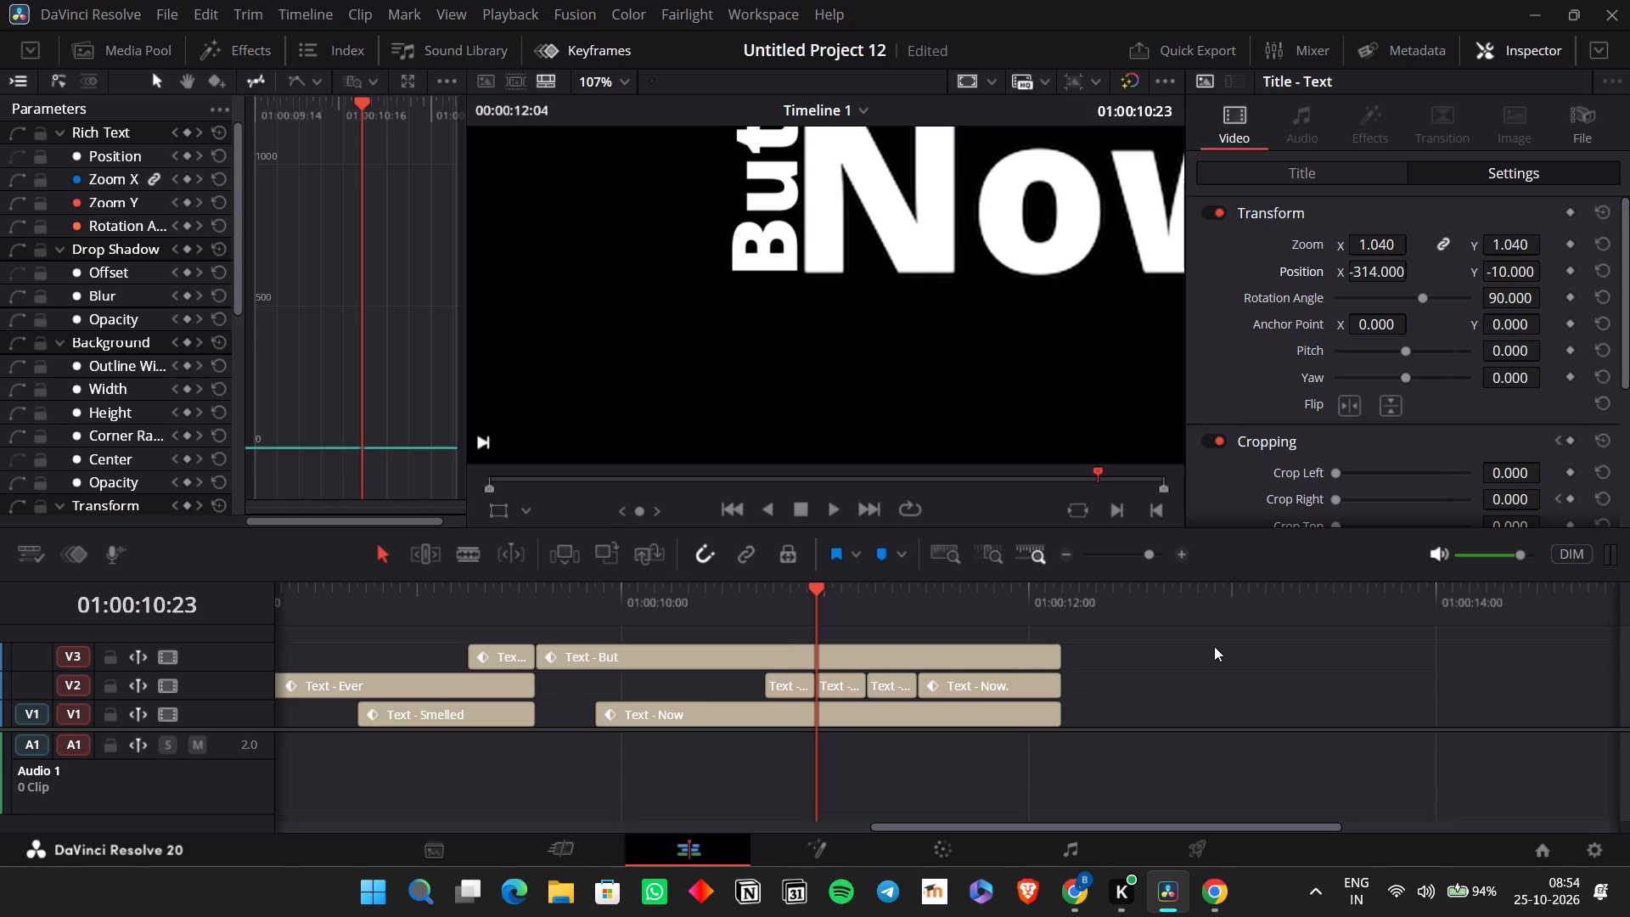
{"action": "key", "text": "Right"}
{"action": "key", "text": "Left"}
{"action": "key", "text": "Right"}
Set the third short clip's Position X to 36 to match the underlying "Now", and play the sequence of short clips.
{"action": "key", "text": "space"}
{"action": "key", "text": "space"}
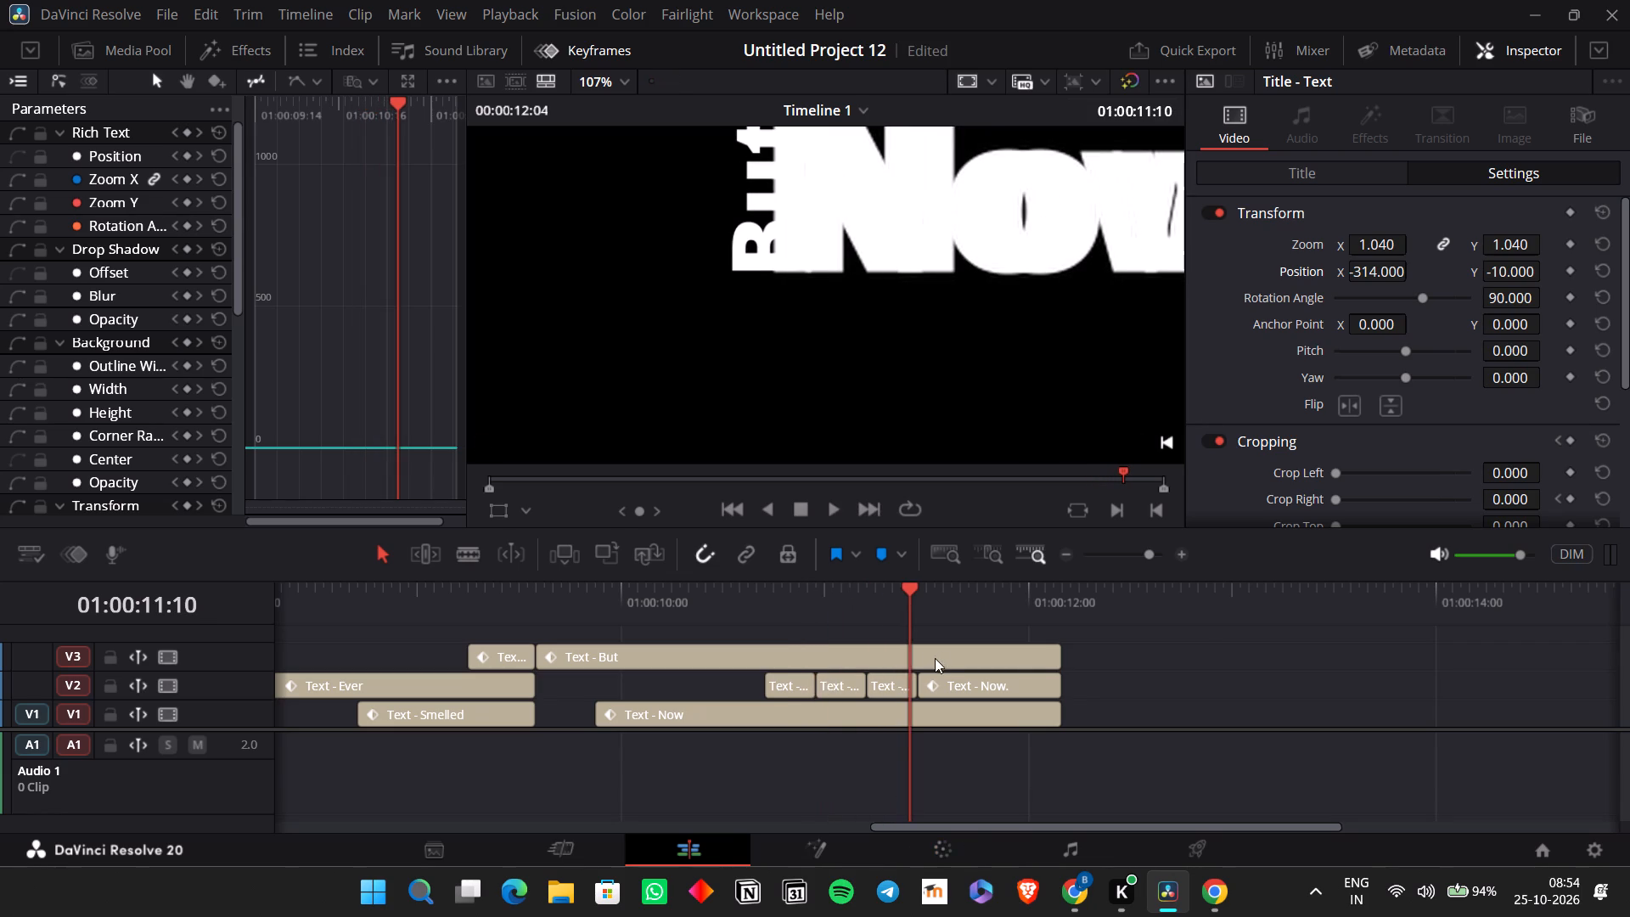
{"action": "left_click", "coordinate": [906, 675]}
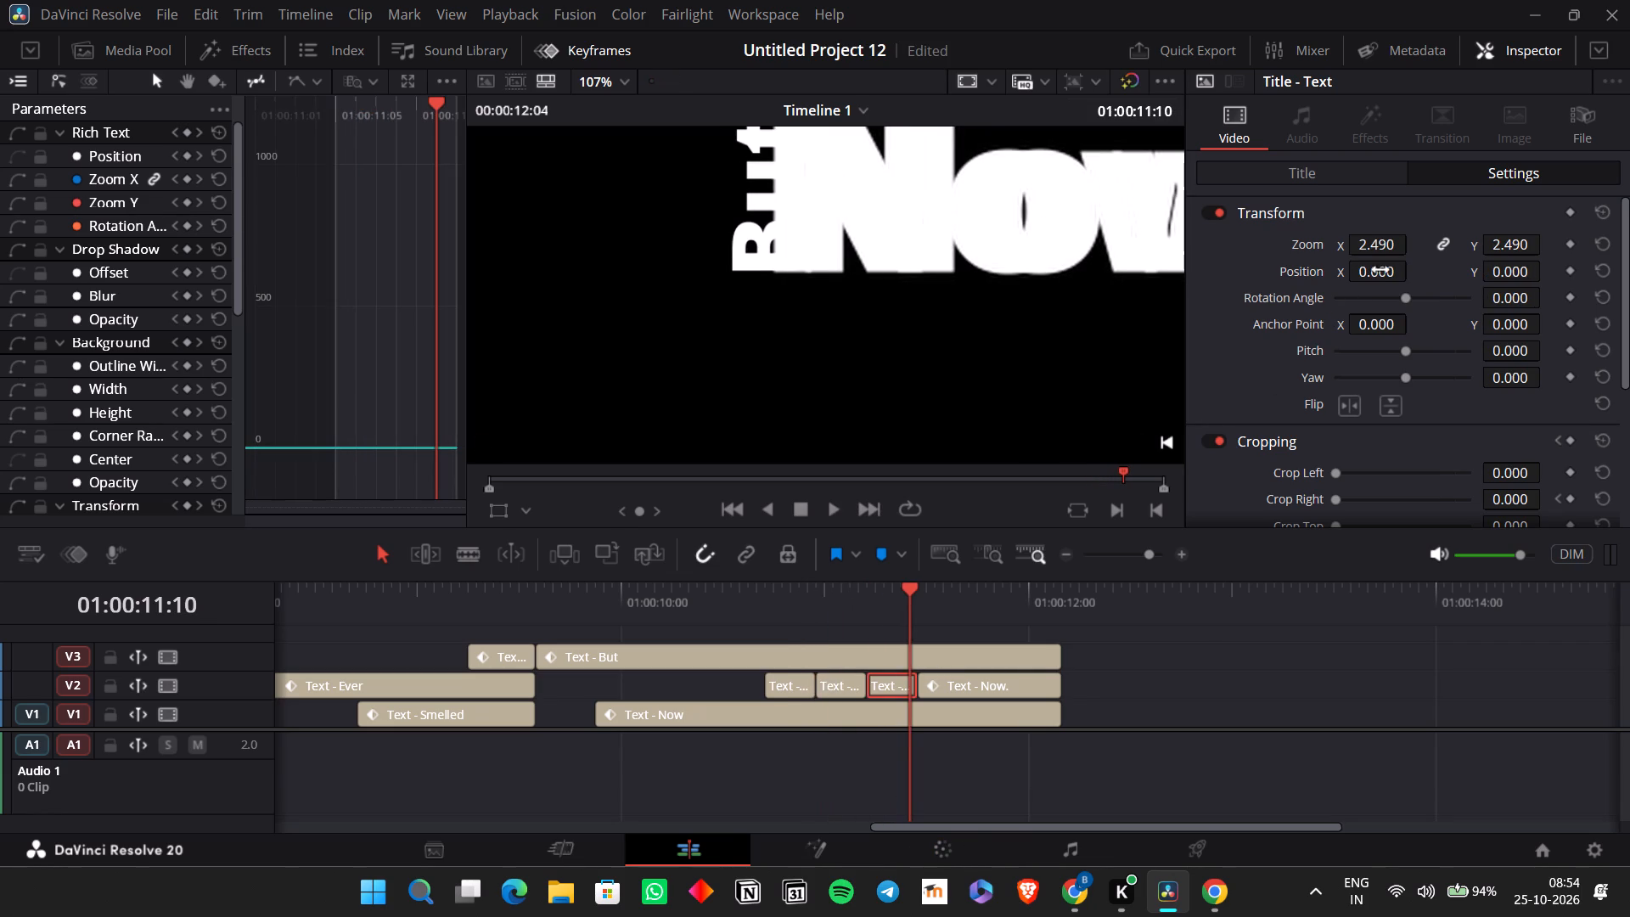
{"action": "left_click_drag", "start_coordinate": [1380, 270], "coordinate": [1425, 305]}
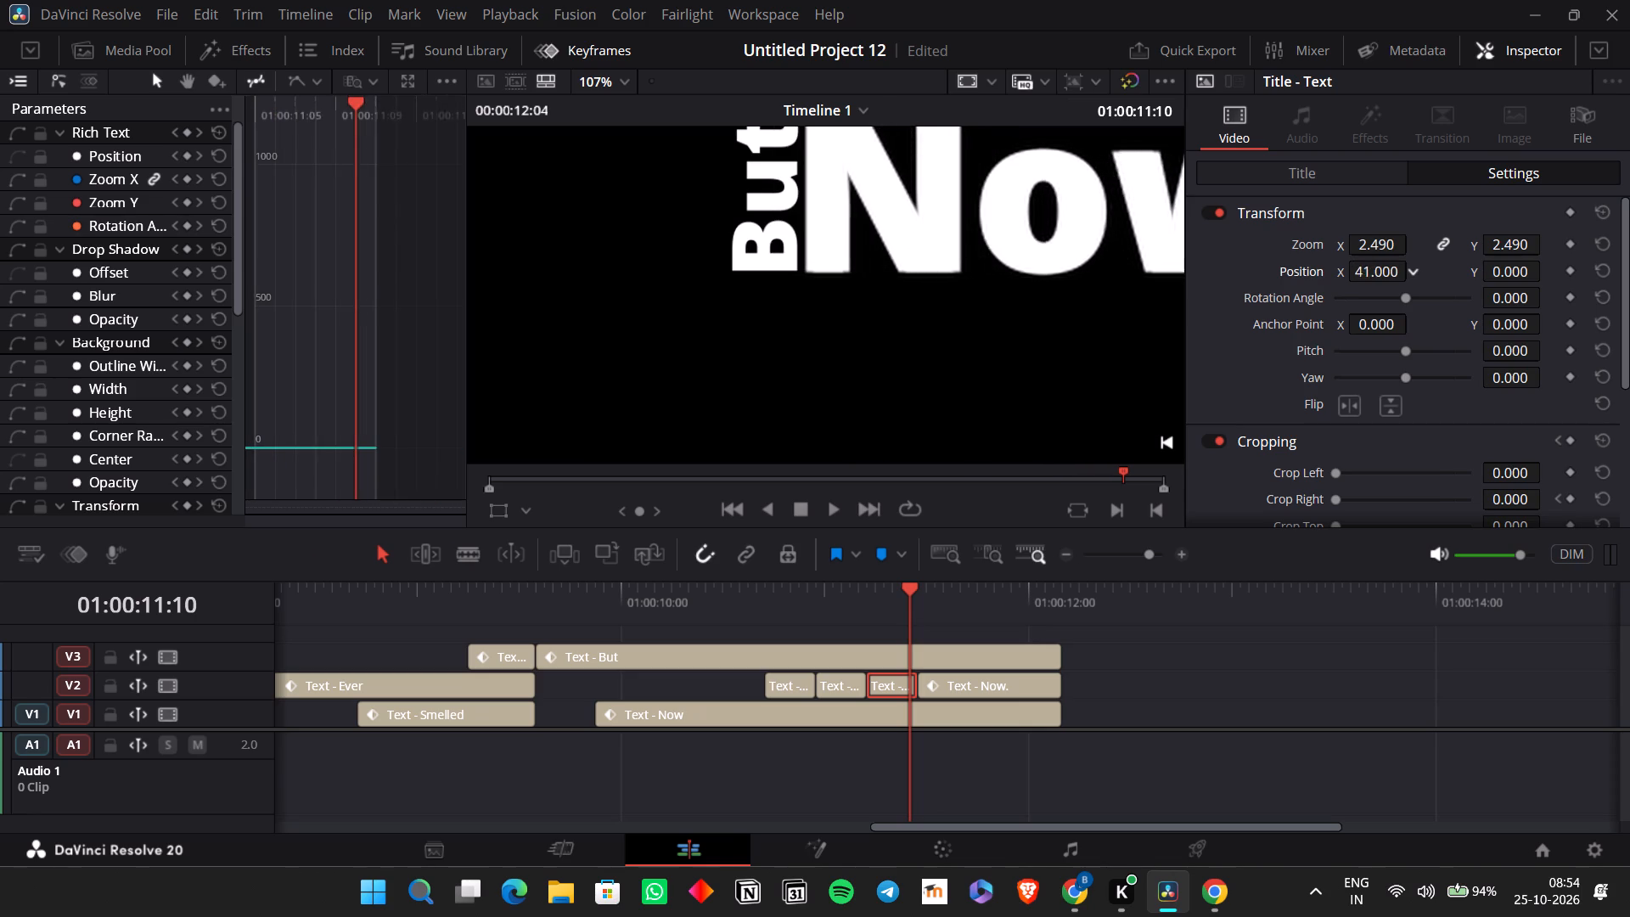
{"action": "left_click_drag", "start_coordinate": [1425, 305], "coordinate": [1419, 326]}
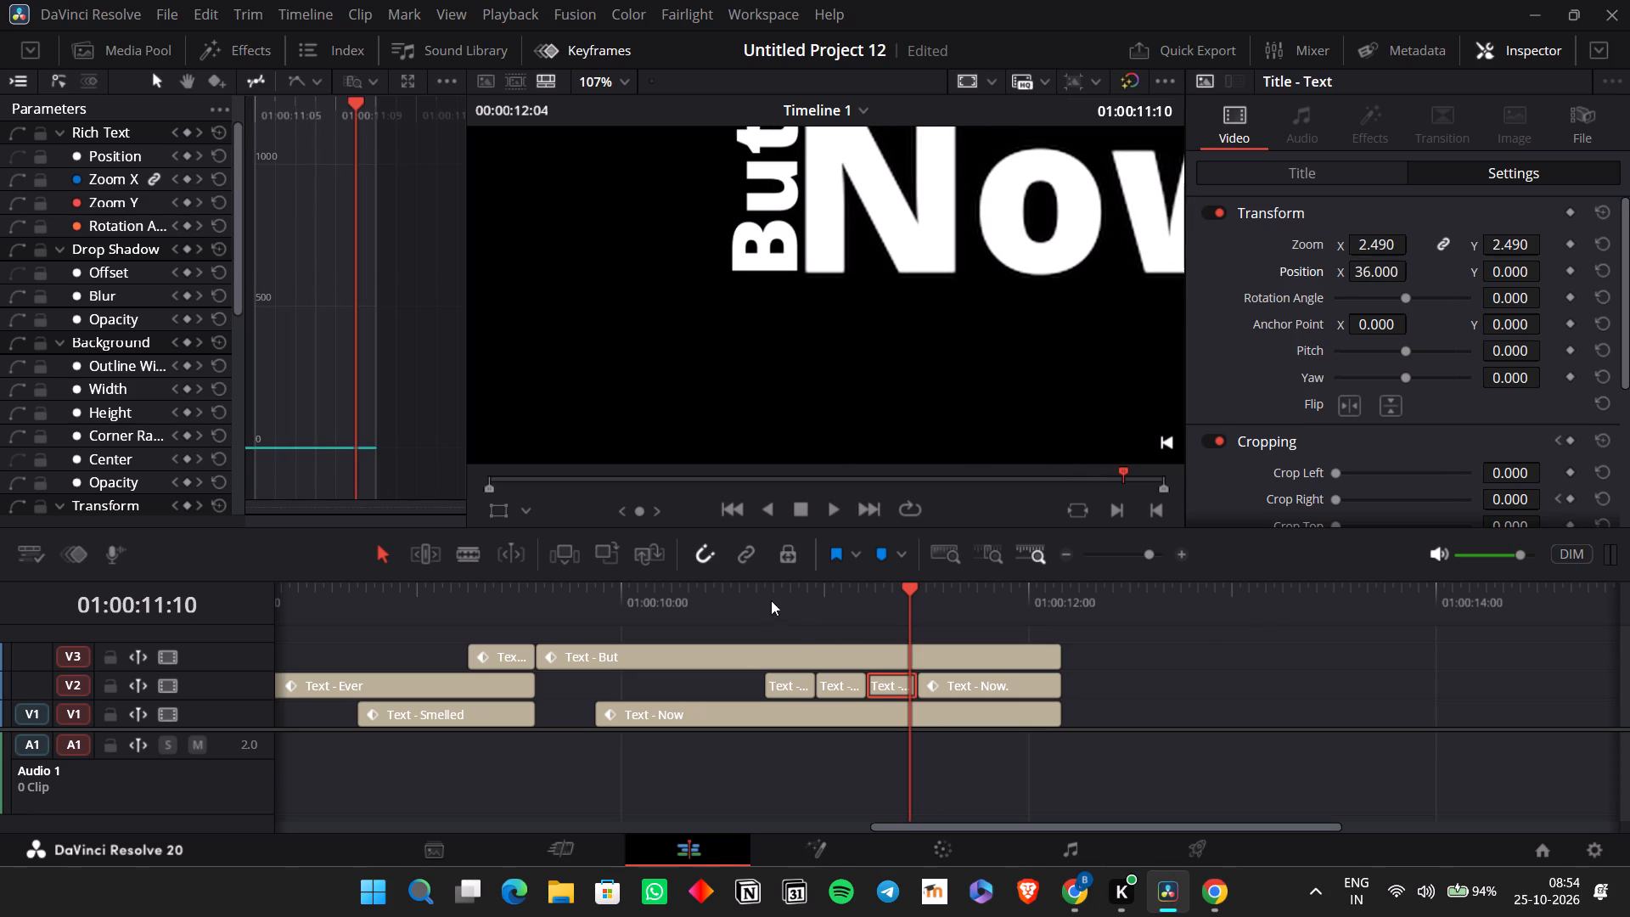
{"action": "left_click", "coordinate": [750, 597]}
{"action": "key", "text": "space"}
{"action": "key", "text": "space"}
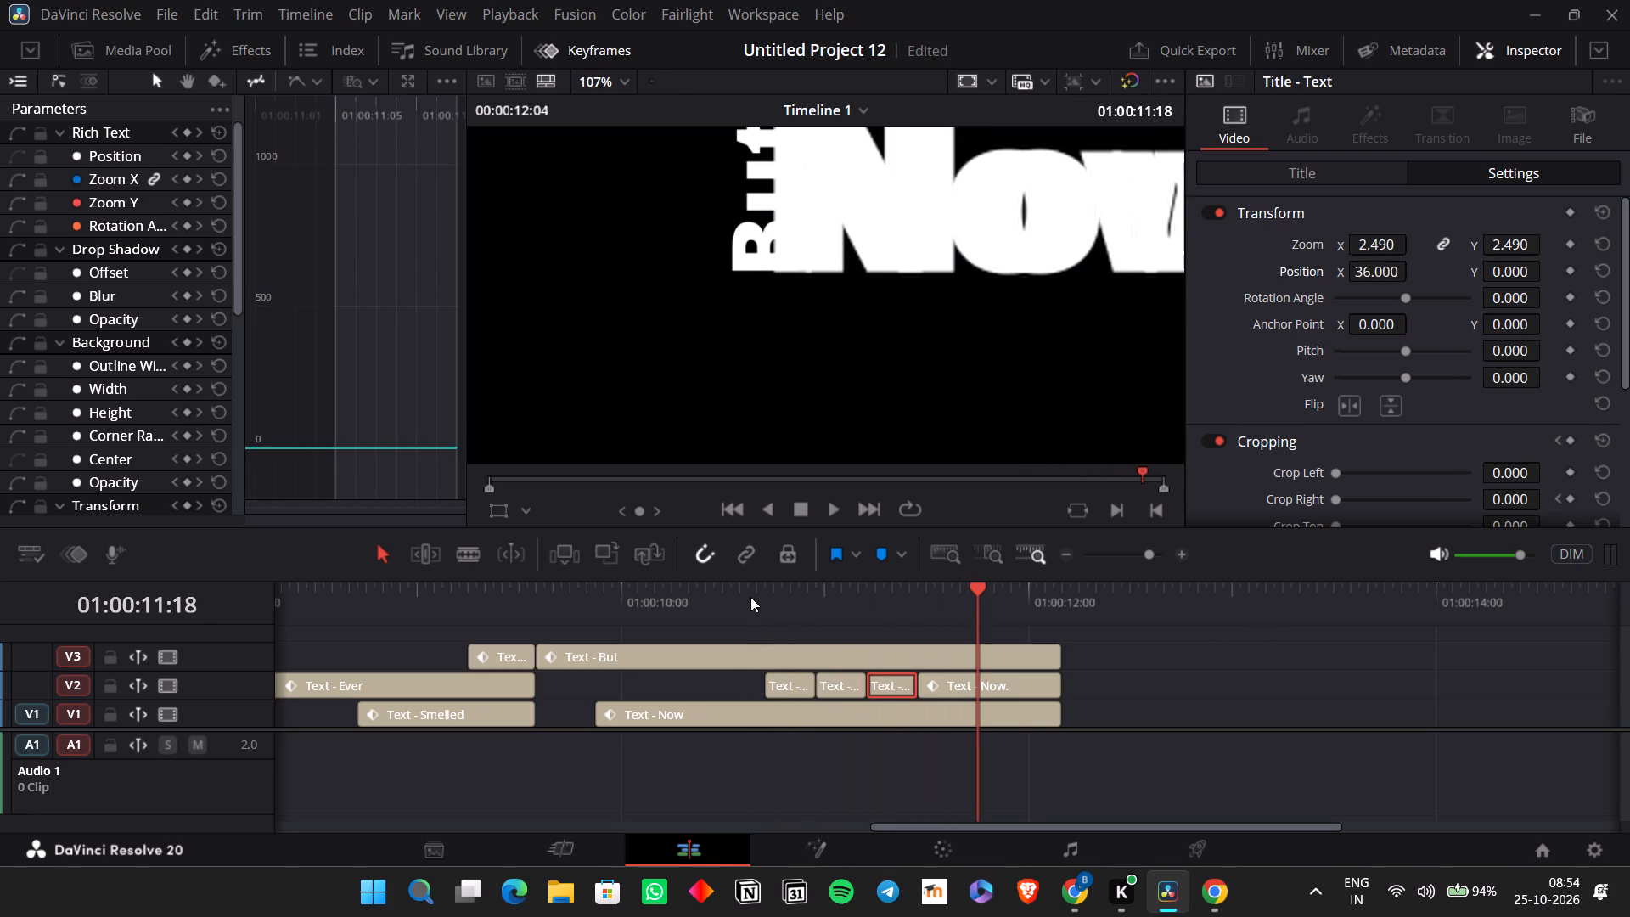
Trim the "Now" clip's end back to 01:00:10:17 and return it to V2 before the first short clip.
{"action": "double_click", "coordinate": [1063, 710]}
{"action": "left_click_drag", "start_coordinate": [1058, 712], "coordinate": [764, 738]}
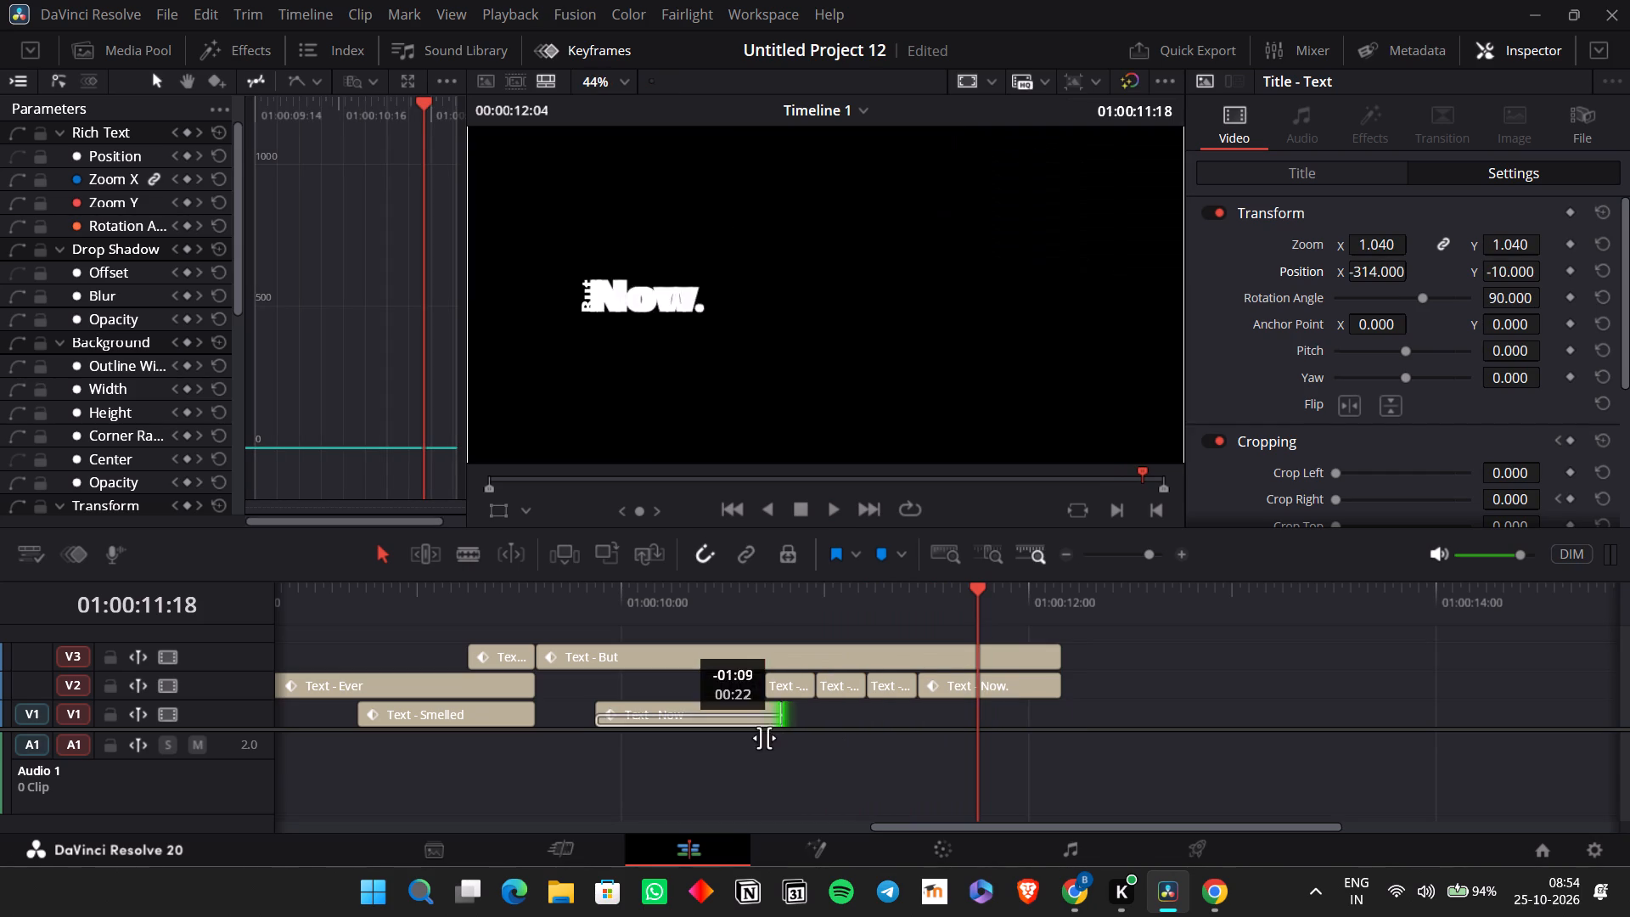
{"action": "left_click_drag", "start_coordinate": [764, 738], "coordinate": [762, 738]}
{"action": "left_click_drag", "start_coordinate": [733, 721], "coordinate": [733, 692]}
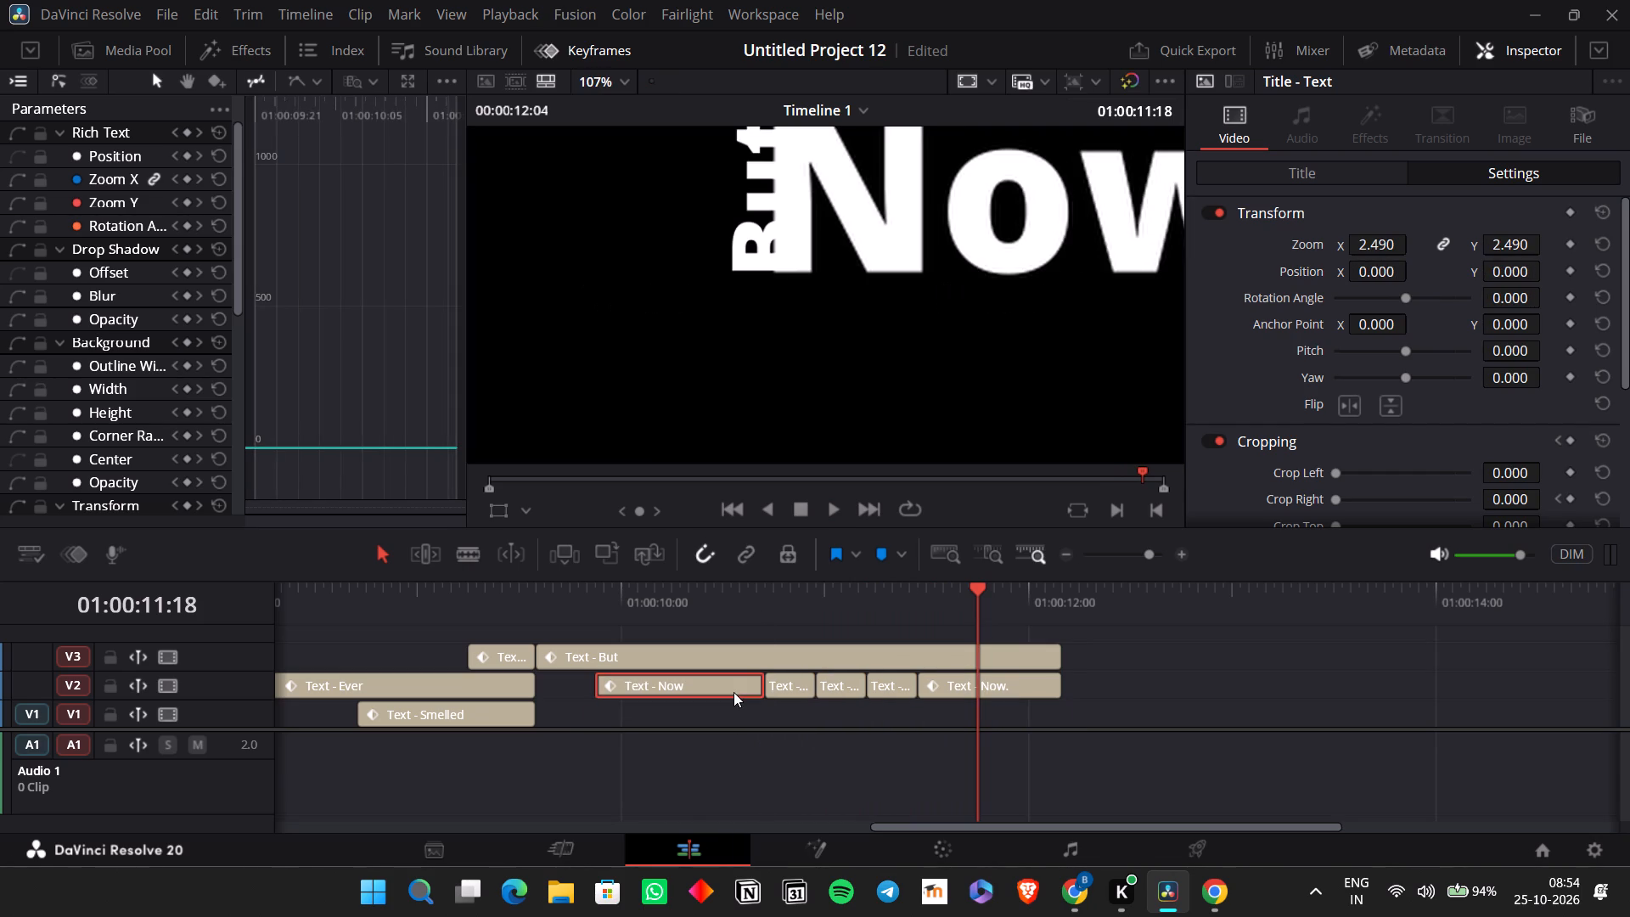
Move the long final "Now." clip from V2 up to V3, beyond the end of the "But" clip.
{"action": "left_click_drag", "start_coordinate": [940, 684], "coordinate": [1147, 661]}
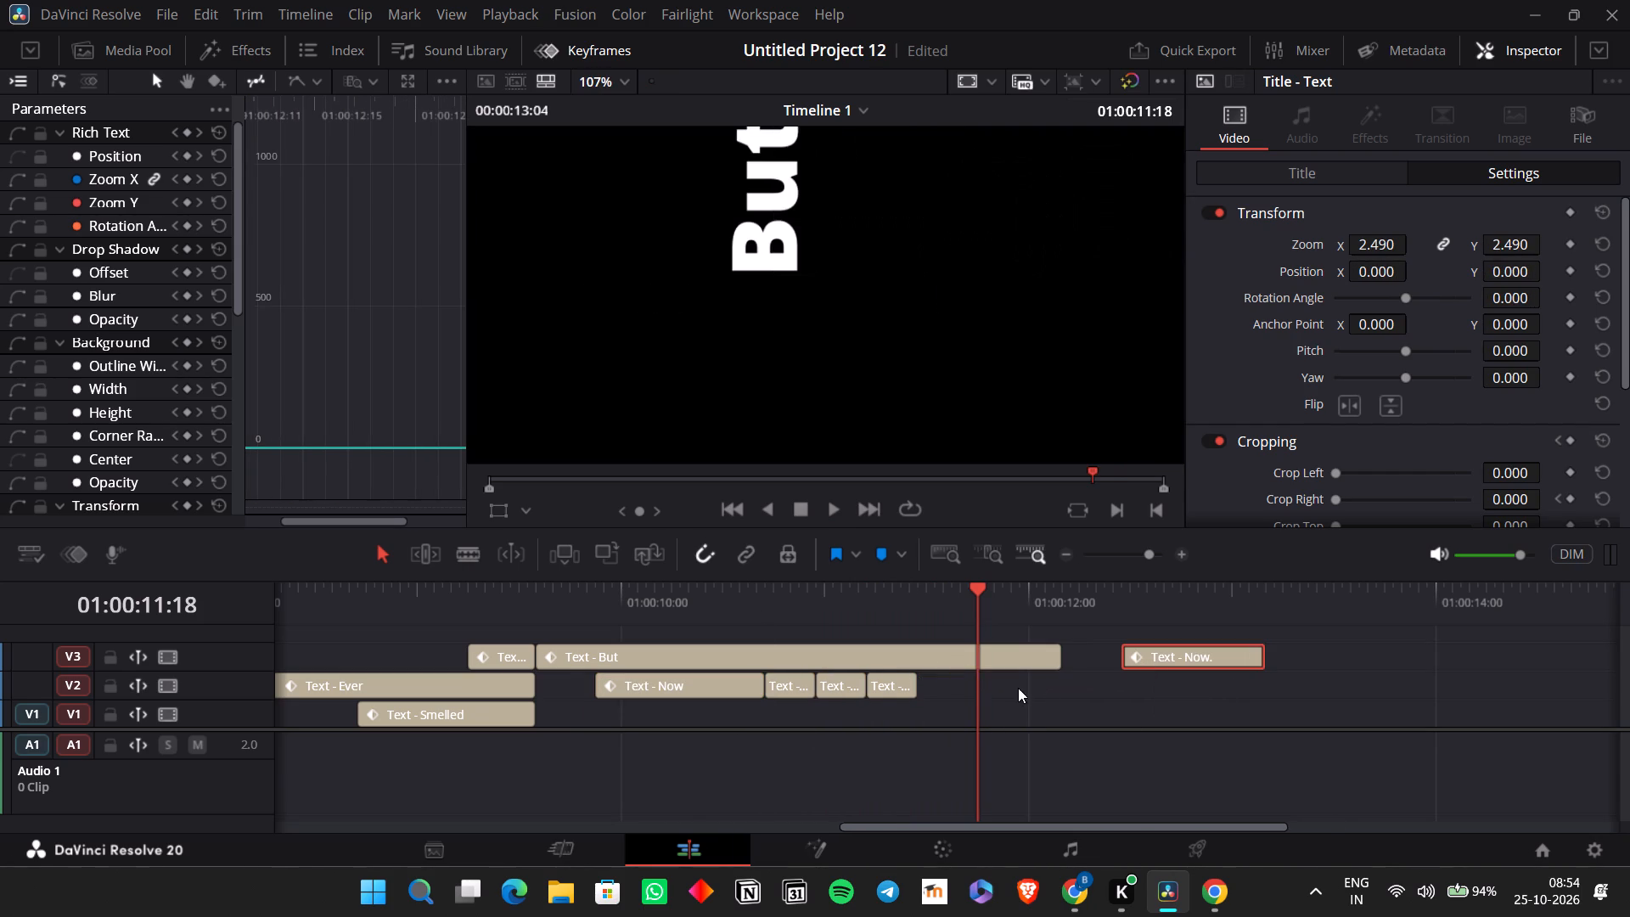
Review the "But" and "Now" section in playback, with the whole frame fitted in the viewer.
{"action": "double_click", "coordinate": [1068, 557]}
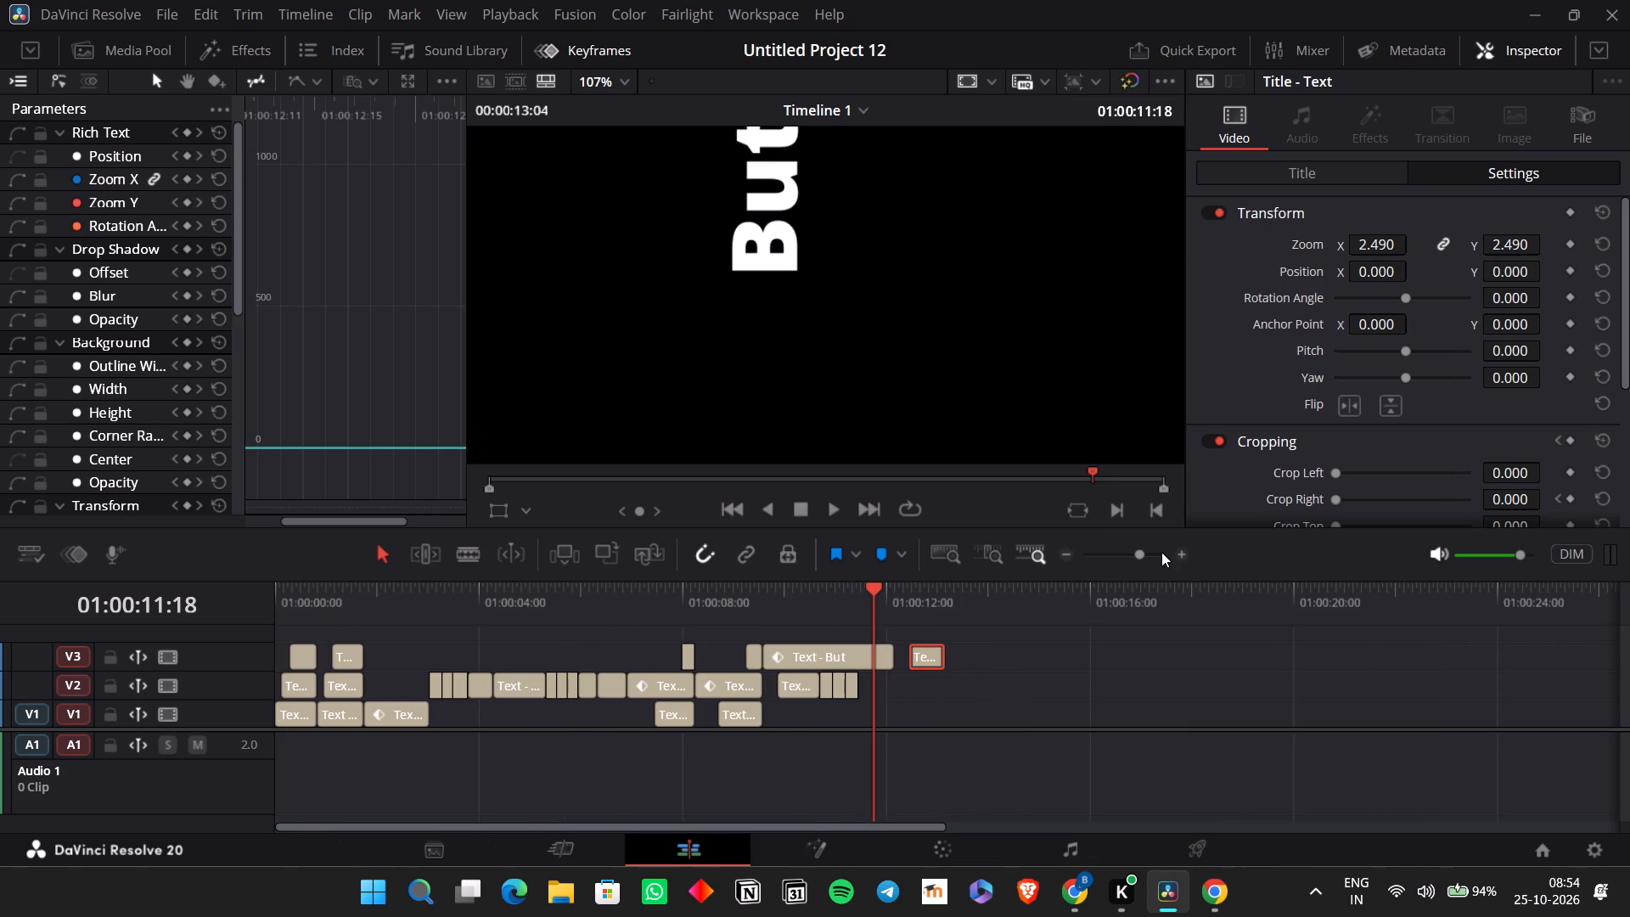
{"action": "left_click", "coordinate": [1179, 557]}
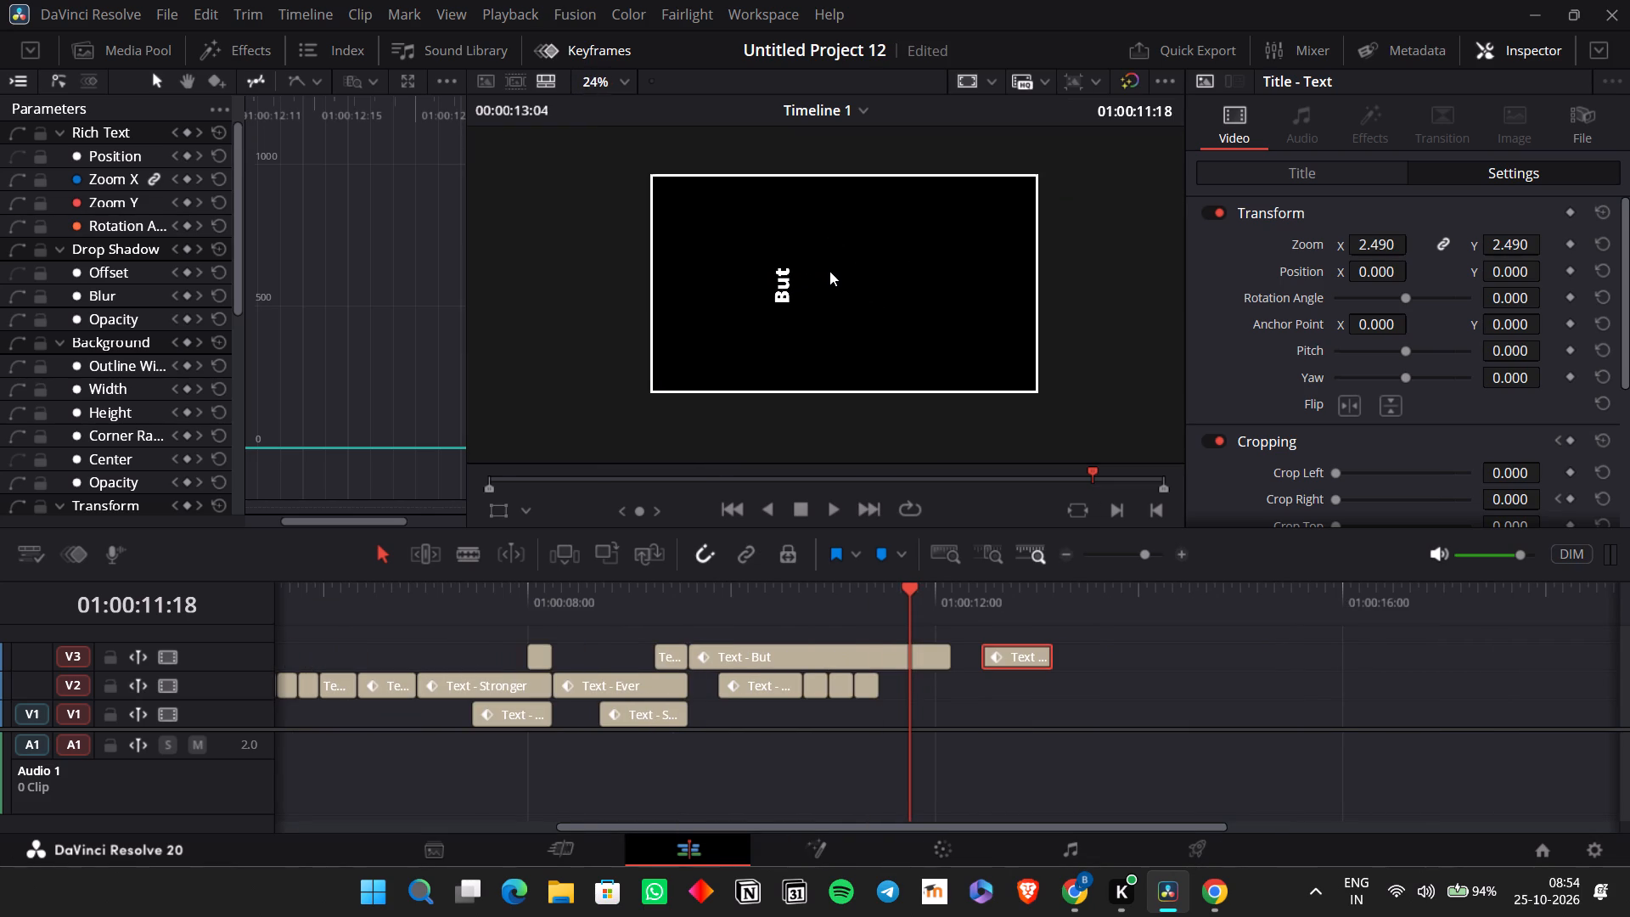
{"action": "left_click", "coordinate": [677, 595]}
{"action": "key", "text": "space"}
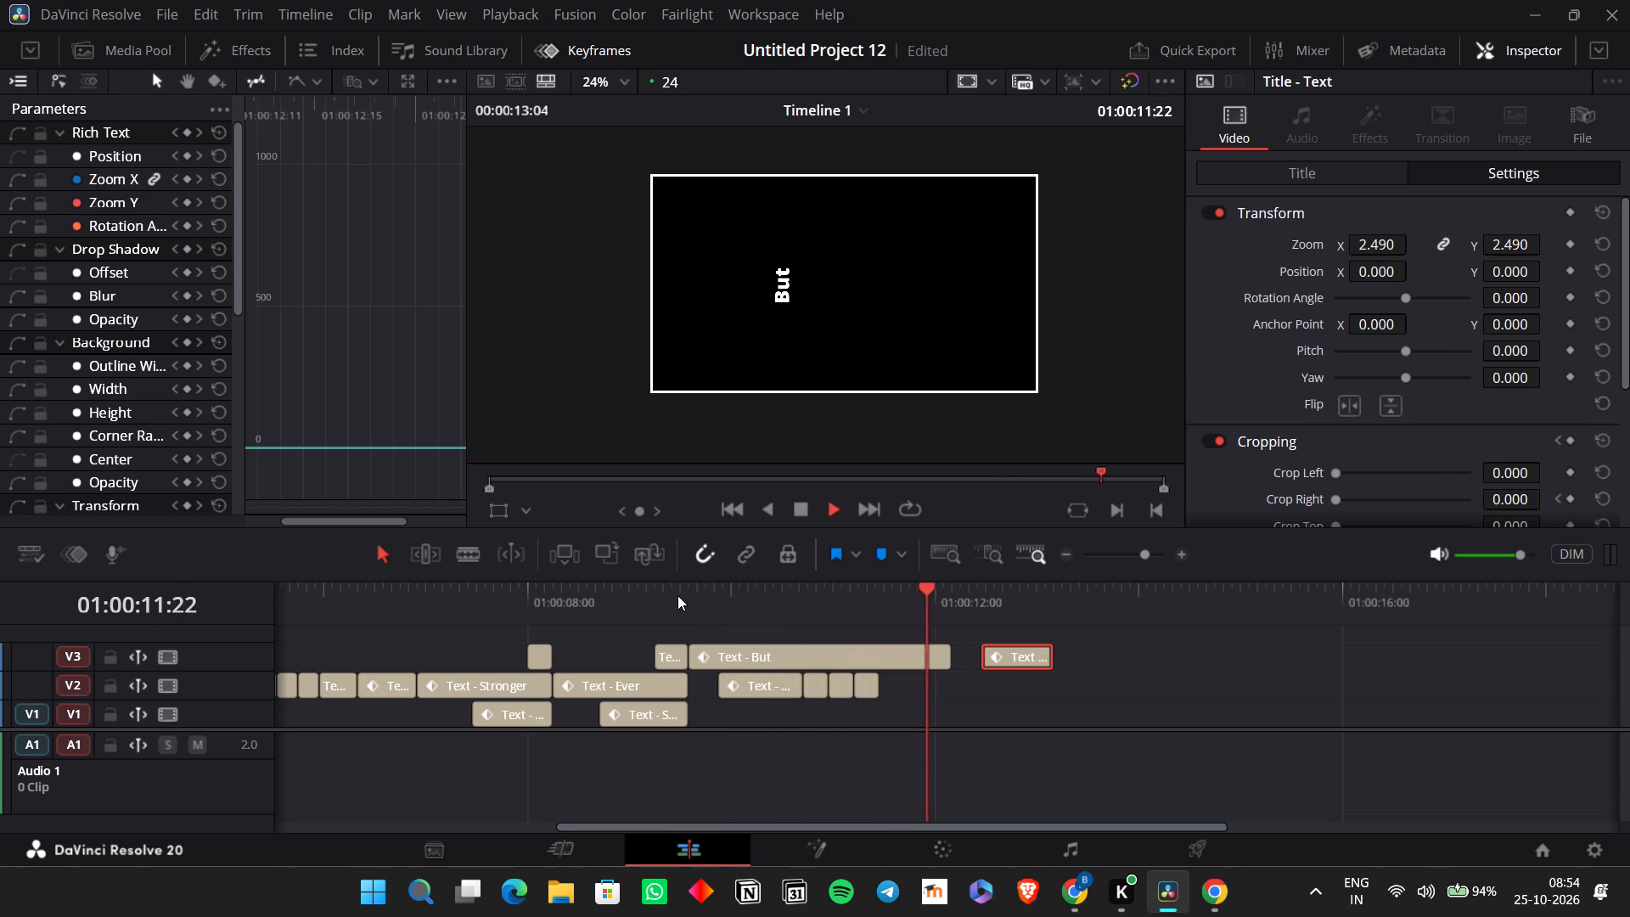
{"action": "key", "text": "space"}
{"action": "left_click", "coordinate": [797, 590]}
{"action": "key", "text": "space"}
{"action": "key", "text": "space"}
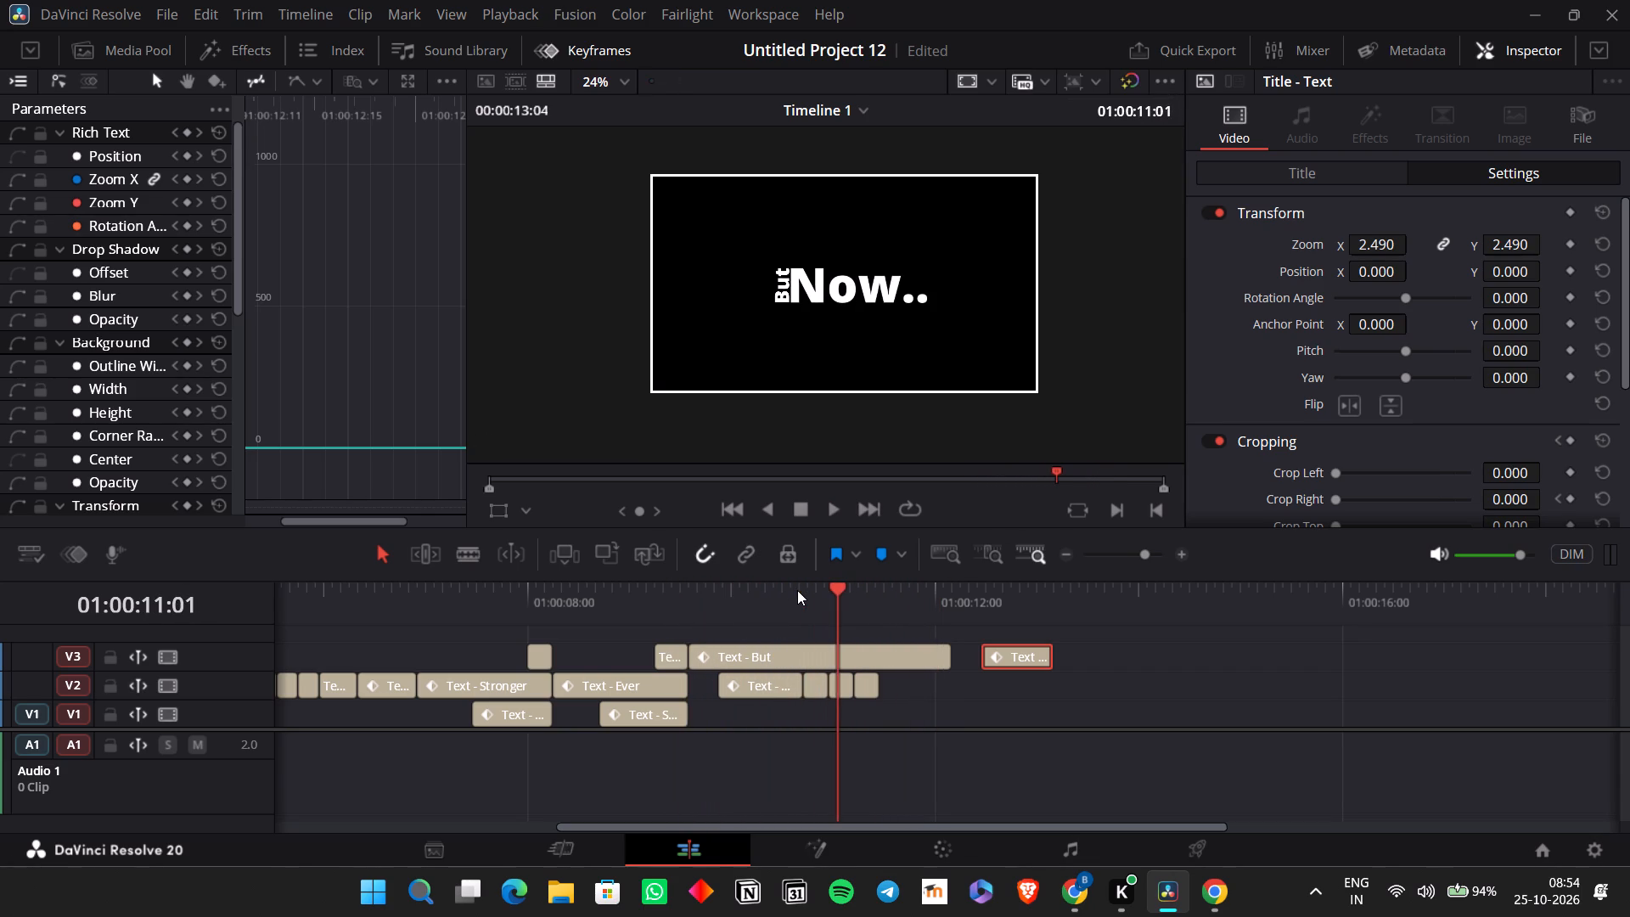
{"action": "key", "text": "space"}
{"action": "key", "text": "space"}
Change the third short clip's text to "Now...".
{"action": "left_click", "coordinate": [873, 686]}
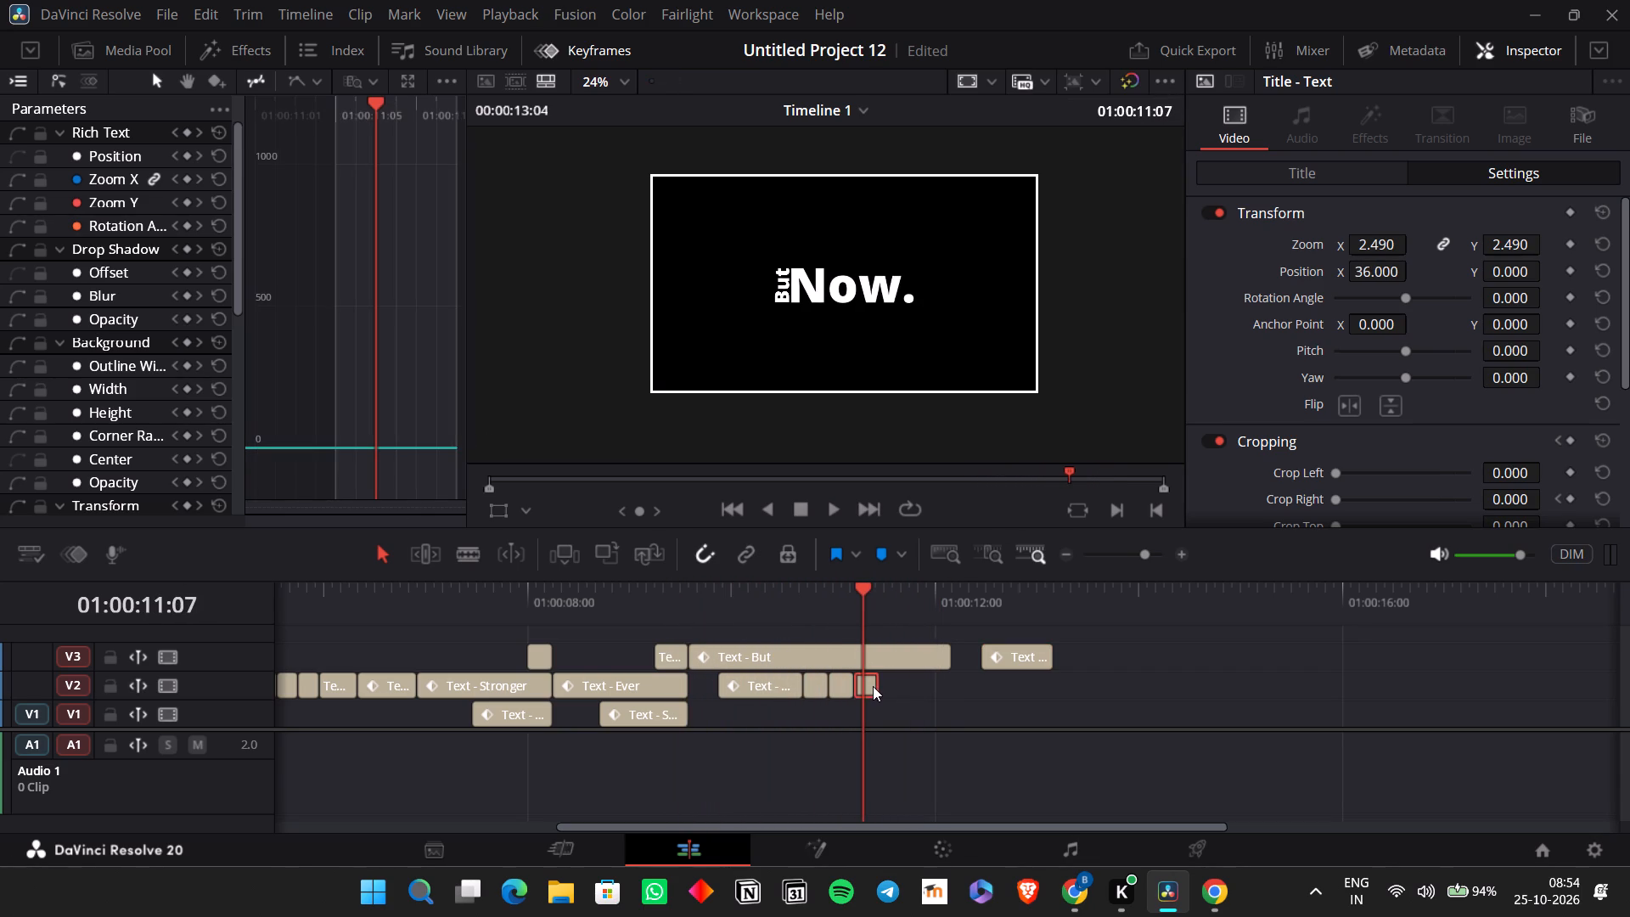
{"action": "left_click", "coordinate": [1303, 169]}
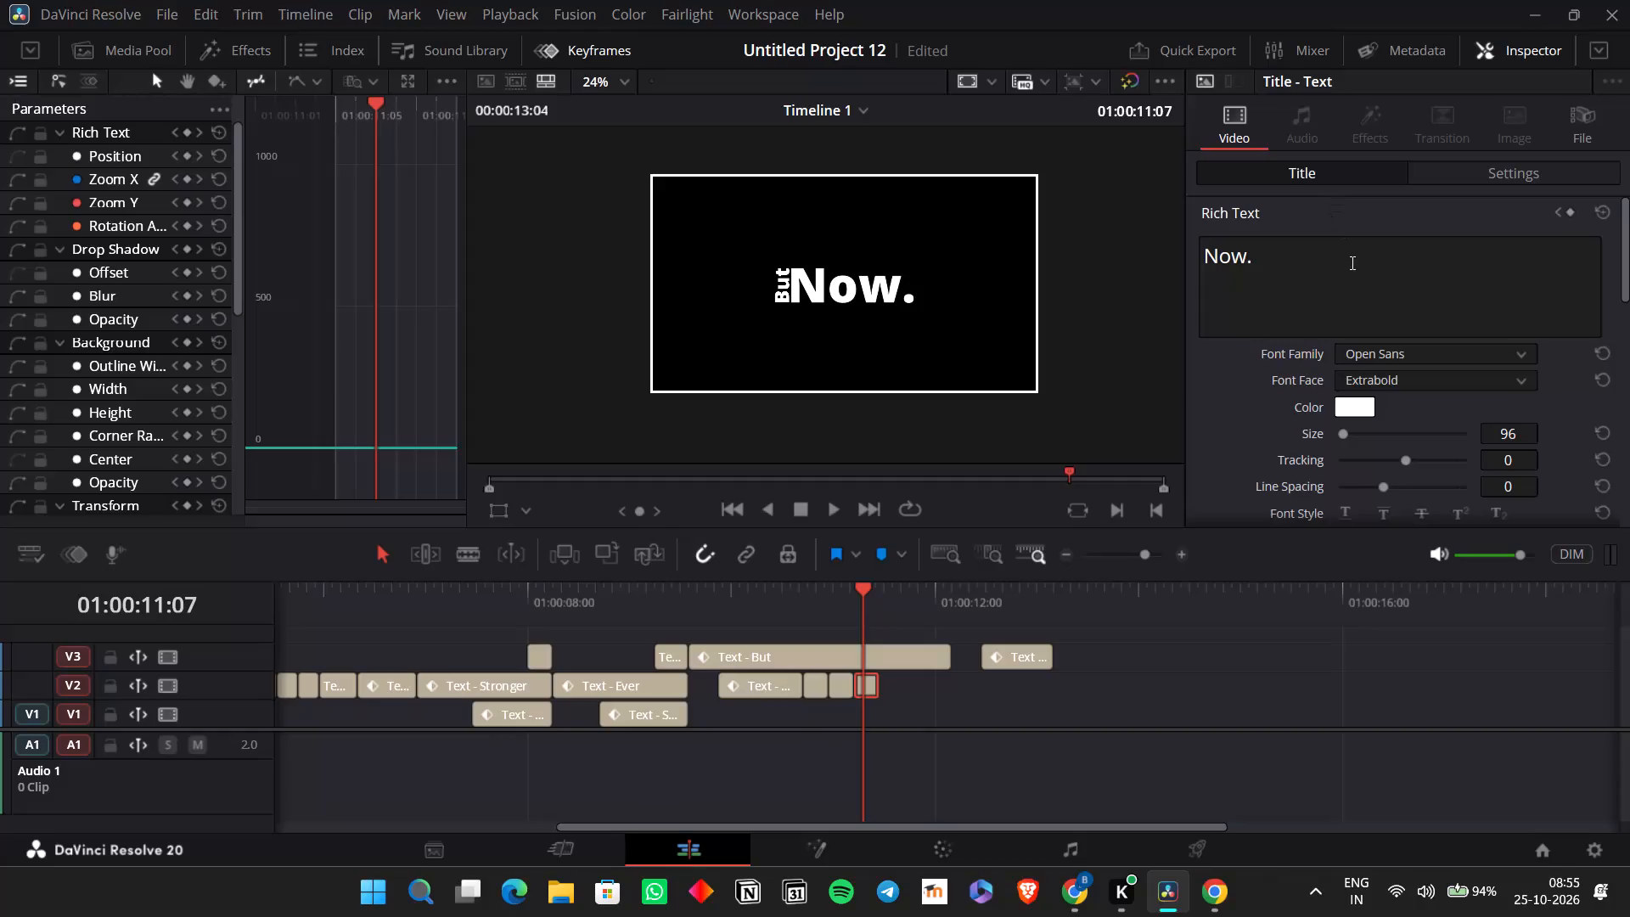
{"action": "left_click", "coordinate": [1348, 262]}
{"action": "type", "text": ".."}
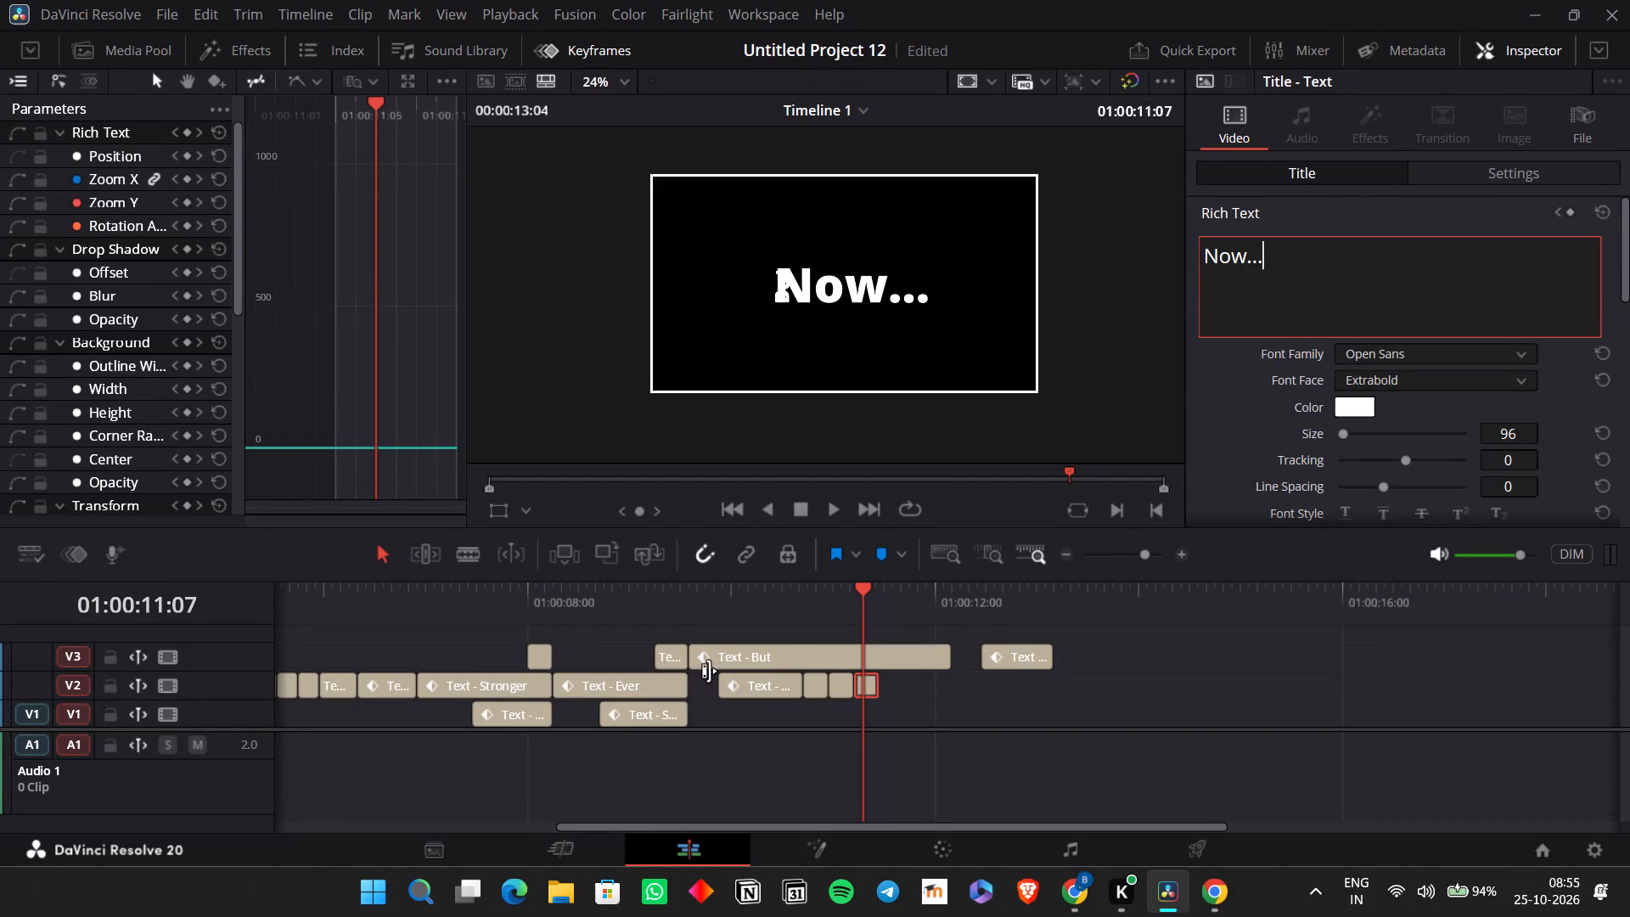
Check the first short clip's position settings, and set the second short clip's Position X to 70.
{"action": "left_click", "coordinate": [818, 594]}
{"action": "left_click", "coordinate": [816, 678]}
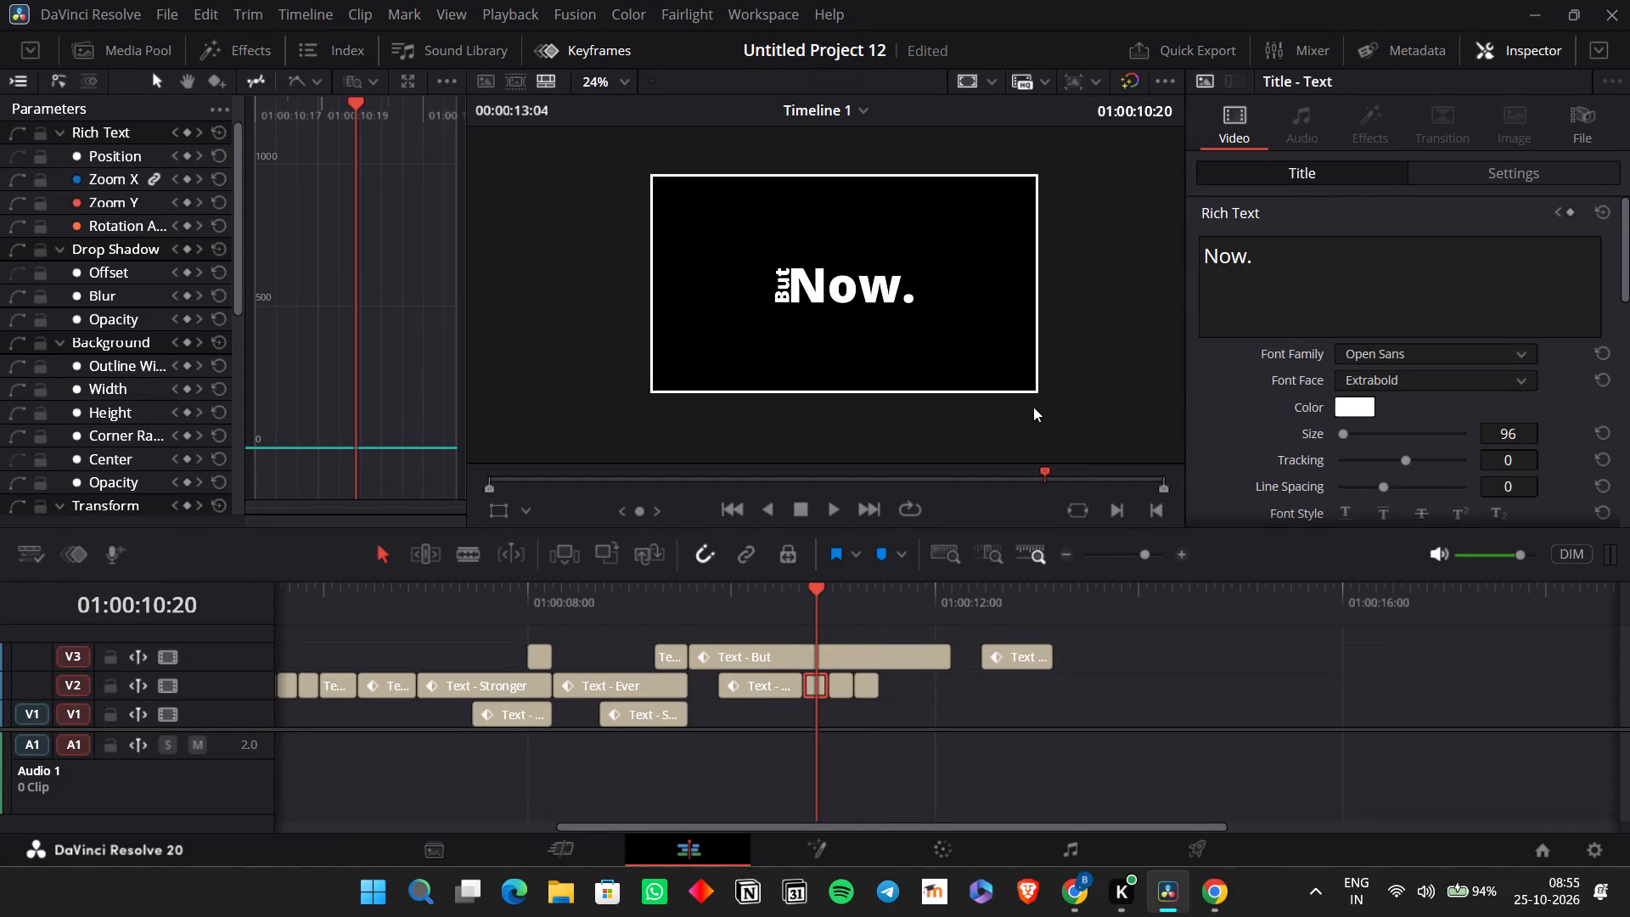
{"action": "left_click", "coordinate": [1432, 174]}
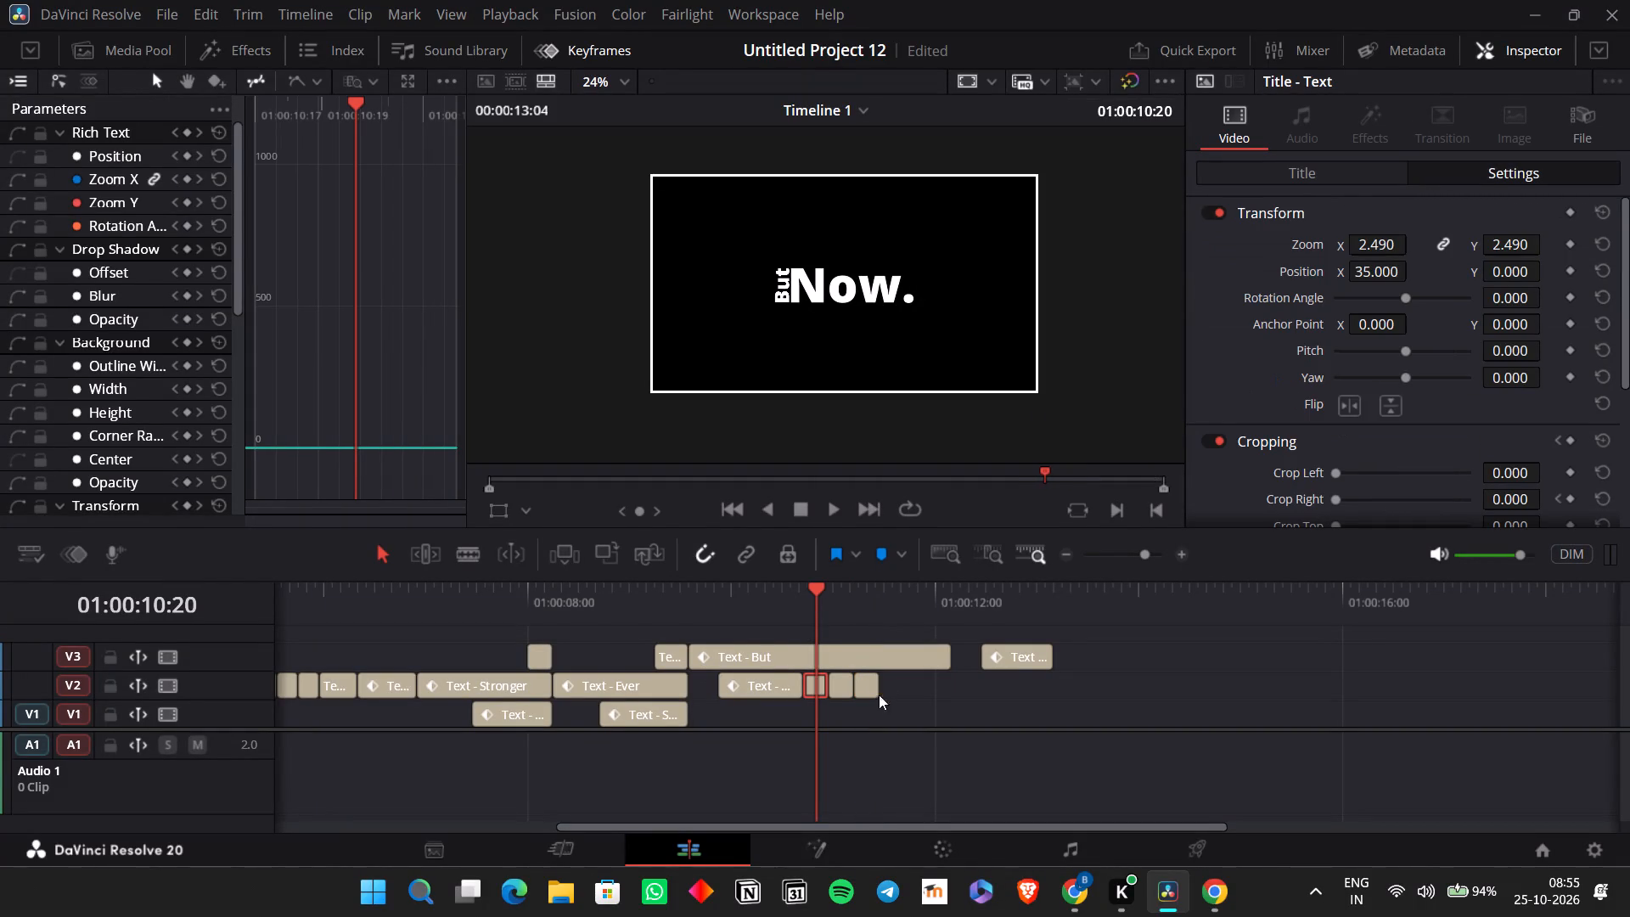
{"action": "left_click", "coordinate": [846, 688]}
{"action": "left_click", "coordinate": [840, 598]}
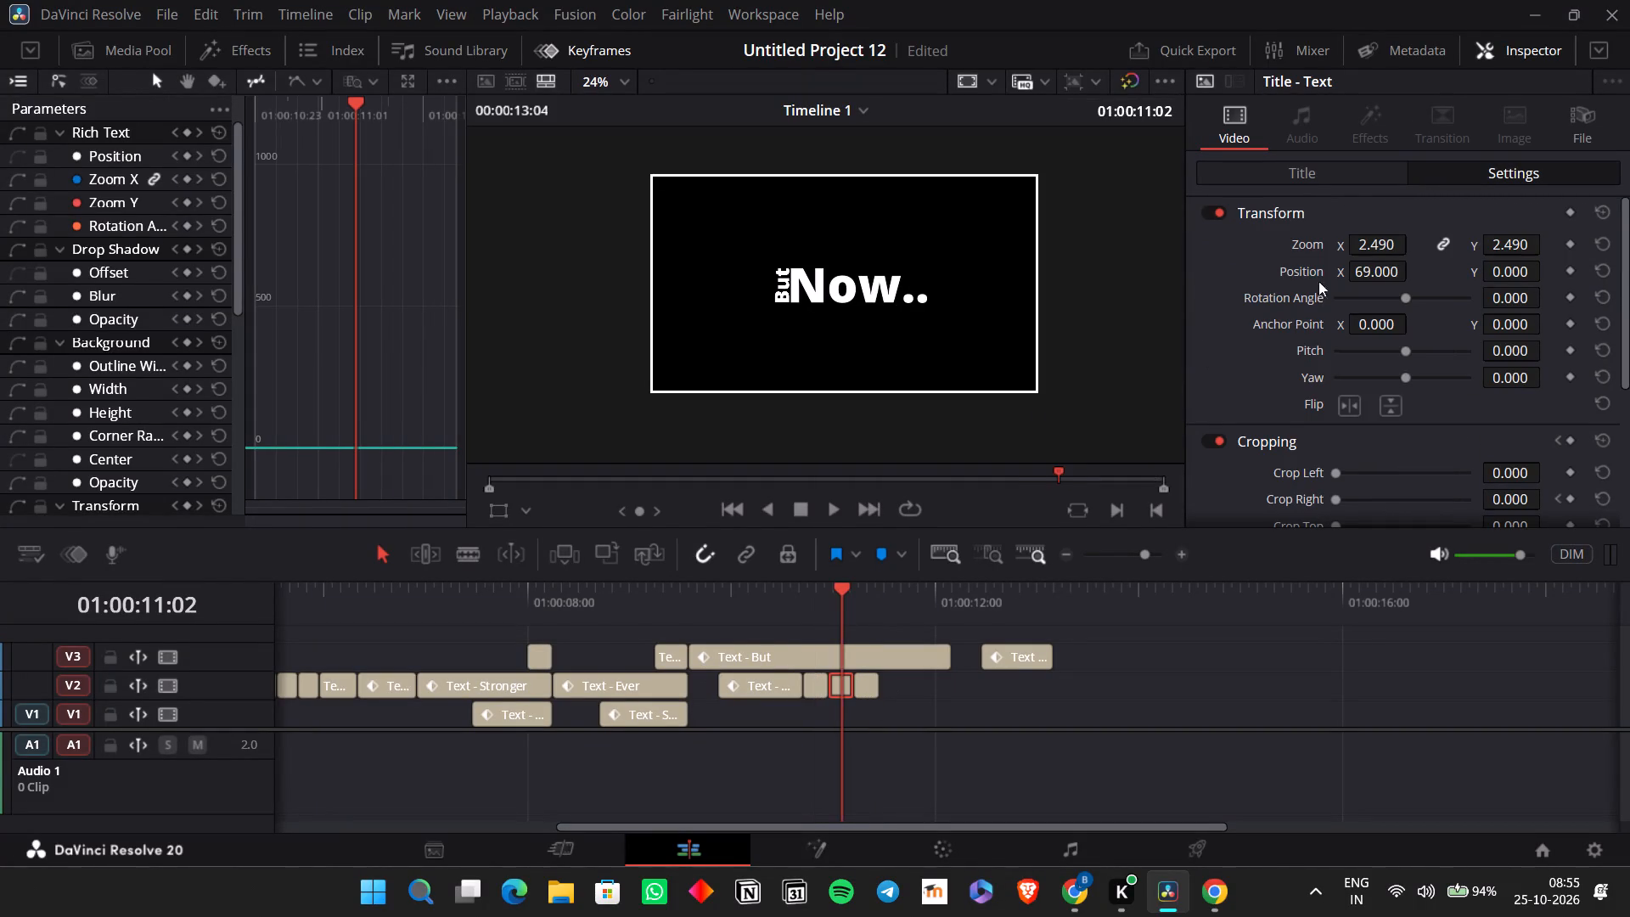
{"action": "double_click", "coordinate": [1383, 280]}
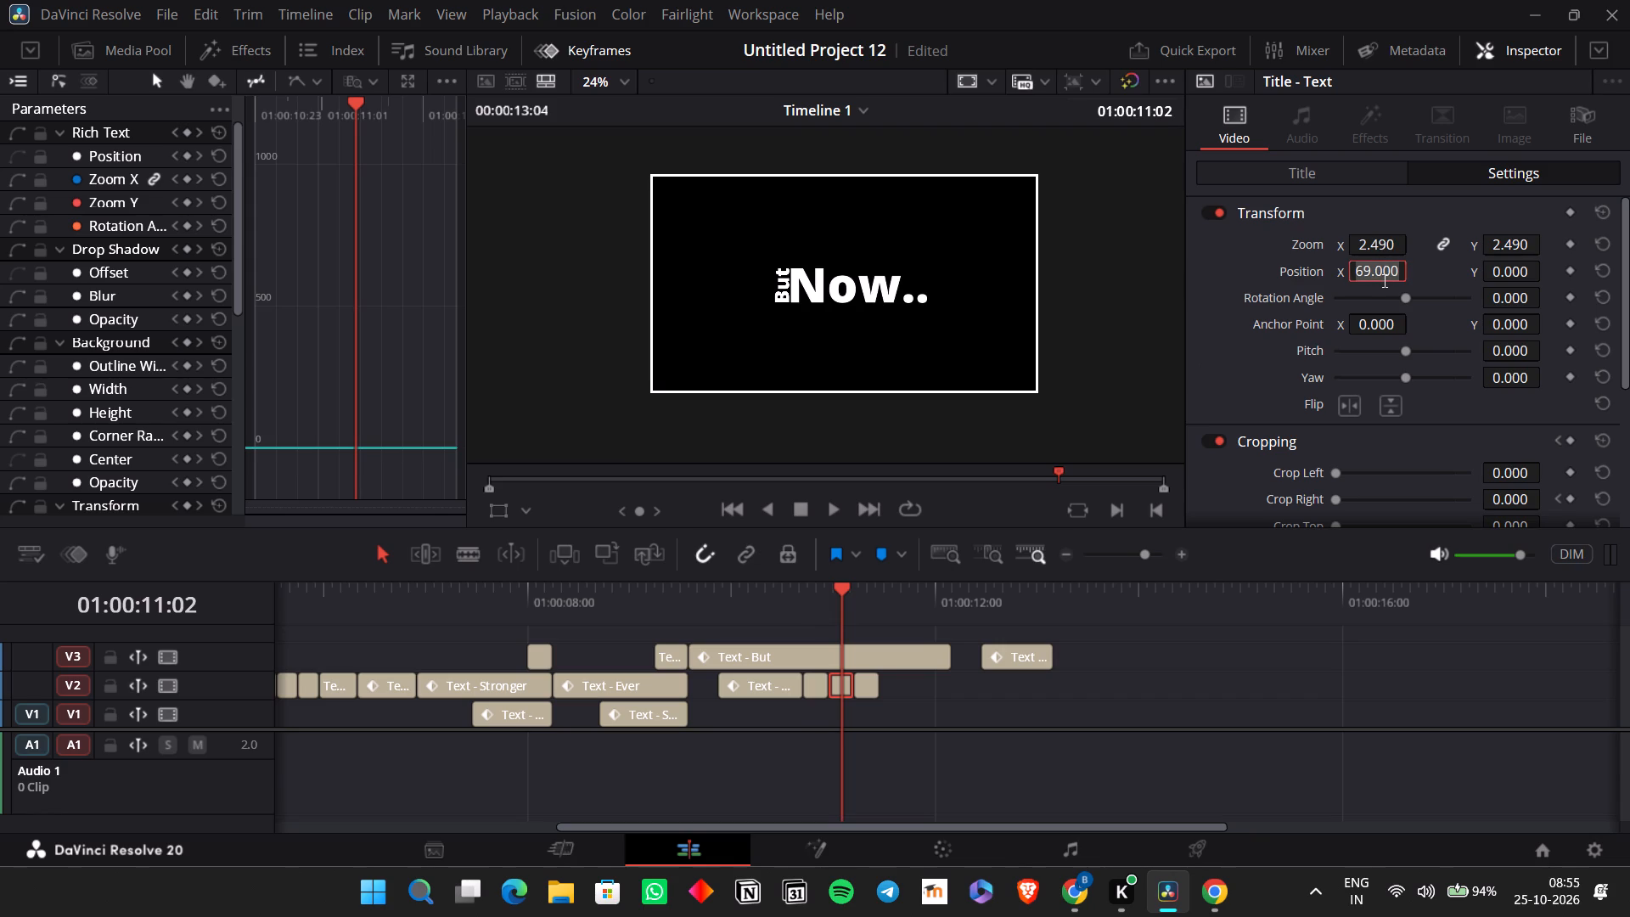
{"action": "type", "text": "70"}
{"action": "key", "text": "Return"}
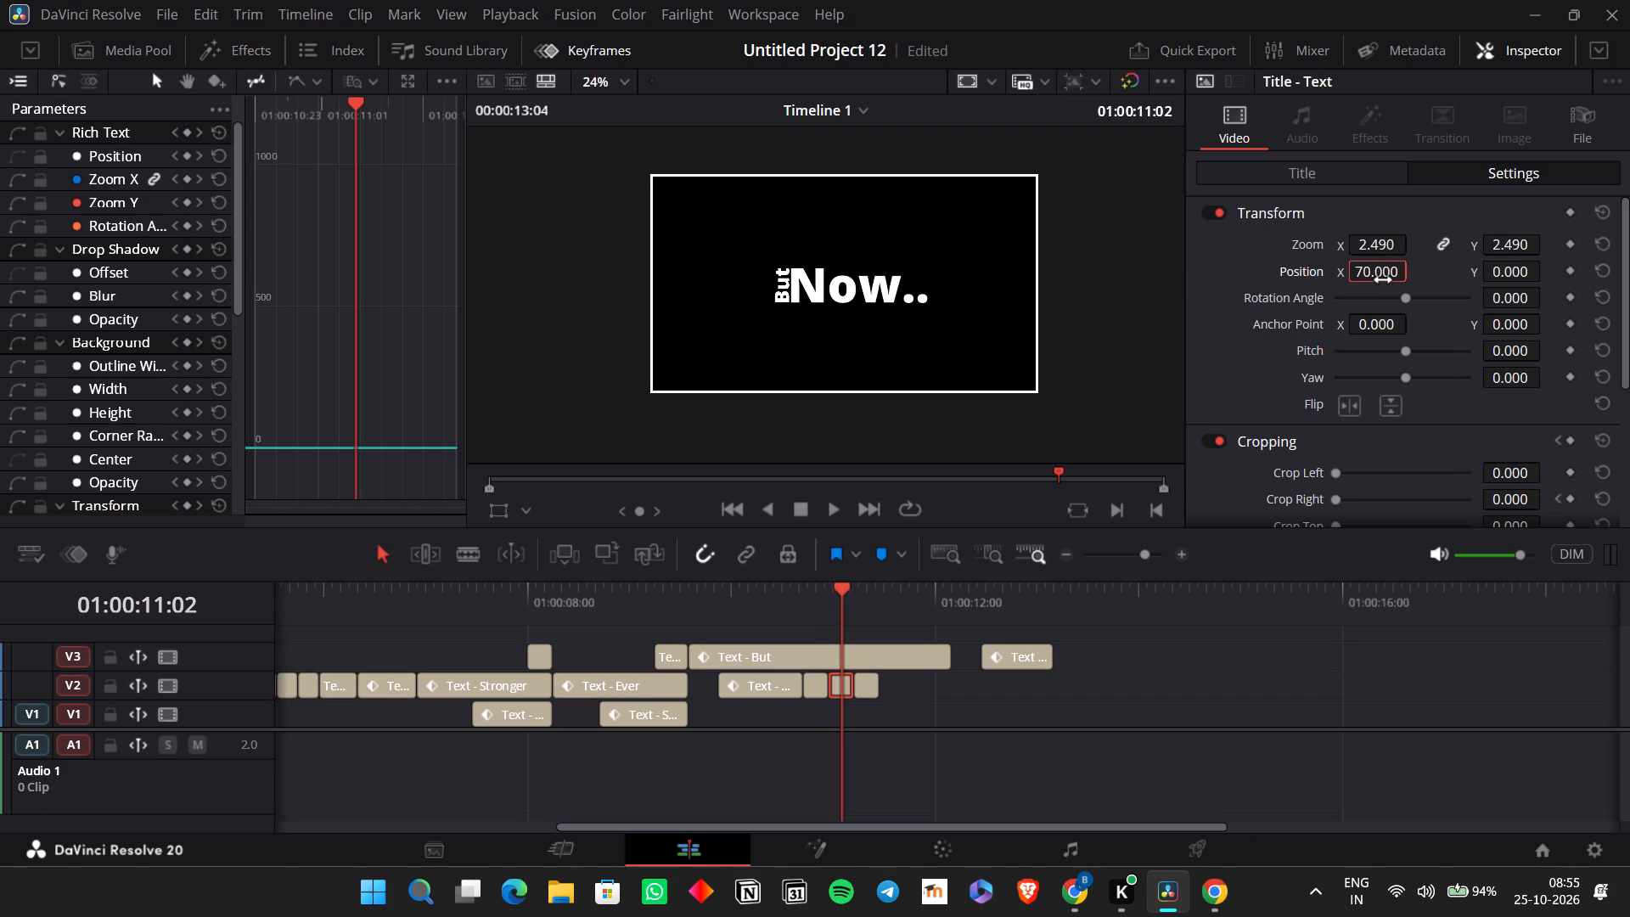
Set the third short clip's Position X to 105 and play the sequence from the start of "But".
{"action": "left_click", "coordinate": [778, 601]}
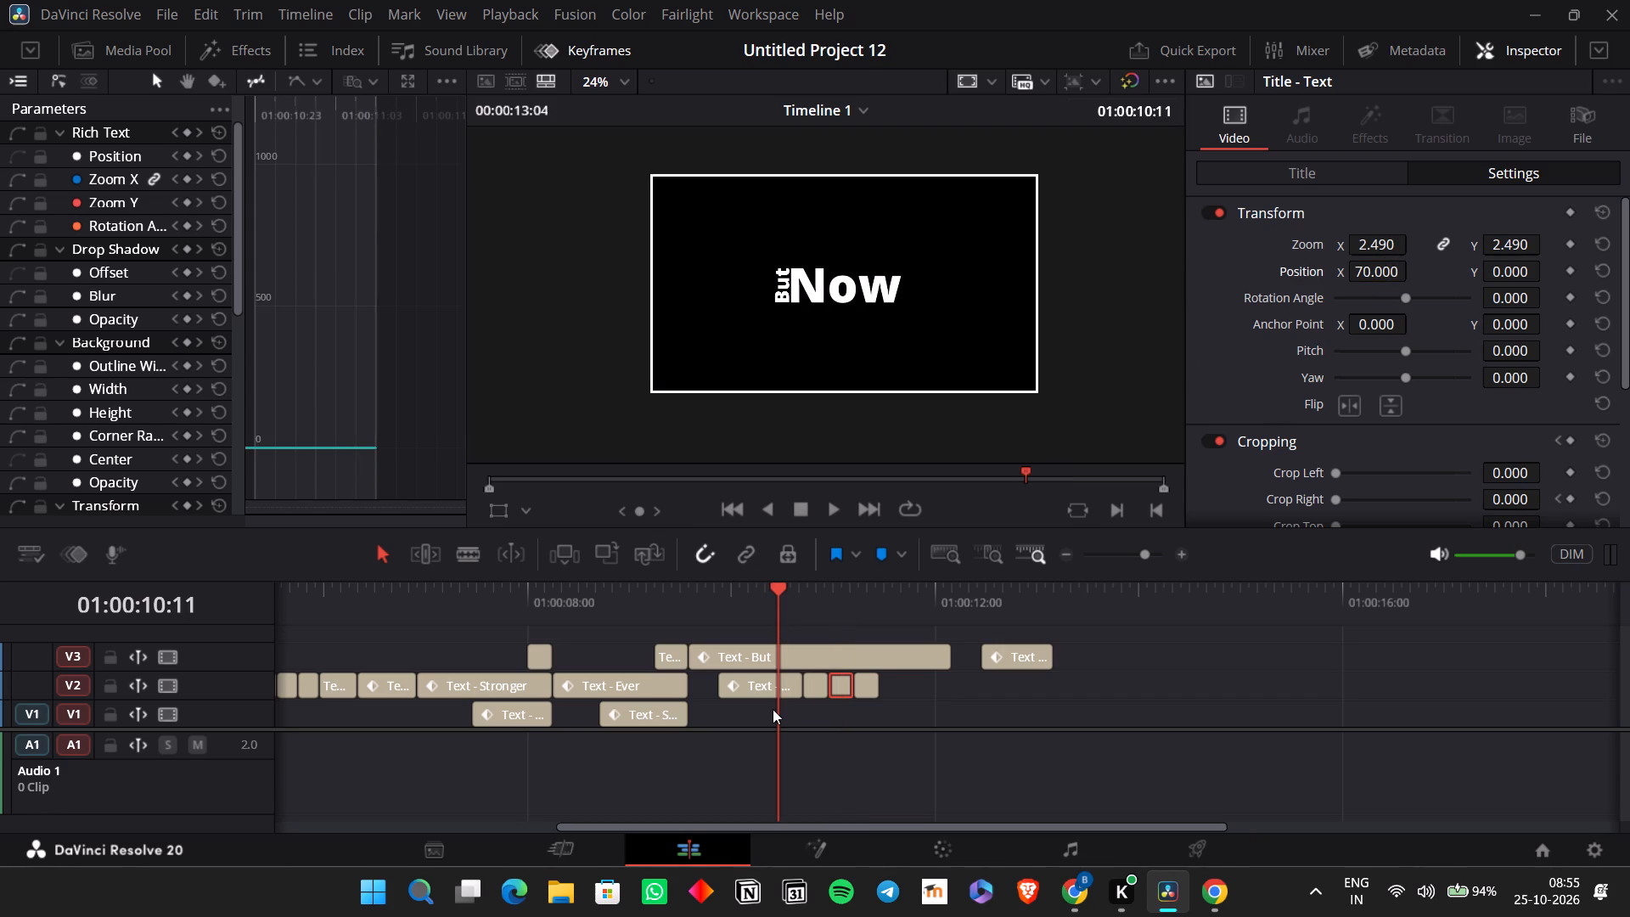
{"action": "left_click", "coordinate": [776, 687]}
{"action": "left_click", "coordinate": [823, 682]}
{"action": "left_click", "coordinate": [840, 686]}
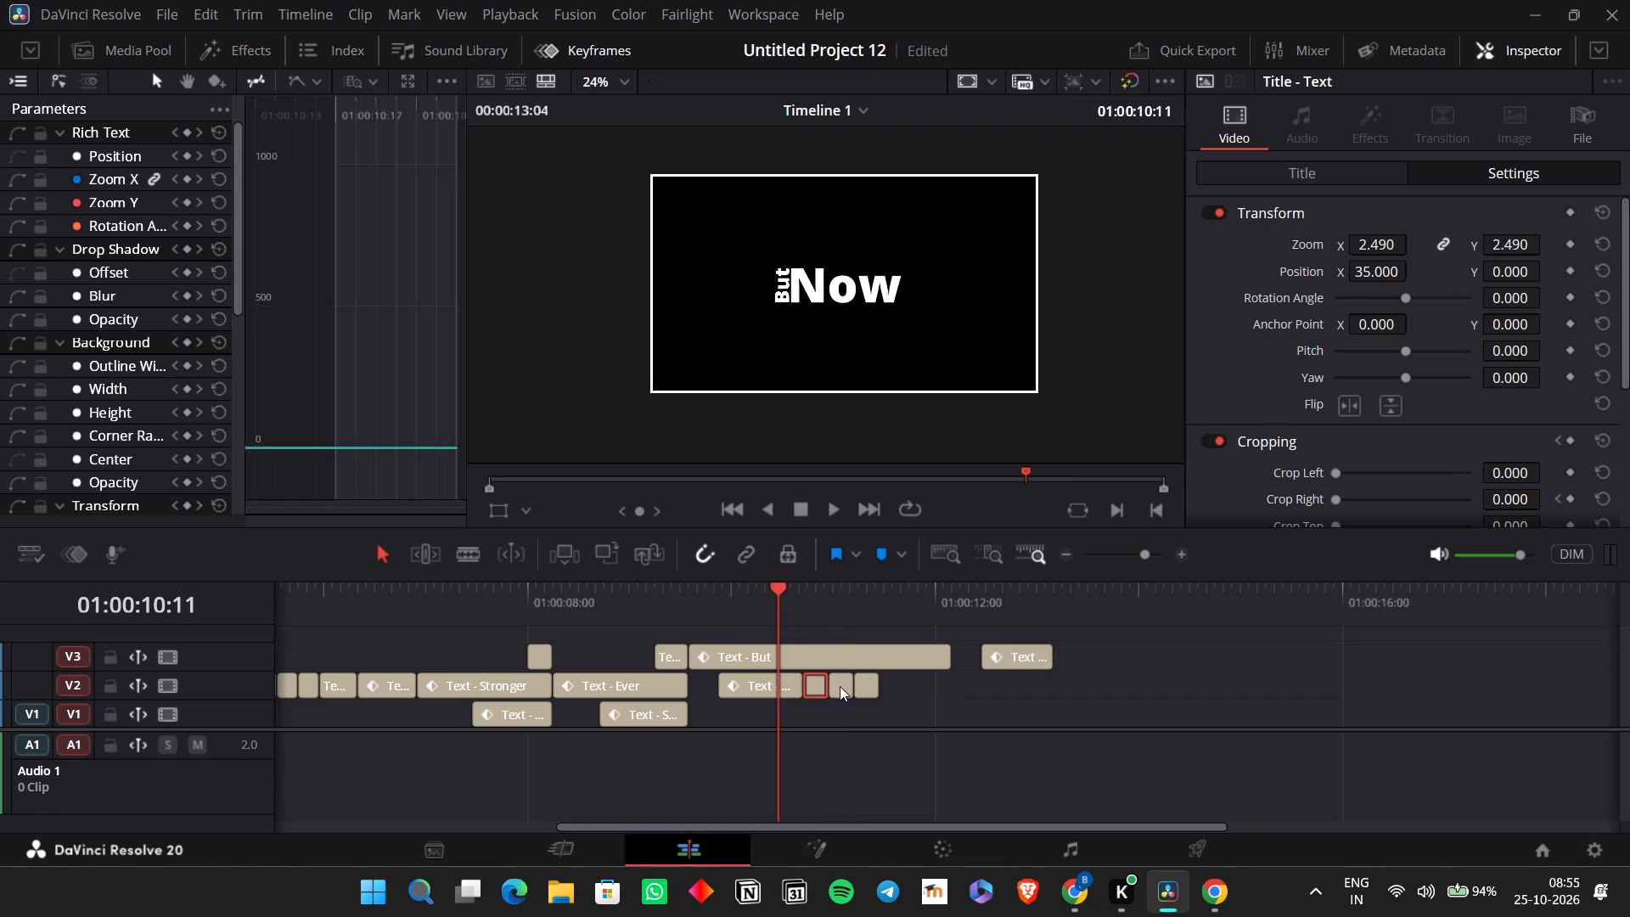
{"action": "left_click", "coordinate": [863, 689]}
{"action": "left_click", "coordinate": [863, 592]}
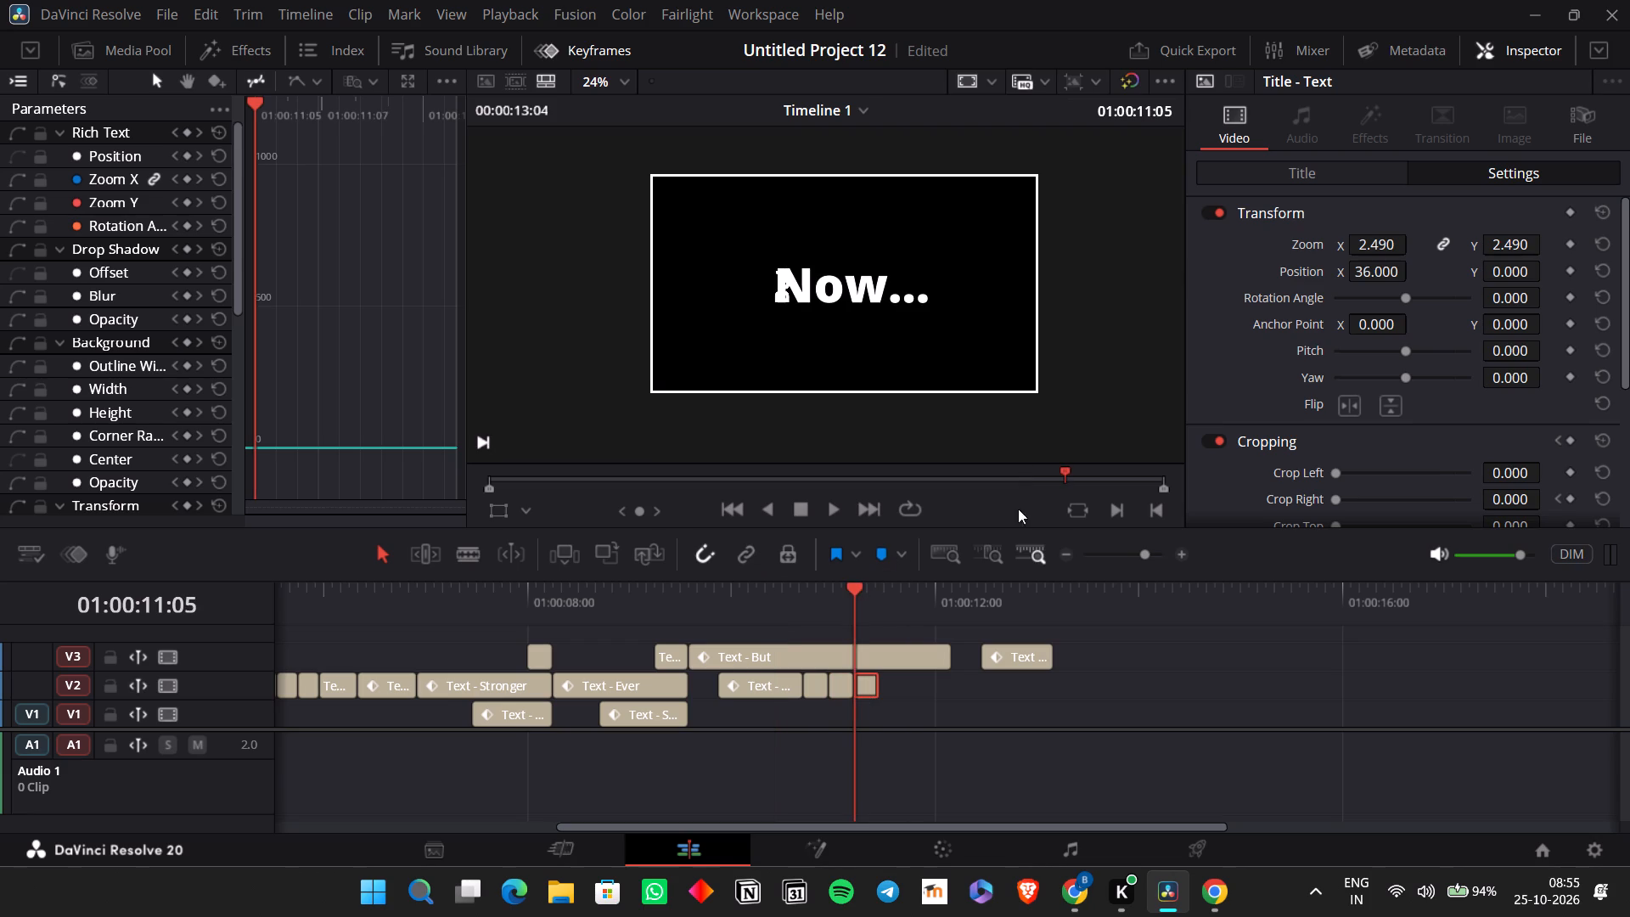
{"action": "left_click", "coordinate": [1391, 278]}
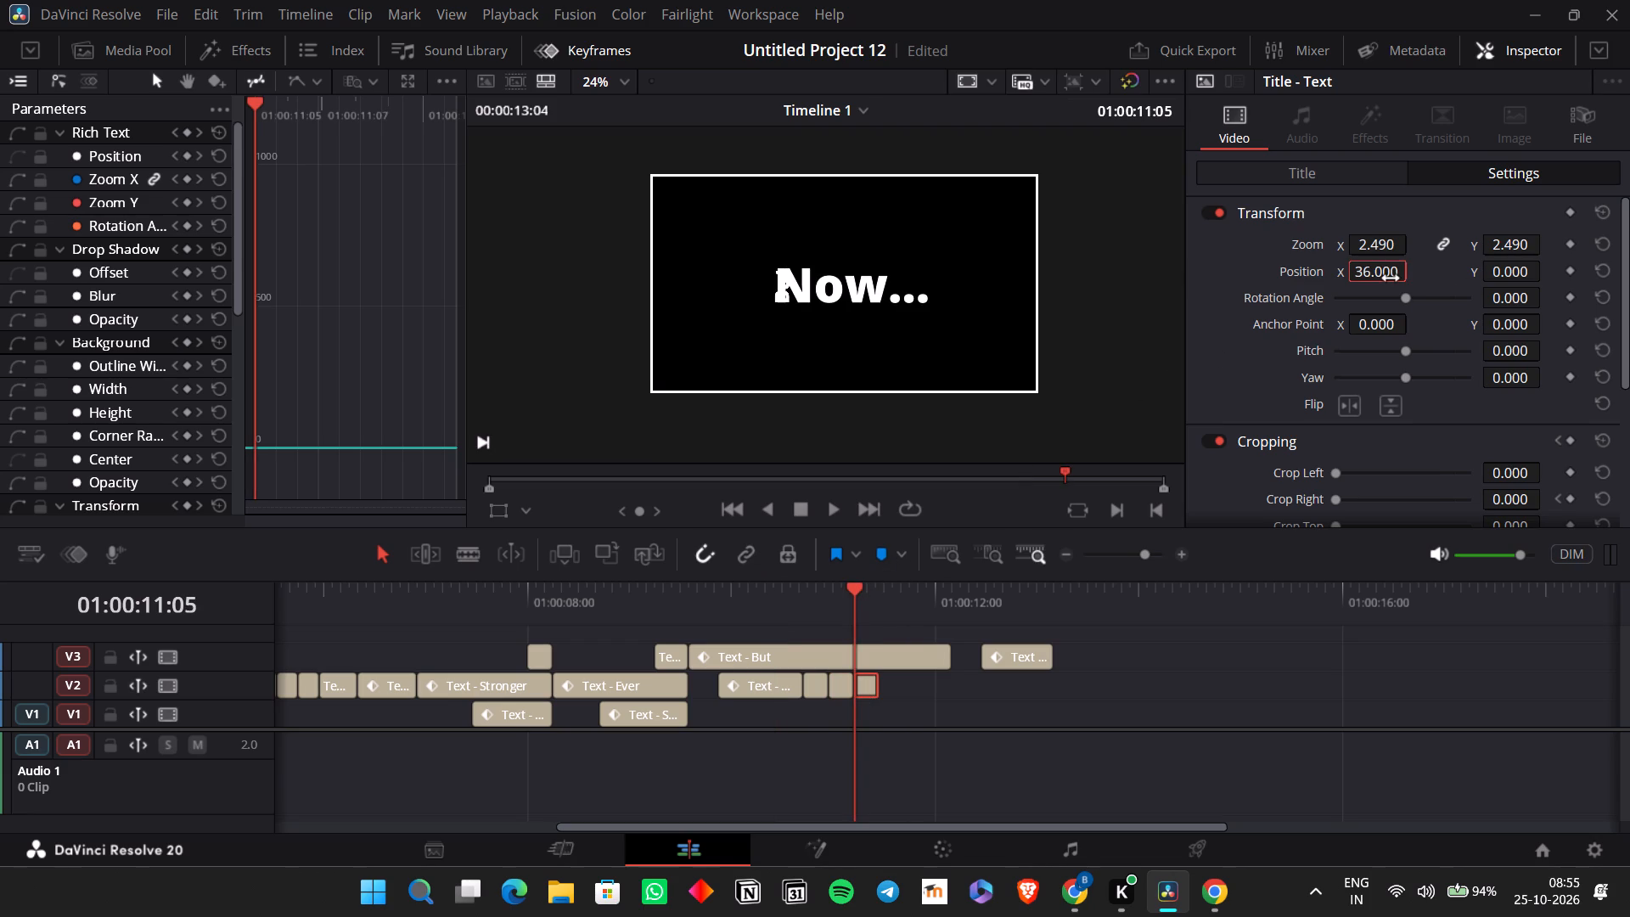
{"action": "double_click", "coordinate": [1391, 278]}
{"action": "type", "text": "105"}
{"action": "key", "text": "Return"}
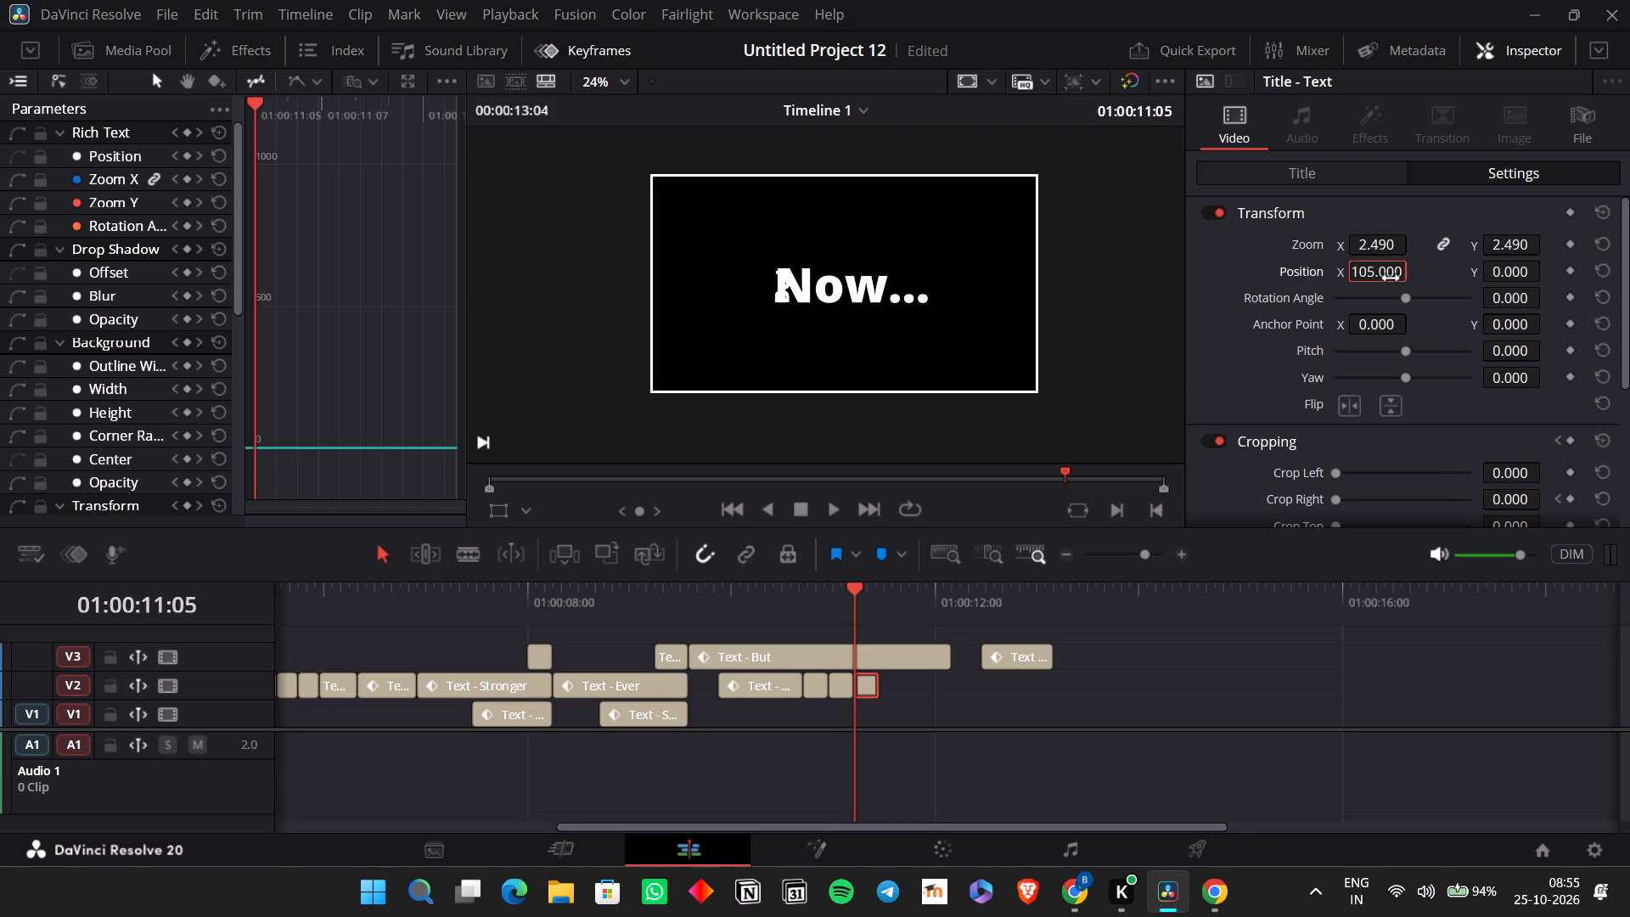
{"action": "left_click", "coordinate": [697, 584]}
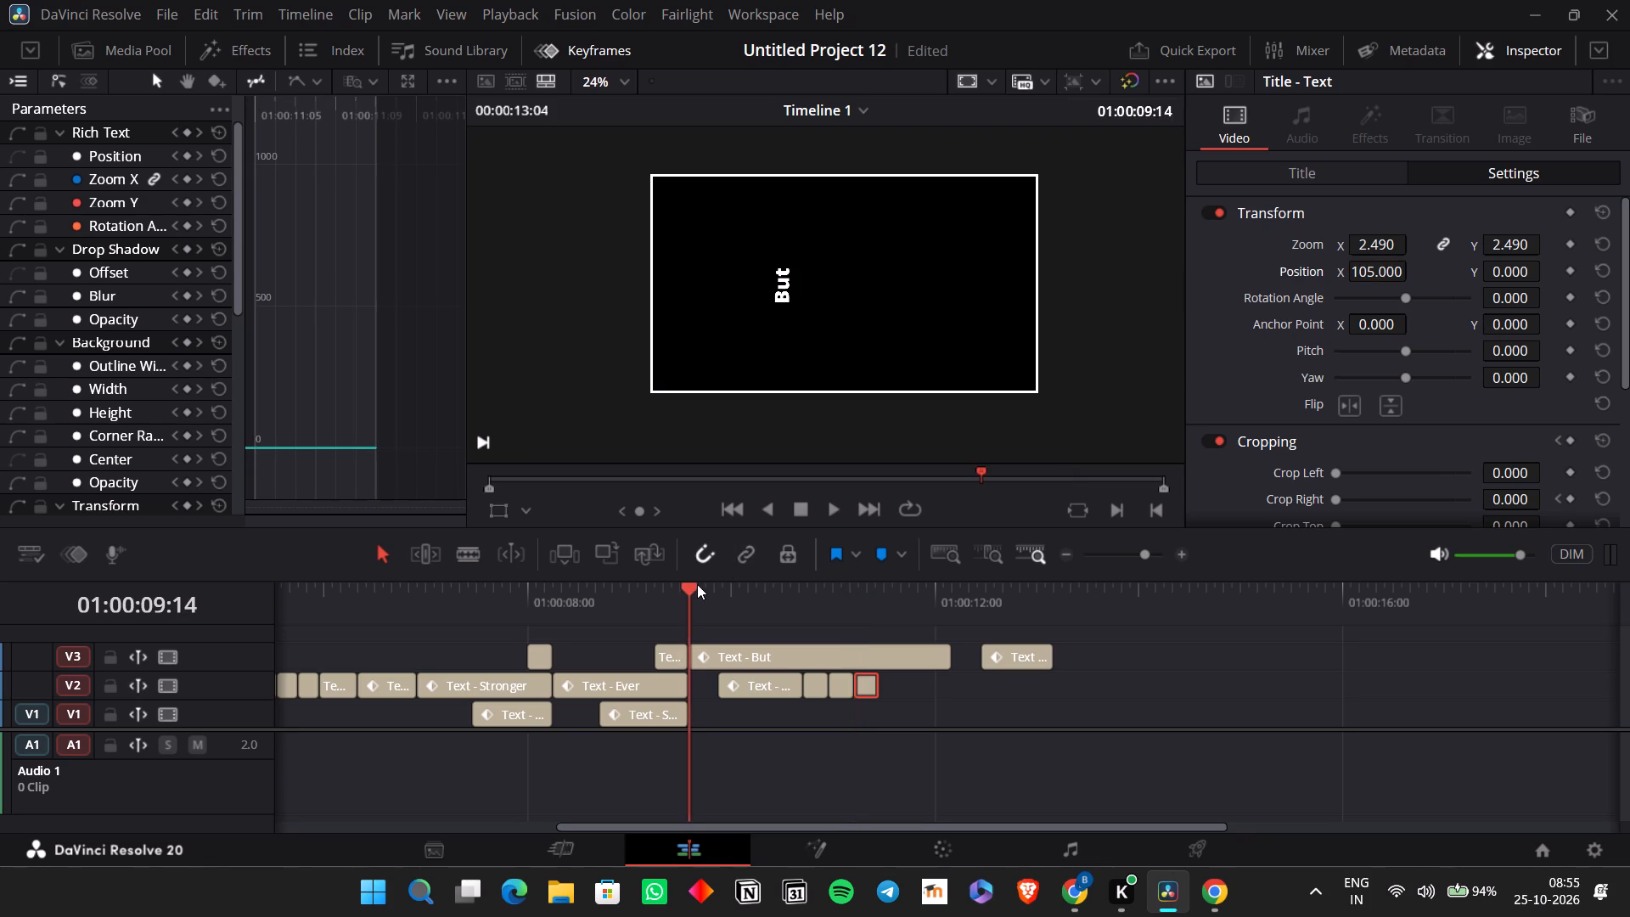
{"action": "key", "text": "space"}
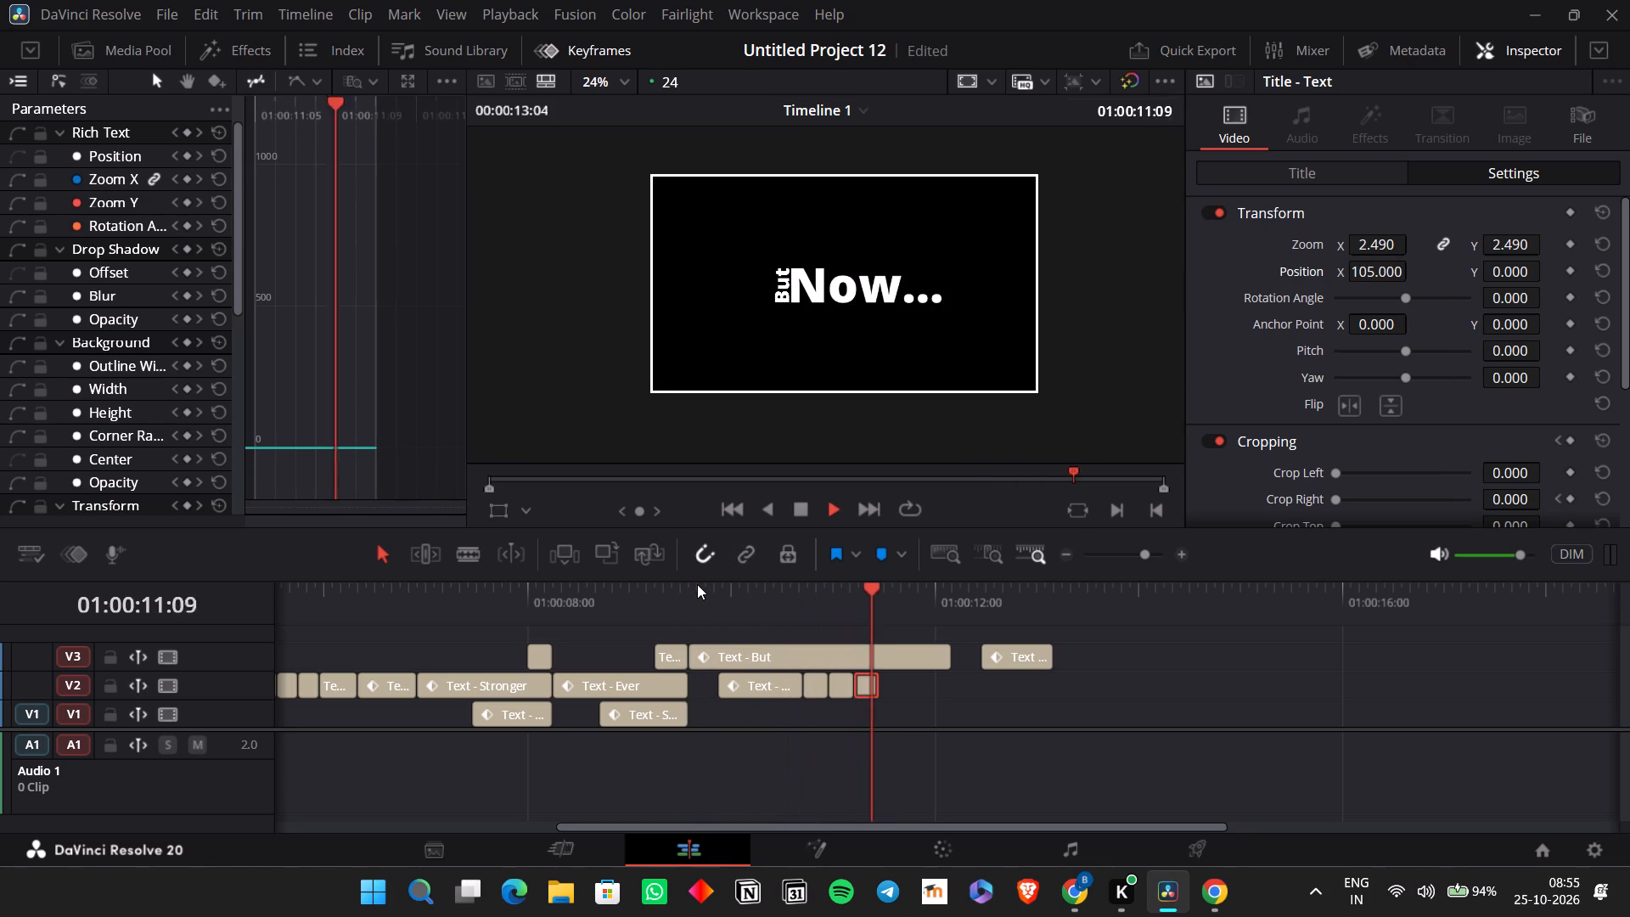
{"action": "key", "text": "space"}
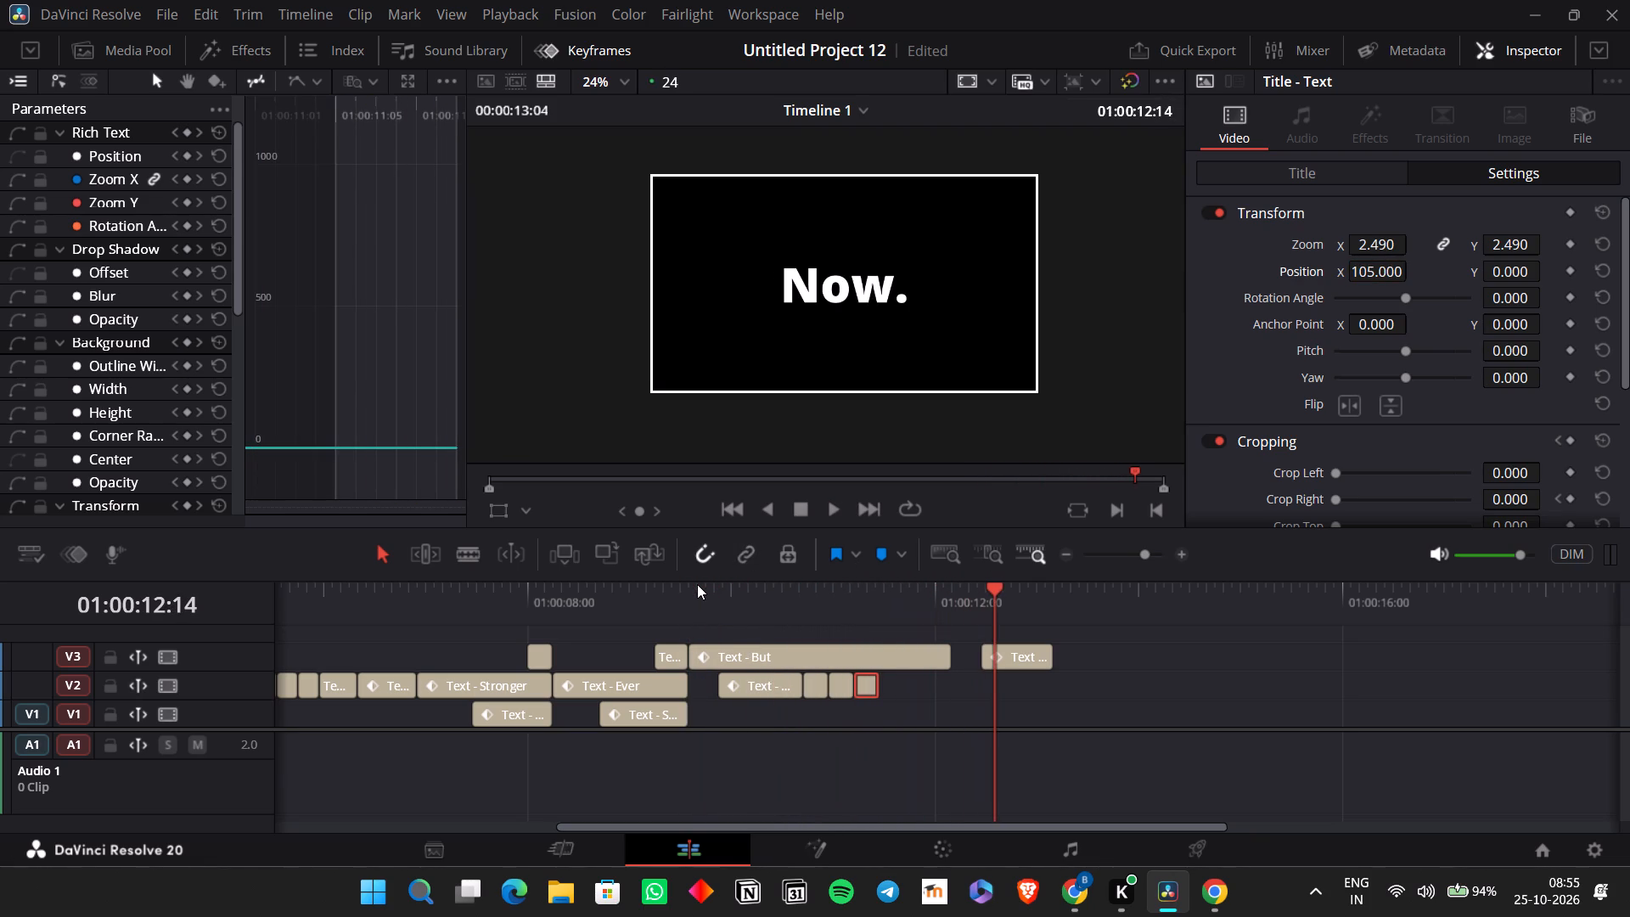
Trim the end of the "But" clip on V3 back to the end of the third short clip.
{"action": "left_click_drag", "start_coordinate": [953, 647], "coordinate": [898, 648]}
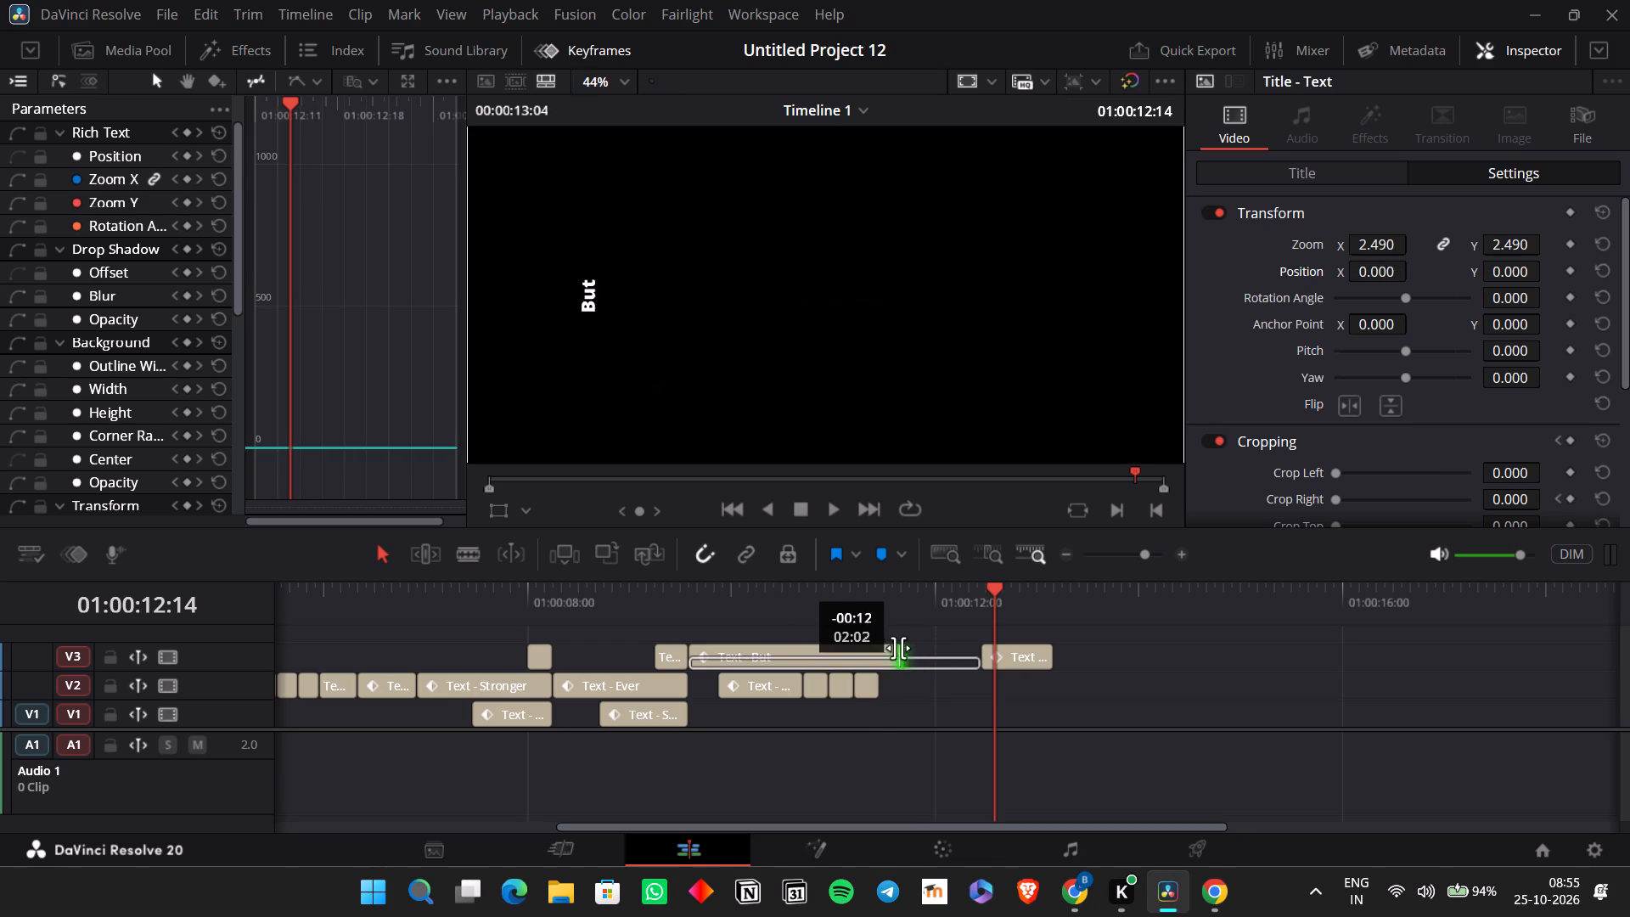
{"action": "left_click_drag", "start_coordinate": [898, 648], "coordinate": [881, 648]}
Move the final "Now." clip from V3 to V2, directly after the third short clip, and view its first frame.
{"action": "left_click_drag", "start_coordinate": [1006, 653], "coordinate": [913, 672]}
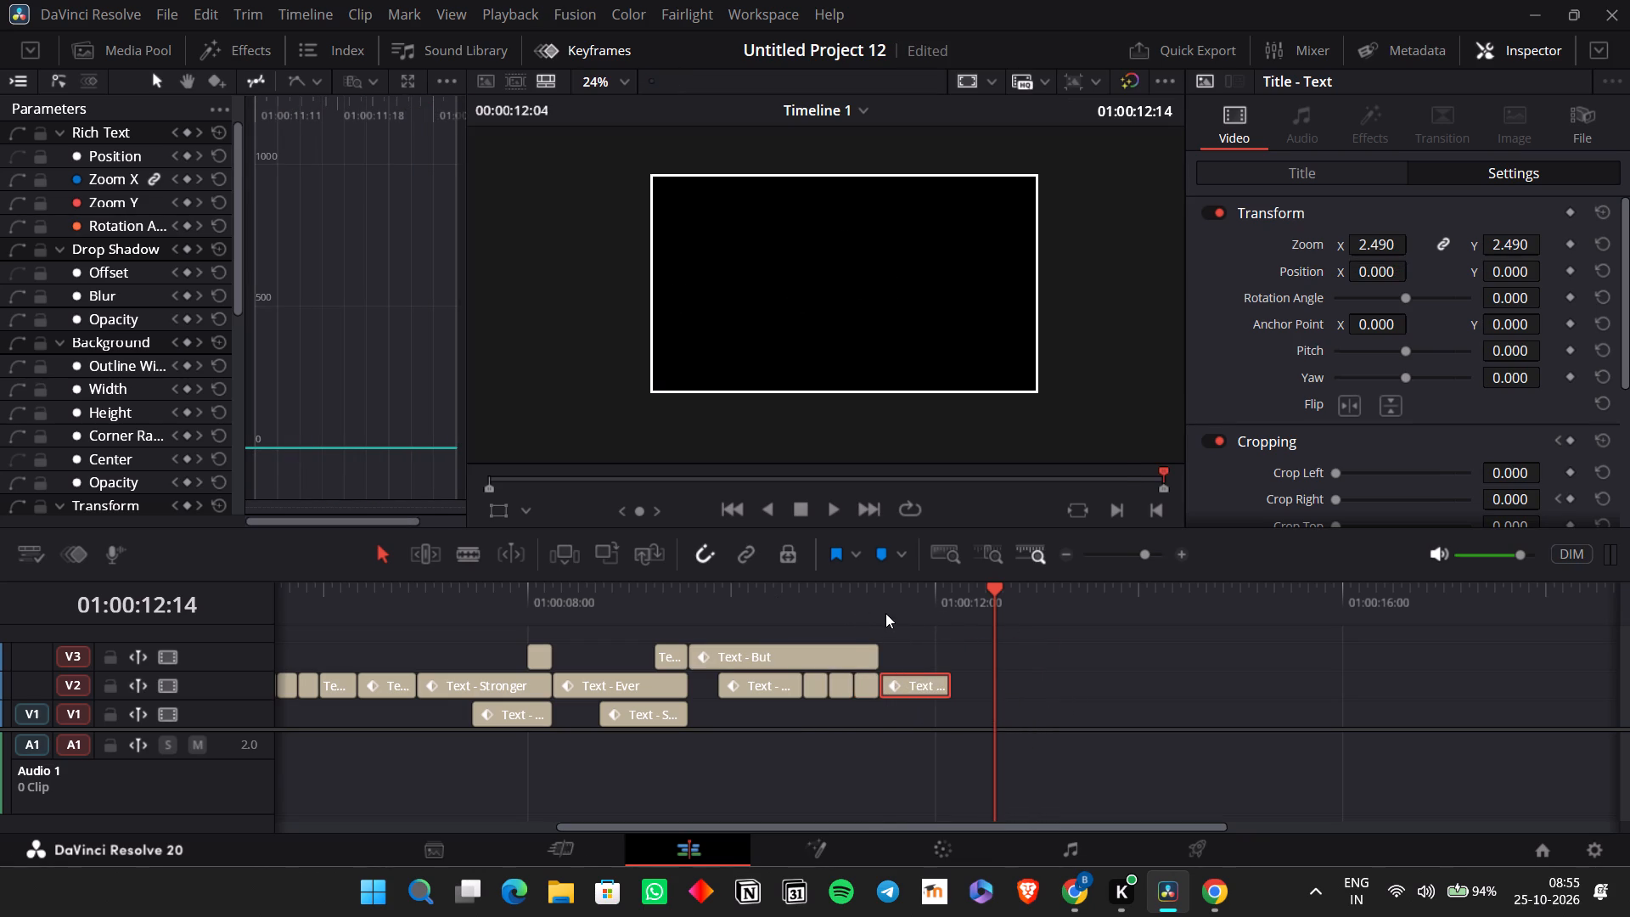
{"action": "left_click", "coordinate": [885, 612]}
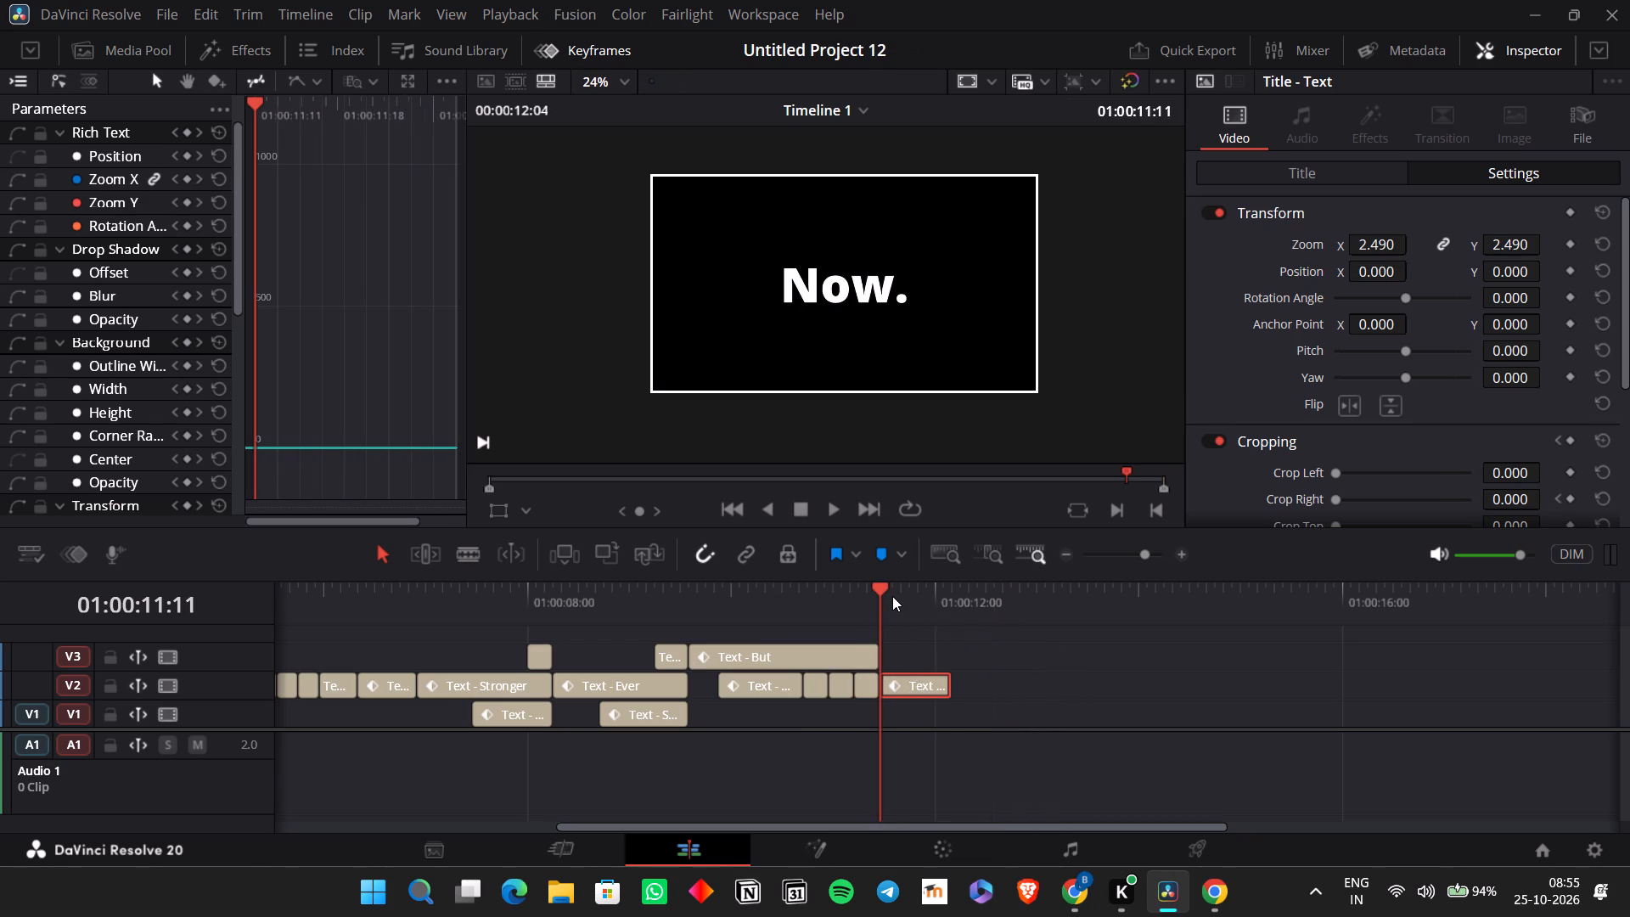
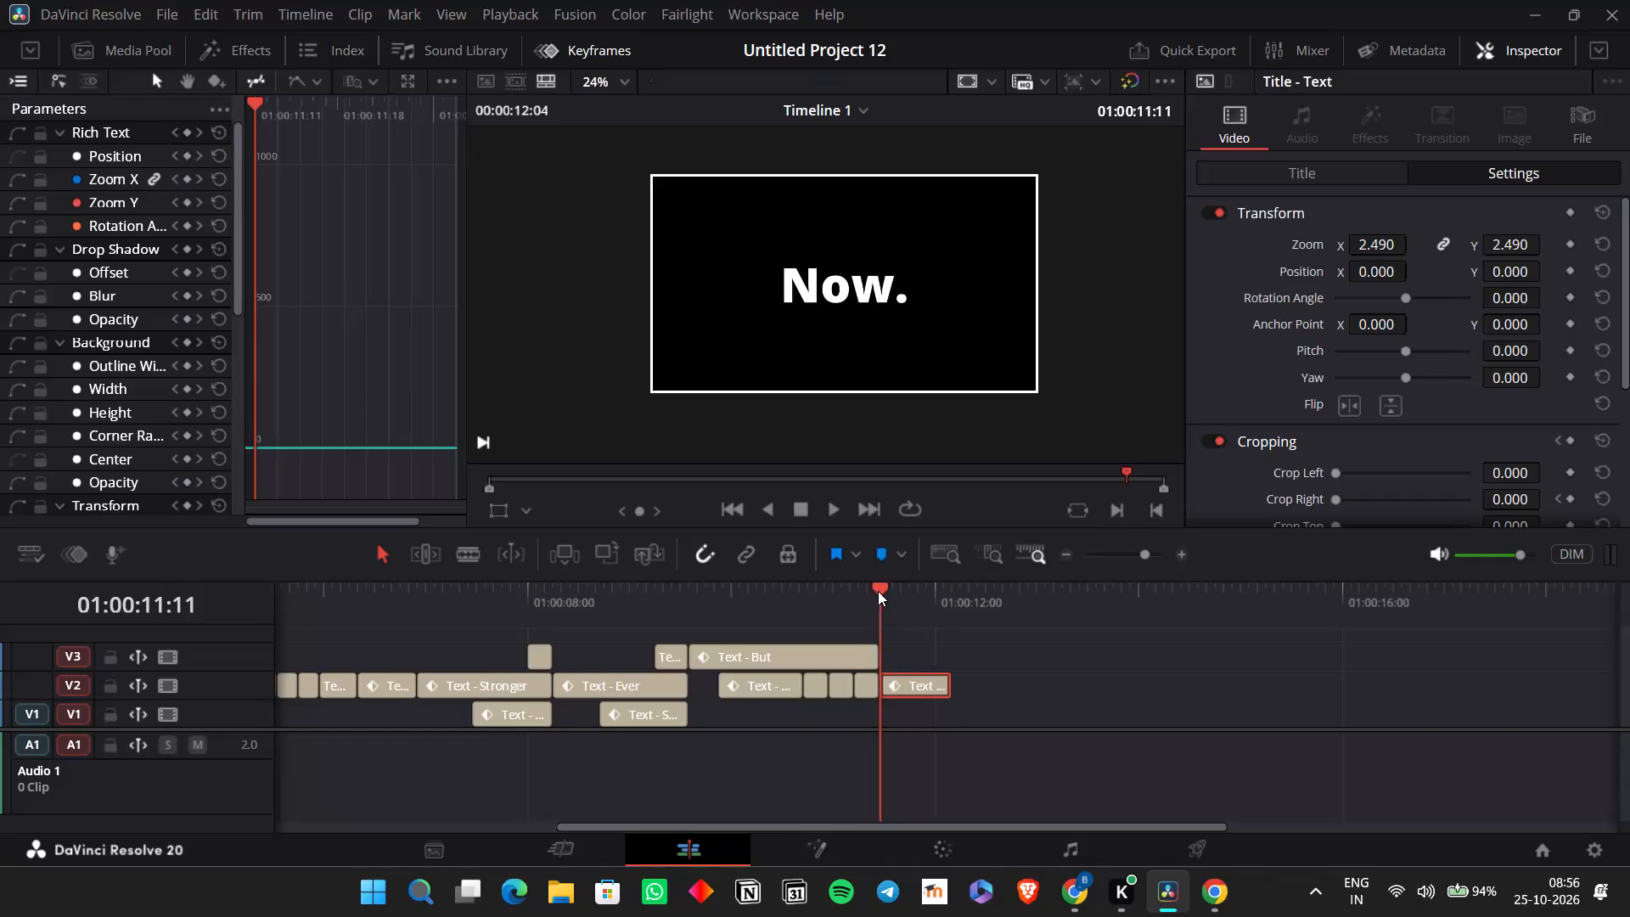
Play back the end of the title sequence to check the timing from "Stronger Than Ever" through "But Now..." to the last title.
{"action": "key", "text": "space"}
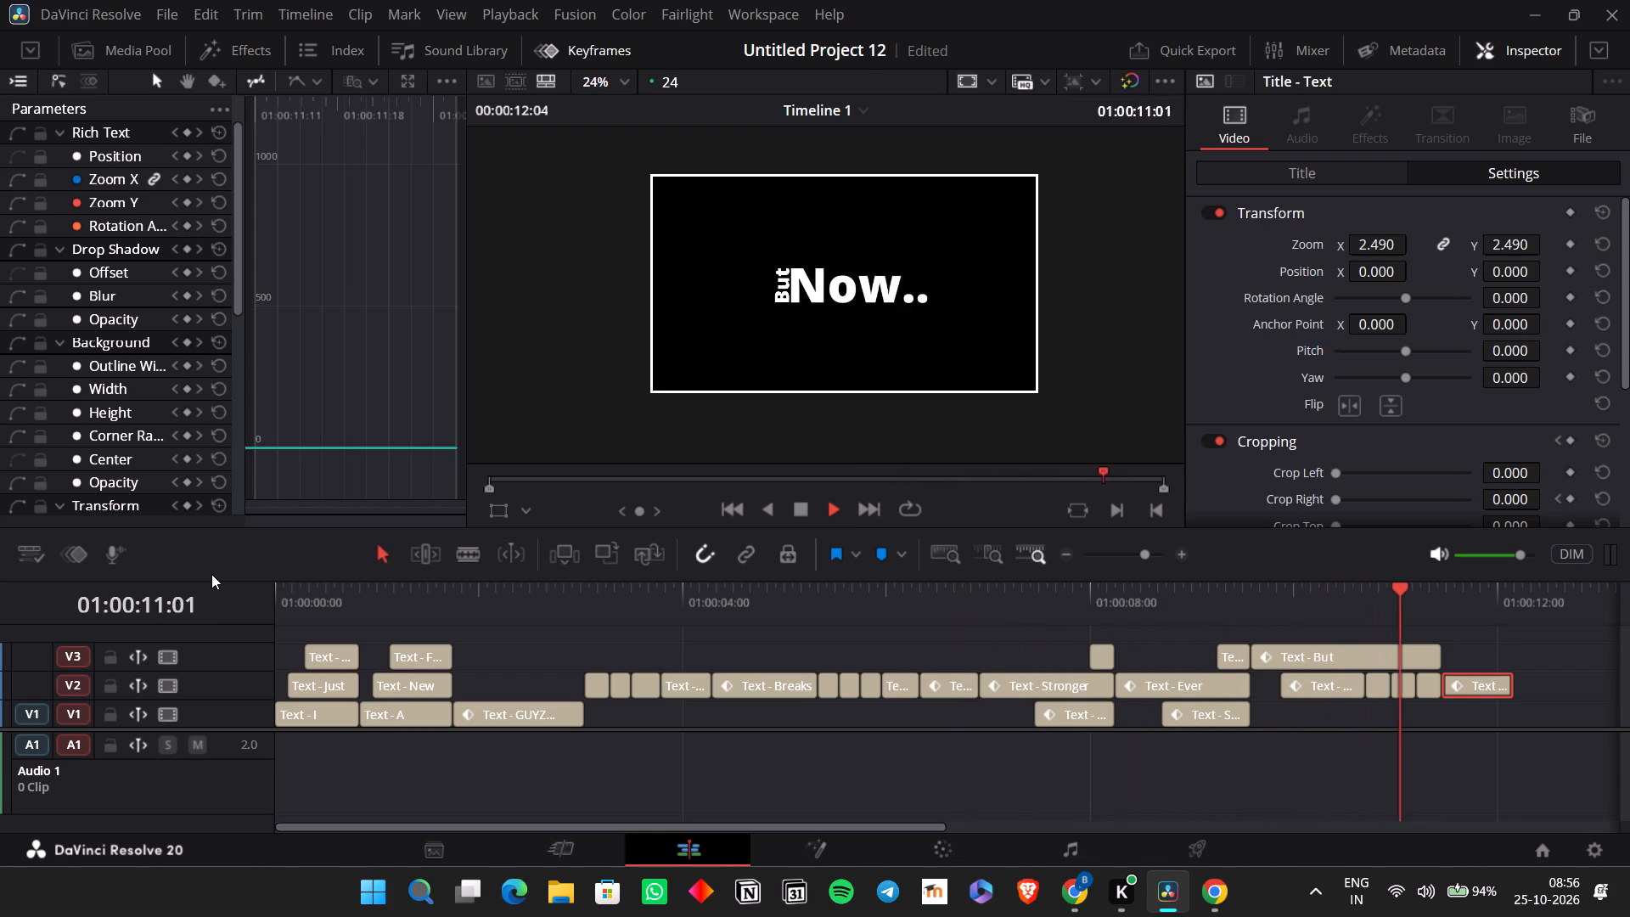
{"action": "key", "text": "space"}
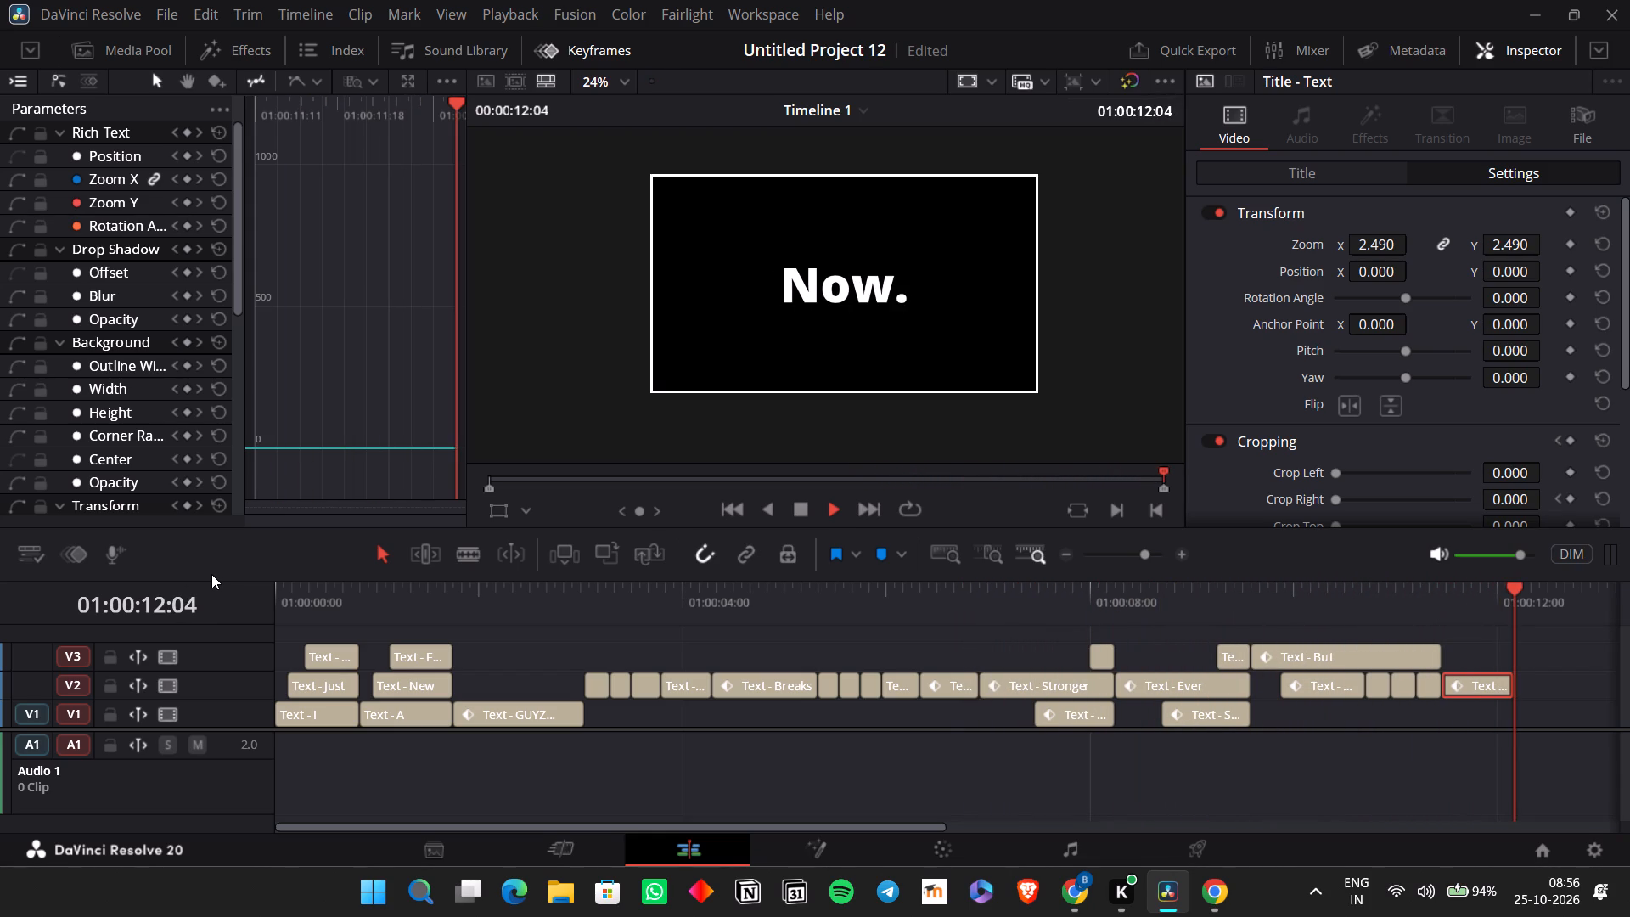
{"action": "left_click", "coordinate": [890, 585]}
{"action": "key", "text": "space"}
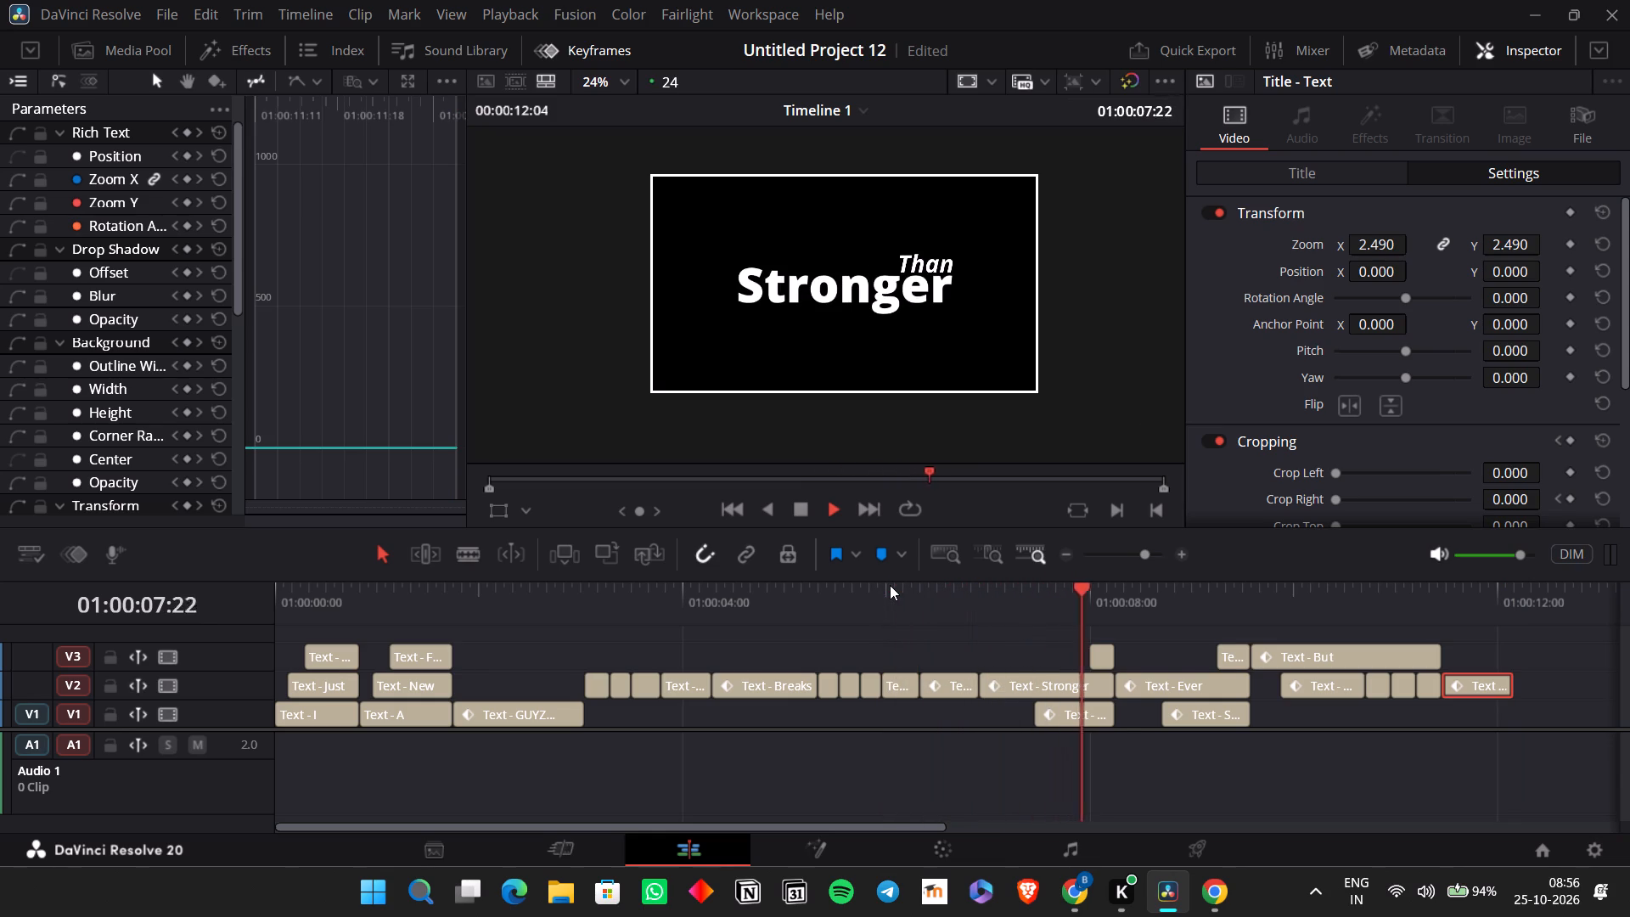
{"action": "key", "text": "space"}
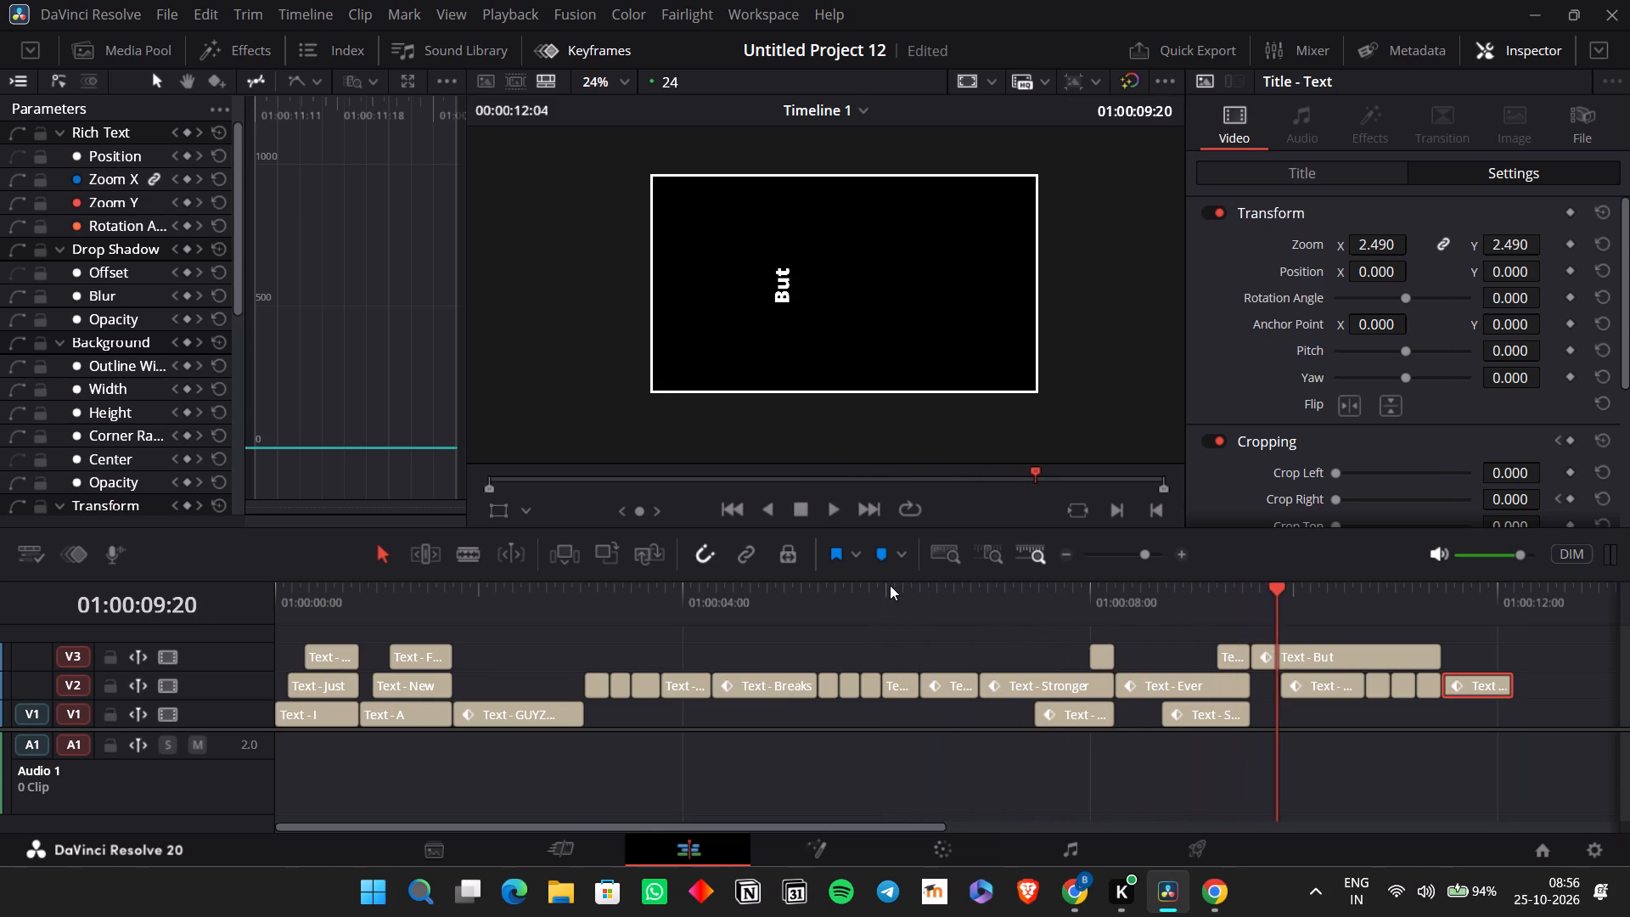
{"action": "scroll", "coordinate": [890, 585], "scroll_direction": "left", "scroll_amount": 1}
{"action": "key", "text": "space"}
{"action": "key", "text": "space"}
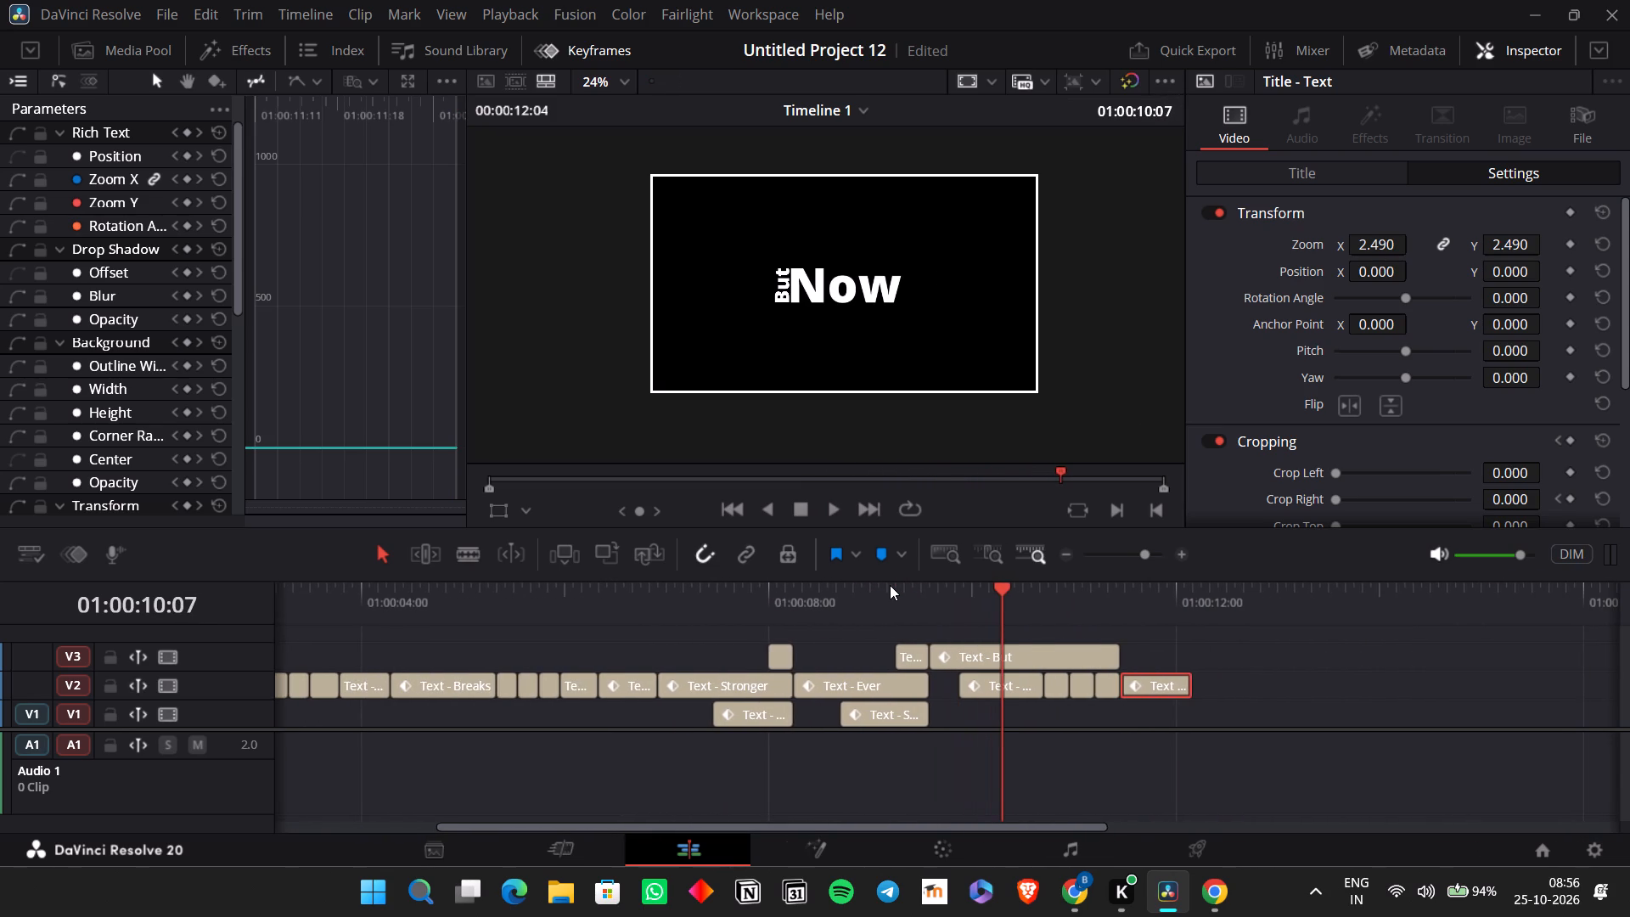
{"action": "scroll", "coordinate": [890, 585], "scroll_direction": "left", "scroll_amount": 1}
{"action": "left_click", "coordinate": [890, 585]}
{"action": "scroll", "coordinate": [890, 585], "scroll_direction": "left", "scroll_amount": 1}
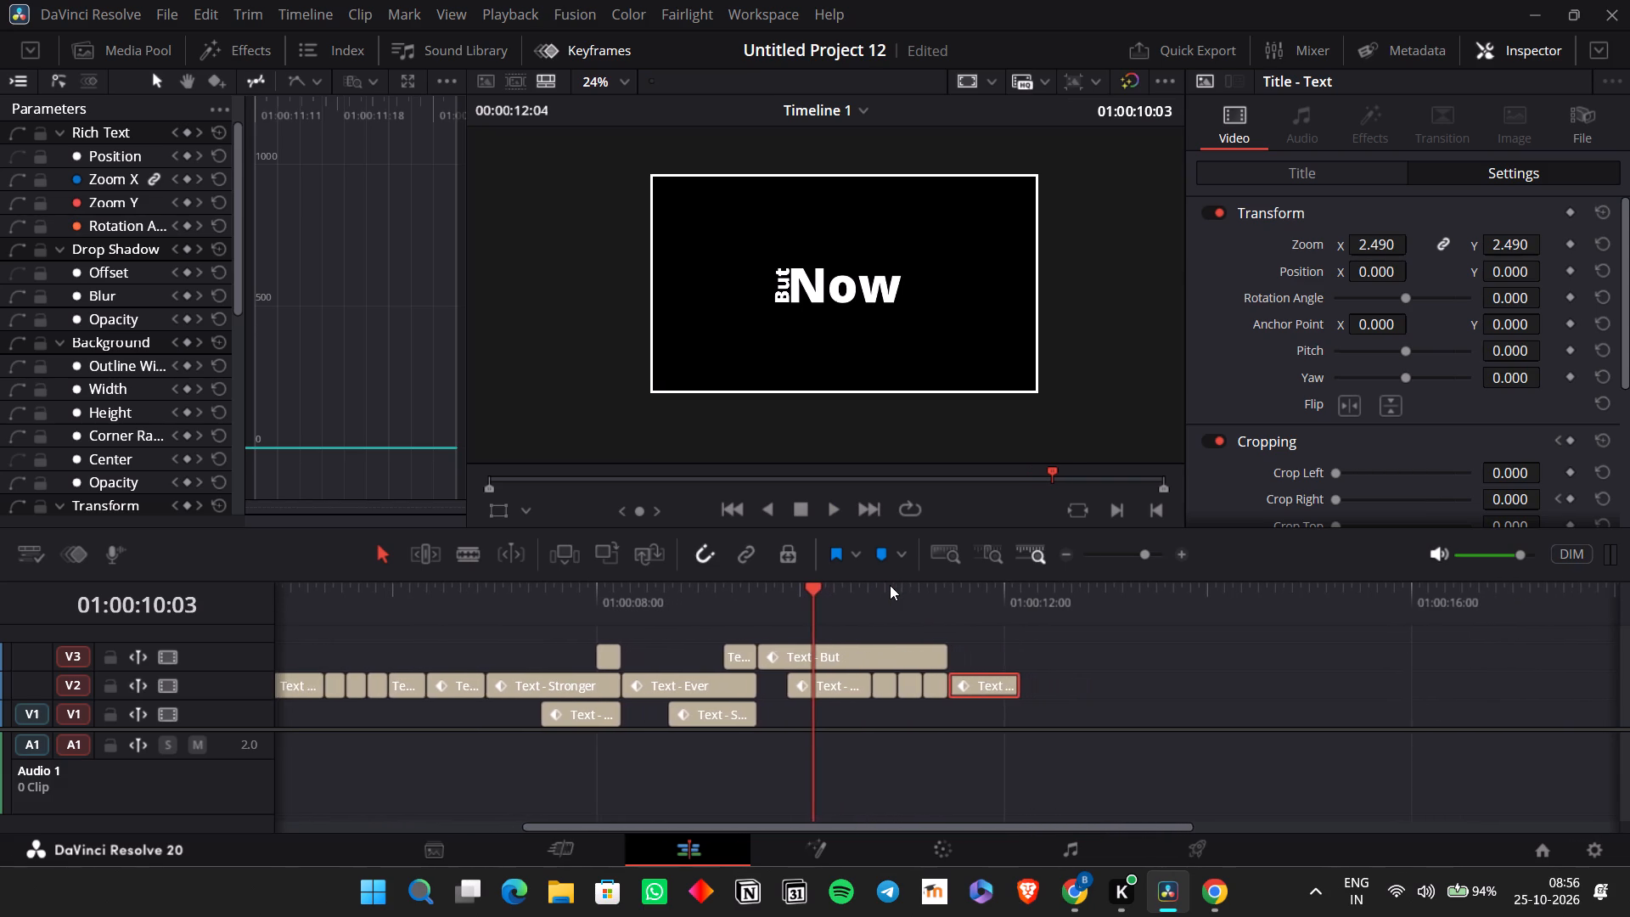
{"action": "scroll", "coordinate": [890, 585], "scroll_direction": "left", "scroll_amount": 1}
{"action": "key", "text": "space"}
{"action": "key", "text": "space"}
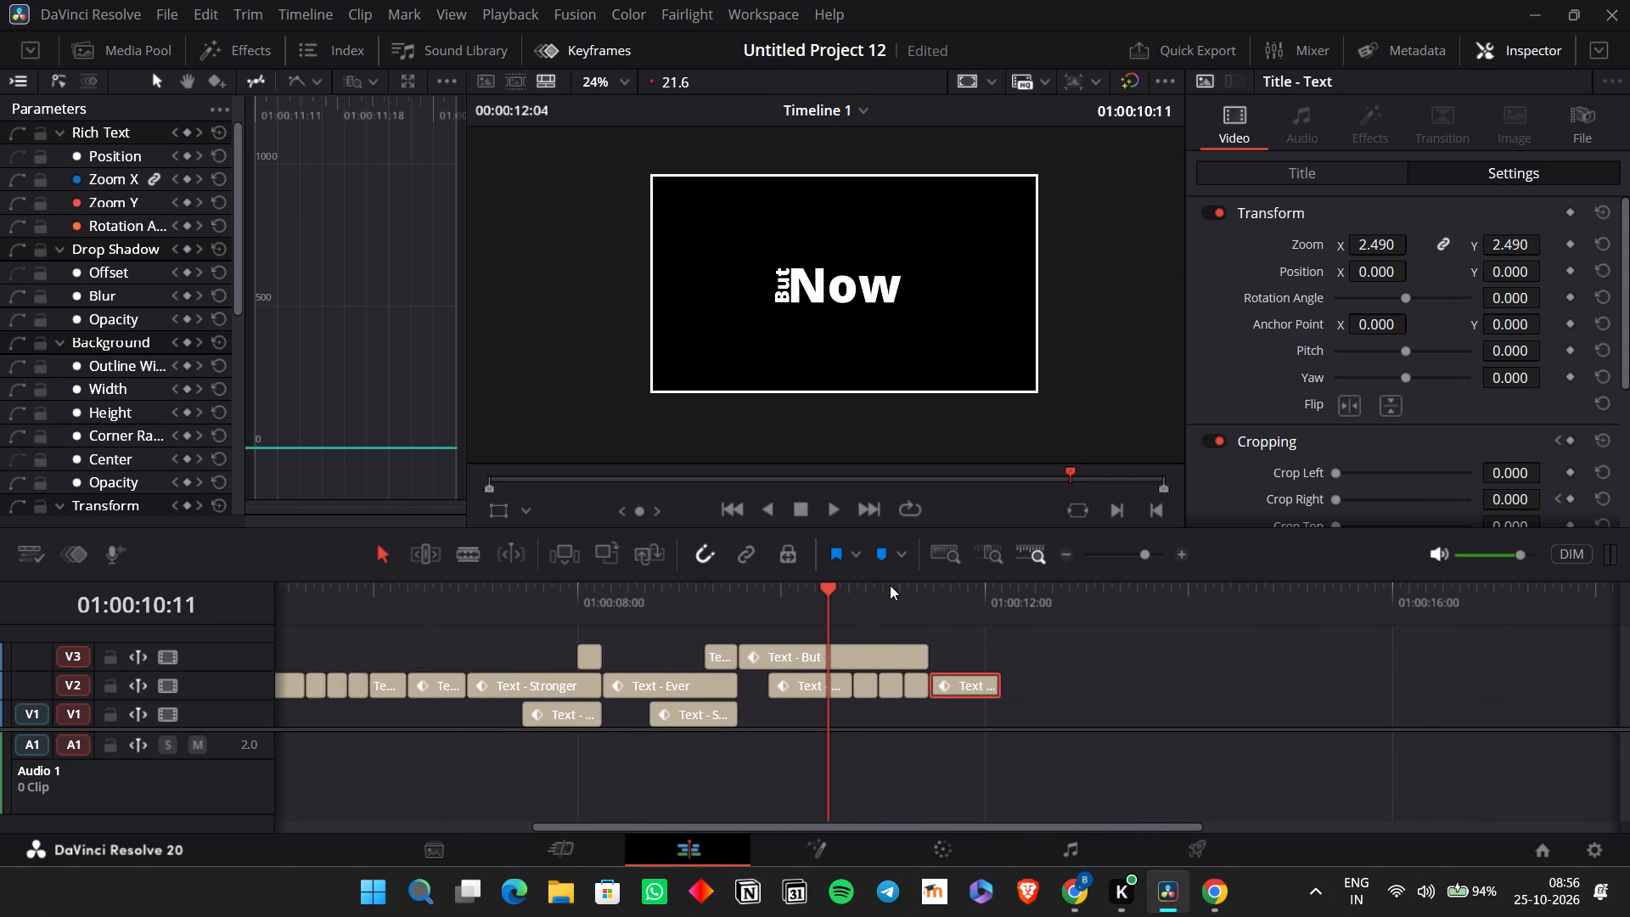
{"action": "key", "text": "space"}
{"action": "key", "text": "space"}
{"action": "key", "text": "space"}
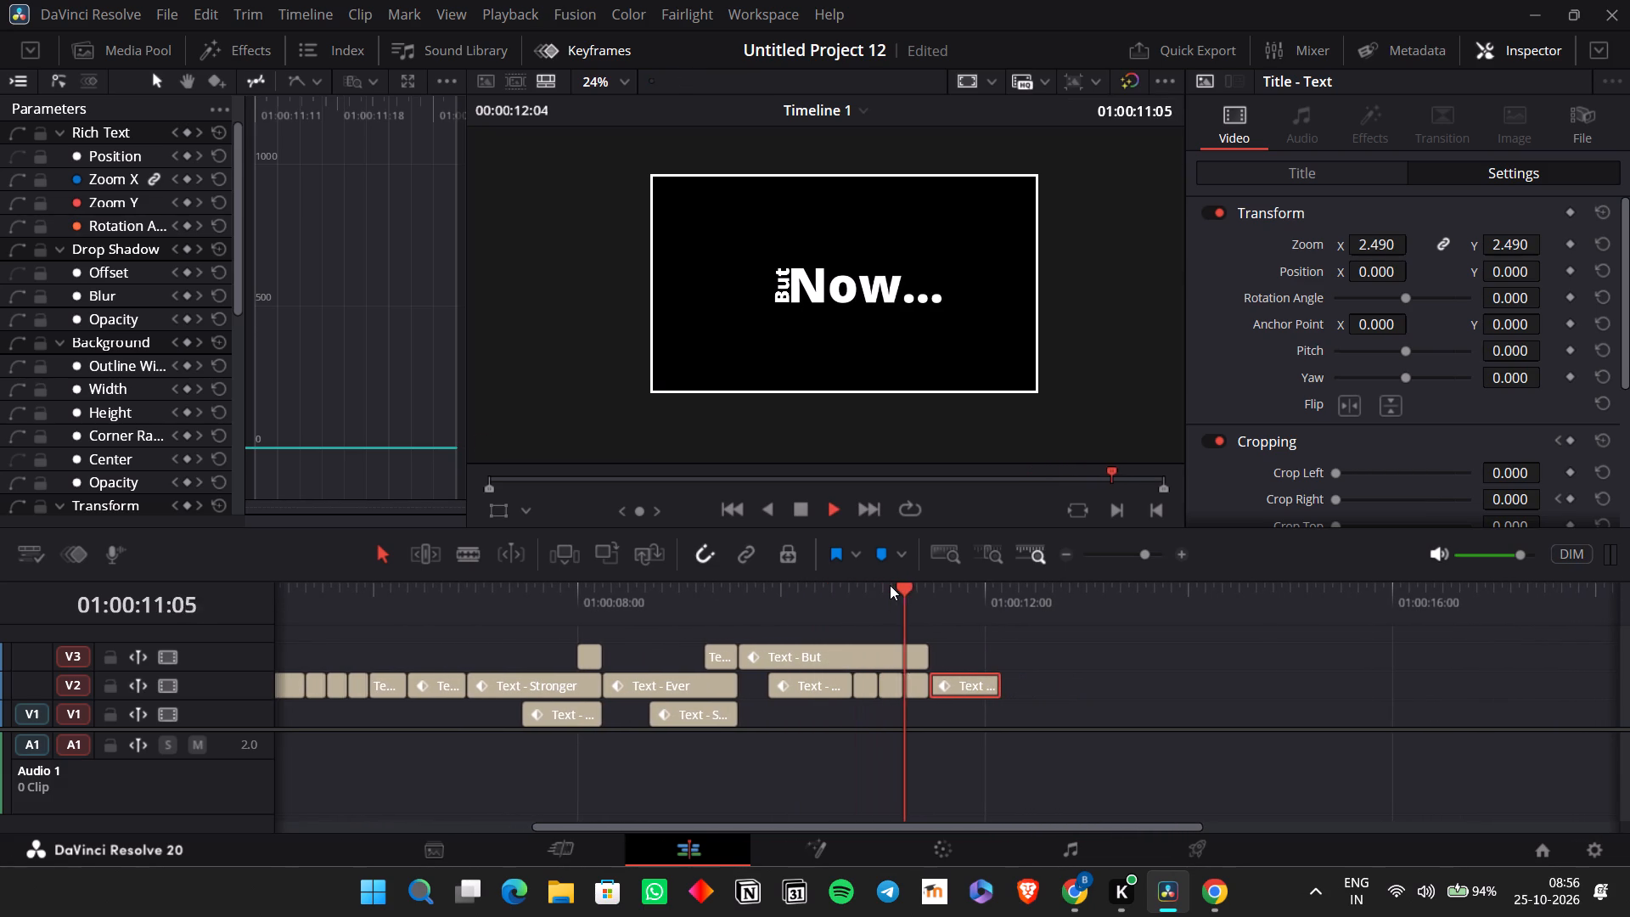
{"action": "key", "text": "space"}
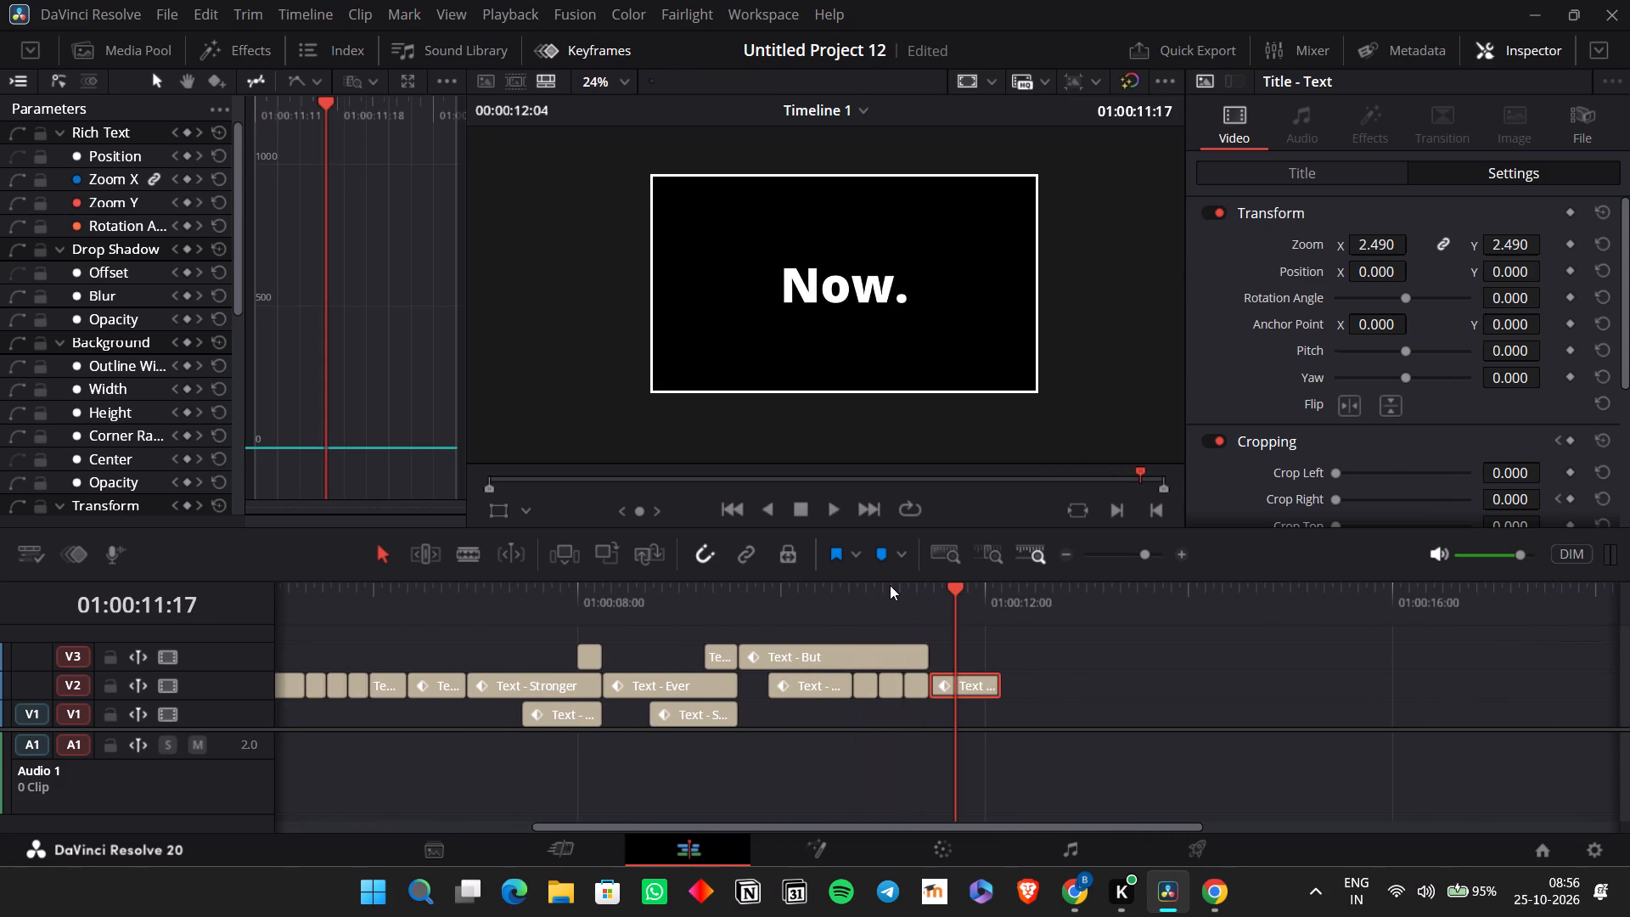
Replace the text of the last title clip on V2 with "There's".
{"action": "left_click", "coordinate": [954, 673]}
{"action": "left_click", "coordinate": [1365, 166]}
{"action": "left_click_drag", "start_coordinate": [1336, 271], "coordinate": [993, 221]}
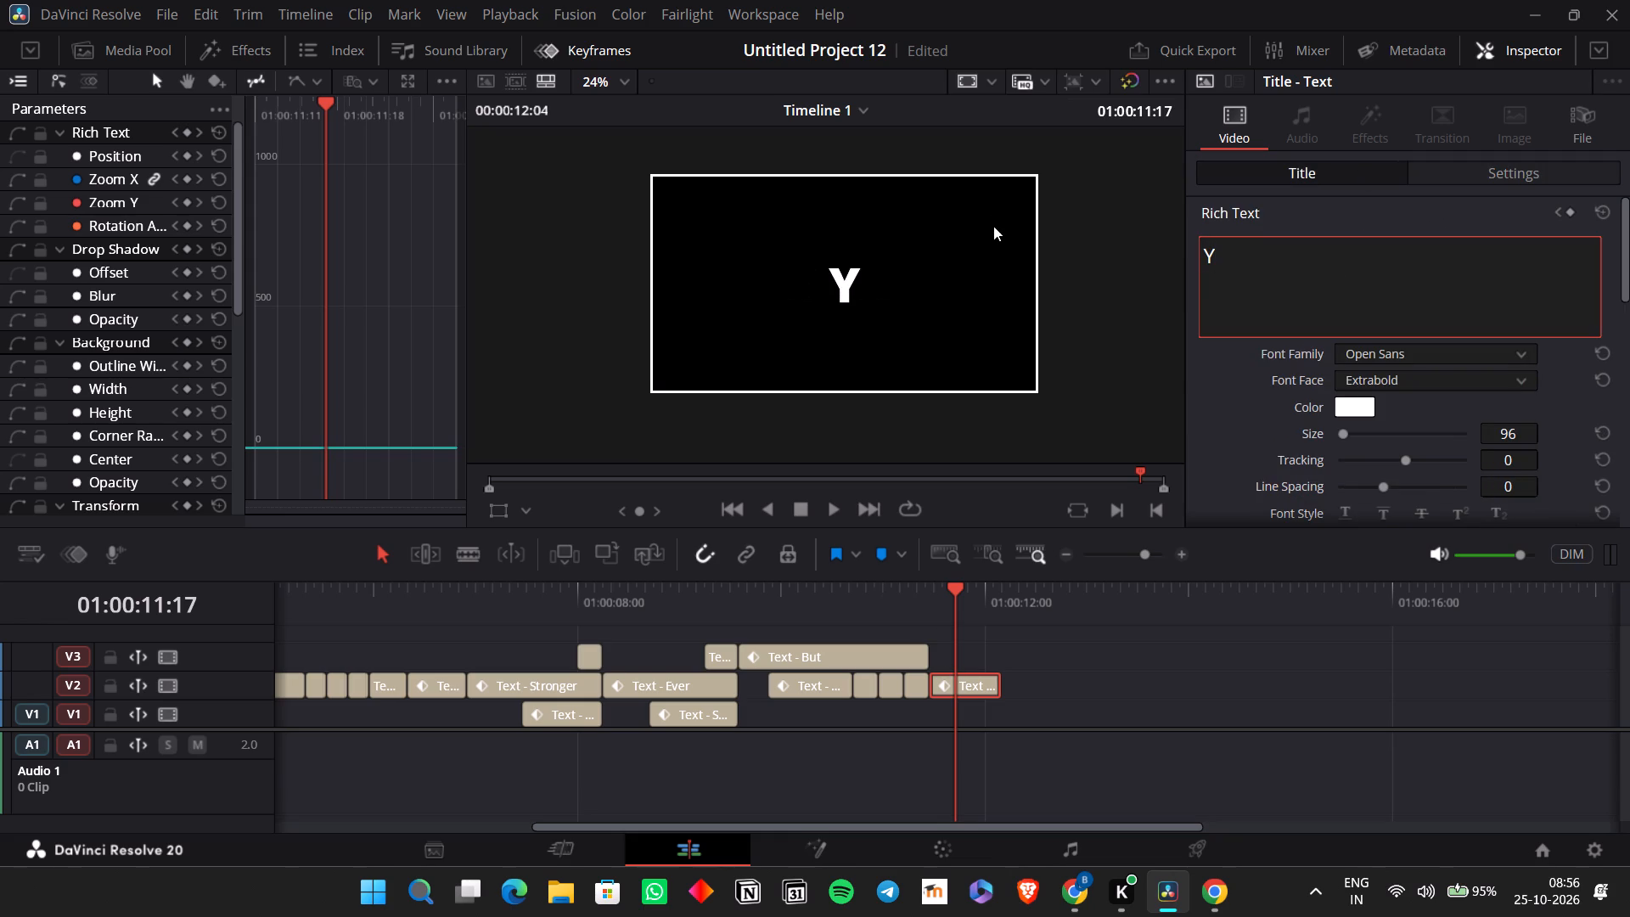
{"action": "type", "text": "here"}
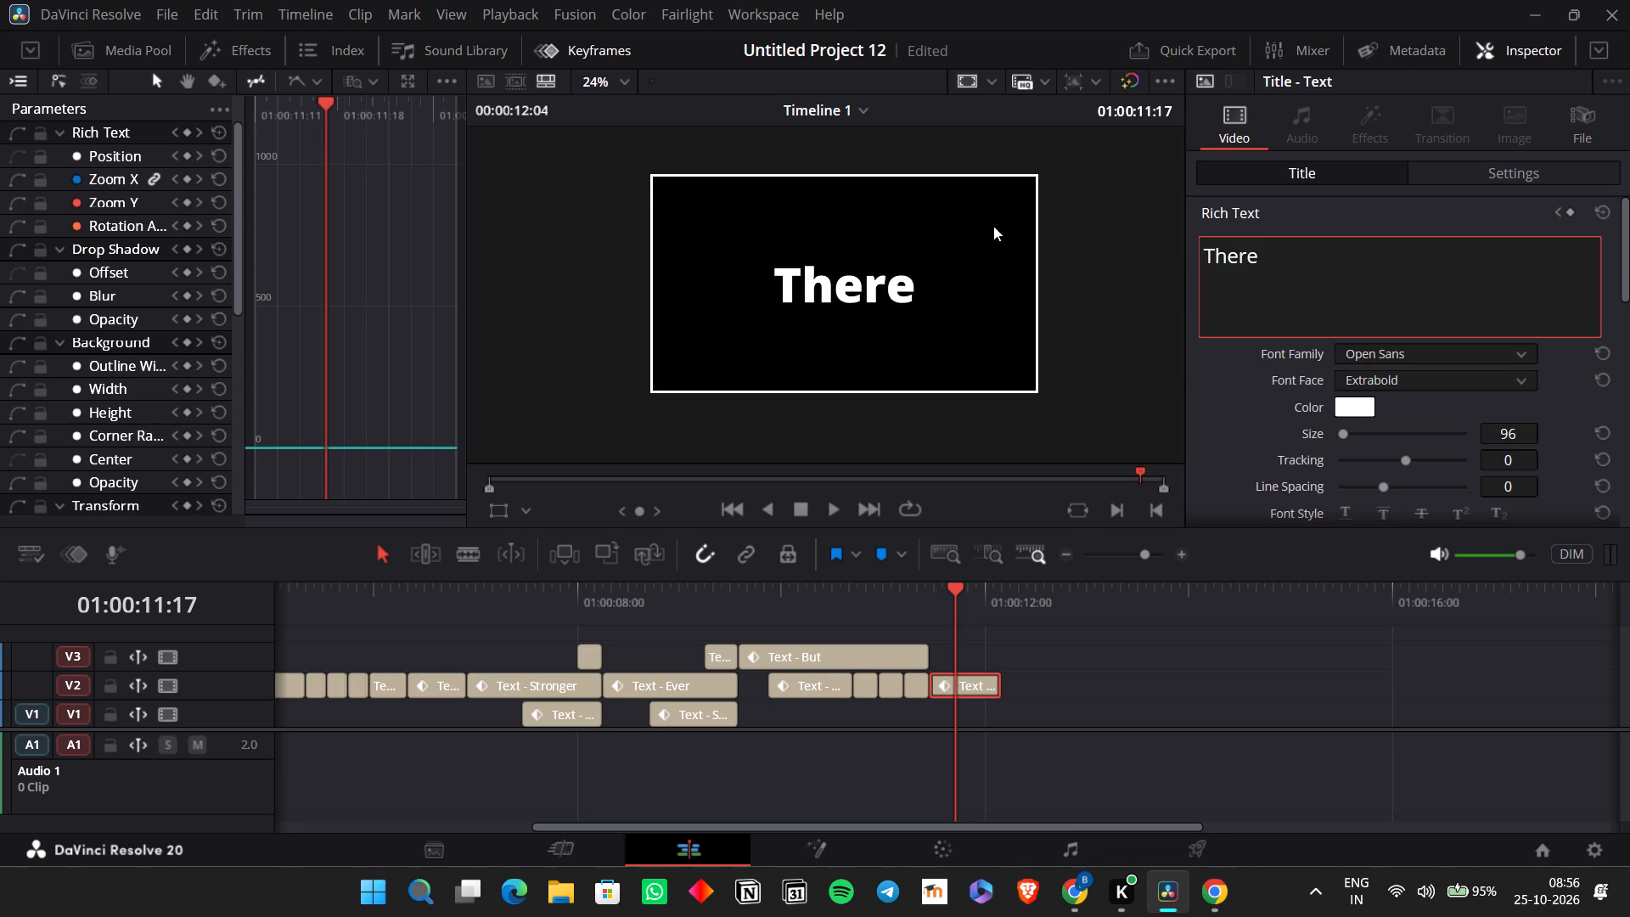
{"action": "type", "text": "'s"}
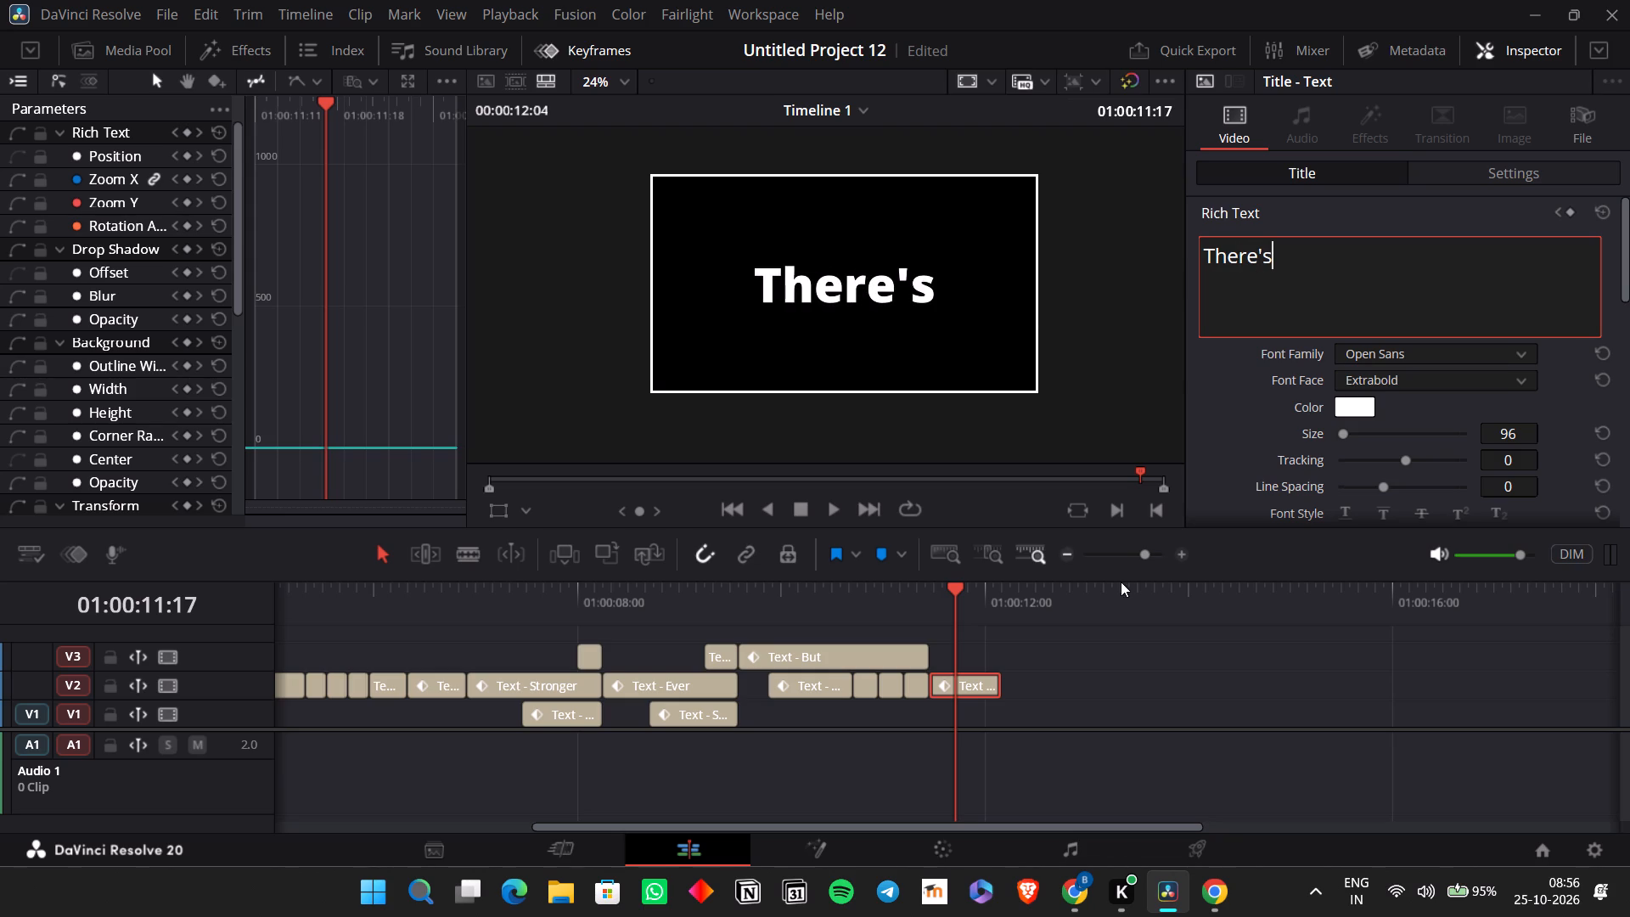
Preview the "There's" title after "Now..." and extend its clip on V2 to end at about 01:00:15:01.
{"action": "double_click", "coordinate": [1185, 550]}
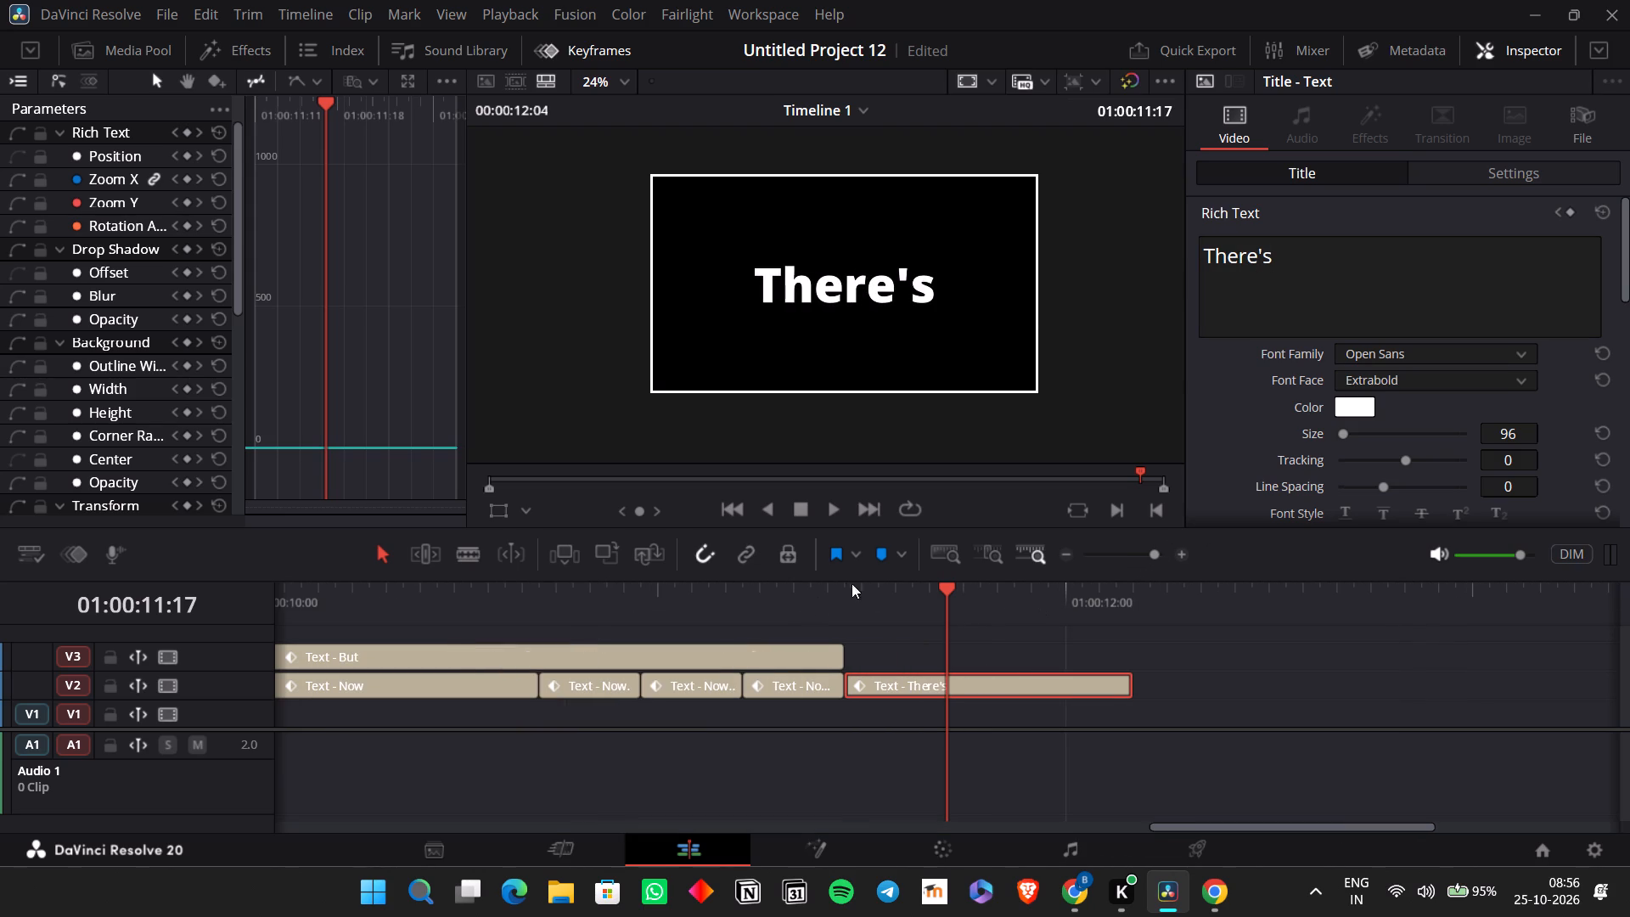
{"action": "left_click", "coordinate": [587, 565]}
{"action": "left_click", "coordinate": [587, 579]}
{"action": "left_click", "coordinate": [587, 590]}
{"action": "key", "text": "space"}
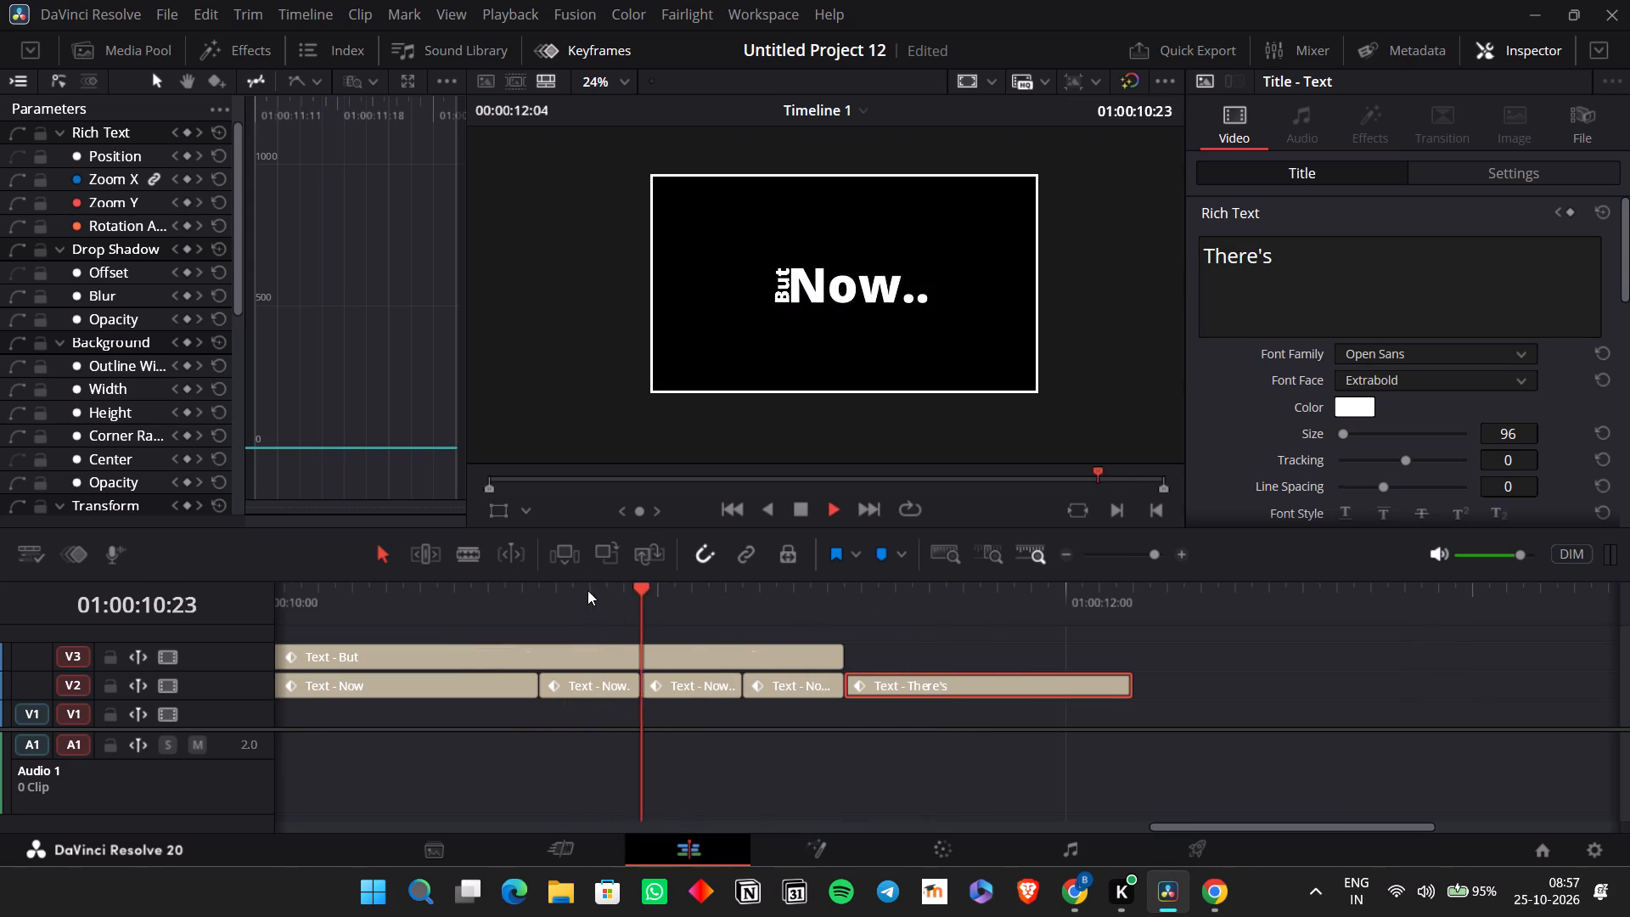
{"action": "key", "text": "space"}
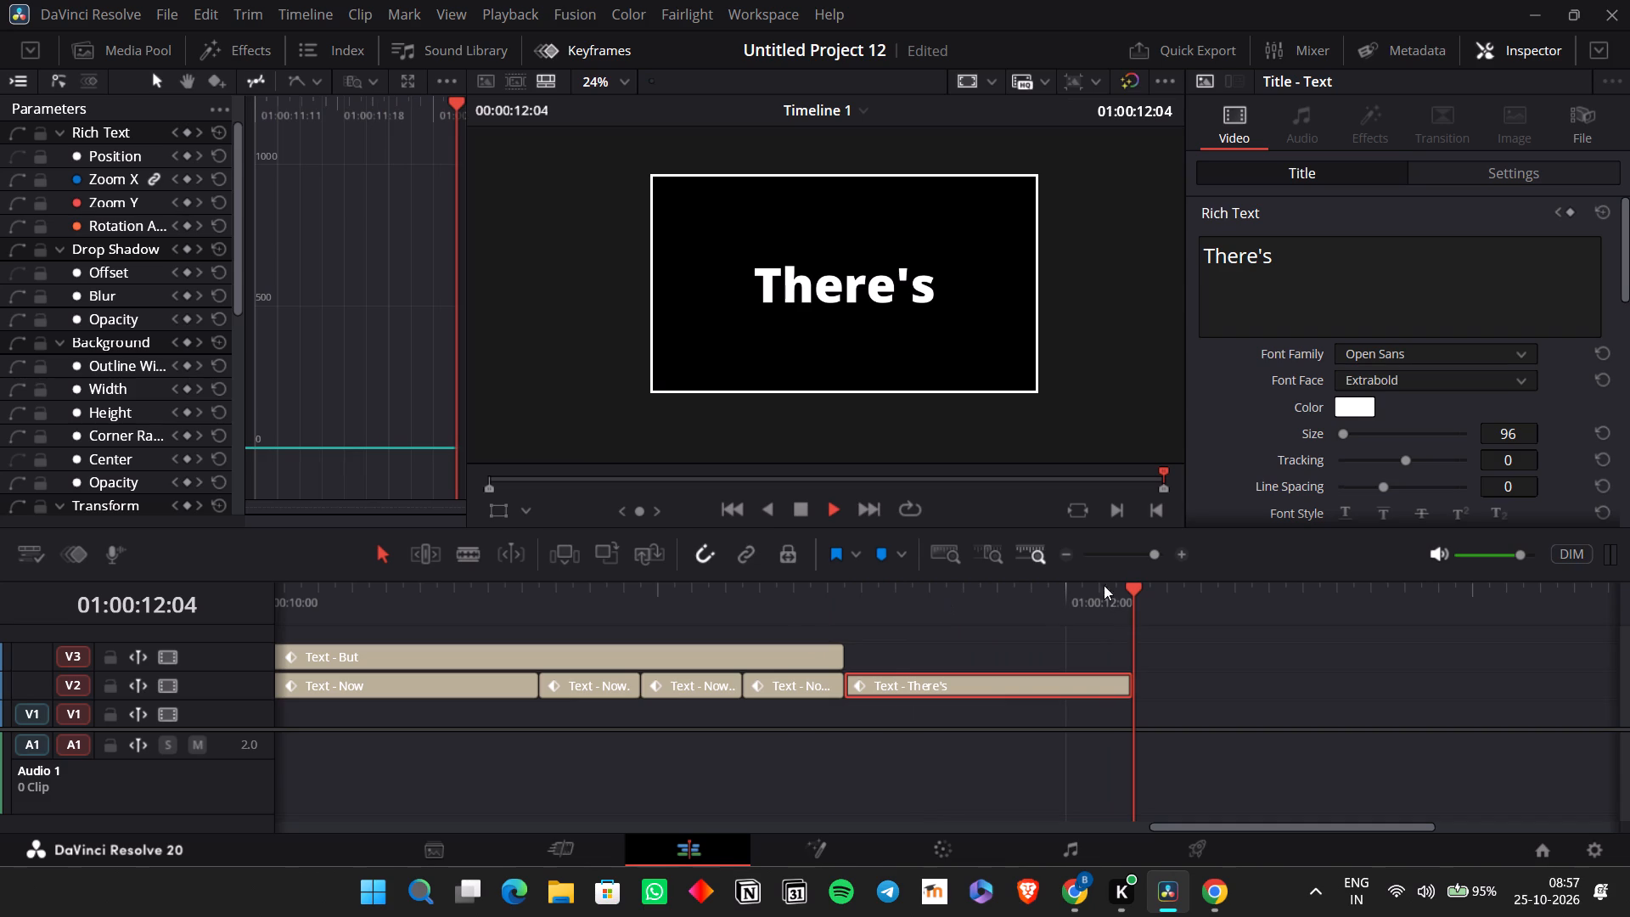
{"action": "double_click", "coordinate": [1072, 557]}
{"action": "left_click_drag", "start_coordinate": [941, 673], "coordinate": [949, 677]}
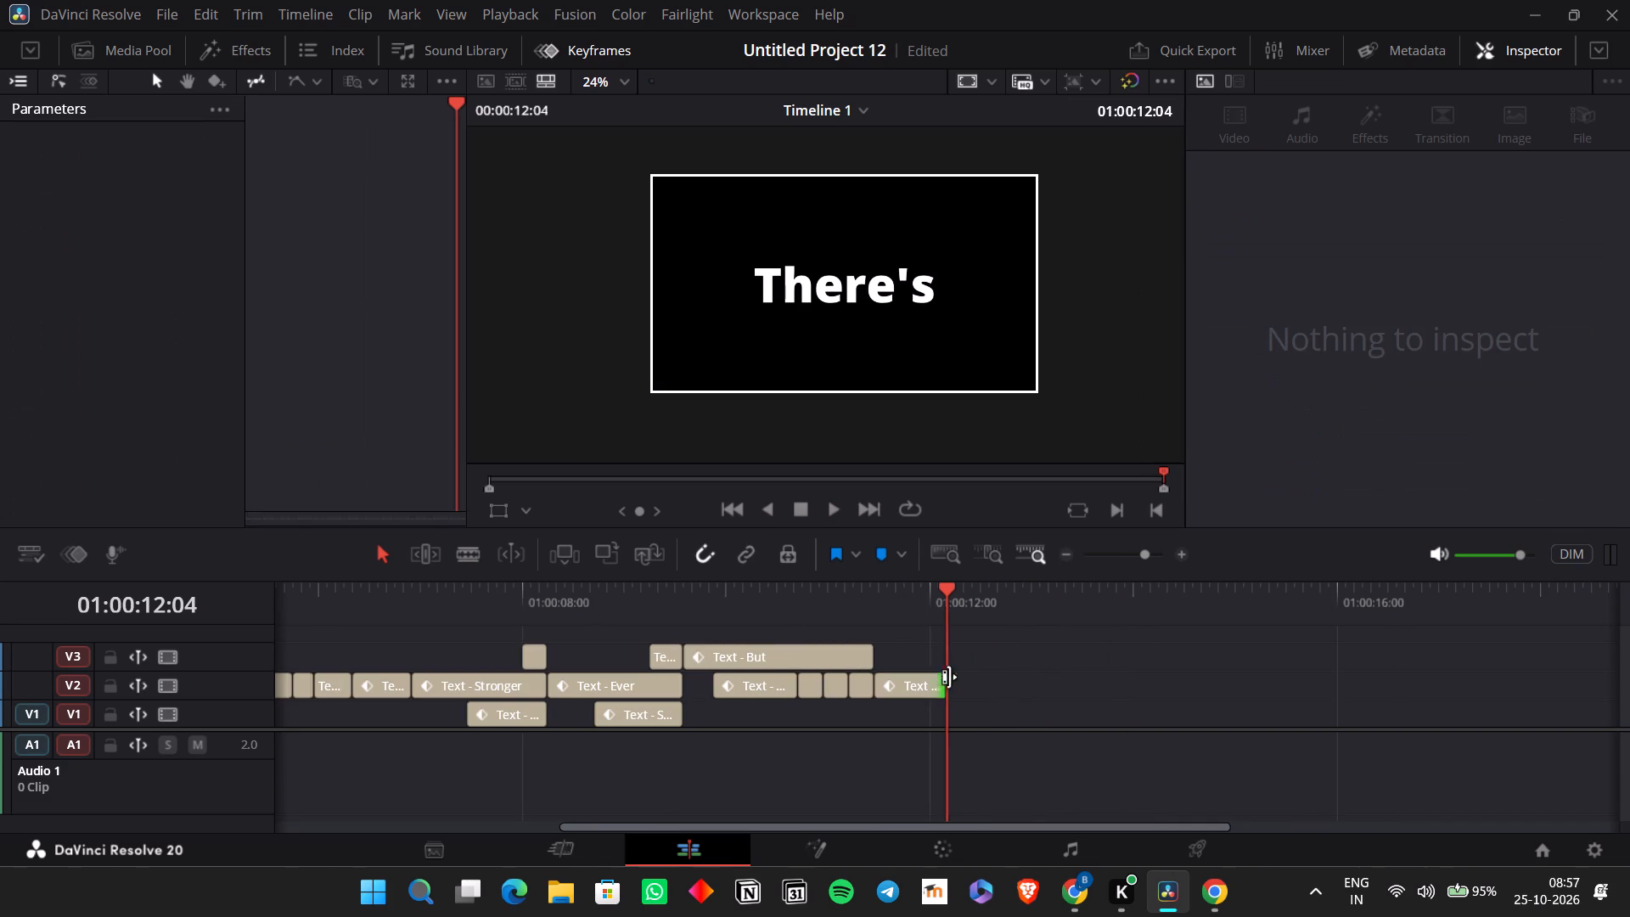
{"action": "left_click_drag", "start_coordinate": [949, 677], "coordinate": [1234, 680]}
Split the "There's" clip at 01:00:12:06 and move the second part up to V3.
{"action": "left_click", "coordinate": [859, 597]}
{"action": "key", "text": "space"}
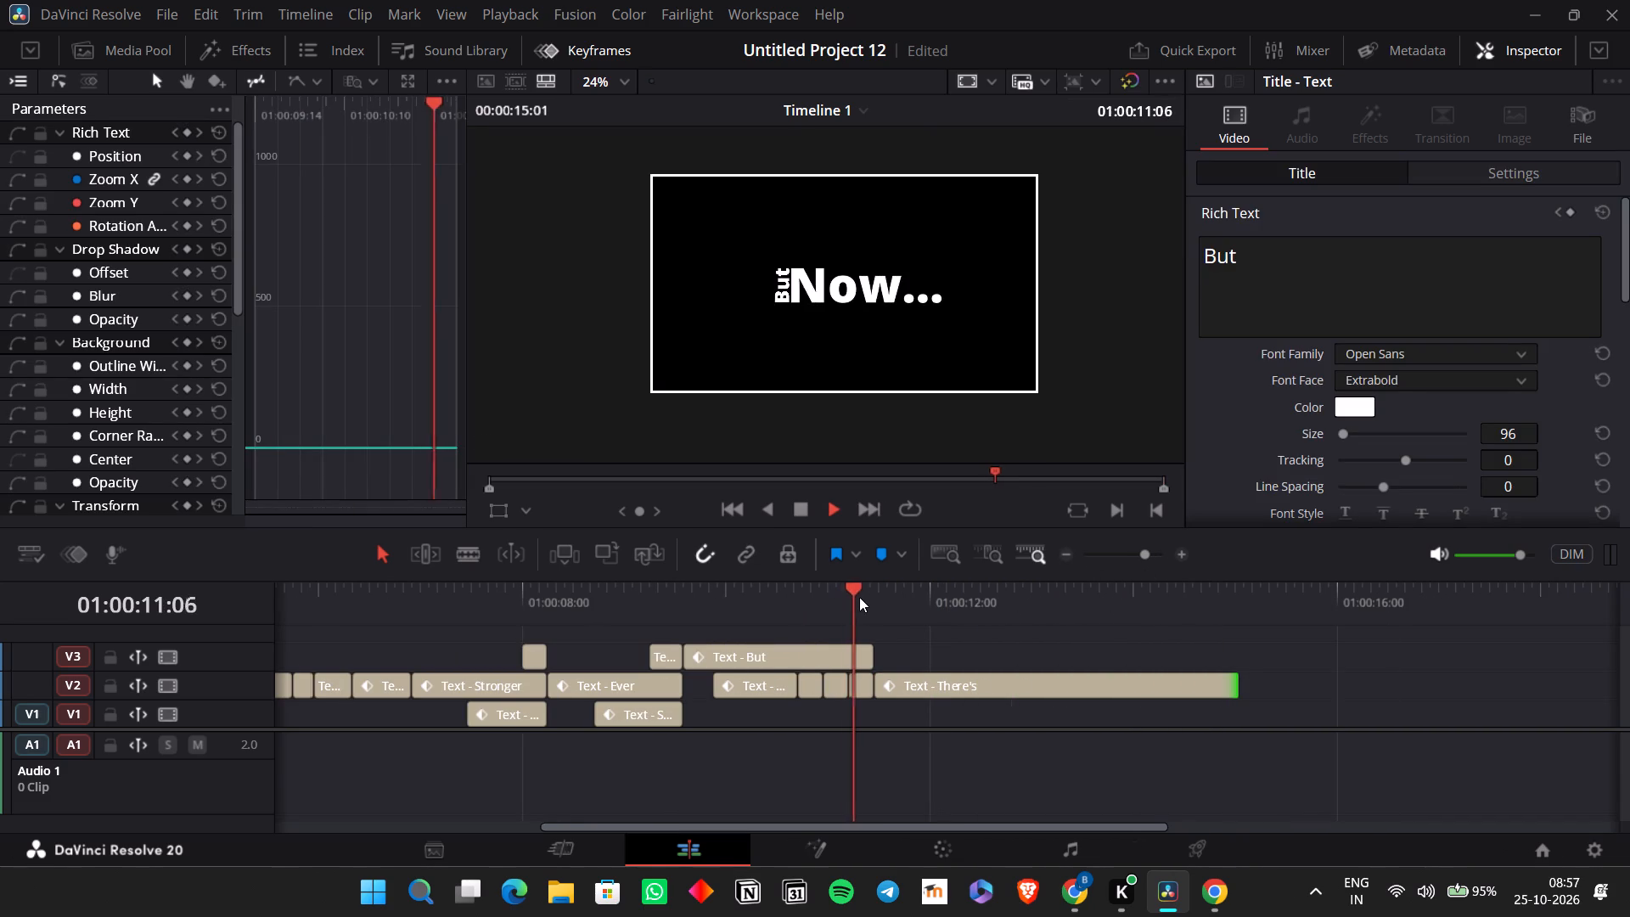
{"action": "key", "text": "space"}
{"action": "left_click", "coordinate": [992, 678]}
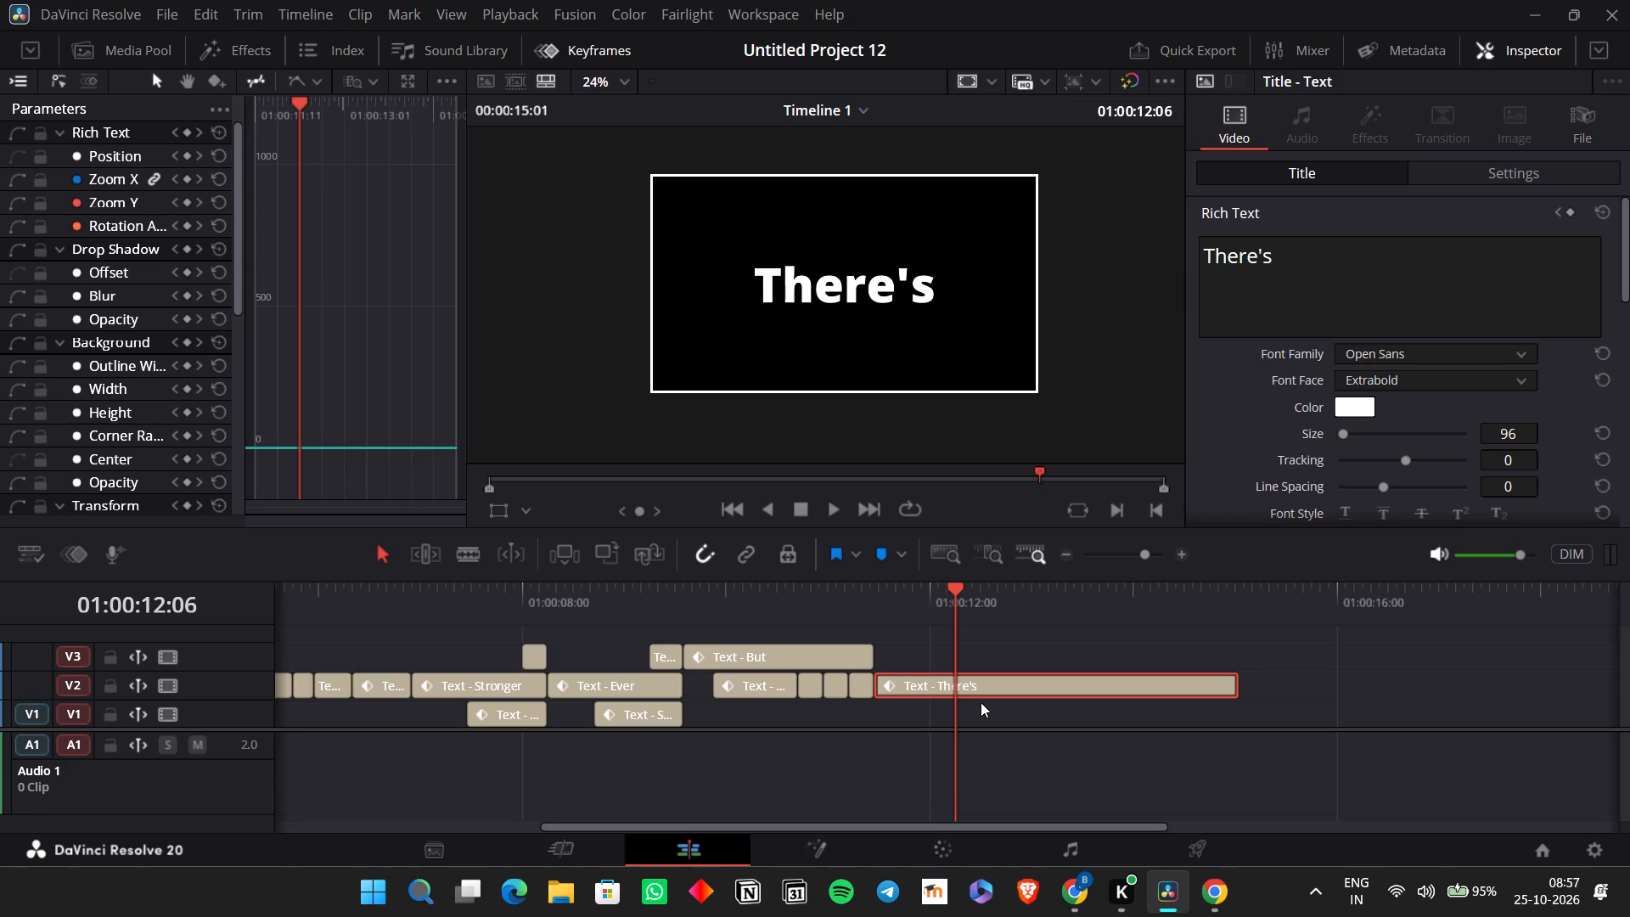
{"action": "key", "text": "ctrl+b"}
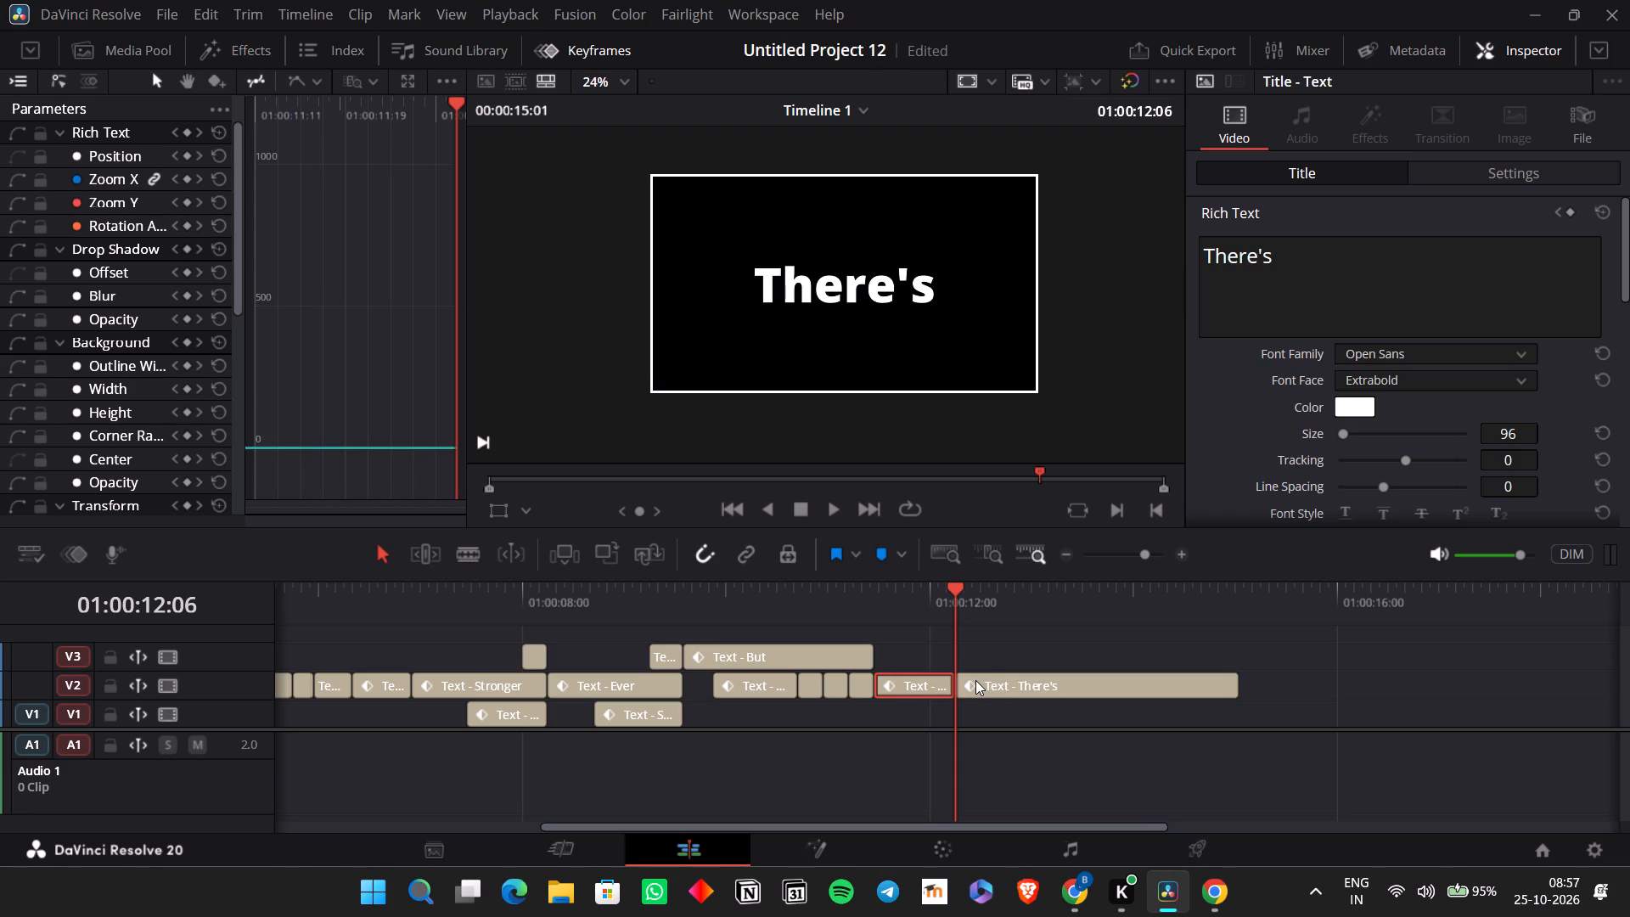
{"action": "left_click_drag", "start_coordinate": [975, 680], "coordinate": [965, 653]}
{"action": "left_click", "coordinate": [975, 656]}
Extend the remaining "There's" clip on V2 to end together with the clip above it on V3.
{"action": "left_click_drag", "start_coordinate": [948, 676], "coordinate": [1239, 666]}
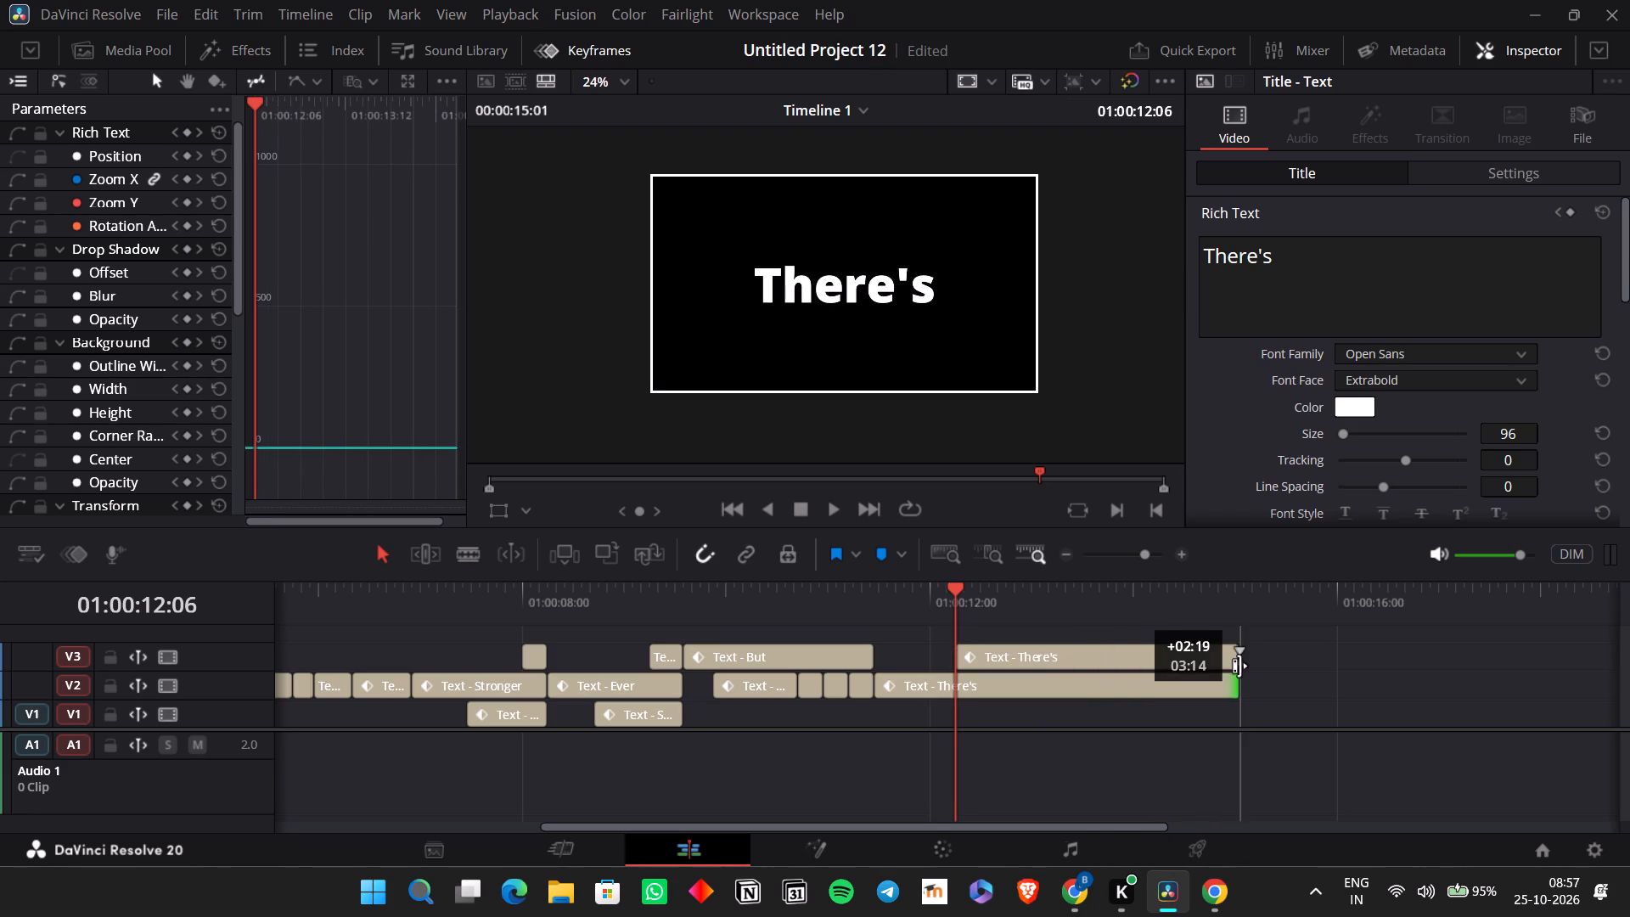
{"action": "left_click_drag", "start_coordinate": [1239, 666], "coordinate": [1236, 671]}
Replace the text of the new V3 title clip with "No".
{"action": "left_click", "coordinate": [1193, 665]}
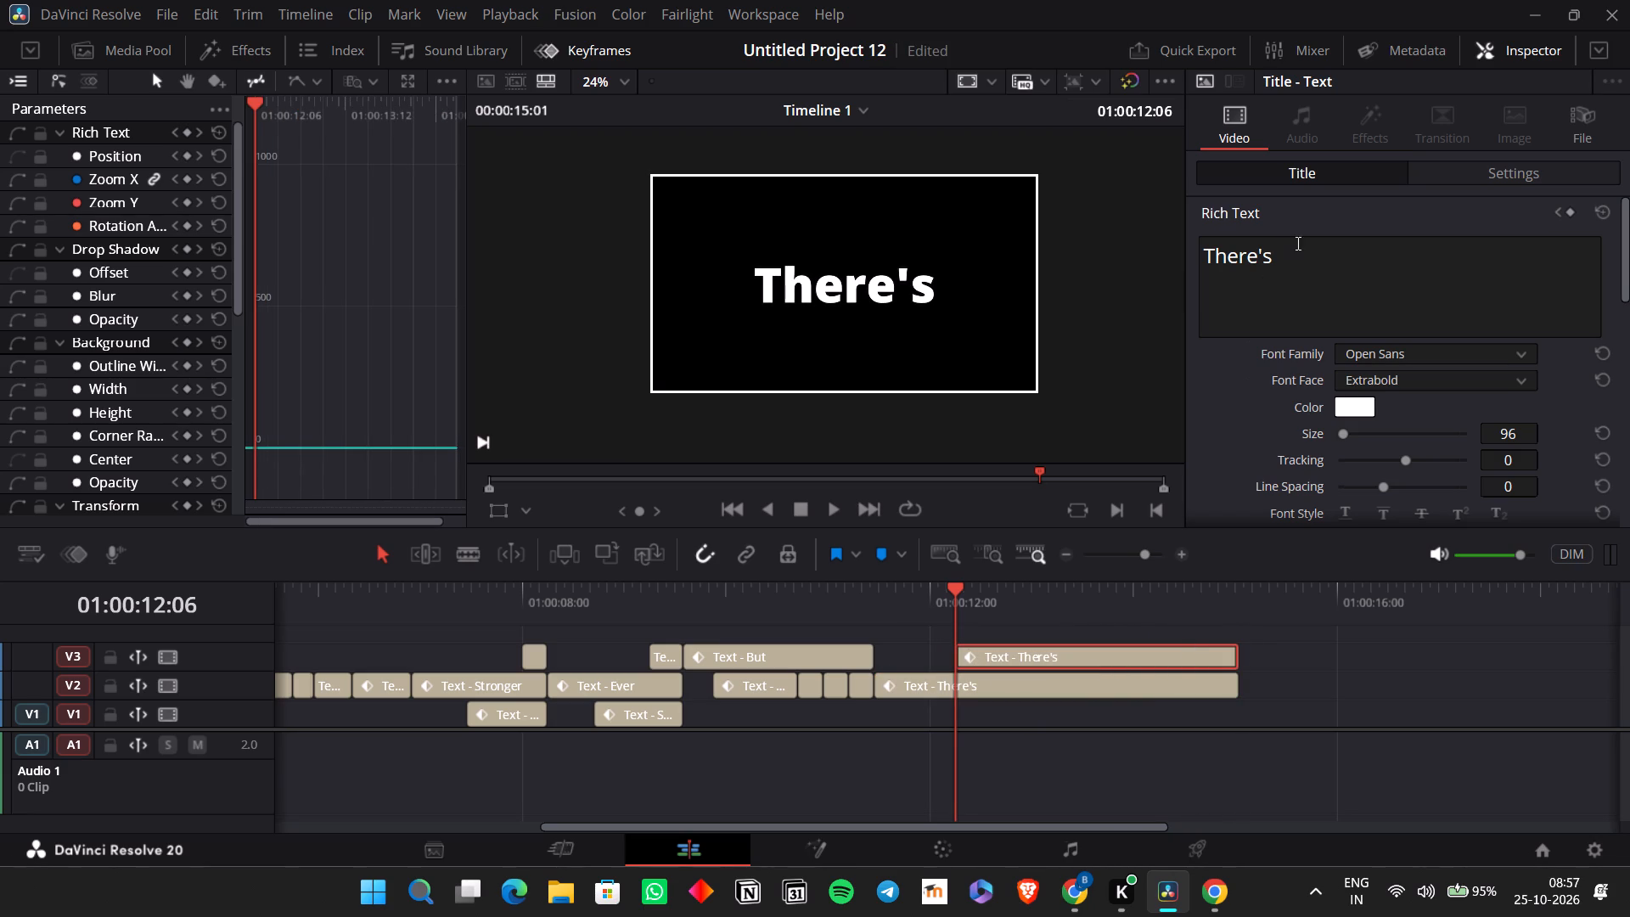
{"action": "left_click_drag", "start_coordinate": [1296, 244], "coordinate": [1092, 253]}
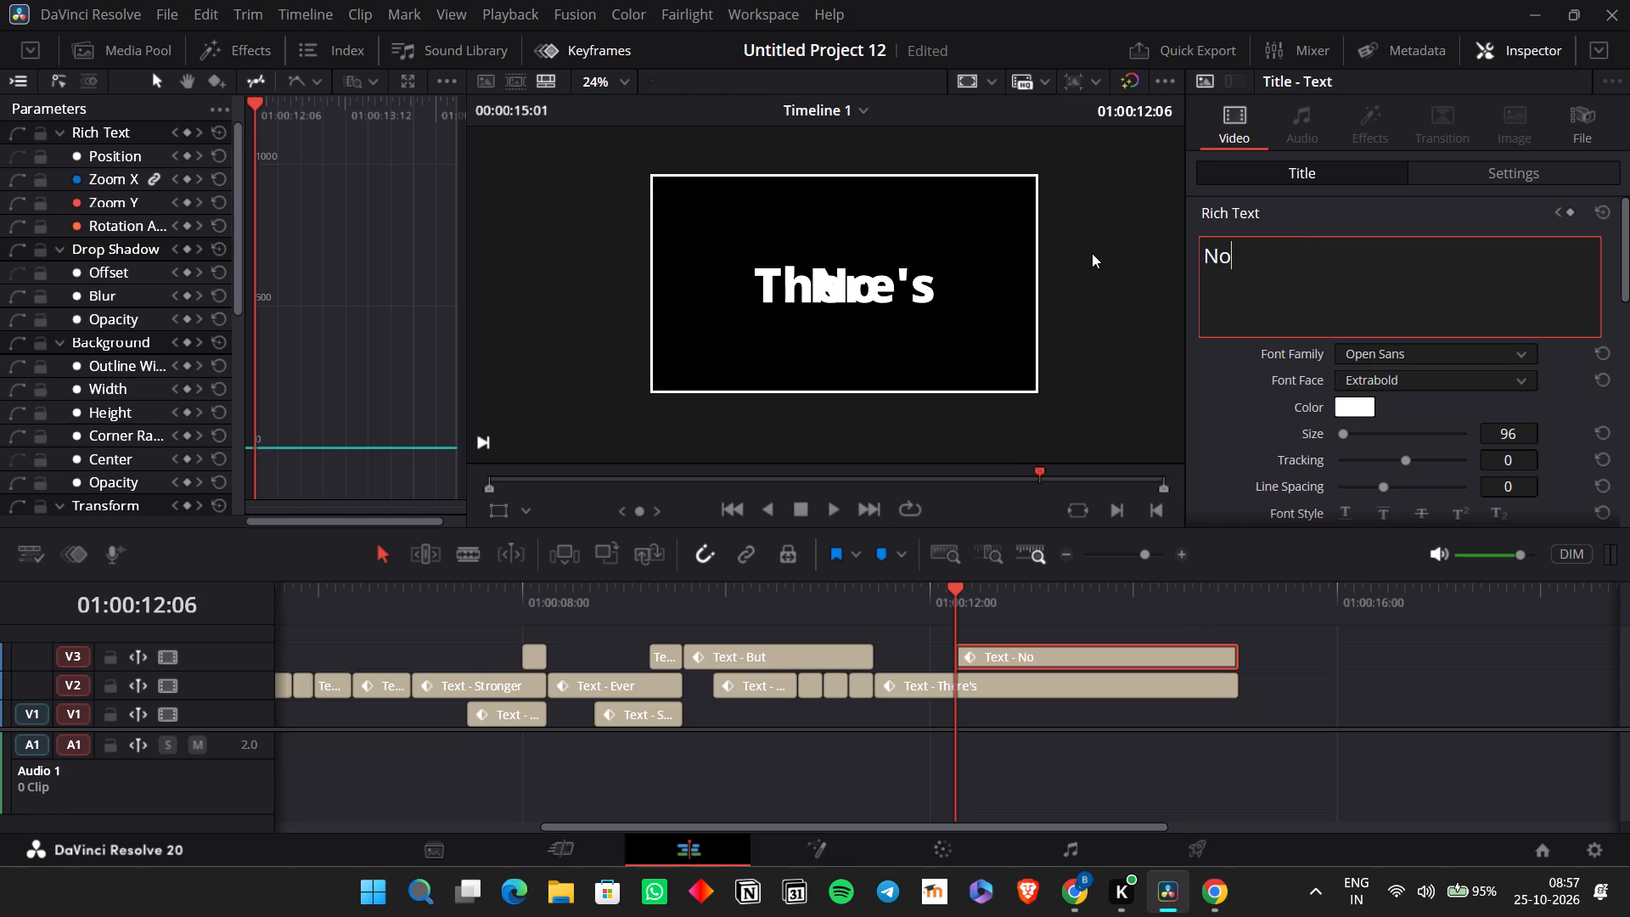
Shrink the "No" title to zoom 1.160 and place it above the "T" of "There's" at position X -374, Y 127.
{"action": "left_click", "coordinate": [1493, 170]}
{"action": "left_click_drag", "start_coordinate": [1378, 271], "coordinate": [1253, 291]}
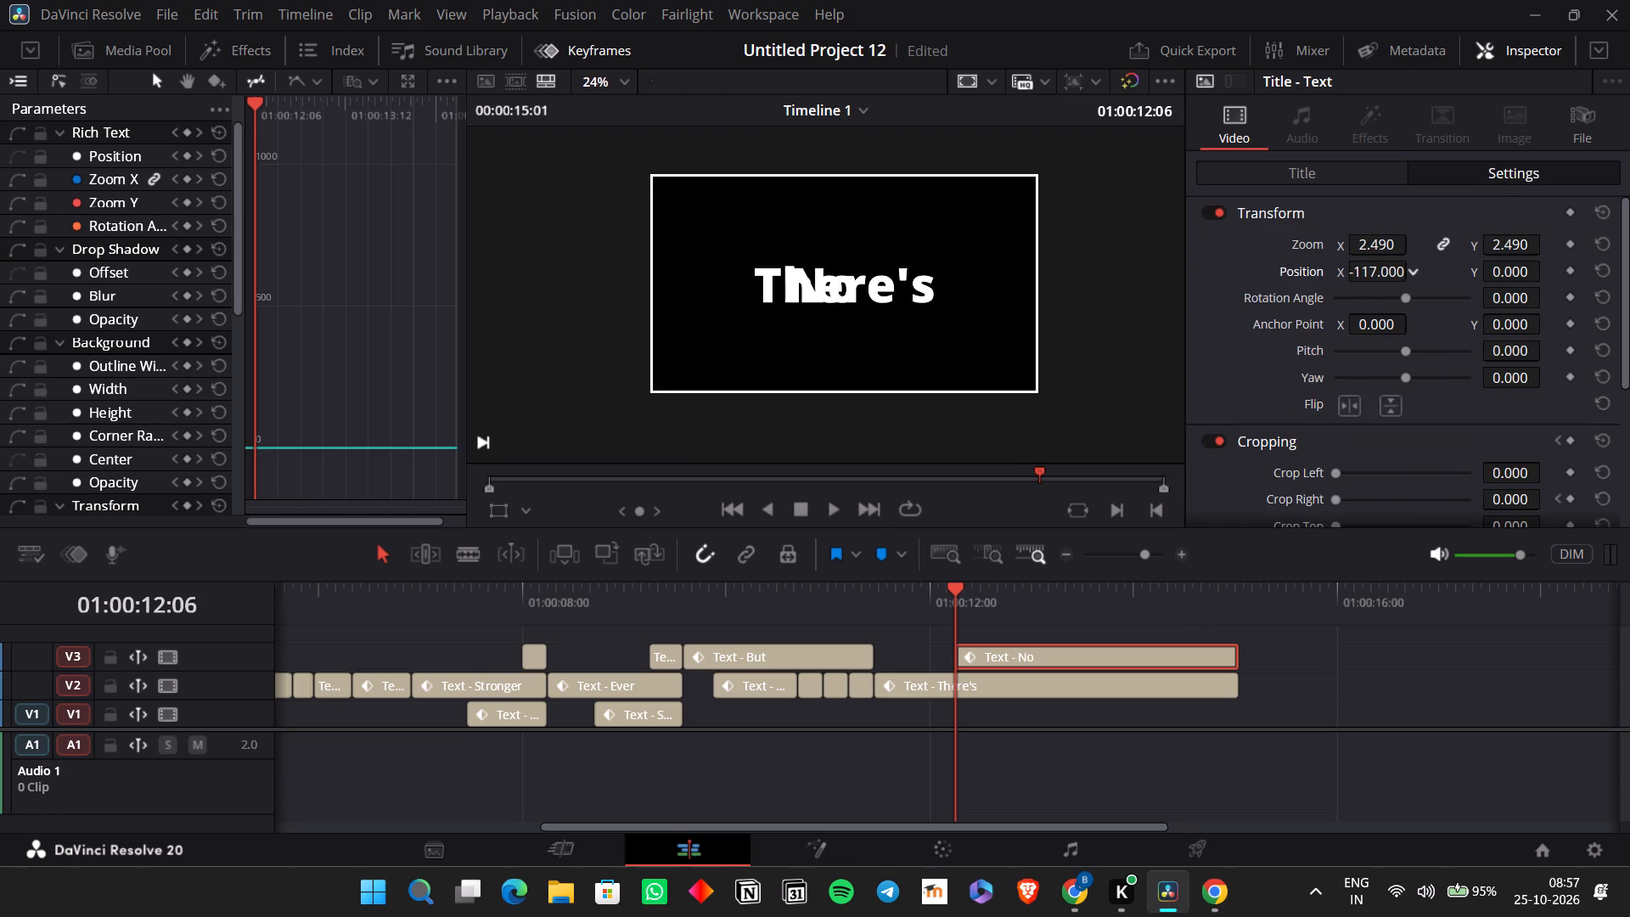
{"action": "left_click_drag", "start_coordinate": [1253, 291], "coordinate": [1072, 320]}
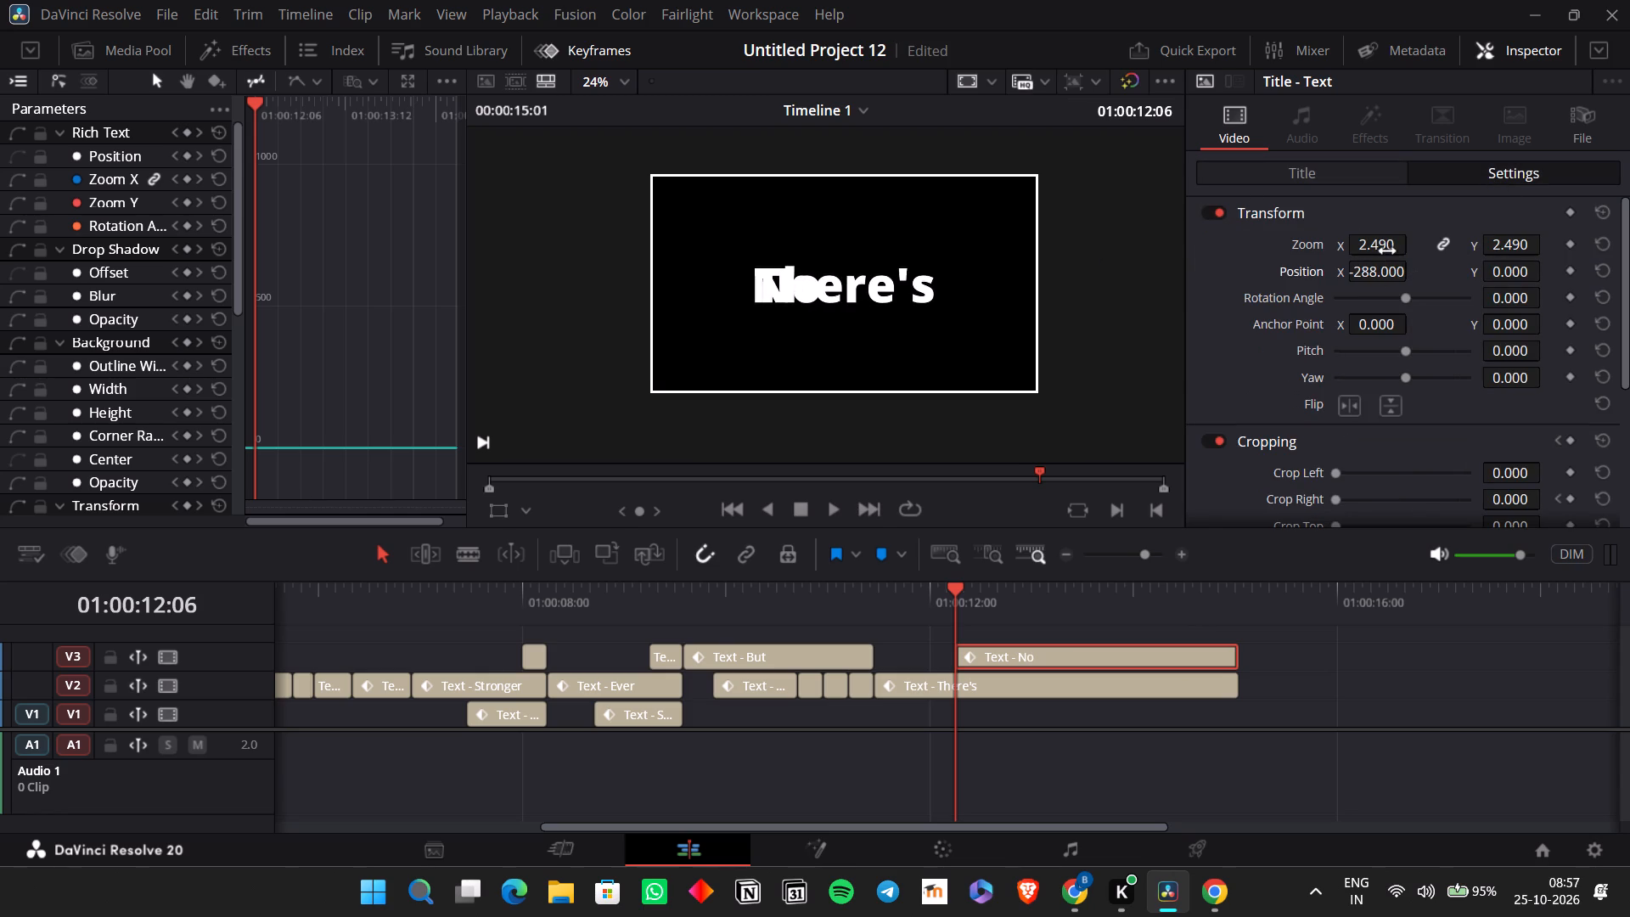
{"action": "left_click_drag", "start_coordinate": [1387, 250], "coordinate": [1245, 286]}
{"action": "left_click_drag", "start_coordinate": [1373, 270], "coordinate": [1283, 280]}
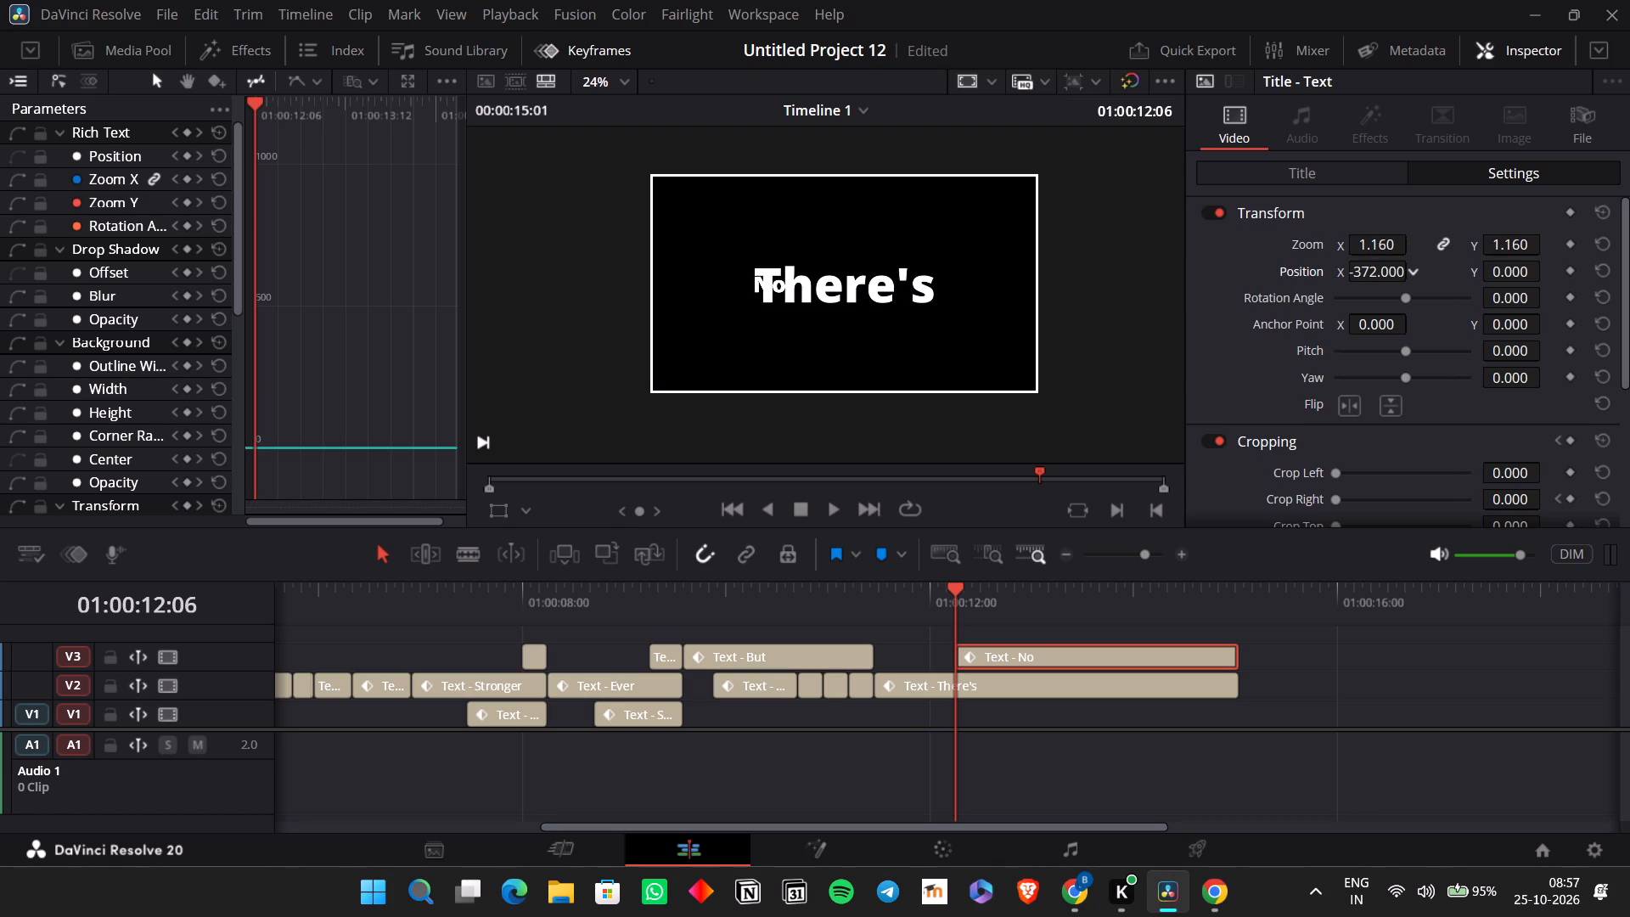
{"action": "left_click_drag", "start_coordinate": [1283, 280], "coordinate": [1282, 281]}
{"action": "left_click_drag", "start_coordinate": [1508, 272], "coordinate": [846, 459]}
Refine the "No" title to zoom 0.960 and position X -382, aligning it with the edge of the "T" in "There's".
{"action": "scroll", "coordinate": [752, 251], "scroll_direction": "up", "scroll_amount": 15}
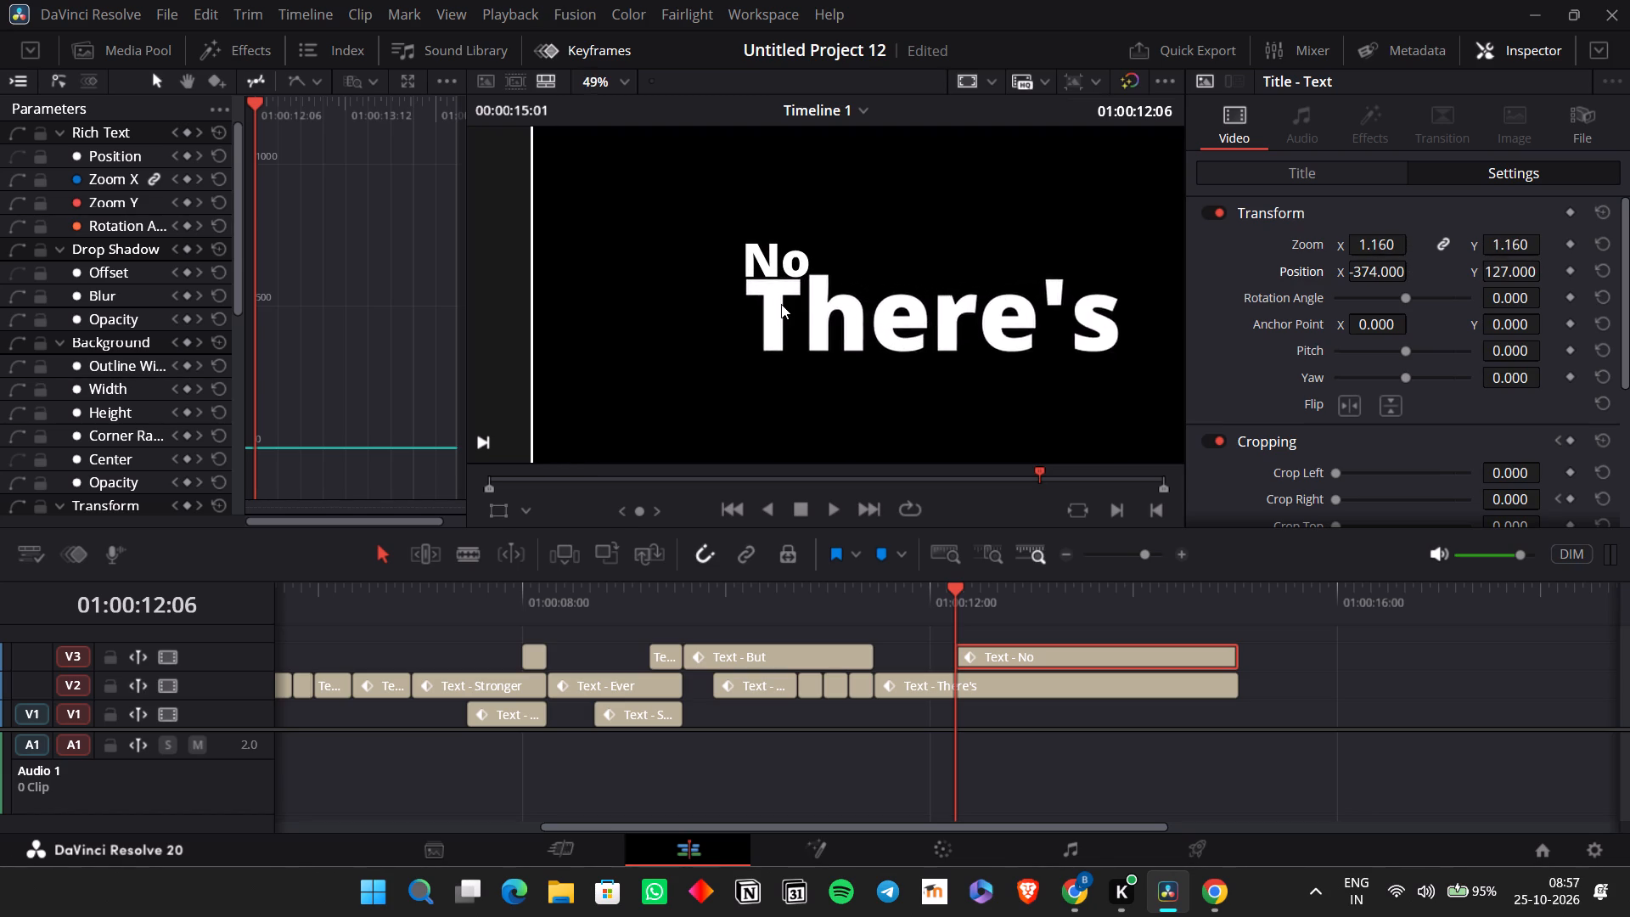
{"action": "scroll", "coordinate": [781, 304], "scroll_direction": "up", "scroll_amount": 14}
{"action": "scroll", "coordinate": [888, 256], "scroll_direction": "up", "scroll_amount": 8}
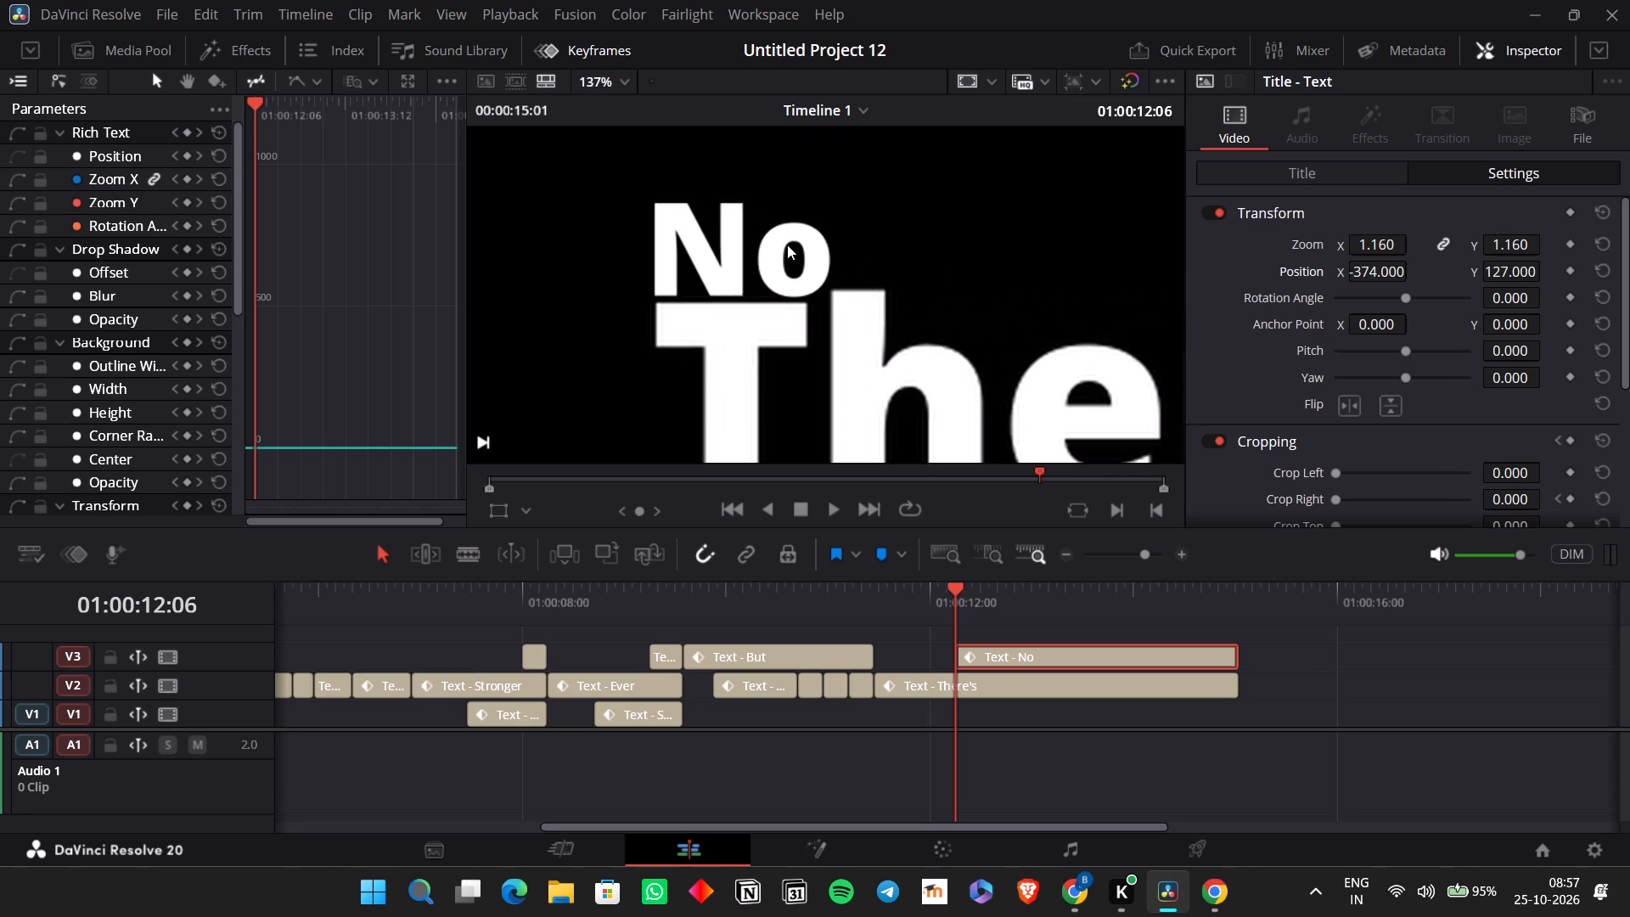
{"action": "left_click_drag", "start_coordinate": [1369, 250], "coordinate": [1340, 252]}
{"action": "left_click_drag", "start_coordinate": [1384, 271], "coordinate": [1364, 278]}
{"action": "left_click_drag", "start_coordinate": [1373, 245], "coordinate": [1381, 257]}
{"action": "left_click_drag", "start_coordinate": [1374, 274], "coordinate": [1384, 285]}
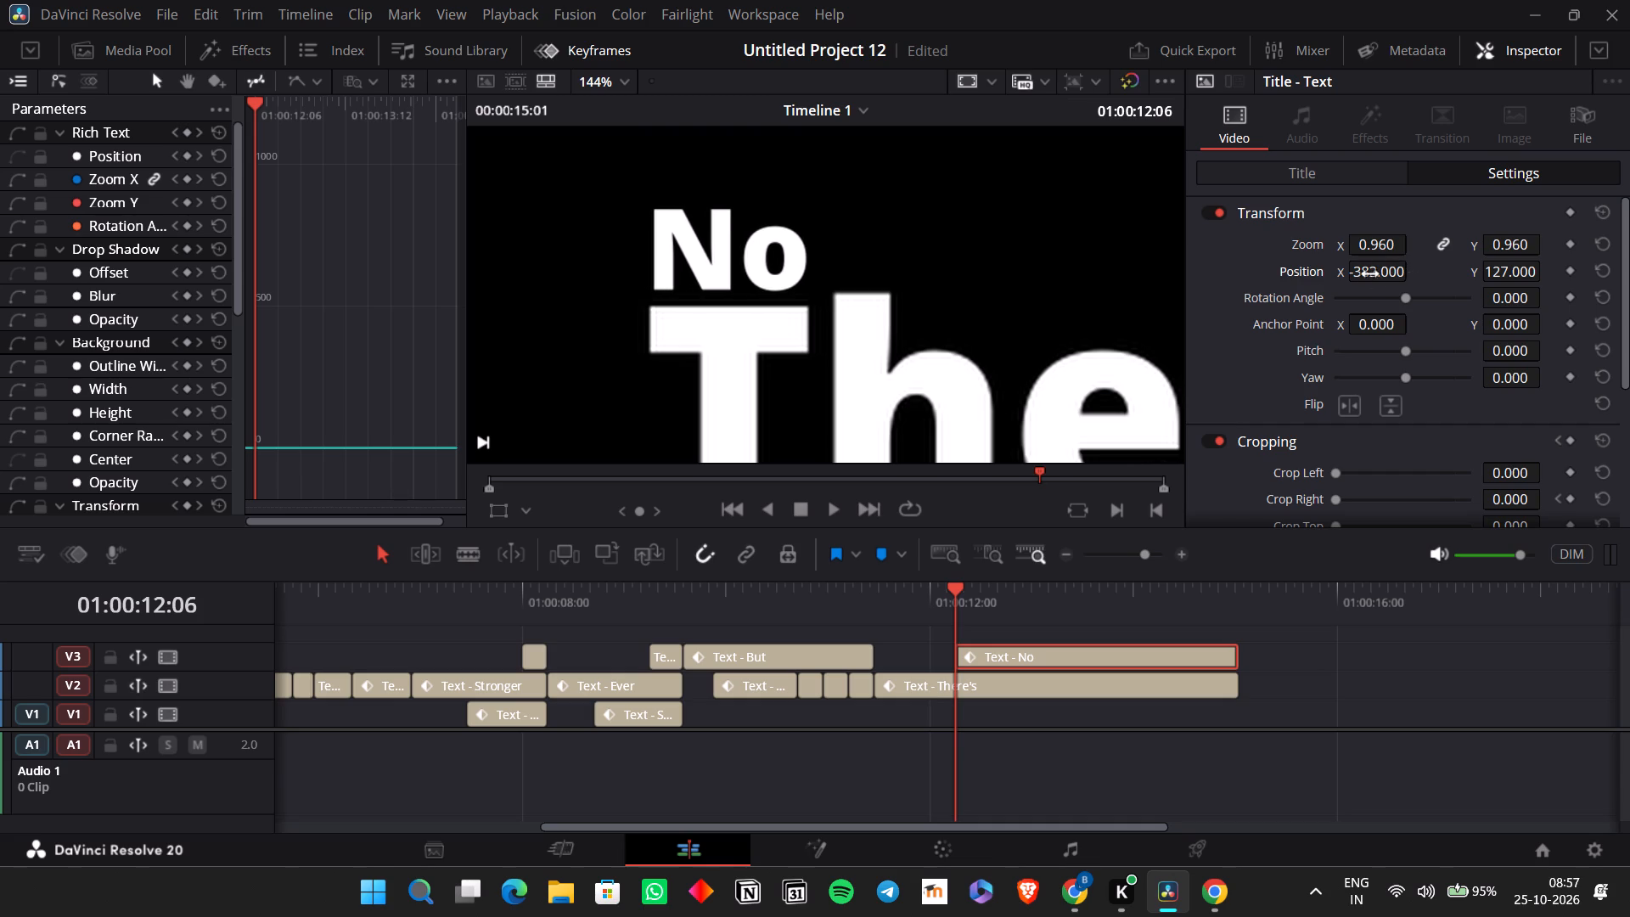
{"action": "scroll", "coordinate": [1011, 335], "scroll_direction": "down", "scroll_amount": 11}
{"action": "scroll", "coordinate": [687, 181], "scroll_direction": "down", "scroll_amount": 17}
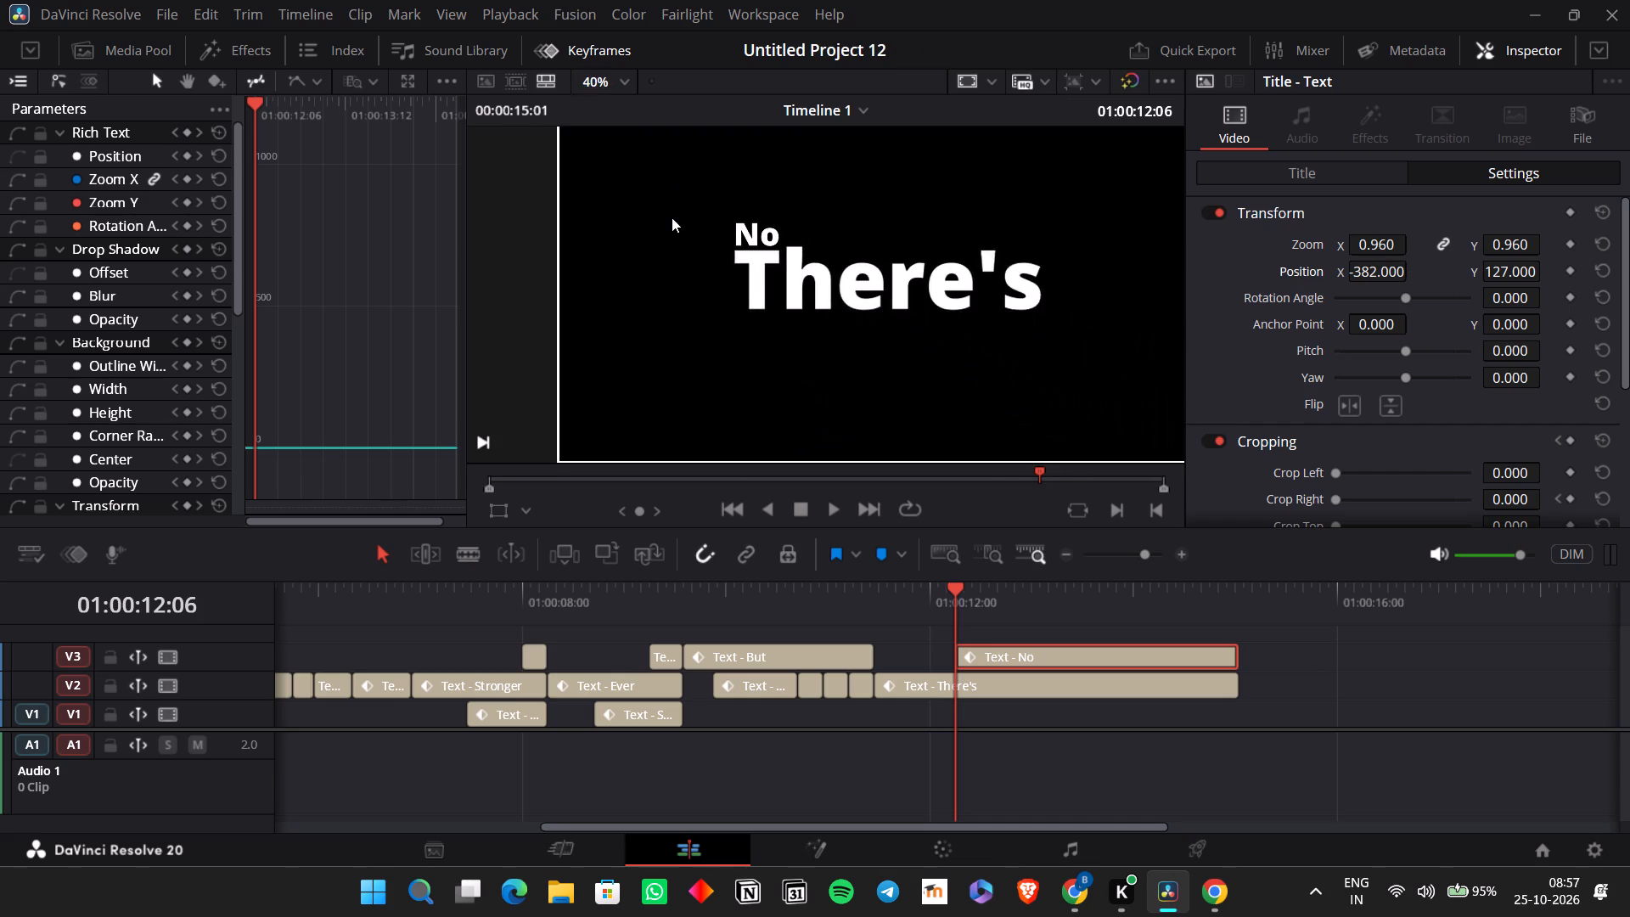
{"action": "scroll", "coordinate": [672, 217], "scroll_direction": "down", "scroll_amount": 3}
{"action": "scroll", "coordinate": [738, 425], "scroll_direction": "down", "scroll_amount": 5}
{"action": "scroll", "coordinate": [761, 243], "scroll_direction": "up", "scroll_amount": 4}
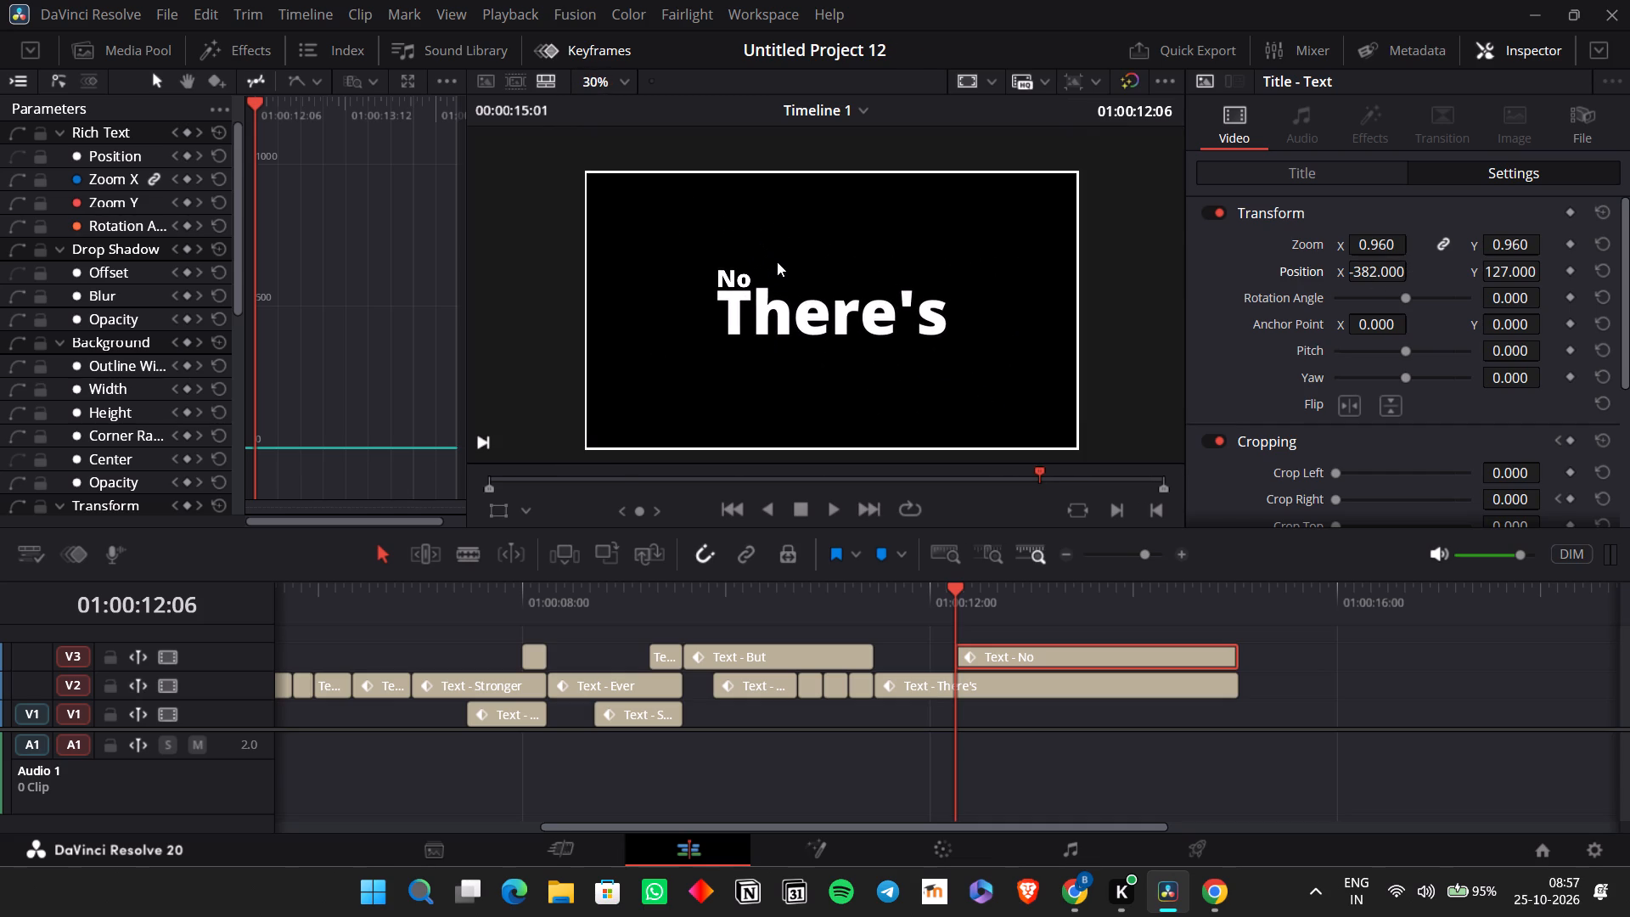
Shift the "No" clip on V3 earlier to start at about 01:00:11:20, checking its timing by playback.
{"action": "left_click", "coordinate": [880, 577]}
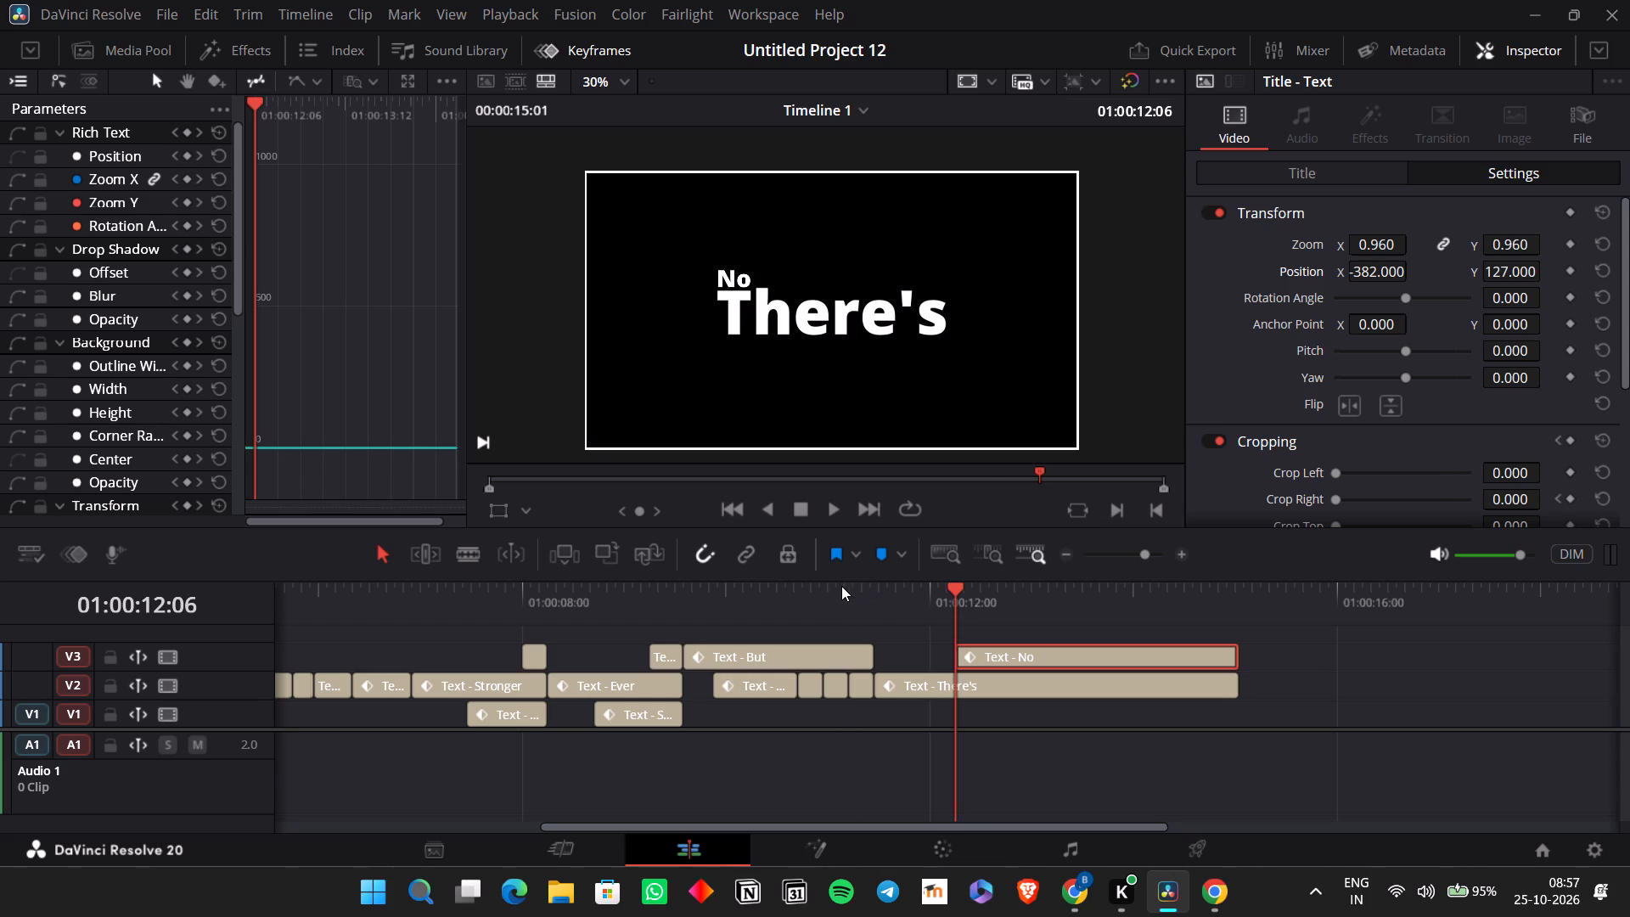
{"action": "left_click", "coordinate": [841, 586]}
{"action": "key", "text": "space"}
{"action": "key", "text": "space"}
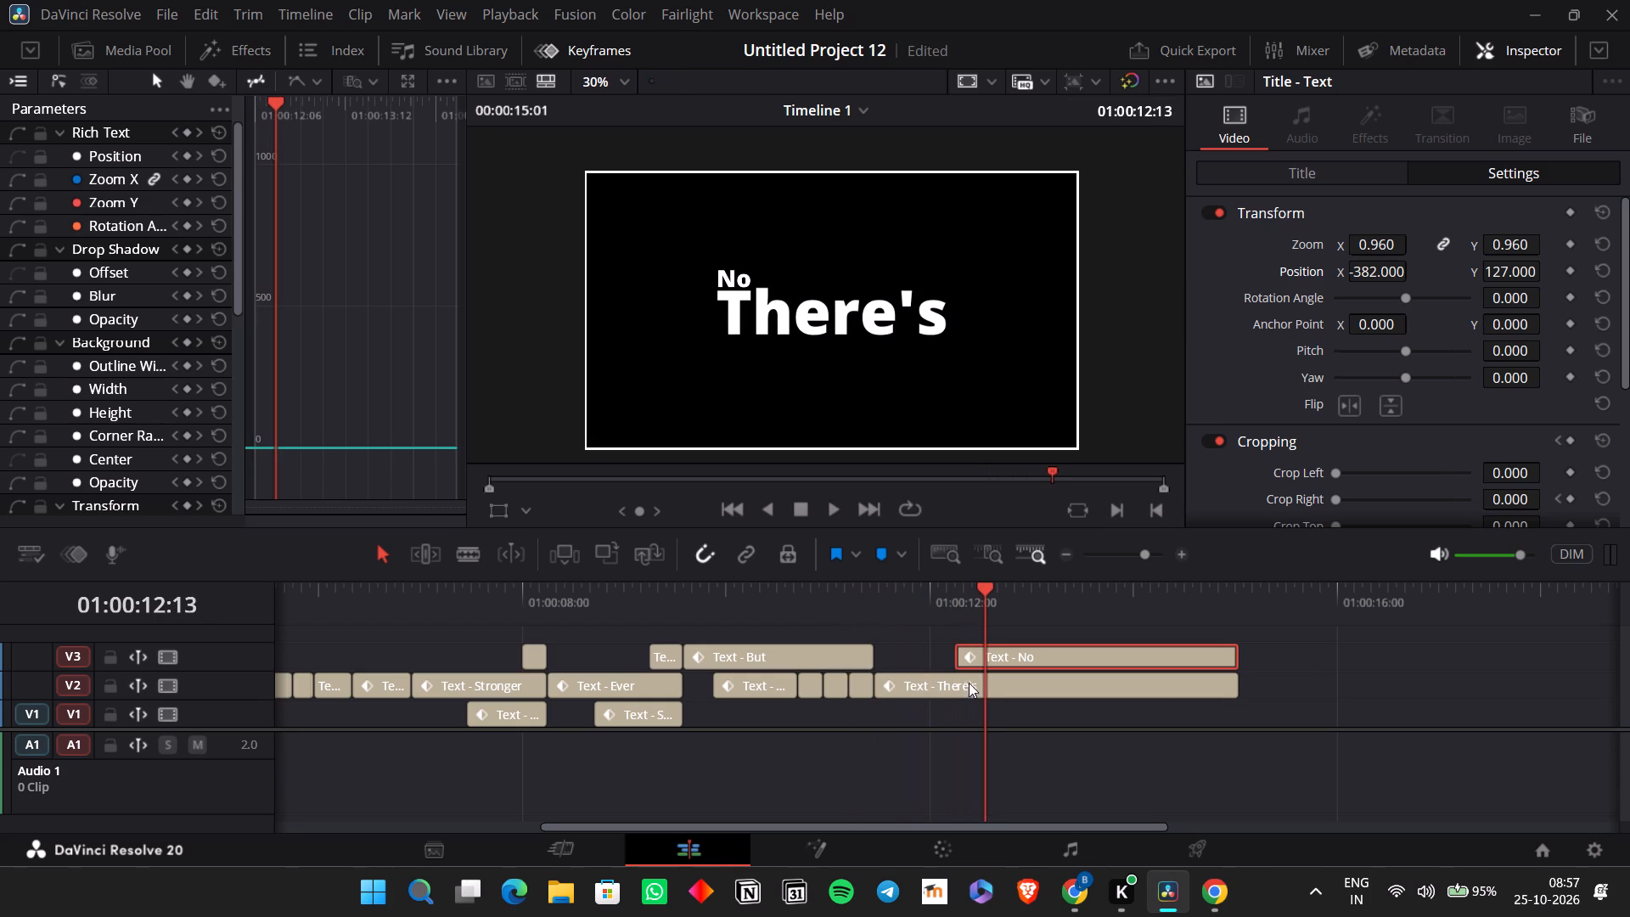
{"action": "left_click_drag", "start_coordinate": [972, 655], "coordinate": [926, 655]}
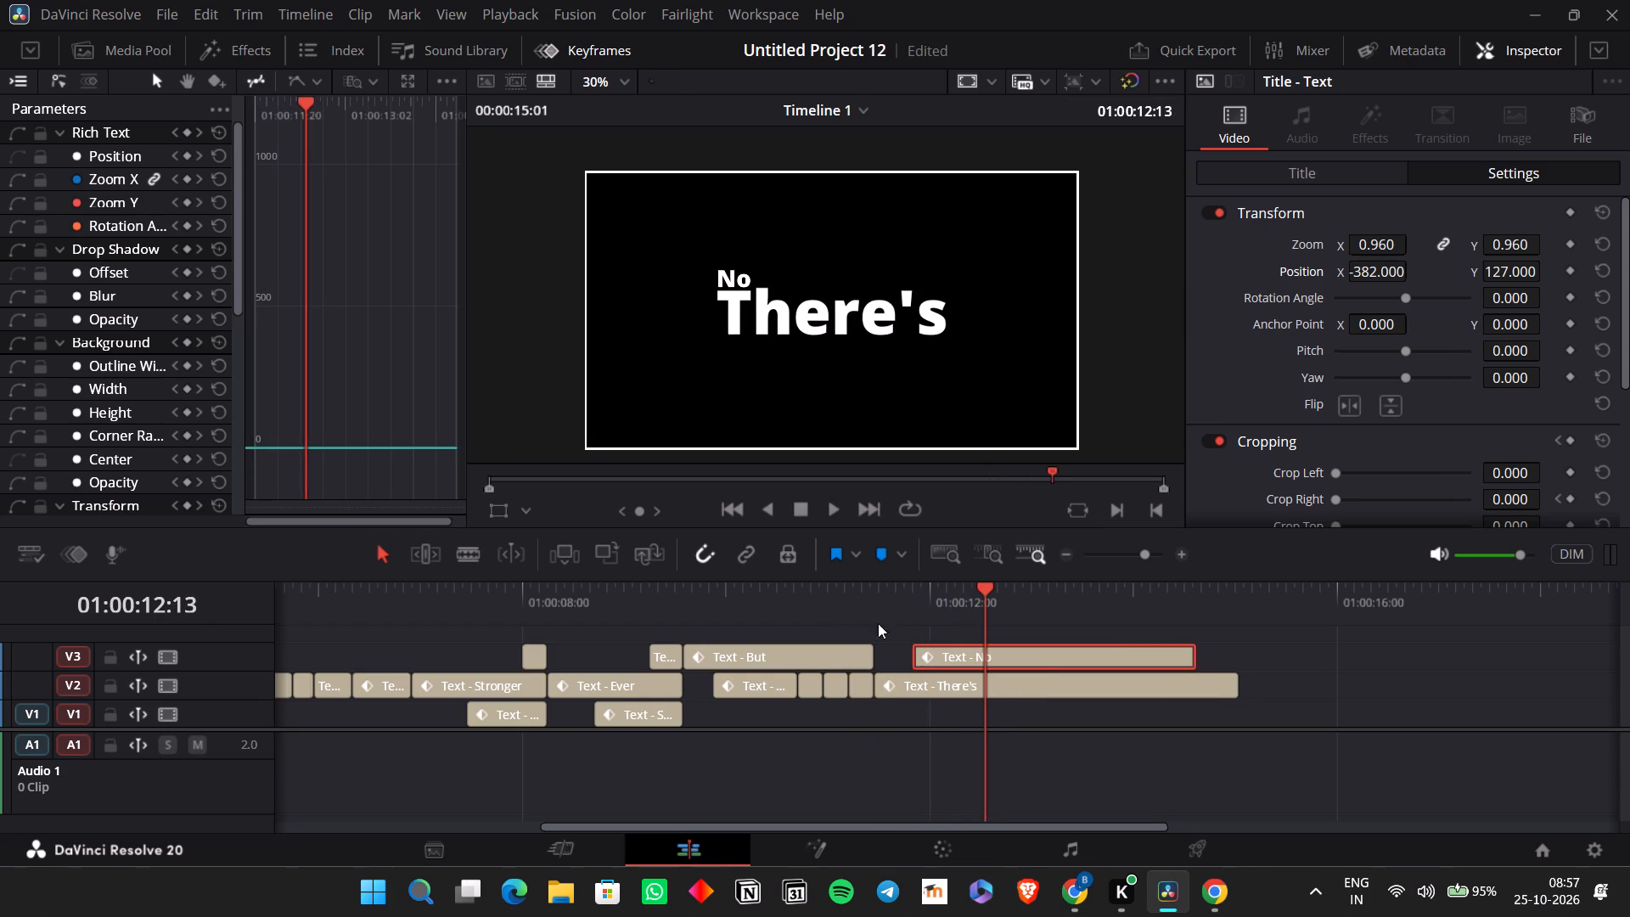
{"action": "left_click", "coordinate": [823, 591]}
{"action": "key", "text": "space"}
{"action": "key", "text": "space"}
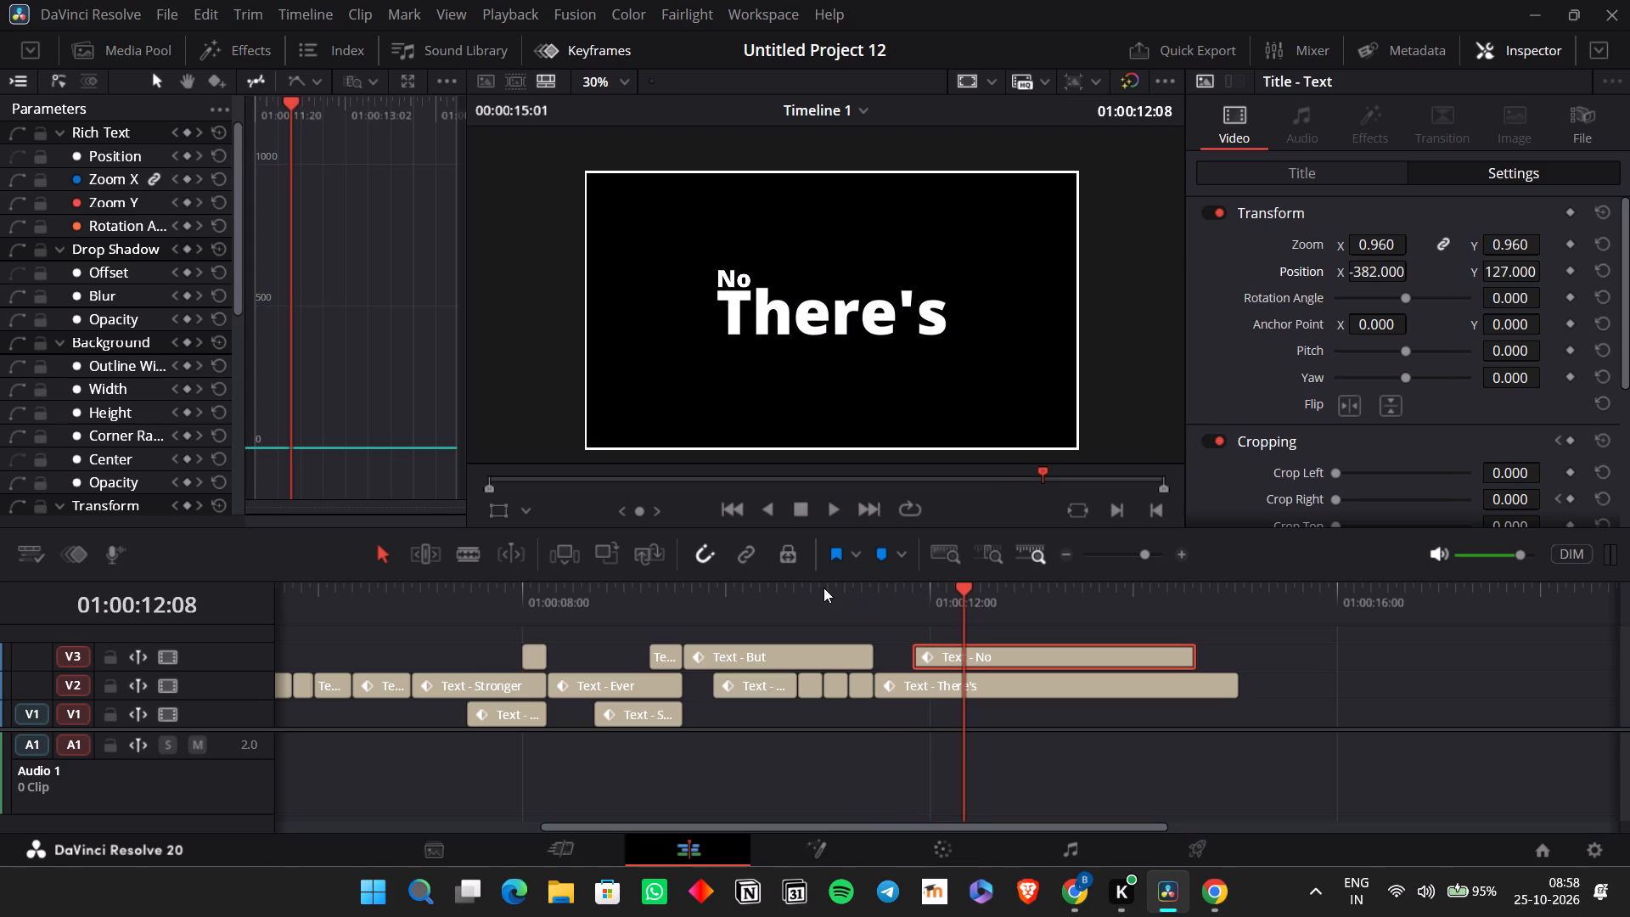
Duplicate the "Smelled" title clip onto V1 beneath "There's", starting at about 01:00:12:07, judging the timing by playback.
{"action": "left_click", "coordinate": [891, 619]}
{"action": "key", "text": "space"}
{"action": "key", "text": "space"}
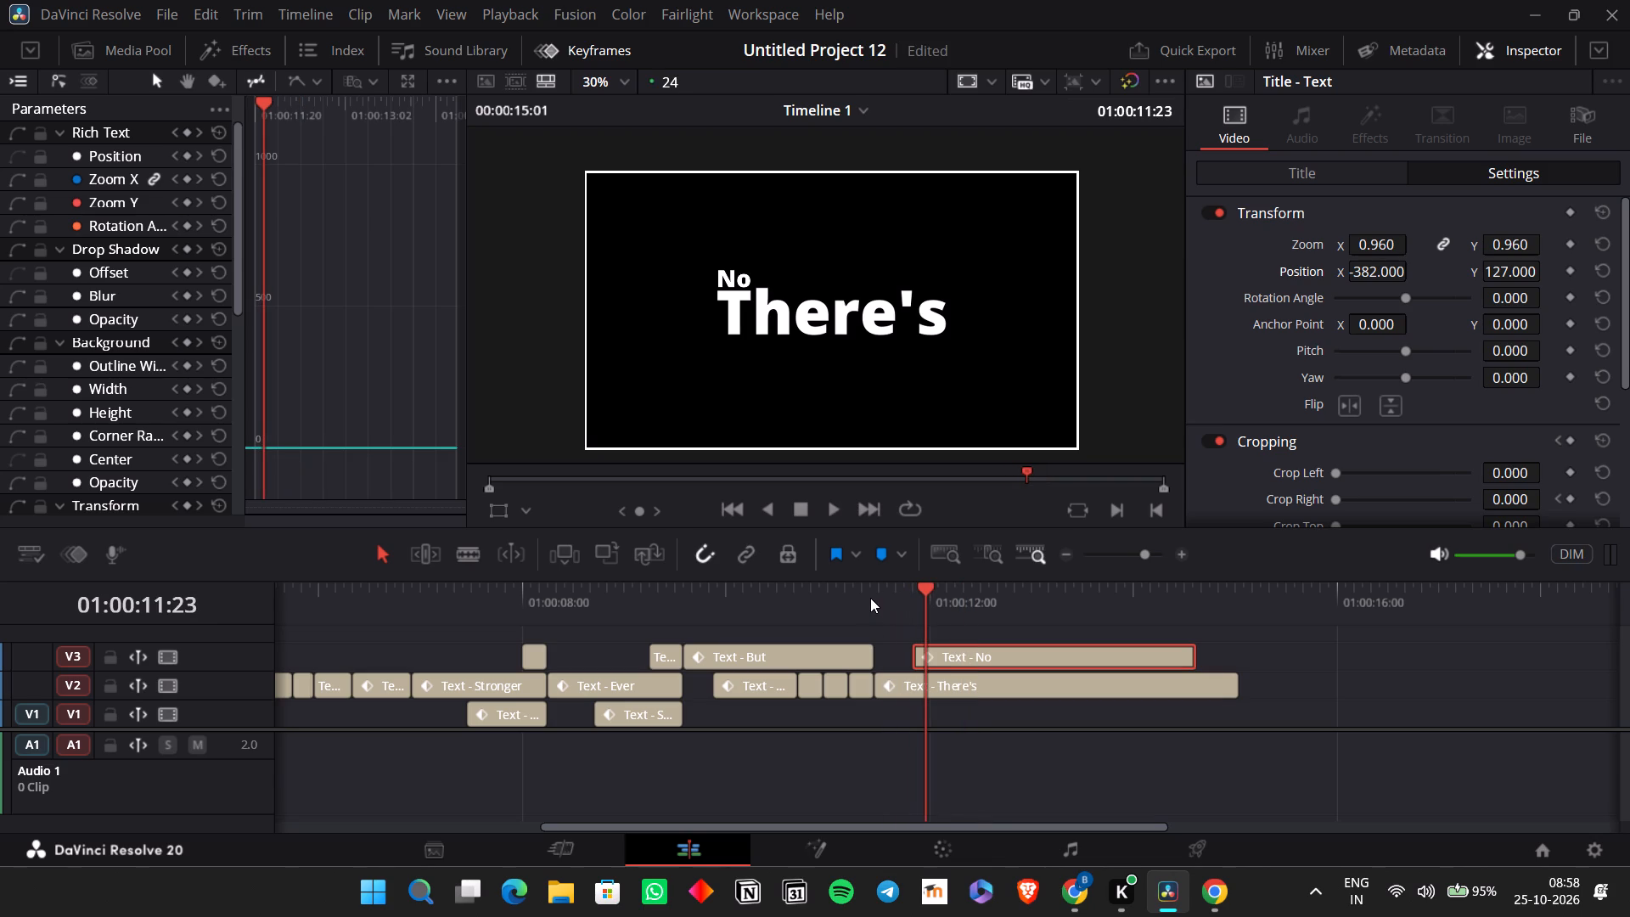
{"action": "key", "text": "space"}
{"action": "key", "text": "space"}
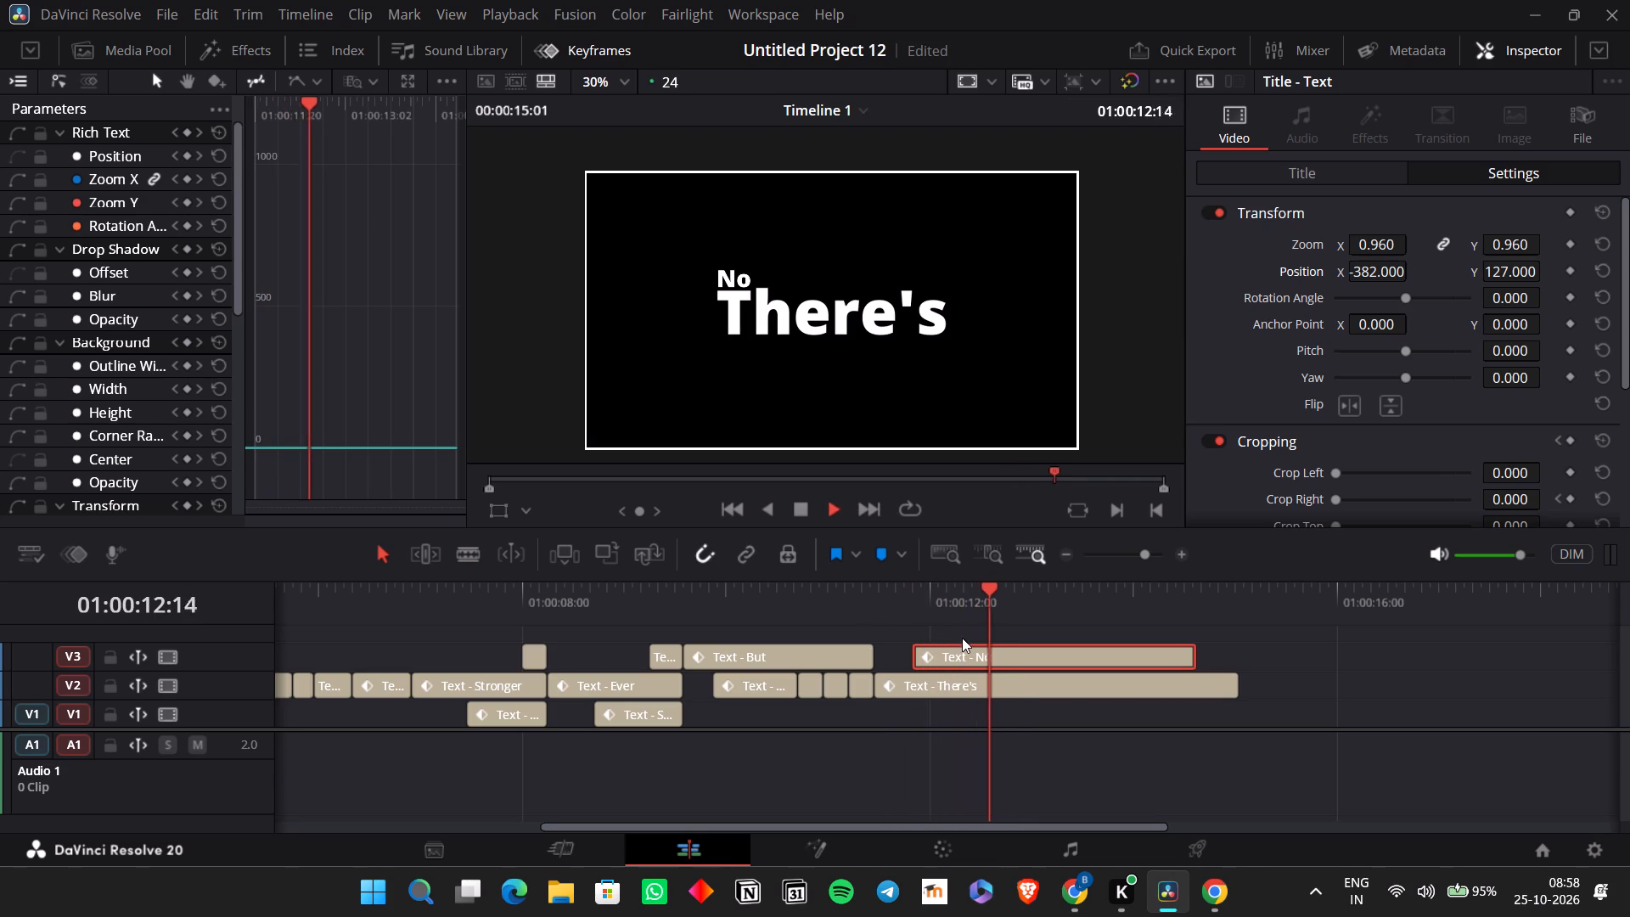
{"action": "left_click", "coordinate": [623, 606]}
{"action": "left_click", "coordinate": [629, 712]}
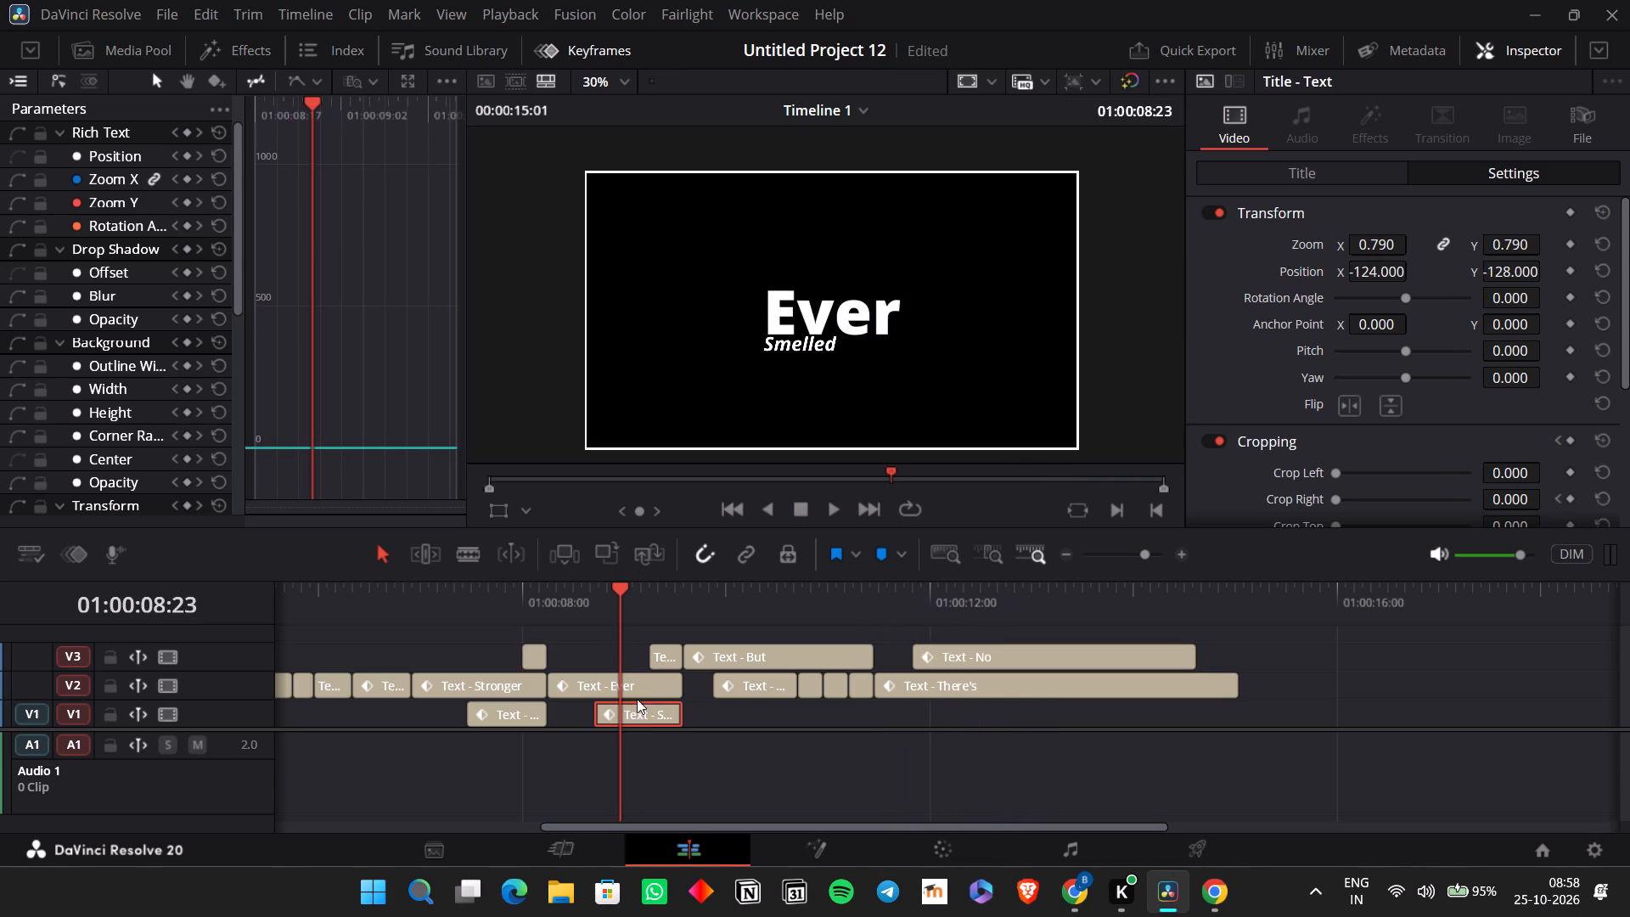
{"action": "left_click", "coordinate": [498, 500]}
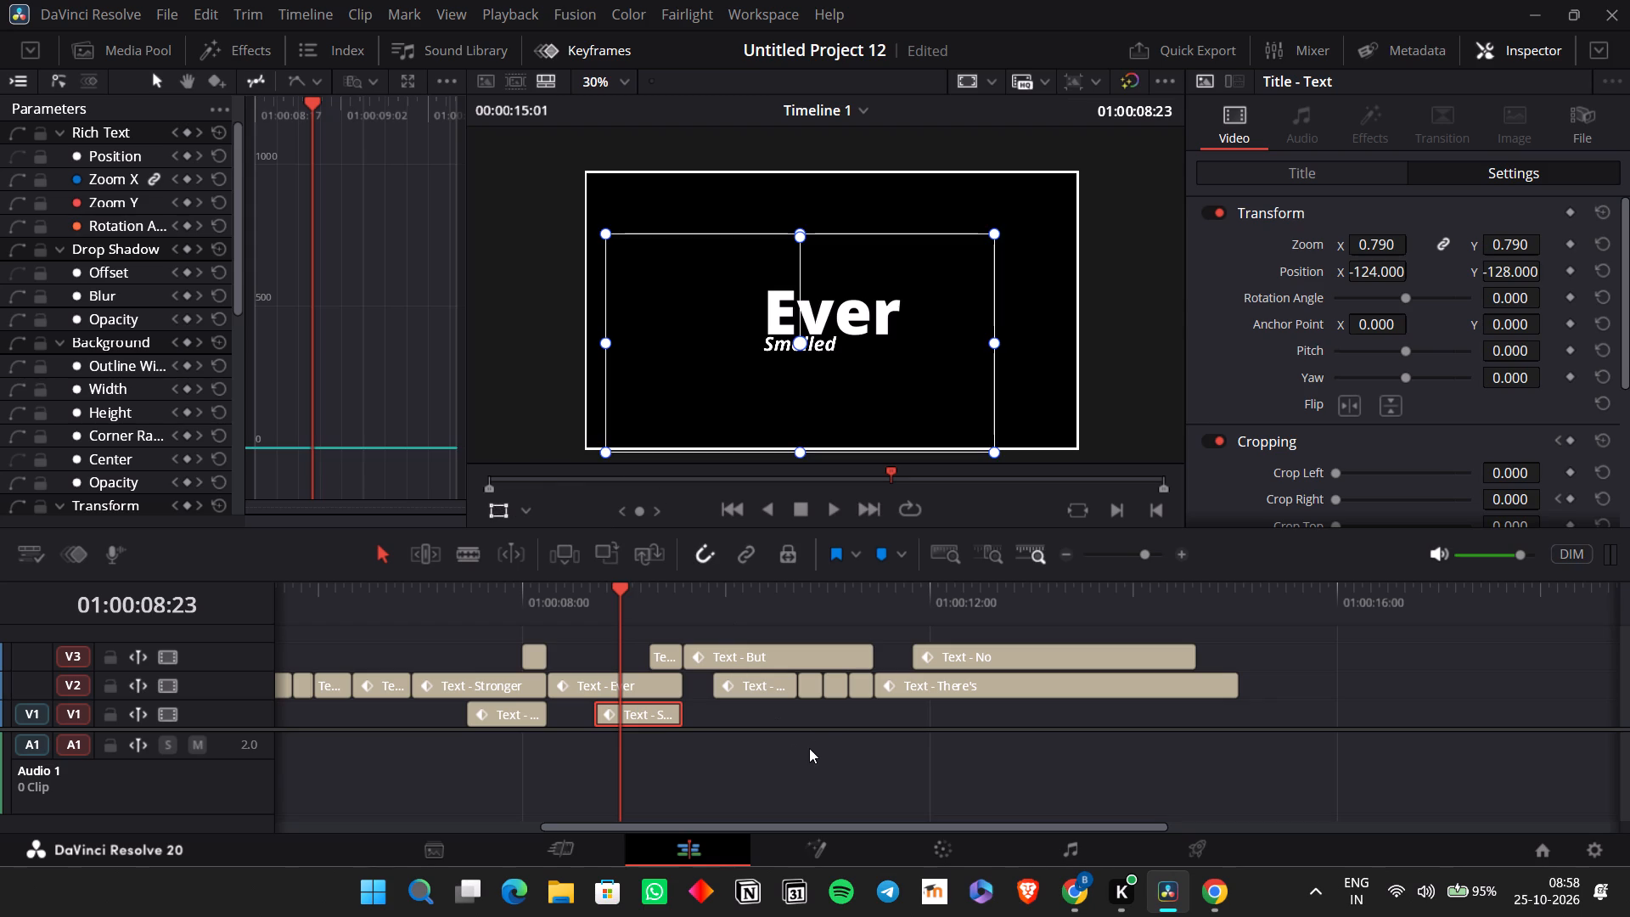
{"action": "key", "text": "ctrl+c"}
{"action": "left_click", "coordinate": [911, 588]}
{"action": "left_click", "coordinate": [864, 597]}
{"action": "key", "text": "space"}
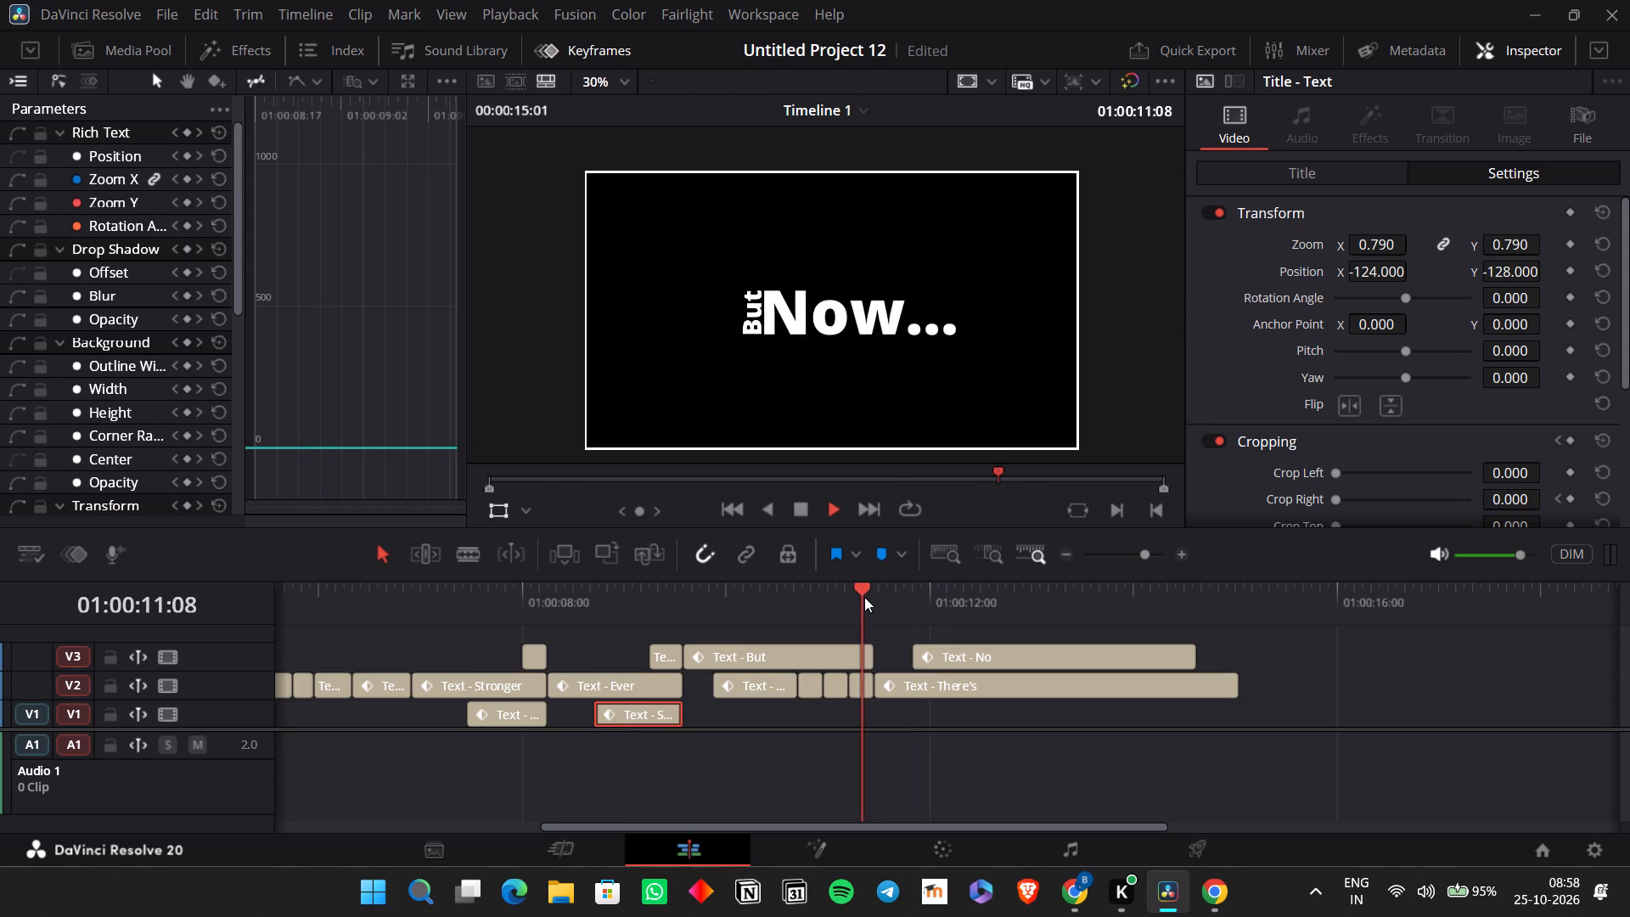
{"action": "key", "text": "space"}
{"action": "key", "text": "ctrl+v"}
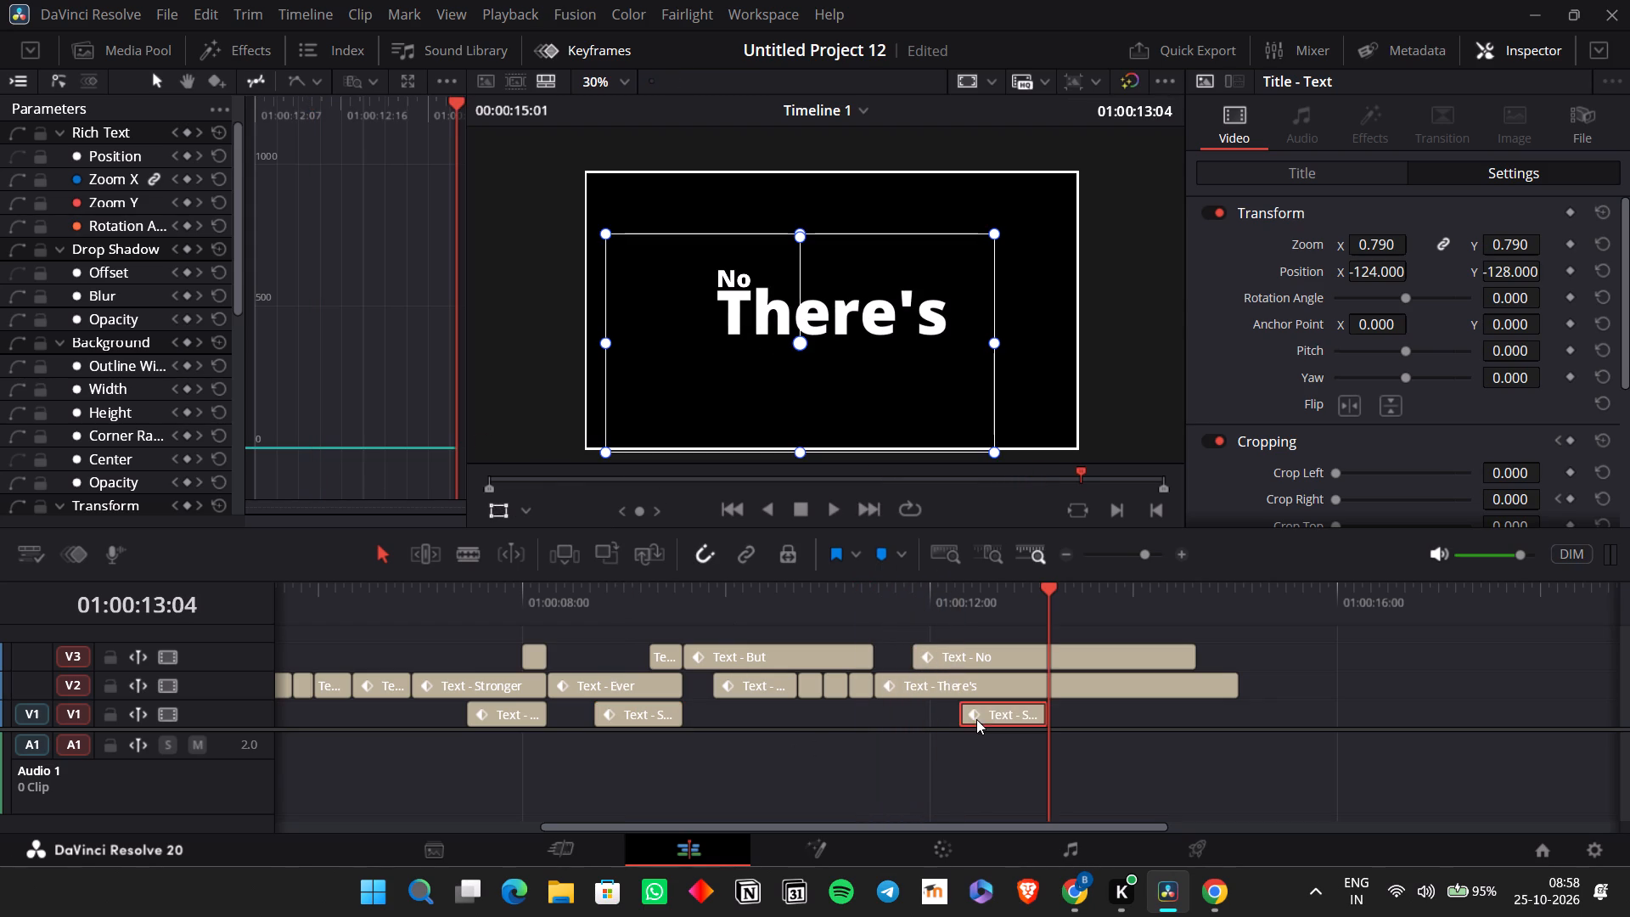
Replace the text of the duplicated V1 title clip with "More".
{"action": "left_click", "coordinate": [978, 712]}
{"action": "left_click", "coordinate": [961, 592]}
{"action": "left_click", "coordinate": [997, 699]}
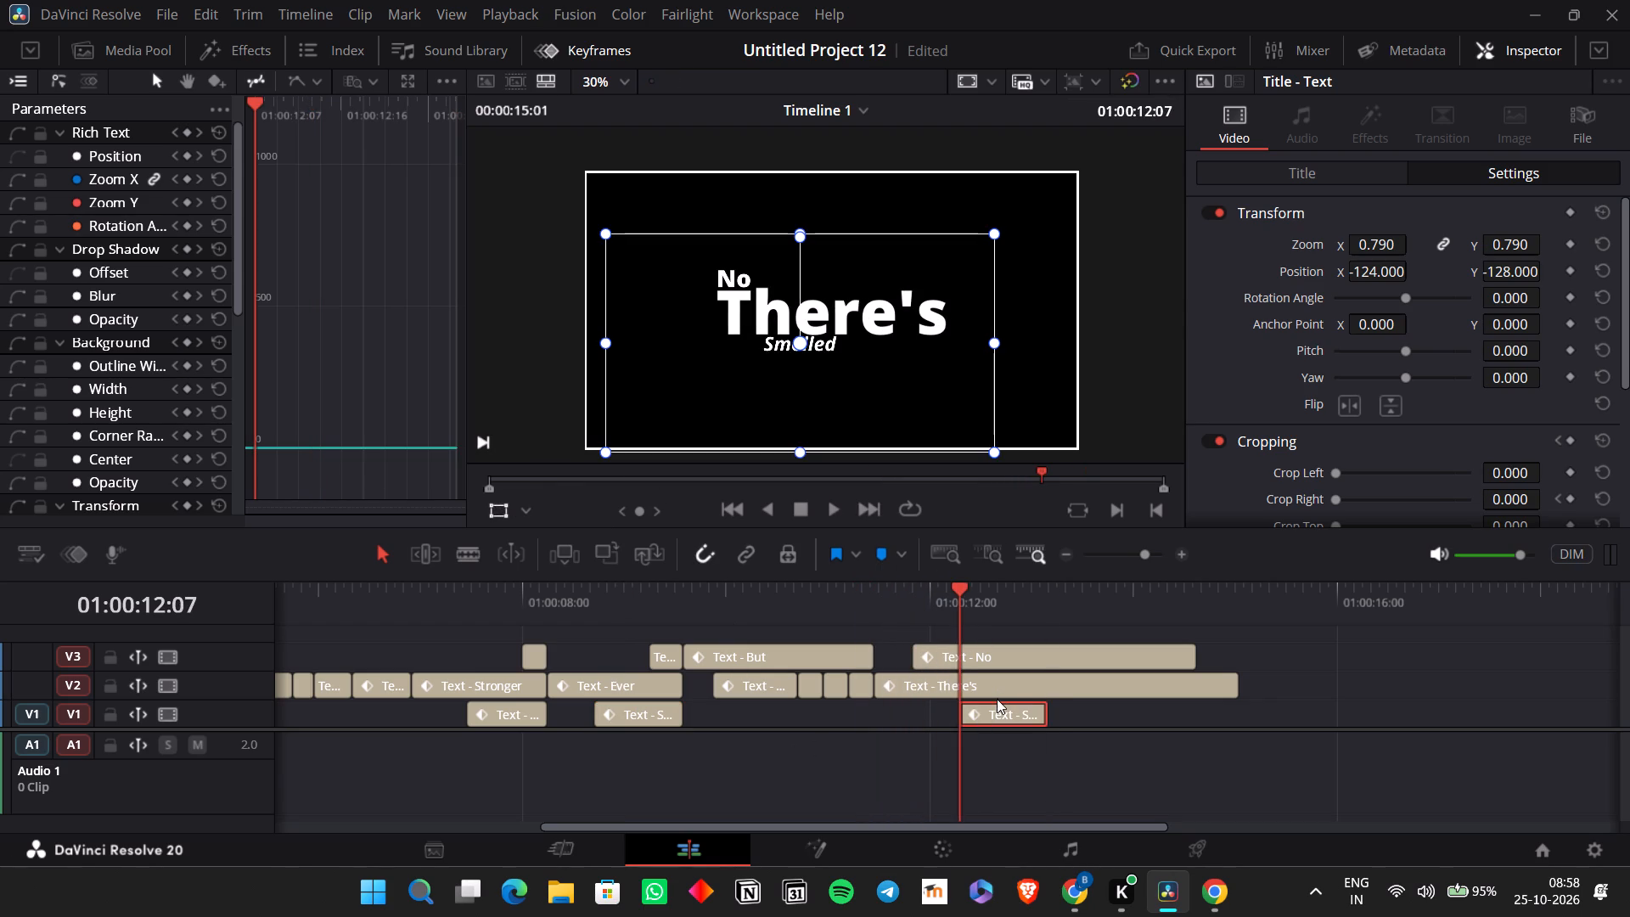
{"action": "left_click", "coordinate": [1272, 165]}
{"action": "left_click_drag", "start_coordinate": [1308, 261], "coordinate": [888, 215]}
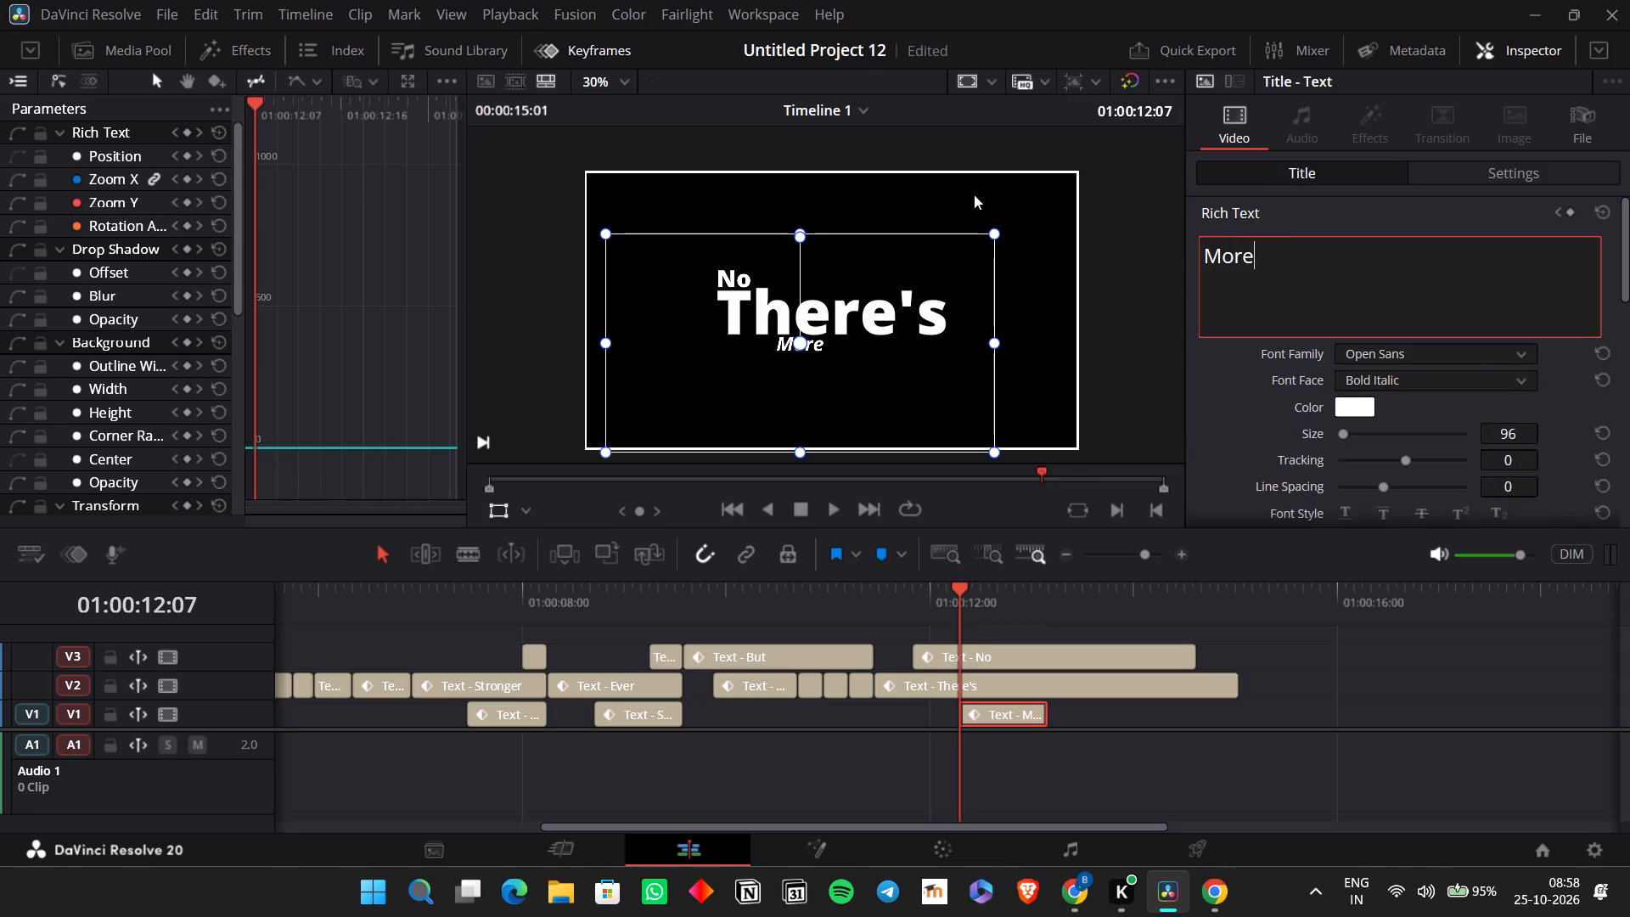
Move the "More" title beneath the end of "There's", at position X 352.
{"action": "left_click", "coordinate": [1550, 167]}
{"action": "left_click_drag", "start_coordinate": [1503, 273], "coordinate": [1521, 275]}
{"action": "key", "text": "ctrl+z"}
{"action": "left_click_drag", "start_coordinate": [1385, 272], "coordinate": [1240, 289]}
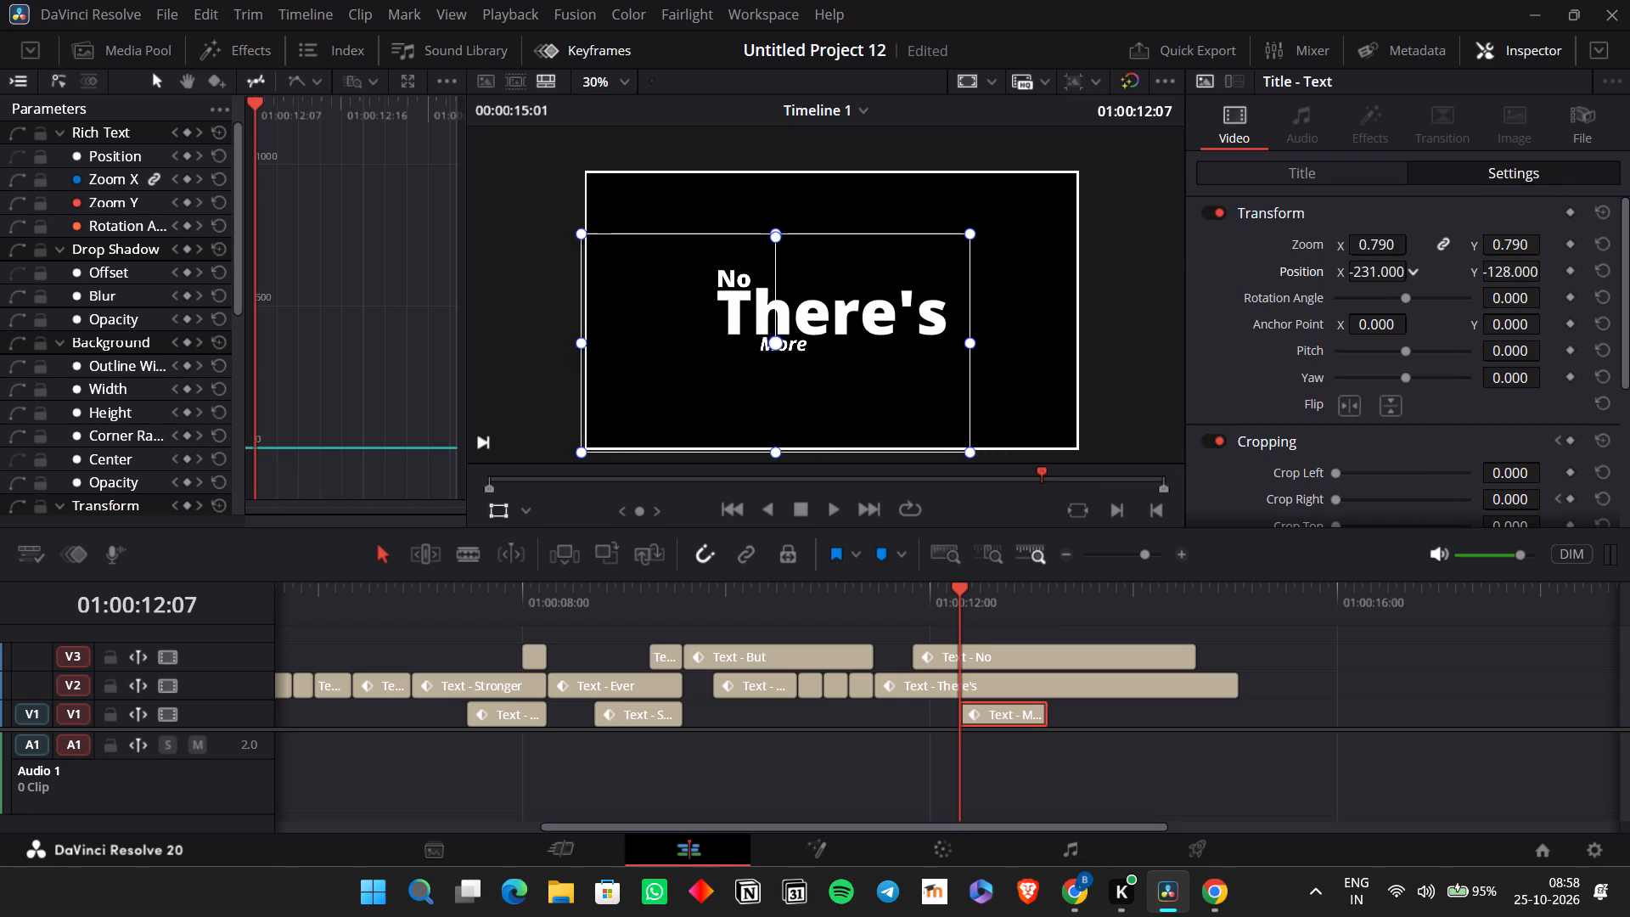
{"action": "left_click_drag", "start_coordinate": [1240, 289], "coordinate": [984, 458]}
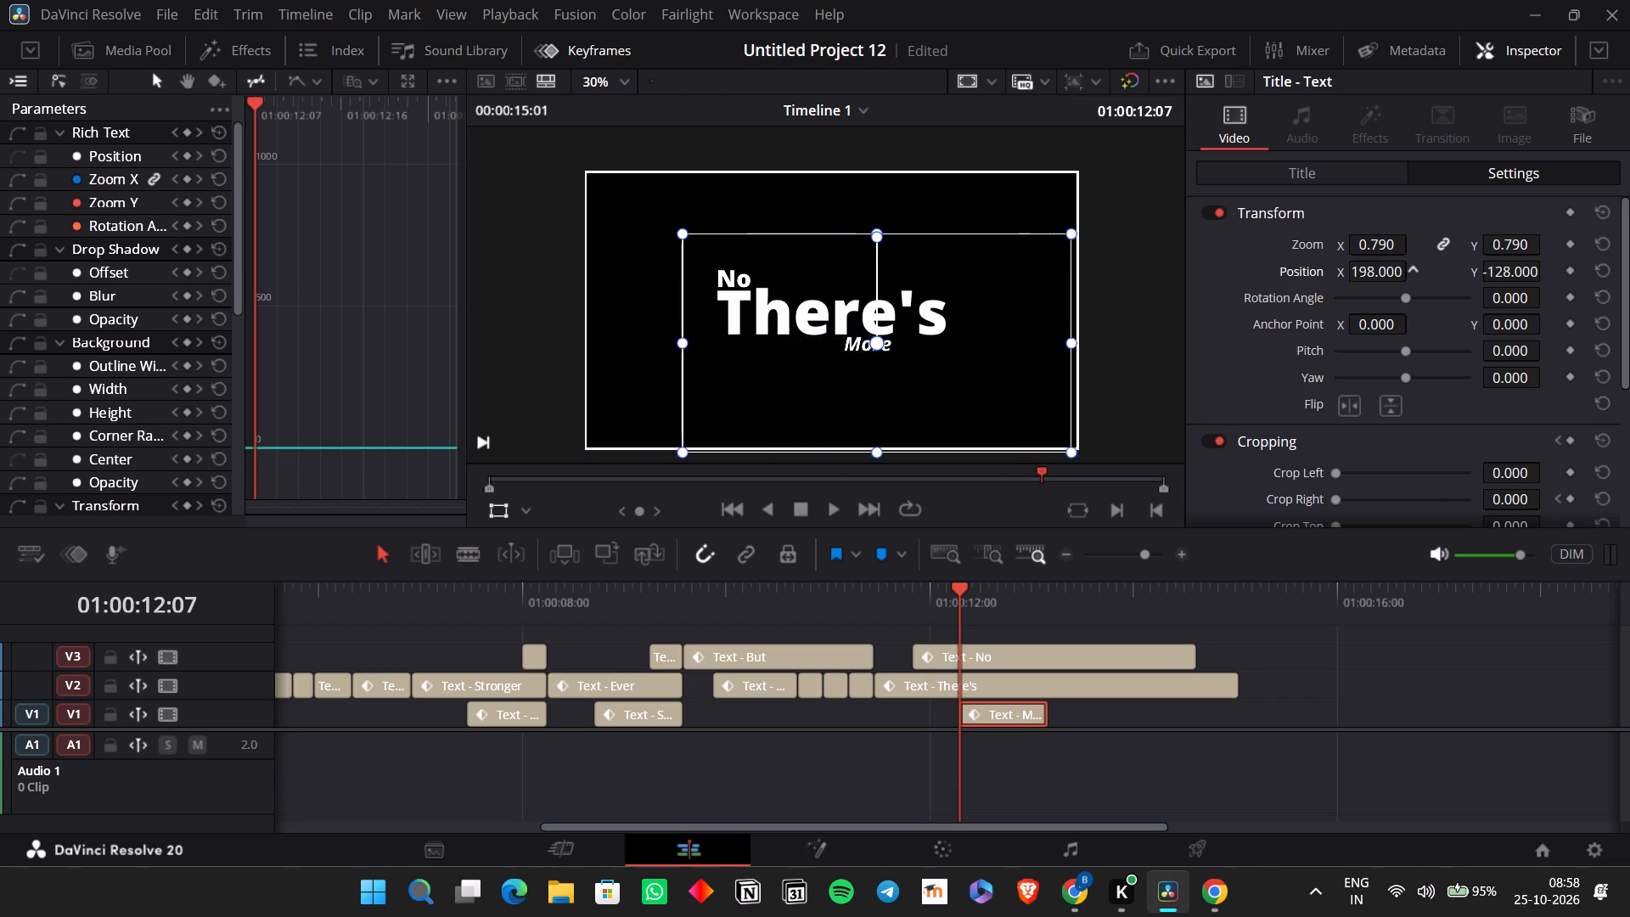
{"action": "left_click_drag", "start_coordinate": [984, 458], "coordinate": [1087, 445]}
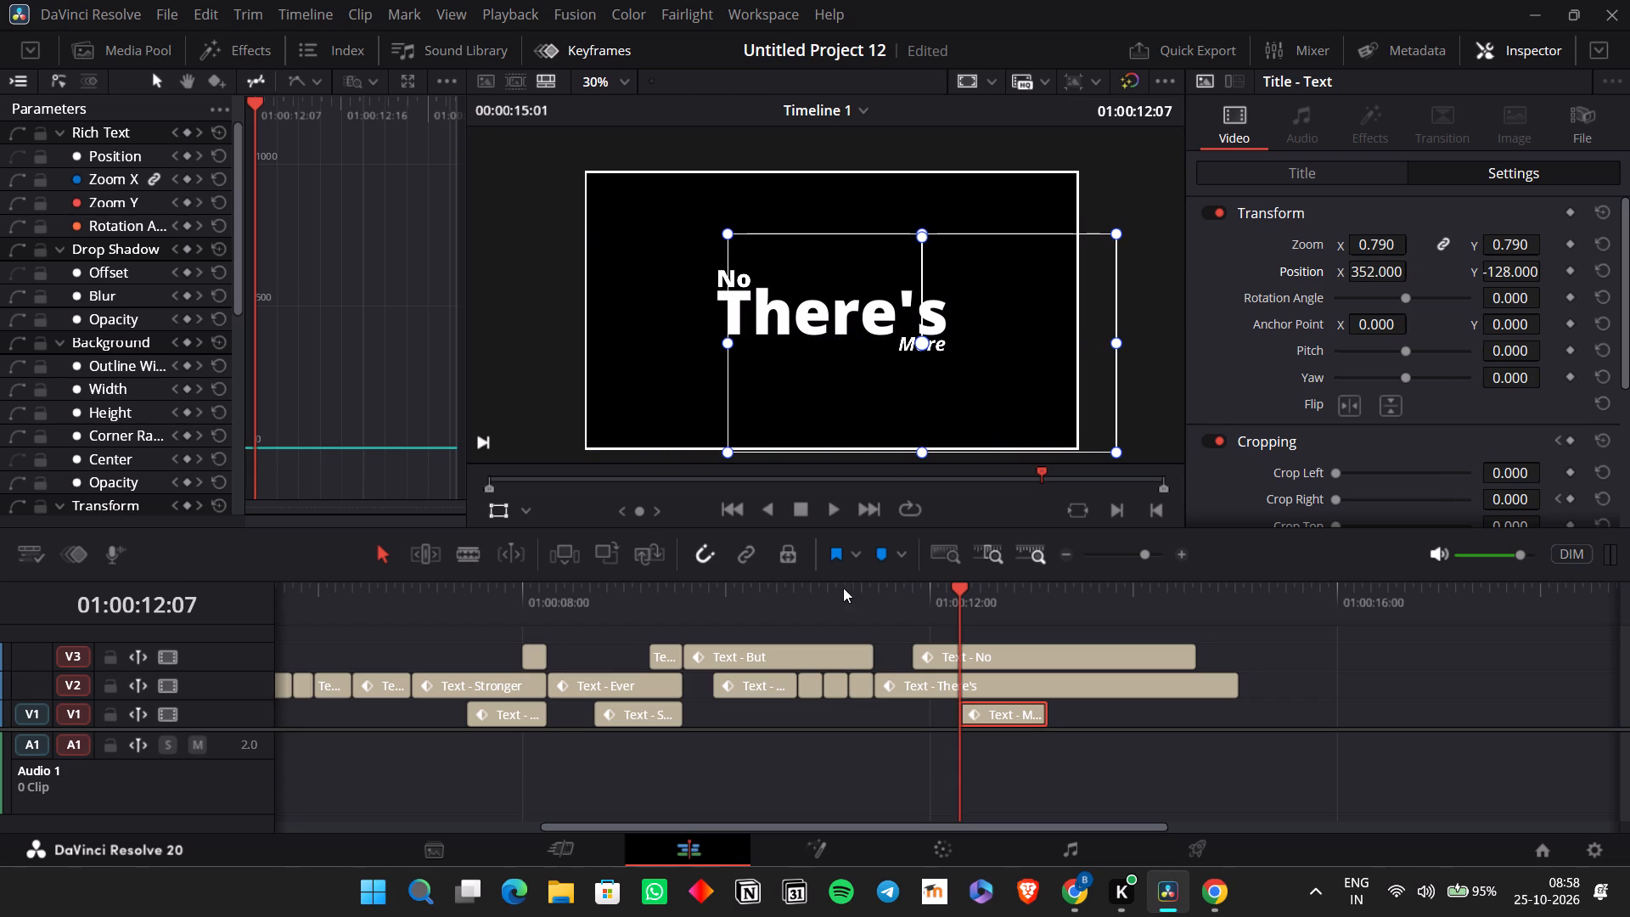
Play back the phrase to find its end, and split the "No", "There's" and "More" clips at 01:00:13:03.
{"action": "left_click", "coordinate": [840, 587]}
{"action": "key", "text": "space"}
{"action": "key", "text": "space"}
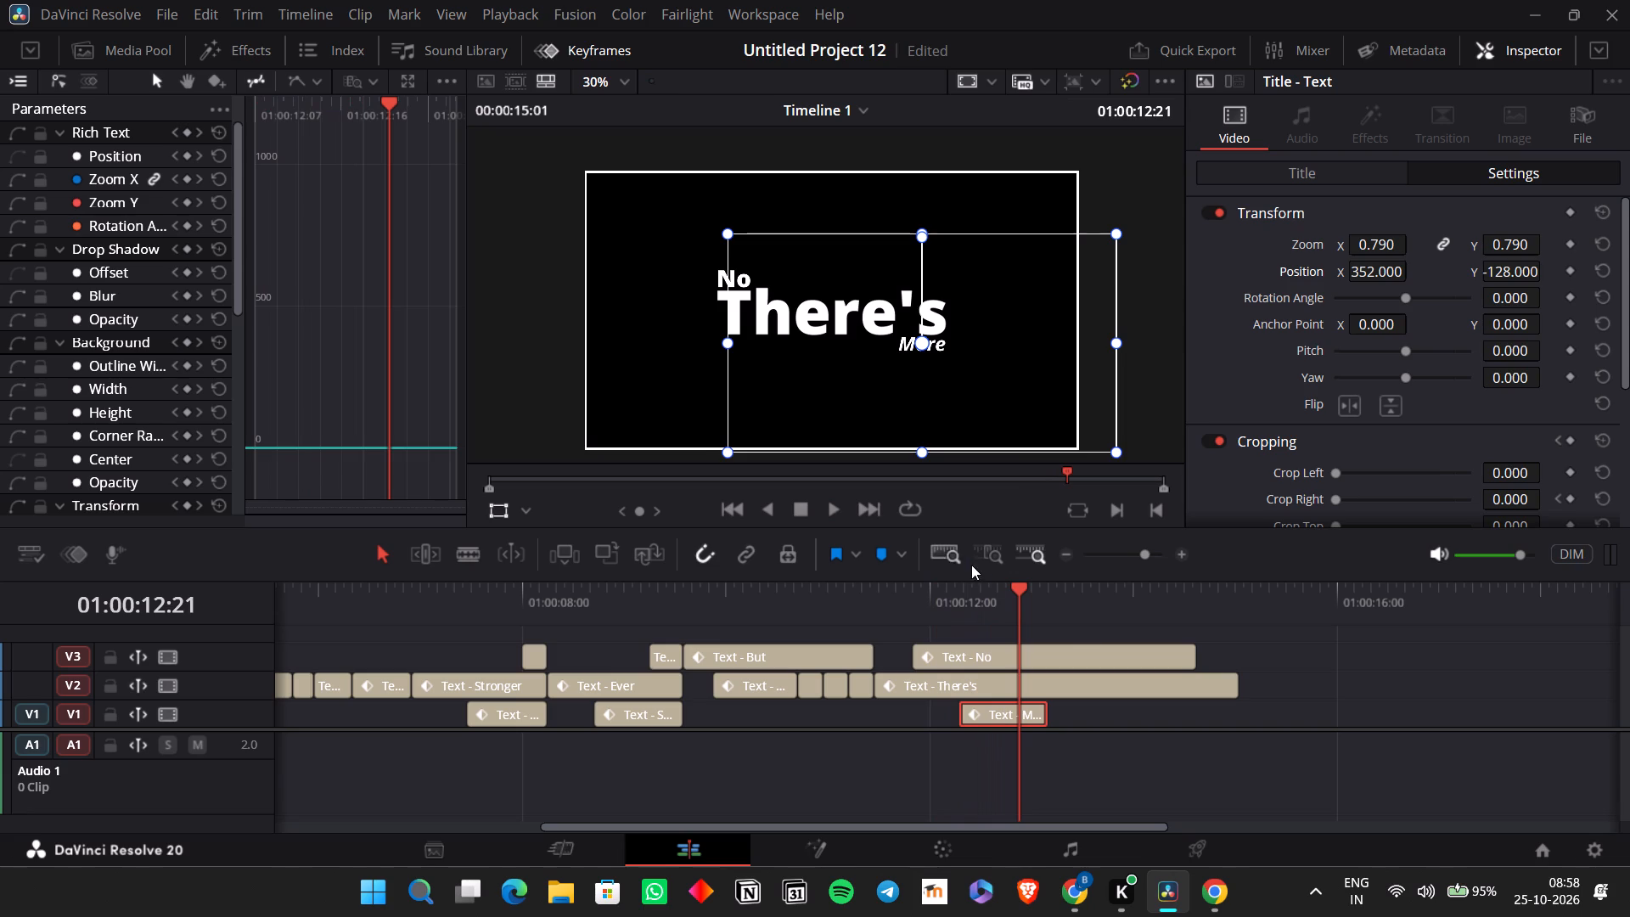
{"action": "key", "text": "space"}
{"action": "key", "text": "space"}
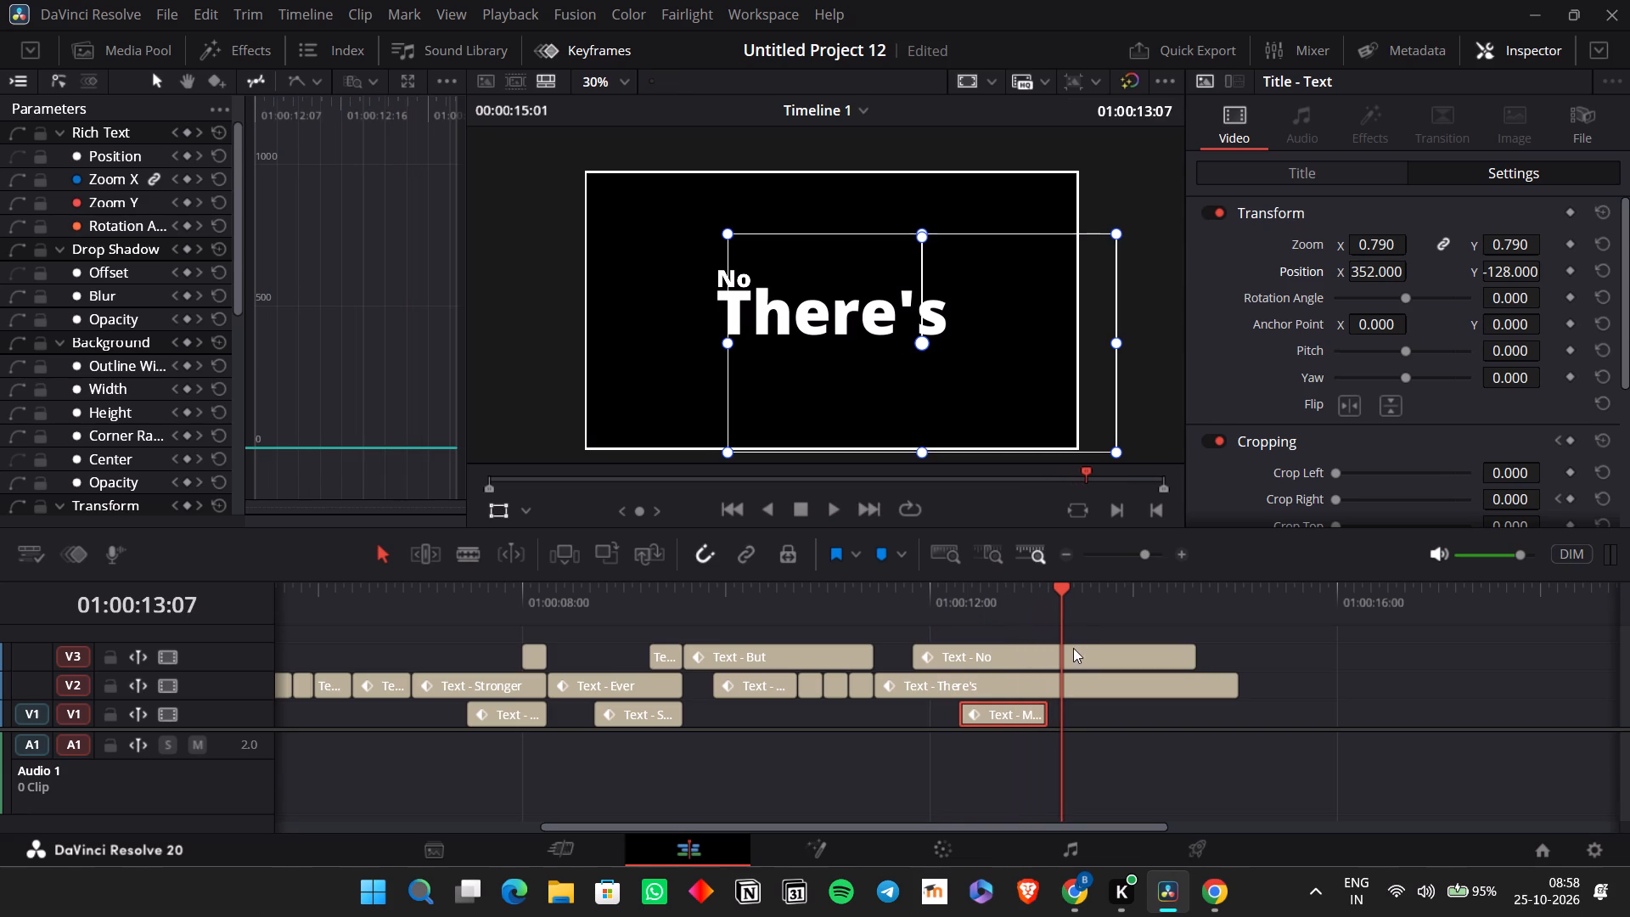
{"action": "key", "text": "Left"}
{"action": "key", "text": "Left"}
{"action": "key", "text": "Left"}
{"action": "key", "text": "Left"}
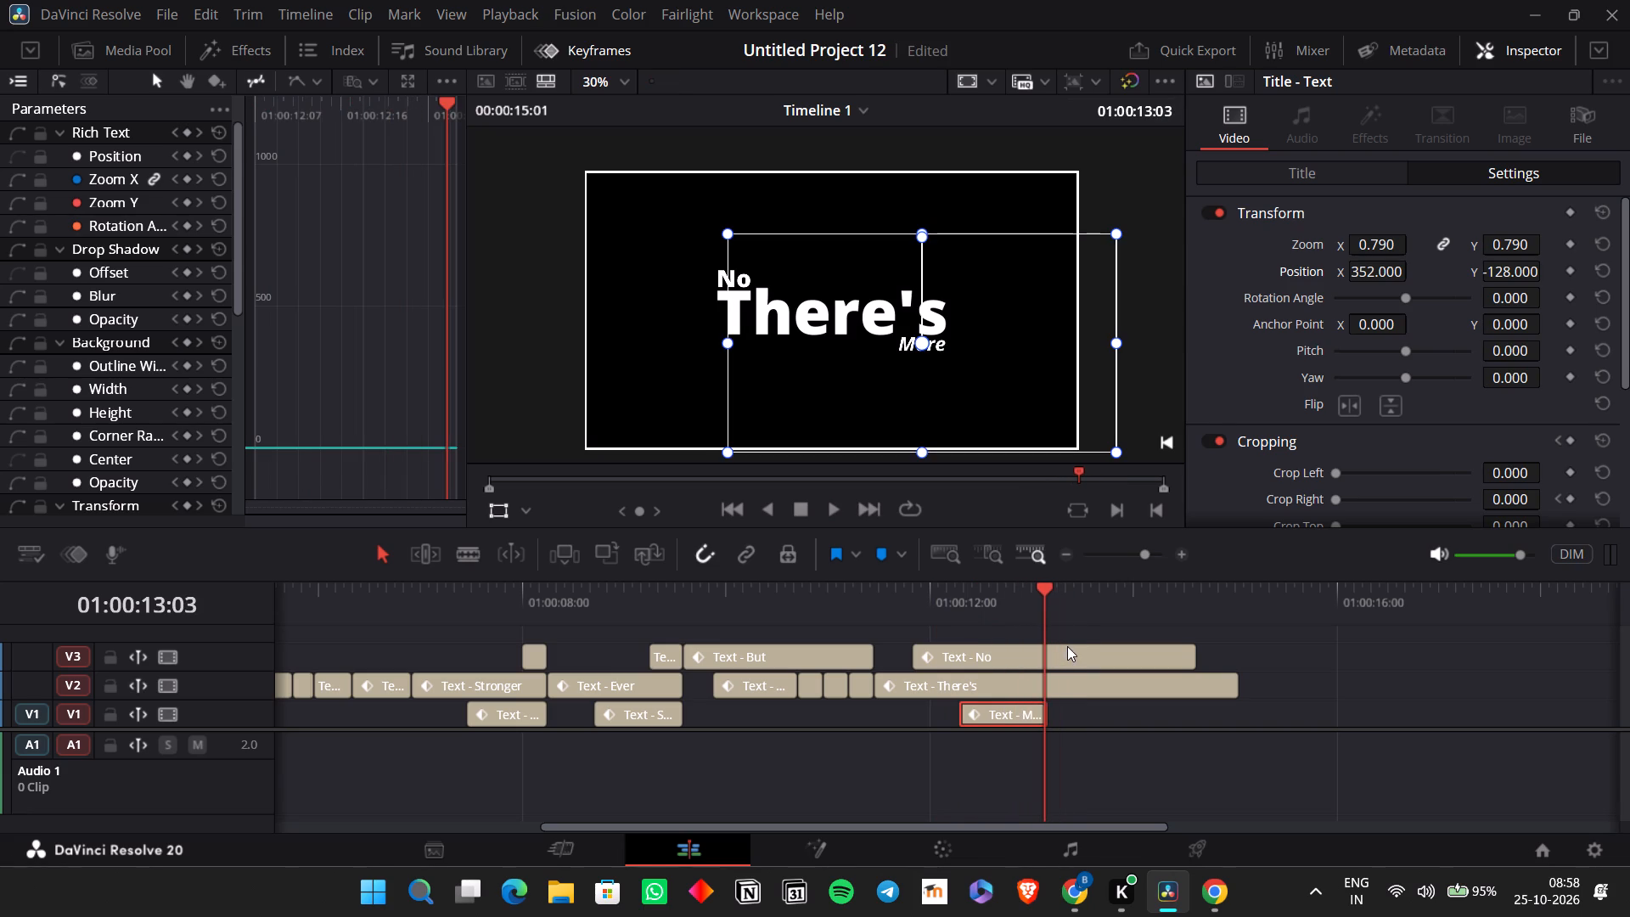
{"action": "left_click_drag", "start_coordinate": [1084, 713], "coordinate": [1035, 633]}
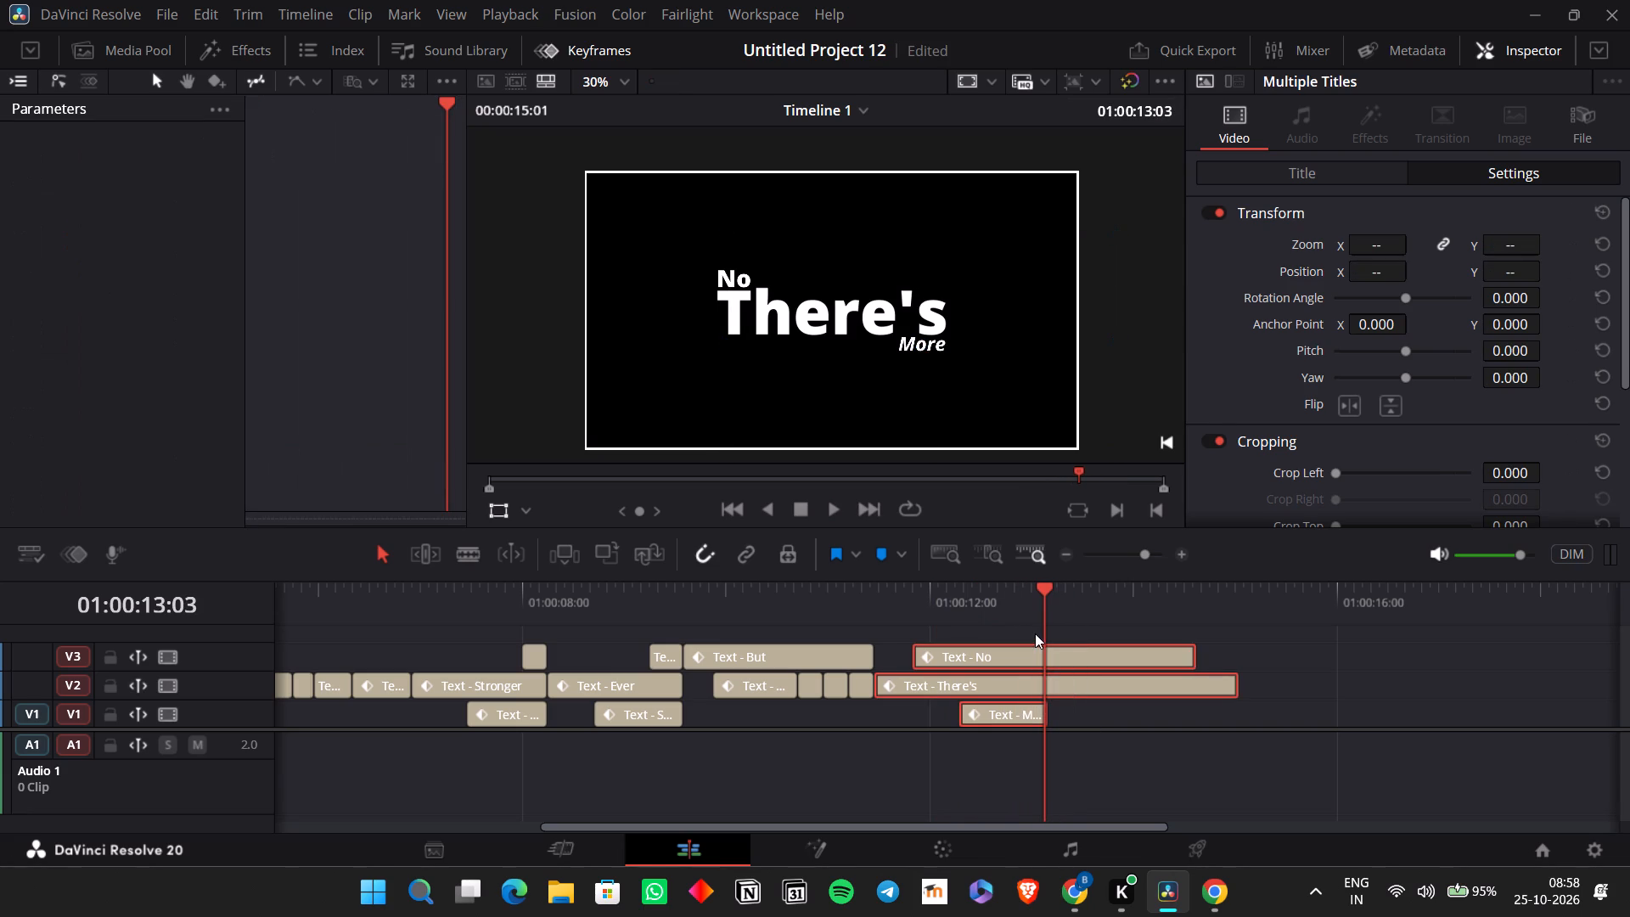
{"action": "key", "text": "ctrl+b"}
Delete the leftover pieces of "More" on V1 and "No" on V3 after the 01:00:13:03 cut.
{"action": "left_click", "coordinate": [1089, 708]}
{"action": "left_click_drag", "start_coordinate": [1067, 713], "coordinate": [1043, 718]}
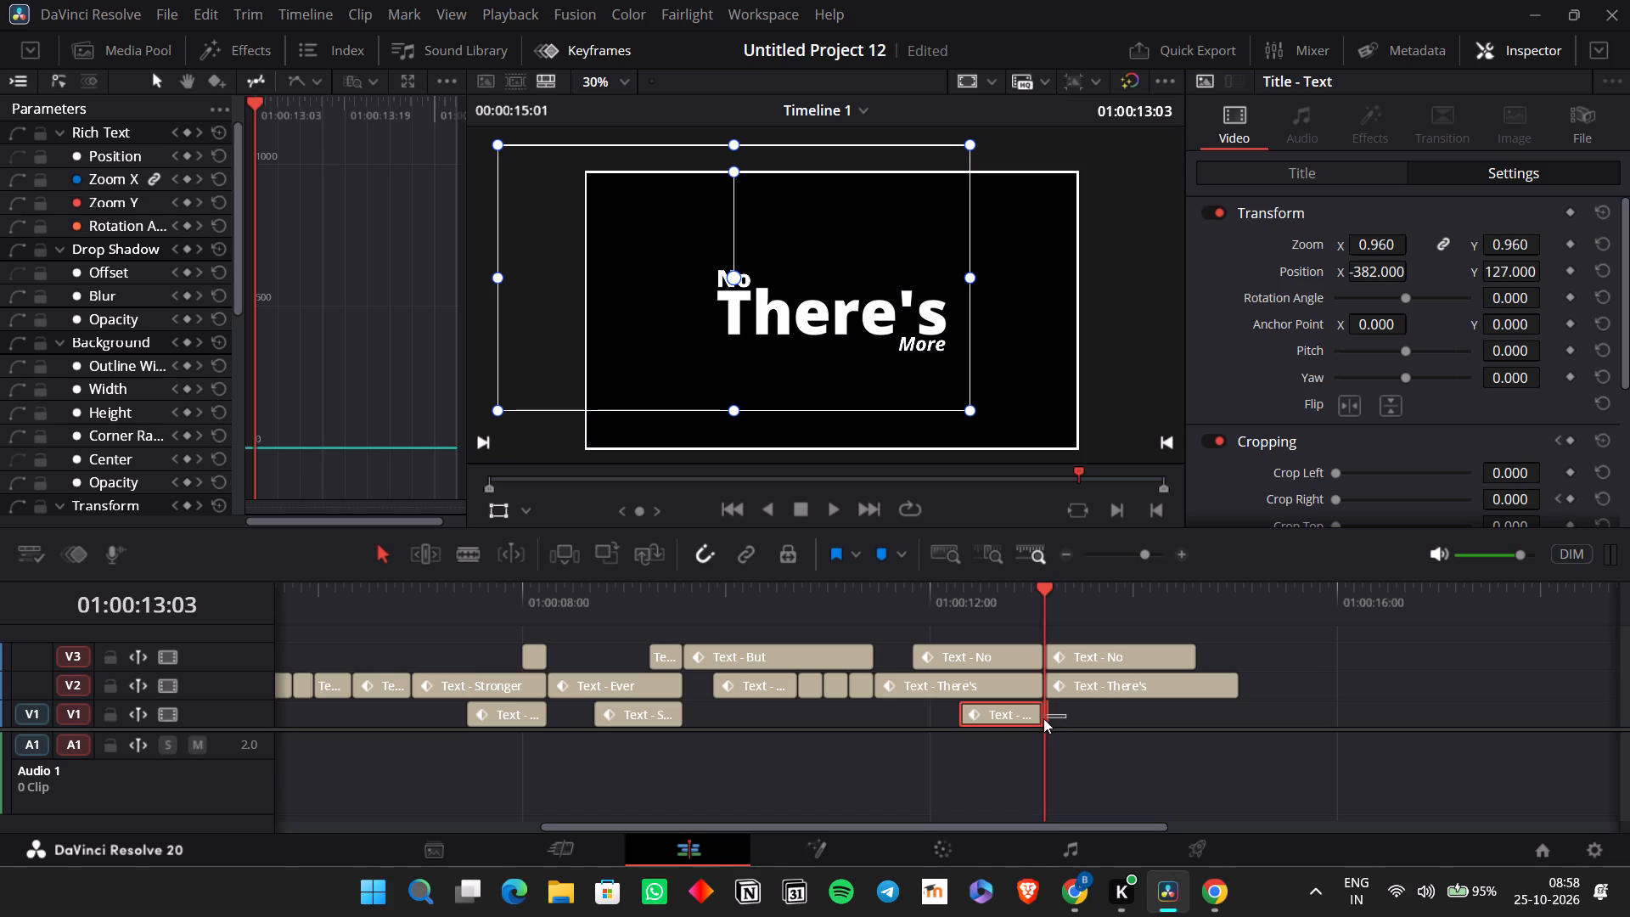
{"action": "left_click_drag", "start_coordinate": [1043, 718], "coordinate": [1046, 721]}
{"action": "key", "text": "BackSpace"}
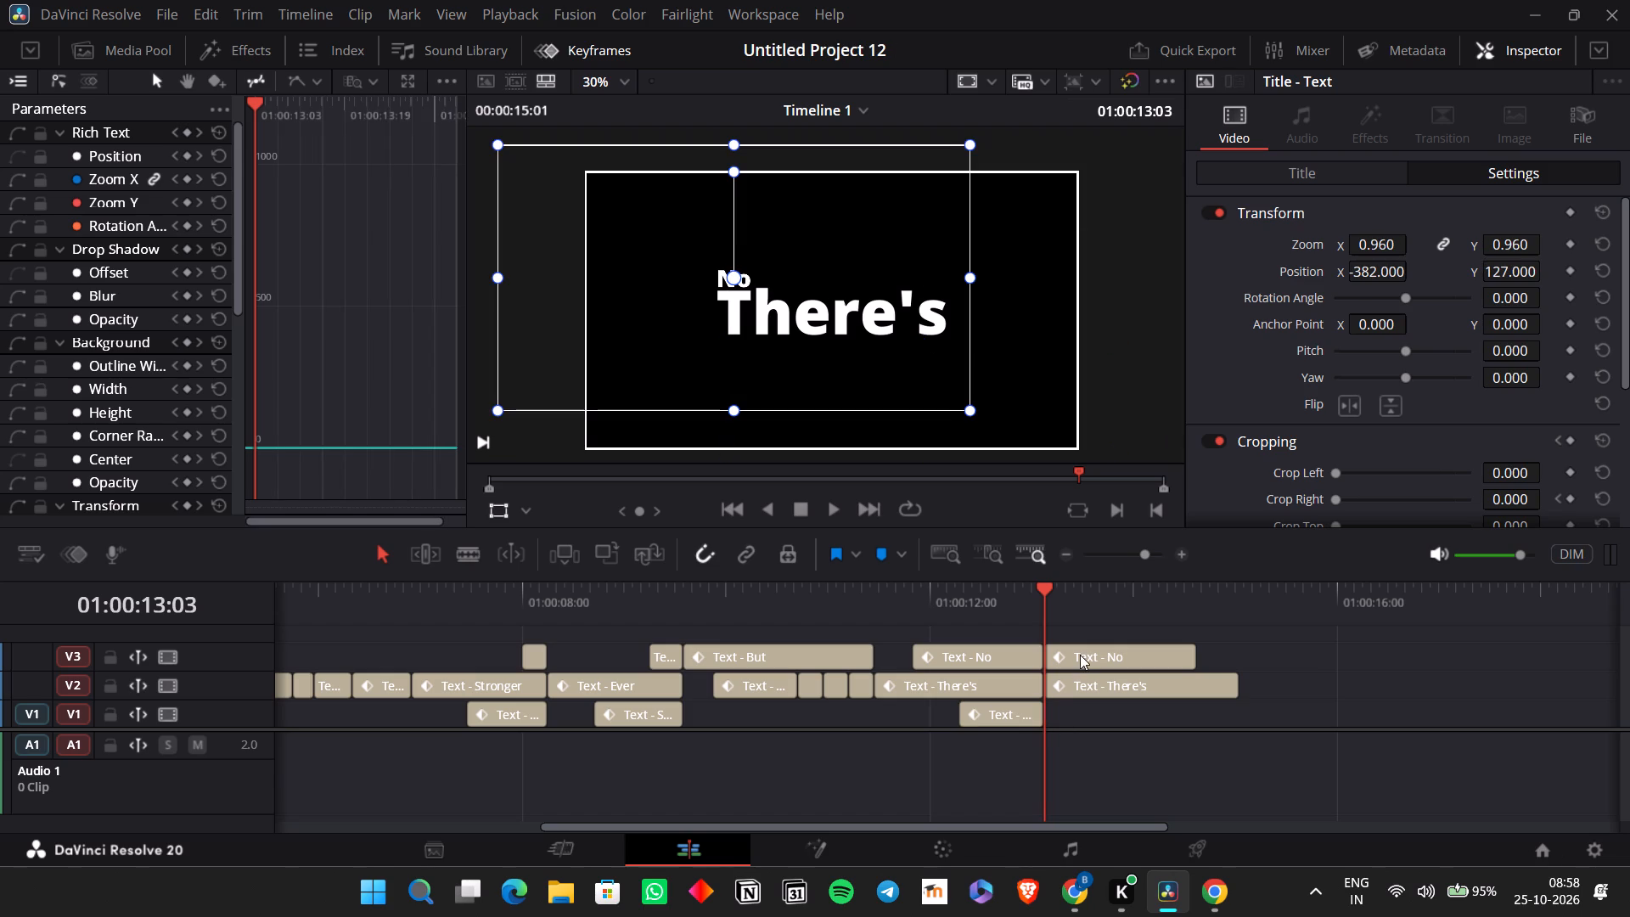
{"action": "left_click", "coordinate": [1080, 655]}
{"action": "key", "text": "BackSpace"}
Replace the text of the remaining "There's" clip after the cut with "Perfume".
{"action": "left_click", "coordinate": [1082, 686]}
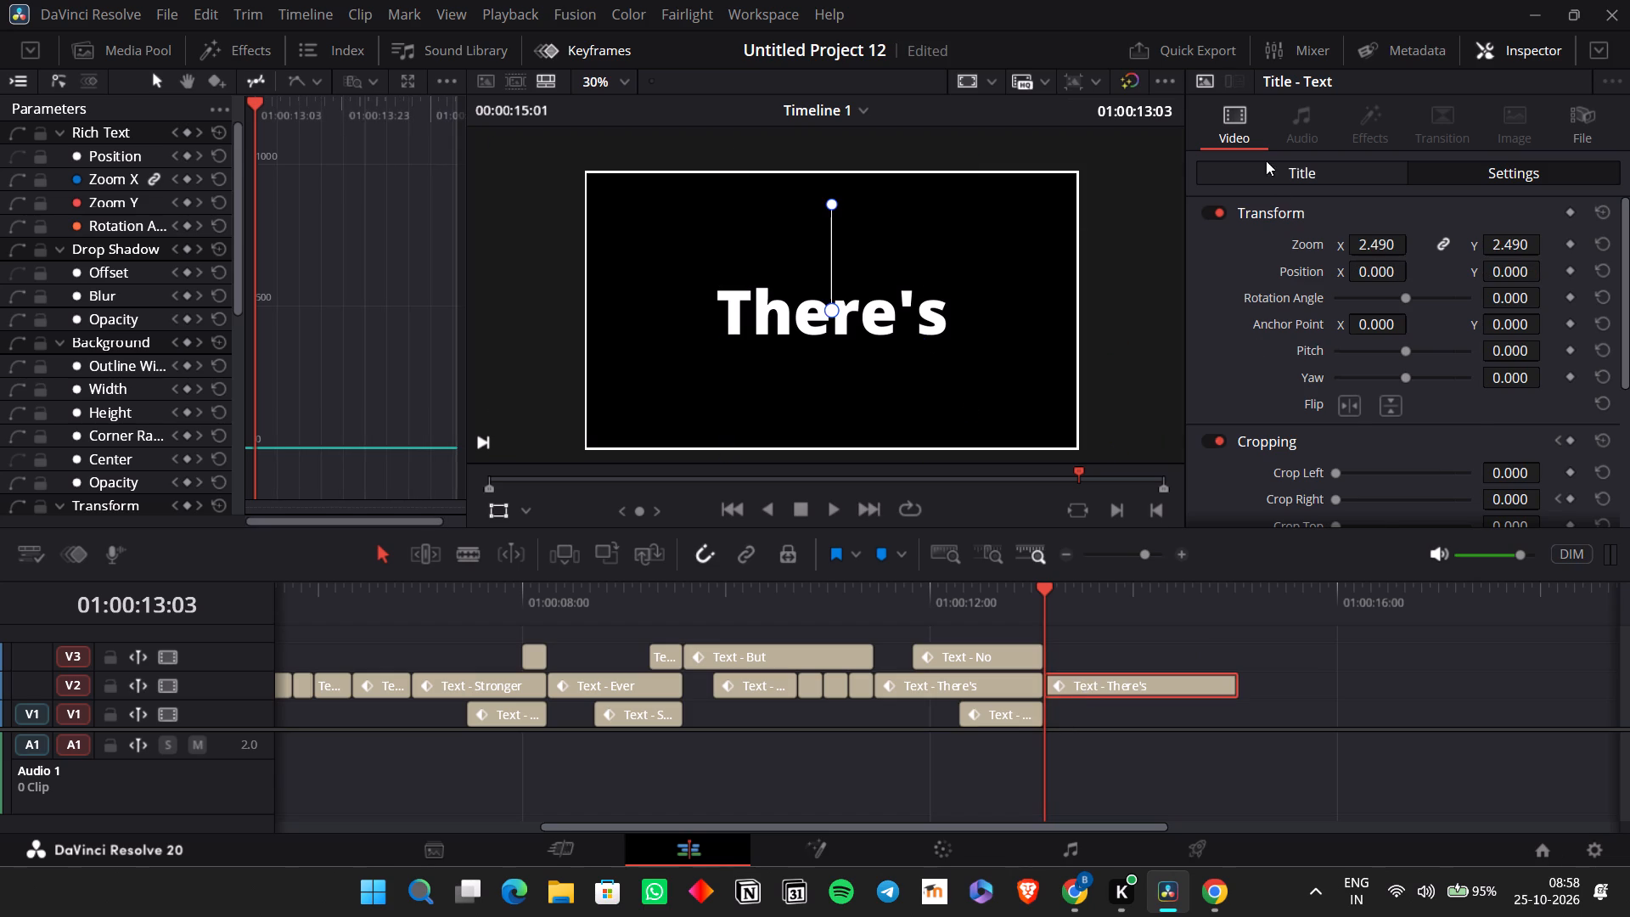
{"action": "left_click", "coordinate": [1266, 160]}
{"action": "left_click_drag", "start_coordinate": [1291, 266], "coordinate": [1134, 233]}
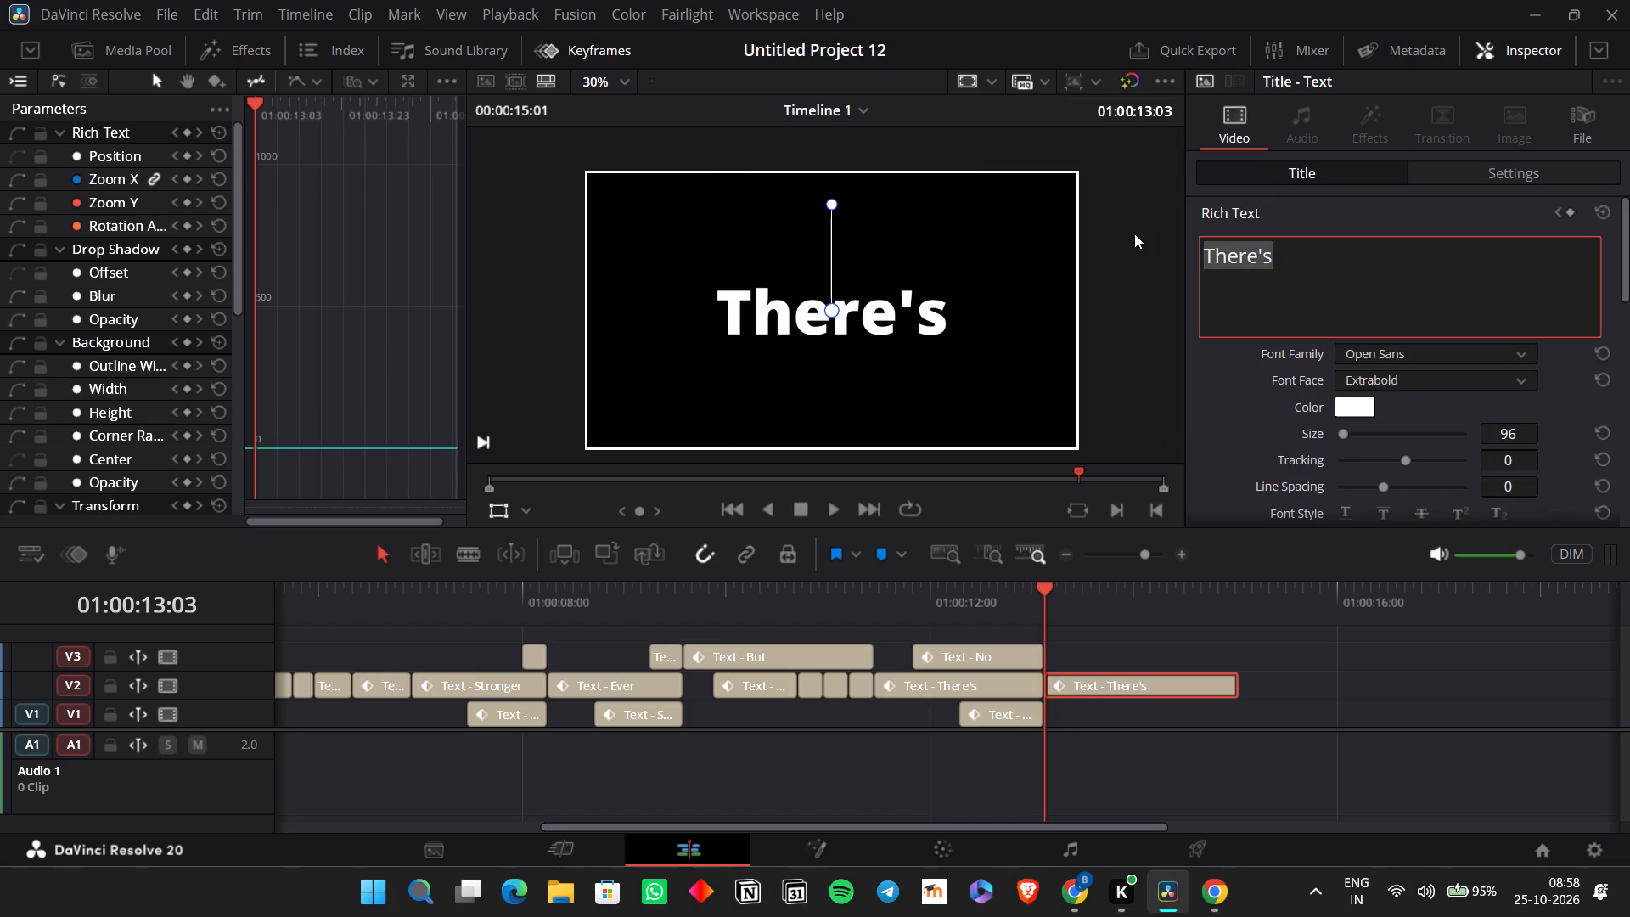
{"action": "type", "text": "erfume"}
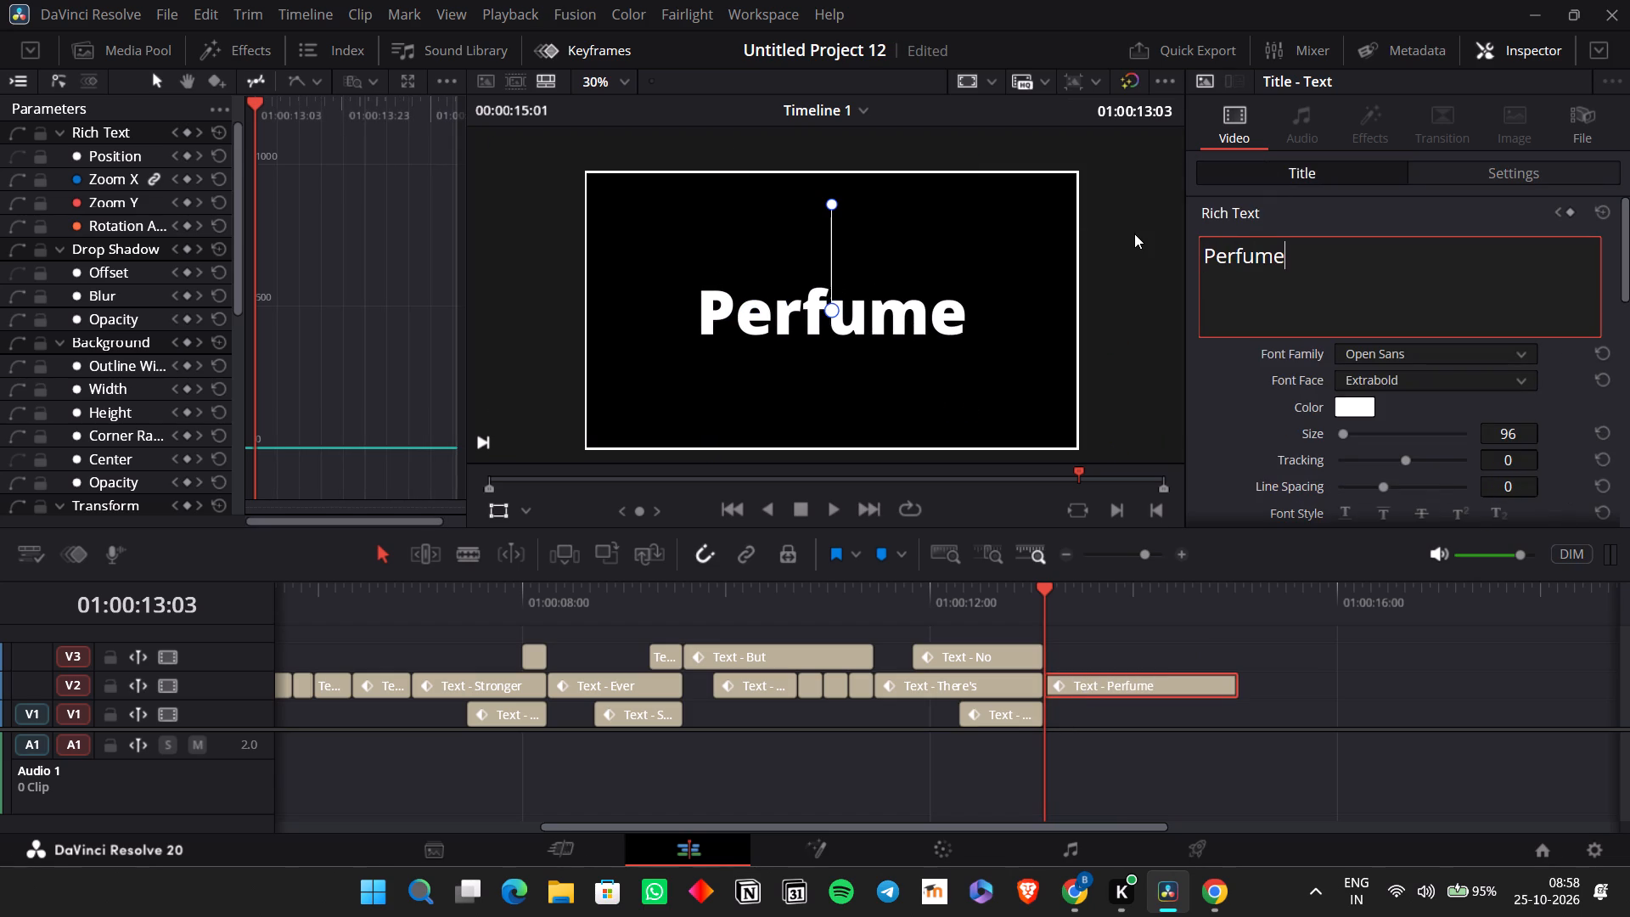
Play back the sequence from the end of "But Now..." through "Perfume" to check the timing.
{"action": "left_click", "coordinate": [873, 591]}
{"action": "key", "text": "space"}
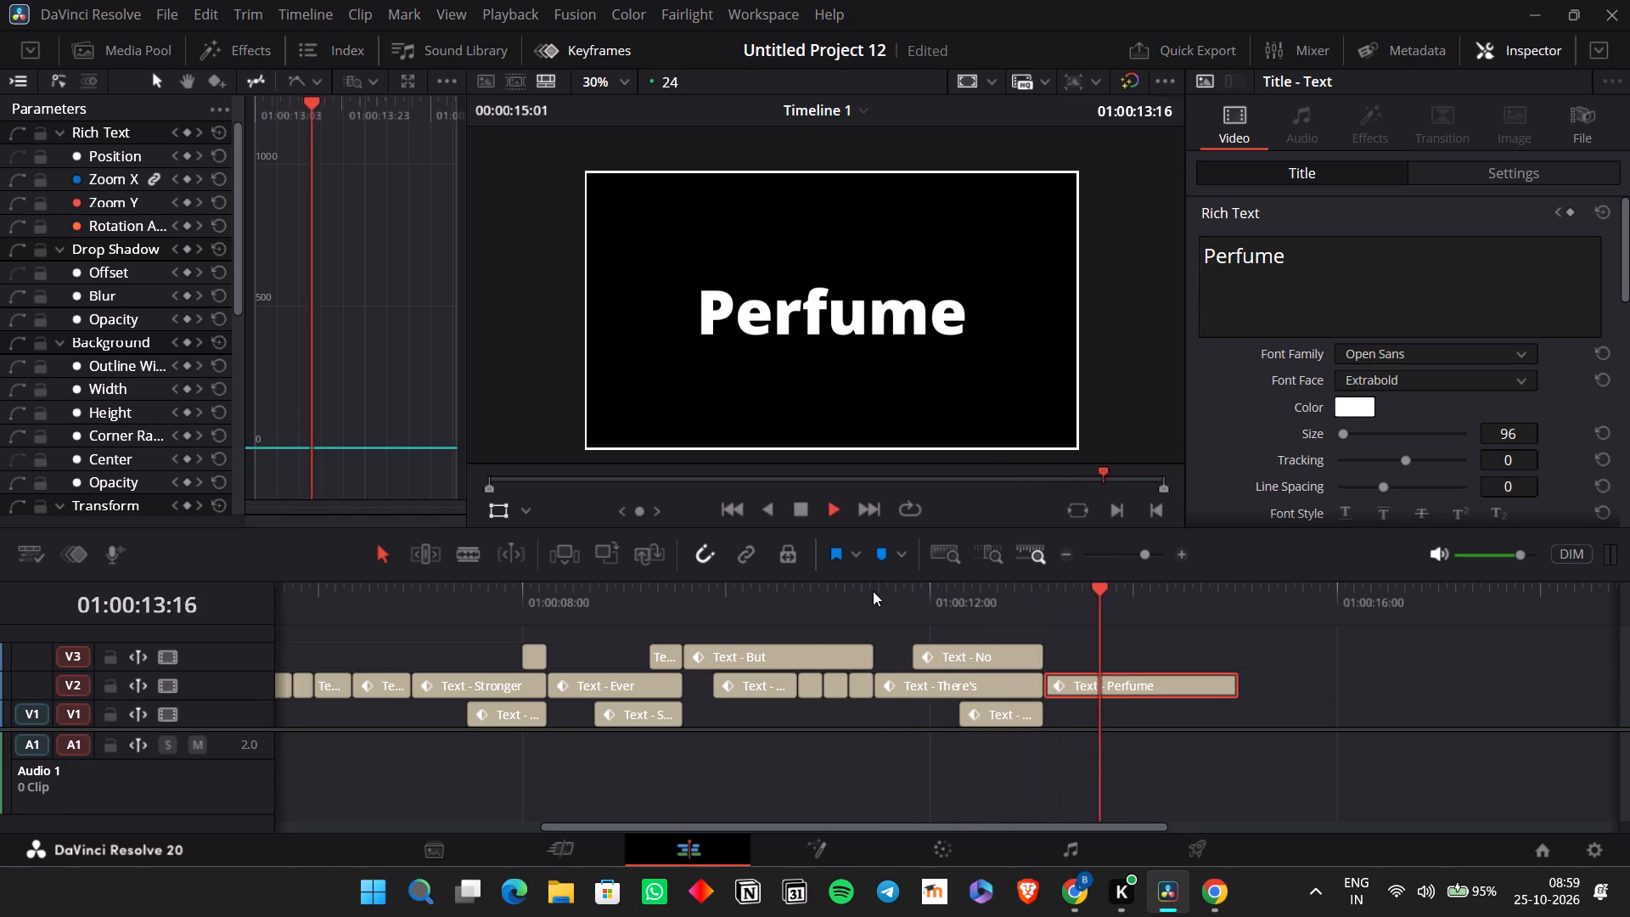
{"action": "key", "text": "space"}
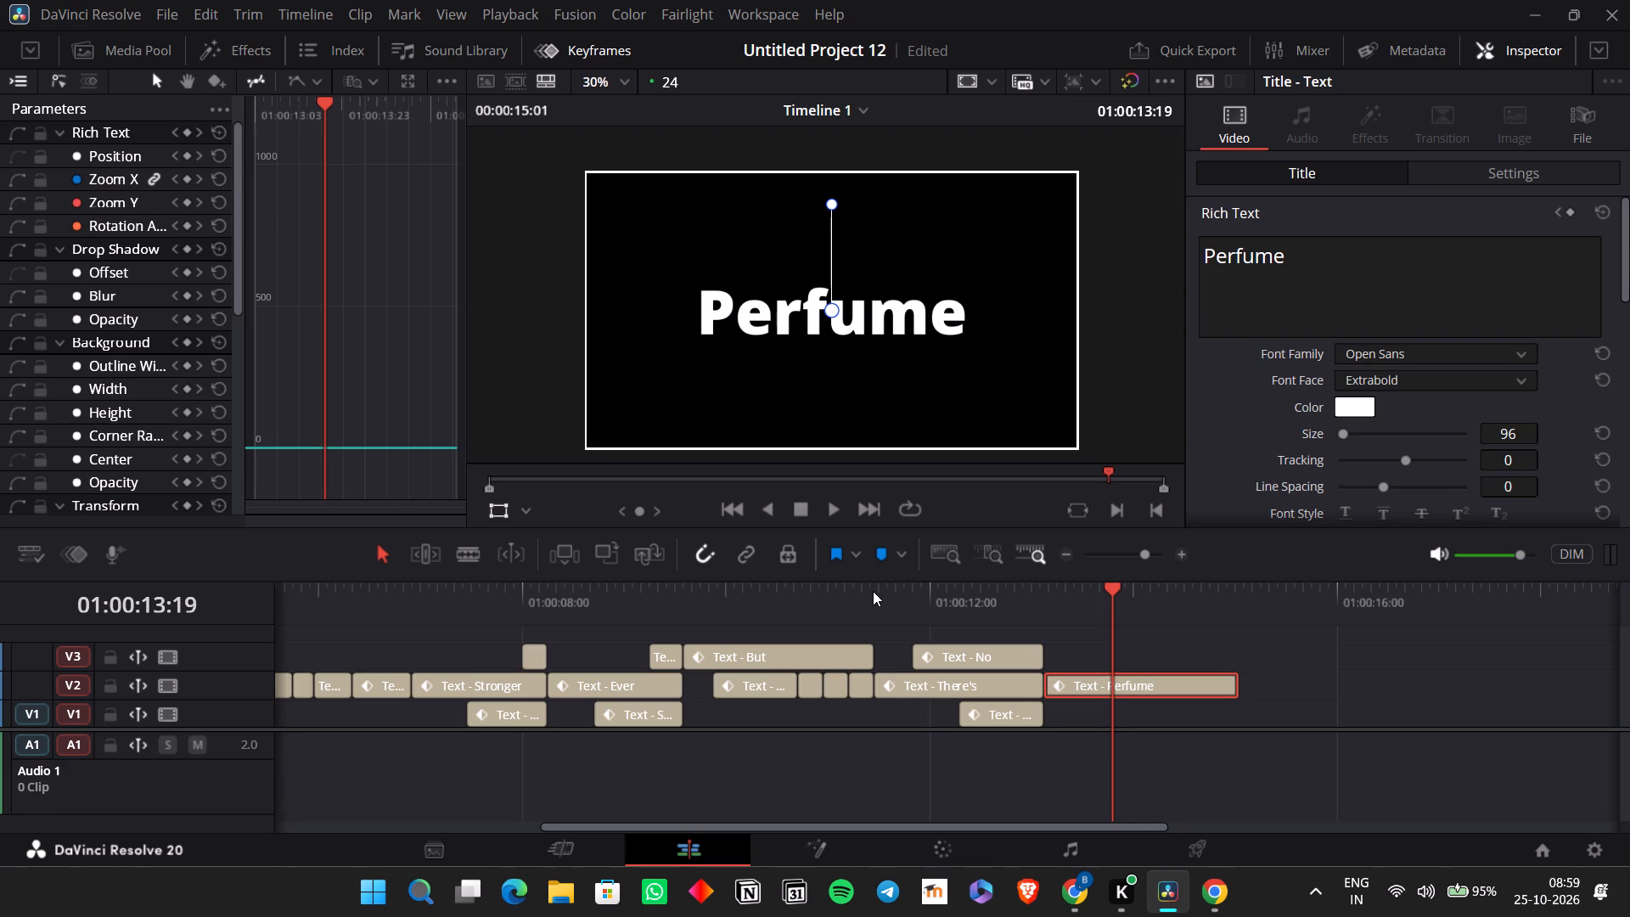
{"action": "scroll", "coordinate": [873, 591], "scroll_direction": "right", "scroll_amount": 2}
{"action": "scroll", "coordinate": [873, 591], "scroll_direction": "left", "scroll_amount": 1}
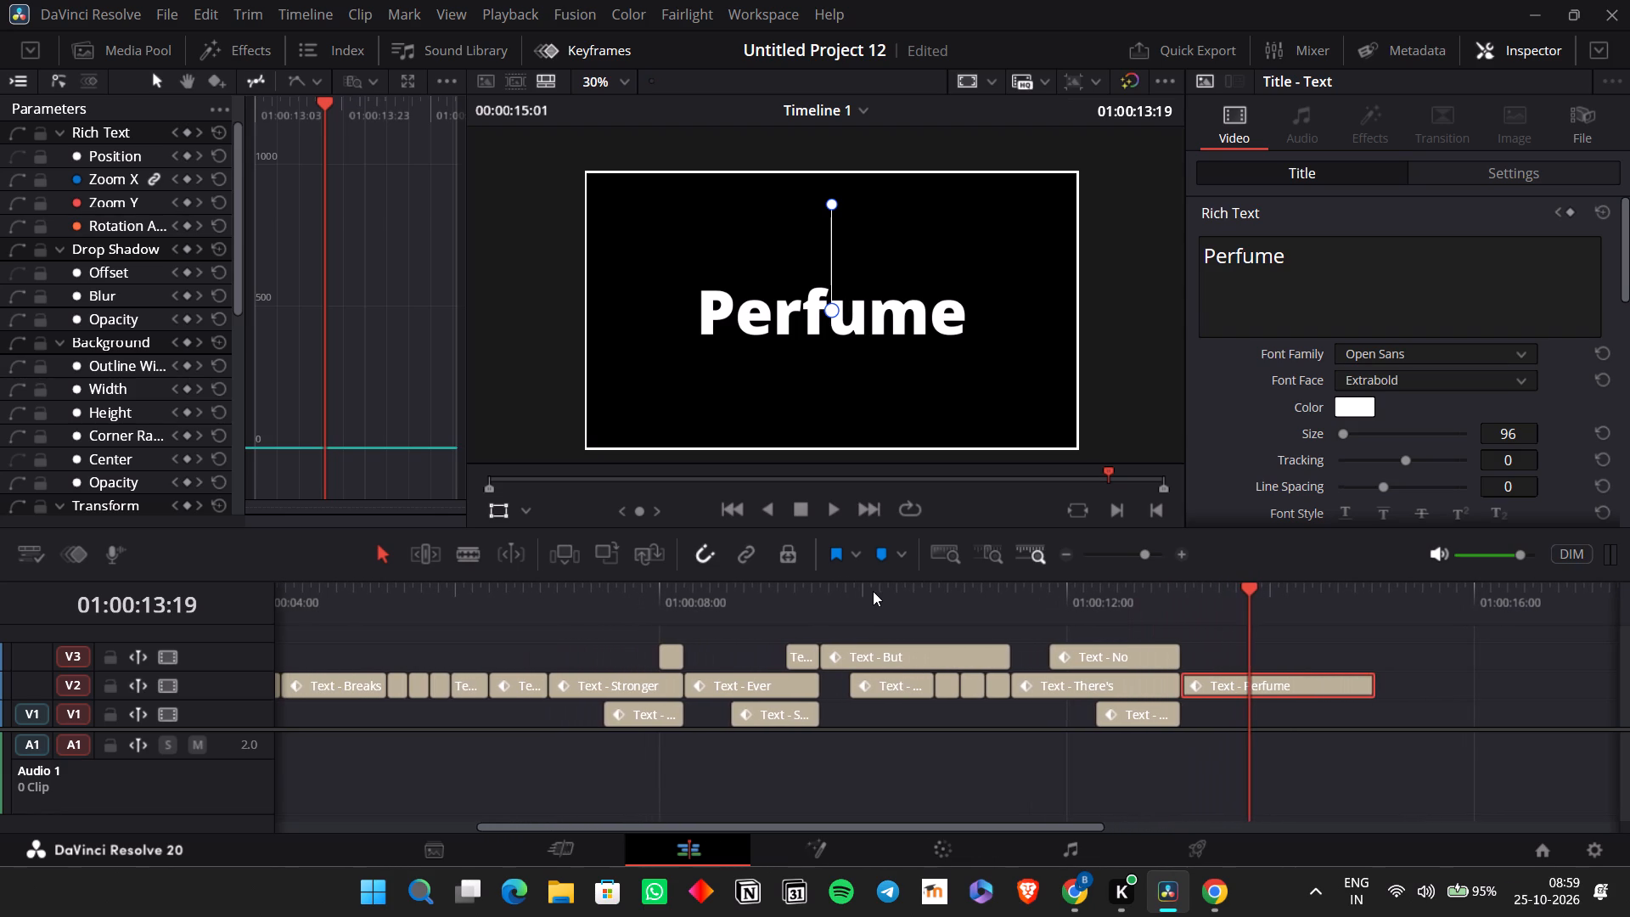
{"action": "scroll", "coordinate": [873, 591], "scroll_direction": "left", "scroll_amount": 1}
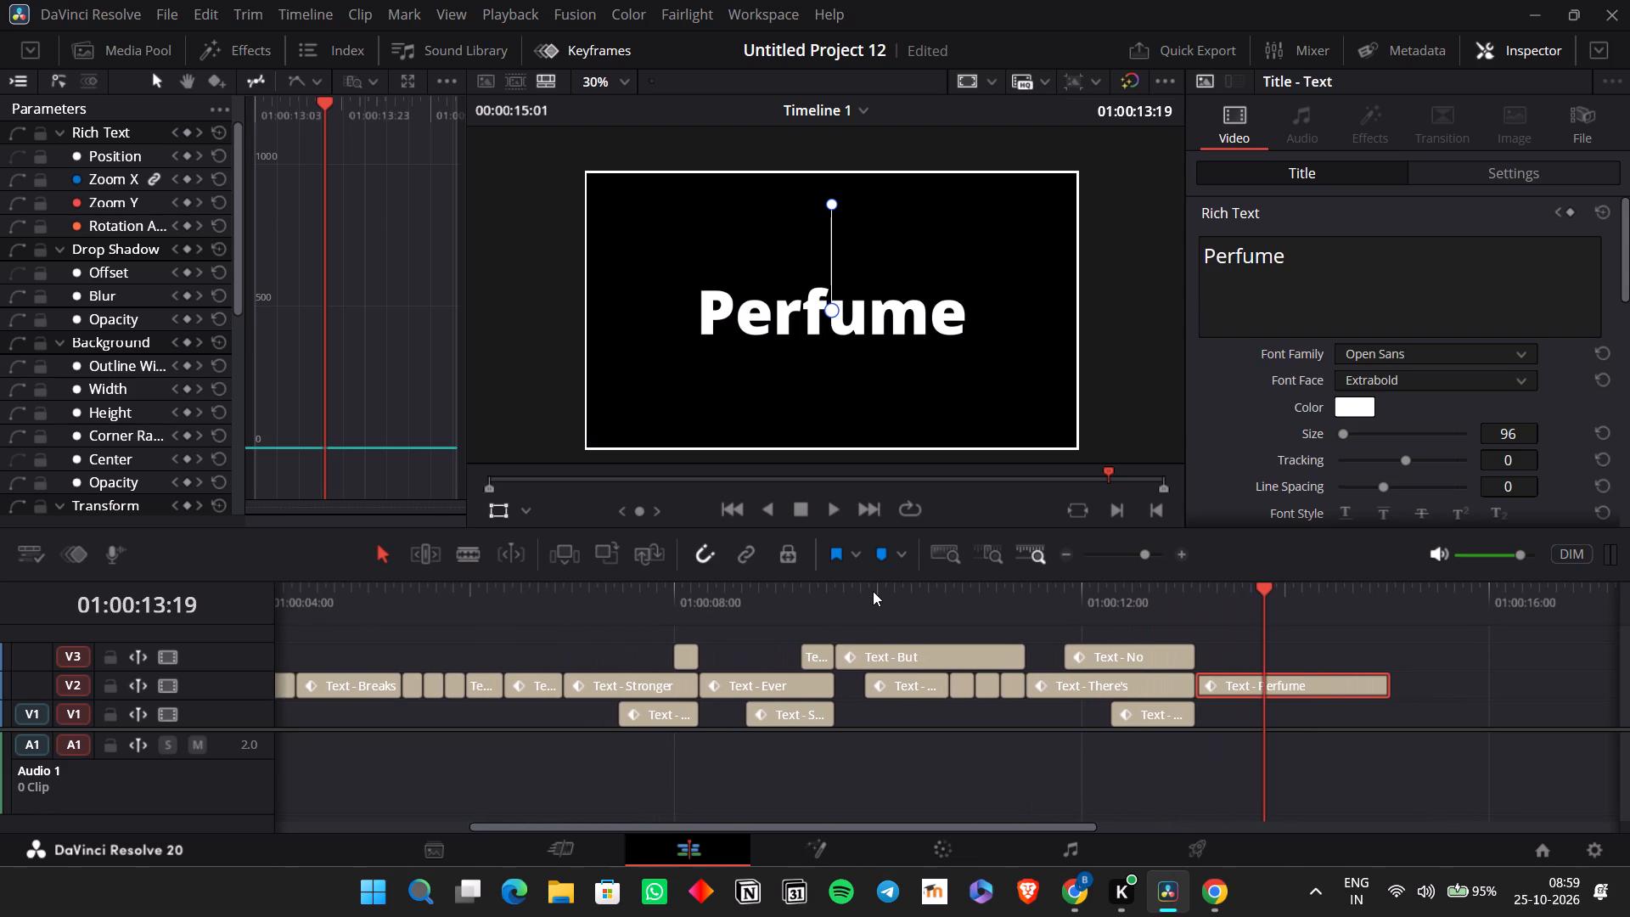
{"action": "scroll", "coordinate": [873, 591], "scroll_direction": "left", "scroll_amount": 1}
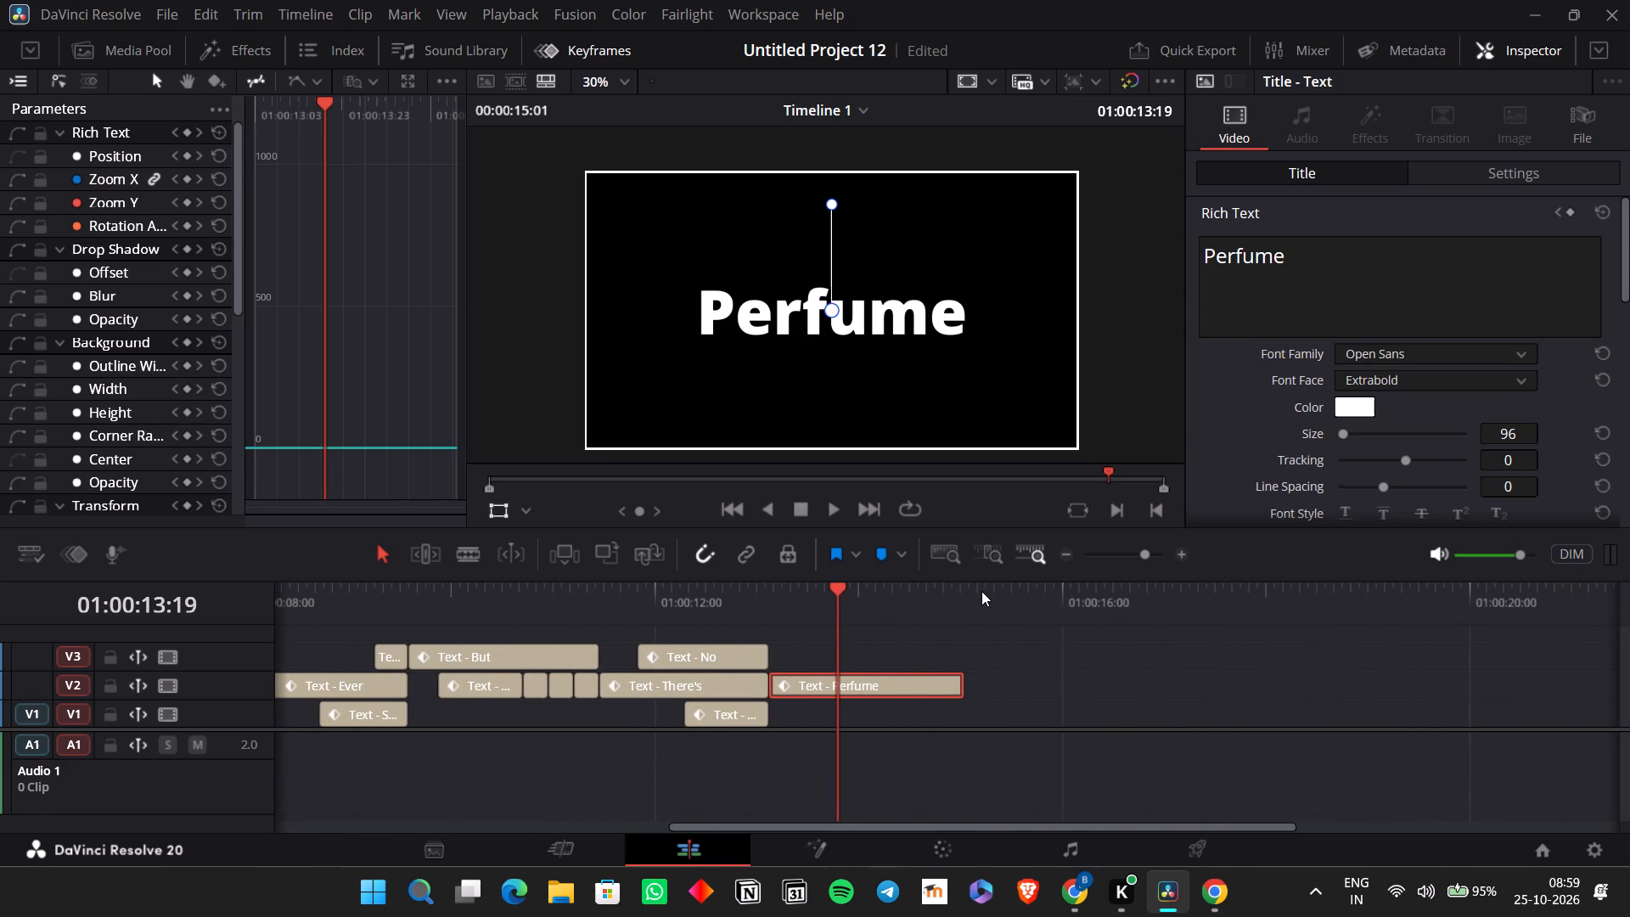
{"action": "left_click", "coordinate": [962, 594]}
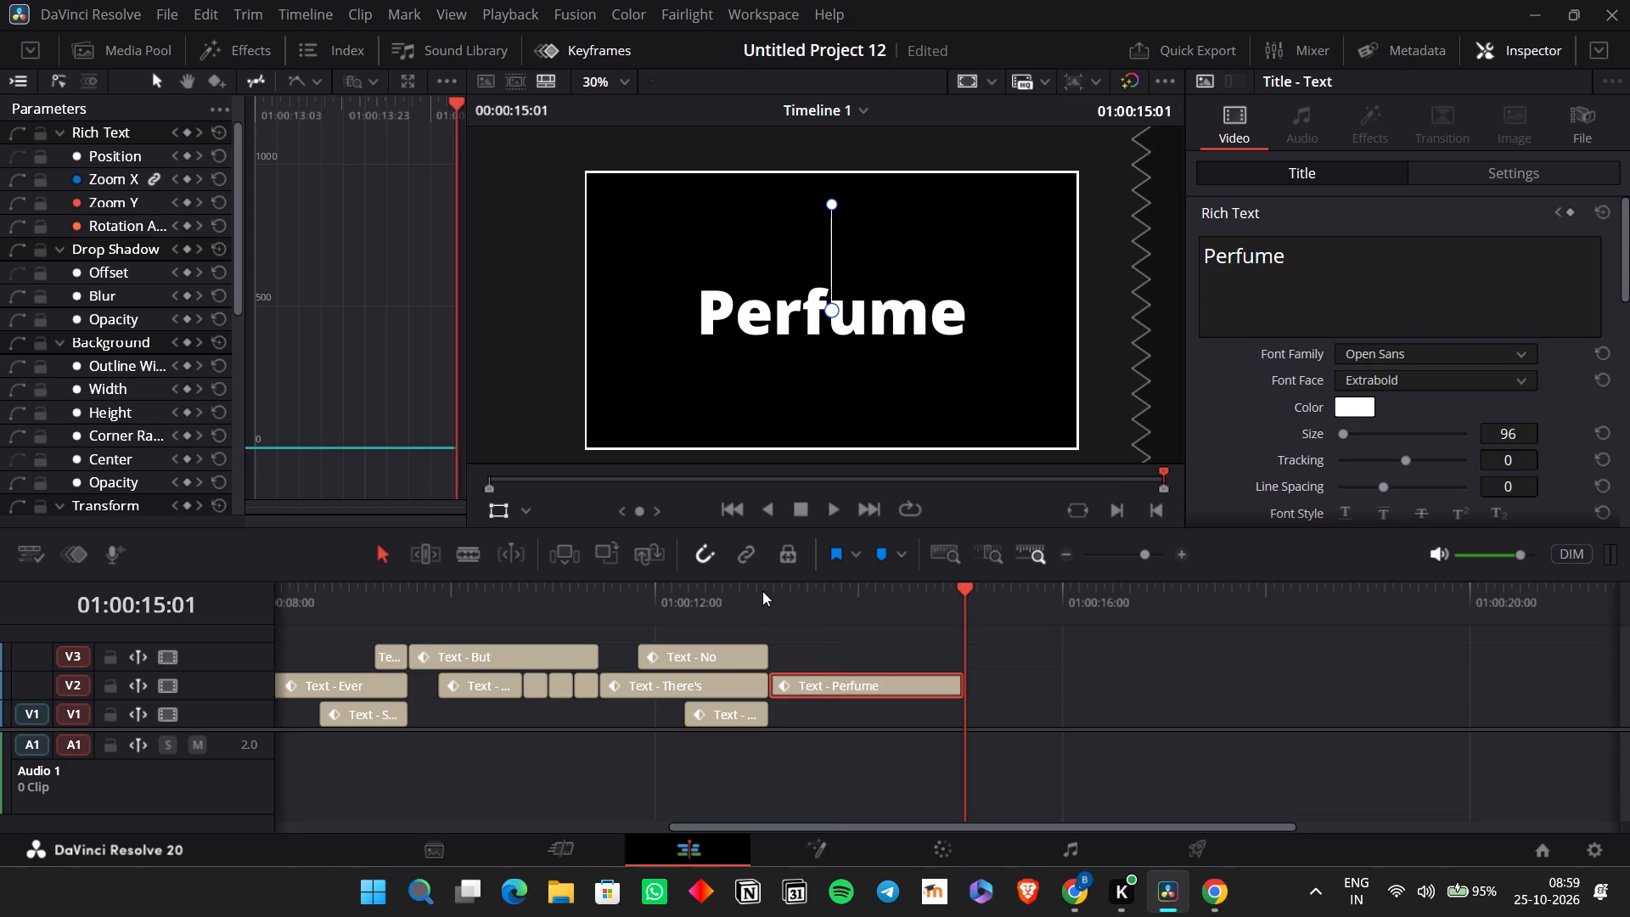
{"action": "left_click", "coordinate": [567, 600]}
{"action": "key", "text": "space"}
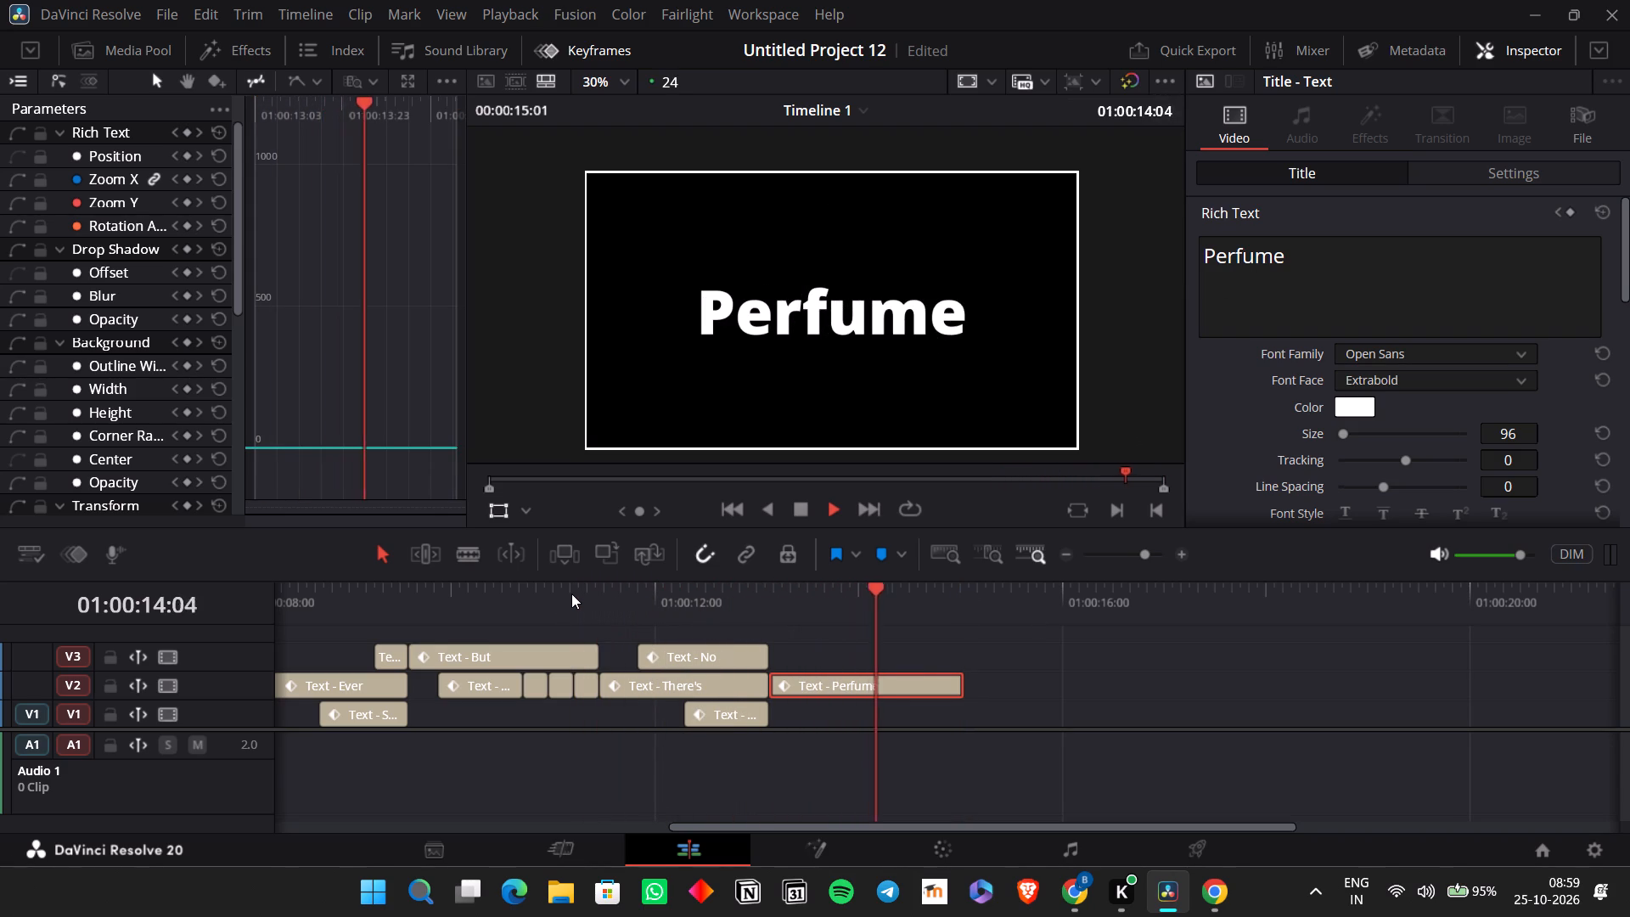
{"action": "key", "text": "space"}
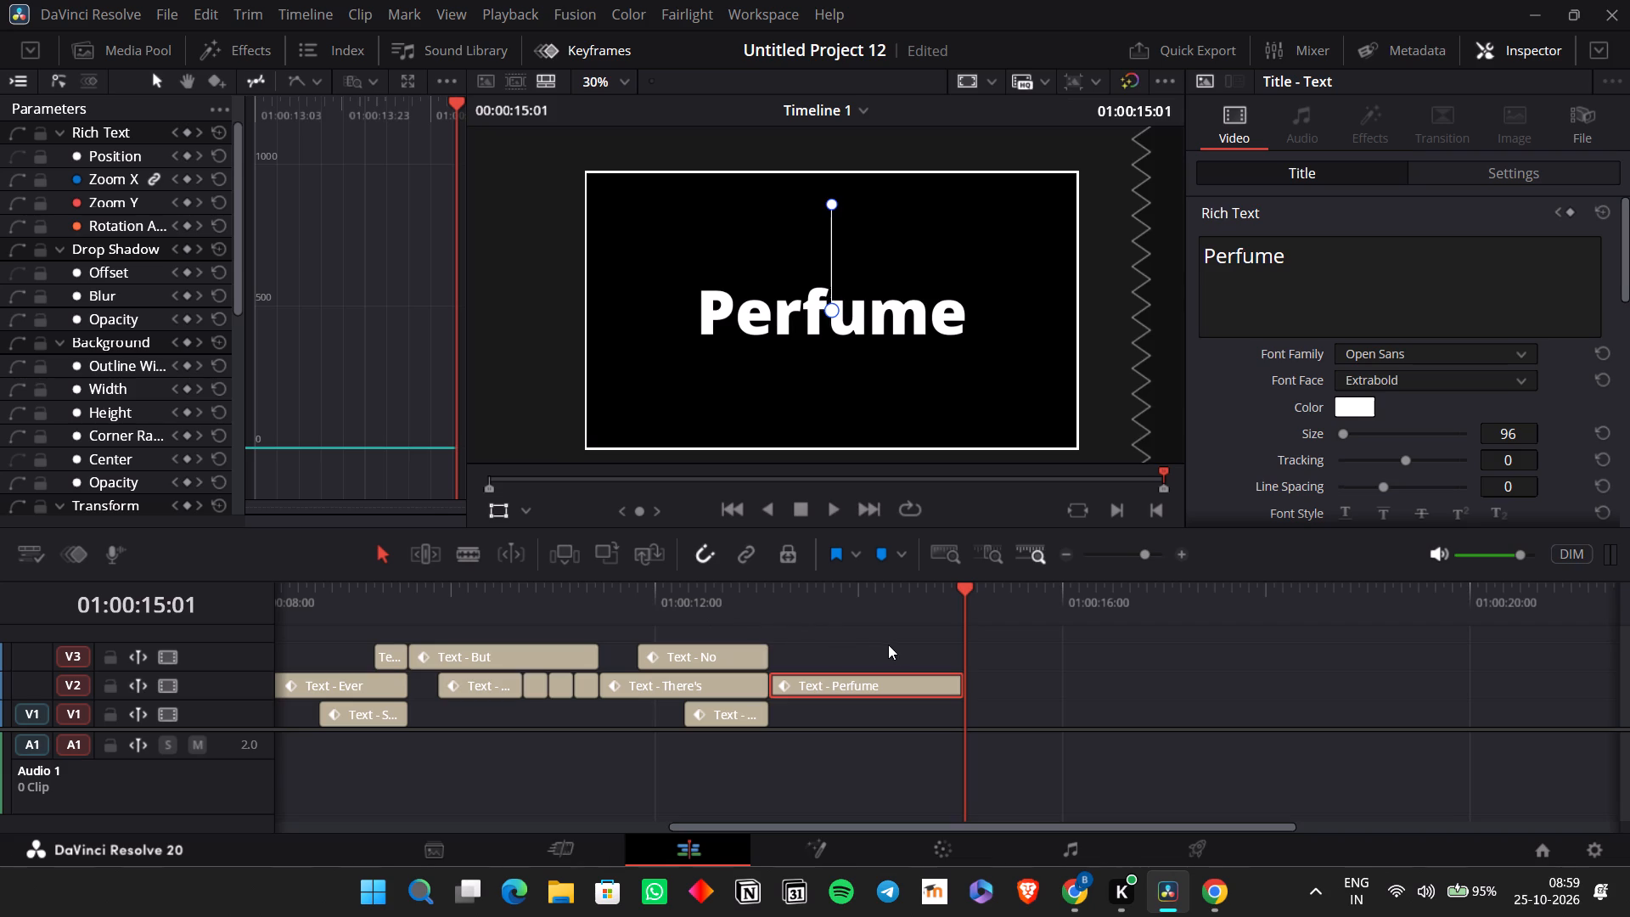
Copy the "But" and "Now" title clips and paste them directly after "Perfume" at 01:00:15:01.
{"action": "scroll", "coordinate": [572, 633], "scroll_direction": "right", "scroll_amount": 1}
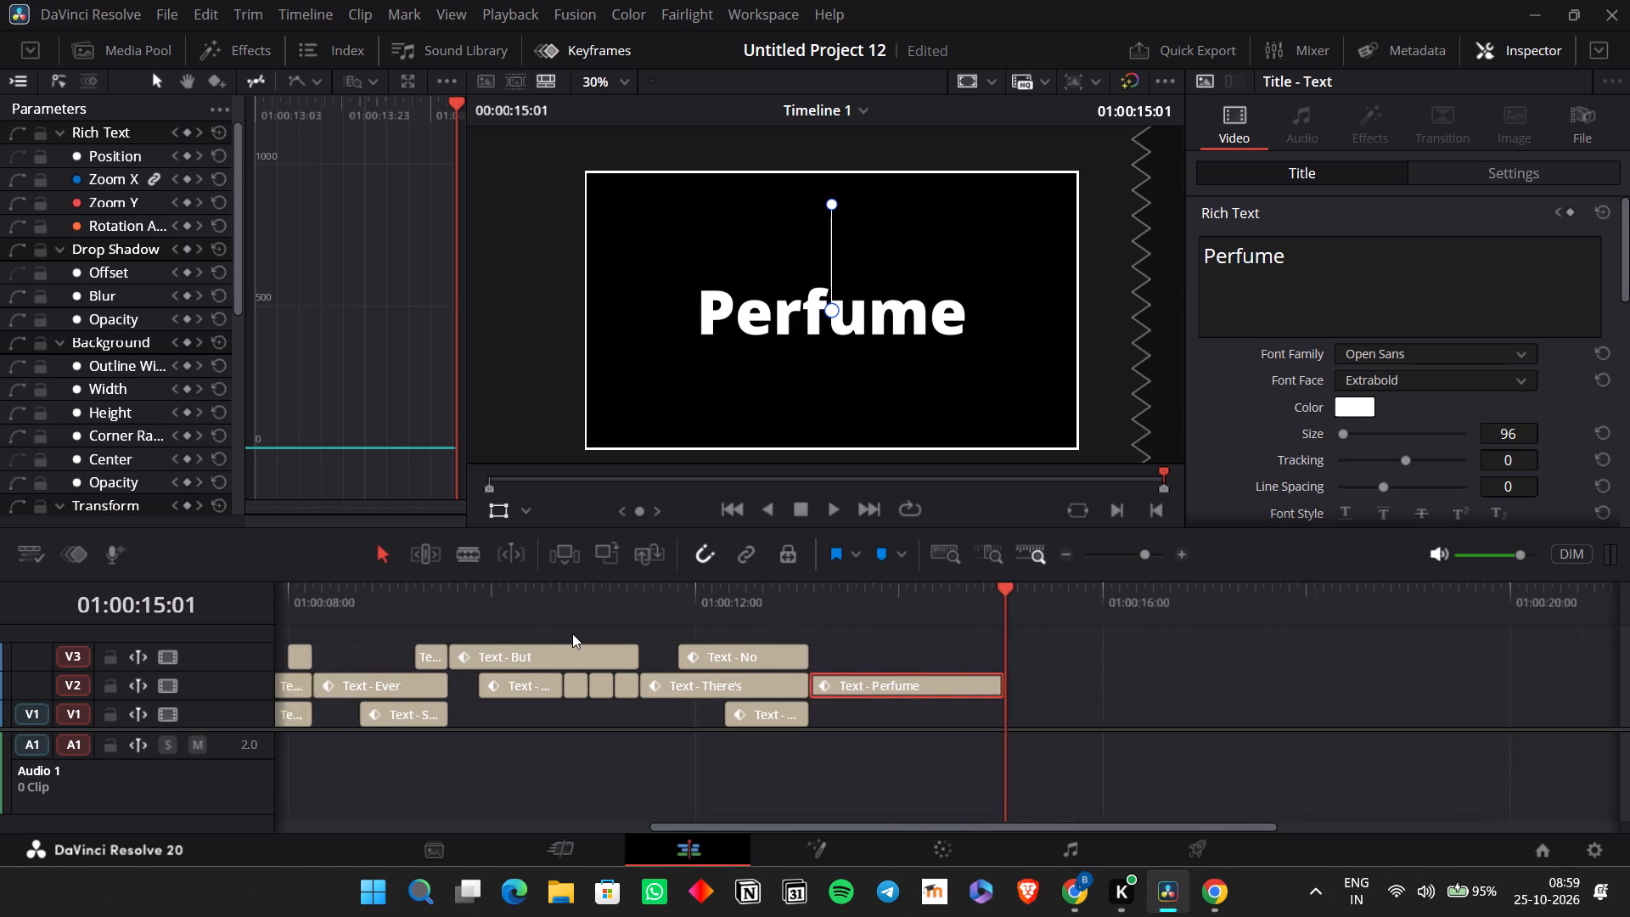
{"action": "scroll", "coordinate": [572, 633], "scroll_direction": "right", "scroll_amount": 1}
{"action": "left_click", "coordinate": [731, 585]}
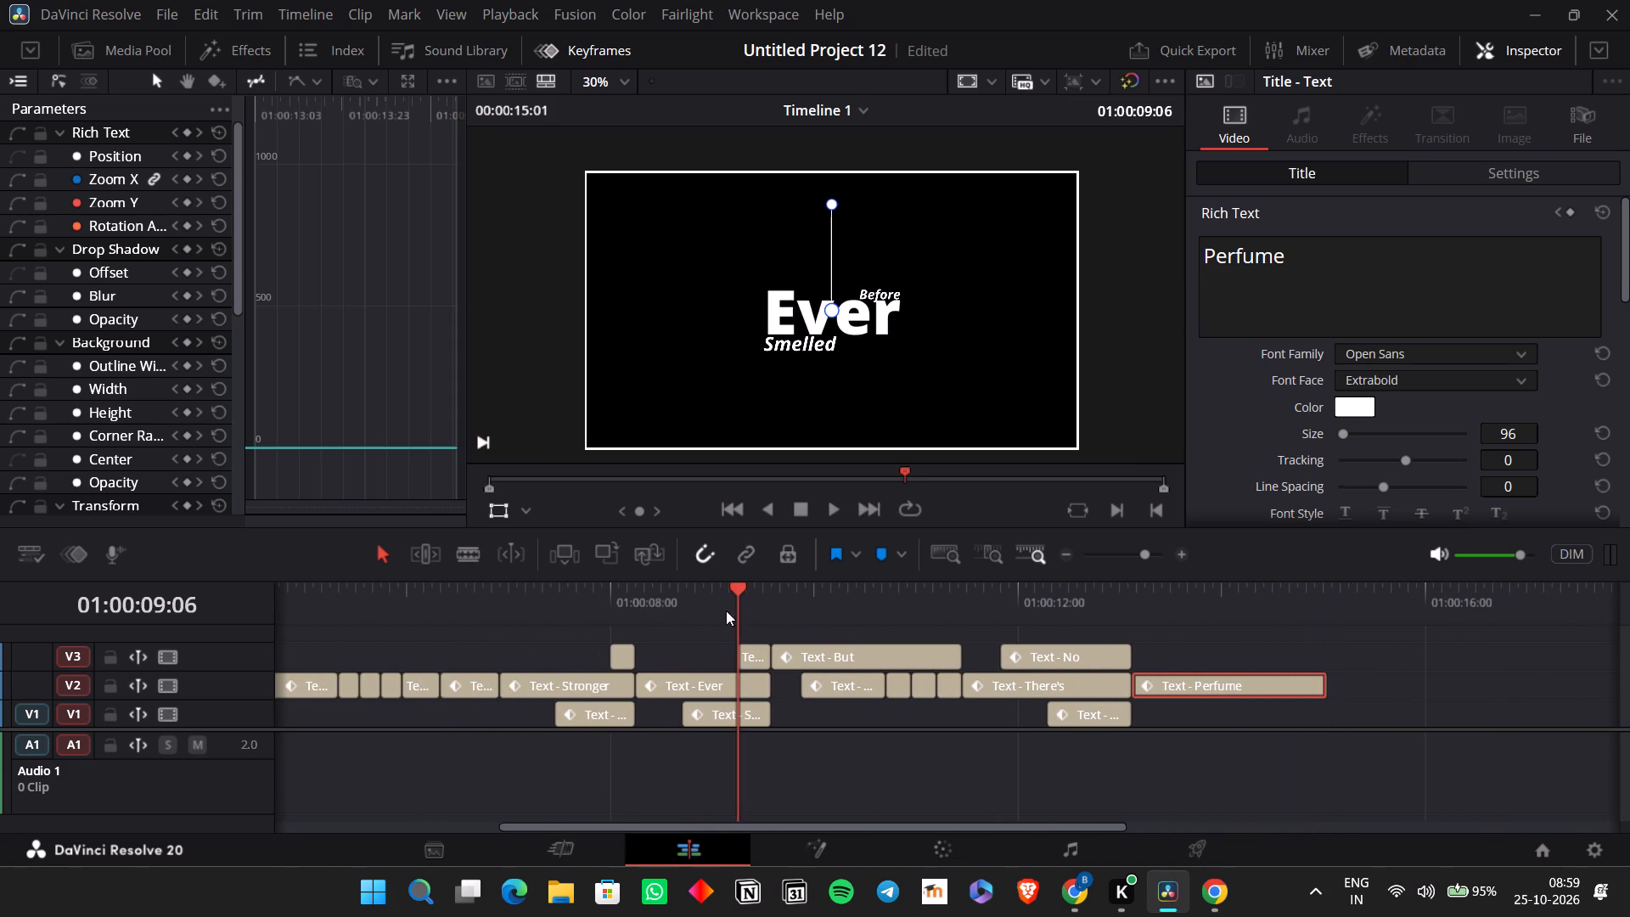
{"action": "left_click_drag", "start_coordinate": [690, 633], "coordinate": [743, 716]}
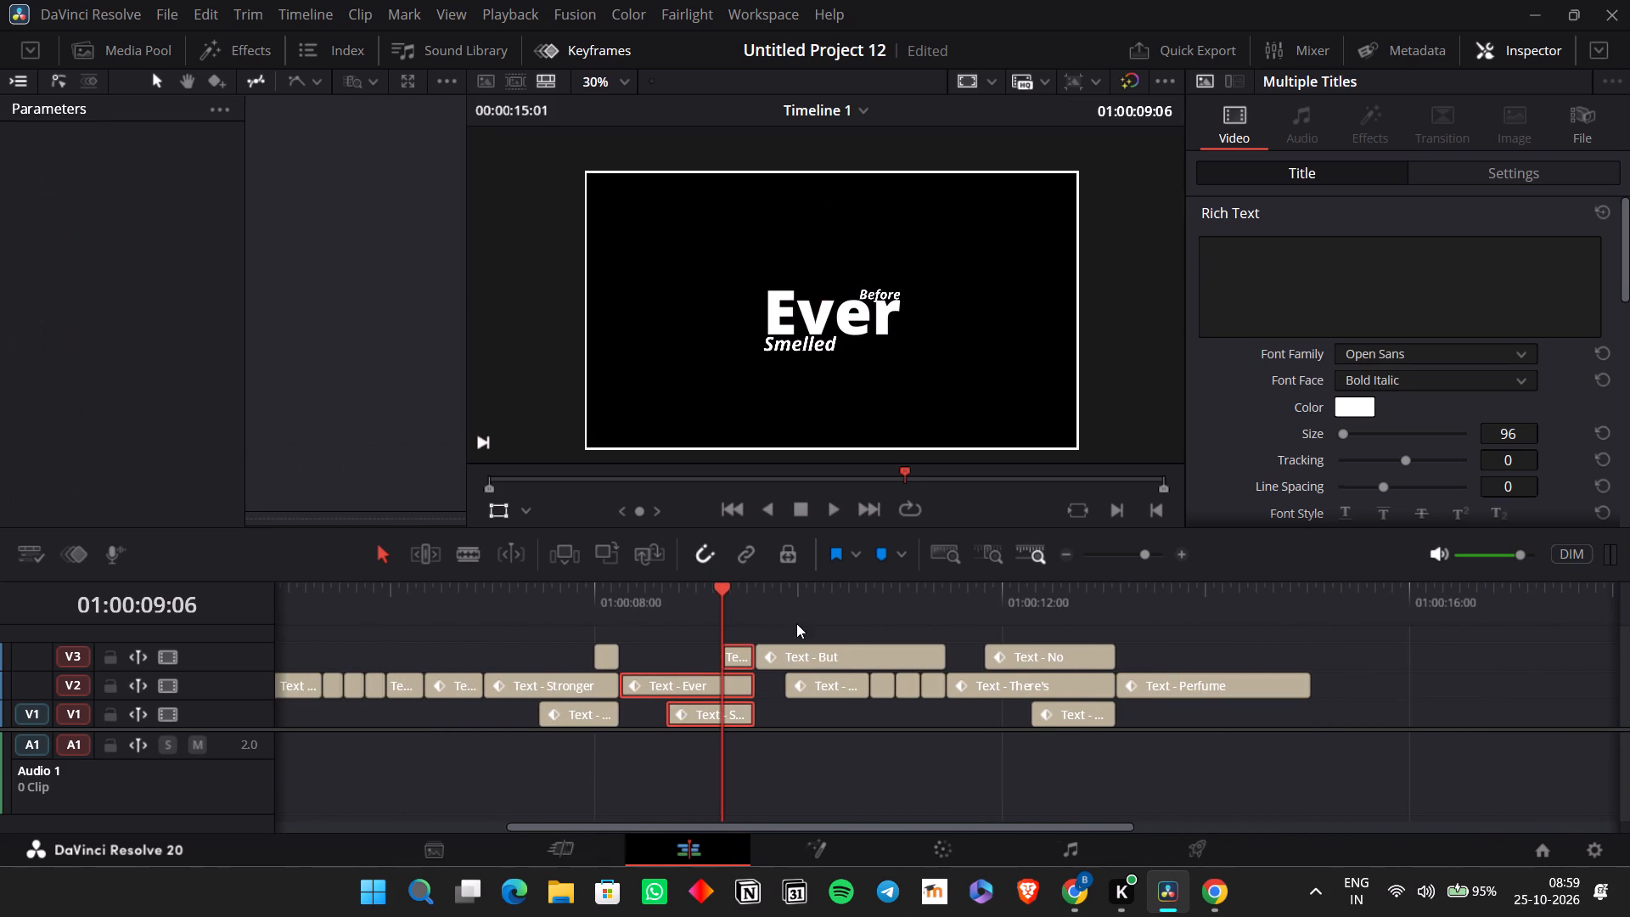
{"action": "left_click", "coordinate": [790, 667]}
{"action": "left_click", "coordinate": [754, 587]}
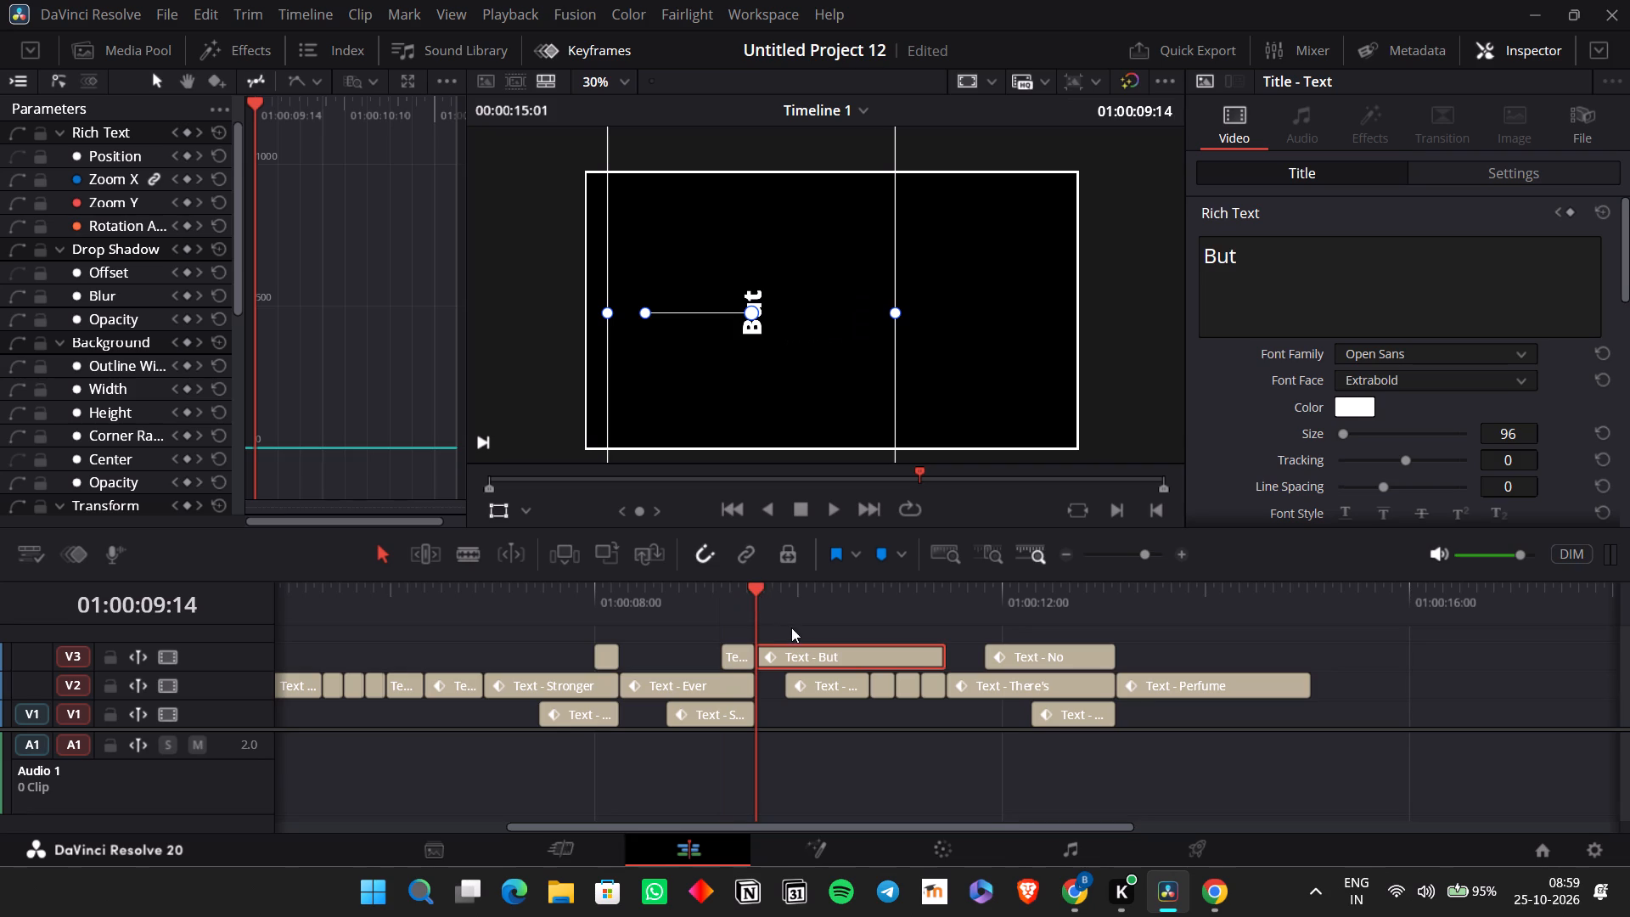
{"action": "left_click_drag", "start_coordinate": [795, 624], "coordinate": [878, 712]}
{"action": "left_click_drag", "start_coordinate": [793, 616], "coordinate": [807, 707]}
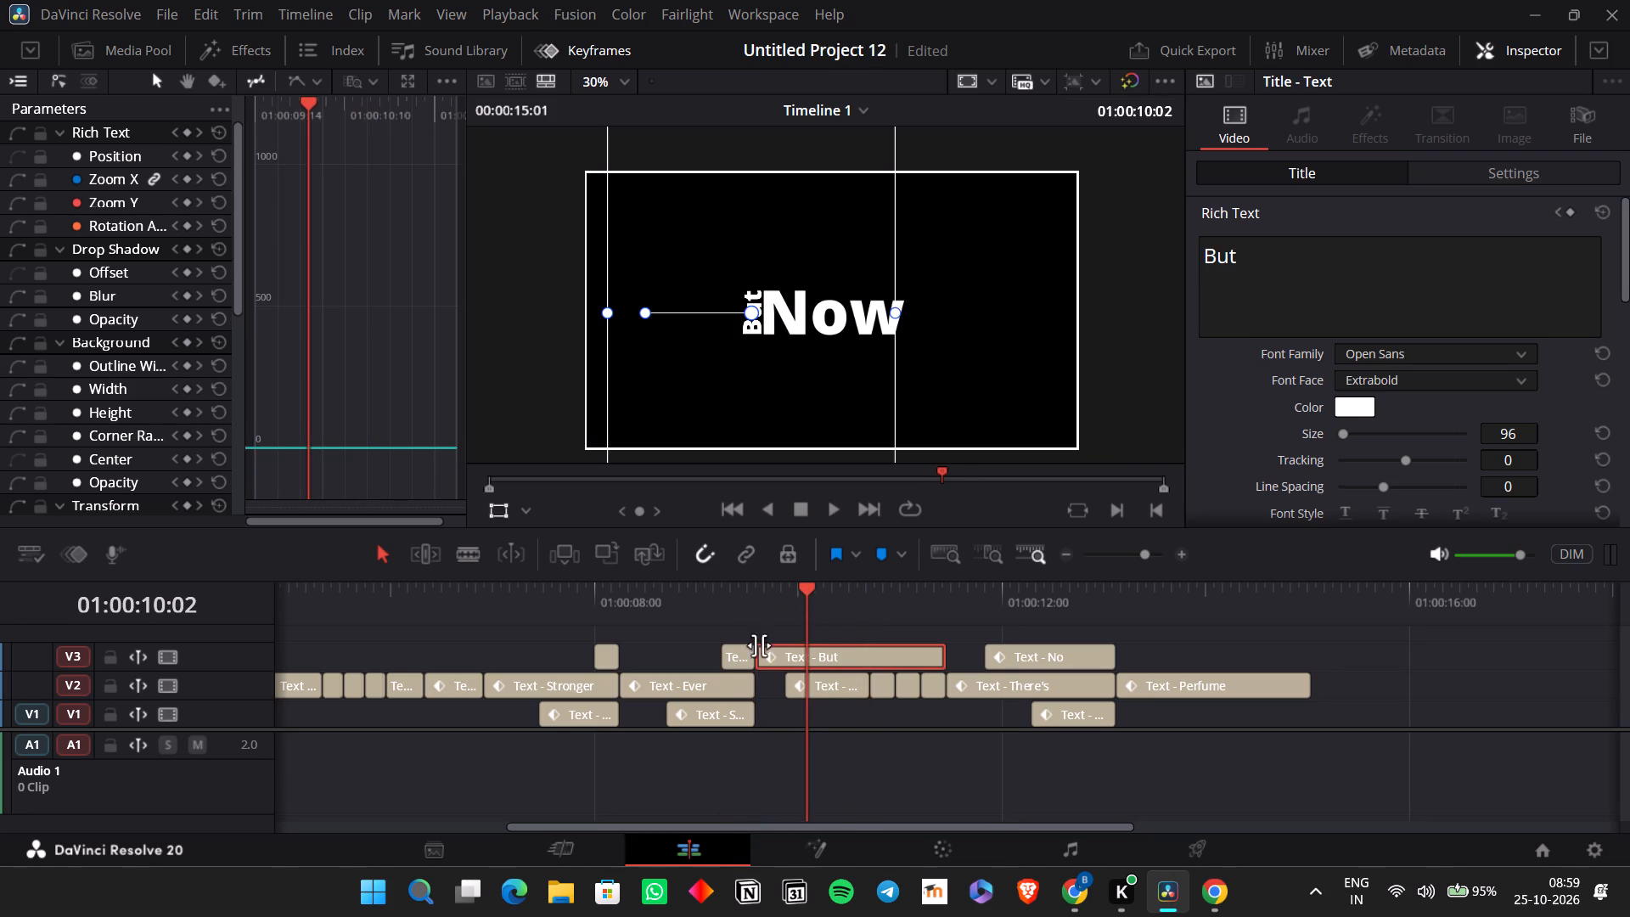
{"action": "left_click_drag", "start_coordinate": [776, 627], "coordinate": [812, 700]}
{"action": "key", "text": "ctrl+c"}
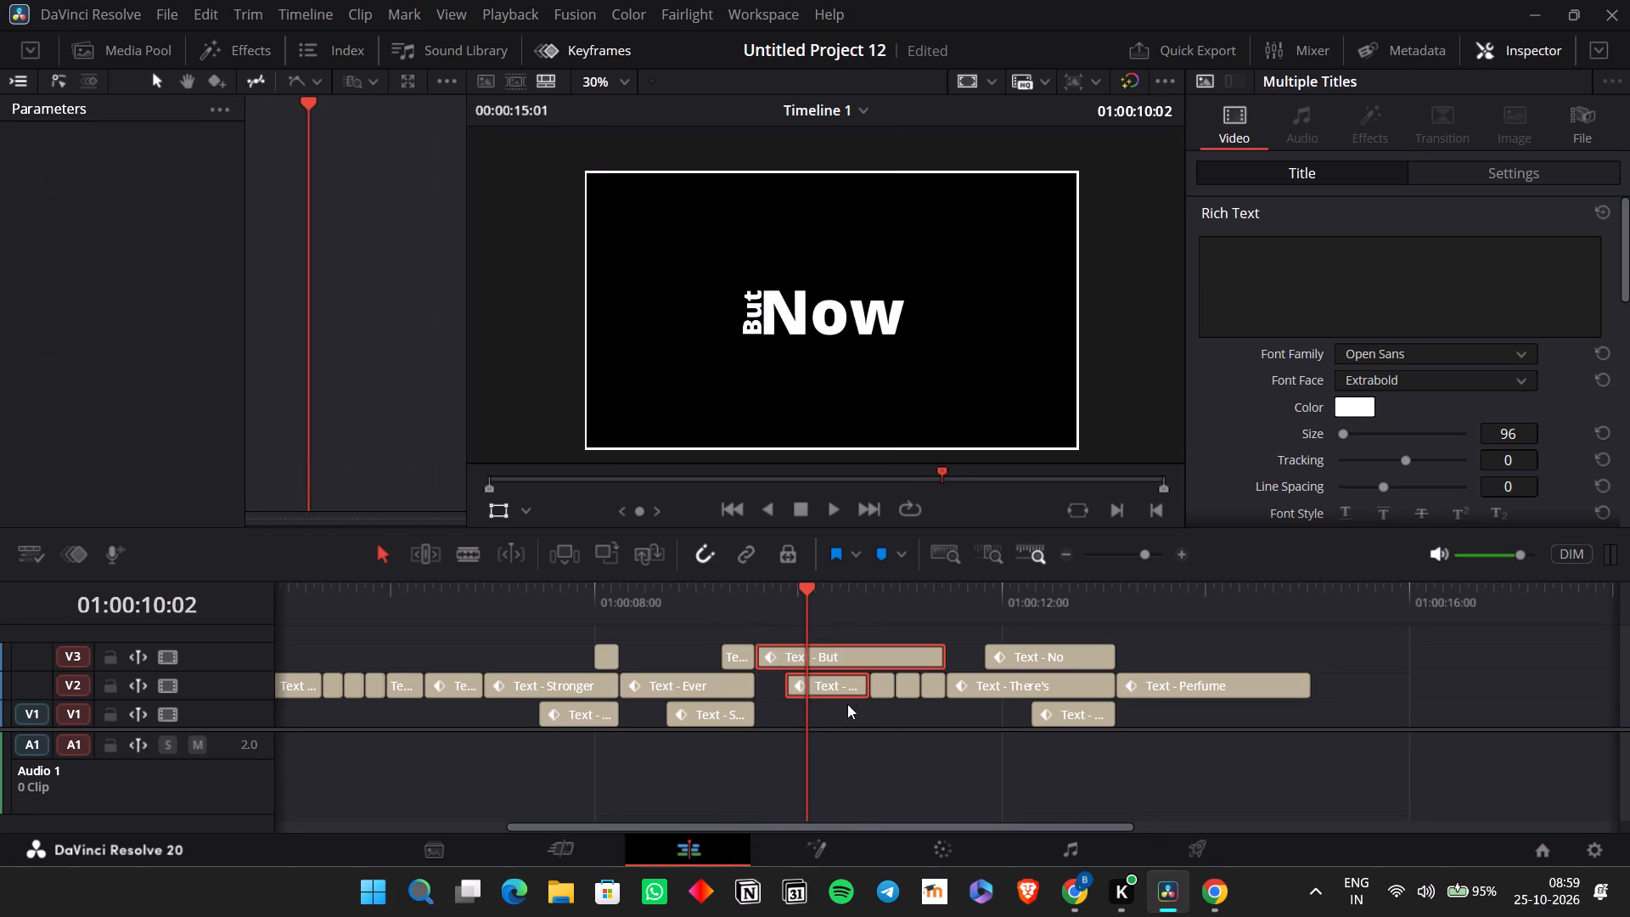
{"action": "scroll", "coordinate": [913, 706], "scroll_direction": "left", "scroll_amount": 1}
{"action": "left_click", "coordinate": [1092, 586]}
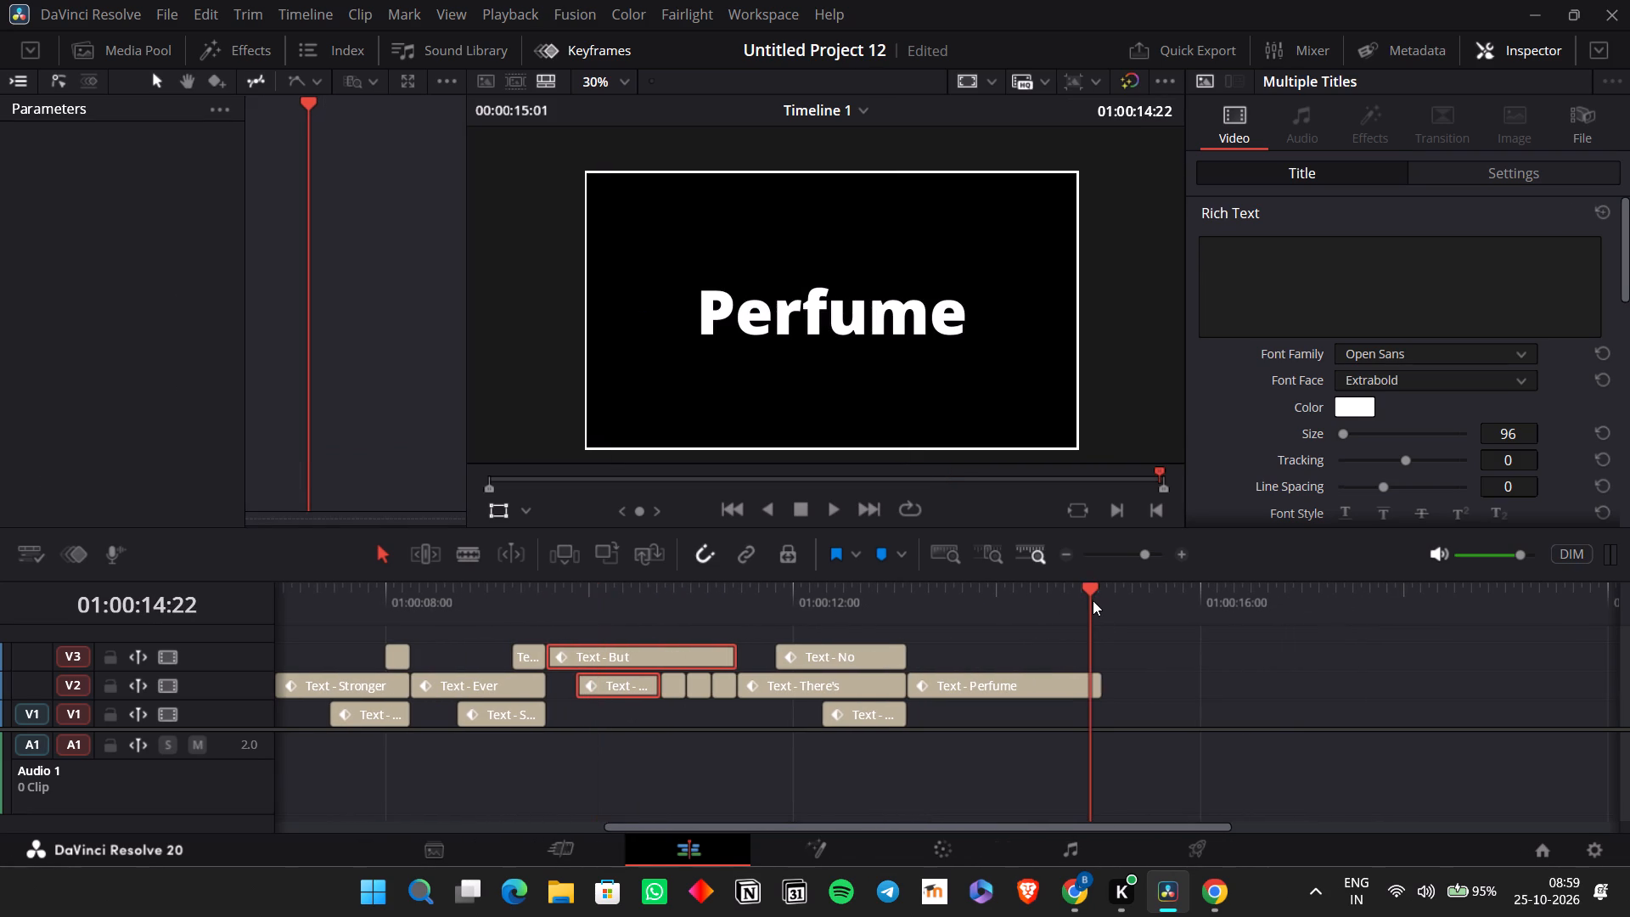
{"action": "key", "text": "Right"}
{"action": "key", "text": "Right"}
{"action": "key", "text": "Right"}
{"action": "key", "text": "ctrl+v"}
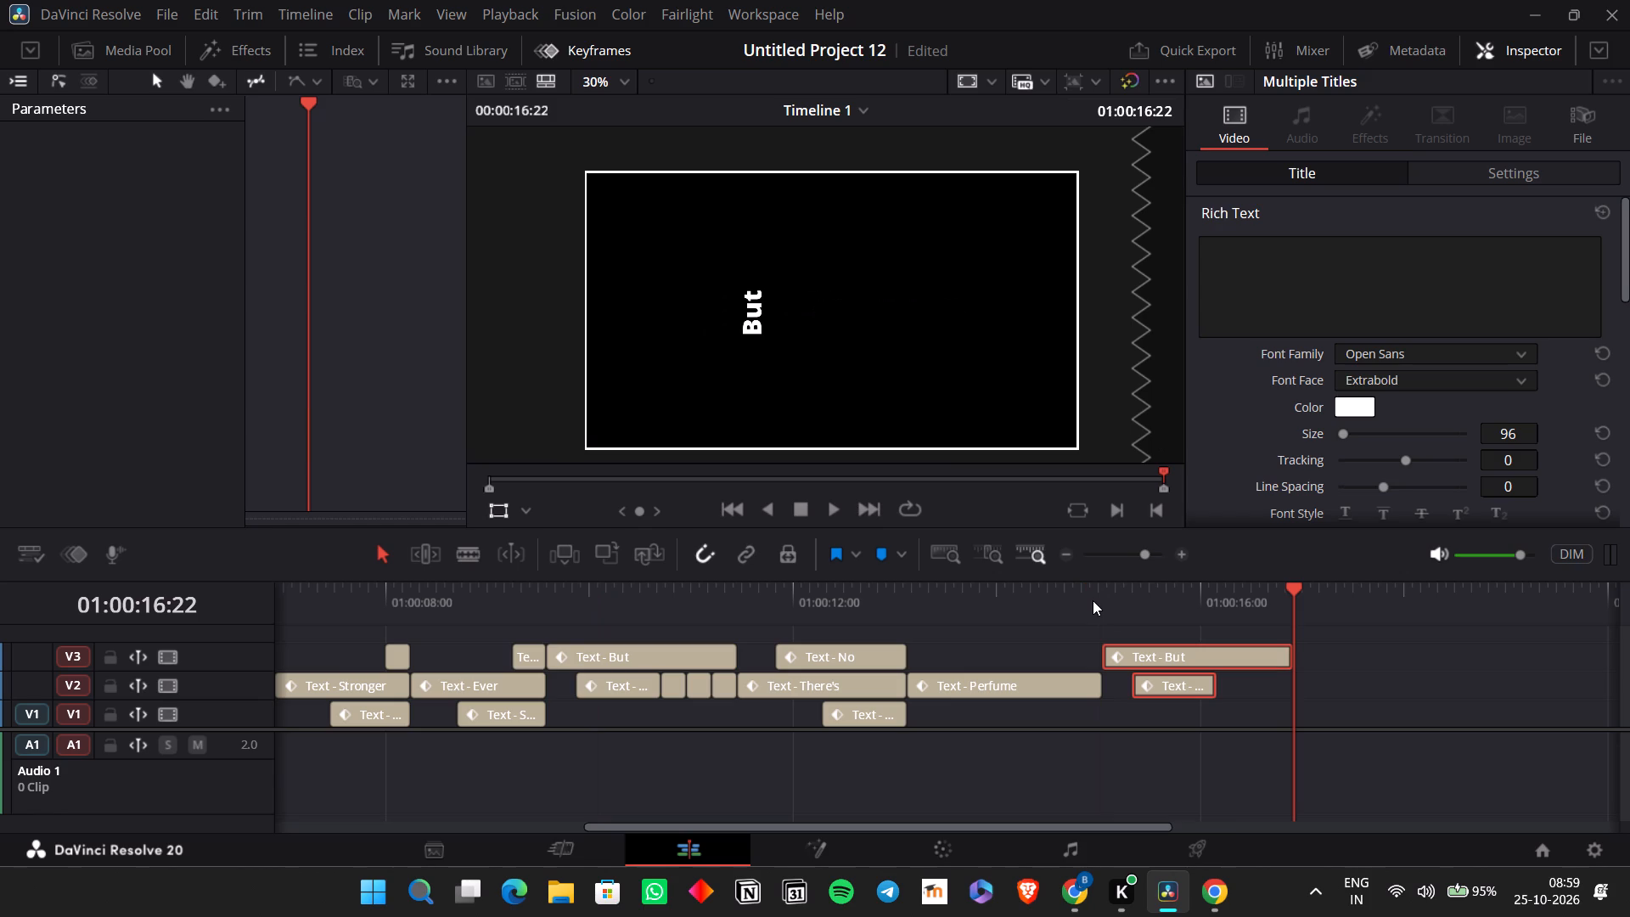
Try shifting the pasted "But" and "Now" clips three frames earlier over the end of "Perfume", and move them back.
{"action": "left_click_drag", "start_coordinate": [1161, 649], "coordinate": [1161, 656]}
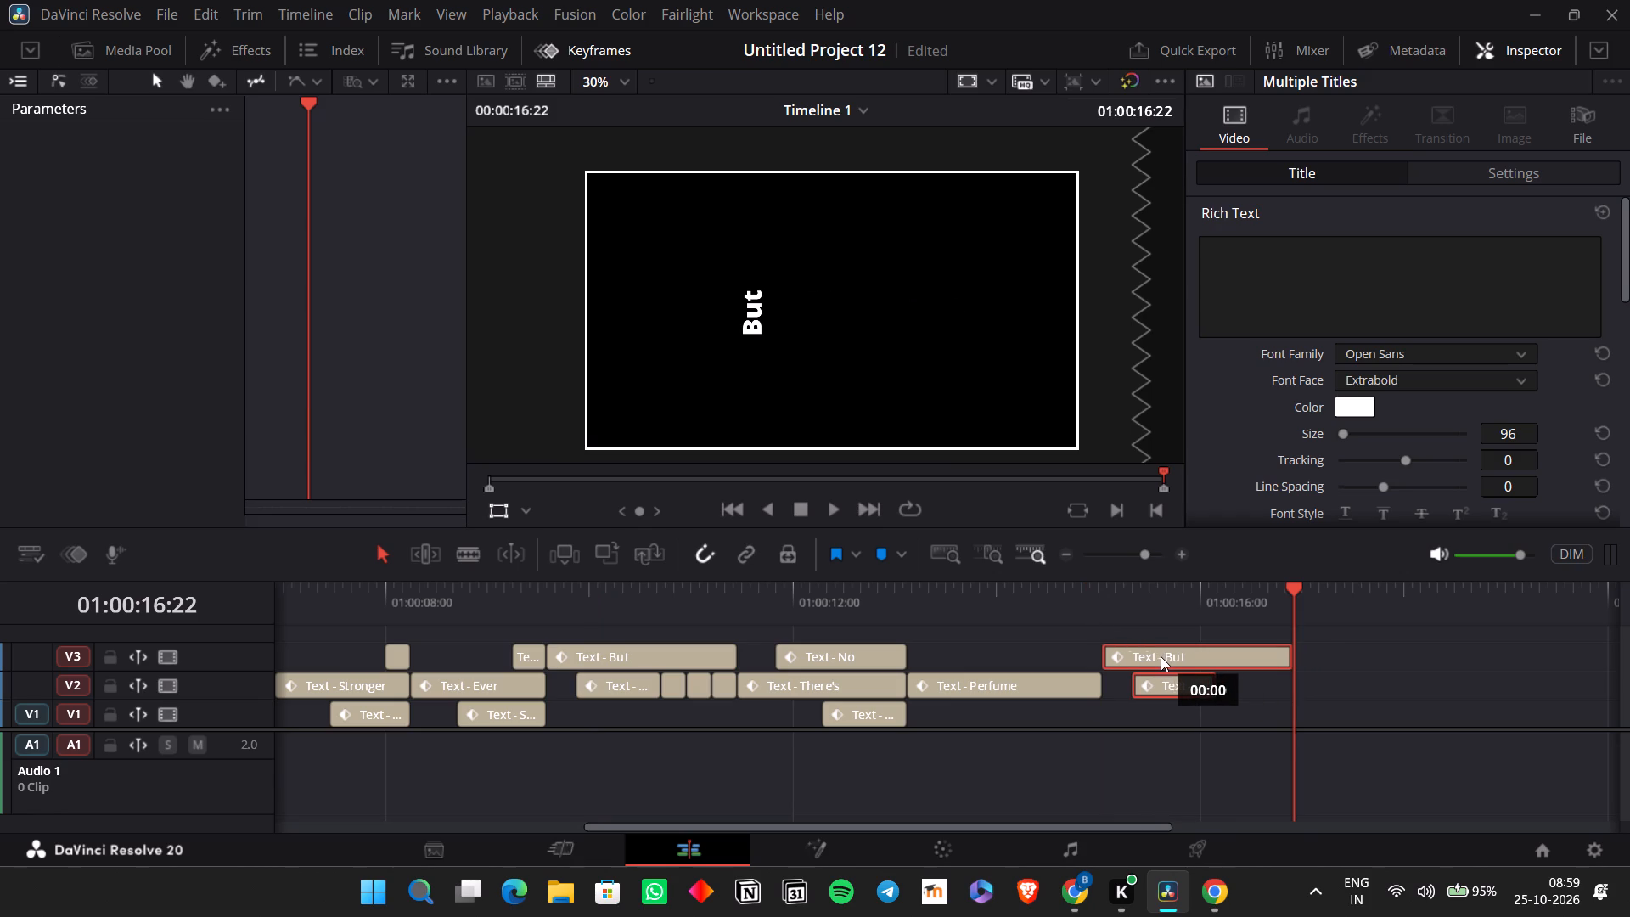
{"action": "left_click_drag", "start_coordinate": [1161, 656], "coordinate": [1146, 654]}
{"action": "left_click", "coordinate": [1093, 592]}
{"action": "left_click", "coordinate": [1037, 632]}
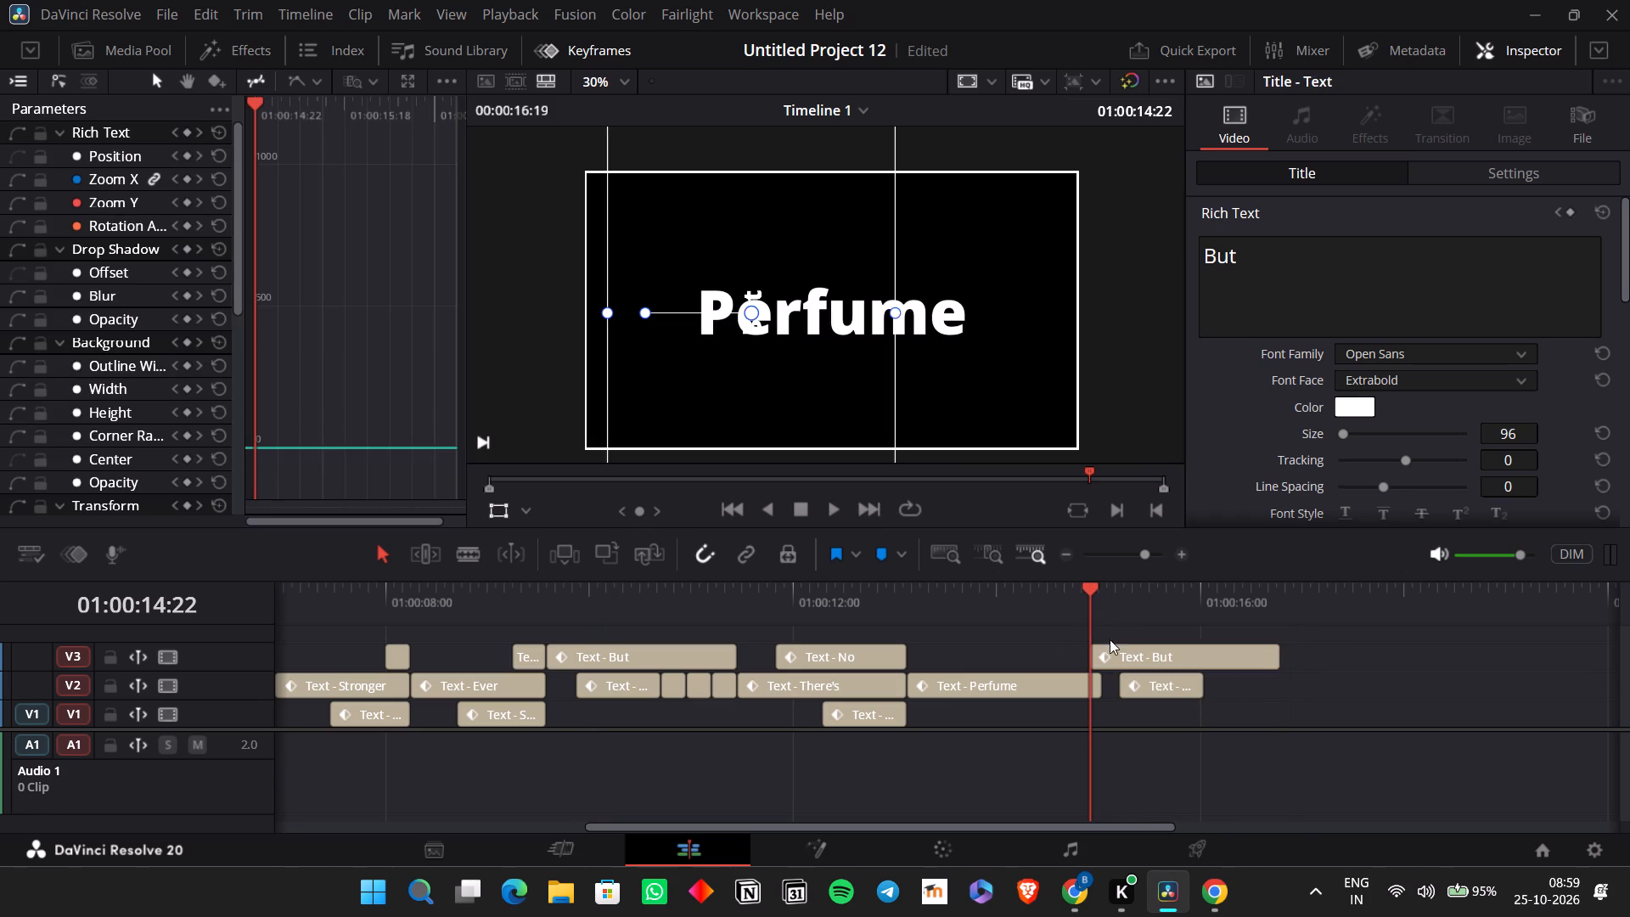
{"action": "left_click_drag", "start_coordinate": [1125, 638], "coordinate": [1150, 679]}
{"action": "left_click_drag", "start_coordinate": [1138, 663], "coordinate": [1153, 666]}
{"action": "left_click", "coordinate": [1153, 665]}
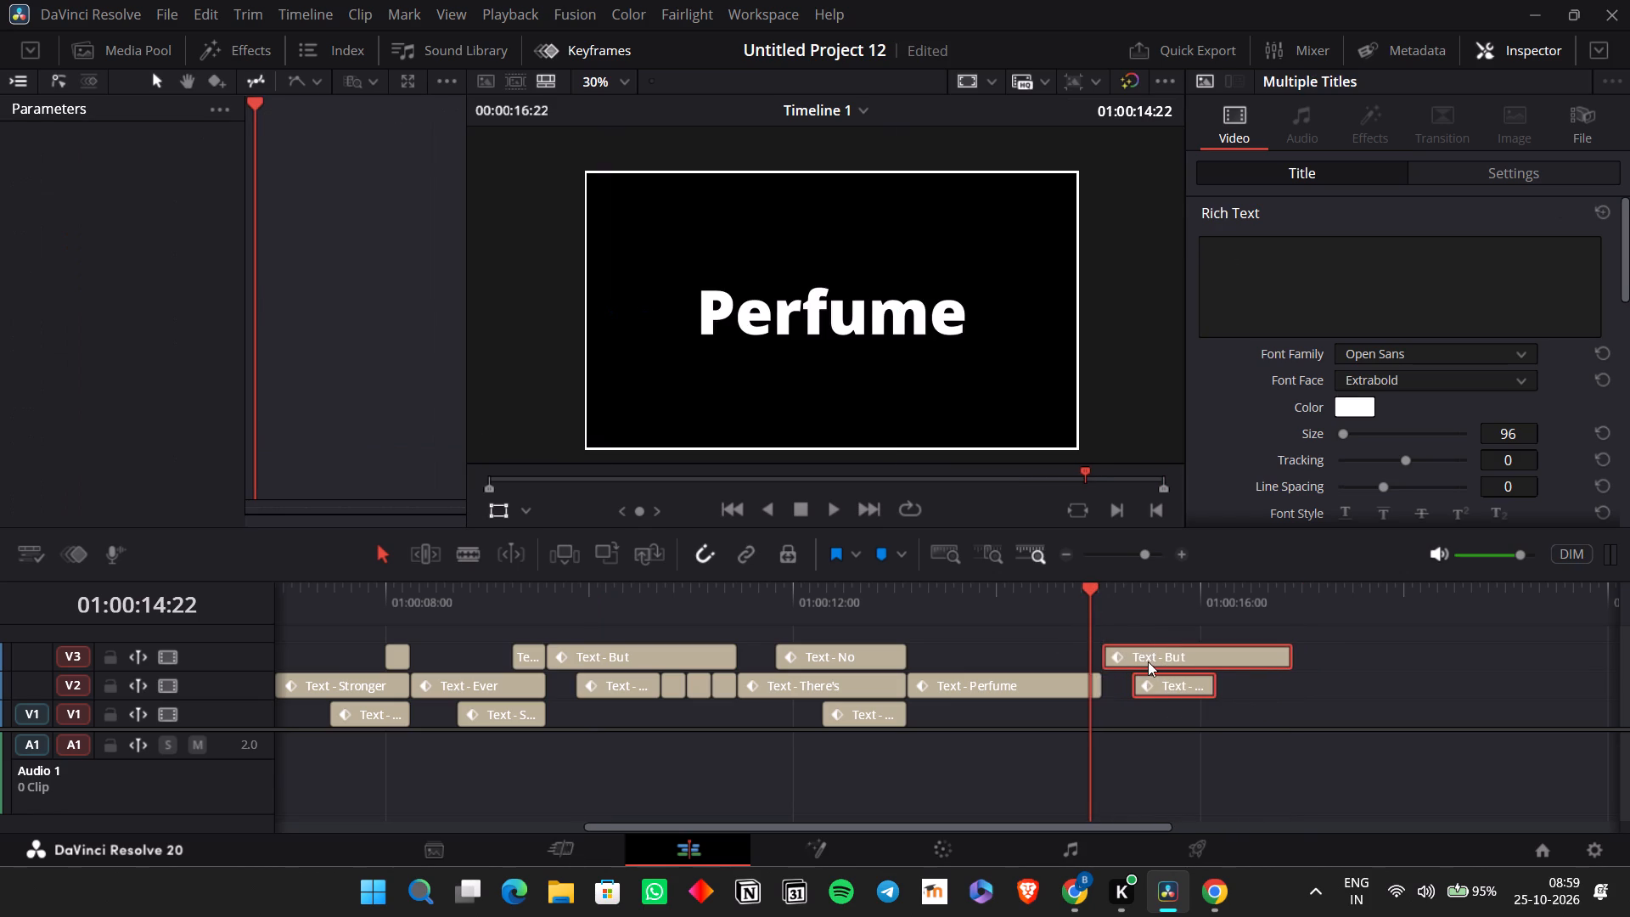
Play on into the pasted clips and replace the text of the pasted "But" clip on V3 with "So".
{"action": "scroll", "coordinate": [1136, 643], "scroll_direction": "left", "scroll_amount": 1}
{"action": "left_click", "coordinate": [1159, 701]}
{"action": "key", "text": "space"}
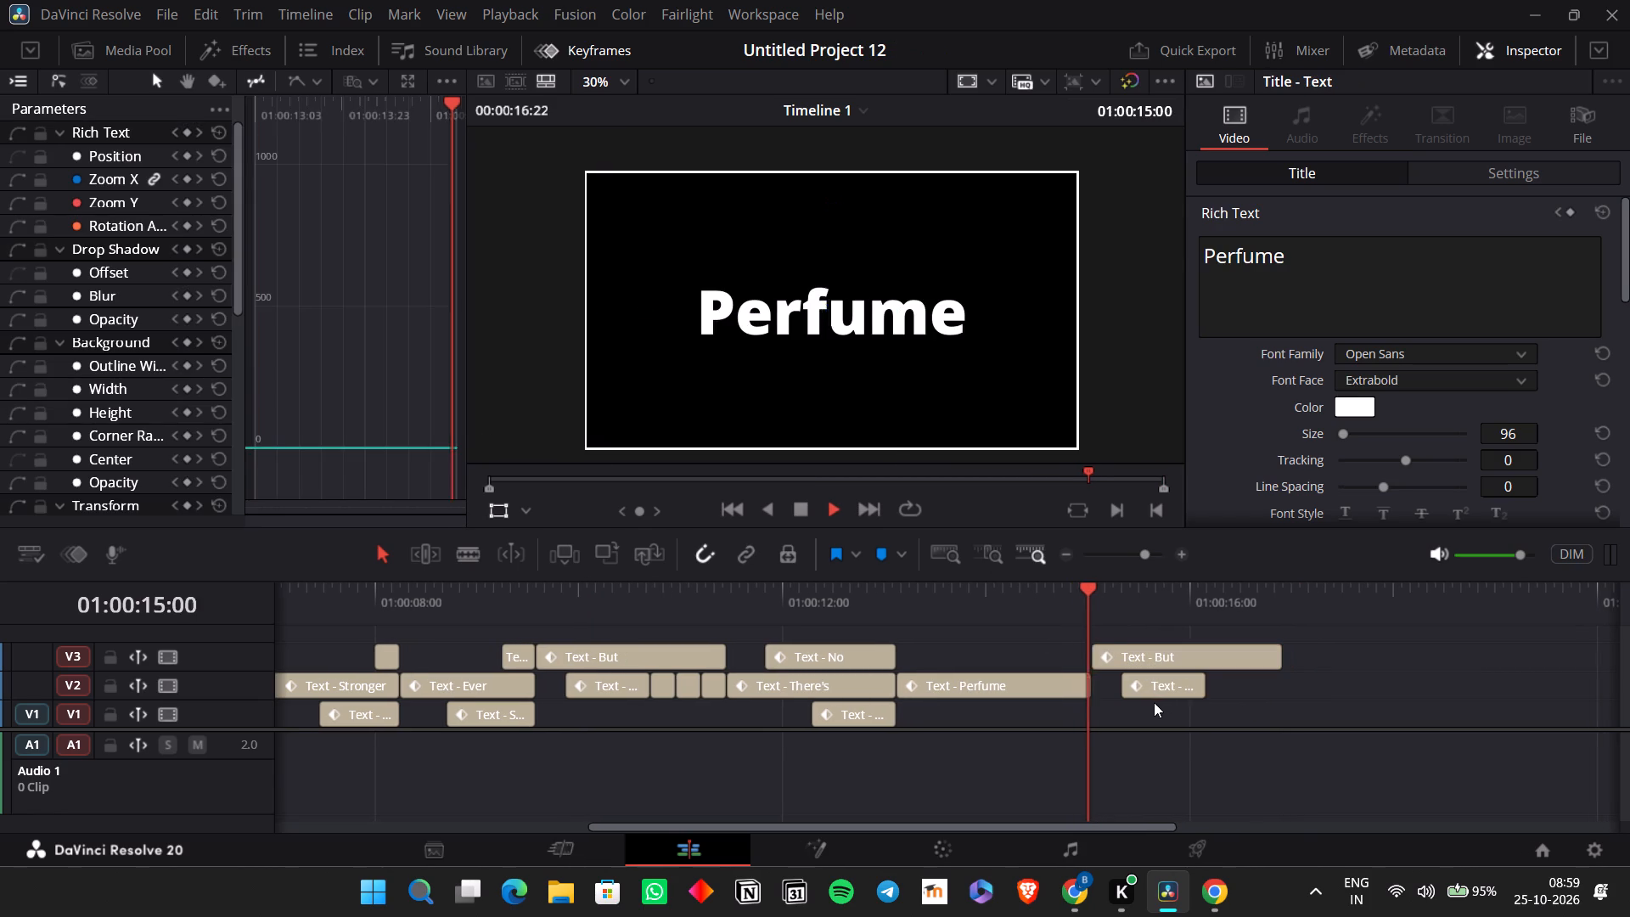
{"action": "key", "text": "space"}
{"action": "left_click_drag", "start_coordinate": [1246, 267], "coordinate": [1140, 249]}
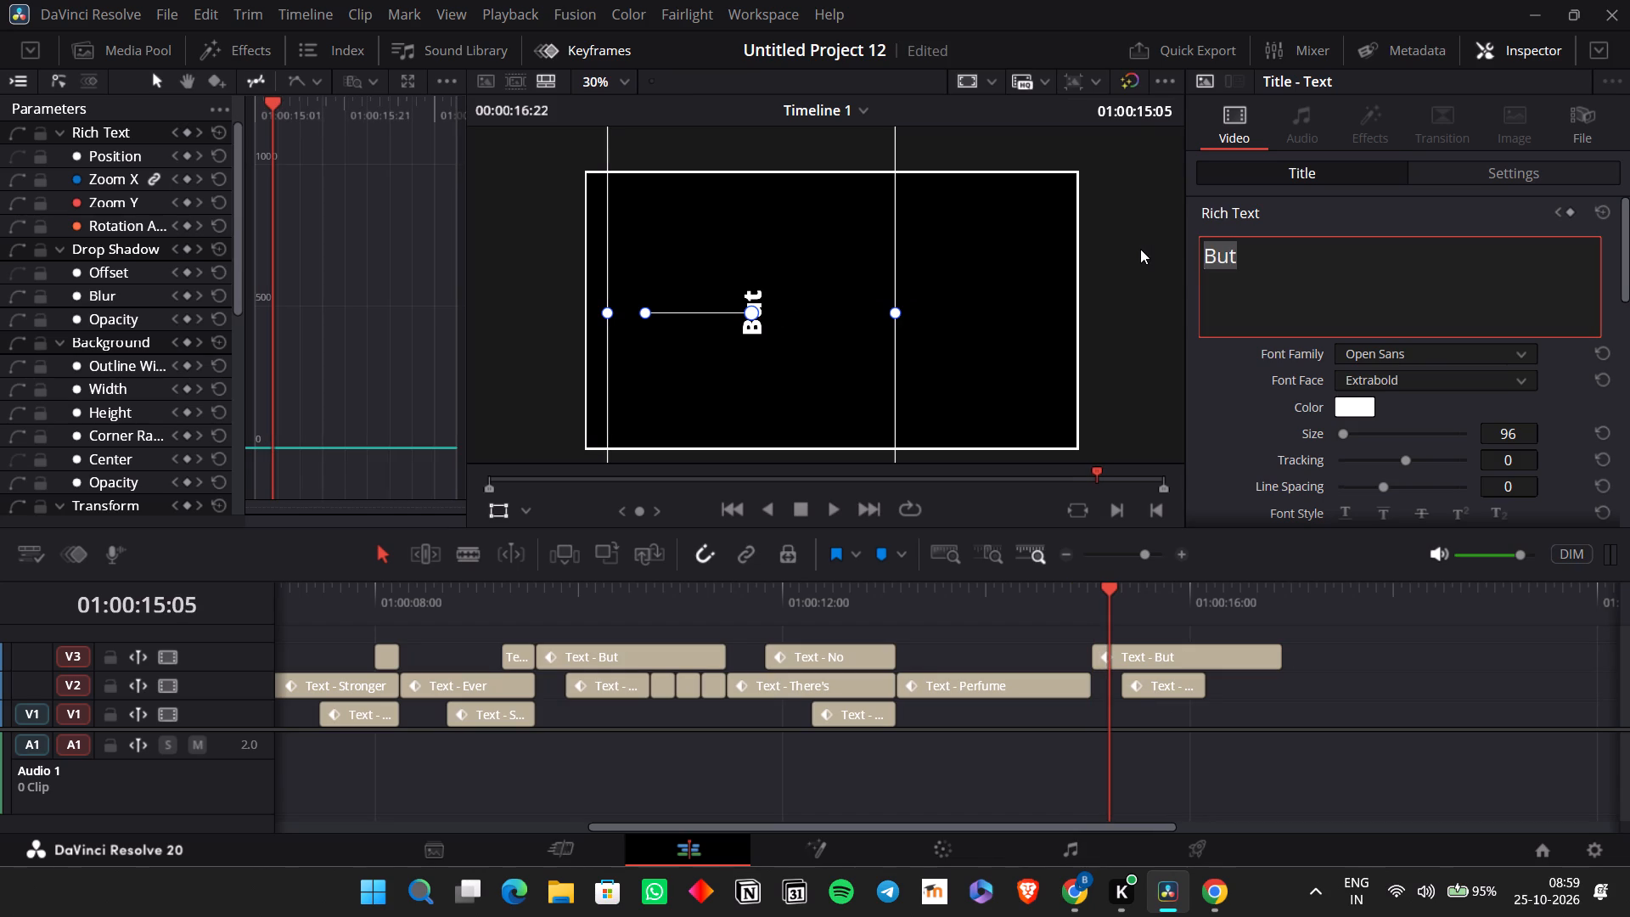
{"action": "key", "text": "o"}
{"action": "key", "text": "space"}
{"action": "key", "text": "space"}
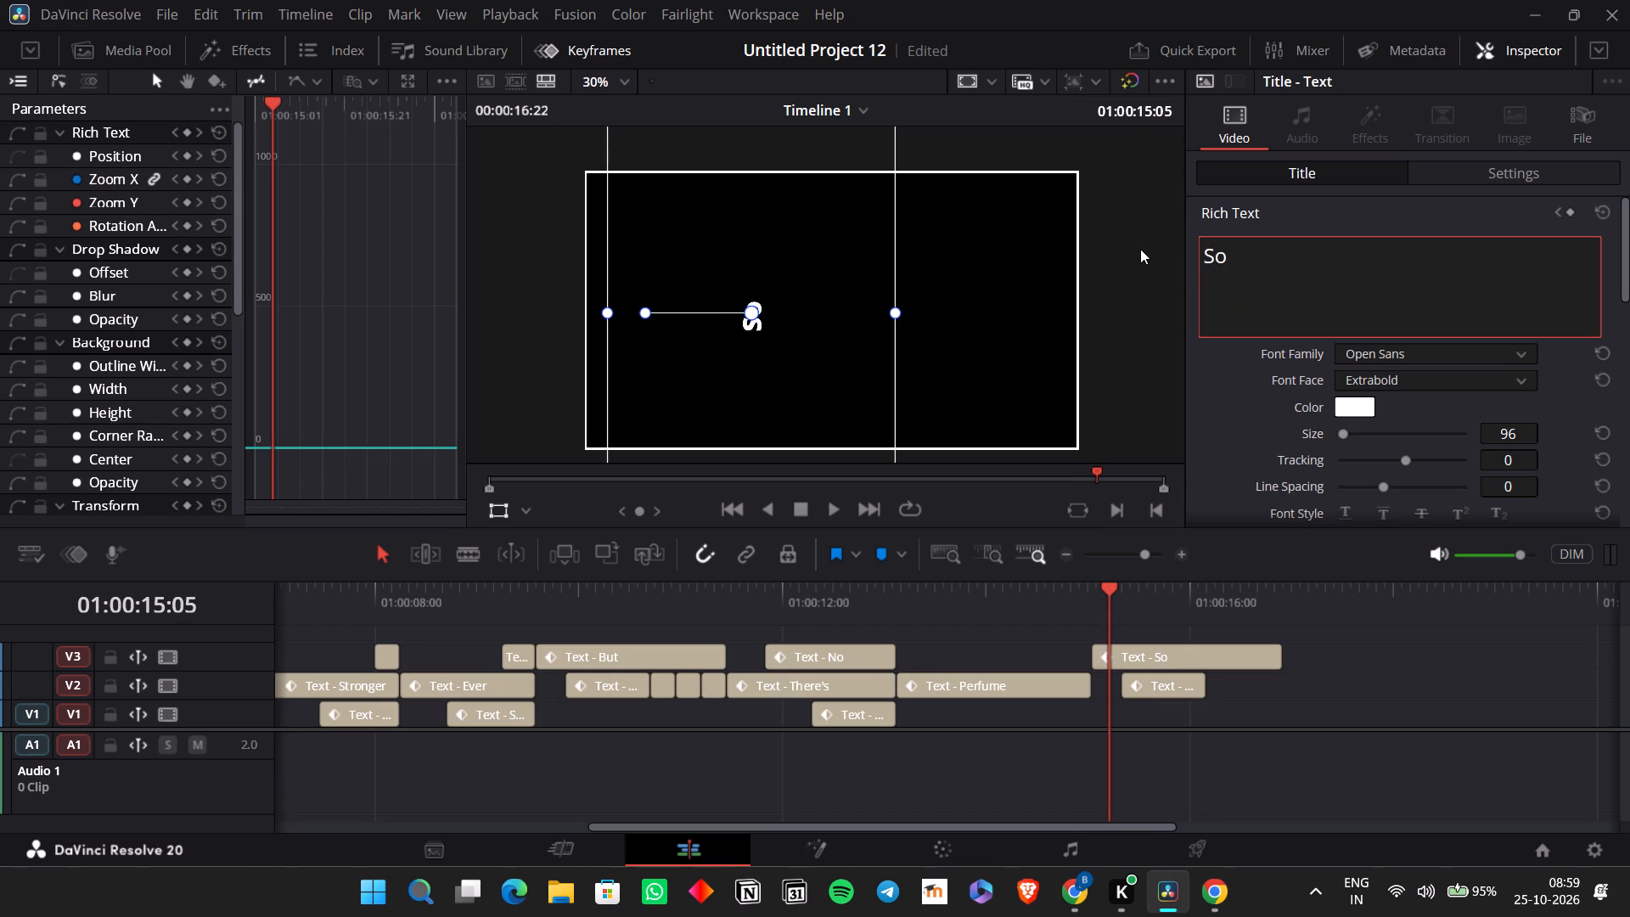
{"action": "key", "text": "BackSpace"}
{"action": "key", "text": "BackSpace"}
Play on to the pasted "Now" clip on V2 and replace its text with "When".
{"action": "left_click", "coordinate": [1232, 721]}
{"action": "key", "text": "space"}
{"action": "key", "text": "space"}
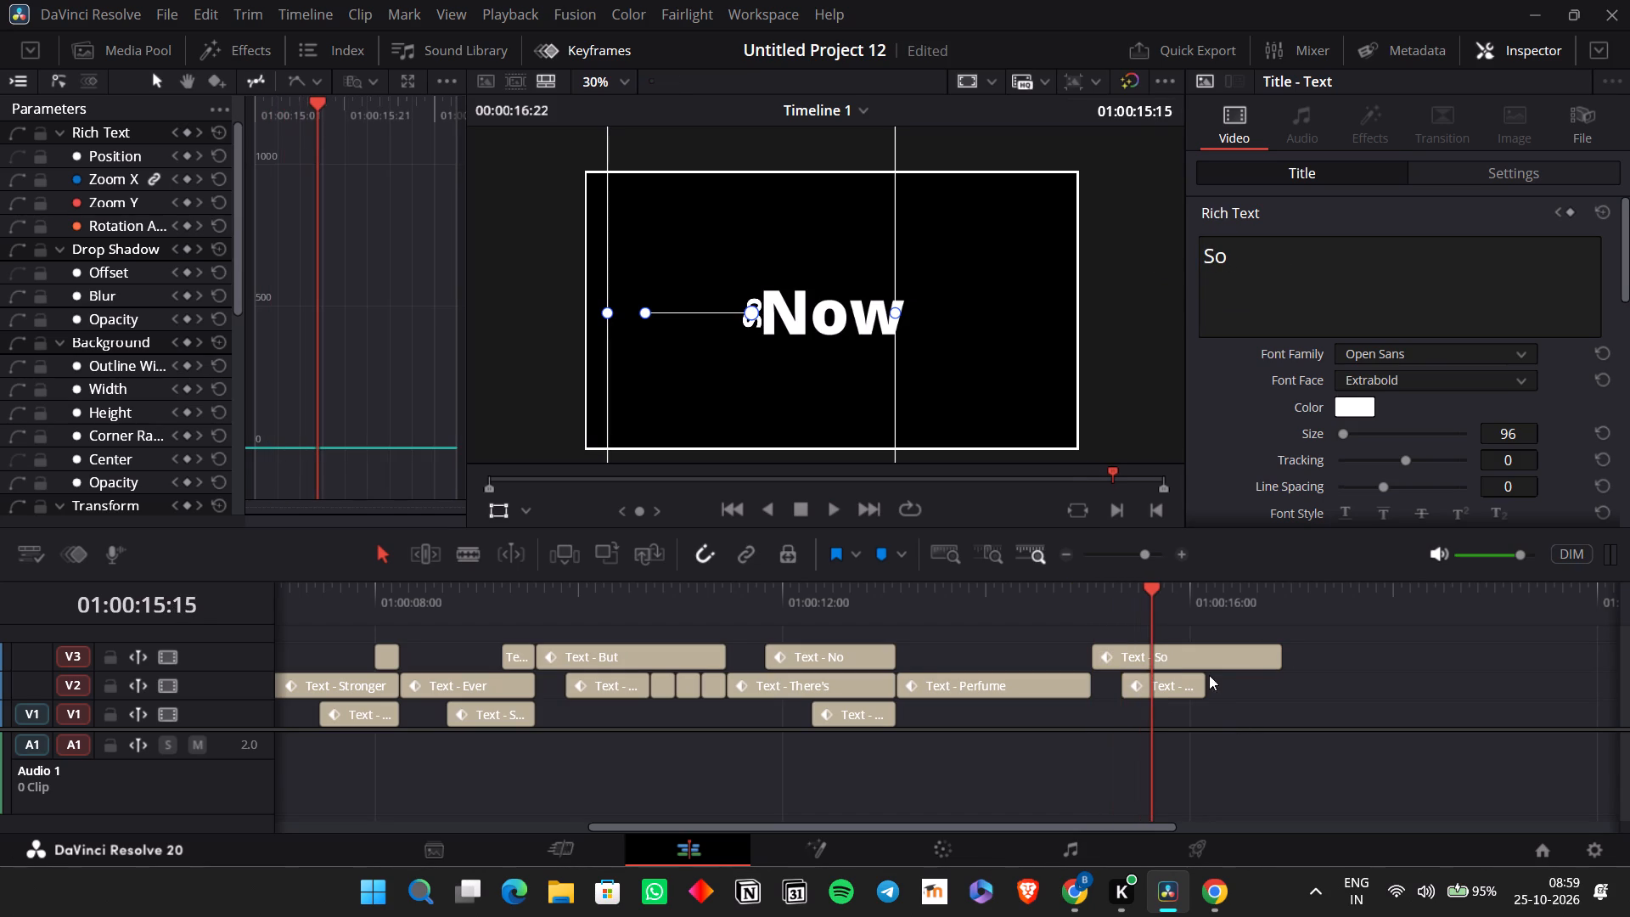
{"action": "left_click", "coordinate": [1192, 679]}
{"action": "left_click", "coordinate": [1191, 683]}
{"action": "left_click", "coordinate": [1178, 679]}
{"action": "left_click_drag", "start_coordinate": [1281, 270], "coordinate": [1145, 249]}
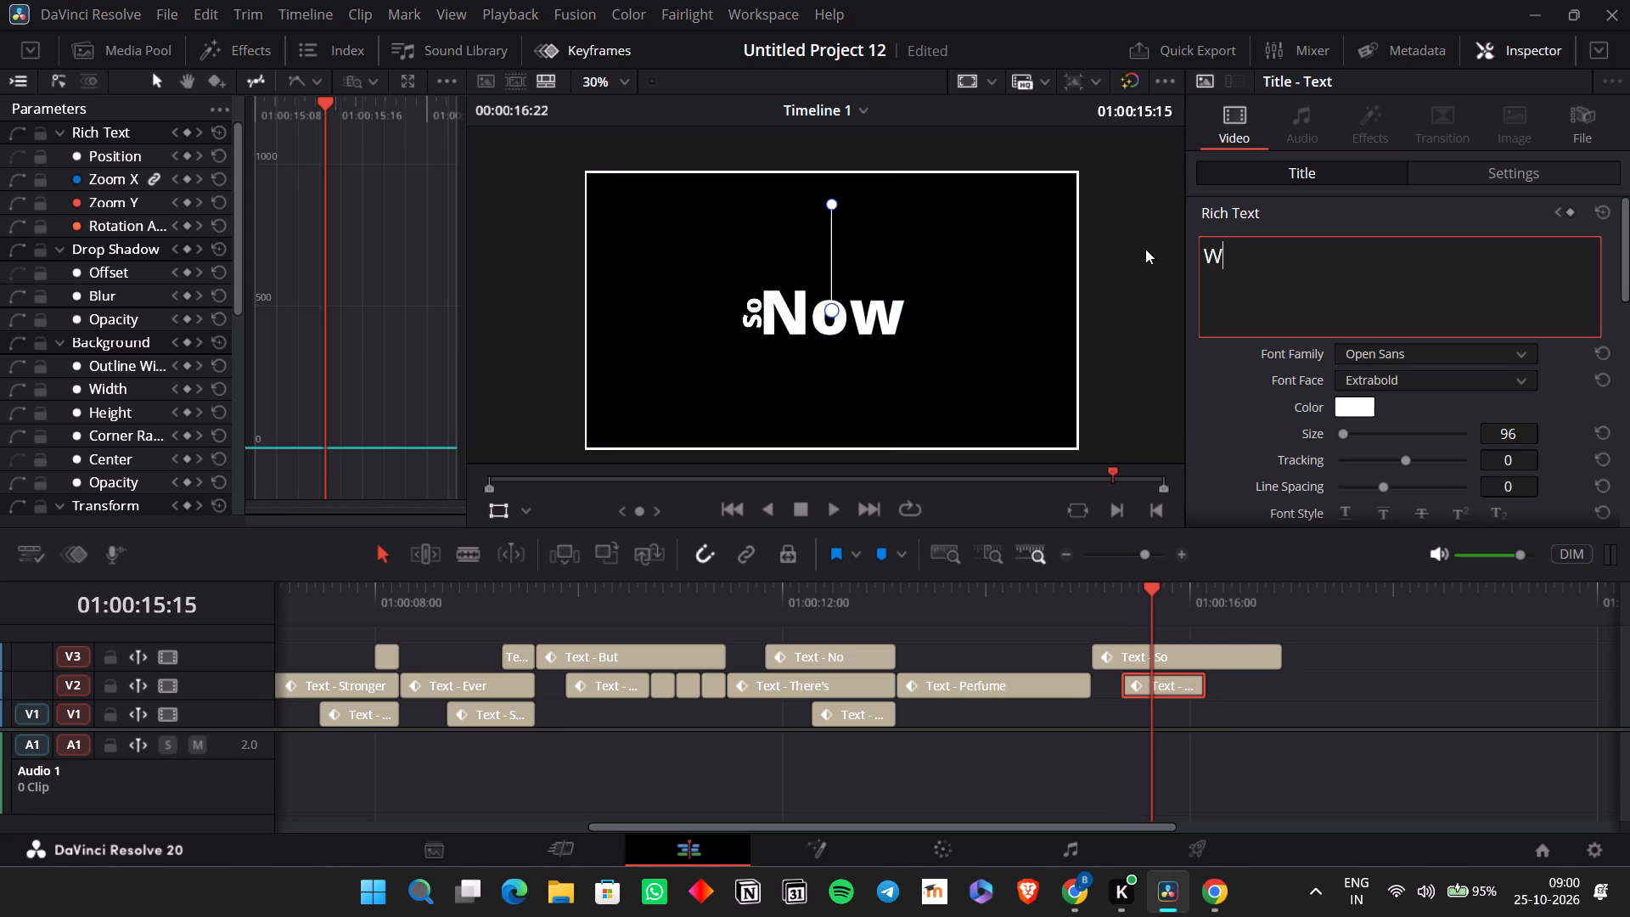
{"action": "type", "text": "hen"}
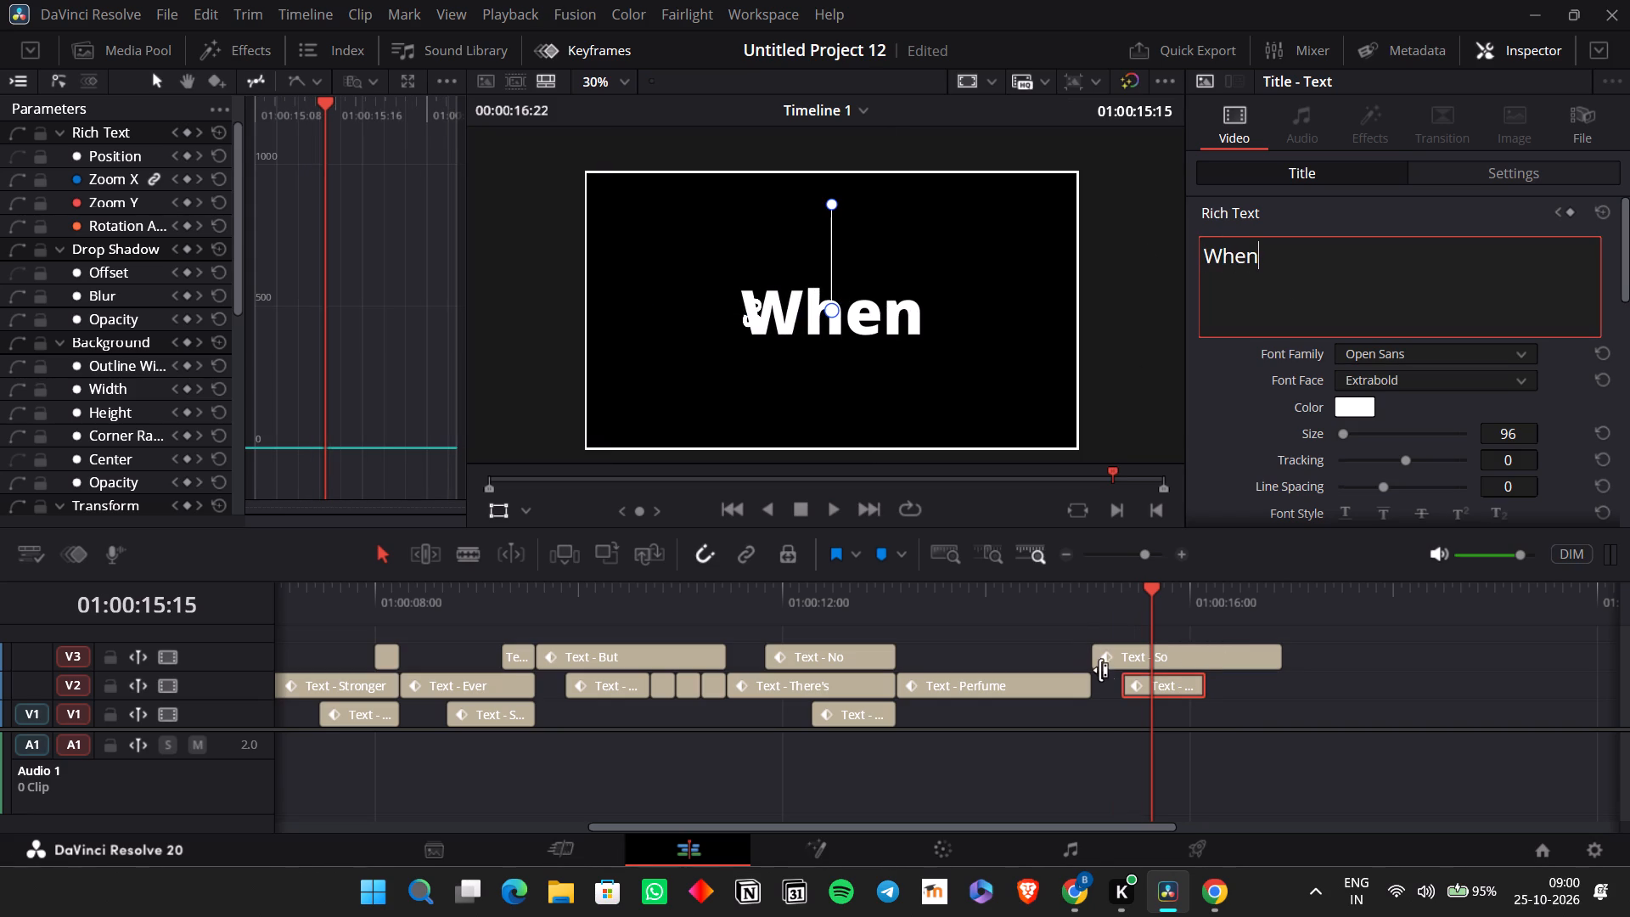
Shift the "So" title to position X -405 and set its rotation angle to 0.
{"action": "left_click", "coordinate": [1105, 668]}
{"action": "left_click", "coordinate": [1114, 661]}
{"action": "left_click", "coordinate": [1496, 183]}
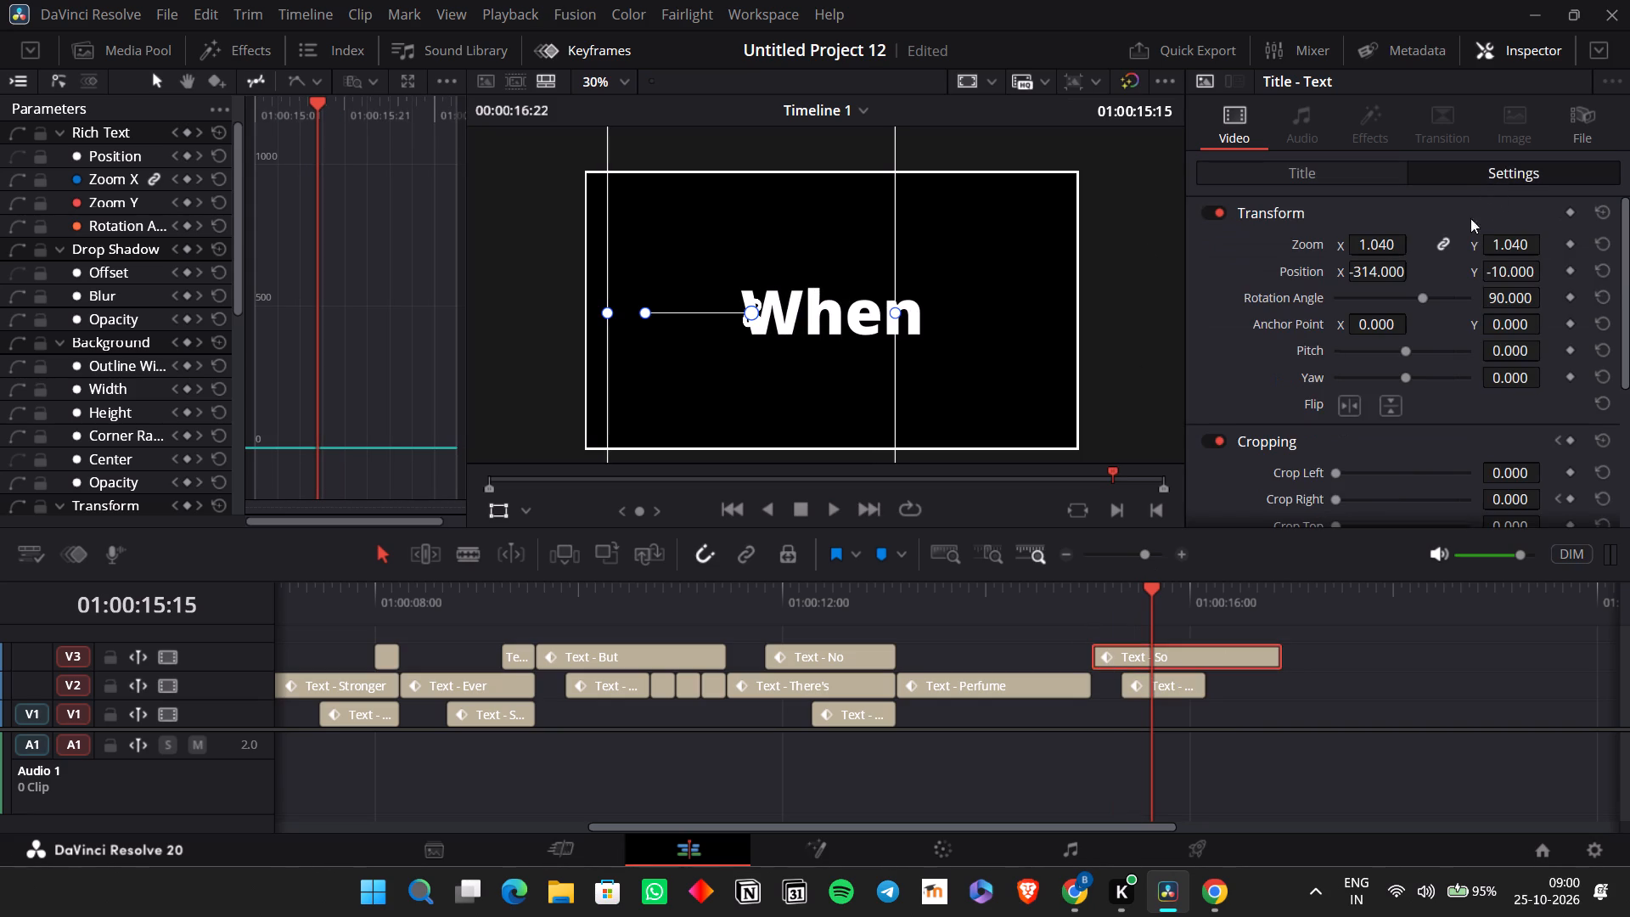
{"action": "left_click_drag", "start_coordinate": [1515, 271], "coordinate": [1499, 284]}
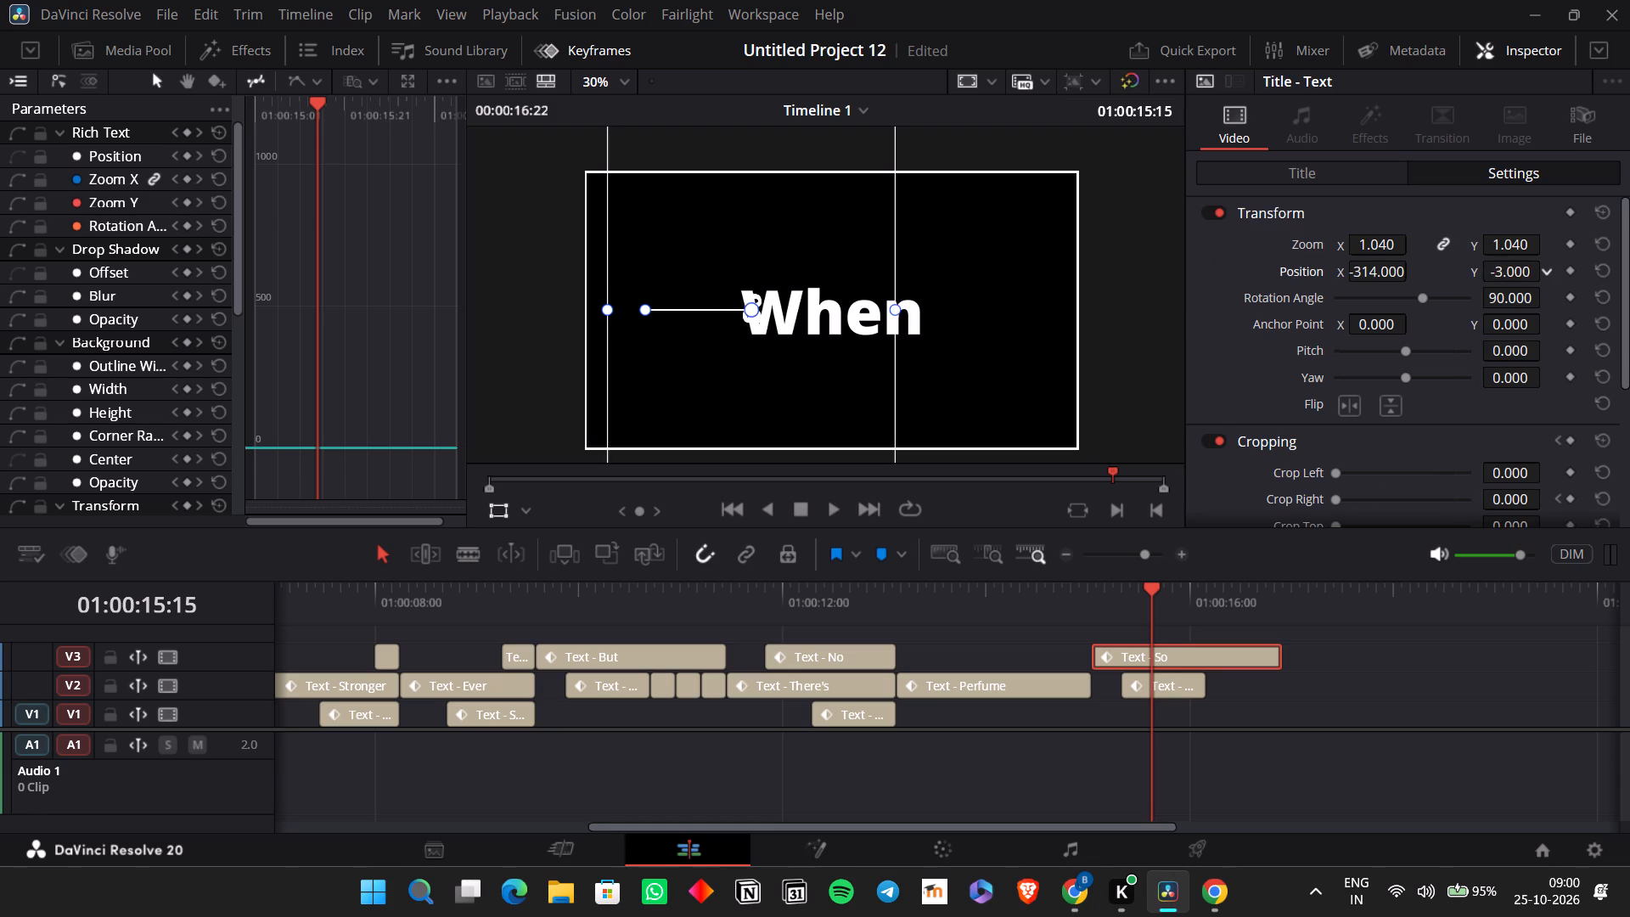
{"action": "left_click_drag", "start_coordinate": [1499, 284], "coordinate": [1466, 289]}
{"action": "key", "text": "ctrl+z"}
{"action": "left_click_drag", "start_coordinate": [1385, 269], "coordinate": [1289, 276]}
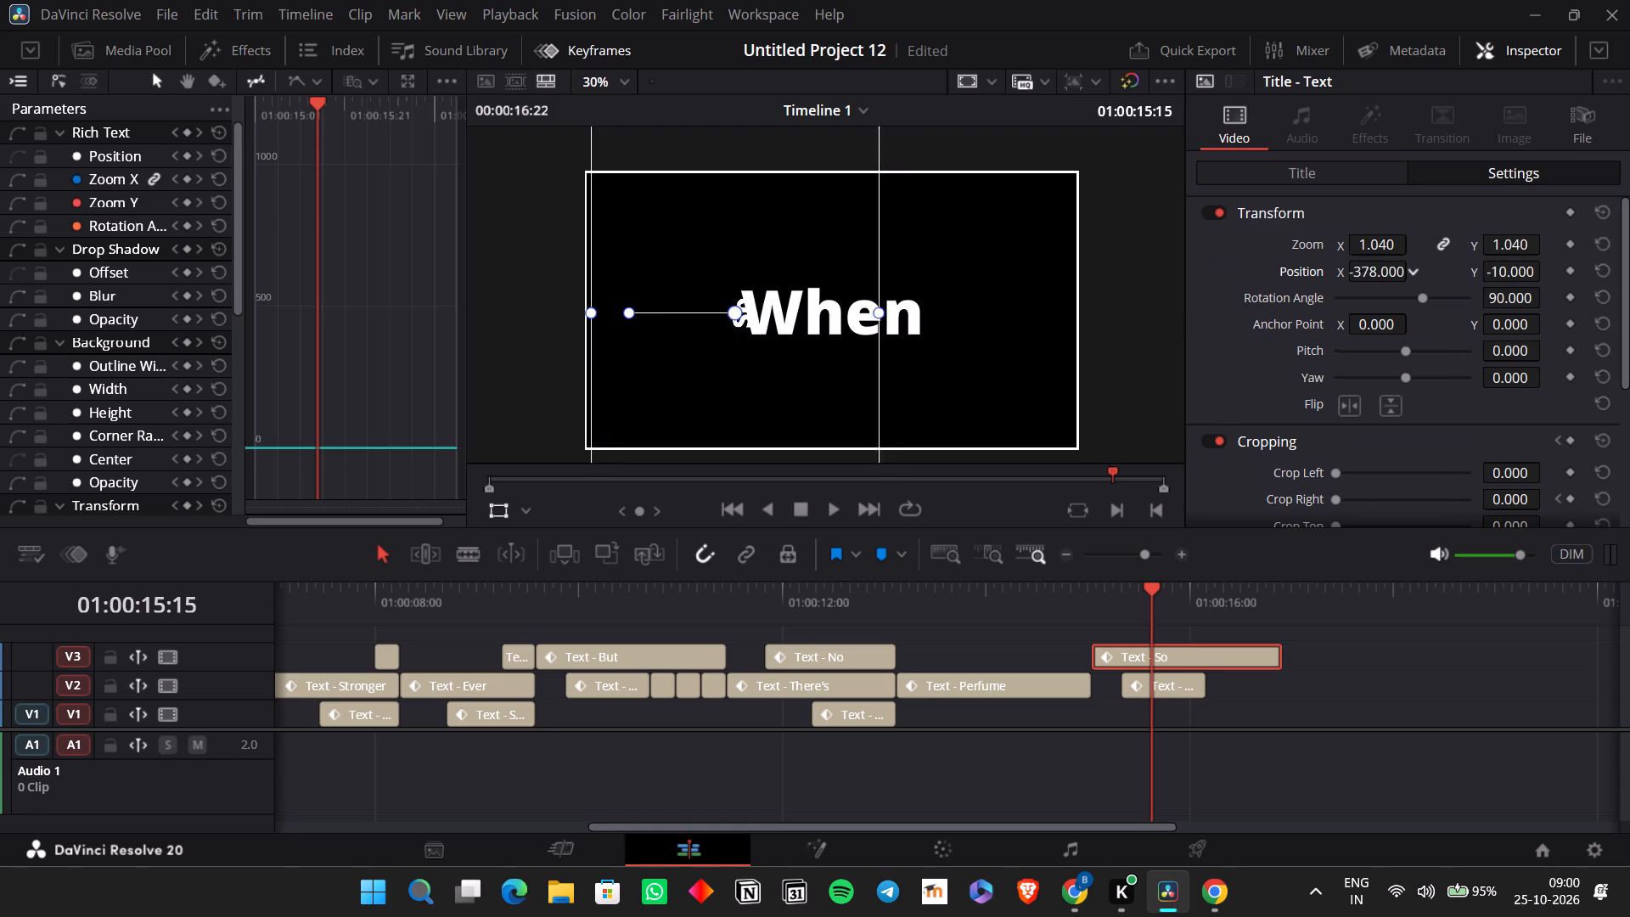
{"action": "left_click_drag", "start_coordinate": [1289, 276], "coordinate": [1289, 281]}
{"action": "double_click", "coordinate": [1495, 295]}
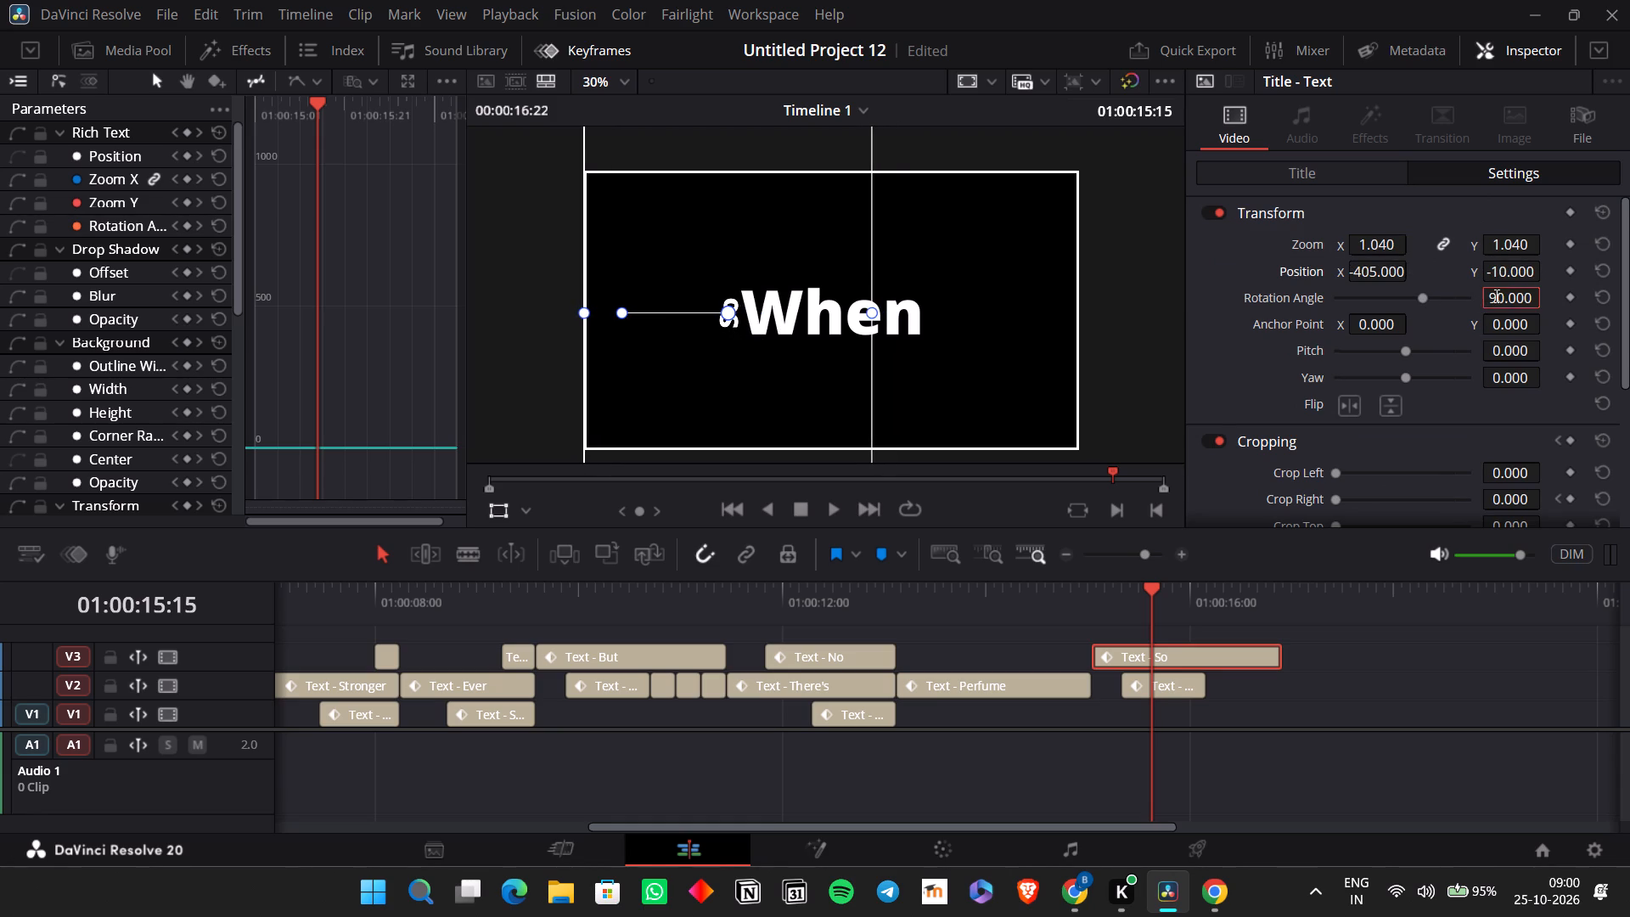
{"action": "key", "text": "0"}
{"action": "key", "text": "Return"}
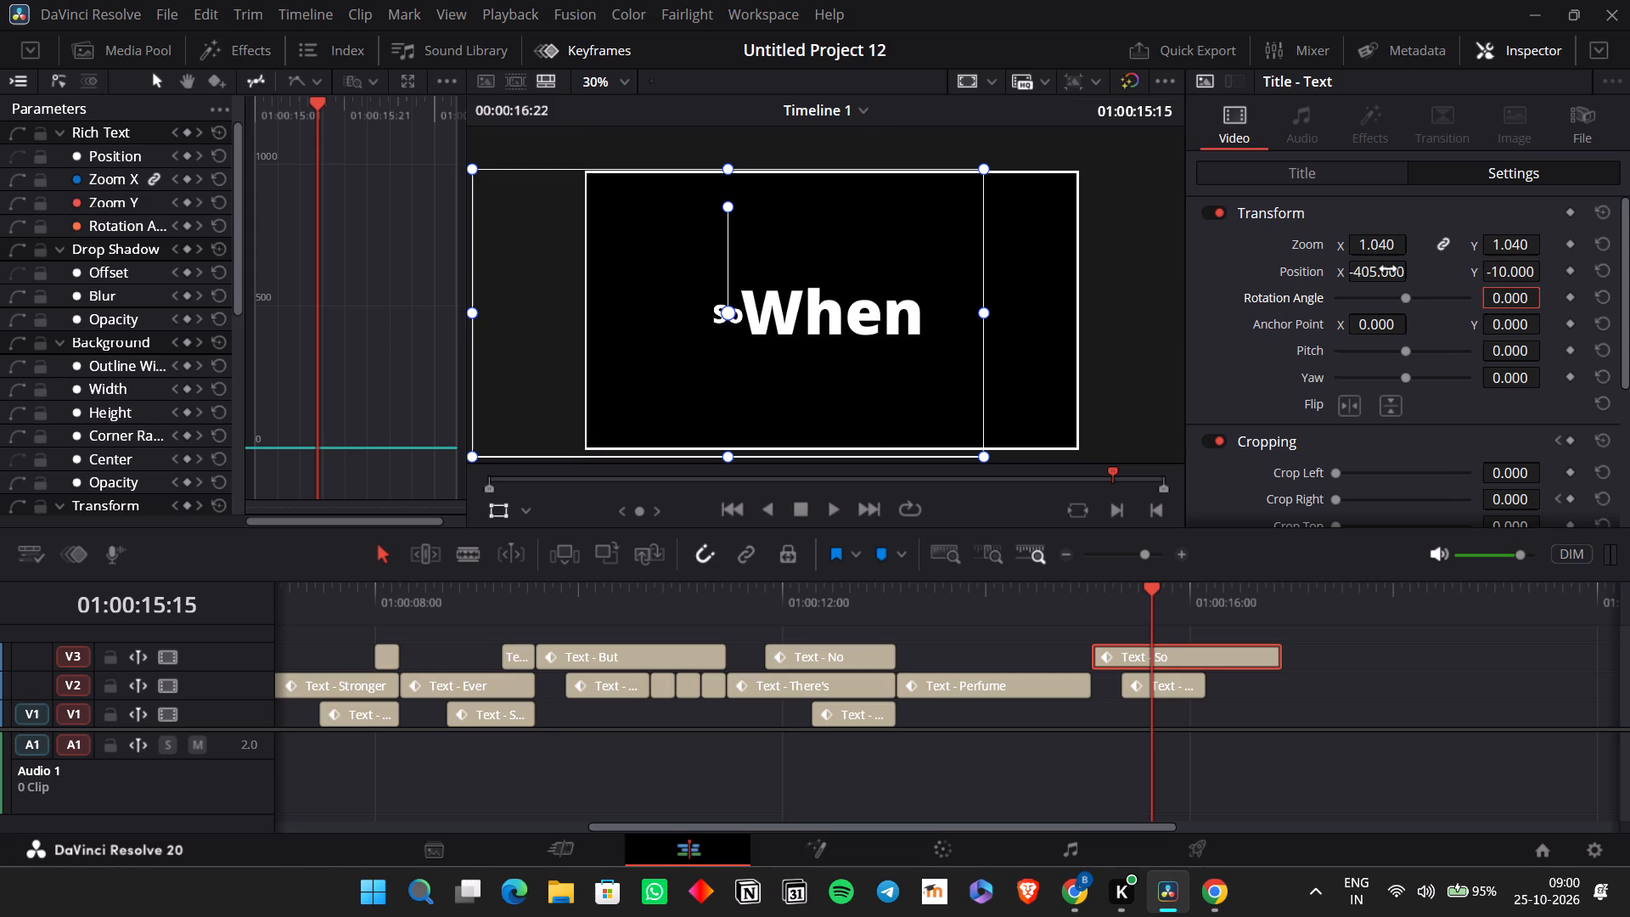
Place "So" just above the start of "When" with zoom 1.260 and position X -283, Y 134.
{"action": "left_click_drag", "start_coordinate": [1504, 264], "coordinate": [837, 458]}
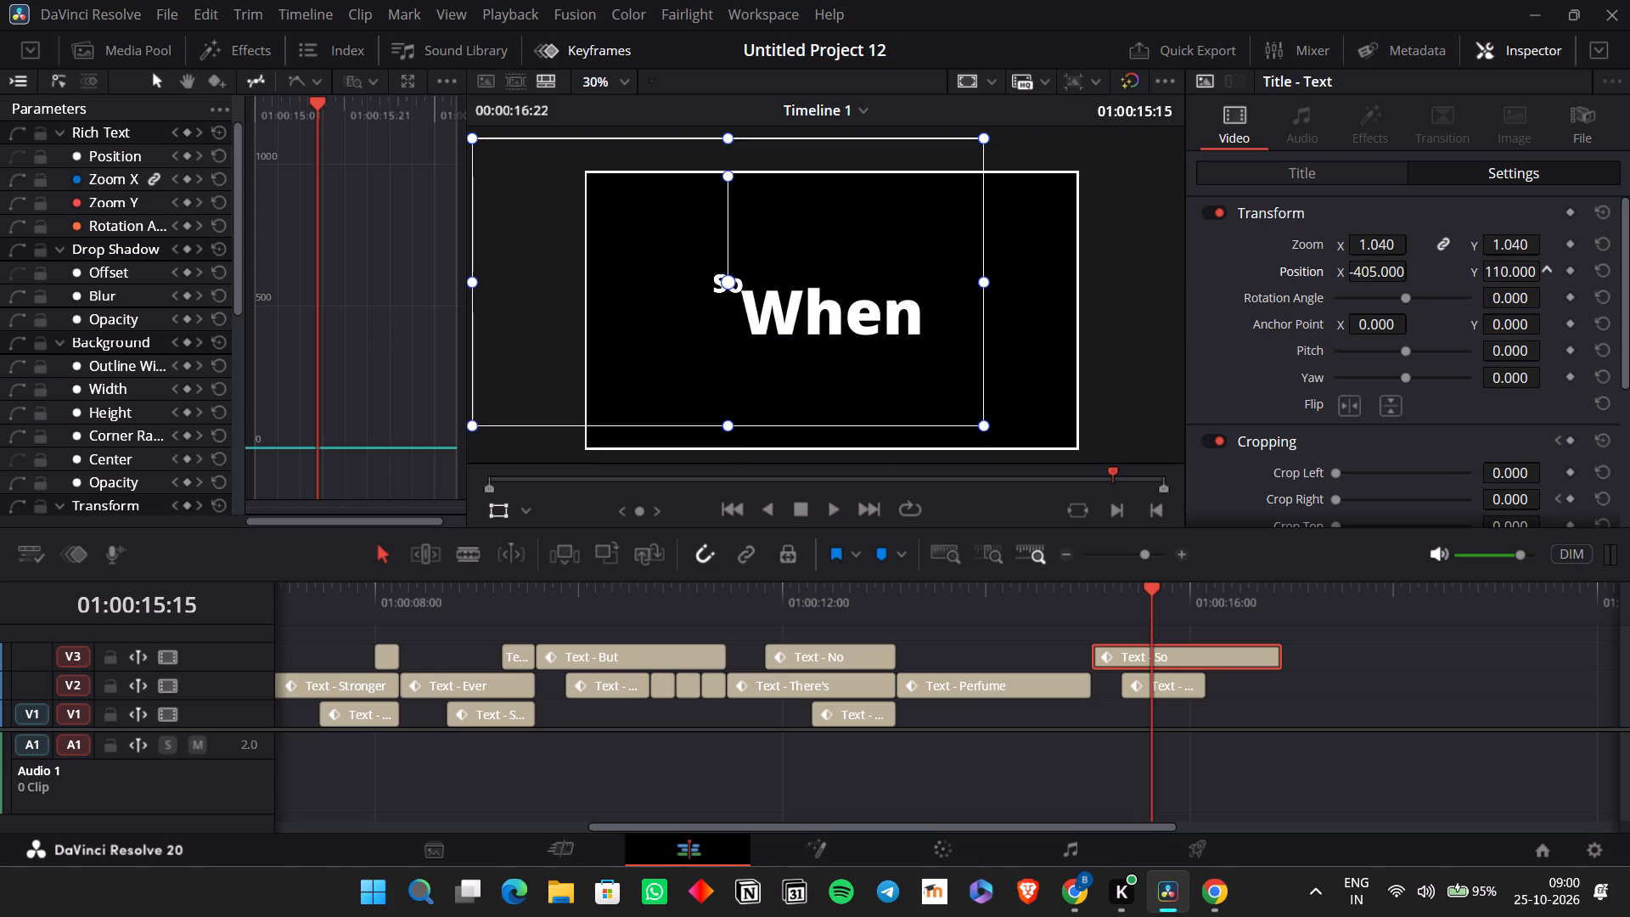
{"action": "left_click_drag", "start_coordinate": [837, 458], "coordinate": [848, 458]}
{"action": "left_click_drag", "start_coordinate": [1381, 271], "coordinate": [1320, 269]}
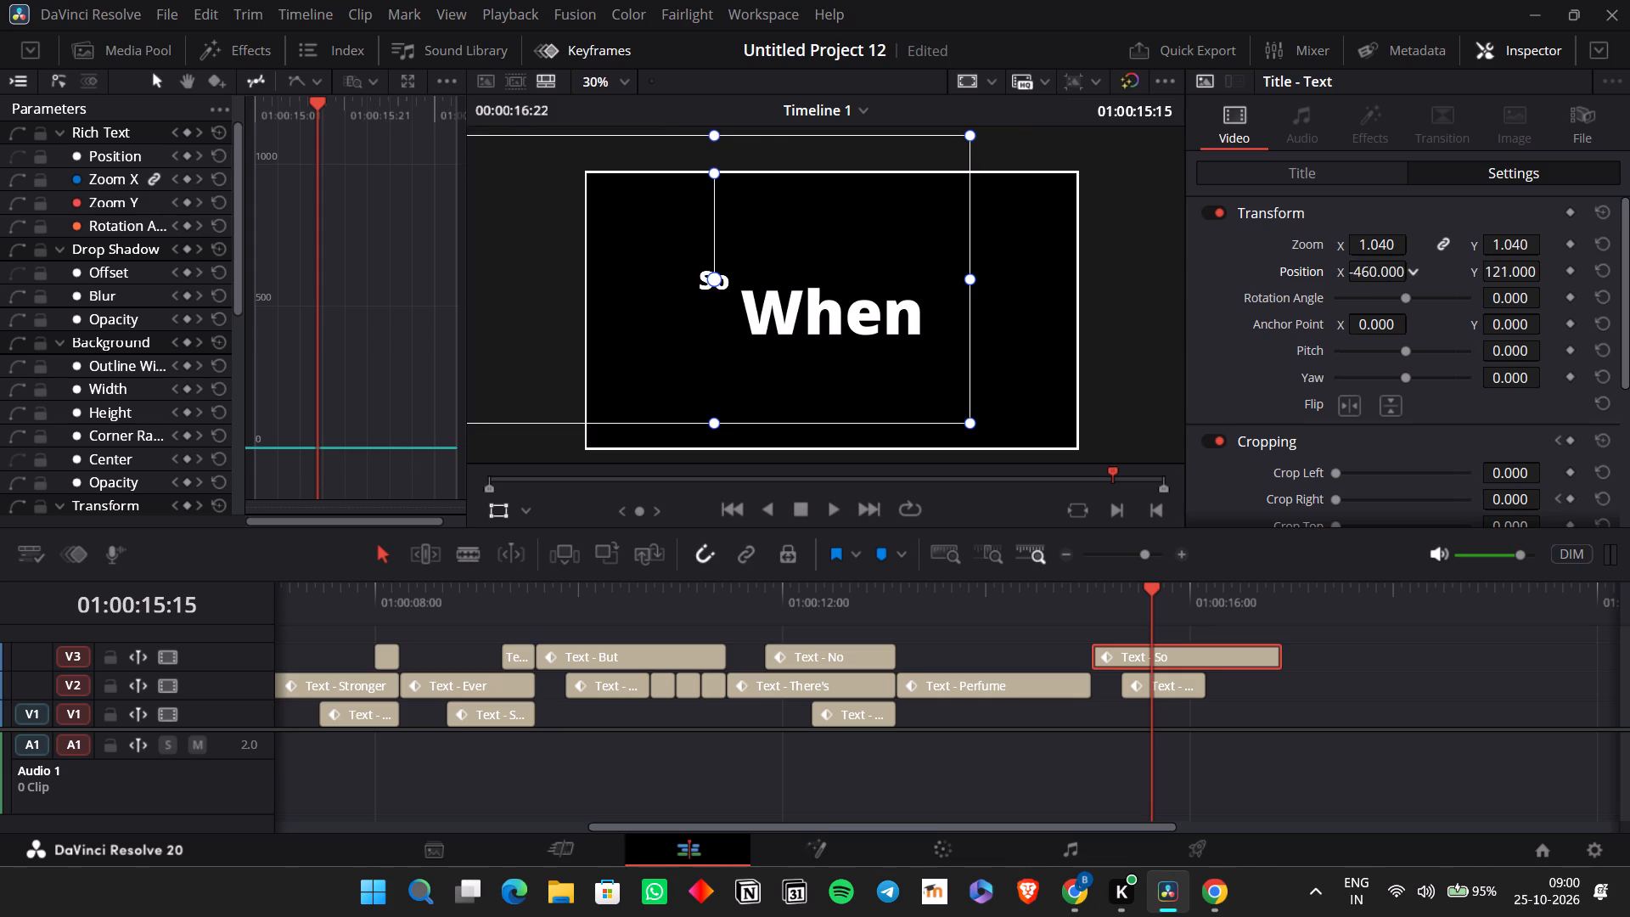
{"action": "left_click_drag", "start_coordinate": [1320, 269], "coordinate": [1498, 276]}
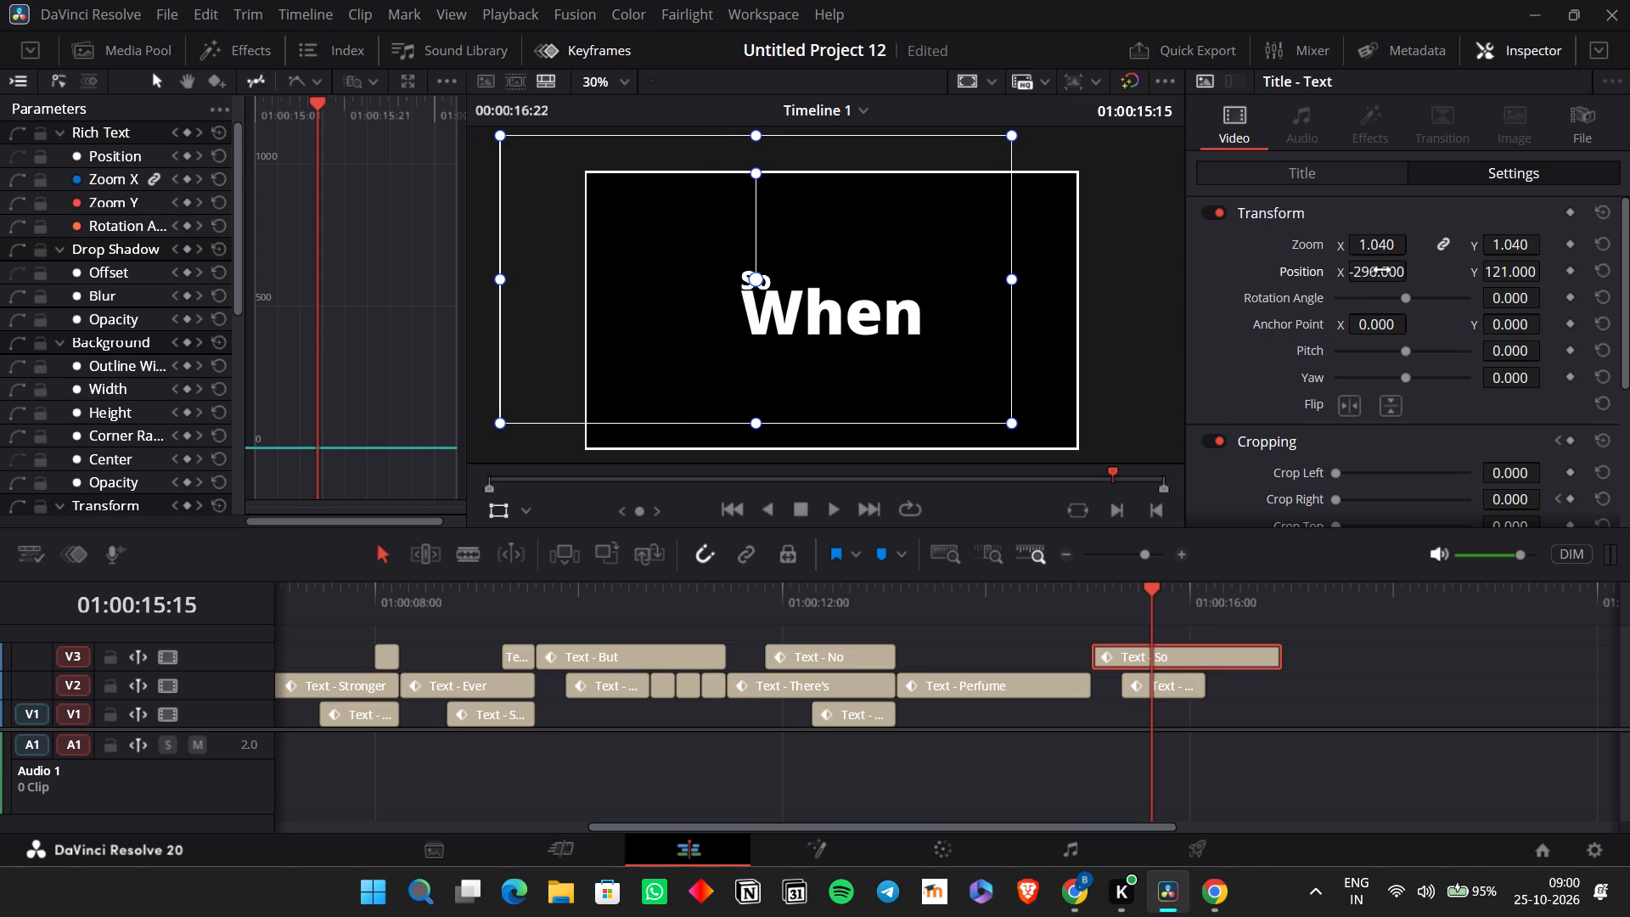
{"action": "left_click_drag", "start_coordinate": [1371, 241], "coordinate": [1394, 256]}
{"action": "left_click_drag", "start_coordinate": [1374, 267], "coordinate": [1383, 275]}
{"action": "left_click_drag", "start_coordinate": [1494, 273], "coordinate": [1508, 277]}
{"action": "scroll", "coordinate": [800, 267], "scroll_direction": "up", "scroll_amount": 15}
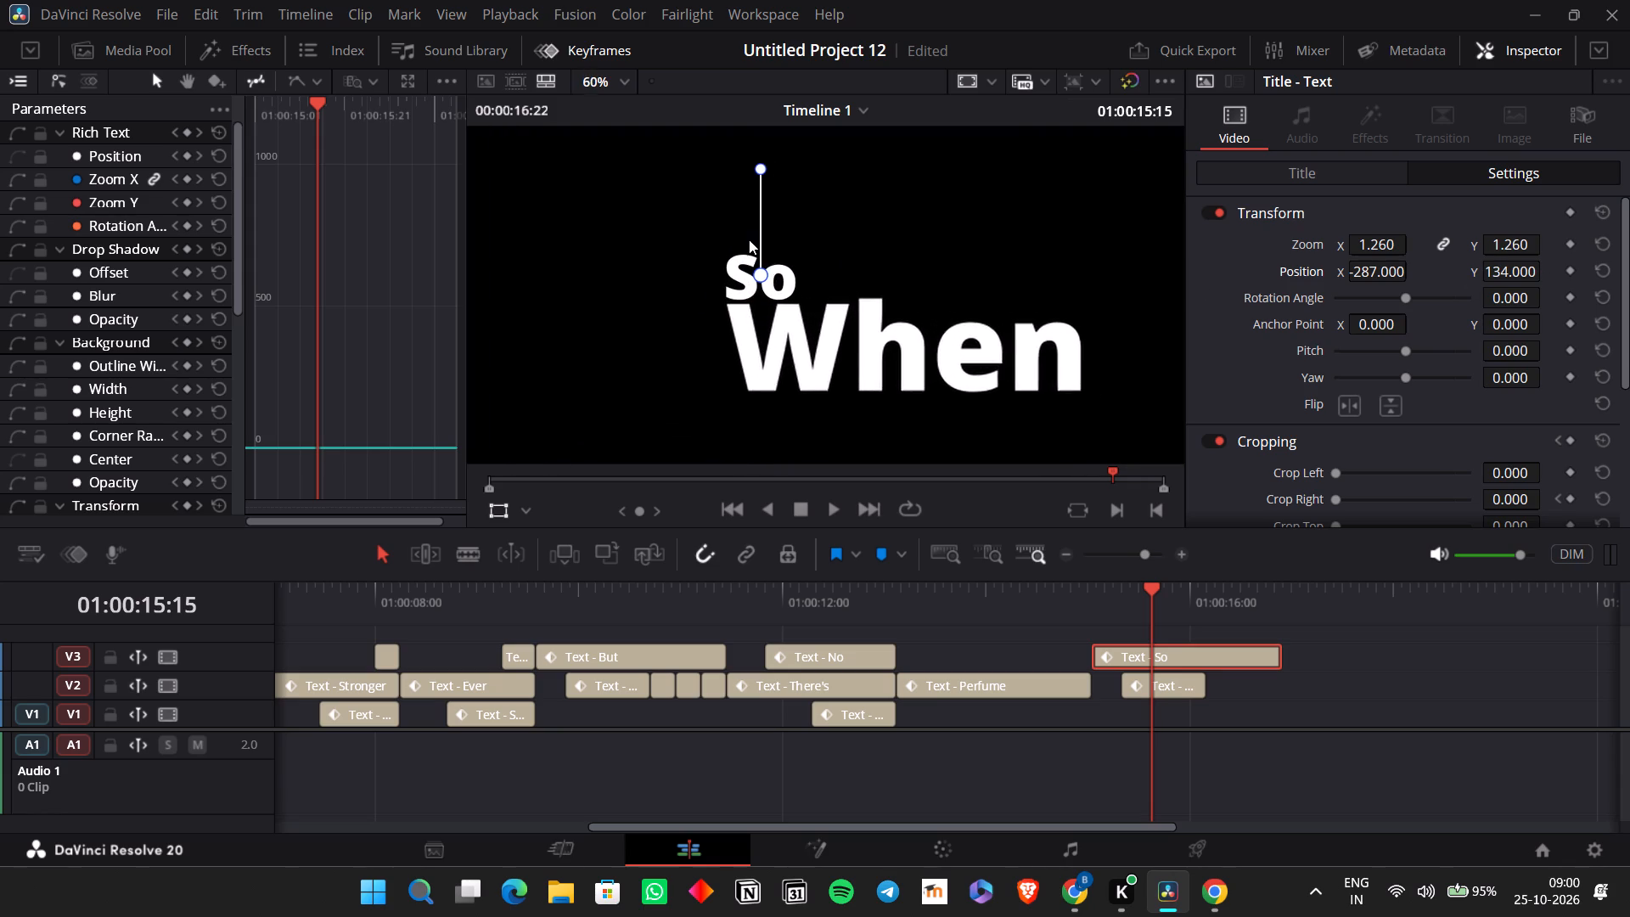
{"action": "scroll", "coordinate": [749, 239], "scroll_direction": "up", "scroll_amount": 2}
{"action": "left_click", "coordinate": [1369, 273]}
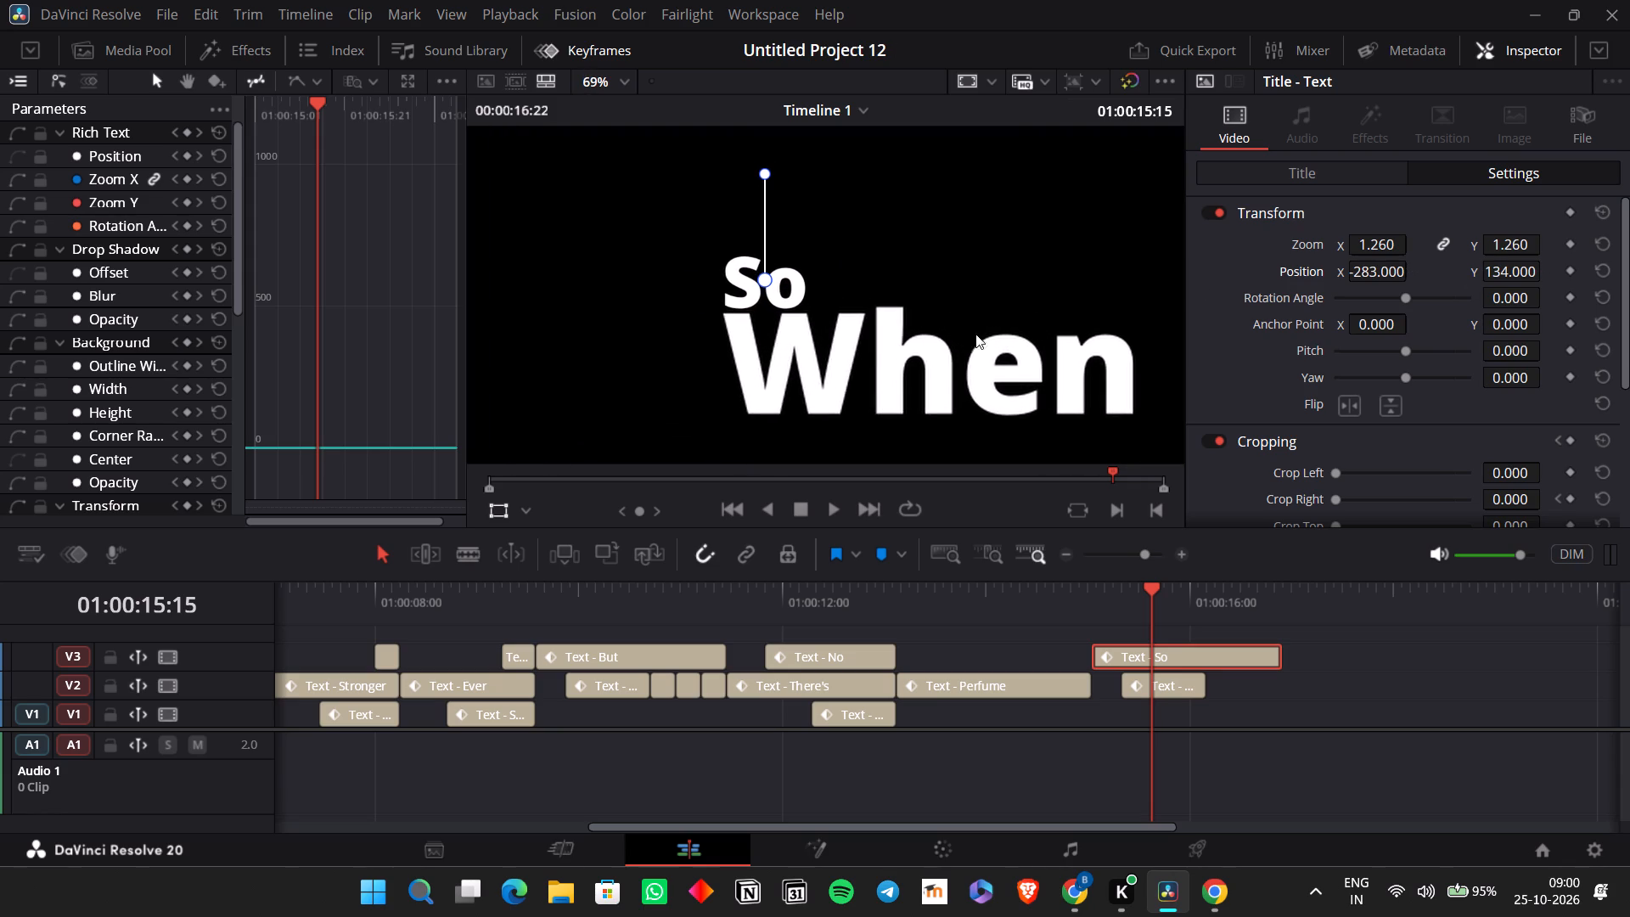
{"action": "scroll", "coordinate": [797, 338], "scroll_direction": "down", "scroll_amount": 18}
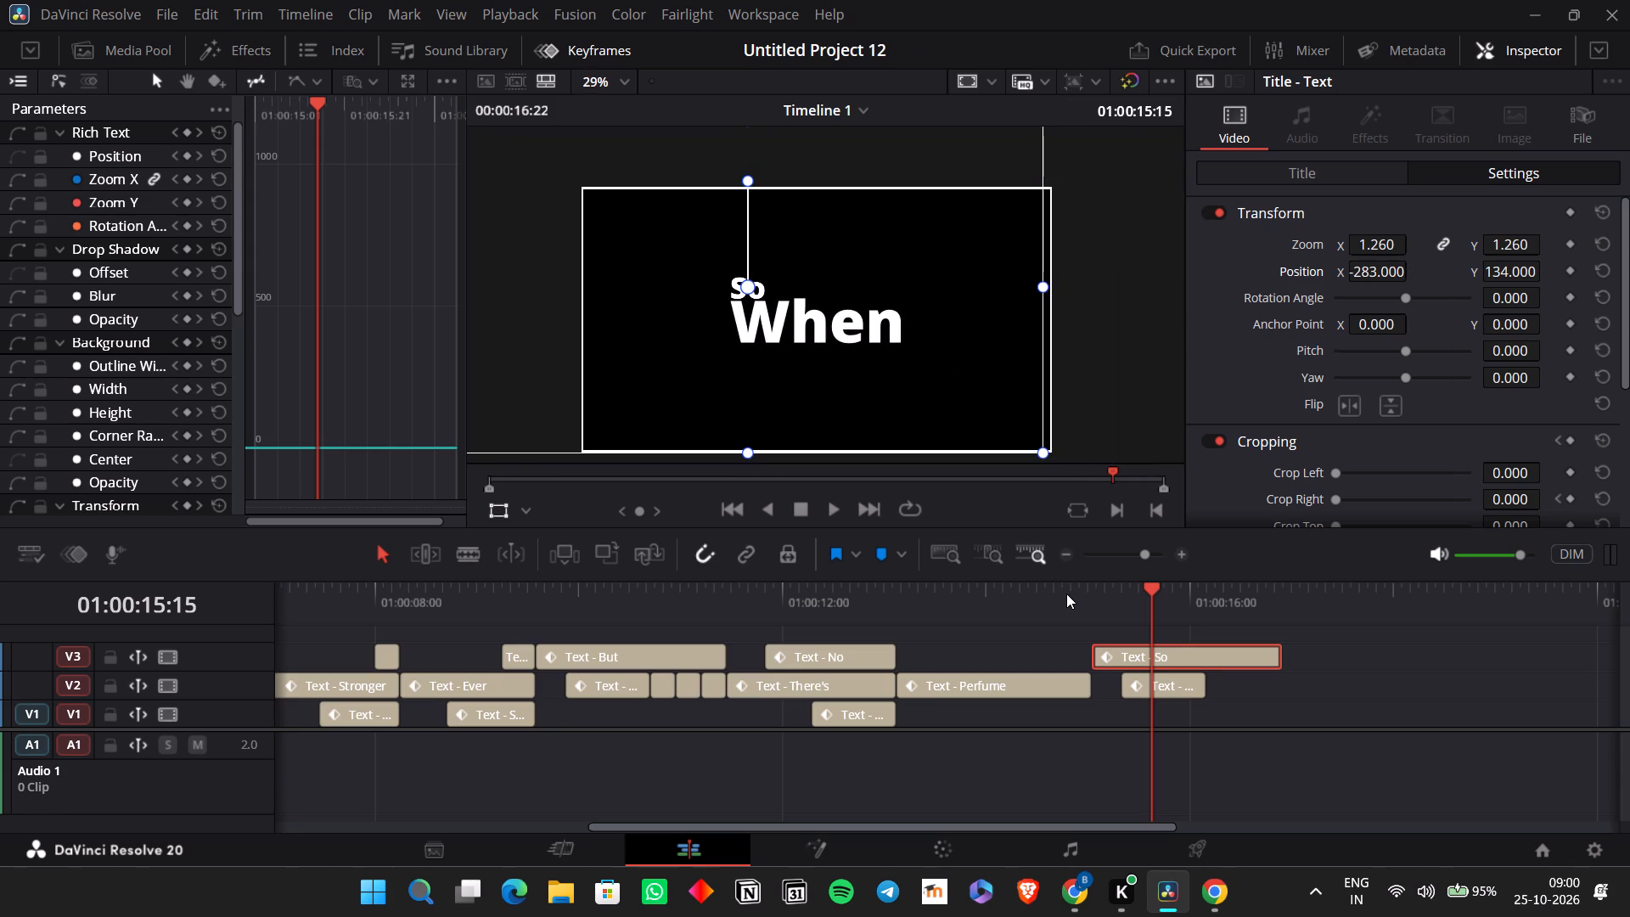
Play back "So When" to find the next word's start, and paste a copy of the "More" clip on V1 at 01:00:15:22.
{"action": "left_click", "coordinate": [1062, 594]}
{"action": "key", "text": "space"}
{"action": "key", "text": "space"}
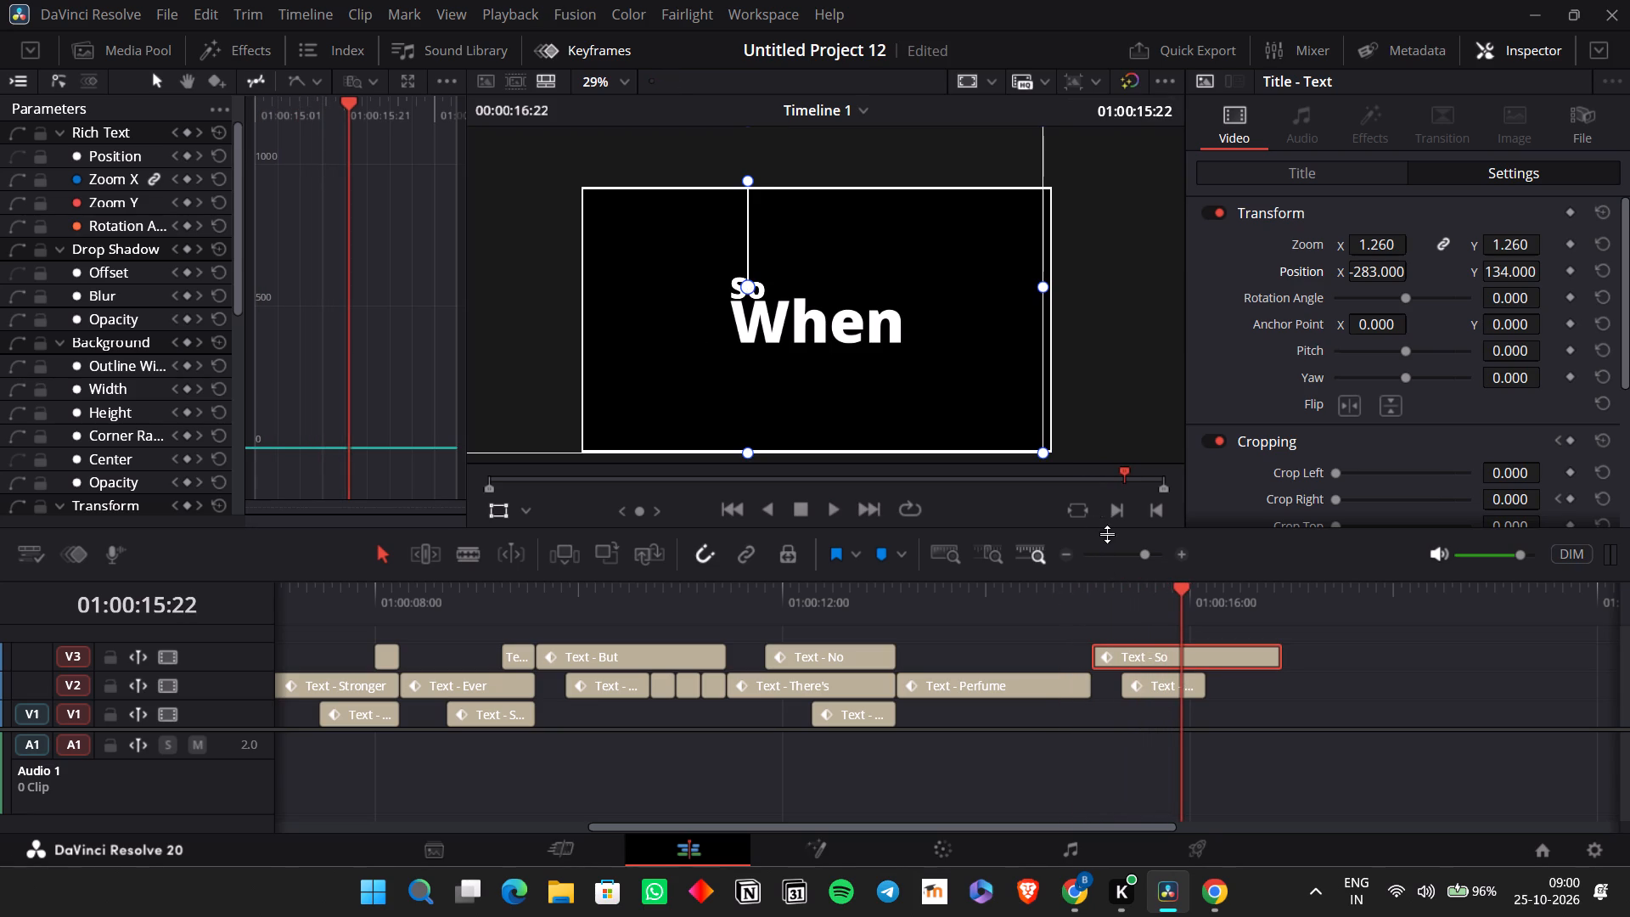
{"action": "left_click", "coordinate": [847, 740]}
{"action": "left_click", "coordinate": [846, 710]}
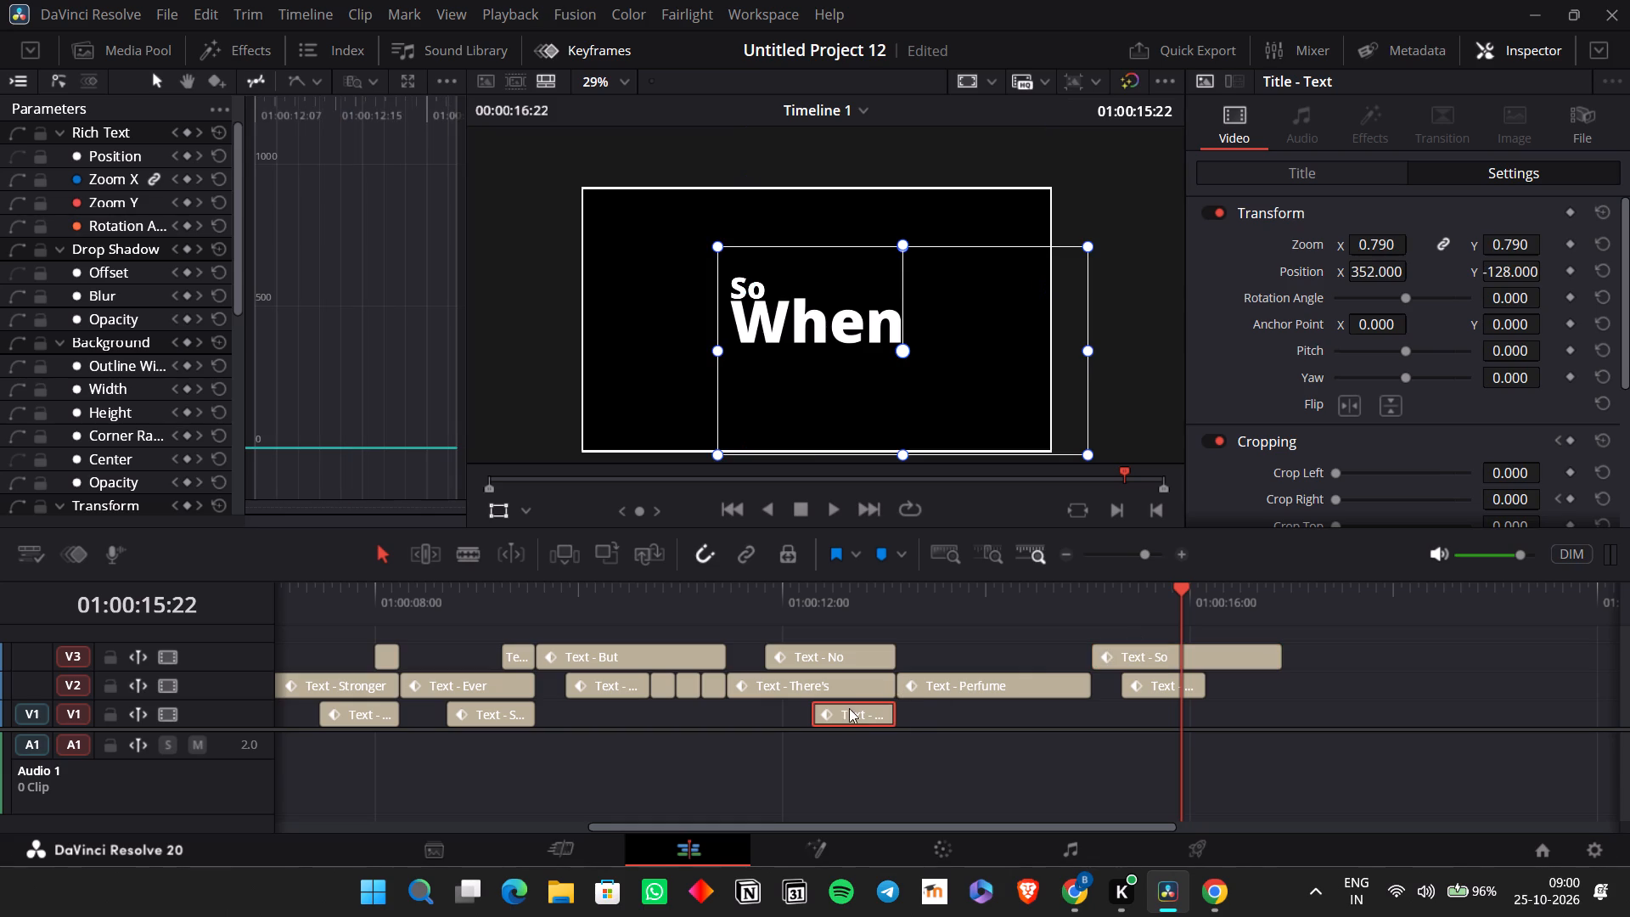
{"action": "key", "text": "ctrl+c"}
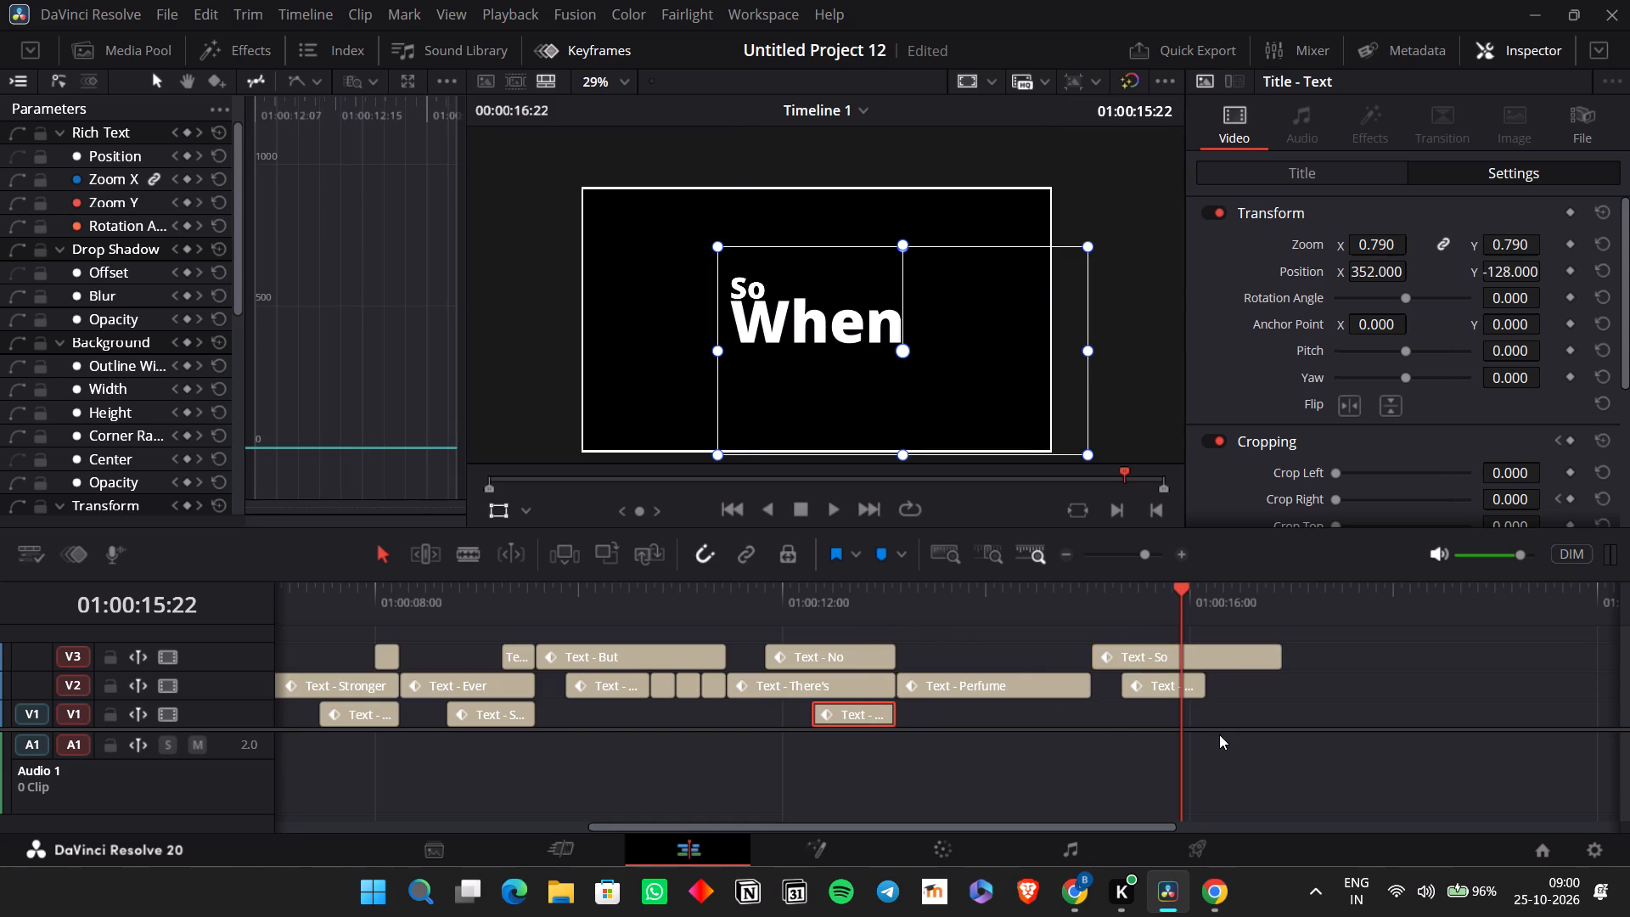
{"action": "left_click", "coordinate": [1219, 732]}
{"action": "key", "text": "ctrl+v"}
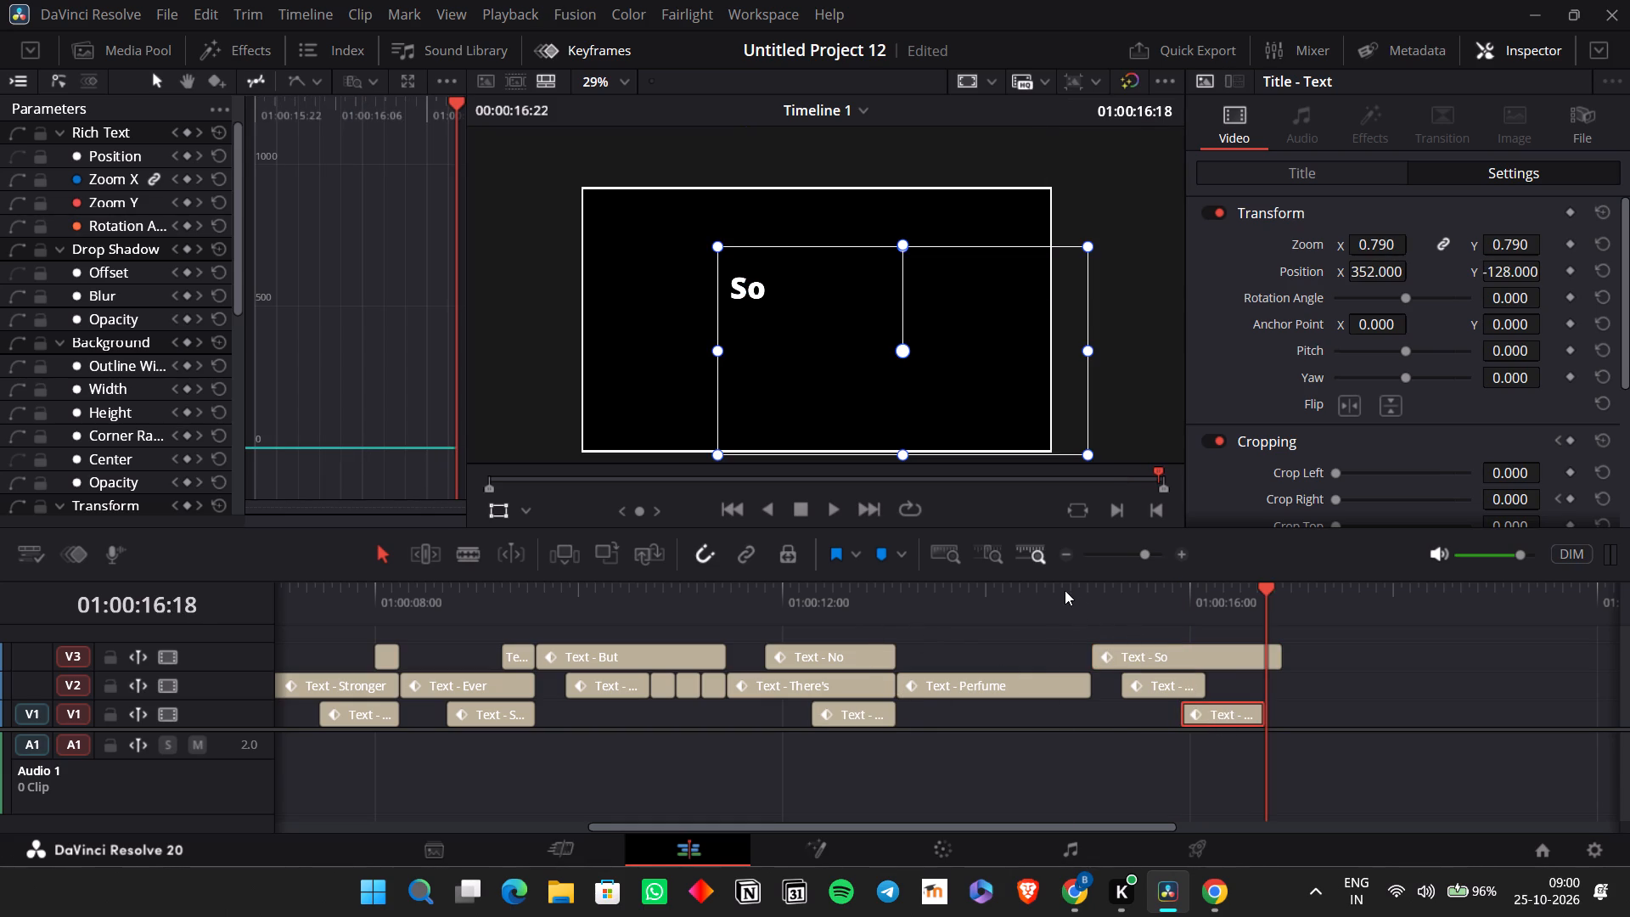
Preview the phrase, and extend the "When" clip and the pasted "More" clip to the end of the "So" clip.
{"action": "left_click", "coordinate": [1065, 590]}
{"action": "key", "text": "space"}
{"action": "key", "text": "space"}
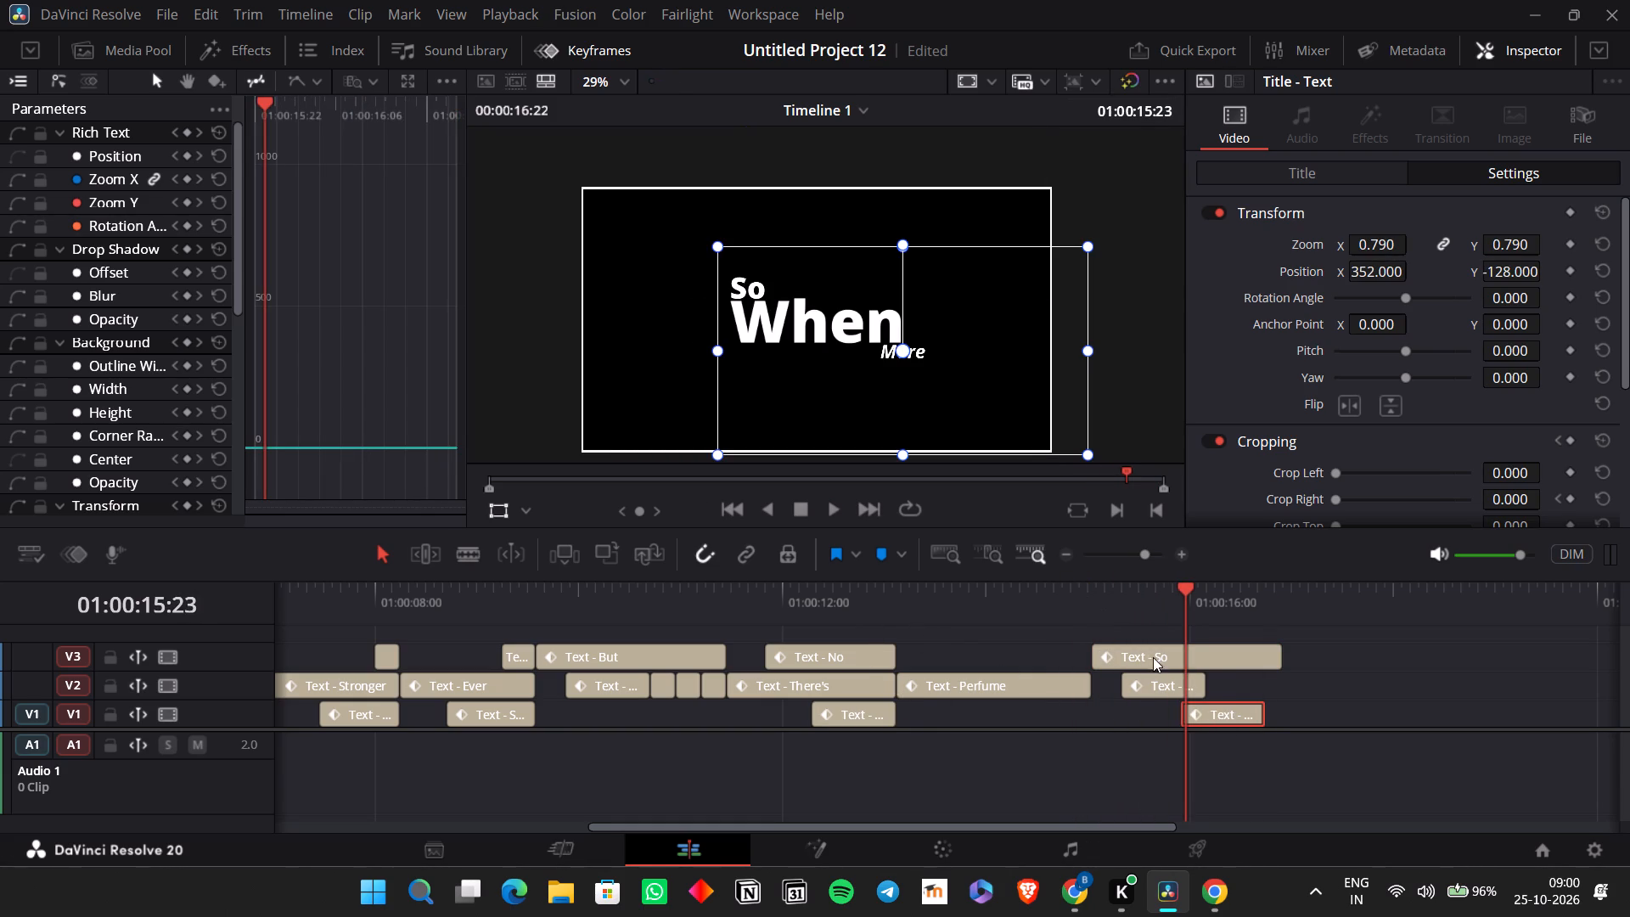
{"action": "left_click_drag", "start_coordinate": [1200, 685], "coordinate": [1283, 688]}
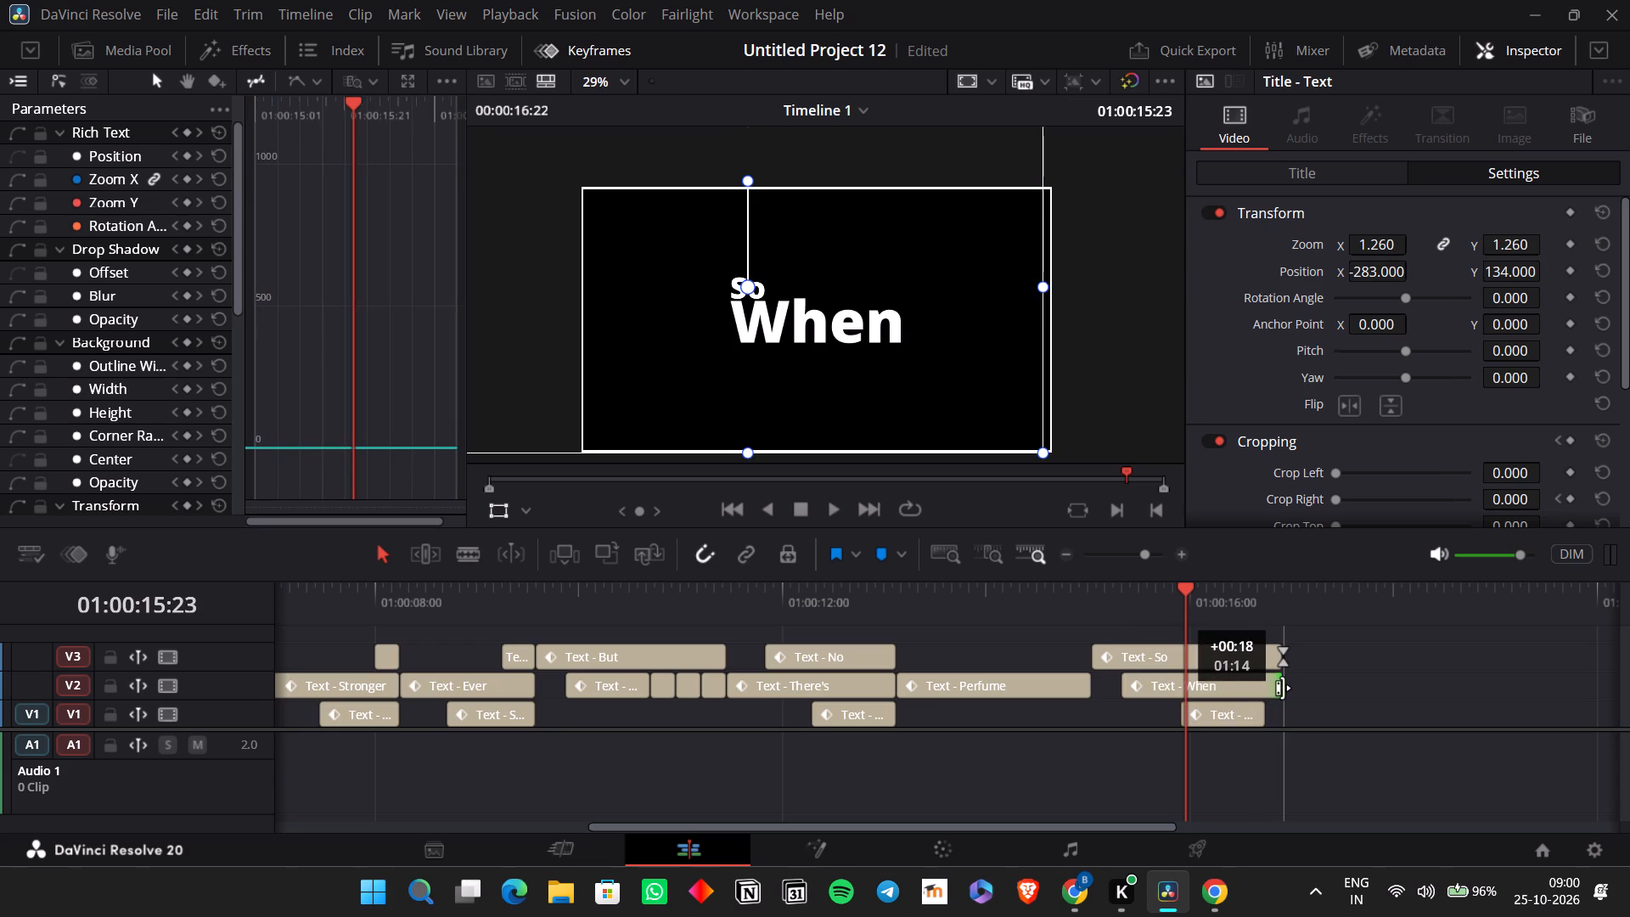
{"action": "left_click_drag", "start_coordinate": [1283, 688], "coordinate": [1280, 691]}
{"action": "left_click_drag", "start_coordinate": [1258, 717], "coordinate": [1280, 717]}
{"action": "left_click", "coordinate": [1237, 711]}
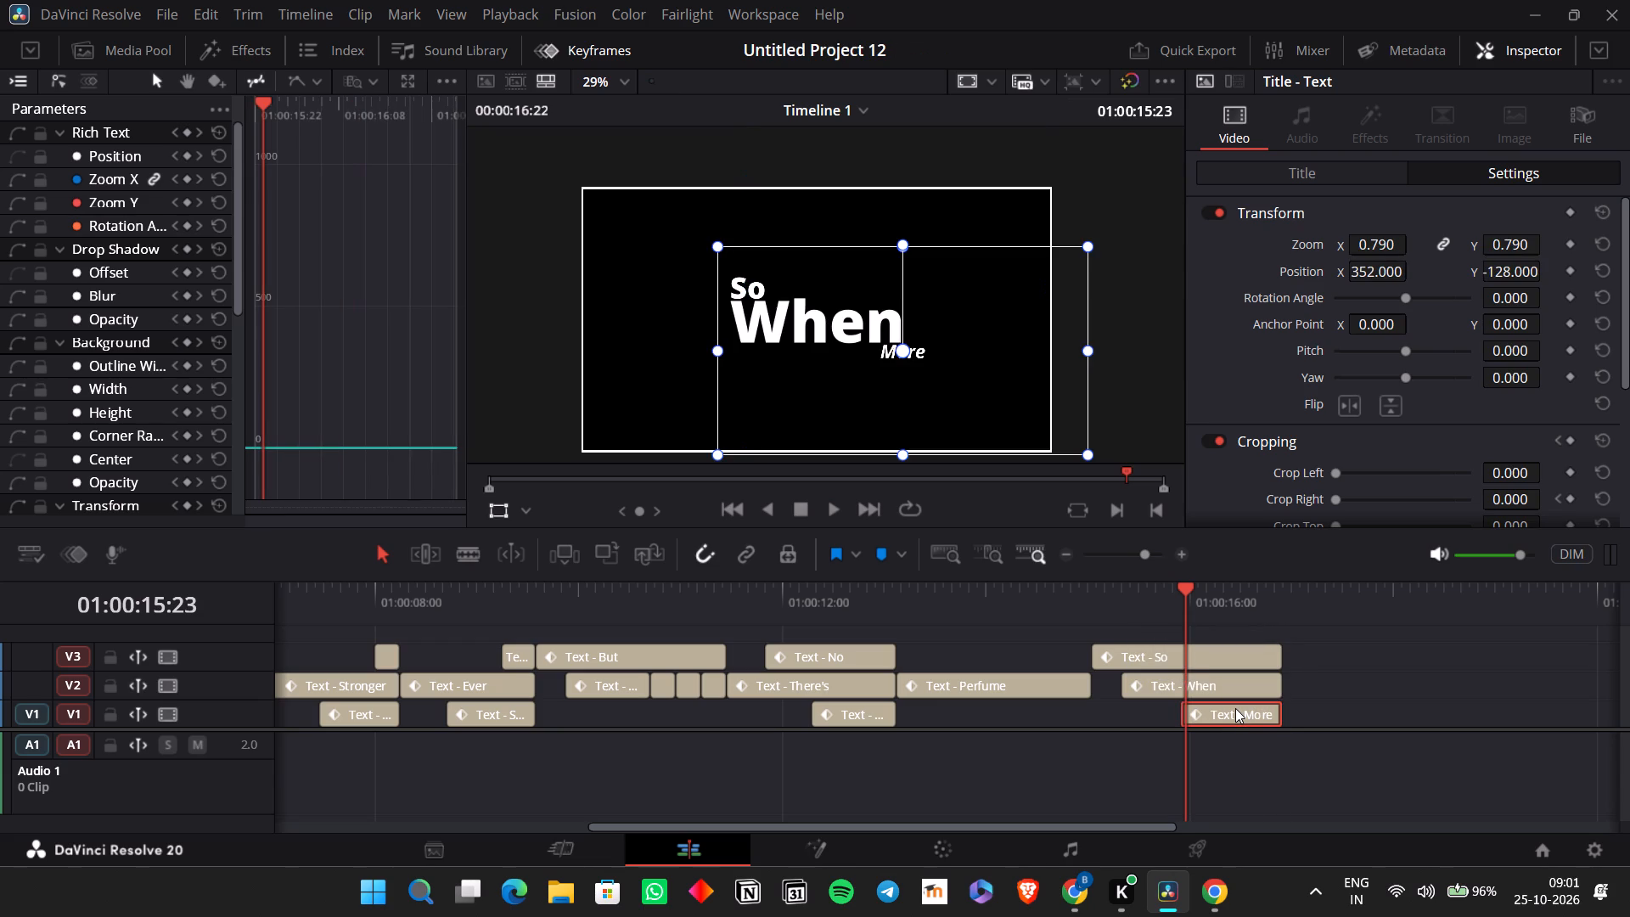
Play back from the end of "Perfume" to the start of the pasted "More" clip, and select that clip.
{"action": "left_click", "coordinate": [1059, 594]}
{"action": "key", "text": "space"}
{"action": "key", "text": "space"}
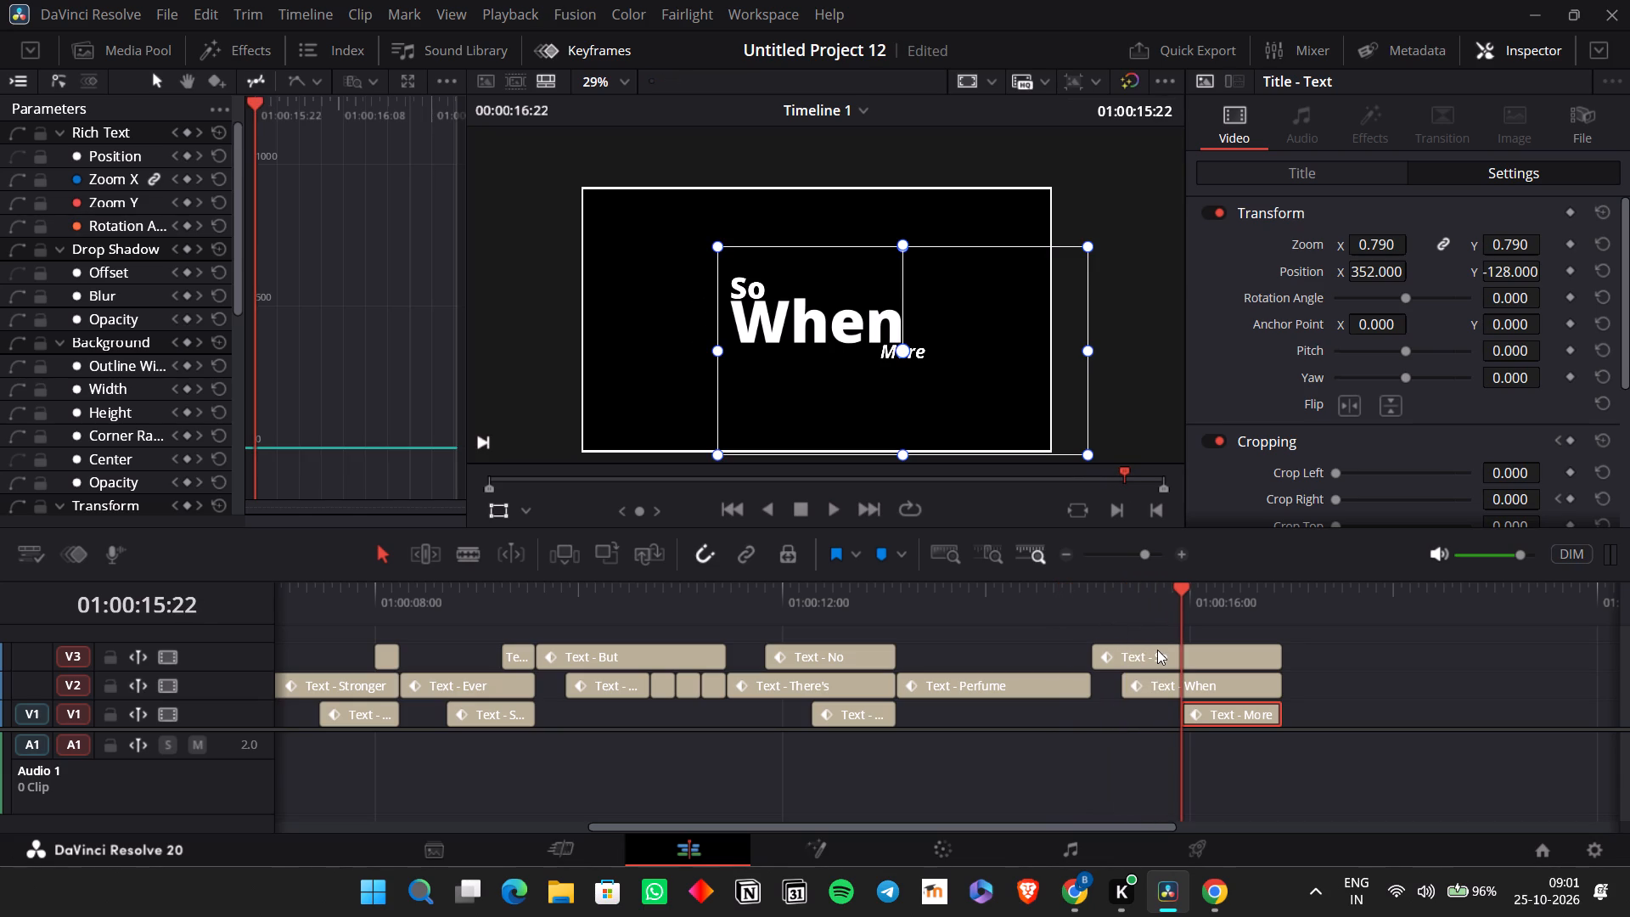
{"action": "left_click", "coordinate": [1238, 711]}
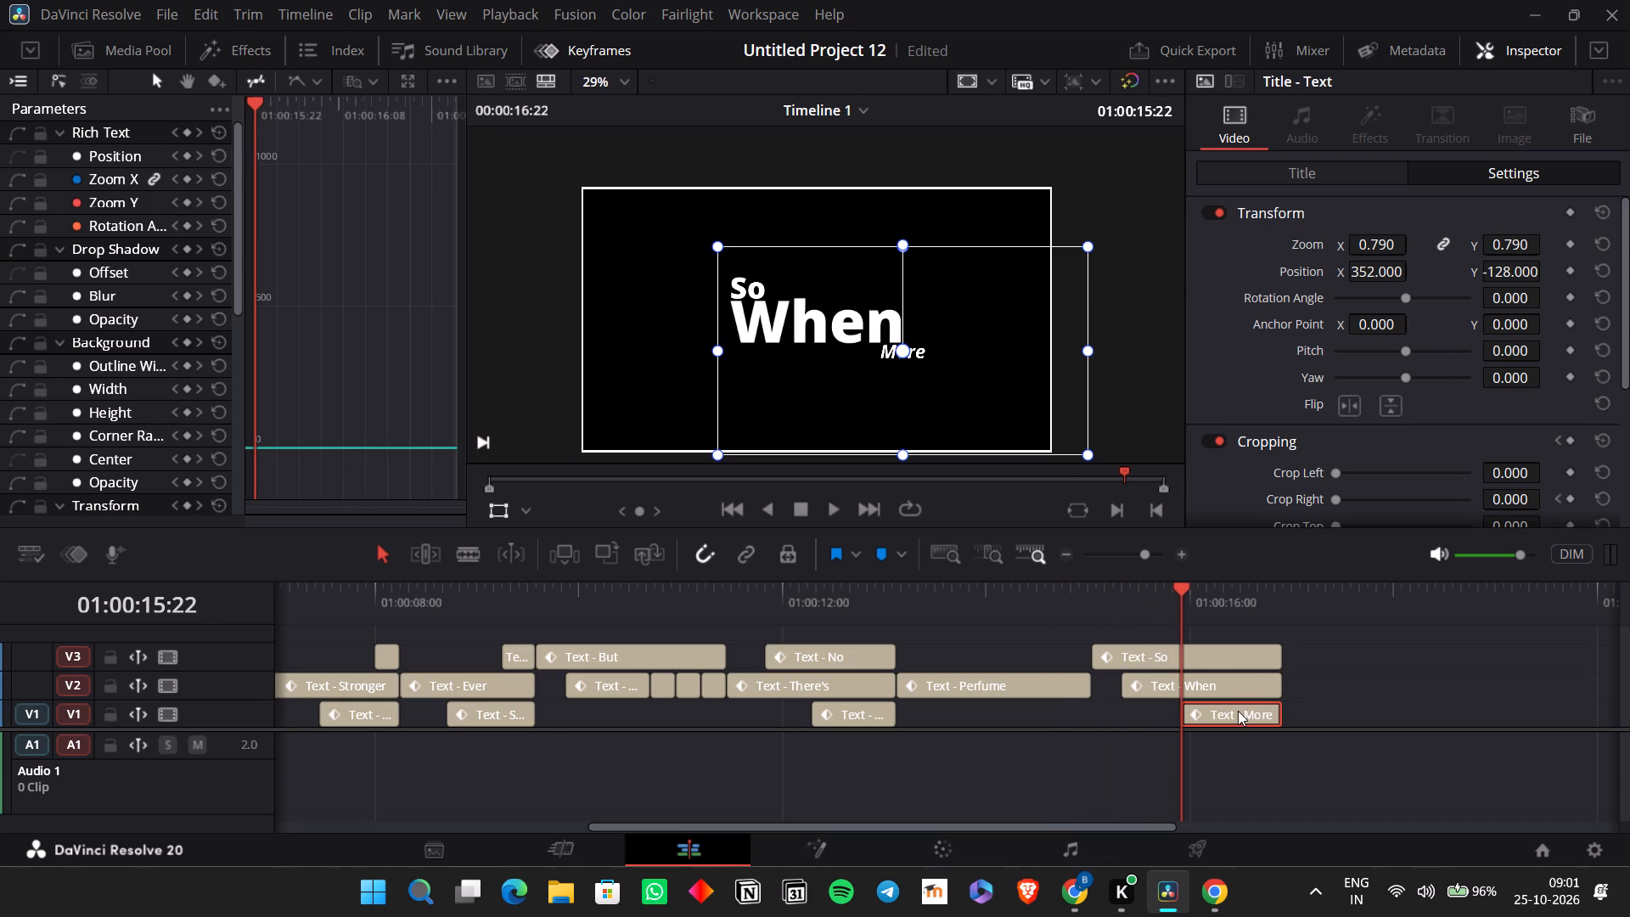
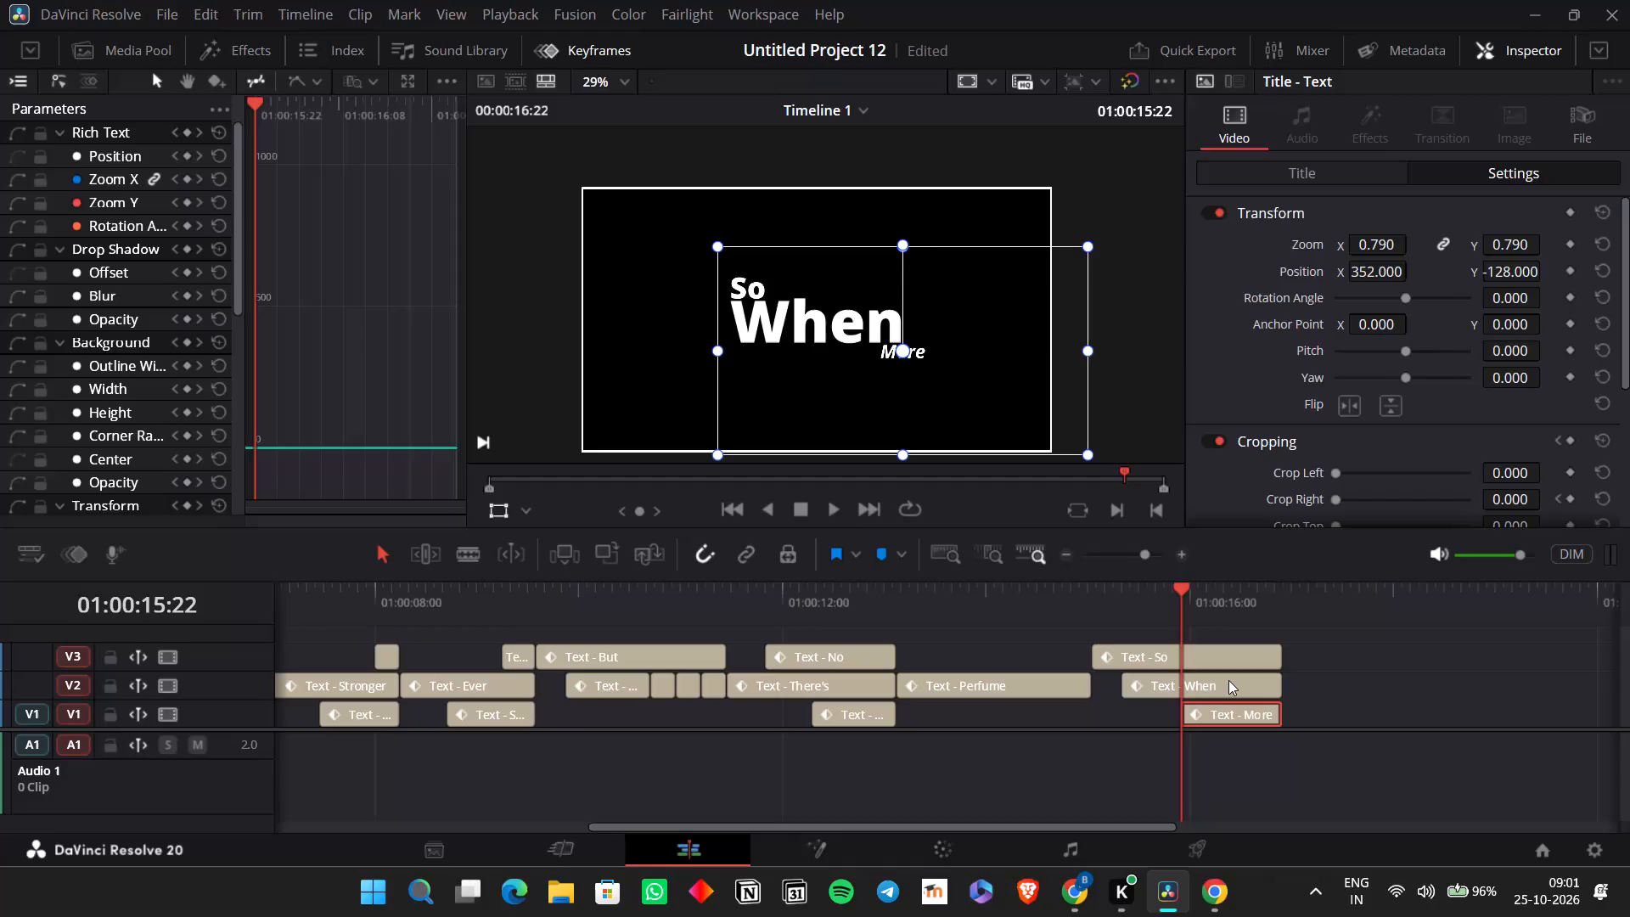
Change the text of the pasted "More" clip on V1 to "You".
{"action": "left_click", "coordinate": [1228, 680]}
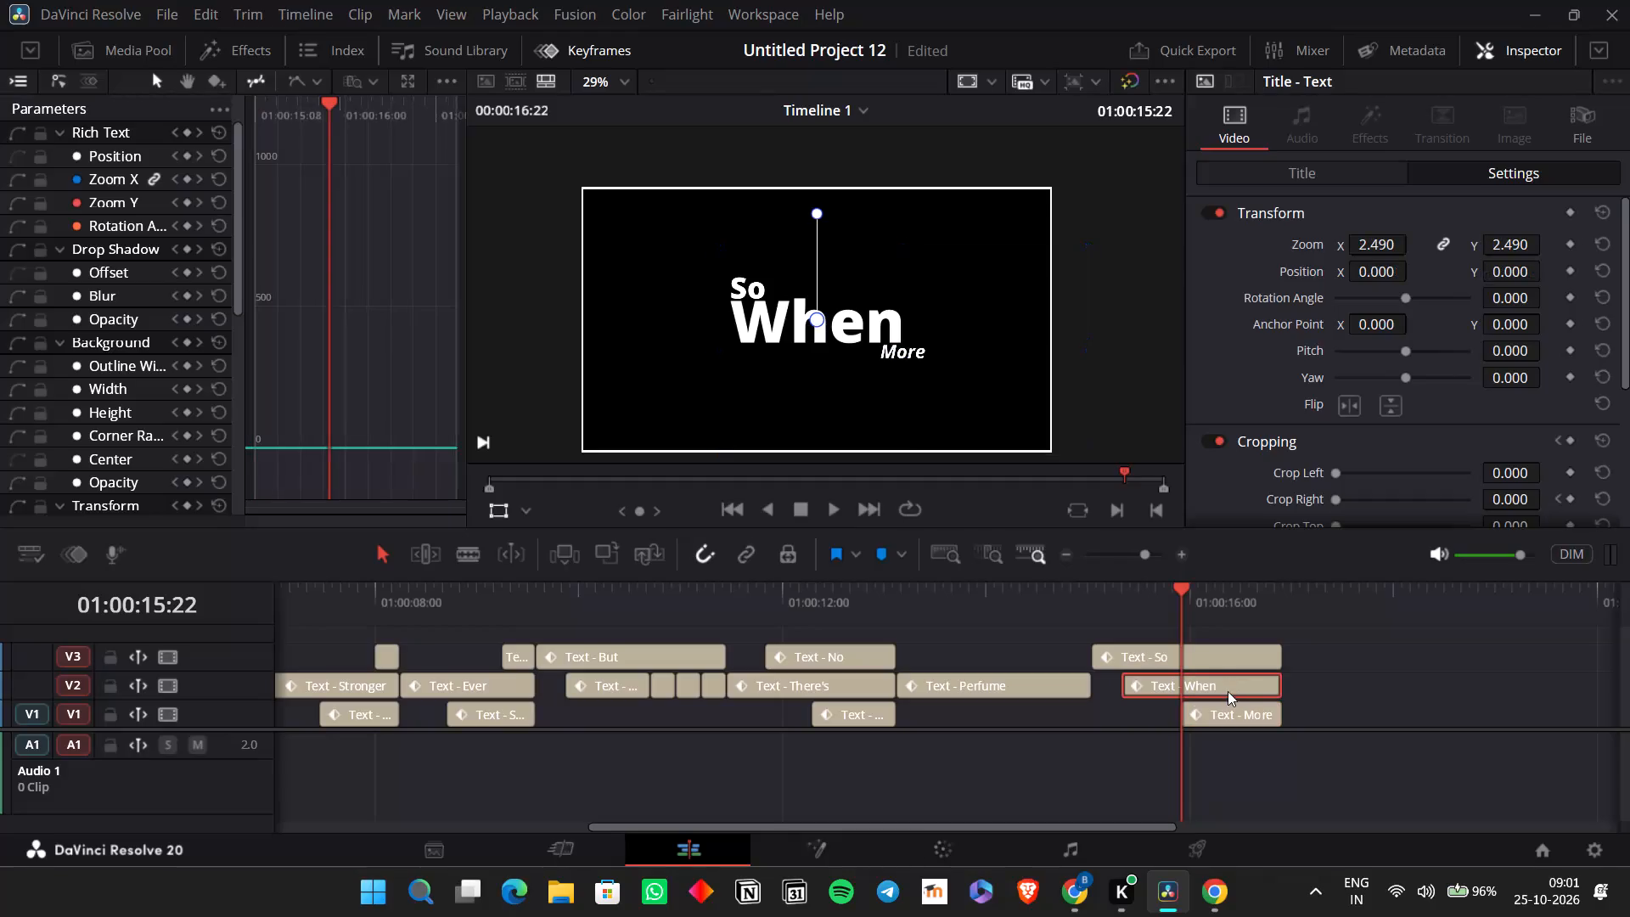
{"action": "left_click", "coordinate": [1226, 706]}
{"action": "left_click", "coordinate": [1274, 170]}
{"action": "left_click_drag", "start_coordinate": [1321, 257], "coordinate": [1125, 249]}
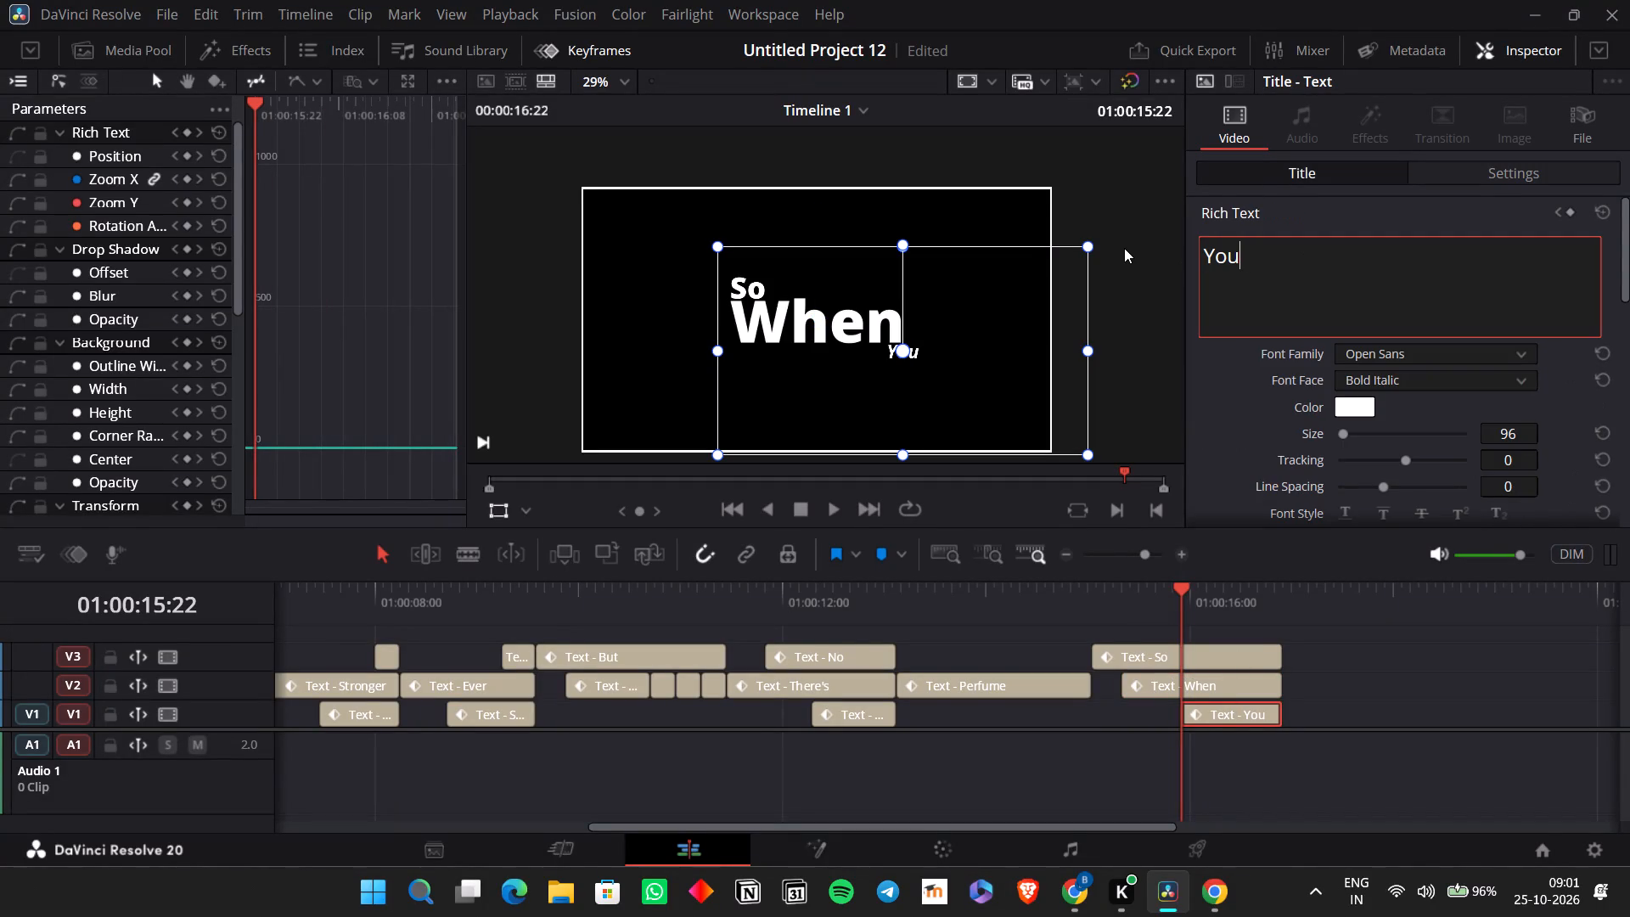
{"action": "key", "text": "space"}
{"action": "key", "text": "space"}
{"action": "key", "text": "BackSpace"}
{"action": "key", "text": "BackSpace"}
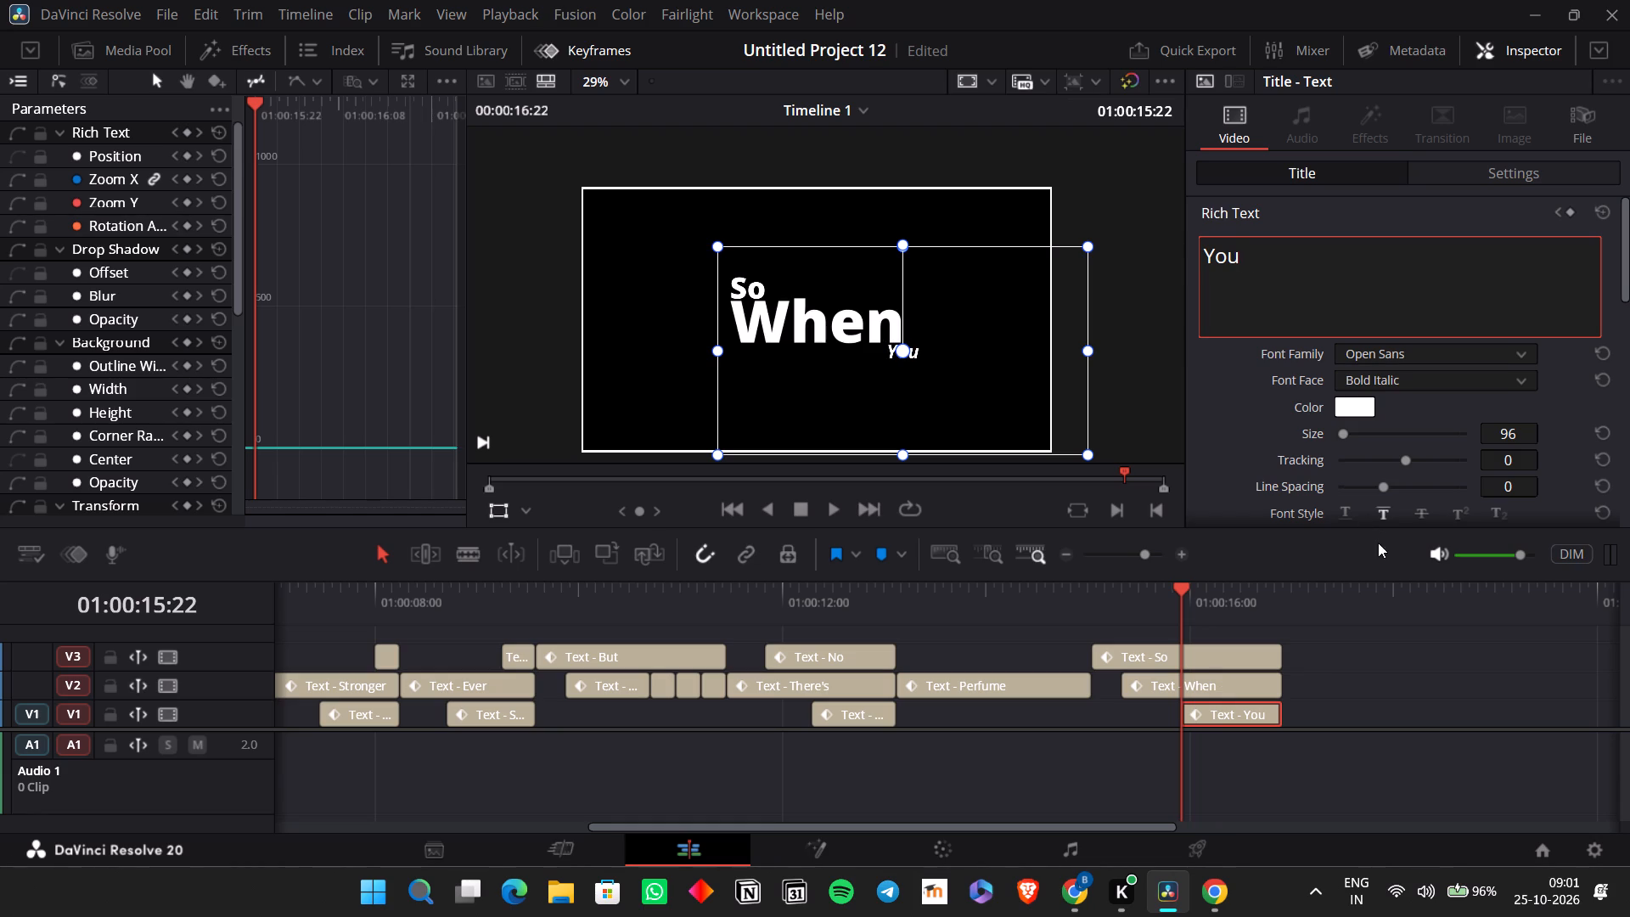
Split the "When" clip at 01:00:15:22 and change the text of its second part to "Destroy".
{"action": "left_click", "coordinate": [1260, 684]}
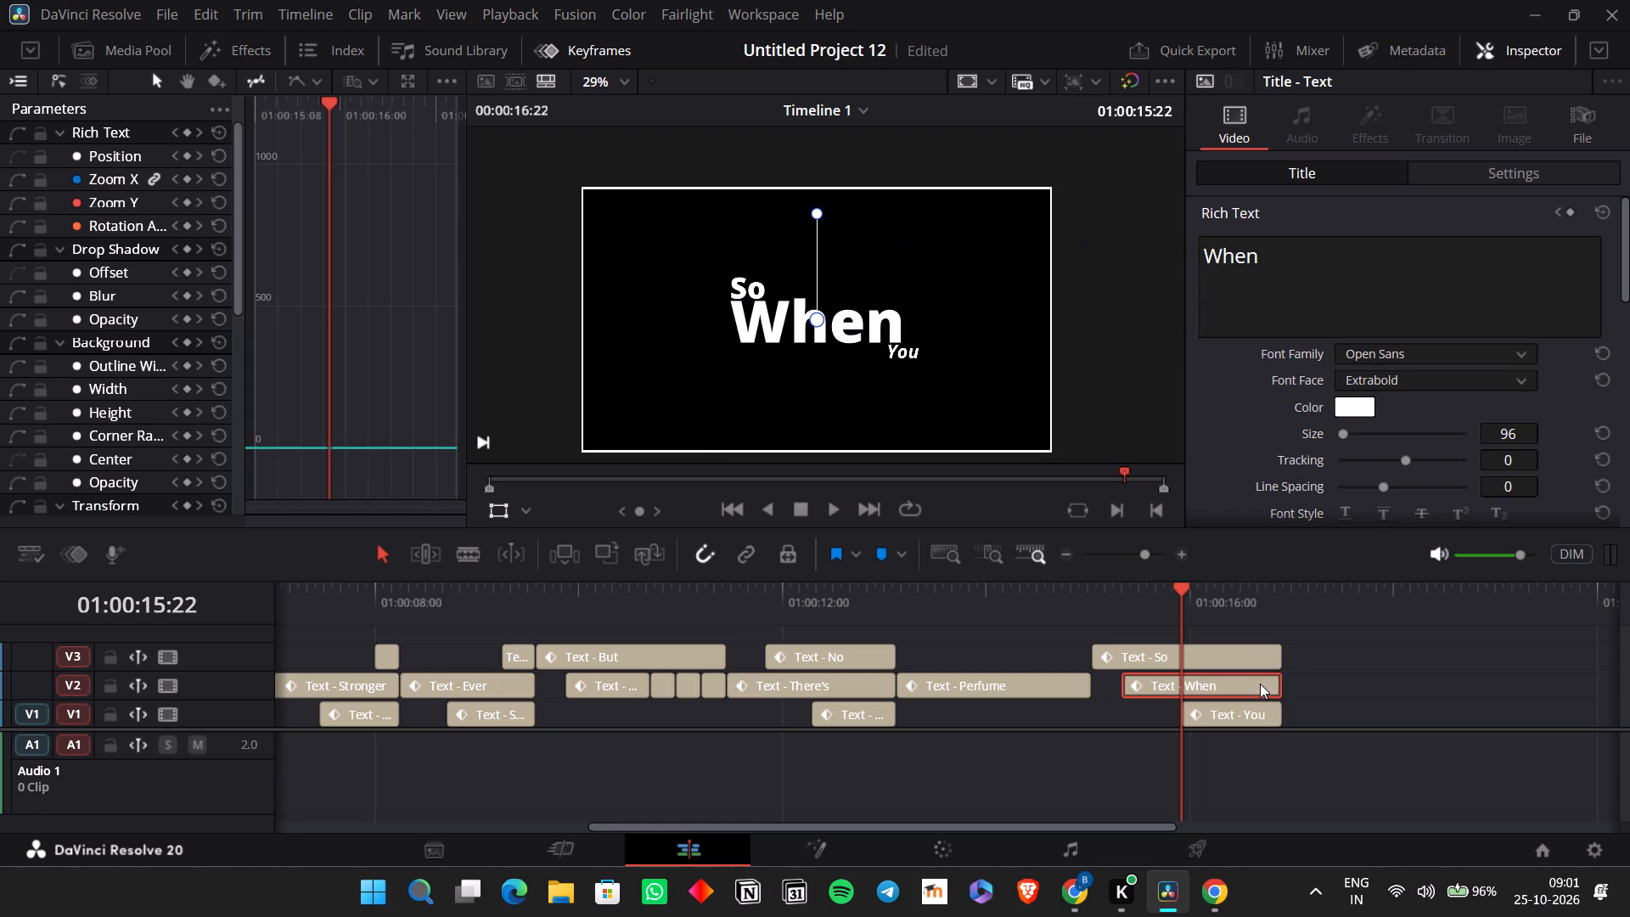
{"action": "key", "text": "ctrl+b"}
{"action": "left_click", "coordinate": [1260, 677]}
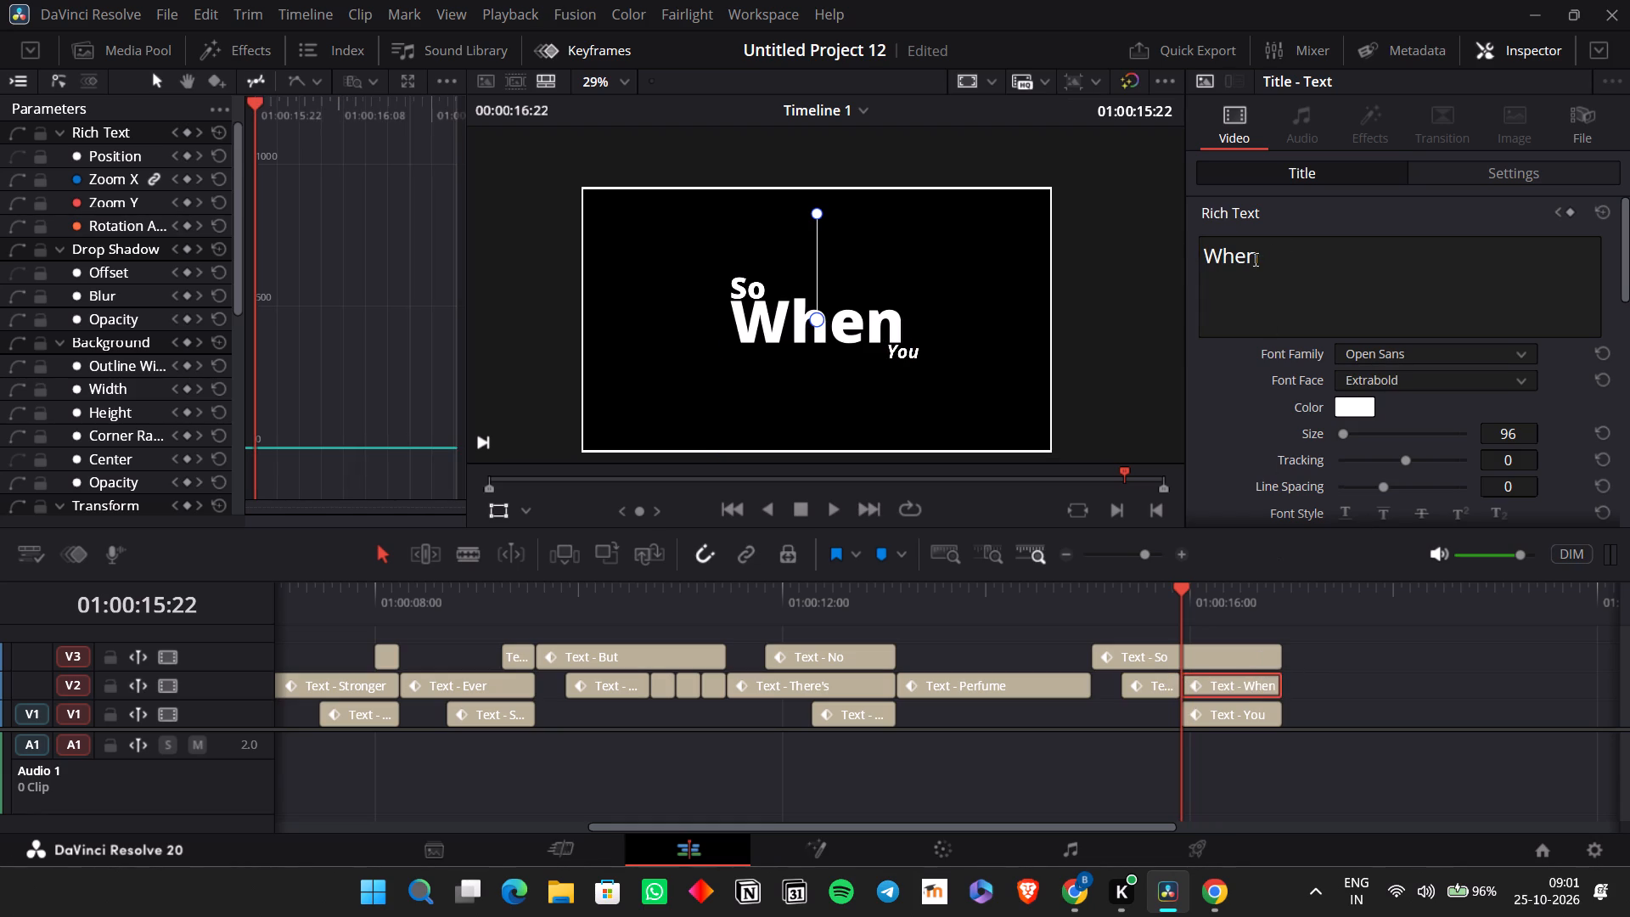
{"action": "type", "text": "esto"}
{"action": "key", "text": "BackSpace"}
{"action": "type", "text": "roy"}
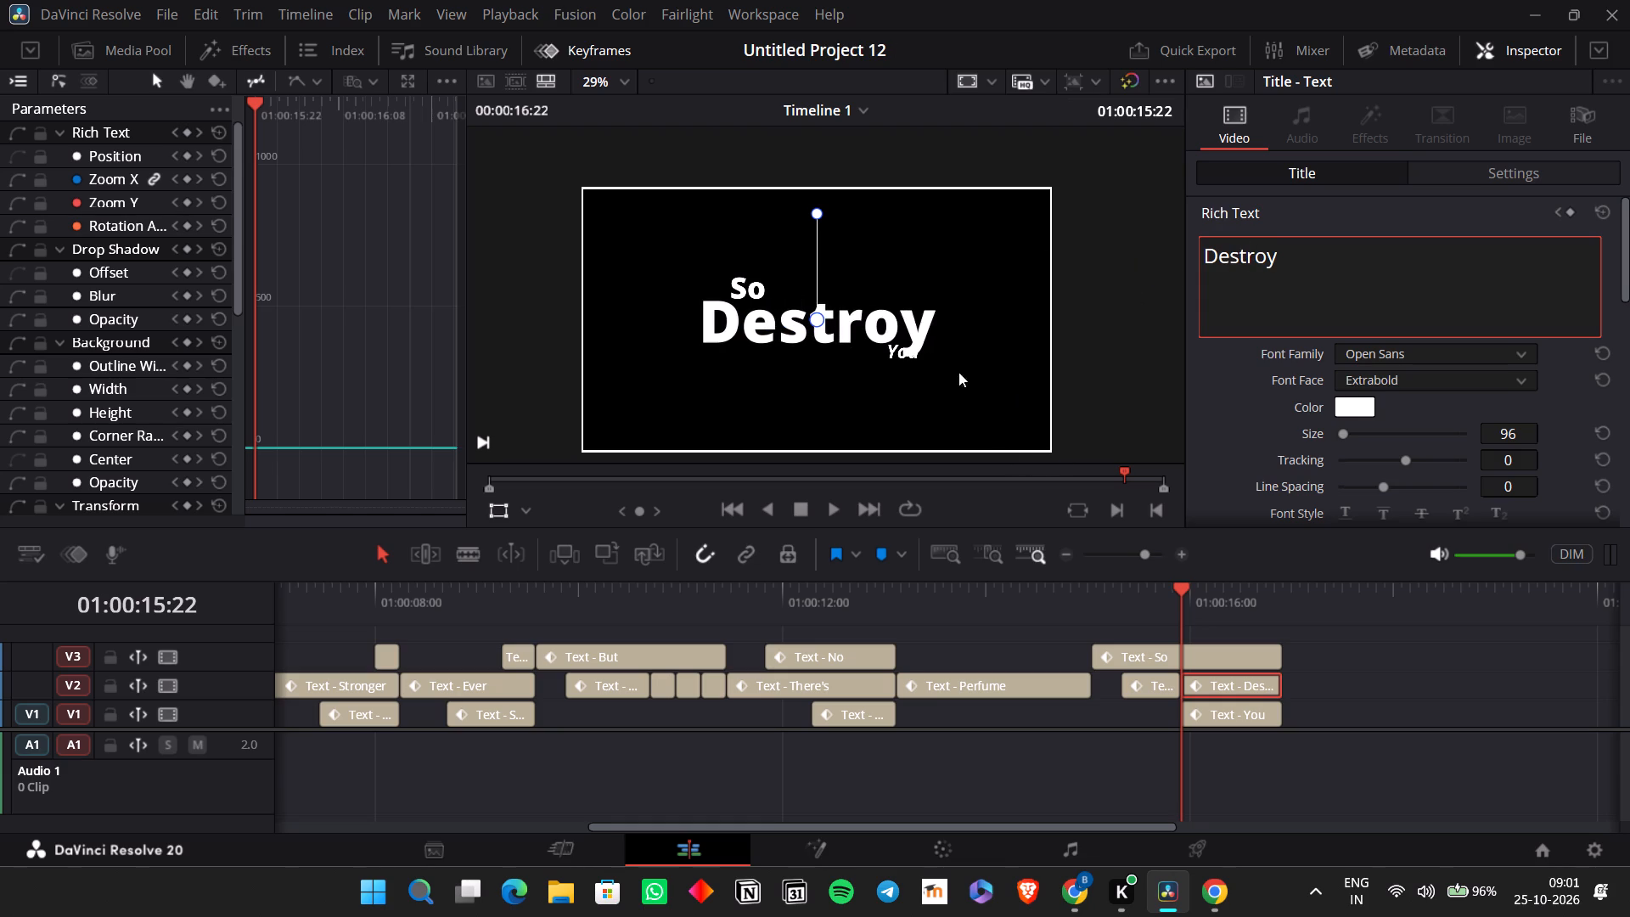
Play back the phrase and shift the "Destroy" clip on V2 later so it starts at about 01:00:16:04.
{"action": "left_click", "coordinate": [1104, 591]}
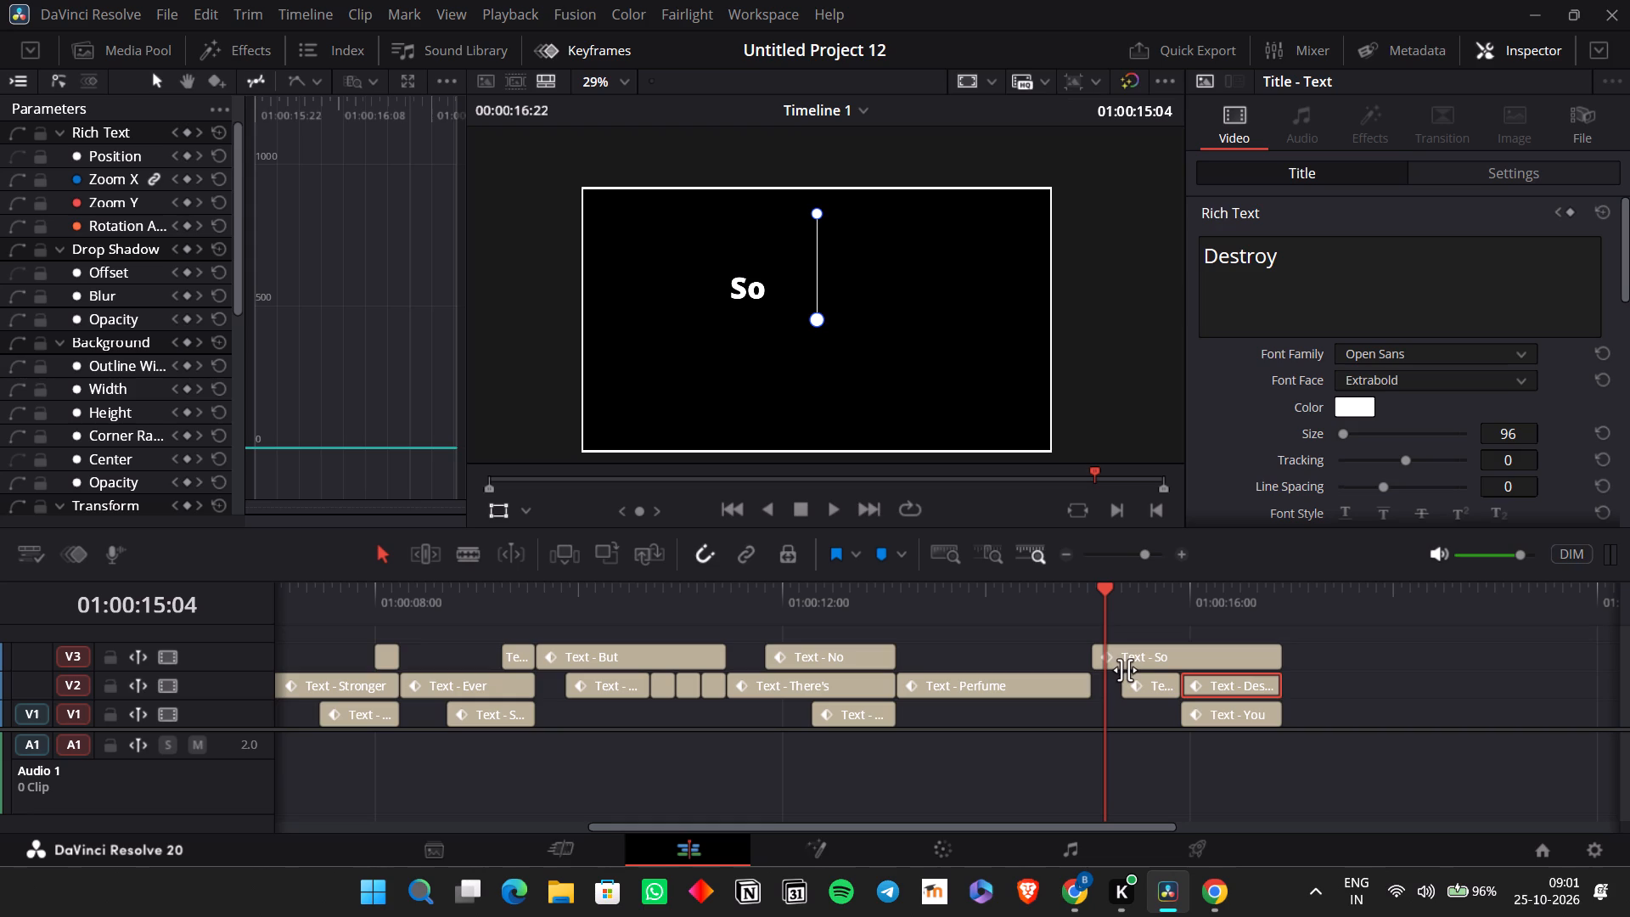
{"action": "left_click", "coordinate": [1189, 649]}
{"action": "left_click", "coordinate": [1221, 712]}
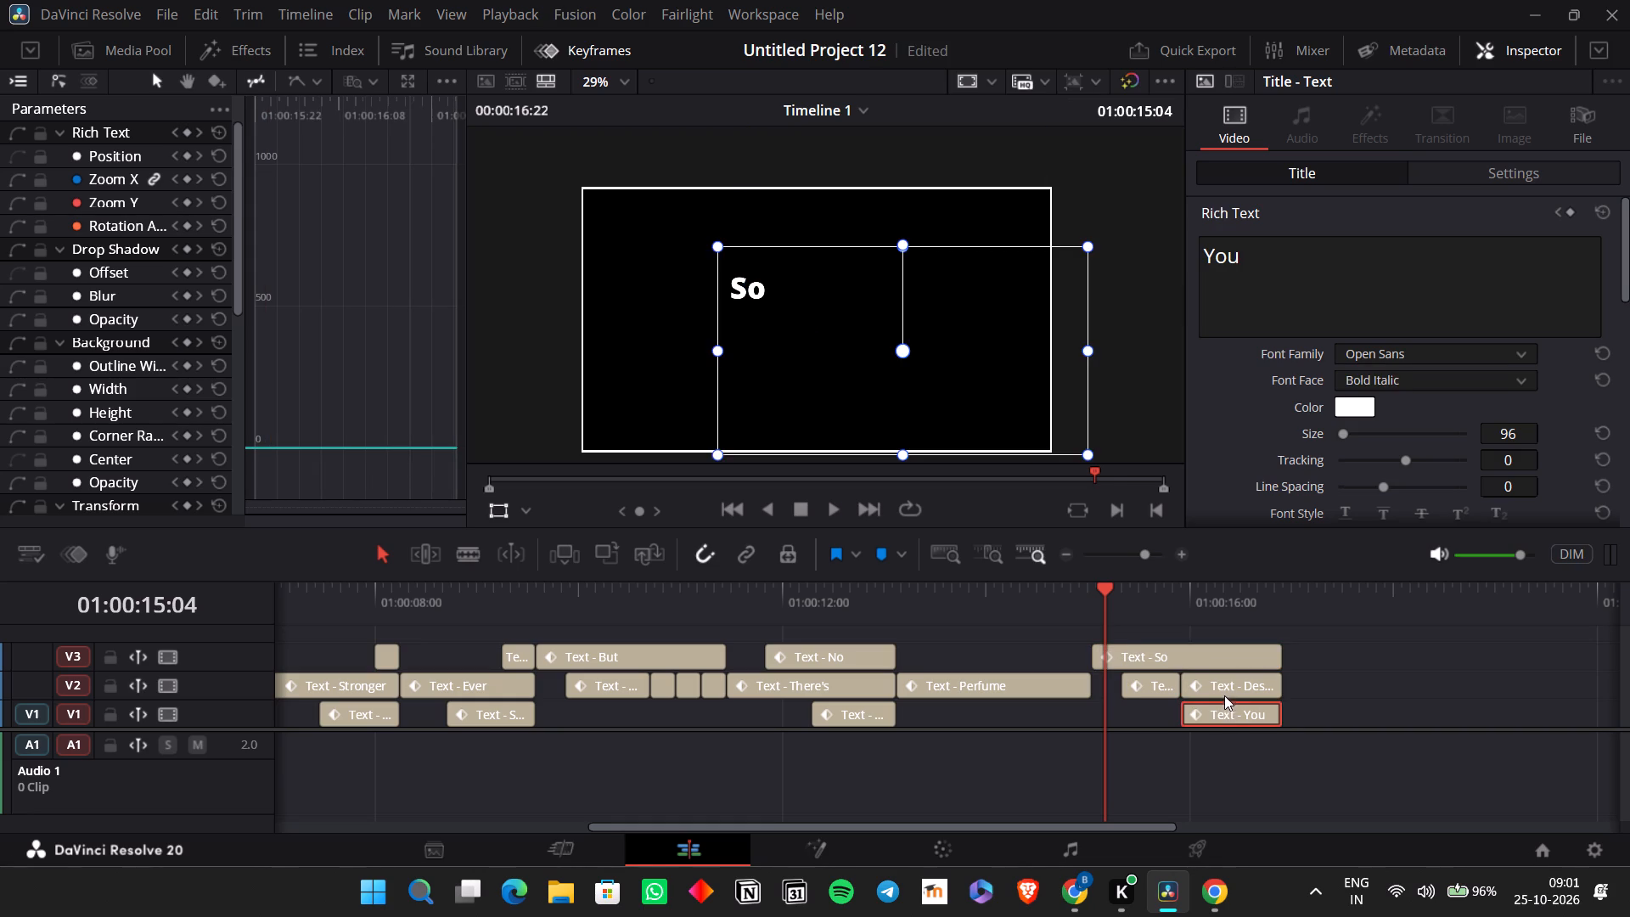
{"action": "key", "text": "space"}
{"action": "key", "text": "space"}
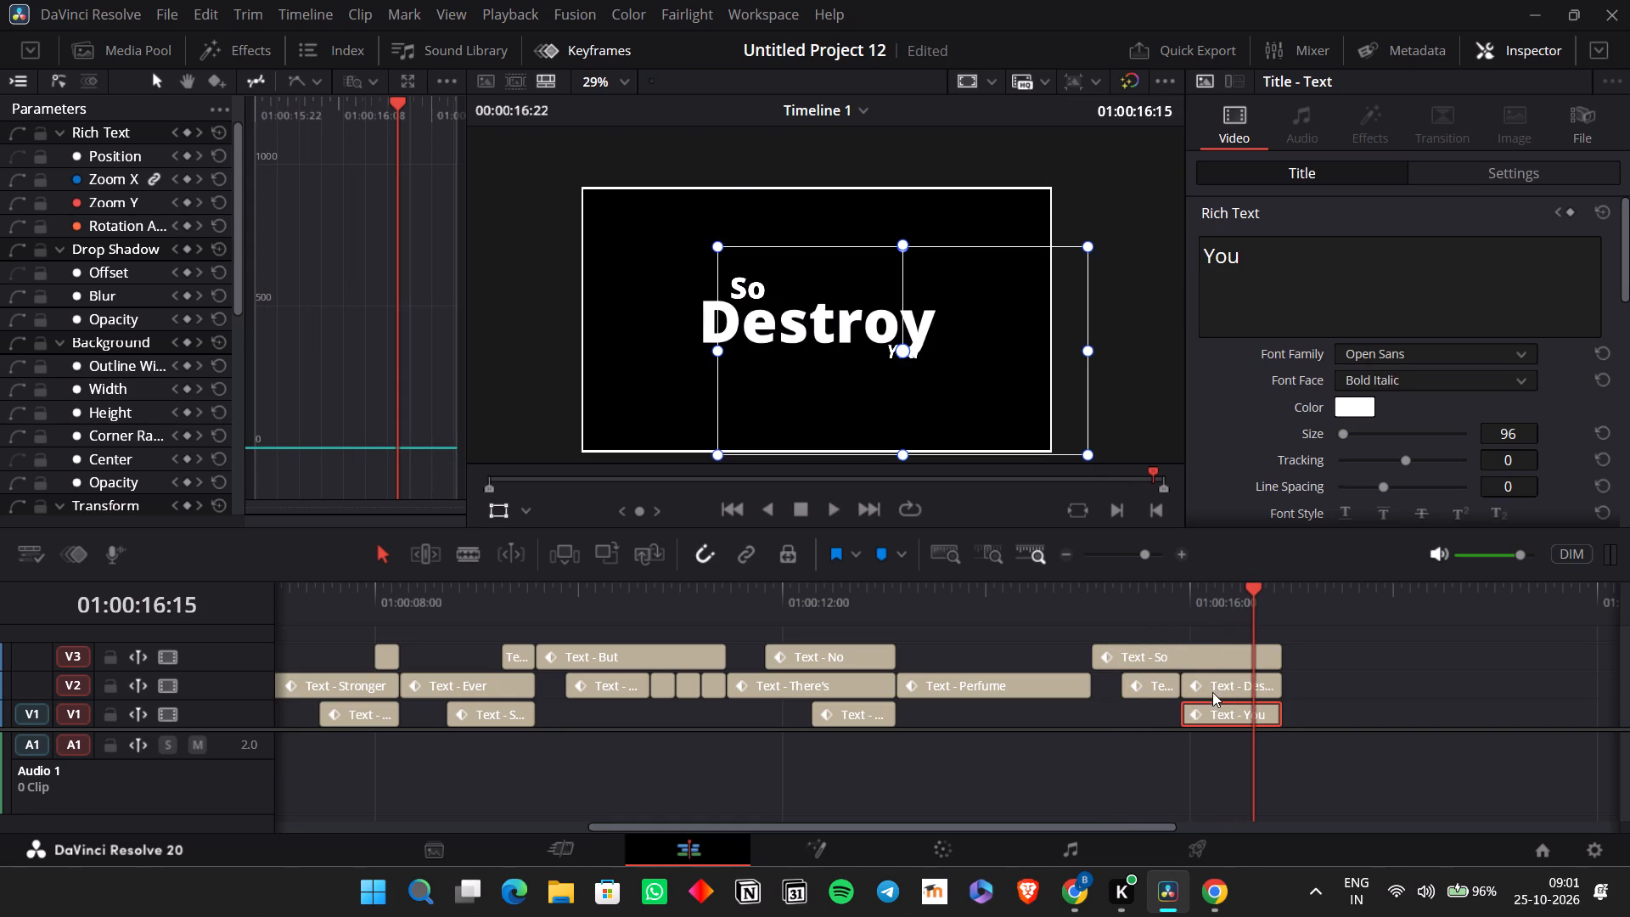
{"action": "left_click_drag", "start_coordinate": [1211, 686], "coordinate": [1236, 685]}
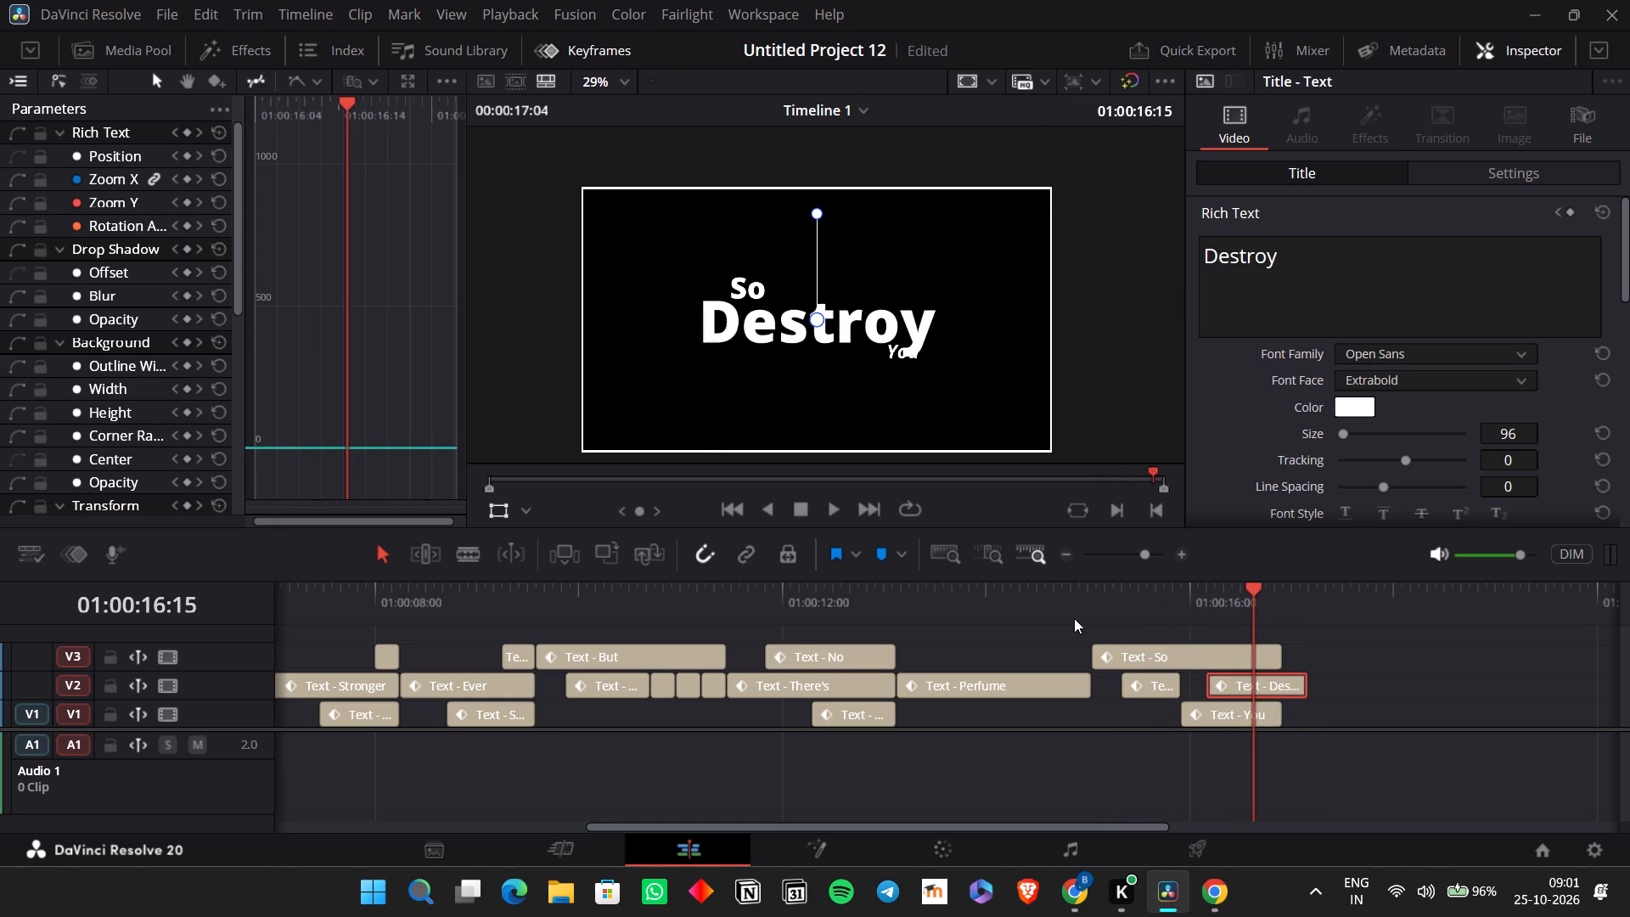
{"action": "left_click", "coordinate": [1089, 616]}
{"action": "key", "text": "space"}
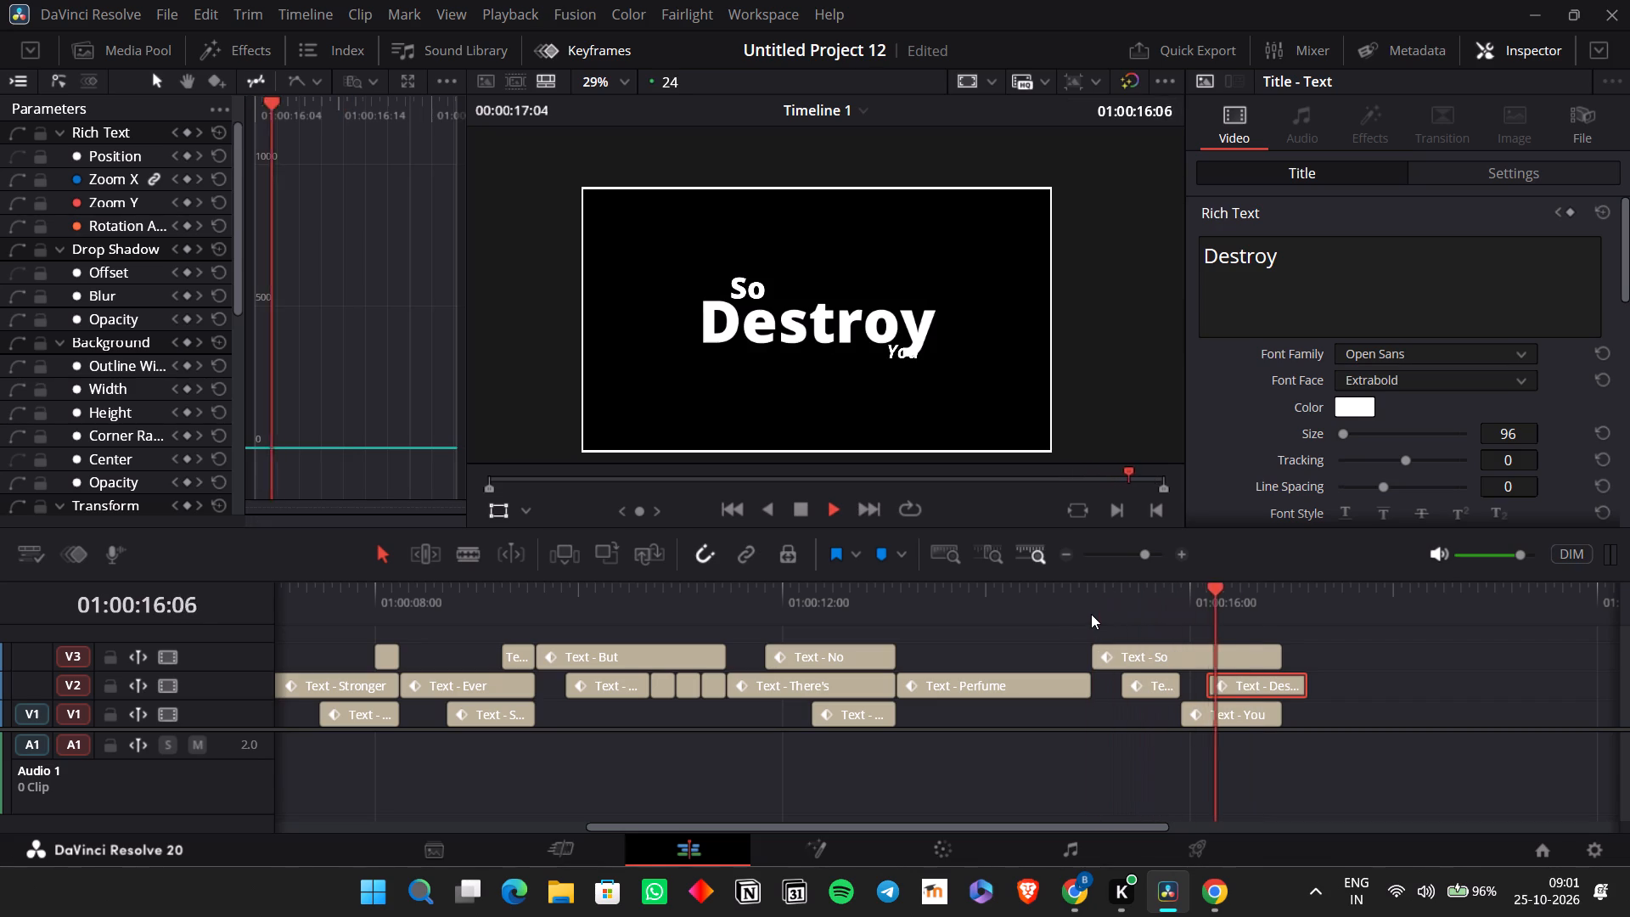
{"action": "key", "text": "space"}
Trim the end of the "So" clip on V3 back to the end of "When", and play back the result.
{"action": "left_click", "coordinate": [1200, 654]}
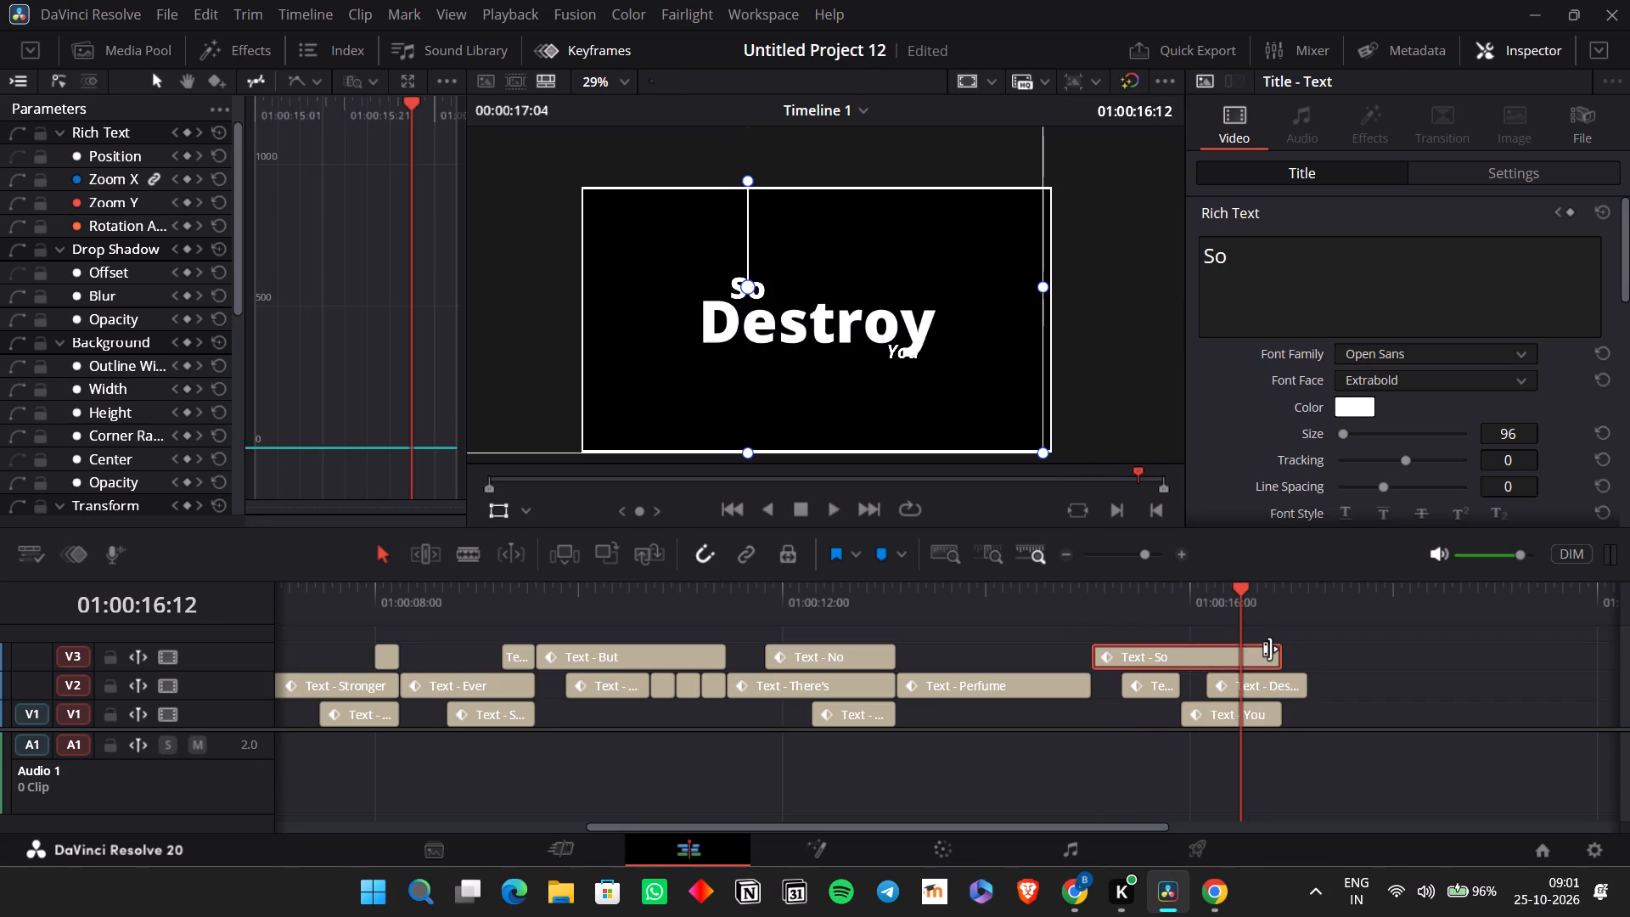
{"action": "left_click_drag", "start_coordinate": [1270, 649], "coordinate": [1171, 655]}
{"action": "left_click", "coordinate": [1082, 605]}
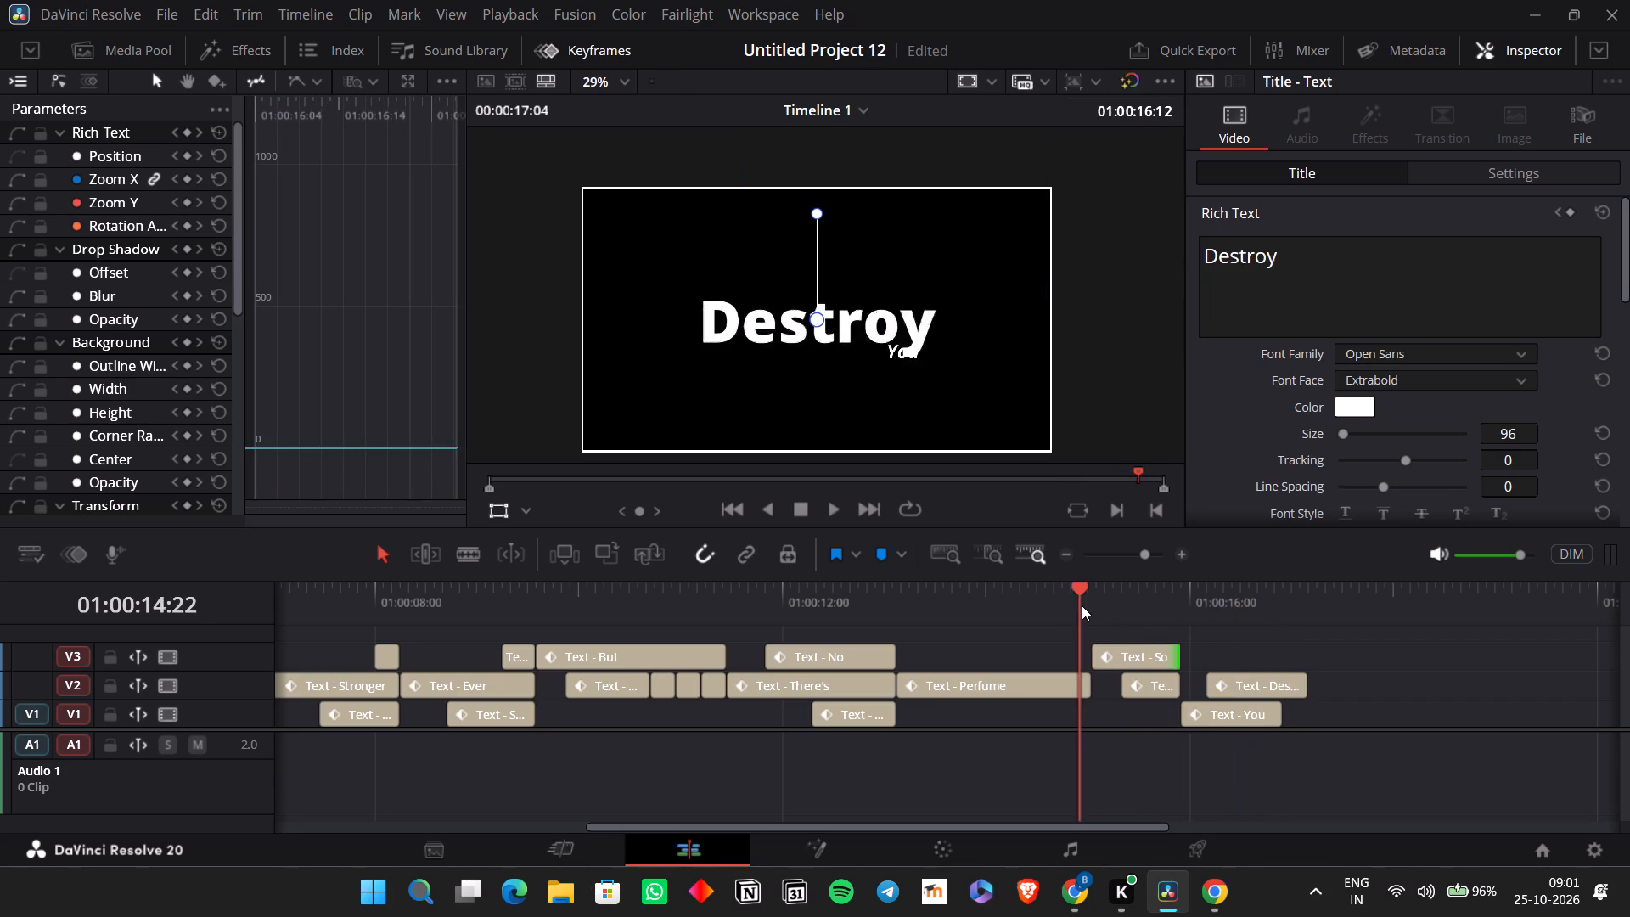
{"action": "key", "text": "space"}
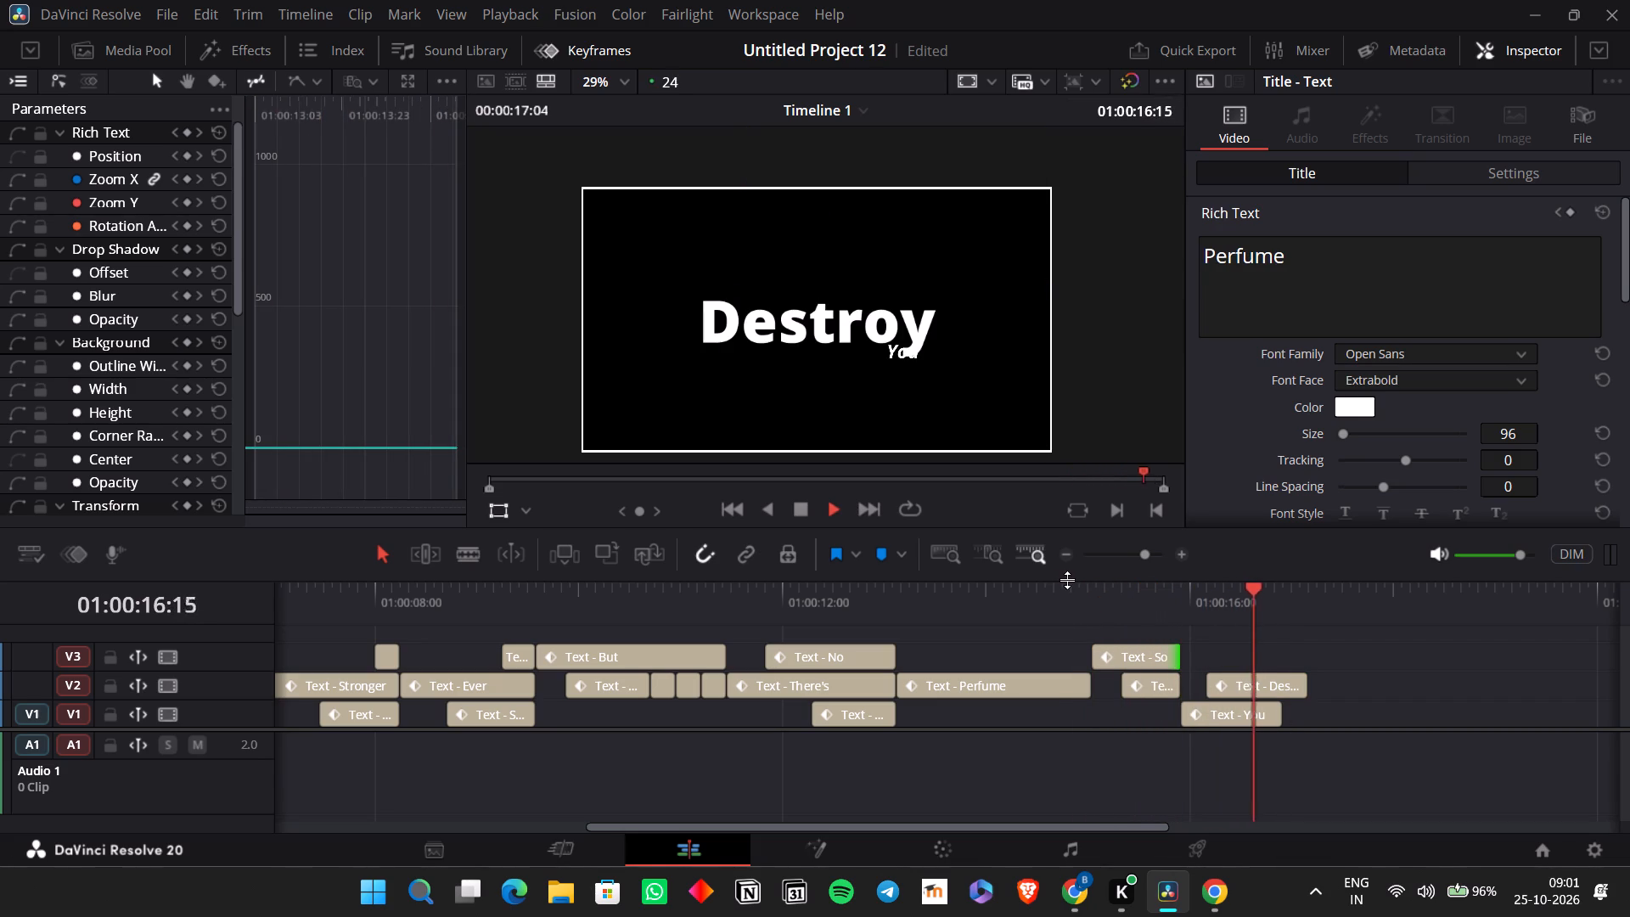
{"action": "key", "text": "space"}
Move the "You" text closer beneath "Destroy" by setting its position X to 283.
{"action": "left_click", "coordinate": [1195, 599]}
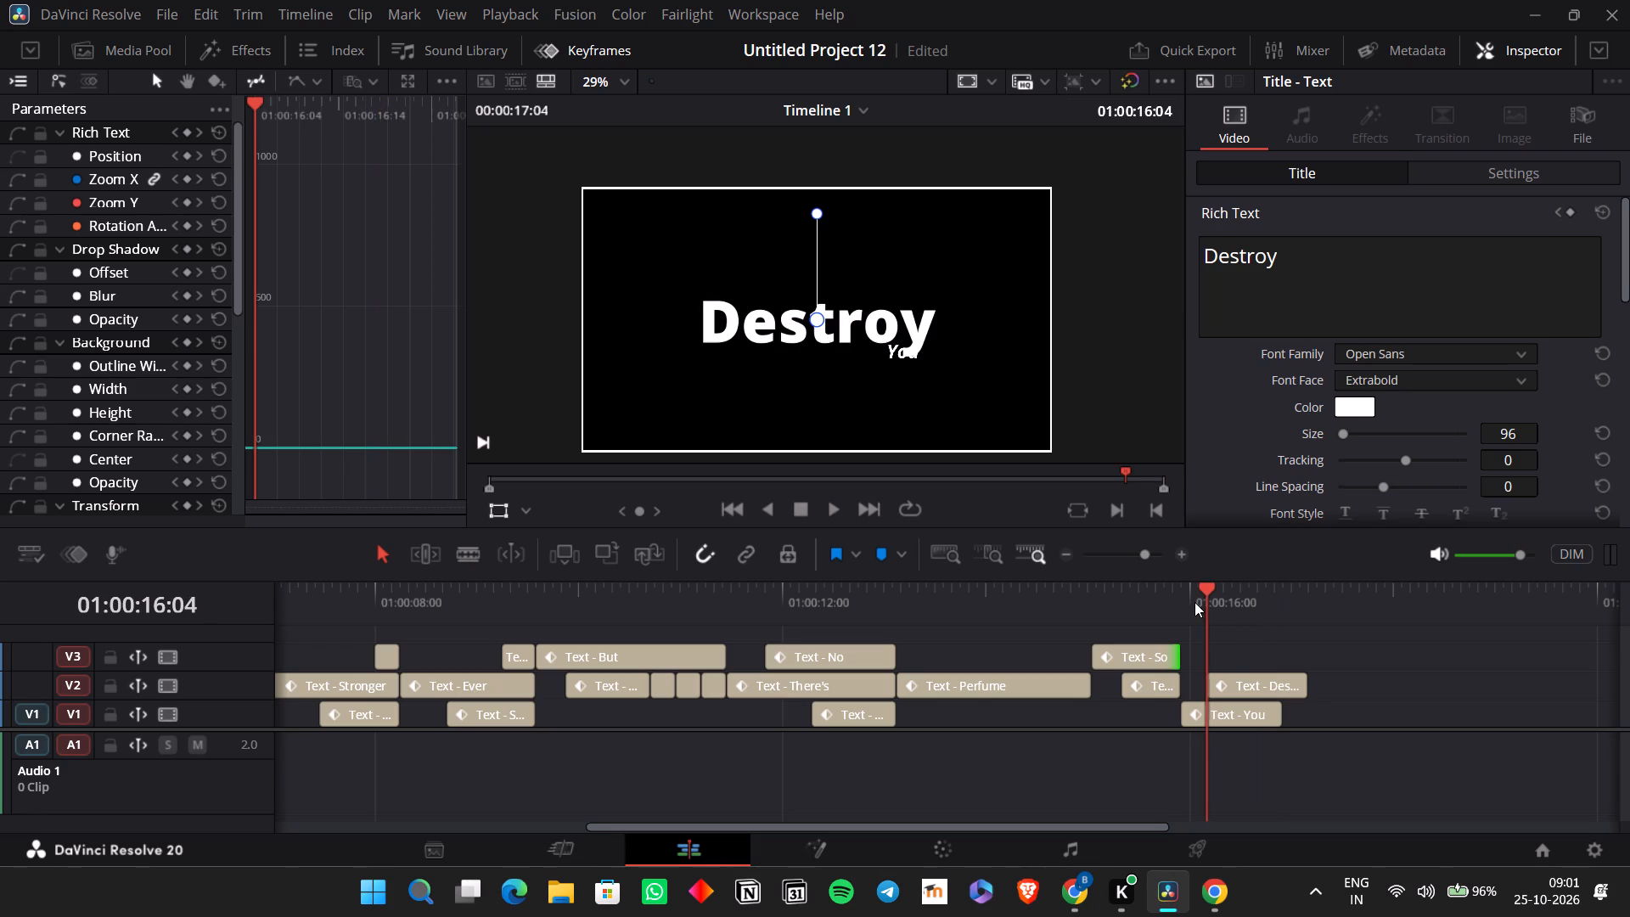
{"action": "left_click", "coordinate": [1194, 602]}
{"action": "left_click", "coordinate": [1227, 712]}
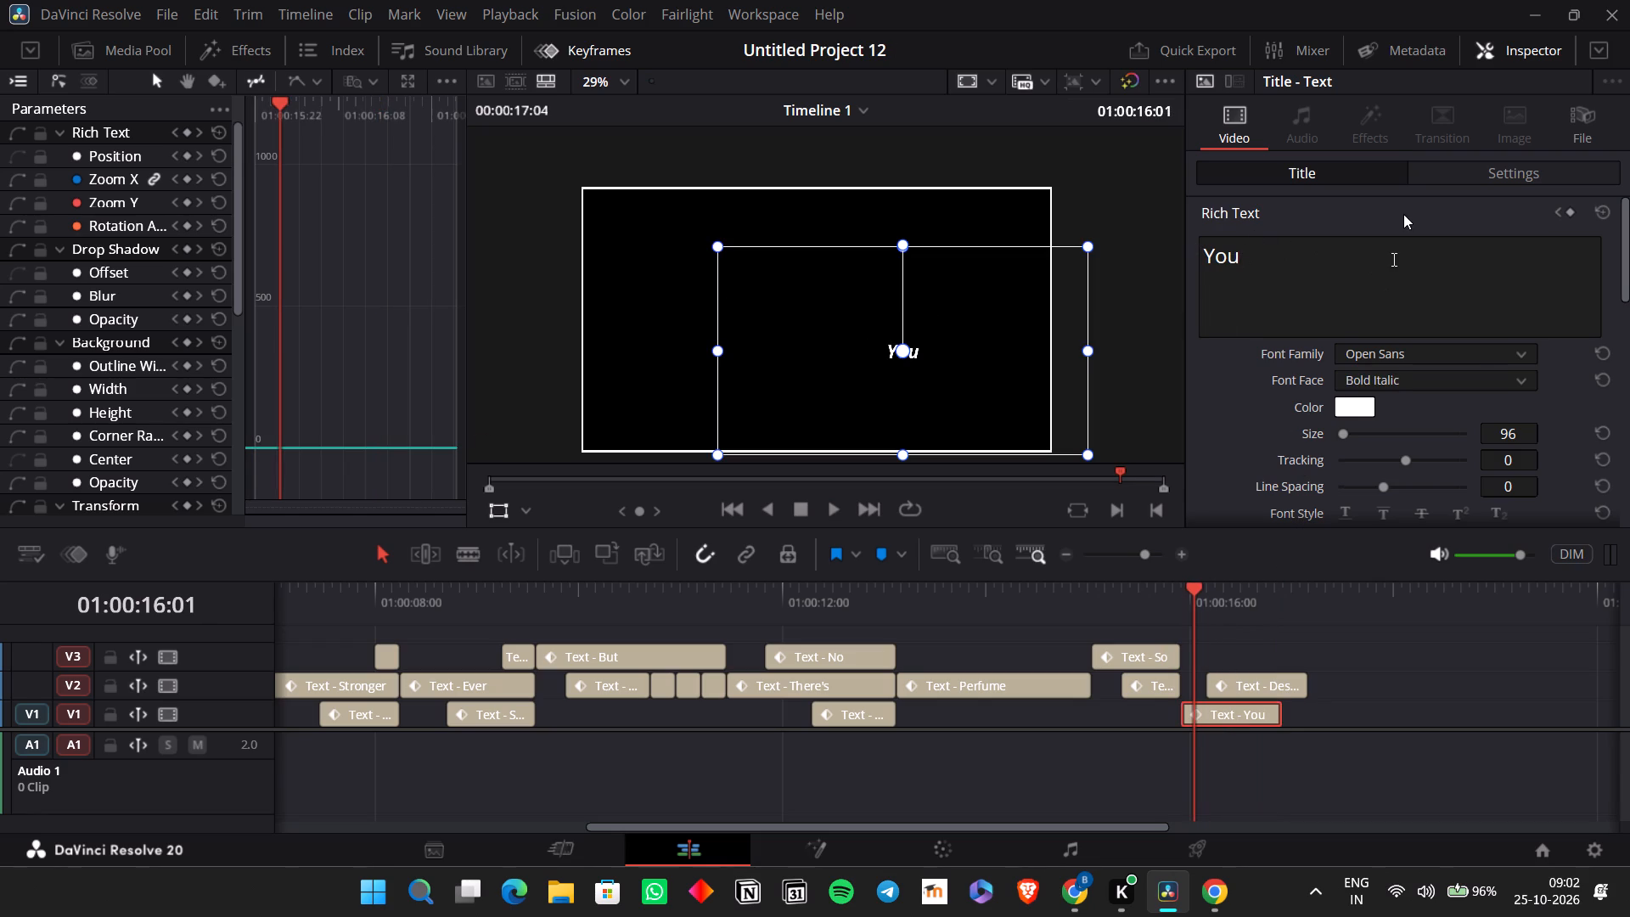
{"action": "left_click", "coordinate": [1433, 176]}
{"action": "key", "text": "space"}
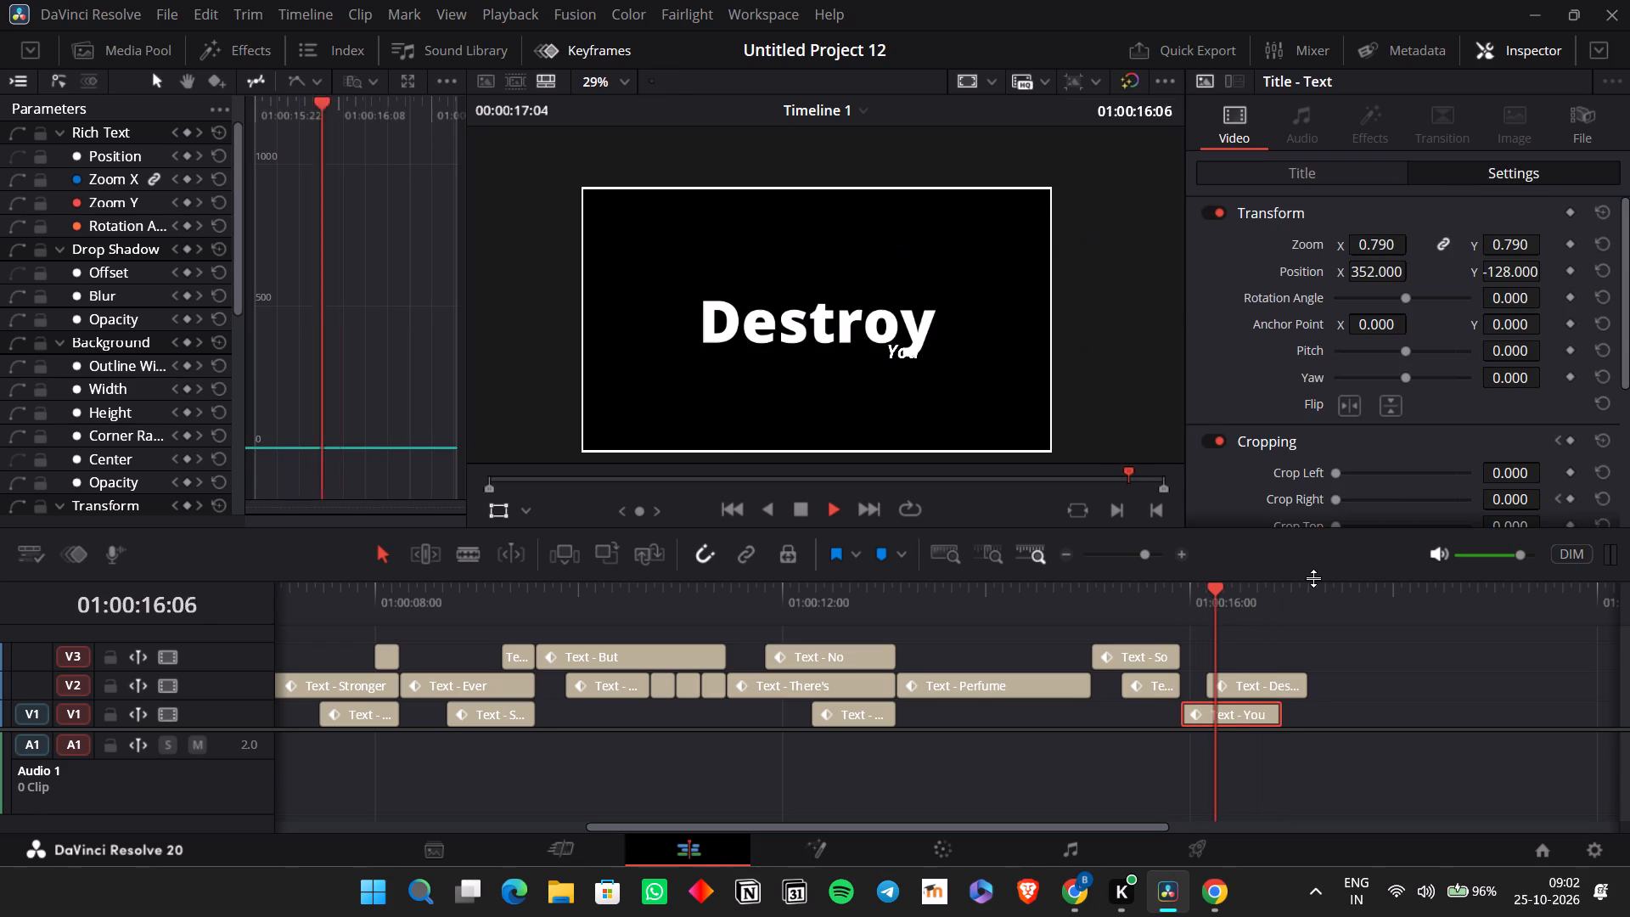
{"action": "key", "text": "space"}
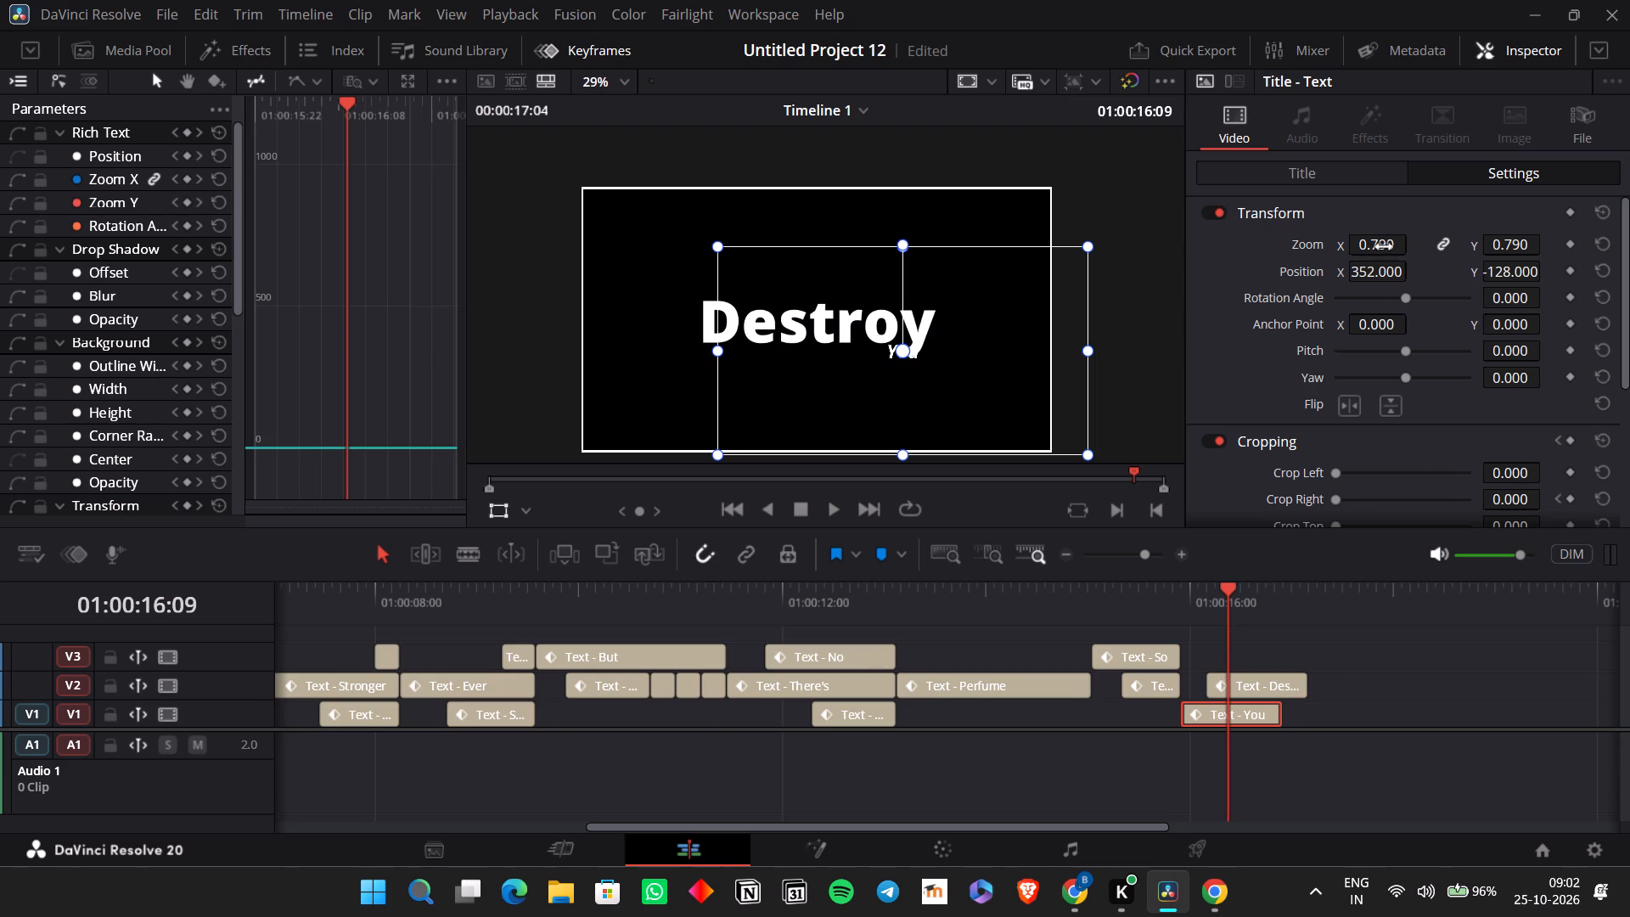
{"action": "left_click_drag", "start_coordinate": [1380, 270], "coordinate": [1329, 278]}
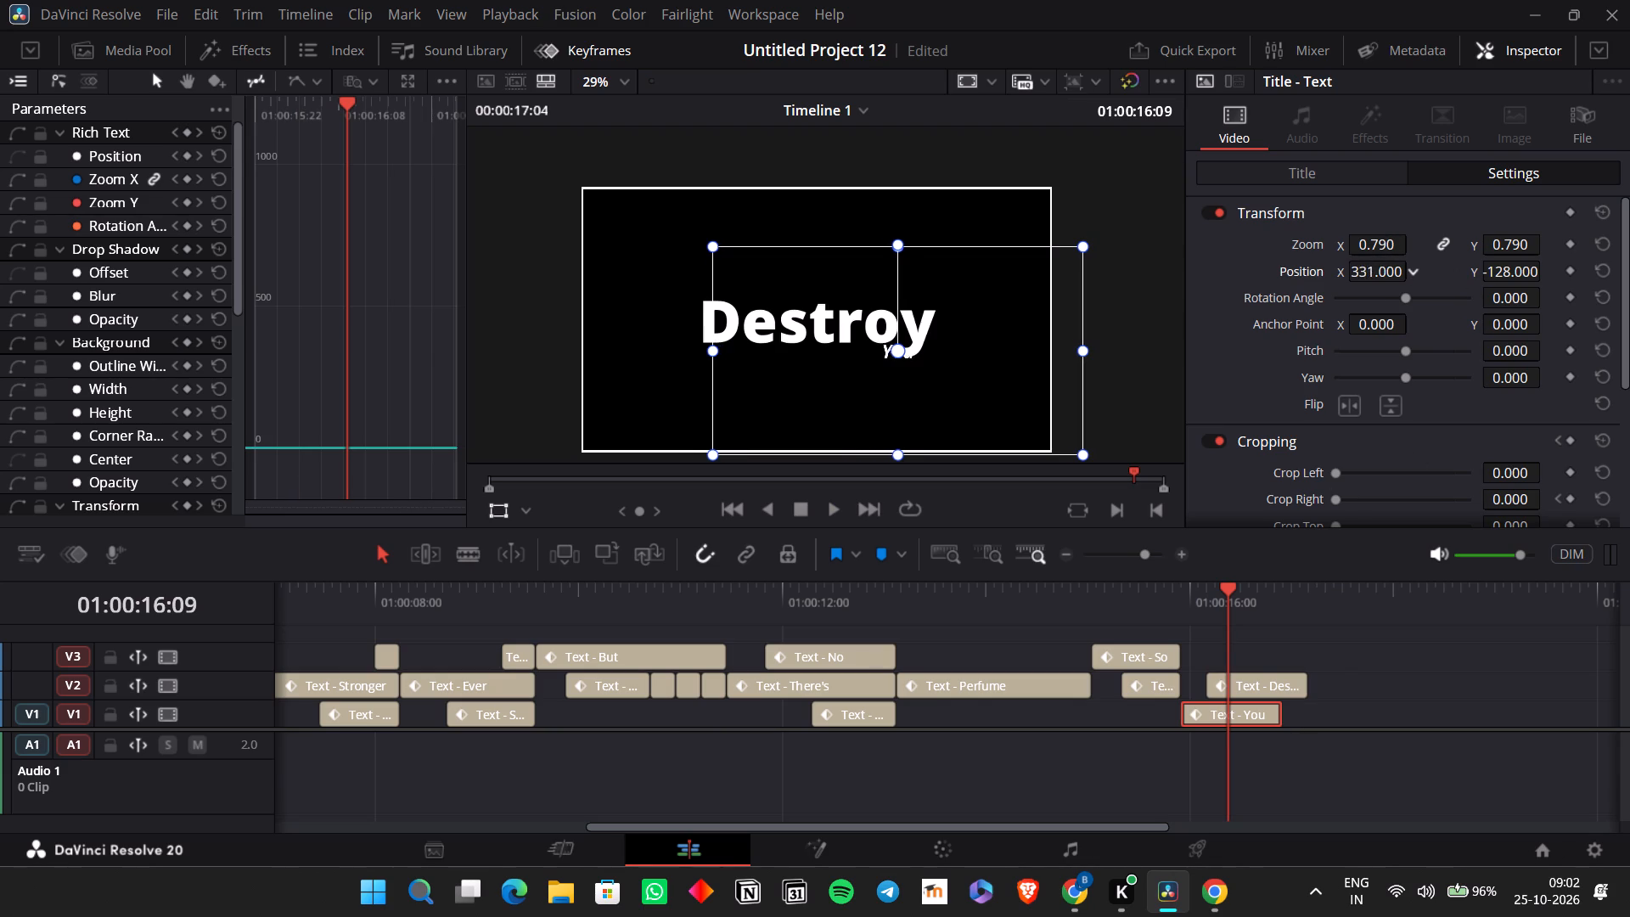
{"action": "left_click_drag", "start_coordinate": [1329, 278], "coordinate": [1307, 290]}
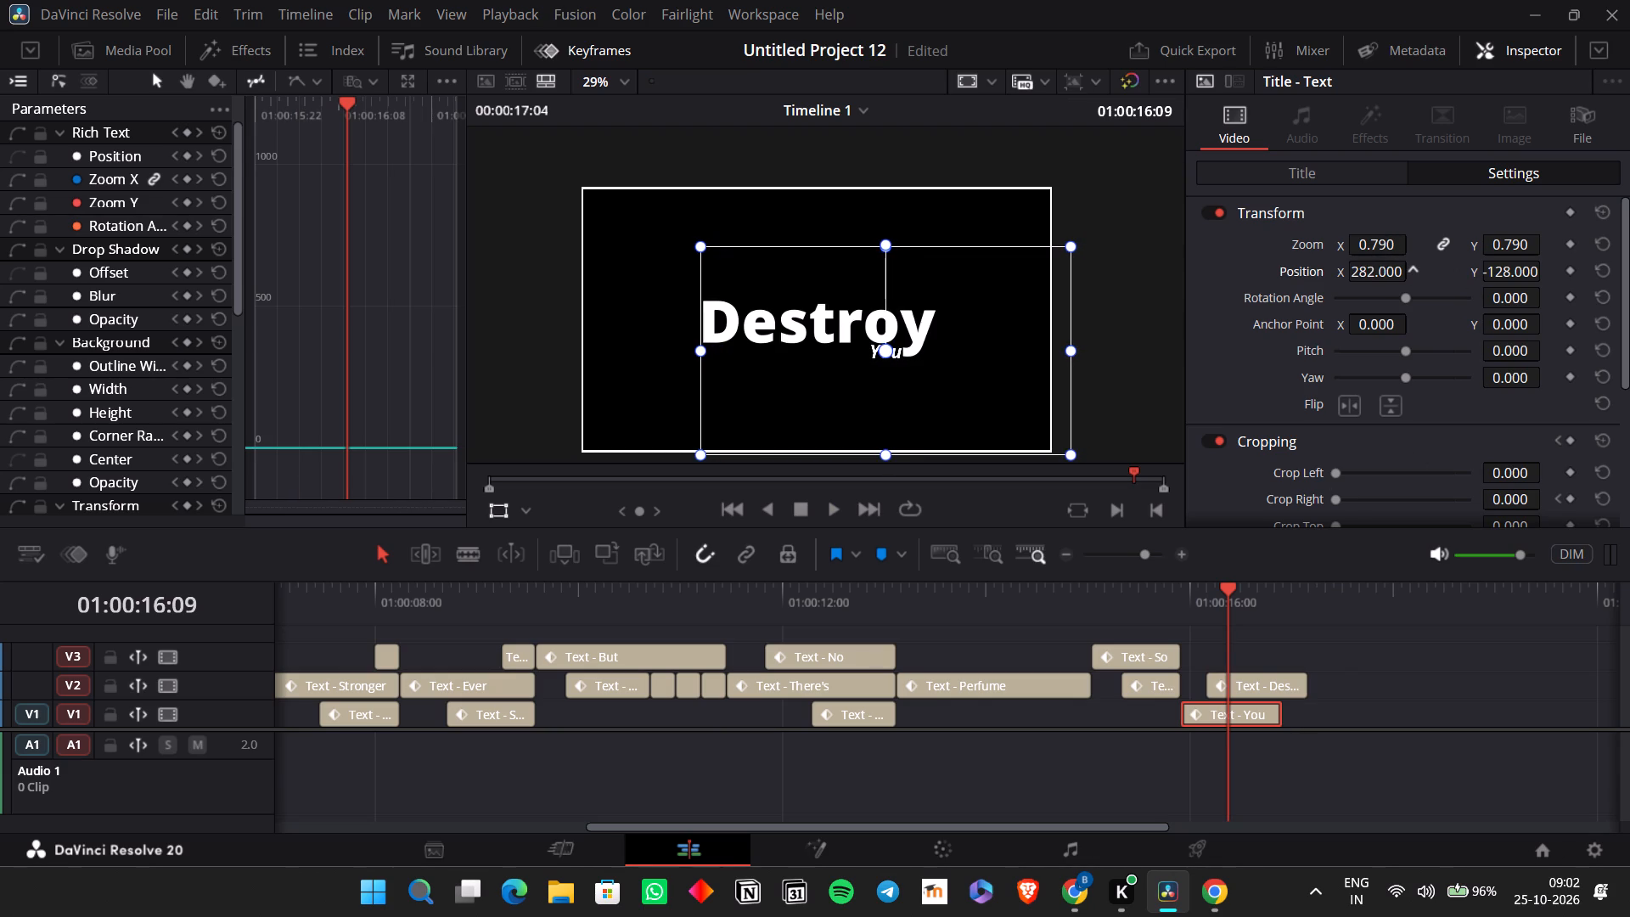
{"action": "left_click_drag", "start_coordinate": [1307, 290], "coordinate": [1307, 290]}
Play back from "Perfume" through "Destroy", and extend the "You" and "Destroy" clips to end together at about 01:00:18:02.
{"action": "left_click", "coordinate": [1022, 608]}
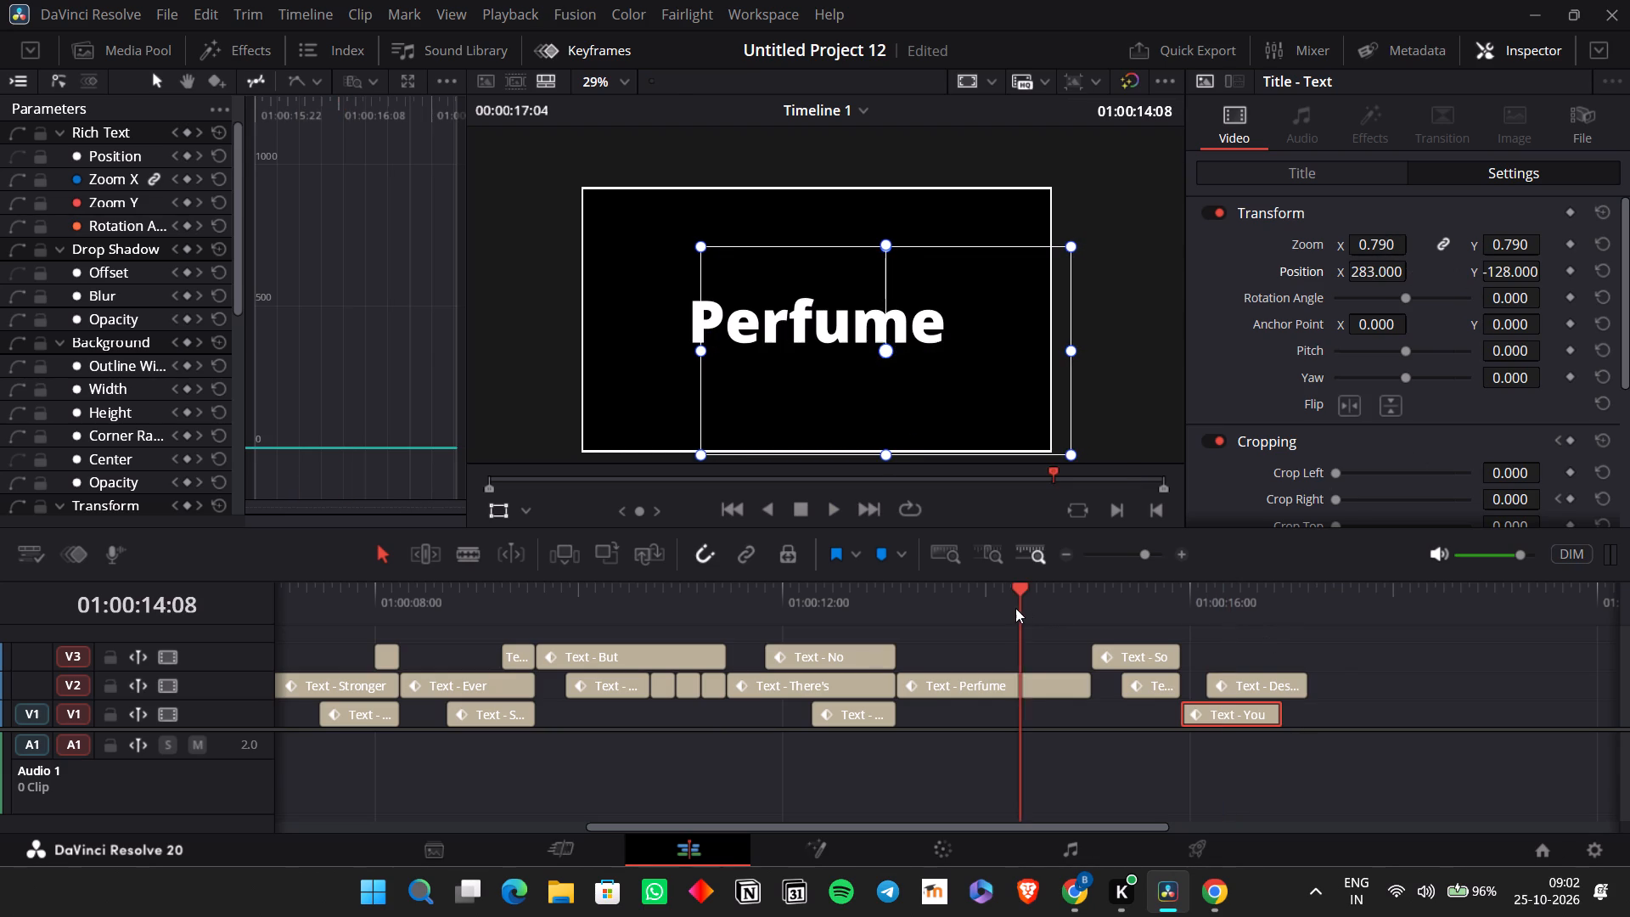
{"action": "key", "text": "space"}
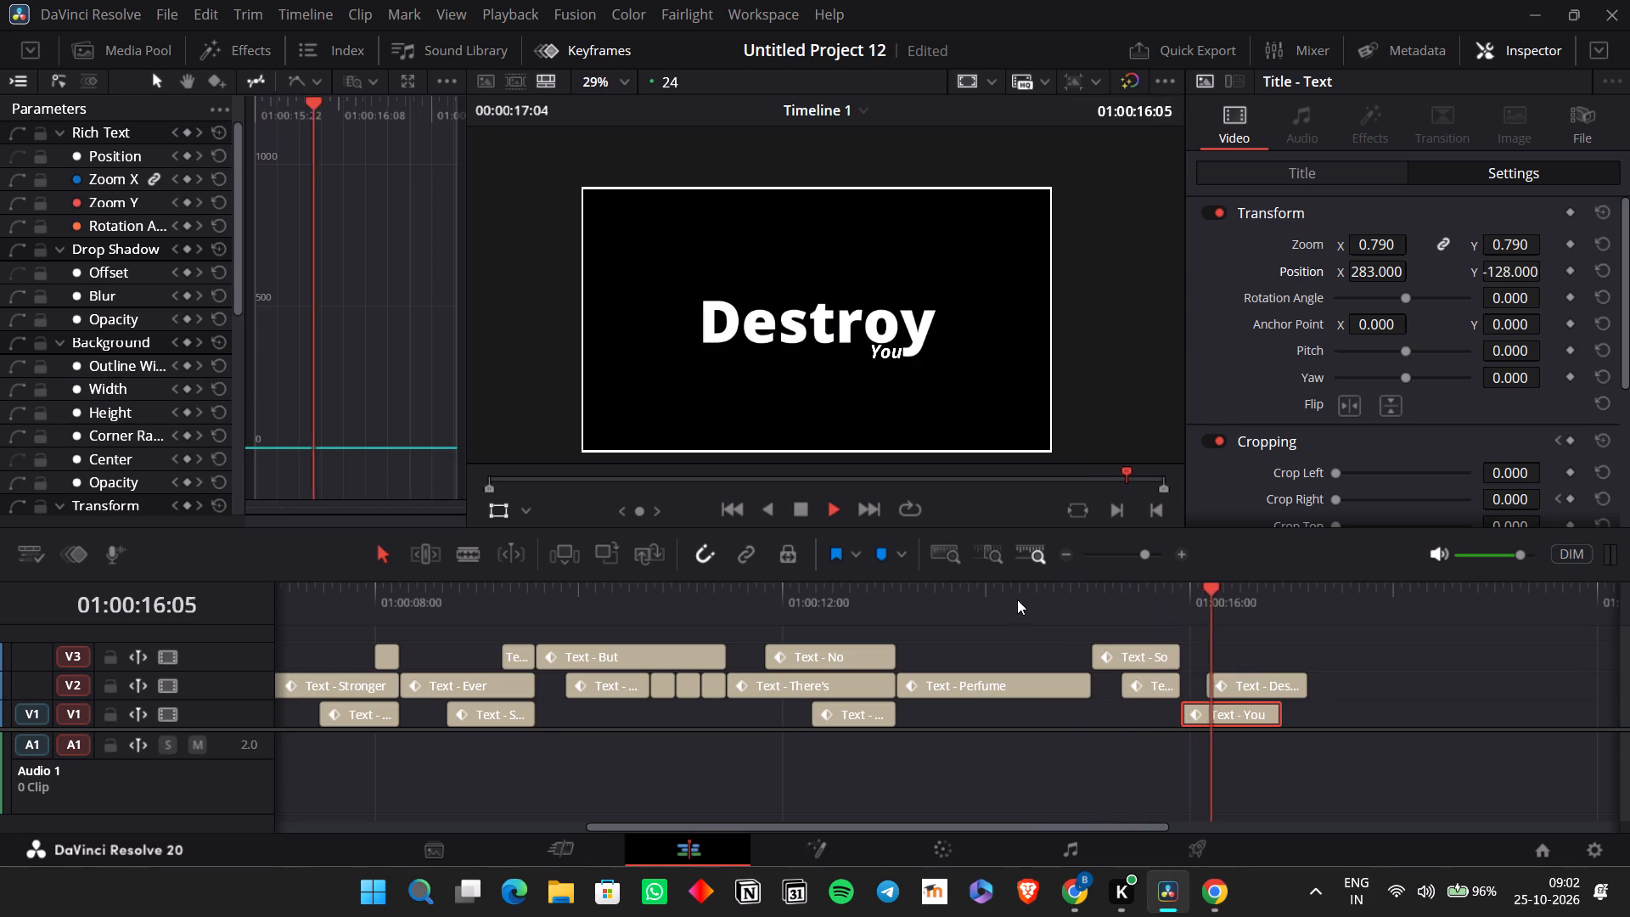
{"action": "key", "text": "space"}
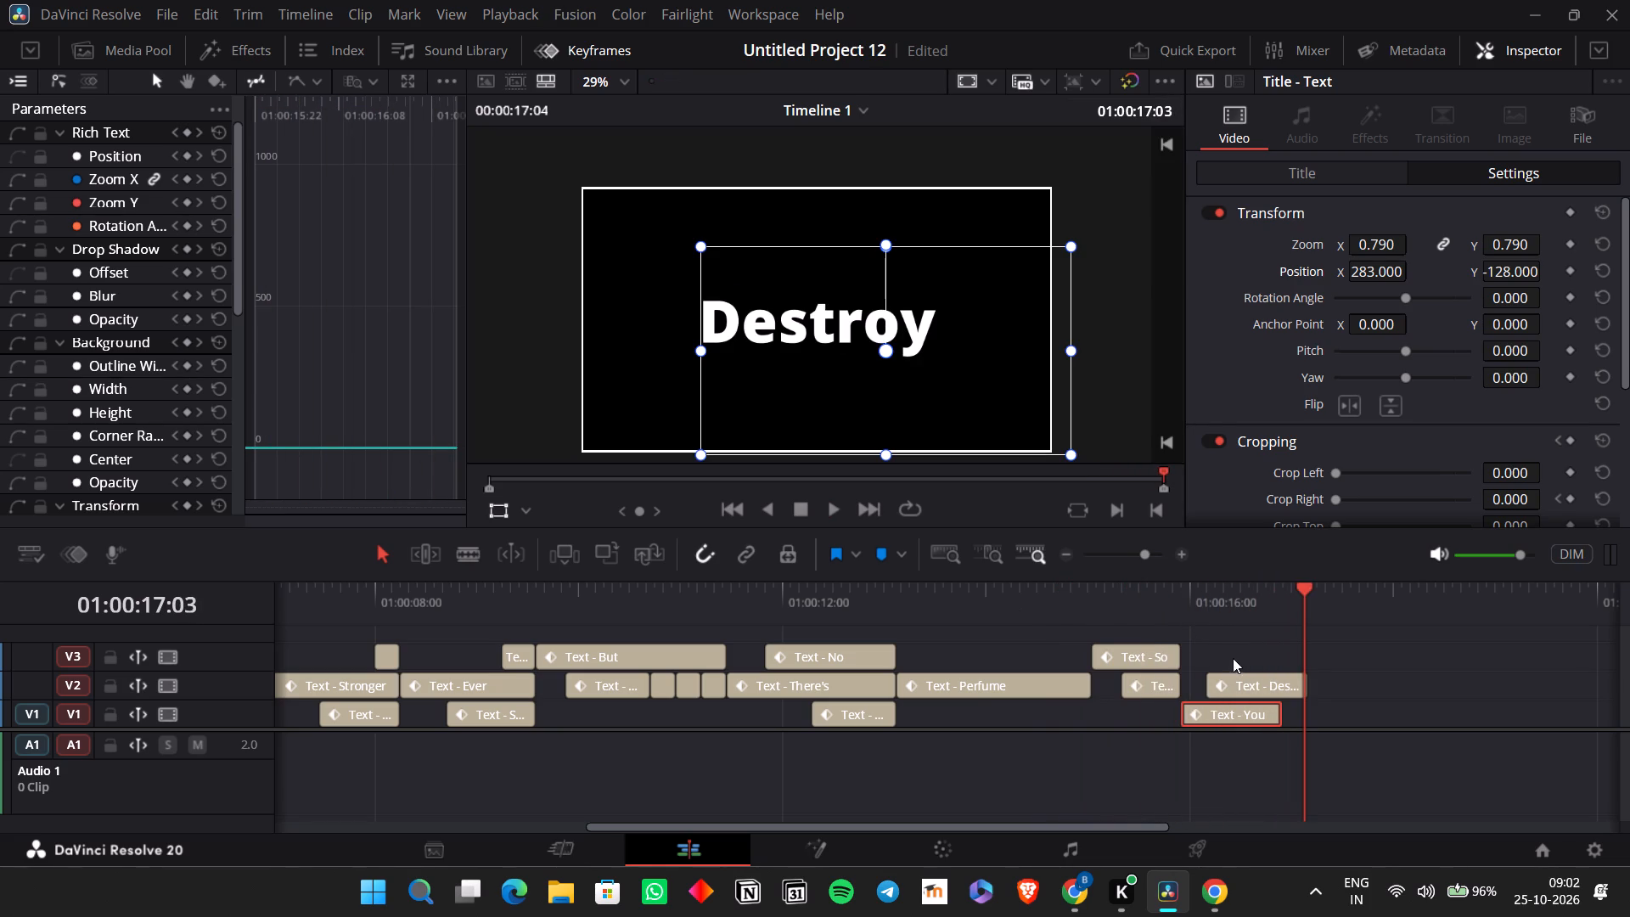
{"action": "left_click_drag", "start_coordinate": [1280, 706], "coordinate": [1345, 714]}
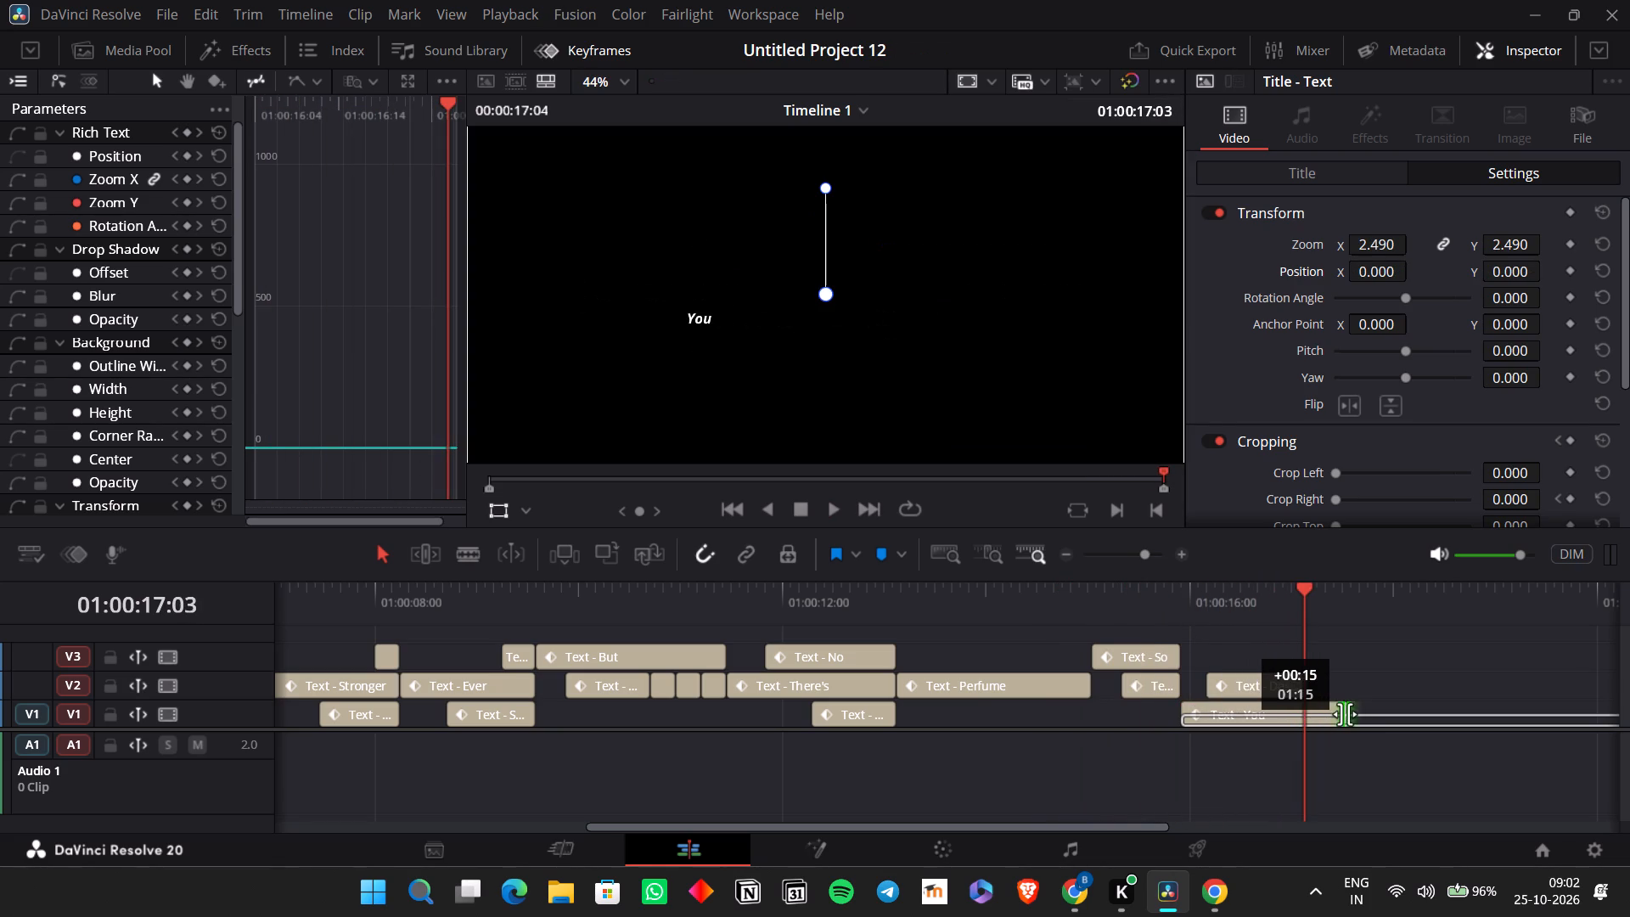
{"action": "left_click_drag", "start_coordinate": [1345, 714], "coordinate": [1402, 706]}
{"action": "left_click_drag", "start_coordinate": [1307, 684], "coordinate": [1346, 684]}
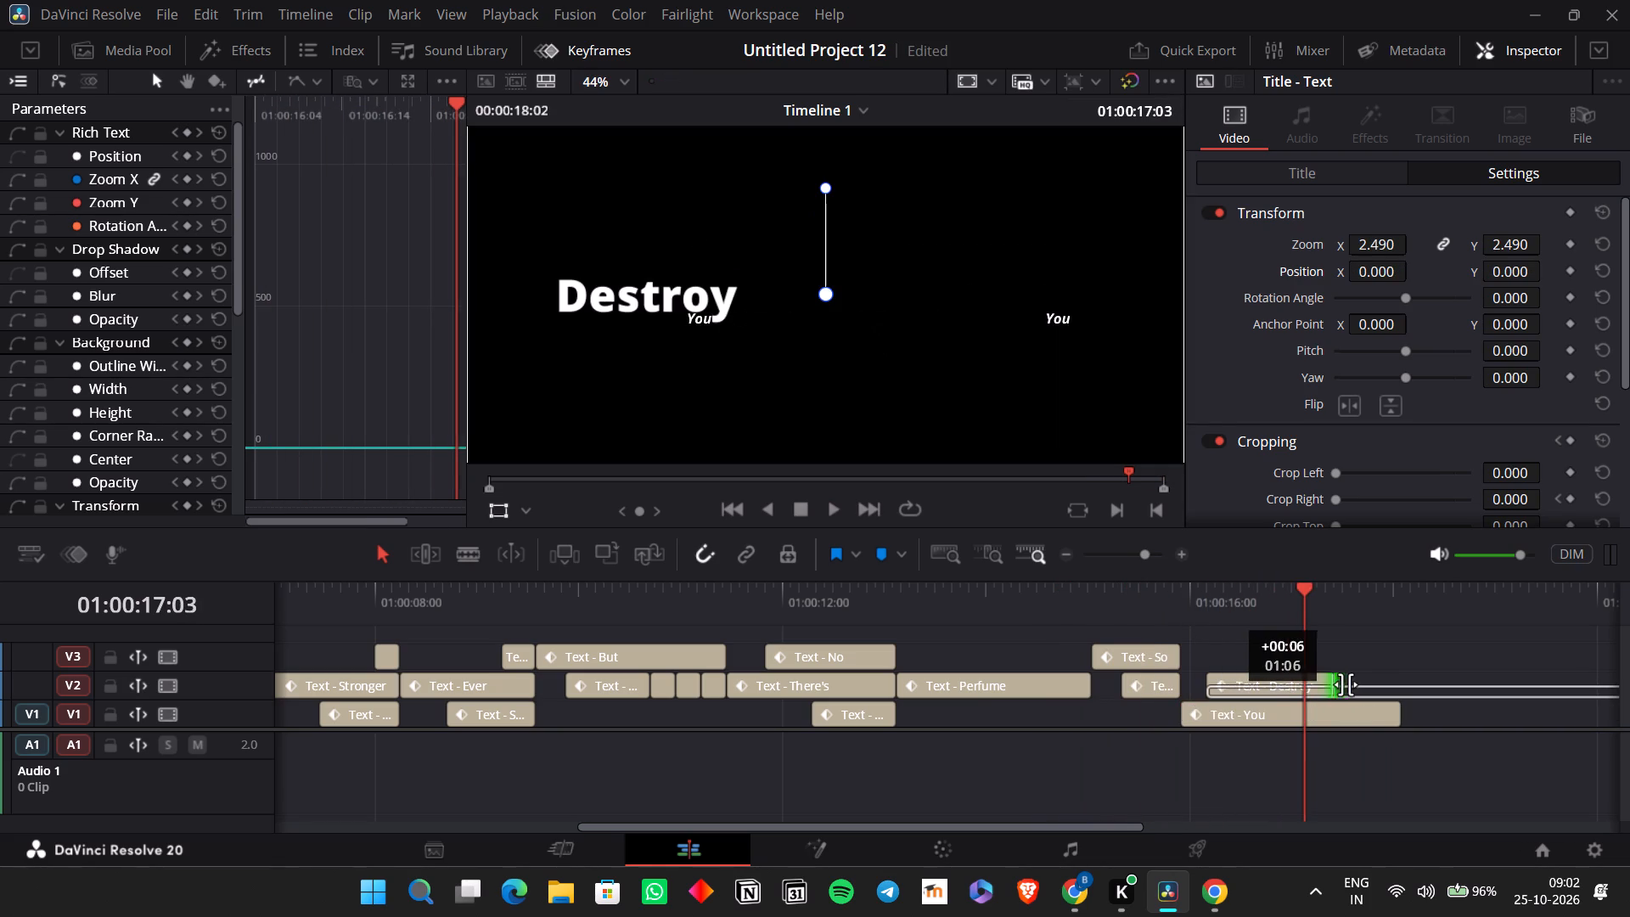
{"action": "left_click_drag", "start_coordinate": [1346, 684], "coordinate": [1393, 681]}
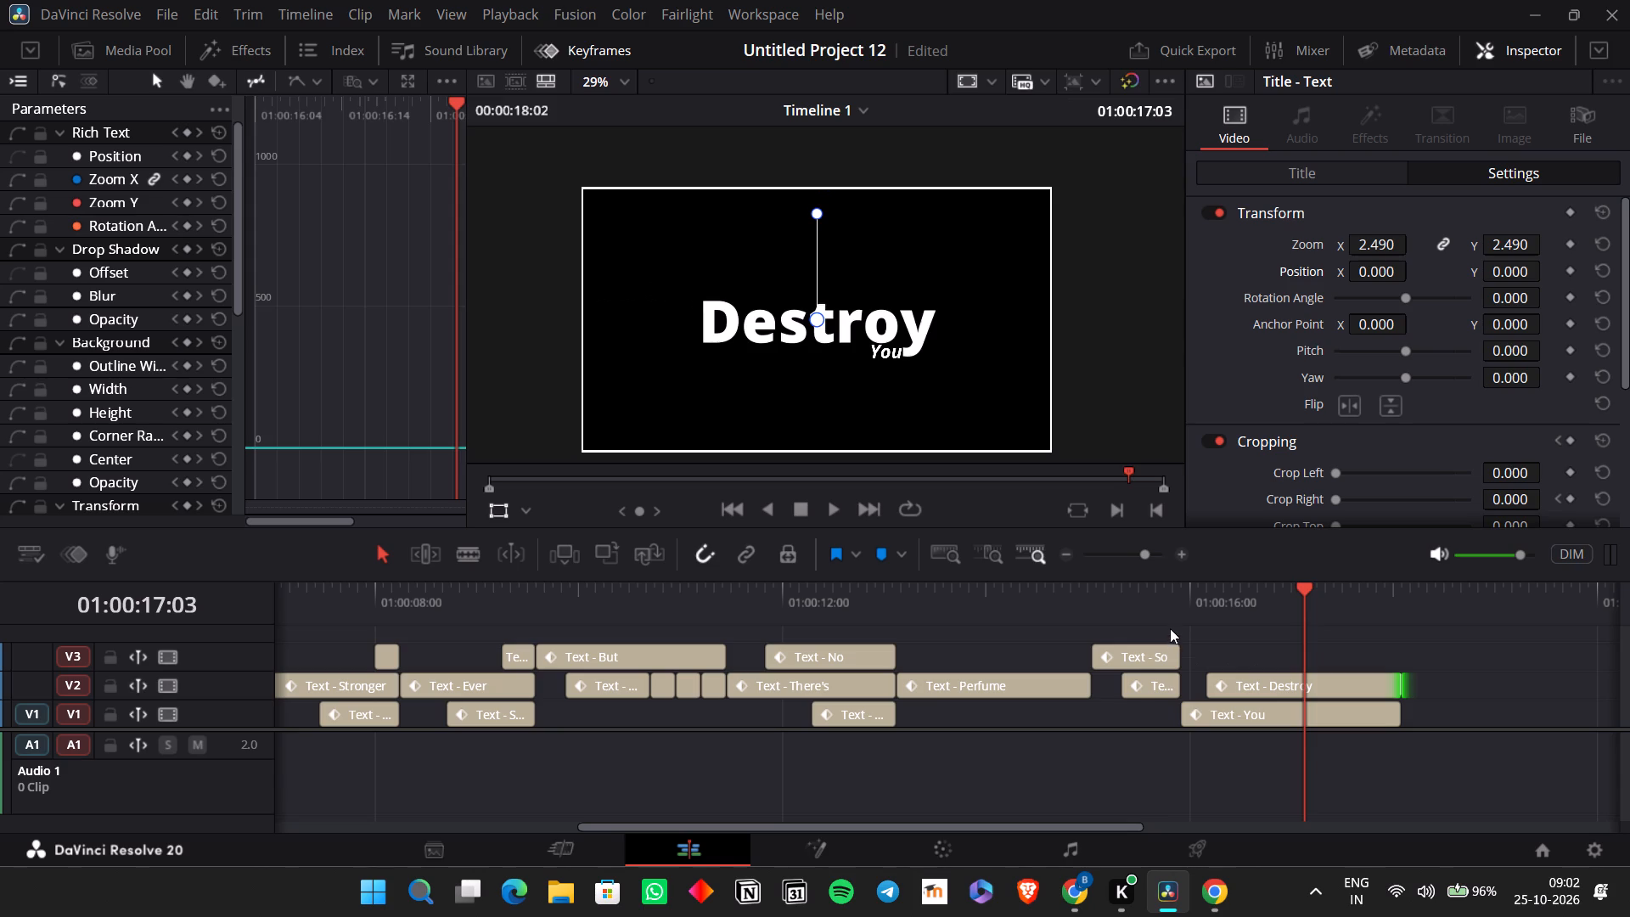
Duplicate the "So" clip on V3 and place the copy above "Destroy", starting at 01:00:16:12.
{"action": "left_click_drag", "start_coordinate": [1166, 625], "coordinate": [1168, 645]}
{"action": "left_click_drag", "start_coordinate": [1149, 634], "coordinate": [1161, 658]}
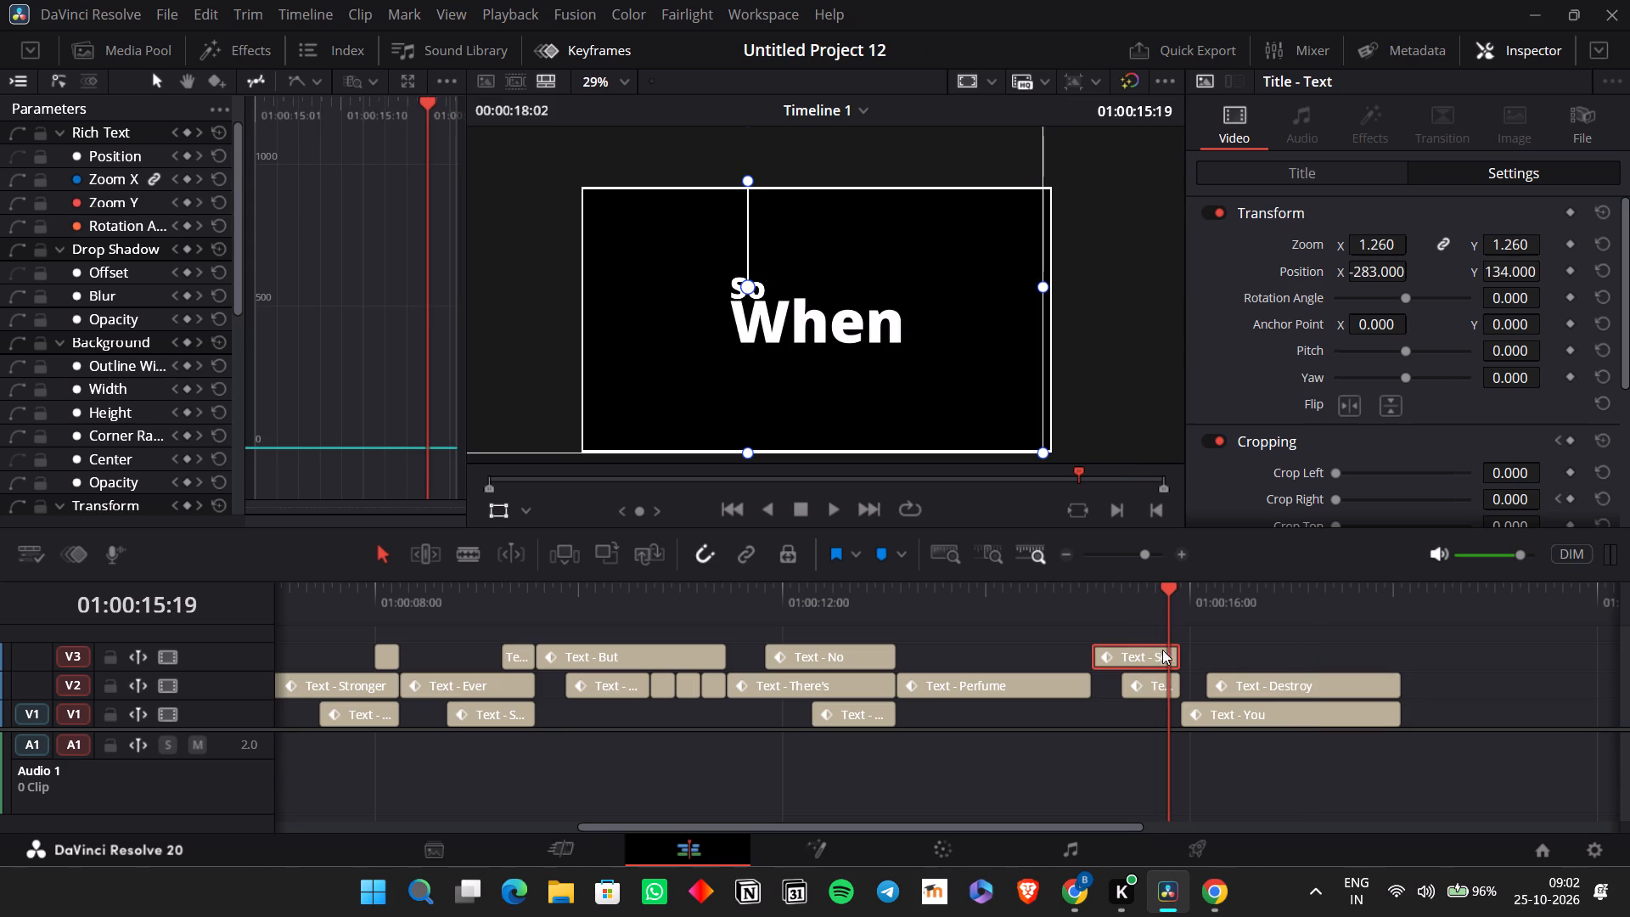
{"action": "key", "text": "ctrl+c"}
{"action": "left_click", "coordinate": [1300, 609]}
{"action": "key", "text": "ctrl+v"}
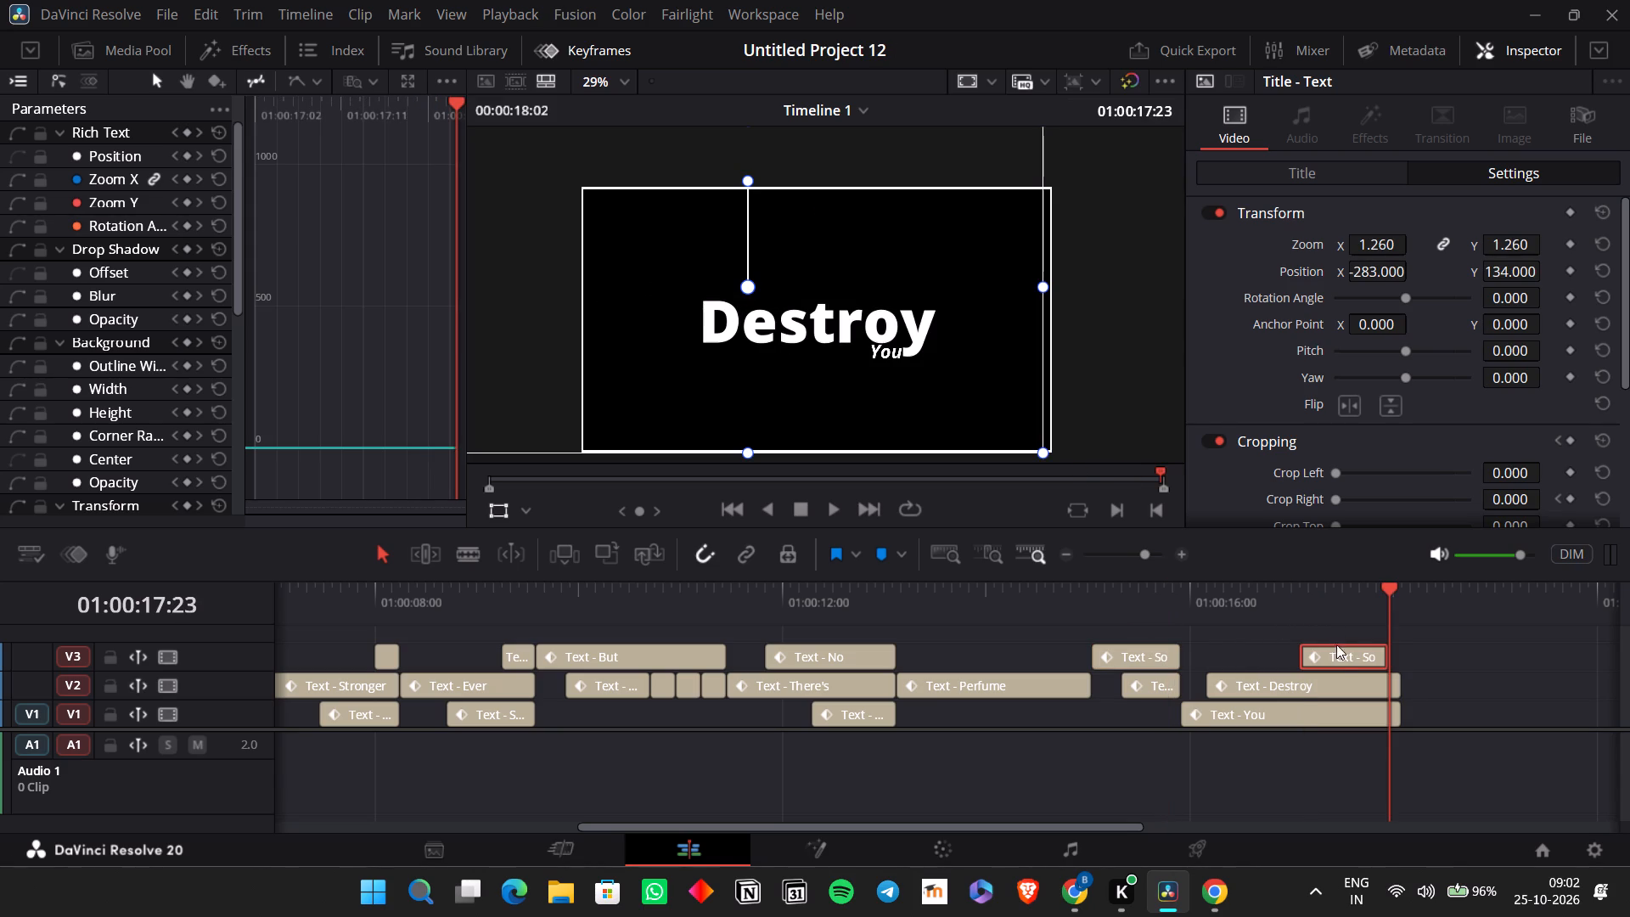
{"action": "left_click_drag", "start_coordinate": [1337, 651], "coordinate": [1274, 651]}
{"action": "left_click", "coordinate": [1251, 601]}
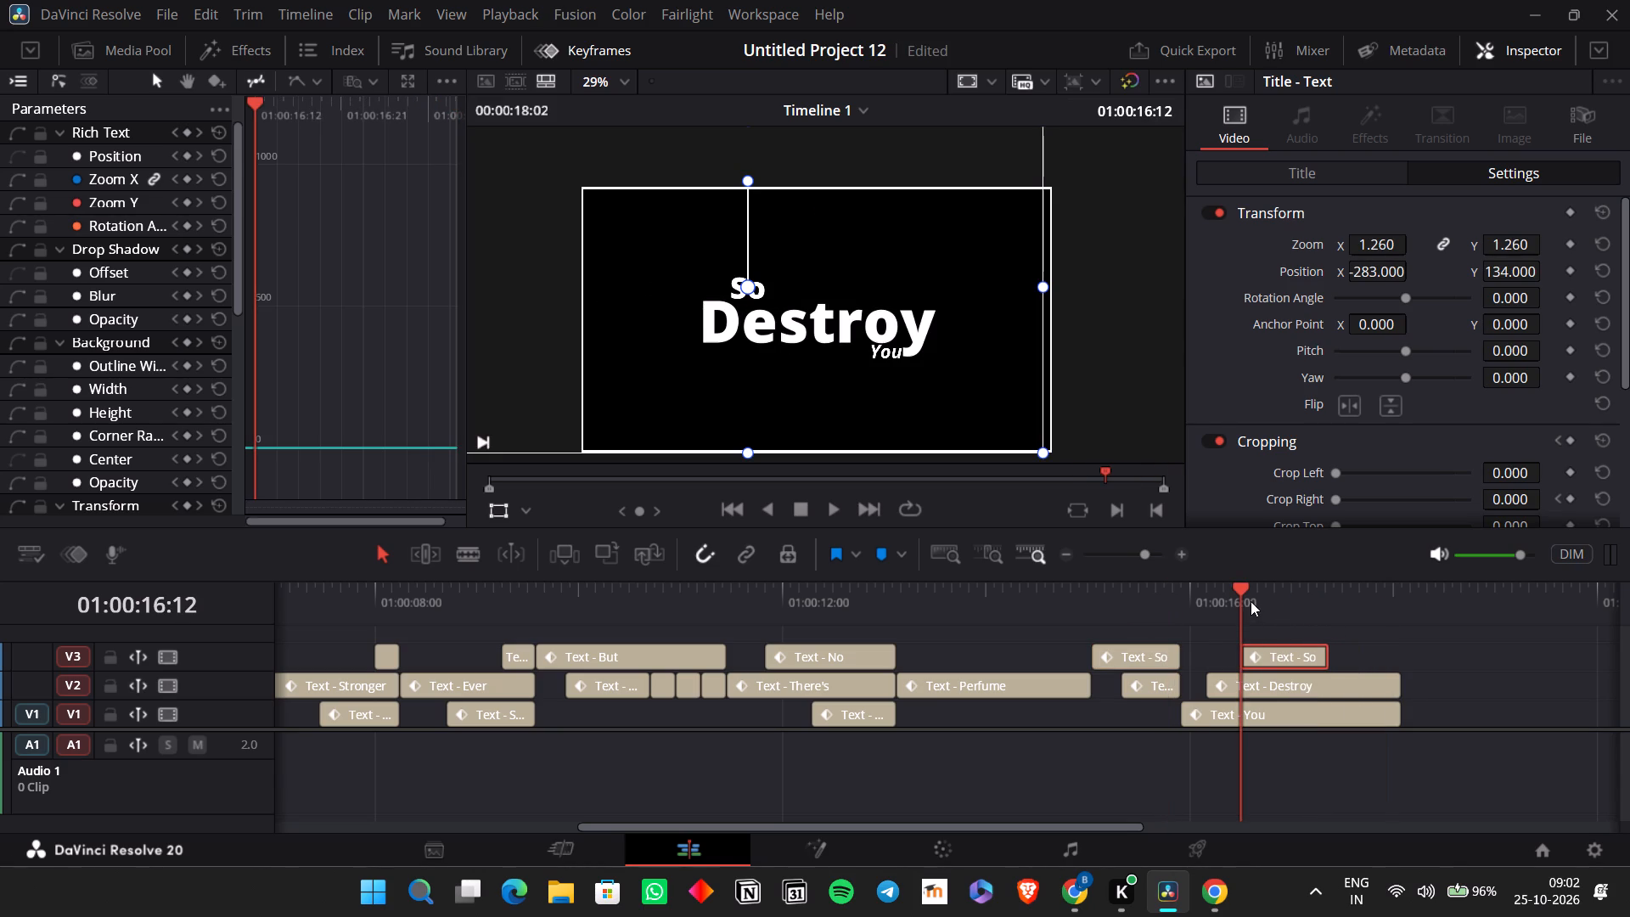
Change the copied "So" clip's text to "Me" and align it above the start of "Destroy" with position X -373.
{"action": "left_click", "coordinate": [1350, 175]}
{"action": "left_click_drag", "start_coordinate": [1307, 261], "coordinate": [1104, 217]}
{"action": "key", "text": "e"}
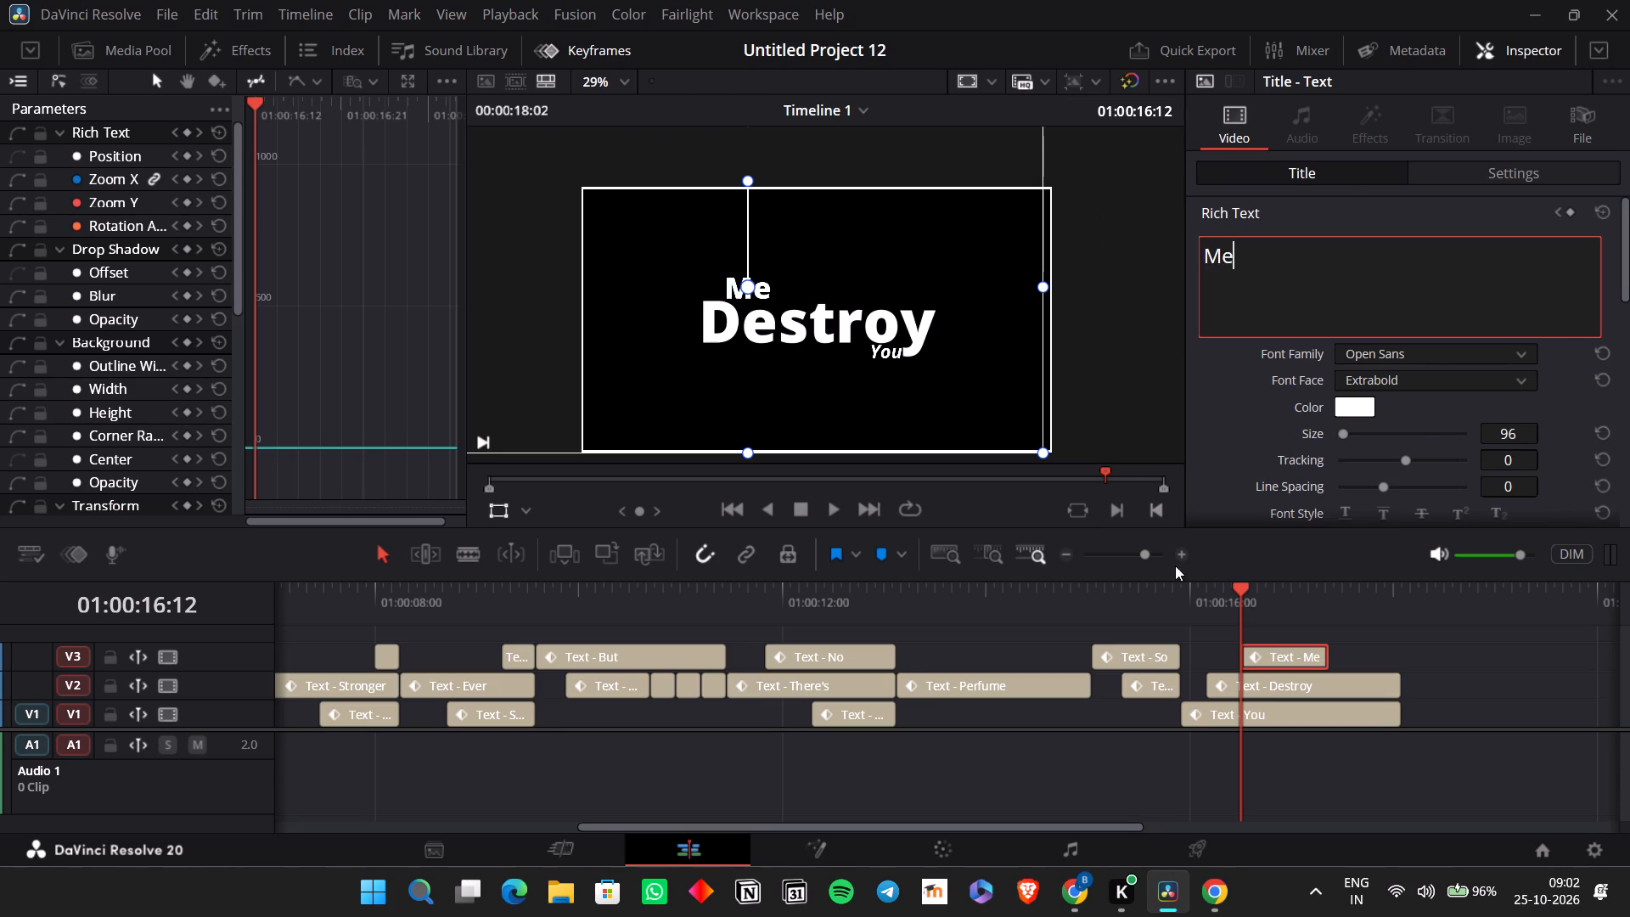
{"action": "left_click", "coordinate": [1459, 171]}
{"action": "left_click_drag", "start_coordinate": [1397, 271], "coordinate": [1408, 271]}
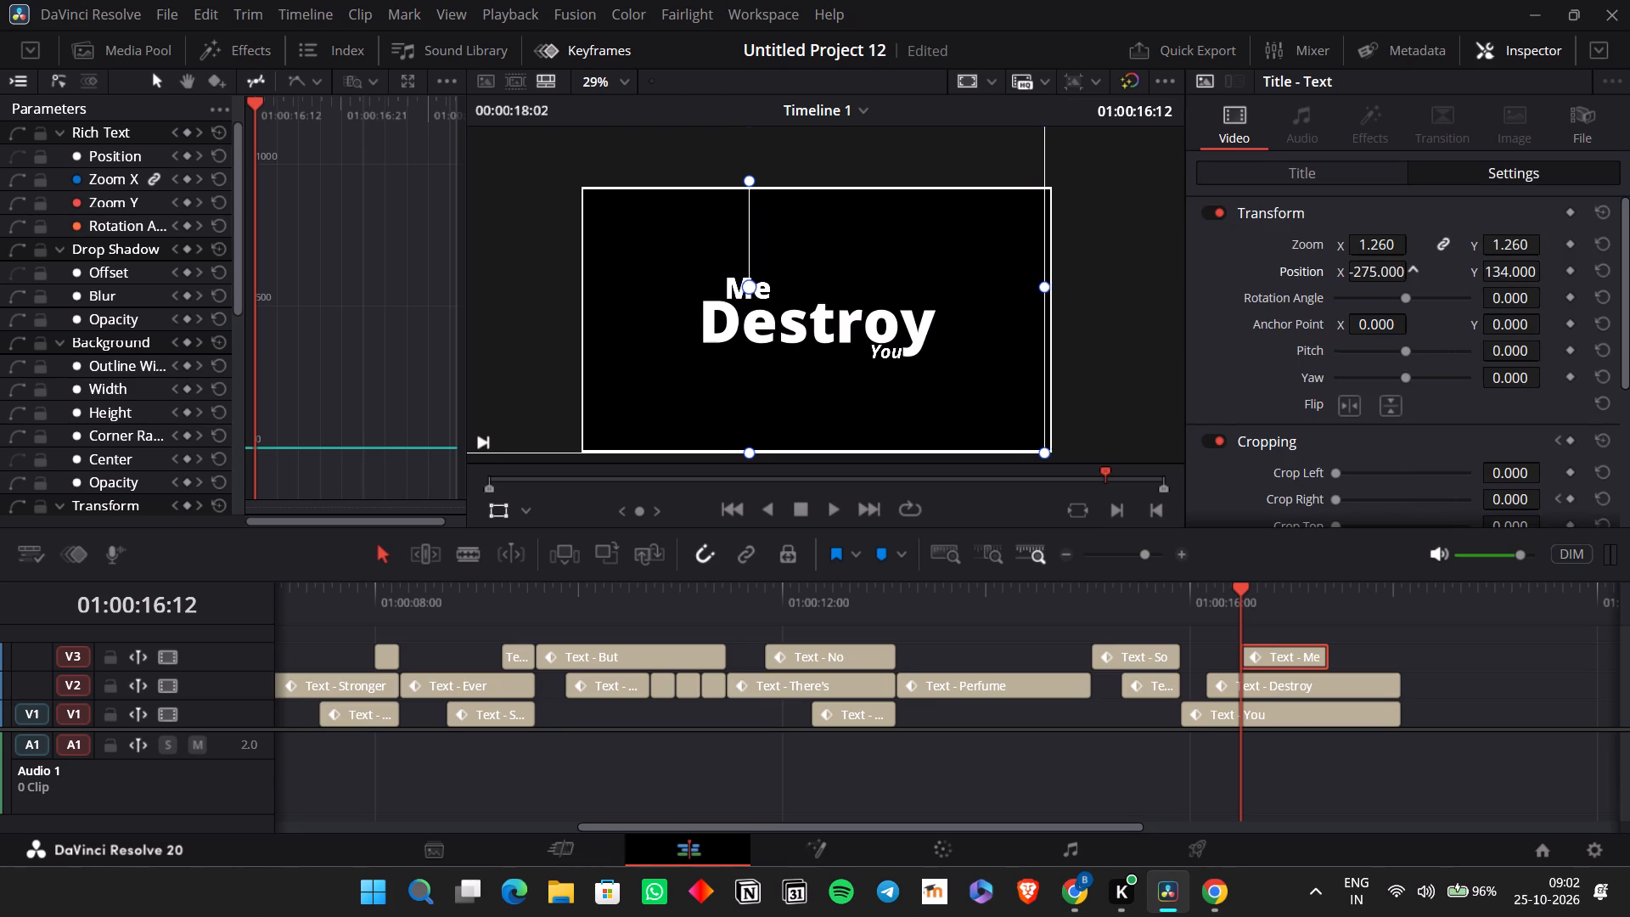
{"action": "left_click_drag", "start_coordinate": [1408, 271], "coordinate": [1301, 297]}
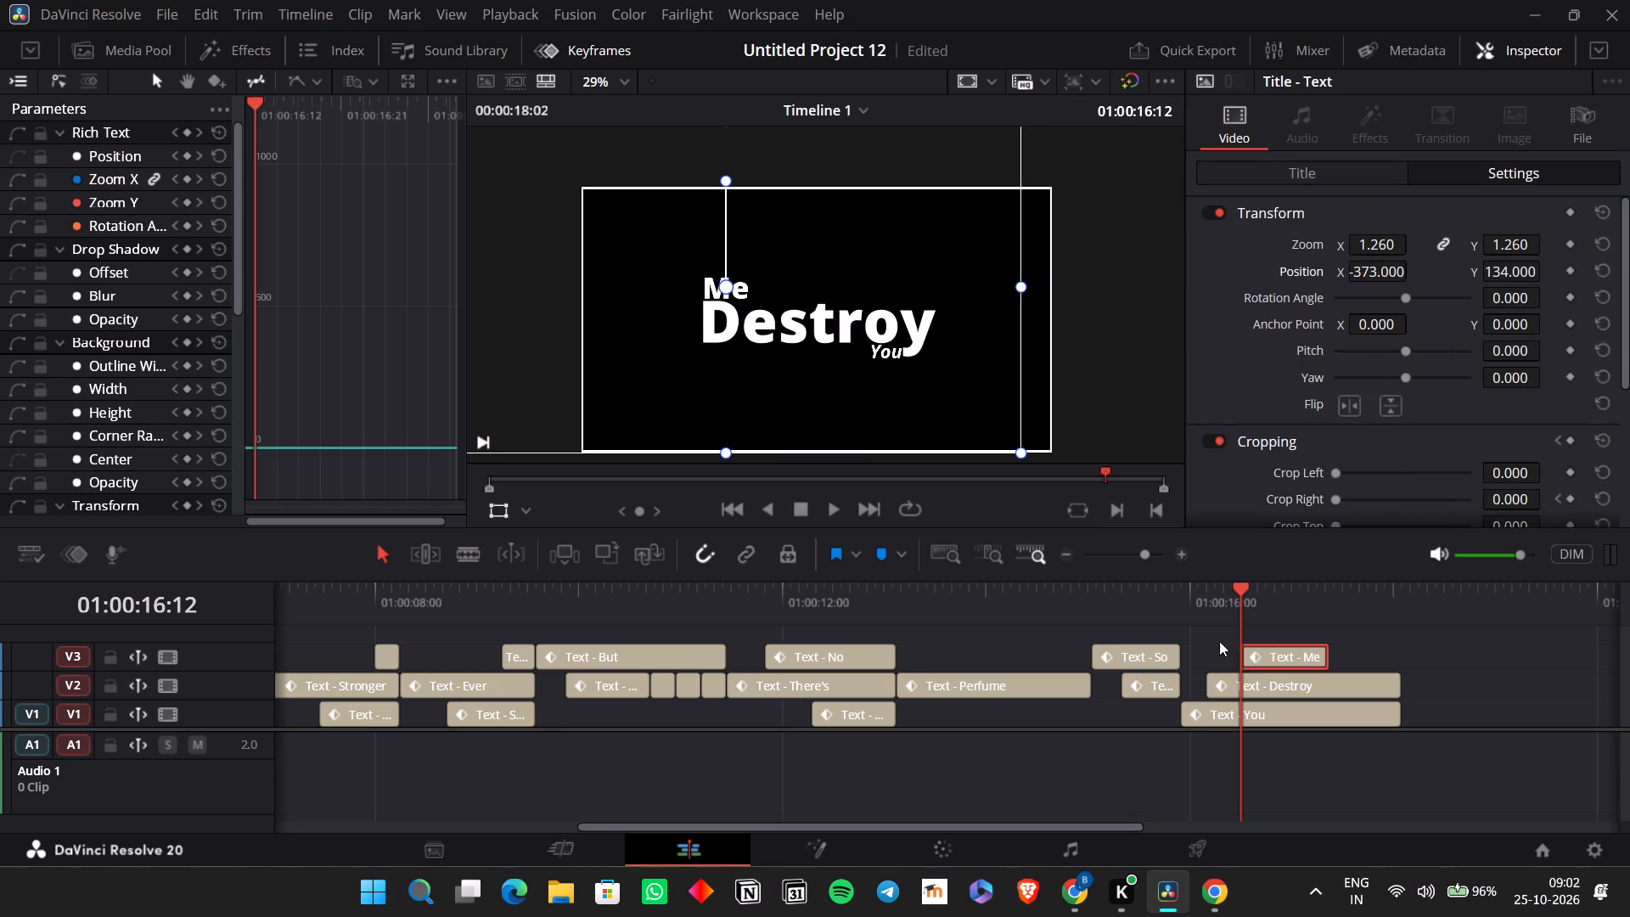
Play back from the end of "Perfume" through the "Destroy" clip to check the word timing.
{"action": "left_click", "coordinate": [1082, 601]}
{"action": "key", "text": "space"}
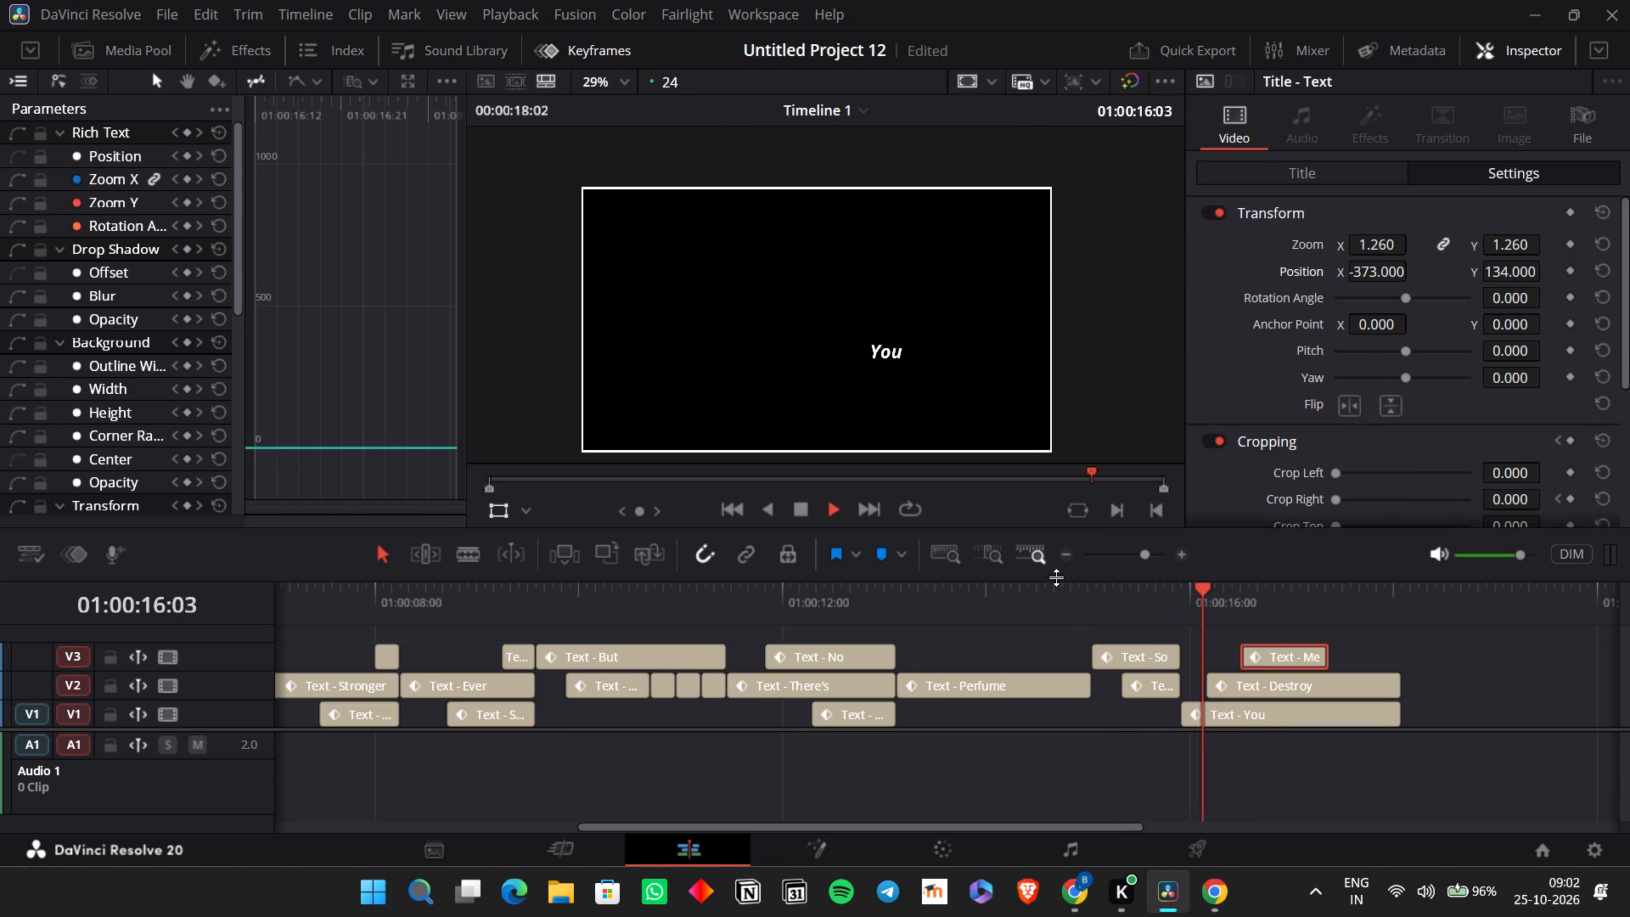
{"action": "key", "text": "space"}
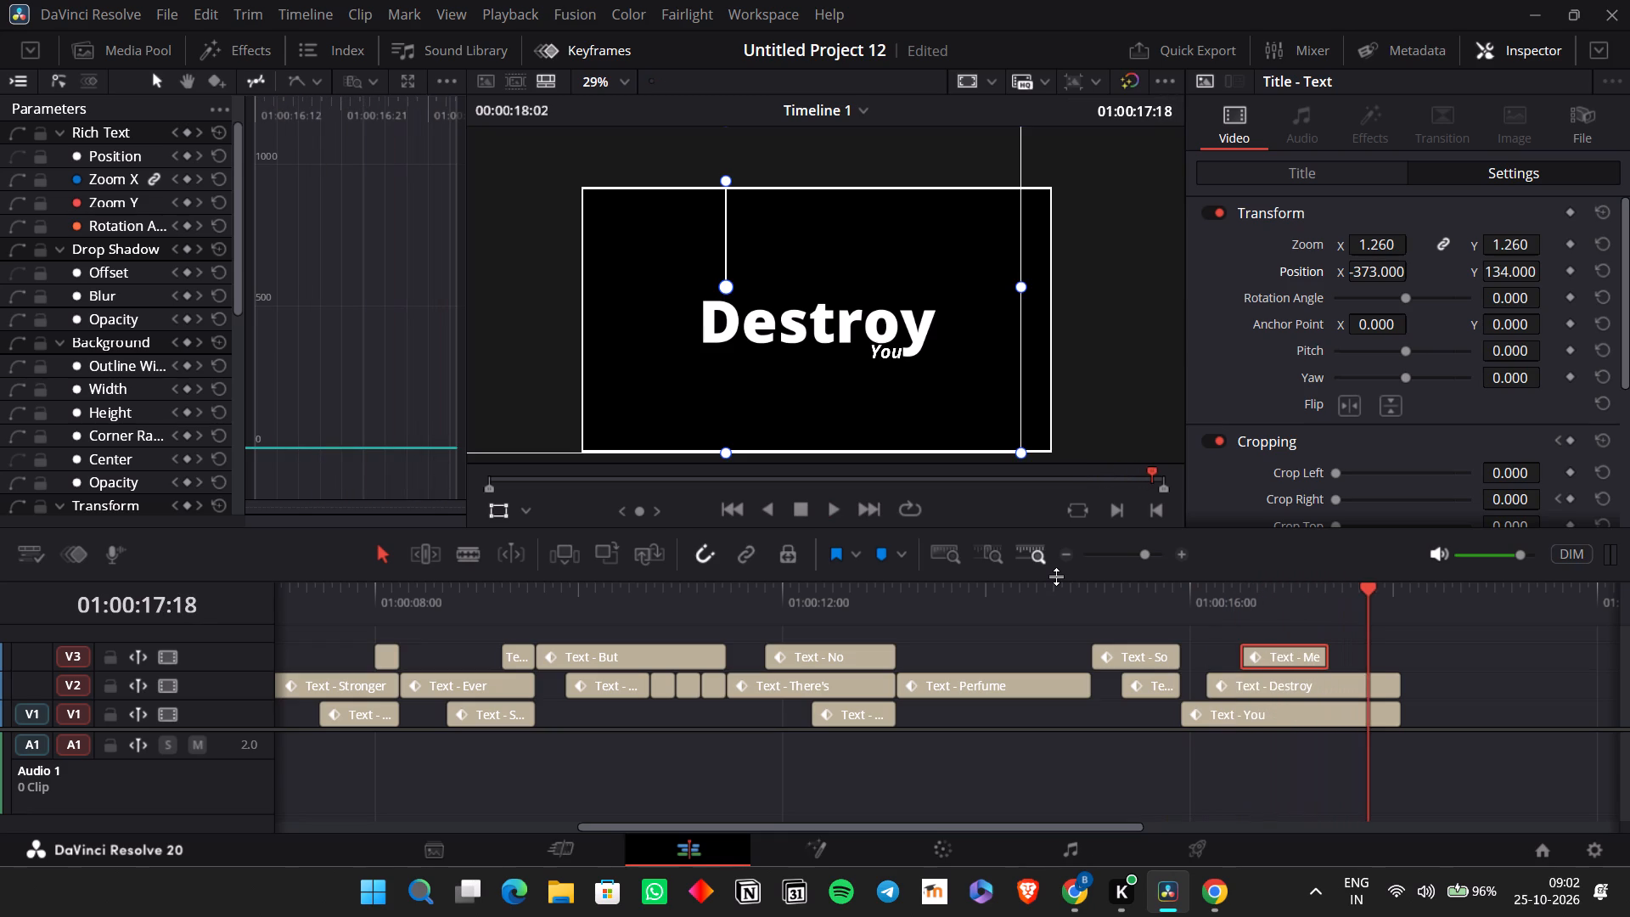
Extend the "Me" clip on V3 to end level with "Destroy" and "You", and set its position X to -380.
{"action": "left_click_drag", "start_coordinate": [1328, 646], "coordinate": [1391, 661]}
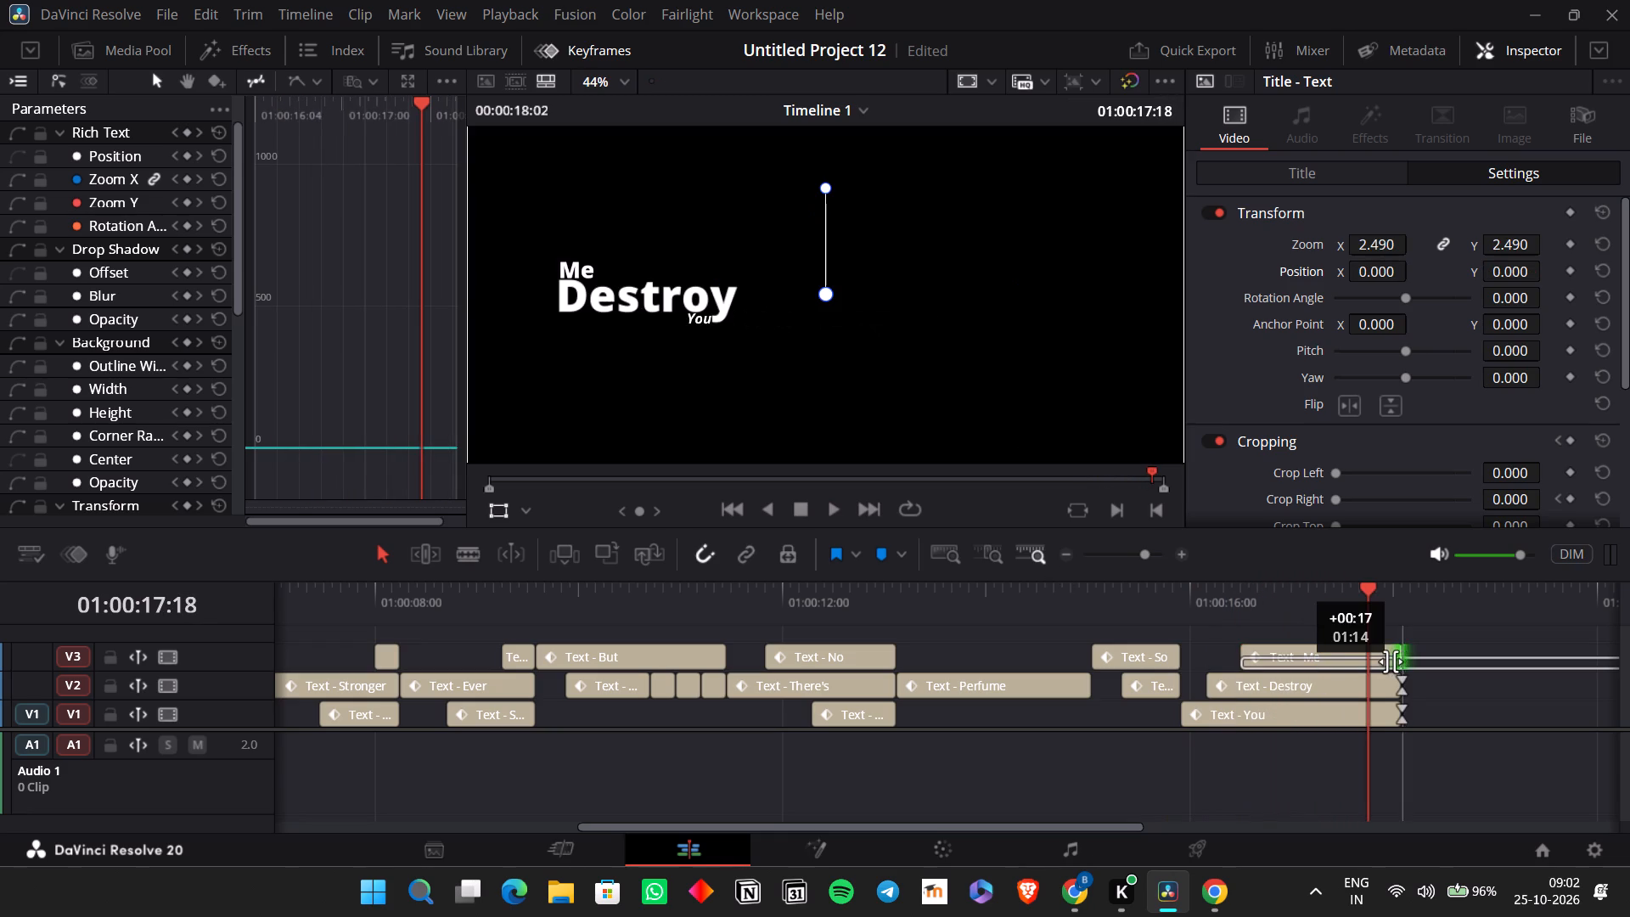
{"action": "left_click_drag", "start_coordinate": [1391, 661], "coordinate": [1392, 661]}
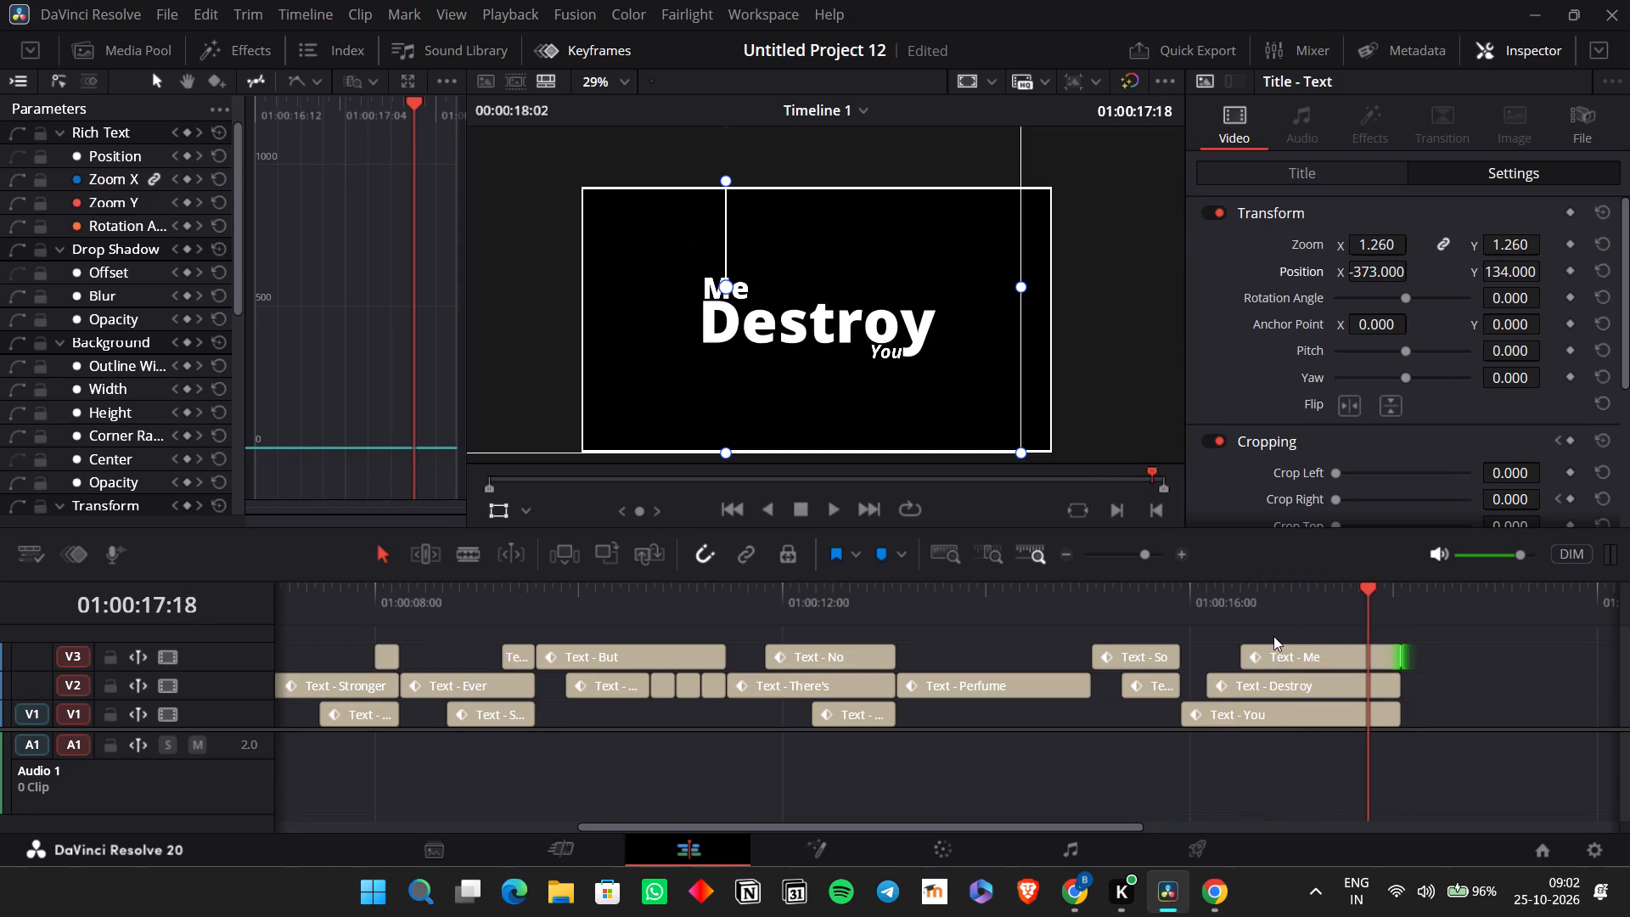
{"action": "left_click", "coordinate": [1280, 654]}
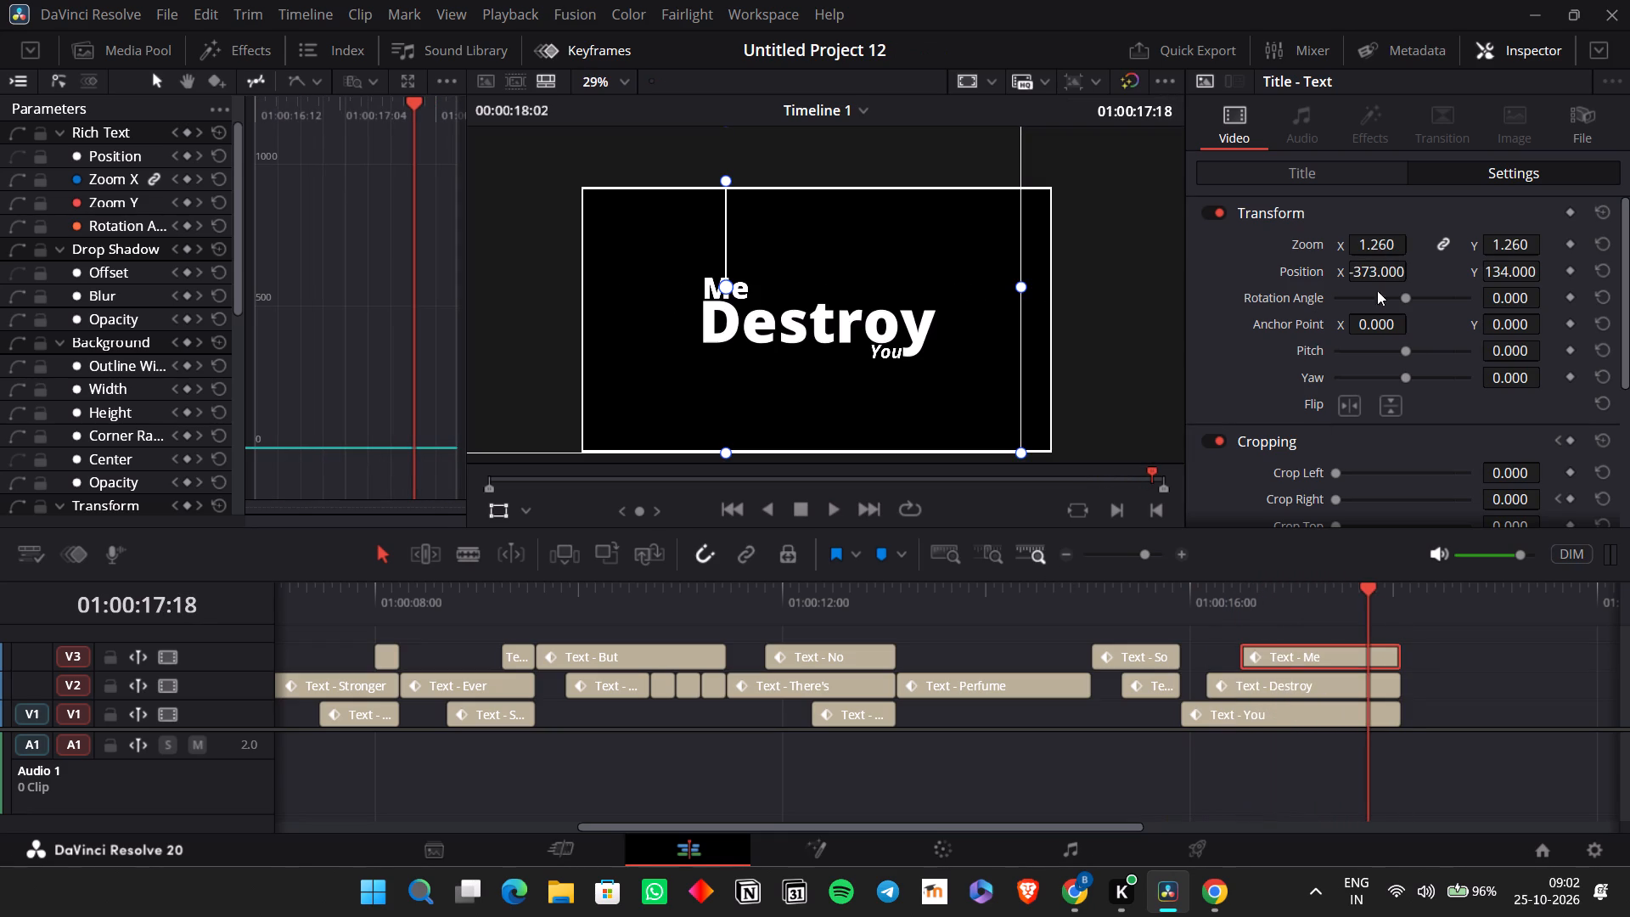
{"action": "left_click_drag", "start_coordinate": [1376, 271], "coordinate": [1366, 283]}
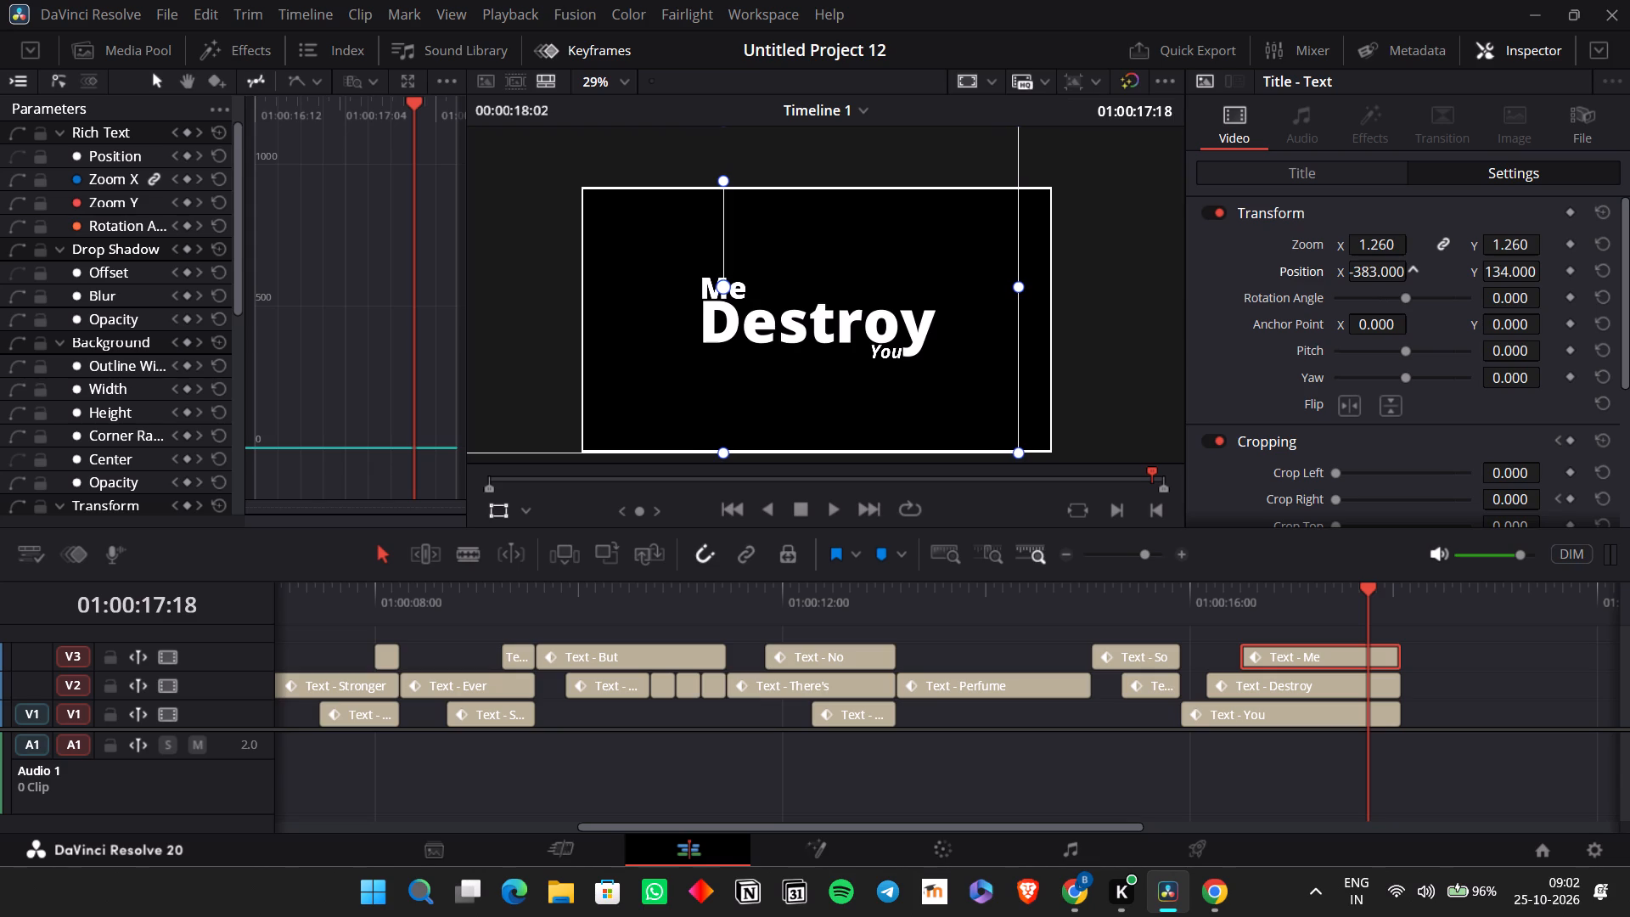
{"action": "left_click_drag", "start_coordinate": [1366, 283], "coordinate": [1369, 284]}
Copy the "Destroy" clip, split "Me", "Destroy" and "You" at 01:00:17:18, and delete the three remainders after the cut.
{"action": "left_click", "coordinate": [1189, 605]}
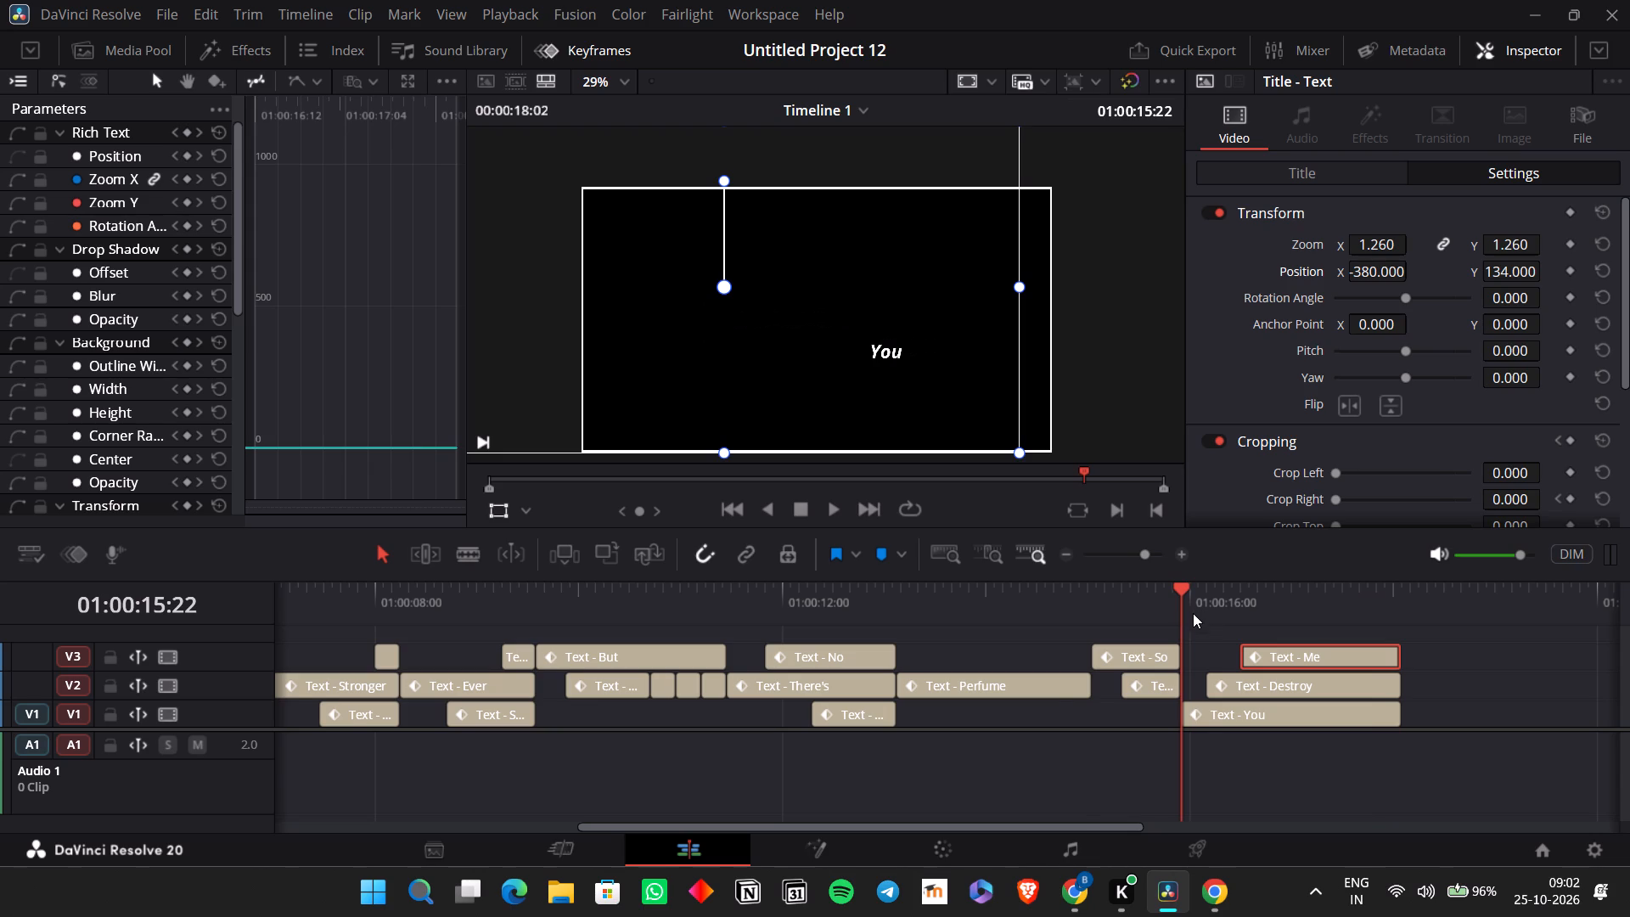
{"action": "scroll", "coordinate": [1211, 625], "scroll_direction": "left", "scroll_amount": 1}
{"action": "left_click", "coordinate": [977, 682]}
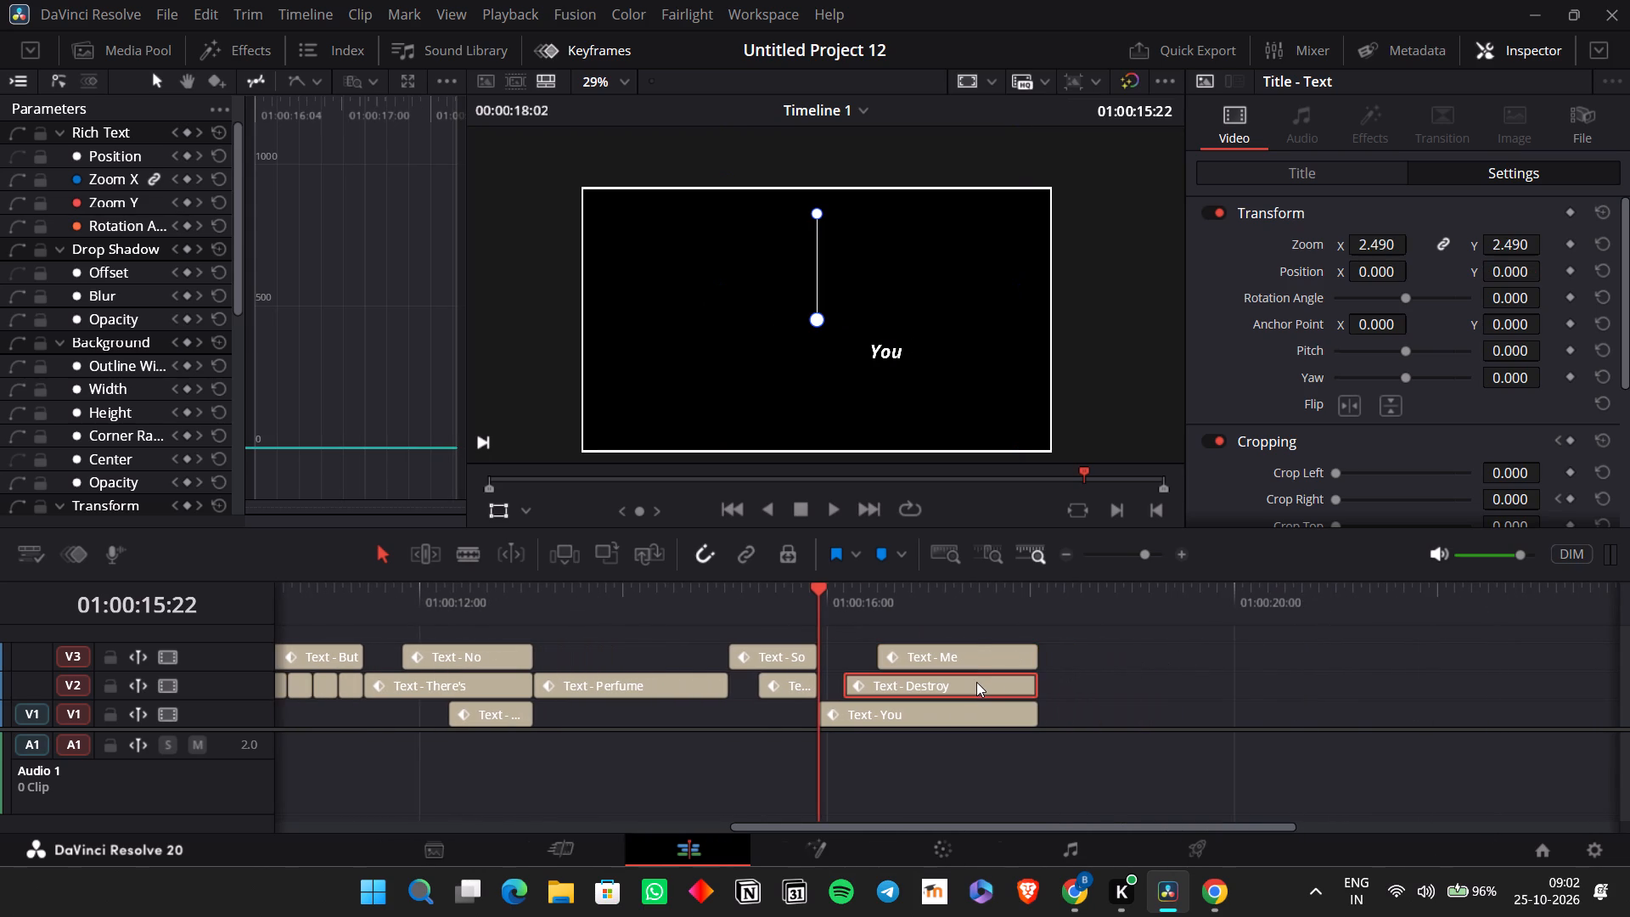
{"action": "key", "text": "ctrl+c"}
{"action": "key", "text": "space"}
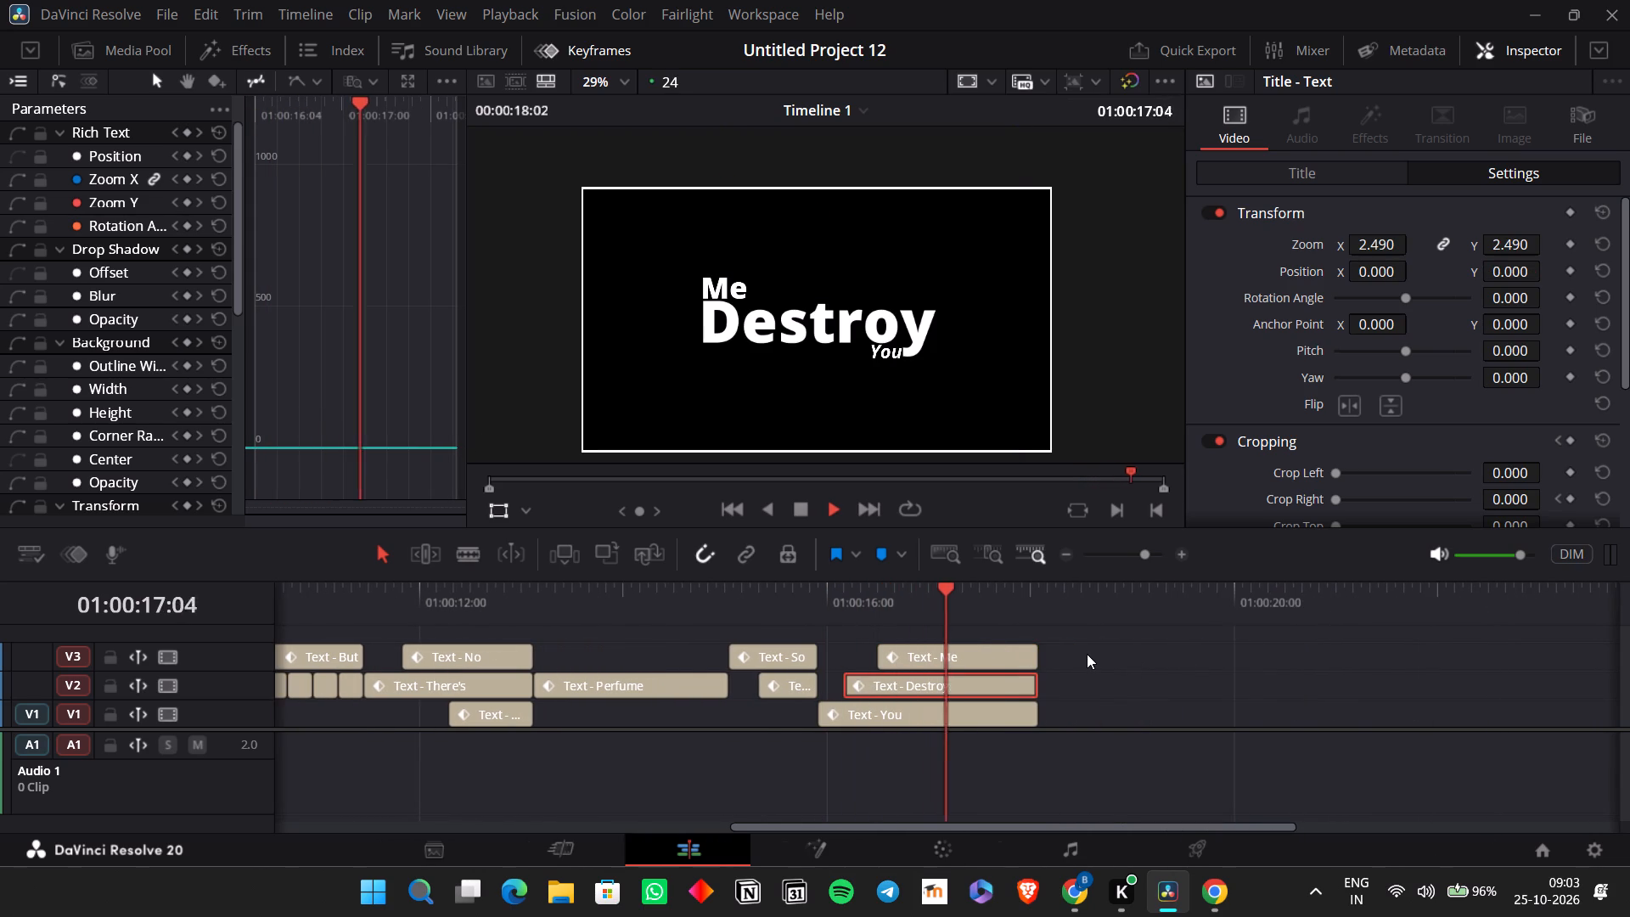
{"action": "key", "text": "space"}
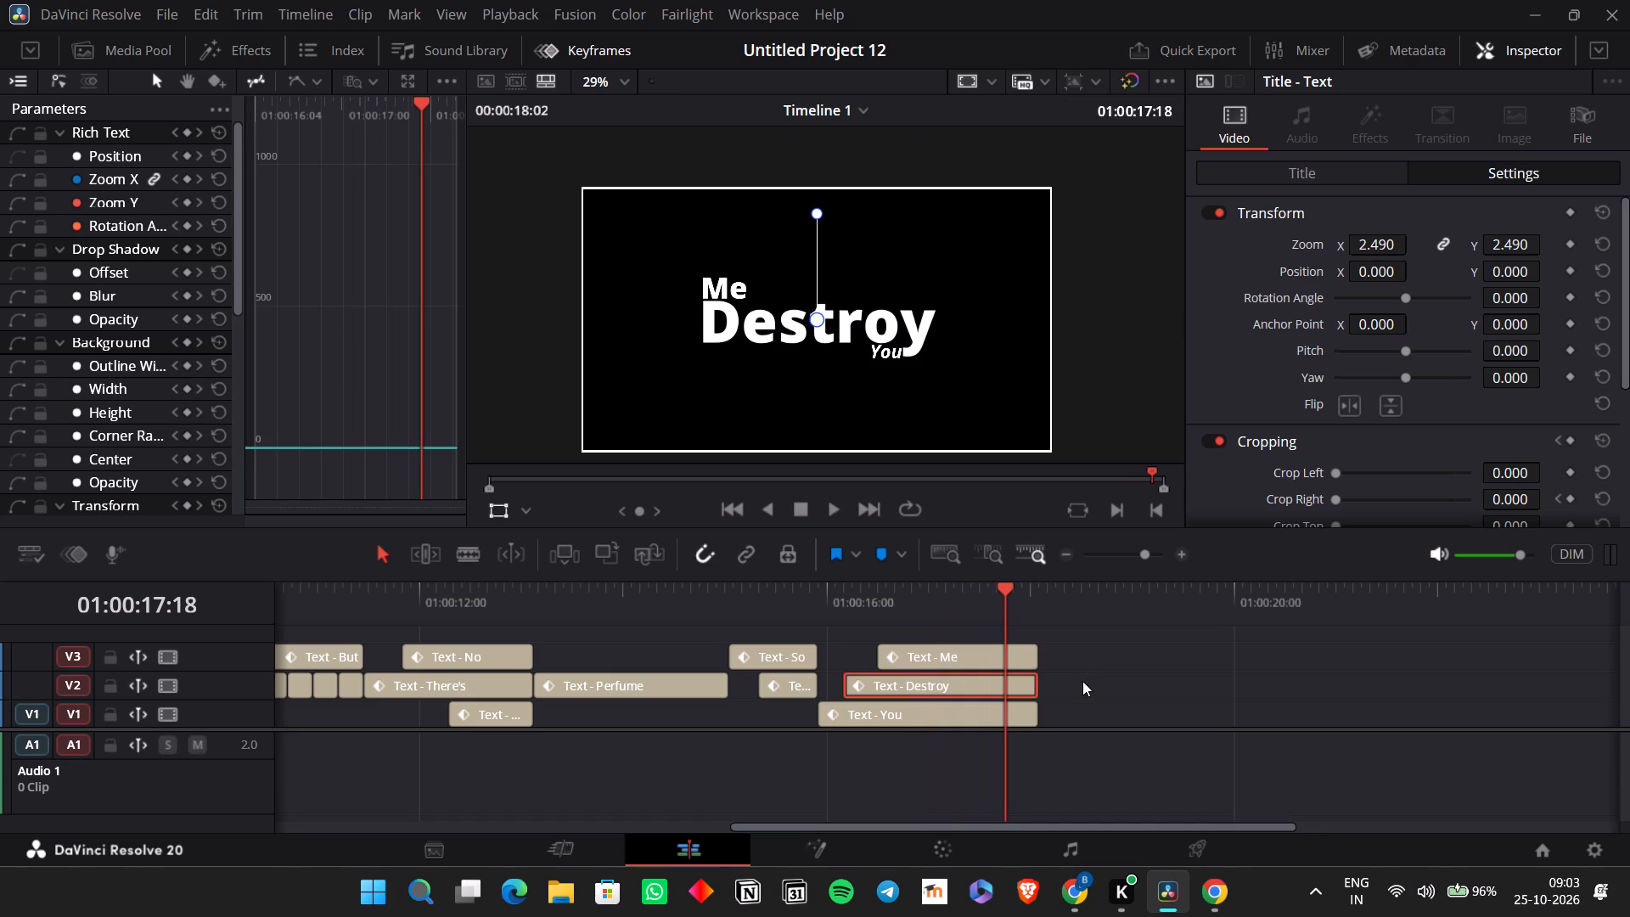
{"action": "left_click_drag", "start_coordinate": [1072, 697], "coordinate": [896, 616]}
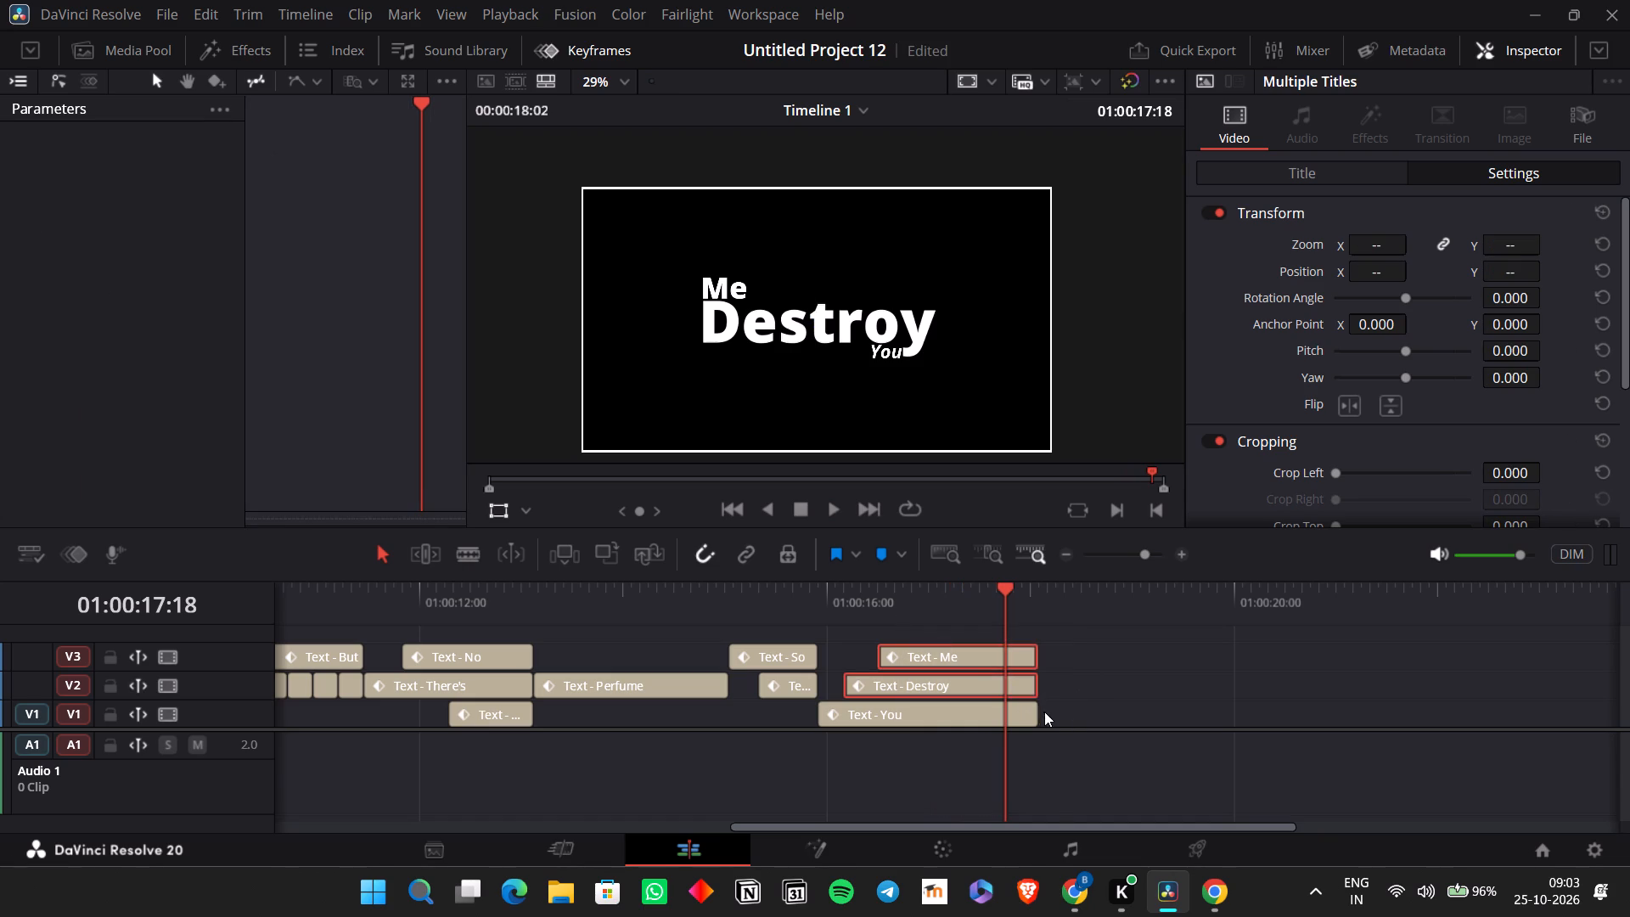
{"action": "left_click_drag", "start_coordinate": [1044, 712], "coordinate": [954, 637]}
{"action": "key", "text": "ctrl+b"}
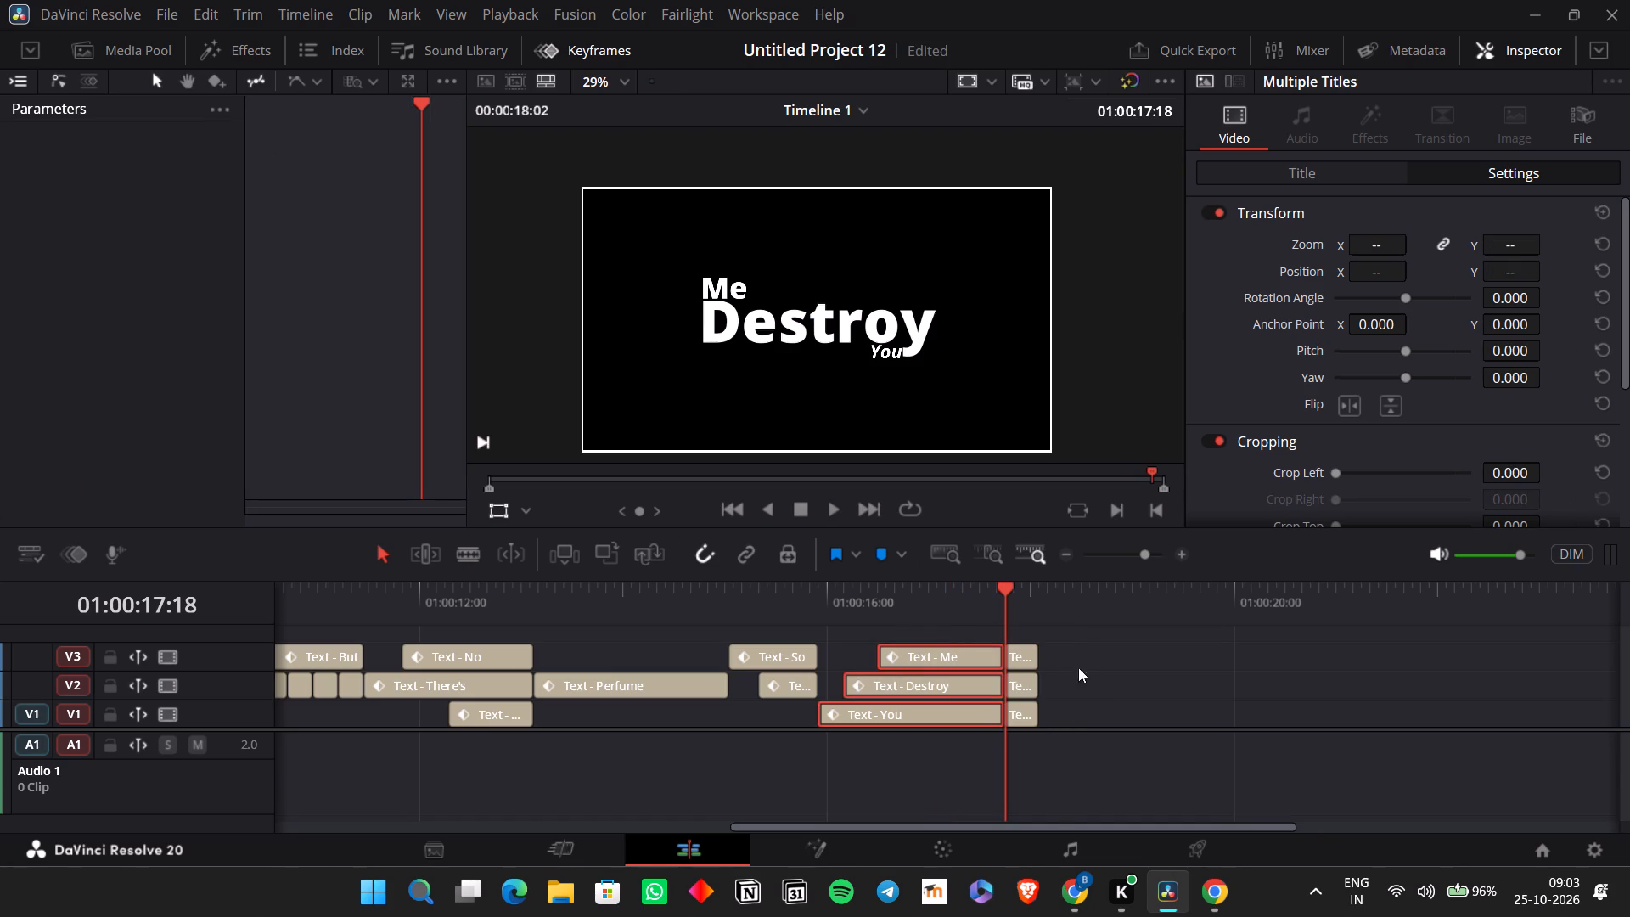
{"action": "left_click_drag", "start_coordinate": [1078, 687], "coordinate": [1018, 671]}
{"action": "left_click_drag", "start_coordinate": [1051, 722], "coordinate": [1025, 639]}
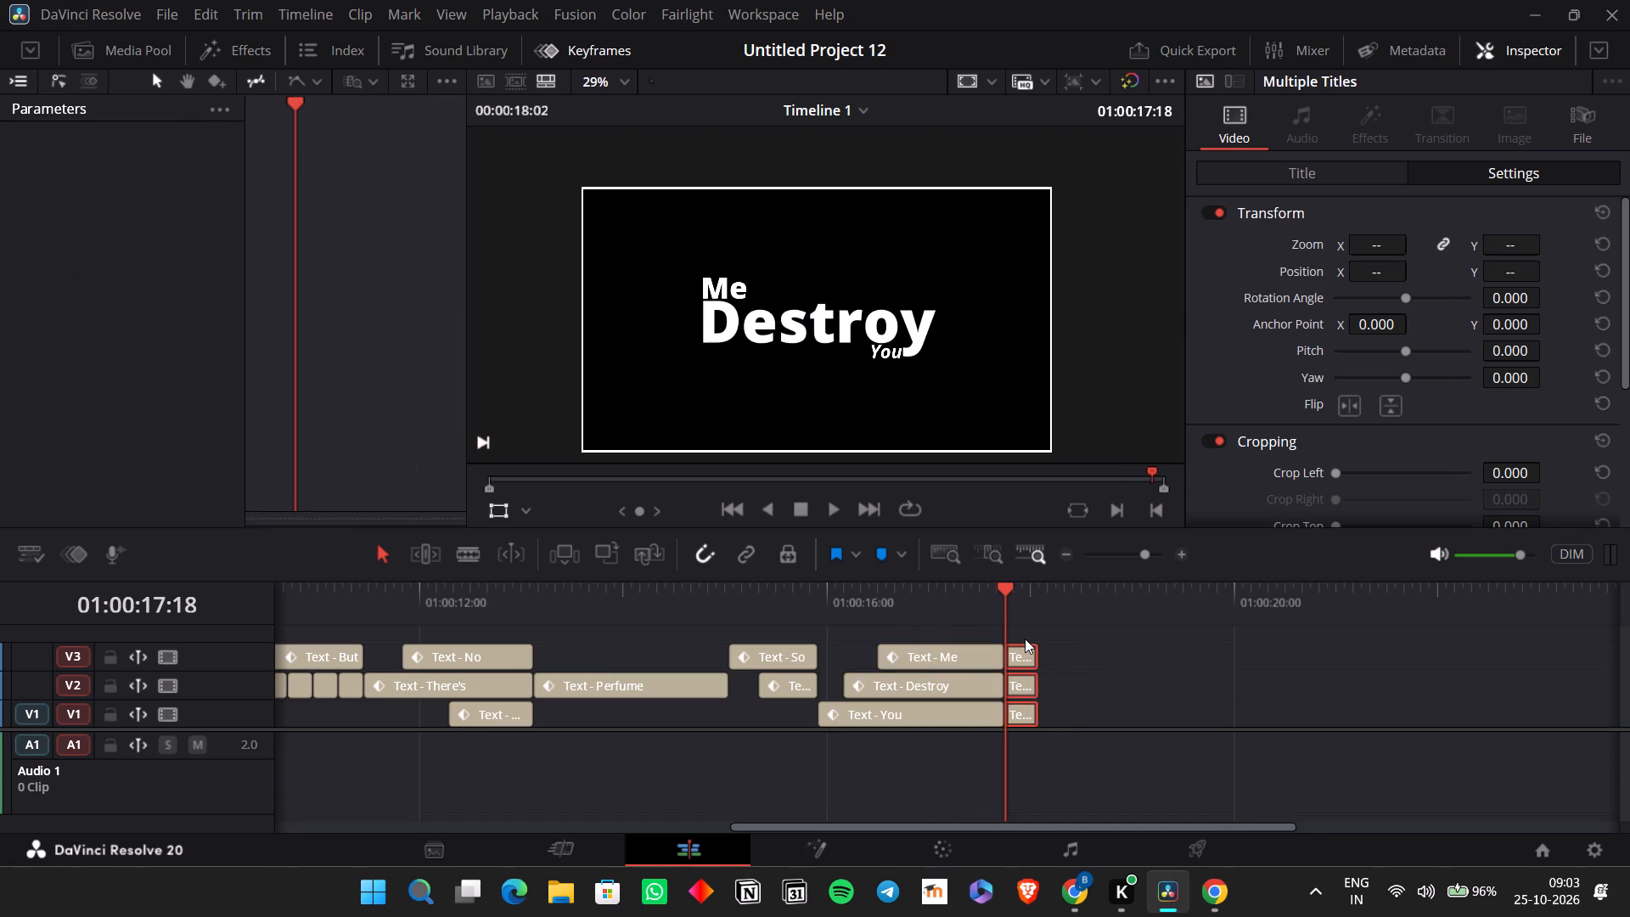
{"action": "key", "text": "BackSpace"}
Paste the copied "Destroy" clip on V2 at 01:00:17:18 and change the copy's text to "You".
{"action": "key", "text": "ctrl+v"}
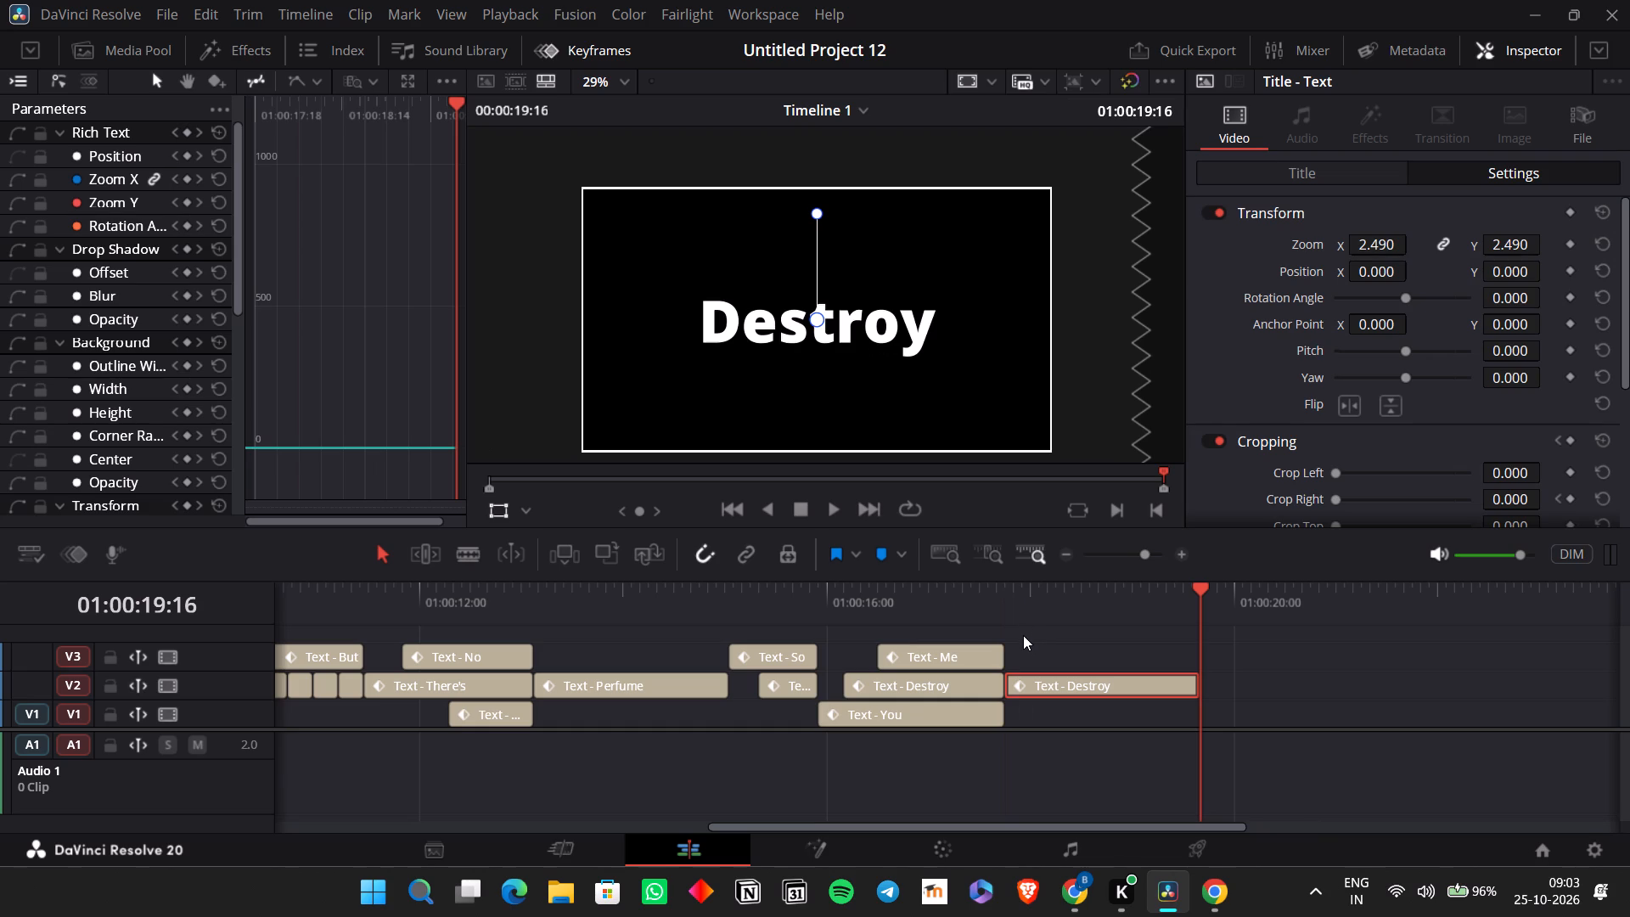
{"action": "left_click", "coordinate": [1003, 581]}
{"action": "left_click", "coordinate": [998, 586]}
{"action": "left_click", "coordinate": [1040, 676]}
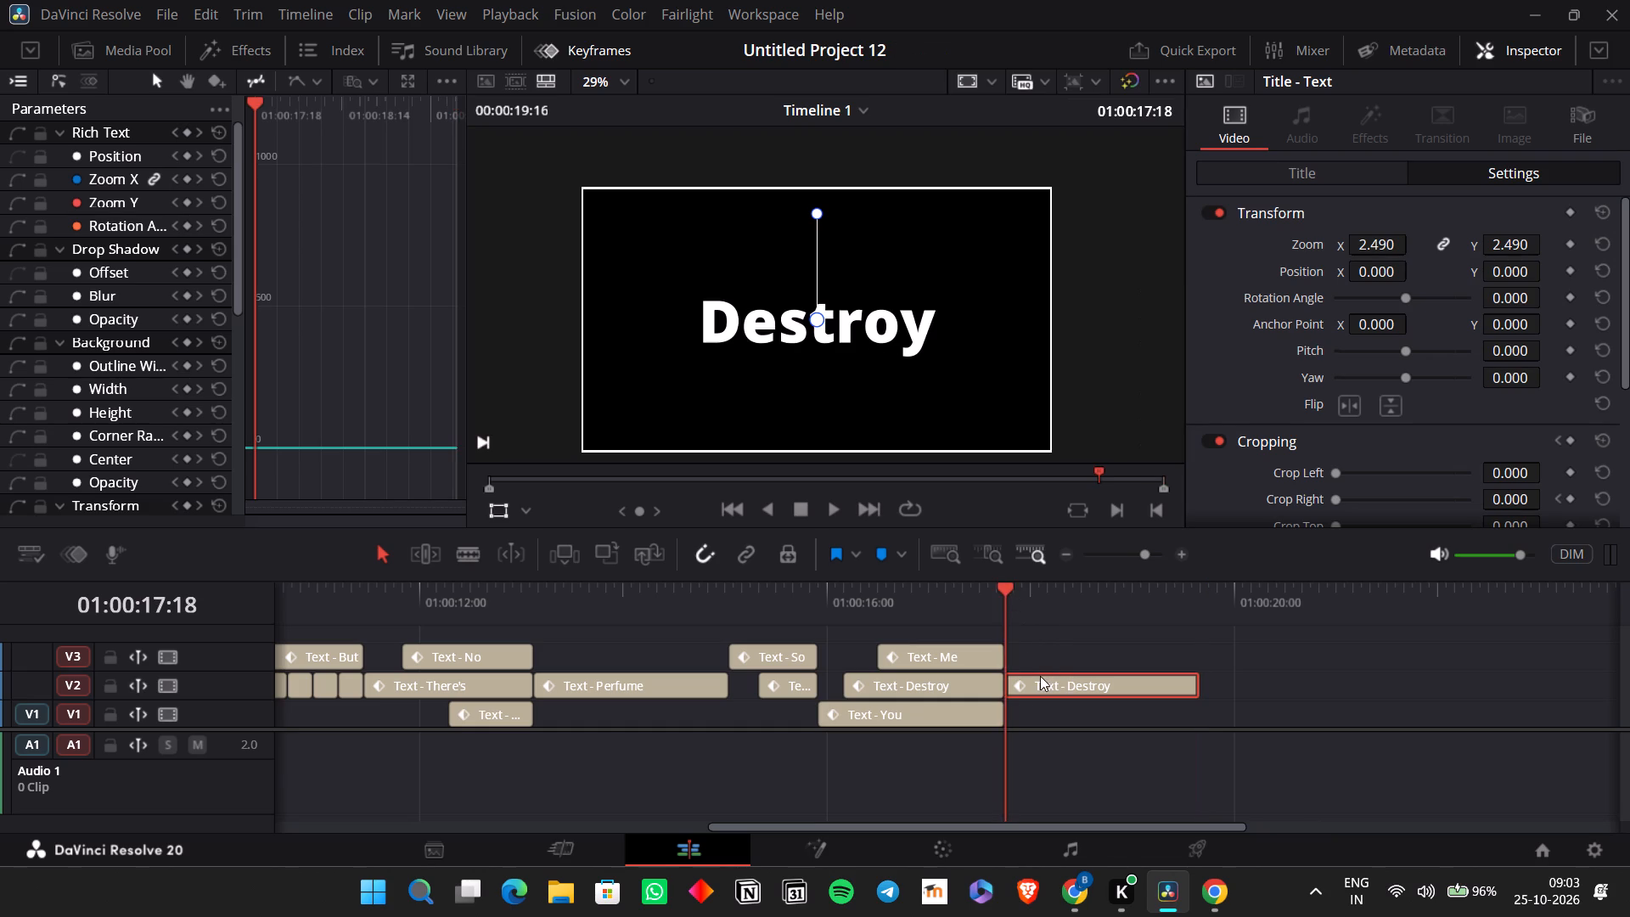
{"action": "left_click", "coordinate": [1374, 176]}
{"action": "left_click_drag", "start_coordinate": [1379, 247], "coordinate": [1065, 249]}
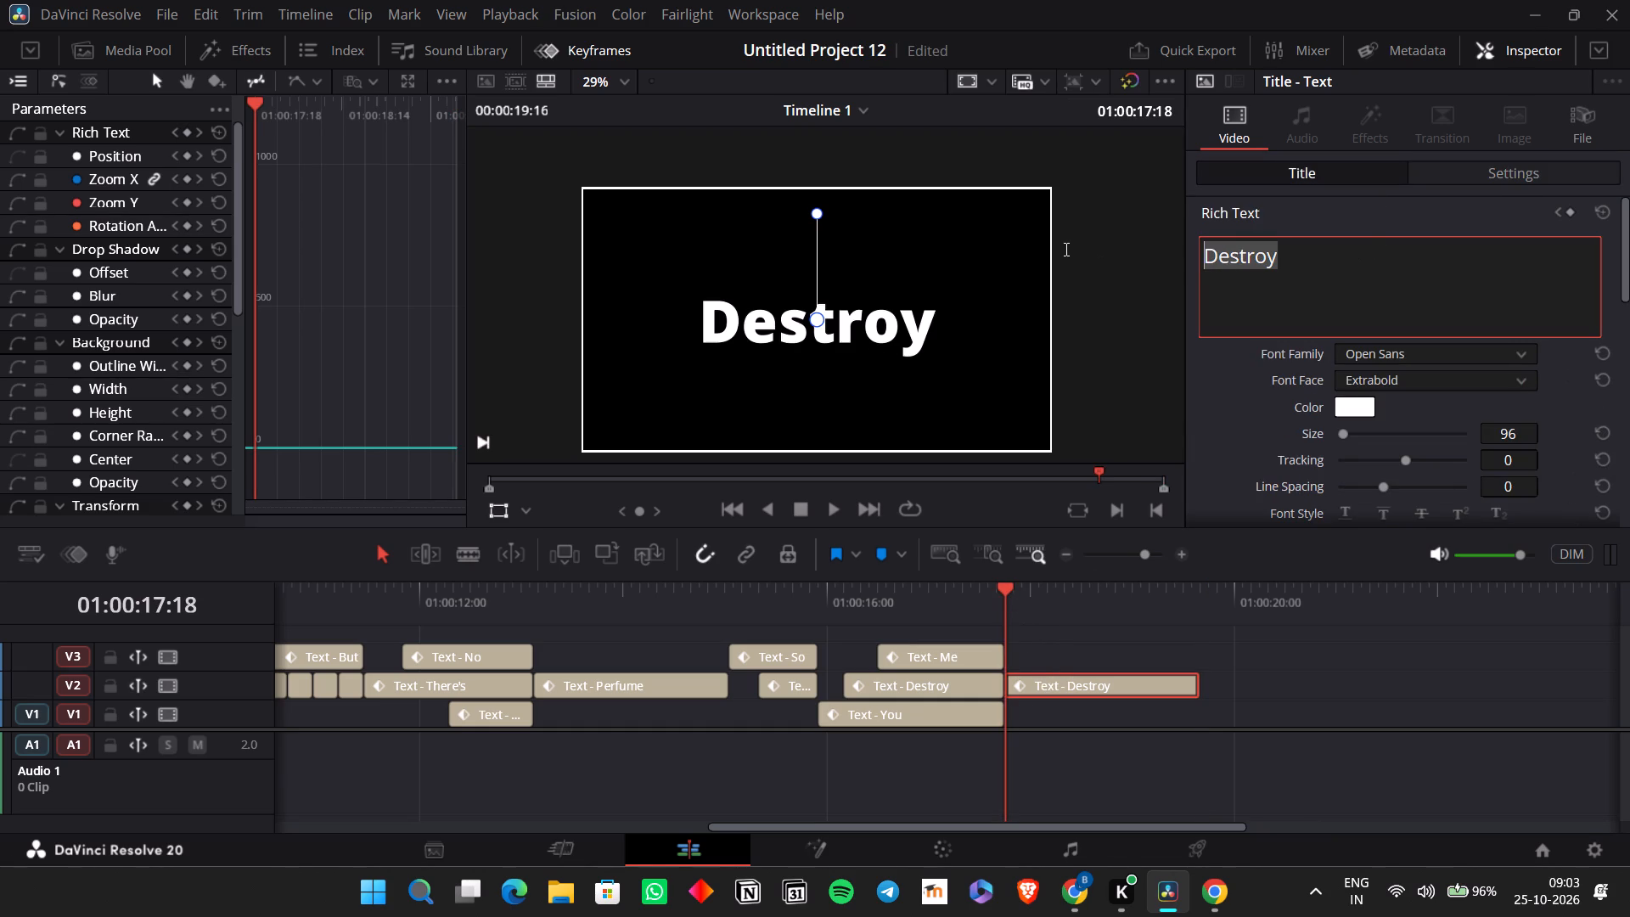
{"action": "left_click_drag", "start_coordinate": [1065, 249], "coordinate": [1064, 248]}
{"action": "type", "text": "ou"}
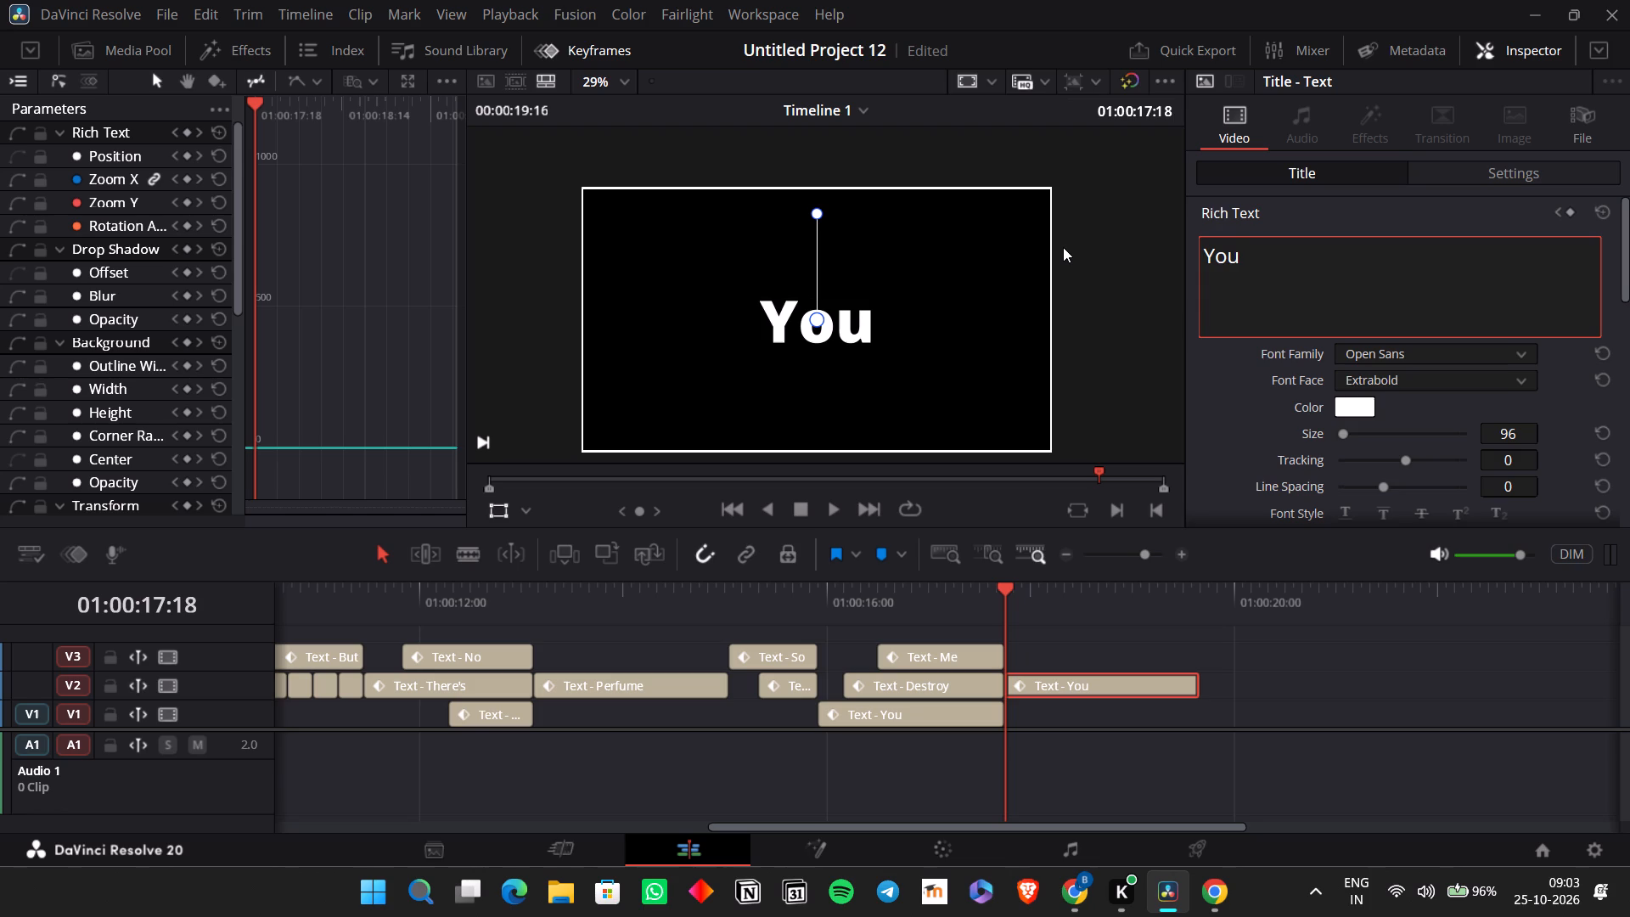
Play back from "Destroy" into the new "You" clip on V2 to check the timing, and split that clip at 01:00:18:12.
{"action": "left_click", "coordinate": [1048, 677]}
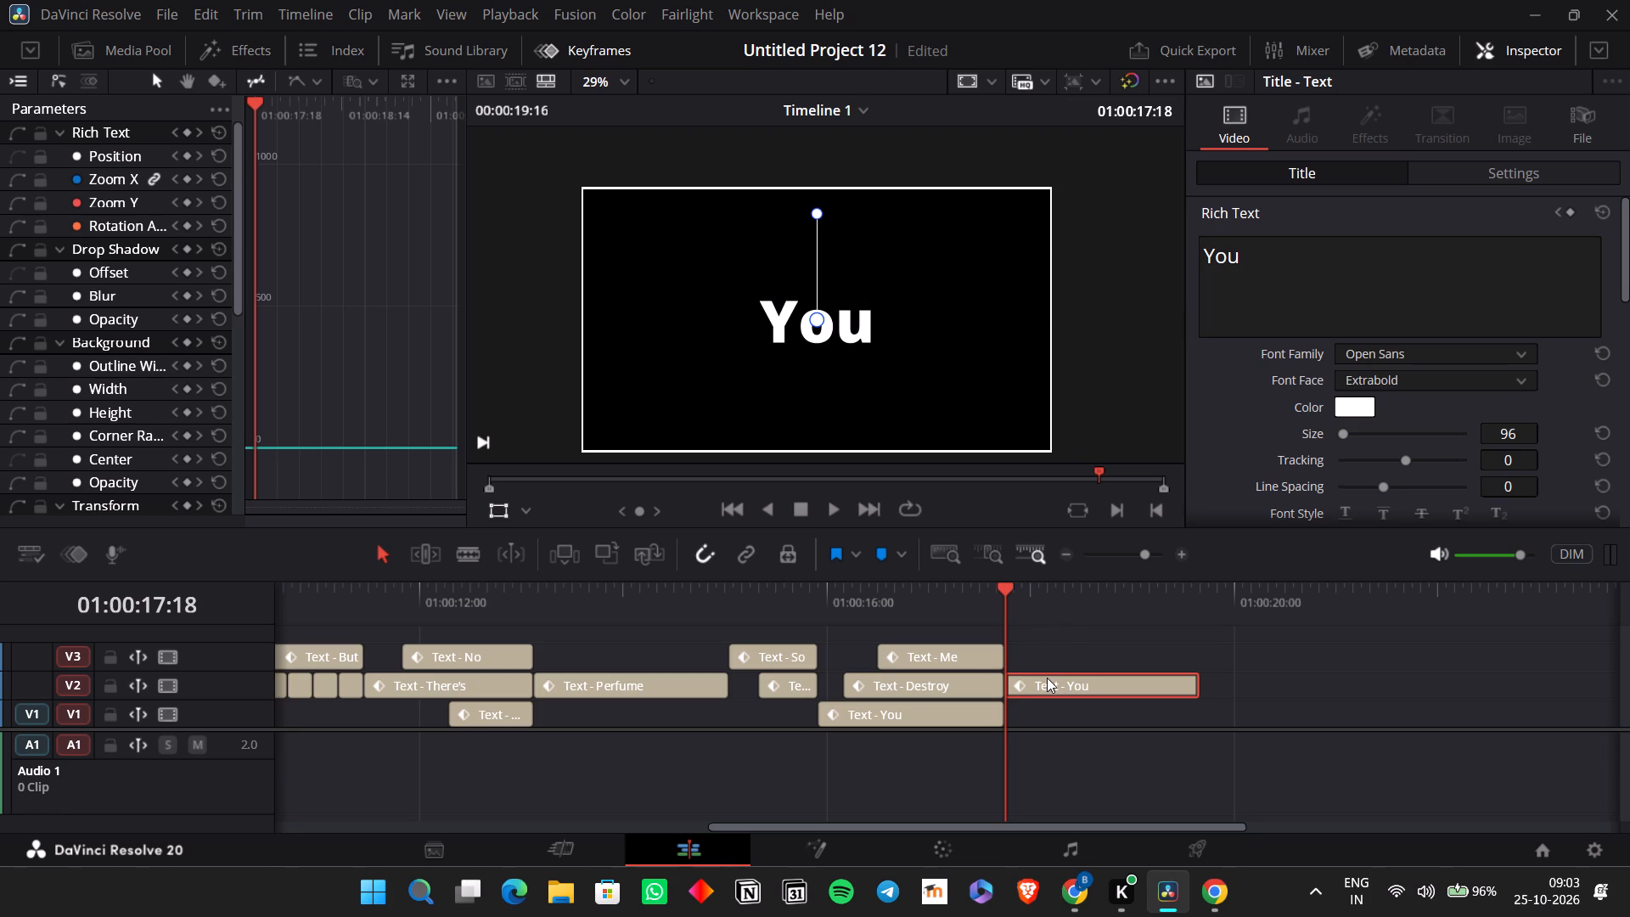
{"action": "key", "text": "space"}
{"action": "key", "text": "space"}
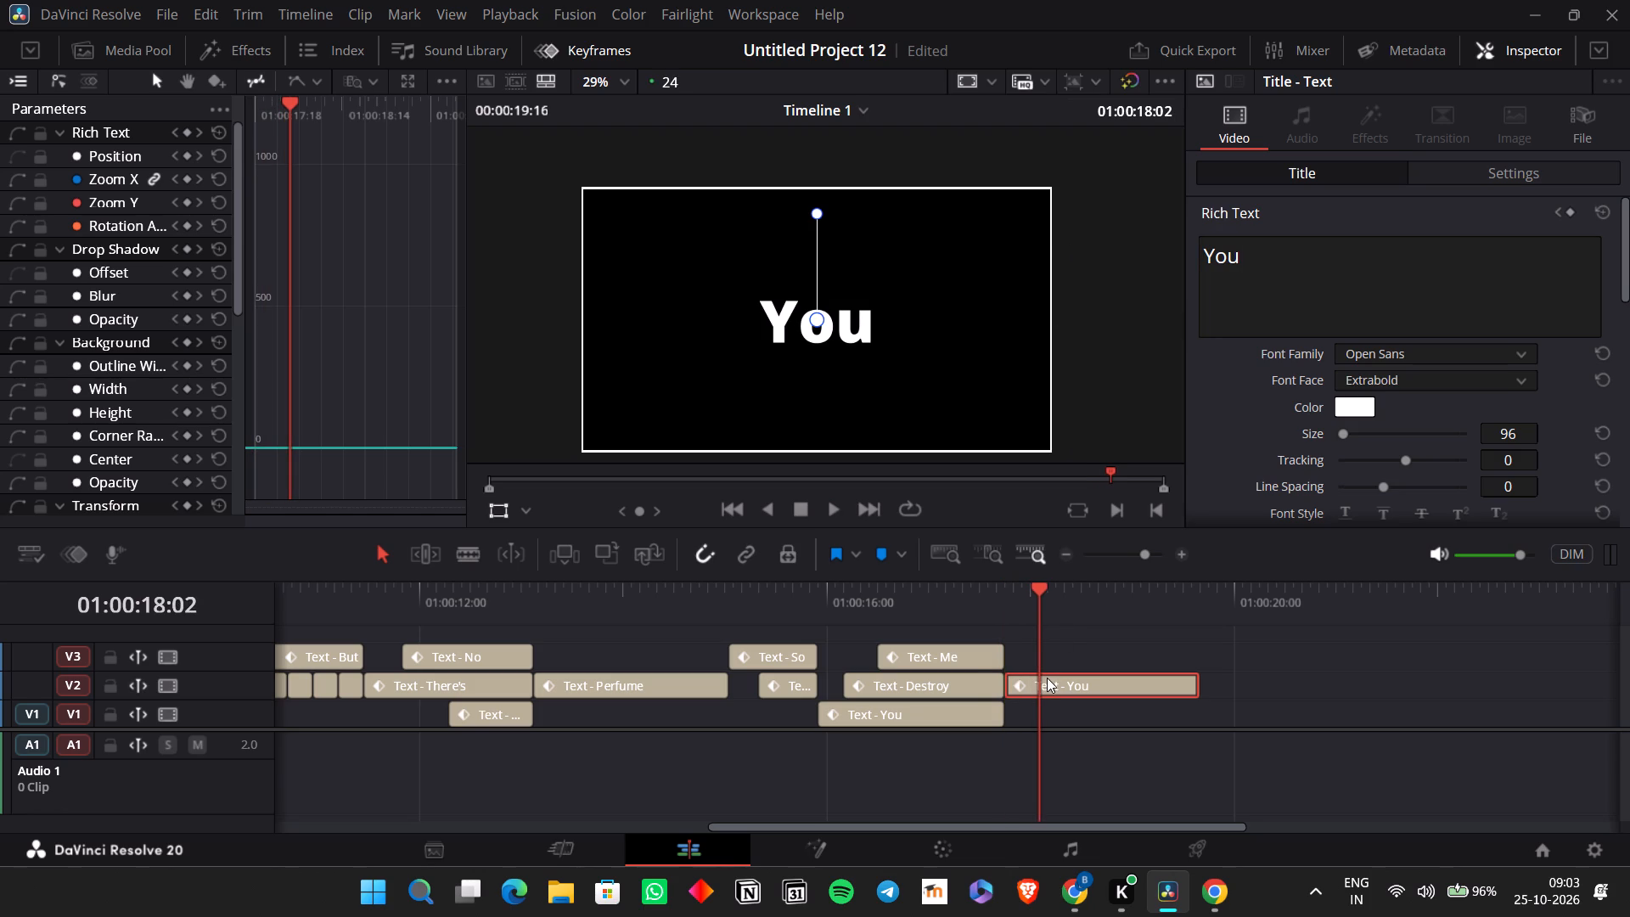
{"action": "key", "text": "space"}
{"action": "key", "text": "space"}
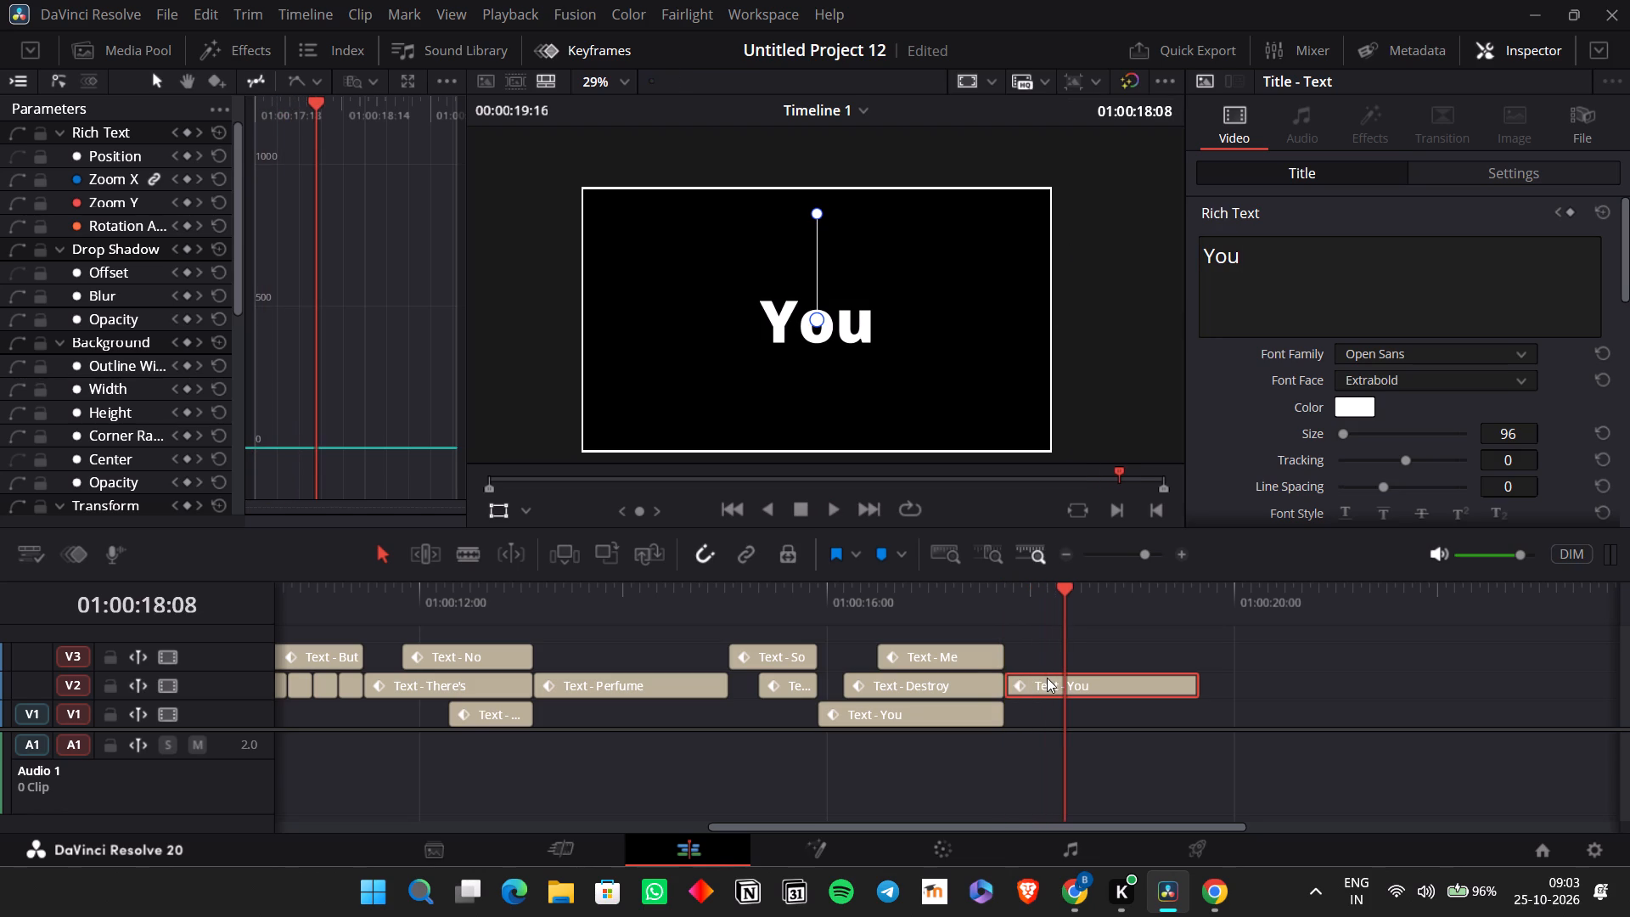
{"action": "left_click", "coordinate": [1051, 608]}
{"action": "left_click", "coordinate": [961, 585]}
{"action": "key", "text": "space"}
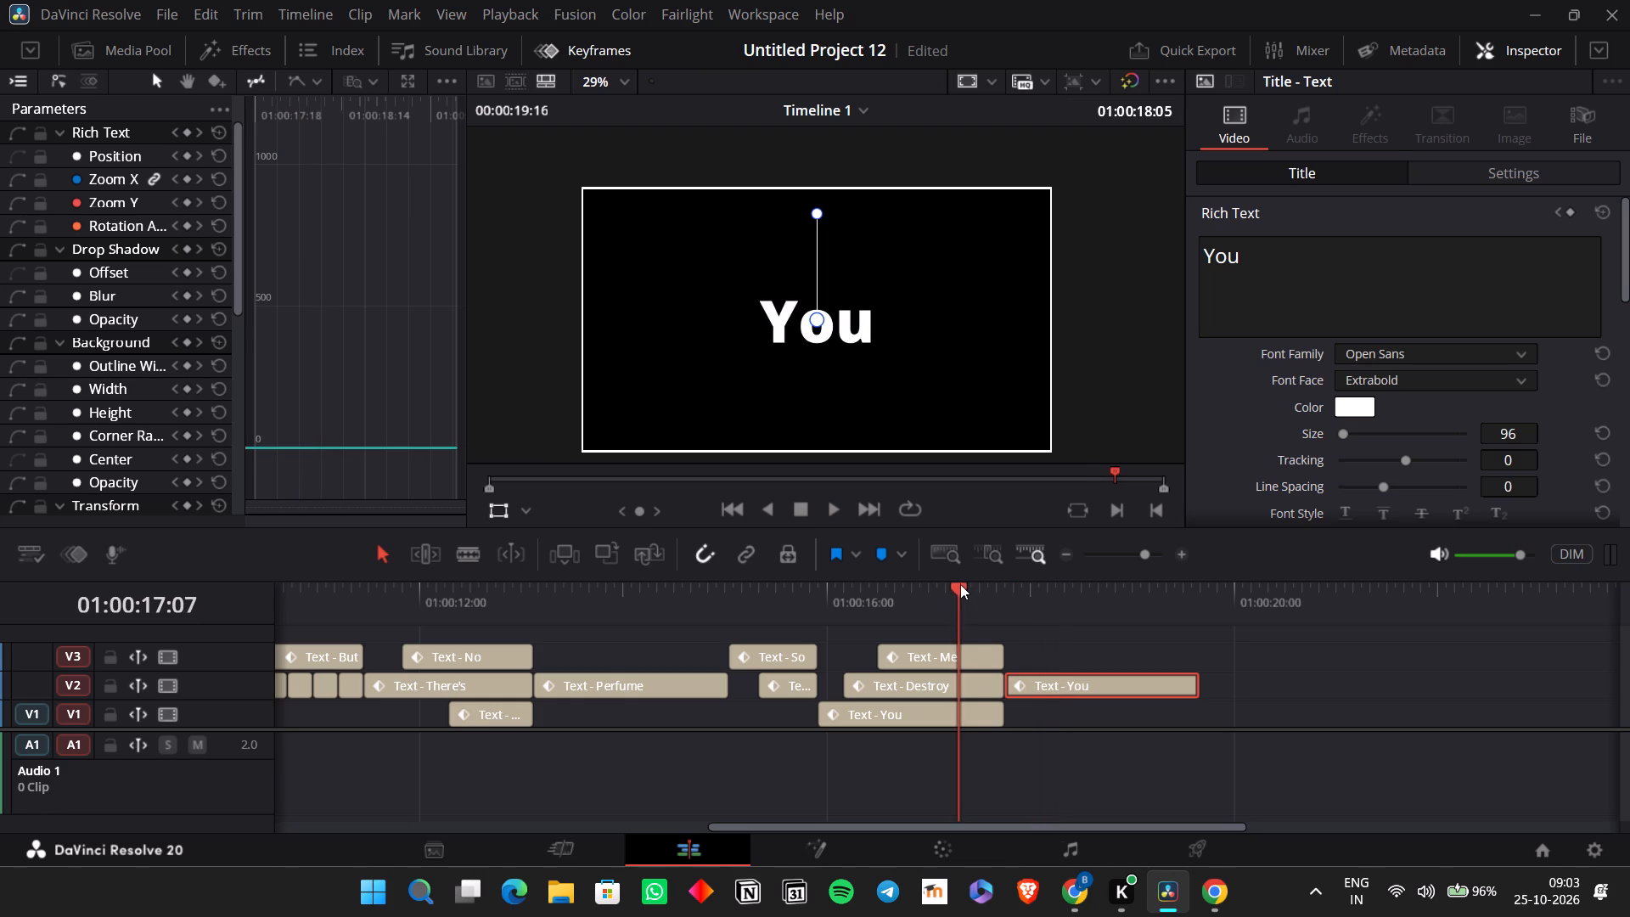
{"action": "key", "text": "space"}
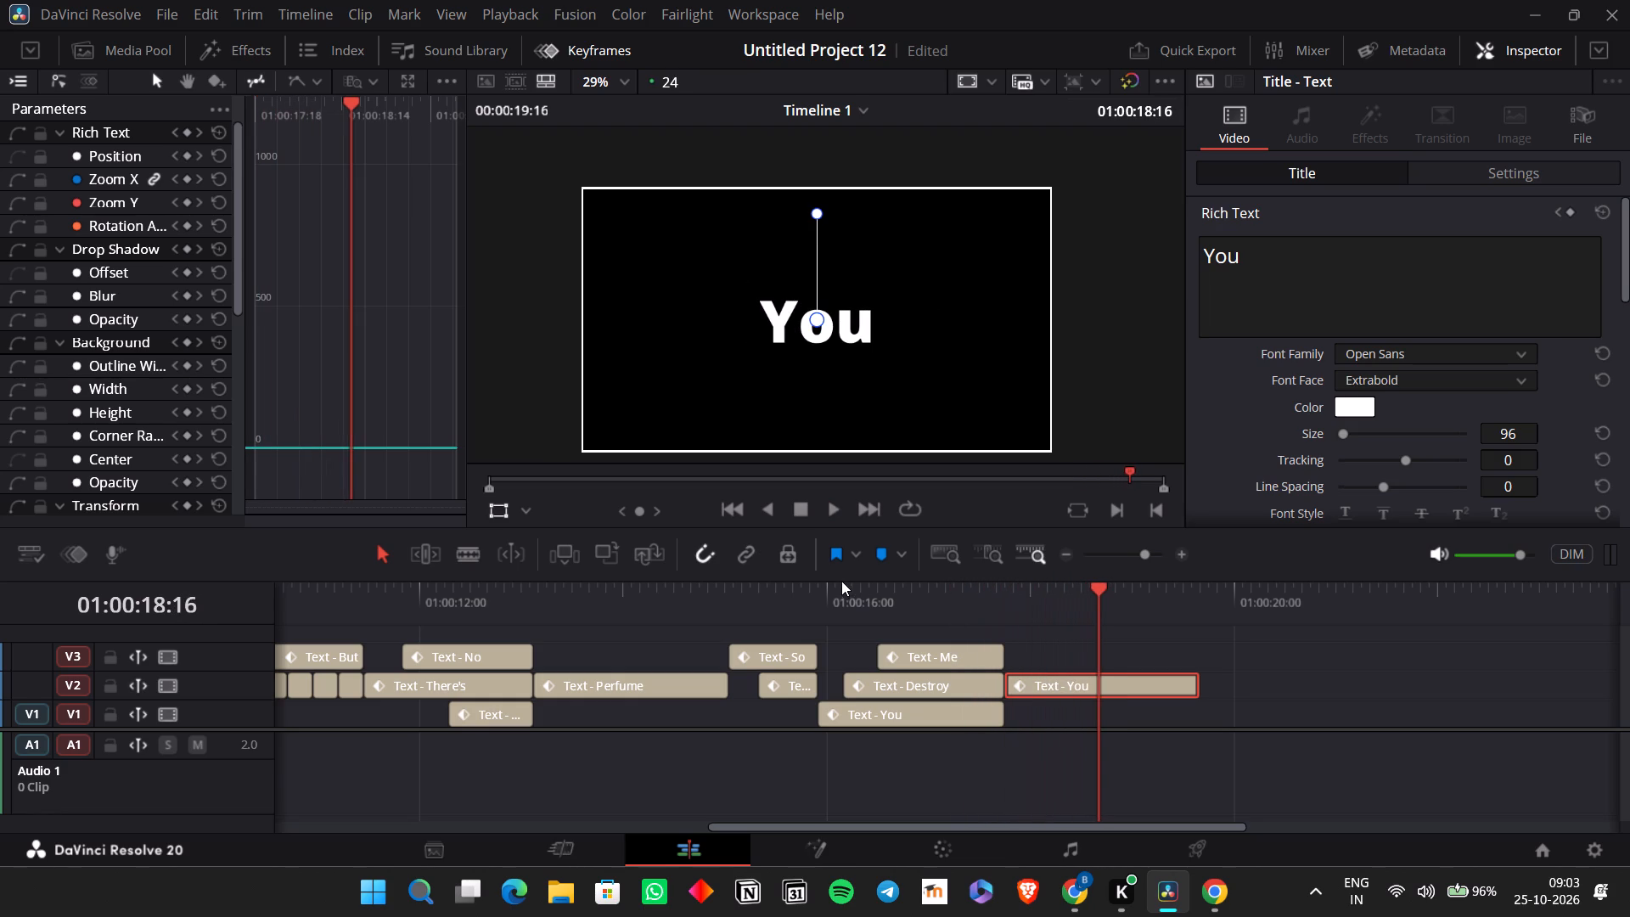
{"action": "left_click", "coordinate": [841, 581]}
{"action": "key", "text": "space"}
{"action": "left_click", "coordinate": [823, 587]}
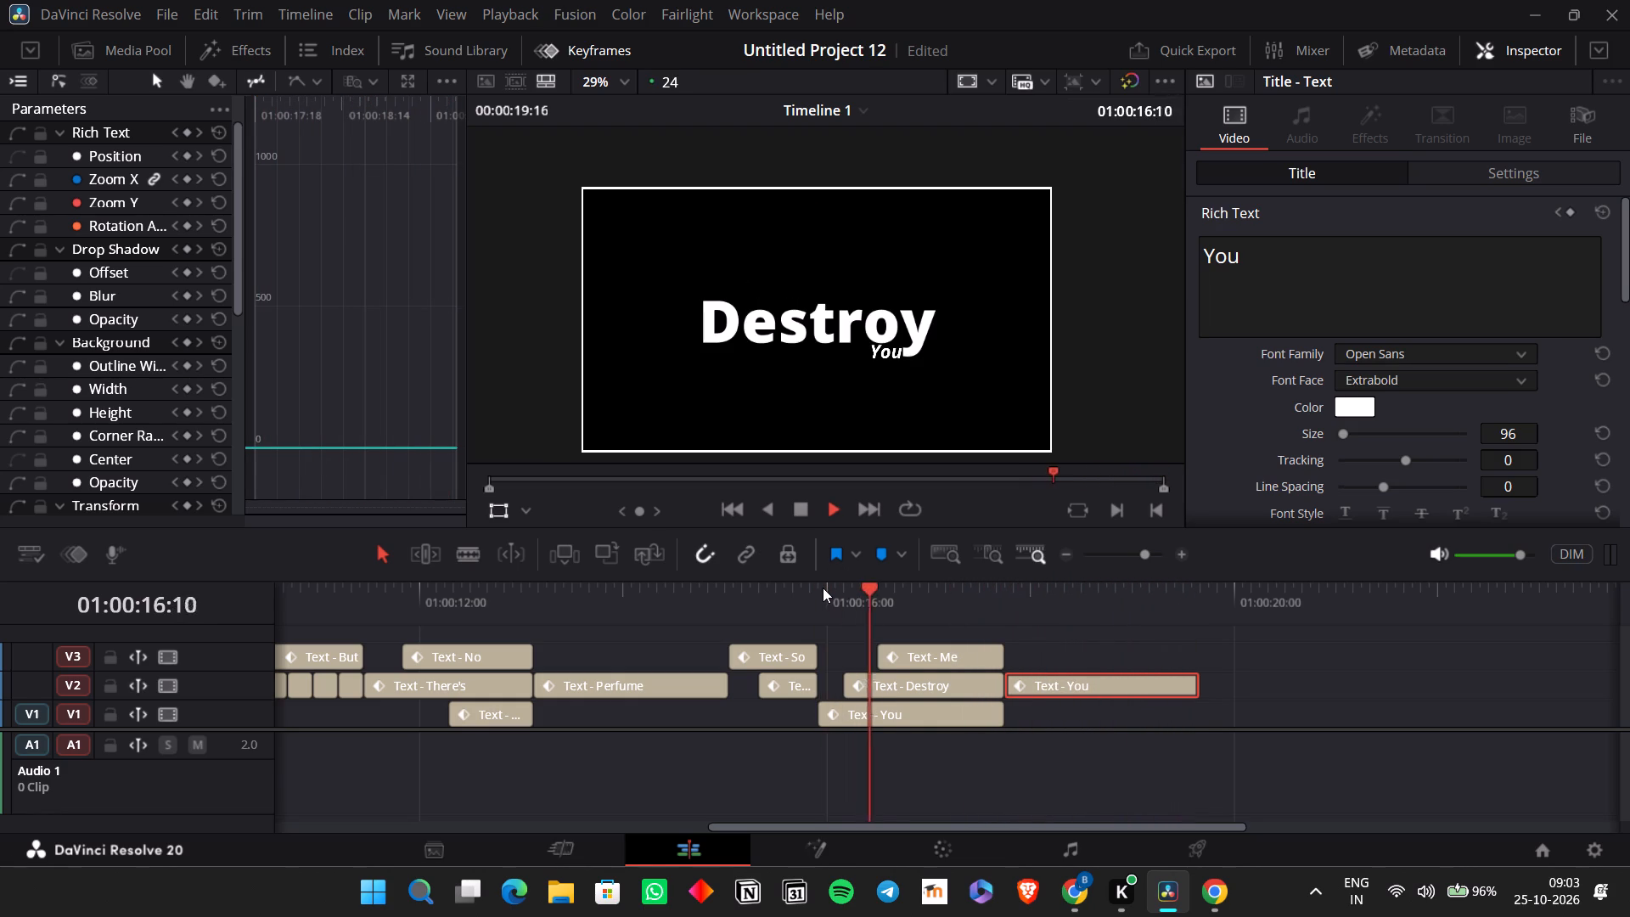
{"action": "key", "text": "space"}
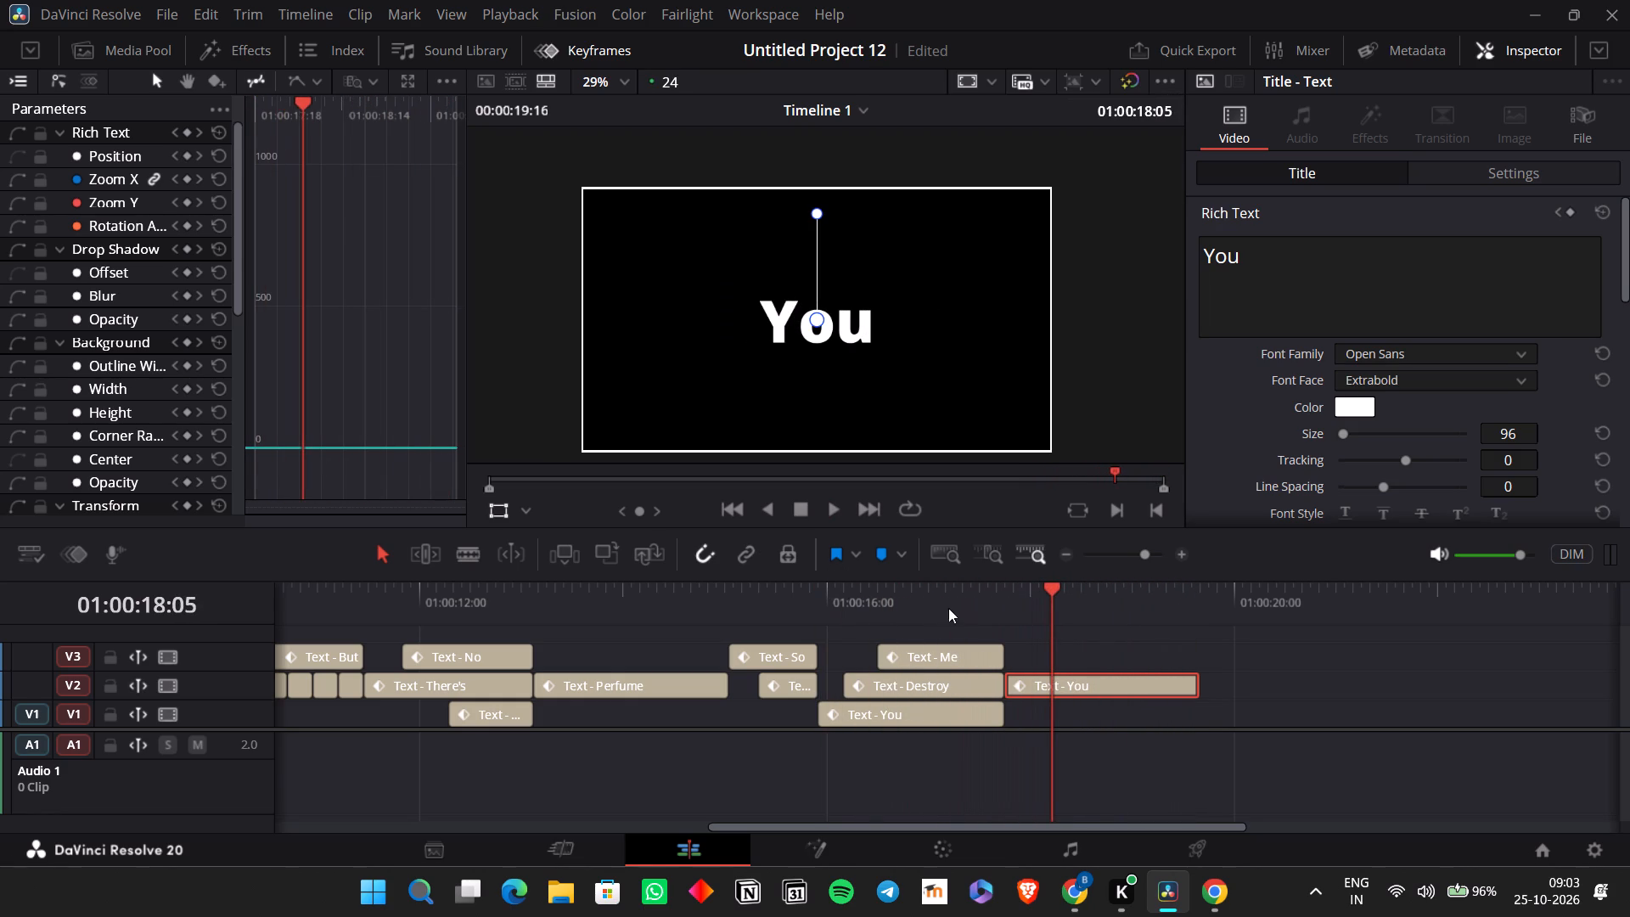
{"action": "key", "text": "space"}
{"action": "key", "text": "space"}
{"action": "key", "text": "ctrl+b"}
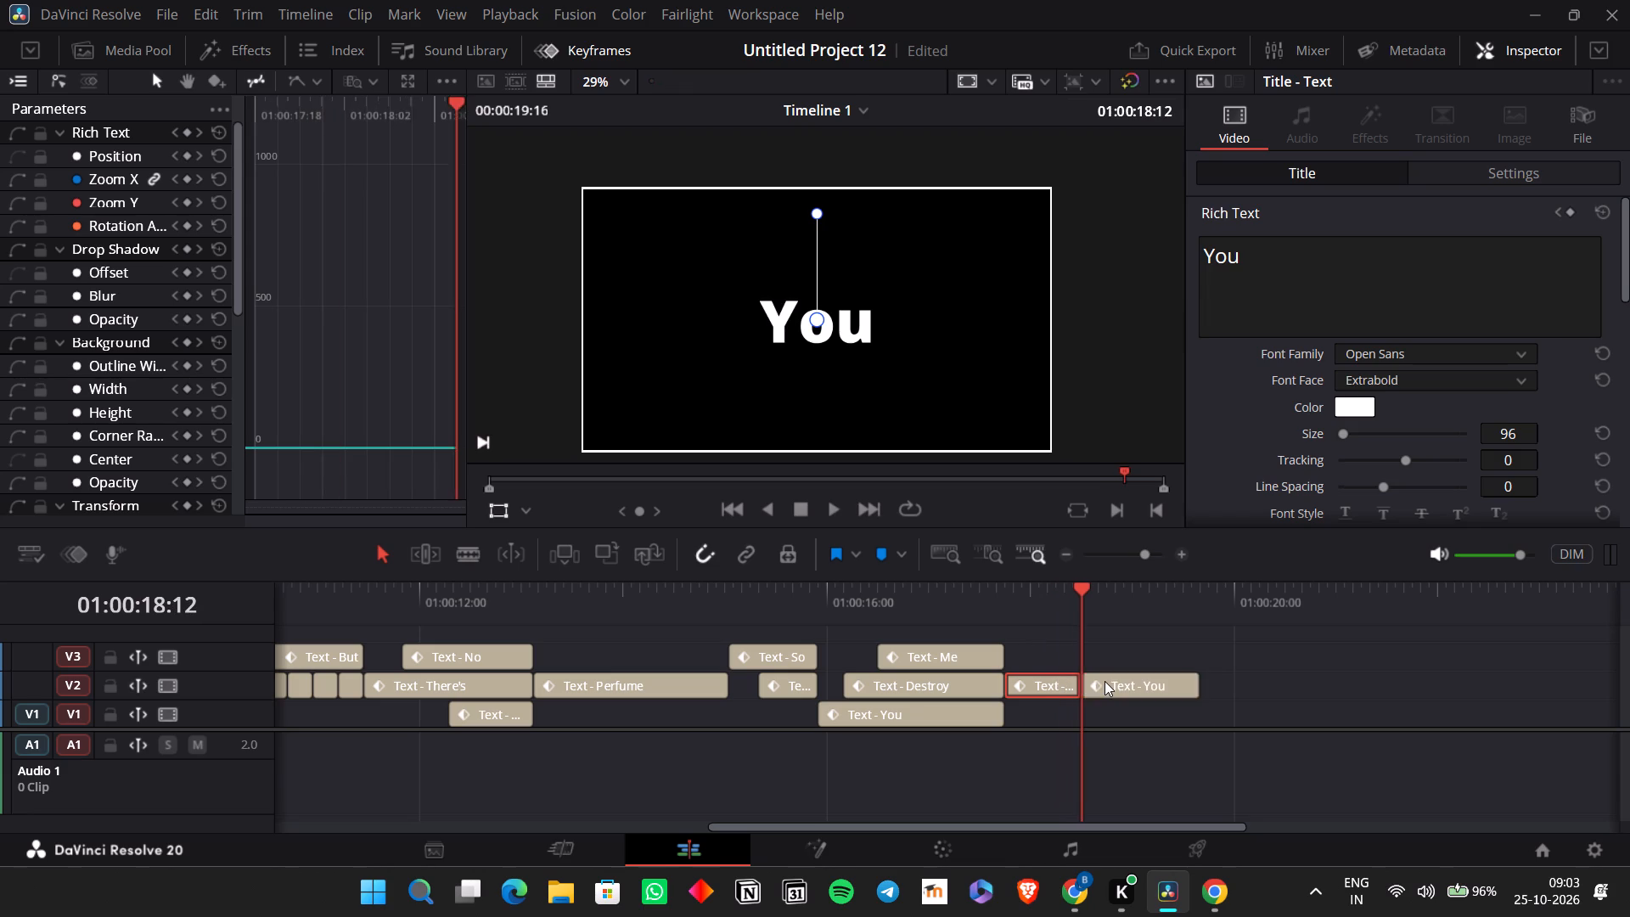
Change the text of the second part of the split "You" clip to "Exatly".
{"action": "left_click", "coordinate": [1104, 681]}
{"action": "left_click_drag", "start_coordinate": [1281, 260], "coordinate": [1121, 259]}
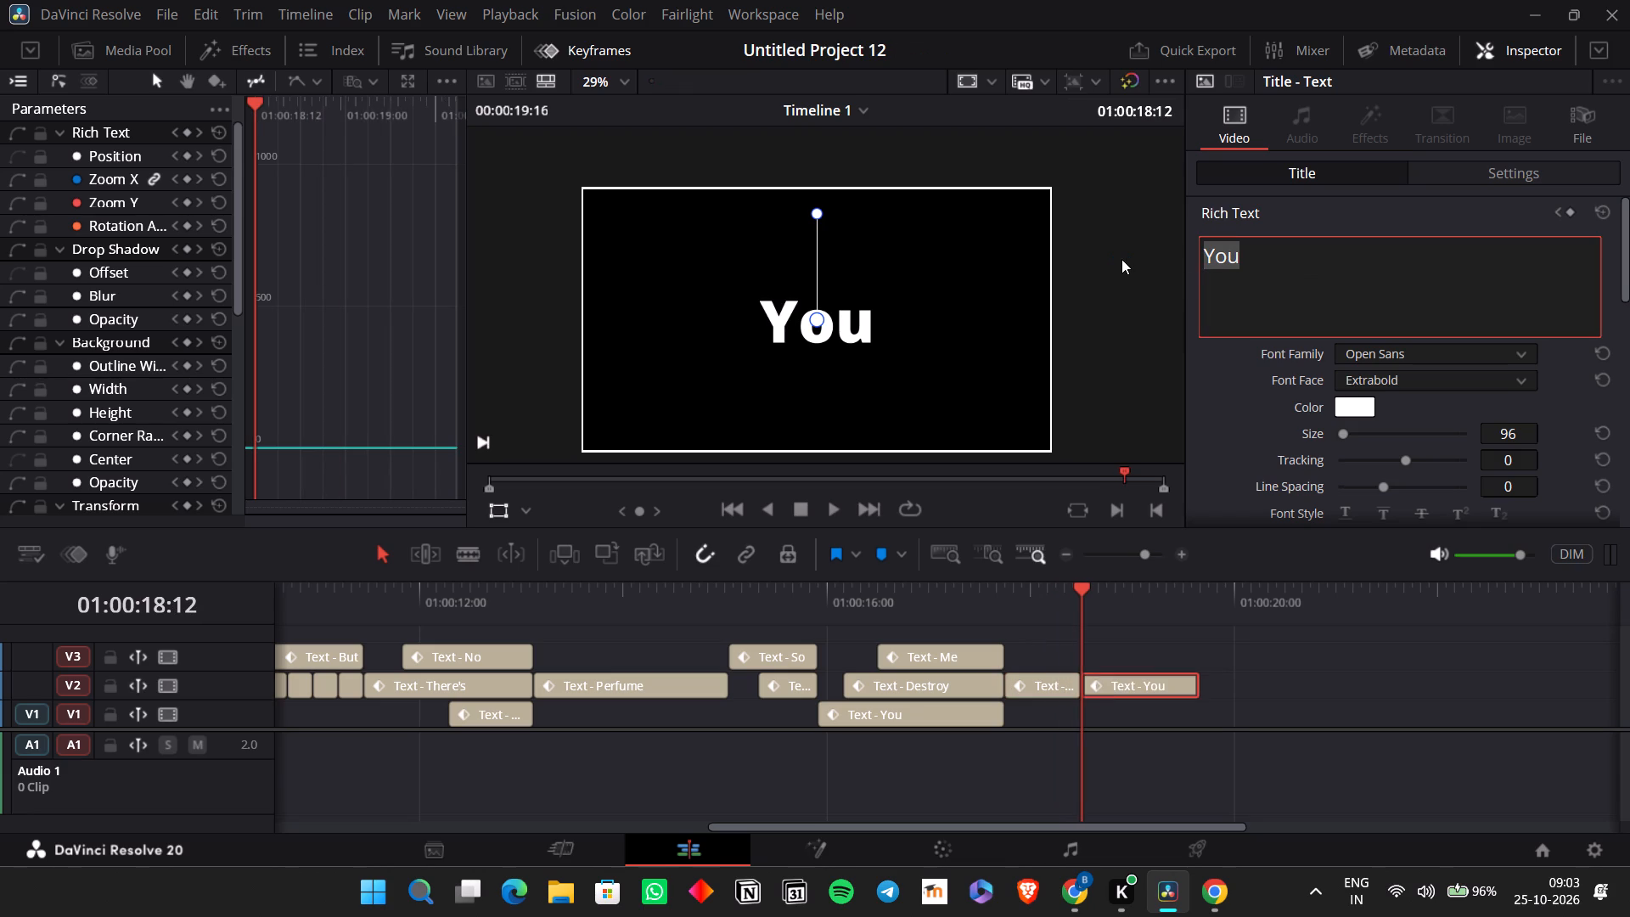
{"action": "type", "text": "xatly"}
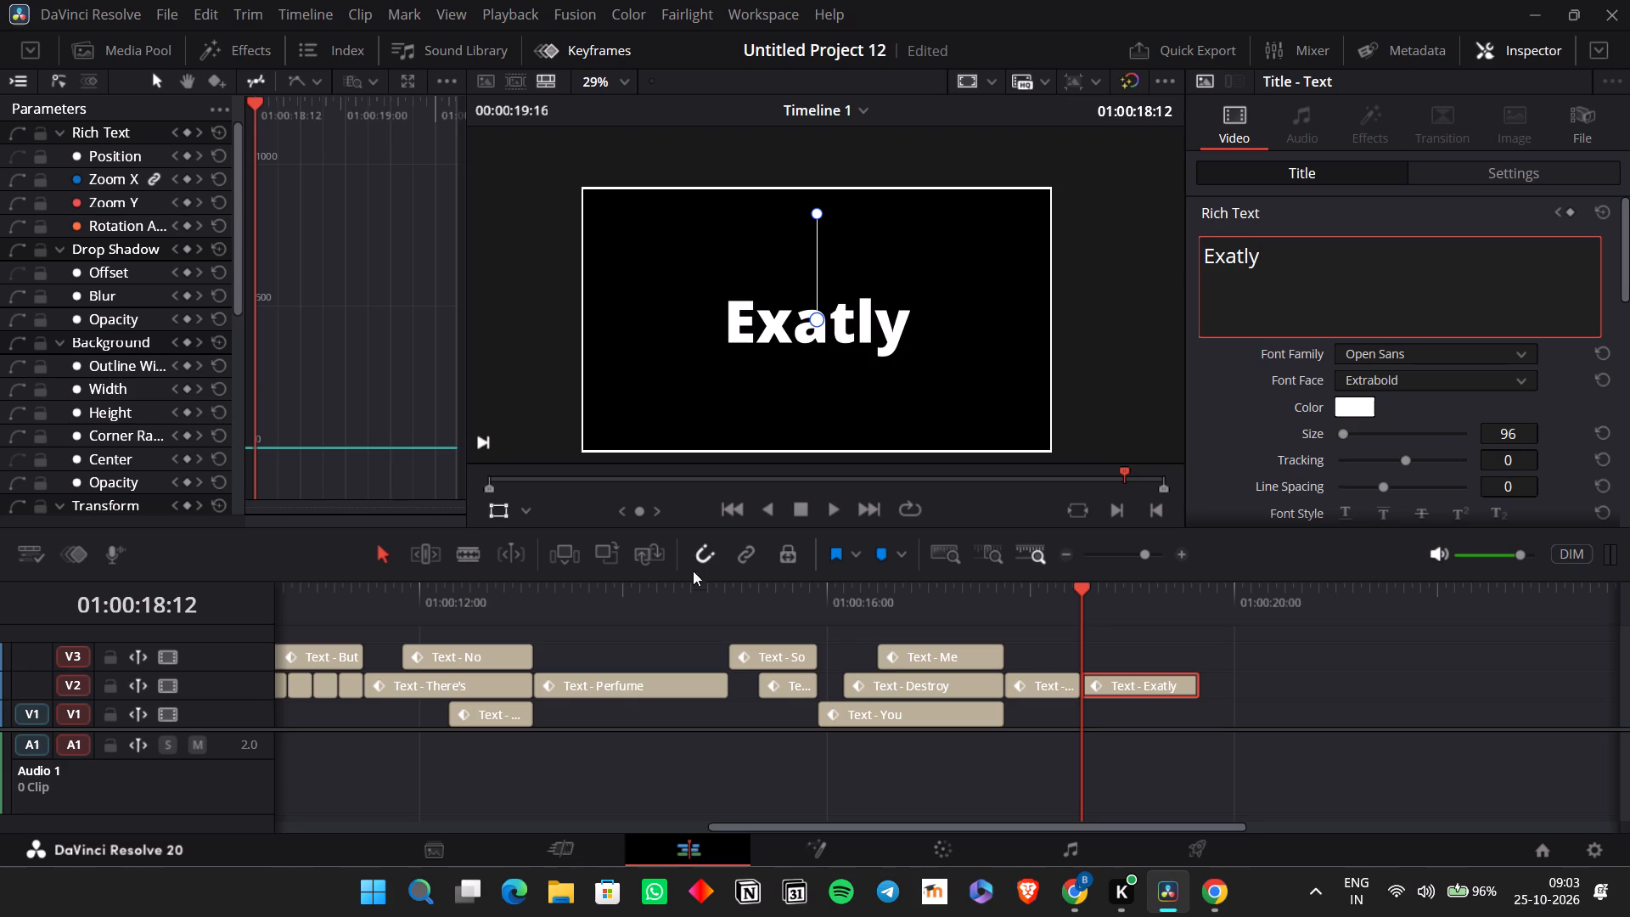
Duplicate the "So" clip on V3 and place the copy above "Exatly", starting at 01:00:18:12.
{"action": "left_click", "coordinate": [665, 607]}
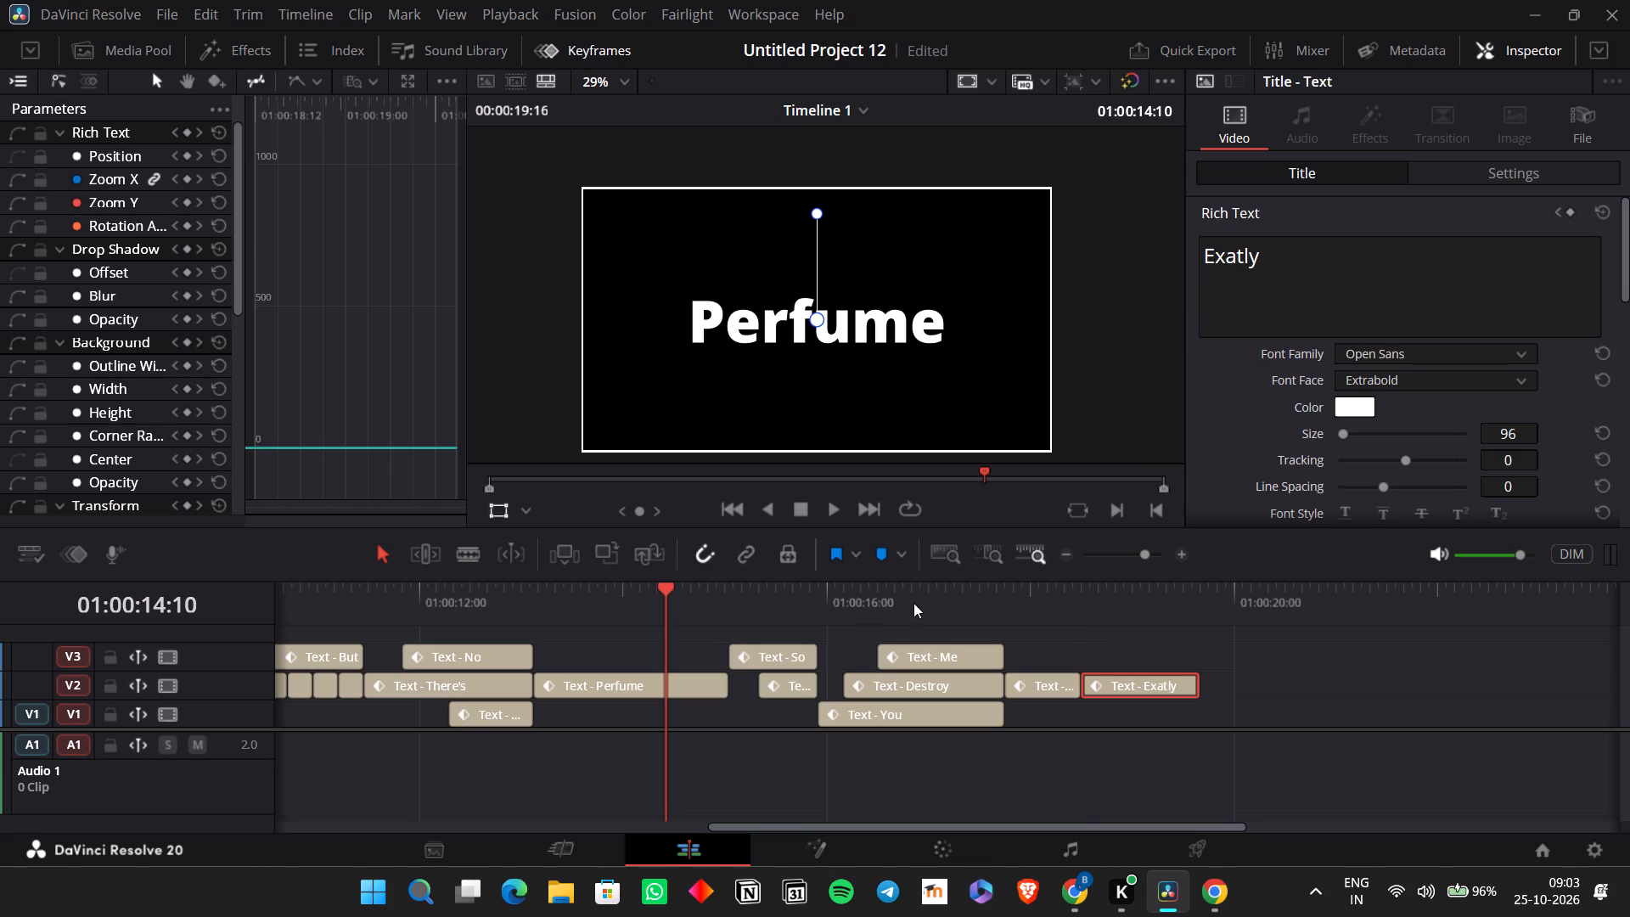
{"action": "left_click", "coordinate": [795, 649]}
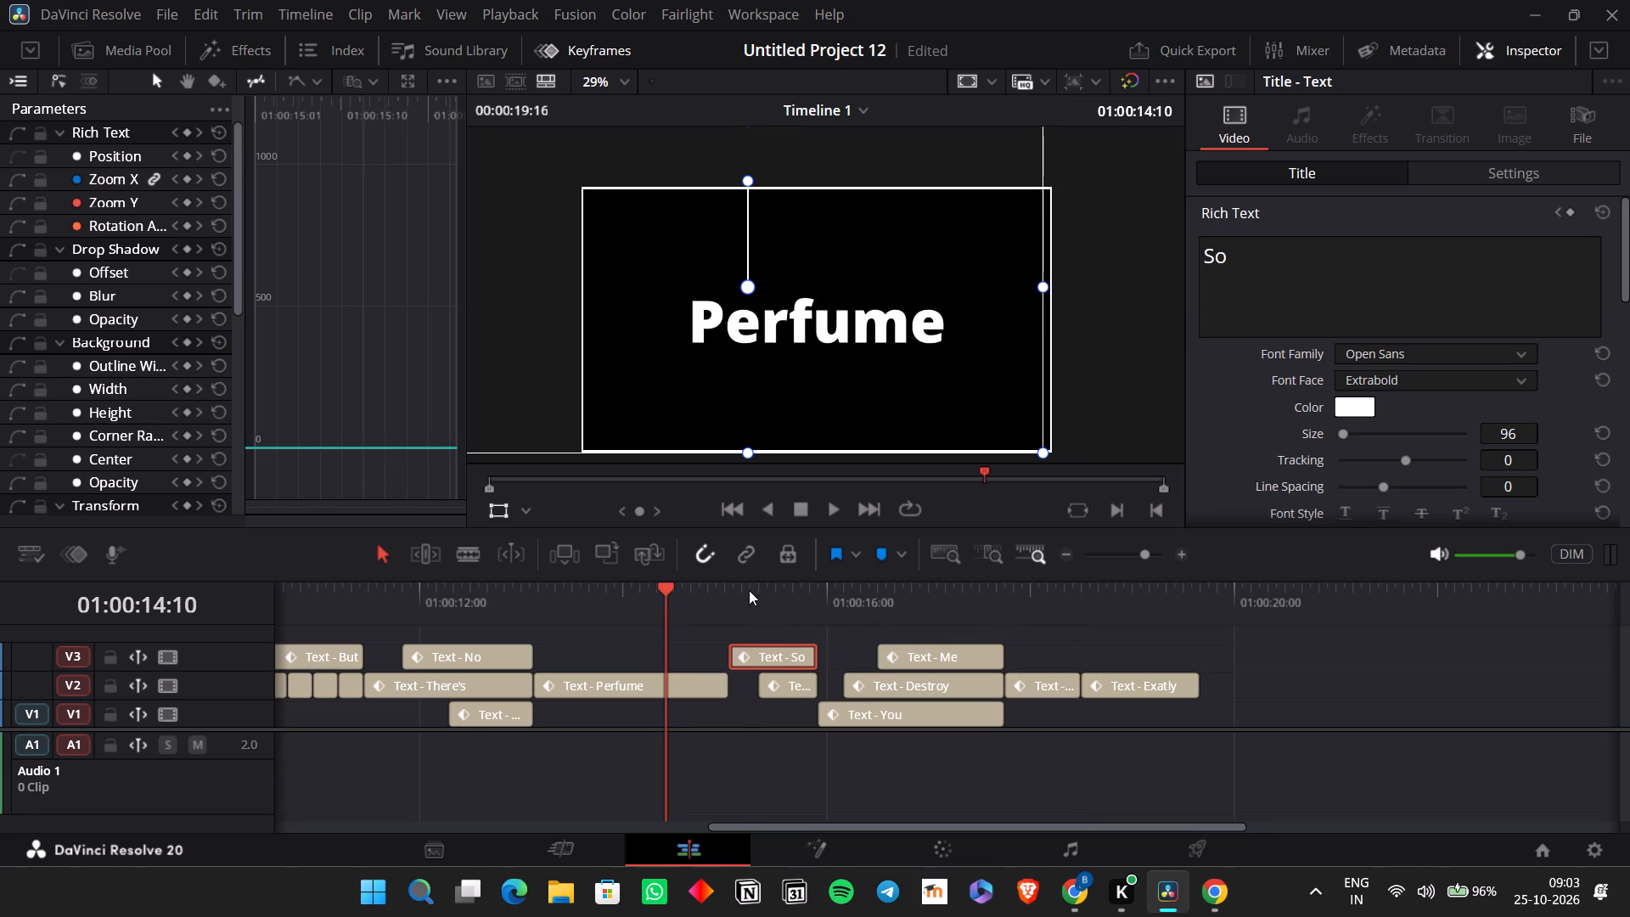
{"action": "left_click", "coordinate": [749, 590]}
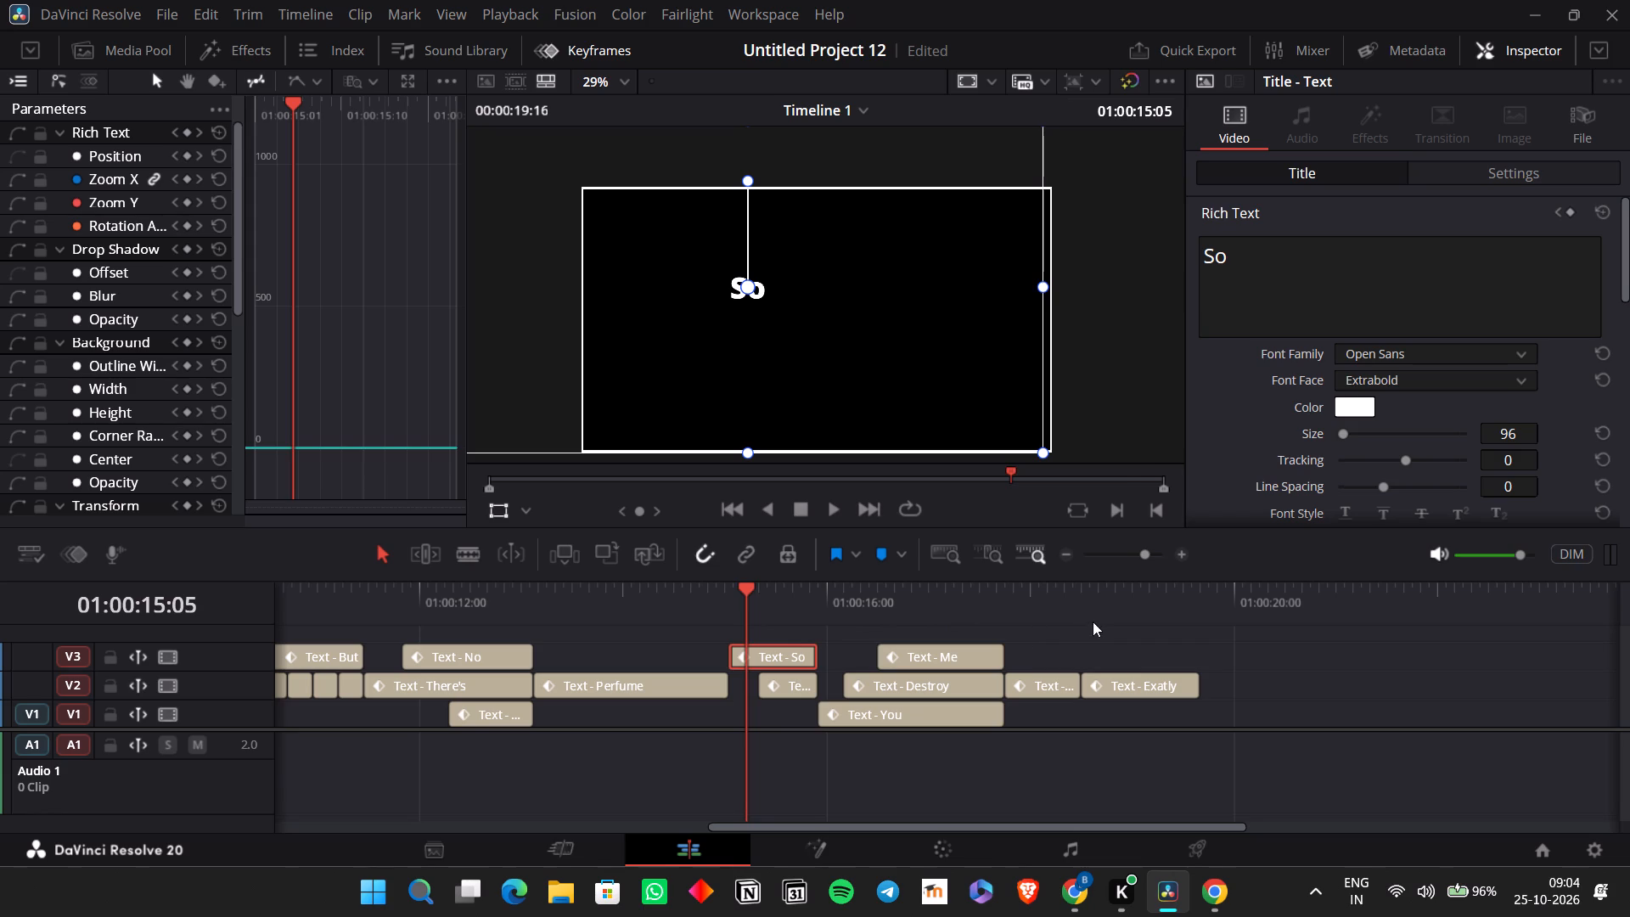
{"action": "left_click", "coordinate": [1093, 621]}
{"action": "left_click", "coordinate": [775, 596]}
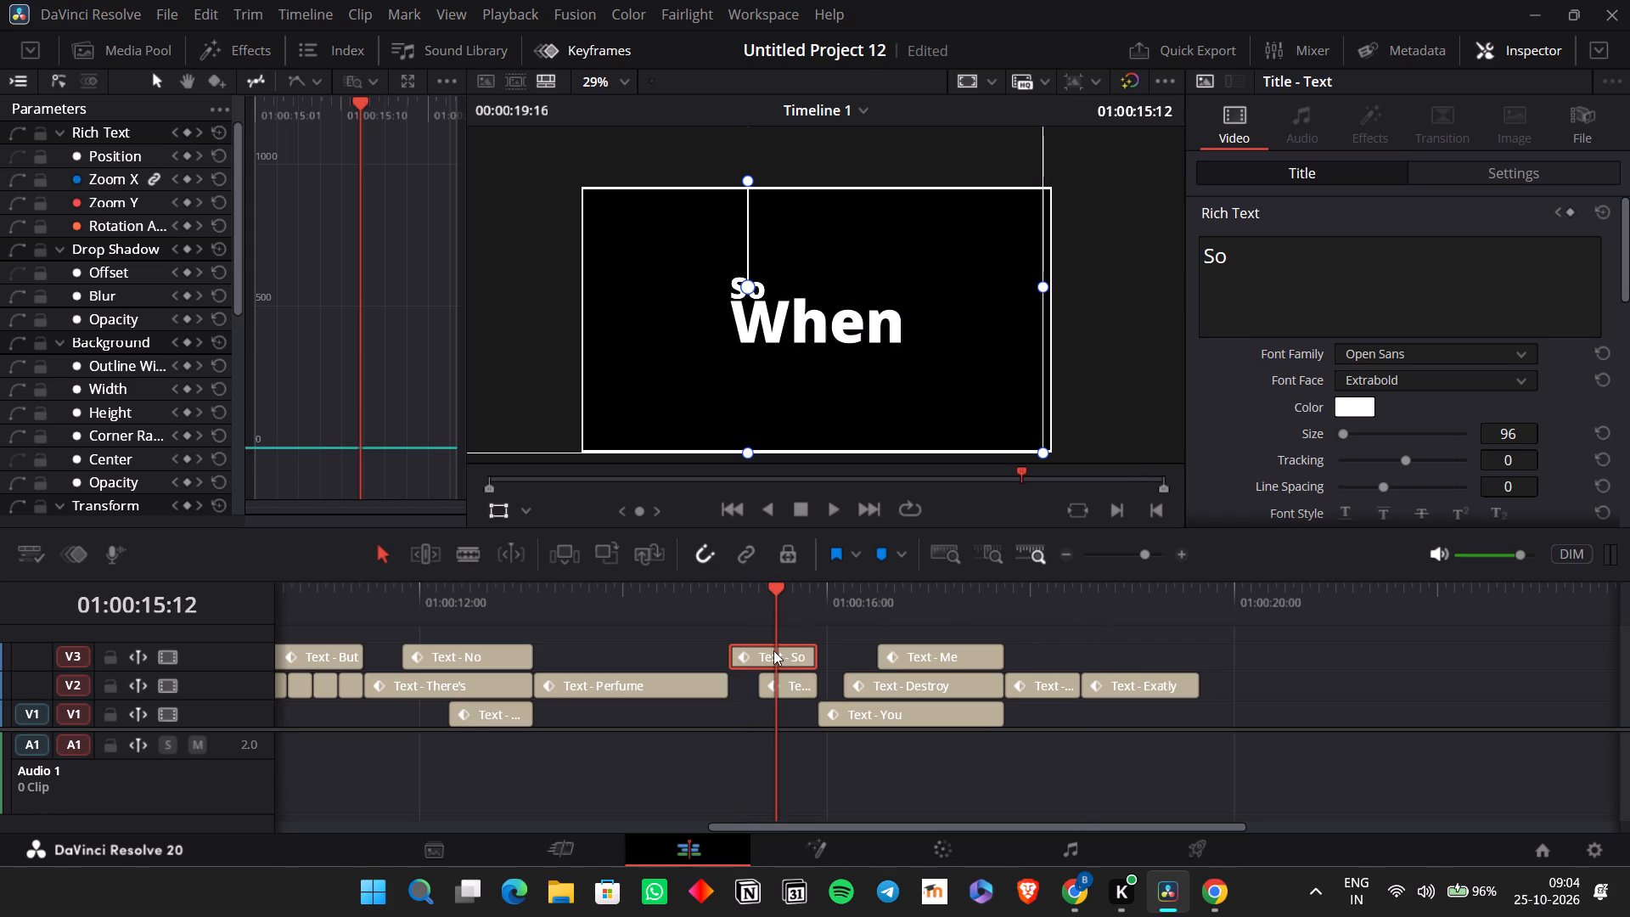
{"action": "left_click", "coordinate": [773, 650]}
{"action": "key", "text": "ctrl+c"}
{"action": "left_click", "coordinate": [994, 583]}
{"action": "key", "text": "space"}
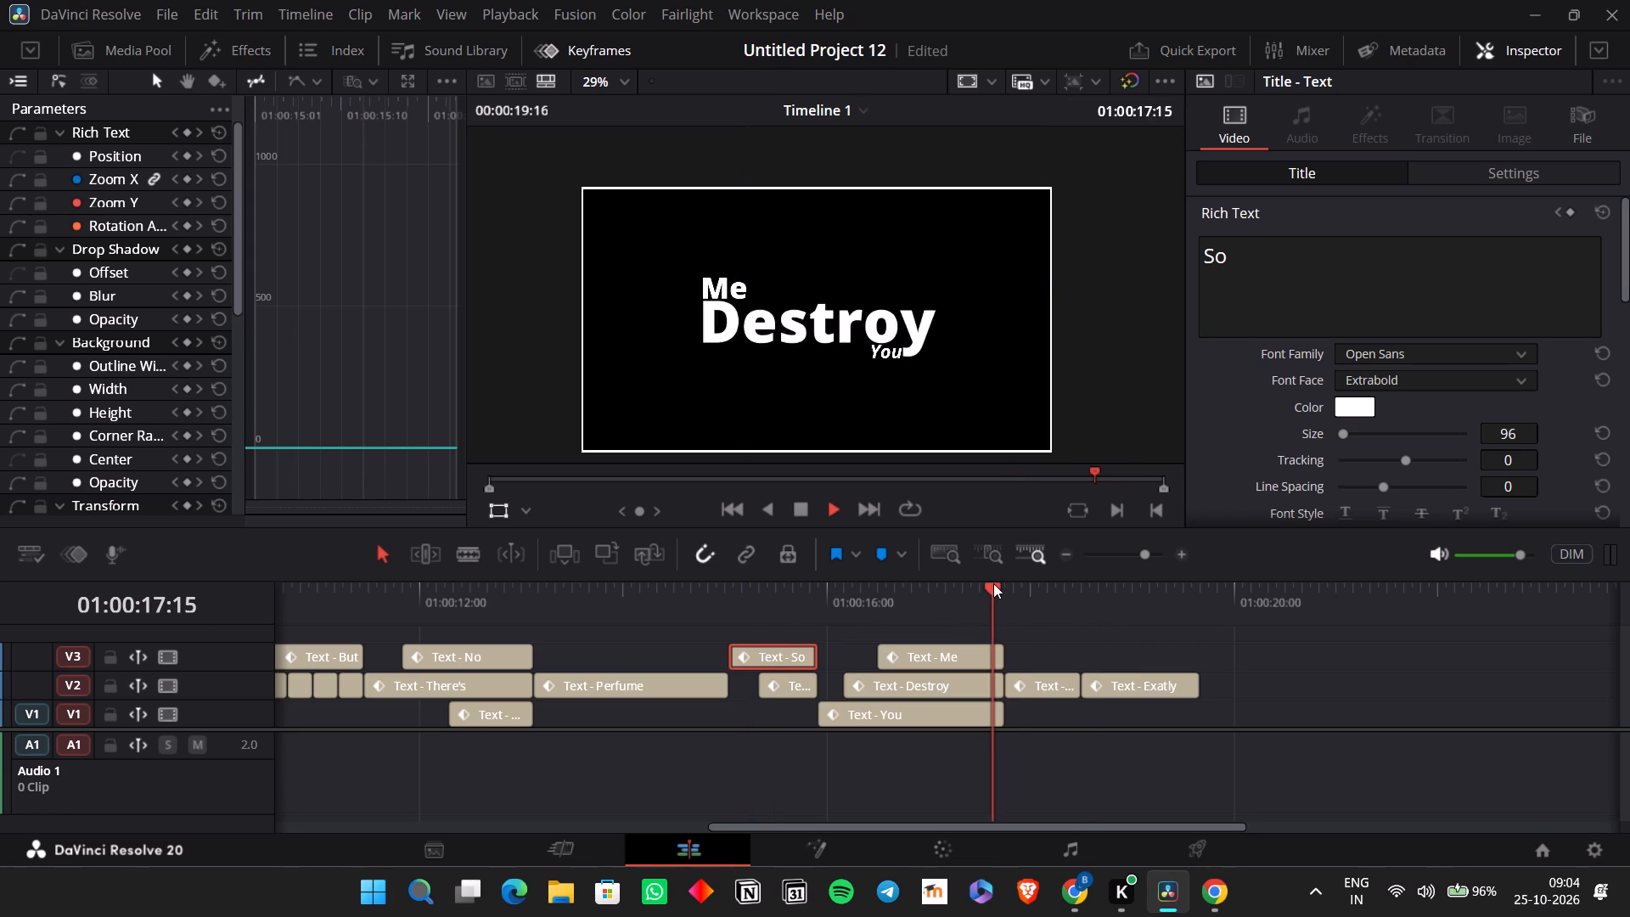
{"action": "key", "text": "space"}
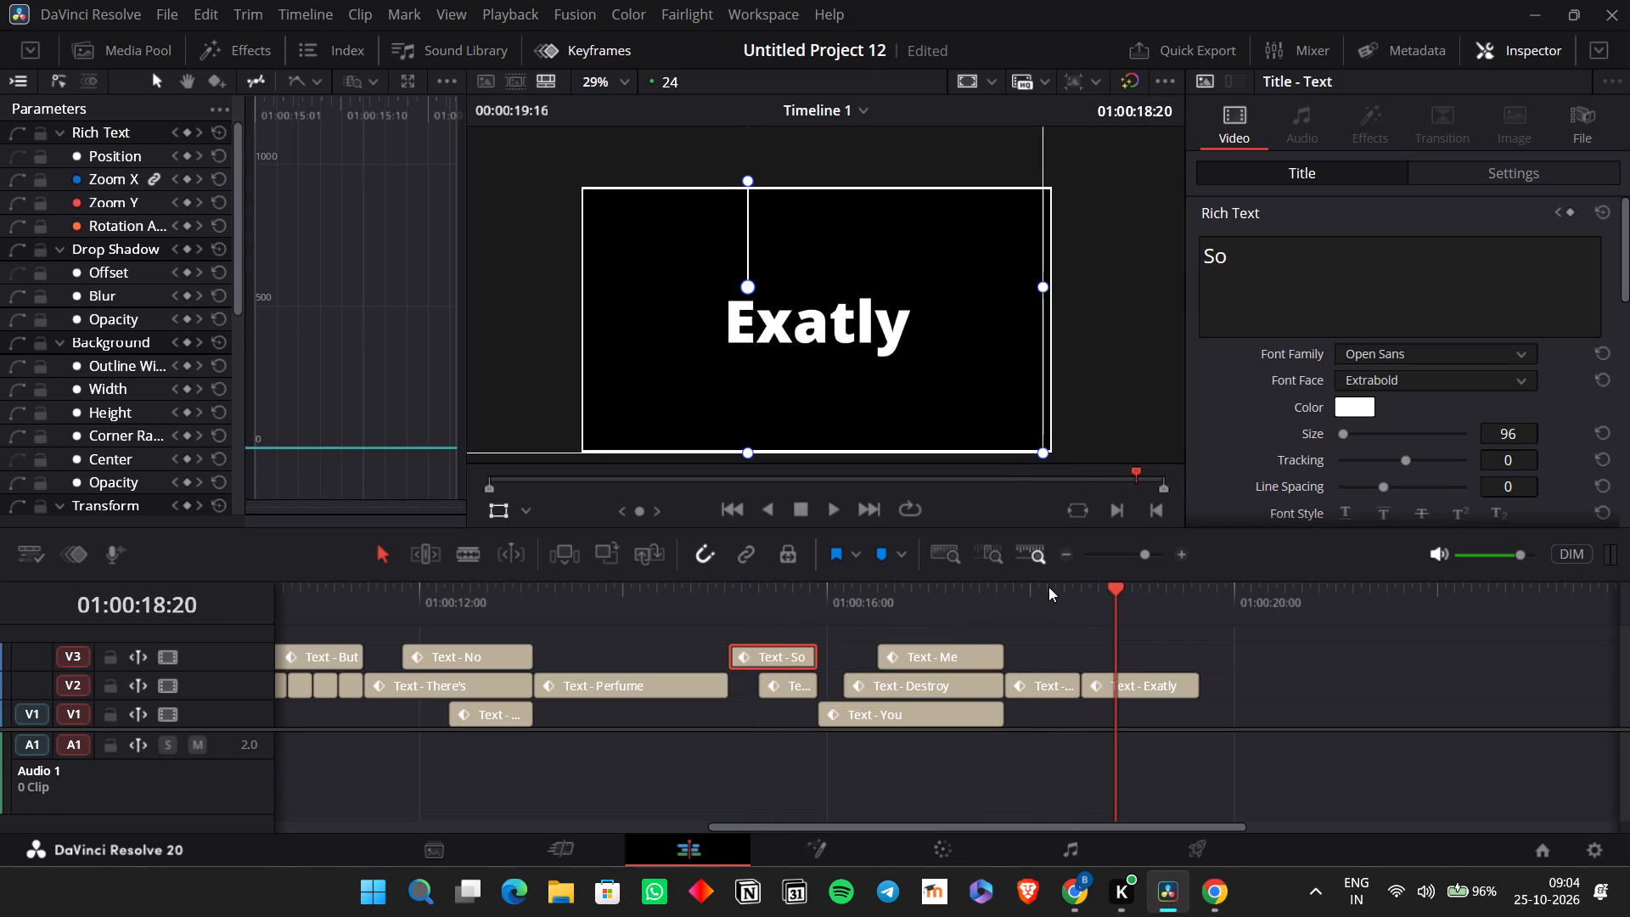
{"action": "left_click", "coordinate": [1038, 584]}
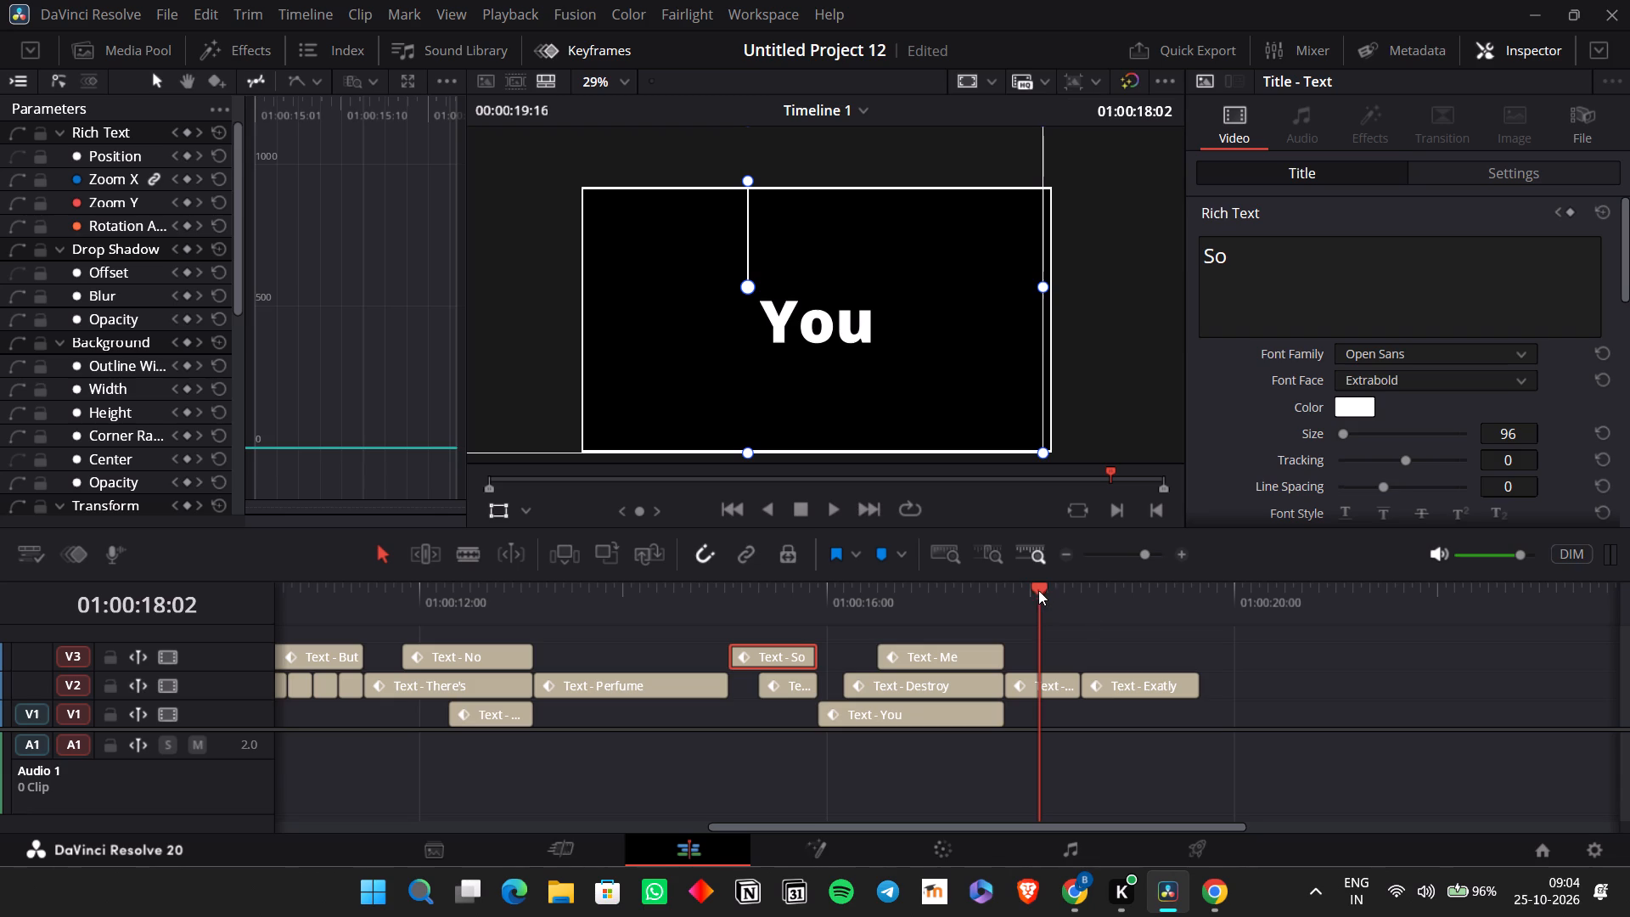
{"action": "left_click", "coordinate": [1071, 590]}
{"action": "left_click", "coordinate": [1081, 602]}
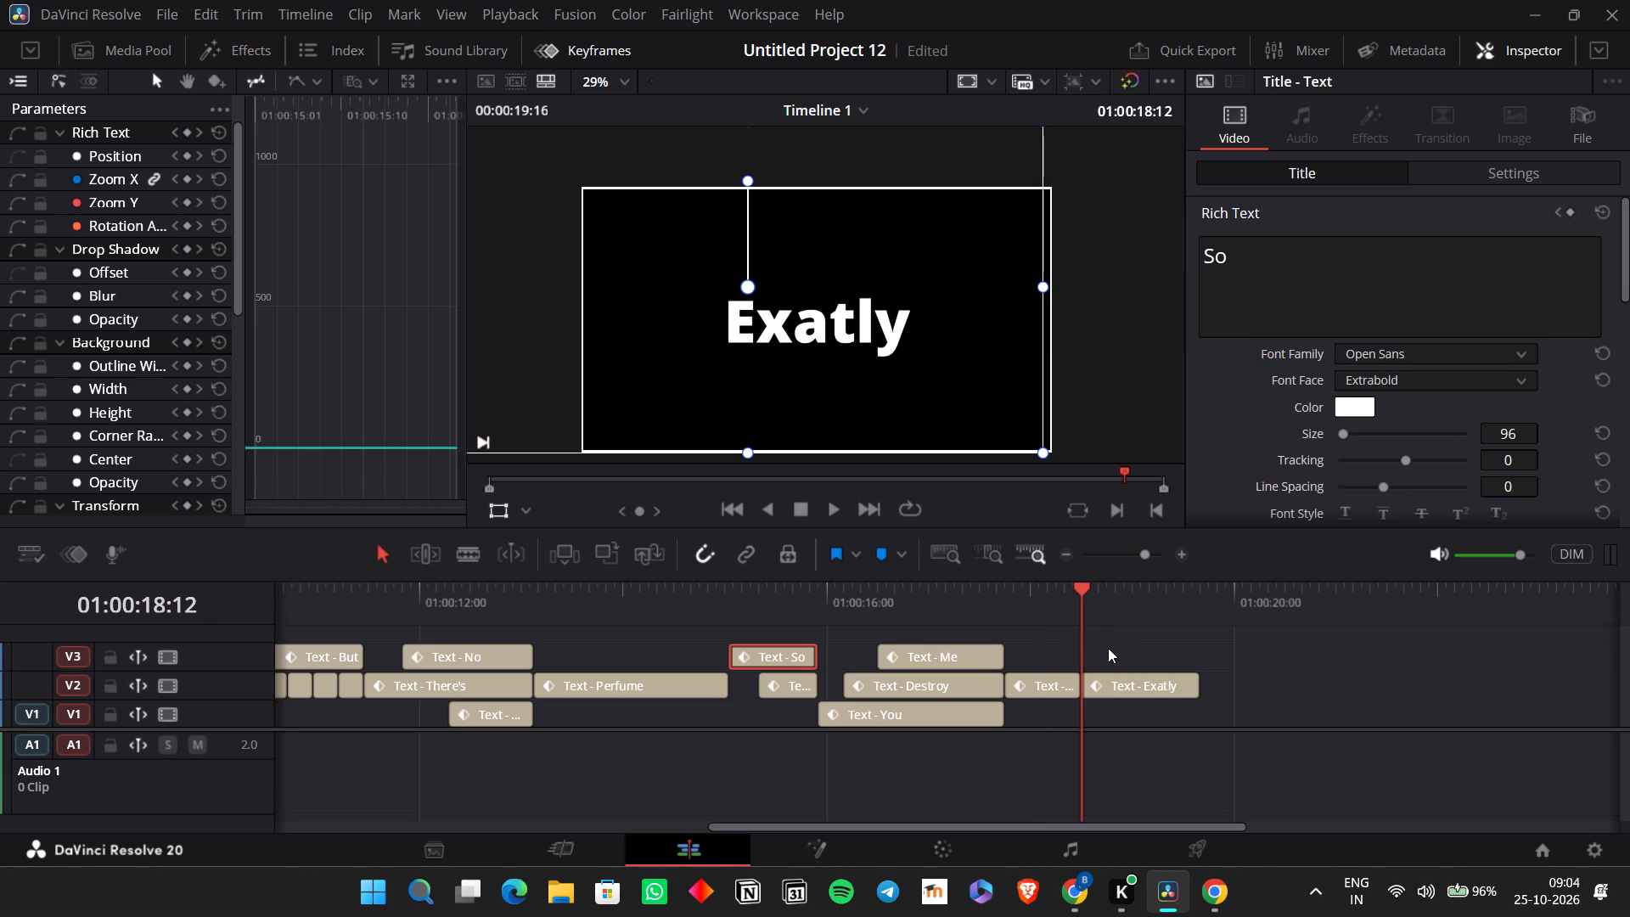
{"action": "key", "text": "ctrl+v"}
{"action": "left_click", "coordinate": [1071, 587]}
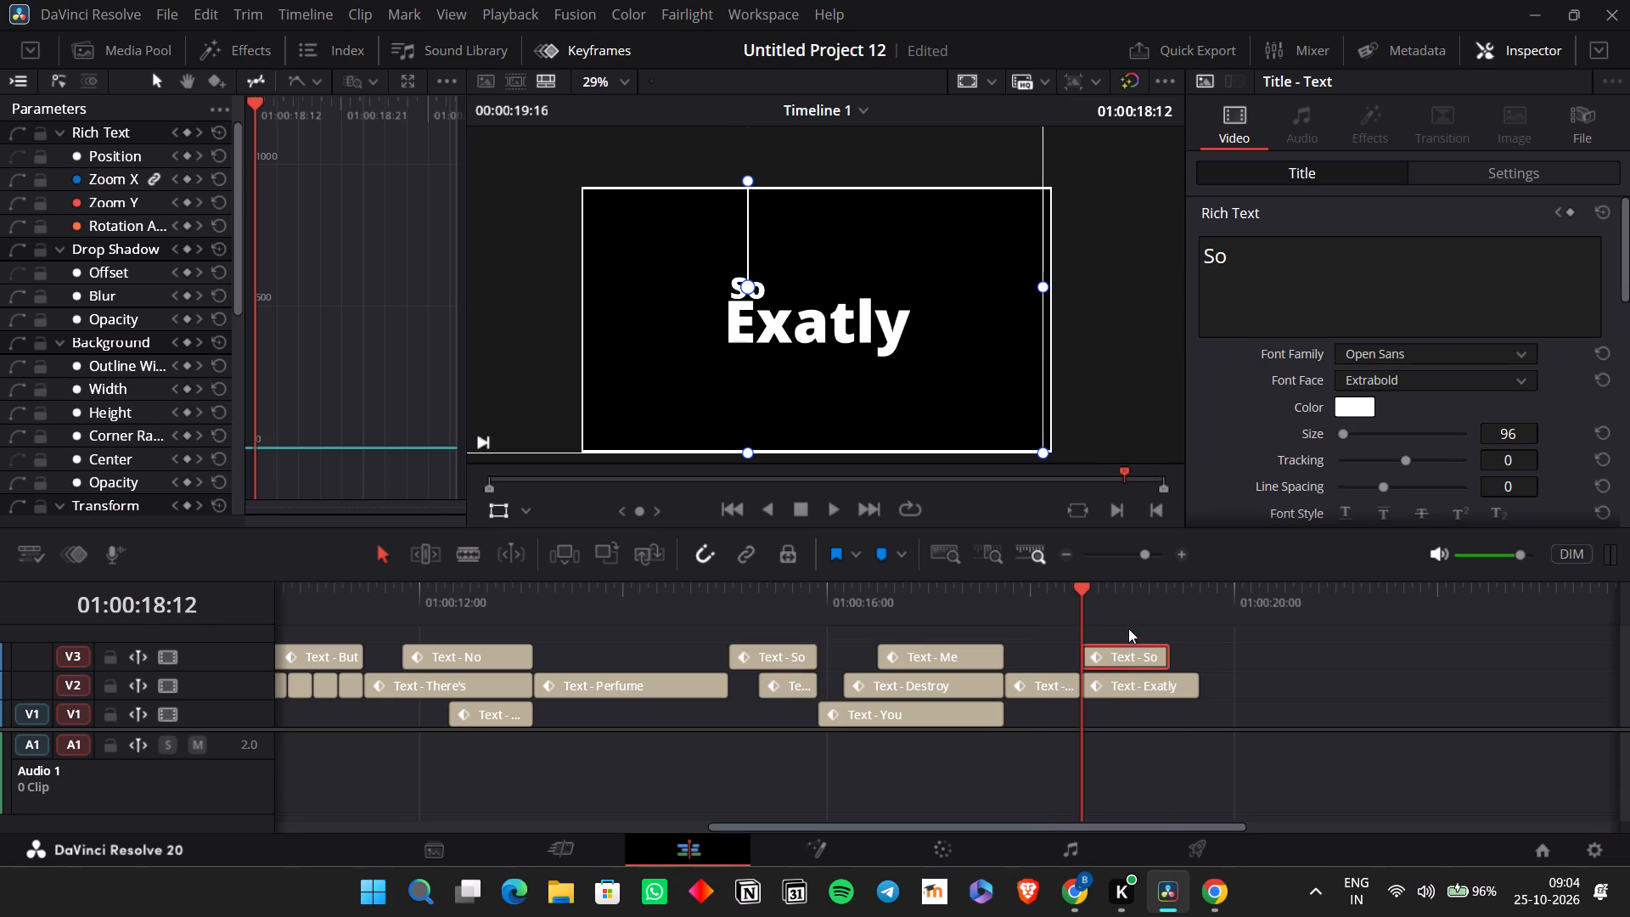
Change the text of the copied "So" title above "Exatly" on V3 to "Got".
{"action": "left_click", "coordinate": [1129, 650]}
{"action": "left_click_drag", "start_coordinate": [1246, 259], "coordinate": [1120, 252]}
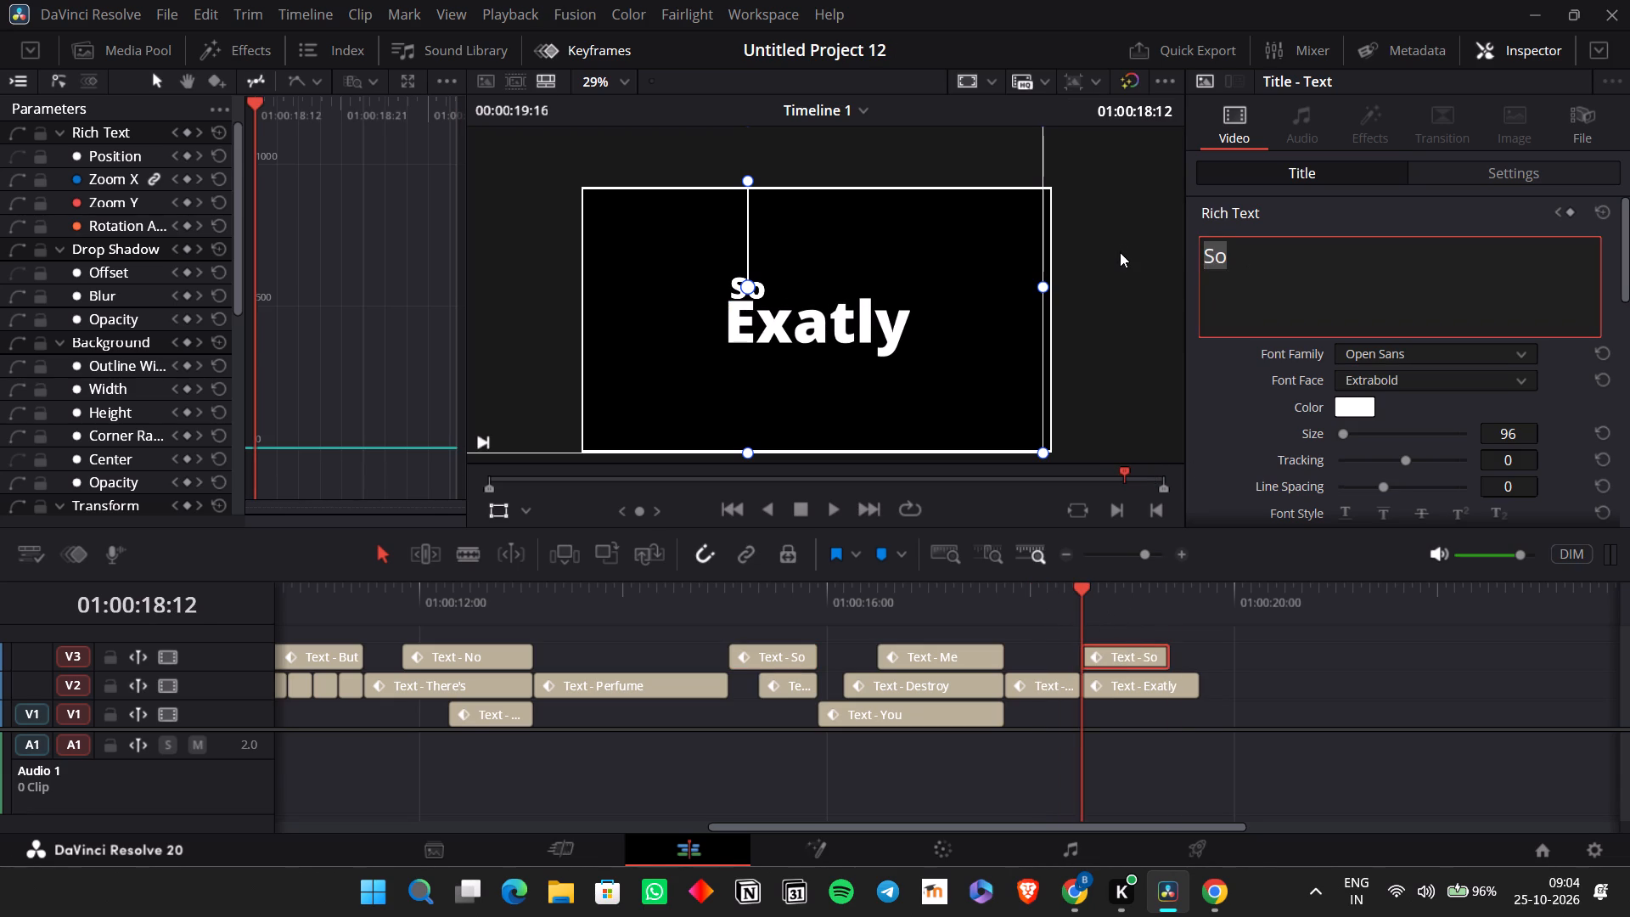
{"action": "type", "text": "ot"}
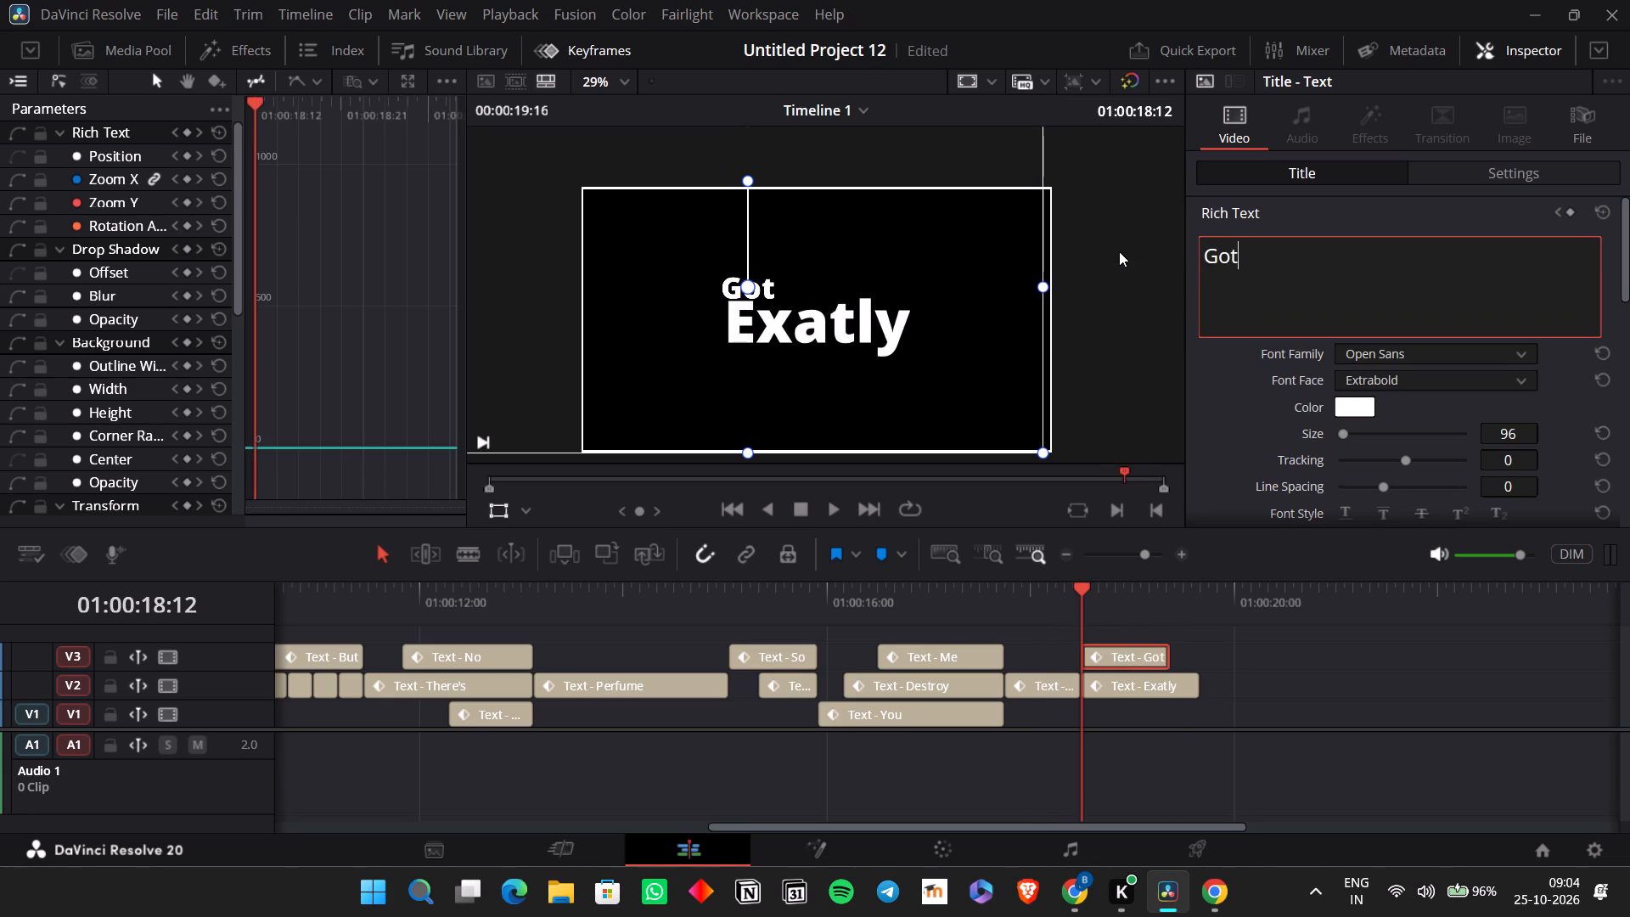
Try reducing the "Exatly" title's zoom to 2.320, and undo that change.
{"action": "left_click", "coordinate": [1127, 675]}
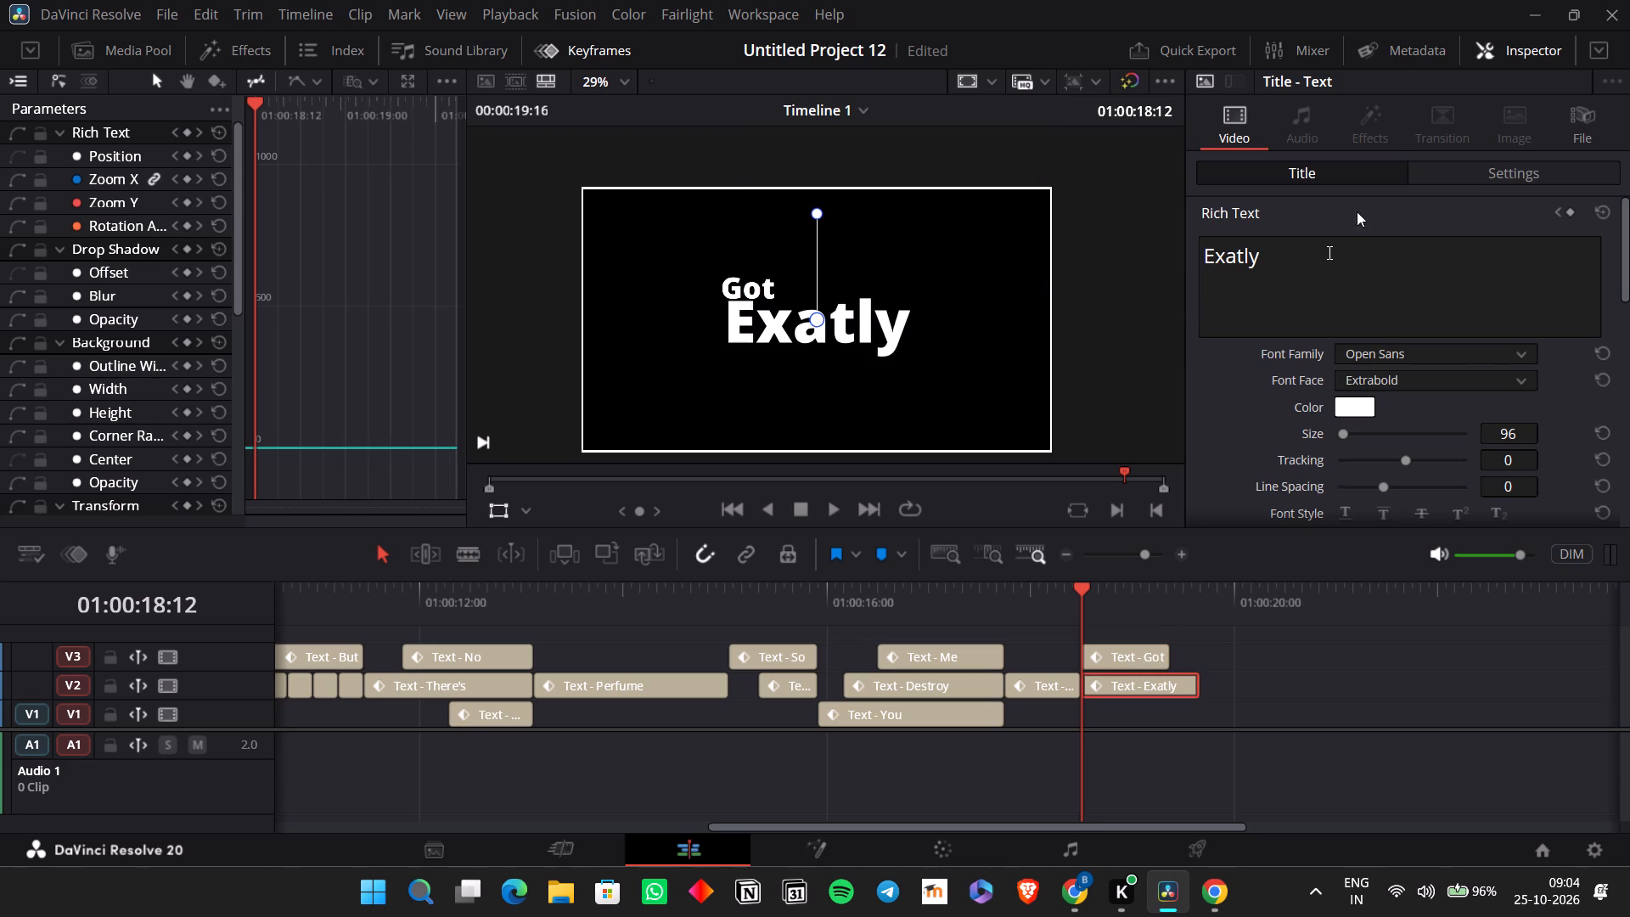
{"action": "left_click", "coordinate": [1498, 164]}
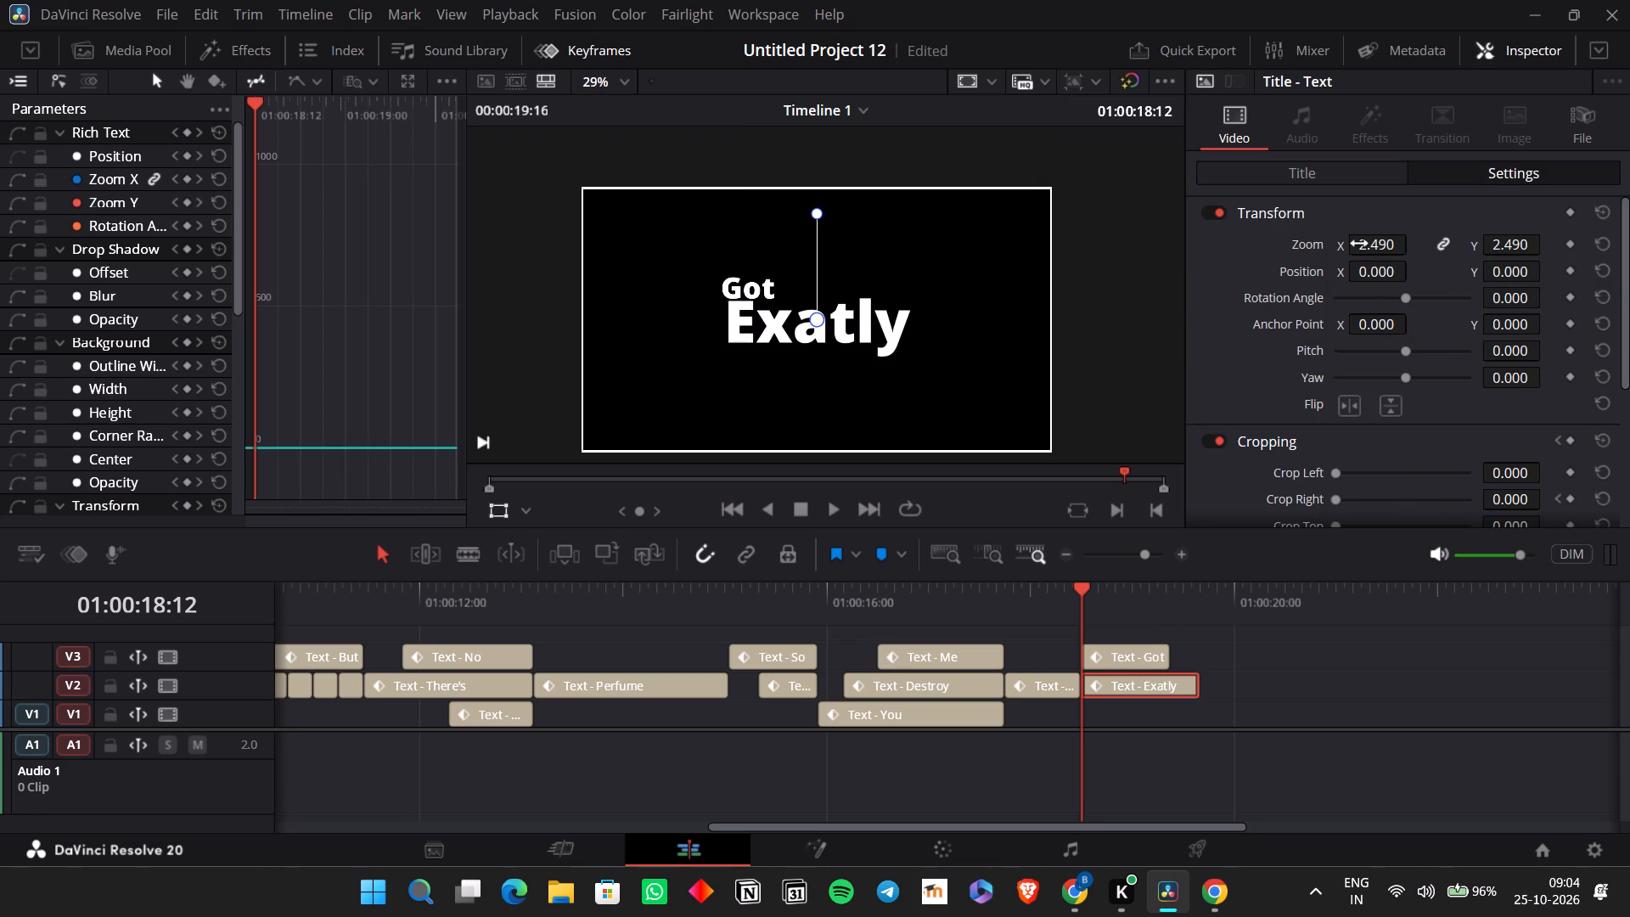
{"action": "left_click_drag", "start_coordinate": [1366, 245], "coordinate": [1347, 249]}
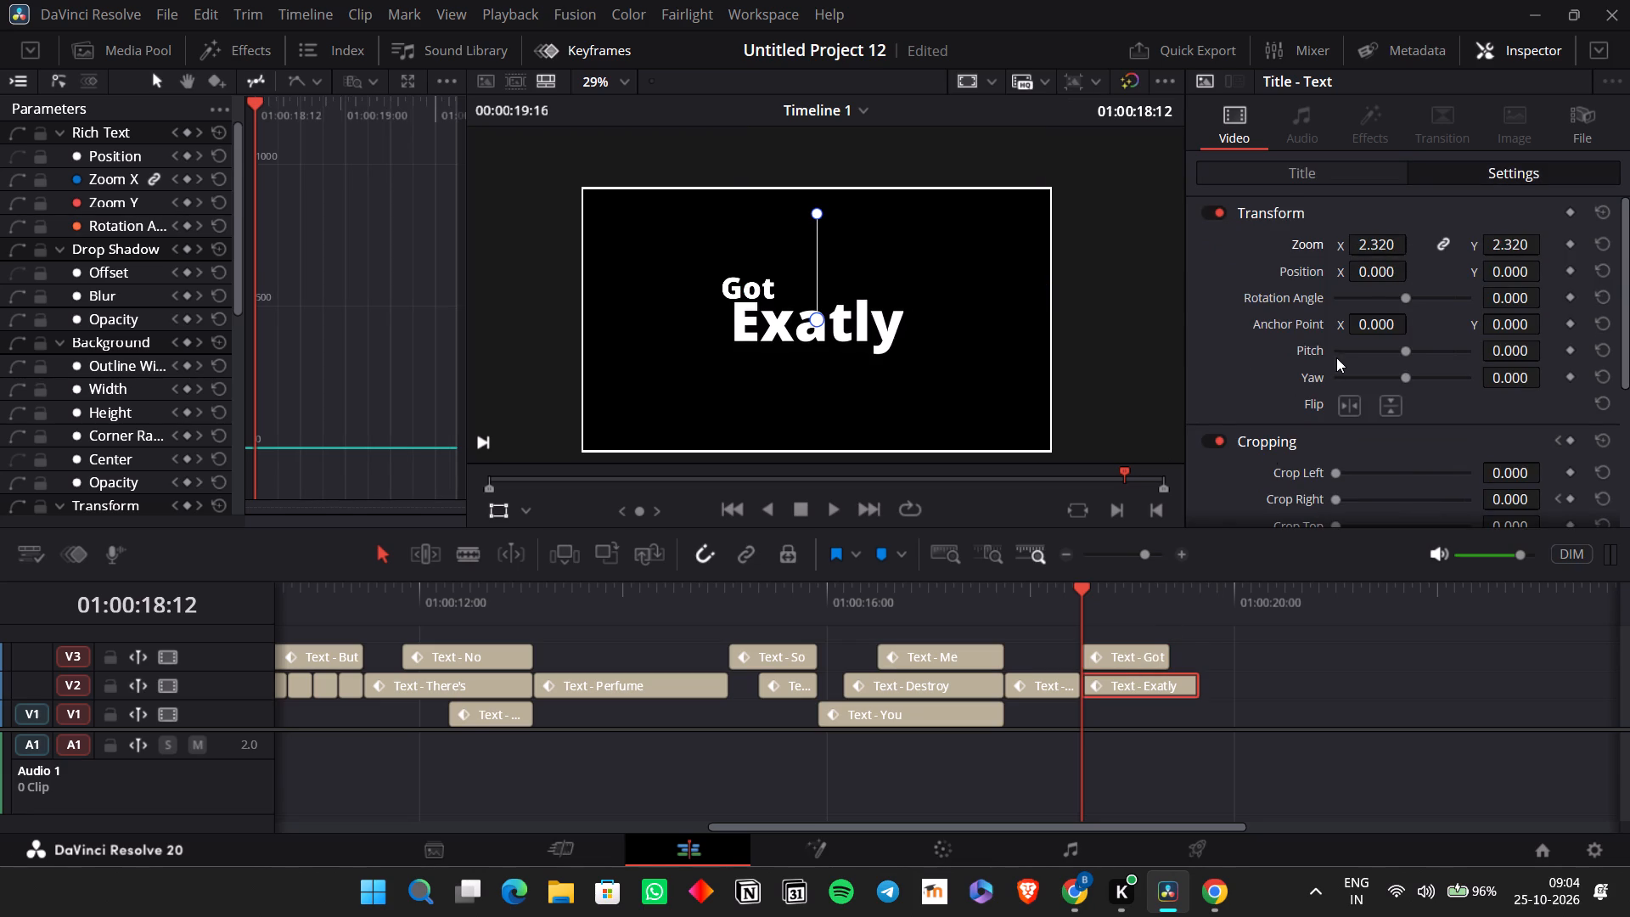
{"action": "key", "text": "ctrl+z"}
Shrink the "Got" title to zoom 0.650 and place it above the start of "Exatly" at position X -315, Y 114.
{"action": "left_click", "coordinate": [1166, 654]}
{"action": "left_click_drag", "start_coordinate": [1385, 244], "coordinate": [1382, 245]}
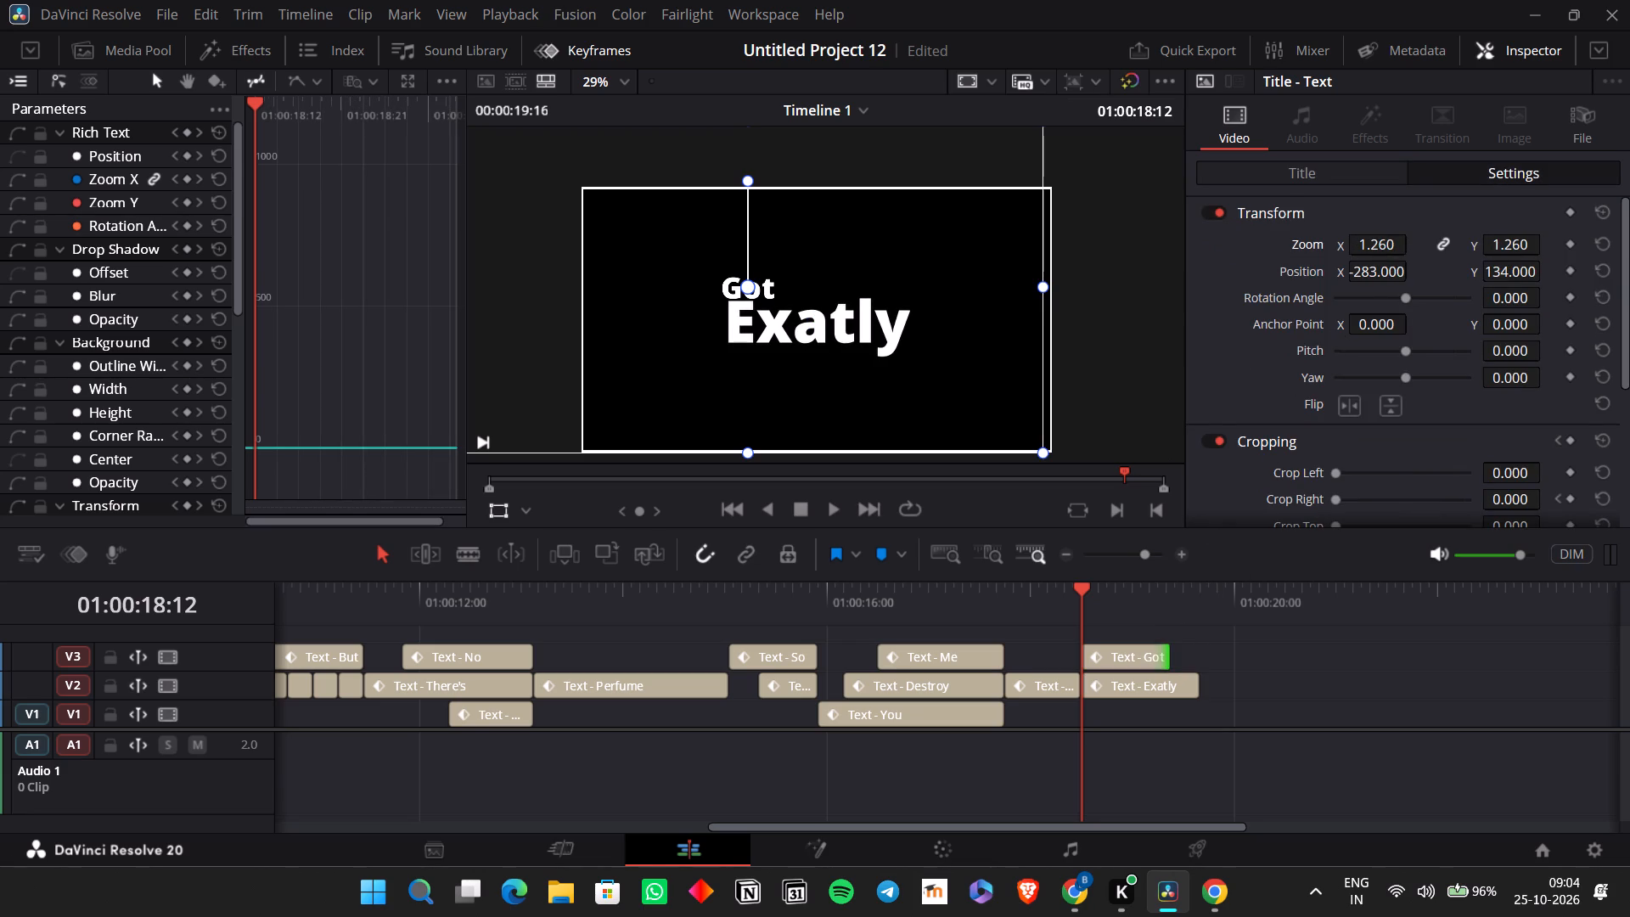
{"action": "left_click_drag", "start_coordinate": [1382, 245], "coordinate": [1369, 252]}
{"action": "left_click", "coordinate": [1387, 274]}
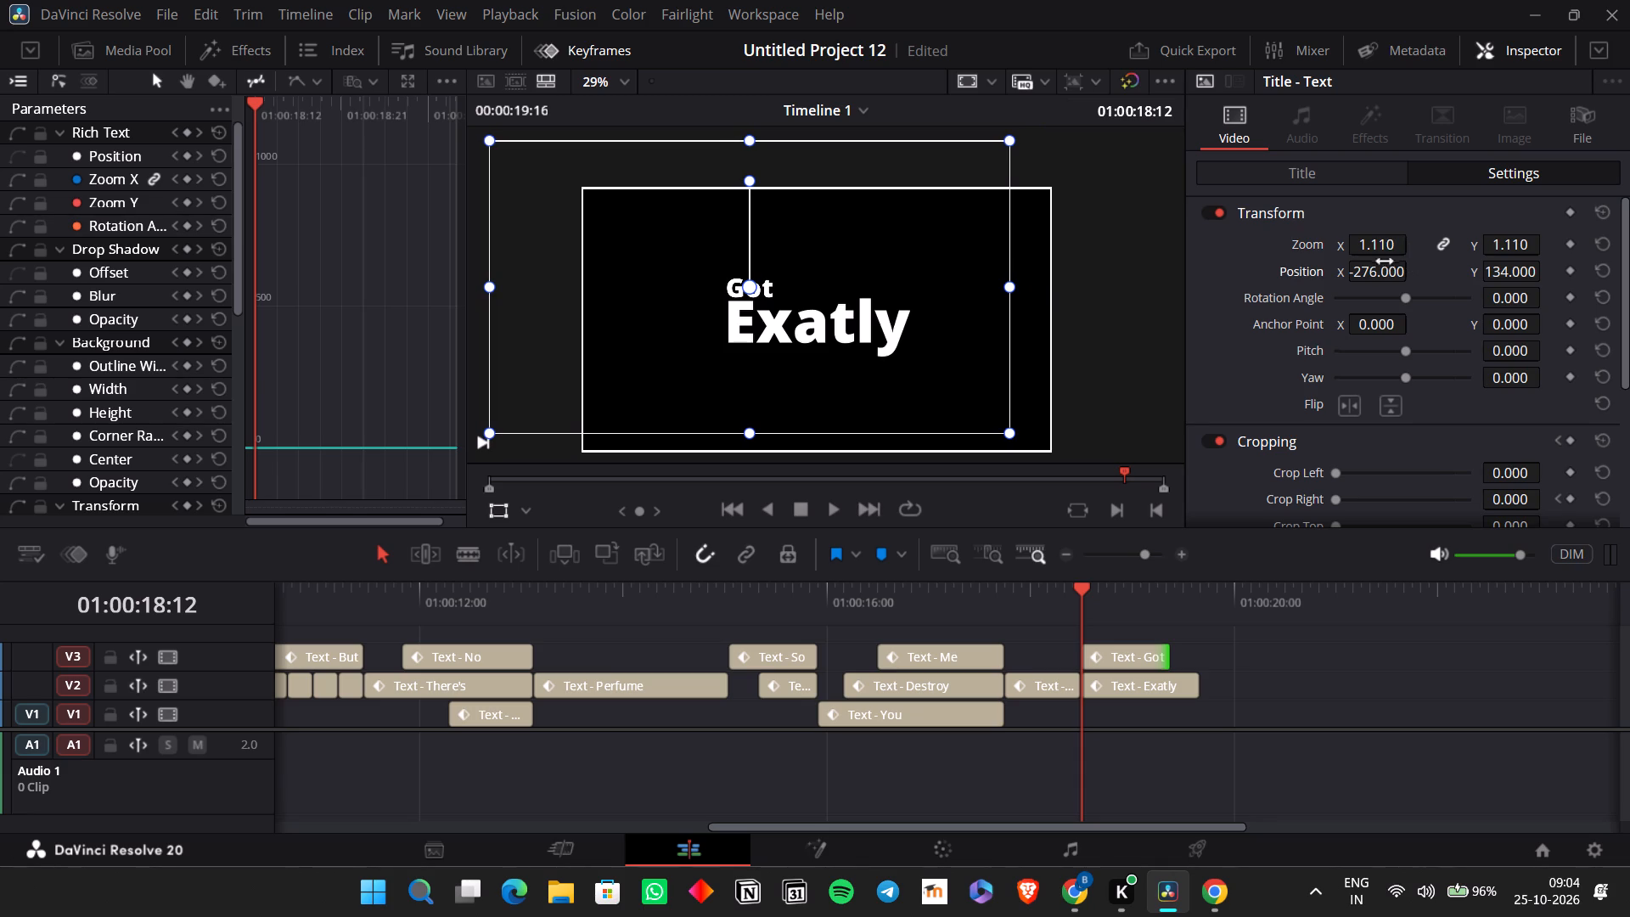
{"action": "left_click_drag", "start_coordinate": [1391, 246], "coordinate": [1368, 253]}
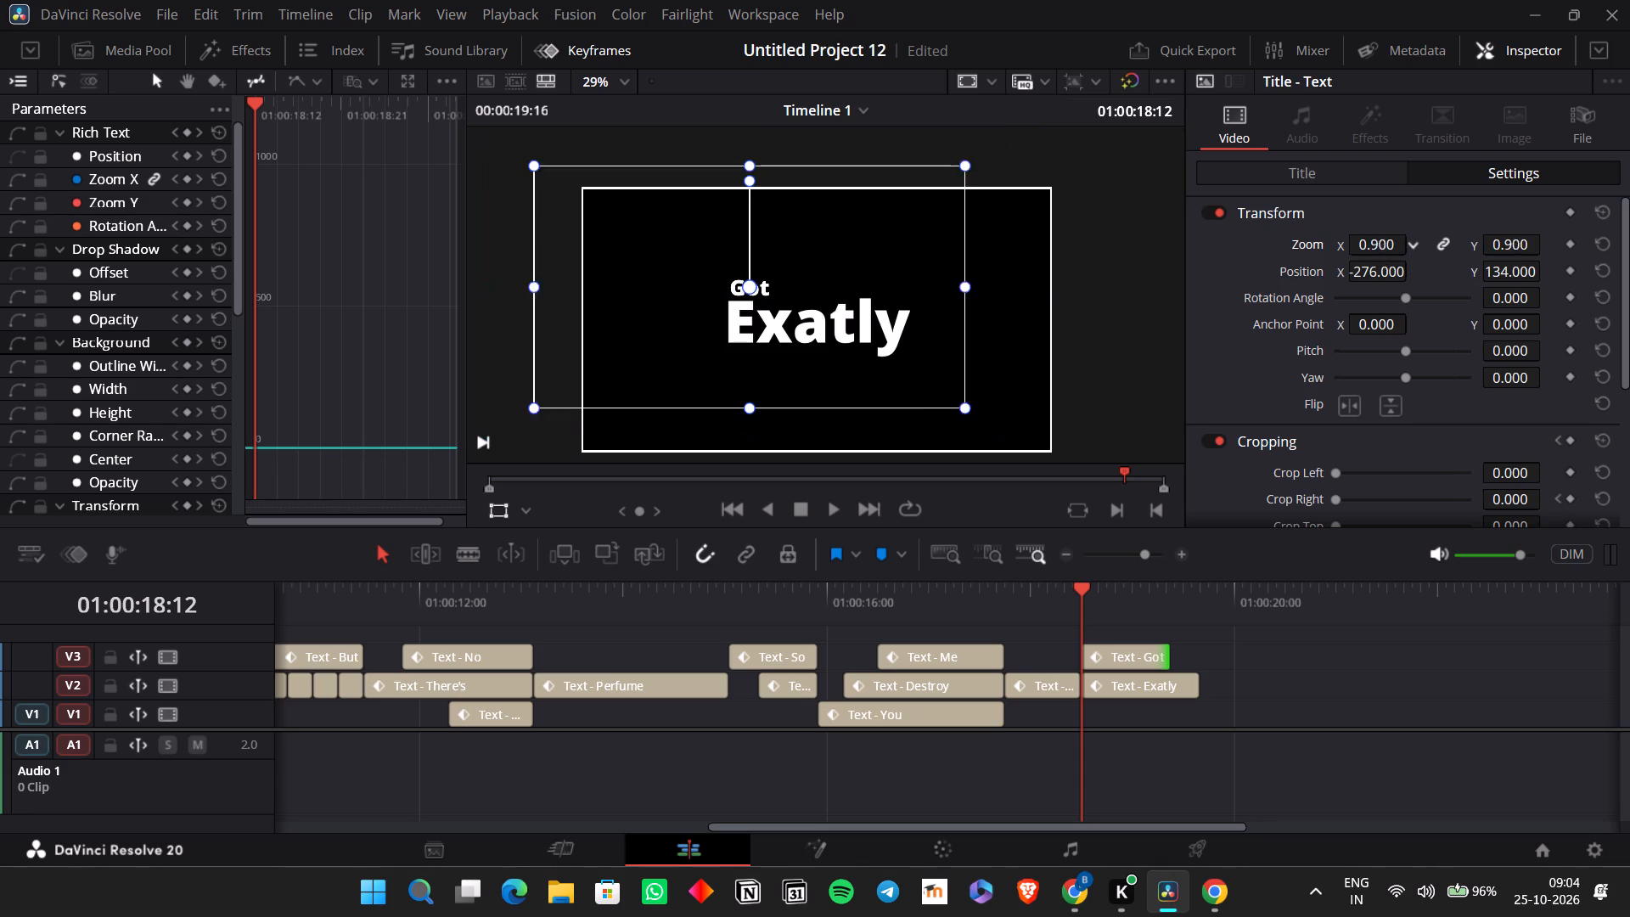
{"action": "left_click_drag", "start_coordinate": [1368, 253], "coordinate": [1354, 256]}
{"action": "left_click_drag", "start_coordinate": [1388, 268], "coordinate": [1349, 280]}
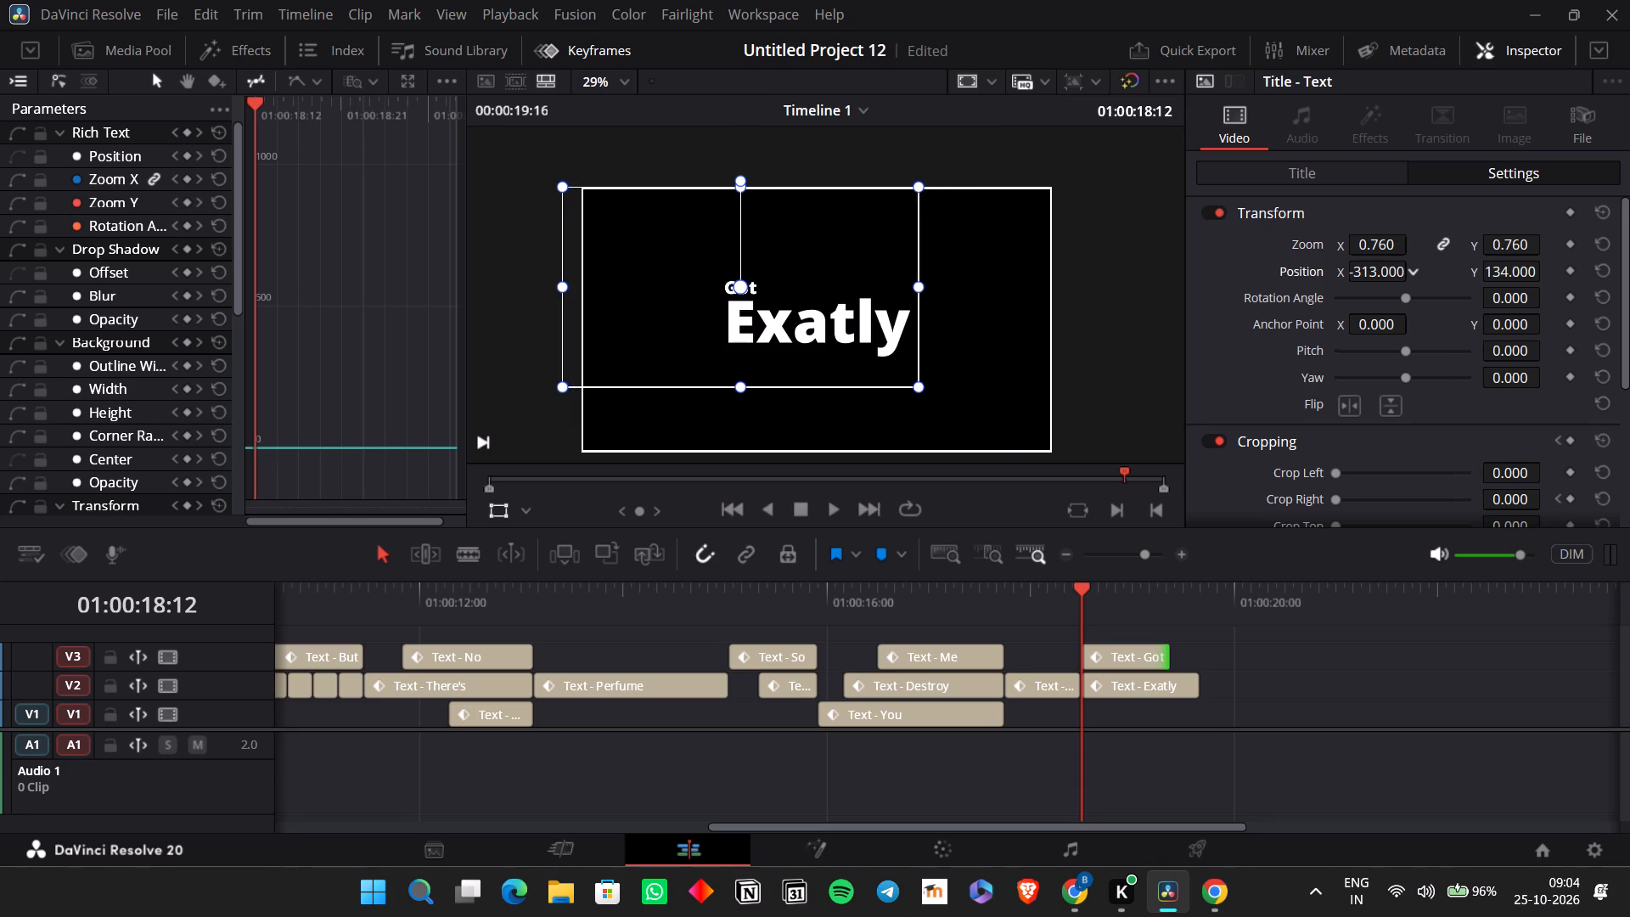
{"action": "left_click_drag", "start_coordinate": [1349, 280], "coordinate": [1346, 281]}
{"action": "left_click_drag", "start_coordinate": [1500, 274], "coordinate": [1480, 287]}
{"action": "left_click_drag", "start_coordinate": [1384, 242], "coordinate": [1372, 246]}
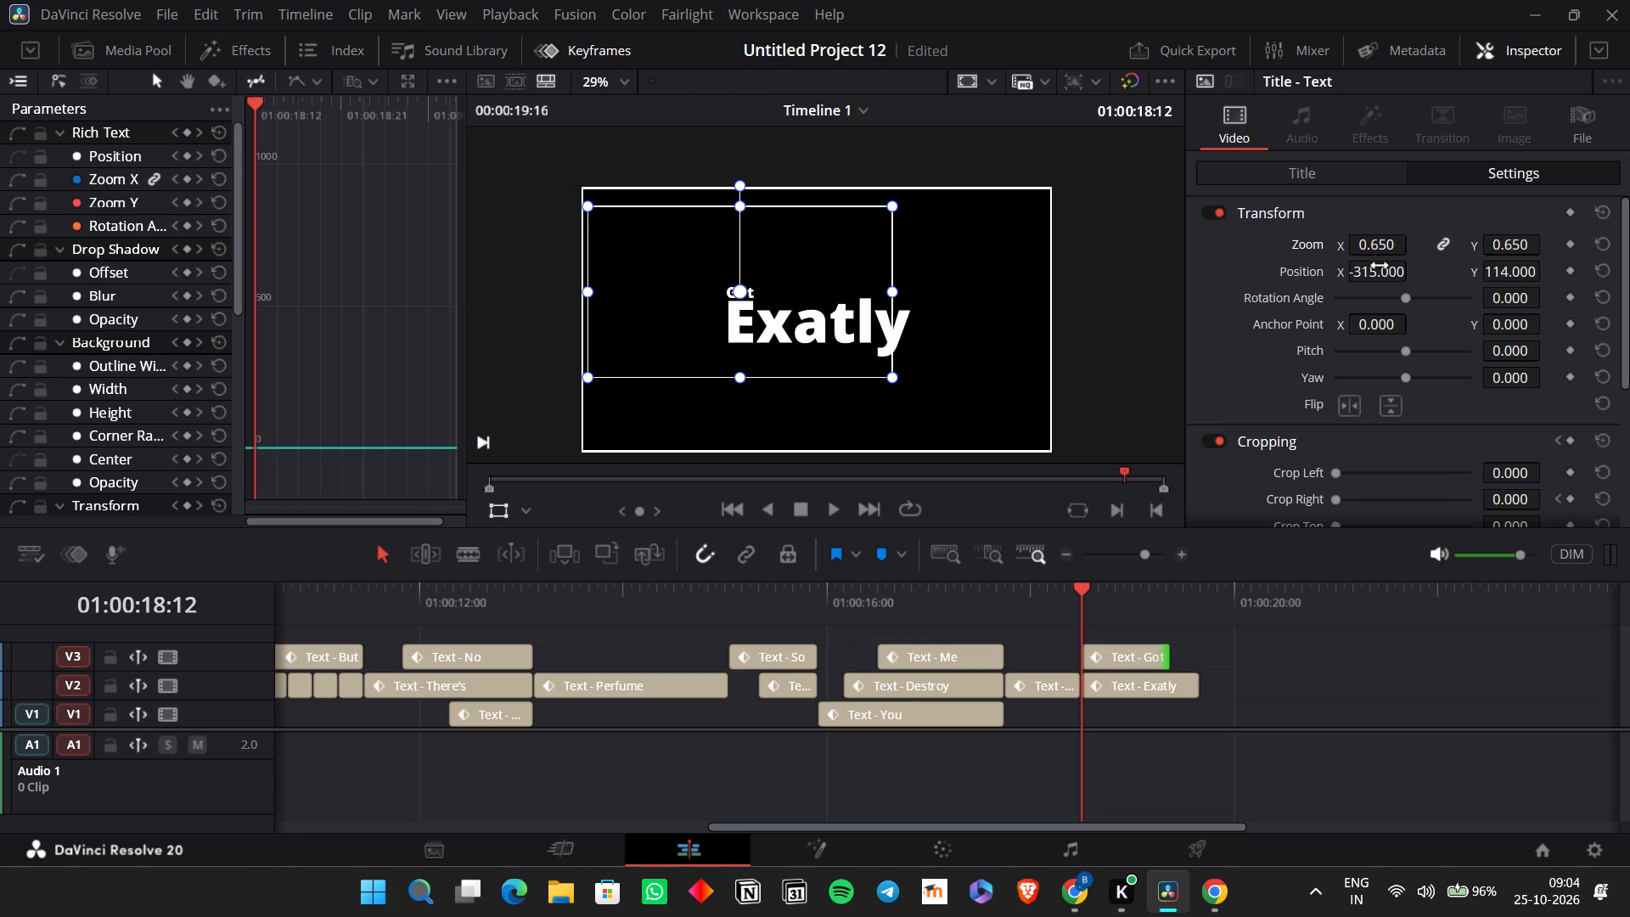
Shift the "Exatly" clip on V2 to start at about 01:00:18:19 and play back the section to check its timing.
{"action": "left_click_drag", "start_coordinate": [1105, 678], "coordinate": [1149, 674]}
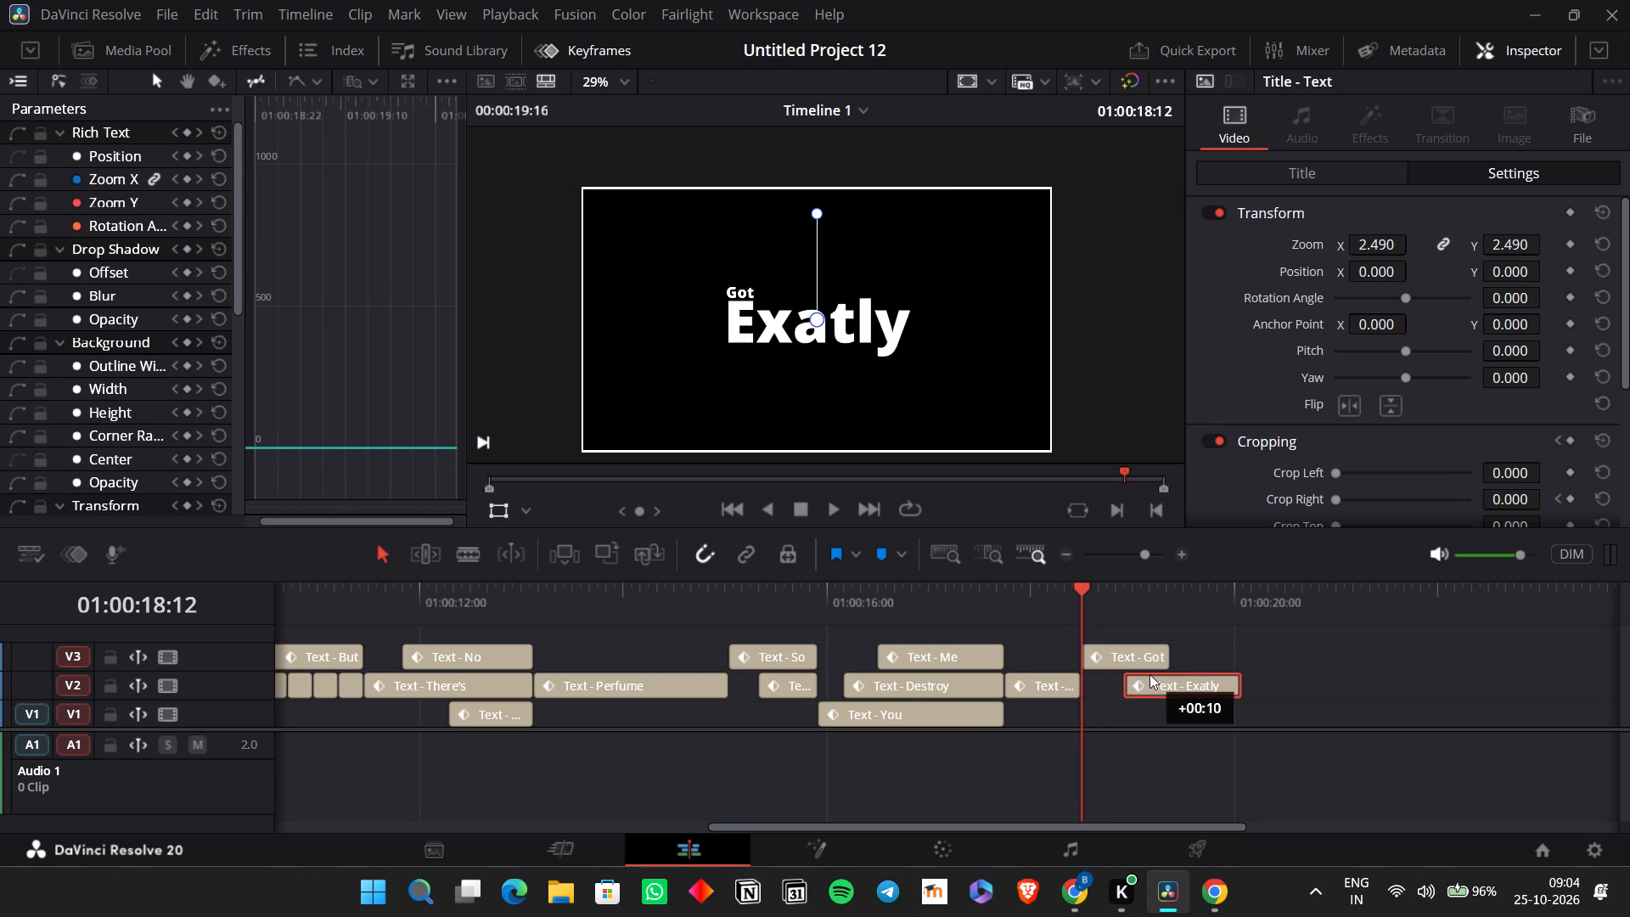
{"action": "left_click_drag", "start_coordinate": [1149, 674], "coordinate": [1136, 674]}
{"action": "left_click", "coordinate": [981, 606]}
{"action": "key", "text": "space"}
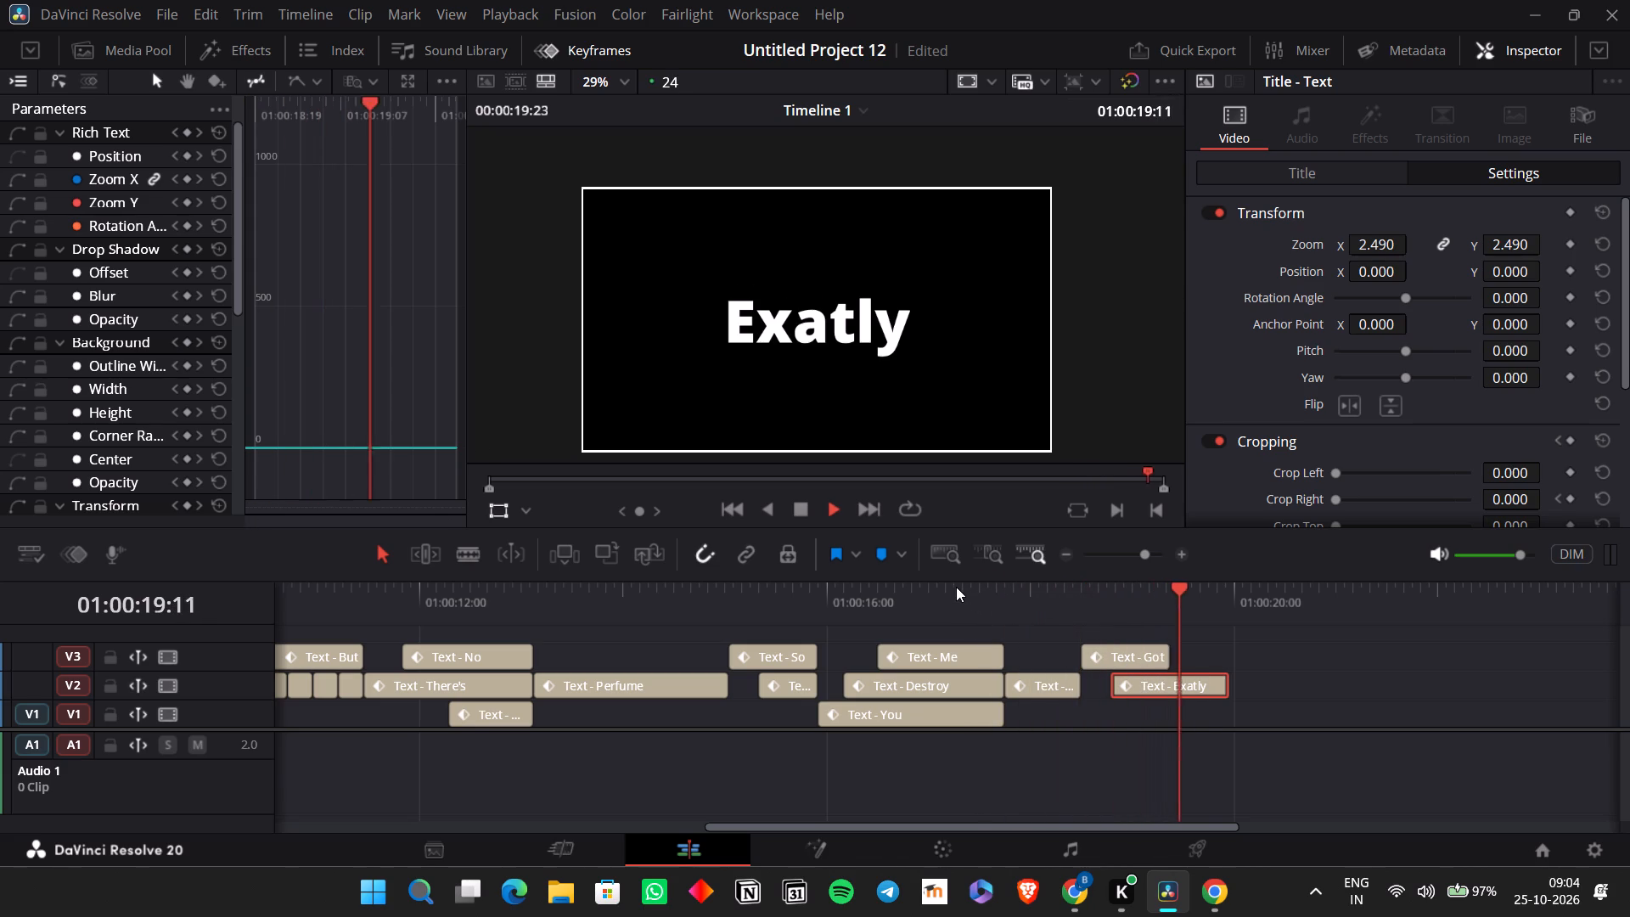
{"action": "key", "text": "space"}
Extend the "Got" and "Exatly" clips to end together at about 01:00:21:12, and play them back from 01:00:18:12.
{"action": "left_click_drag", "start_coordinate": [1163, 655], "coordinate": [1187, 653]}
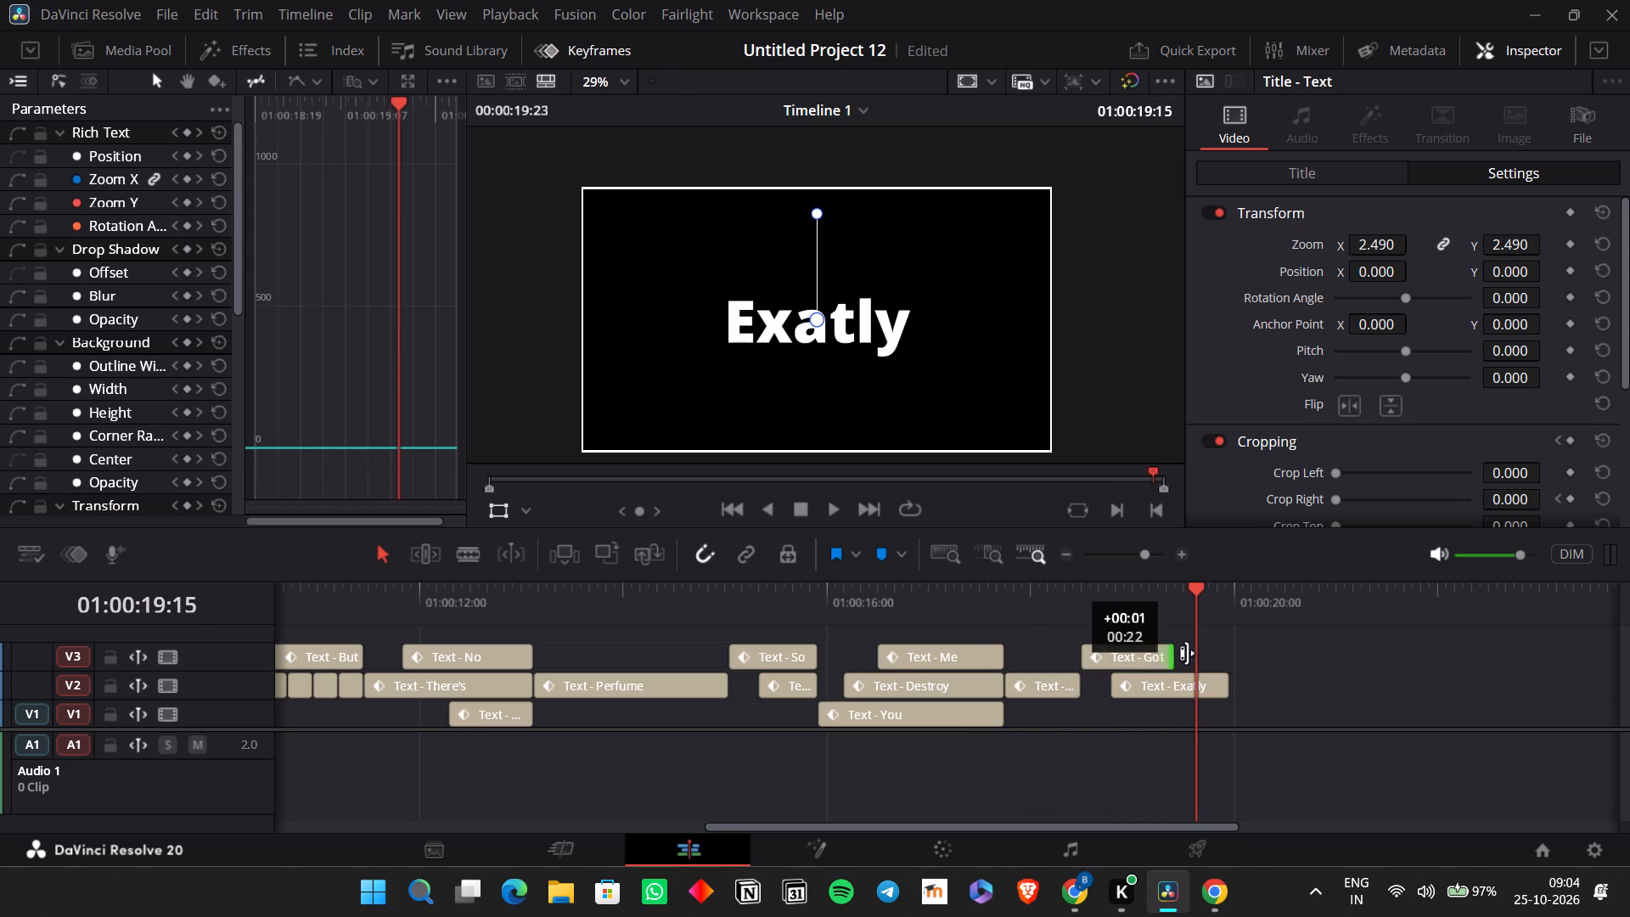
{"action": "left_click_drag", "start_coordinate": [1187, 653], "coordinate": [1313, 648]}
{"action": "left_click_drag", "start_coordinate": [1219, 680], "coordinate": [1380, 662]}
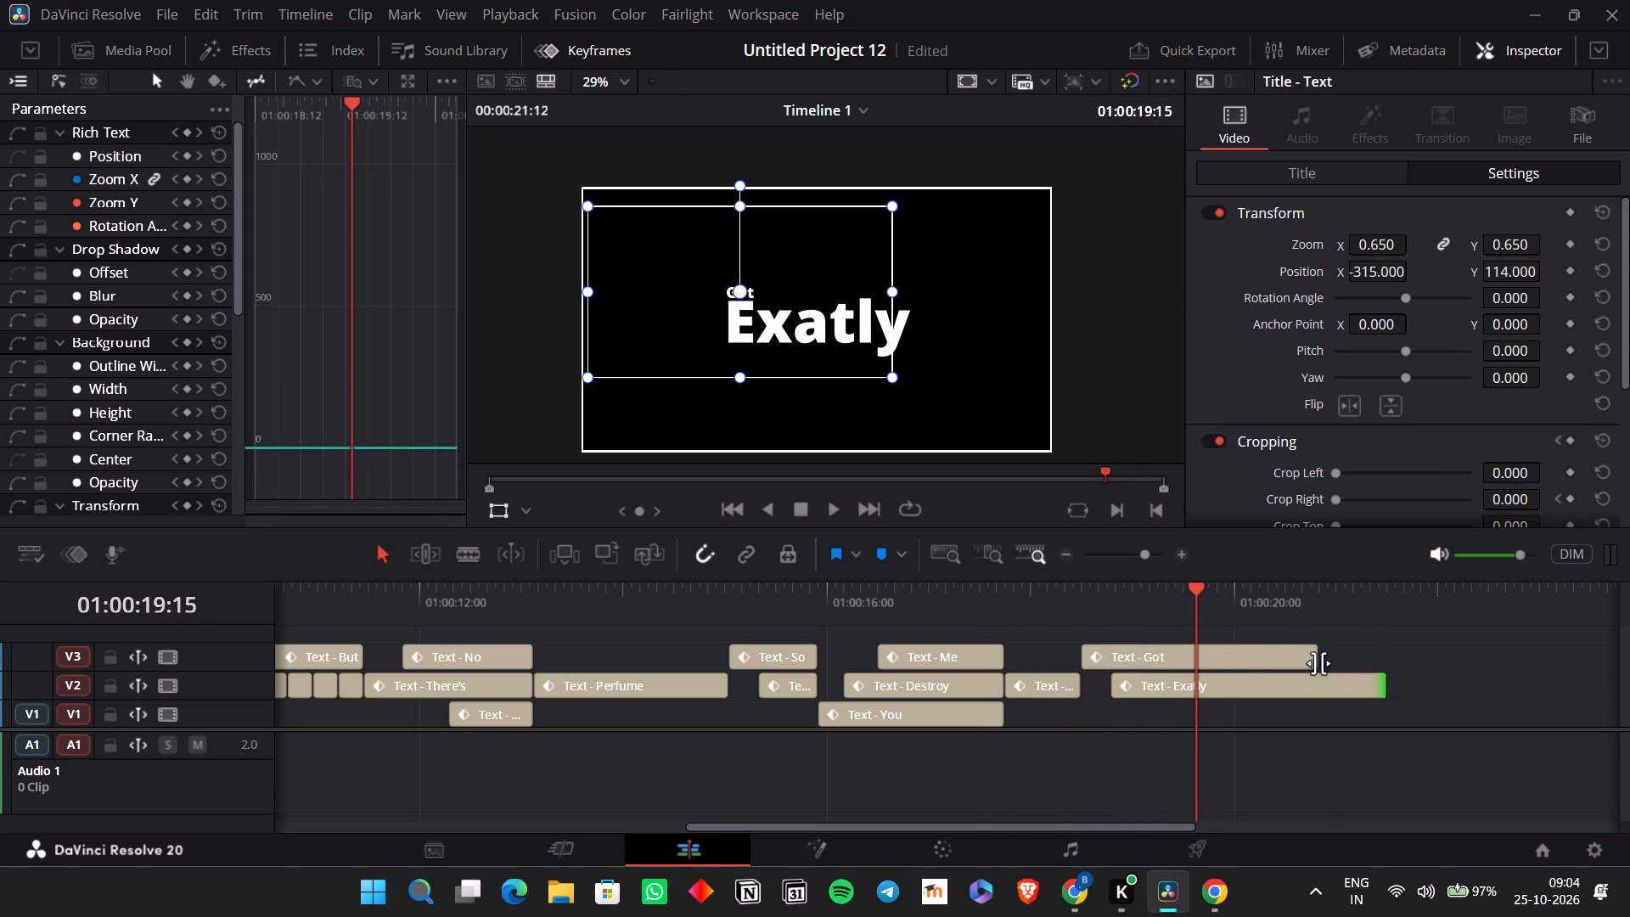
{"action": "left_click_drag", "start_coordinate": [1312, 650], "coordinate": [1375, 649]}
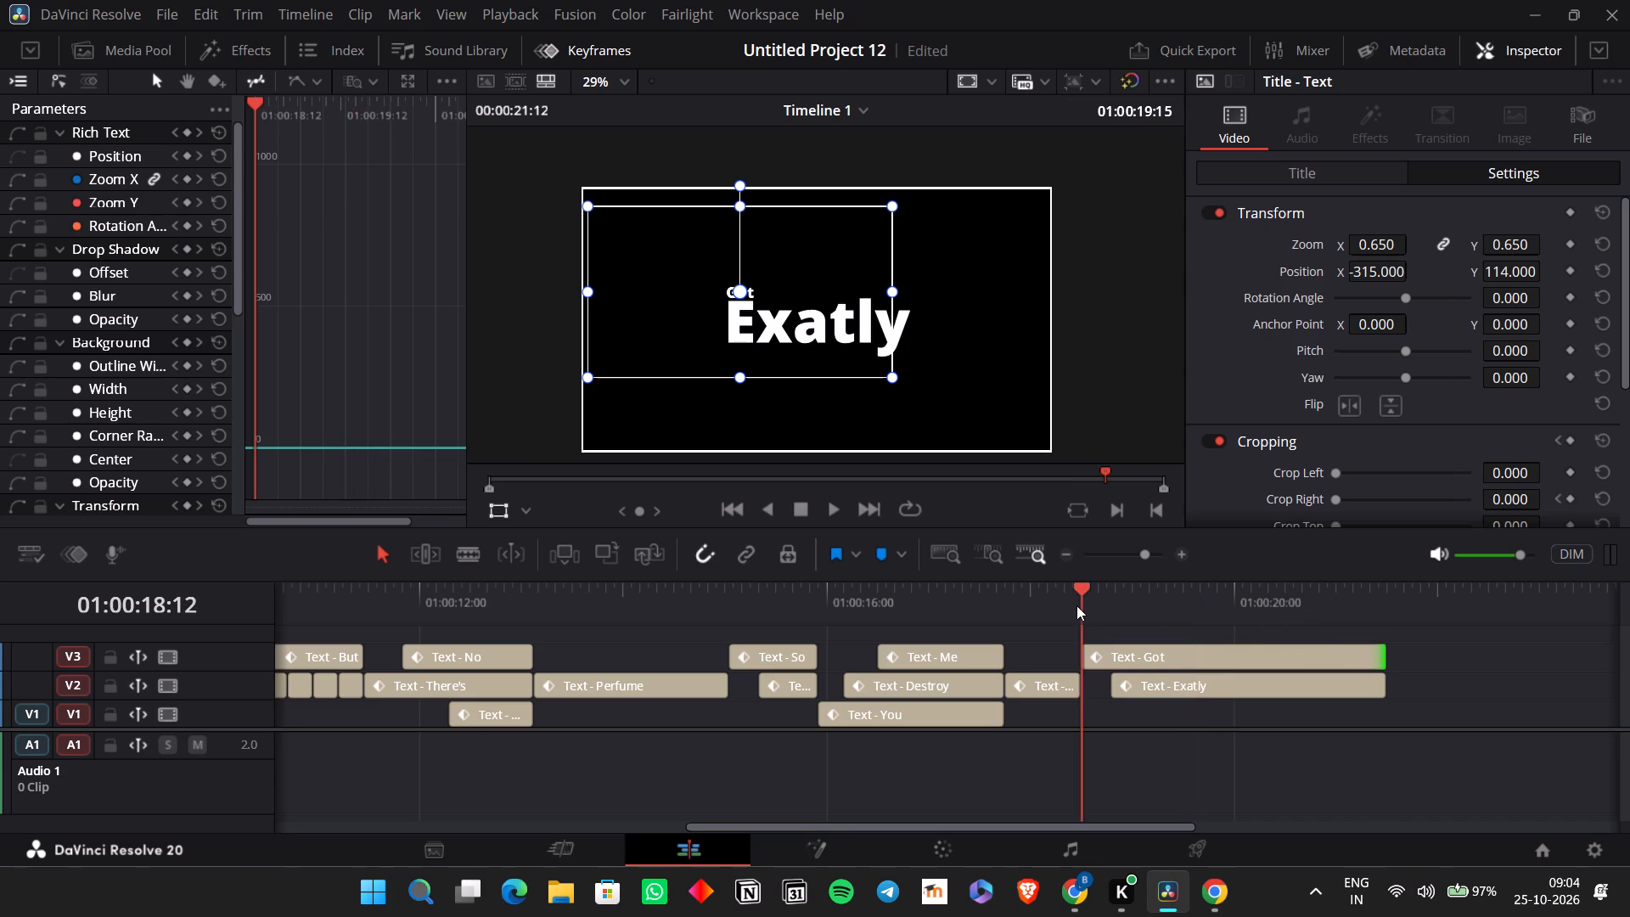
{"action": "left_click", "coordinate": [1076, 605]}
{"action": "key", "text": "space"}
{"action": "key", "text": "space"}
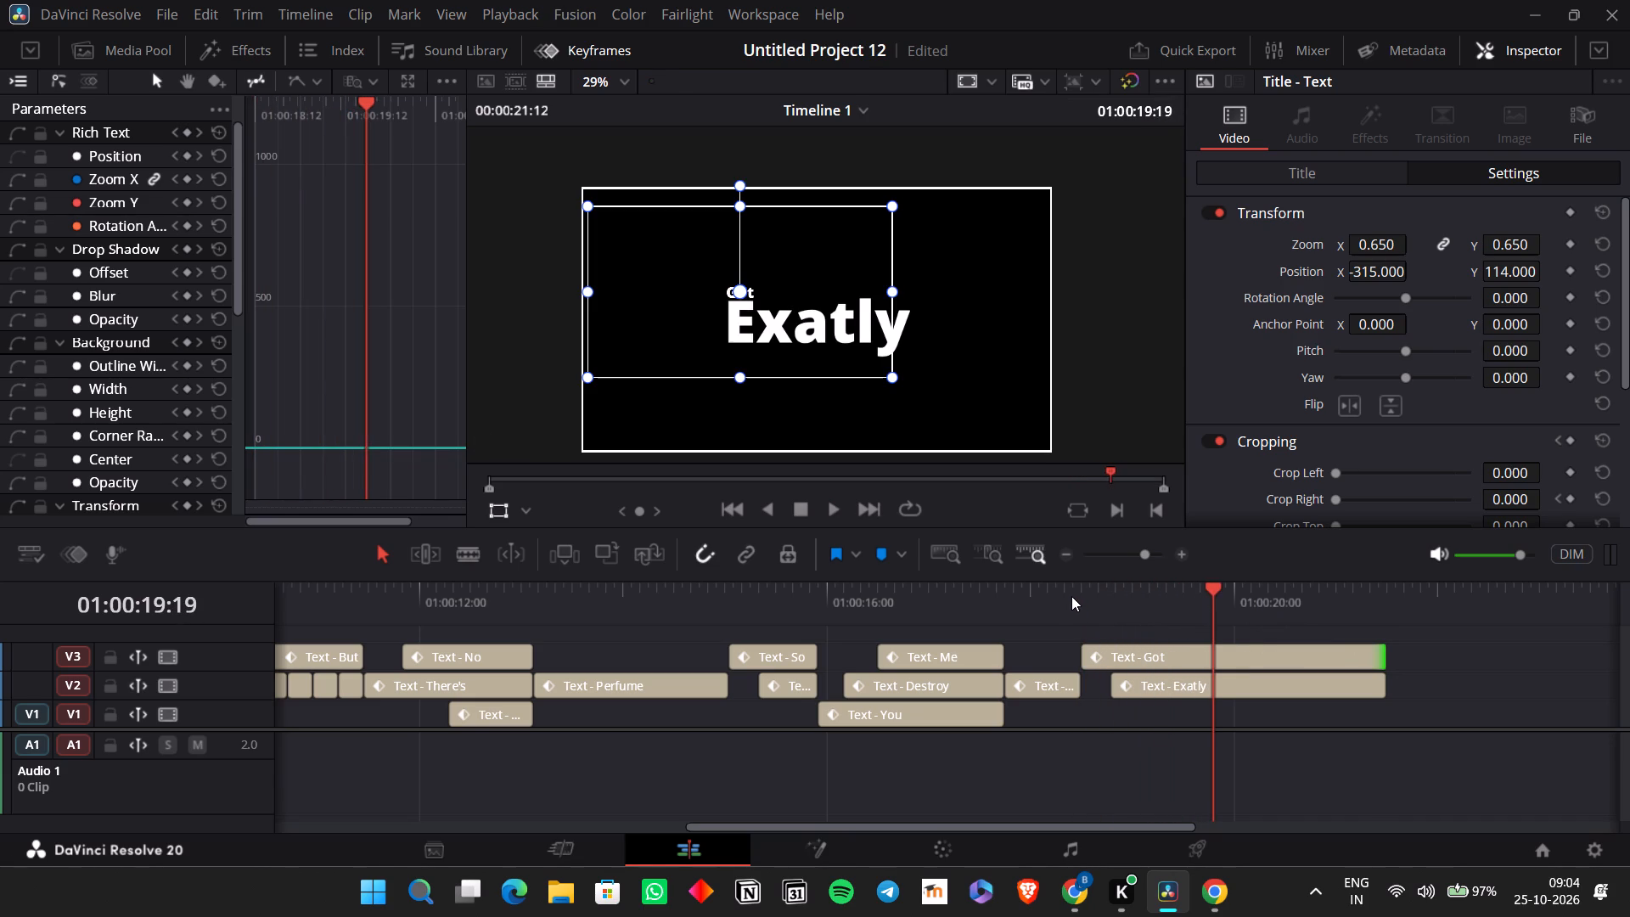
Duplicate the "You" clip on V1 beneath "Exatly", starting at about 01:00:19:04, and play back the section to check its timing.
{"action": "left_click", "coordinate": [1117, 594]}
{"action": "left_click", "coordinate": [947, 729]}
{"action": "left_click", "coordinate": [948, 722]}
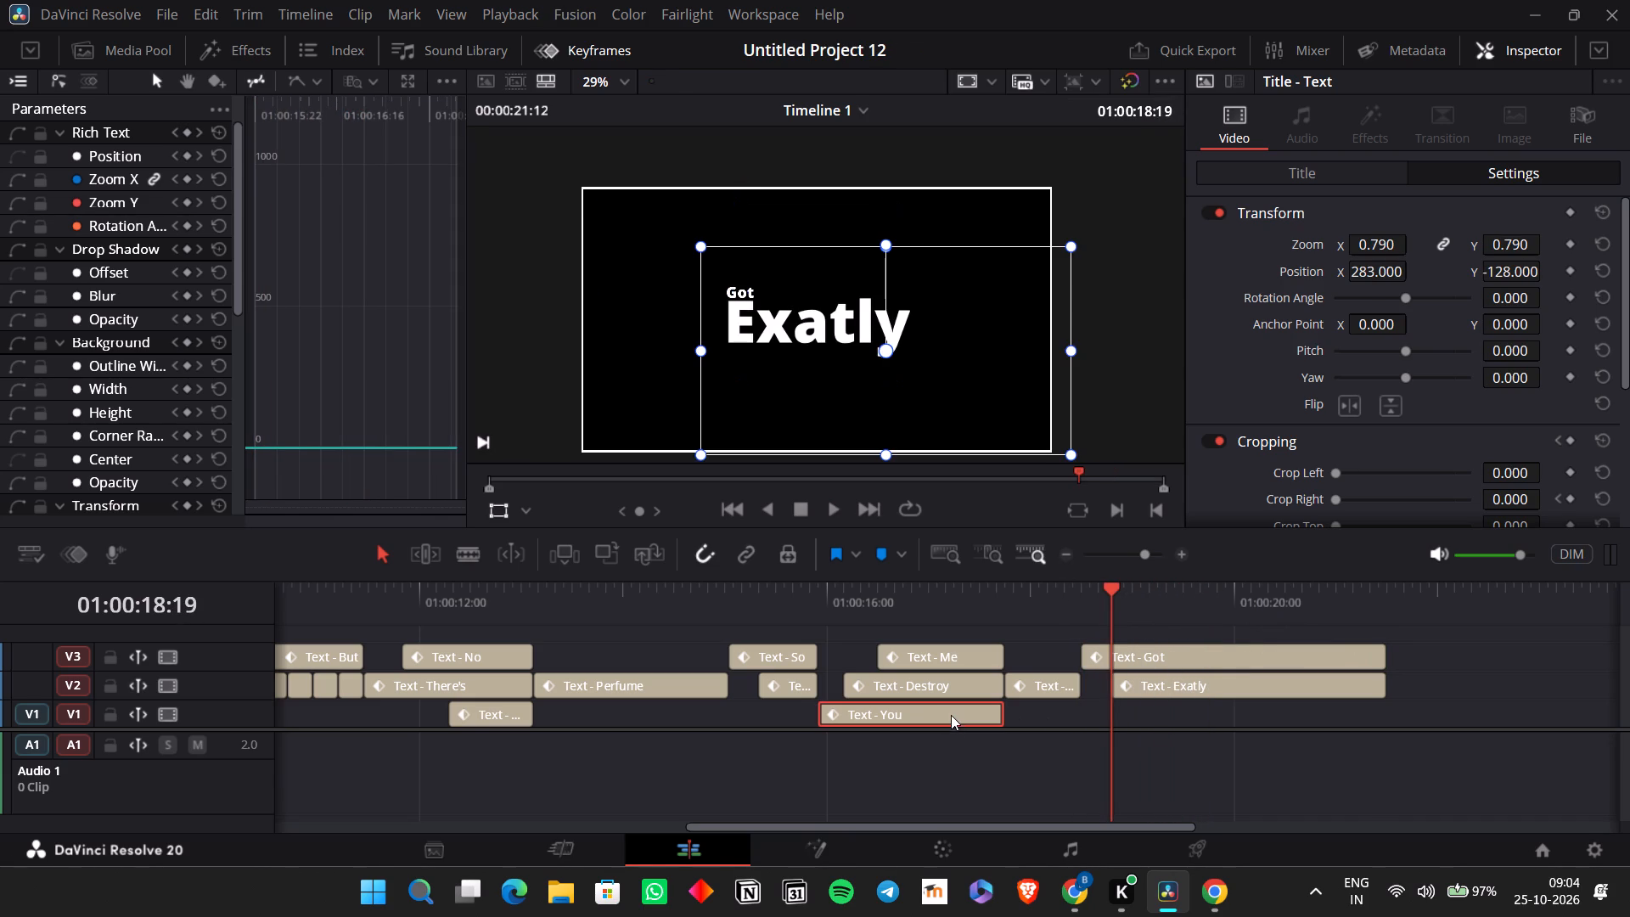
{"action": "key", "text": "ctrl+c"}
{"action": "key", "text": "ctrl+v"}
{"action": "left_click_drag", "start_coordinate": [1155, 708], "coordinate": [1196, 708]}
{"action": "left_click_drag", "start_coordinate": [1194, 708], "coordinate": [1181, 708]}
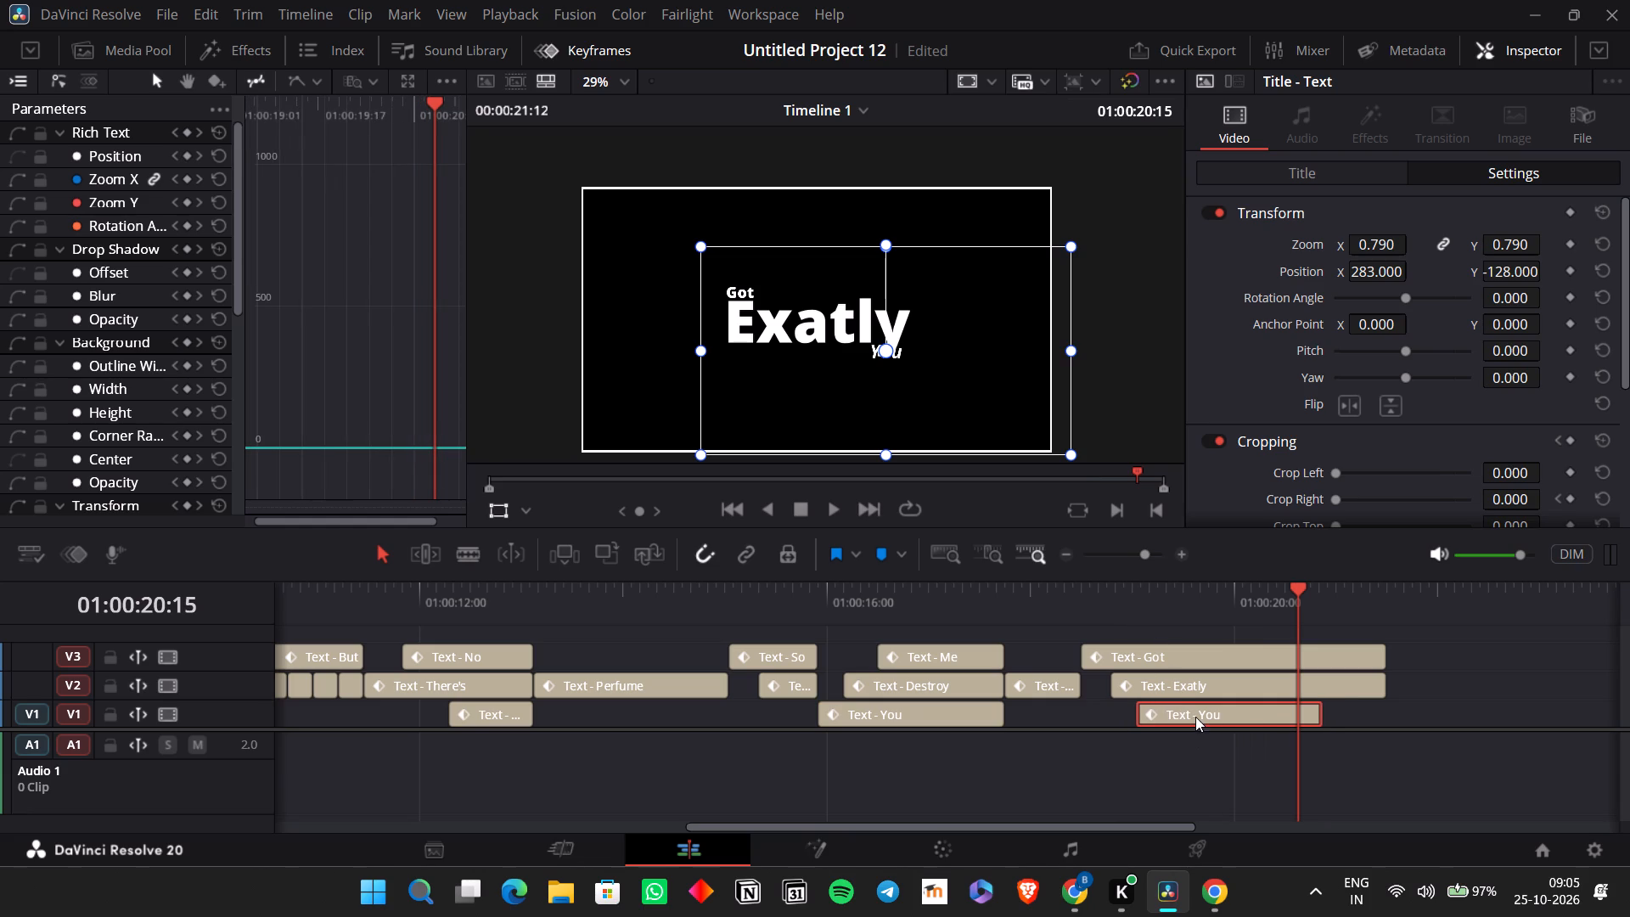
{"action": "left_click_drag", "start_coordinate": [1189, 715], "coordinate": [1204, 714]}
{"action": "left_click", "coordinate": [1202, 710]}
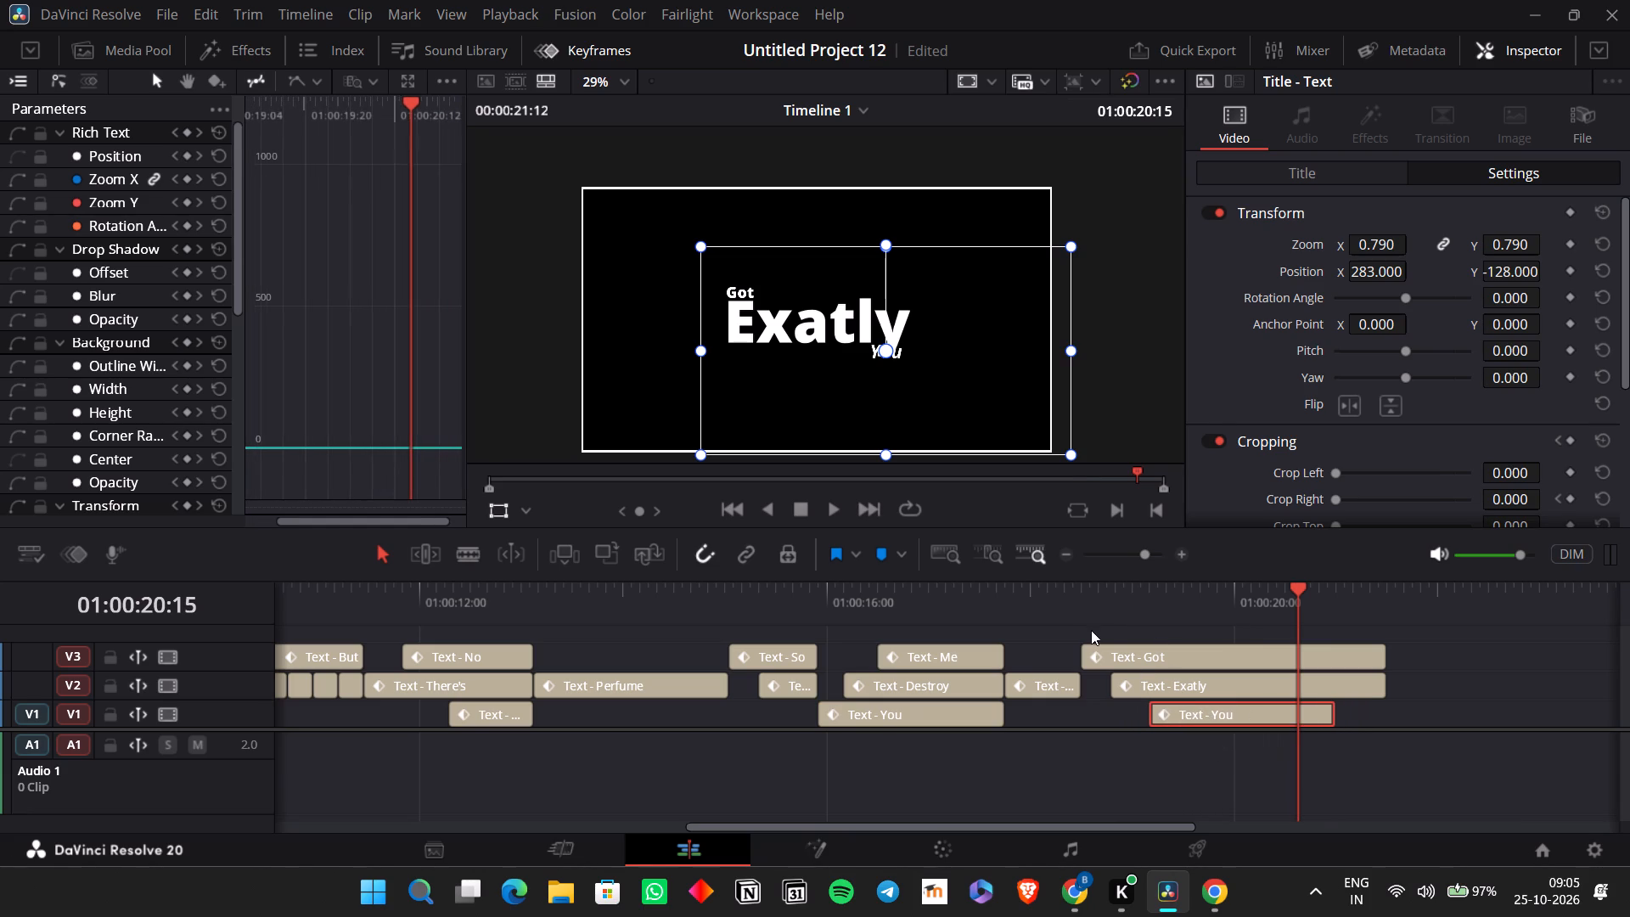
{"action": "left_click", "coordinate": [1085, 597]}
{"action": "key", "text": "space"}
{"action": "key", "text": "space"}
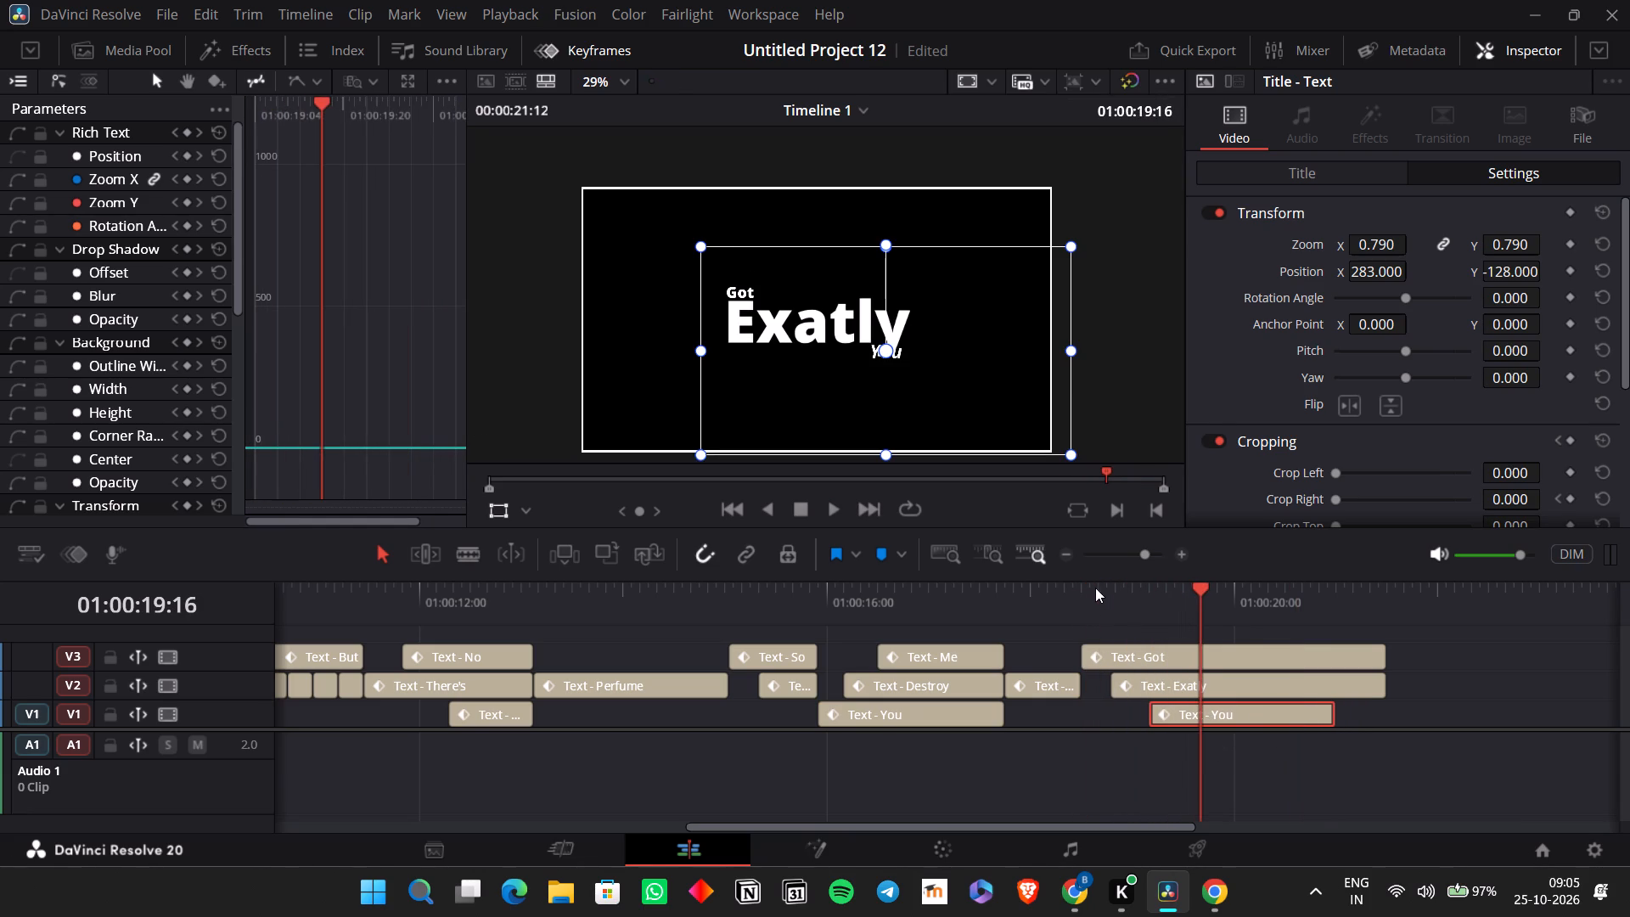
Change the text of the copied "You" title beneath "Exatly" on V1 to "What".
{"action": "left_click", "coordinate": [1226, 715]}
{"action": "left_click", "coordinate": [1348, 183]}
{"action": "left_click_drag", "start_coordinate": [1291, 256], "coordinate": [1086, 262]}
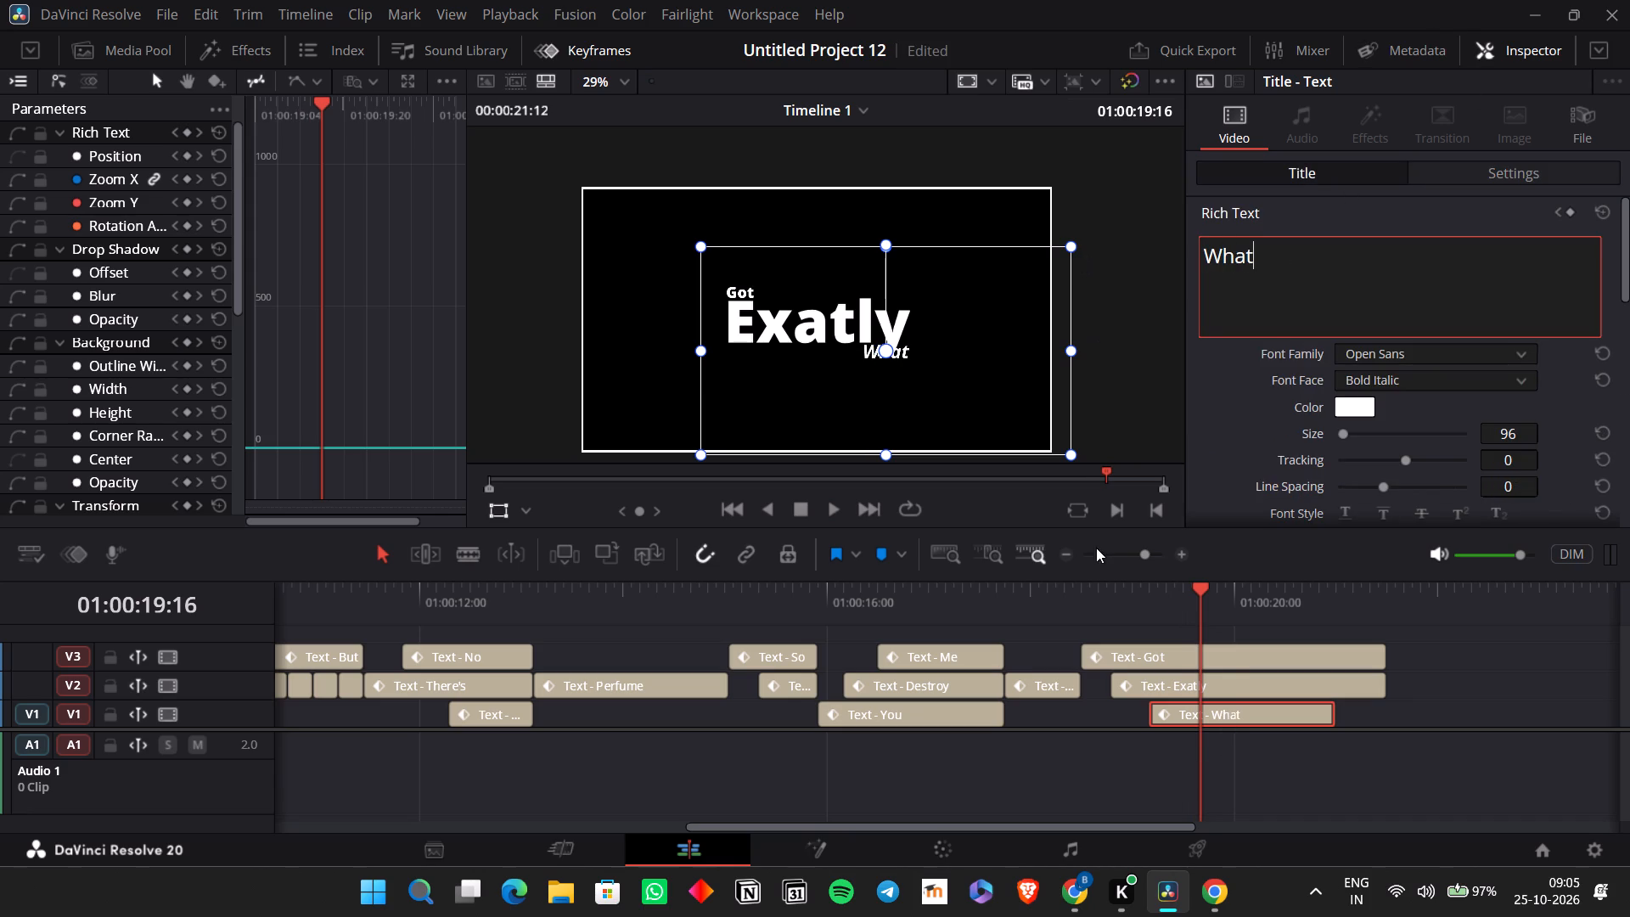
Move the "What" title horizontally beneath the first letters of "Exatly", to position X -148.
{"action": "left_click", "coordinate": [1472, 160]}
{"action": "left_click", "coordinate": [1444, 179]}
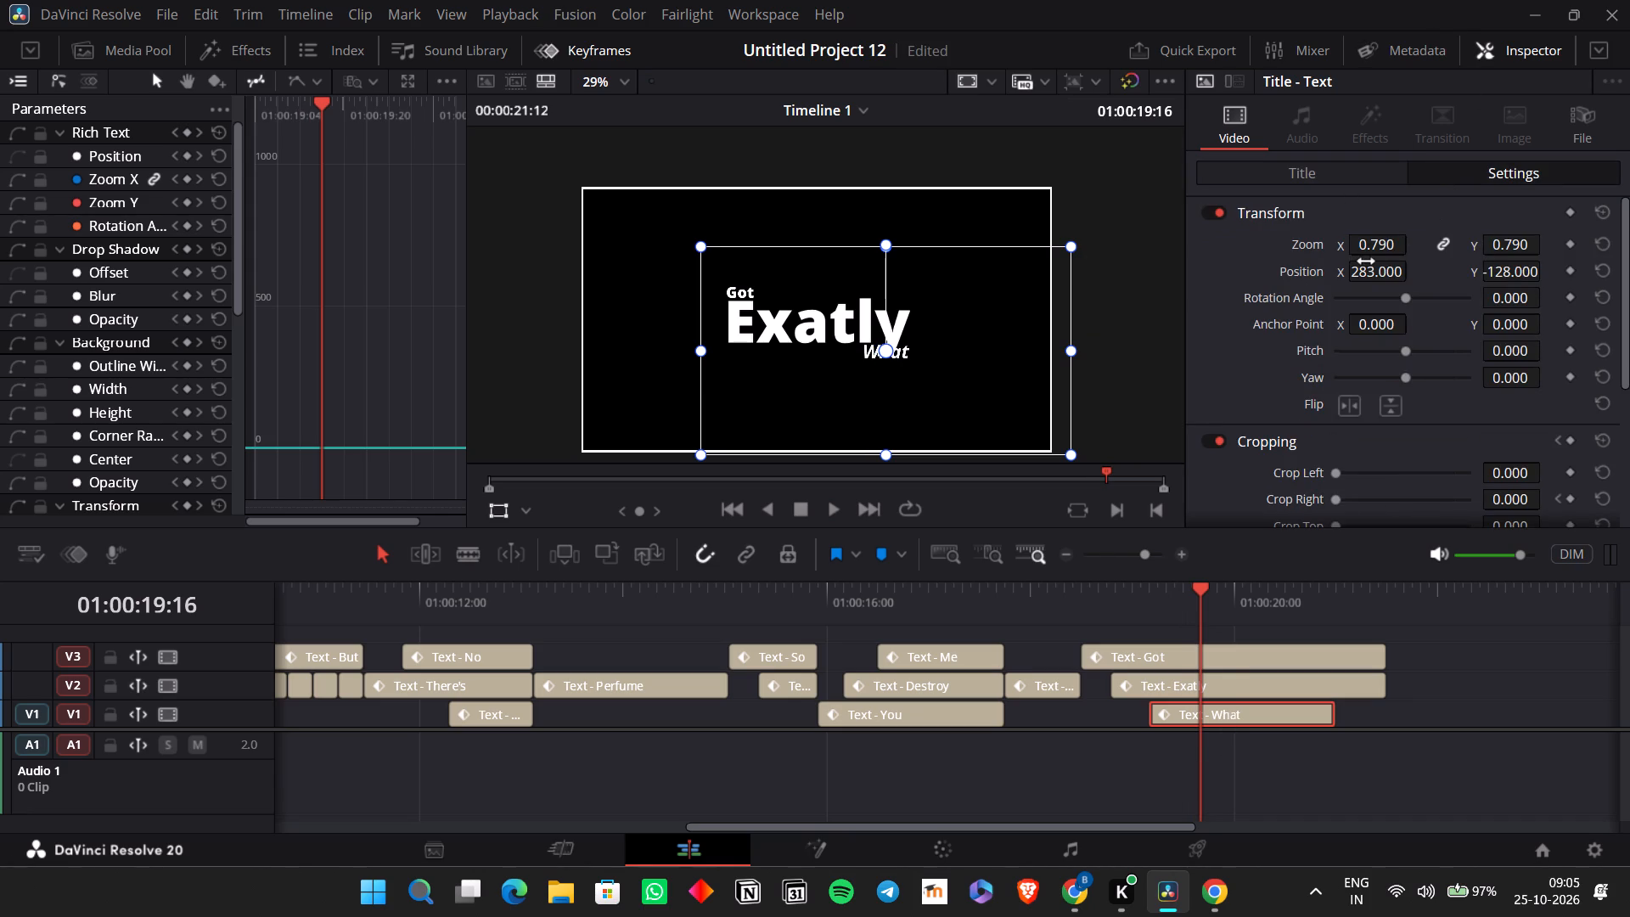
{"action": "left_click_drag", "start_coordinate": [1376, 278], "coordinate": [1114, 312]}
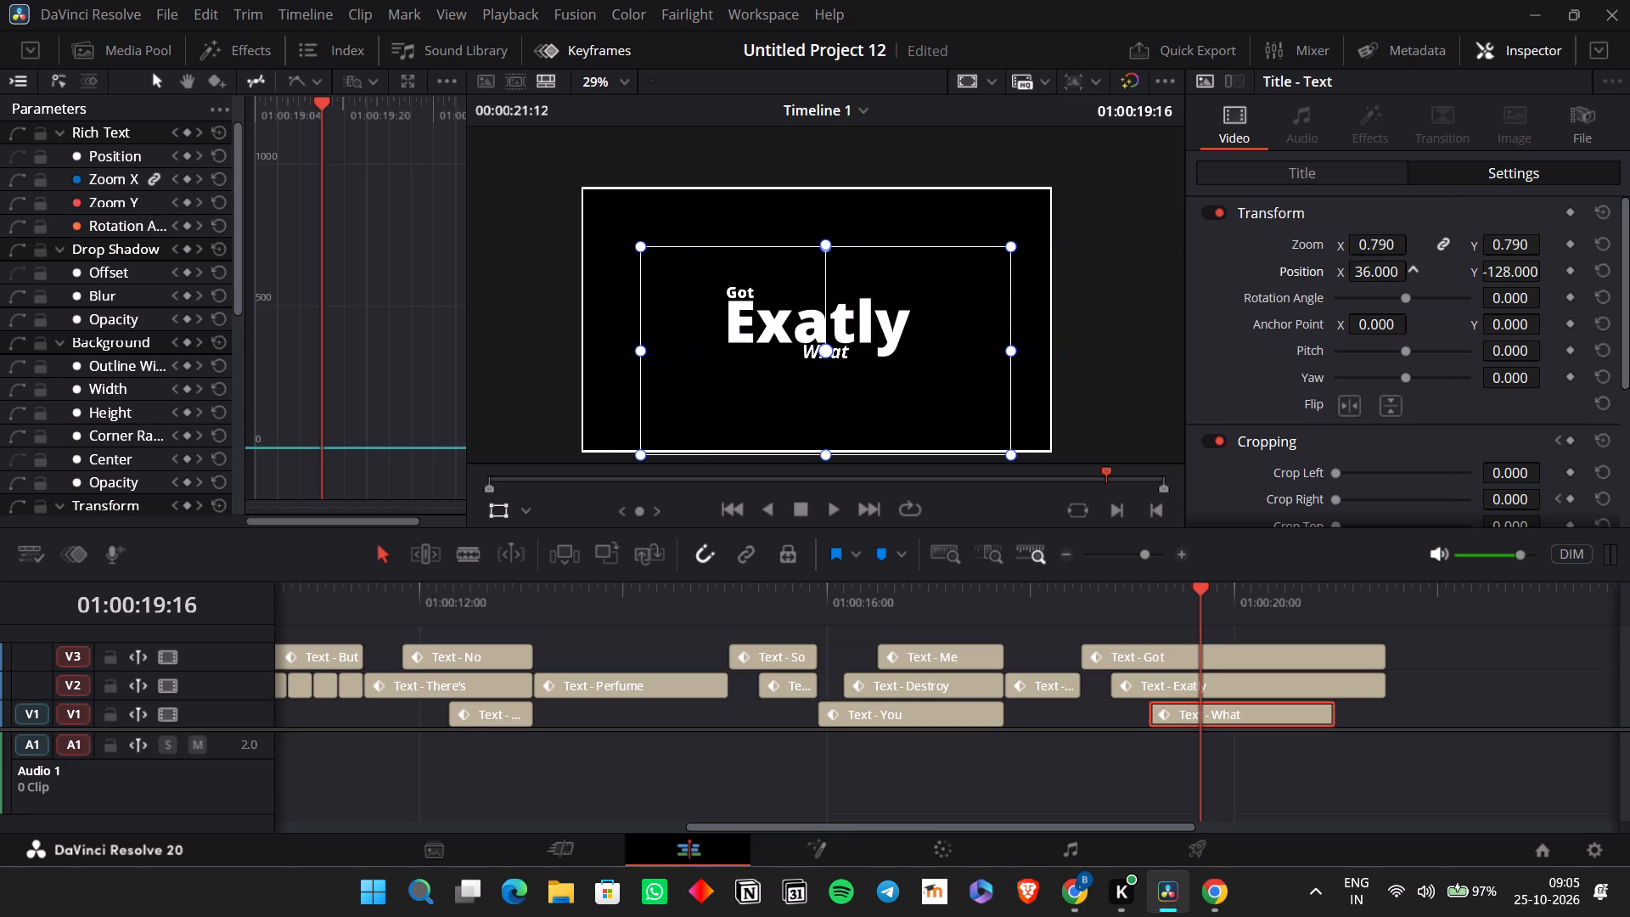
{"action": "left_click_drag", "start_coordinate": [1114, 312], "coordinate": [801, 300]}
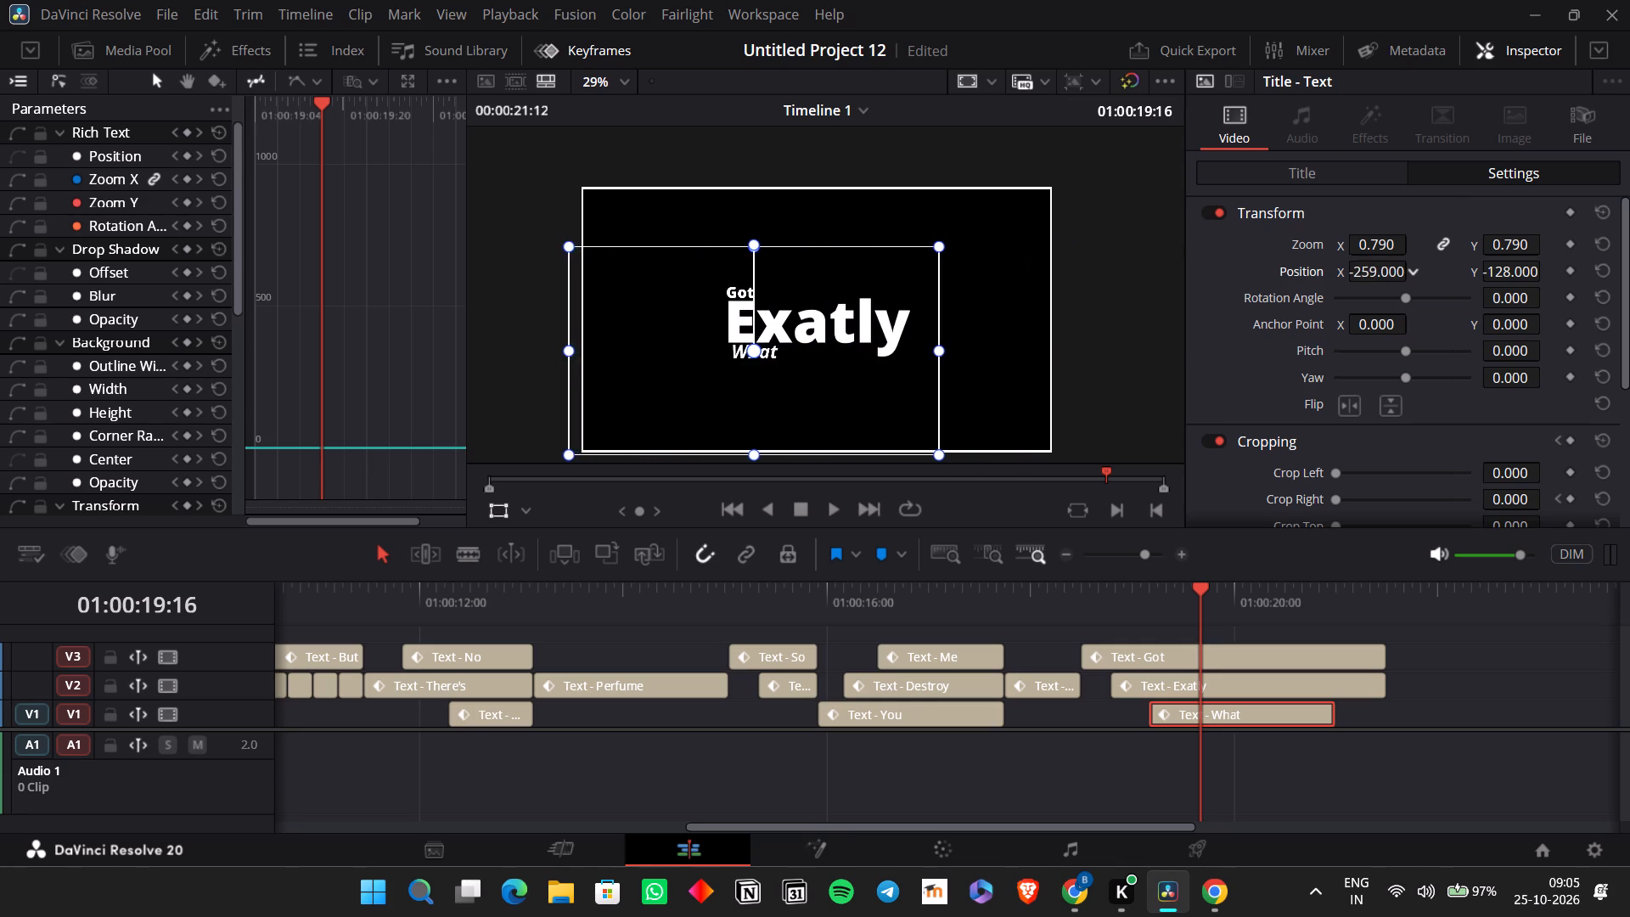
{"action": "left_click_drag", "start_coordinate": [801, 300], "coordinate": [1228, 308]}
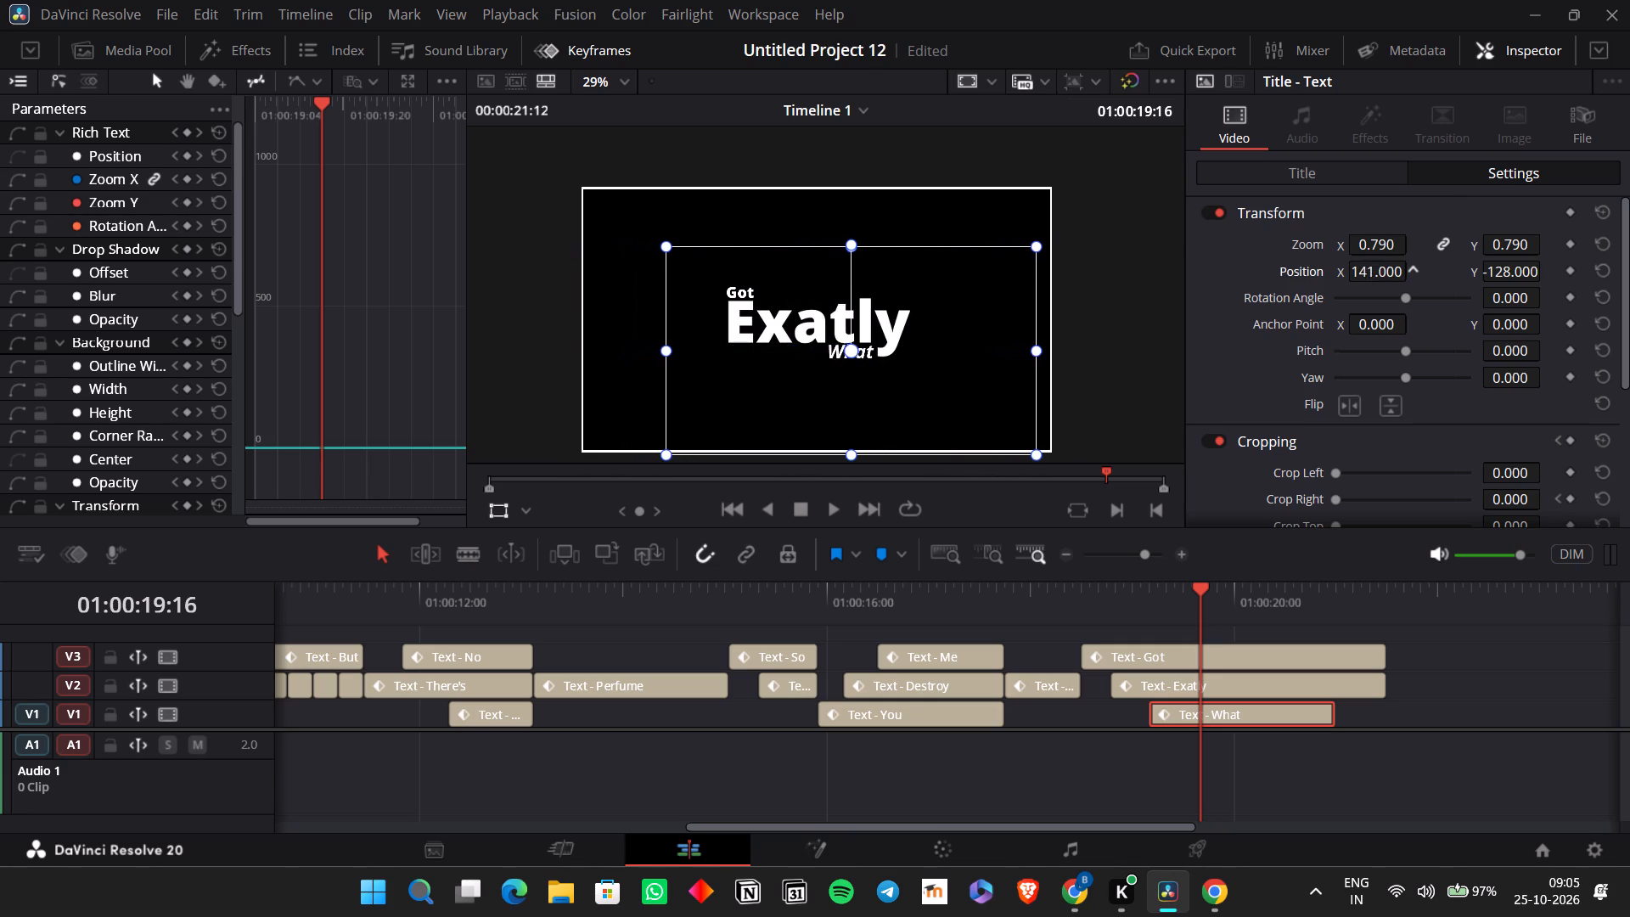
{"action": "left_click_drag", "start_coordinate": [1228, 308], "coordinate": [1223, 315]}
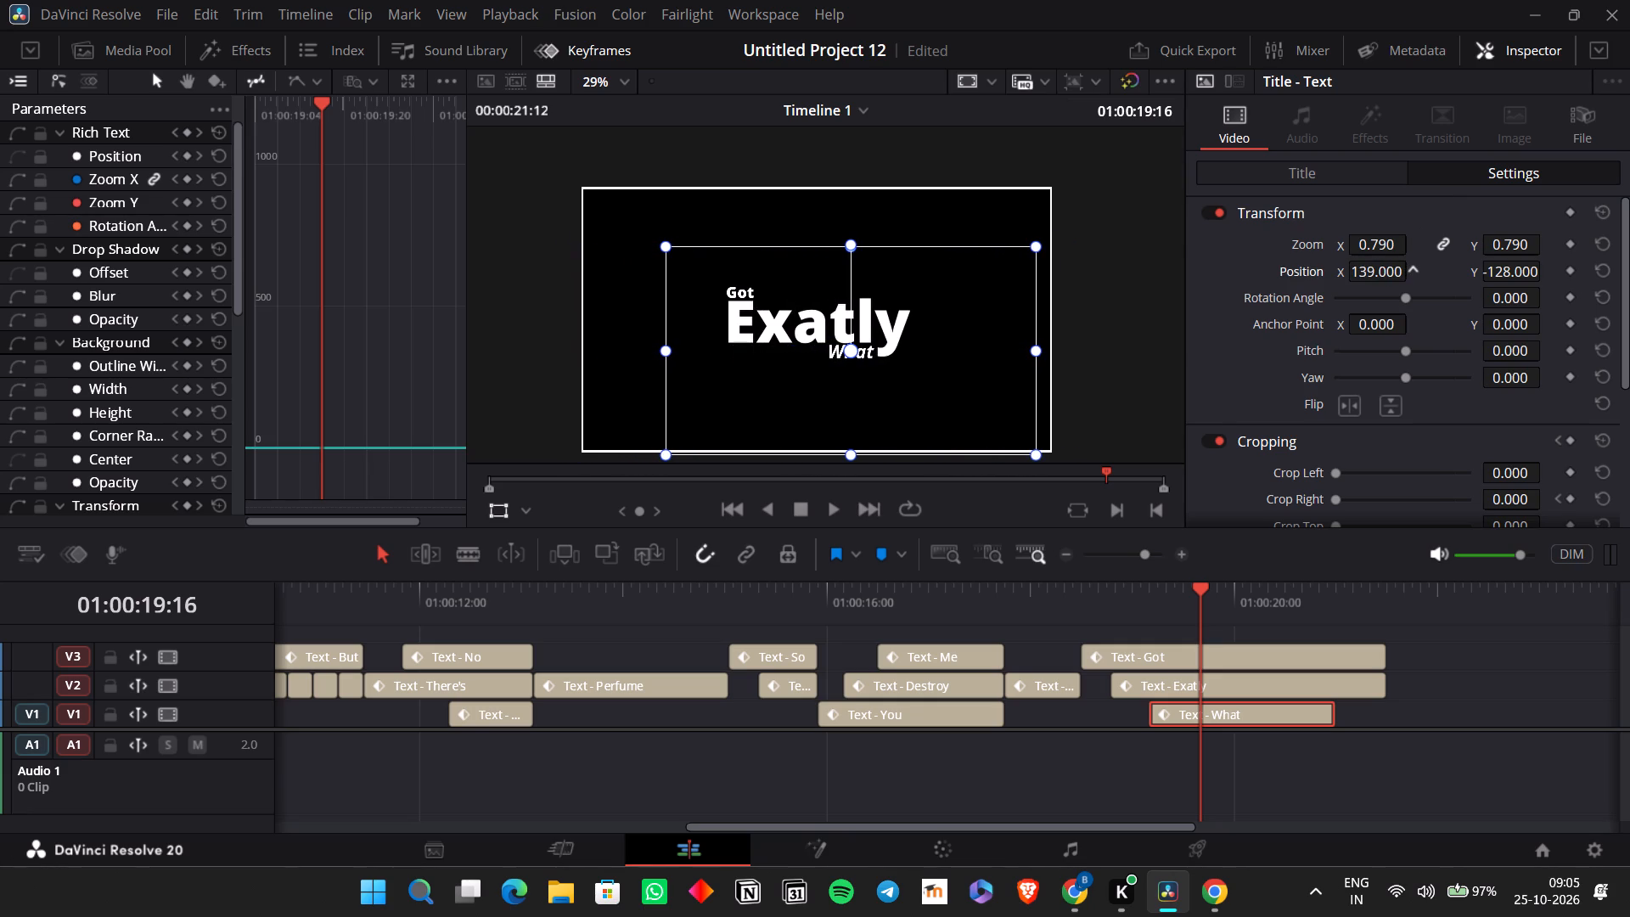
{"action": "left_click_drag", "start_coordinate": [1223, 315], "coordinate": [1204, 315]}
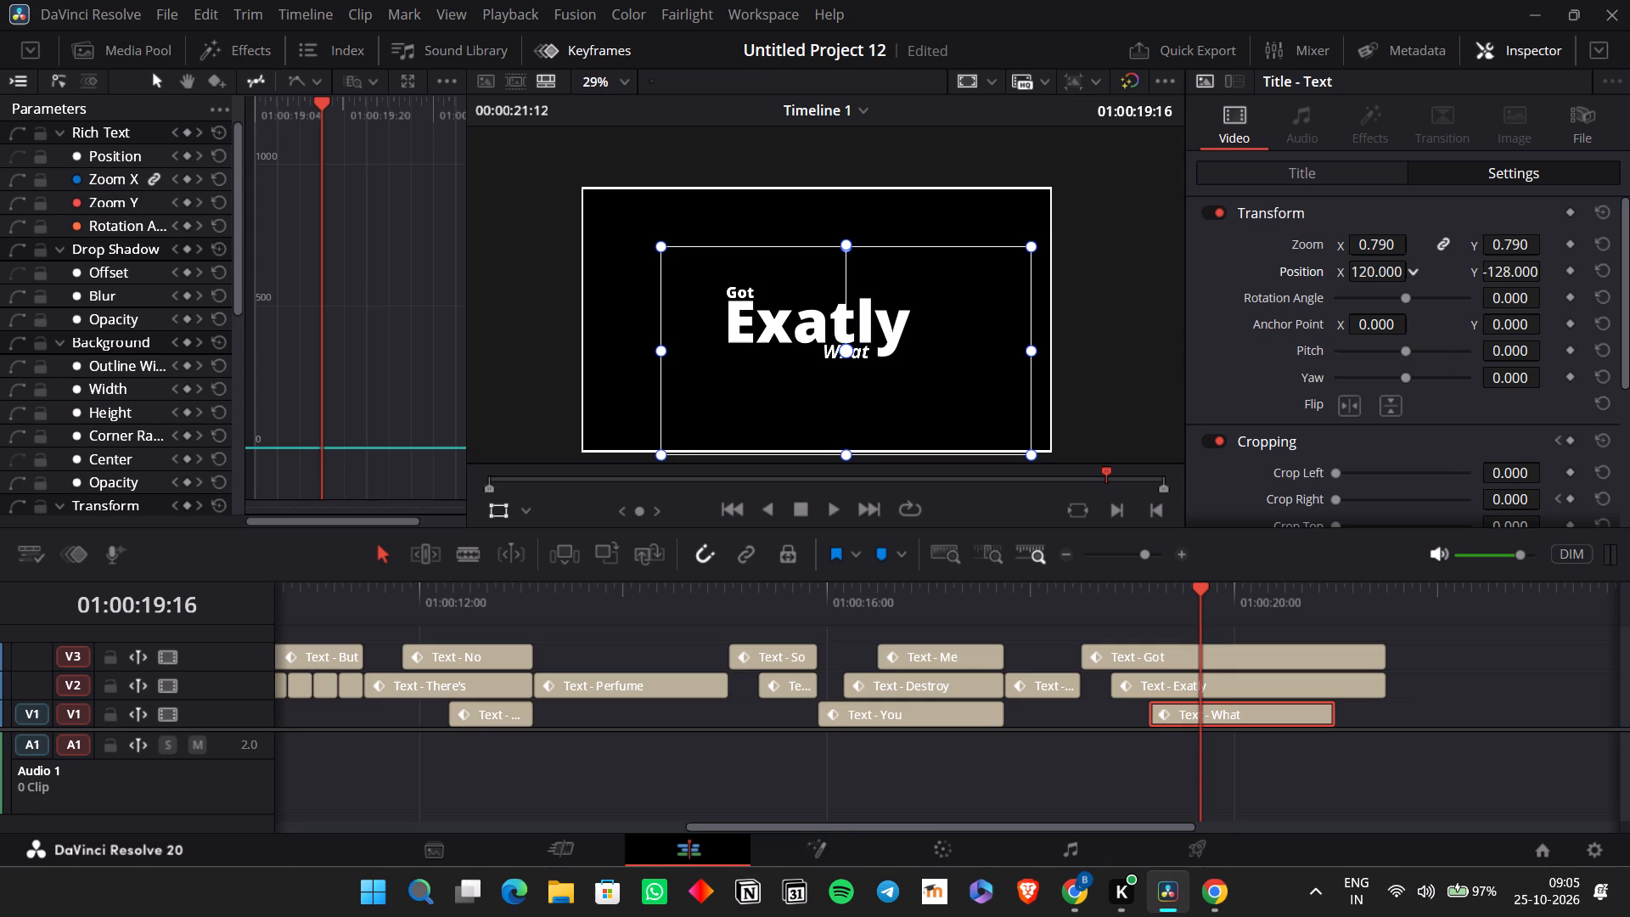
{"action": "left_click_drag", "start_coordinate": [1204, 315], "coordinate": [919, 317]}
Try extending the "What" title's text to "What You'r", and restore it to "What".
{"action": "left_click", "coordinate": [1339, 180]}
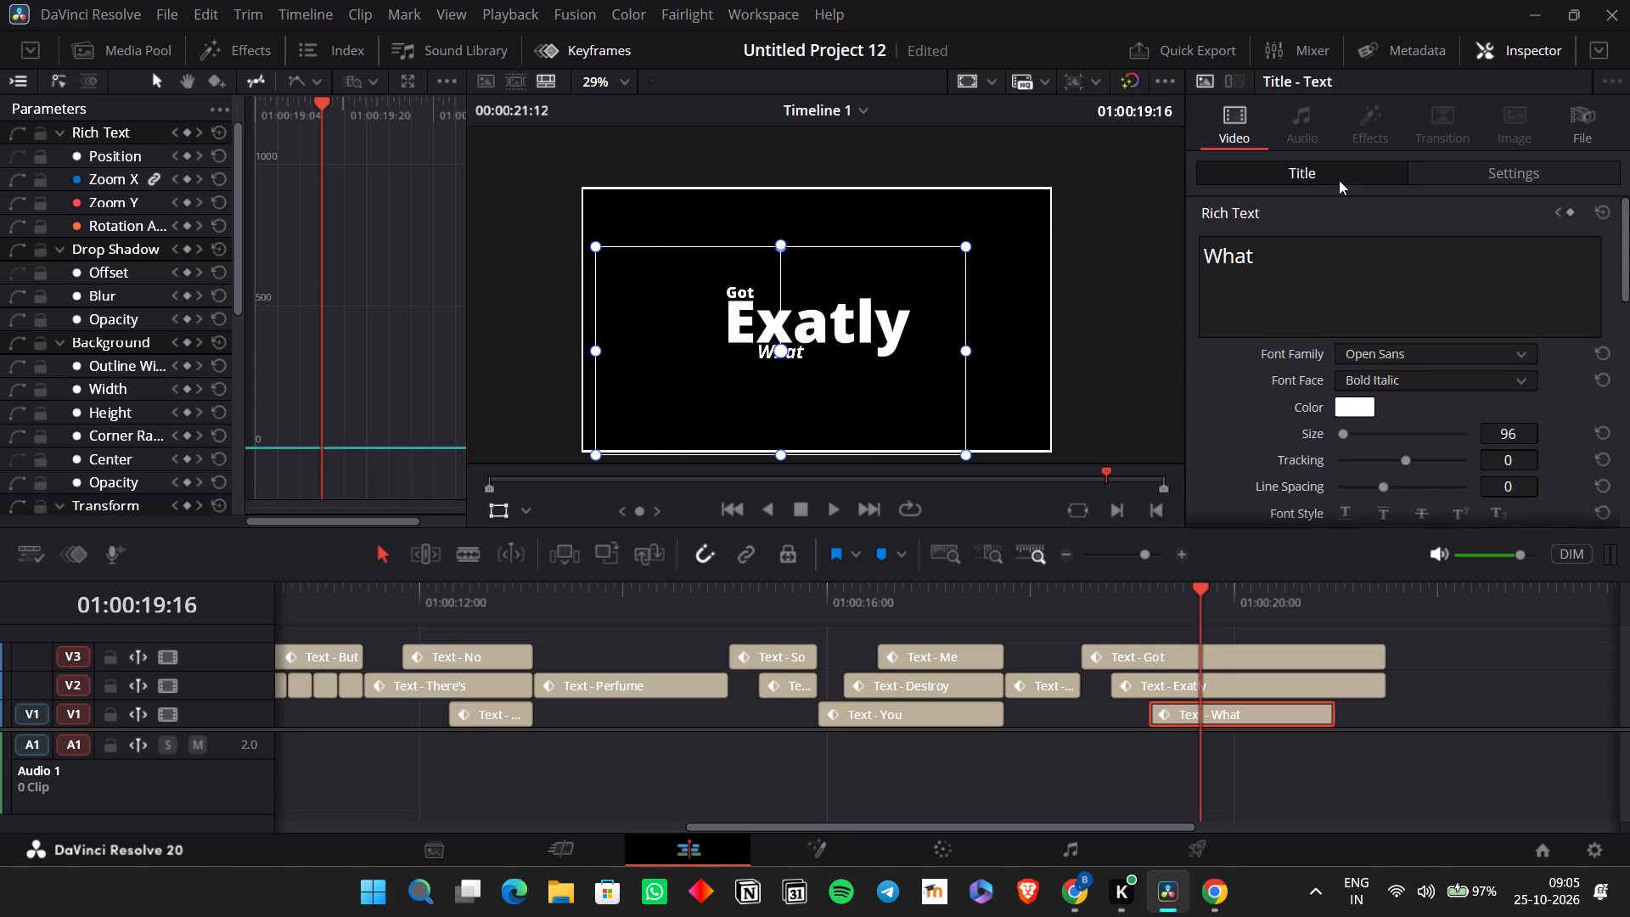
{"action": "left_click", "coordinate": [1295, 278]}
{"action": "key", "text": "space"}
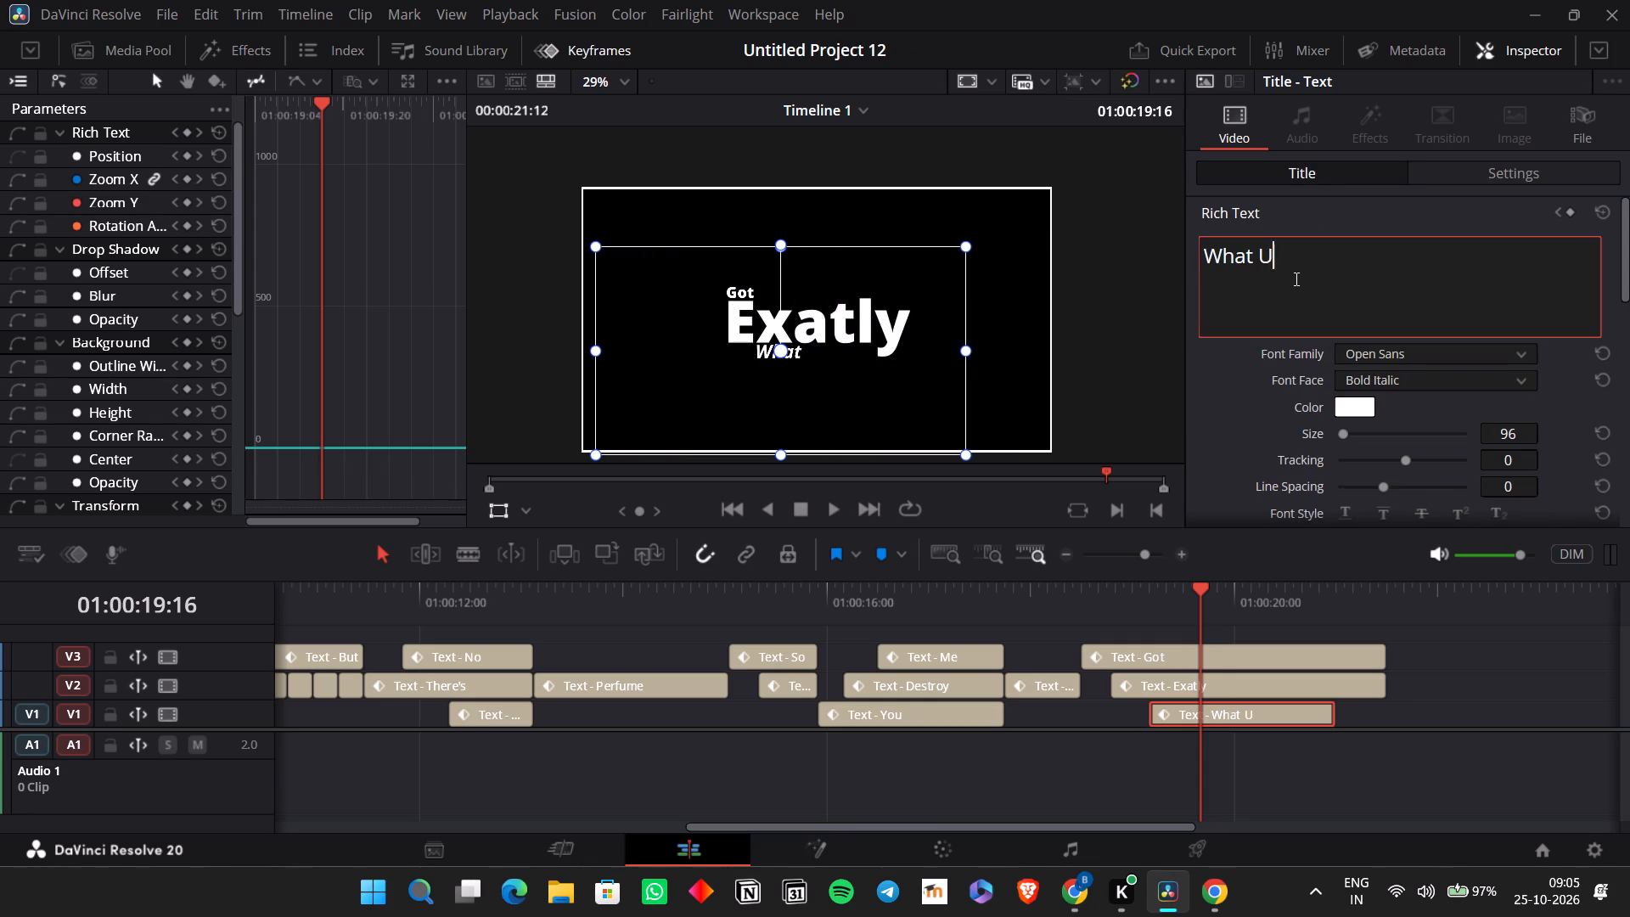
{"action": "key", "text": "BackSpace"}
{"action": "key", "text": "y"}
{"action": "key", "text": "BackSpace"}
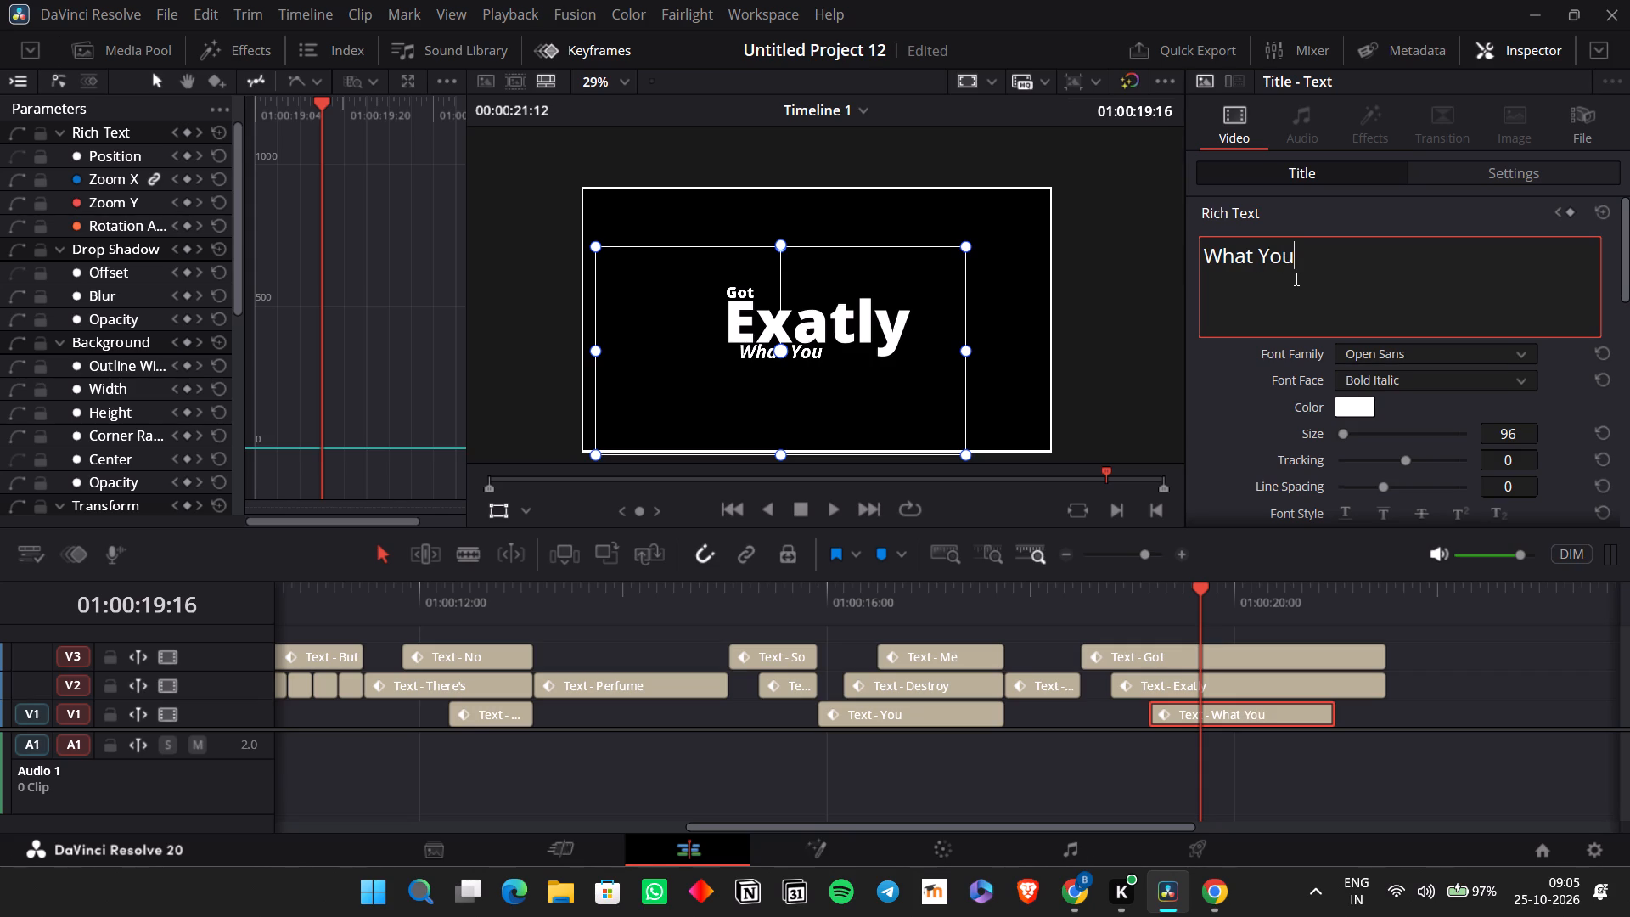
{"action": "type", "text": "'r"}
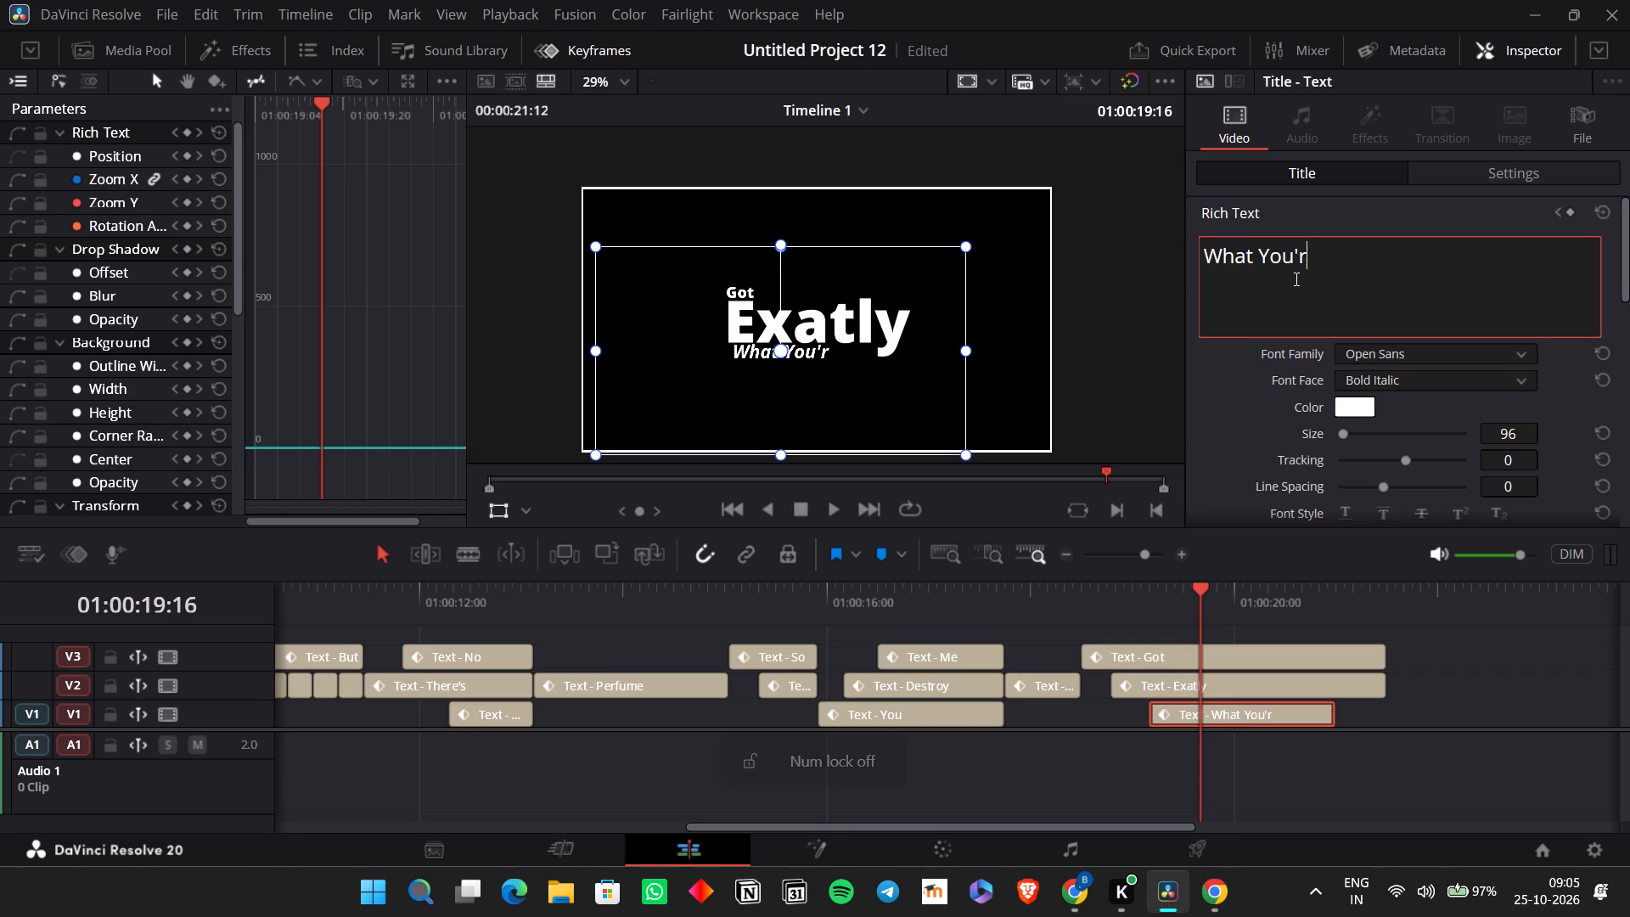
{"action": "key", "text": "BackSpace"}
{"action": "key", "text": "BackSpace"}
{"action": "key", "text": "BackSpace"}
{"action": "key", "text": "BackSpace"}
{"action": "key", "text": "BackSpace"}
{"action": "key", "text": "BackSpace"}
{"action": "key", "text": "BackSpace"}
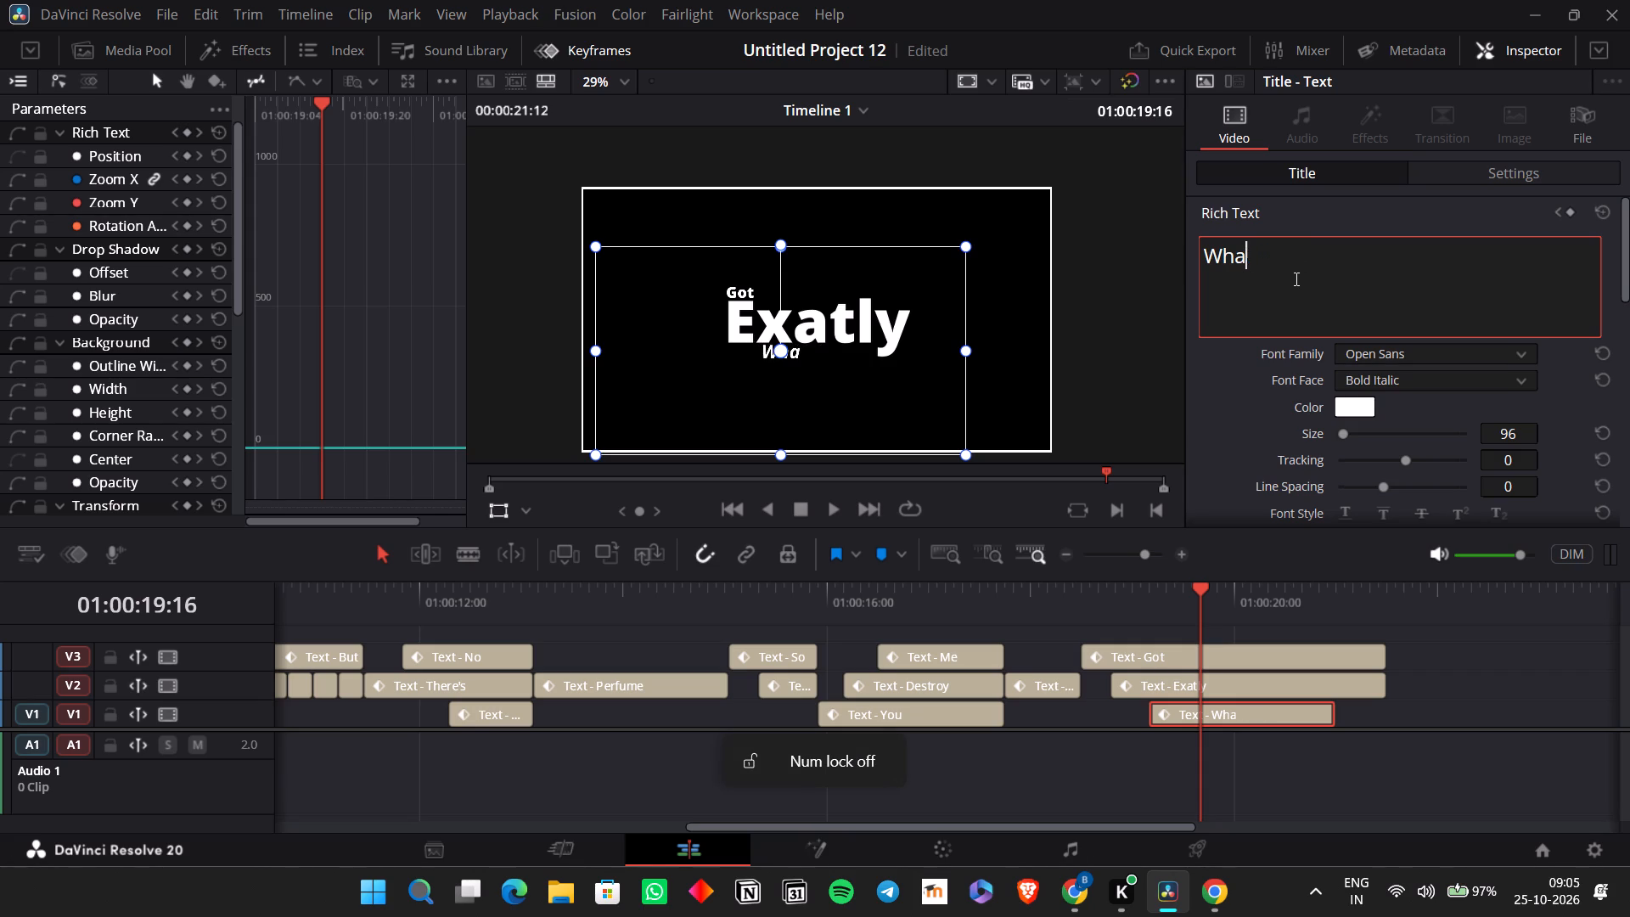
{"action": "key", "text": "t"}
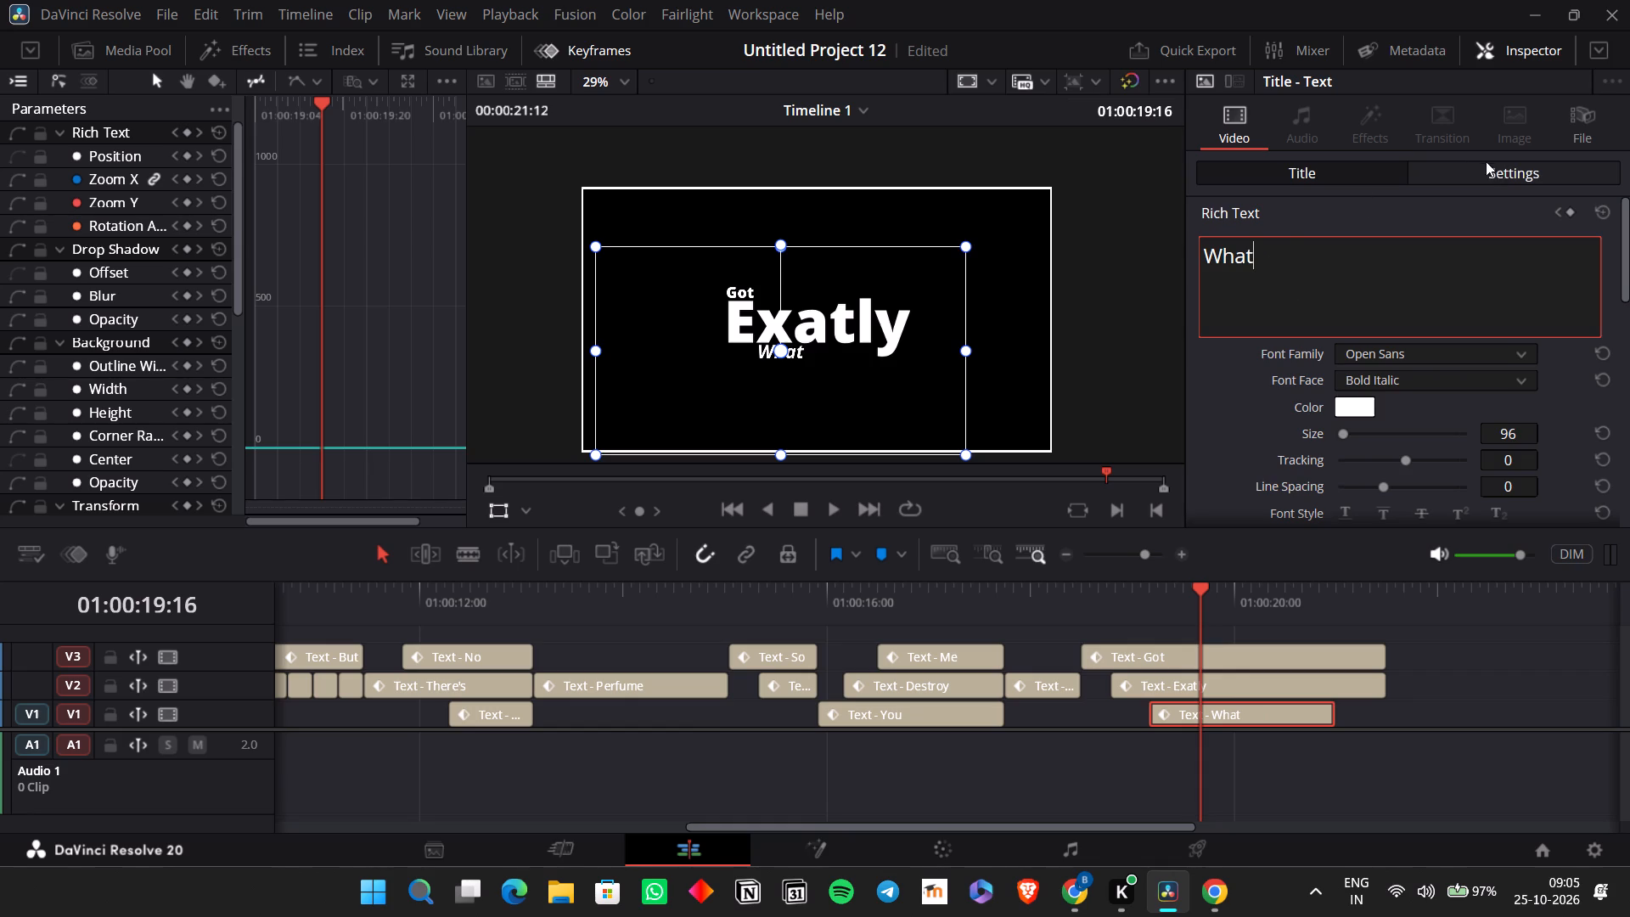
Move the "What" title horizontally beneath the last letters of "Exatly", to position X 142.
{"action": "left_click", "coordinate": [1495, 174]}
{"action": "left_click", "coordinate": [1497, 274]}
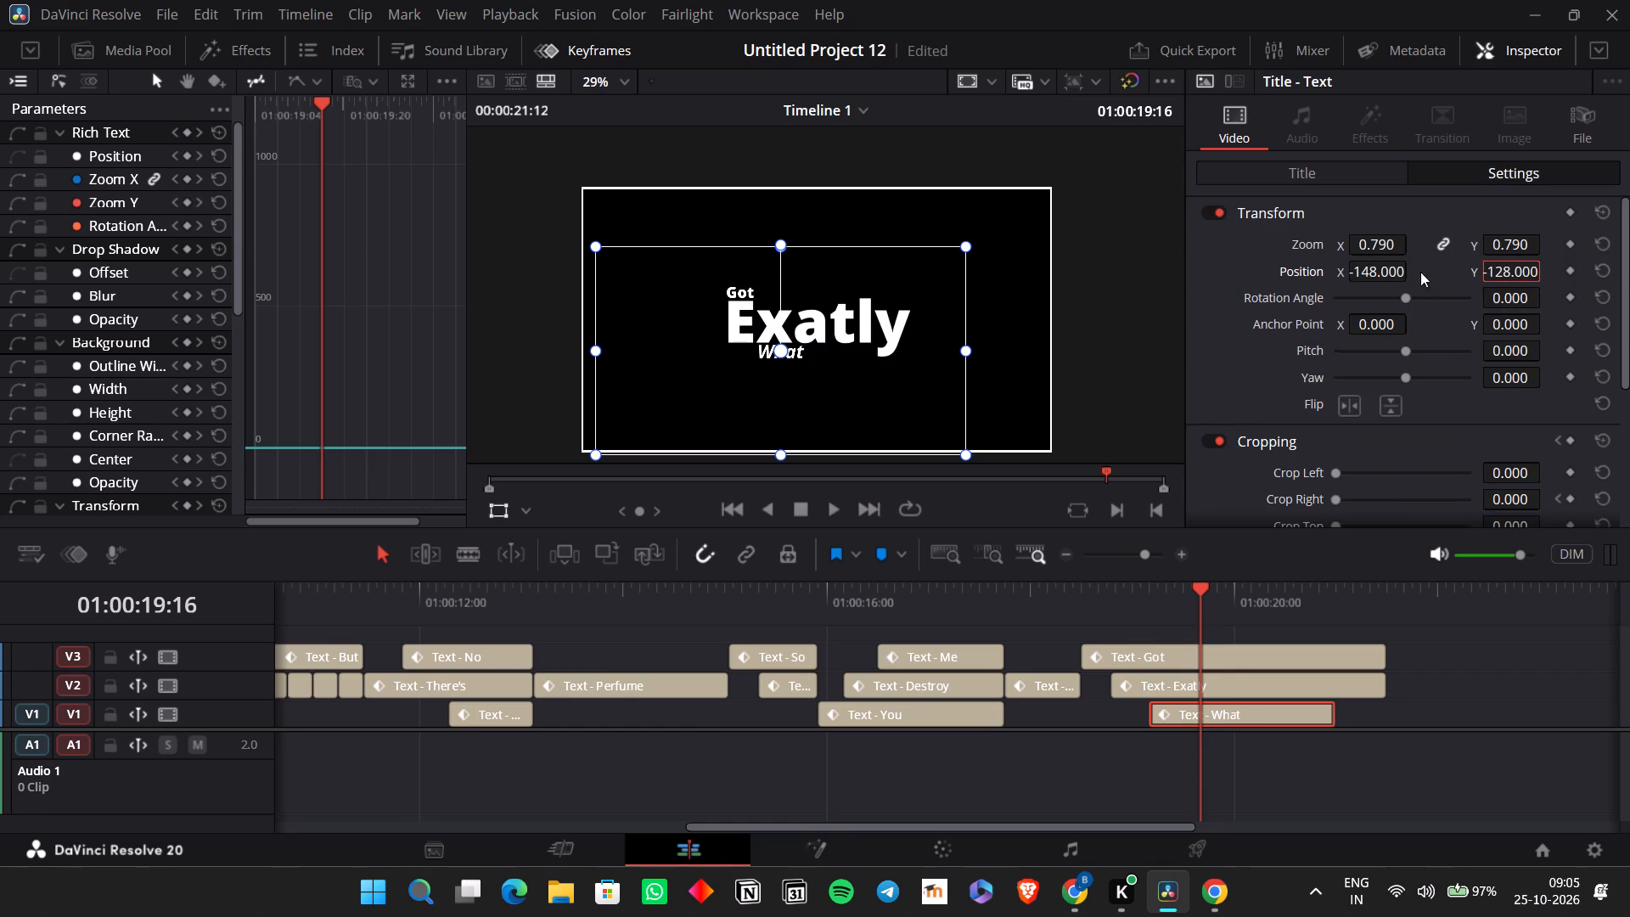
{"action": "left_click_drag", "start_coordinate": [1385, 269], "coordinate": [873, 458]}
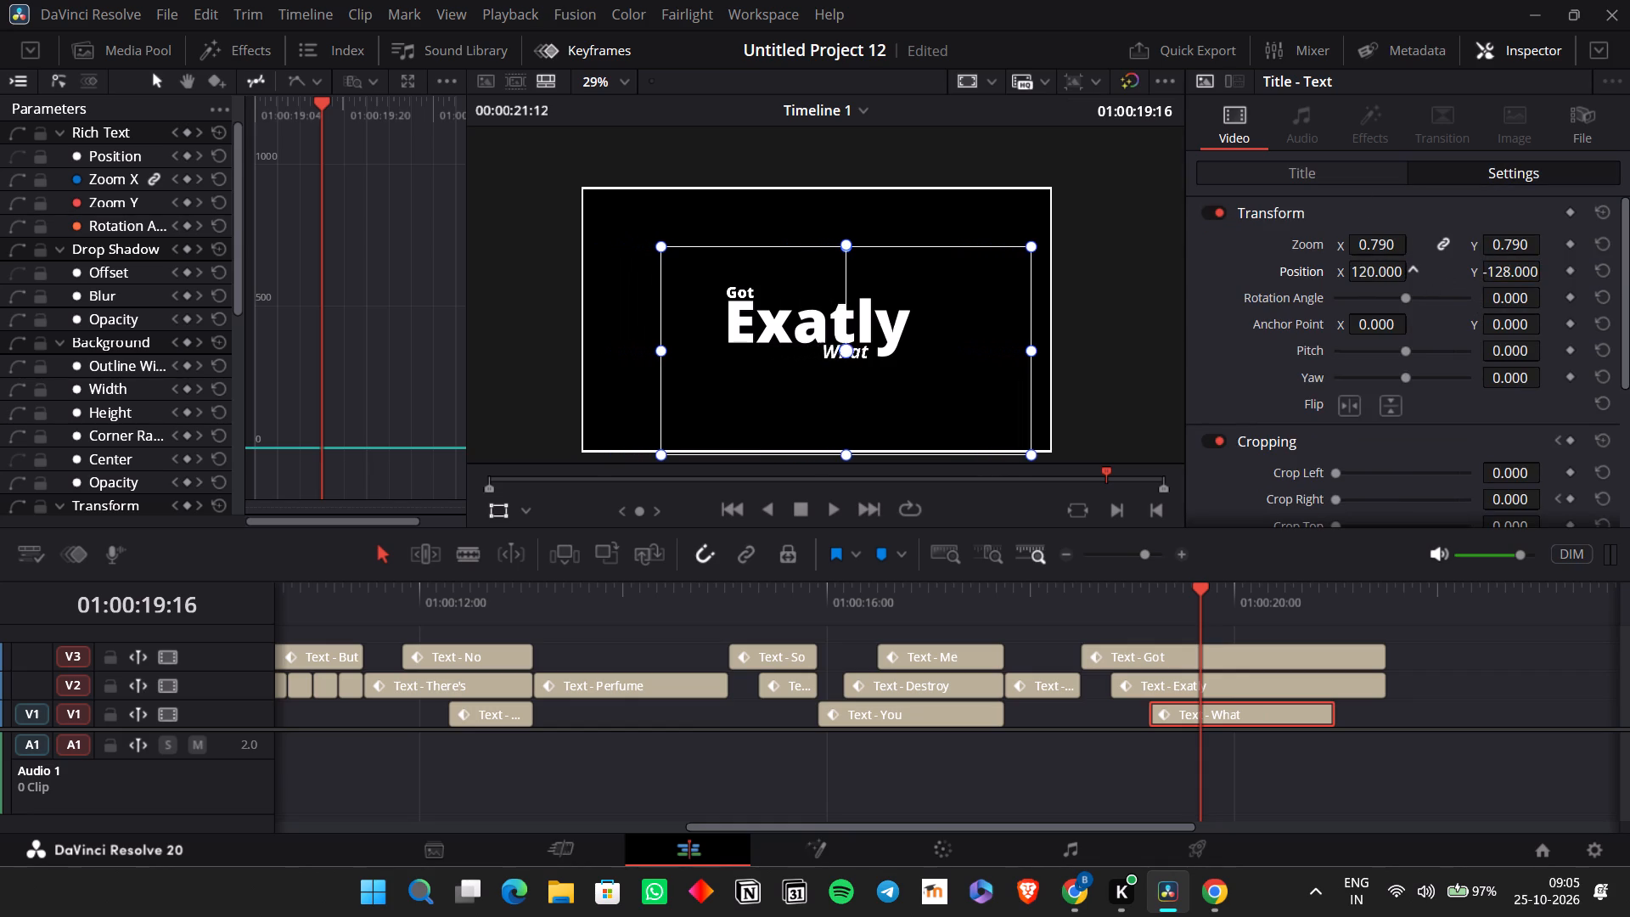
{"action": "left_click_drag", "start_coordinate": [873, 458], "coordinate": [896, 458]}
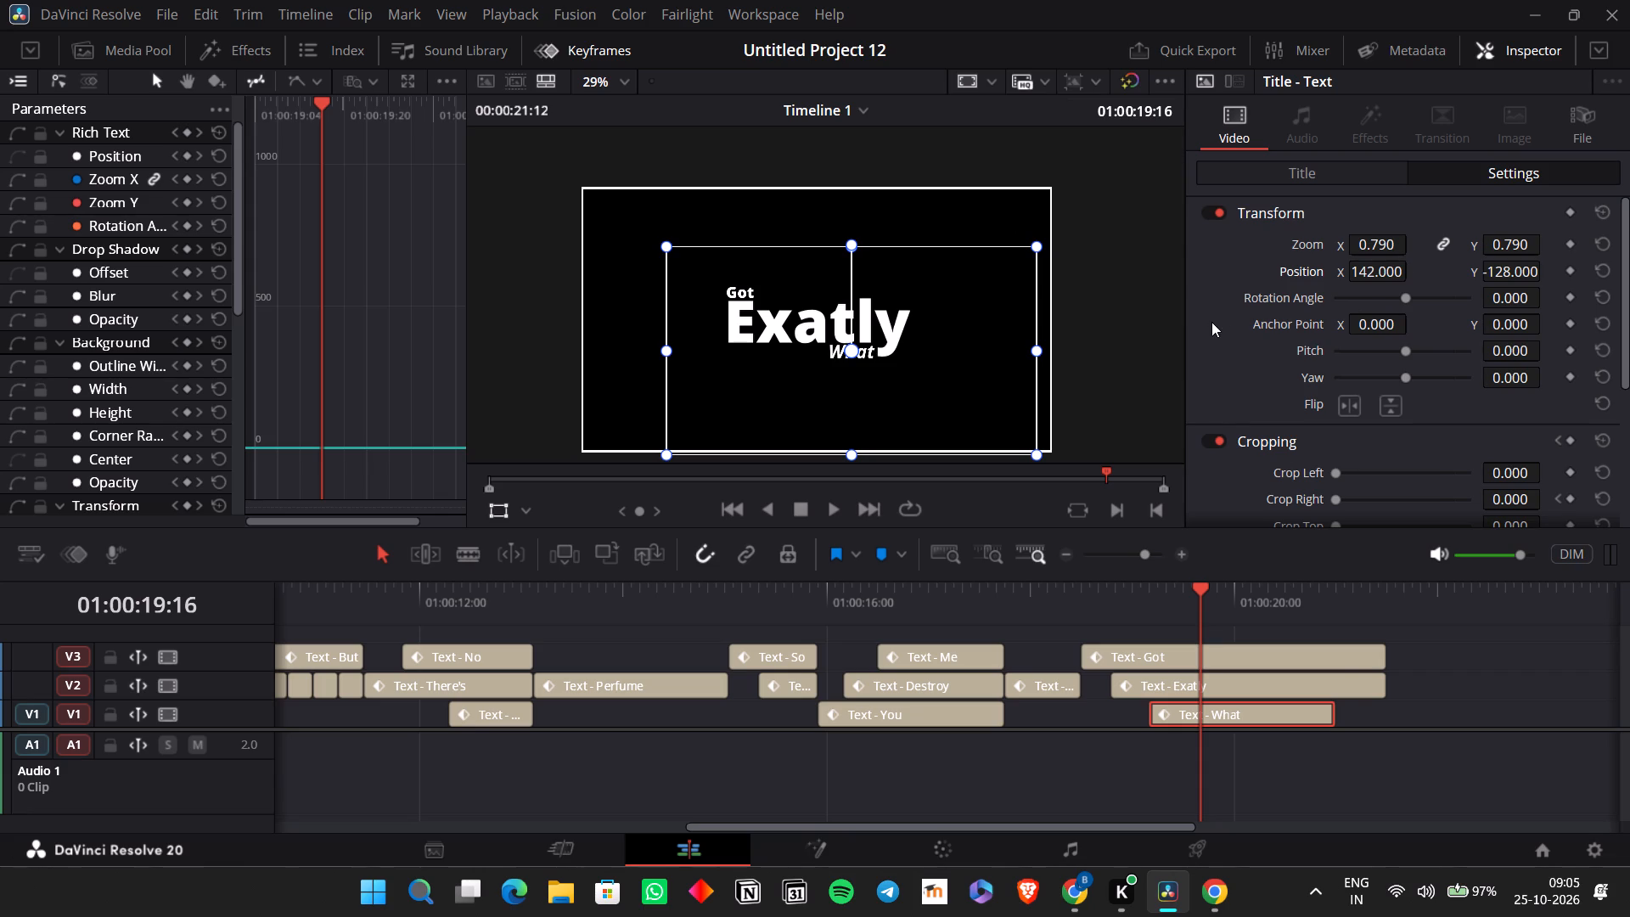
Play back the "Got Exatly What" section and split its three title clips at 01:00:20:02.
{"action": "scroll", "coordinate": [1326, 696], "scroll_direction": "left", "scroll_amount": 1}
{"action": "left_click", "coordinate": [866, 596]}
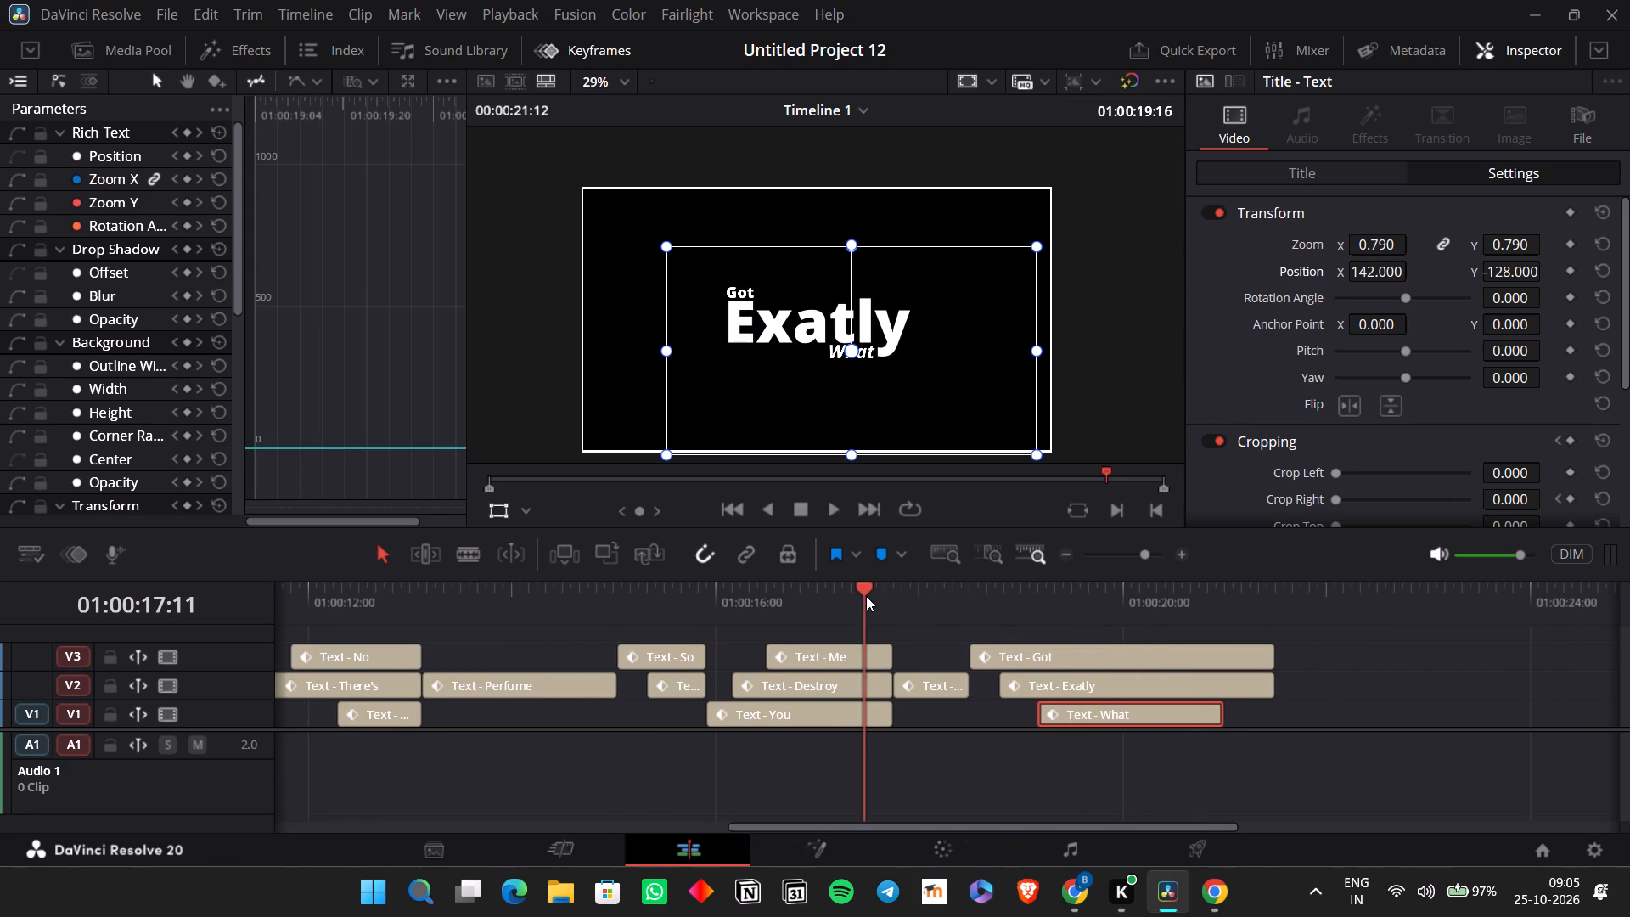
{"action": "key", "text": "space"}
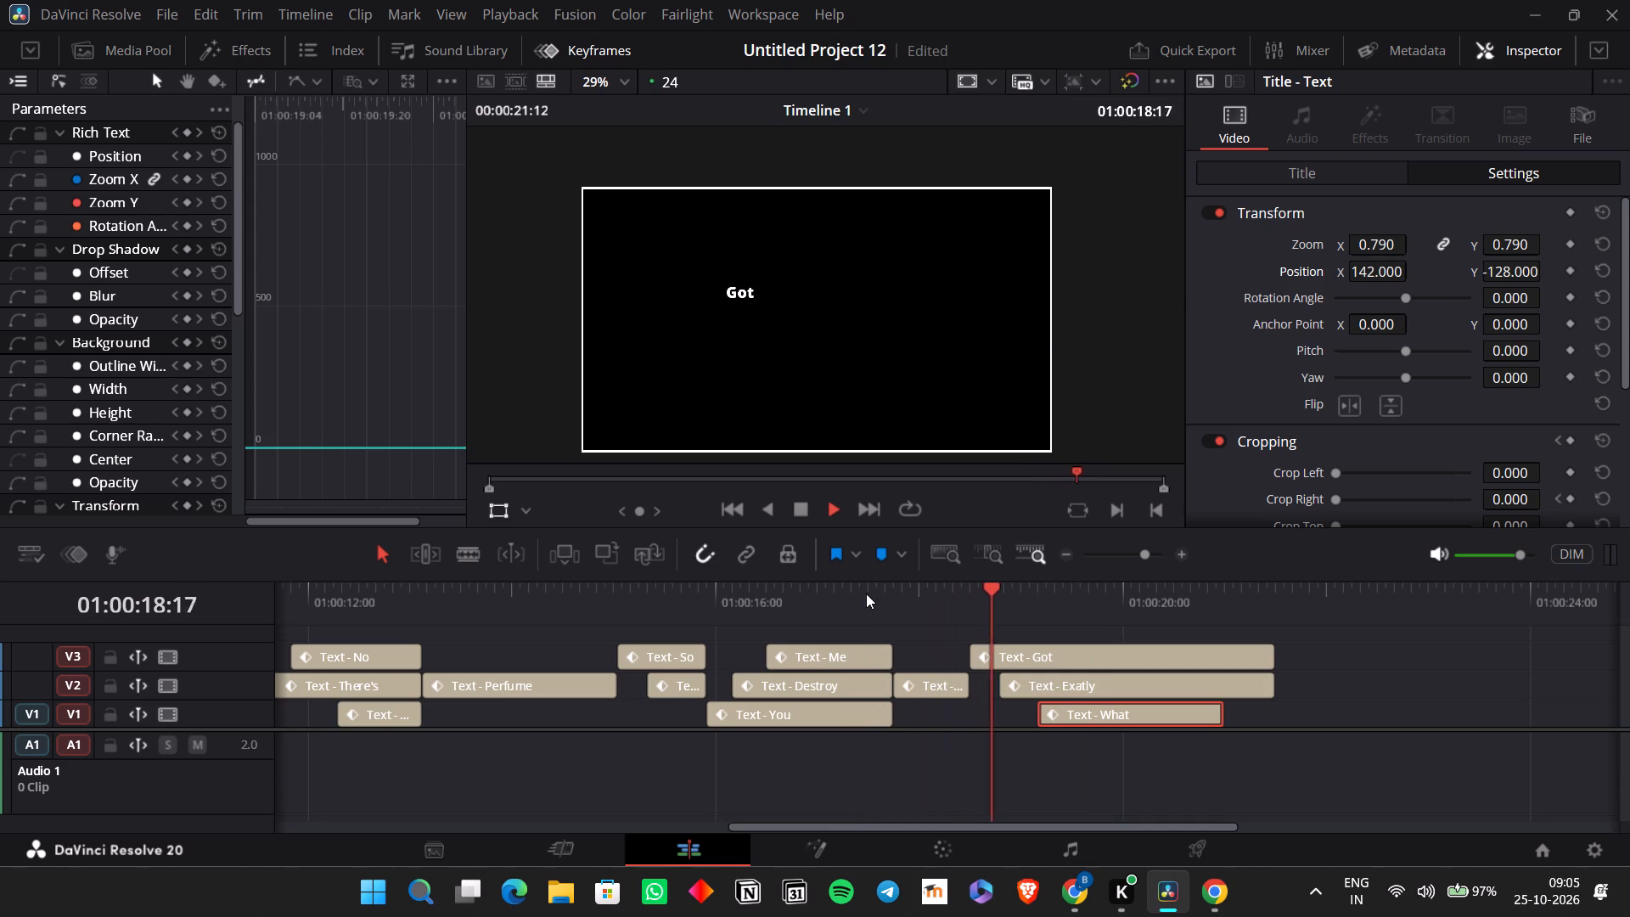
{"action": "key", "text": "space"}
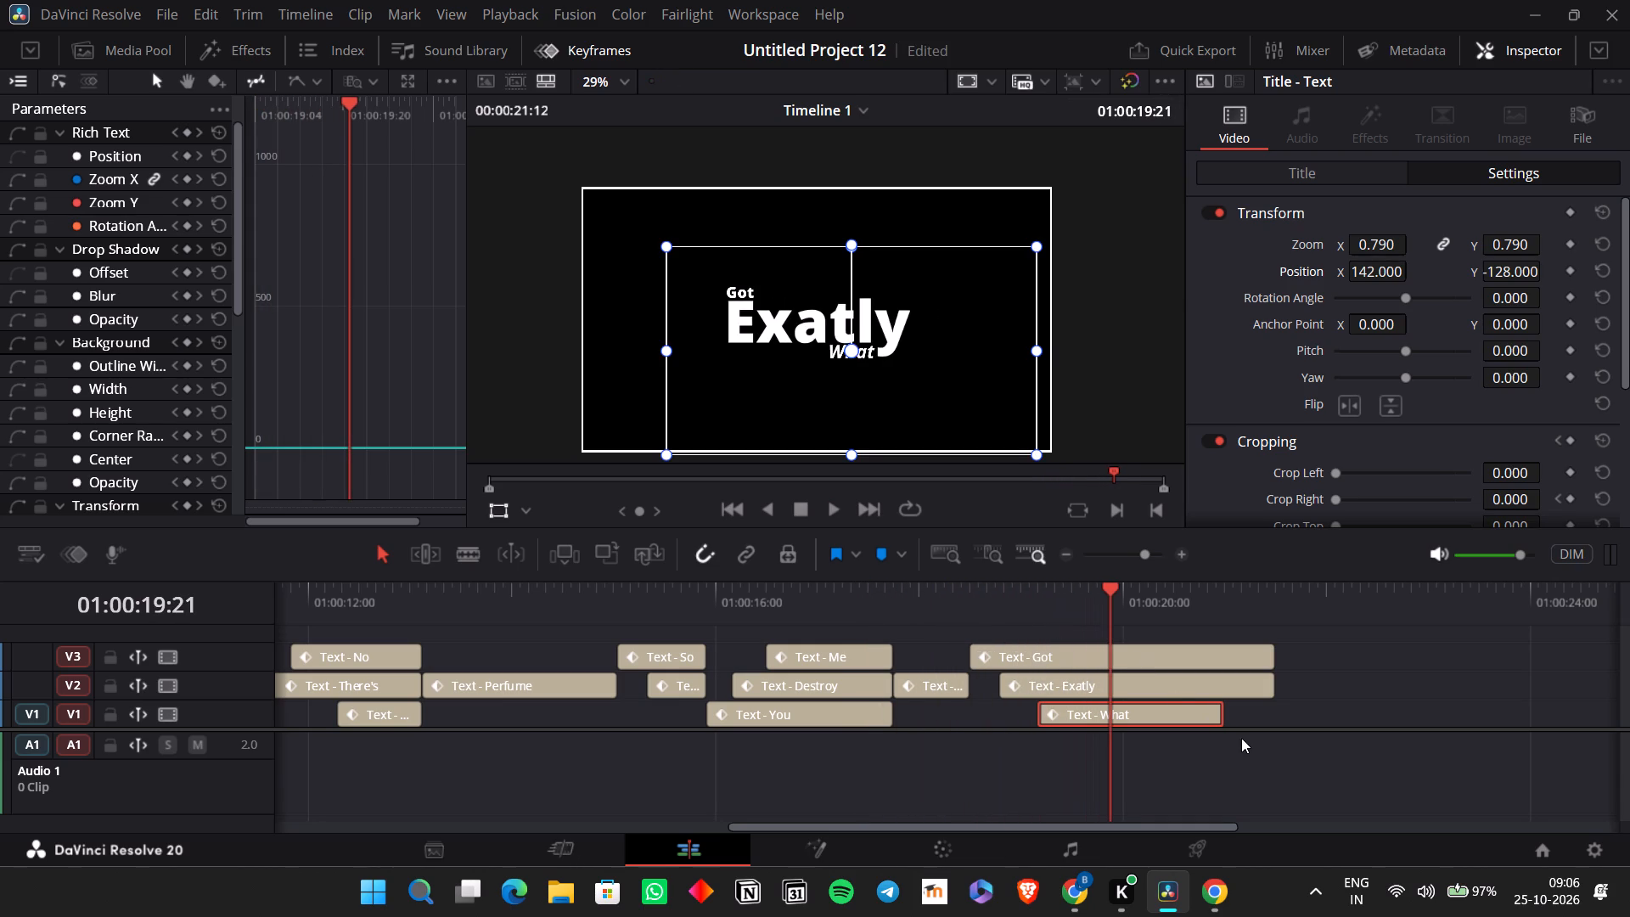
{"action": "key", "text": "space"}
{"action": "key", "text": "space"}
{"action": "left_click_drag", "start_coordinate": [1216, 752], "coordinate": [1026, 617]}
{"action": "key", "text": "ctrl+b"}
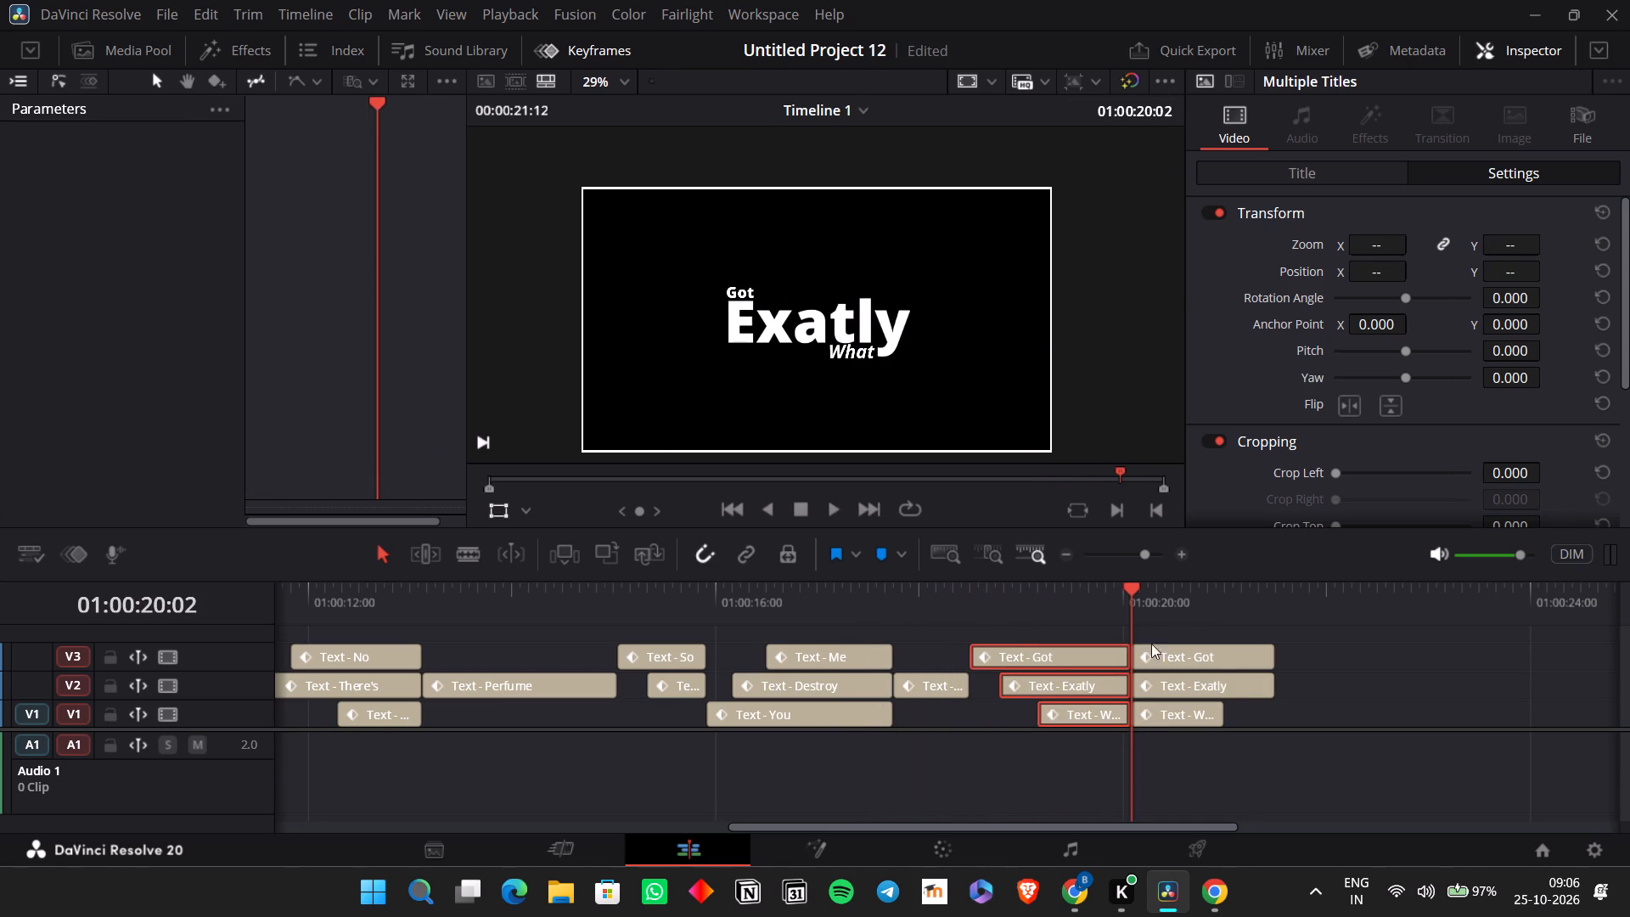
Change the text of the "Exatly" title after the split on V2 to "Looking".
{"action": "left_click", "coordinate": [1223, 689]}
{"action": "key", "text": "space"}
{"action": "key", "text": "space"}
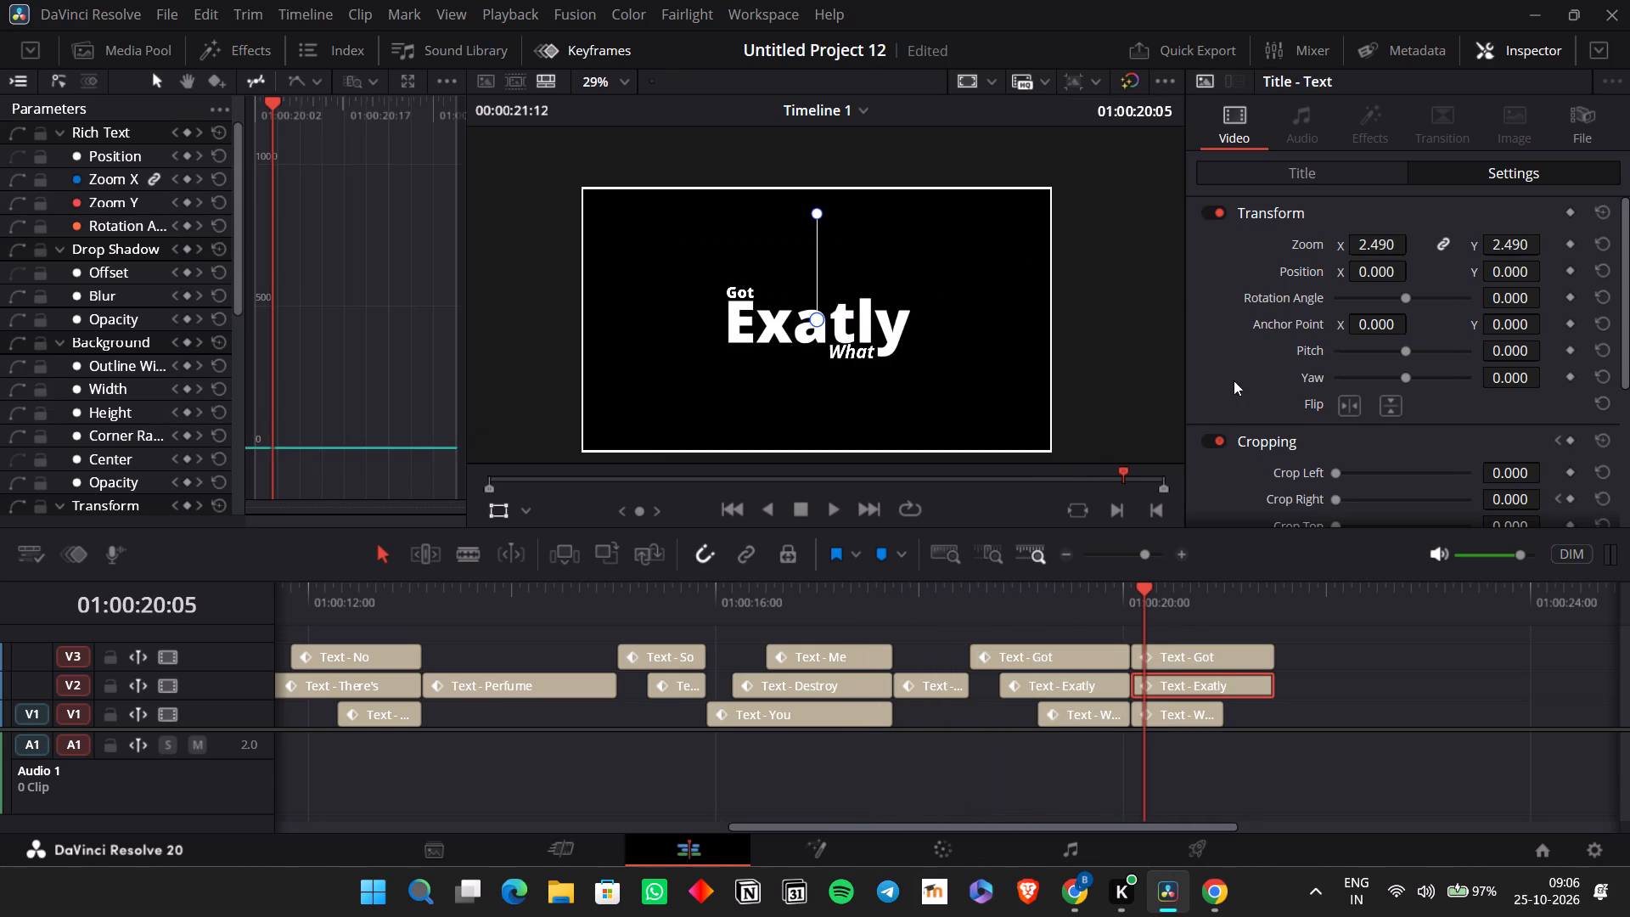
{"action": "left_click", "coordinate": [1304, 162]}
{"action": "left_click_drag", "start_coordinate": [1293, 262], "coordinate": [1045, 255]}
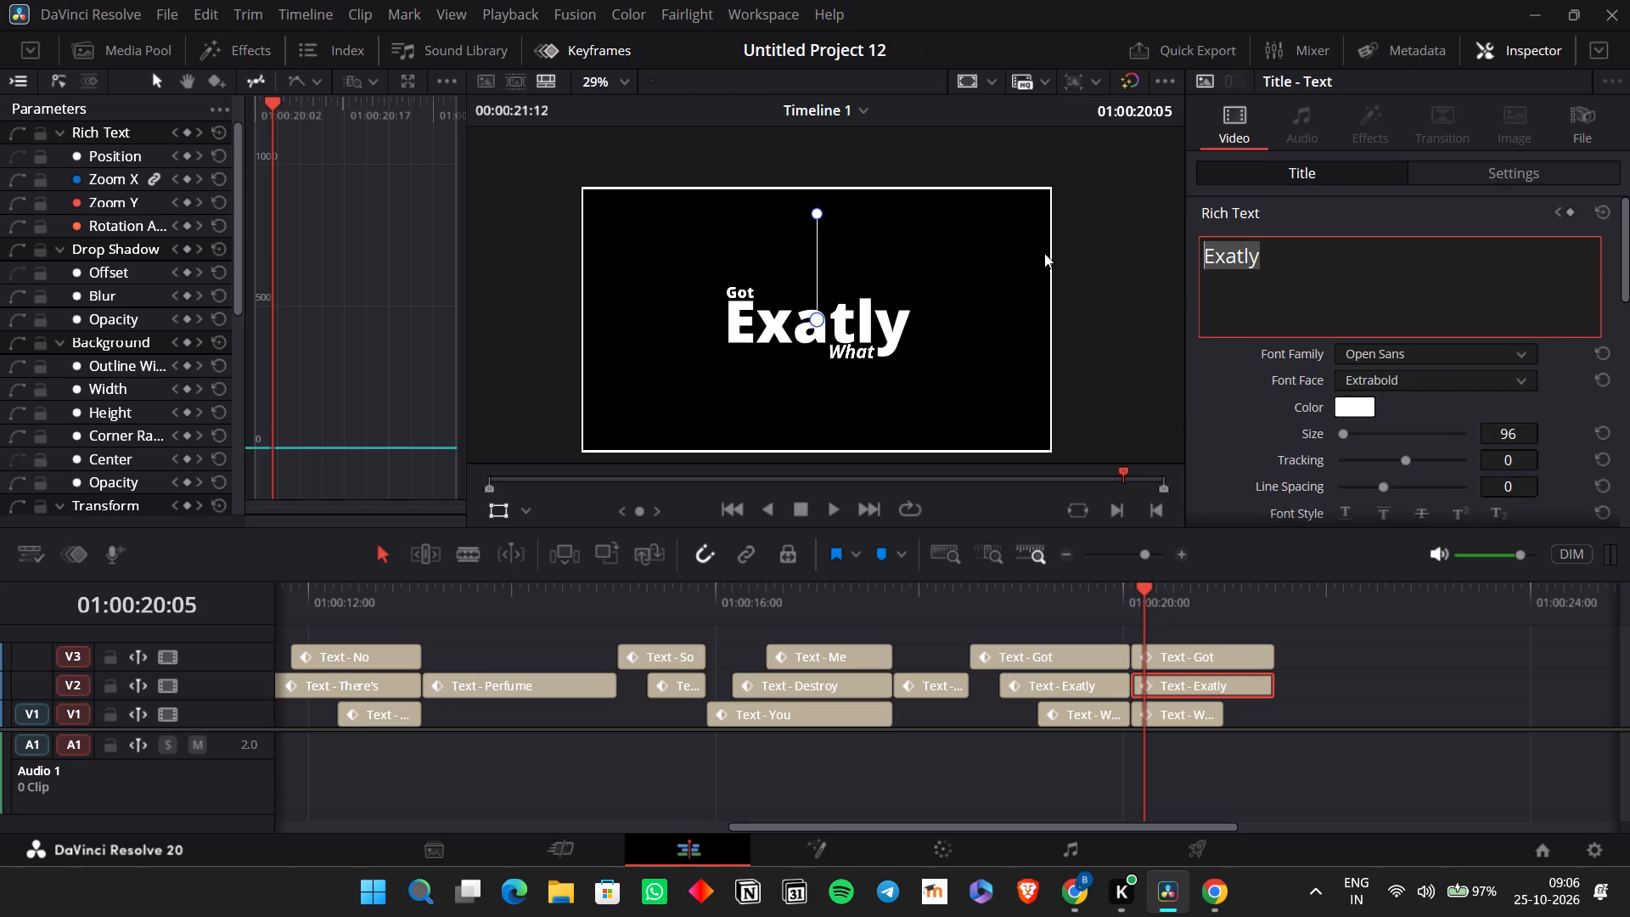
{"action": "type", "text": "okking"}
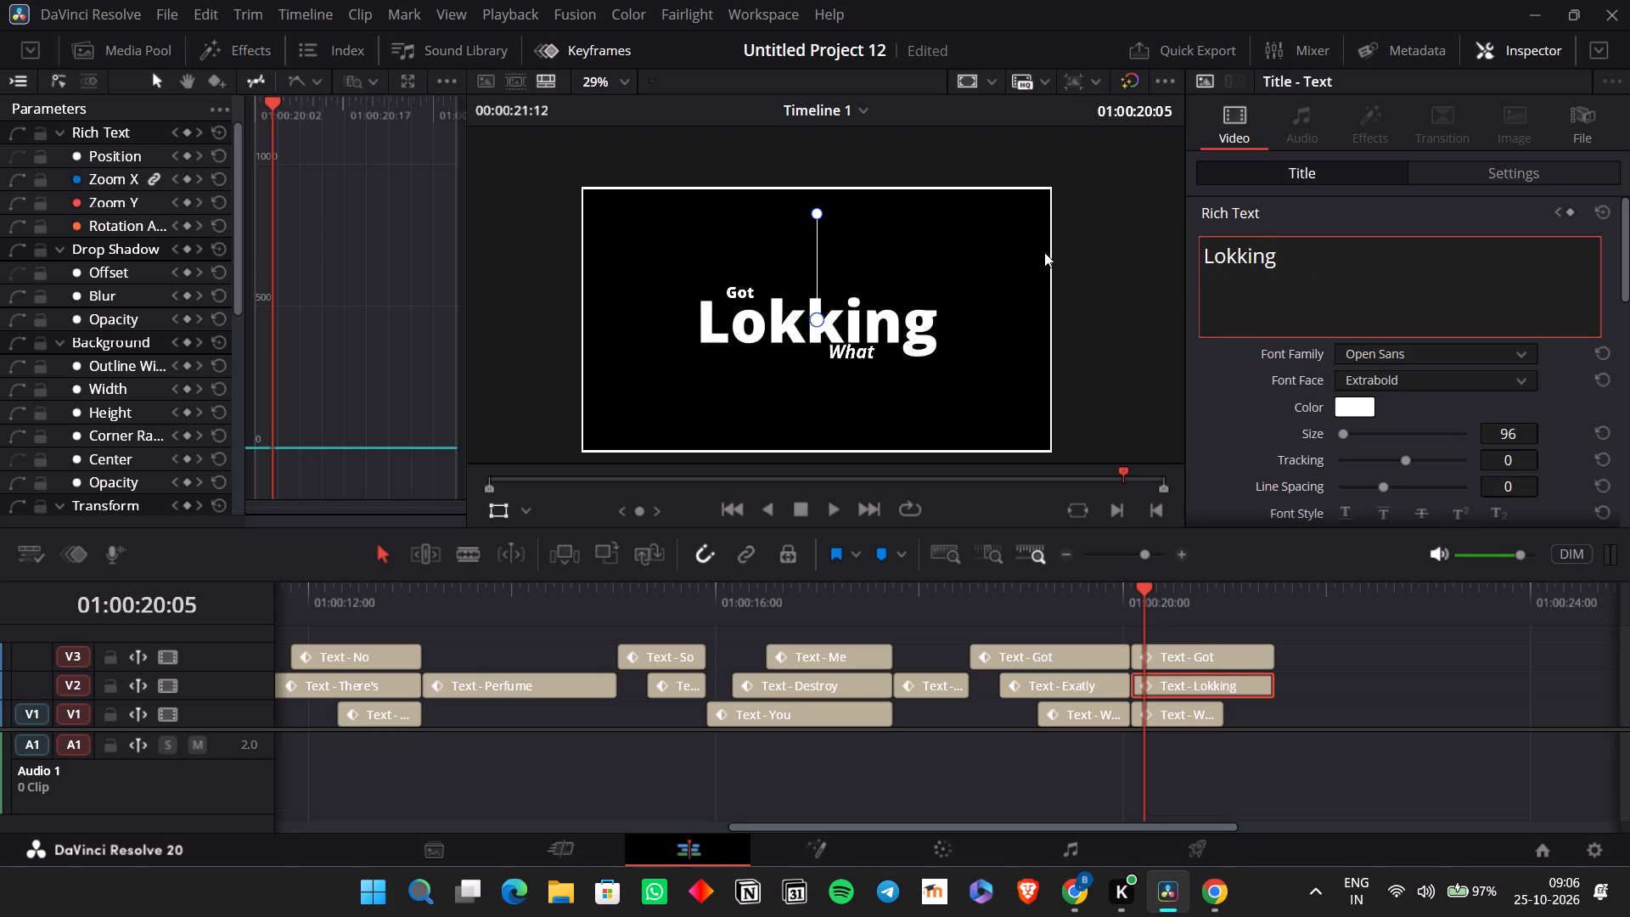
{"action": "key", "text": "BackSpace"}
{"action": "key", "text": "BackSpace"}
{"action": "key", "text": "BackSpace"}
{"action": "key", "text": "BackSpace"}
{"action": "key", "text": "BackSpace"}
{"action": "type", "text": "oking"}
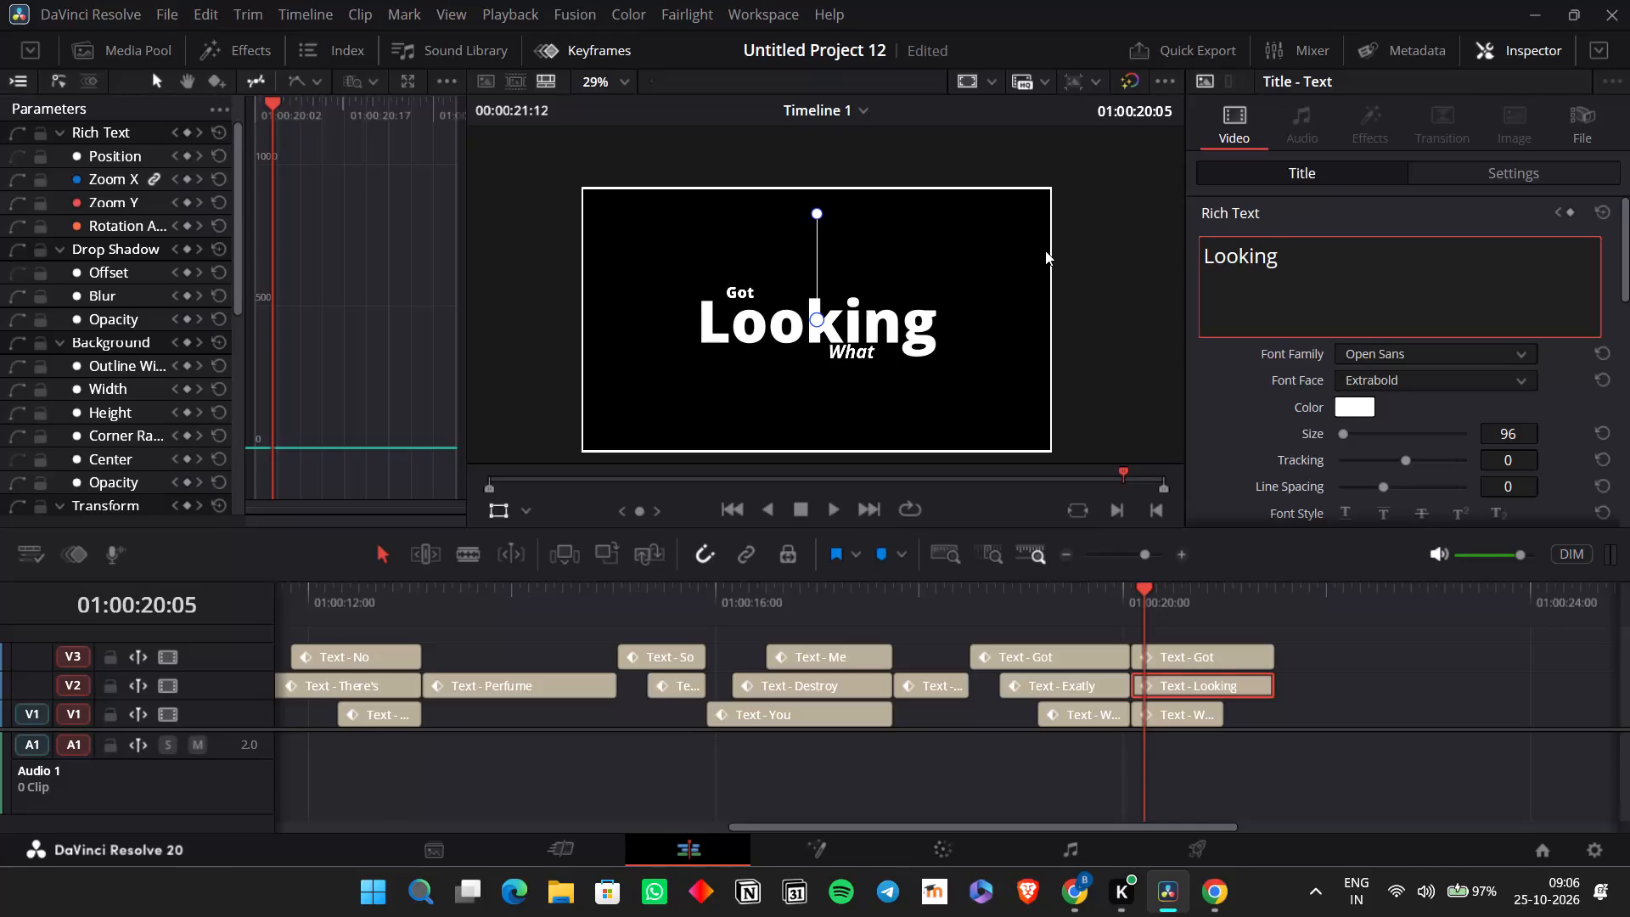
Change the text of the "Got" title above "Looking" on V3 to "You are".
{"action": "left_click", "coordinate": [1049, 605]}
{"action": "key", "text": "space"}
{"action": "key", "text": "space"}
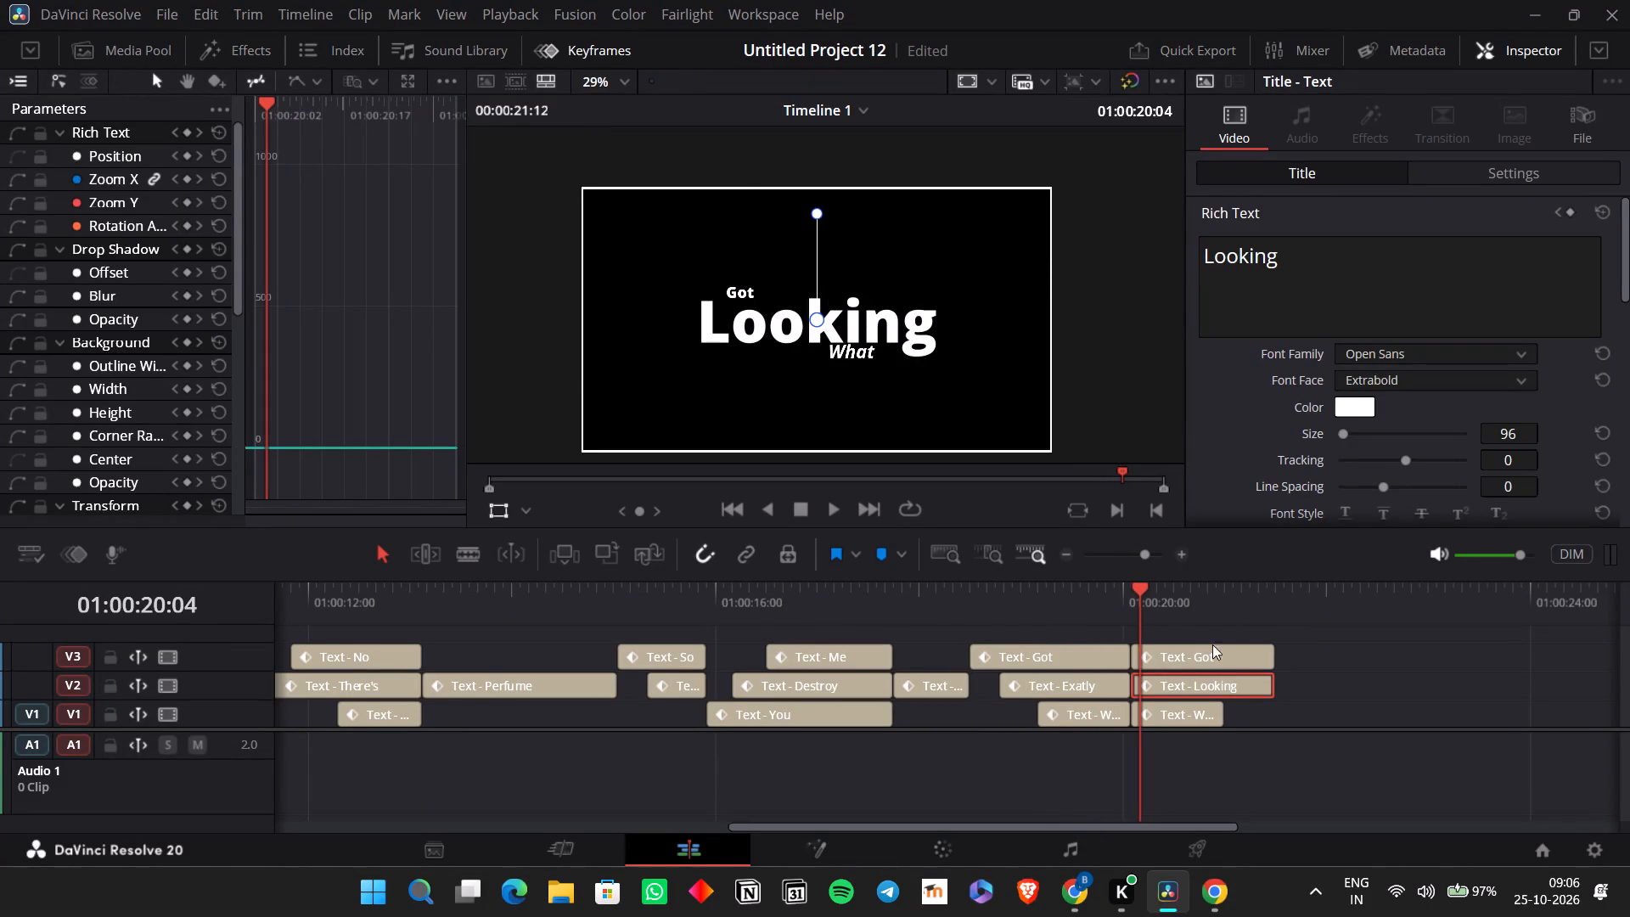
{"action": "left_click", "coordinate": [1205, 651]}
{"action": "left_click", "coordinate": [1085, 579]}
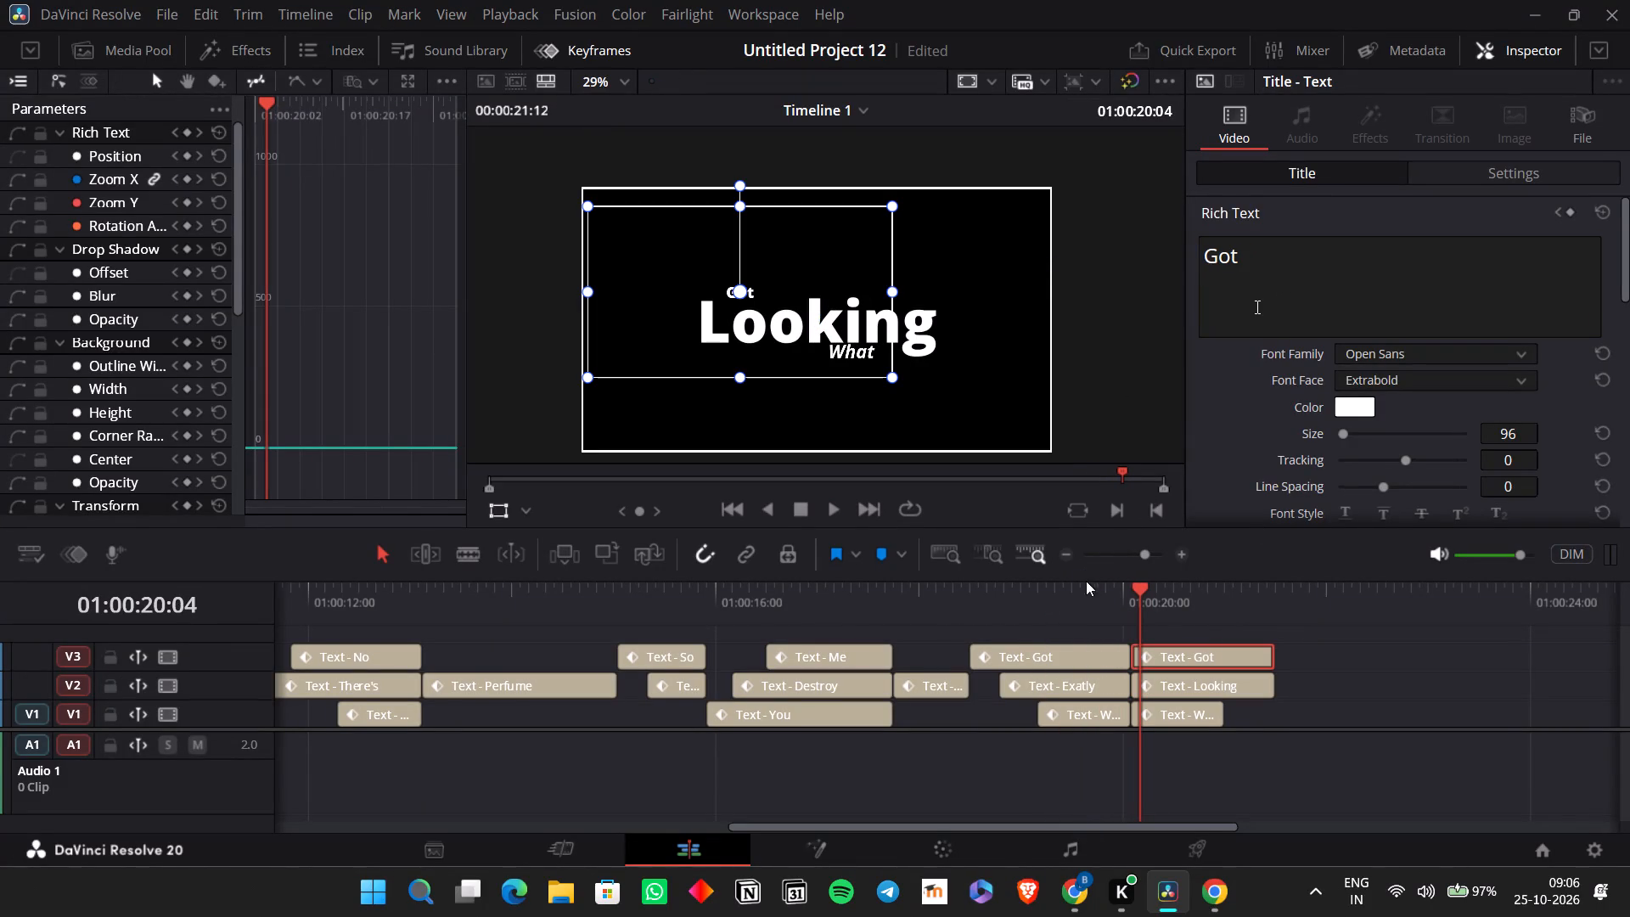
{"action": "left_click", "coordinate": [1097, 591]}
{"action": "left_click", "coordinate": [1151, 596]}
{"action": "left_click", "coordinate": [1164, 651]}
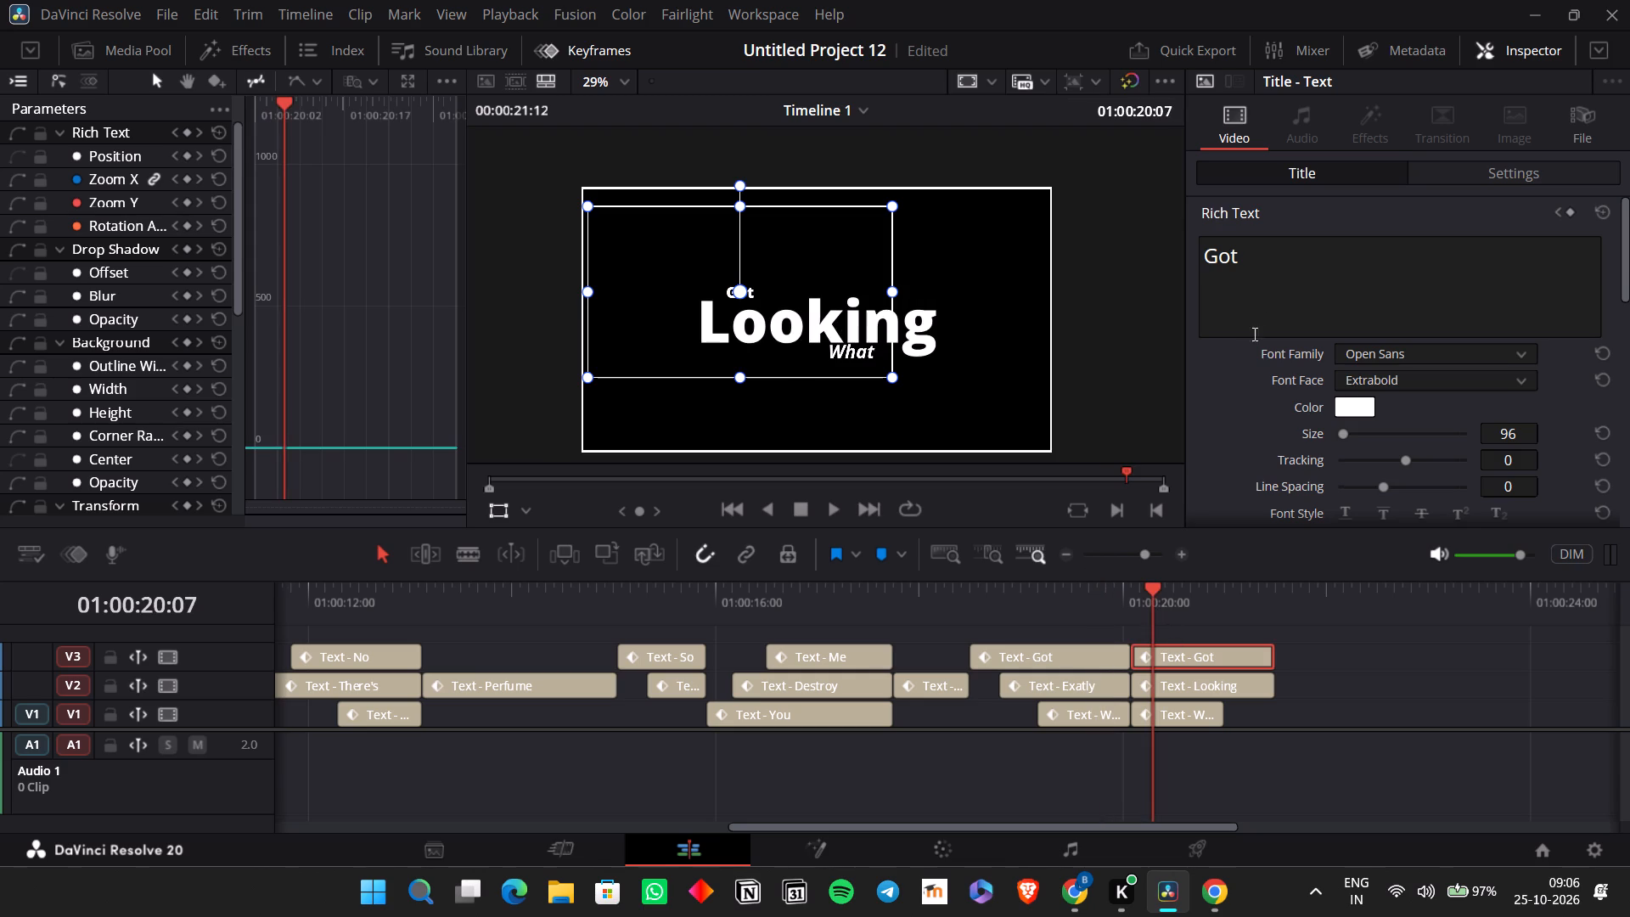
{"action": "left_click_drag", "start_coordinate": [1260, 273], "coordinate": [1141, 257]}
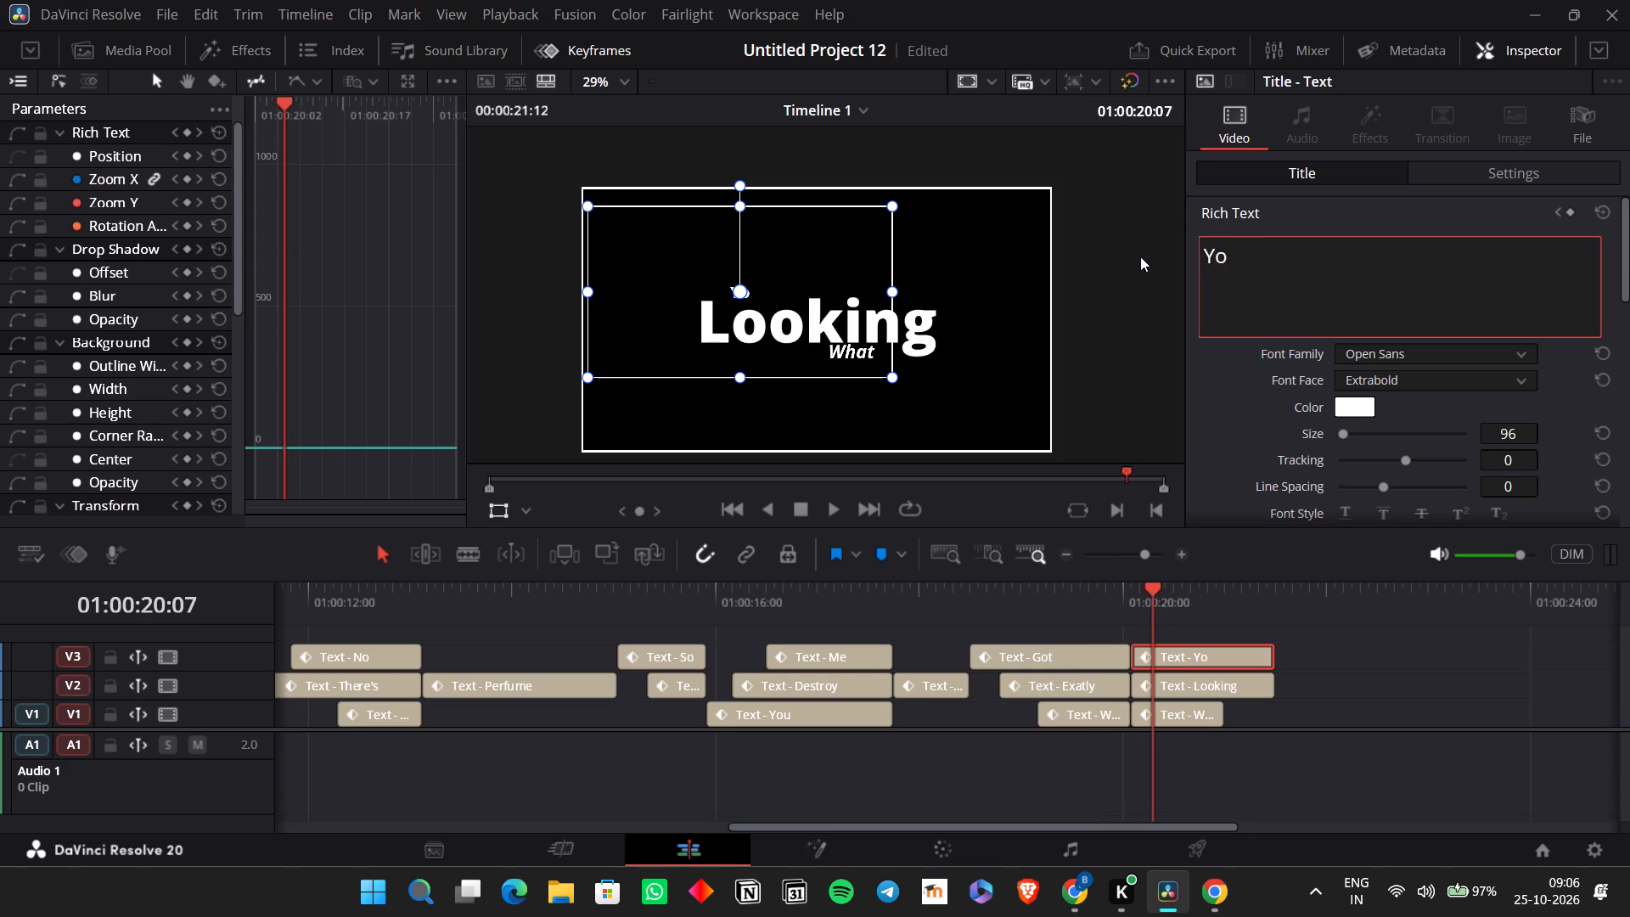
{"action": "type", "text": "u are"}
Reposition the "You are" title just above "Looking" at X -199, Y 81, and enlarge it to zoom 0.730.
{"action": "left_click", "coordinate": [1412, 171]}
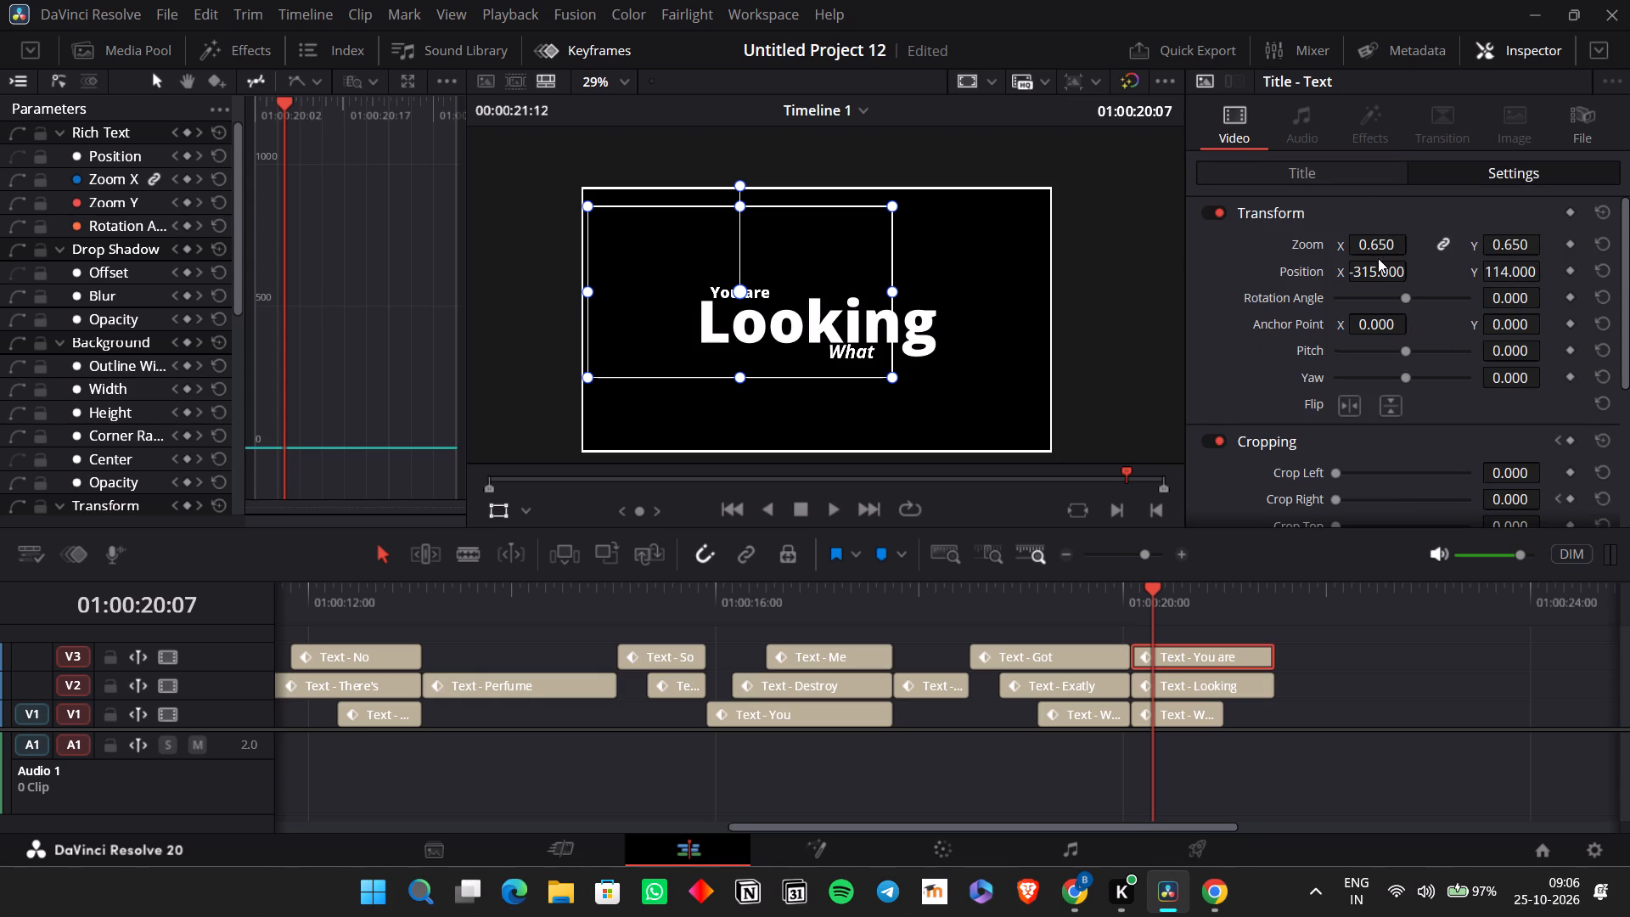
{"action": "left_click_drag", "start_coordinate": [1379, 264], "coordinate": [1329, 286]}
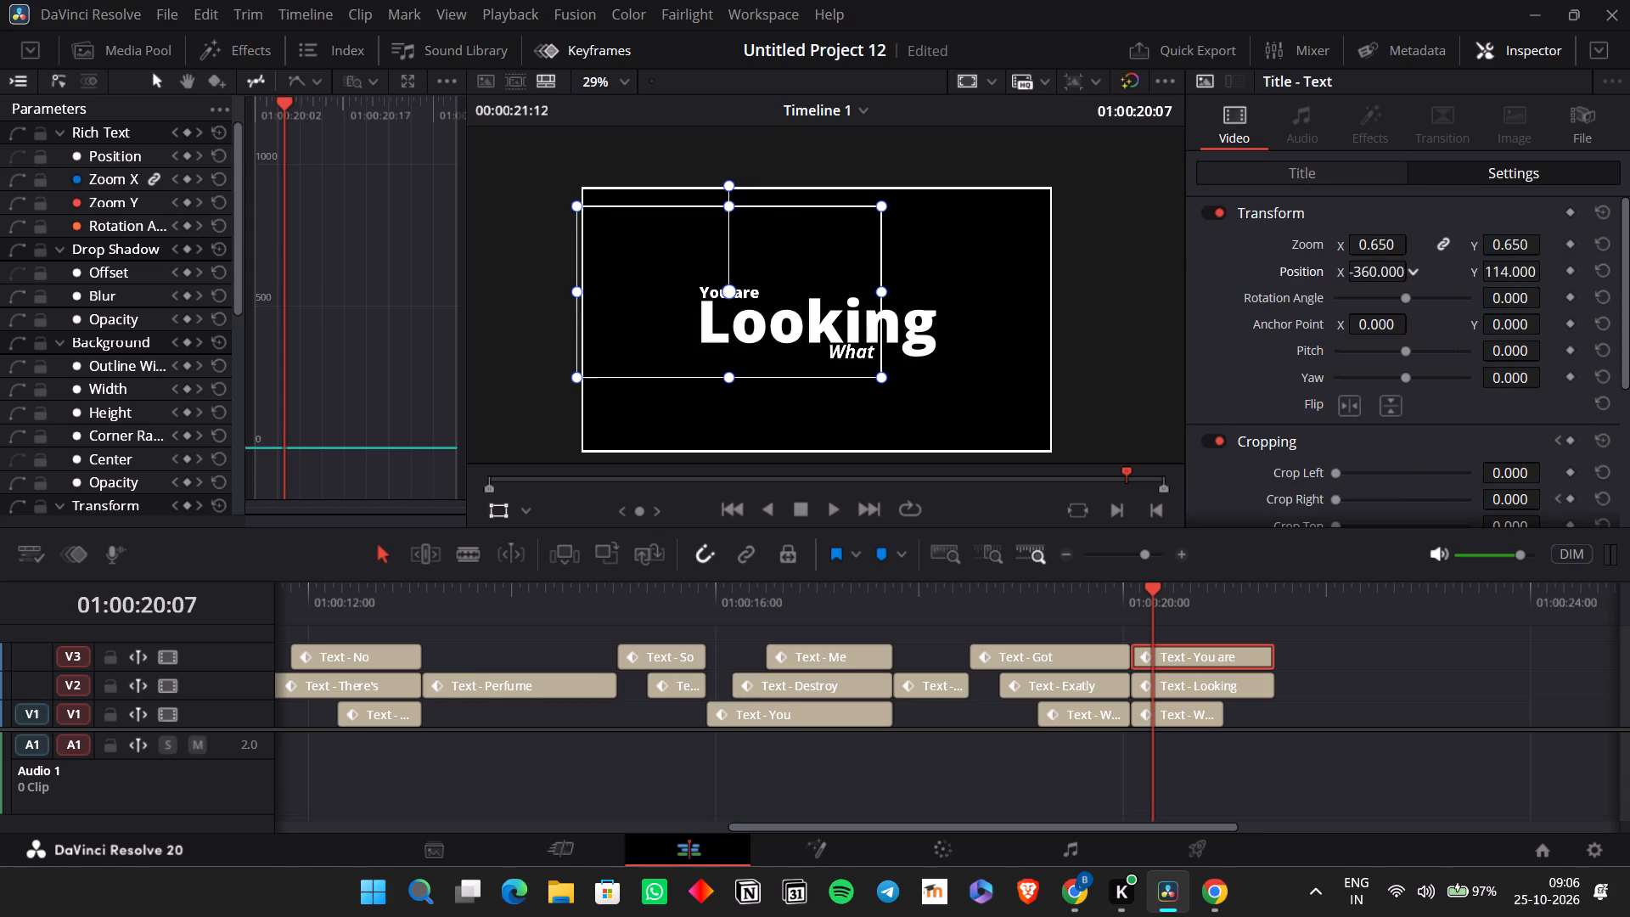
{"action": "left_click_drag", "start_coordinate": [1329, 286], "coordinate": [1486, 336]}
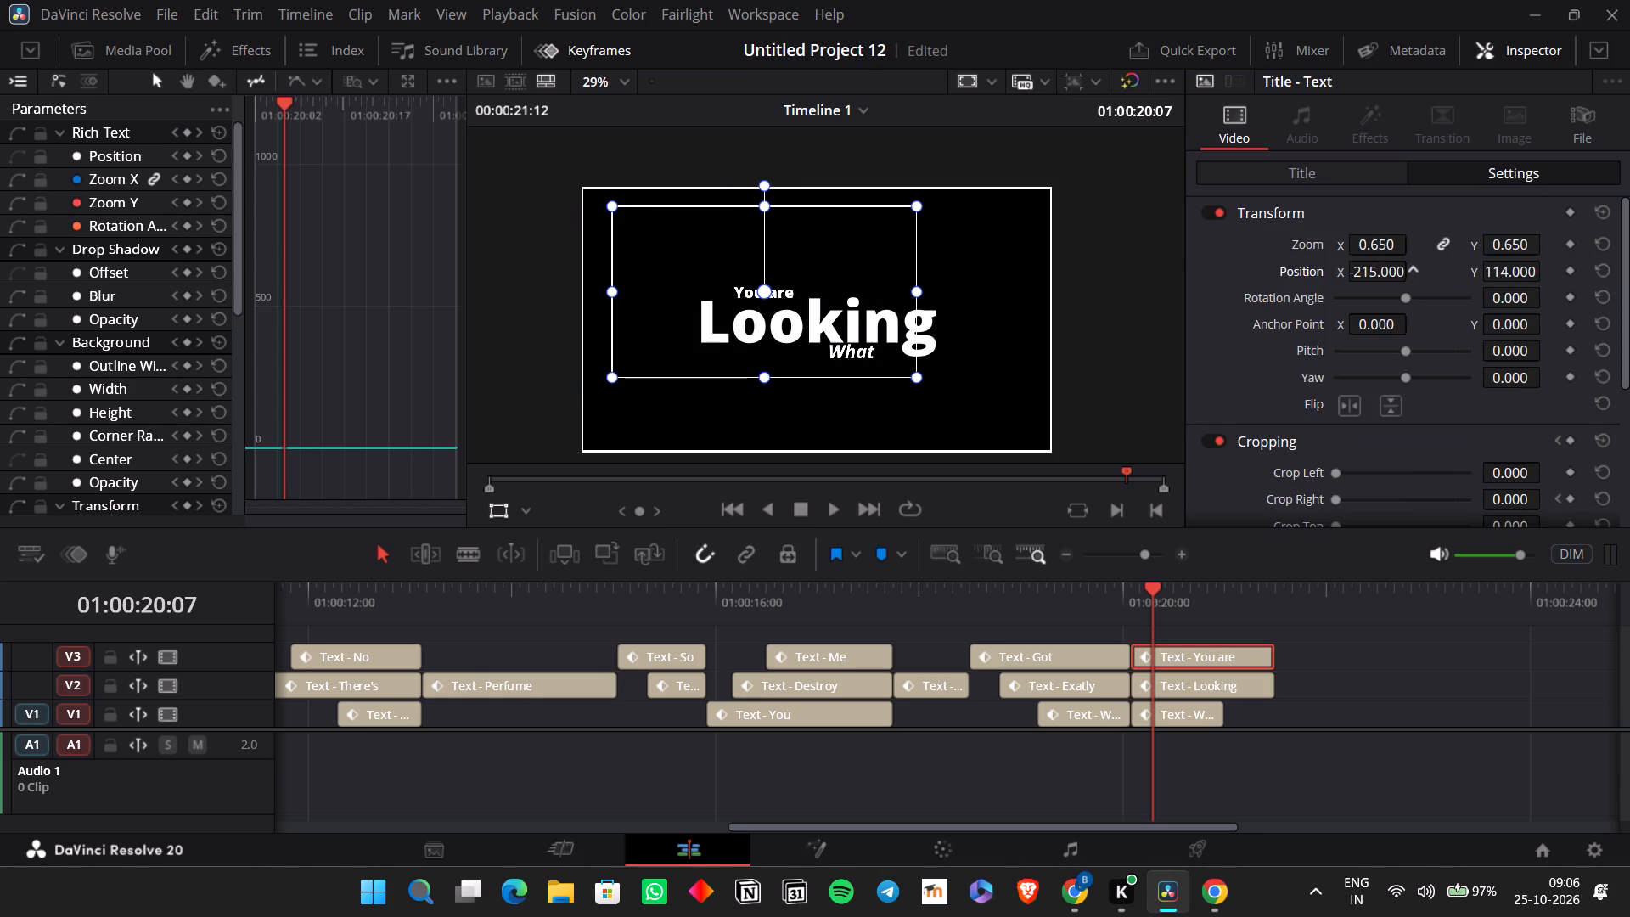
{"action": "left_click_drag", "start_coordinate": [1486, 336], "coordinate": [1494, 336]}
{"action": "left_click_drag", "start_coordinate": [1497, 273], "coordinate": [1450, 290]}
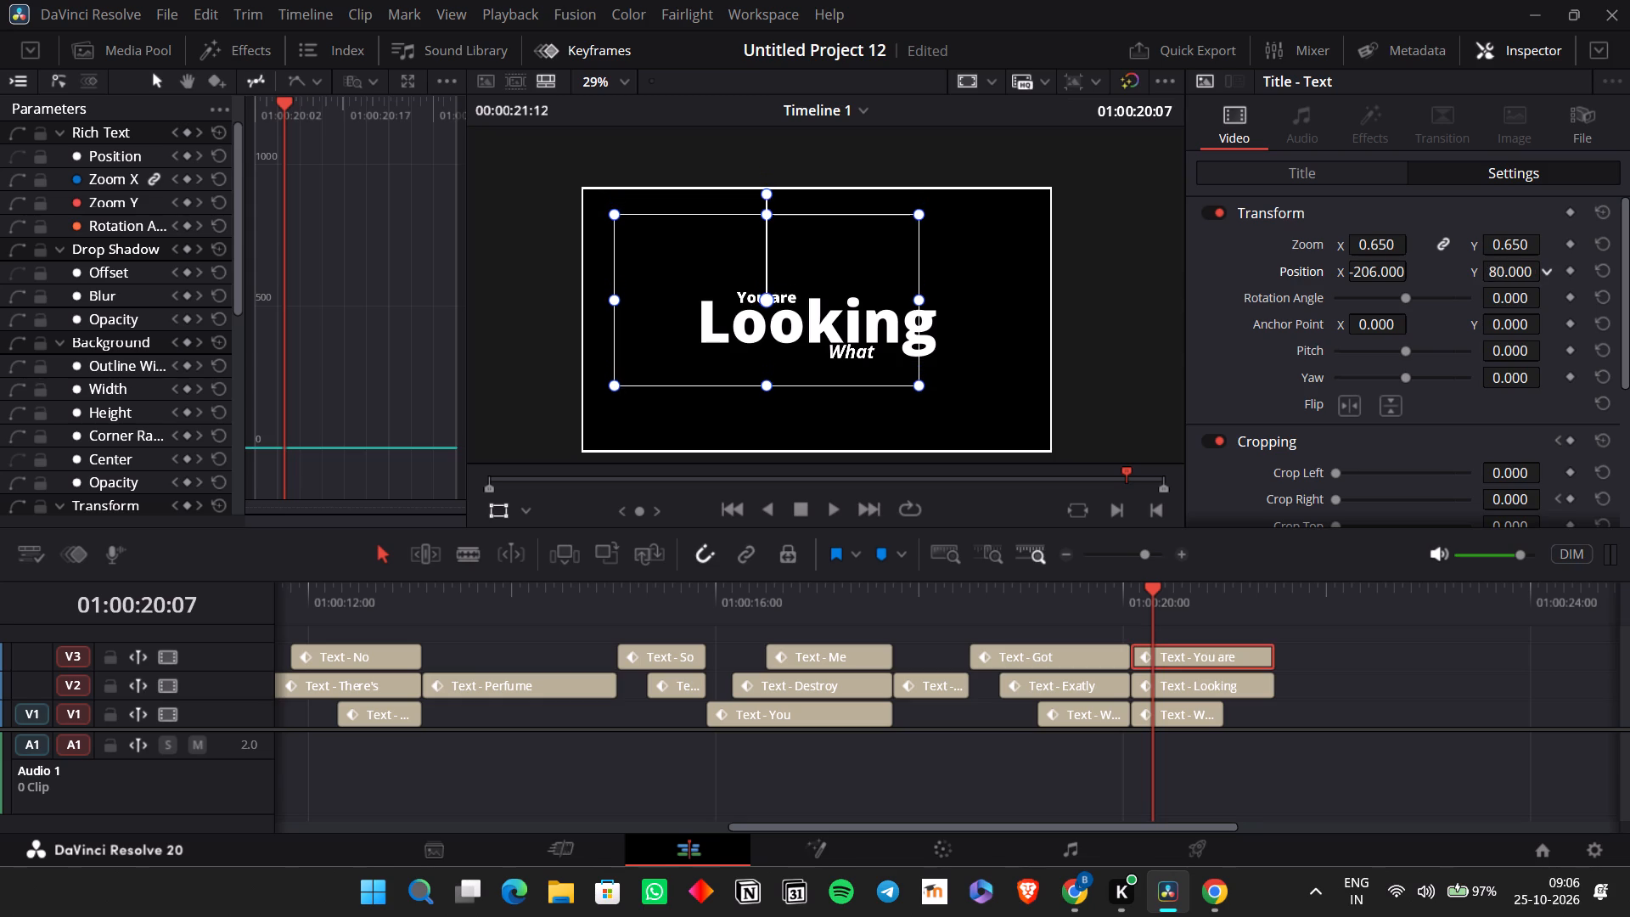
{"action": "left_click_drag", "start_coordinate": [1450, 290], "coordinate": [1461, 295]}
{"action": "left_click_drag", "start_coordinate": [1377, 241], "coordinate": [1386, 245]}
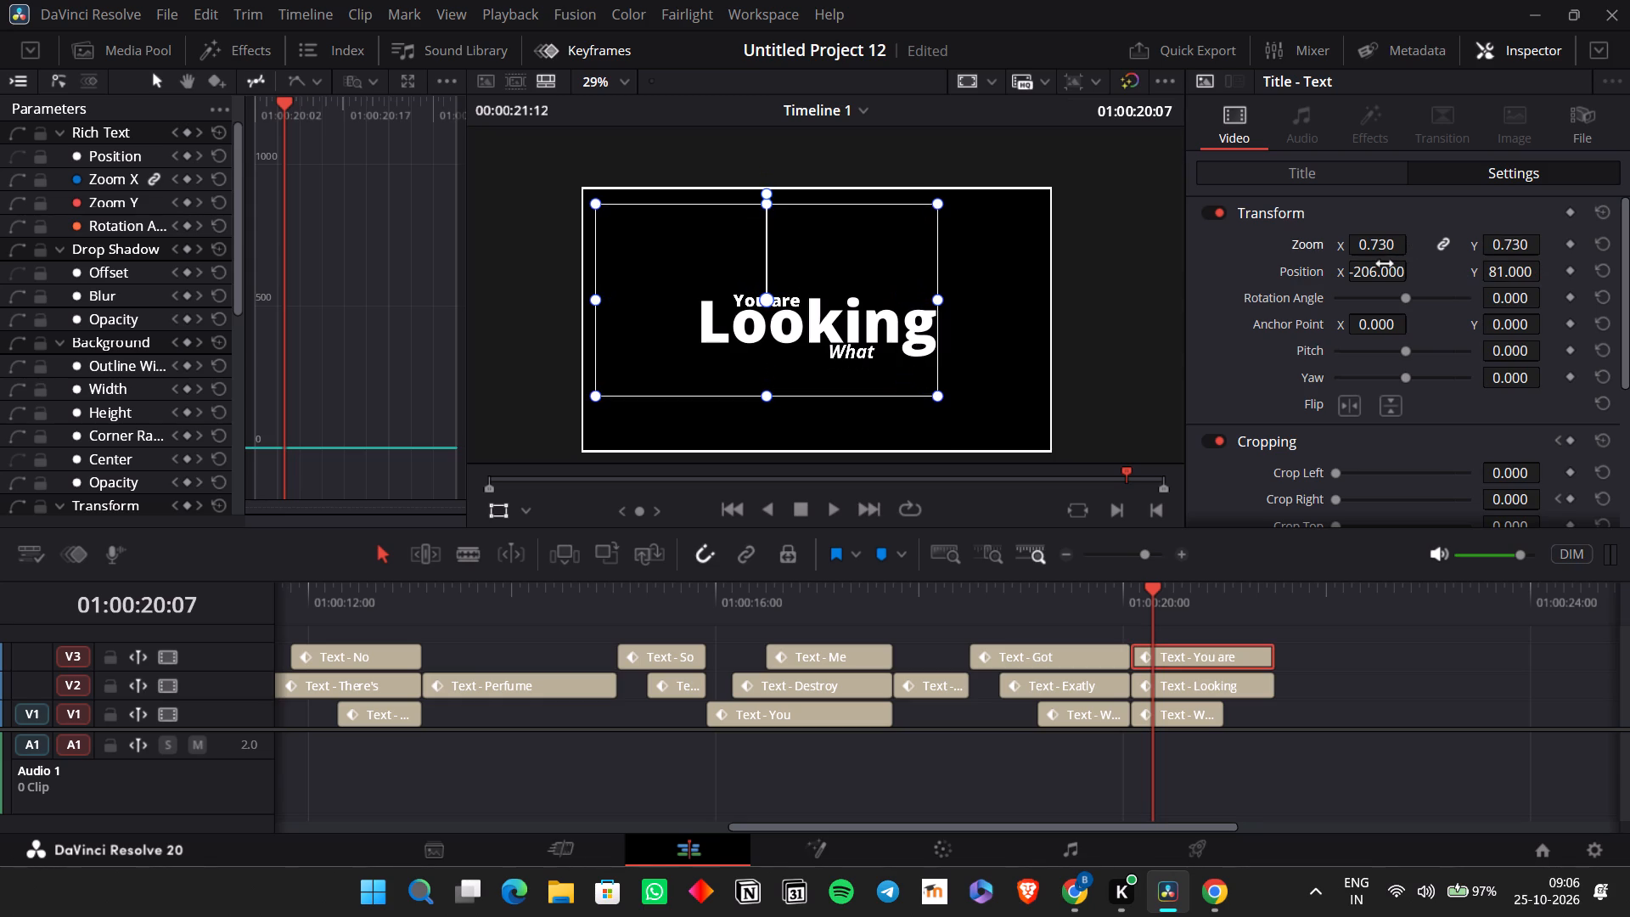
{"action": "left_click", "coordinate": [1386, 268]}
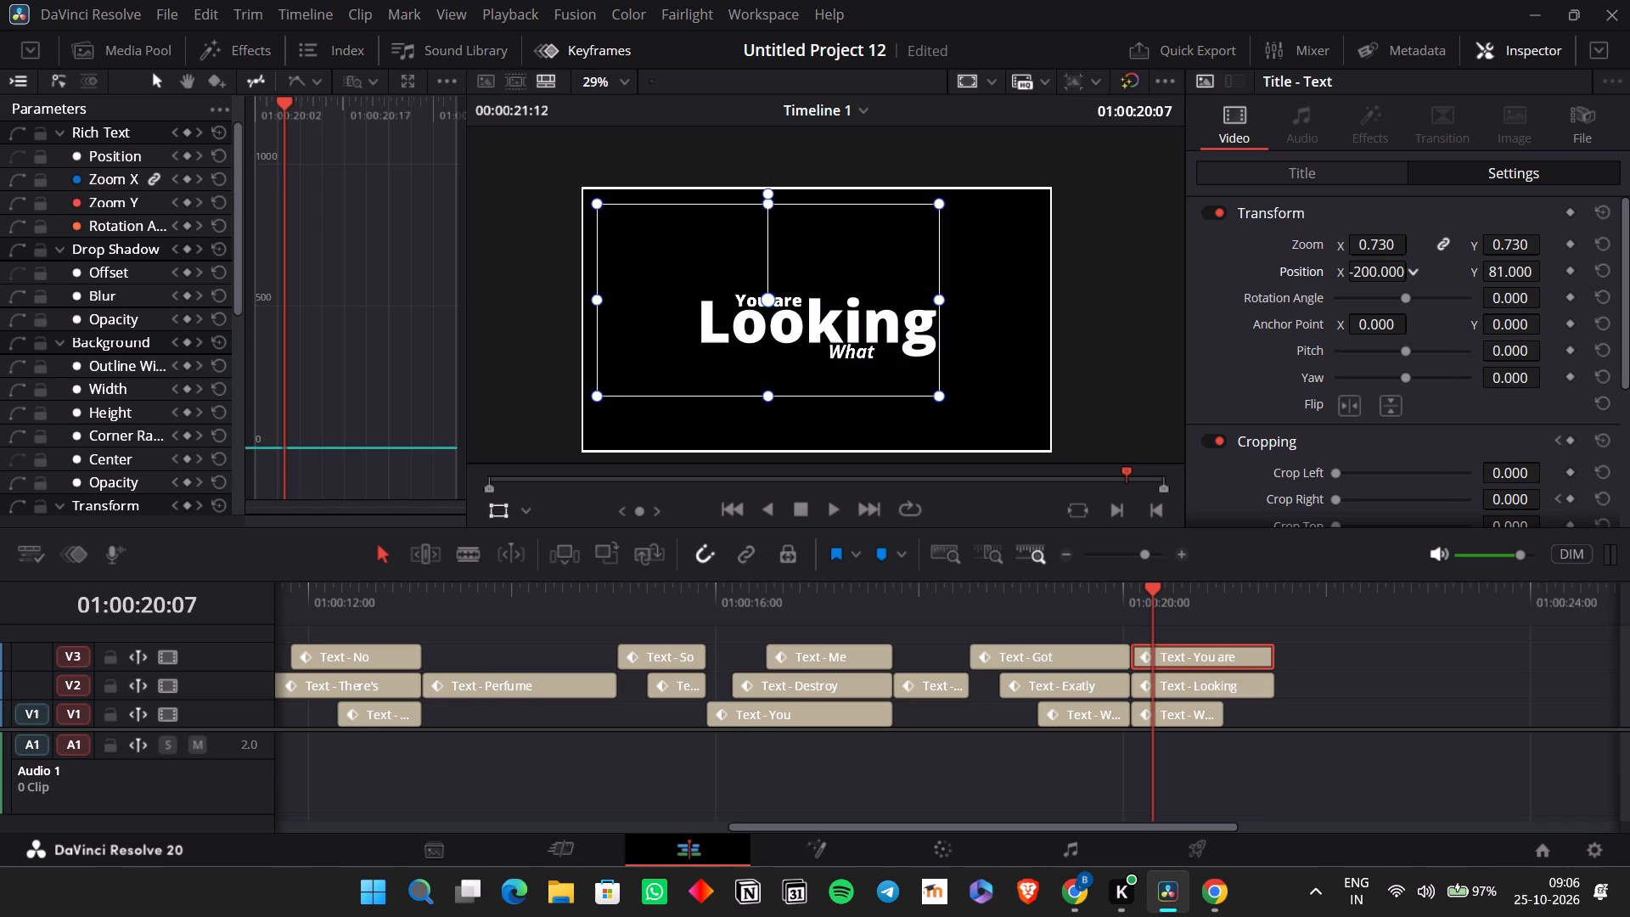
{"action": "left_click", "coordinate": [1386, 268]}
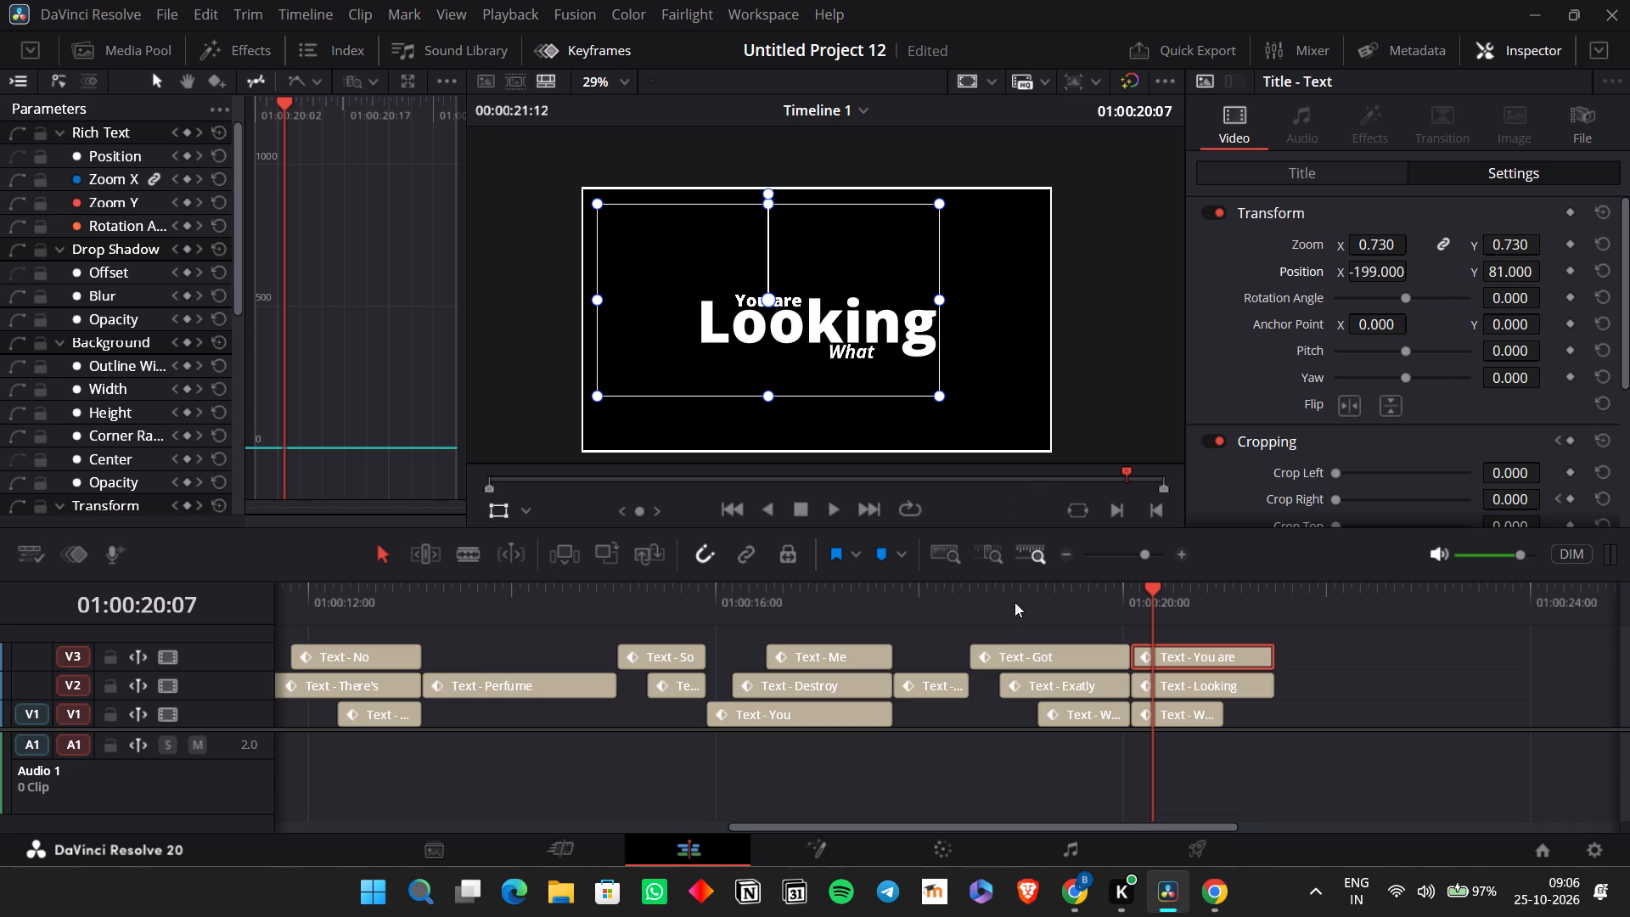
Change the text of the "What" title beneath "Looking" on V1 to "For".
{"action": "left_click", "coordinate": [1155, 712]}
{"action": "left_click", "coordinate": [1335, 167]}
{"action": "left_click_drag", "start_coordinate": [1335, 255], "coordinate": [1126, 244]}
{"action": "type", "text": "or"}
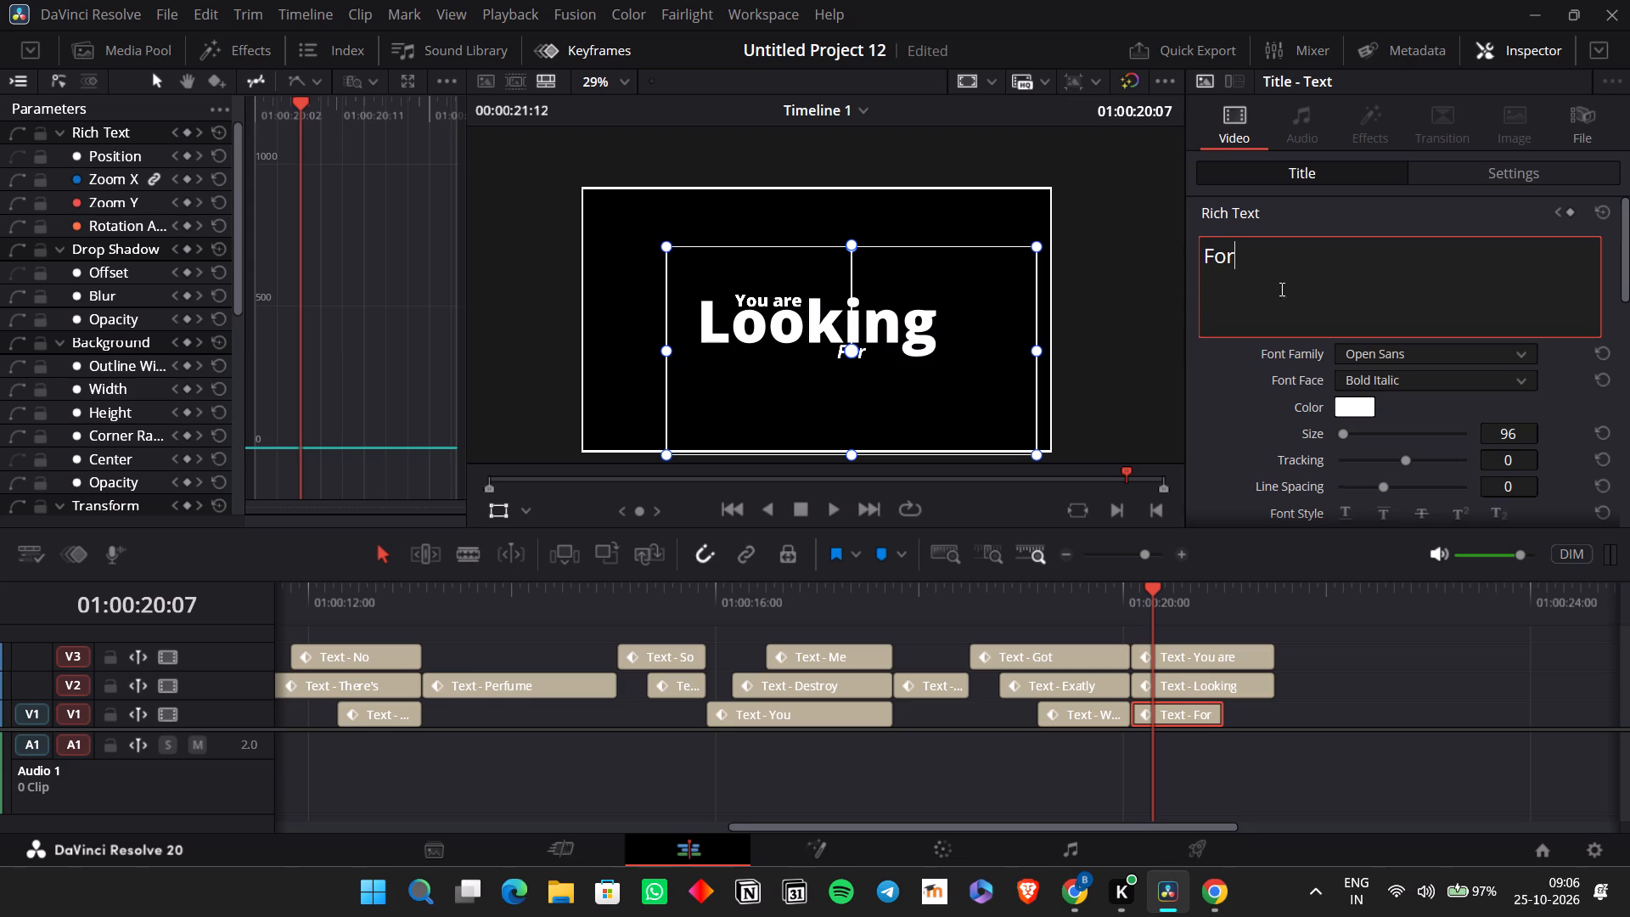
Move the "For" title horizontally beneath the first letters of "Looking", to position X -195.
{"action": "left_click", "coordinate": [1501, 174]}
{"action": "left_click_drag", "start_coordinate": [1380, 270], "coordinate": [1411, 286]}
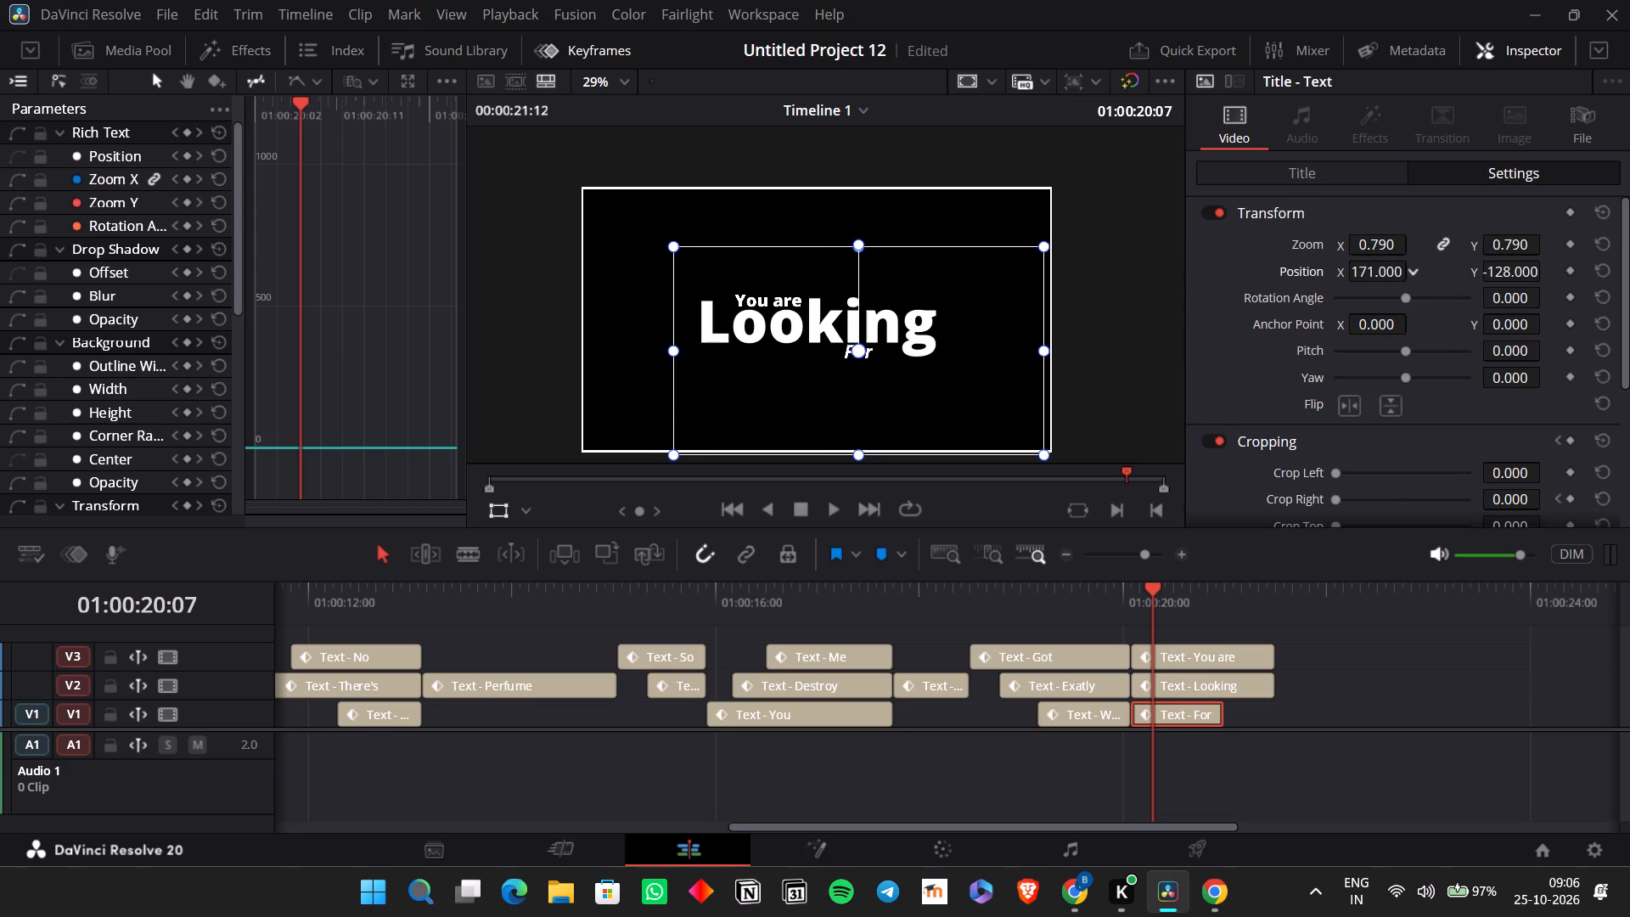
{"action": "left_click_drag", "start_coordinate": [1411, 286], "coordinate": [1023, 312]}
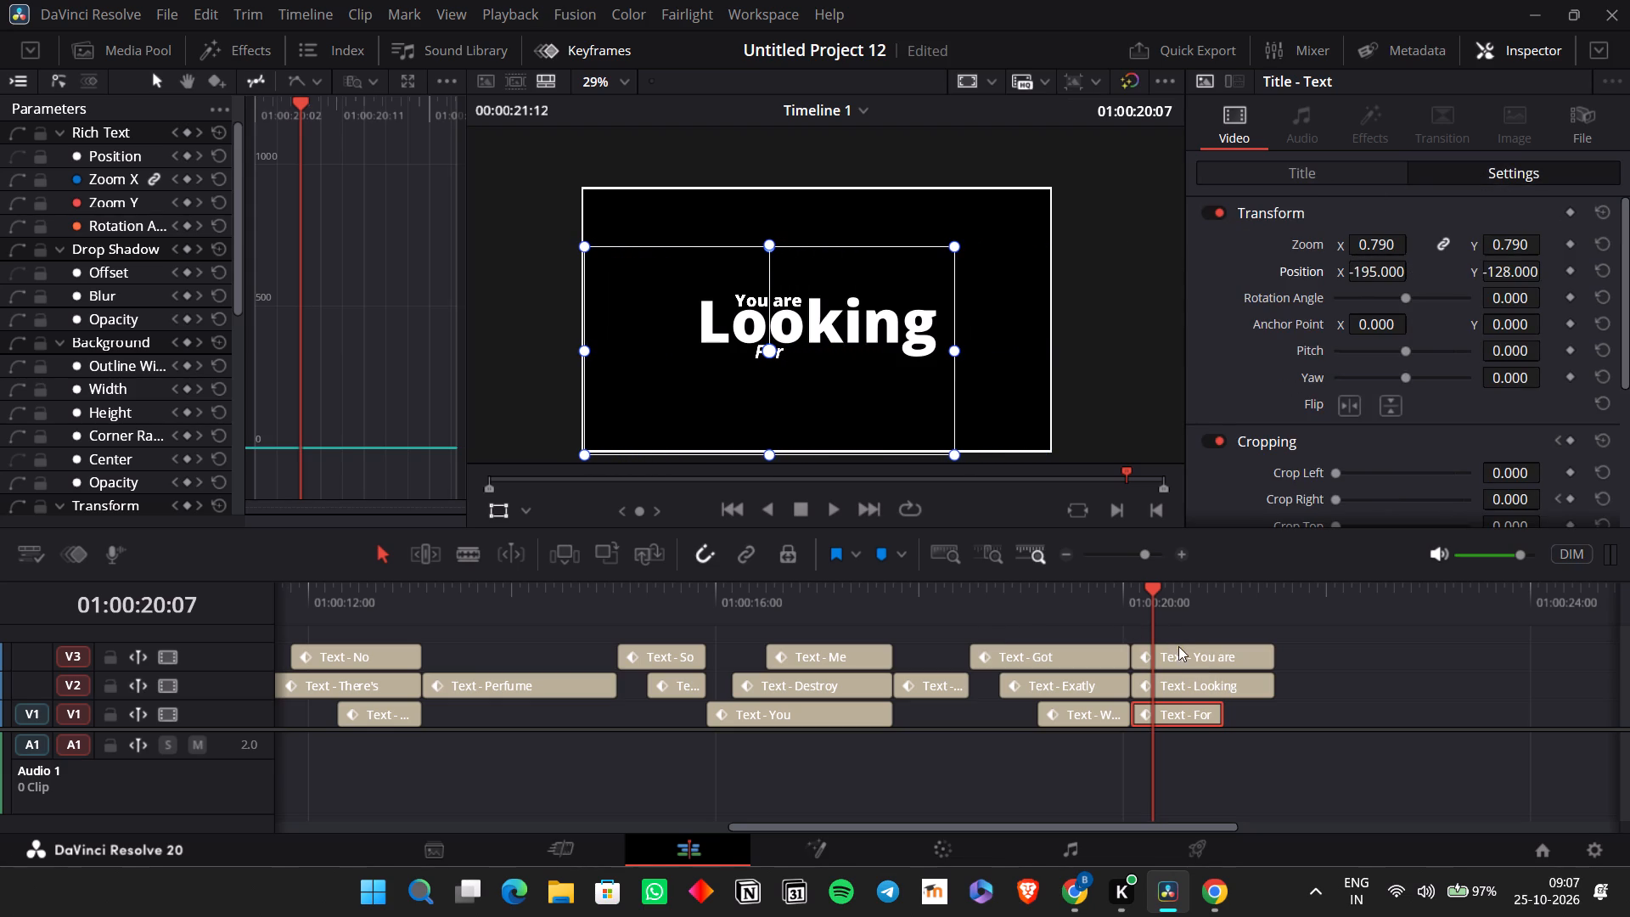
Stagger "Looking" to start at 01:00:20:07 and "For" at about 01:00:20:14, trim "Looking" to end with "You are", and play back.
{"action": "left_click_drag", "start_coordinate": [1175, 675], "coordinate": [1208, 683]}
{"action": "left_click_drag", "start_coordinate": [1200, 704], "coordinate": [1259, 706]}
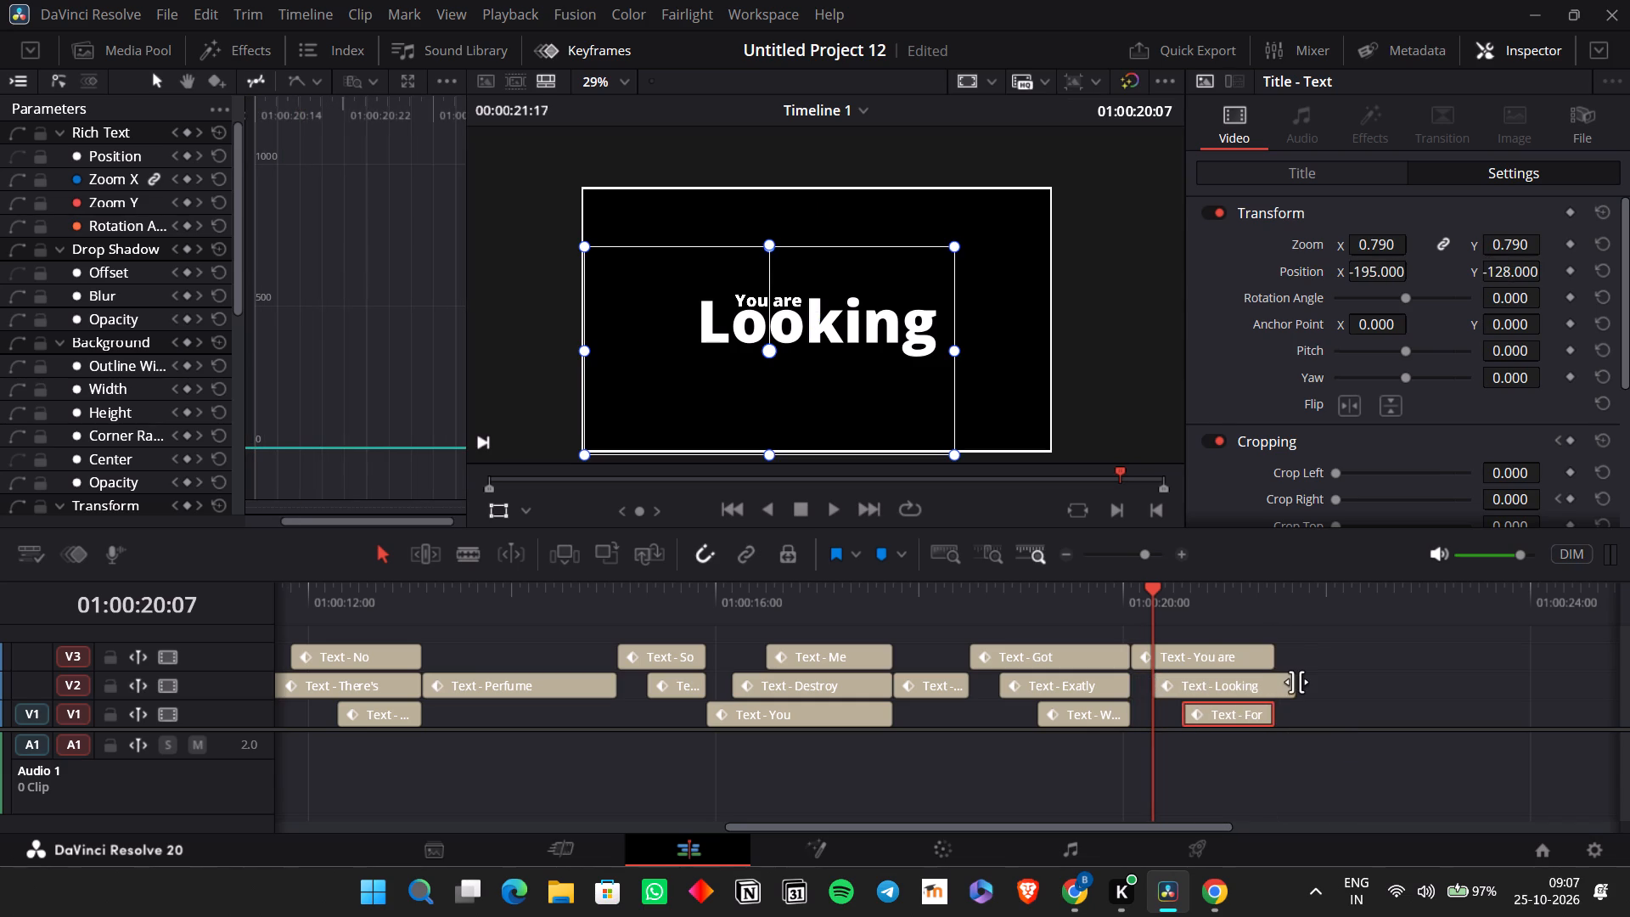
{"action": "left_click_drag", "start_coordinate": [1296, 682], "coordinate": [1275, 682]}
{"action": "left_click", "coordinate": [944, 582]}
{"action": "key", "text": "space"}
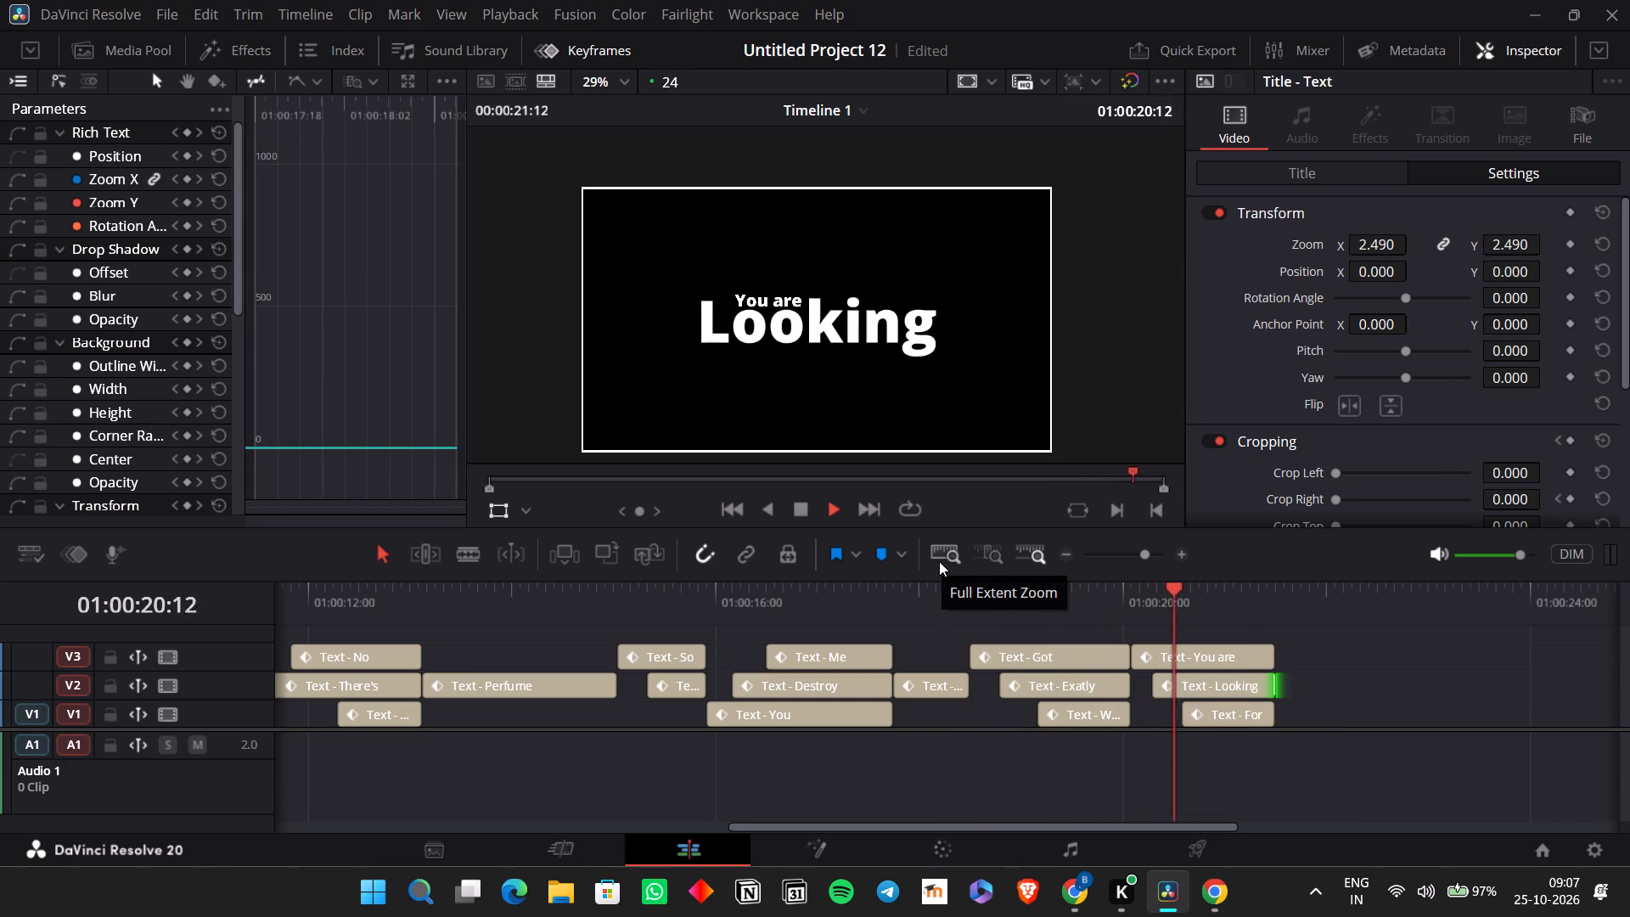
{"action": "key", "text": "space"}
Delay the "Looking" clip to start at about 01:00:20:14 and the "For" clip to start at about 01:00:21:00.
{"action": "left_click_drag", "start_coordinate": [1217, 677], "coordinate": [1235, 688]}
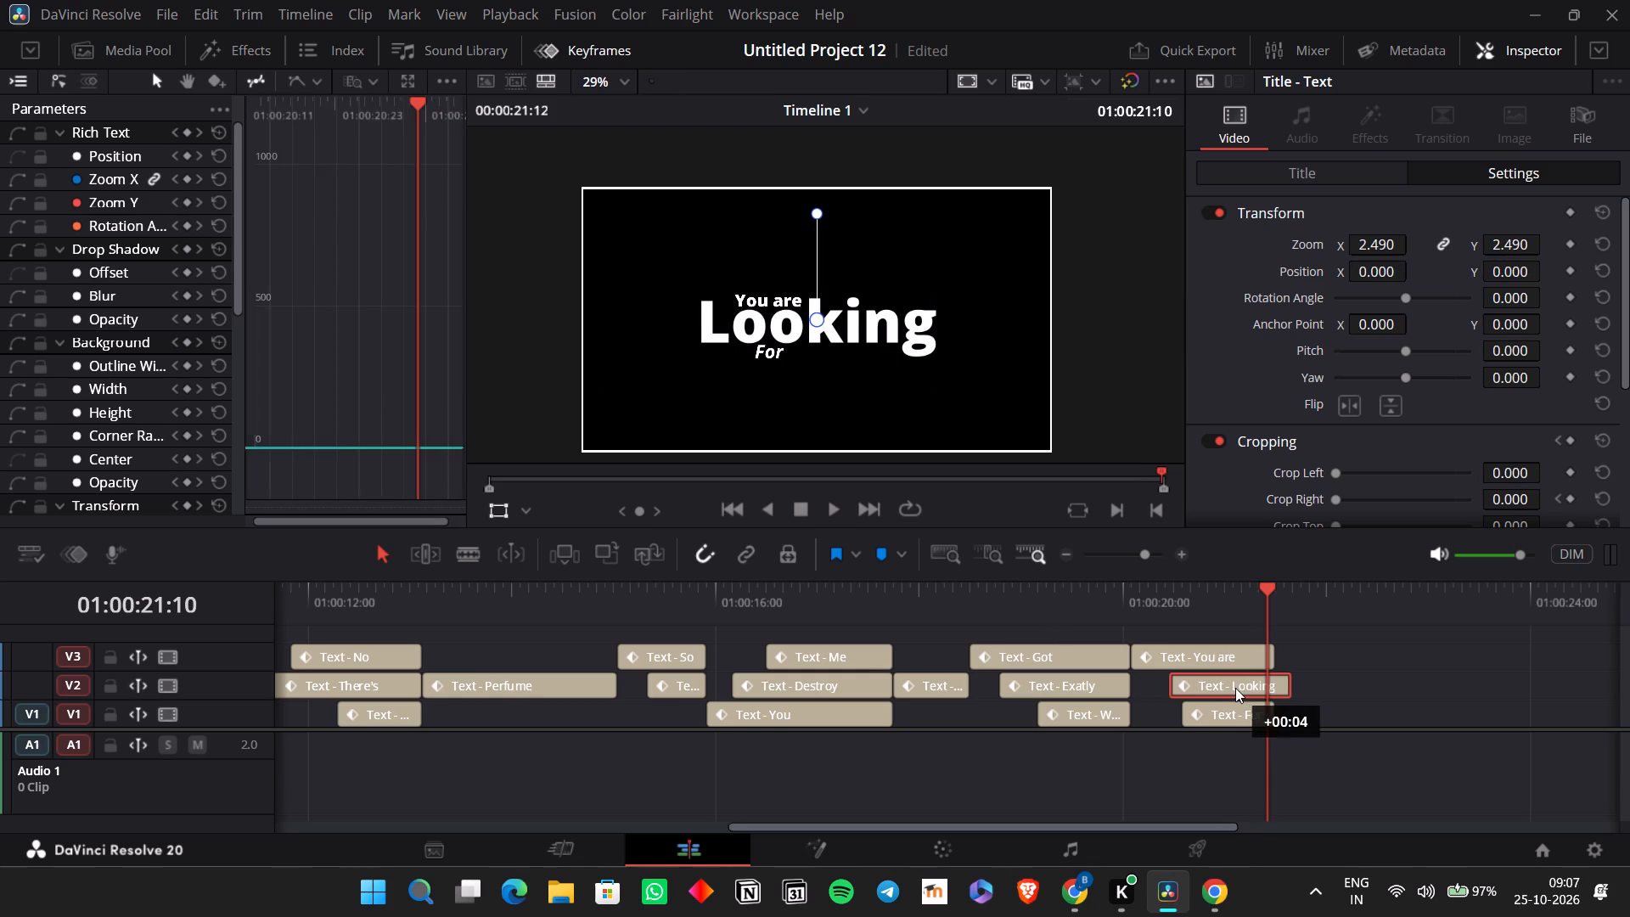
{"action": "left_click_drag", "start_coordinate": [1235, 688], "coordinate": [1241, 689]}
{"action": "left_click_drag", "start_coordinate": [1217, 709], "coordinate": [1261, 717]}
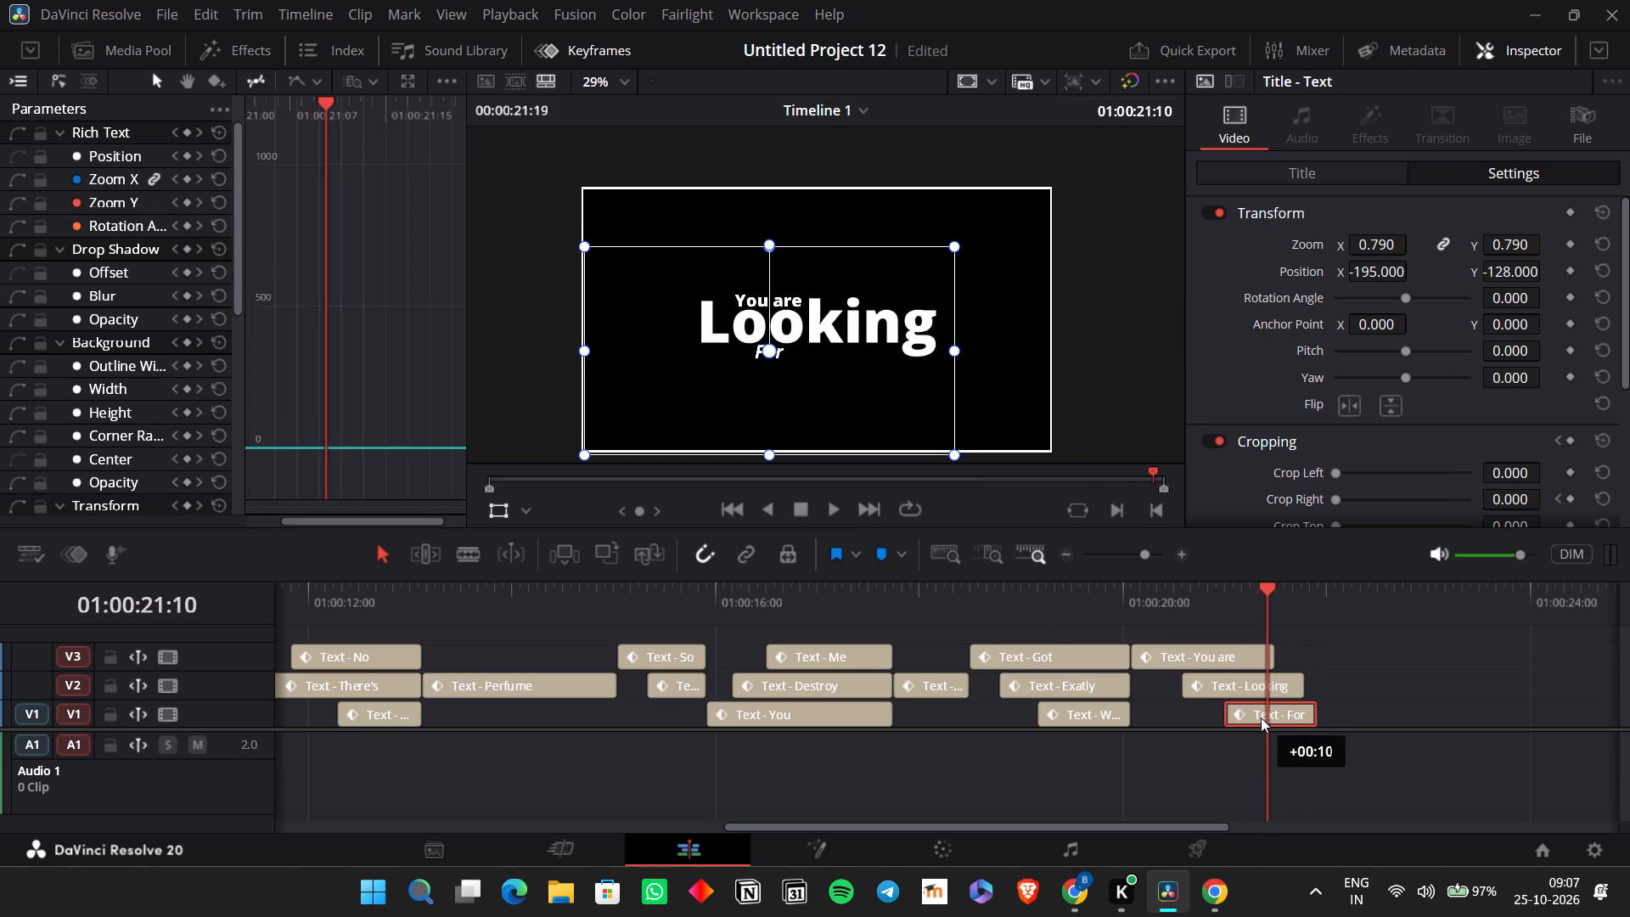
{"action": "left_click_drag", "start_coordinate": [1261, 717], "coordinate": [1262, 717]}
Extend the "You are" and "Looking" clips to end with "For" at 01:00:21:22, and play back the section.
{"action": "left_click", "coordinate": [1279, 655]}
{"action": "left_click_drag", "start_coordinate": [1273, 655], "coordinate": [1286, 664]}
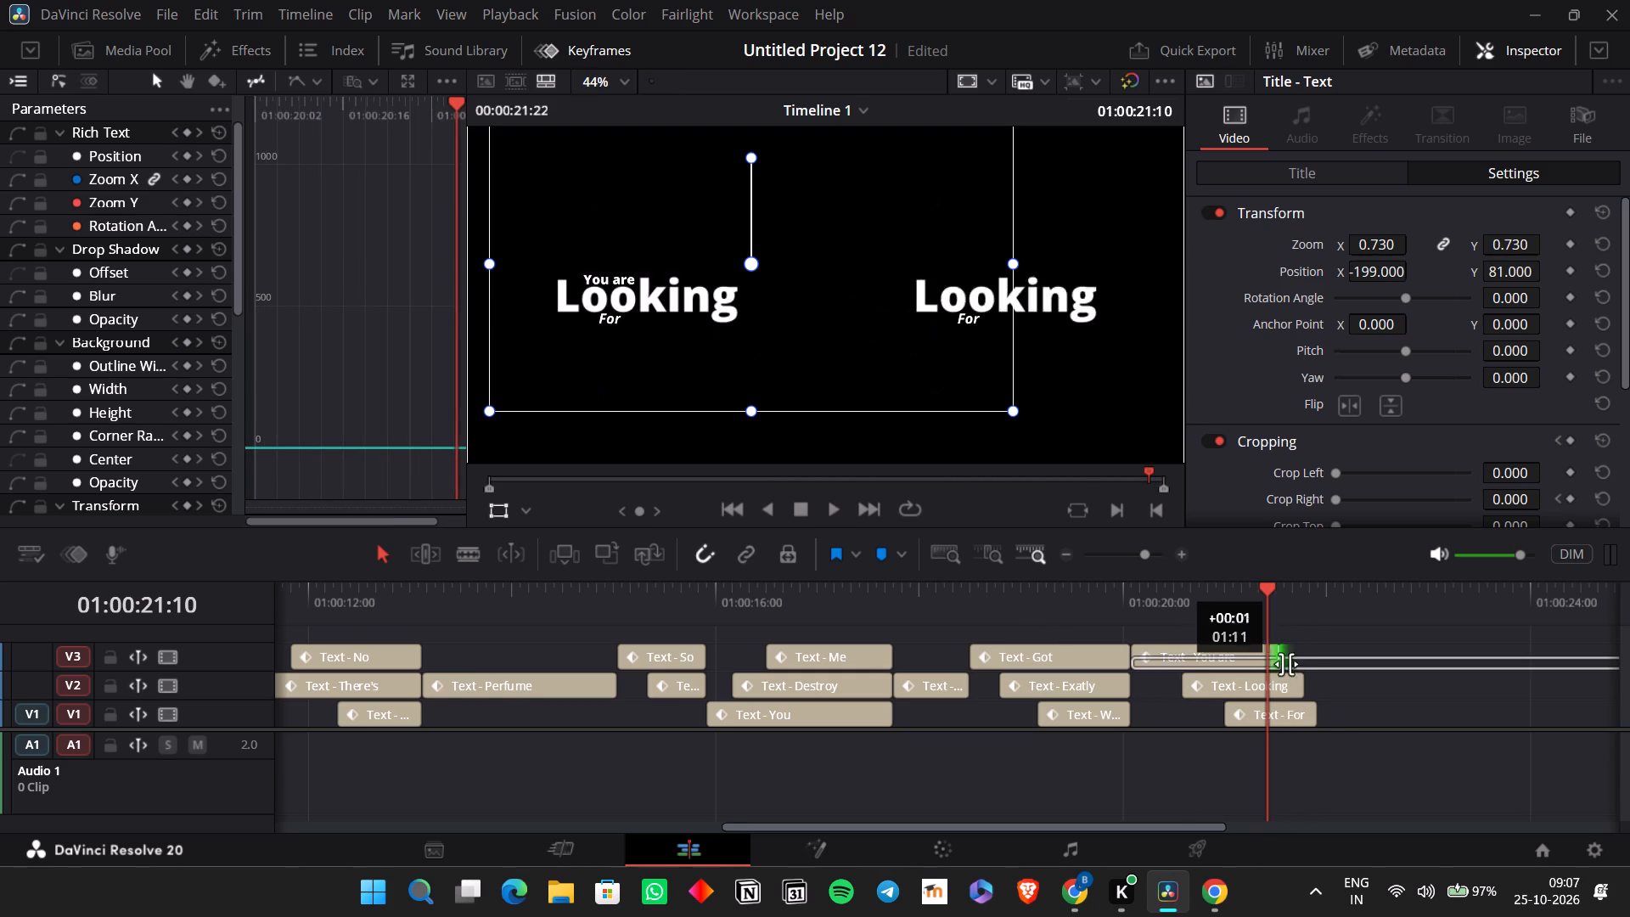
{"action": "left_click_drag", "start_coordinate": [1286, 664], "coordinate": [1313, 666]}
{"action": "left_click_drag", "start_coordinate": [1298, 684], "coordinate": [1312, 686]}
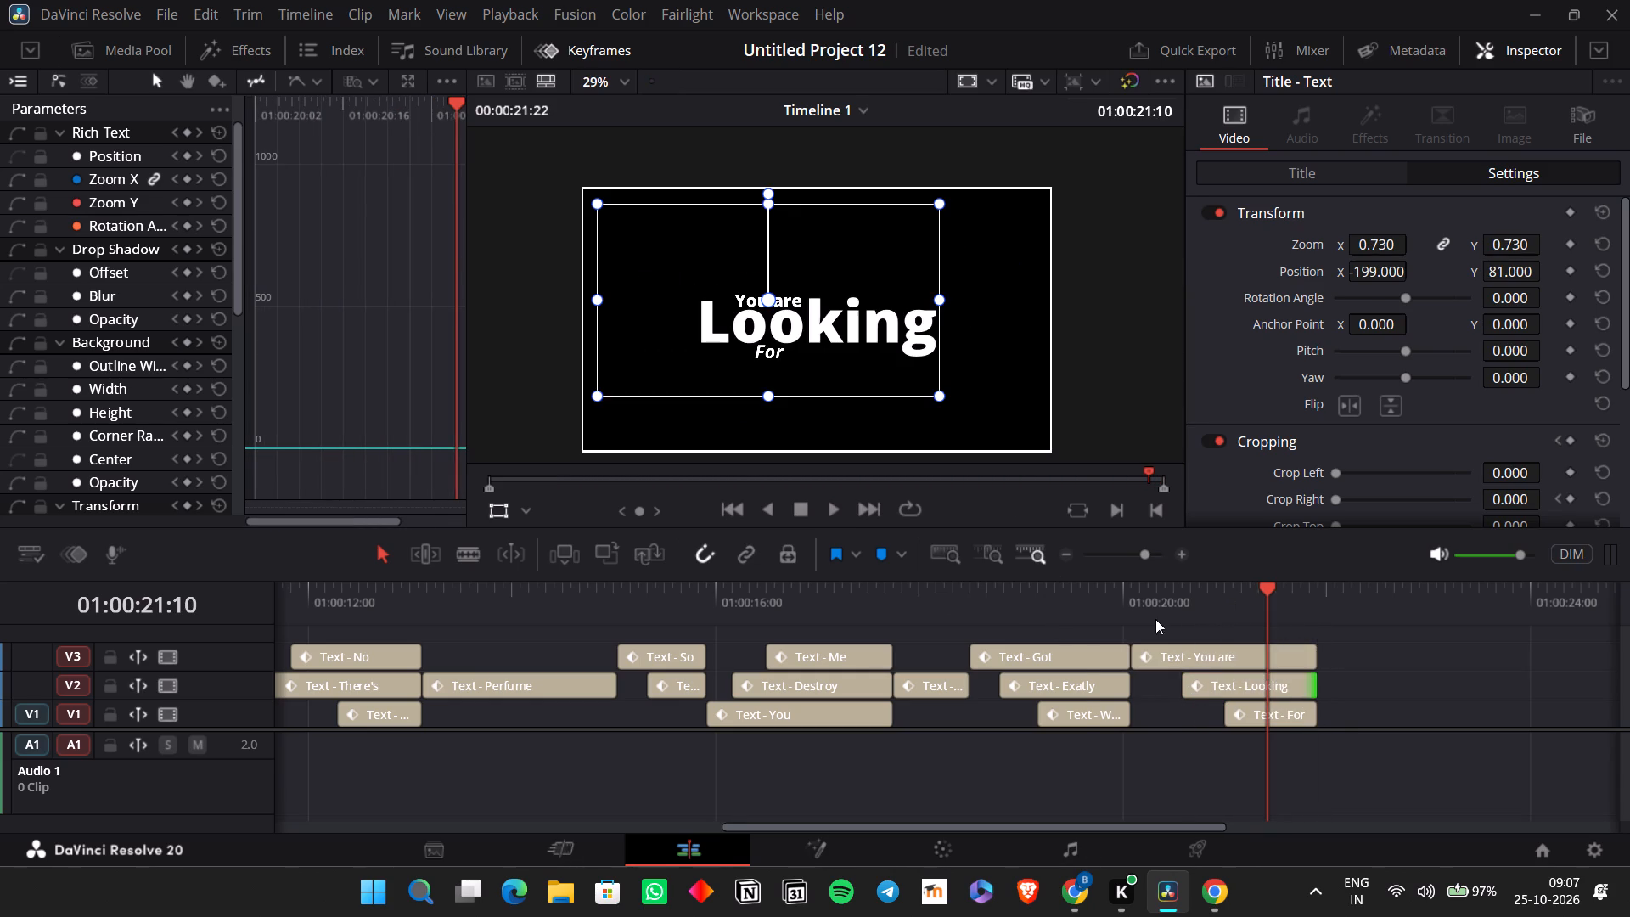
{"action": "left_click", "coordinate": [1084, 611]}
{"action": "key", "text": "space"}
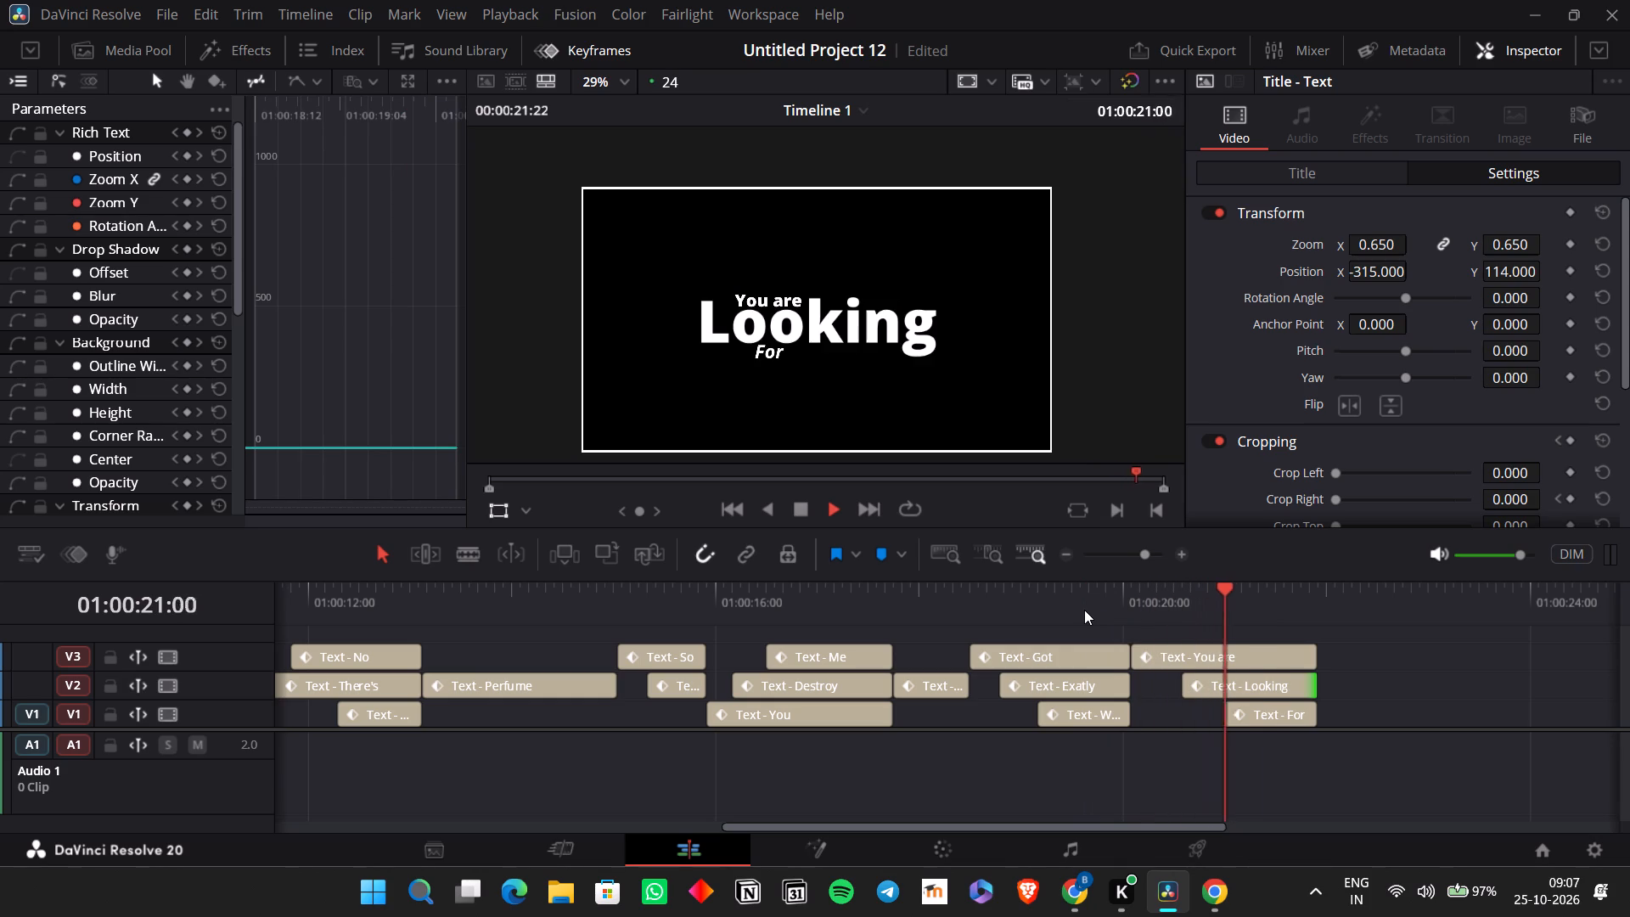
{"action": "key", "text": "space"}
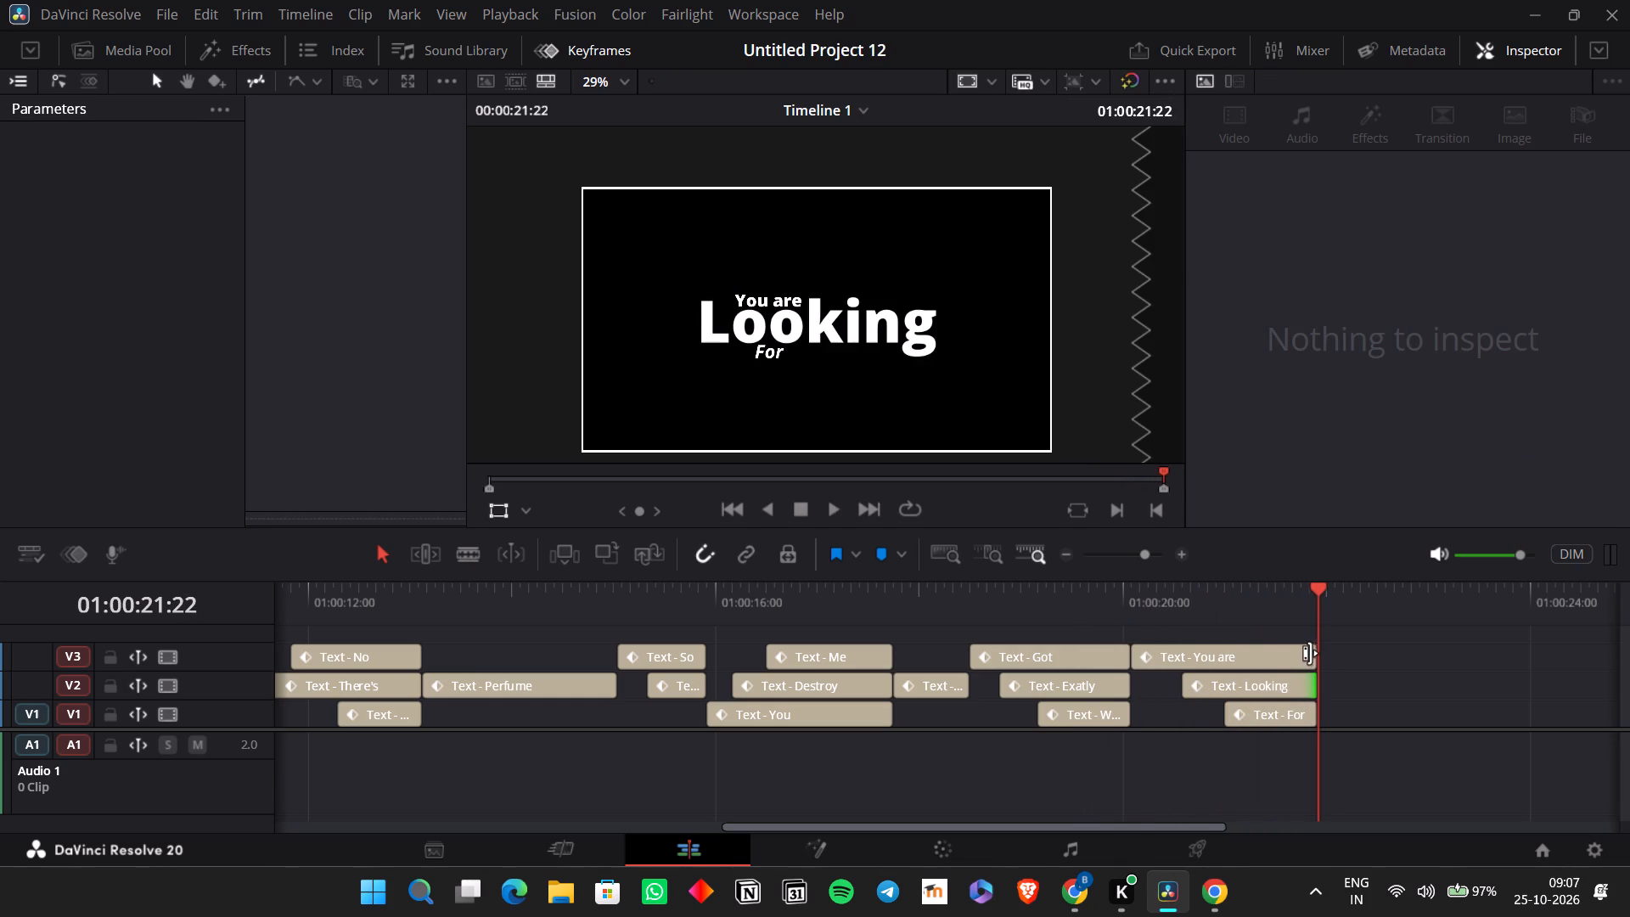
Extend the "You are", "Looking" and "For" clips to a common end at about 01:00:22:15.
{"action": "left_click_drag", "start_coordinate": [1312, 653], "coordinate": [1387, 667]}
{"action": "left_click_drag", "start_coordinate": [1314, 682], "coordinate": [1384, 685]}
{"action": "left_click_drag", "start_coordinate": [1306, 717], "coordinate": [1383, 719]}
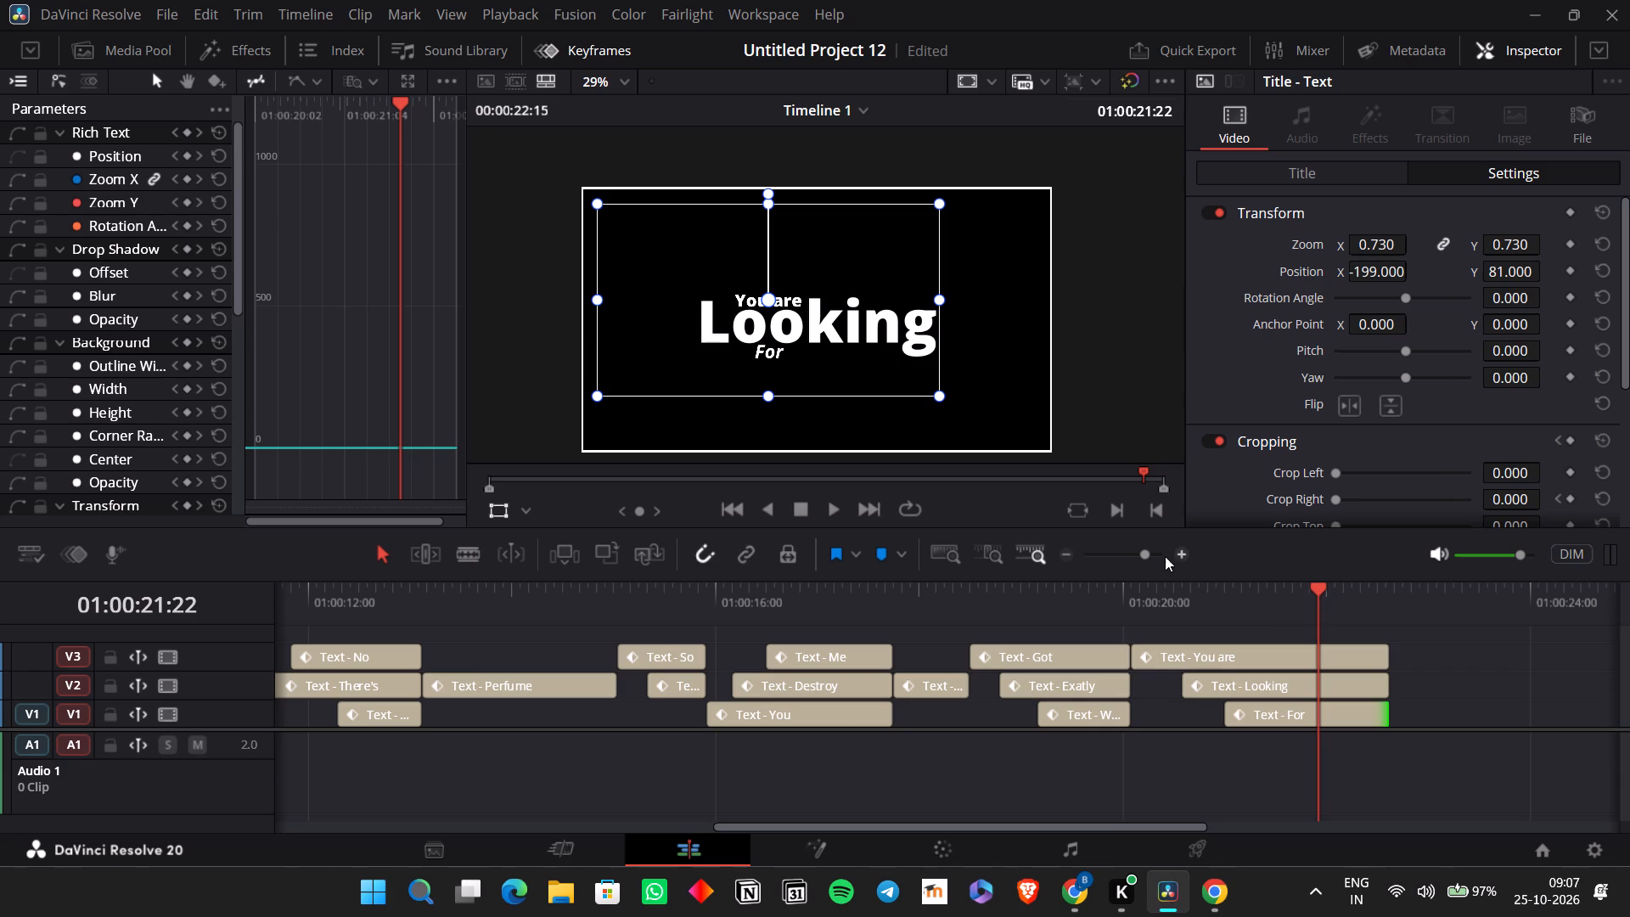
Play back the whole title sequence from the start of the timeline to review it.
{"action": "double_click", "coordinate": [1068, 557]}
{"action": "scroll", "coordinate": [1064, 608], "scroll_direction": "right", "scroll_amount": 7}
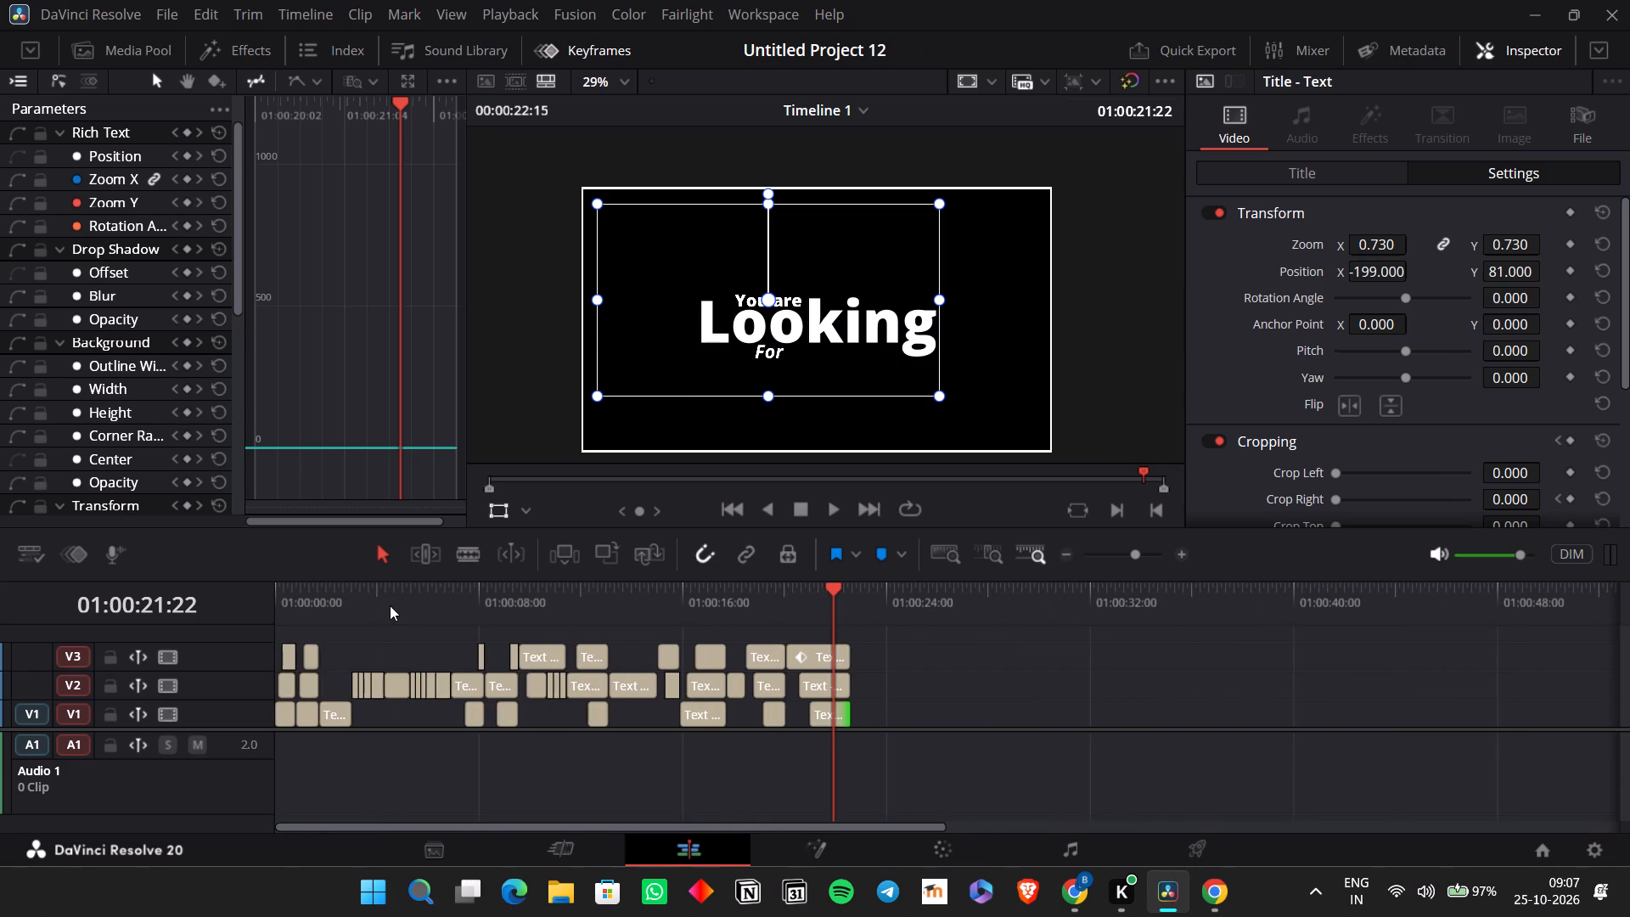
{"action": "left_click_drag", "start_coordinate": [389, 602], "coordinate": [171, 612]}
{"action": "key", "text": "space"}
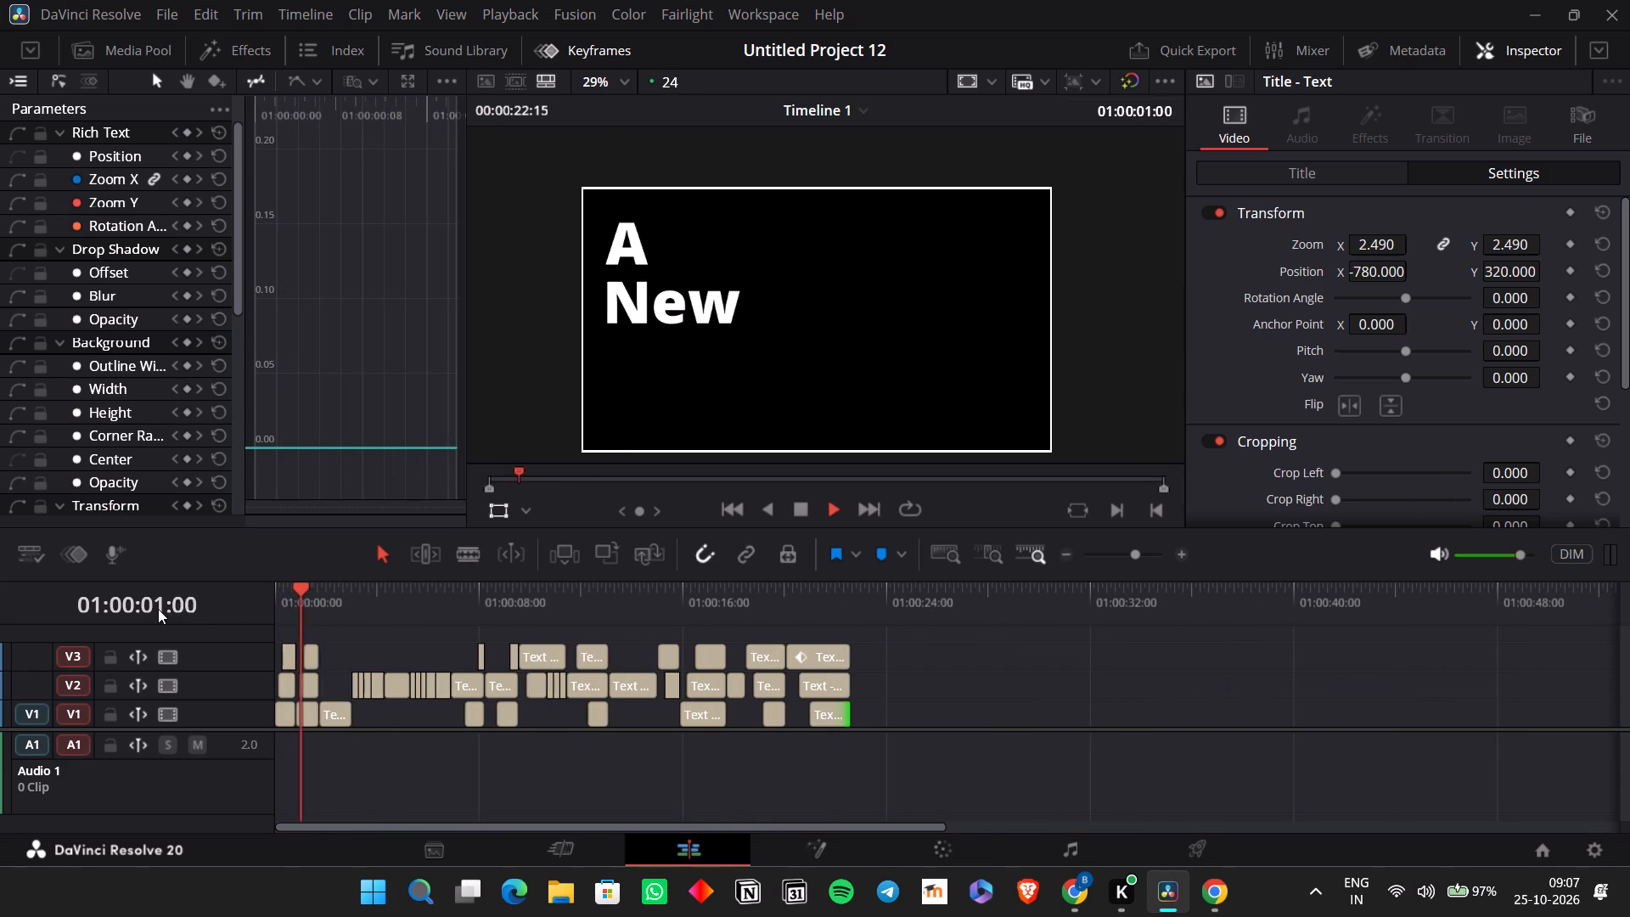